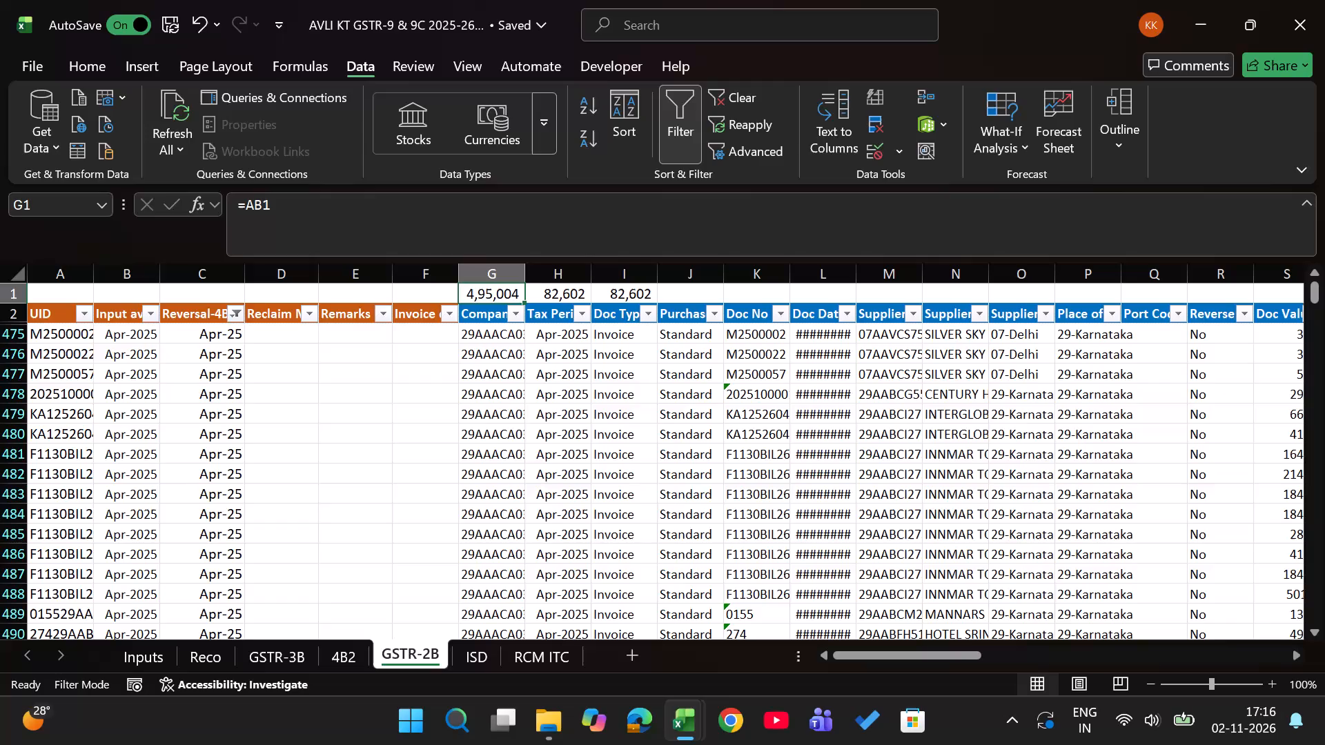
Clear the active filter on the GSTR-2B sheet so all of its rows are shown.
{"action": "key", "text": "Down"}
{"action": "key", "text": "Left"}
{"action": "key", "text": "Left"}
{"action": "key", "text": "Left"}
{"action": "key", "text": "Left"}
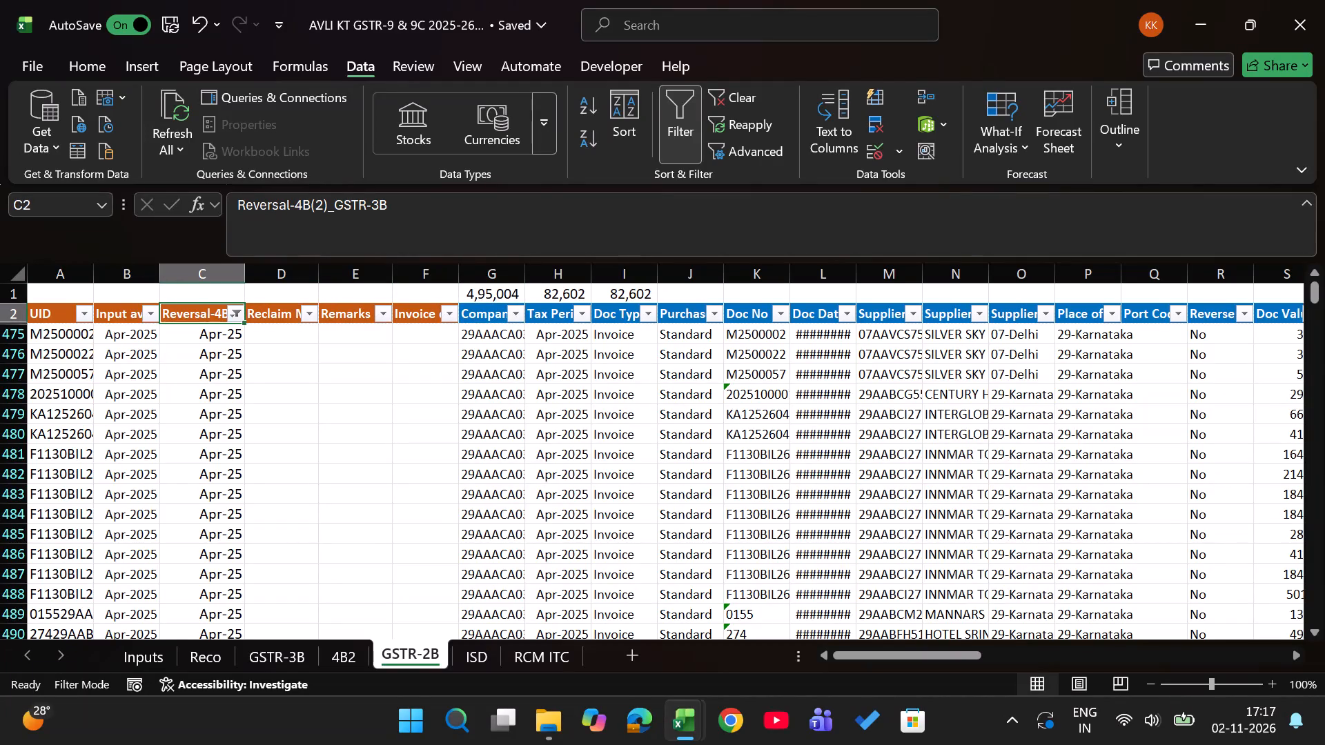
{"action": "type", "text": "ac"}
Hide the 4B2 sheet.
{"action": "key", "text": "ctrl+Page_Up"}
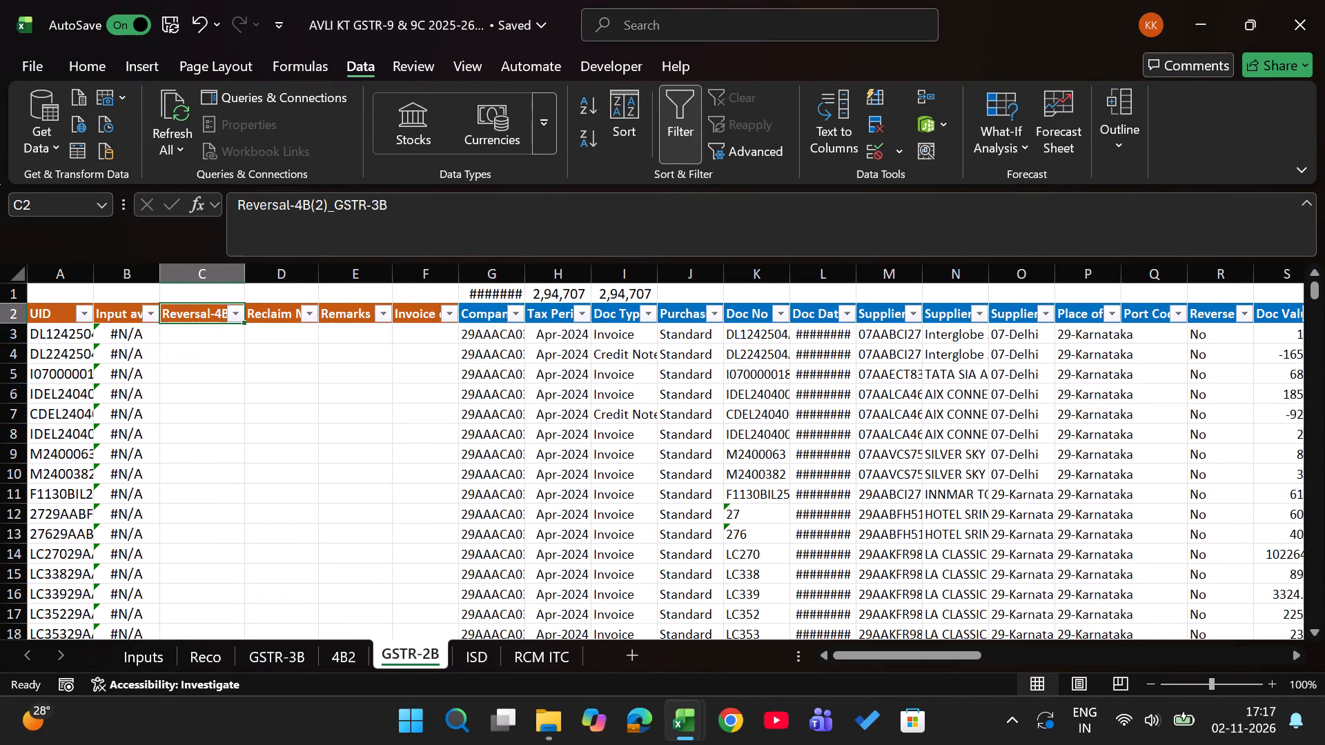
{"action": "key", "text": "ctrl+Page_Up"}
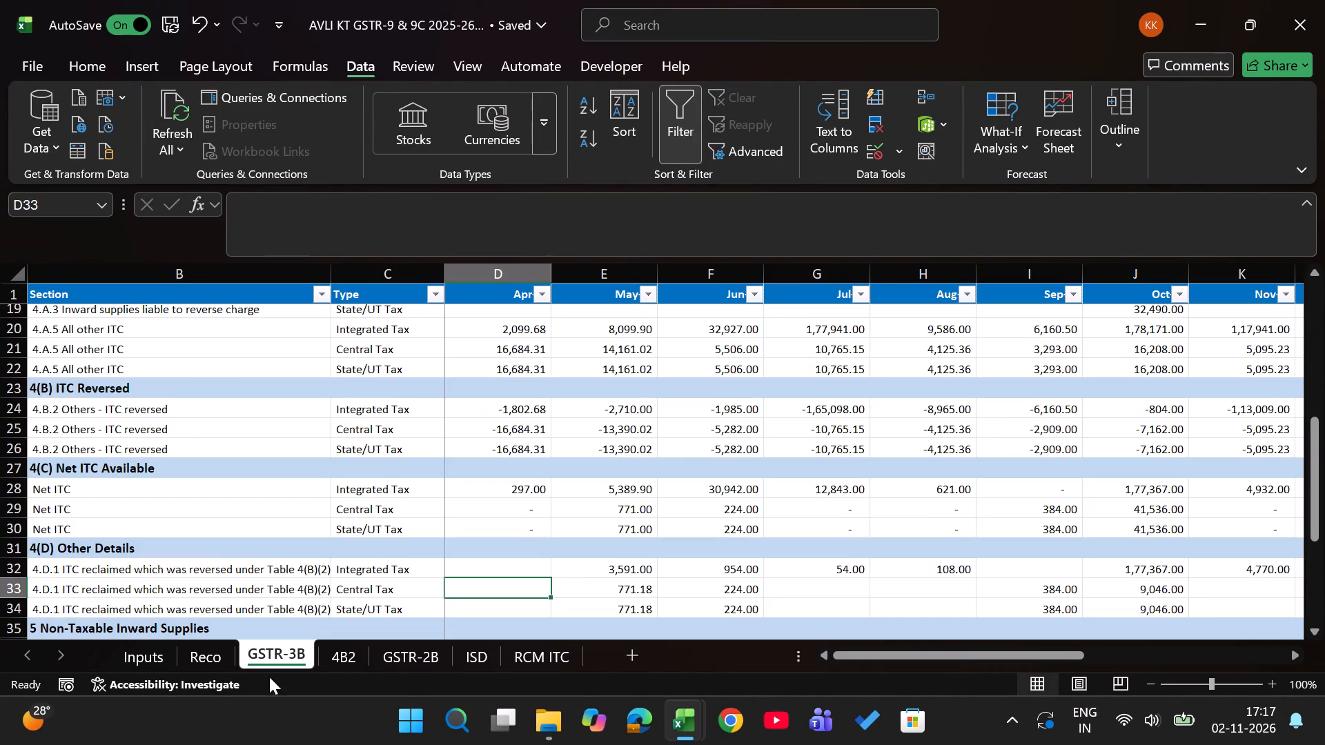
{"action": "left_click", "coordinate": [333, 659]}
{"action": "right_click", "coordinate": [333, 659]}
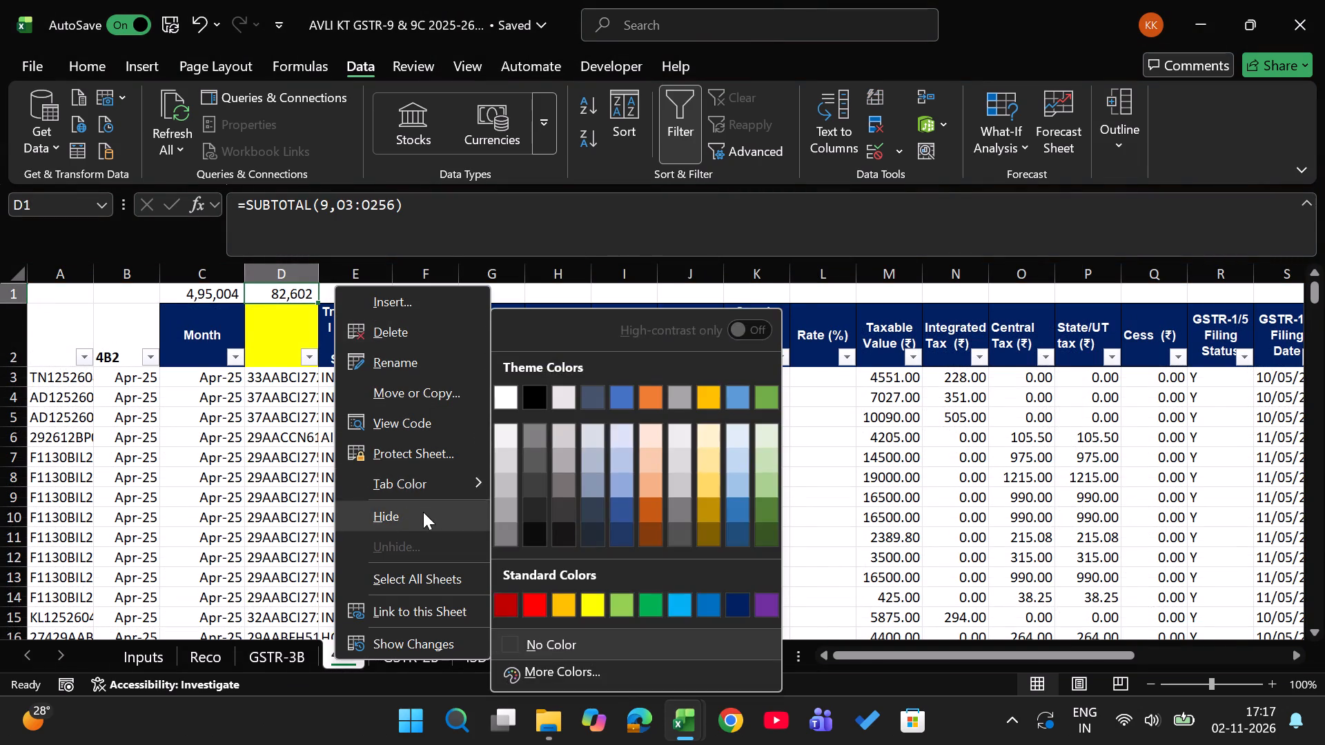
{"action": "left_click", "coordinate": [423, 512]}
Examine the reclaim, 4B2 reversal, total ITC and difference tables on the Reco sheet.
{"action": "key", "text": "ctrl+Page_Up"}
{"action": "key", "text": "ctrl+Page_Up"}
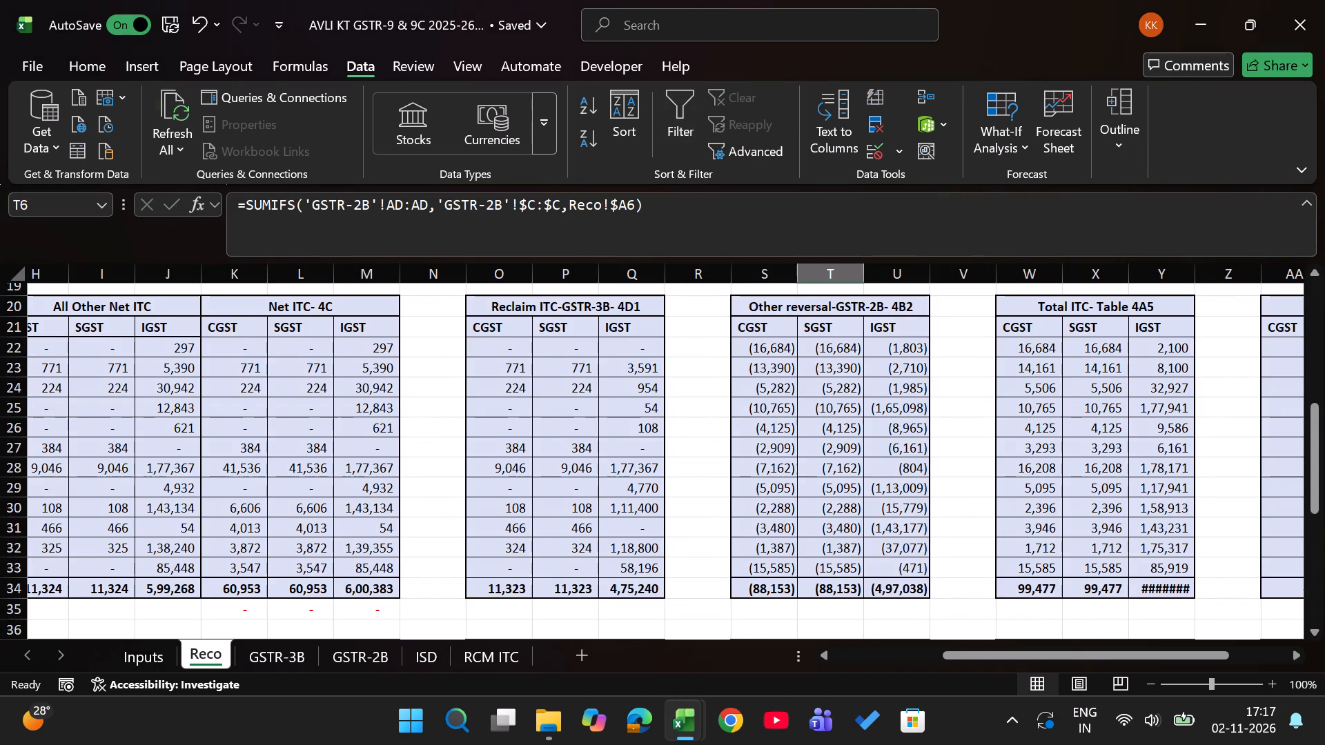
{"action": "scroll", "coordinate": [429, 501], "scroll_direction": "down", "scroll_amount": 4}
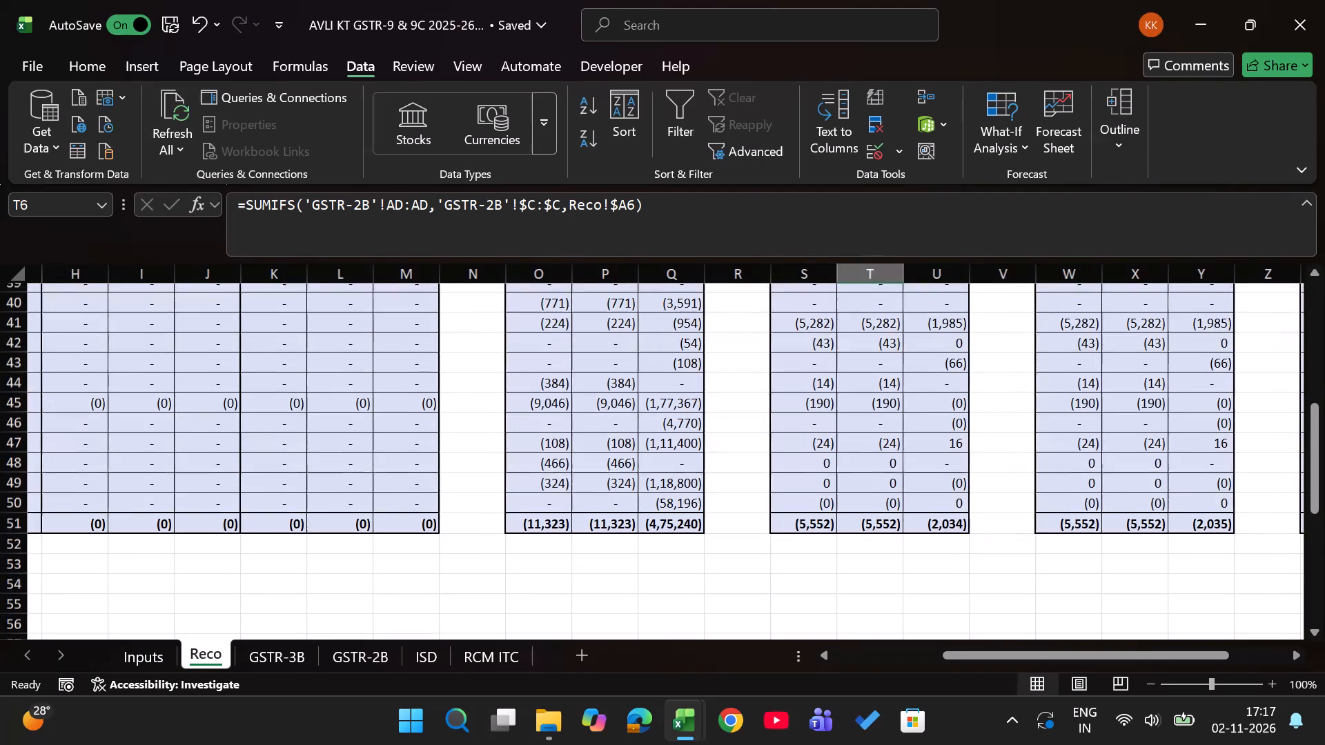
{"action": "scroll", "coordinate": [429, 501], "scroll_direction": "down", "scroll_amount": 1}
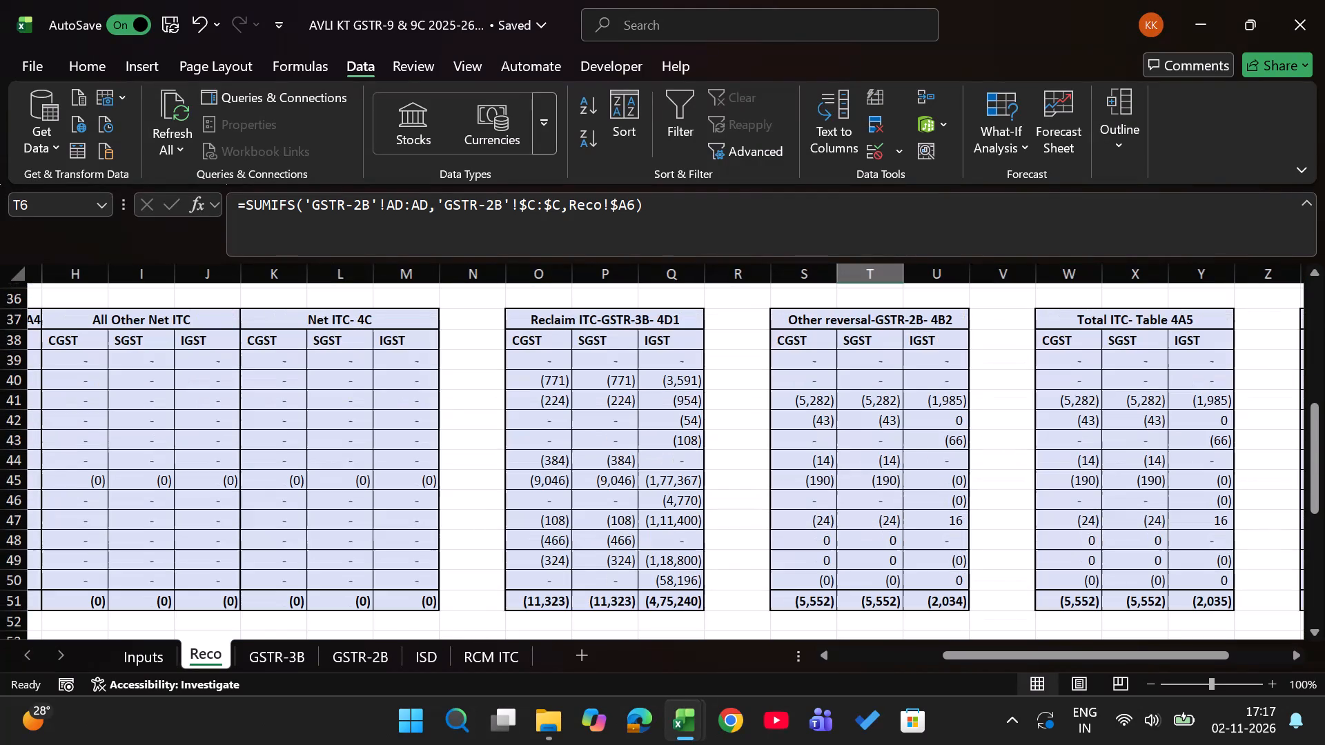
{"action": "scroll", "coordinate": [856, 416], "scroll_direction": "up", "scroll_amount": 5}
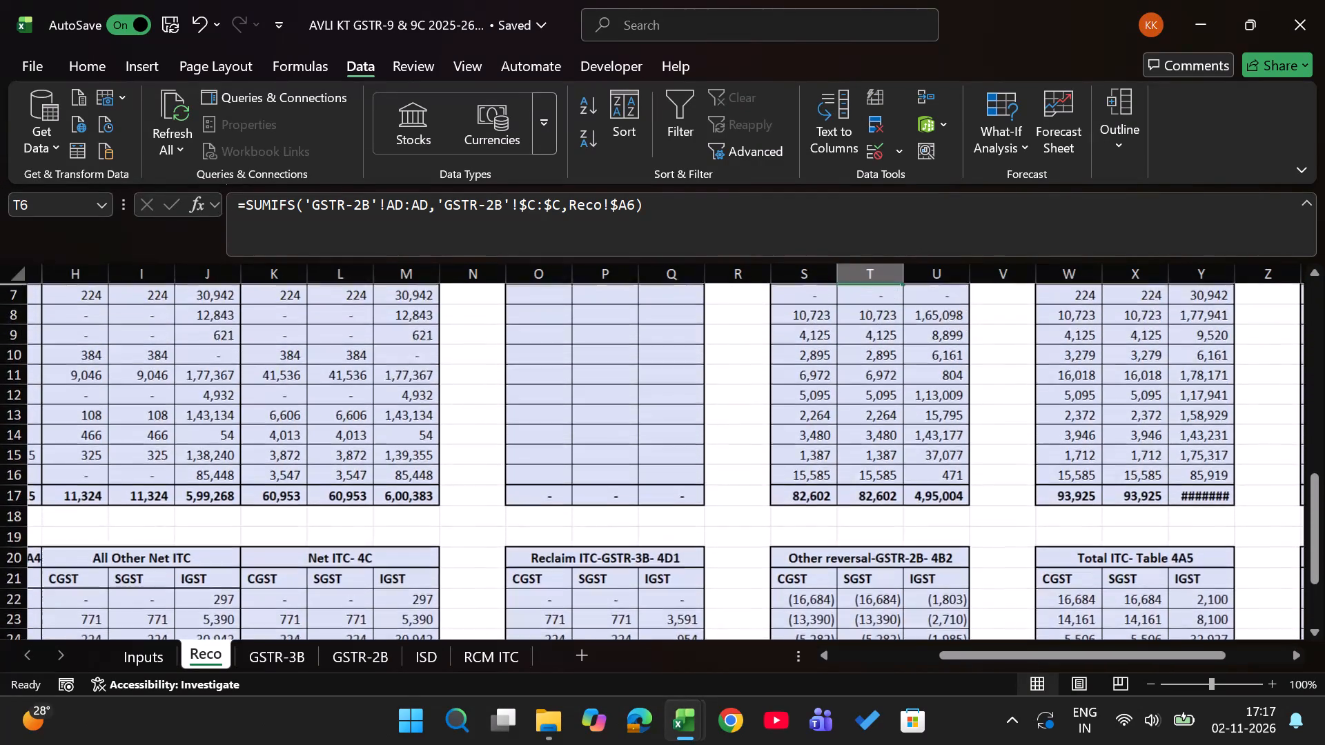
{"action": "scroll", "coordinate": [856, 416], "scroll_direction": "up", "scroll_amount": 1}
{"action": "scroll", "coordinate": [856, 416], "scroll_direction": "down", "scroll_amount": 1}
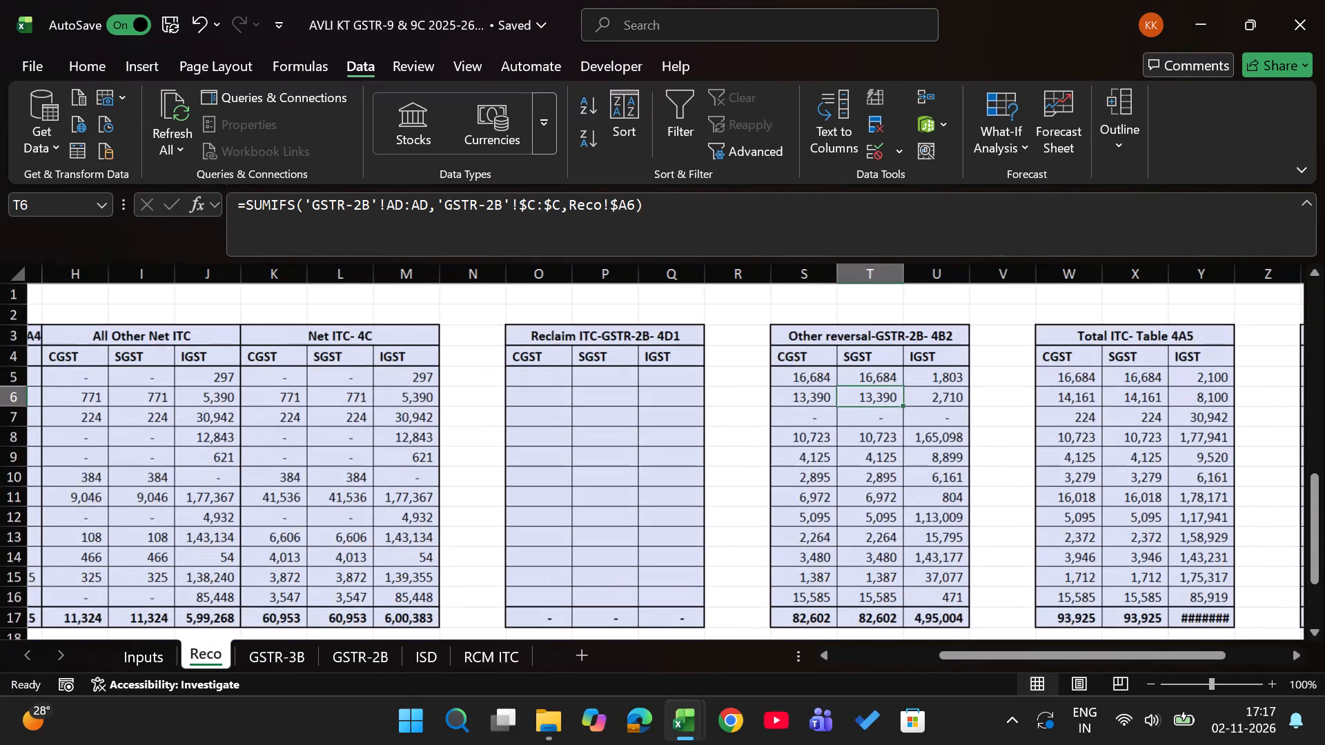
{"action": "scroll", "coordinate": [856, 416], "scroll_direction": "down", "scroll_amount": 2}
{"action": "scroll", "coordinate": [856, 416], "scroll_direction": "up", "scroll_amount": 2}
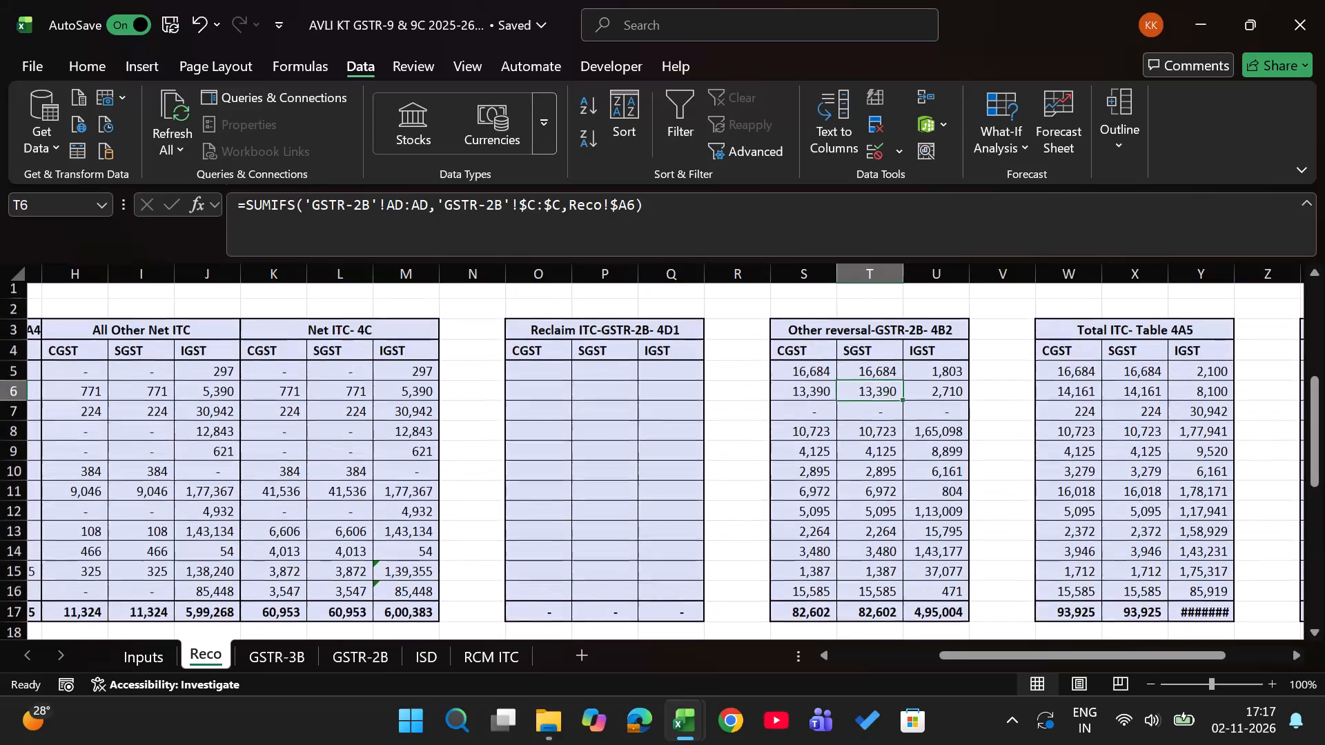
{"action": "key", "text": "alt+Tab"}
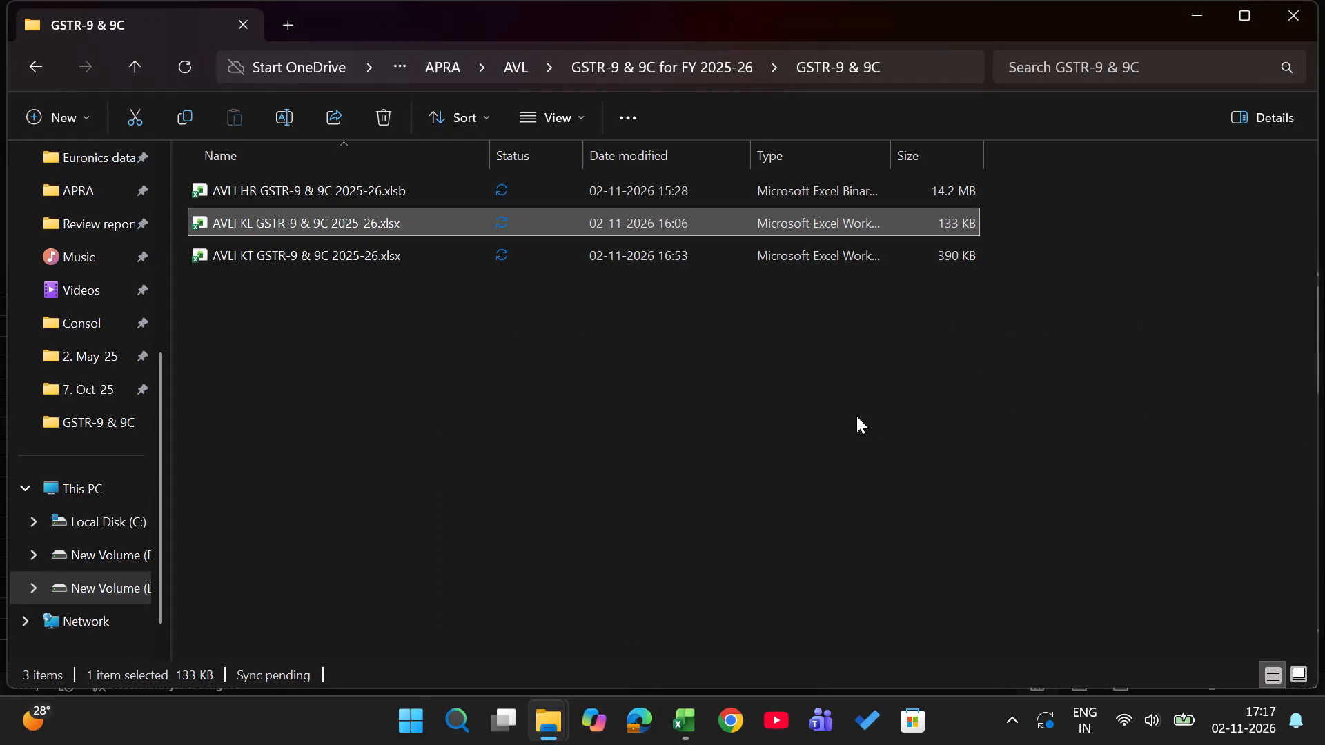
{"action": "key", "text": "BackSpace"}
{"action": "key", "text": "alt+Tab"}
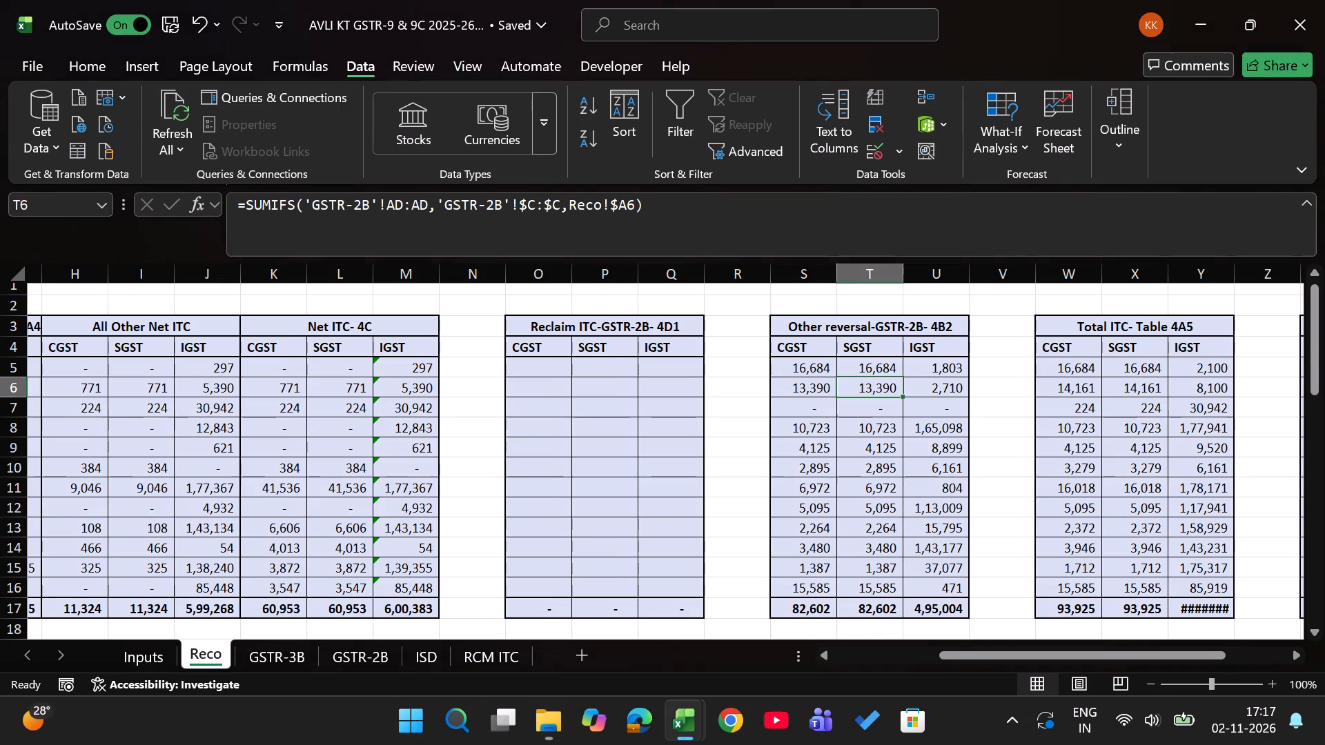
Copy the SUMIFS formulas from S5:U5 of the 4B2 reversal table into O5:Q5 of the Reclaim ITC-GSTR-2B table.
{"action": "scroll", "coordinate": [856, 416], "scroll_direction": "up", "scroll_amount": 1}
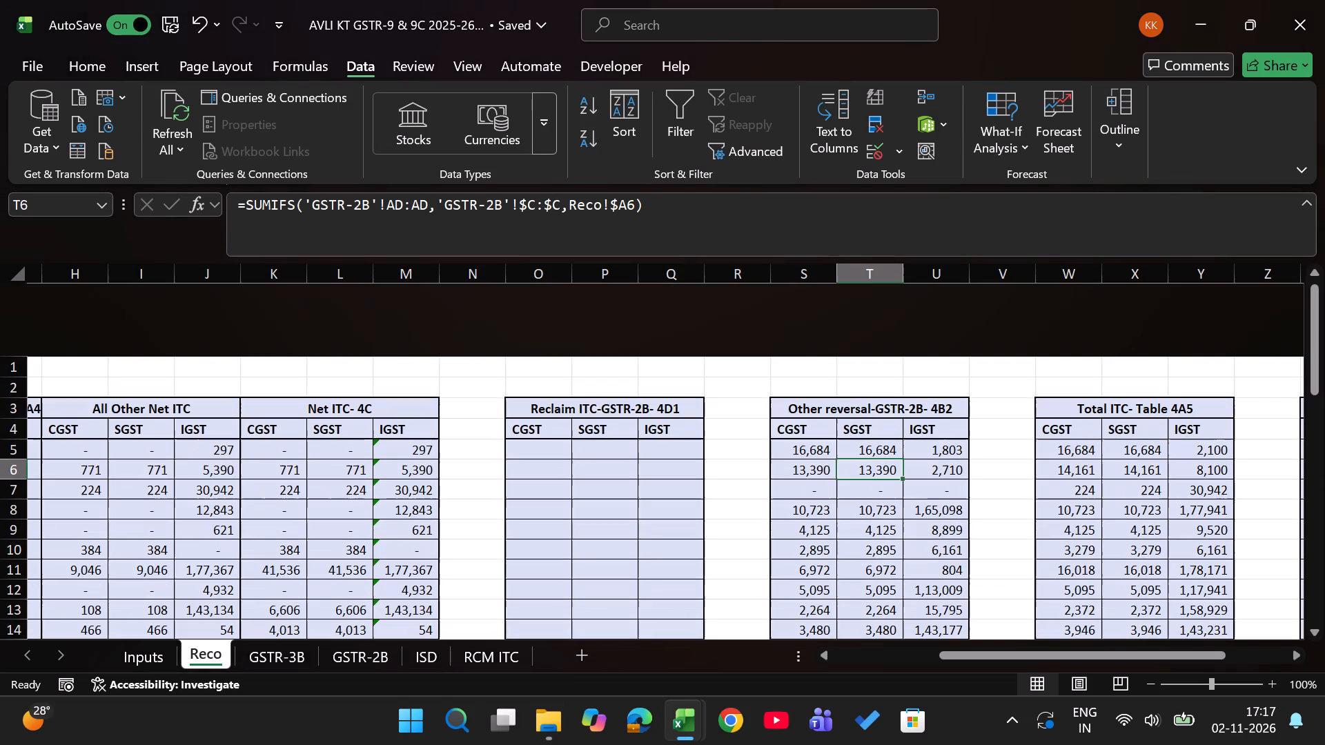
{"action": "left_click", "coordinate": [811, 453]}
{"action": "left_click", "coordinate": [811, 453]}
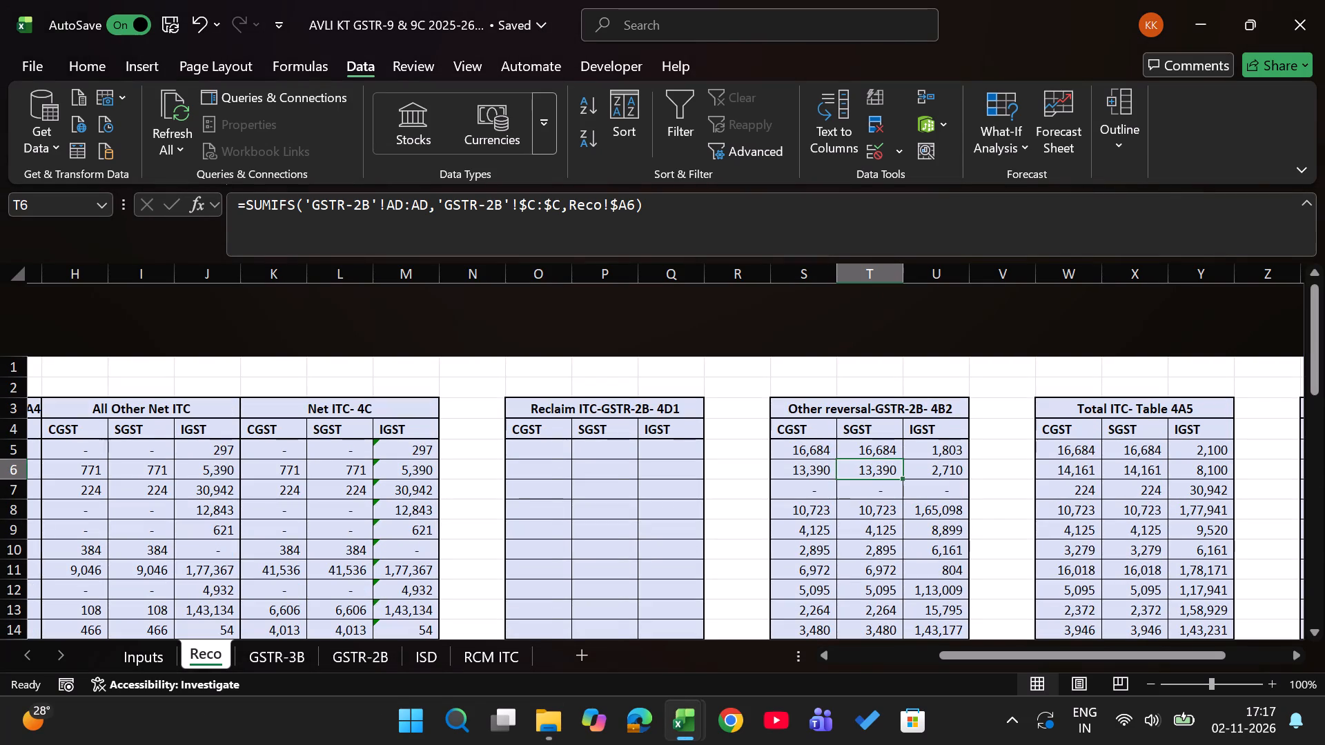
{"action": "key", "text": "Up"}
{"action": "triple_click", "coordinate": [875, 366]}
{"action": "left_click", "coordinate": [813, 376]}
{"action": "key", "text": "shift+Right"}
{"action": "key", "text": "shift+Right"}
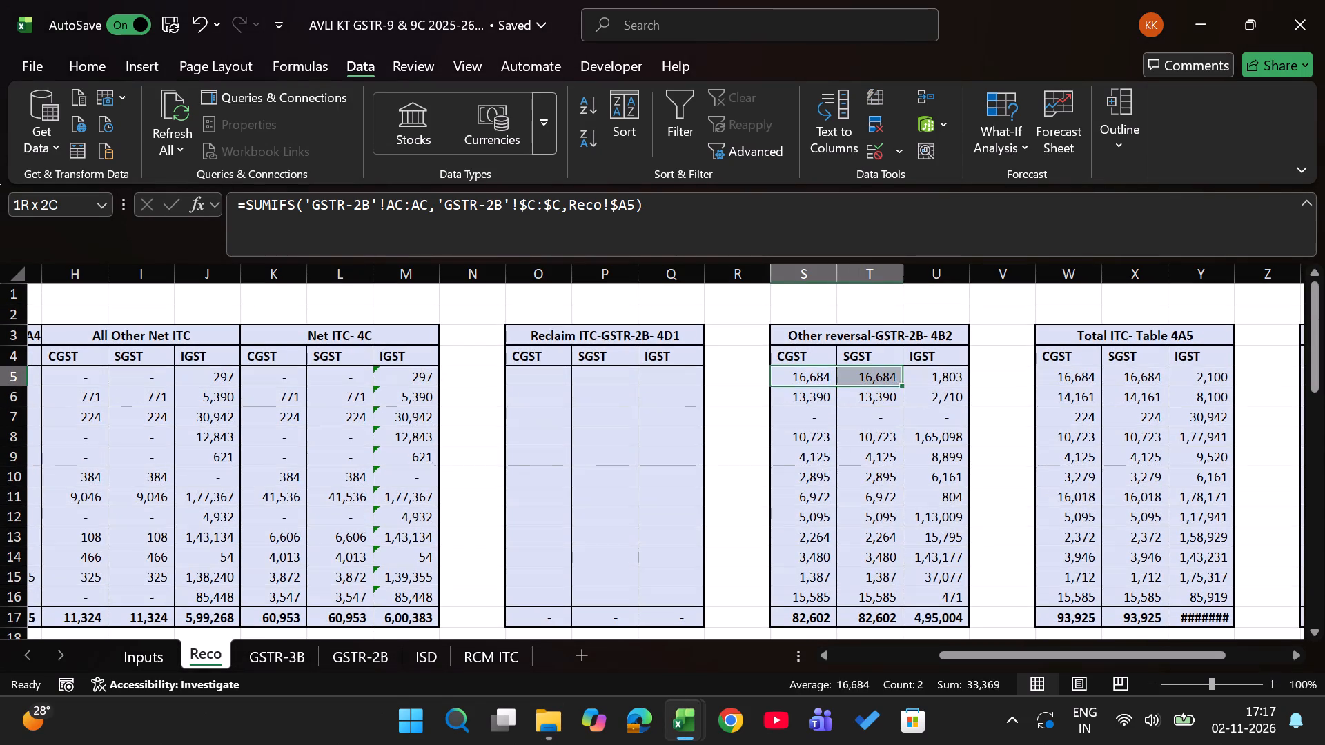
{"action": "key", "text": "ctrl+c"}
{"action": "key", "text": "Left"}
{"action": "key", "text": "Left"}
{"action": "key", "text": "Left"}
{"action": "key", "text": "Left"}
{"action": "key", "text": "Return"}
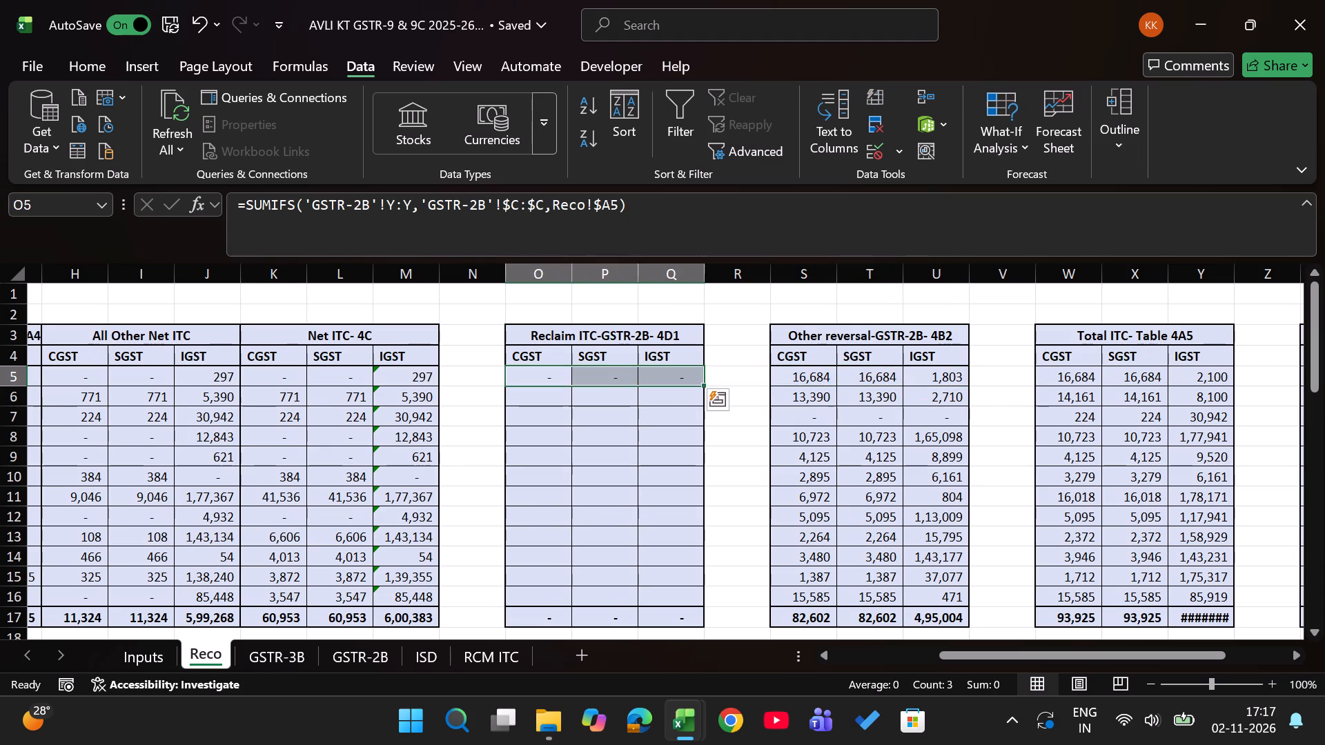
Change the sum range of the CGST formula in O5 to column AC:AC of the GSTR-2B sheet.
{"action": "key", "text": "Right"}
{"action": "key", "text": "Left"}
{"action": "key", "text": "Right"}
{"action": "key", "text": "Right"}
{"action": "key", "text": "Right"}
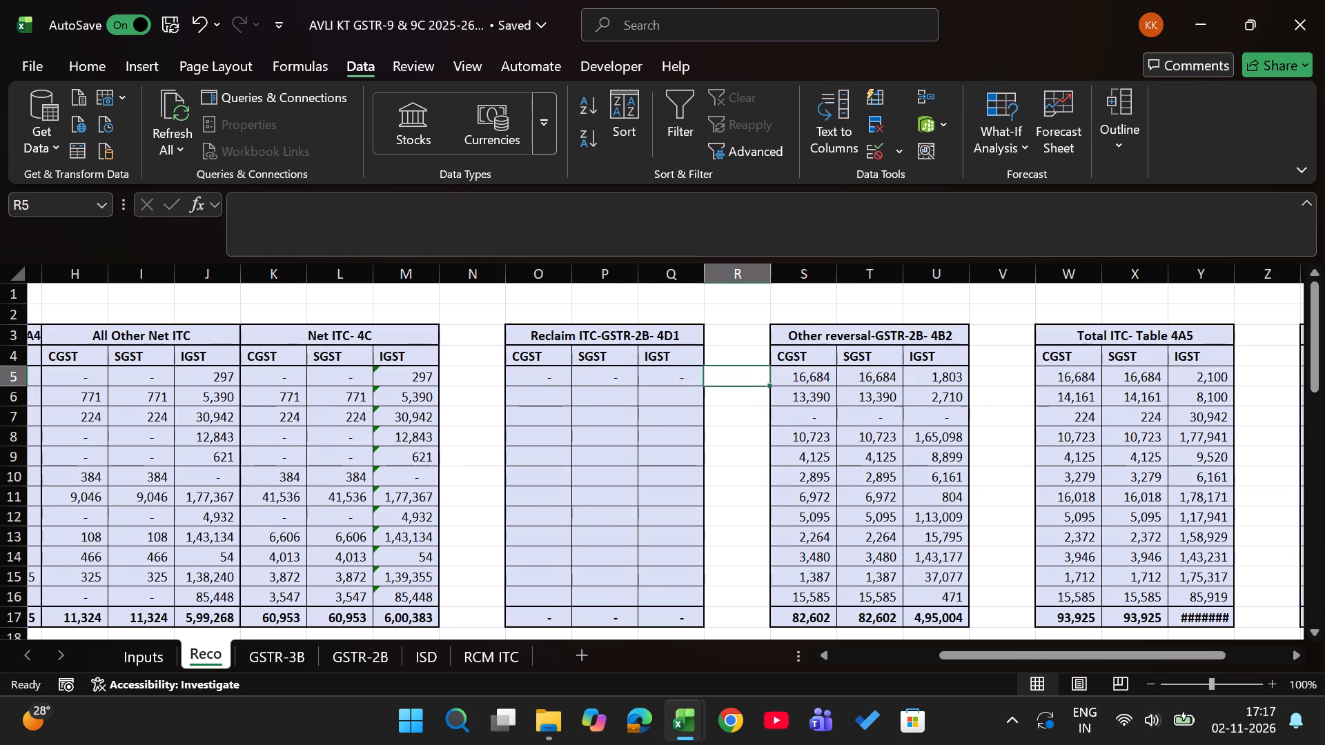
{"action": "key", "text": "Right"}
{"action": "key", "text": "Left"}
{"action": "key", "text": "Left"}
{"action": "key", "text": "Left"}
{"action": "key", "text": "Left"}
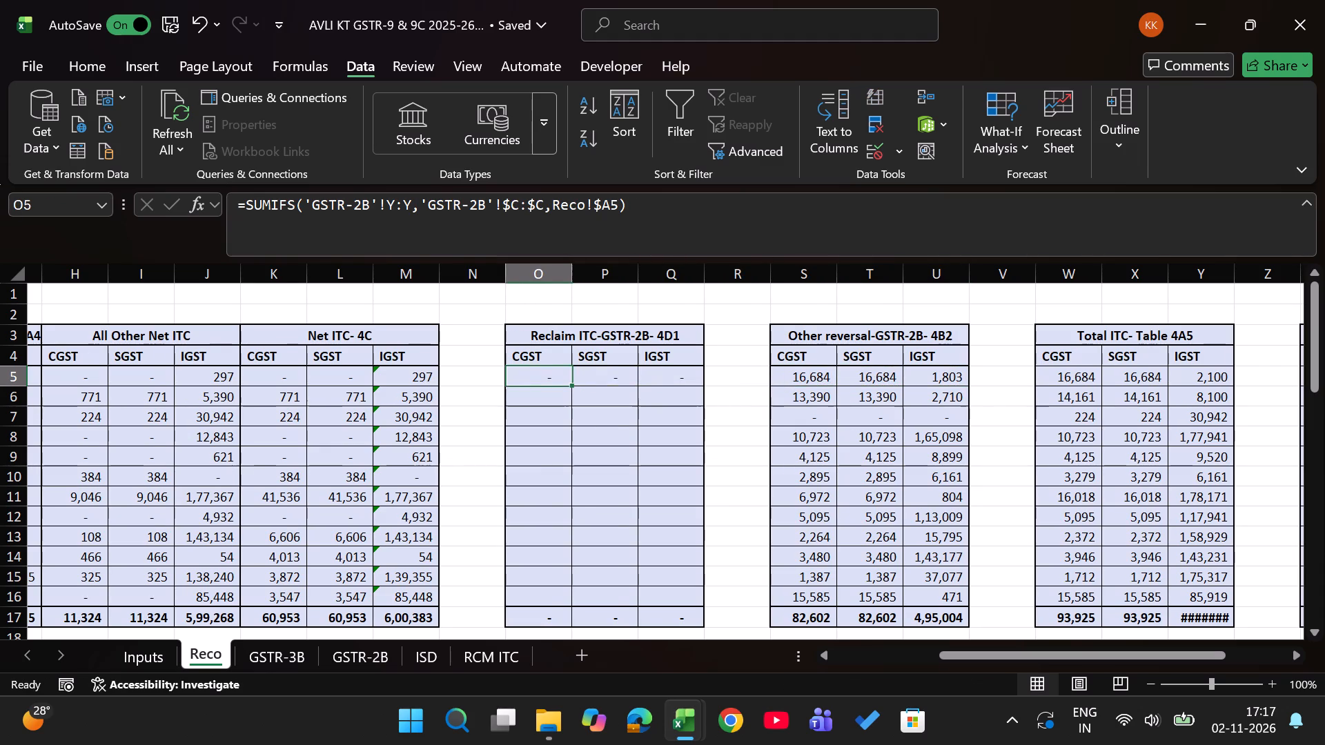
{"action": "left_click", "coordinate": [415, 206]}
{"action": "key", "text": "BackSpace"}
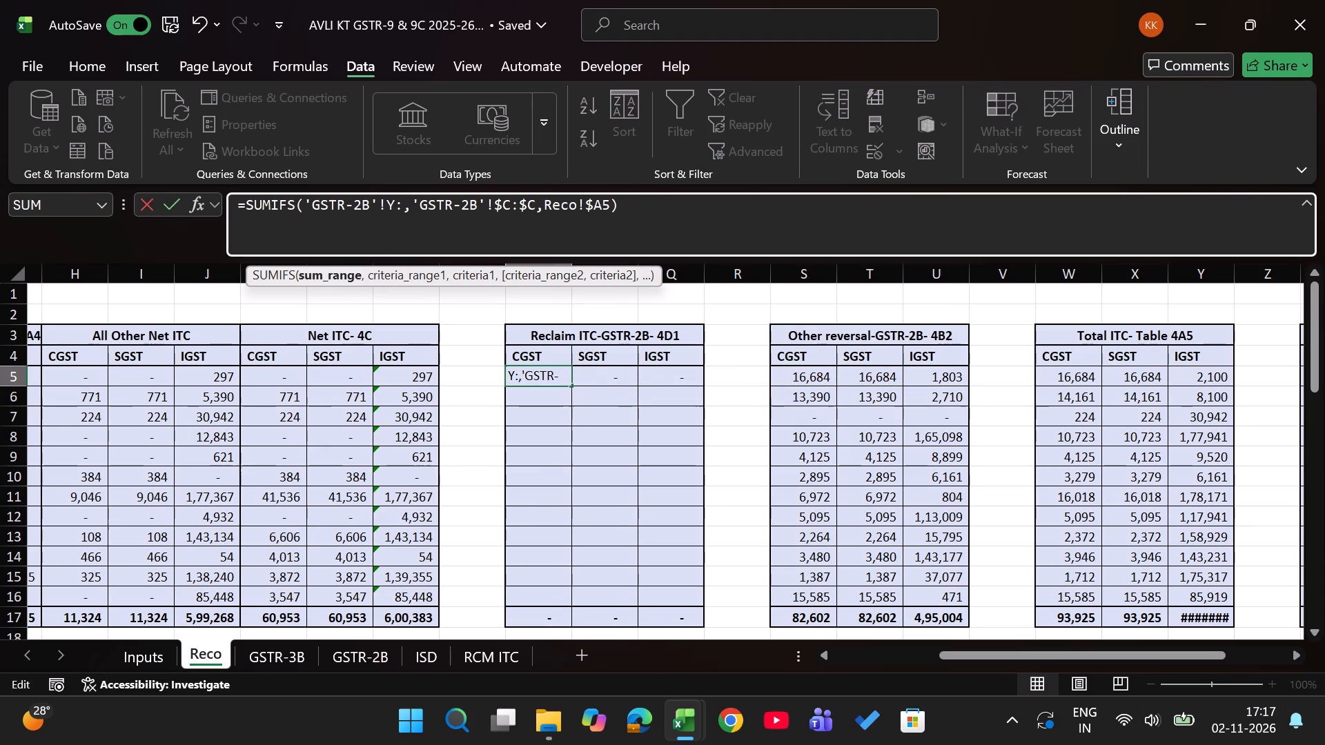
{"action": "type", "text": "ac"}
{"action": "key", "text": "Left"}
{"action": "key", "text": "Left"}
{"action": "key", "text": "Left"}
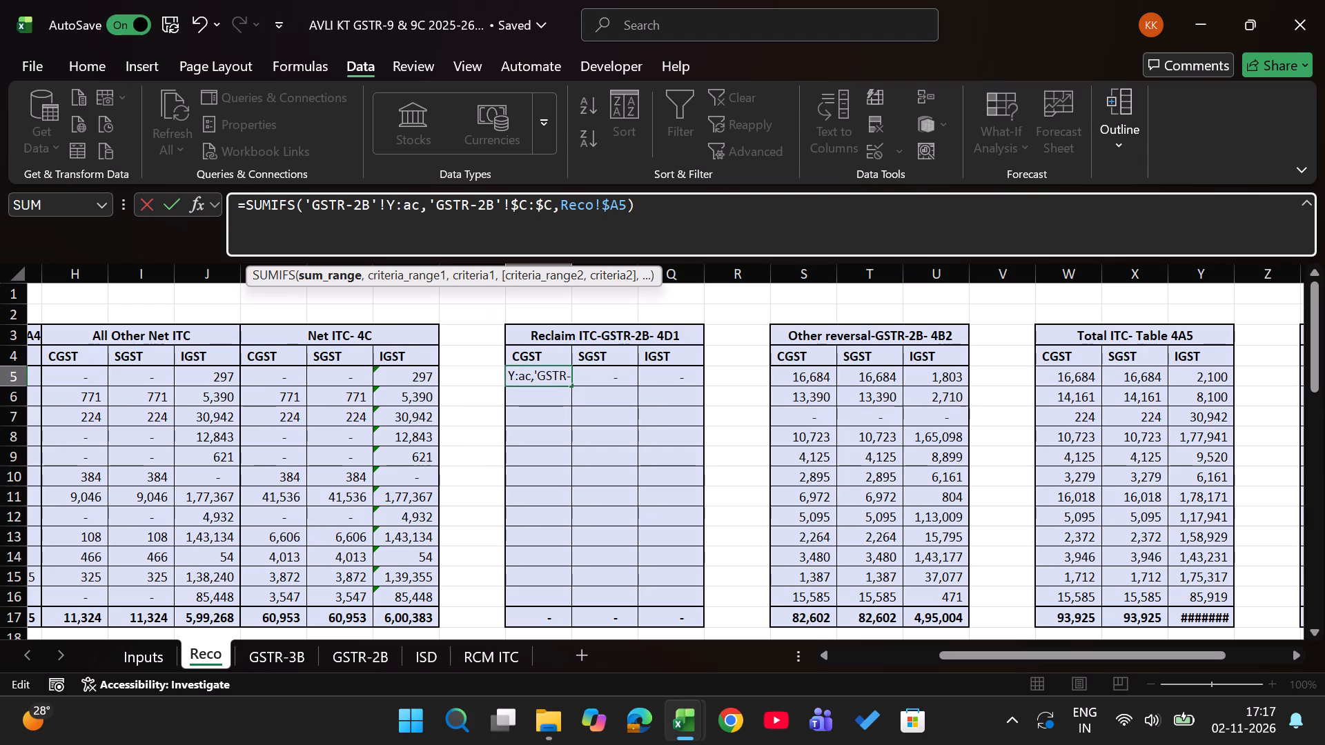
{"action": "key", "text": "BackSpace"}
{"action": "type", "text": "ac"}
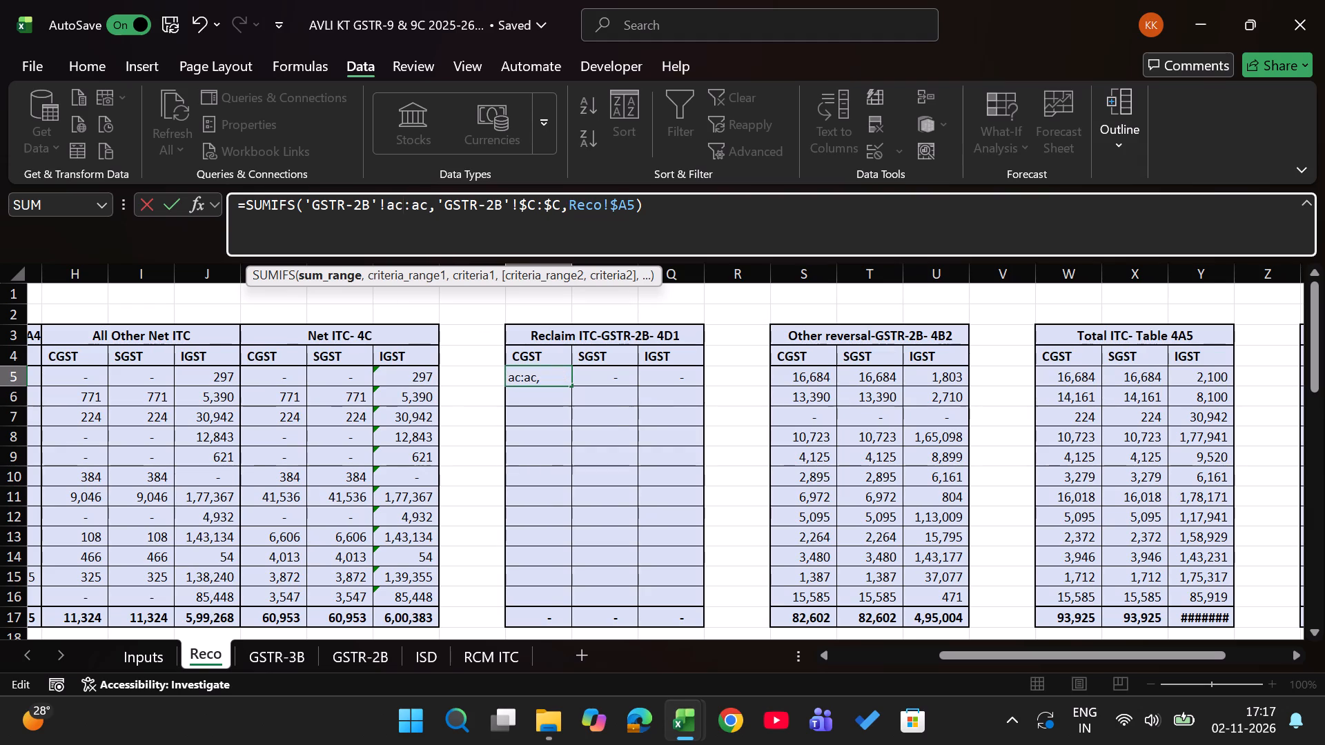
Change the criteria range of the O5 formula to column $D:$D of the GSTR-2B sheet.
{"action": "left_click", "coordinate": [560, 204]}
{"action": "key", "text": "BackSpace"}
{"action": "key", "text": "d"}
{"action": "key", "text": "Left"}
{"action": "key", "text": "Left"}
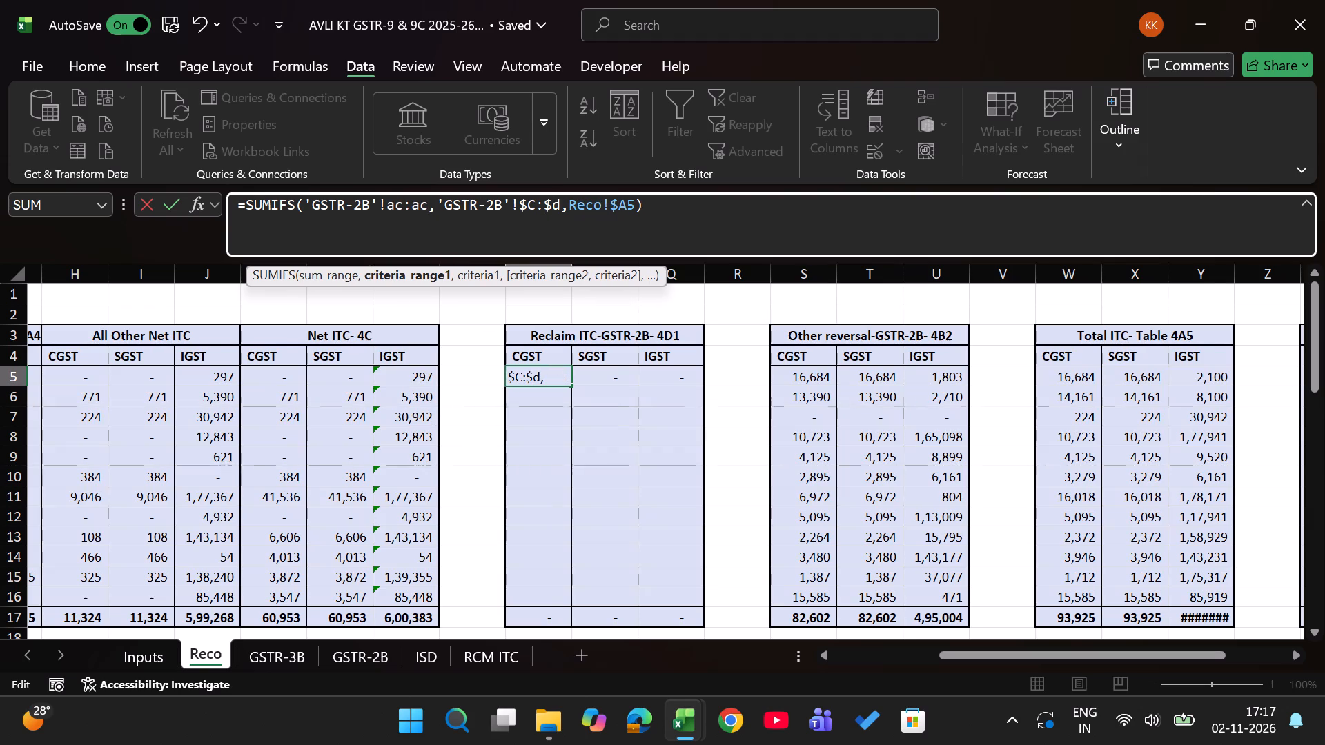
{"action": "key", "text": "Left"}
{"action": "key", "text": "BackSpace"}
{"action": "key", "text": "d"}
{"action": "key", "text": "Return"}
{"action": "key", "text": "Up"}
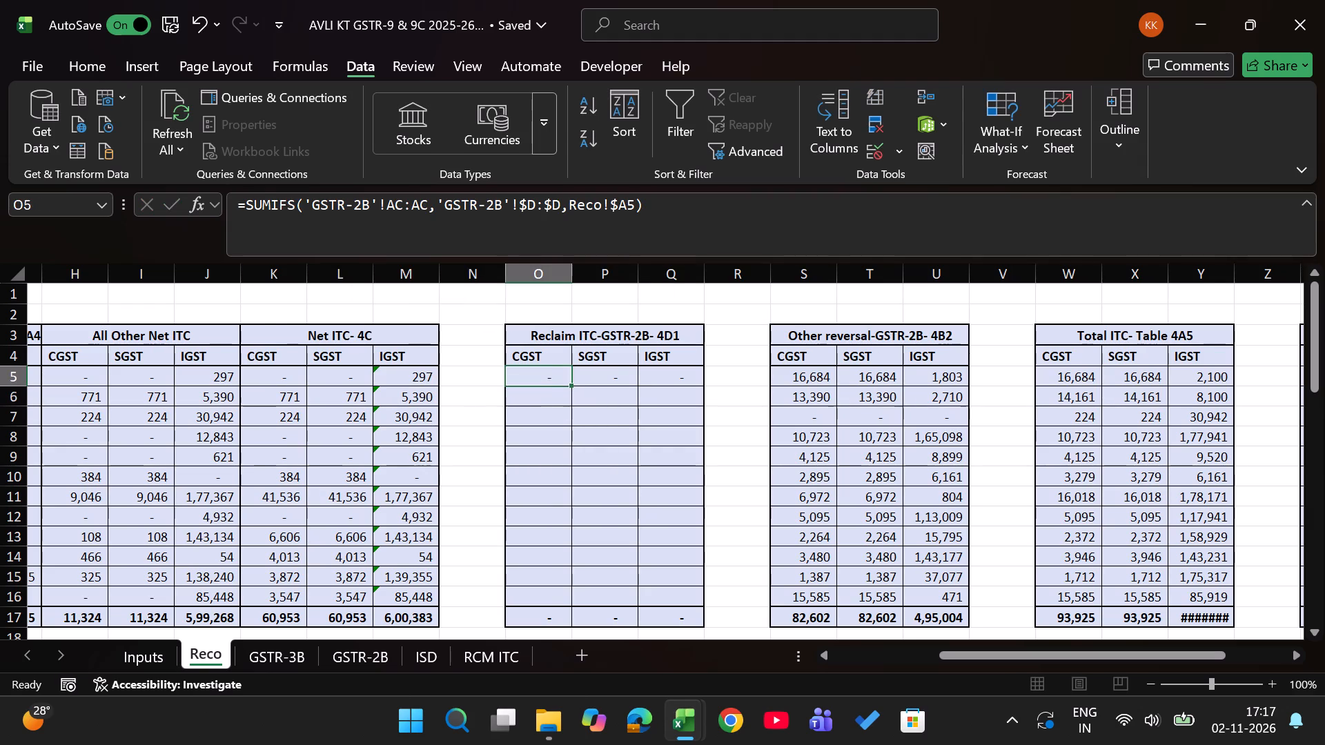
Copy the revised CGST formula from O5 across to the SGST and IGST cells P5 and Q5.
{"action": "key", "text": "shift+Right"}
{"action": "key", "text": "ctrl+r"}
{"action": "key", "text": "Right"}
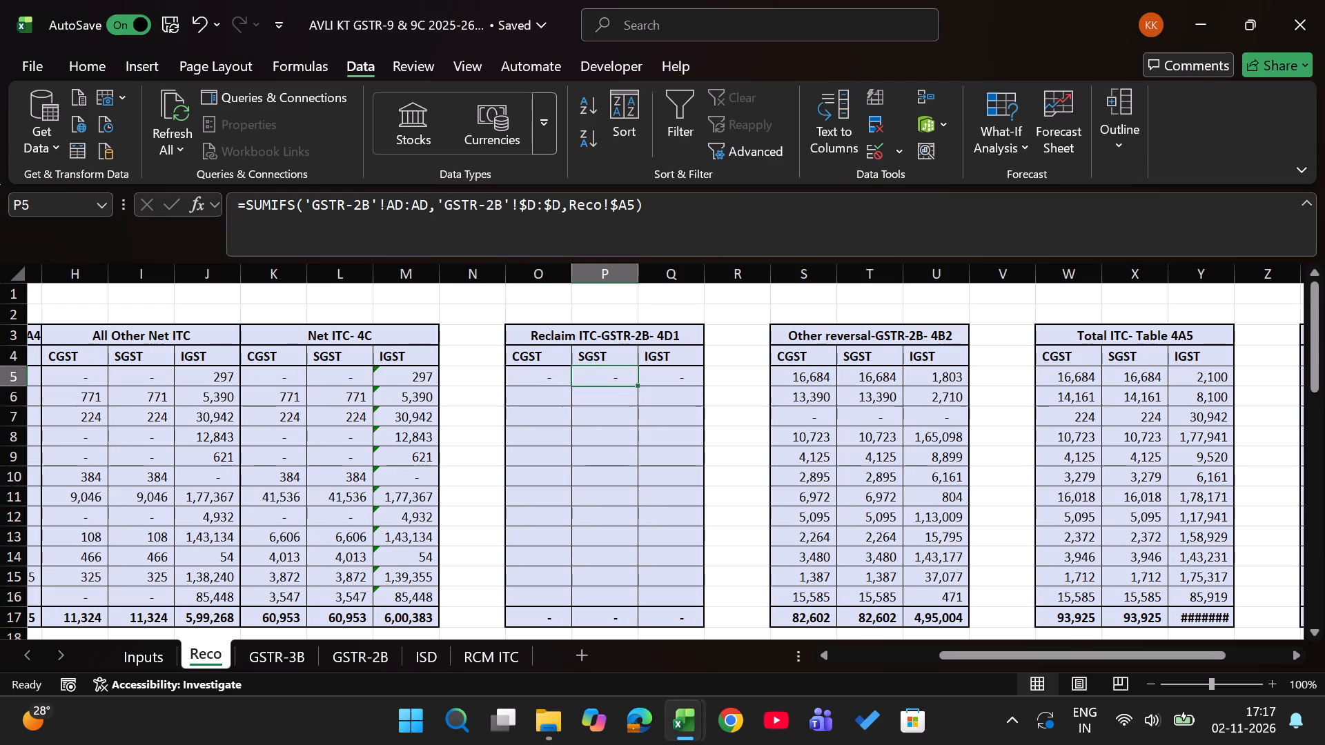
{"action": "key", "text": "ctrl+c"}
{"action": "key", "text": "Right"}
{"action": "key", "text": "Return"}
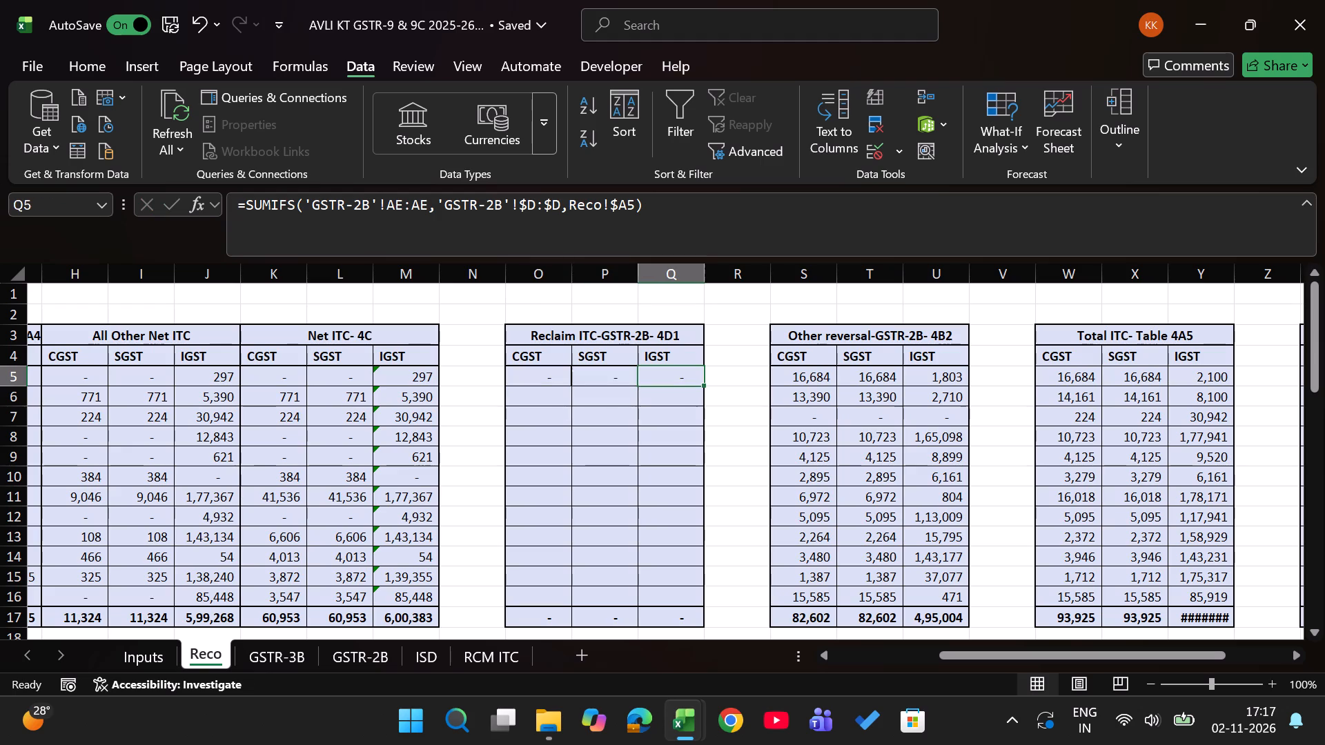
Change the sum range of the IGST formula in Q5 to column AB:AB of the GSTR-2B sheet.
{"action": "left_click", "coordinate": [425, 206]}
{"action": "key", "text": "BackSpace"}
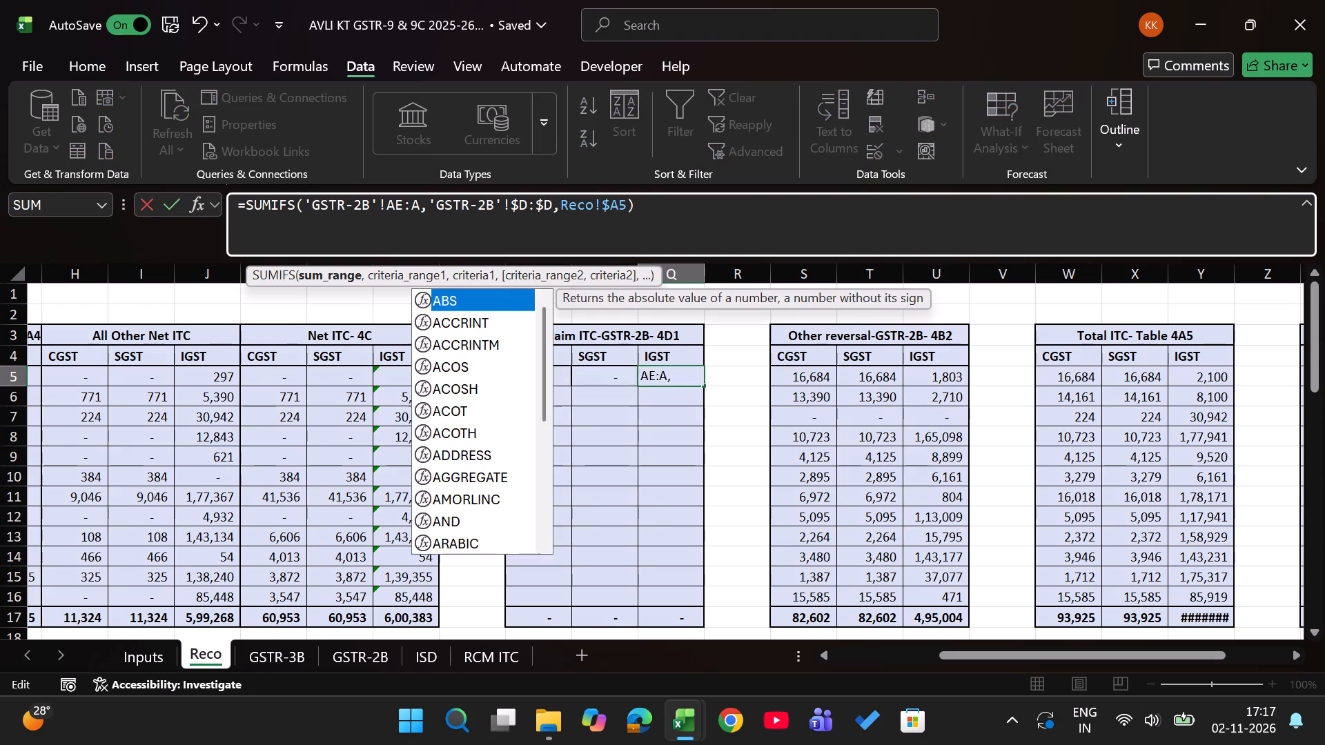
{"action": "key", "text": "b"}
{"action": "key", "text": "Left"}
{"action": "key", "text": "Left"}
{"action": "key", "text": "Left"}
{"action": "key", "text": "BackSpace"}
{"action": "key", "text": "b"}
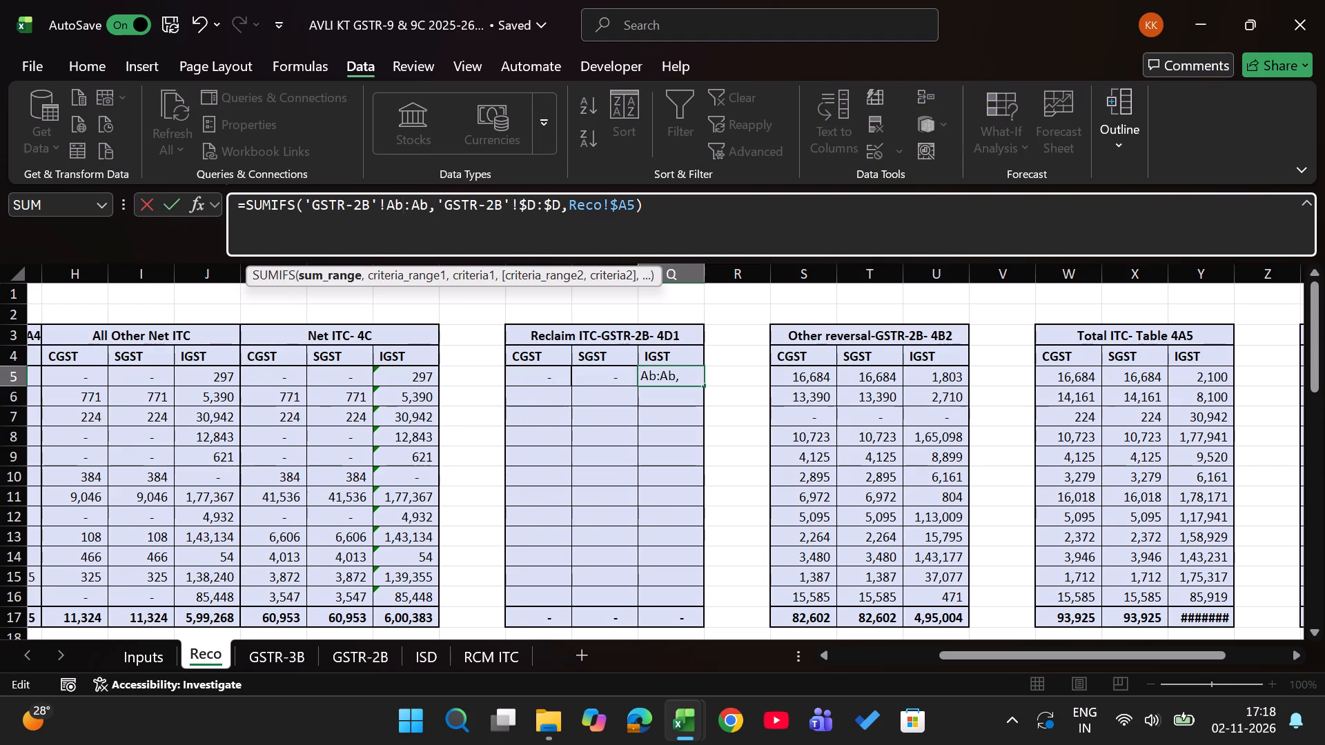
{"action": "key", "text": "Return"}
Fill the O5:Q5 formulas down through row 16 of the Reclaim ITC-GSTR-2B table.
{"action": "key", "text": "Up"}
{"action": "key", "text": "Left"}
{"action": "key", "text": "Left"}
{"action": "key", "text": "shift+Right"}
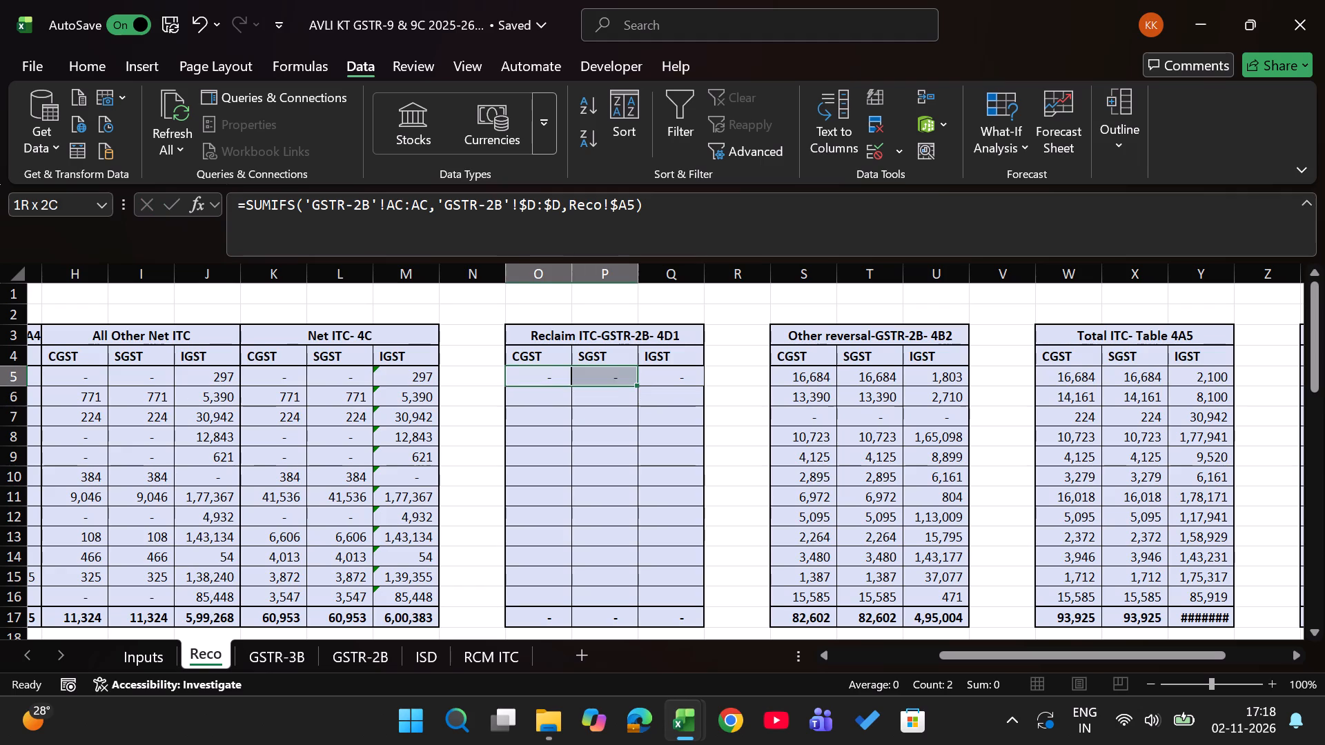
{"action": "key", "text": "shift+Right"}
{"action": "key", "text": "ctrl+shift+Down"}
{"action": "key", "text": "shift+Up"}
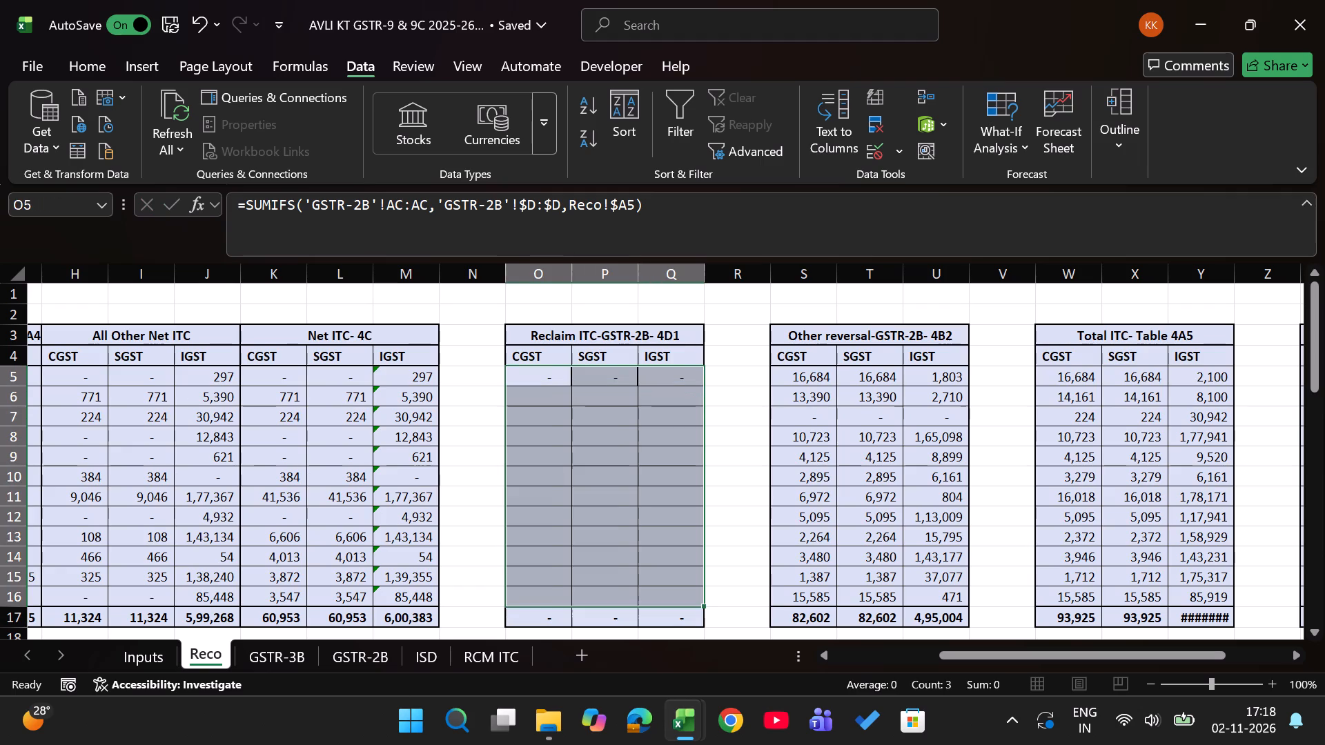
{"action": "key", "text": "ctrl+d"}
Apply all borders and a thick outside border to the range O5:Q16.
{"action": "type", "text": "hba"}
{"action": "type", "text": "hbt"}
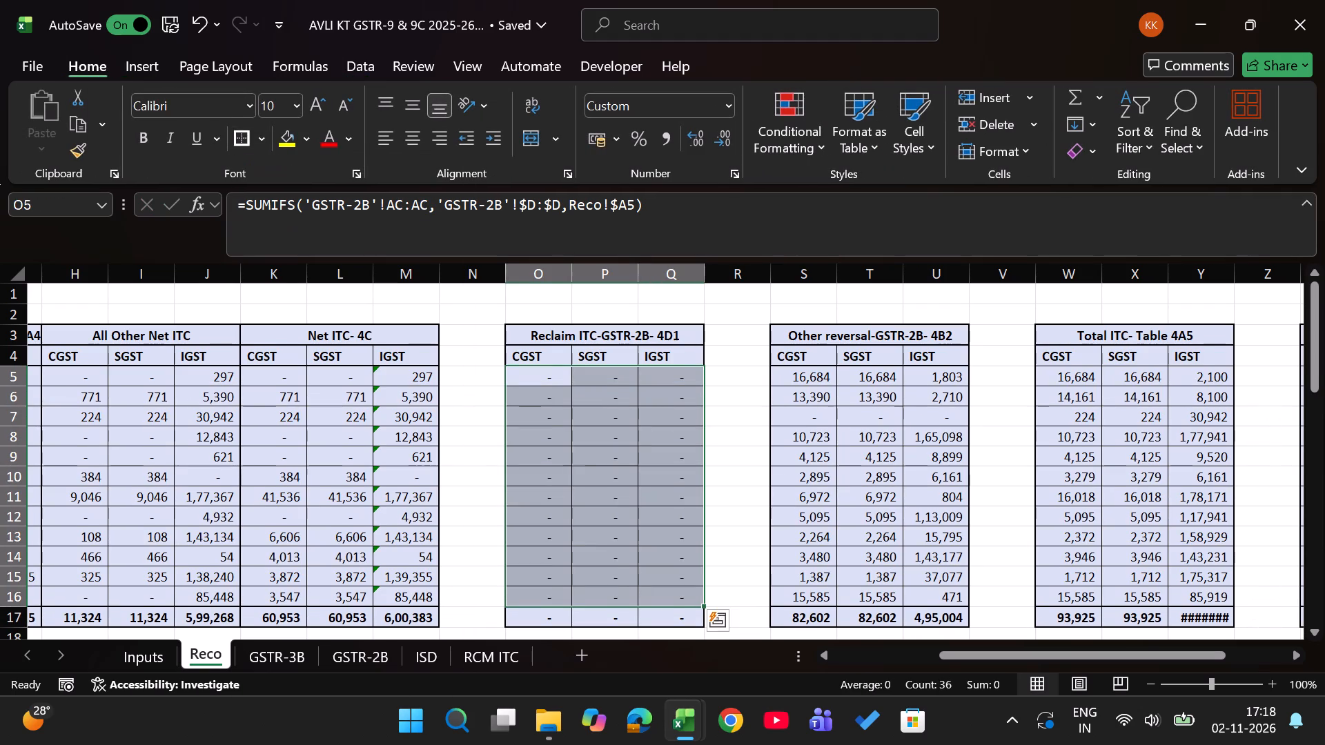
Examine the GSTR-2B, GSTR-3B and Difference tables on the Reco sheet for sections still to be filled.
{"action": "scroll", "coordinate": [574, 475], "scroll_direction": "down", "scroll_amount": 2}
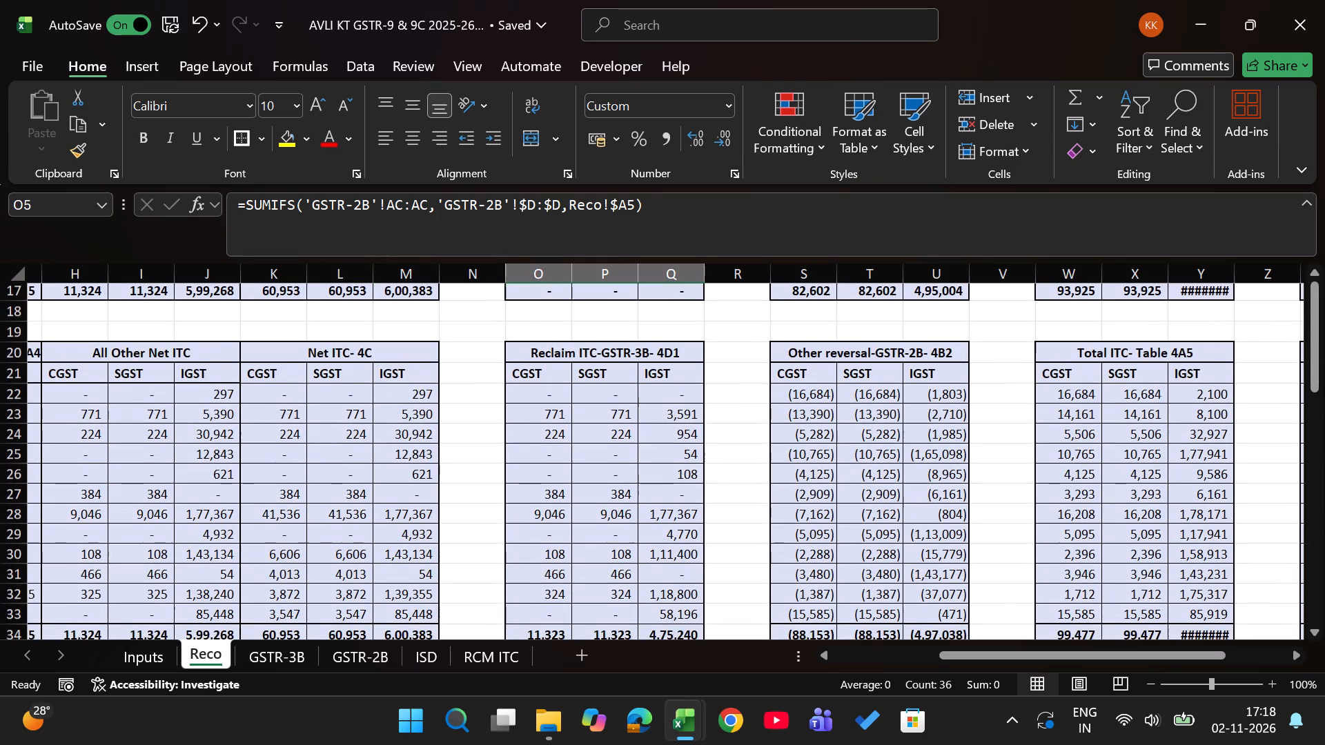
{"action": "scroll", "coordinate": [574, 475], "scroll_direction": "down", "scroll_amount": 2}
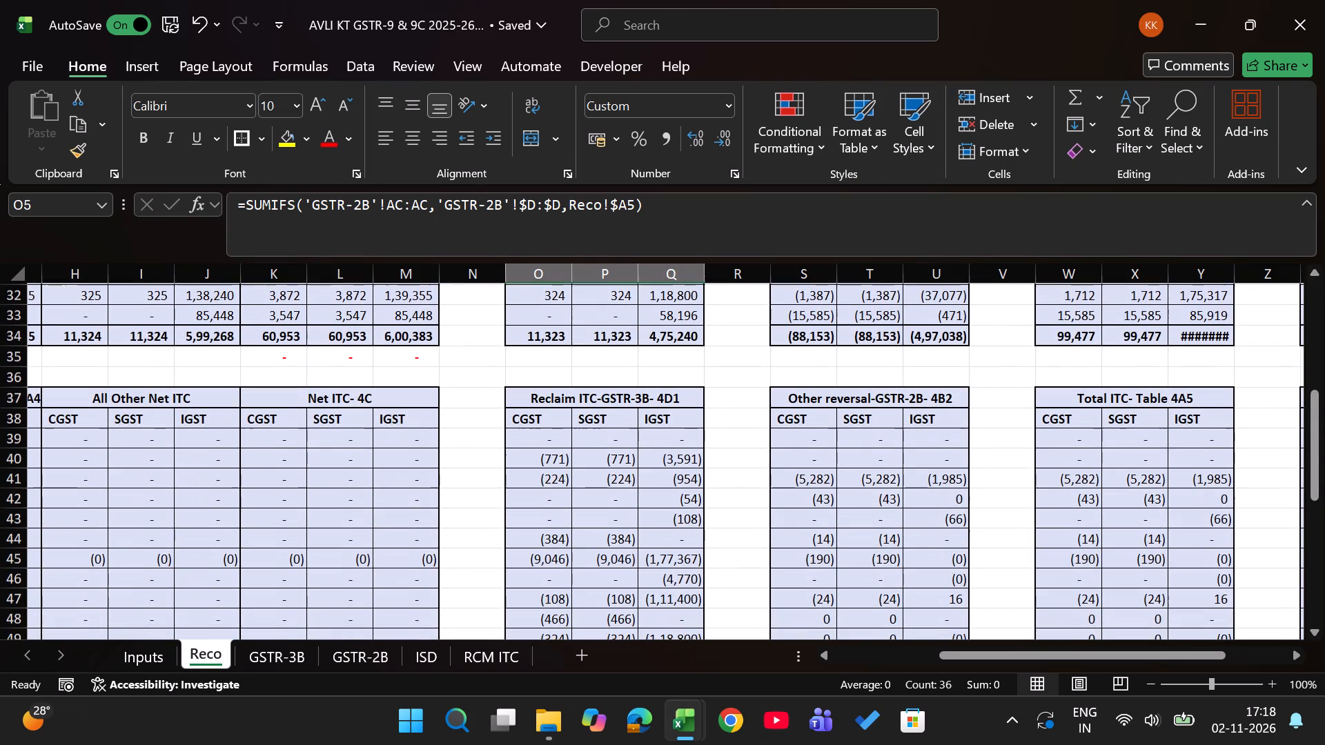
{"action": "scroll", "coordinate": [574, 475], "scroll_direction": "down", "scroll_amount": 2}
{"action": "scroll", "coordinate": [574, 475], "scroll_direction": "up", "scroll_amount": 1}
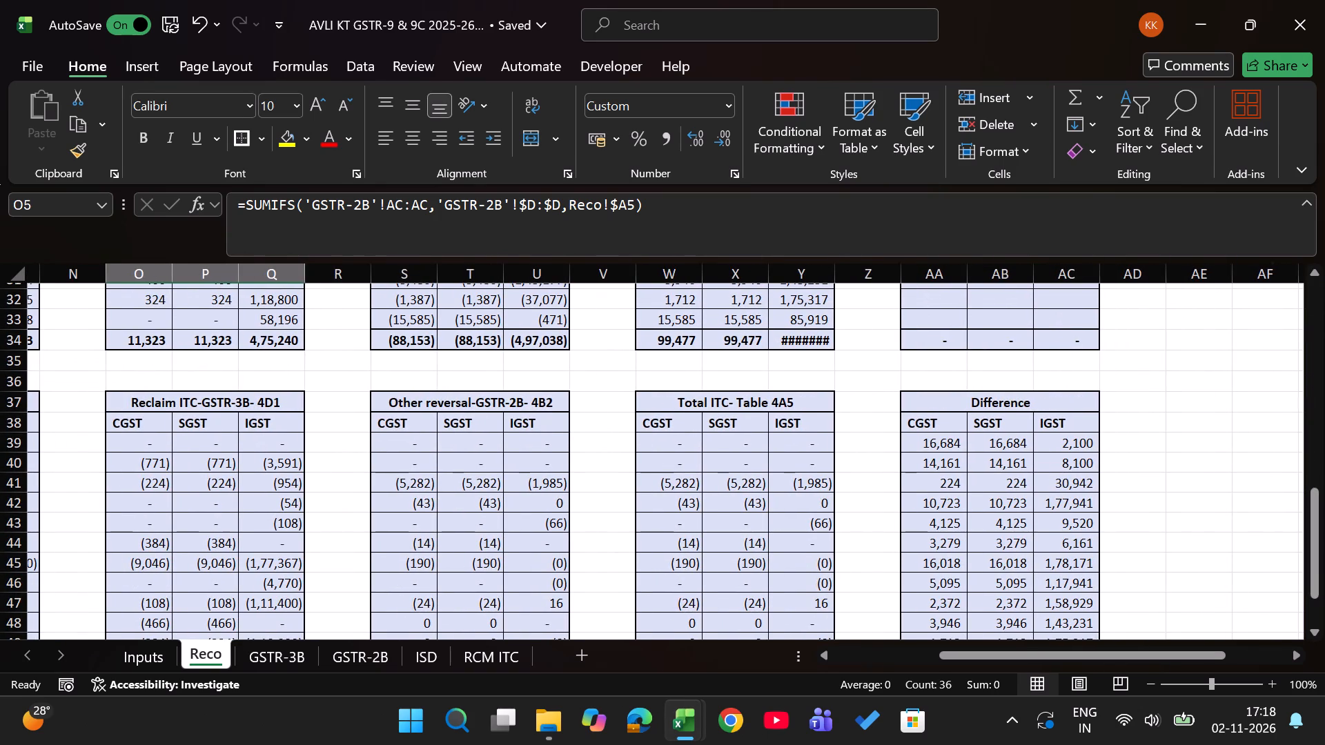
{"action": "scroll", "coordinate": [574, 475], "scroll_direction": "up", "scroll_amount": 1}
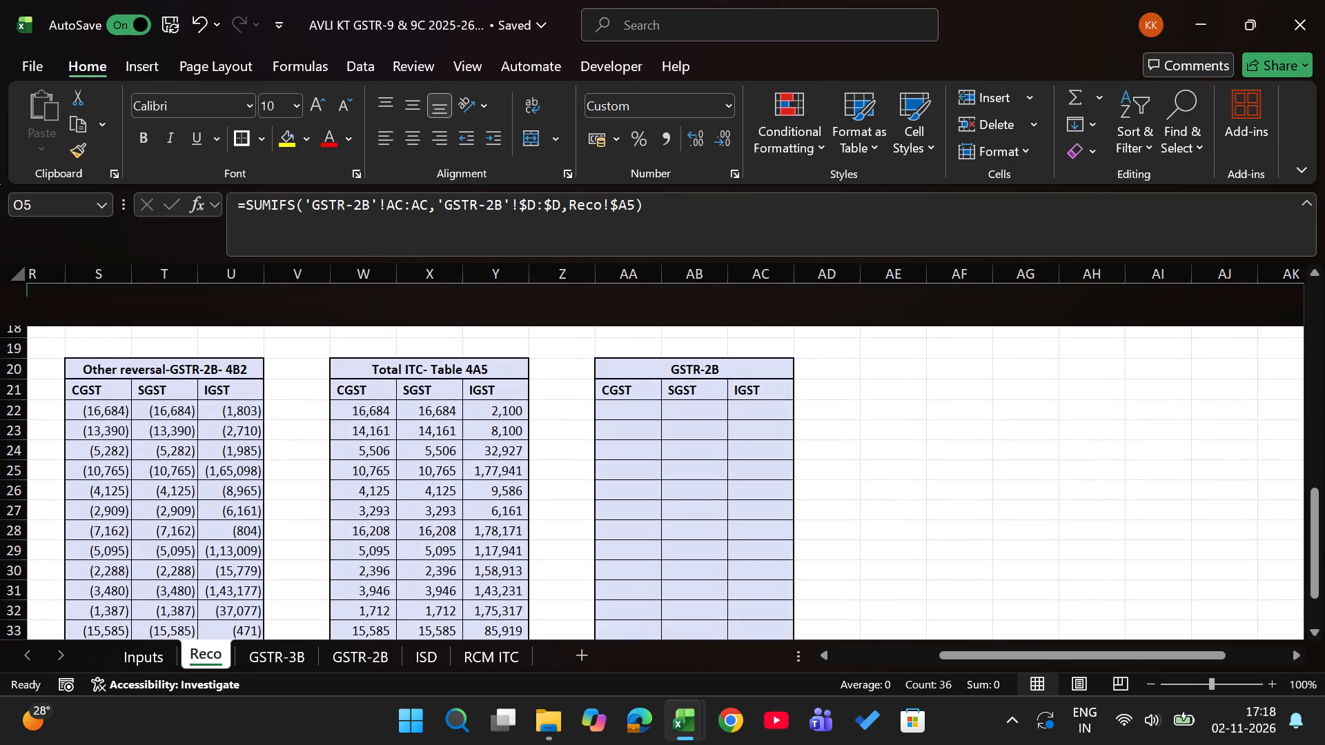
{"action": "scroll", "coordinate": [655, 414], "scroll_direction": "right", "scroll_amount": 6}
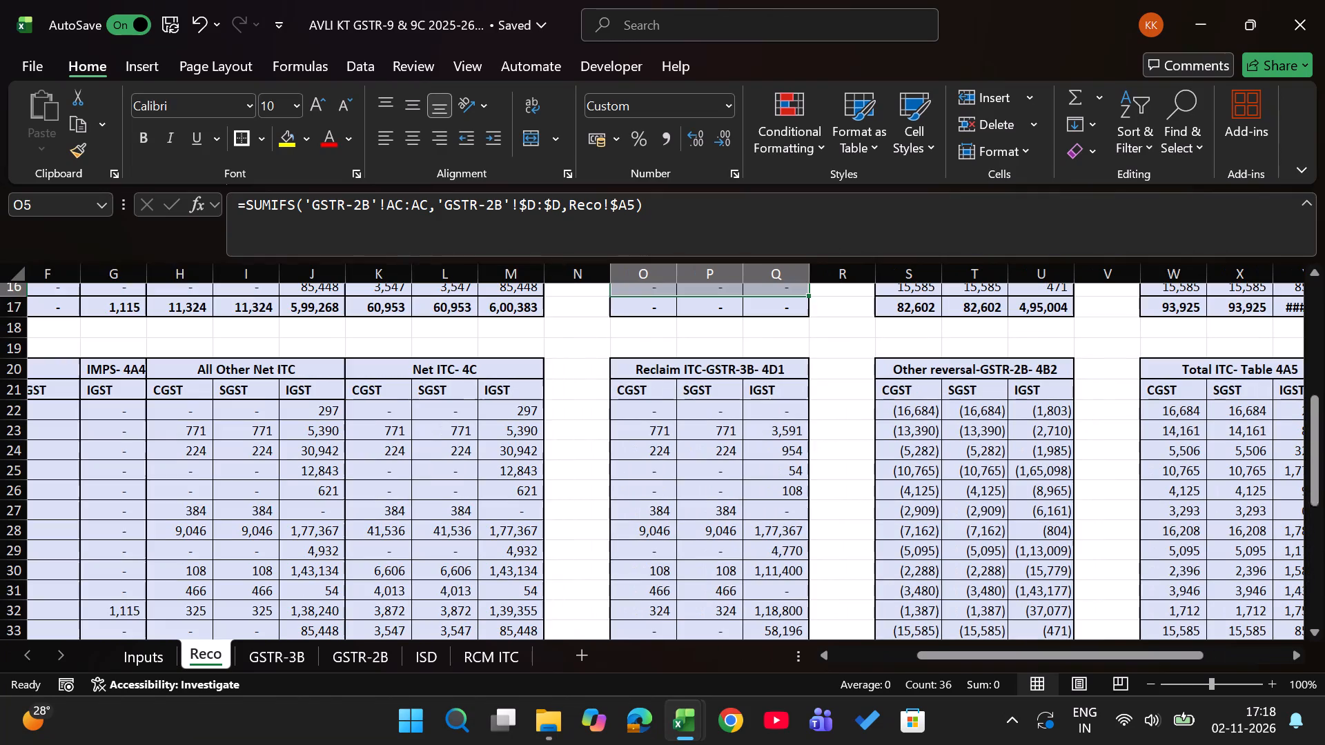
{"action": "scroll", "coordinate": [582, 423], "scroll_direction": "up", "scroll_amount": 4}
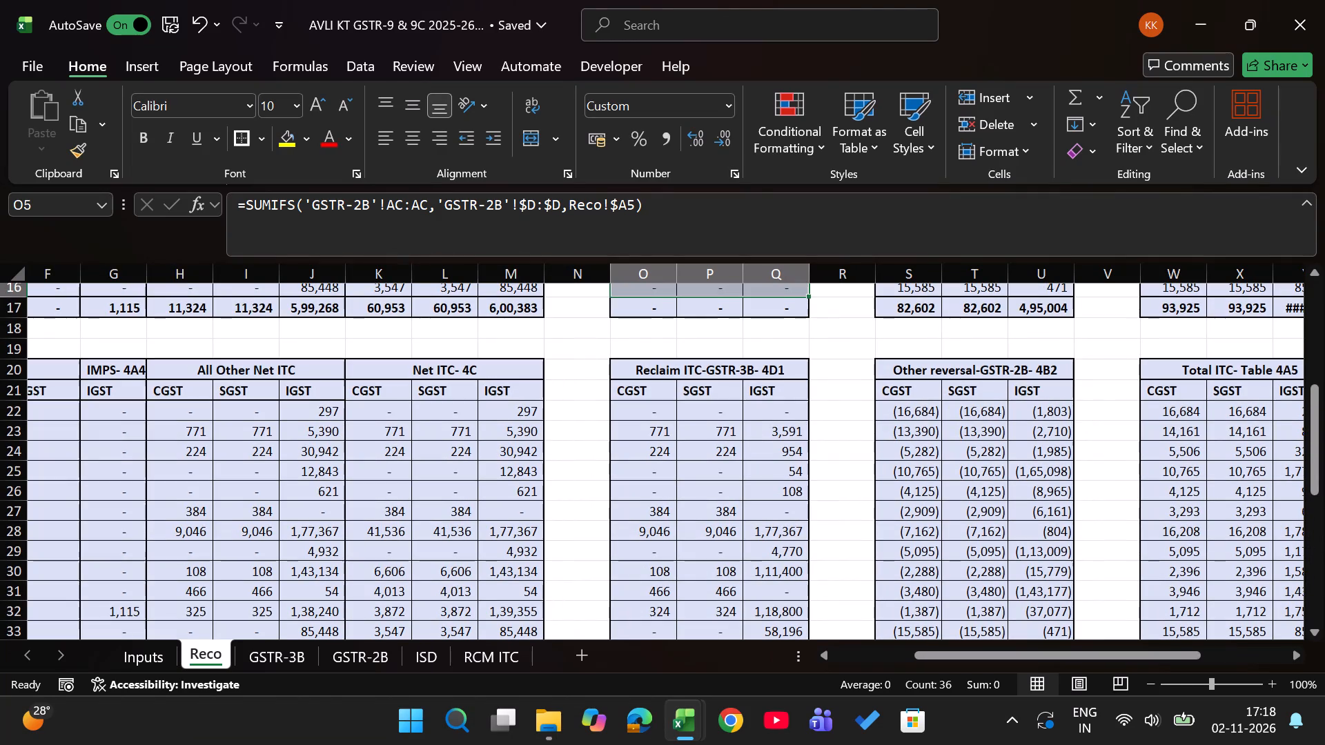
{"action": "scroll", "coordinate": [582, 423], "scroll_direction": "down", "scroll_amount": 2}
{"action": "scroll", "coordinate": [619, 481], "scroll_direction": "up", "scroll_amount": 2}
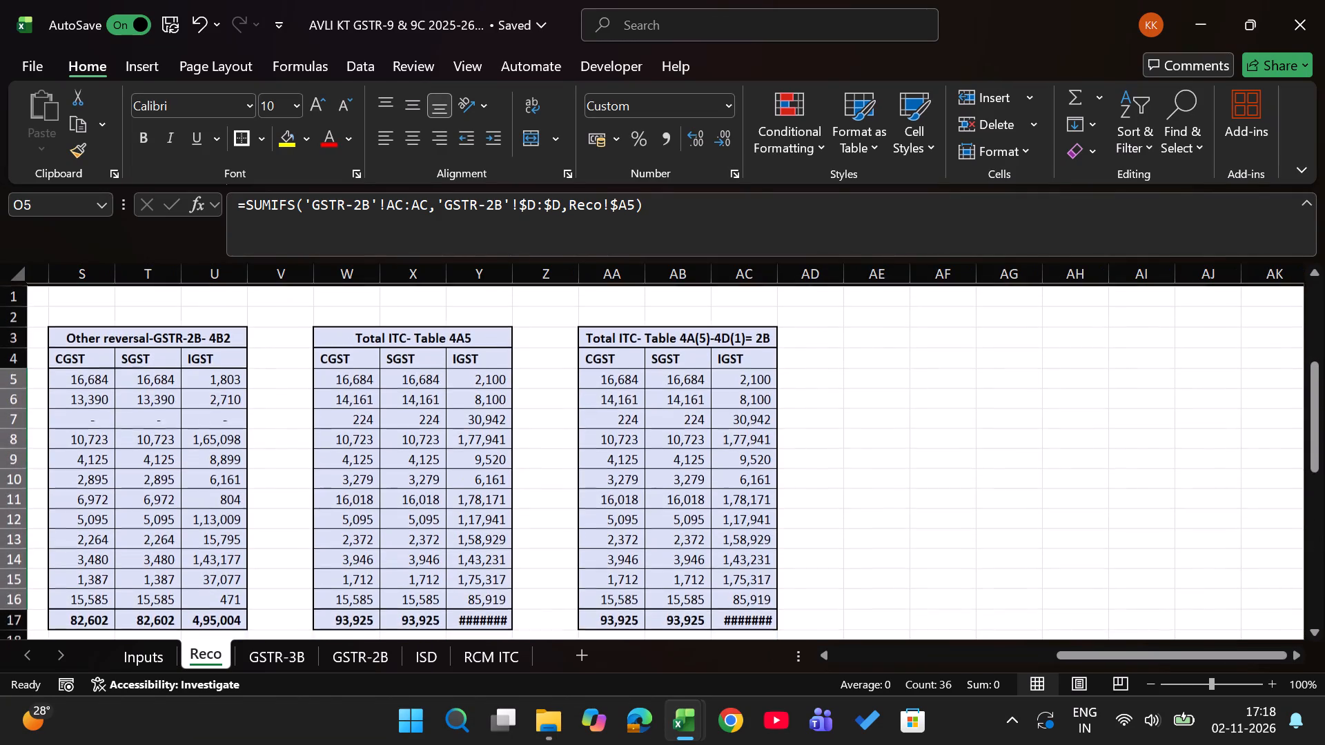
{"action": "left_click", "coordinate": [653, 439]}
{"action": "left_click", "coordinate": [873, 392]}
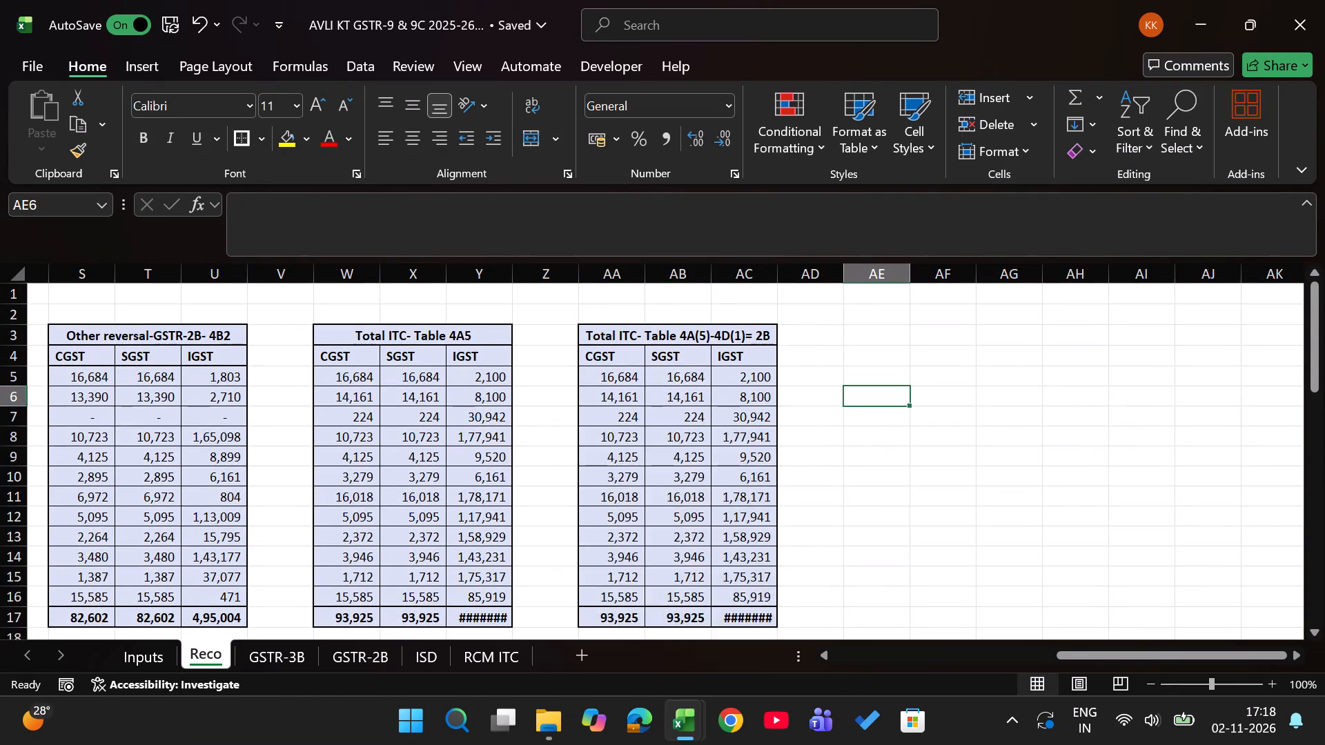
Start a SUMIFS formula in AA22 of the GSTR-2B table with column AC:AC of the GSTR-2B sheet as sum range.
{"action": "scroll", "coordinate": [873, 392], "scroll_direction": "down", "scroll_amount": 2}
{"action": "left_click", "coordinate": [578, 351]}
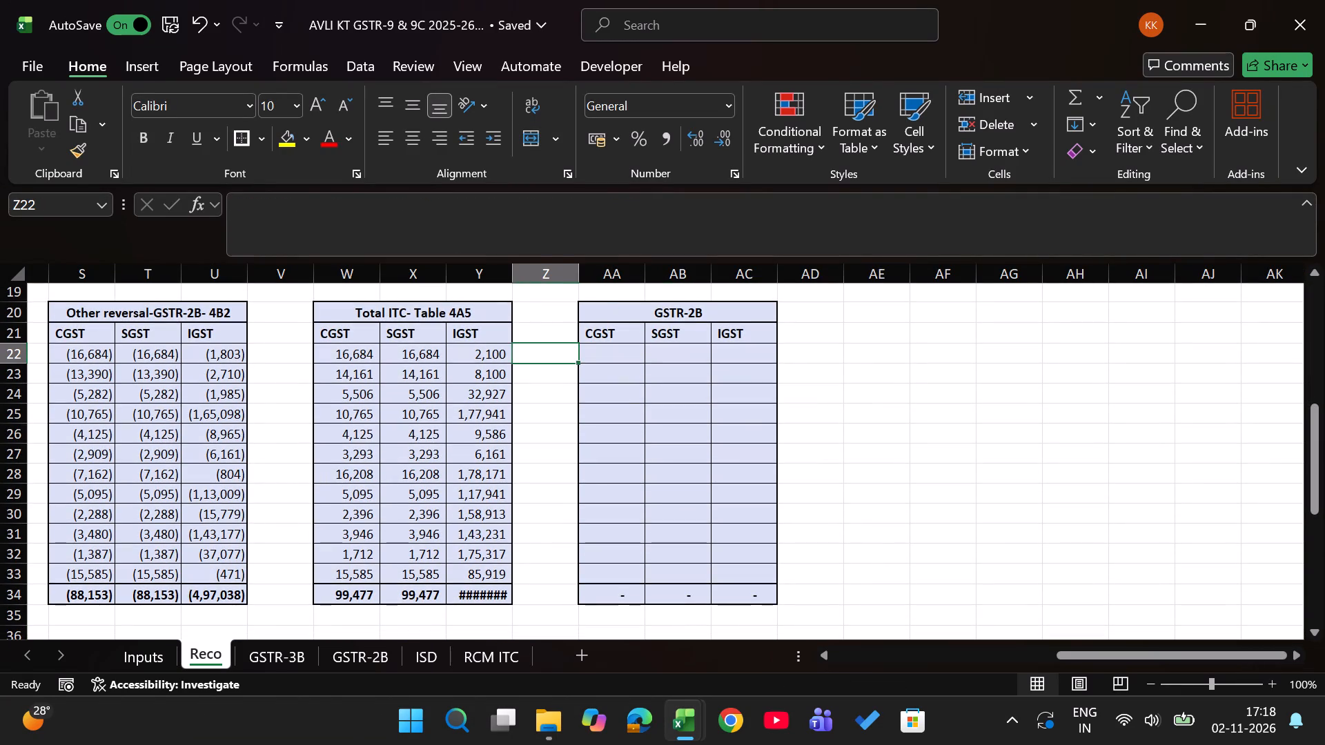
{"action": "key", "text": "Right"}
{"action": "key", "text": "BackSpace"}
{"action": "key", "text": "equal"}
{"action": "type", "text": "sumifs"}
{"action": "key", "text": "Tab"}
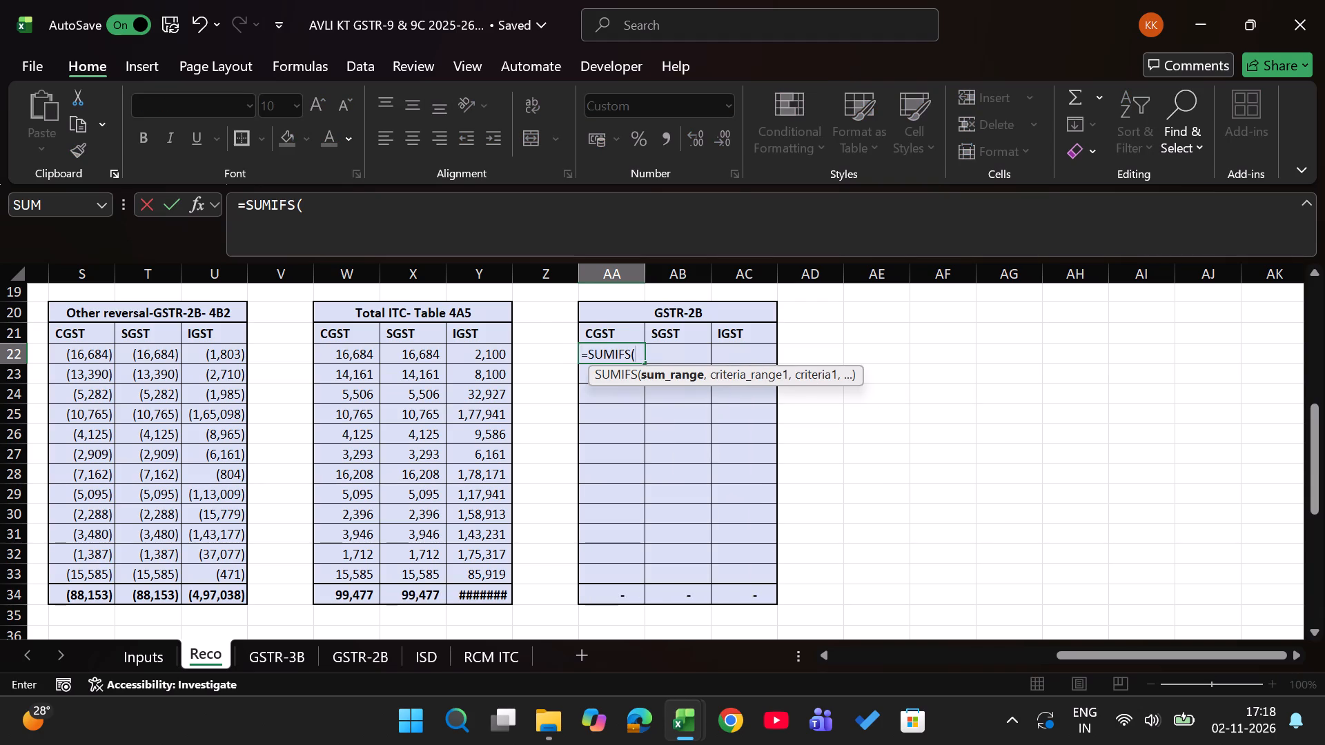
{"action": "left_click", "coordinate": [392, 655]}
{"action": "scroll", "coordinate": [676, 498], "scroll_direction": "left", "scroll_amount": 5}
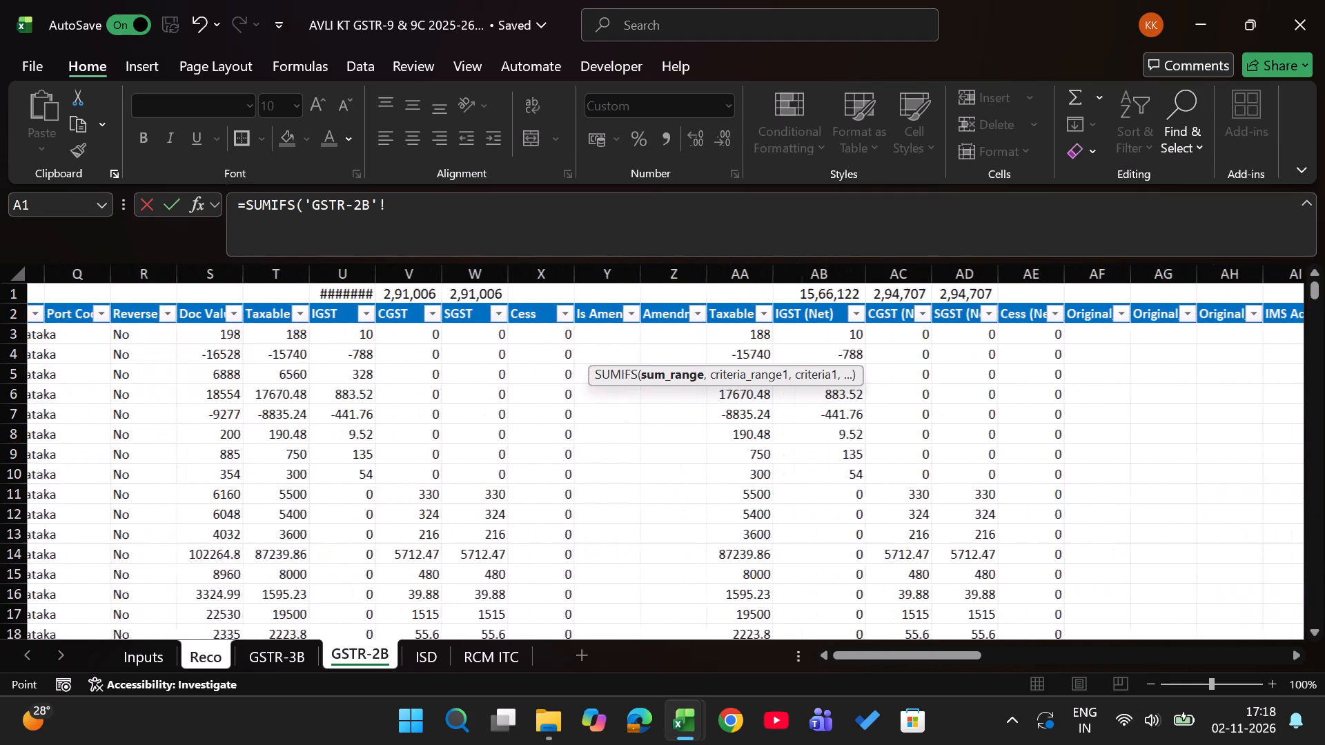
{"action": "scroll", "coordinate": [676, 498], "scroll_direction": "left", "scroll_amount": 2}
{"action": "left_click", "coordinate": [851, 271]}
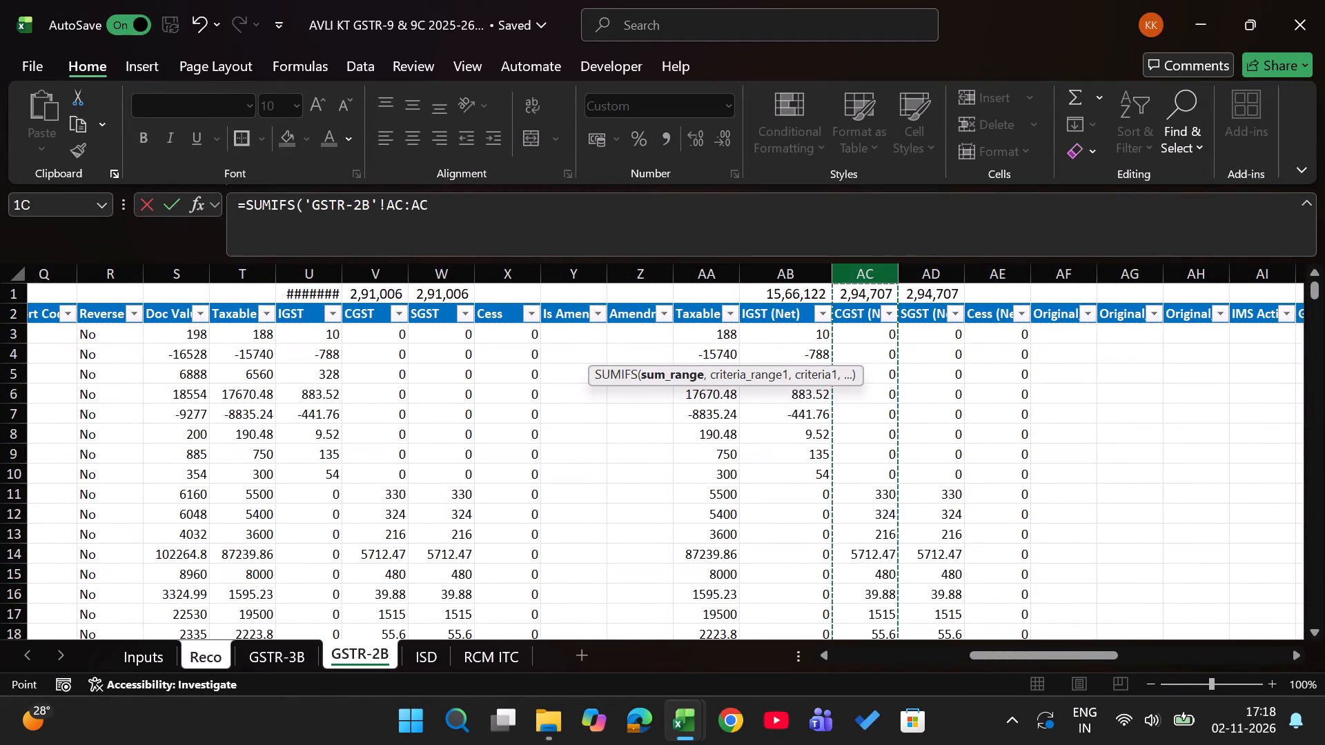
{"action": "key", "text": "comma"}
Add the tax period criterion to the formula, matching GSTR-2B column $H:$H against Reco!$A22.
{"action": "scroll", "coordinate": [594, 460], "scroll_direction": "right", "scroll_amount": 11}
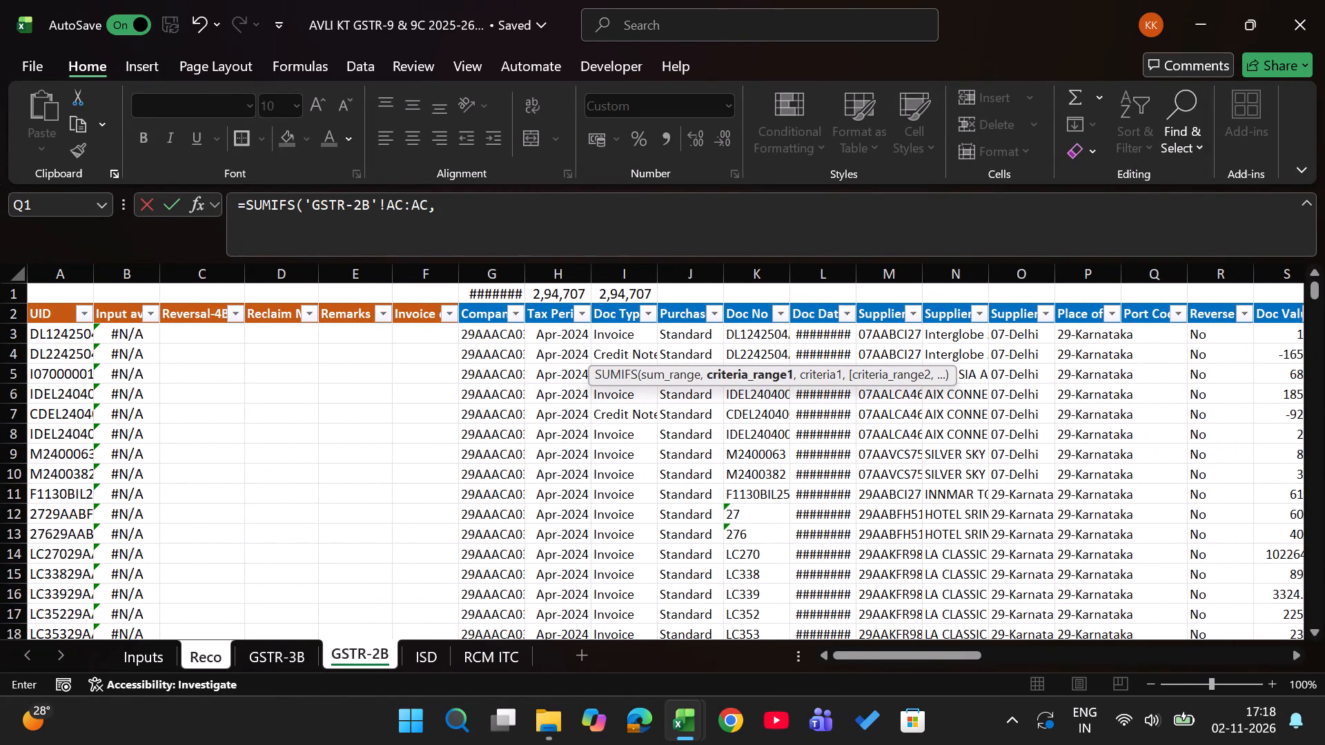
{"action": "left_click", "coordinate": [569, 279]}
{"action": "key", "text": "F4"}
{"action": "key", "text": "comma"}
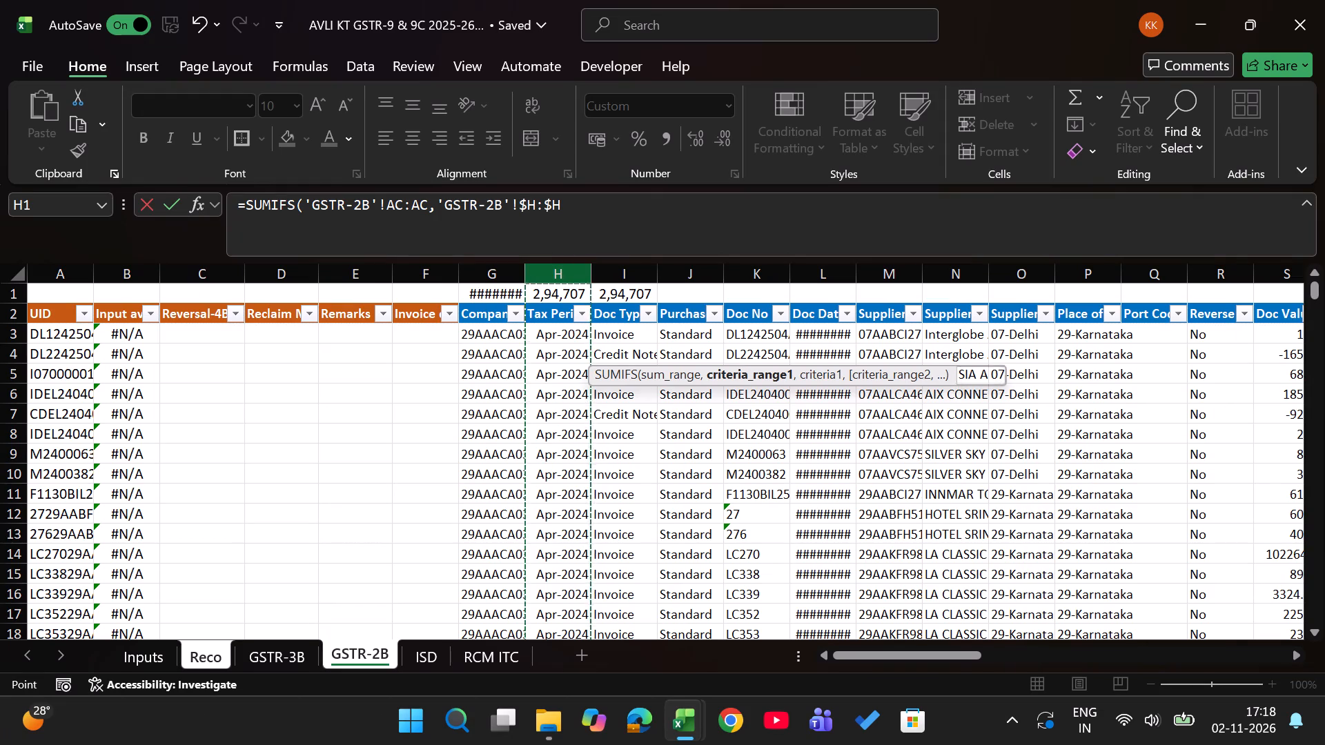
{"action": "left_click", "coordinate": [220, 651]}
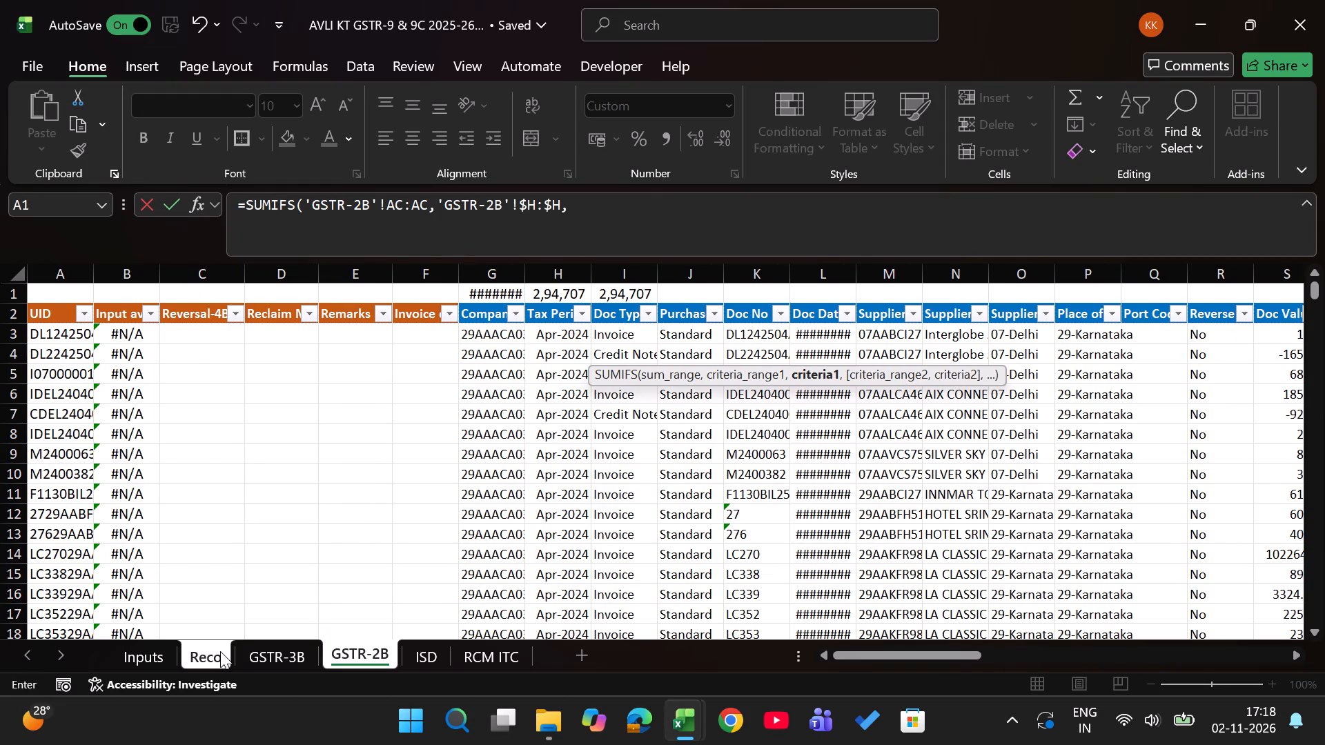
{"action": "scroll", "coordinate": [210, 443], "scroll_direction": "right", "scroll_amount": 8}
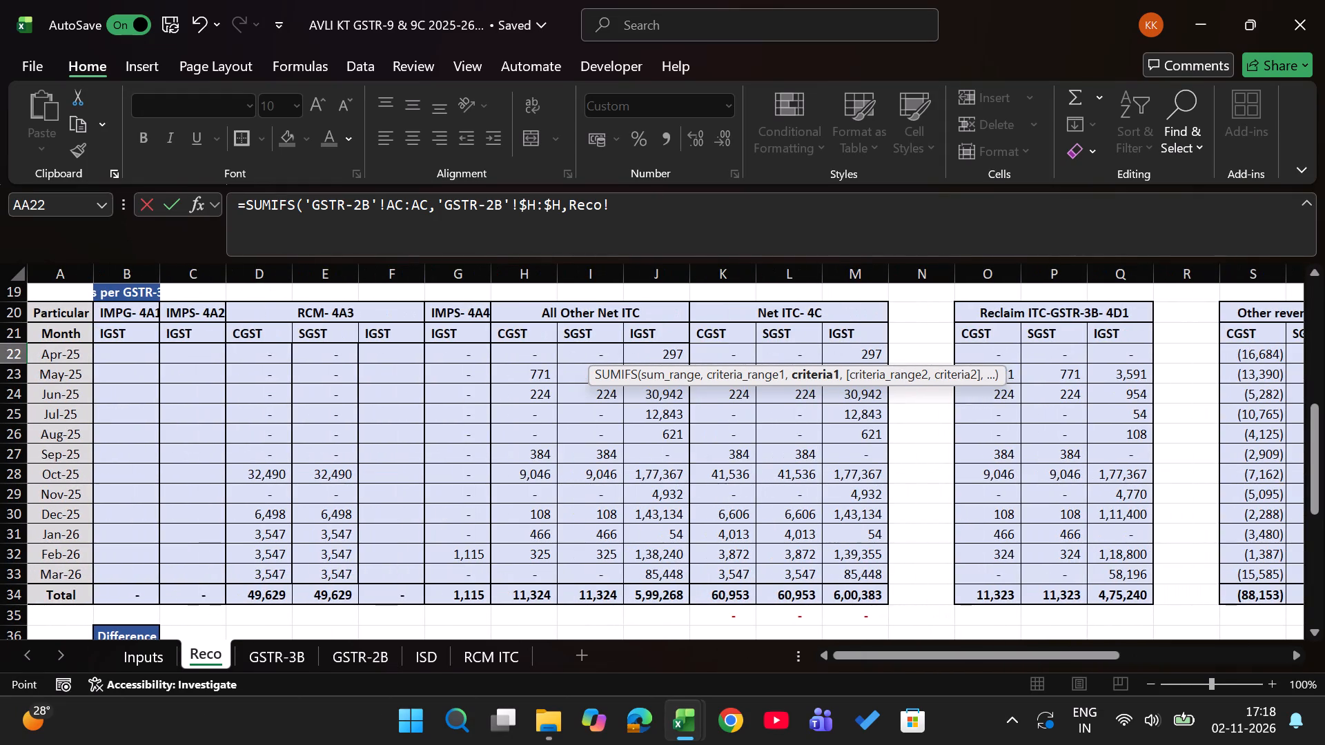
{"action": "left_click", "coordinate": [68, 347]}
{"action": "key", "text": "F5"}
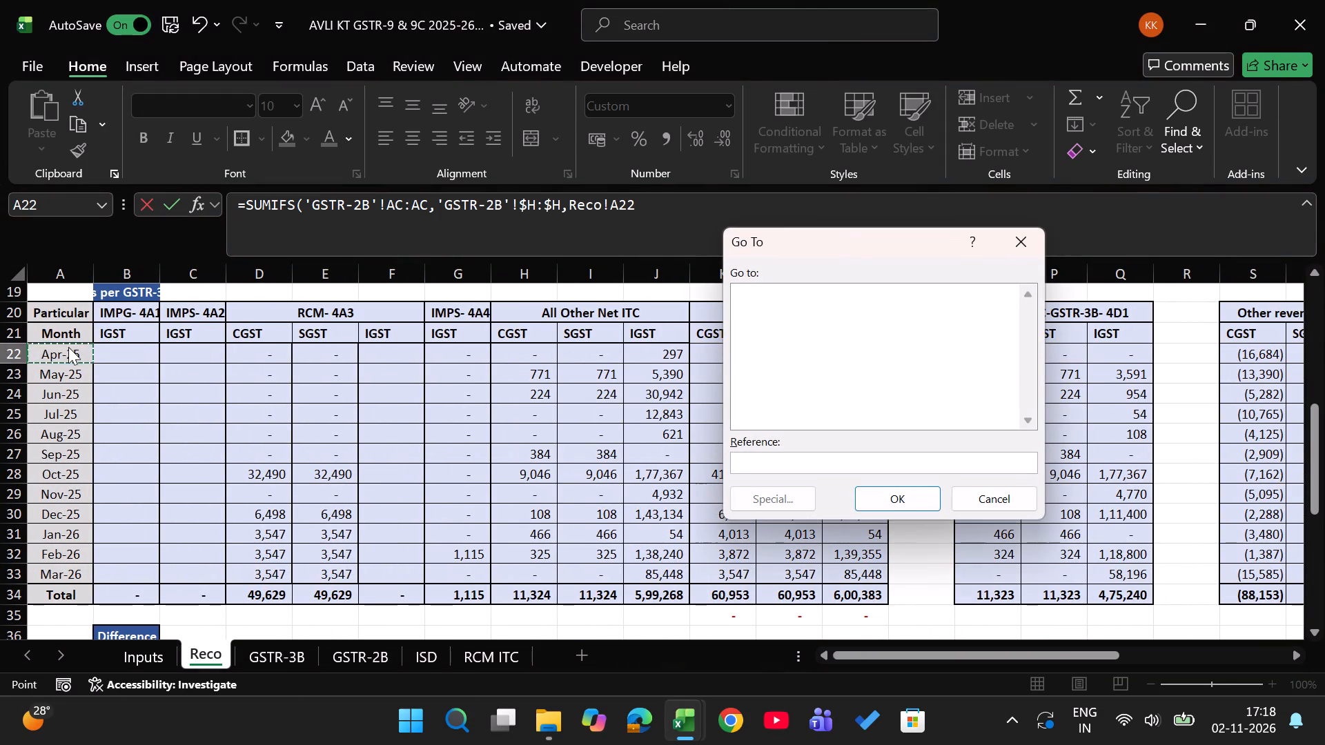
{"action": "left_click", "coordinate": [1035, 243]}
{"action": "key", "text": "F4"}
{"action": "key", "text": "F4"}
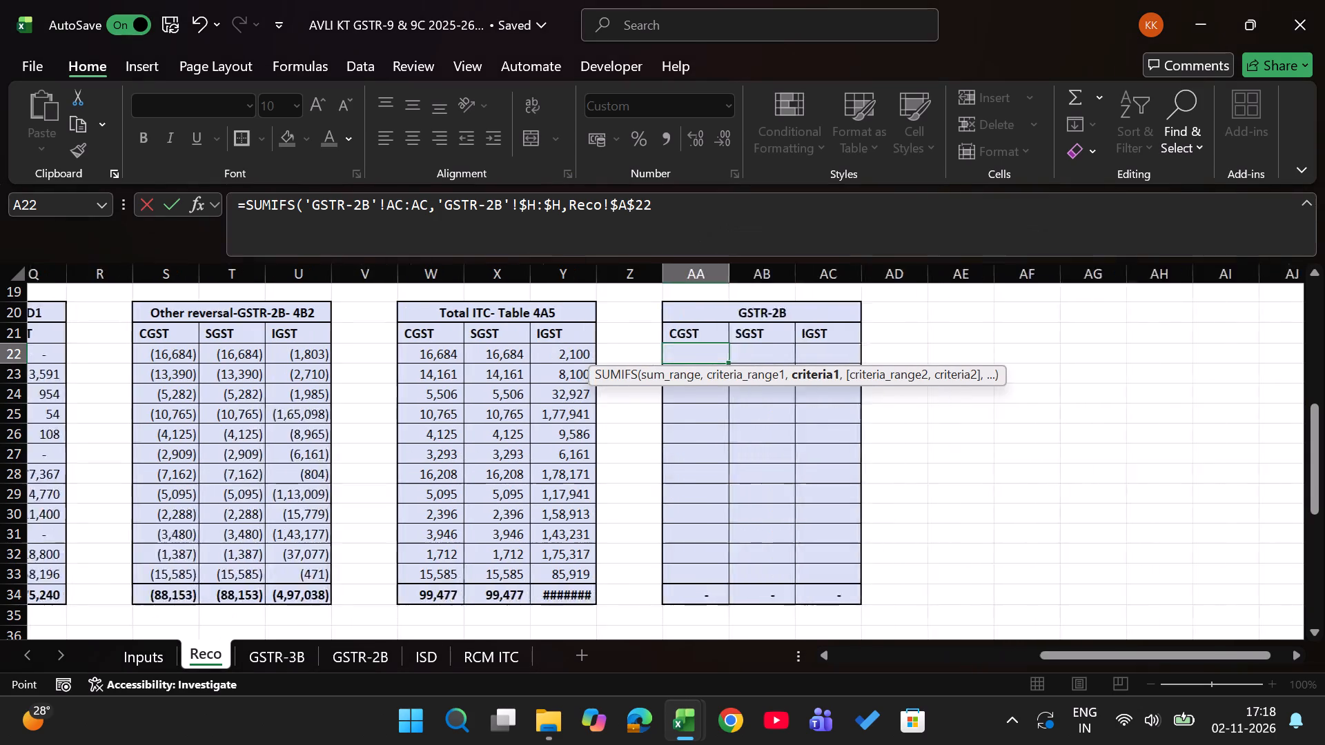
{"action": "key", "text": "F4"}
{"action": "key", "text": "comma"}
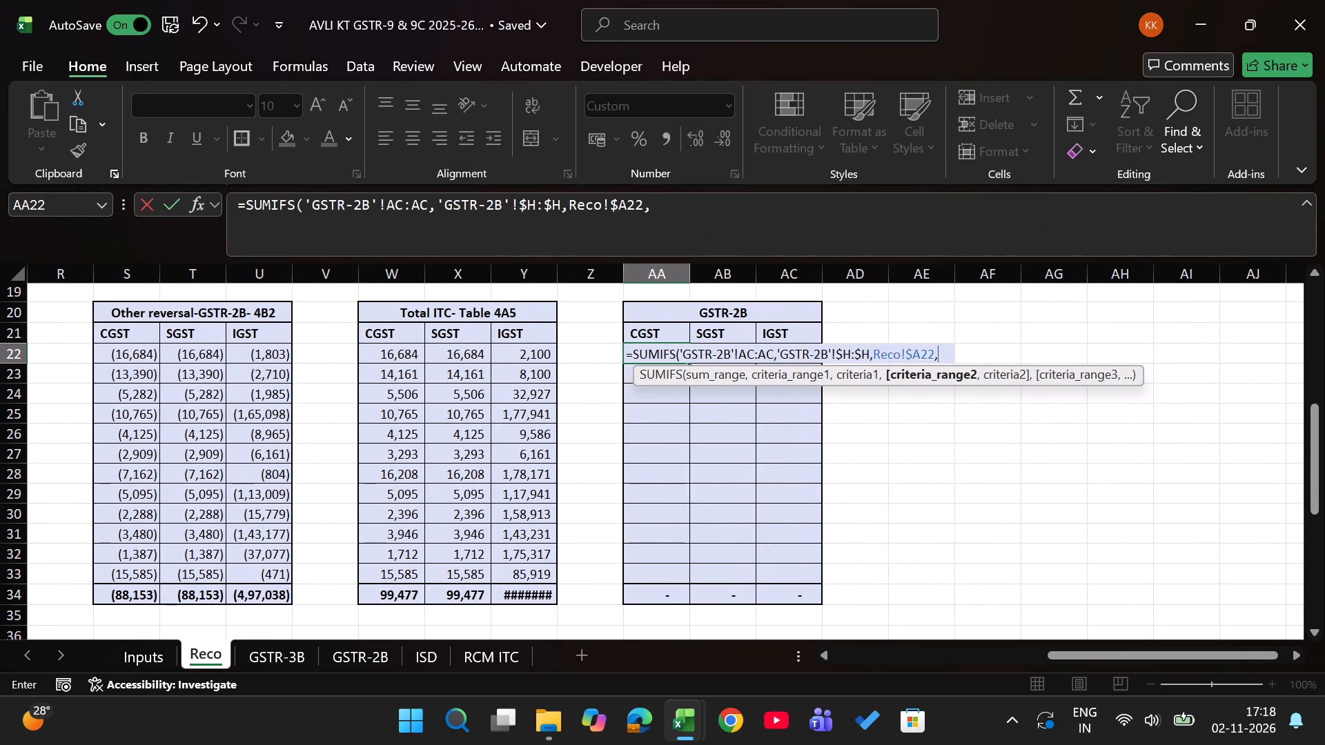
Add a reverse charge criterion to the formula, using GSTR-2B column $R:$R equal to "No".
{"action": "left_click_drag", "start_coordinate": [365, 653], "coordinate": [764, 471]}
{"action": "scroll", "coordinate": [764, 471], "scroll_direction": "left", "scroll_amount": 3}
{"action": "left_click", "coordinate": [814, 272]}
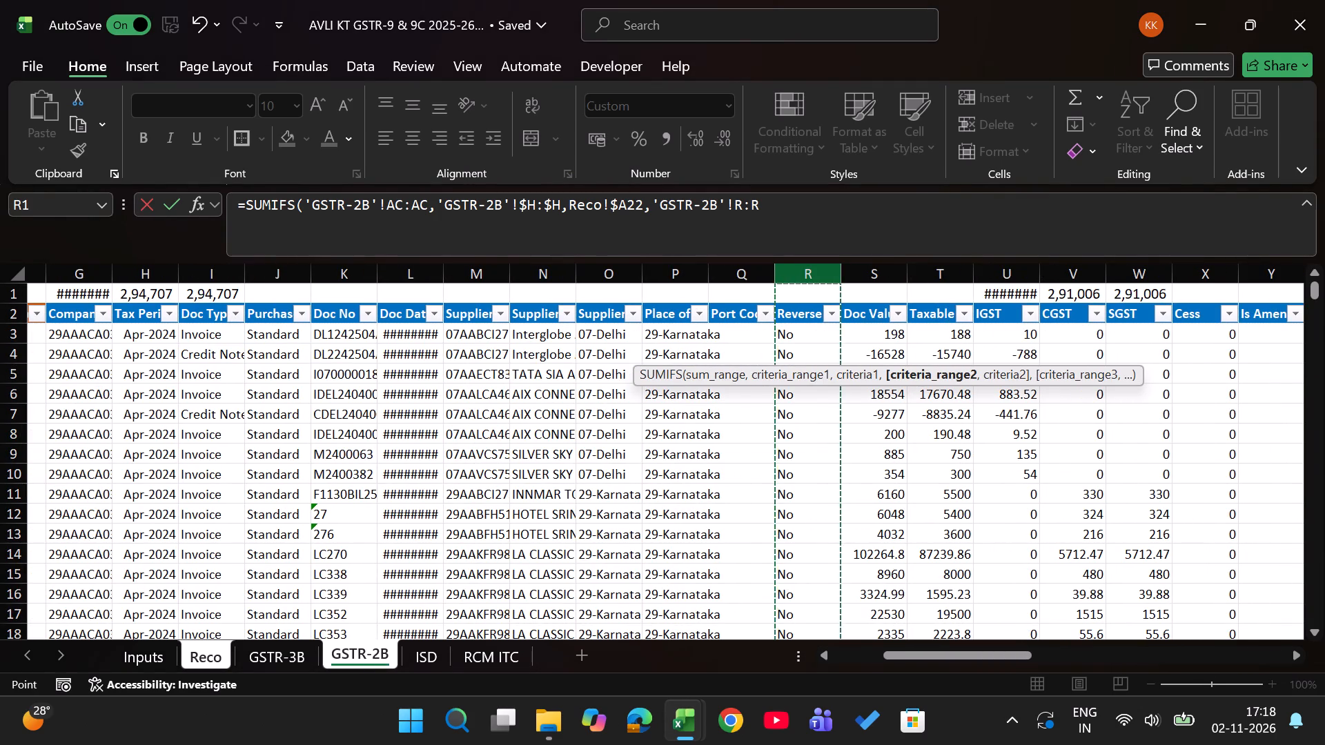
{"action": "key", "text": "F4"}
{"action": "key", "text": "comma"}
{"action": "type", "text": "\"No\""}
{"action": "key", "text": "comma"}
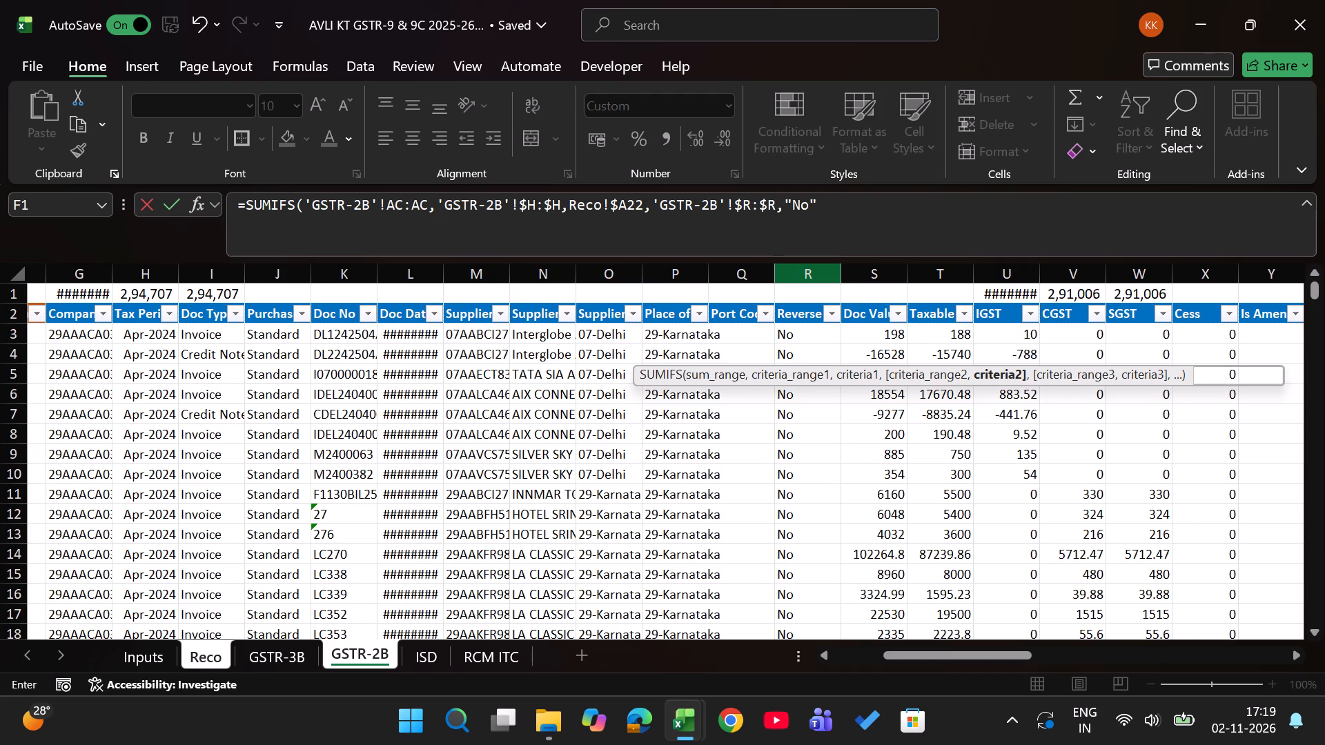
Add an ITC eligibility criterion, GSTR-2B column $AL:$AL equal to "Yes", and enter the formula.
{"action": "scroll", "coordinate": [894, 487], "scroll_direction": "left", "scroll_amount": 9}
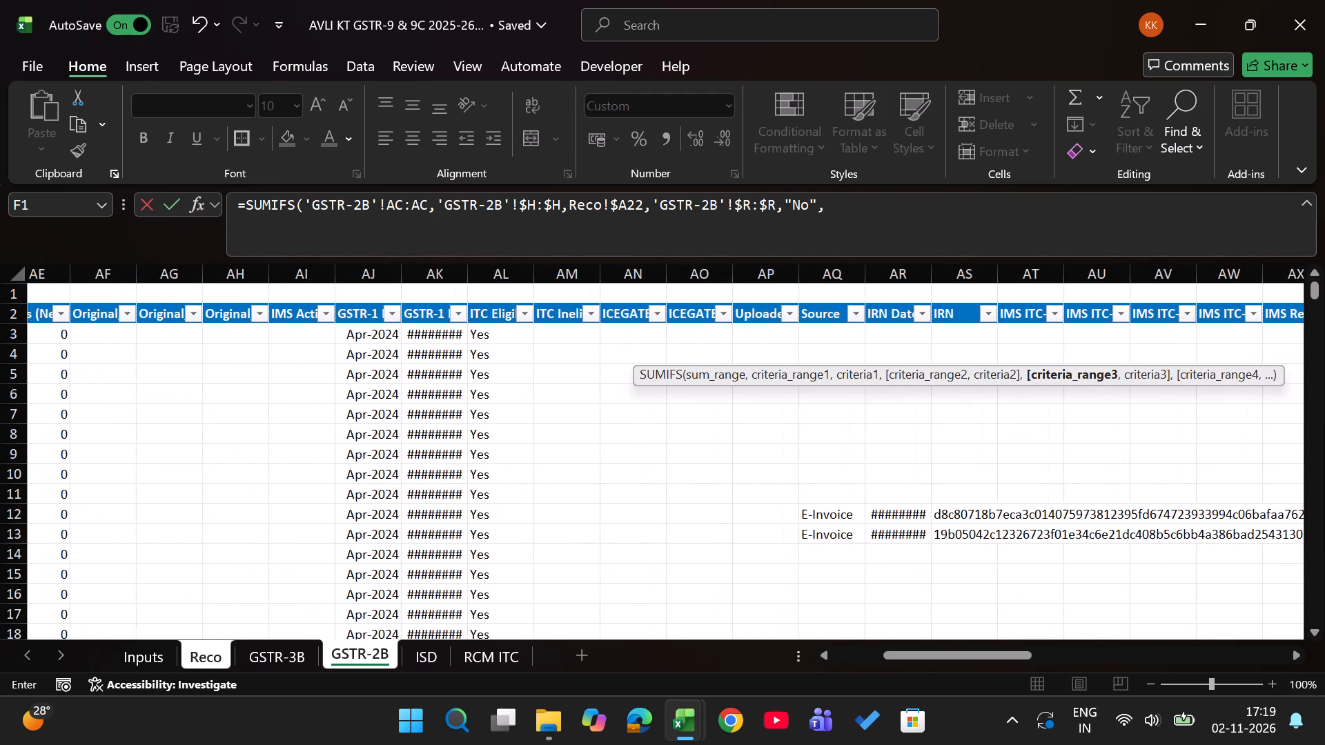
{"action": "left_click", "coordinate": [538, 277]}
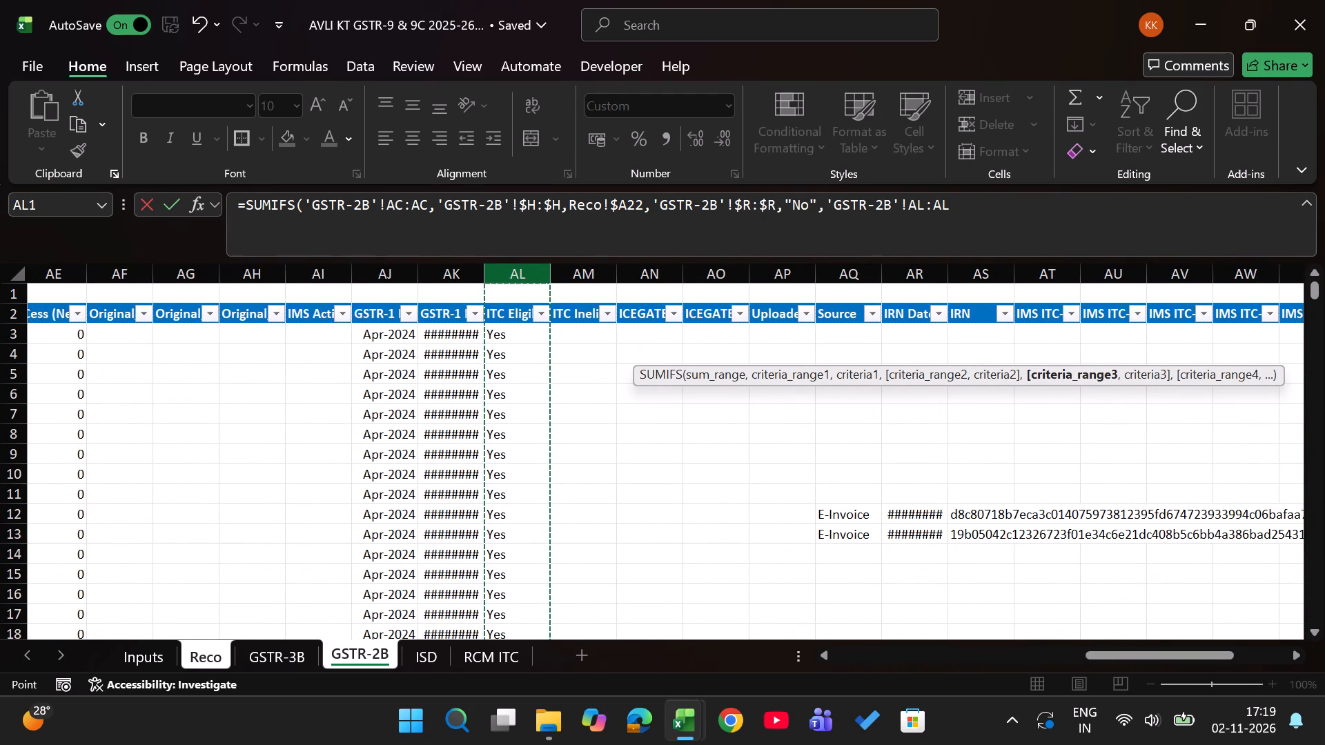
{"action": "key", "text": "F4"}
{"action": "key", "text": "comma"}
{"action": "key", "text": "shift+quotedbl"}
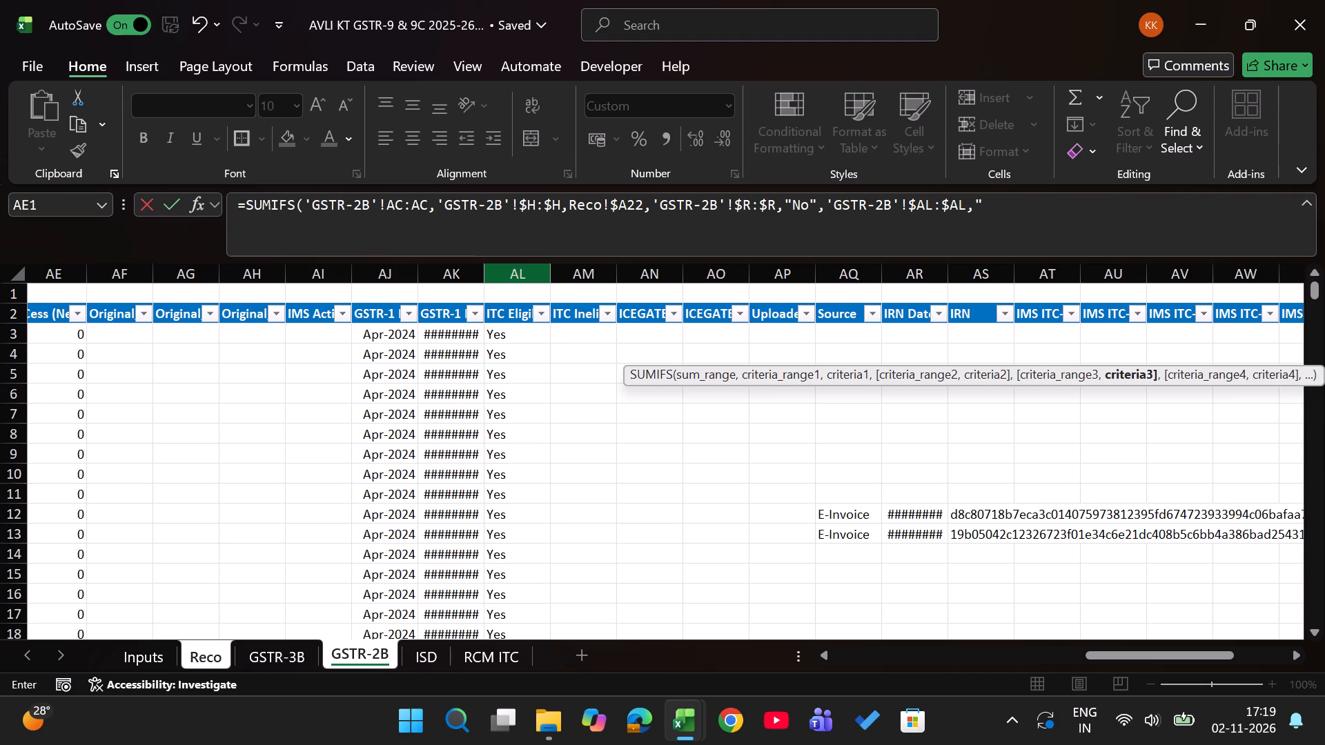
{"action": "type", "text": "Yes\""}
{"action": "key", "text": "Return"}
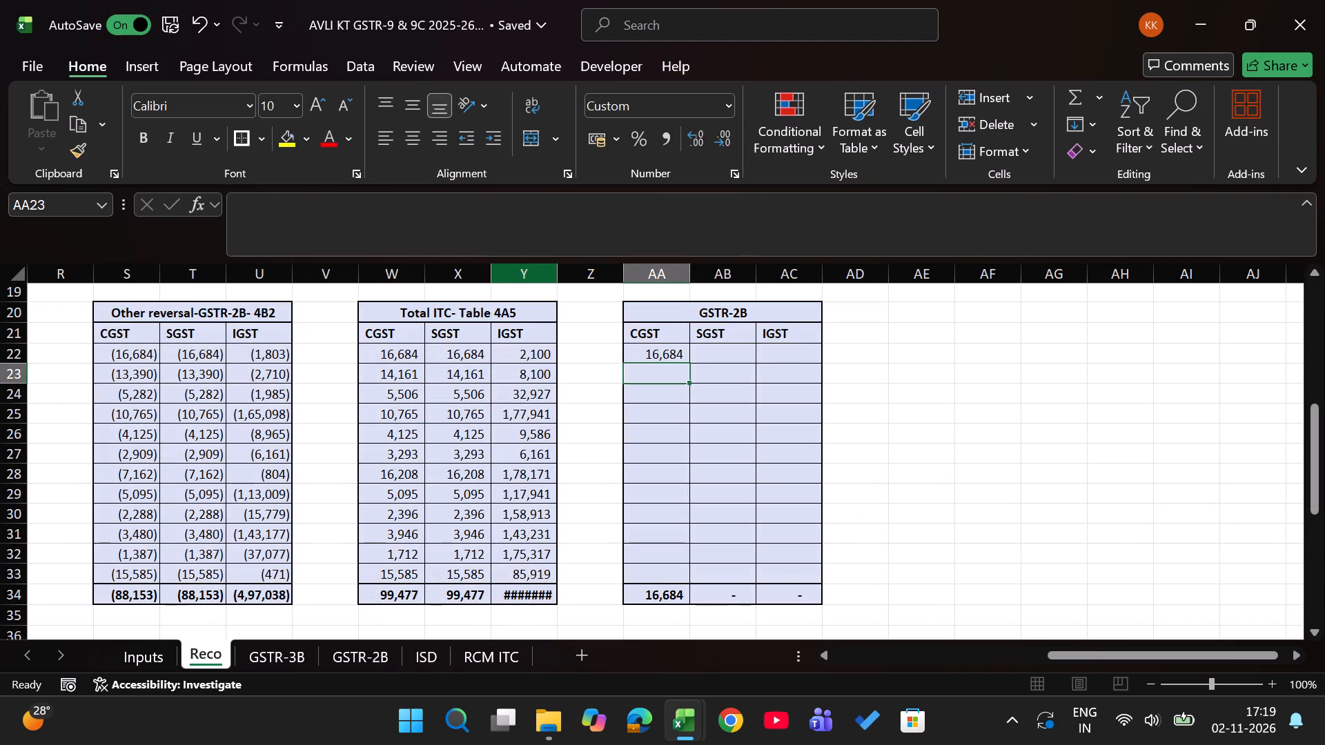
Fill the AA22 formula across to the SGST column and down through row 33, covering AA22:AB33.
{"action": "key", "text": "Up"}
{"action": "key", "text": "shift+Right"}
{"action": "key", "text": "shift+Right"}
{"action": "key", "text": "ctrl+shift+Down"}
{"action": "key", "text": "shift+Up"}
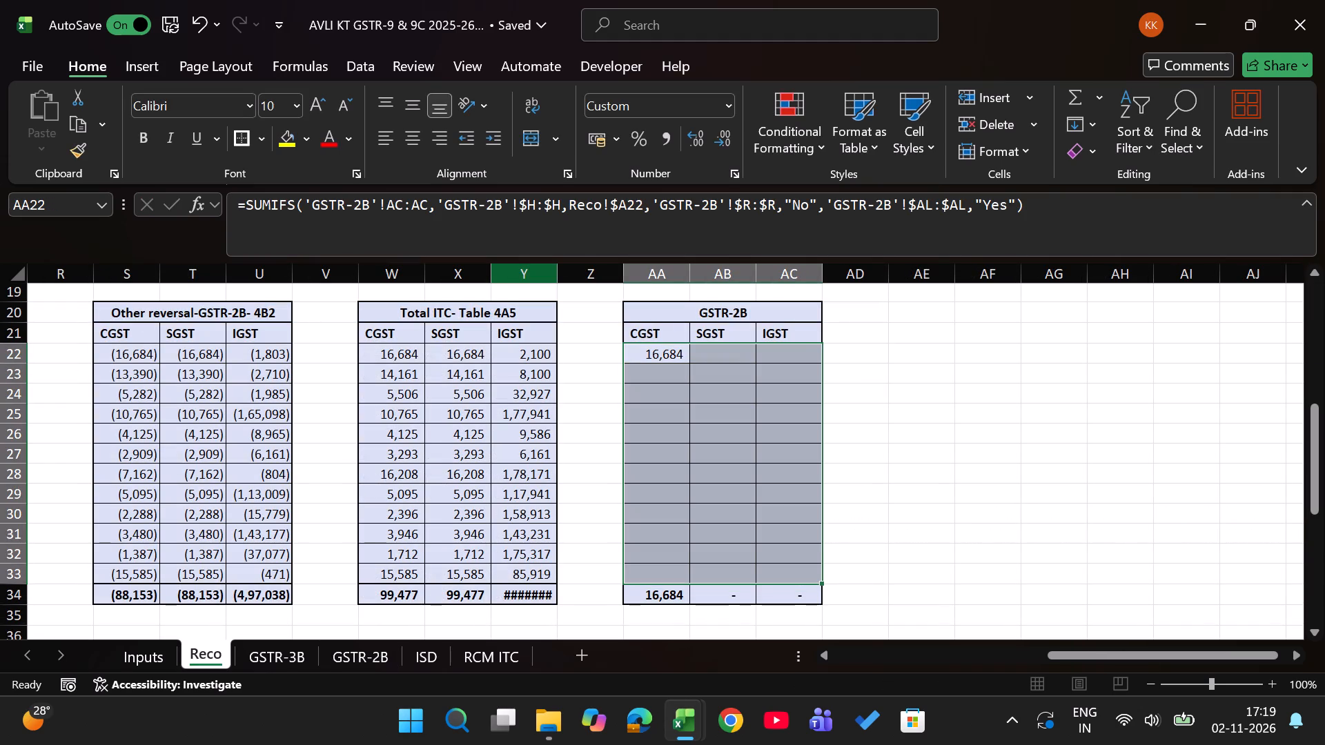
{"action": "key", "text": "shift+Left"}
{"action": "key", "text": "ctrl+r"}
{"action": "key", "text": "ctrl+d"}
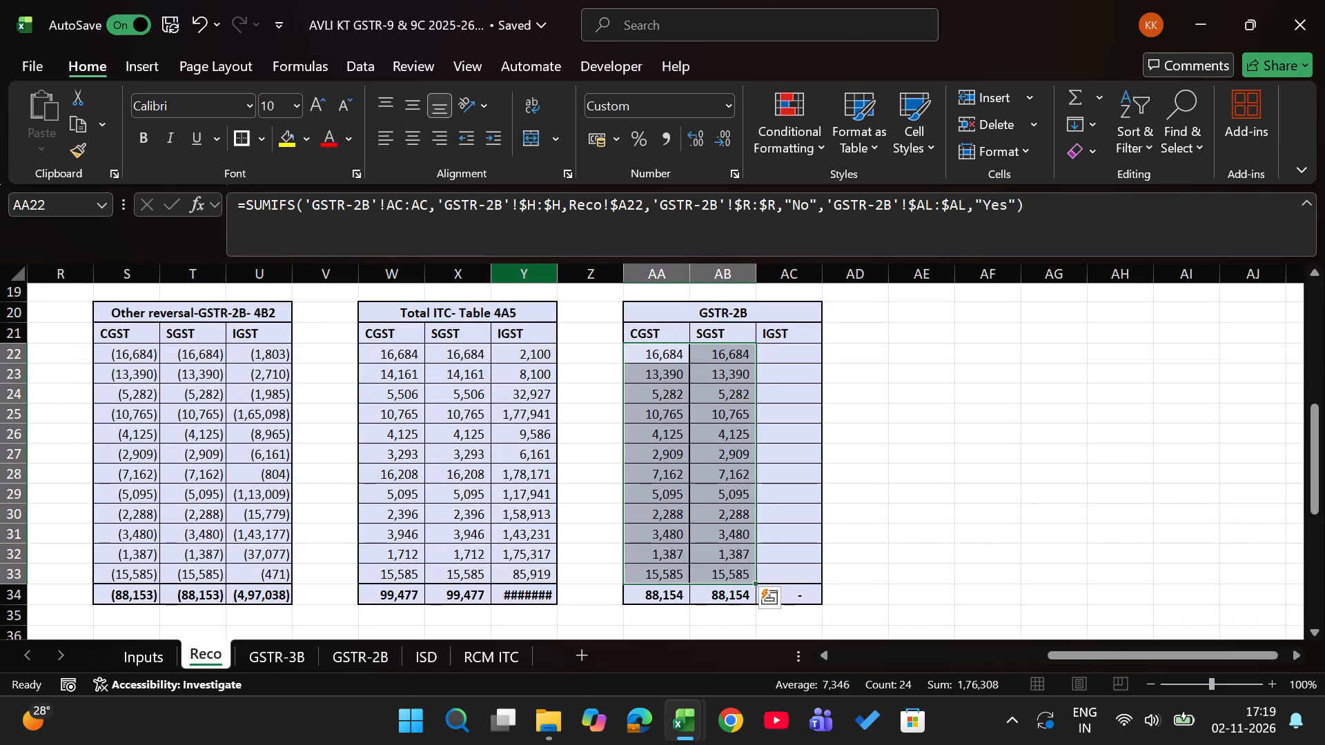
Copy the CGST formula from AA22 into the IGST cell AC22.
{"action": "key", "text": "Right"}
{"action": "key", "text": "Left"}
{"action": "key", "text": "ctrl+c"}
{"action": "key", "text": "Right"}
{"action": "key", "text": "Right"}
{"action": "key", "text": "Return"}
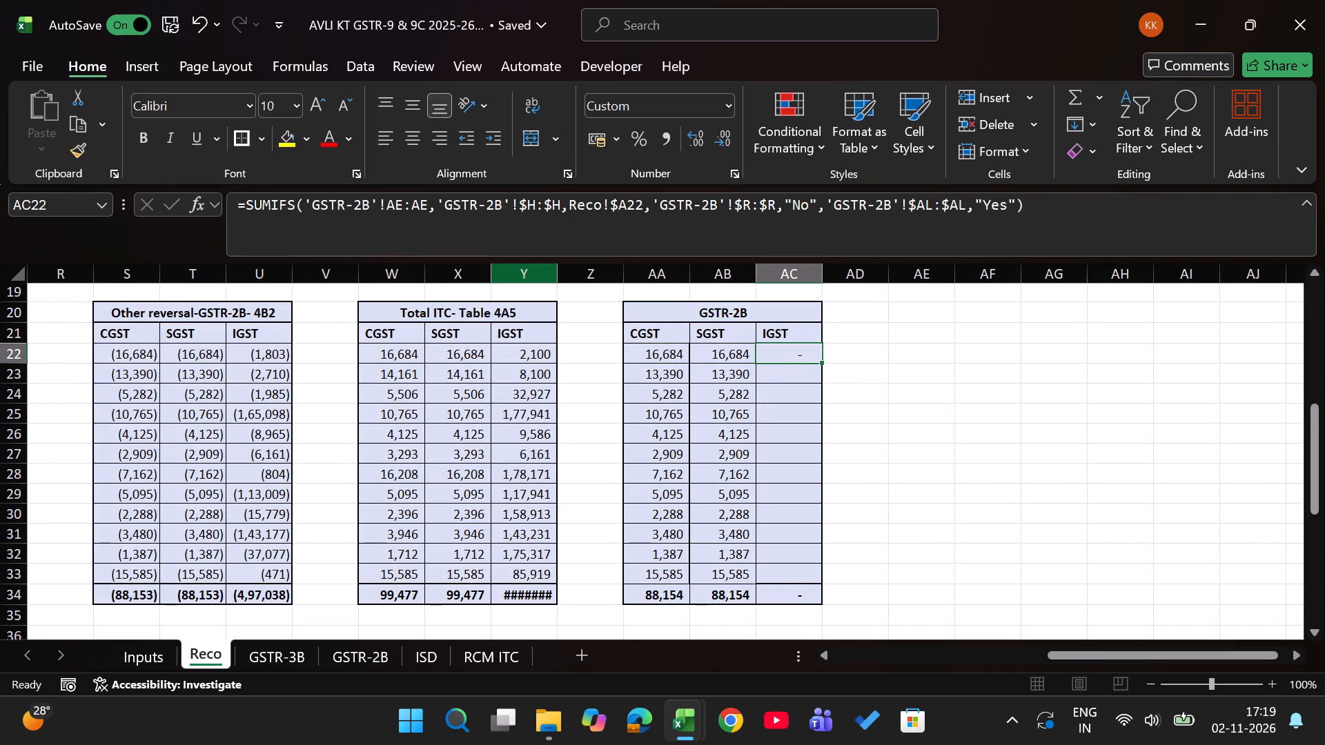
Change the sum range of the IGST formula in AC22 to column AB:AB of the GSTR-2B sheet.
{"action": "left_click", "coordinate": [400, 199]}
{"action": "key", "text": "equal"}
{"action": "key", "text": "BackSpace"}
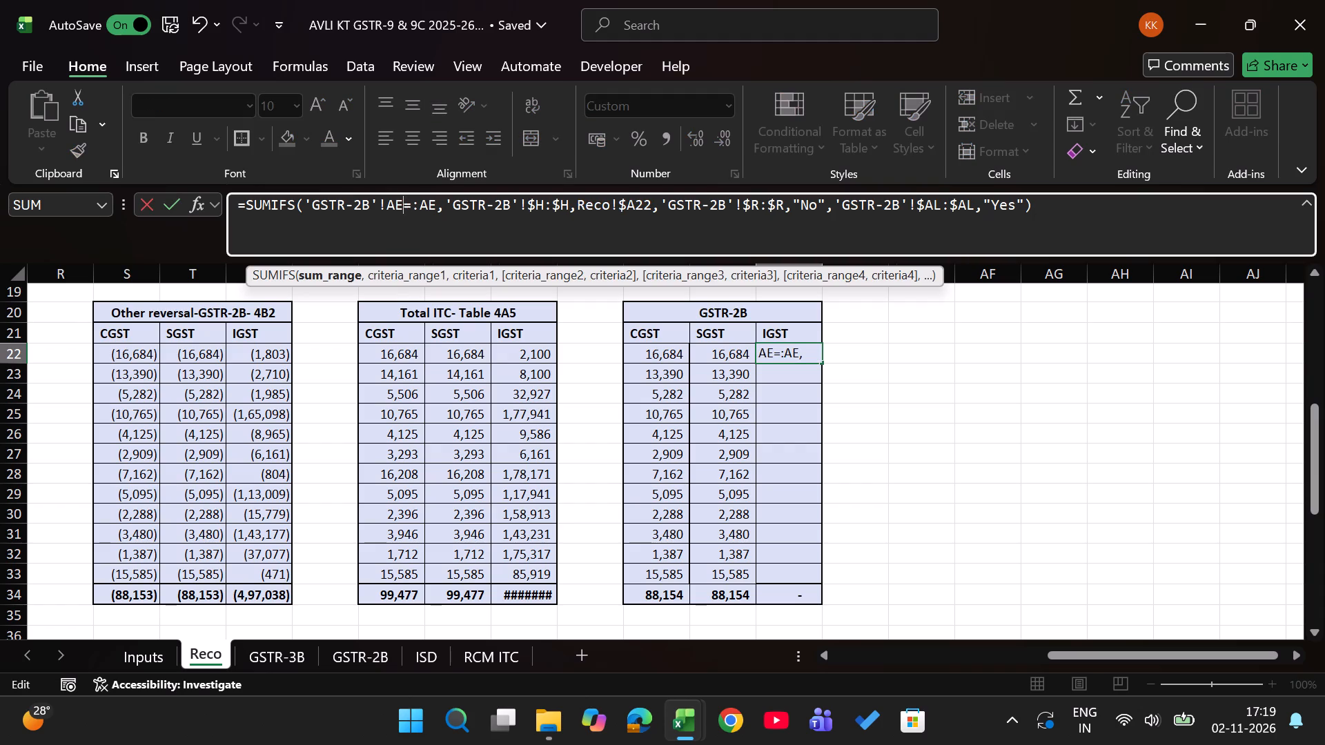
{"action": "key", "text": "BackSpace"}
{"action": "key", "text": "b"}
{"action": "key", "text": "Right"}
{"action": "key", "text": "Right"}
{"action": "key", "text": "Right"}
{"action": "key", "text": "BackSpace"}
{"action": "key", "text": "b"}
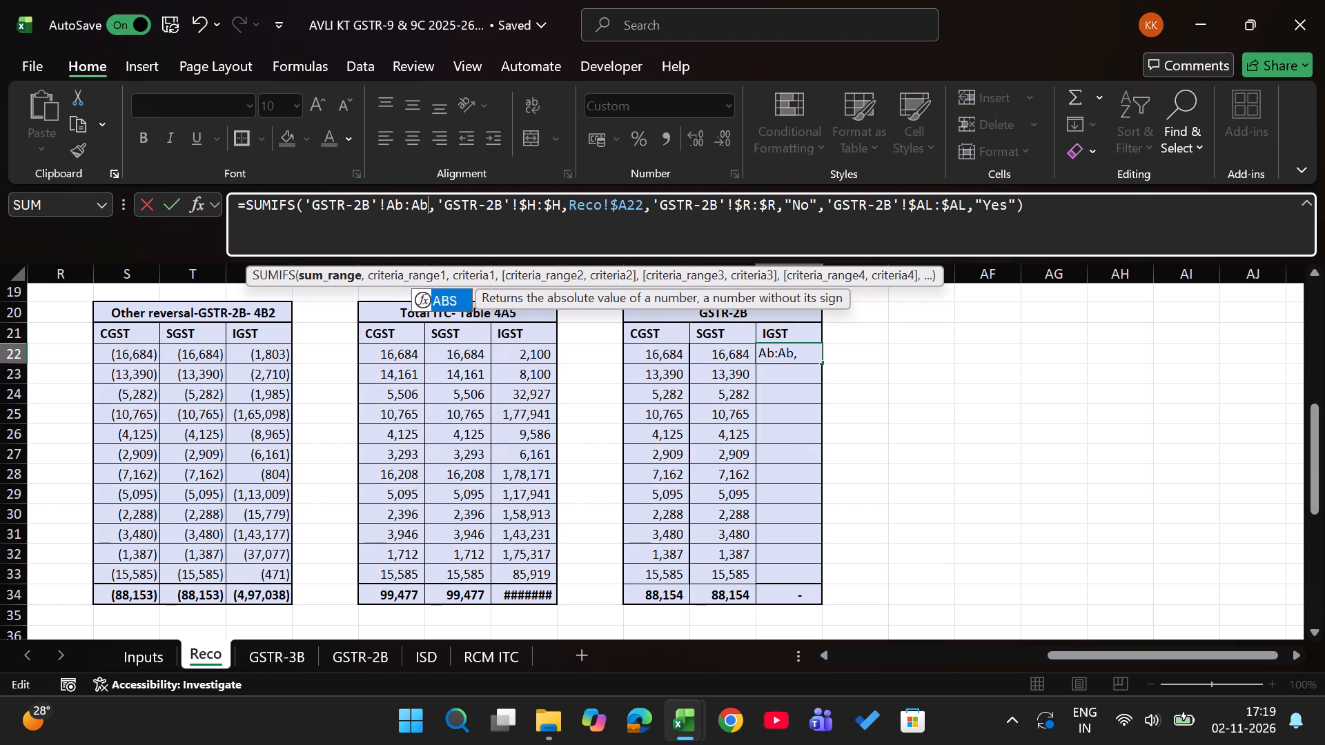
{"action": "key", "text": "Return"}
Fill the AC22 IGST formula down through row 33 of the GSTR-2B table.
{"action": "key", "text": "Up"}
{"action": "key", "text": "shift+Down"}
{"action": "key", "text": "shift+Down"}
{"action": "key", "text": "shift+Down"}
{"action": "key", "text": "shift+Down"}
{"action": "key", "text": "shift+Down"}
{"action": "key", "text": "shift+Down"}
{"action": "key", "text": "shift+Down"}
{"action": "key", "text": "shift+Down"}
{"action": "key", "text": "shift+Down"}
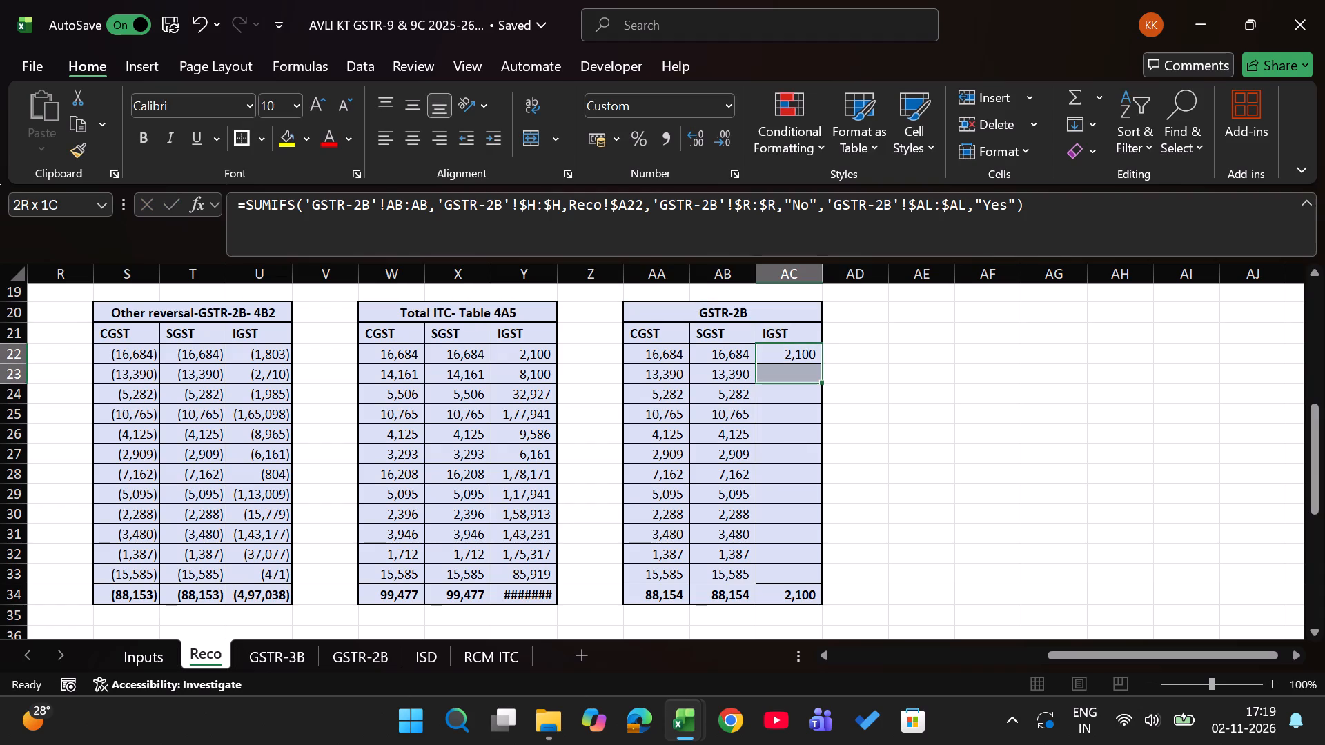
{"action": "key", "text": "shift+Down"}
{"action": "key", "text": "shift+Down"}
{"action": "key", "text": "ctrl+d"}
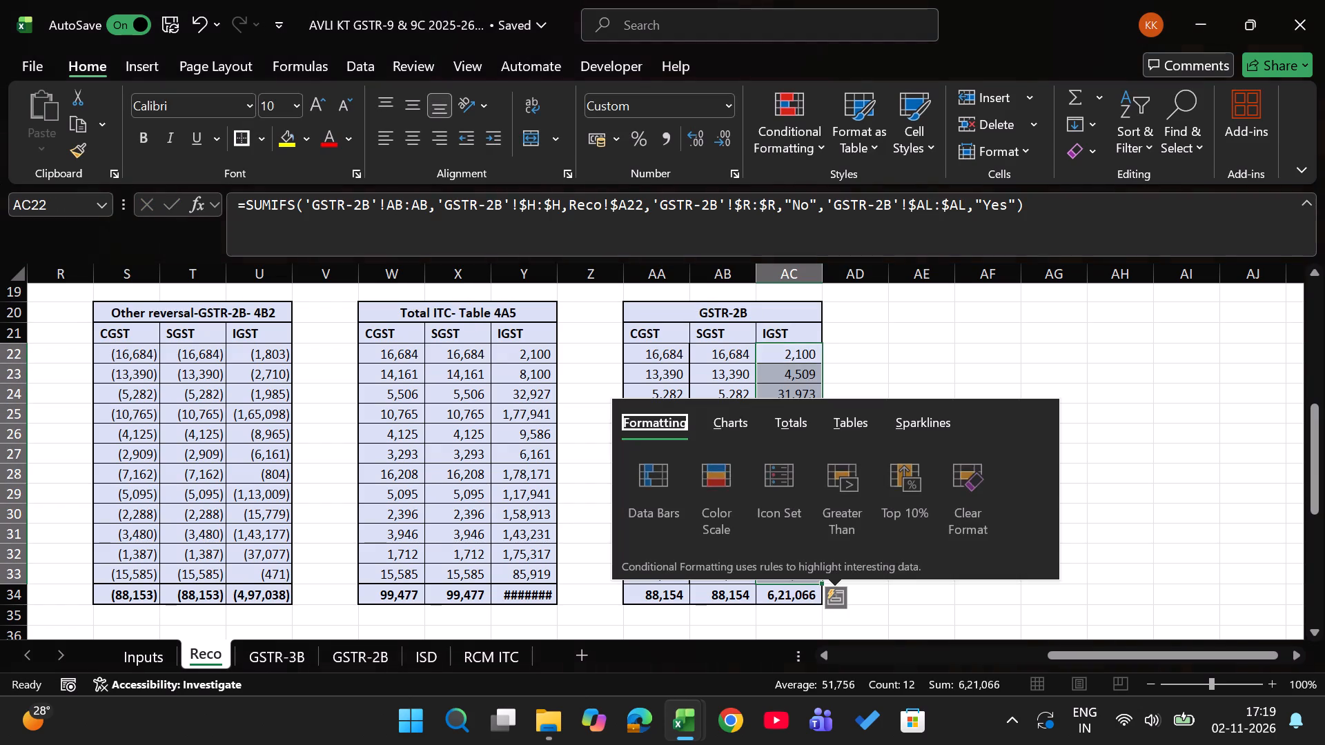
{"action": "key", "text": "Left"}
{"action": "key", "text": "Escape"}
Apply all borders and a thick outside border to the range AA21:AC33.
{"action": "key", "text": "Left"}
{"action": "key", "text": "Left"}
{"action": "key", "text": "shift+Right"}
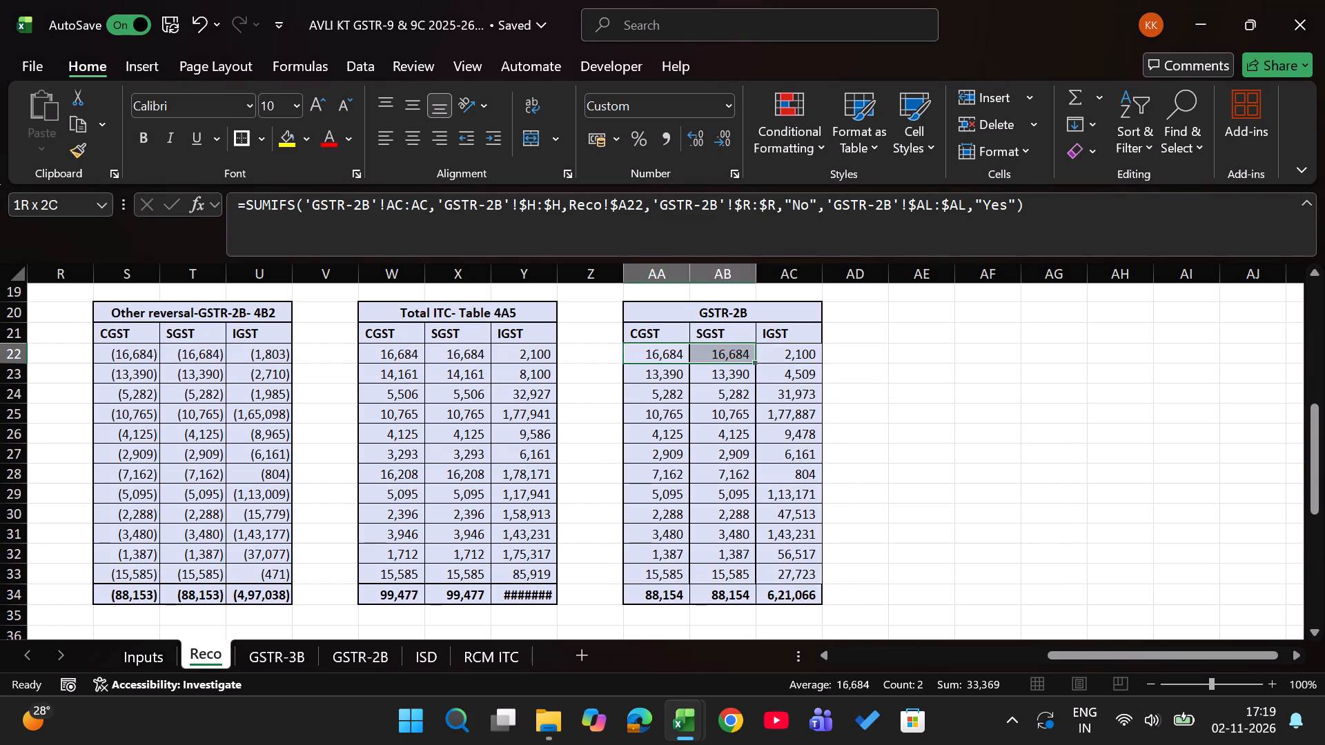
{"action": "key", "text": "Up"}
{"action": "key", "text": "Left"}
{"action": "key", "text": "Right"}
{"action": "key", "text": "shift+Right"}
{"action": "key", "text": "shift+Right"}
{"action": "key", "text": "ctrl+shift+Down"}
{"action": "key", "text": "shift+Up"}
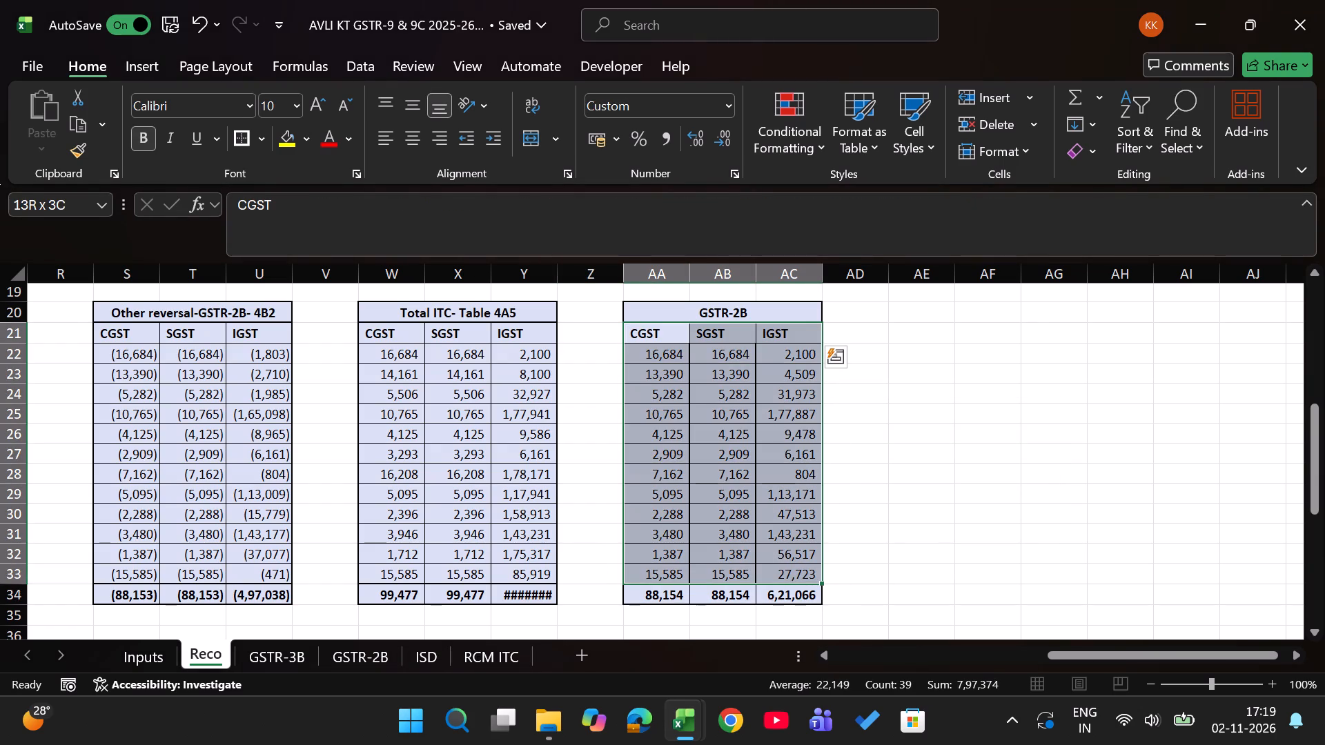
{"action": "type", "text": "hbahbt"}
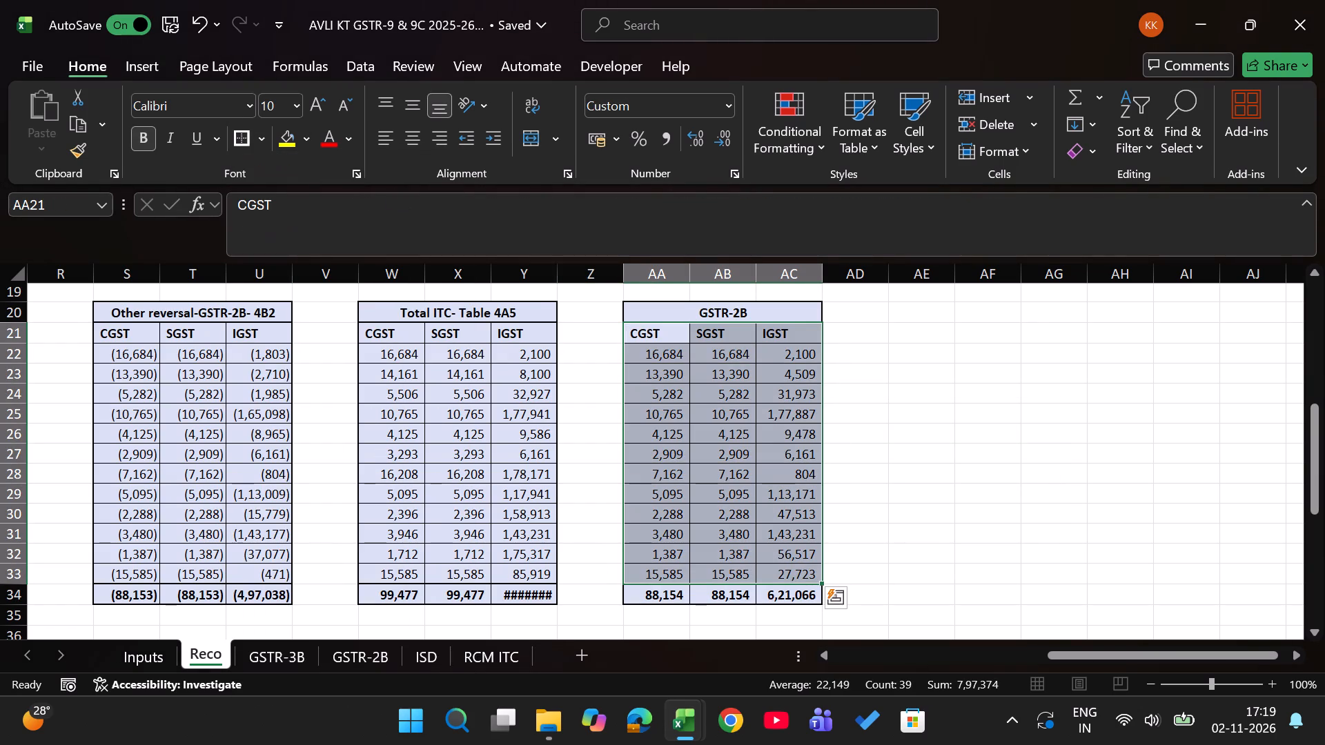
Examine the monthly CGST, SGST and IGST differences for Reclaim ITC, Other reversal, Total ITC and GSTR-2B against the tables above on the Reco sheet.
{"action": "scroll", "coordinate": [601, 420], "scroll_direction": "down", "scroll_amount": 4}
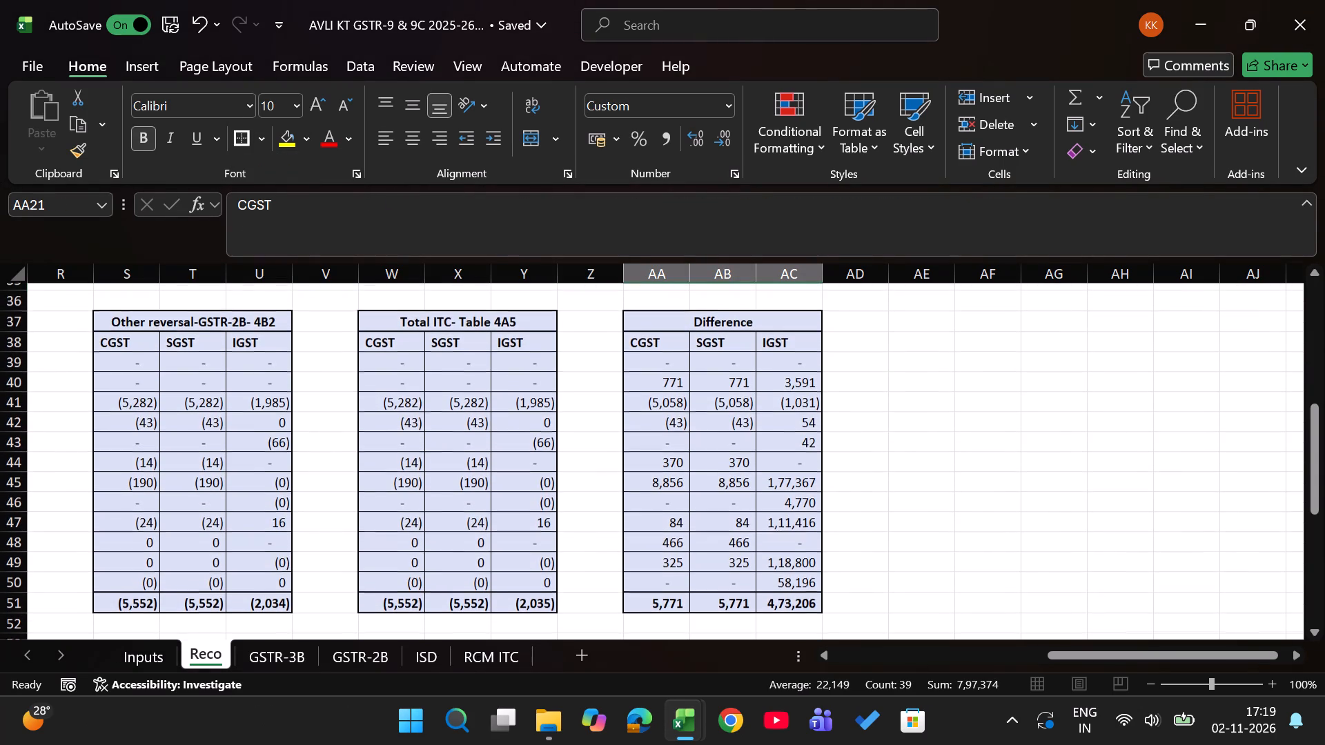
{"action": "scroll", "coordinate": [601, 420], "scroll_direction": "right", "scroll_amount": 1}
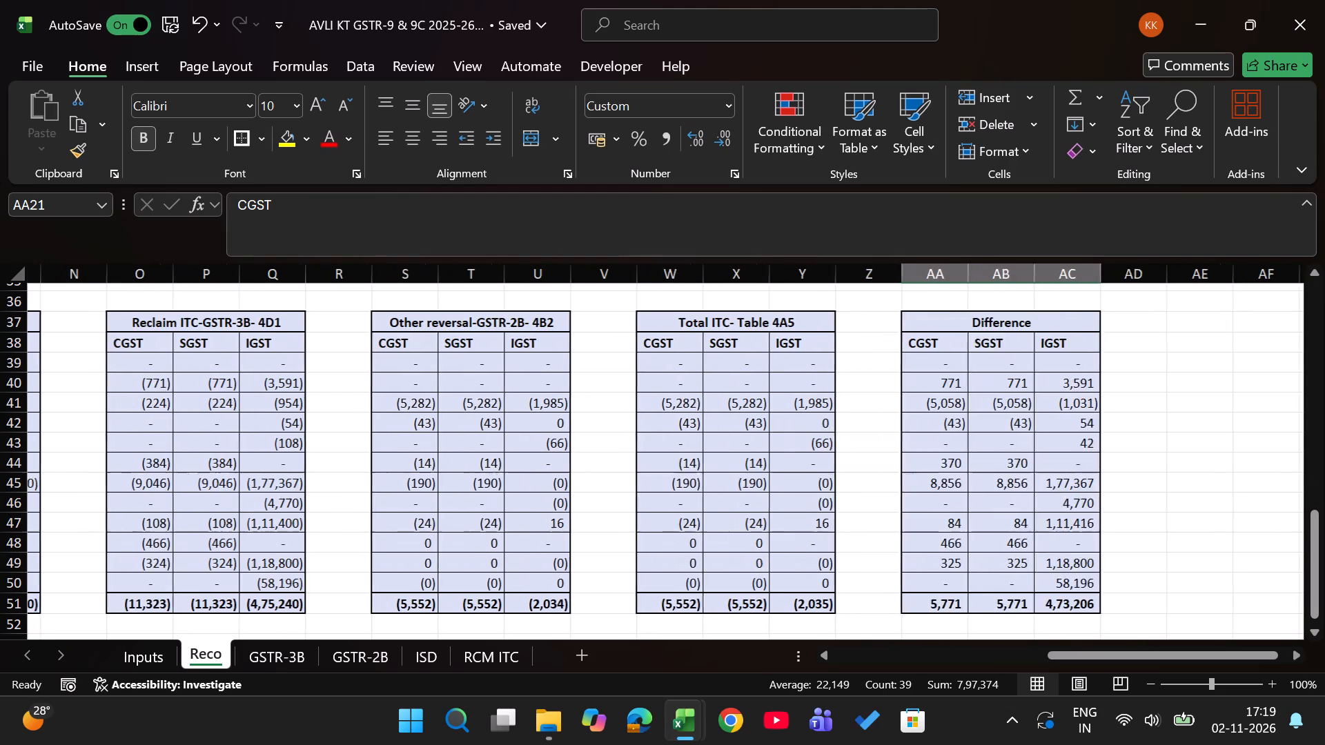
{"action": "scroll", "coordinate": [601, 420], "scroll_direction": "right", "scroll_amount": 1}
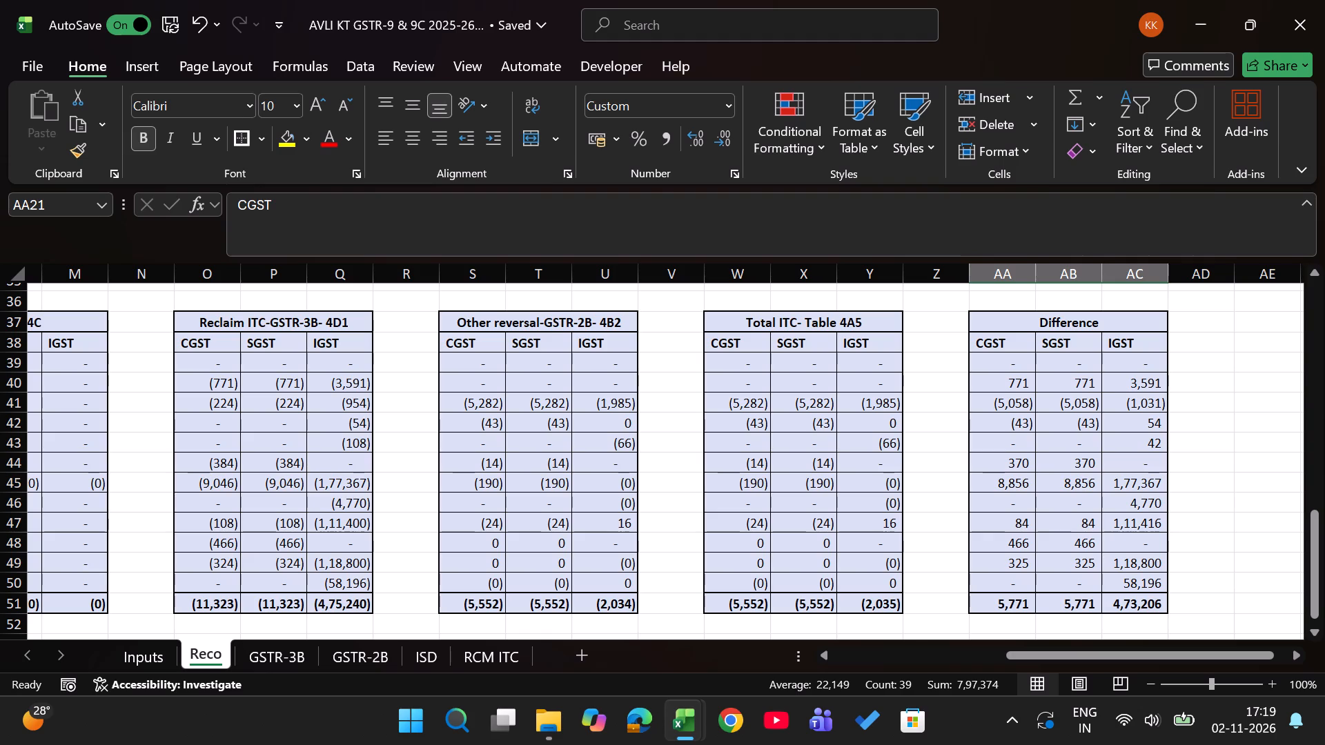
{"action": "scroll", "coordinate": [735, 410], "scroll_direction": "left", "scroll_amount": 1}
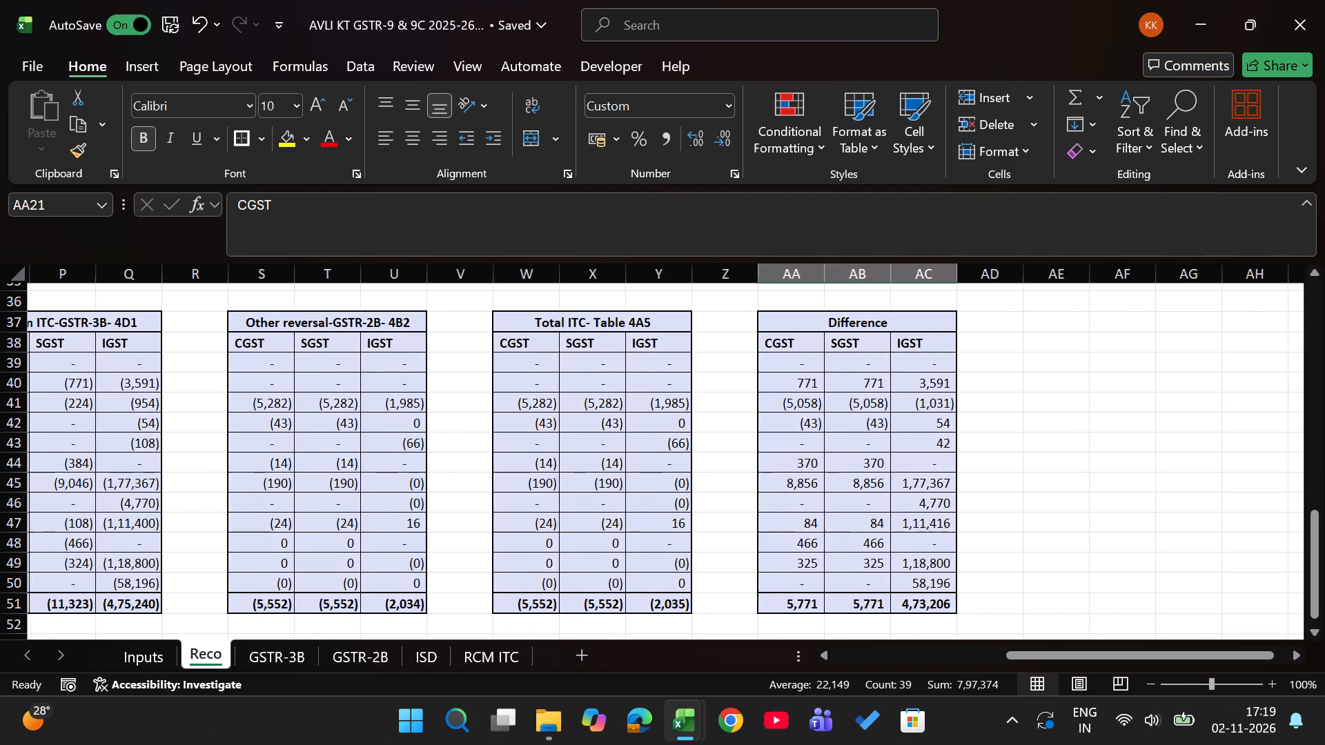
{"action": "scroll", "coordinate": [735, 410], "scroll_direction": "left", "scroll_amount": 1}
{"action": "scroll", "coordinate": [735, 410], "scroll_direction": "right", "scroll_amount": 1}
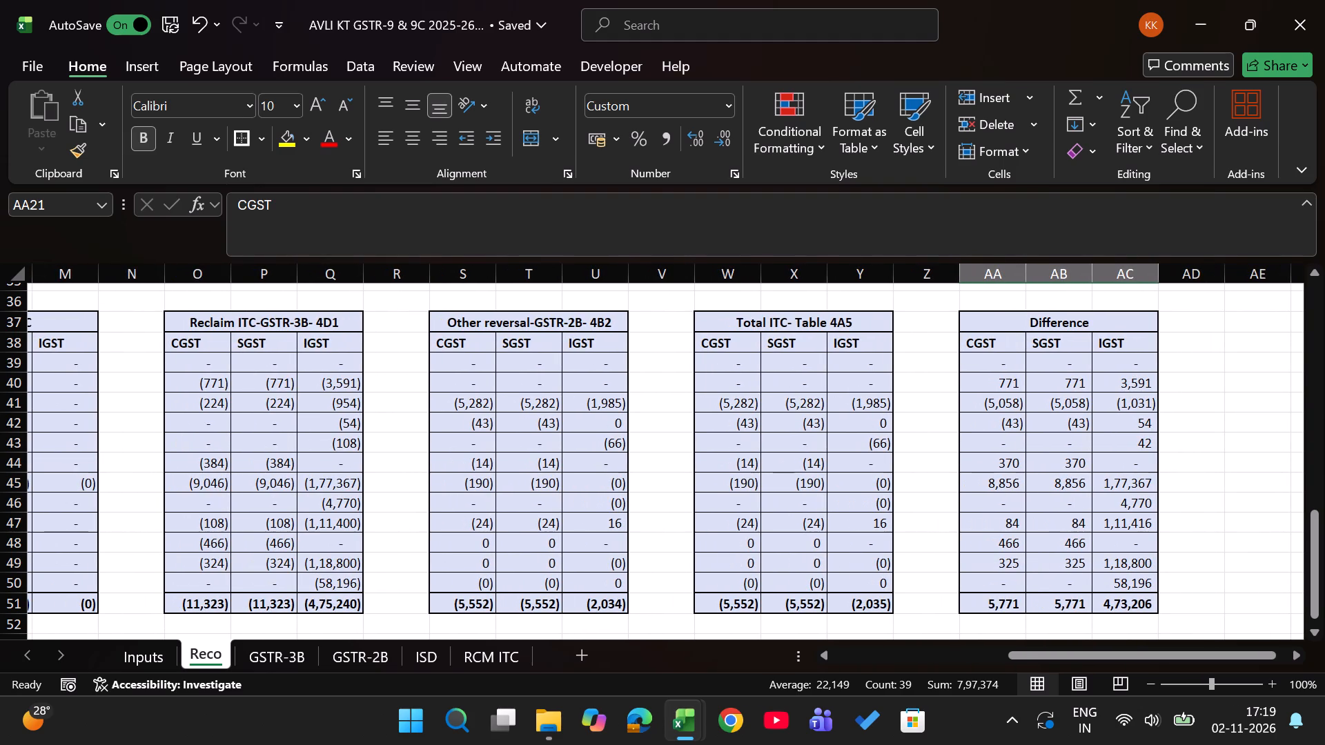
{"action": "left_click", "coordinate": [800, 402]}
{"action": "key", "text": "Left"}
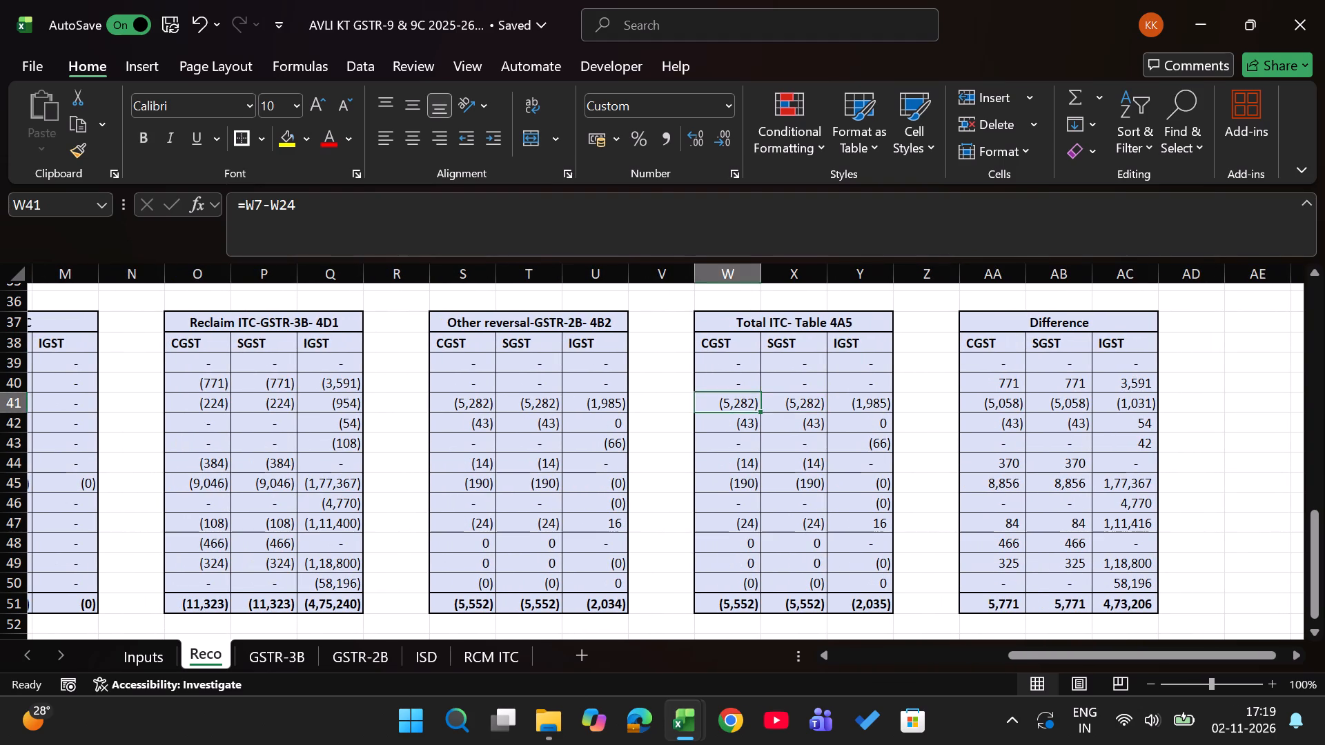
{"action": "key", "text": "Left"}
{"action": "key", "text": "Left"}
{"action": "key", "text": "Left"}
{"action": "key", "text": "Left"}
{"action": "key", "text": "Left"}
{"action": "key", "text": "Left"}
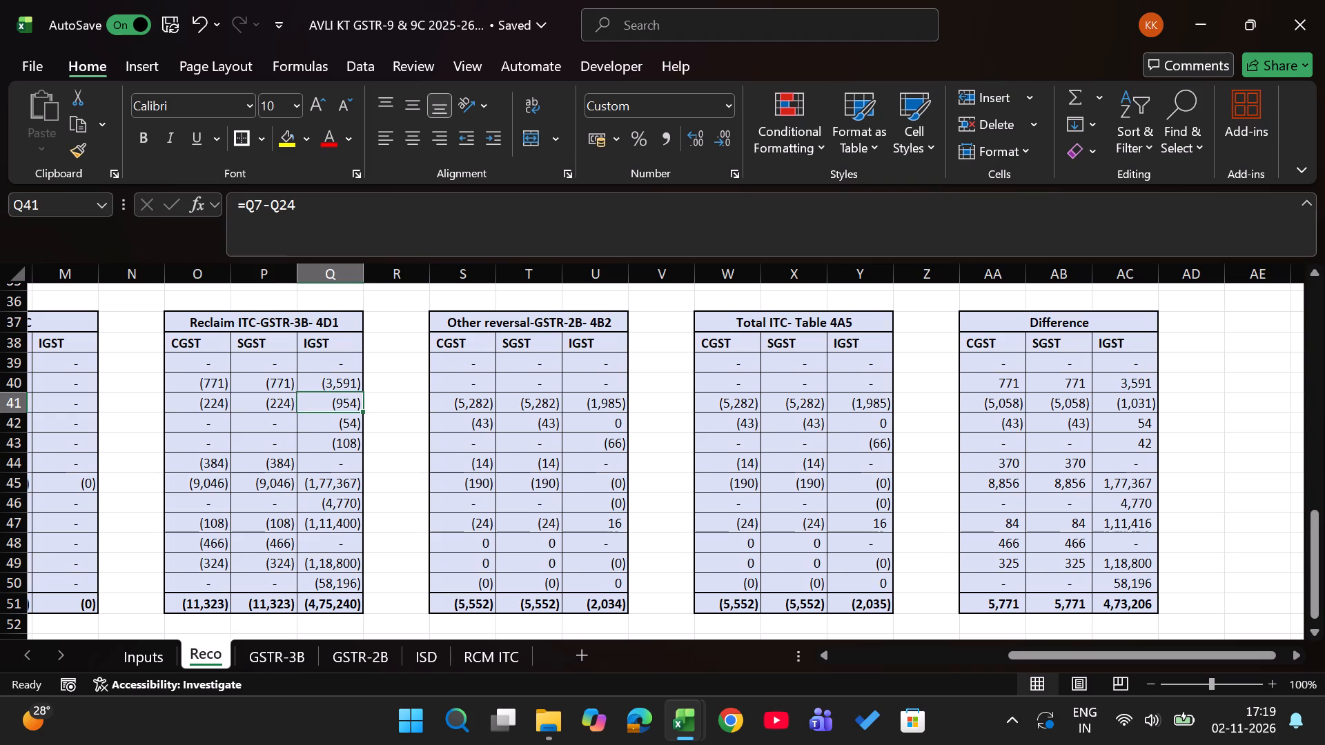
{"action": "key", "text": "Left"}
{"action": "key", "text": "Left"}
{"action": "key", "text": "Left"}
{"action": "key", "text": "Left"}
{"action": "key", "text": "Left"}
{"action": "key", "text": "Left"}
{"action": "key", "text": "Left"}
{"action": "key", "text": "Right"}
{"action": "key", "text": "Right"}
{"action": "key", "text": "Right"}
{"action": "key", "text": "Right"}
{"action": "key", "text": "Right"}
{"action": "key", "text": "Right"}
{"action": "key", "text": "Right"}
{"action": "key", "text": "Right"}
{"action": "key", "text": "Right"}
{"action": "key", "text": "Right"}
{"action": "key", "text": "Right"}
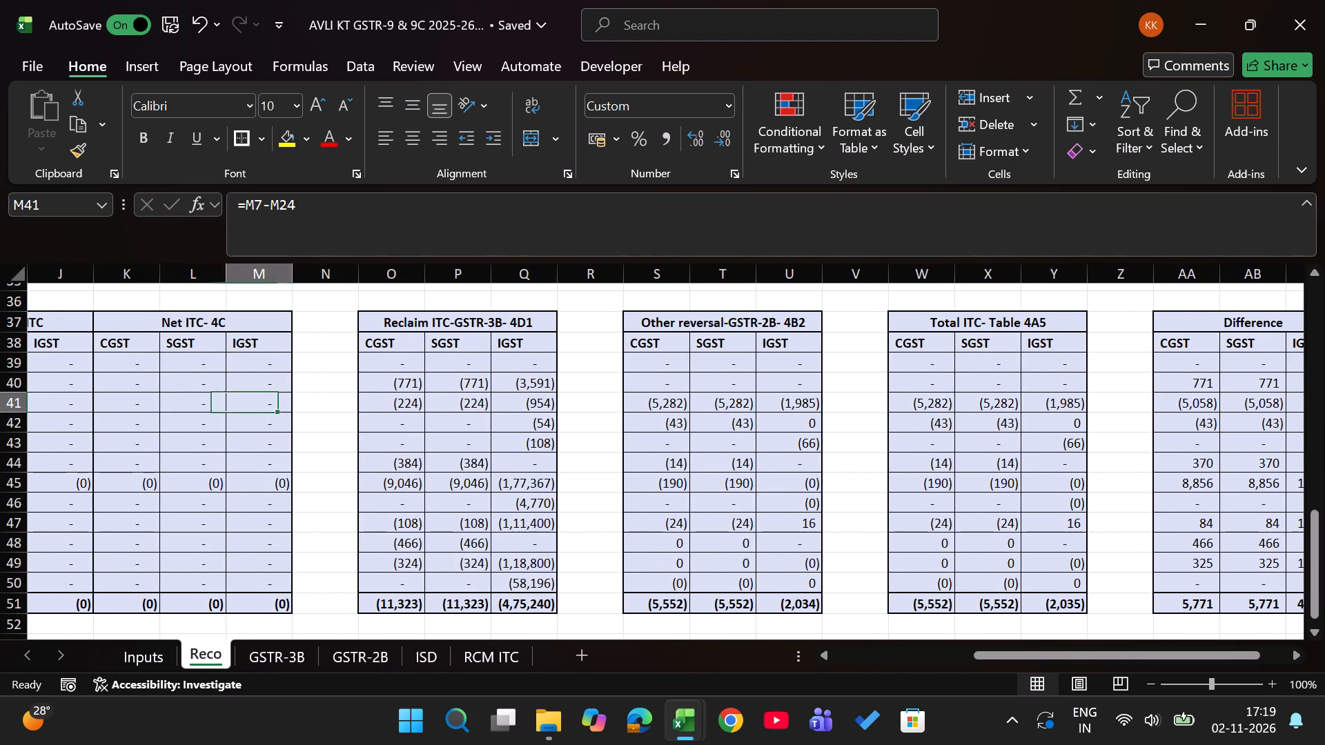
{"action": "key", "text": "Right"}
{"action": "key", "text": "Right"}
{"action": "key", "text": "Right"}
{"action": "key", "text": "Up"}
{"action": "key", "text": "Up"}
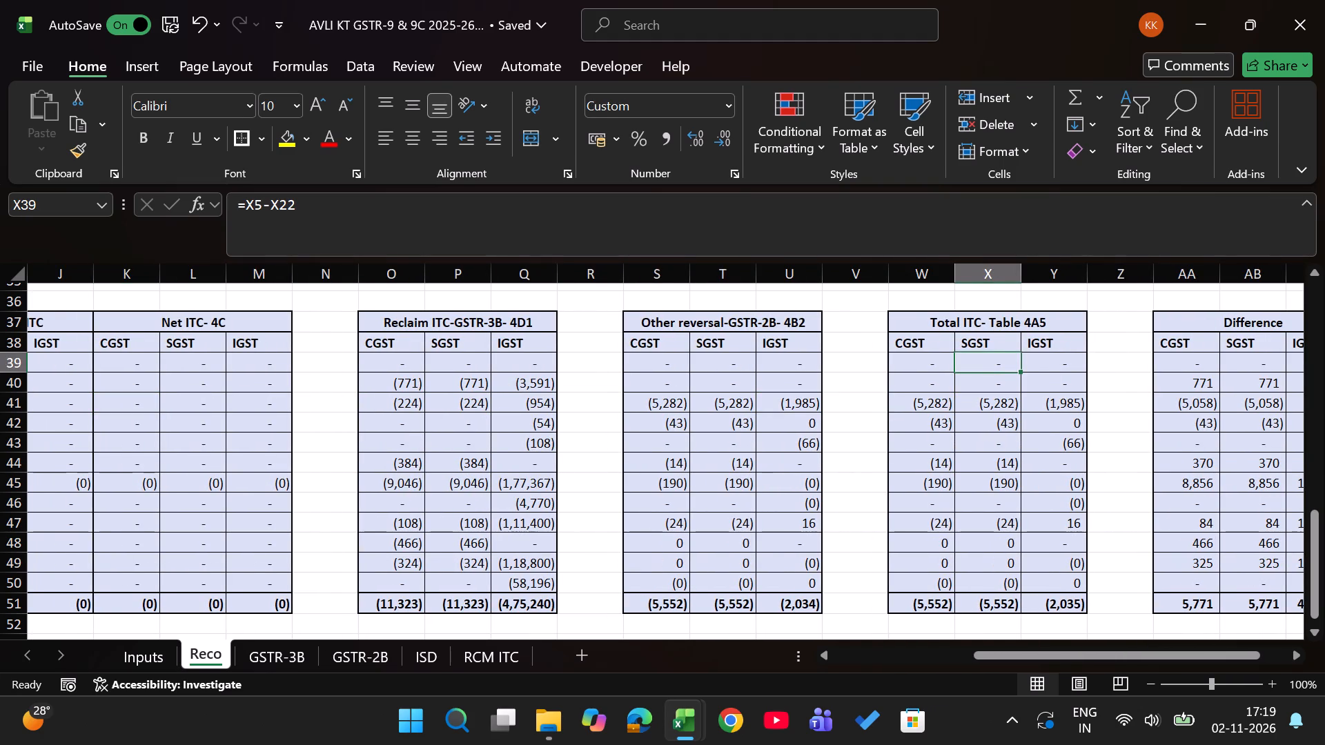
{"action": "scroll", "coordinate": [800, 402], "scroll_direction": "right", "scroll_amount": 4}
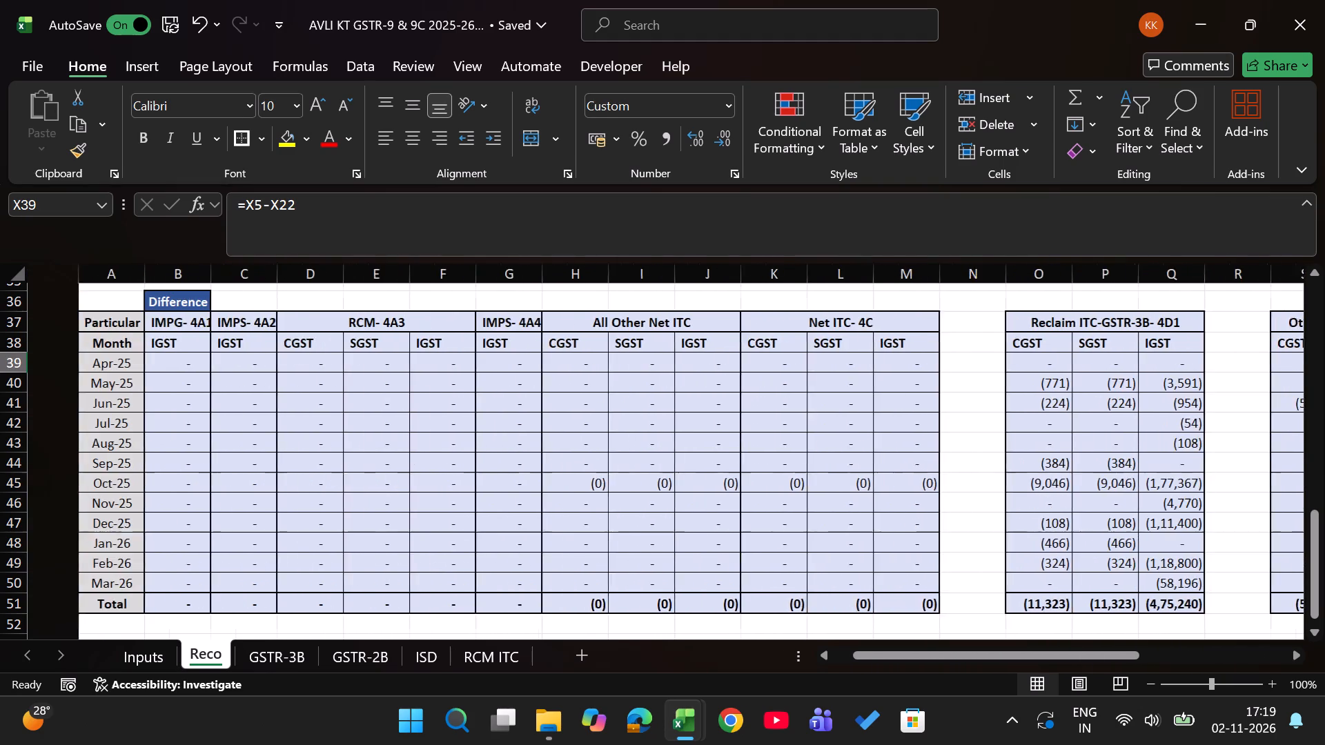
{"action": "scroll", "coordinate": [800, 402], "scroll_direction": "right", "scroll_amount": 1}
{"action": "scroll", "coordinate": [800, 402], "scroll_direction": "down", "scroll_amount": 1}
{"action": "scroll", "coordinate": [800, 402], "scroll_direction": "left", "scroll_amount": 3}
{"action": "scroll", "coordinate": [800, 402], "scroll_direction": "up", "scroll_amount": 1}
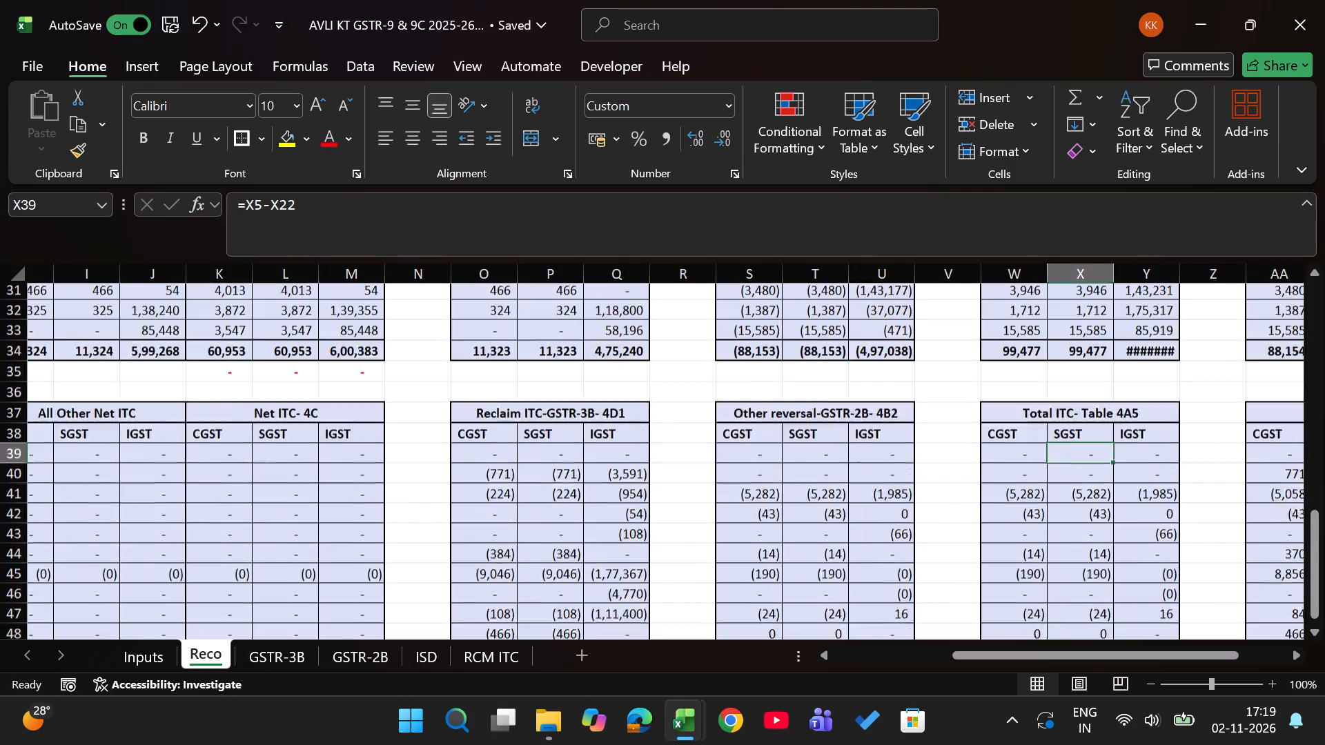
{"action": "scroll", "coordinate": [800, 402], "scroll_direction": "up", "scroll_amount": 3}
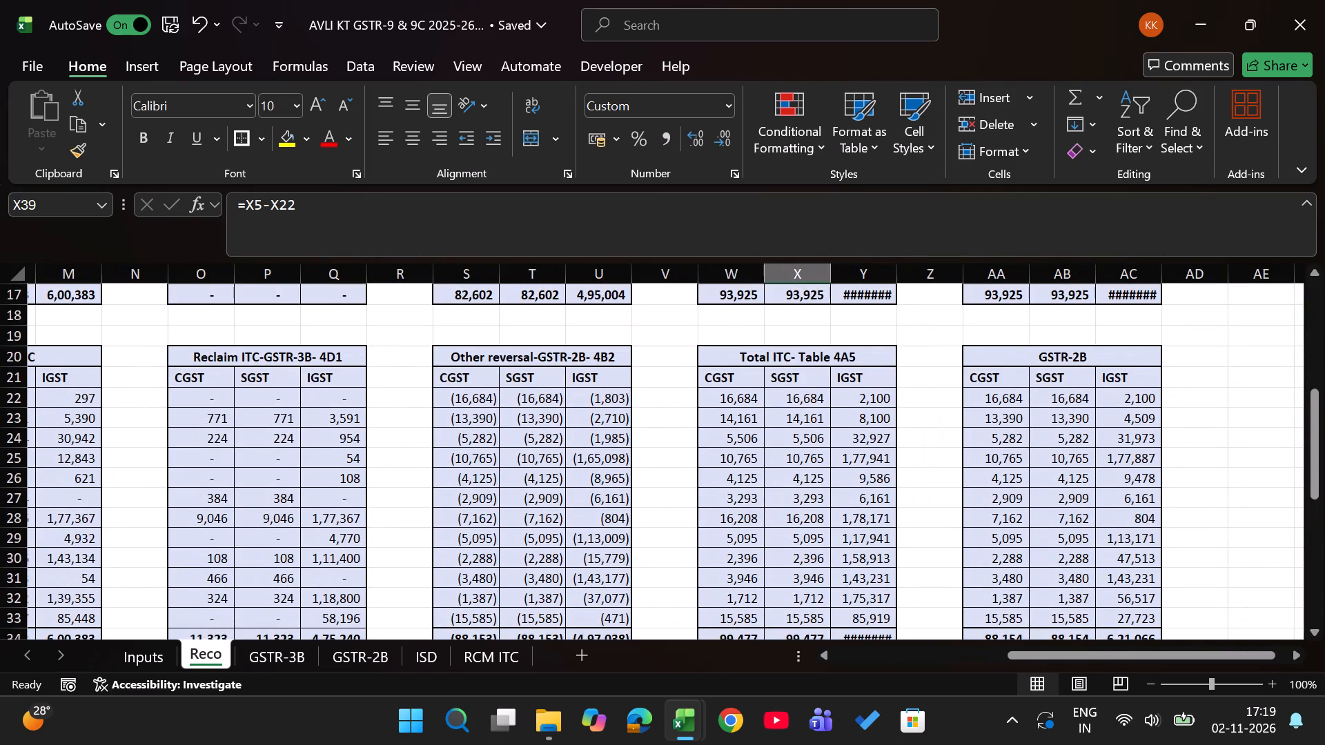
{"action": "scroll", "coordinate": [647, 504], "scroll_direction": "down", "scroll_amount": 2}
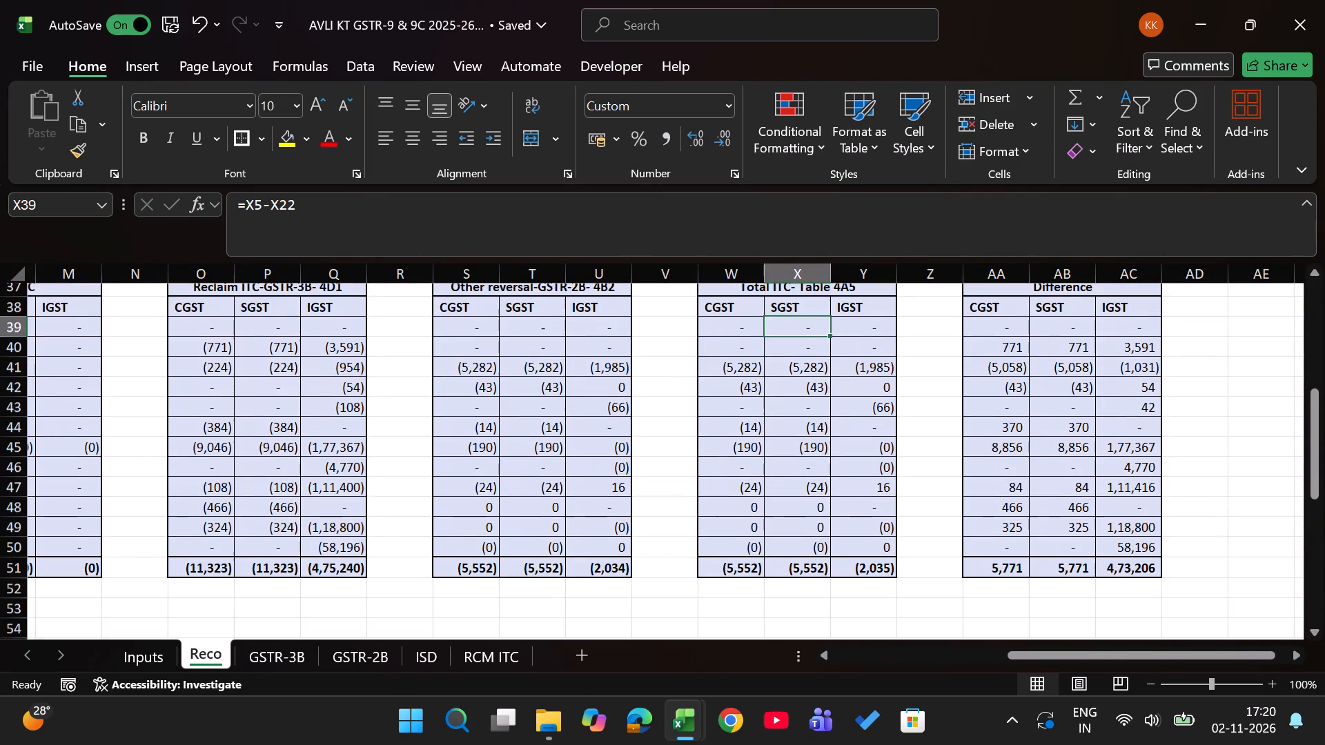
{"action": "scroll", "coordinate": [647, 504], "scroll_direction": "down", "scroll_amount": 1}
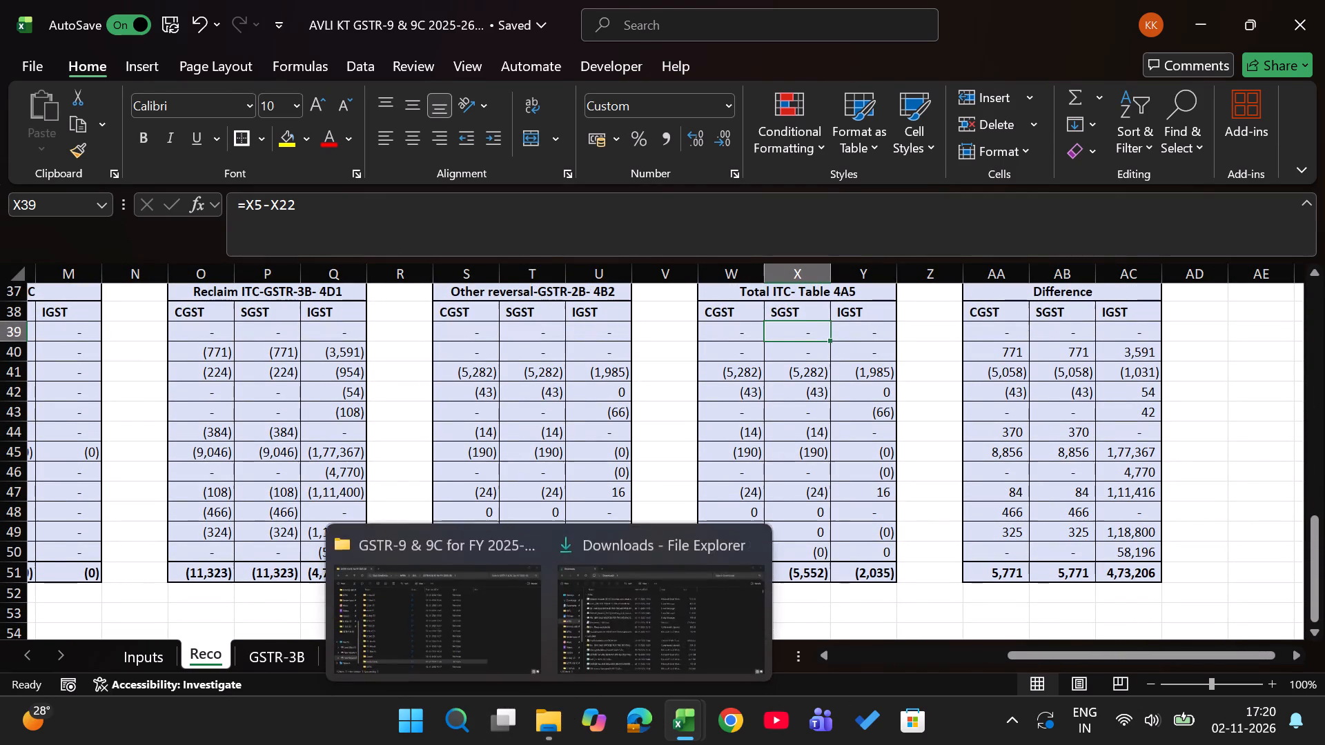
{"action": "scroll", "coordinate": [868, 448], "scroll_direction": "up", "scroll_amount": 5}
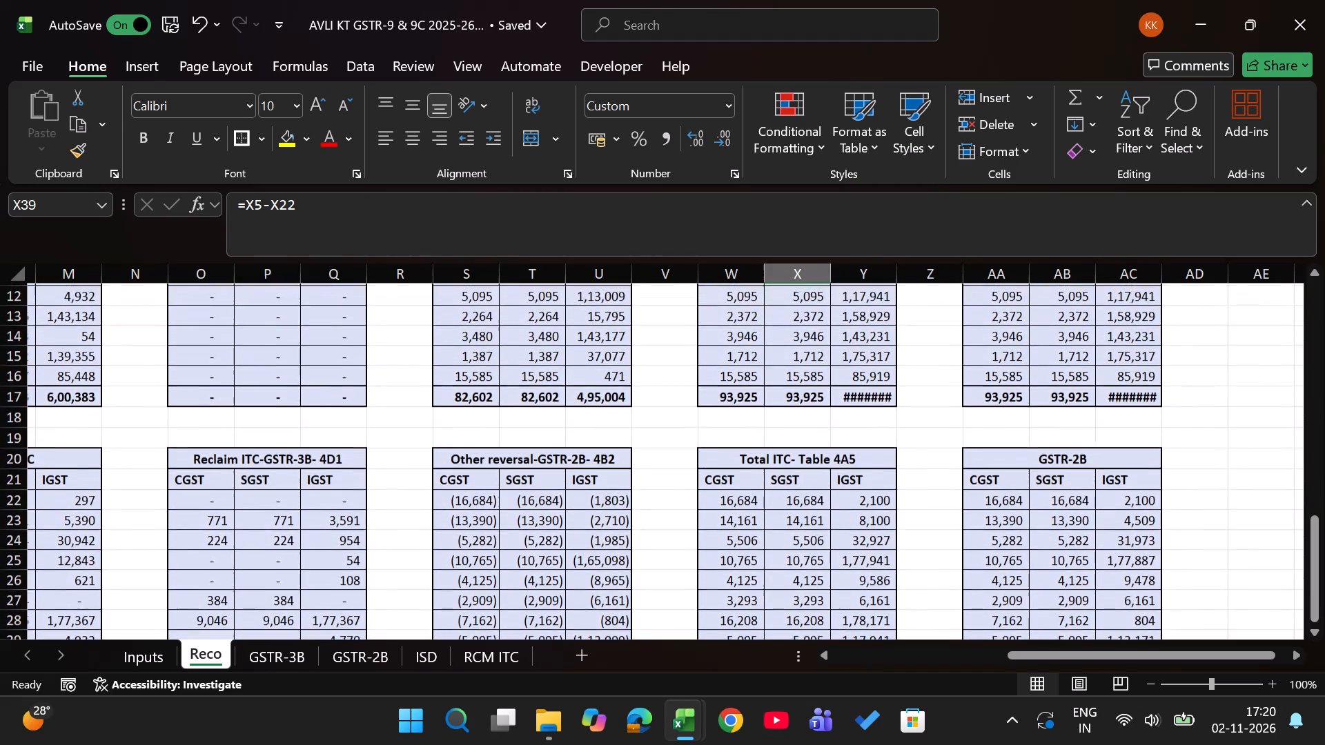
{"action": "scroll", "coordinate": [868, 448], "scroll_direction": "right", "scroll_amount": 3}
Switch to File Explorer and open the workbook AVLI KT 3b May-25.xlsx from the 2. May-25 folder.
{"action": "key", "text": "alt+Tab"}
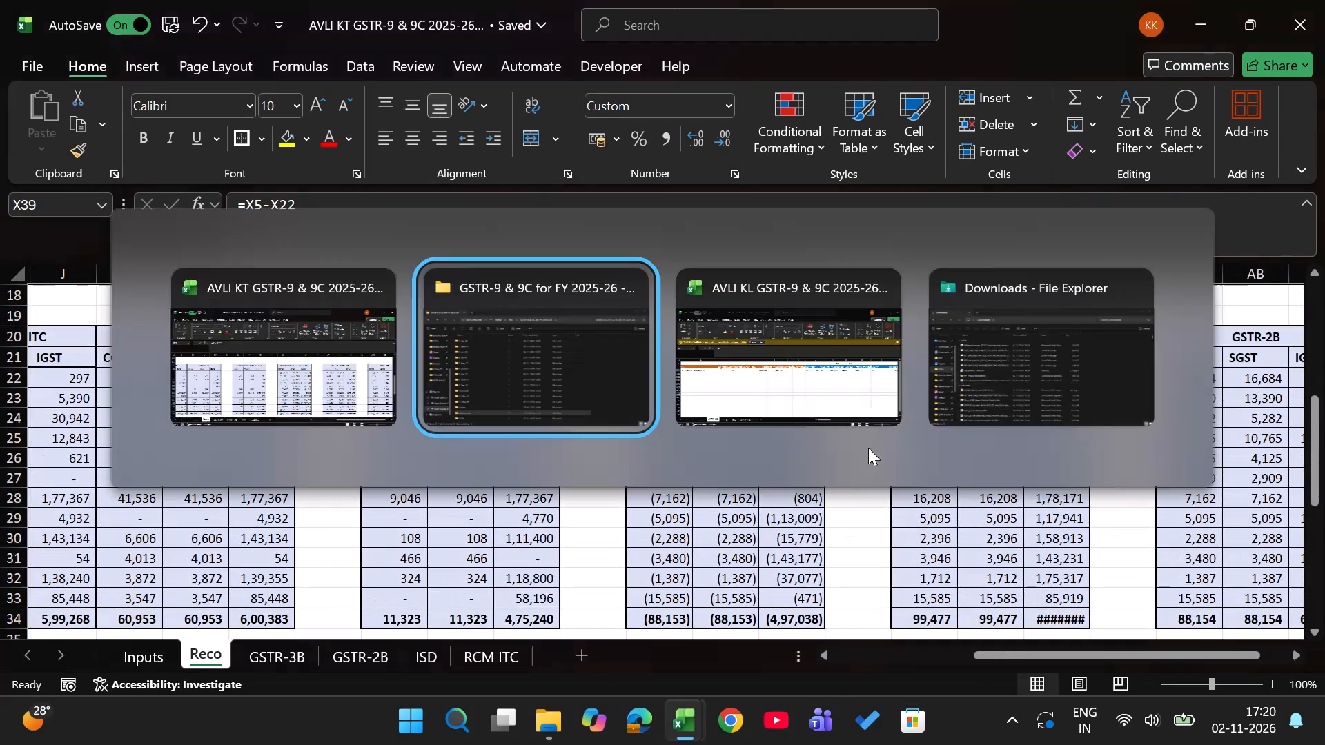
{"action": "key", "text": "Up"}
{"action": "key", "text": "Up"}
{"action": "key", "text": "Up"}
{"action": "key", "text": "Up"}
{"action": "key", "text": "Up"}
{"action": "key", "text": "Up"}
{"action": "key", "text": "Up"}
{"action": "key", "text": "Up"}
{"action": "key", "text": "Up"}
{"action": "key", "text": "Up"}
{"action": "key", "text": "Up"}
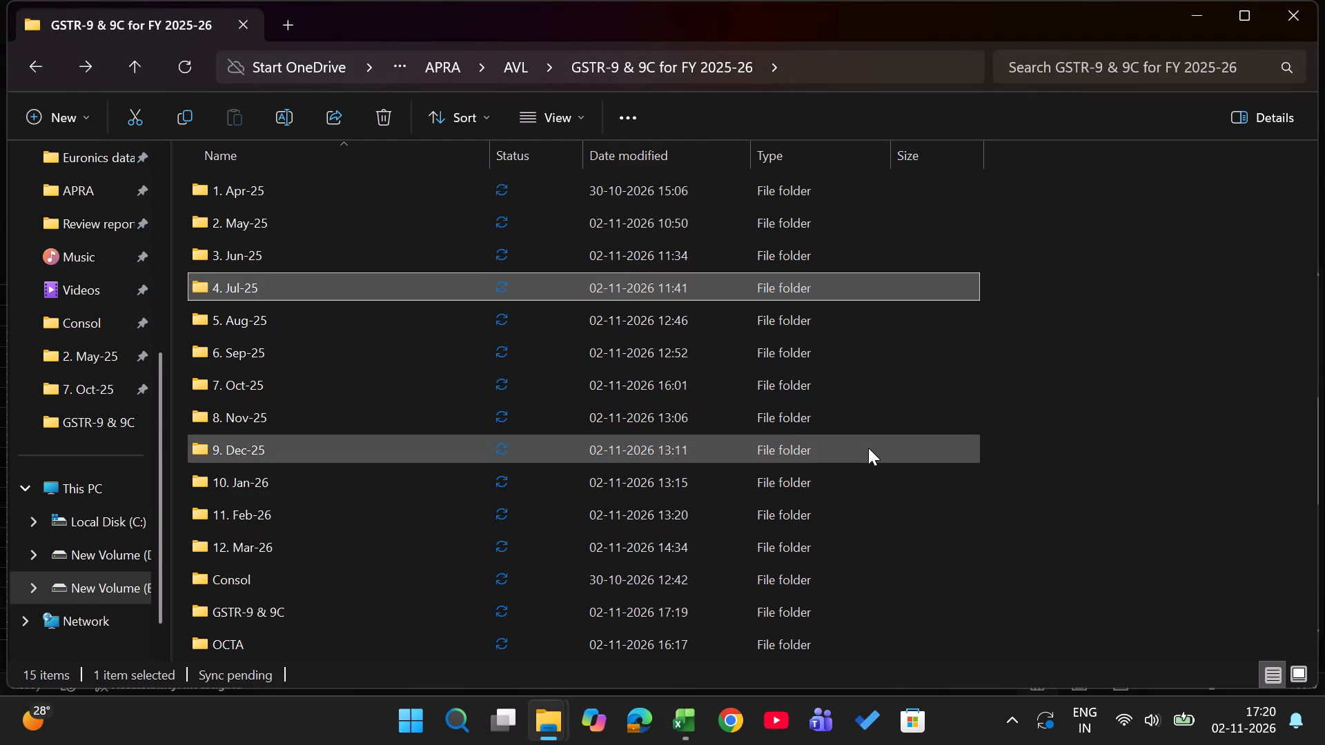
{"action": "key", "text": "Up"}
{"action": "key", "text": "Return"}
{"action": "key", "text": "Down"}
{"action": "key", "text": "Down"}
{"action": "key", "text": "Down"}
{"action": "key", "text": "Up"}
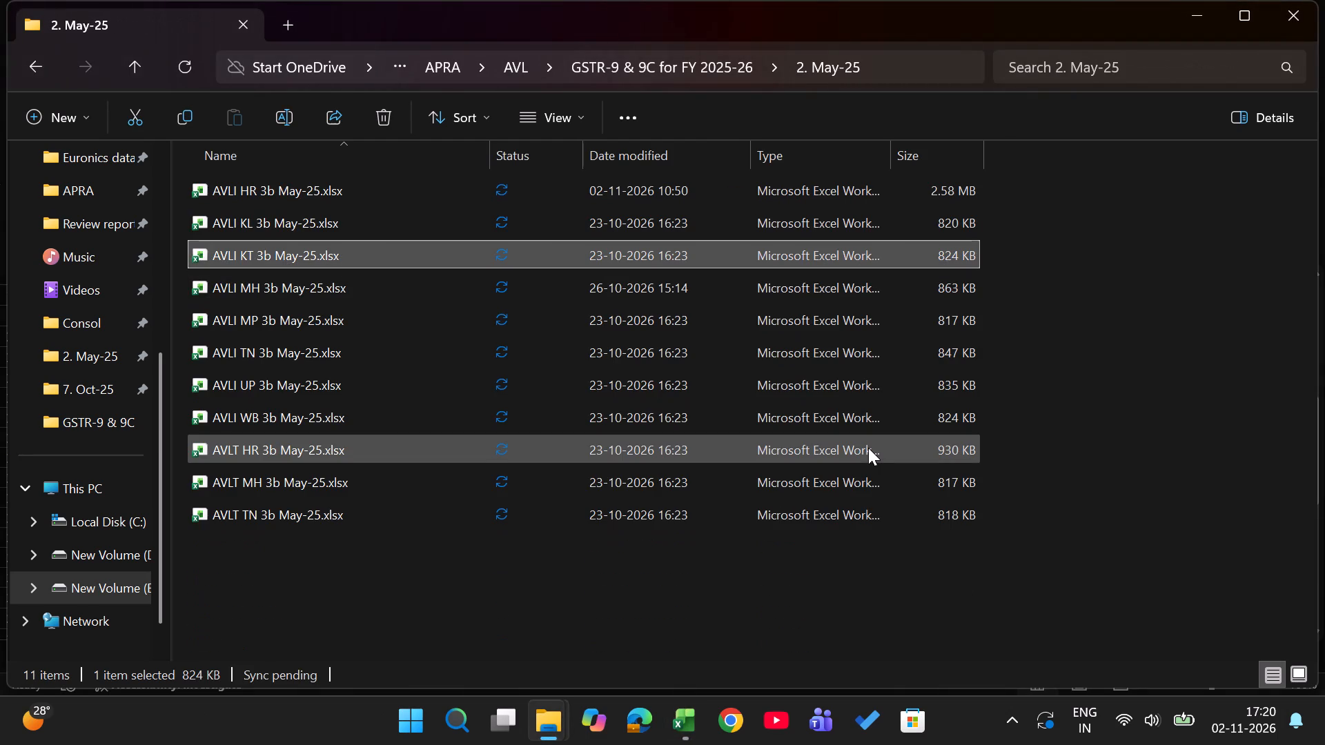
{"action": "key", "text": "Return"}
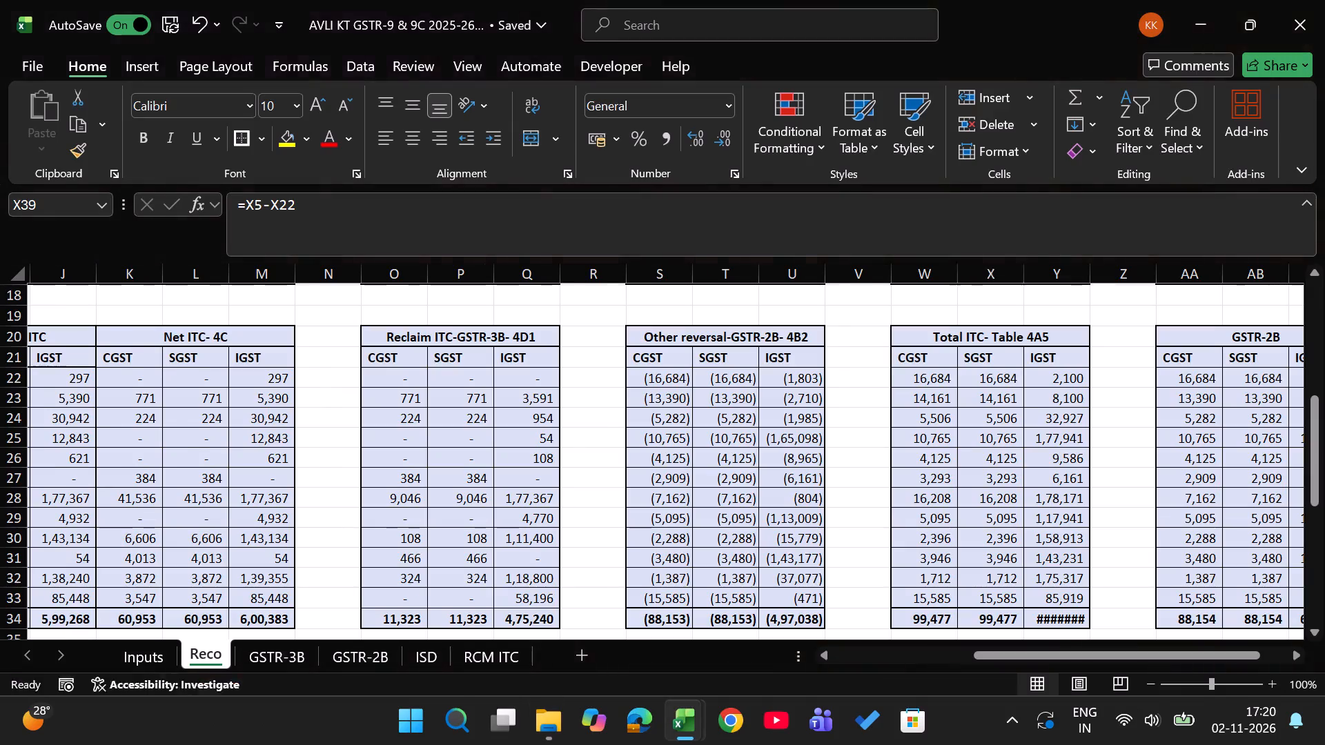
Insert a blank column before the State column on the sheet Taken Curr Mon-Rever PRevious m.
{"action": "key", "text": "ctrl+Page_Down"}
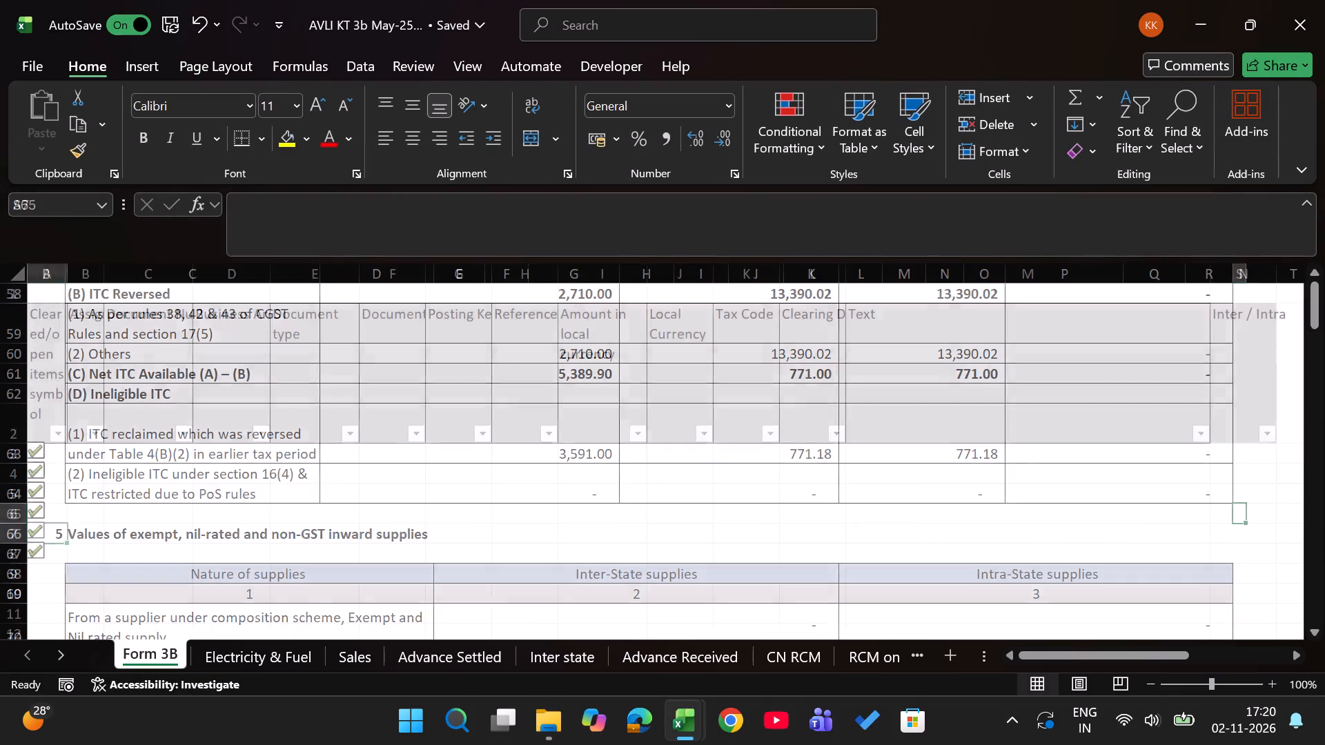
{"action": "key", "text": "ctrl+Page_Down"}
{"action": "key", "text": "ctrl+Page_Down"}
{"action": "key", "text": "ctrl+Page_Down"}
{"action": "key", "text": "ctrl+Page_Down"}
{"action": "key", "text": "ctrl+Page_Down"}
{"action": "key", "text": "ctrl+Page_Down"}
{"action": "key", "text": "ctrl+Page_Down"}
{"action": "key", "text": "ctrl+Page_Down"}
{"action": "key", "text": "ctrl+Page_Down"}
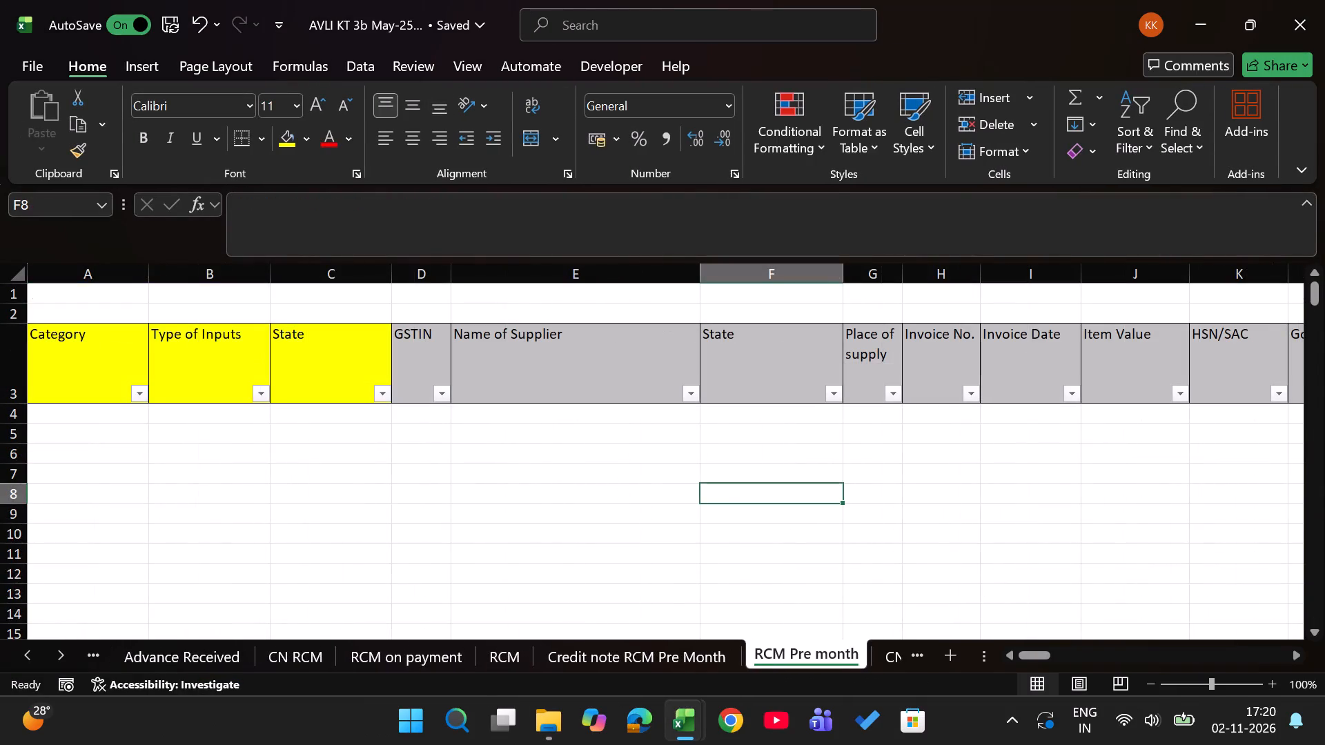
{"action": "key", "text": "ctrl+Page_Down"}
{"action": "key", "text": "ctrl+Page_Down"}
{"action": "key", "text": "ctrl+Page_Down"}
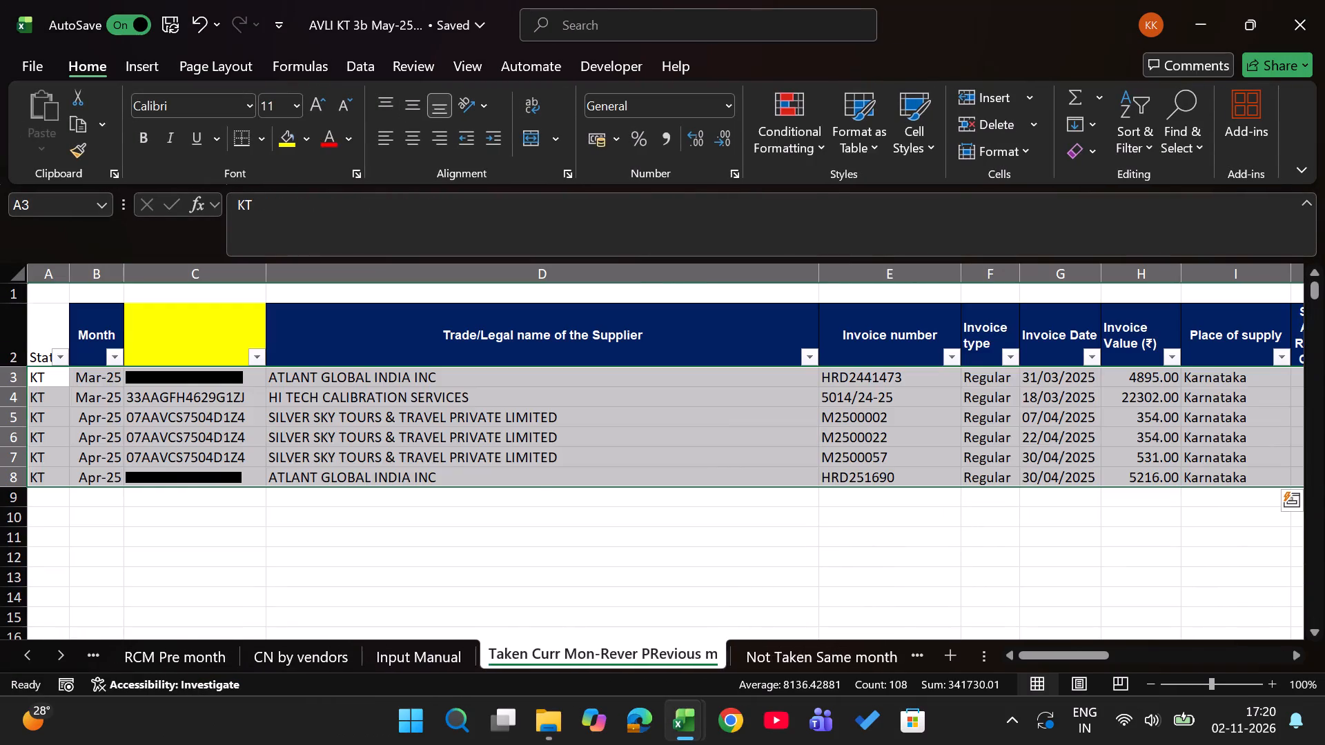
{"action": "key", "text": "Up"}
{"action": "key", "text": "Left"}
{"action": "key", "text": "Right"}
{"action": "key", "text": "Right"}
{"action": "key", "text": "Left"}
{"action": "key", "text": "Left"}
{"action": "key", "text": "Left"}
{"action": "key", "text": "ctrl+space"}
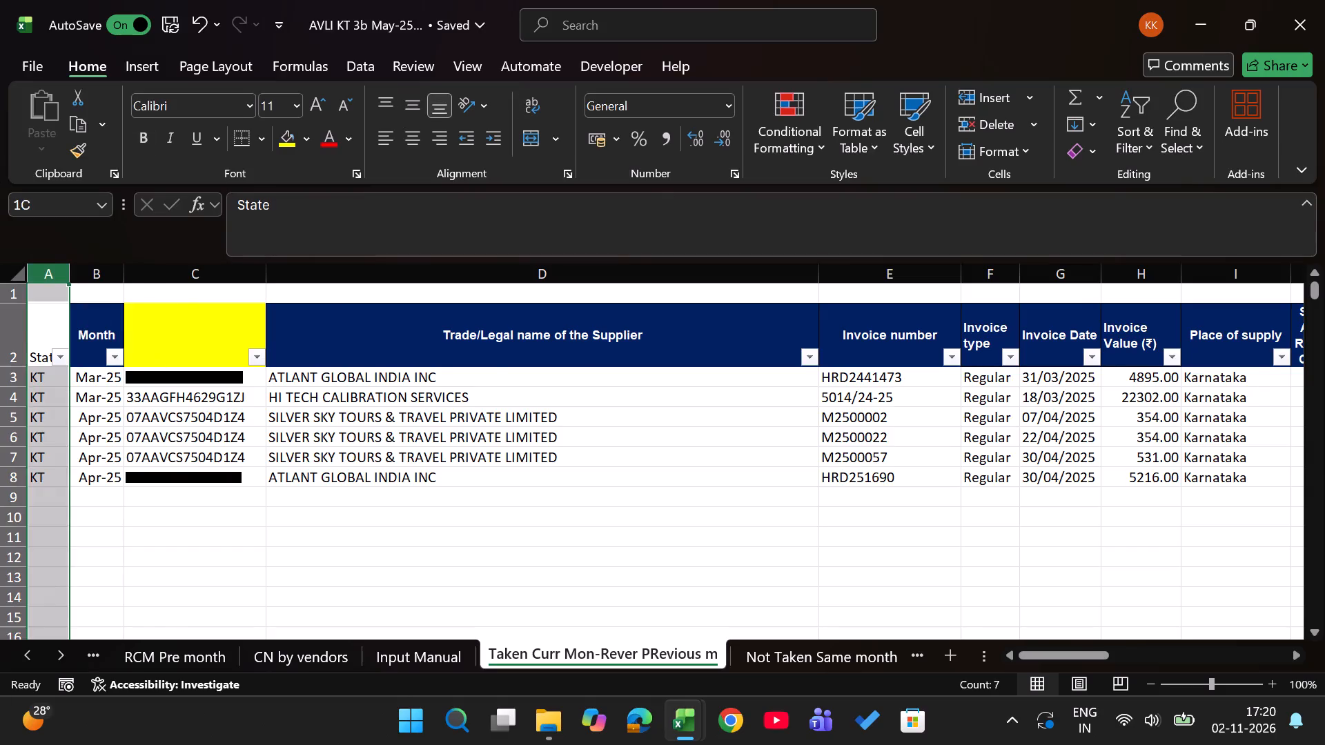
{"action": "key", "text": "ctrl+shift+equal"}
Enter the formula =F3&D3 in A3 to join the invoice number with the column D supplier identifier.
{"action": "key", "text": "Right"}
{"action": "key", "text": "Down"}
{"action": "key", "text": "Left"}
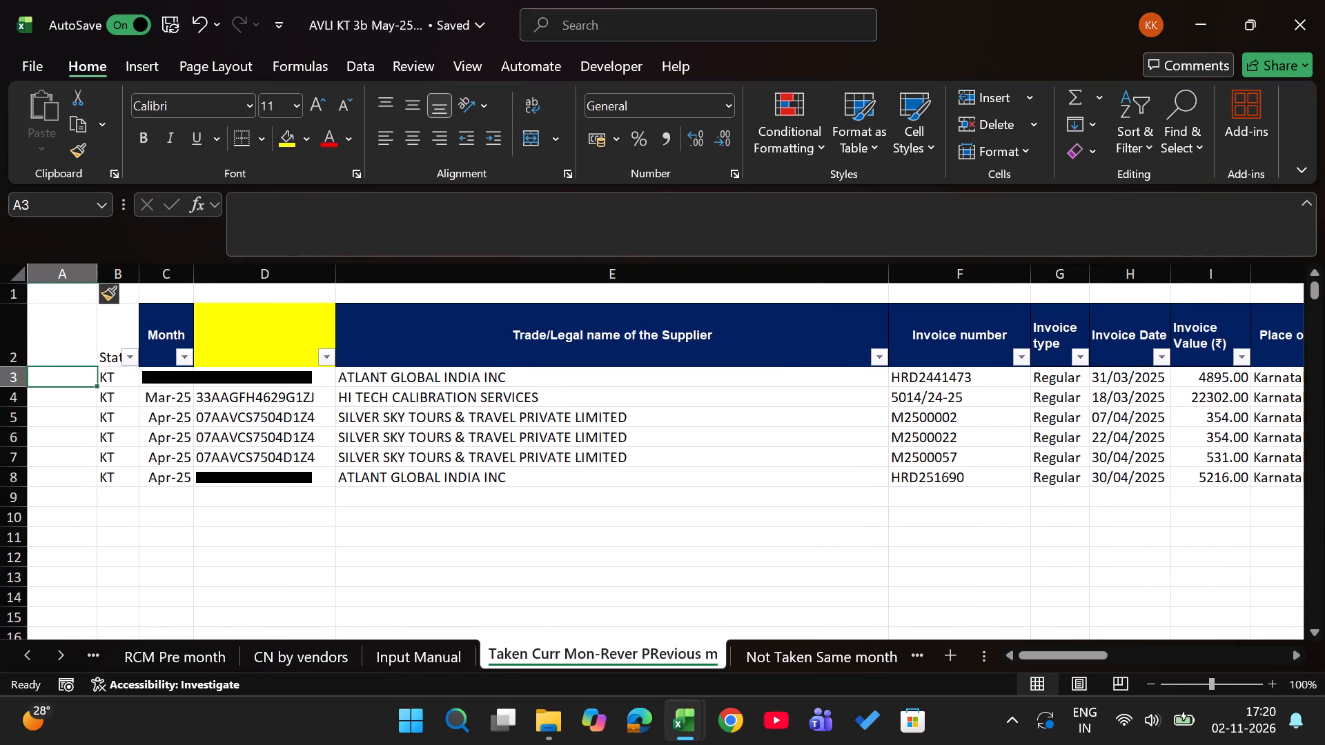
{"action": "key", "text": "equal"}
{"action": "key", "text": "Right"}
{"action": "key", "text": "Right"}
{"action": "key", "text": "Right"}
{"action": "key", "text": "Right"}
{"action": "key", "text": "Right"}
{"action": "key", "text": "Right"}
{"action": "key", "text": "Left"}
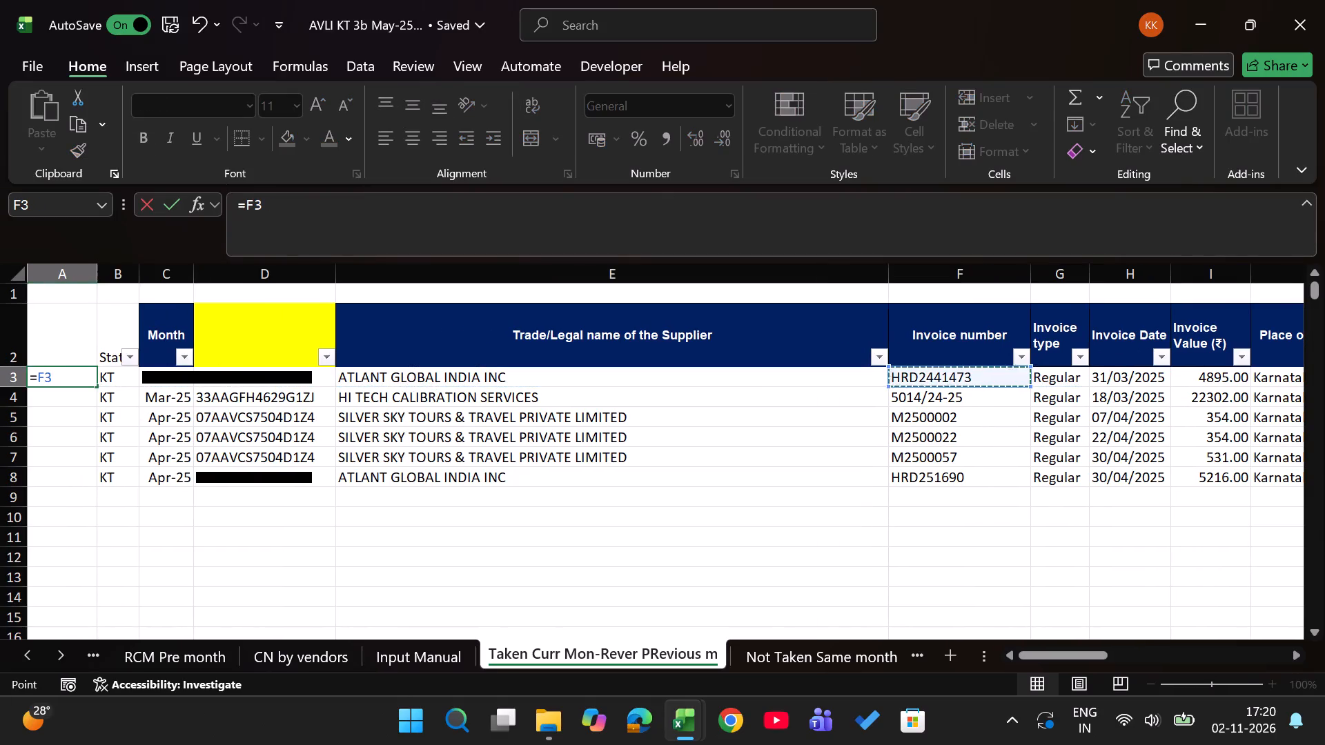
{"action": "key", "text": "shift+ampersand"}
{"action": "key", "text": "Right"}
{"action": "key", "text": "Right"}
{"action": "key", "text": "Right"}
{"action": "key", "text": "Return"}
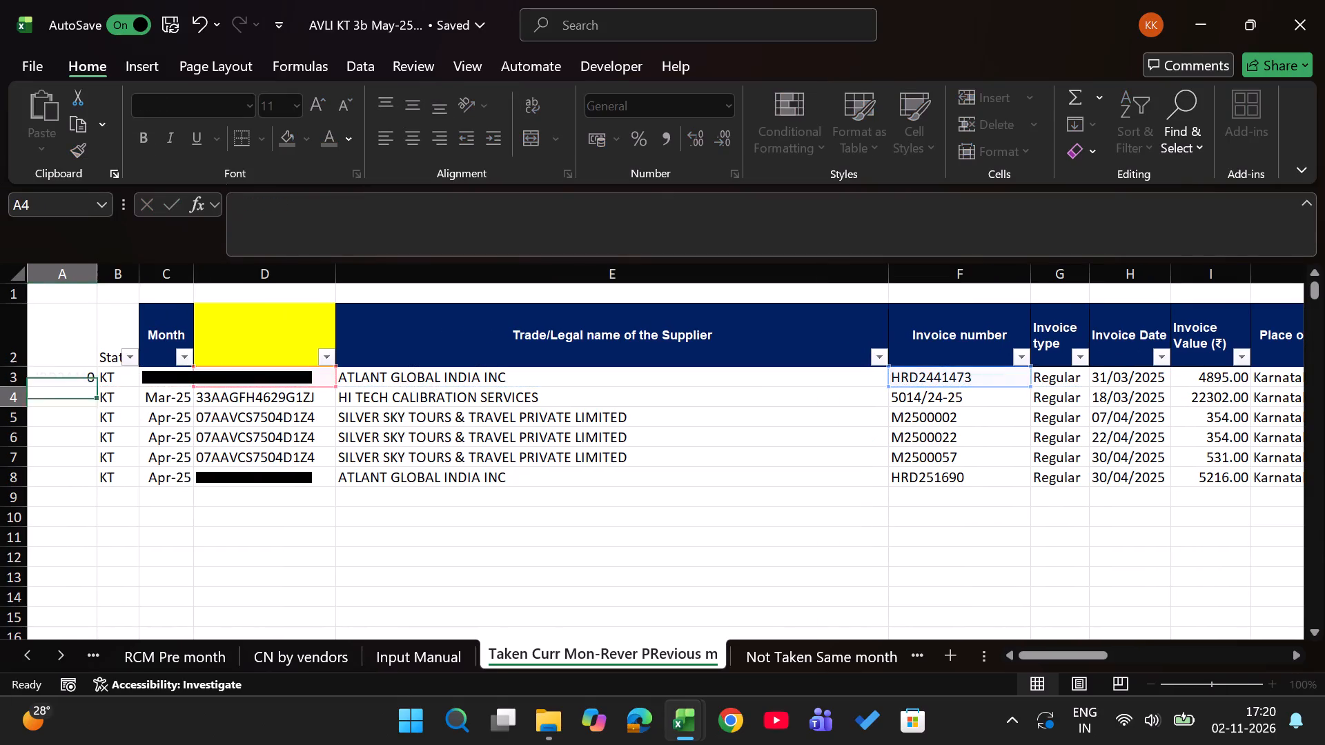
Fill the A3 key formula down through A8, the last invoice row.
{"action": "key", "text": "Right"}
{"action": "key", "text": "ctrl+Down"}
{"action": "key", "text": "ctrl+Left"}
{"action": "key", "text": "ctrl+shift+Up"}
{"action": "key", "text": "ctrl+d"}
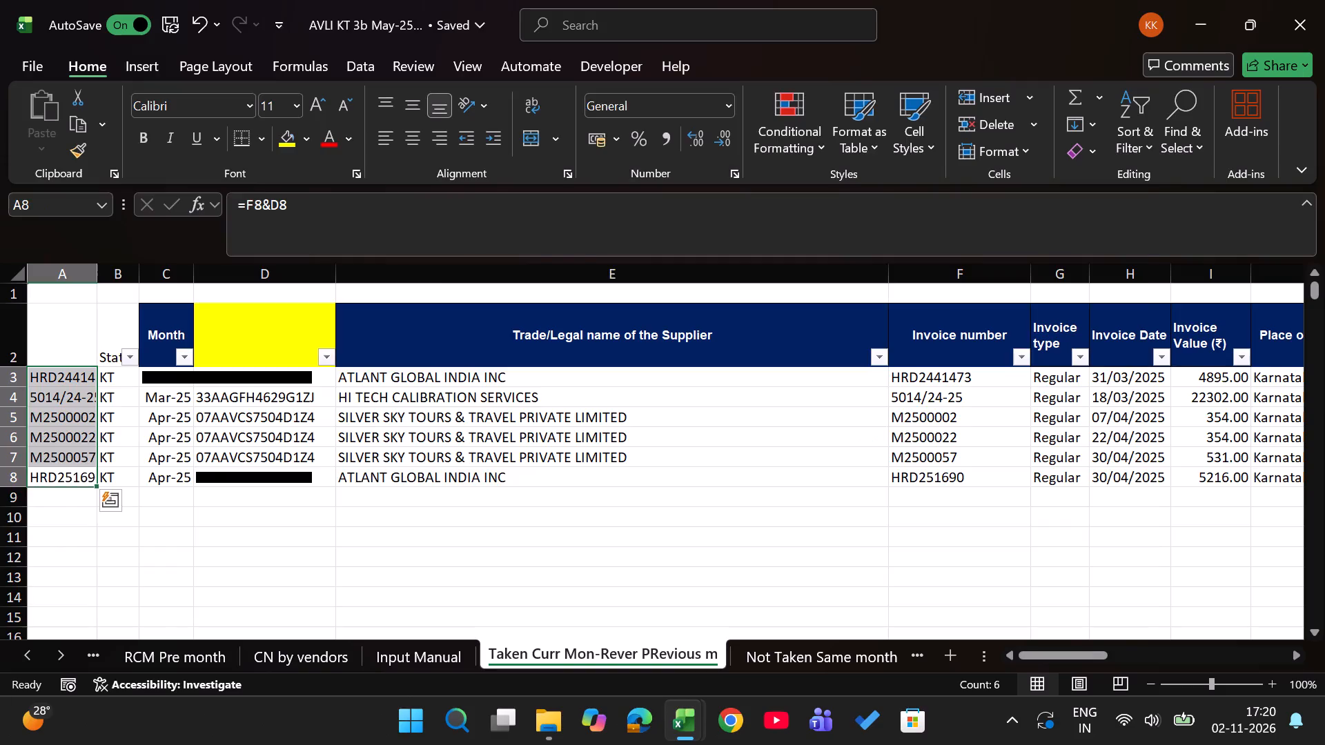
In B3 of the reconciliation workbook's GSTR-2B sheet, point the VLOOKUP table array to column $A:$A of the May-25 file's Taken Curr Mon-Rever PRevious m sheet.
{"action": "key", "text": "alt+Tab"}
{"action": "key", "text": "ctrl+Page_Down"}
{"action": "key", "text": "ctrl+Page_Down"}
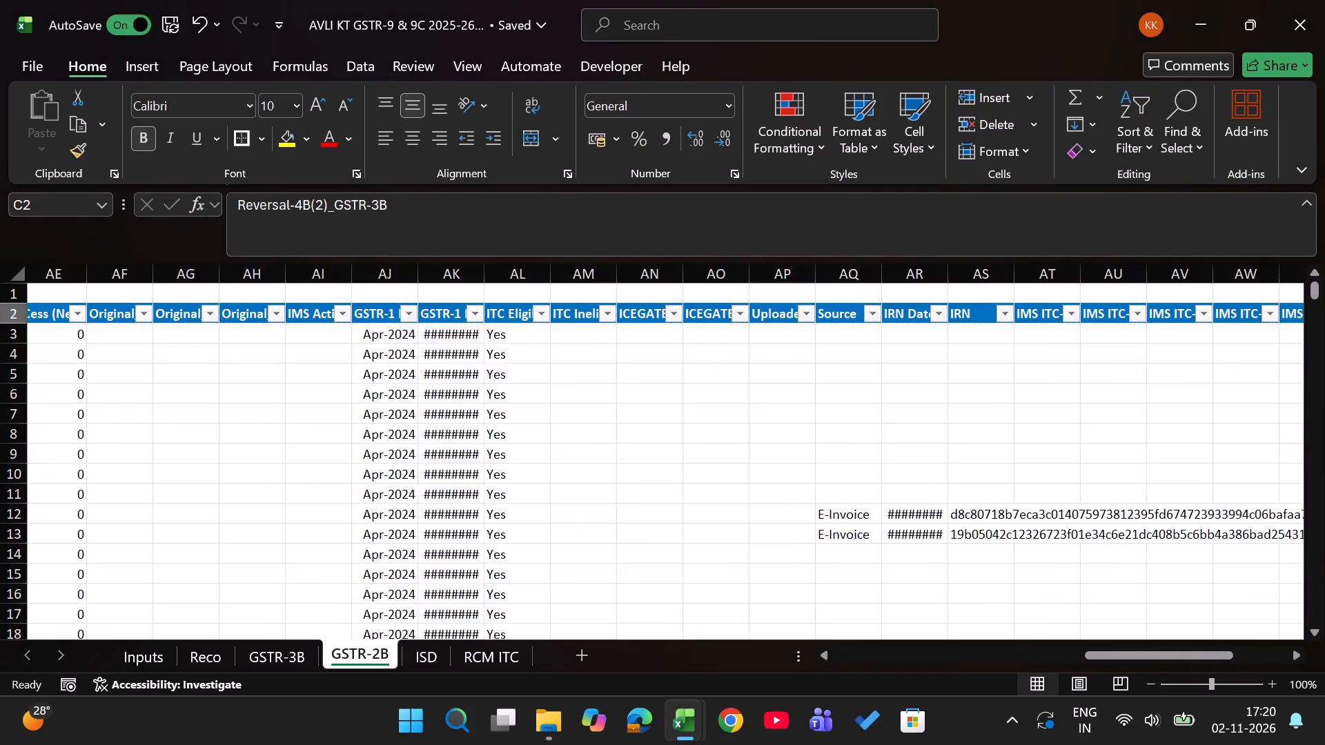
{"action": "key", "text": "Left"}
{"action": "key", "text": "Left"}
{"action": "key", "text": "Right"}
{"action": "key", "text": "Down"}
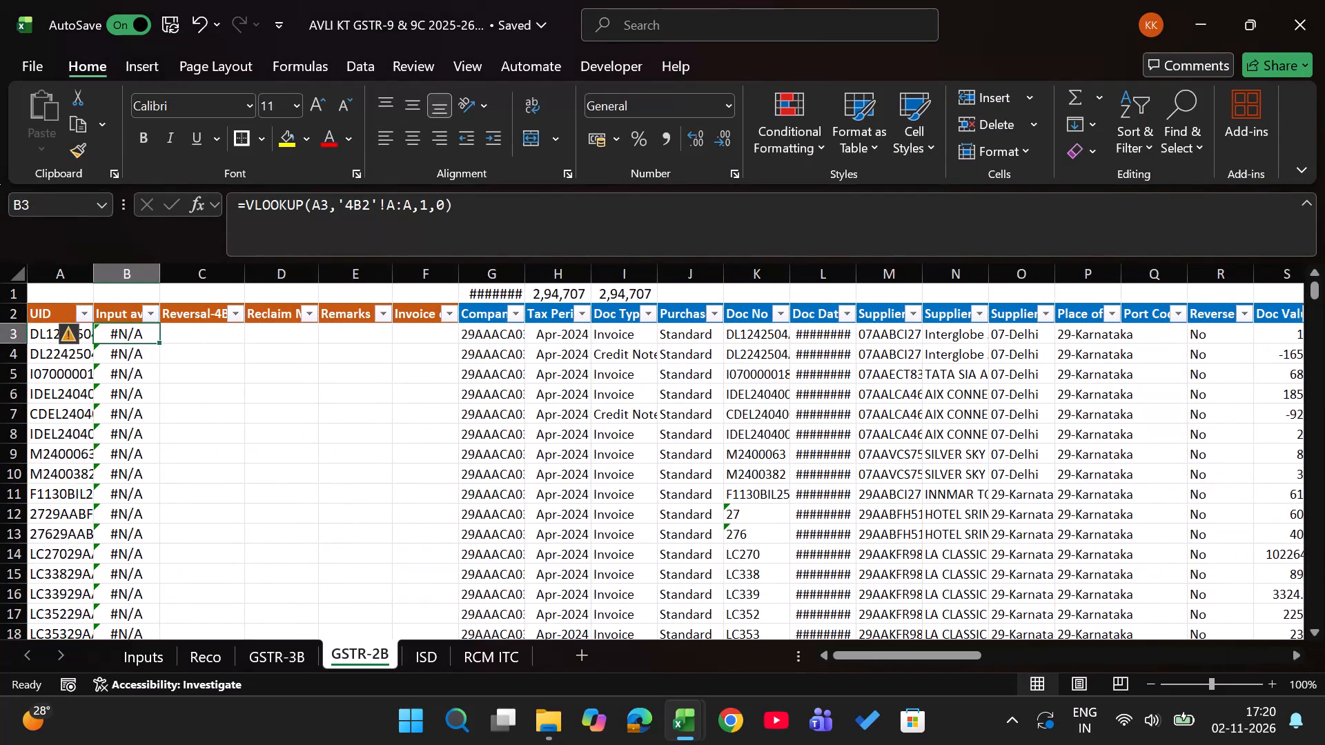
{"action": "left_click", "coordinate": [413, 207]}
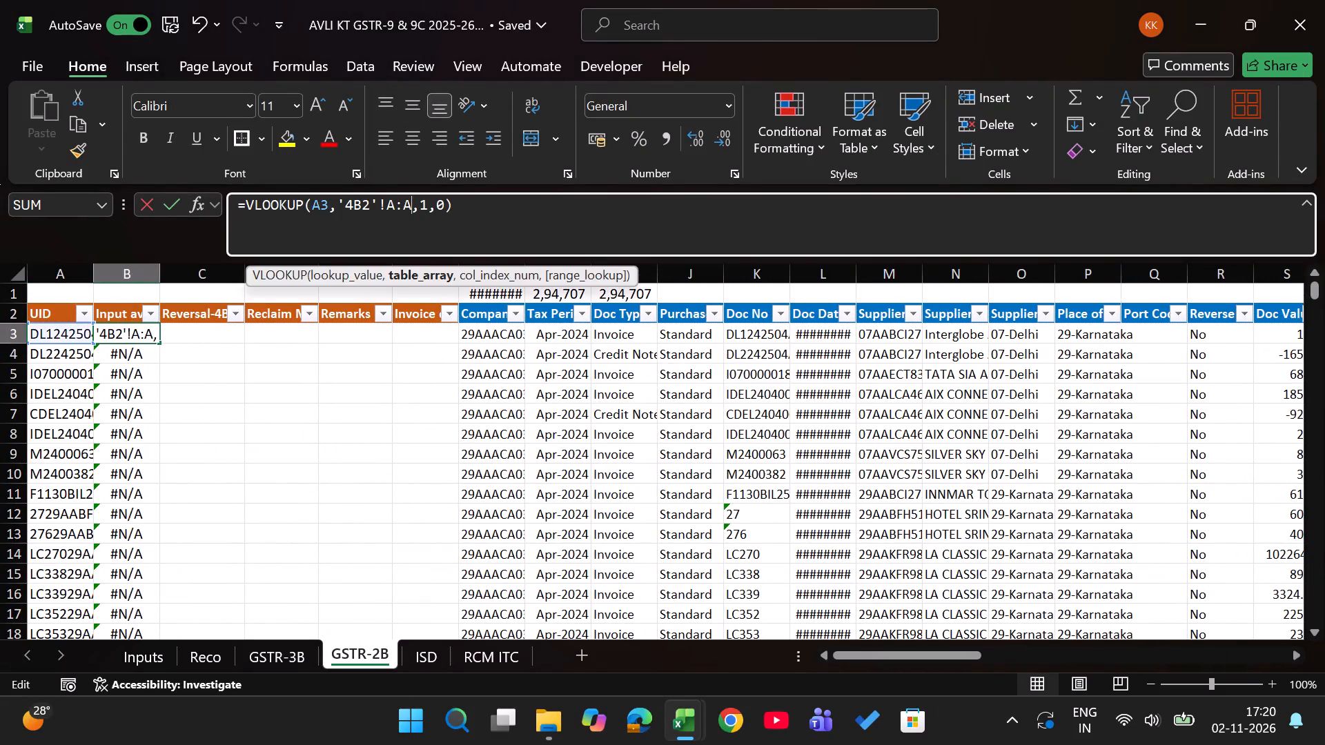
{"action": "key", "text": "BackSpace"}
{"action": "key", "text": "BackSpace"}
{"action": "key", "text": "BackSpace"}
{"action": "key", "text": "BackSpace"}
{"action": "key", "text": "BackSpace"}
{"action": "key", "text": "BackSpace"}
{"action": "key", "text": "BackSpace"}
{"action": "key", "text": "BackSpace"}
{"action": "key", "text": "BackSpace"}
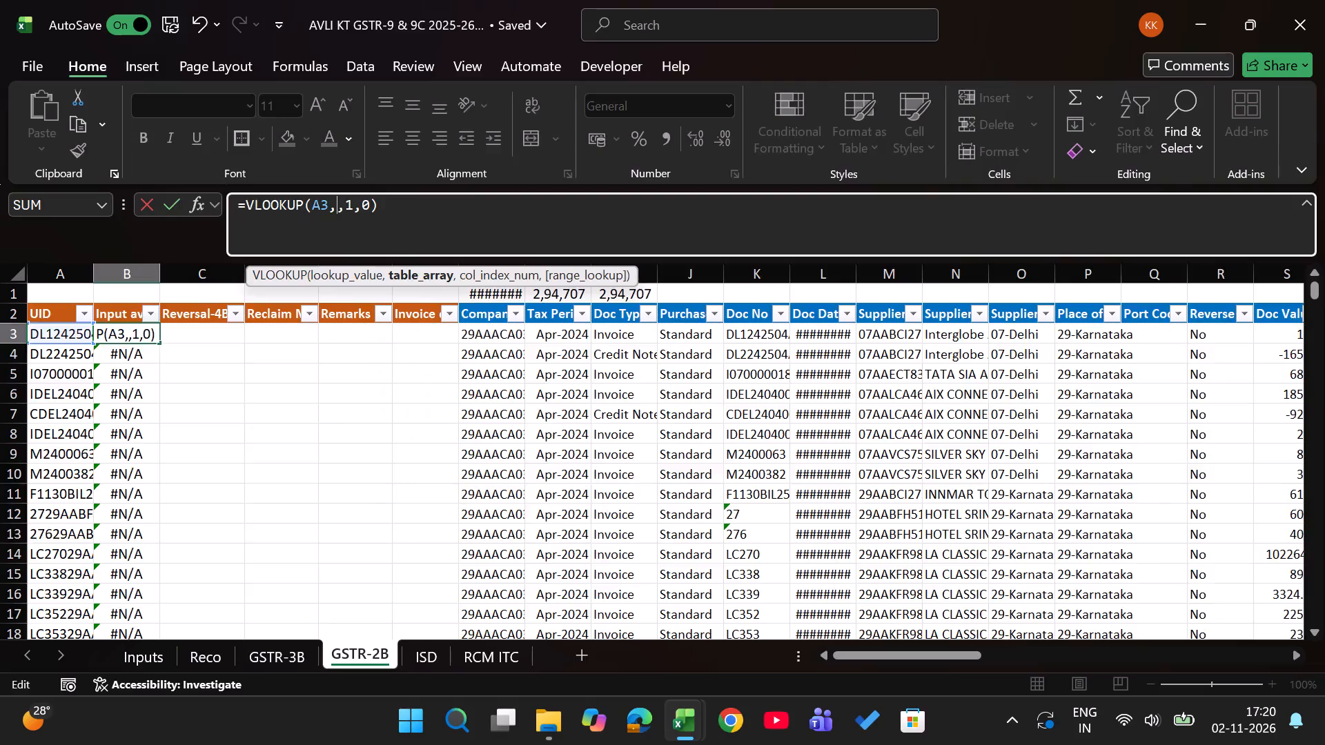
{"action": "key", "text": "alt+Tab"}
{"action": "left_click", "coordinate": [72, 275]}
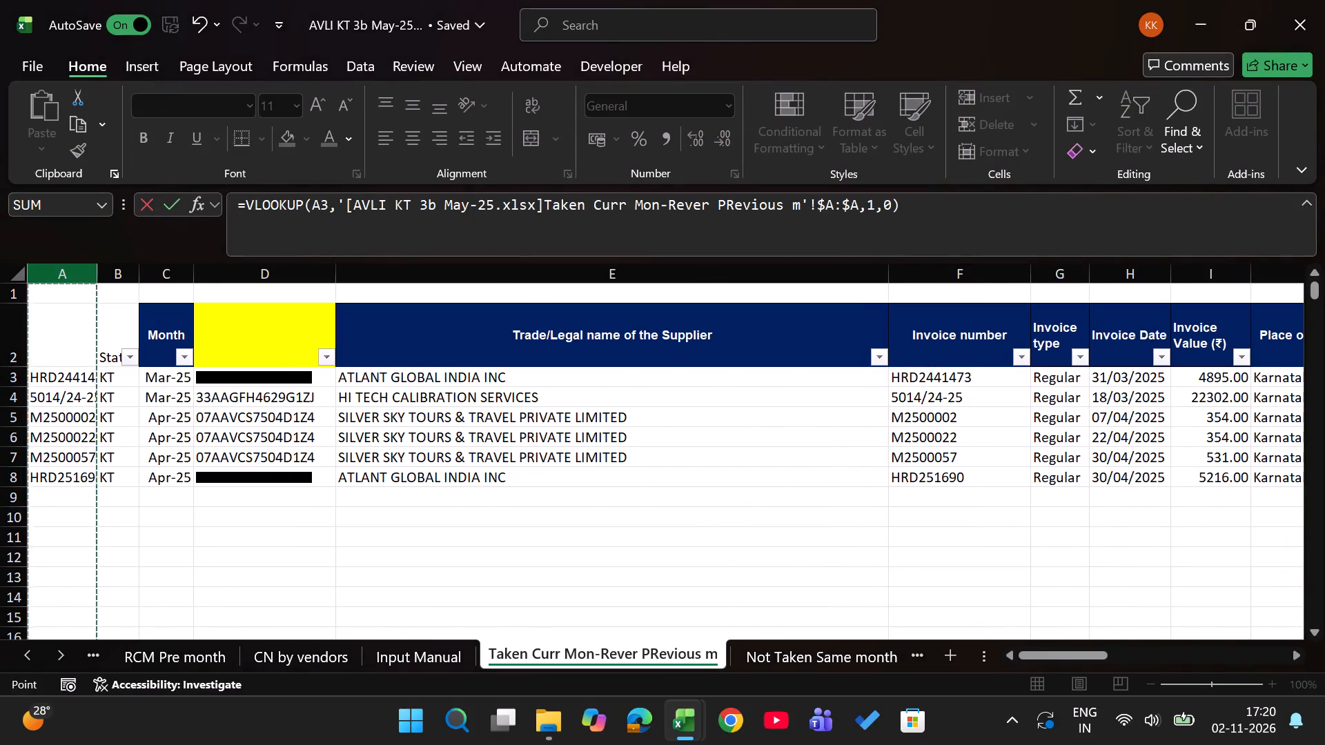
{"action": "key", "text": "Return"}
Fill the B3 VLOOKUP formula down the rest of the Input availed month column.
{"action": "key", "text": "Up"}
{"action": "key", "text": "ctrl+shift+Down"}
{"action": "key", "text": "ctrl+d"}
Filter the Input availed month column to exclude #N/A, keeping only the matched invoices.
{"action": "key", "text": "ctrl+Up"}
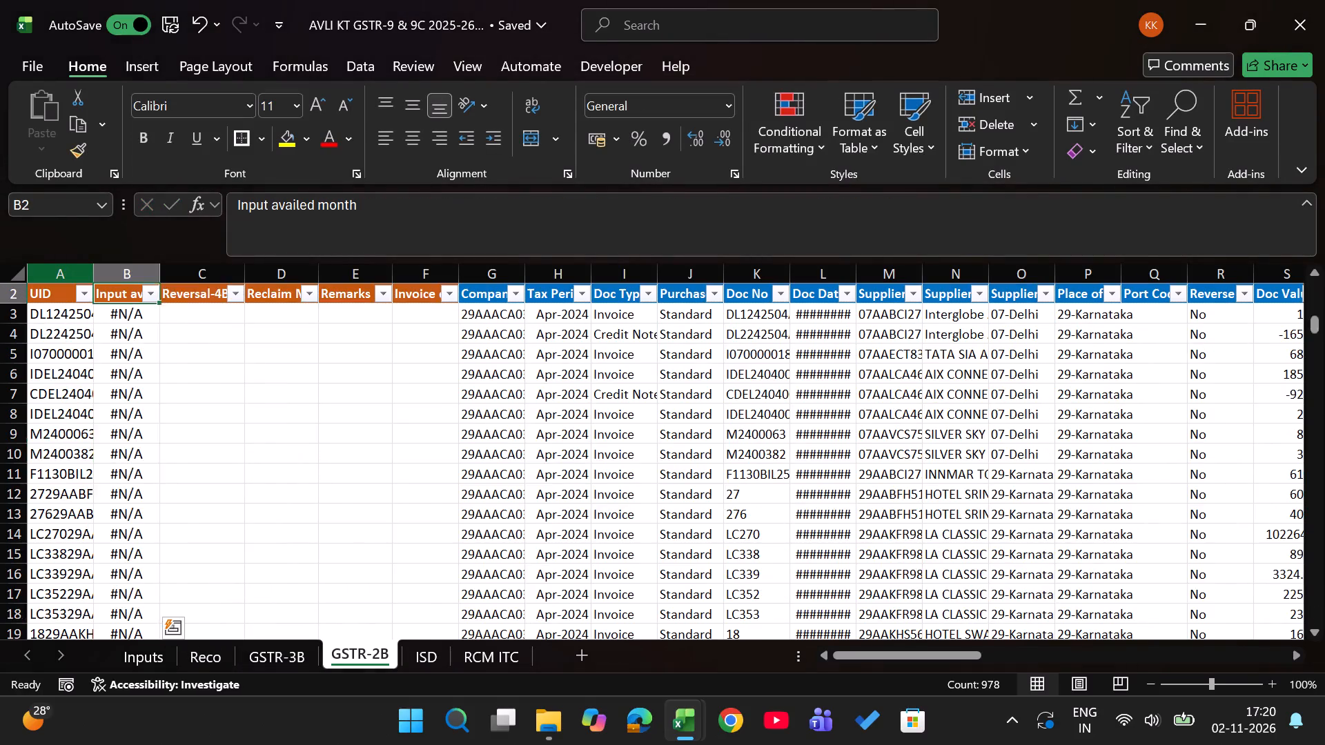
{"action": "key", "text": "alt+Down"}
{"action": "left_click", "coordinate": [233, 599]}
{"action": "key", "text": "Return"}
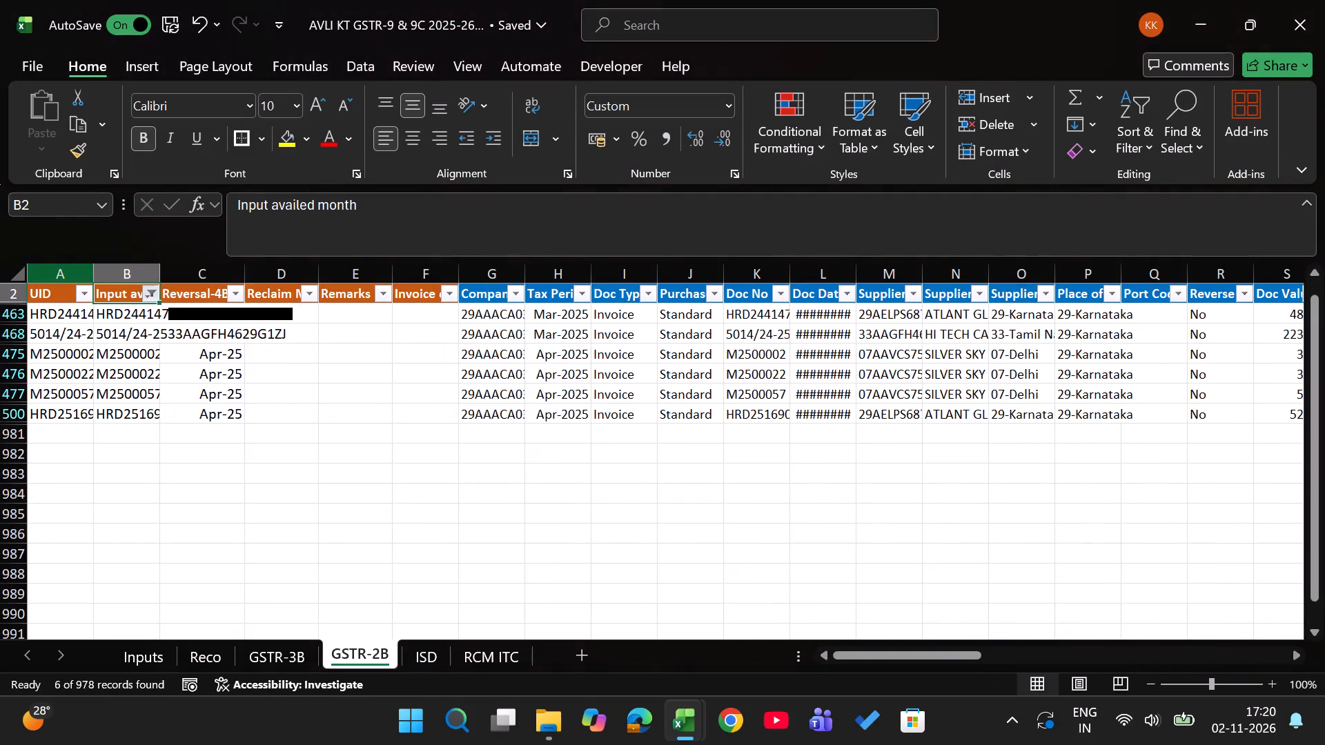
Enter May-25 as the Reclaim Month for the first filtered invoice, row 463 of the GSTR-2B sheet.
{"action": "key", "text": "Up"}
{"action": "key", "text": "Right"}
{"action": "key", "text": "Right"}
{"action": "key", "text": "Right"}
{"action": "key", "text": "Right"}
{"action": "key", "text": "Right"}
{"action": "key", "text": "Down"}
{"action": "key", "text": "Left"}
{"action": "key", "text": "Left"}
{"action": "key", "text": "Left"}
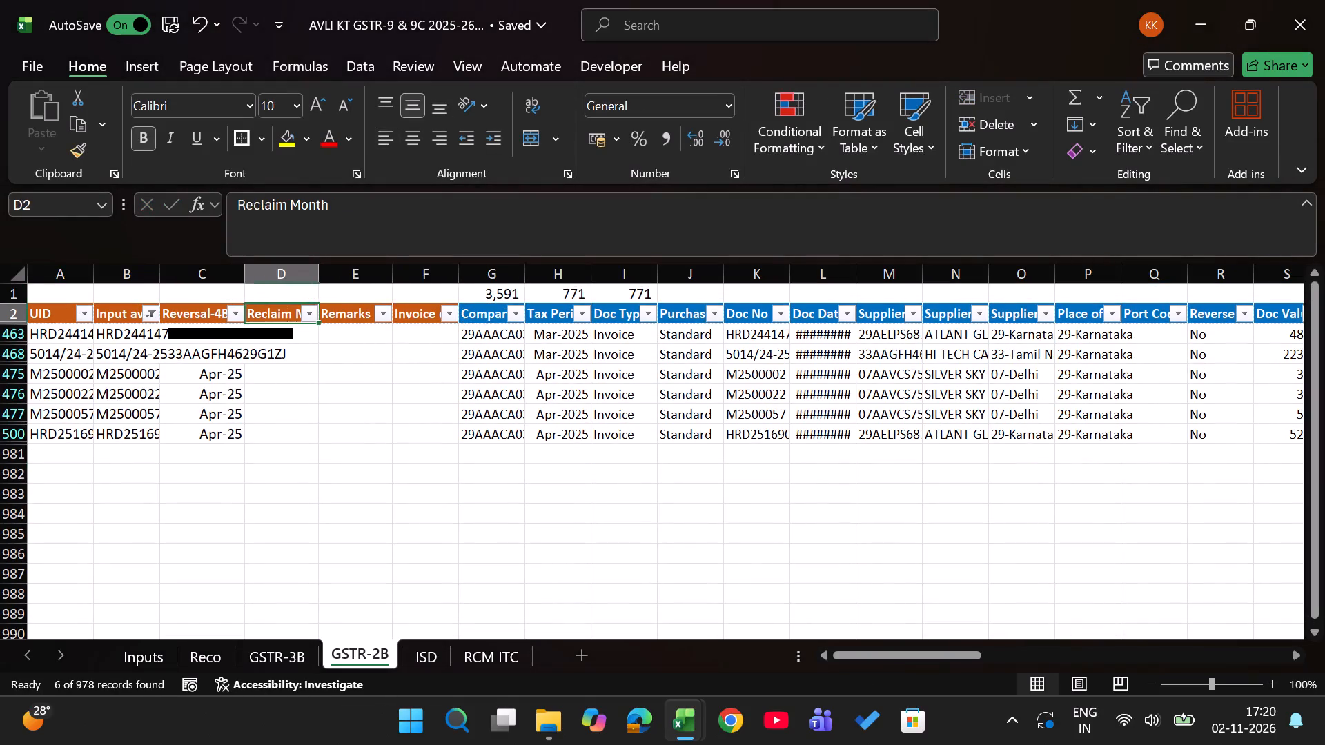
{"action": "key", "text": "Down"}
{"action": "type", "text": "may25"}
{"action": "key", "text": "Return"}
Fill the May-25 reclaim month down to the remaining filtered invoices, through row 500.
{"action": "key", "text": "Left"}
{"action": "key", "text": "Down"}
{"action": "key", "text": "Down"}
{"action": "key", "text": "Down"}
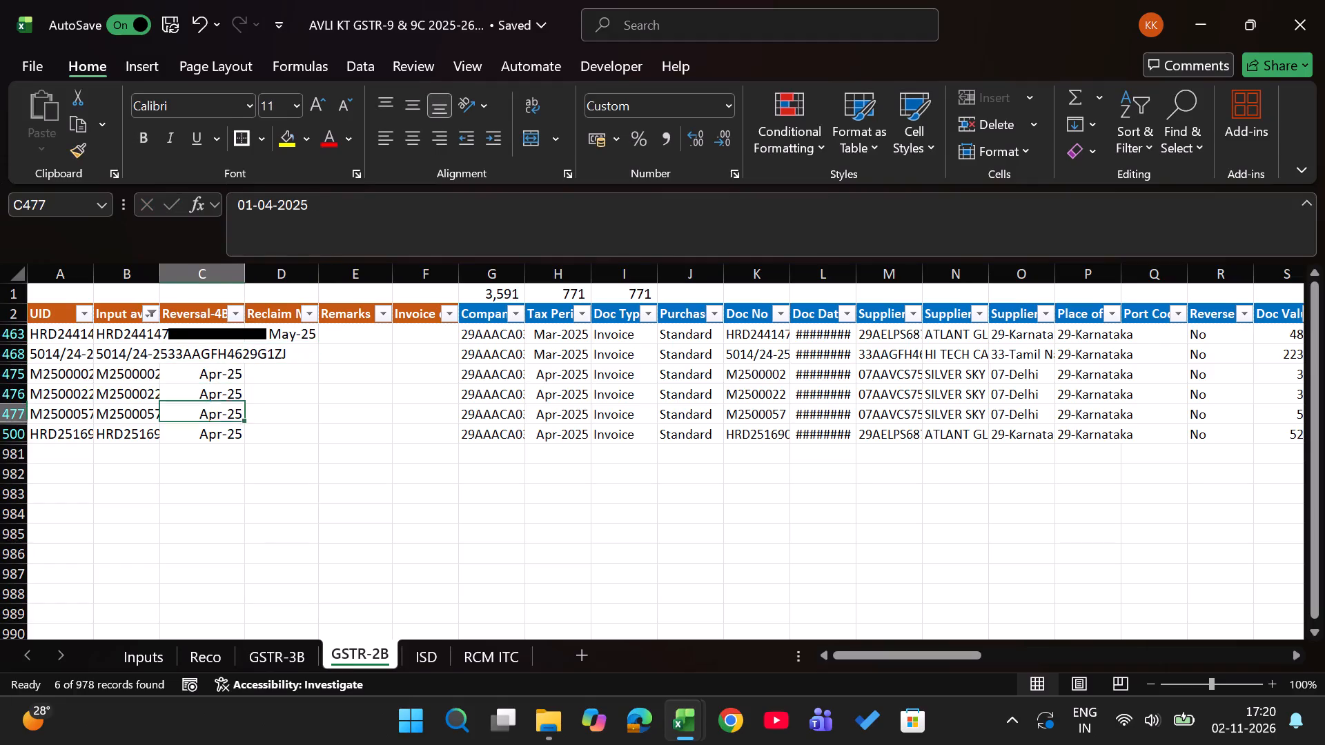
{"action": "key", "text": "Right"}
{"action": "key", "text": "Down"}
{"action": "key", "text": "ctrl+shift+Up"}
{"action": "key", "text": "ctrl+d"}
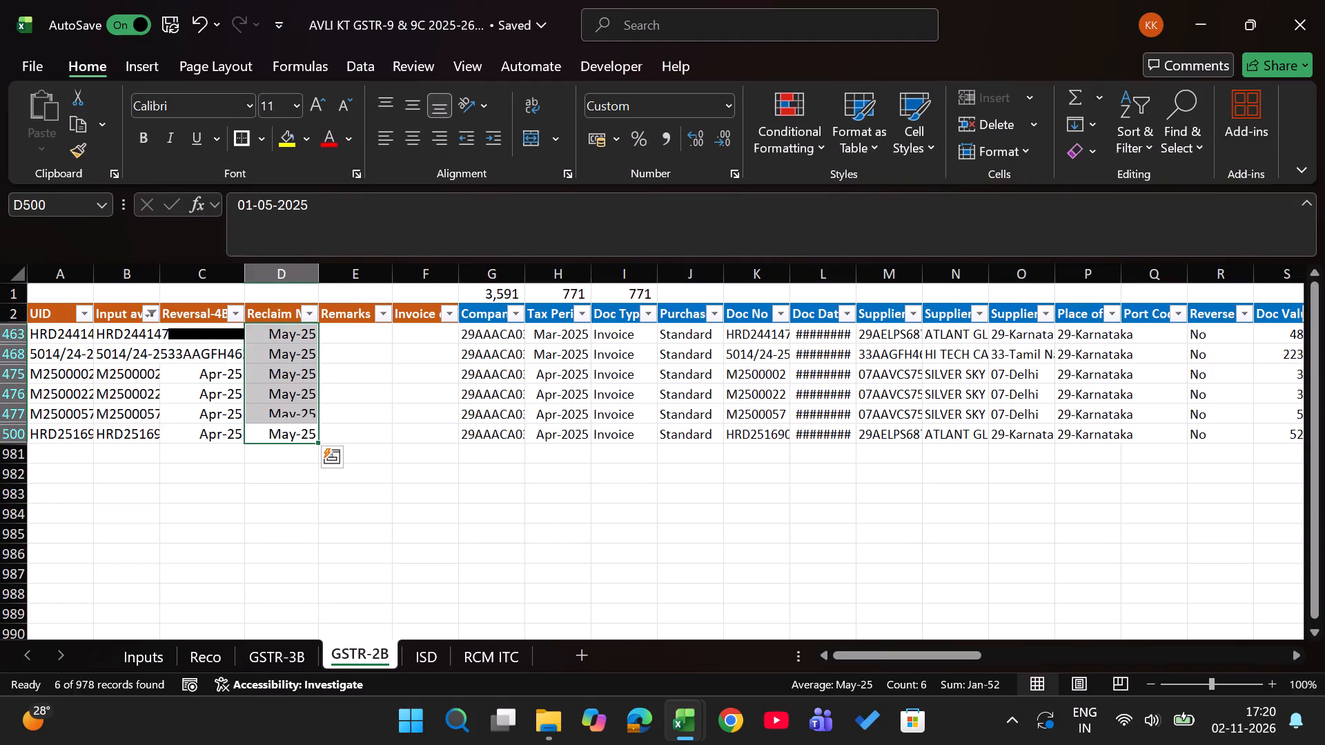
Move the GSTR-2B sheet ahead of GSTR-3B so it directly follows the Reco sheet.
{"action": "key", "text": "ctrl+Page_Up"}
{"action": "key", "text": "ctrl+Page_Down"}
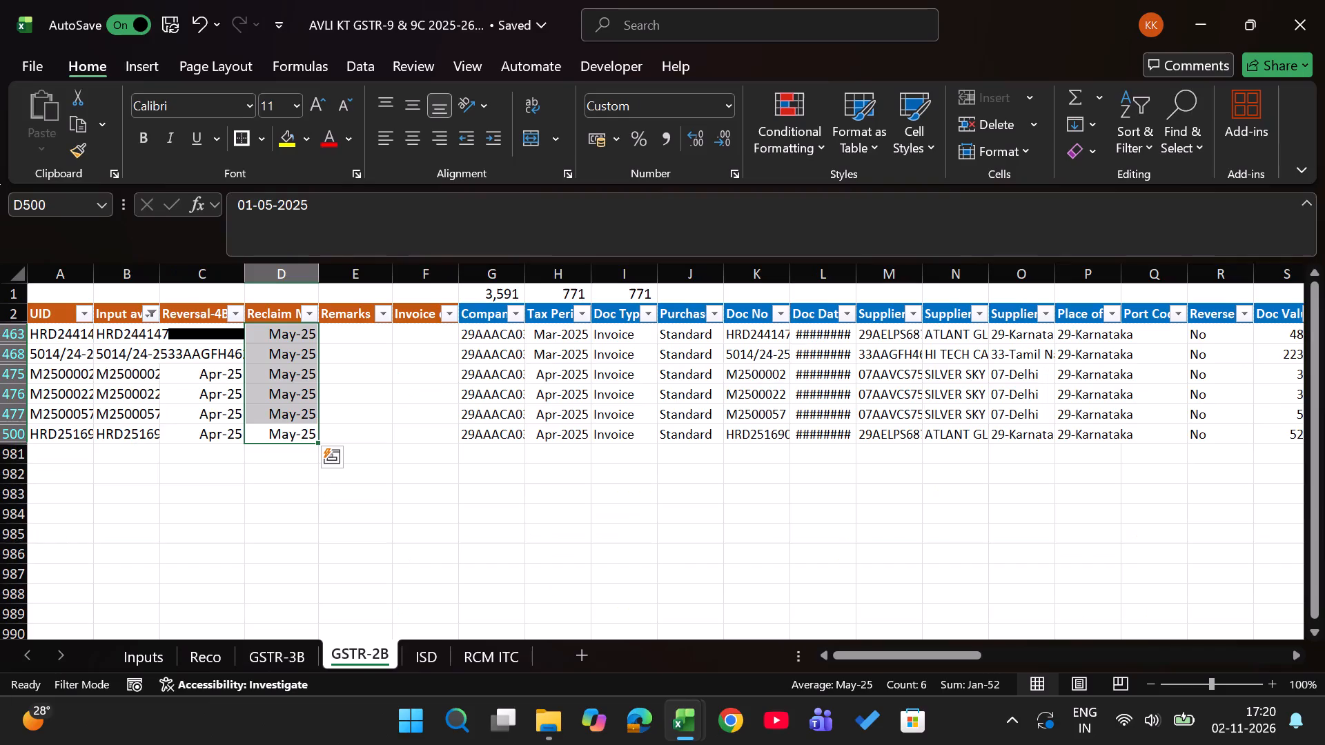
{"action": "left_click_drag", "start_coordinate": [206, 662], "coordinate": [315, 653]}
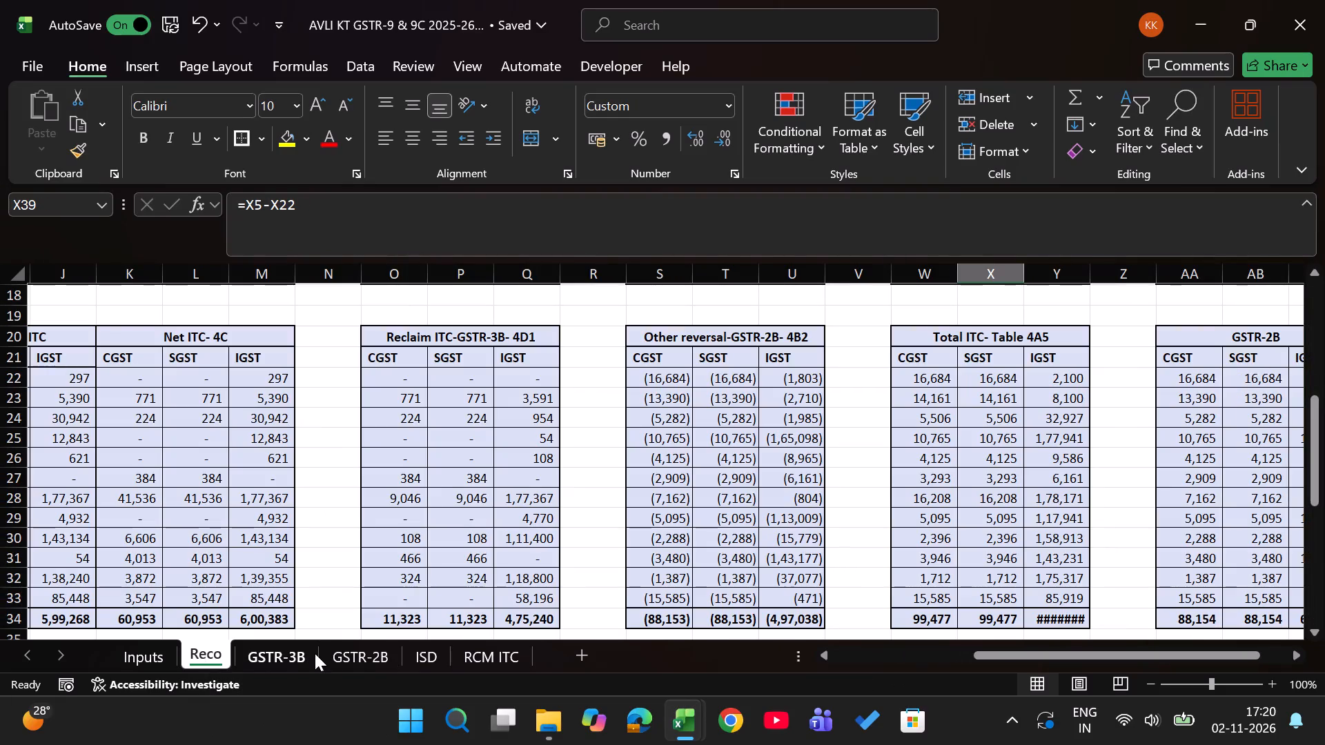
{"action": "left_click_drag", "start_coordinate": [382, 655], "coordinate": [254, 646]}
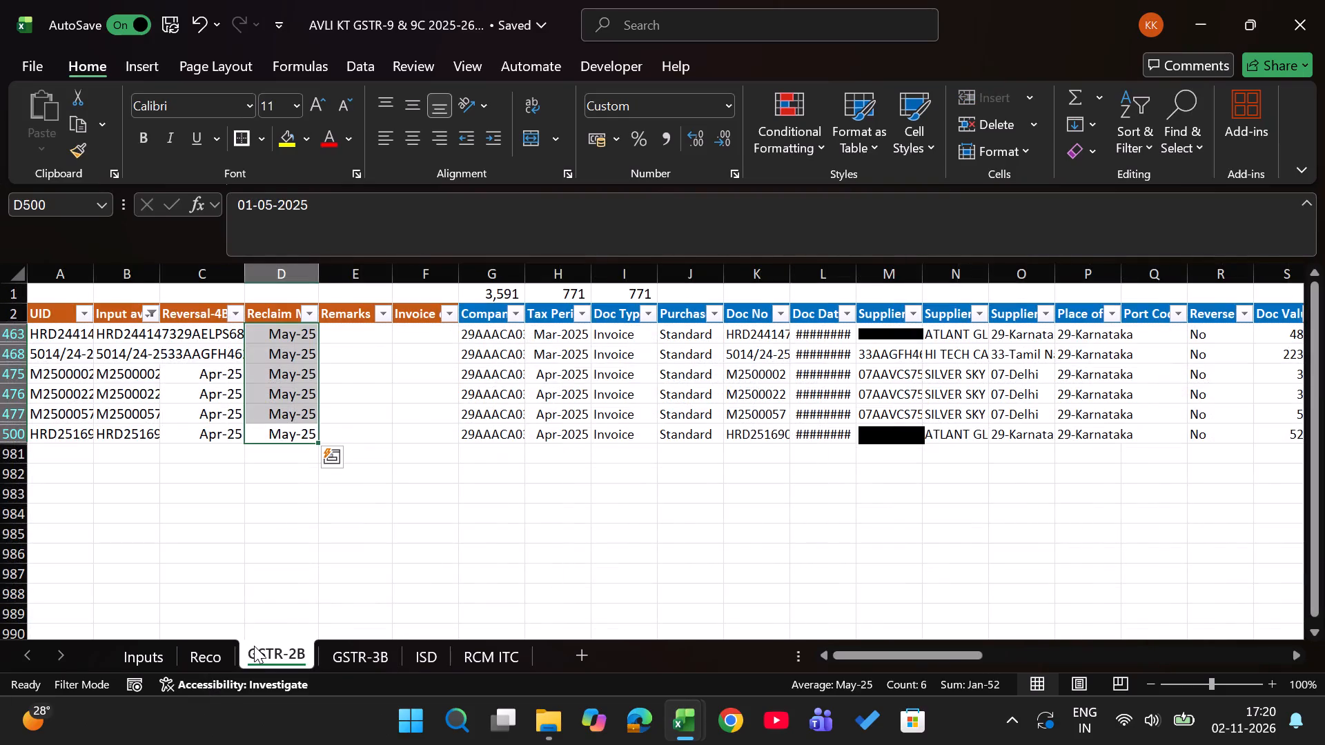
Check the monthly reclaim differences on the Reco sheet, and close the AVLI KT 3b May-25 workbook.
{"action": "key", "text": "ctrl+Page_Up"}
{"action": "scroll", "coordinate": [778, 613], "scroll_direction": "down", "scroll_amount": 1}
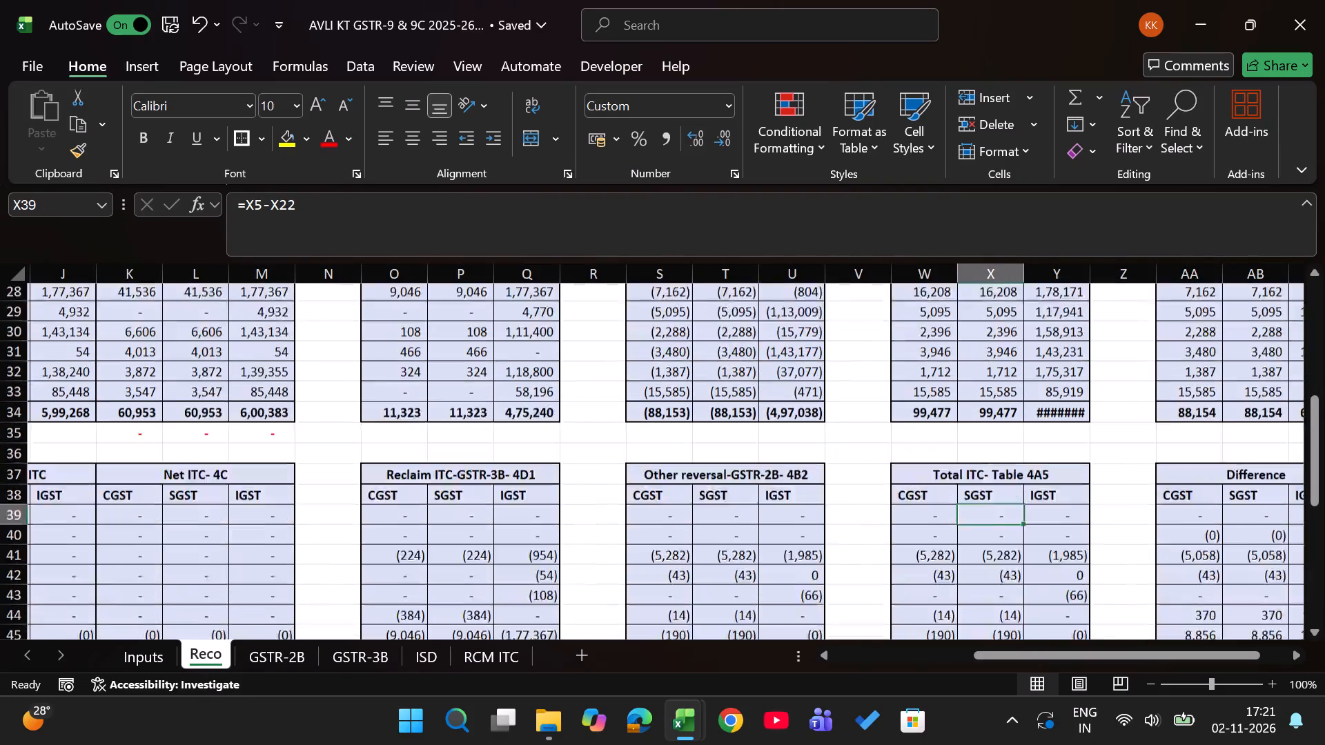
{"action": "scroll", "coordinate": [778, 613], "scroll_direction": "down", "scroll_amount": 2}
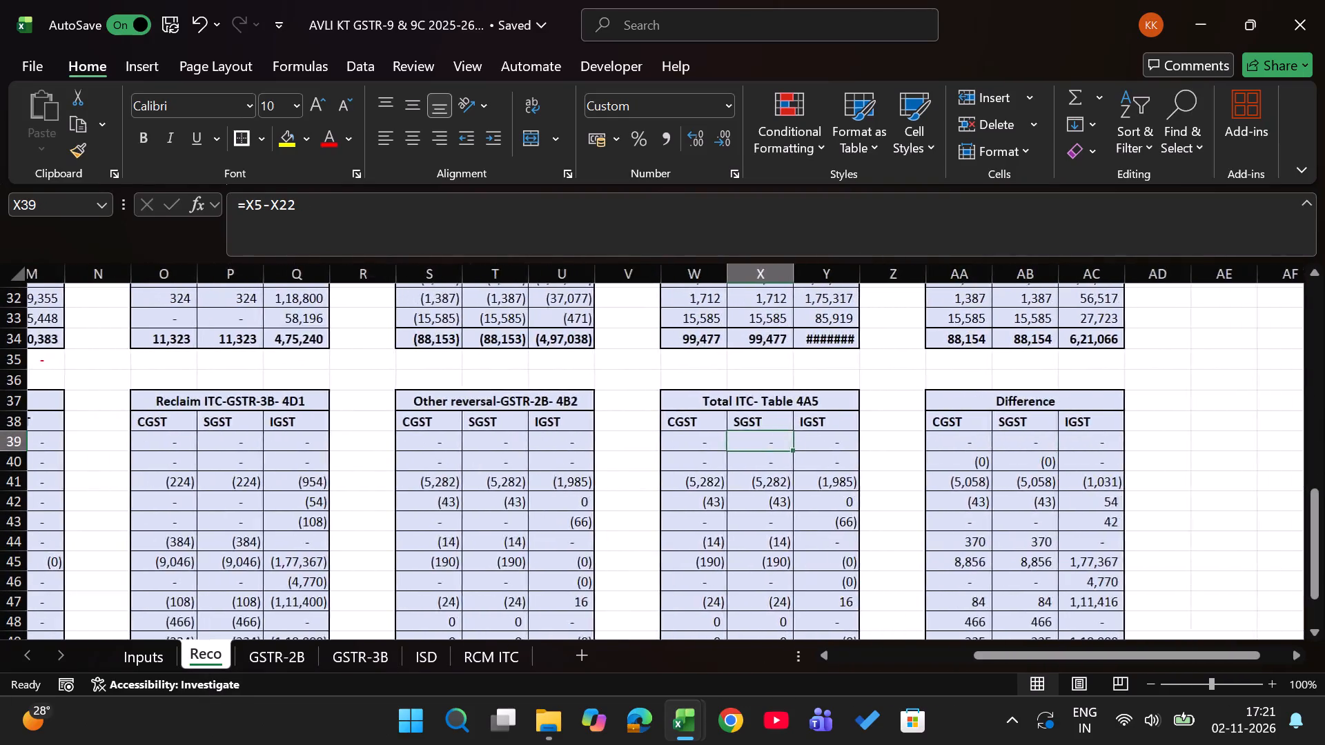
{"action": "scroll", "coordinate": [677, 549], "scroll_direction": "right", "scroll_amount": 3}
{"action": "key", "text": "alt+Tab"}
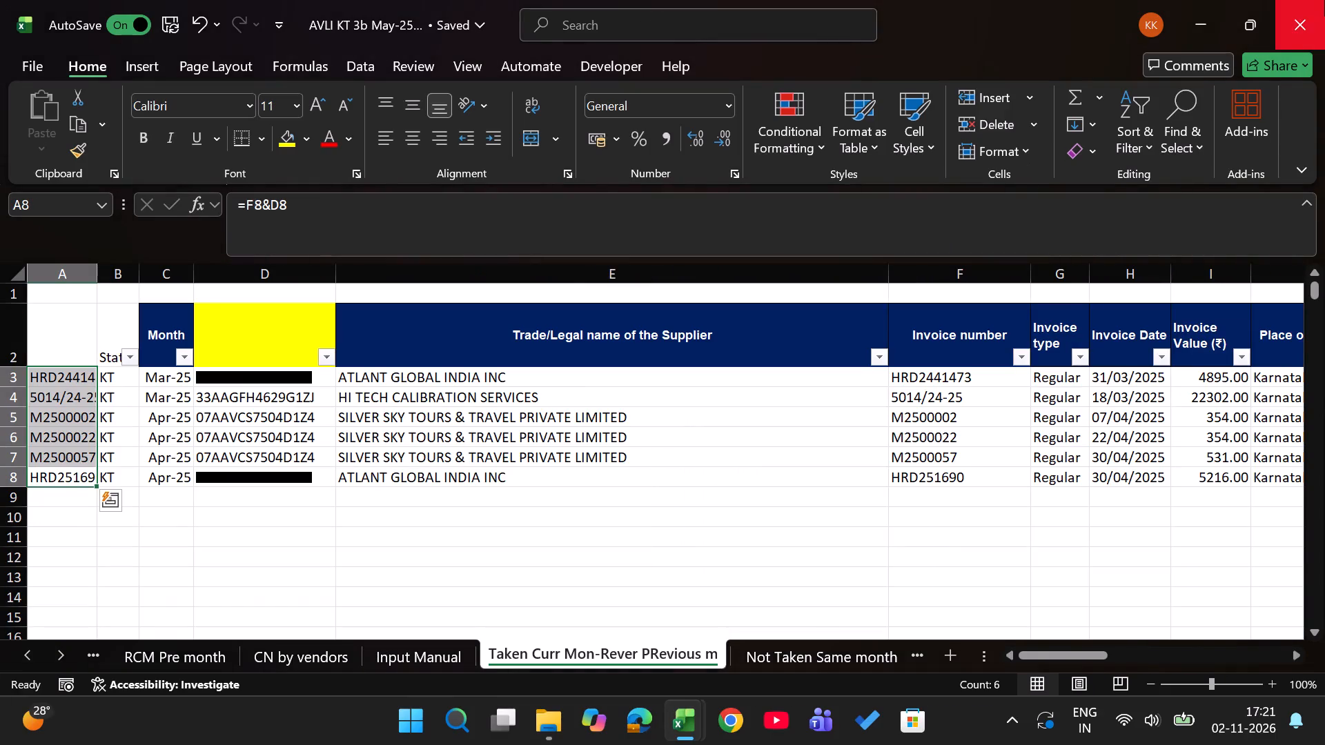
{"action": "left_click", "coordinate": [1324, 0]}
Open AVLI KT 3b Jun-25.xlsx from the 3. Jun-25 folder in File Explorer.
{"action": "key", "text": "alt+Tab"}
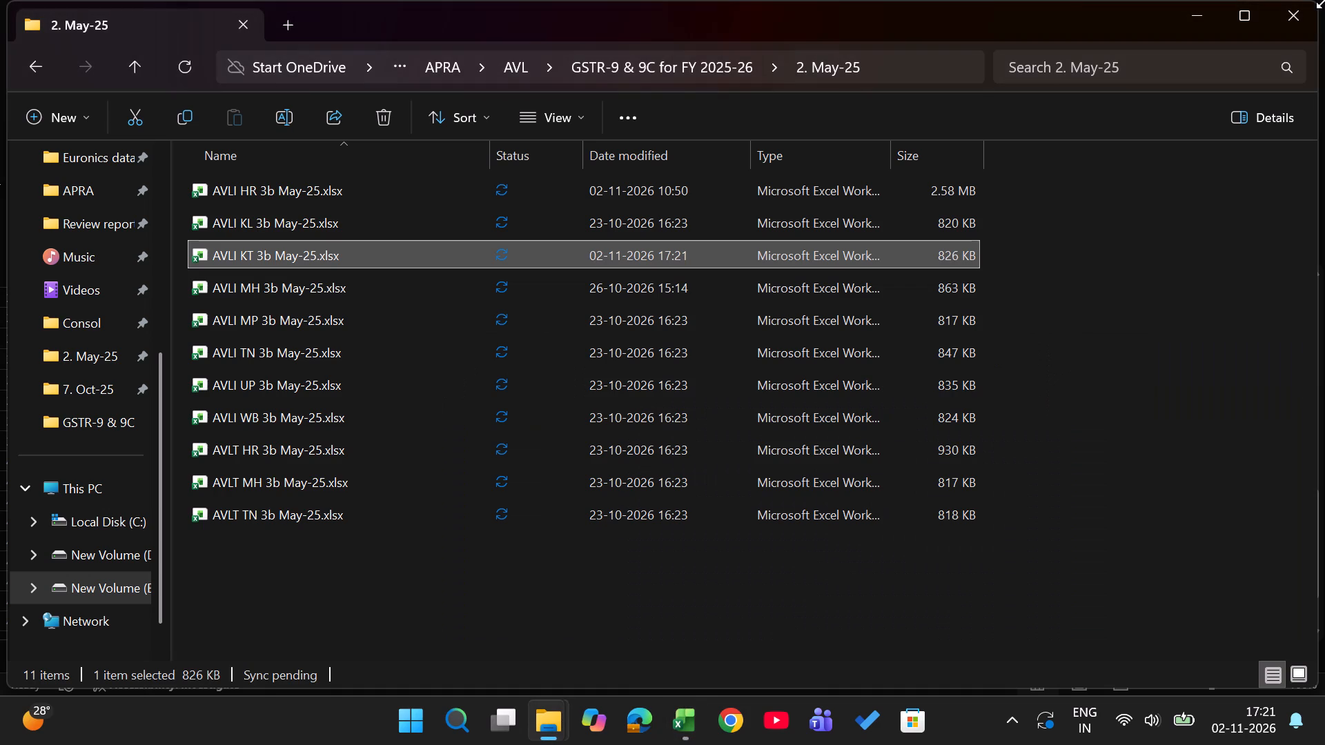
{"action": "key", "text": "BackSpace"}
{"action": "key", "text": "Down"}
{"action": "key", "text": "Return"}
{"action": "key", "text": "Down"}
{"action": "key", "text": "Down"}
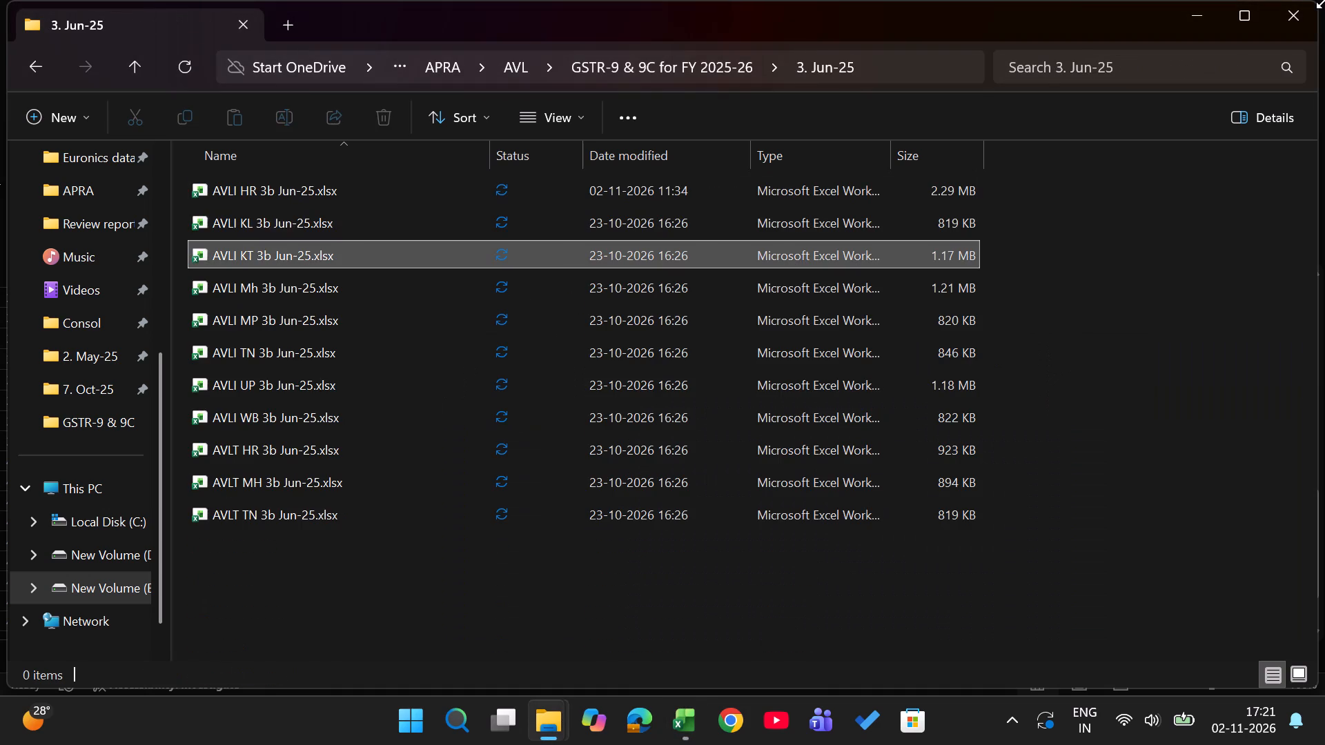
{"action": "key", "text": "Return"}
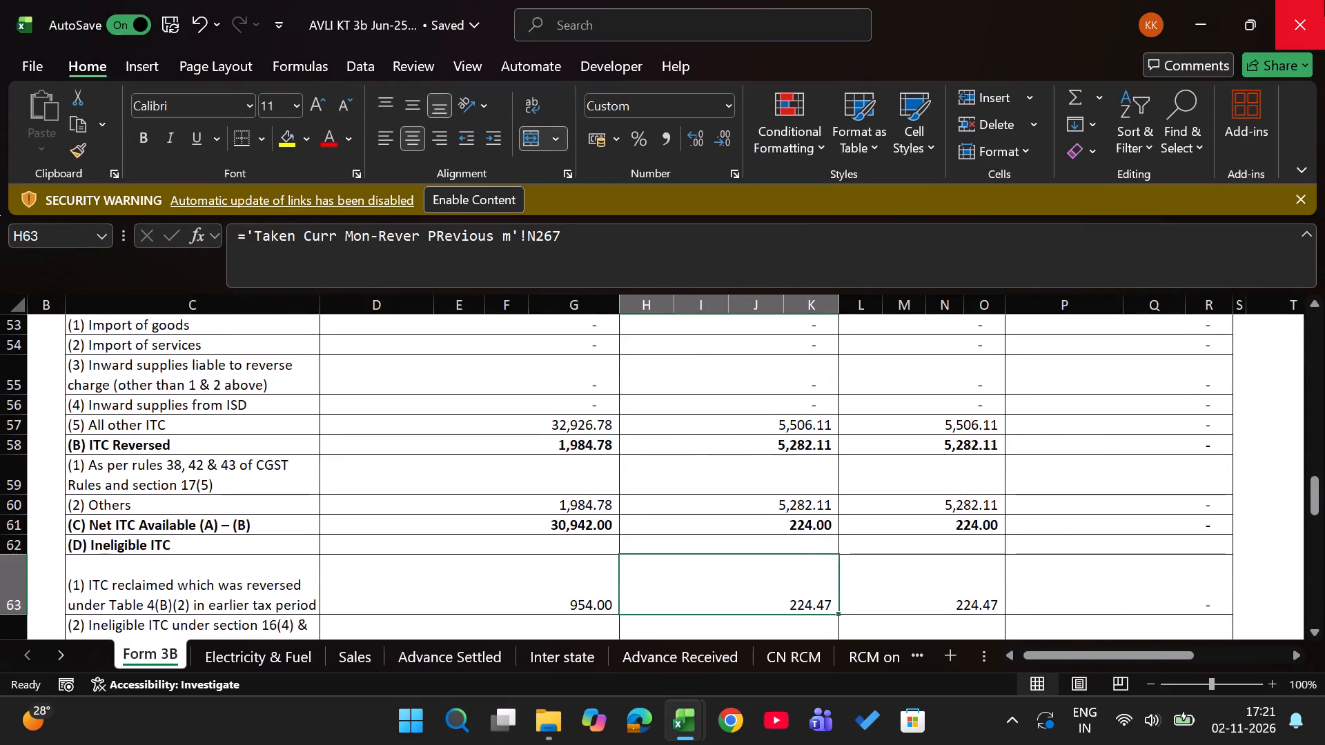
Go to the Taken Curr Mon-Rever PRevious m sheet of the Jun-25 workbook.
{"action": "key", "text": "ctrl+Page_Down"}
{"action": "key", "text": "ctrl+Page_Down"}
{"action": "key", "text": "ctrl+Page_Down"}
{"action": "key", "text": "ctrl+Page_Down"}
{"action": "key", "text": "ctrl+Page_Down"}
{"action": "key", "text": "ctrl+Page_Down"}
{"action": "key", "text": "ctrl+Page_Down"}
{"action": "key", "text": "ctrl+Page_Down"}
{"action": "key", "text": "ctrl+Page_Down"}
{"action": "key", "text": "ctrl+Page_Down"}
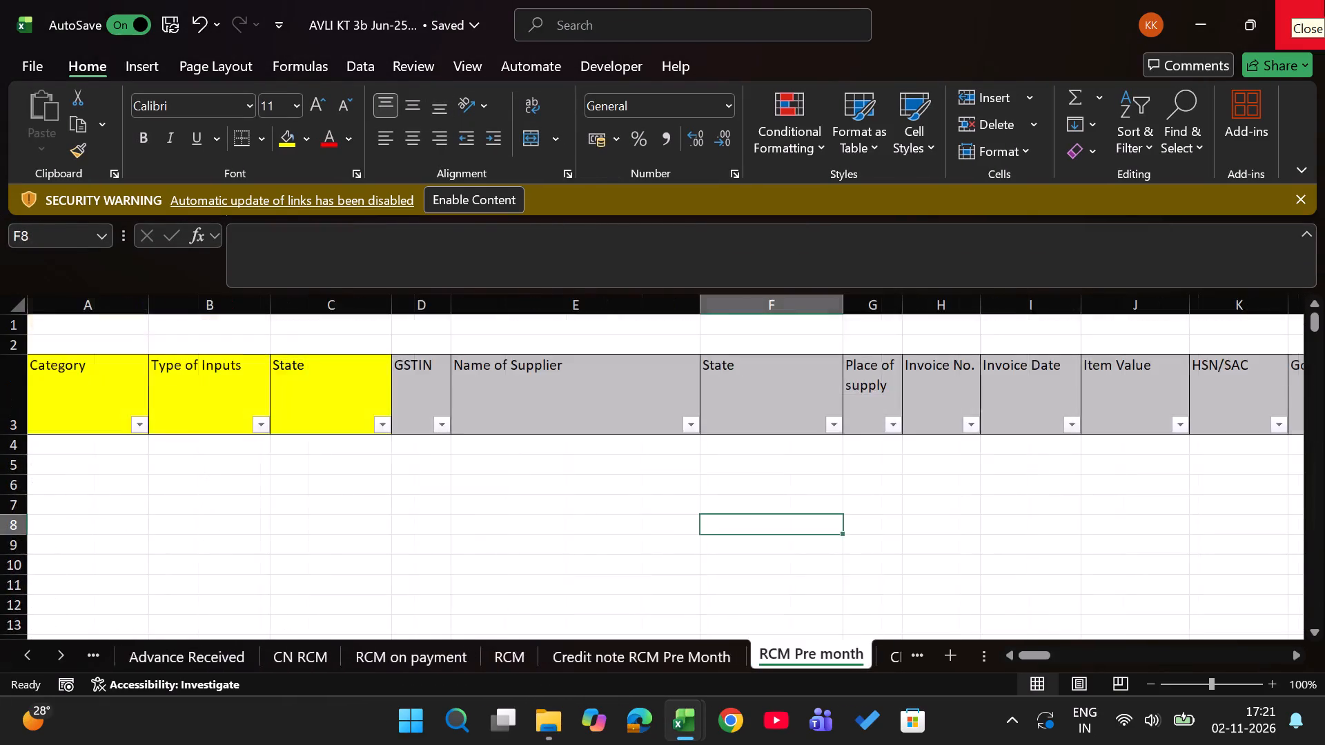
{"action": "key", "text": "ctrl+Page_Down"}
{"action": "key", "text": "ctrl+Page_Down"}
{"action": "key", "text": "ctrl+Page_Down"}
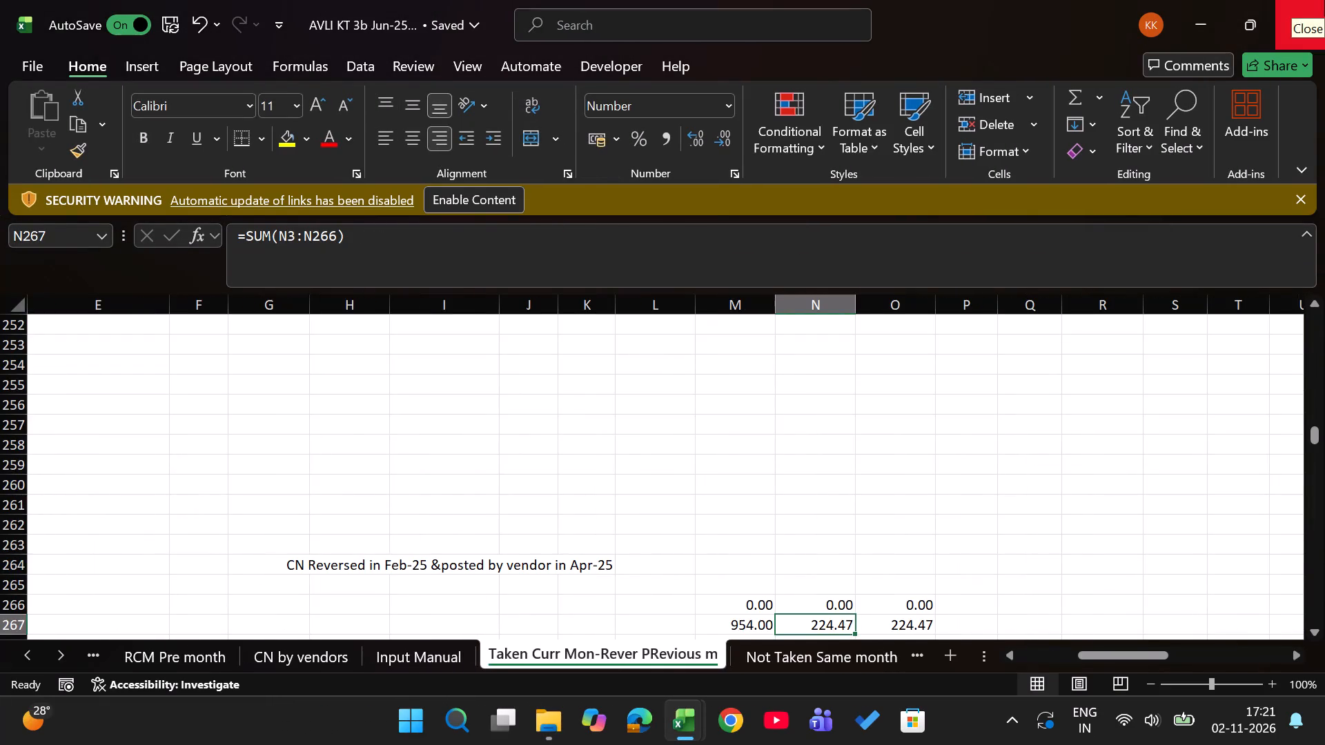
Insert a blank column A before the State column of the invoice table.
{"action": "key", "text": "ctrl+Up"}
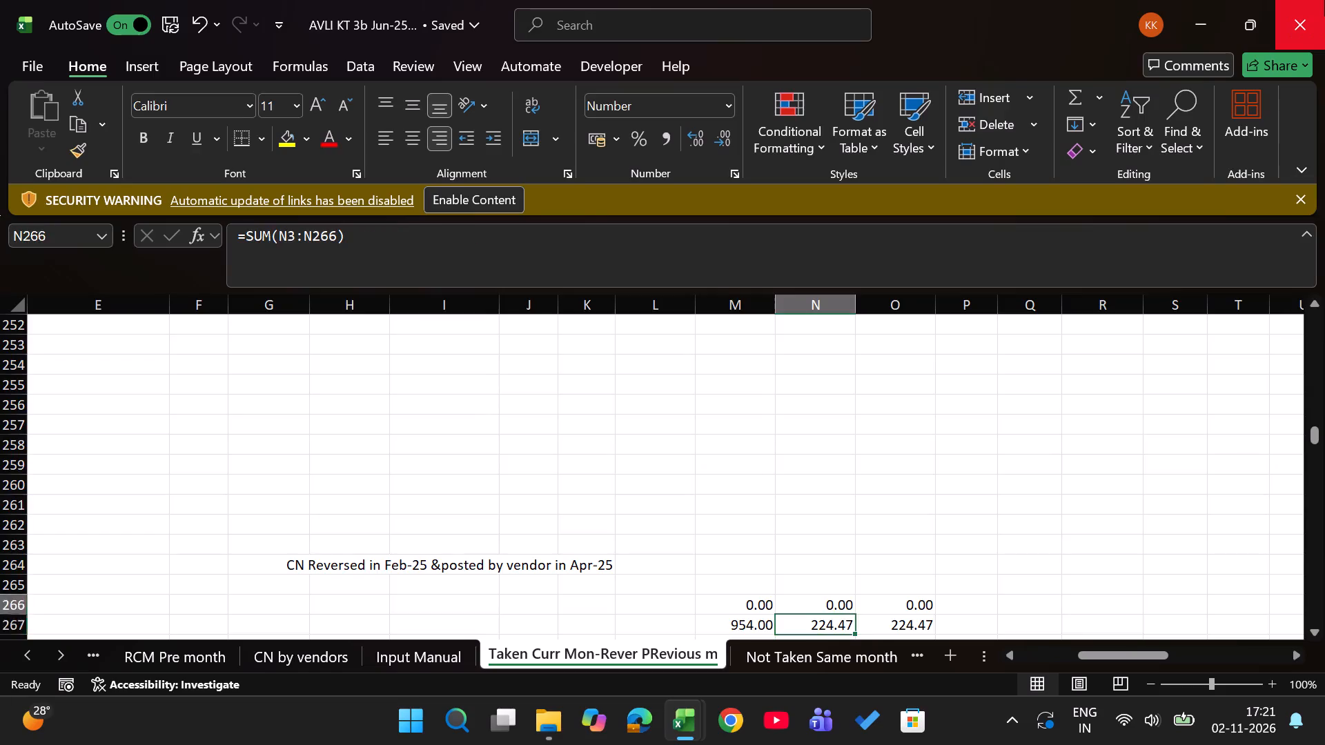
{"action": "key", "text": "ctrl+Up"}
{"action": "key", "text": "ctrl+Up"}
{"action": "key", "text": "ctrl+Up"}
{"action": "key", "text": "ctrl+Left"}
{"action": "key", "text": "ctrl+Left"}
{"action": "key", "text": "ctrl+Left"}
{"action": "key", "text": "ctrl+space"}
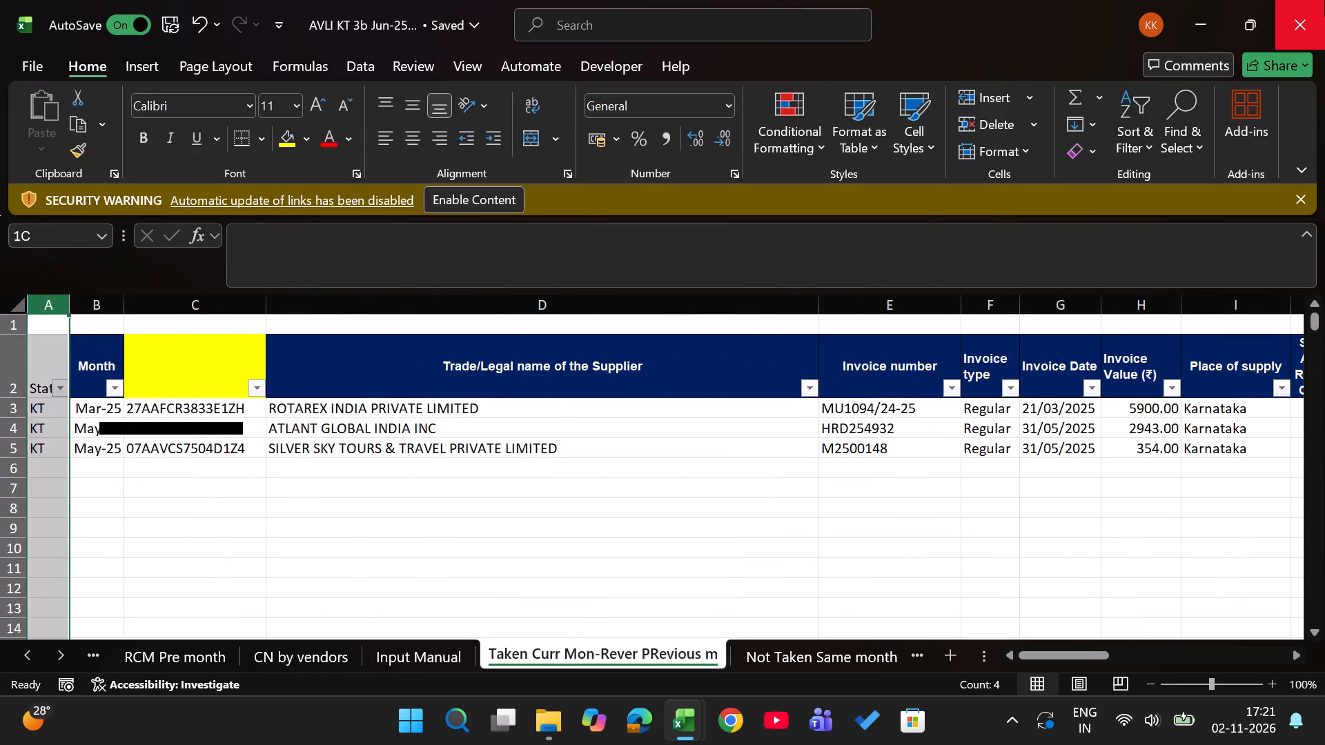
{"action": "key", "text": "ctrl+shift+equal"}
Build the lookup key in A3 by joining the invoice number and supplier GSTIN with the formula =F3&D3.
{"action": "key", "text": "Down"}
{"action": "key", "text": "Down"}
{"action": "key", "text": "Down"}
{"action": "key", "text": "Up"}
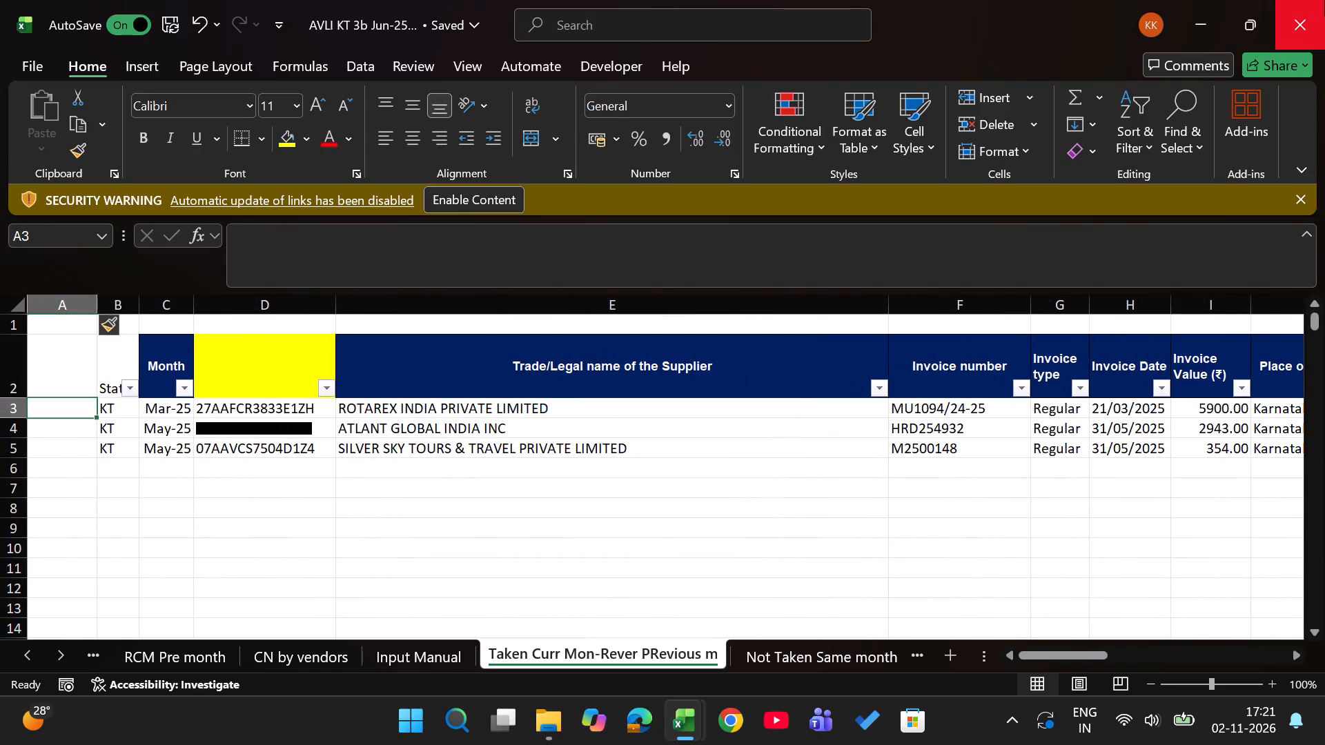
{"action": "key", "text": "equal"}
{"action": "key", "text": "Right"}
{"action": "key", "text": "Right"}
{"action": "key", "text": "Right"}
{"action": "key", "text": "Right"}
{"action": "key", "text": "Right"}
{"action": "key", "text": "Right"}
{"action": "key", "text": "Left"}
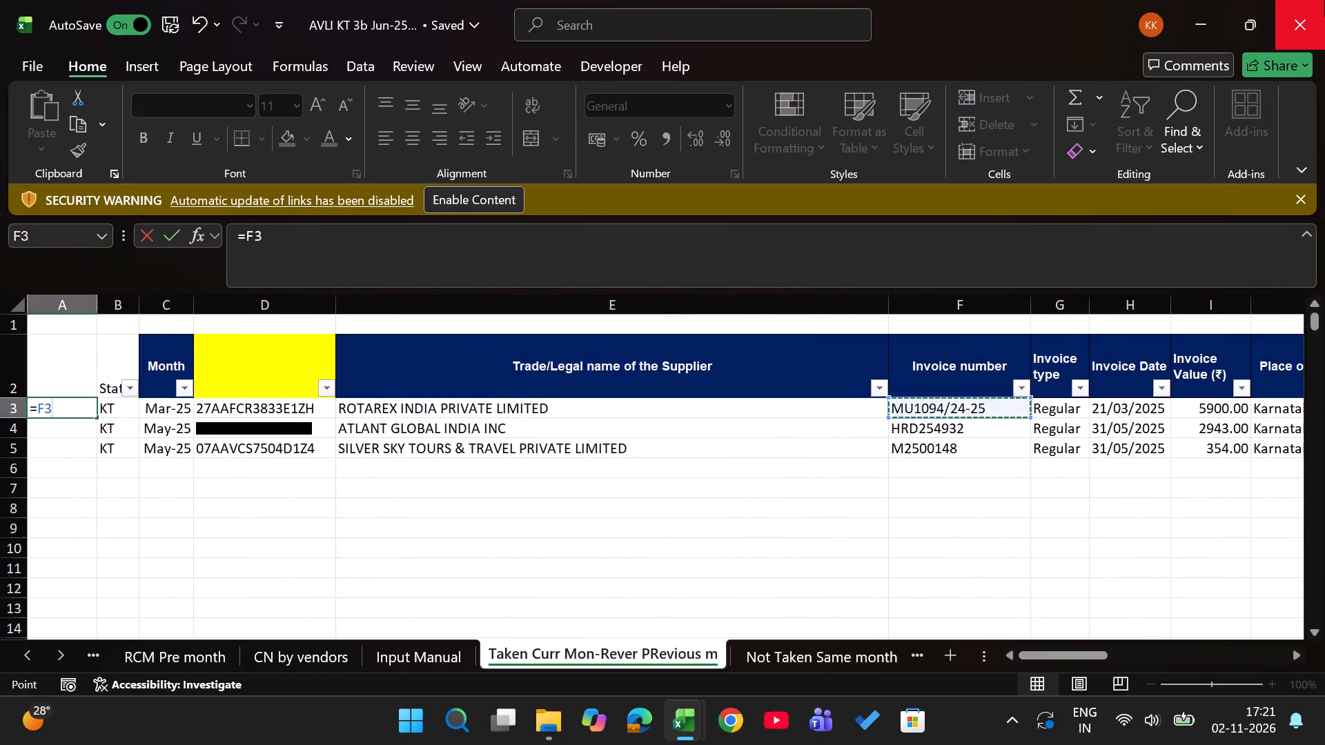
{"action": "key", "text": "shift+ampersand"}
{"action": "key", "text": "Right"}
{"action": "key", "text": "Right"}
{"action": "key", "text": "Right"}
{"action": "key", "text": "Return"}
Fill the A3 key formula down through A5, the last invoice row.
{"action": "key", "text": "Right"}
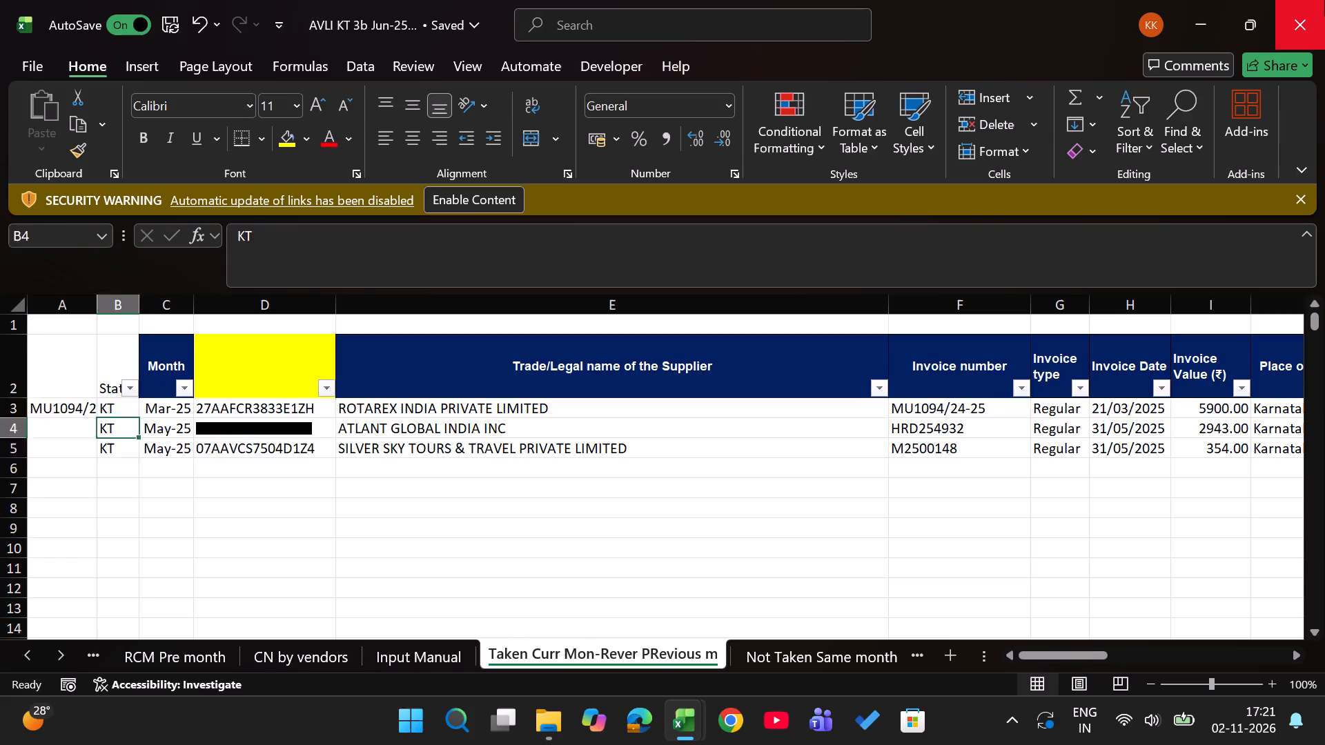
{"action": "key", "text": "ctrl+Down"}
{"action": "key", "text": "Left"}
{"action": "key", "text": "ctrl+shift+Up"}
{"action": "key", "text": "ctrl+d"}
Switch to the reconciliation workbook and clear the Input availed month filter on the GSTR-2B sheet.
{"action": "key", "text": "alt+Tab"}
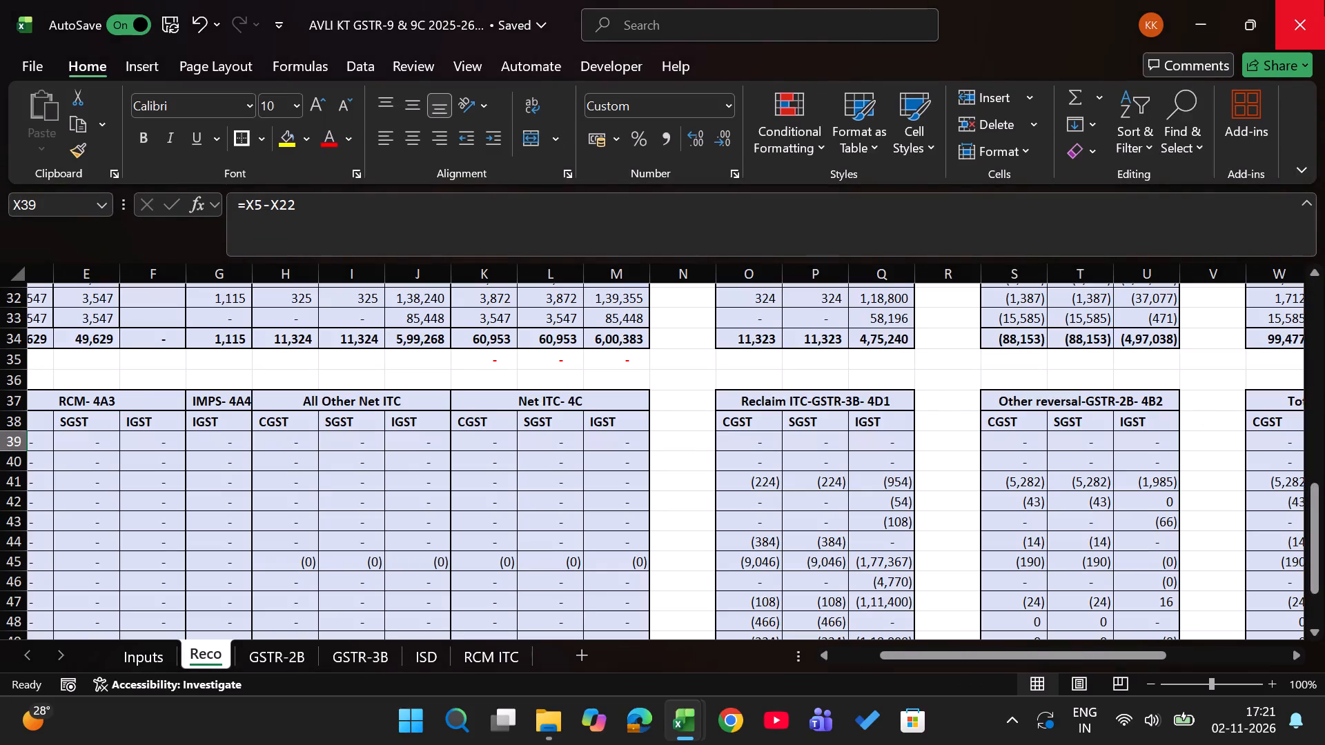
{"action": "key", "text": "ctrl+Page_Down"}
{"action": "key", "text": "Left"}
{"action": "key", "text": "Left"}
{"action": "key", "text": "Up"}
{"action": "type", "text": "ac"}
{"action": "key", "text": "ctrl+Up"}
Point the B3 VLOOKUP table array to column $A:$A of the Jun-25 file's Taken Curr Mon-Rever PRevious m sheet.
{"action": "key", "text": "Down"}
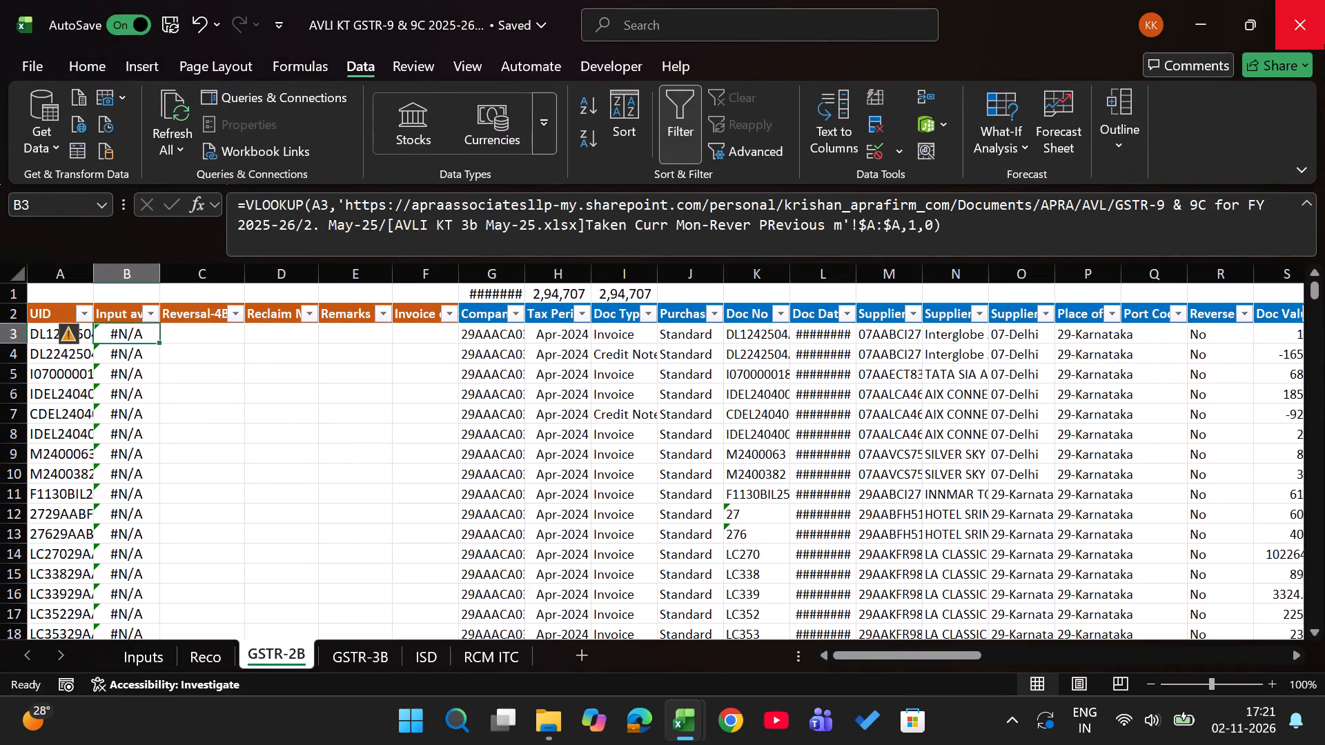
{"action": "left_click", "coordinate": [899, 229]}
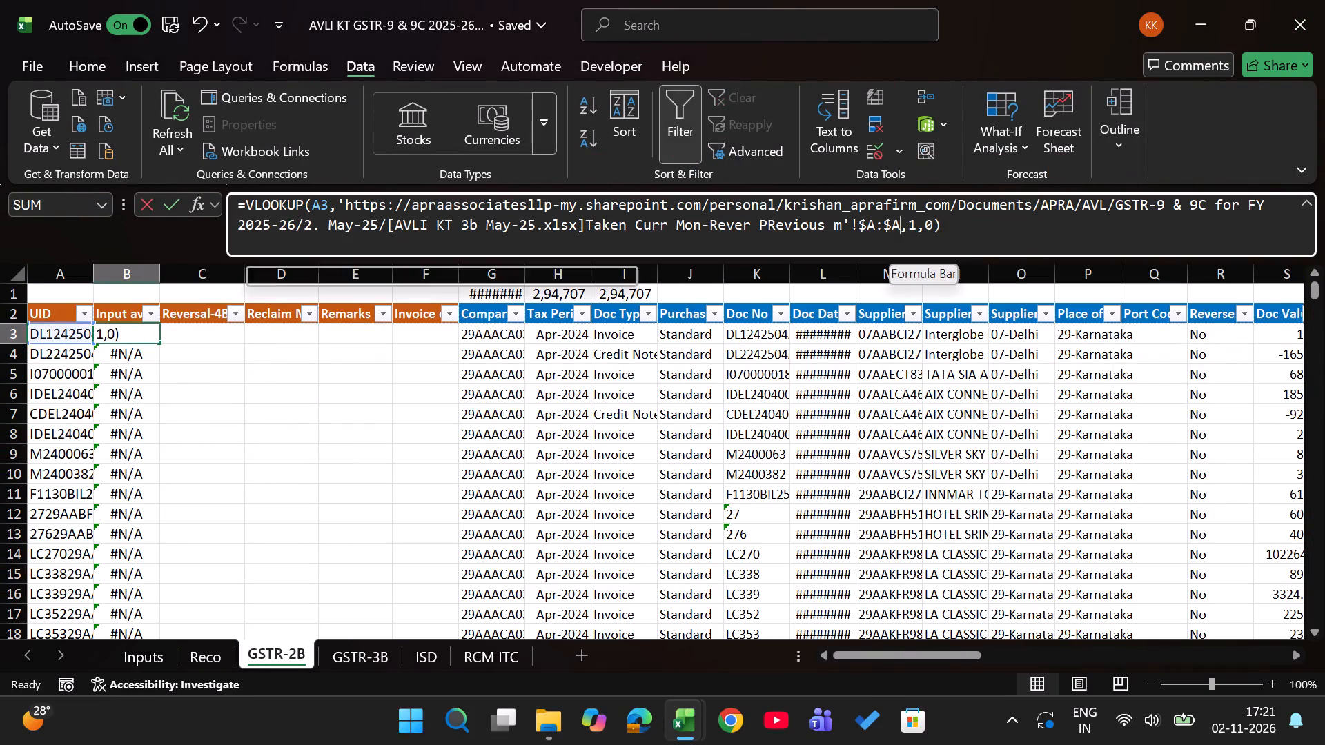
{"action": "key", "text": "shift+Up"}
{"action": "key", "text": "shift+Up"}
{"action": "key", "text": "shift+Right"}
{"action": "key", "text": "shift+Right"}
{"action": "key", "text": "shift+Right"}
{"action": "key", "text": "shift+Right"}
{"action": "key", "text": "shift+Right"}
{"action": "key", "text": "shift+Right"}
{"action": "key", "text": "shift+Right"}
{"action": "key", "text": "shift+Right"}
{"action": "key", "text": "shift+Right"}
{"action": "key", "text": "shift+Right"}
{"action": "key", "text": "shift+Right"}
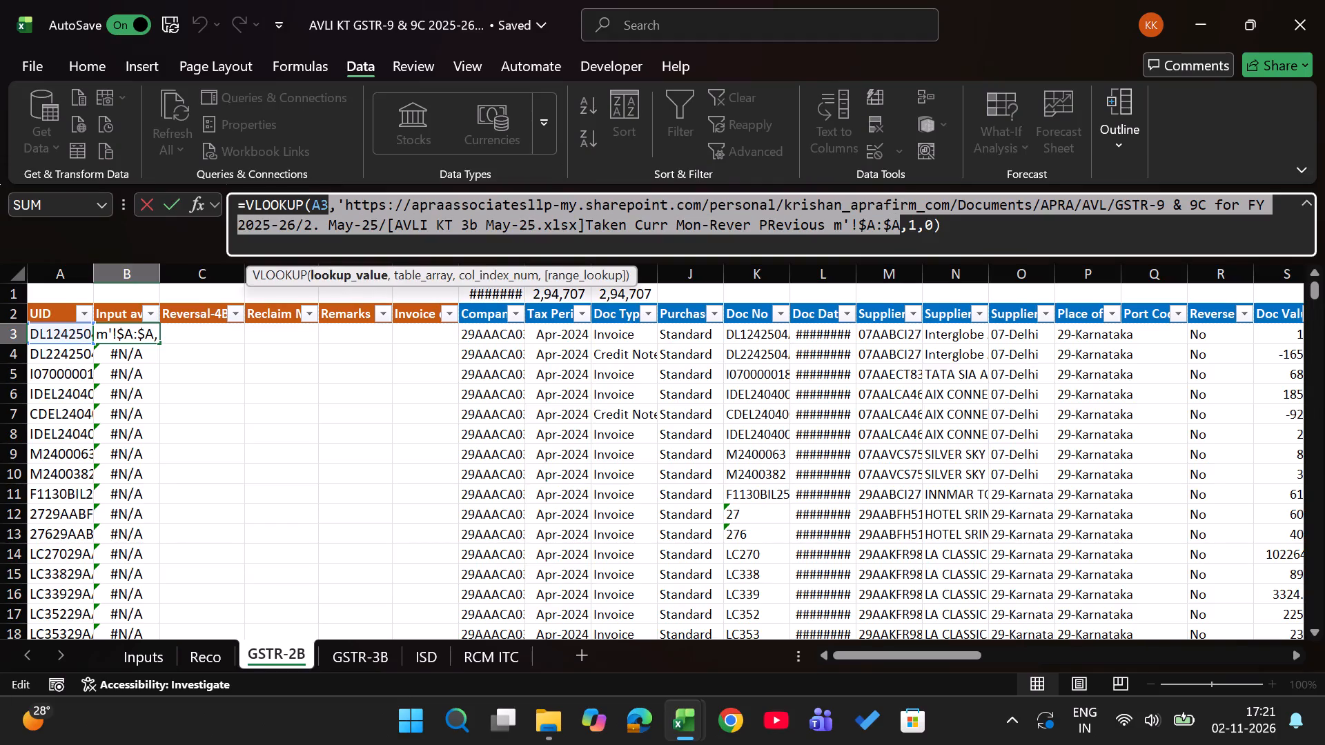
{"action": "key", "text": "shift+Right"}
{"action": "key", "text": "alt+Tab"}
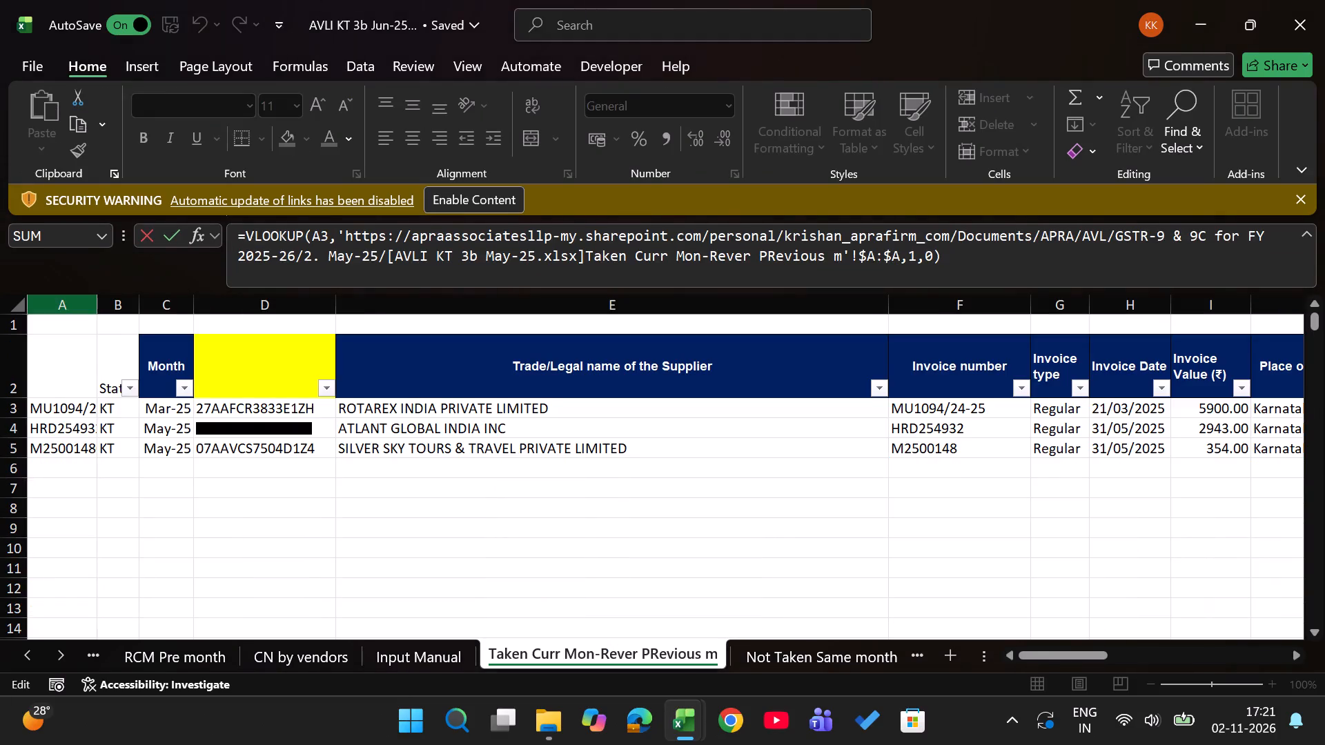
{"action": "left_click", "coordinate": [49, 304]}
{"action": "key", "text": "Return"}
Fill the B3 VLOOKUP formula down the rest of the Input availed month column.
{"action": "key", "text": "Up"}
{"action": "key", "text": "ctrl+shift+Down"}
{"action": "key", "text": "ctrl+d"}
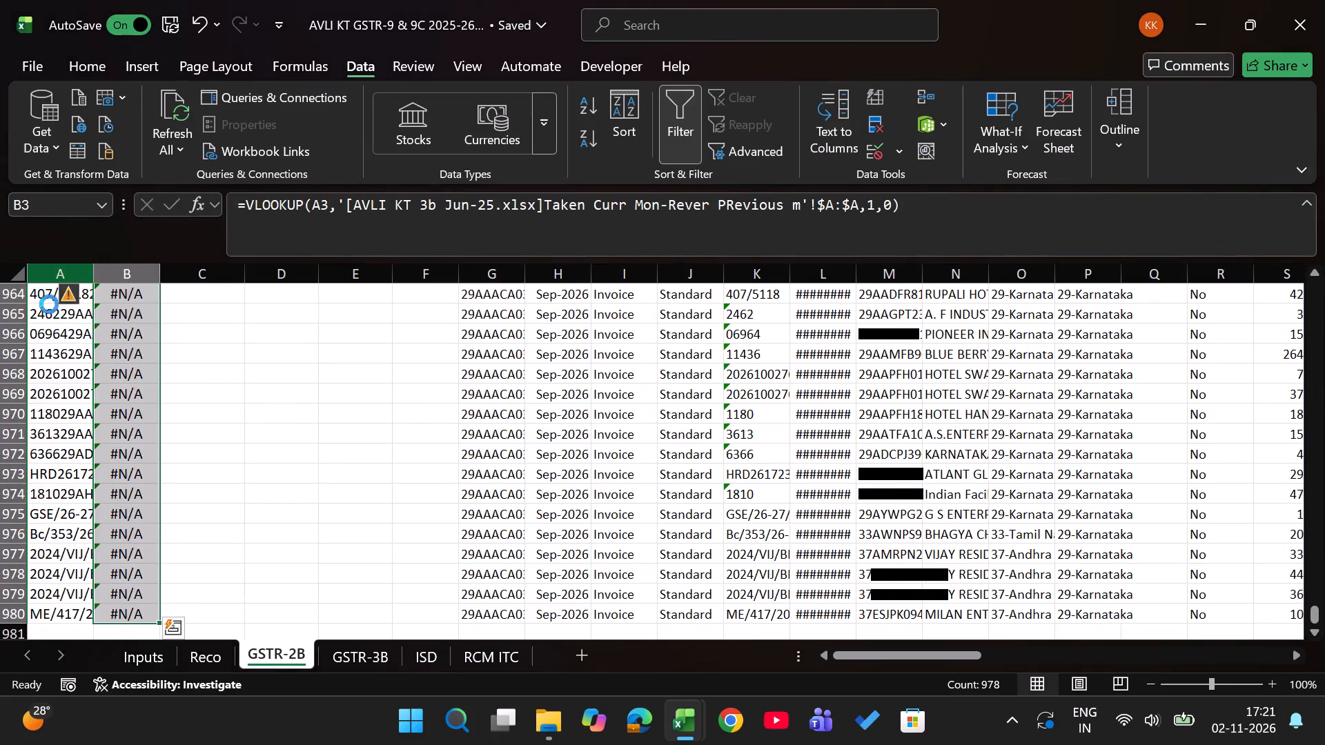
Filter the Input availed month column to exclude #N/A, keeping only the matched invoices.
{"action": "key", "text": "ctrl+Up"}
{"action": "key", "text": "alt+Down"}
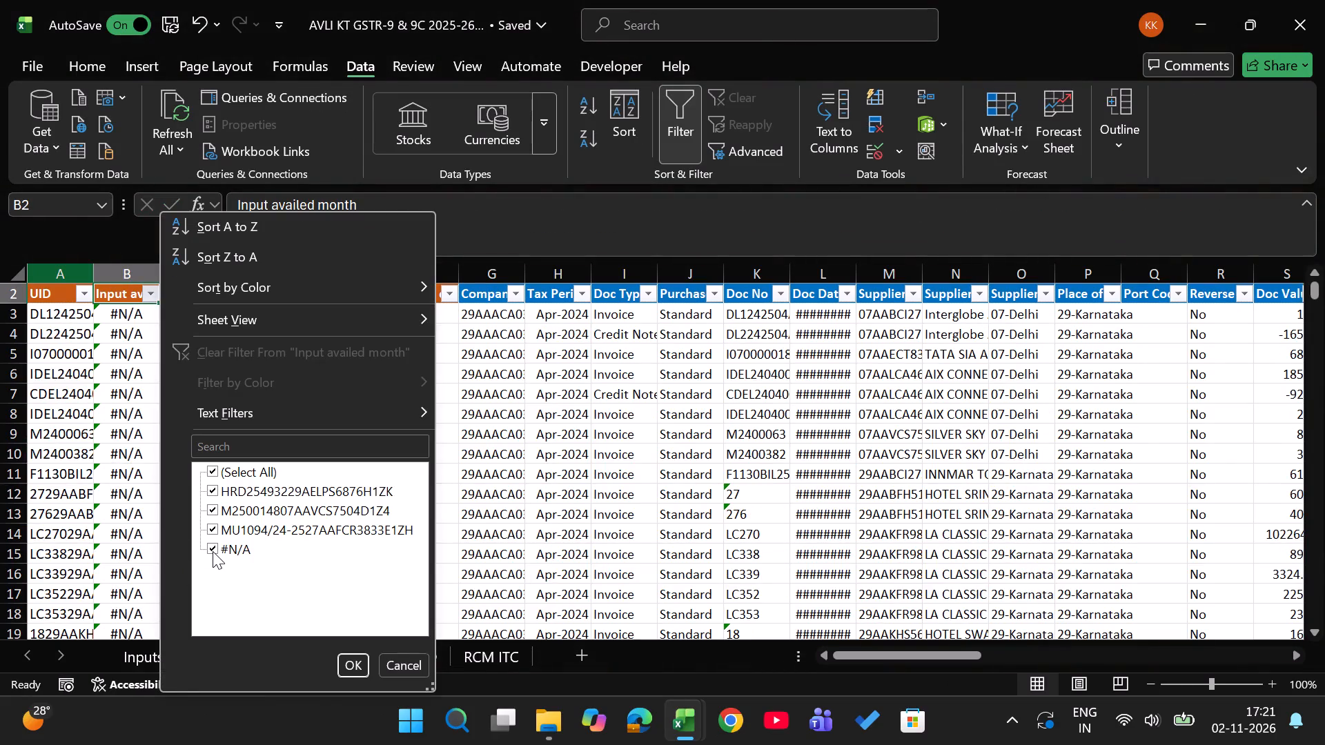
{"action": "left_click", "coordinate": [213, 551]}
{"action": "key", "text": "Return"}
Enter Jun-25 as the Reclaim Month for the first filtered invoice, row 432.
{"action": "key", "text": "Right"}
{"action": "key", "text": "Right"}
{"action": "key", "text": "Right"}
{"action": "key", "text": "Down"}
{"action": "key", "text": "Left"}
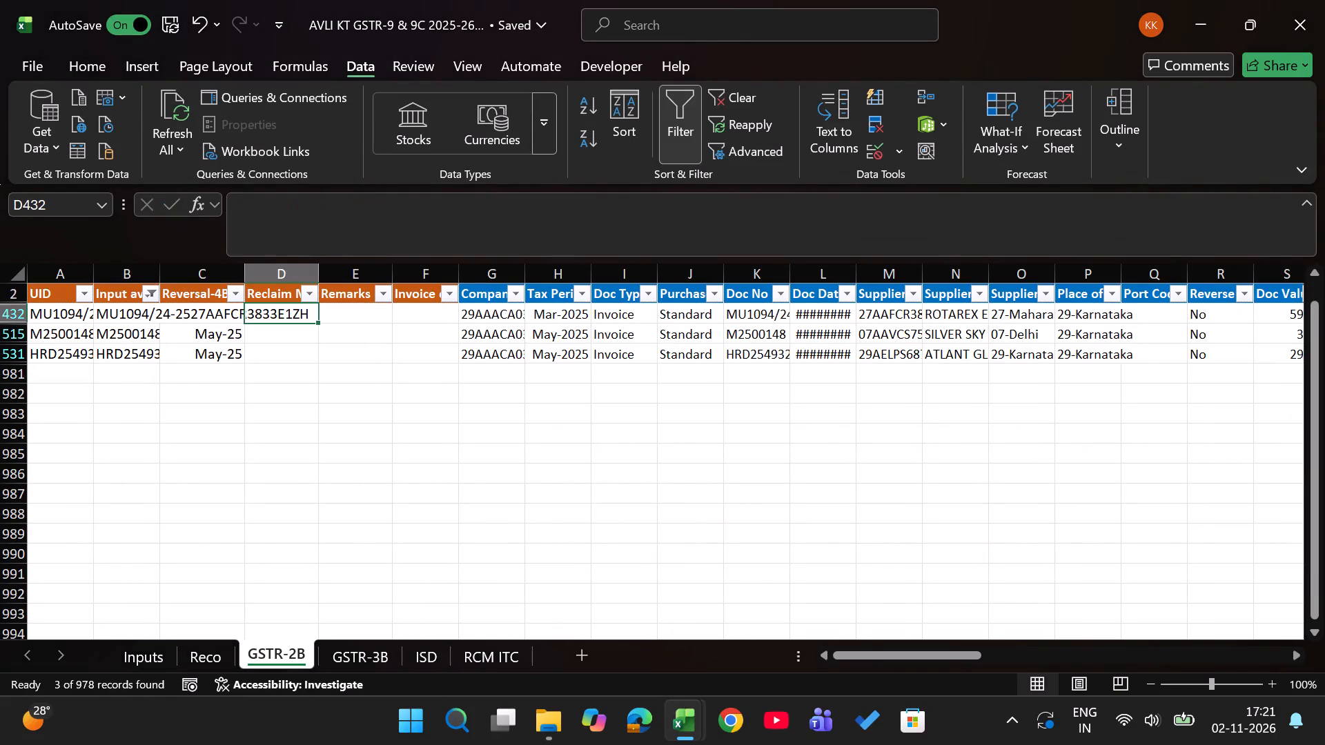
{"action": "type", "text": "jun25"}
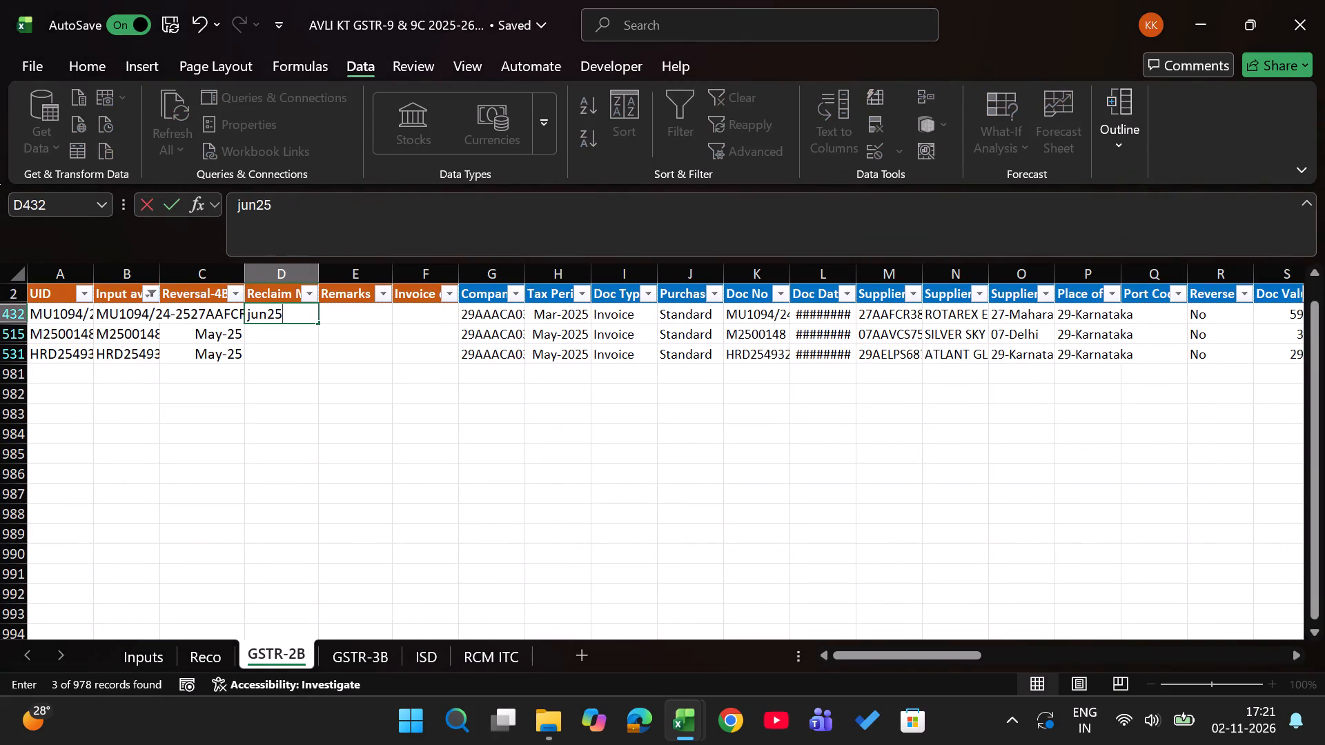
{"action": "key", "text": "Return"}
Fill the Jun-25 reclaim month down to the other filtered invoices, using visible cells only, through row 531.
{"action": "key", "text": "Up"}
{"action": "key", "text": "shift+Down"}
{"action": "key", "text": "shift+Down"}
{"action": "key", "text": "alt+semicolon"}
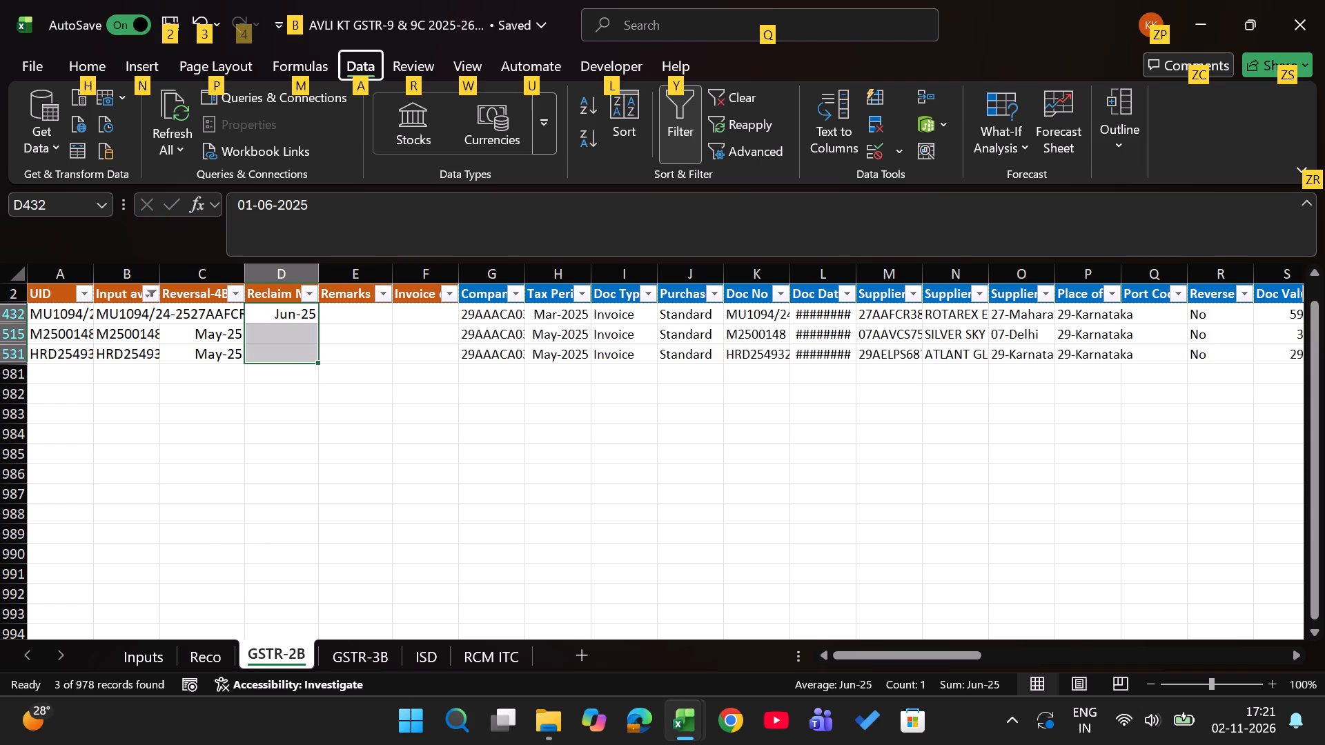
{"action": "key", "text": "Escape"}
{"action": "key", "text": "alt+semicolon"}
{"action": "key", "text": "ctrl+d"}
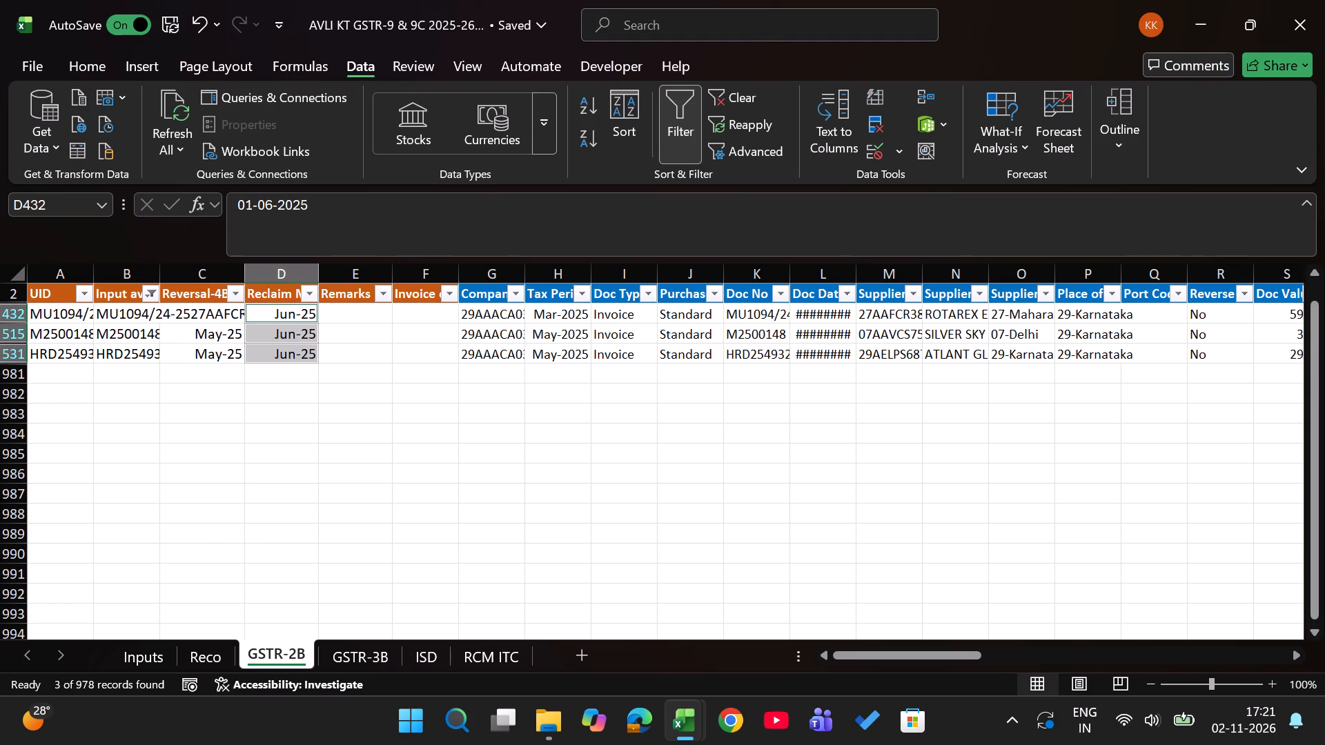
Check the Reco sheet's differences, and examine the tax totals on AVLI KT 3b Jun-25's Taken Curr Mon-Rever PRevious m sheet.
{"action": "key", "text": "Up"}
{"action": "key", "text": "ctrl+Page_Up"}
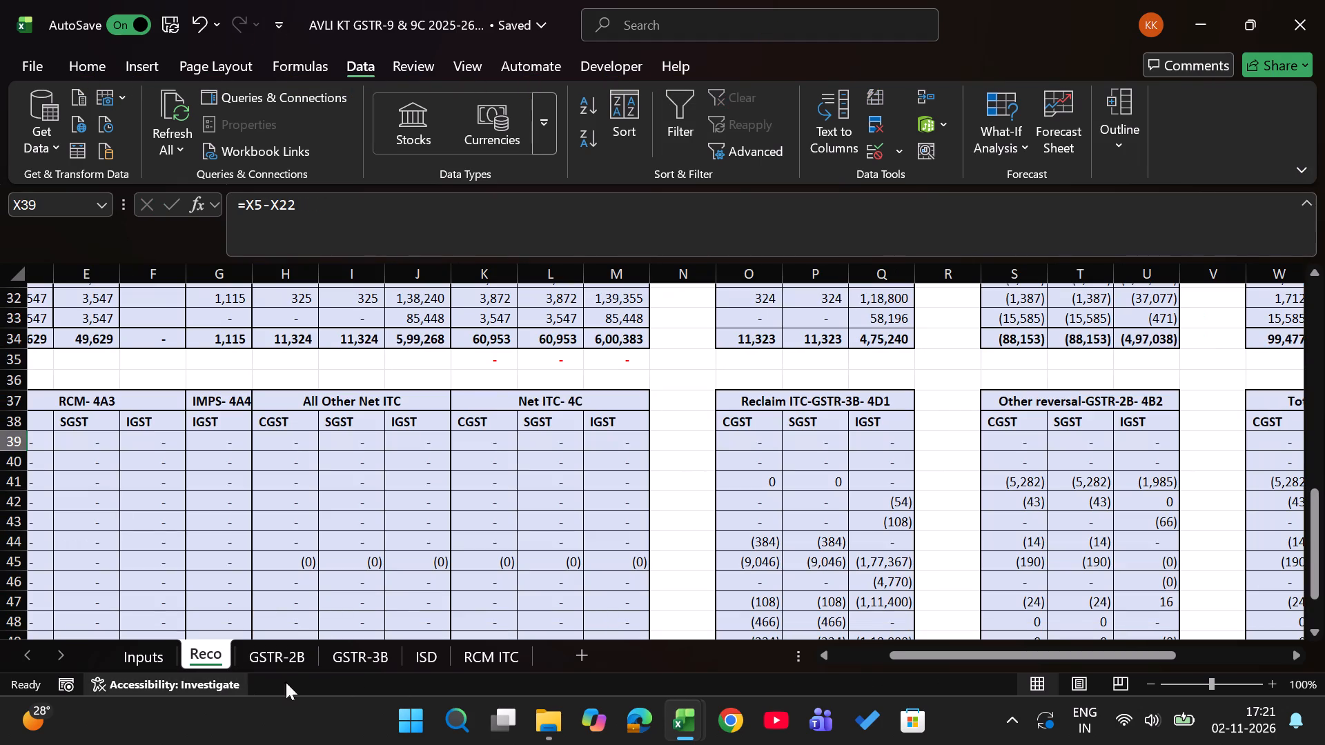
{"action": "scroll", "coordinate": [658, 546], "scroll_direction": "left", "scroll_amount": 2}
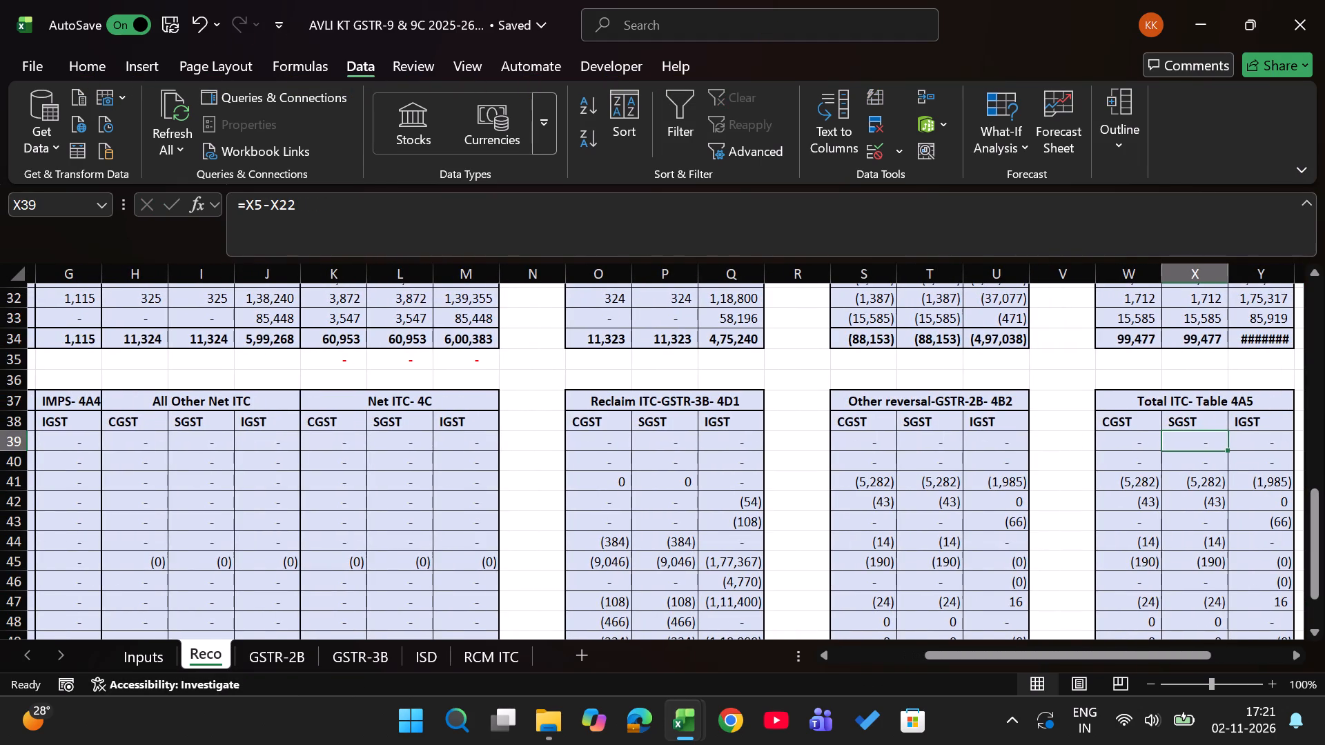
{"action": "key", "text": "alt+Tab"}
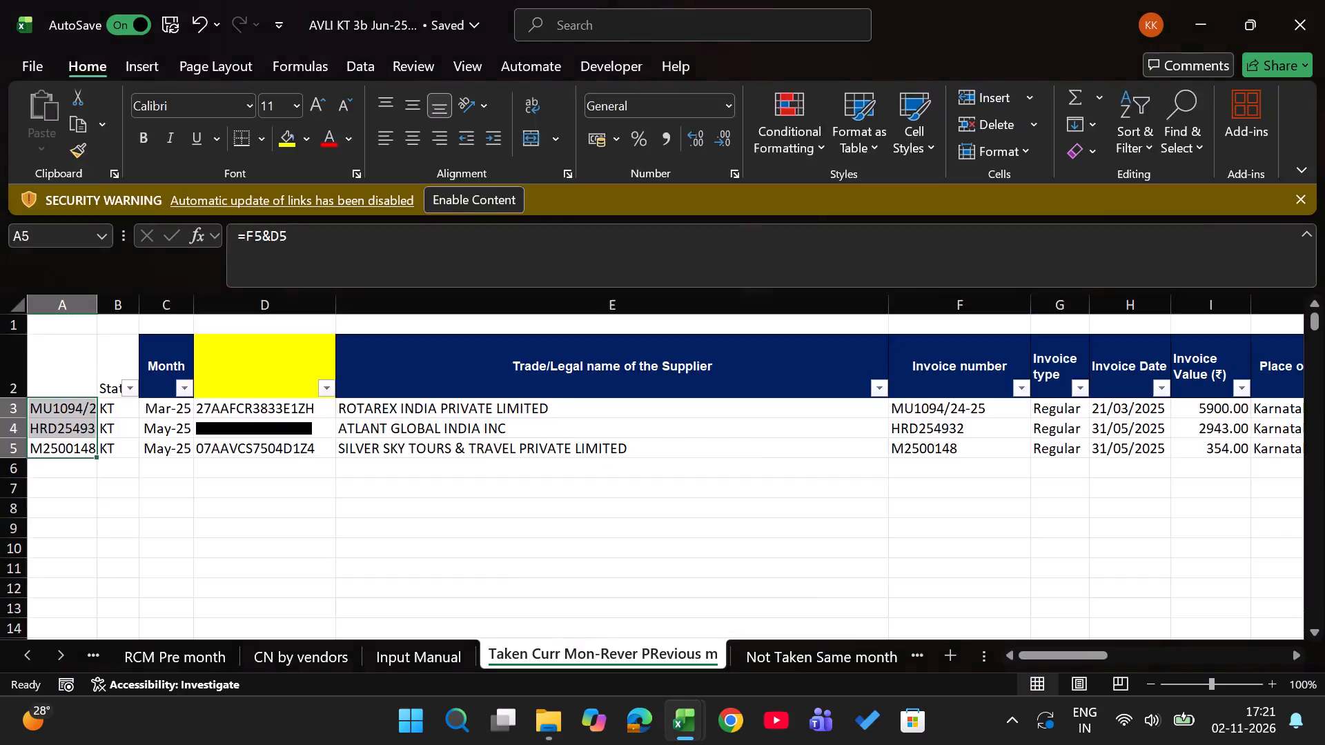
{"action": "key", "text": "ctrl+Page_Down"}
{"action": "key", "text": "ctrl+Page_Up"}
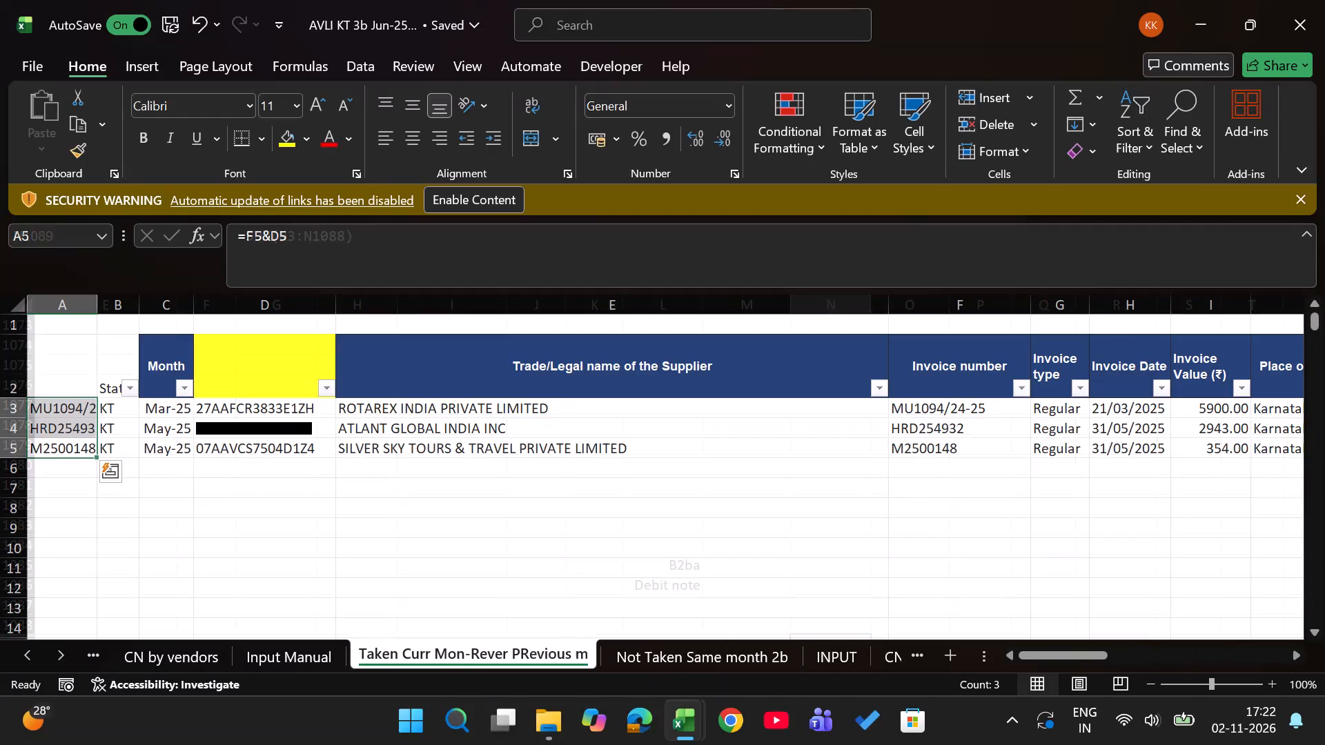
{"action": "scroll", "coordinate": [658, 546], "scroll_direction": "left", "scroll_amount": 6}
{"action": "left_click", "coordinate": [792, 487]}
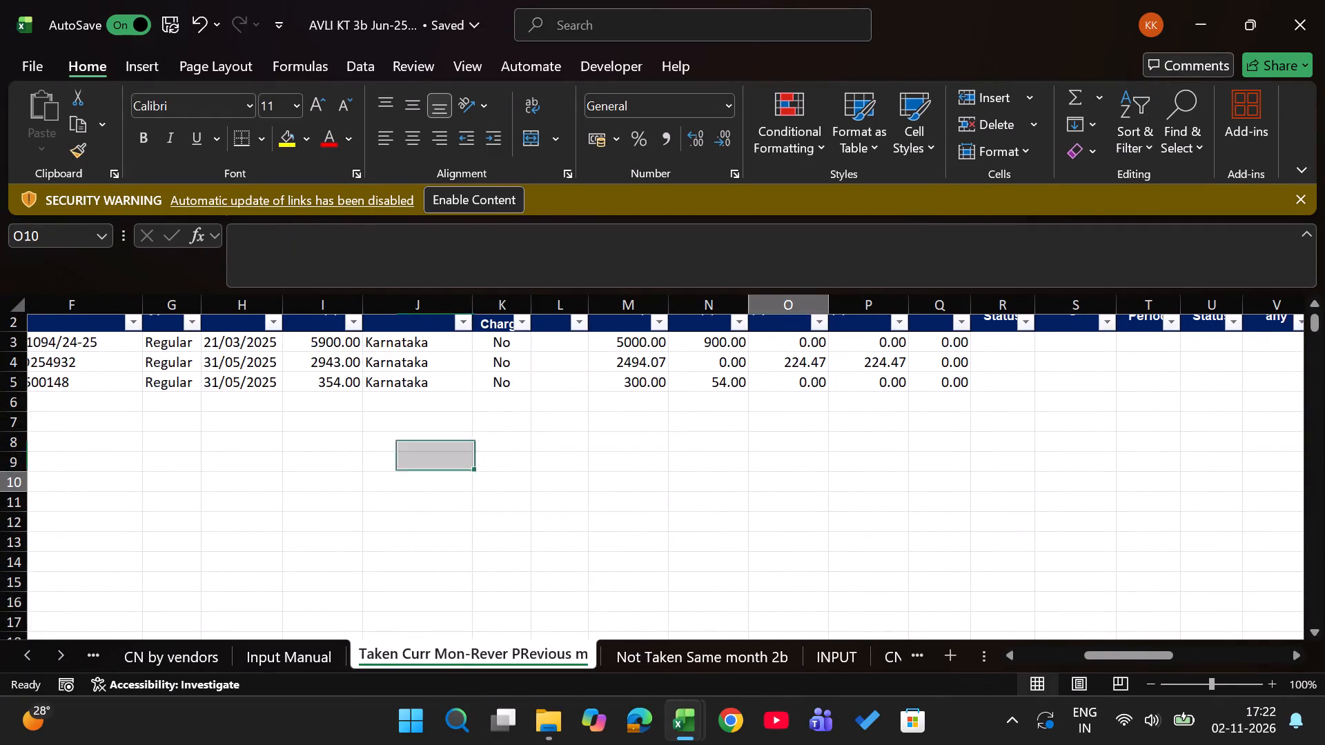
{"action": "key", "text": "ctrl+Down"}
{"action": "key", "text": "Down"}
{"action": "key", "text": "Down"}
{"action": "key", "text": "Down"}
{"action": "key", "text": "Down"}
{"action": "key", "text": "Down"}
{"action": "key", "text": "Down"}
{"action": "key", "text": "Up"}
{"action": "key", "text": "Up"}
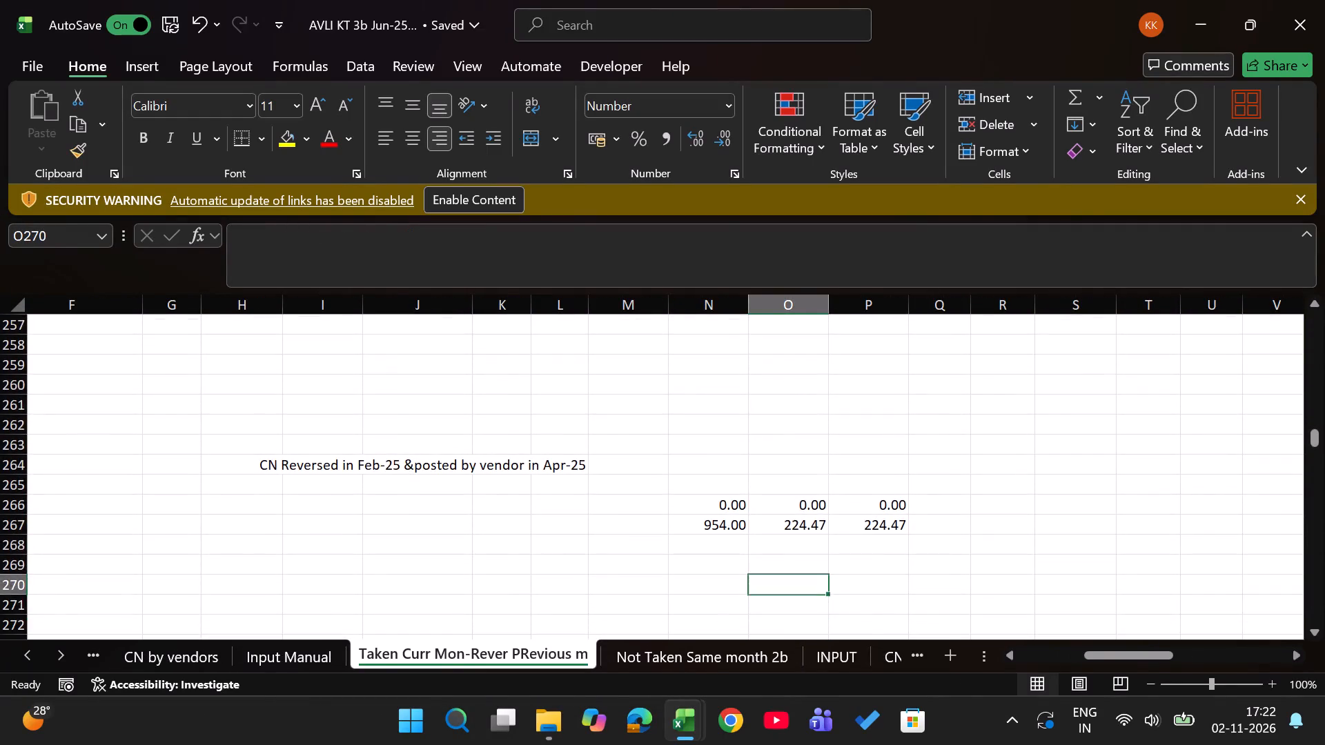
Insert a blank column before the State column on the Jun-25 3B file's Not Taken Same month 2b sheet.
{"action": "key", "text": "ctrl+Page_Down"}
{"action": "key", "text": "Up"}
{"action": "key", "text": "Up"}
{"action": "key", "text": "Up"}
{"action": "key", "text": "ctrl+Up"}
{"action": "key", "text": "ctrl+Up"}
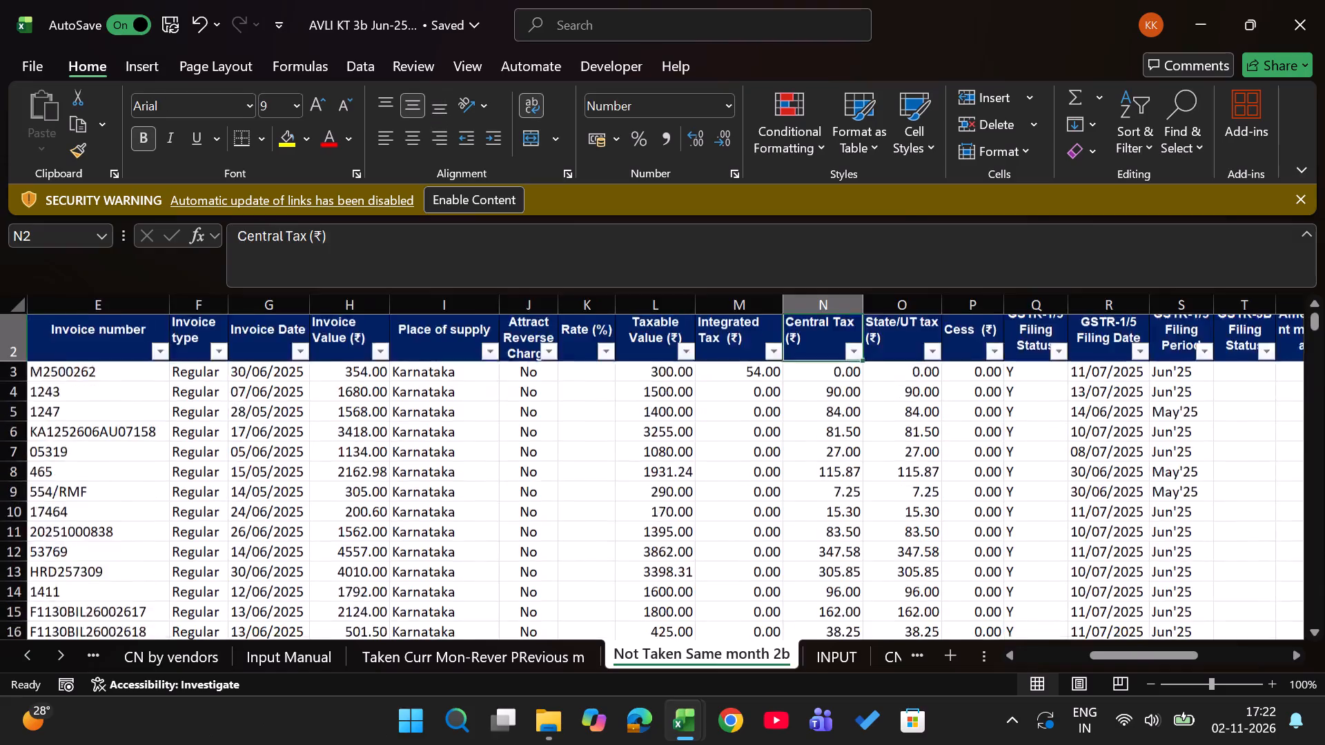
{"action": "key", "text": "ctrl+Left"}
{"action": "key", "text": "ctrl+Left"}
{"action": "key", "text": "ctrl+Left"}
{"action": "key", "text": "ctrl+Left"}
{"action": "key", "text": "ctrl+Left"}
{"action": "key", "text": "ctrl+space"}
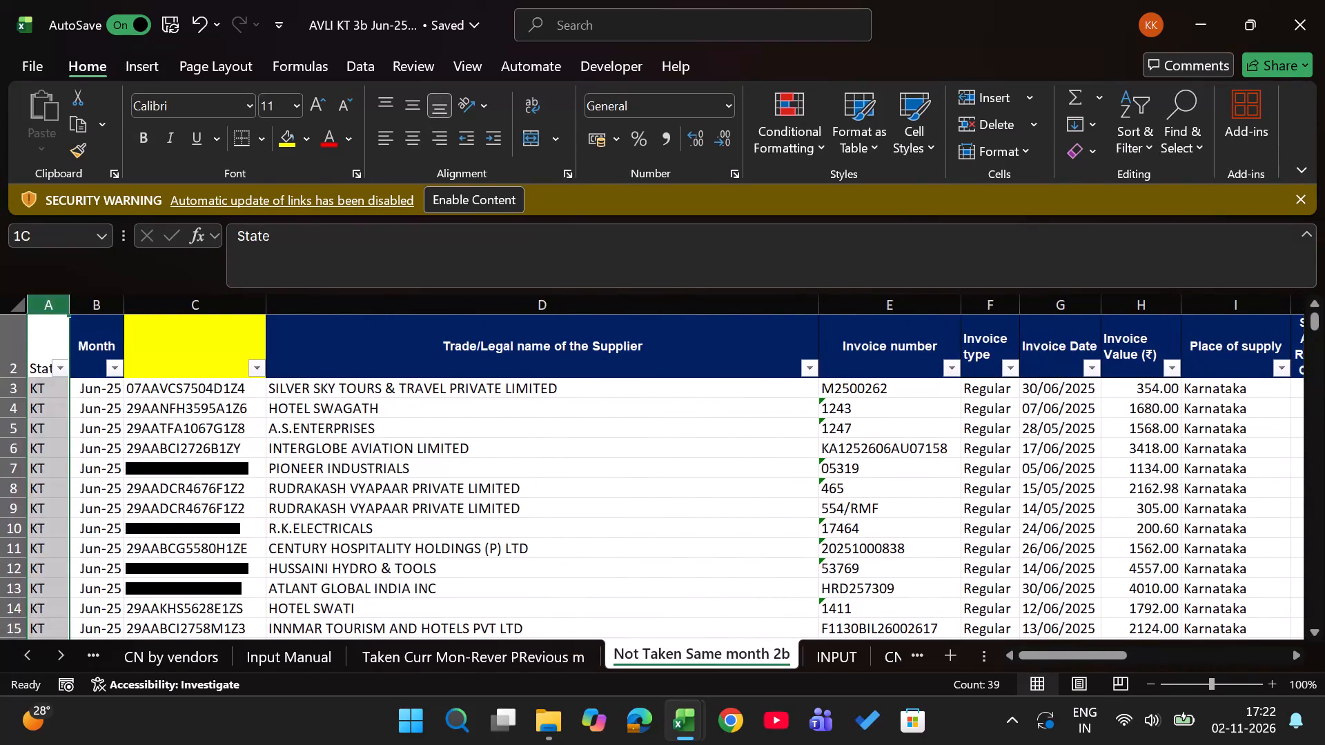
{"action": "key", "text": "ctrl+shift+equal"}
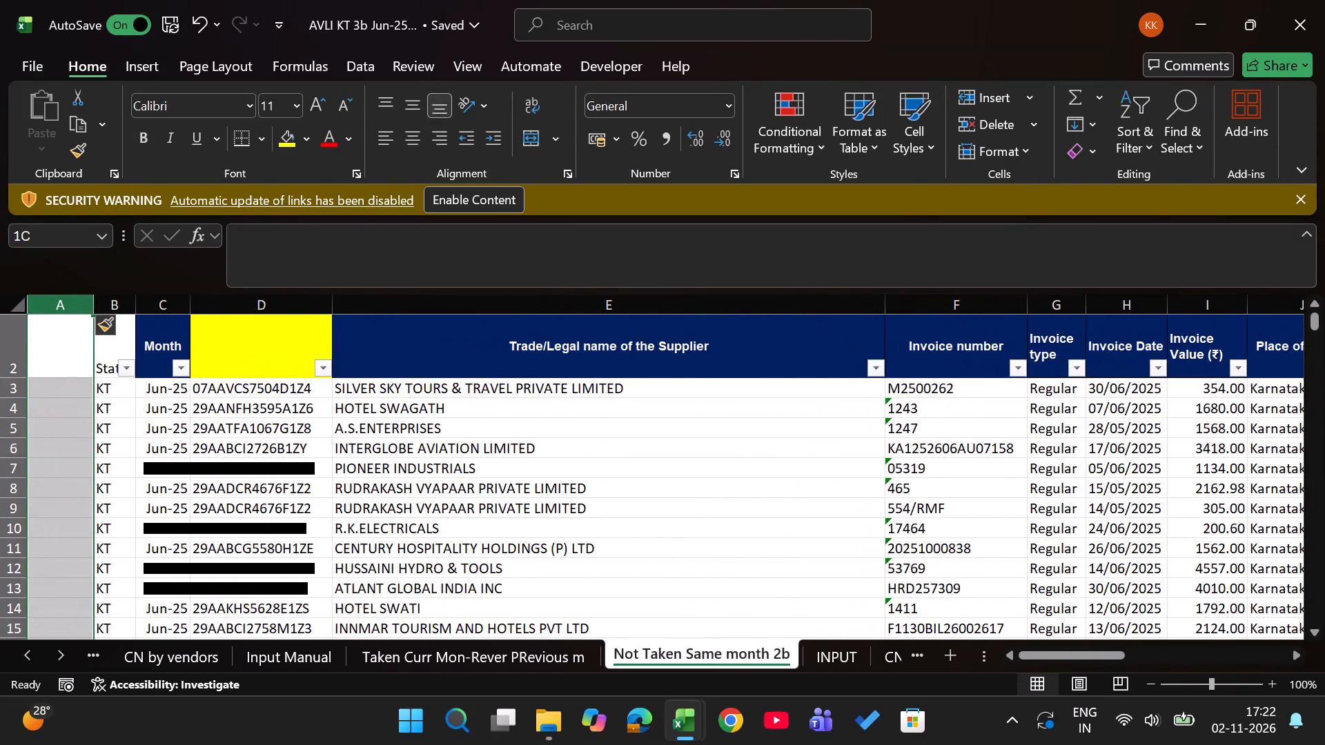
Enter the key formula =F3&D3 in A3 to join the first invoice's number with its supplier's GSTIN.
{"action": "key", "text": "Down"}
{"action": "key", "text": "equal"}
{"action": "key", "text": "Right"}
{"action": "key", "text": "Right"}
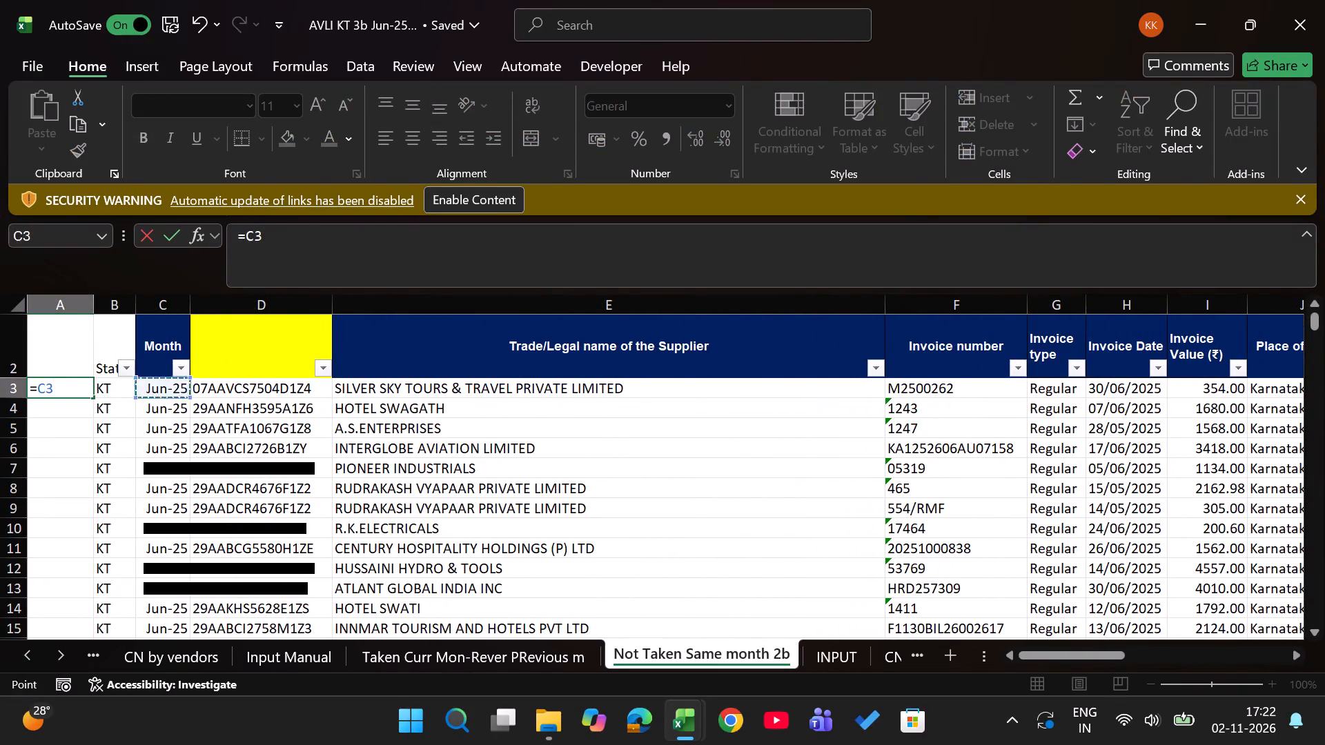
{"action": "key", "text": "Right"}
{"action": "key", "text": "Right"}
{"action": "key", "text": "Right"}
{"action": "key", "text": "Right"}
{"action": "key", "text": "Left"}
{"action": "key", "text": "shift+ampersand"}
{"action": "key", "text": "Right"}
{"action": "key", "text": "Right"}
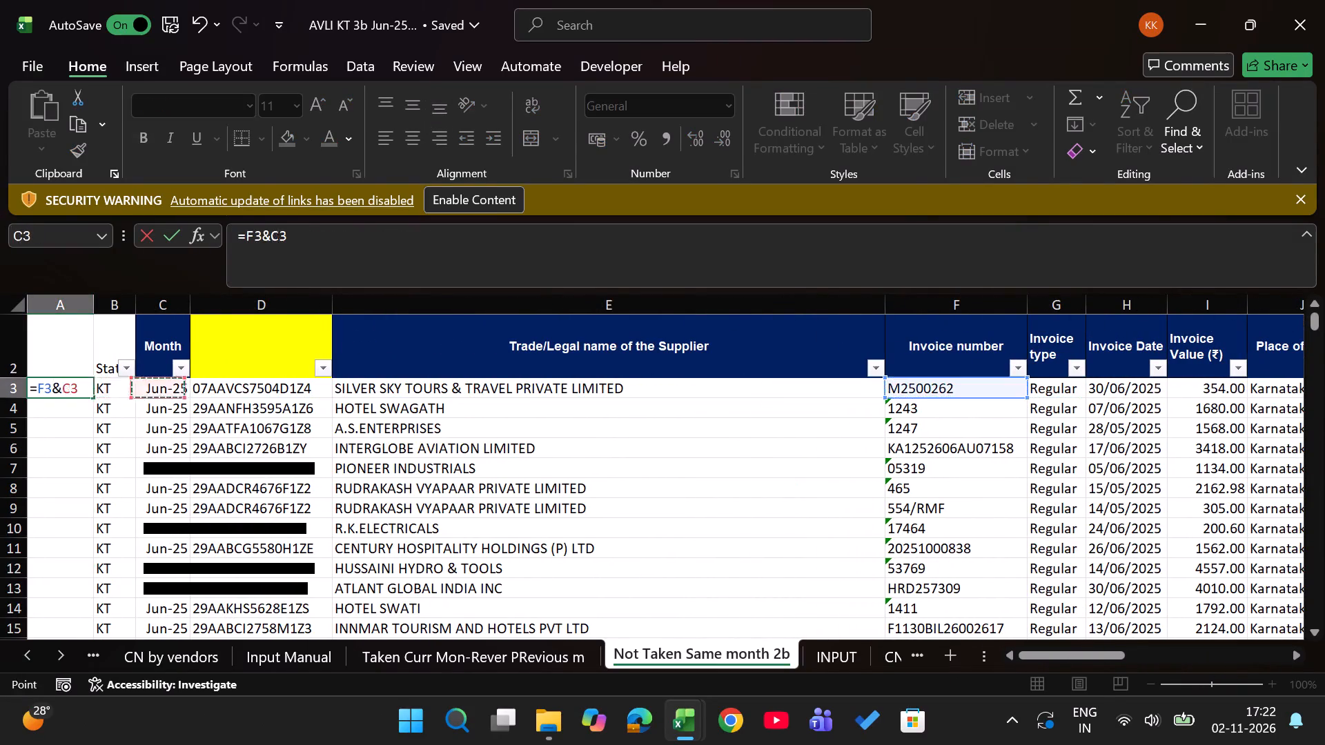
{"action": "key", "text": "Right"}
{"action": "key", "text": "Return"}
Fill the A3 key formula down the new column through the last invoice, row 40.
{"action": "key", "text": "Right"}
{"action": "key", "text": "ctrl+Down"}
{"action": "key", "text": "Left"}
{"action": "key", "text": "ctrl+shift+Up"}
{"action": "key", "text": "ctrl+d"}
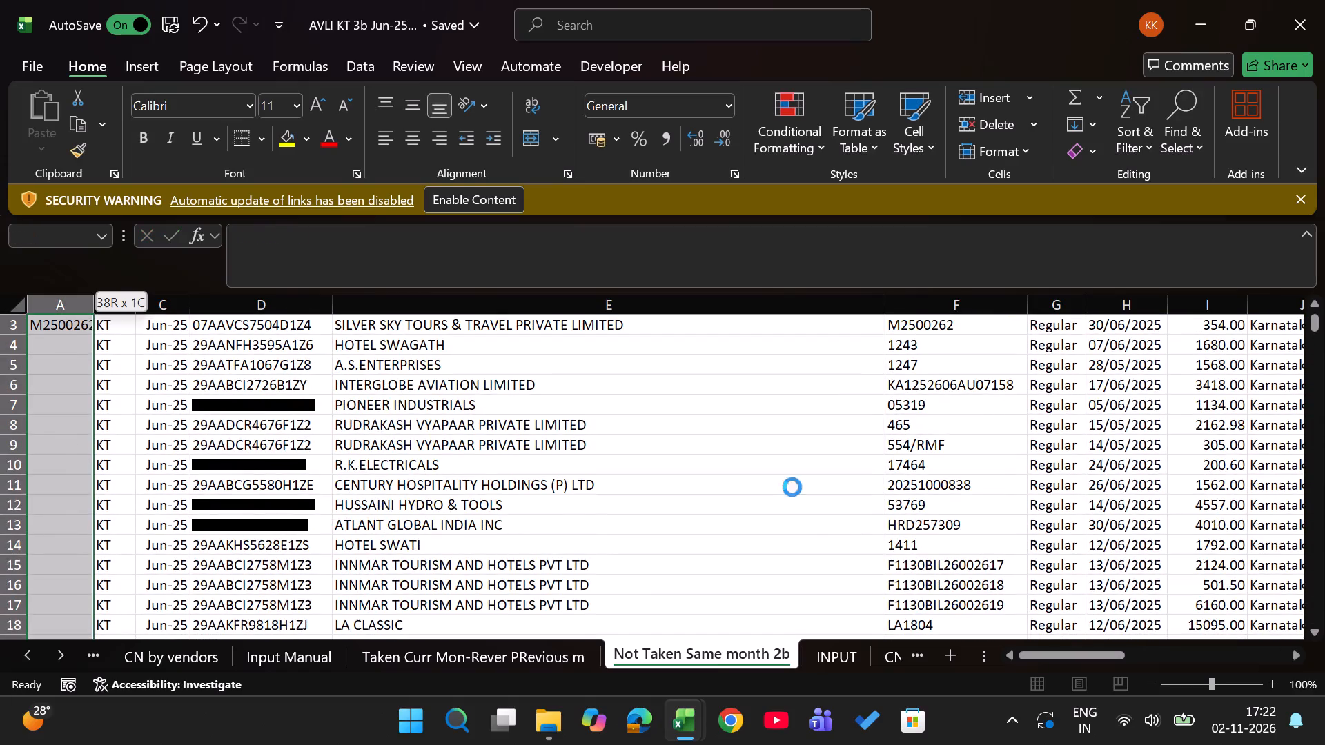
{"action": "key", "text": "ctrl+Up"}
{"action": "key", "text": "Up"}
{"action": "key", "text": "Up"}
{"action": "key", "text": "Up"}
Switch to the AVLI KT GSTR-9 & 9C workbook and clear the filter on the GSTR-2B sheet.
{"action": "key", "text": "alt+Tab"}
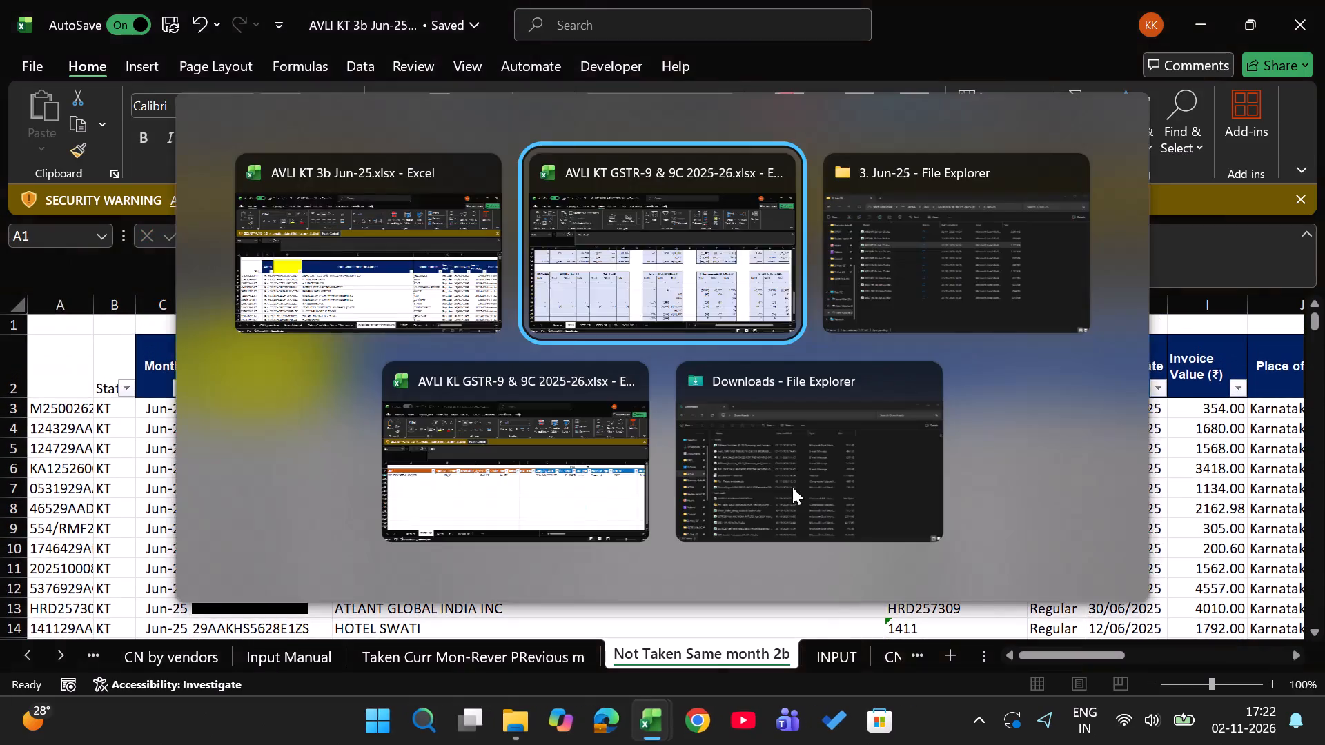
{"action": "key", "text": "ctrl+Page_Down"}
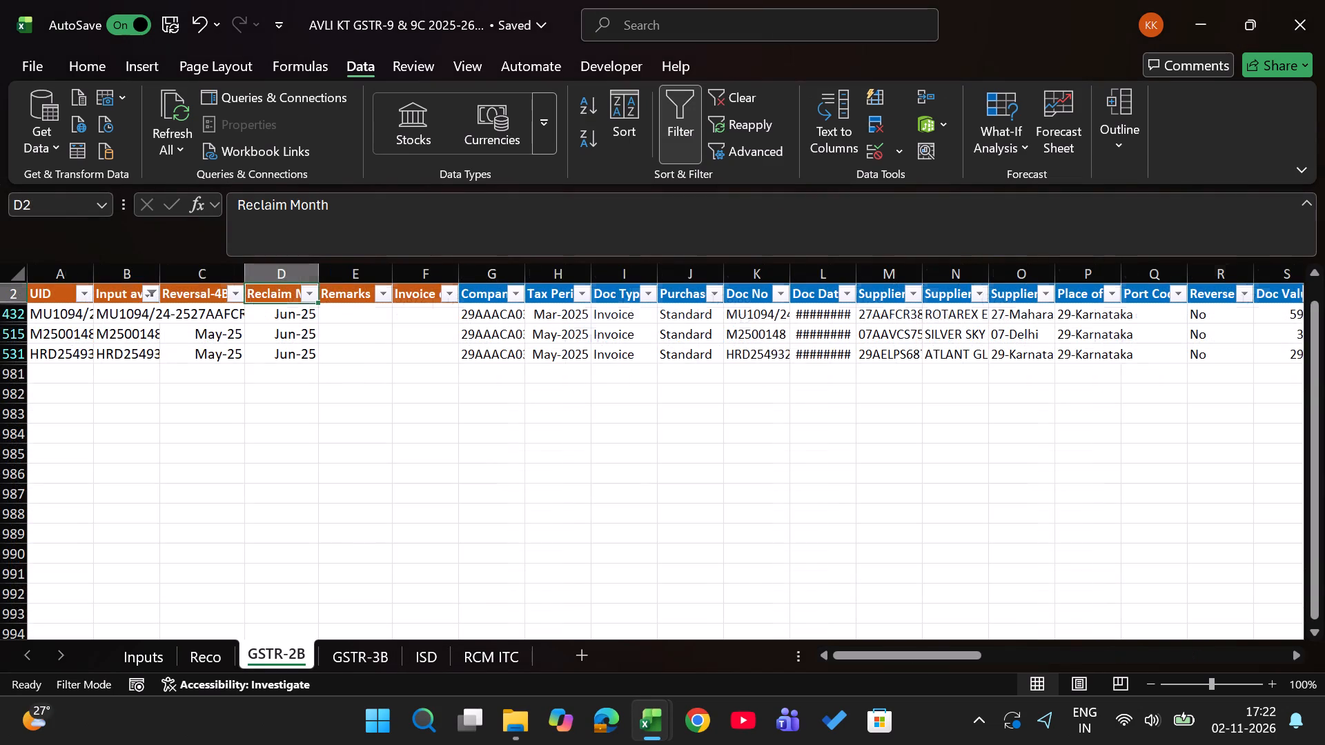
{"action": "key", "text": "Left"}
{"action": "key", "text": "Left"}
{"action": "type", "text": "ac"}
{"action": "key", "text": "Down"}
{"action": "key", "text": "Up"}
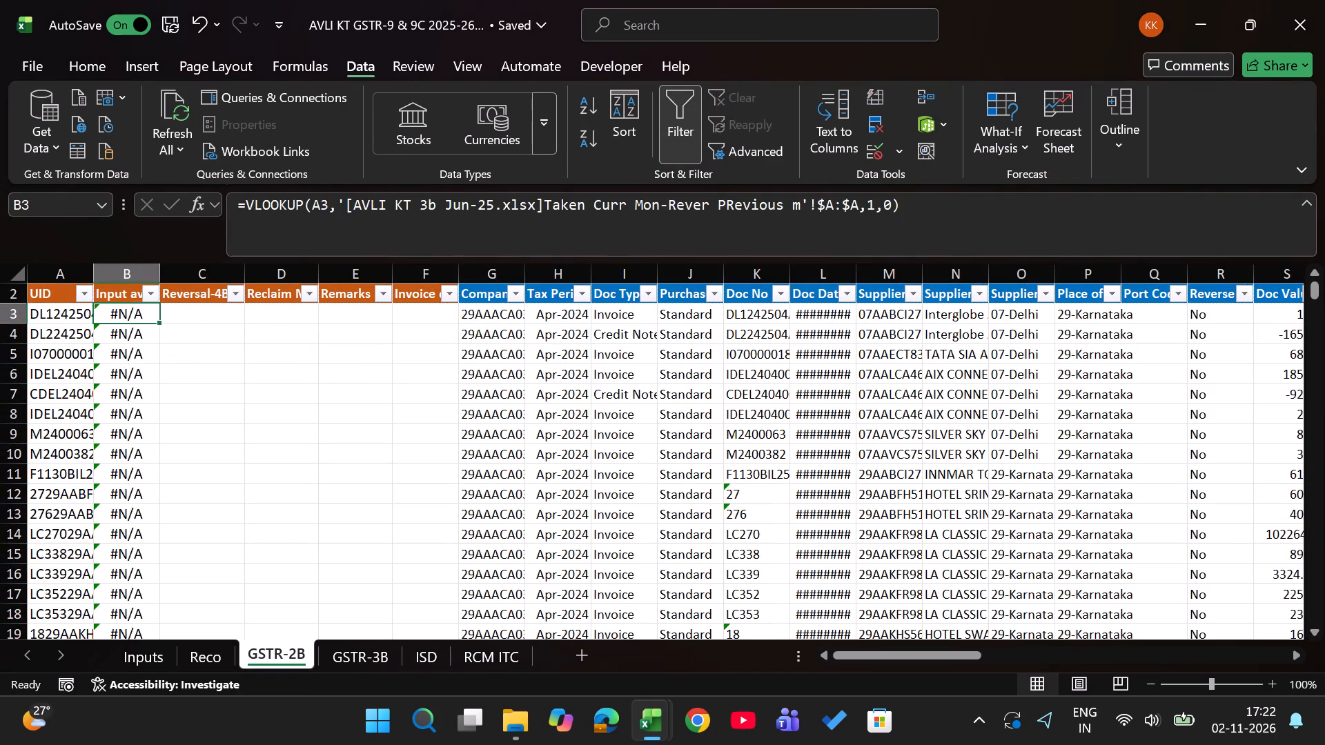
Filter the Tax Period column of GSTR-2B to June 2025 only.
{"action": "key", "text": "Right"}
{"action": "key", "text": "Right"}
{"action": "key", "text": "Right"}
{"action": "key", "text": "Right"}
{"action": "key", "text": "Right"}
{"action": "key", "text": "Right"}
{"action": "key", "text": "Down"}
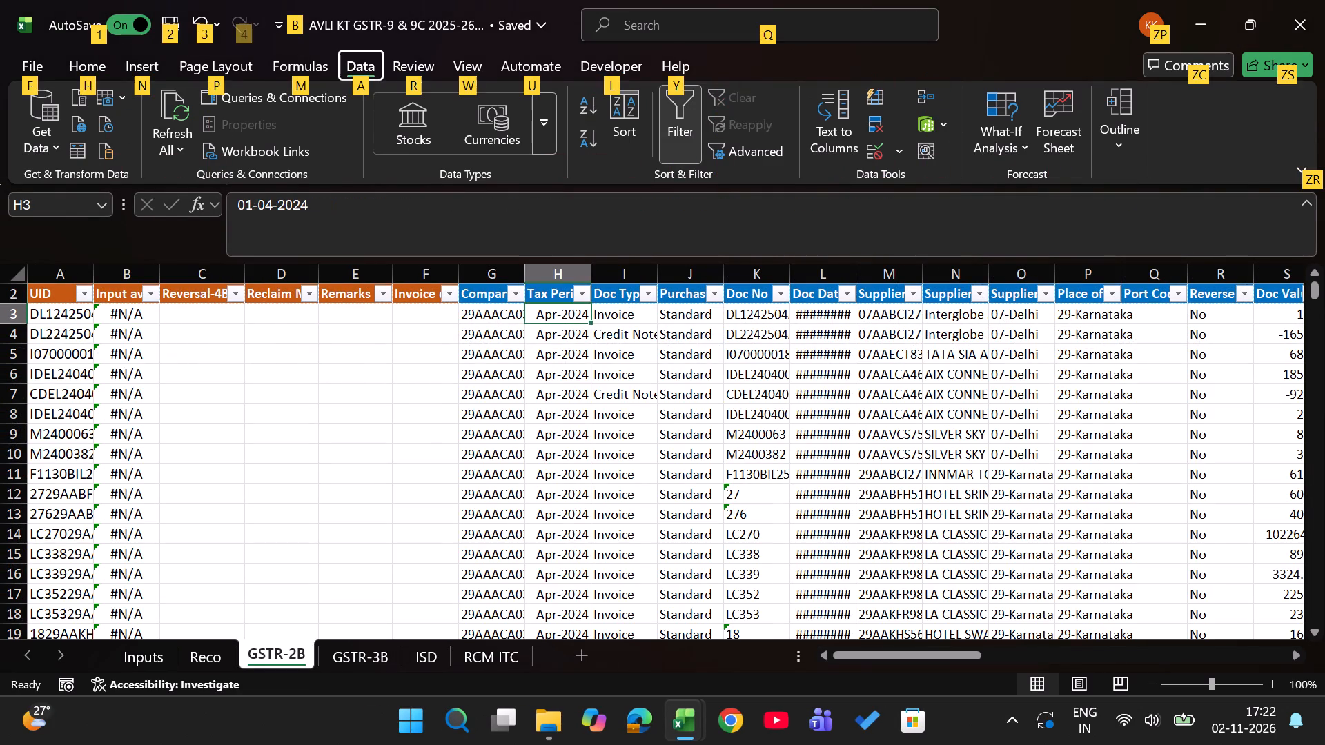
{"action": "key", "text": "Escape"}
{"action": "key", "text": "Up"}
{"action": "key", "text": "alt+Down"}
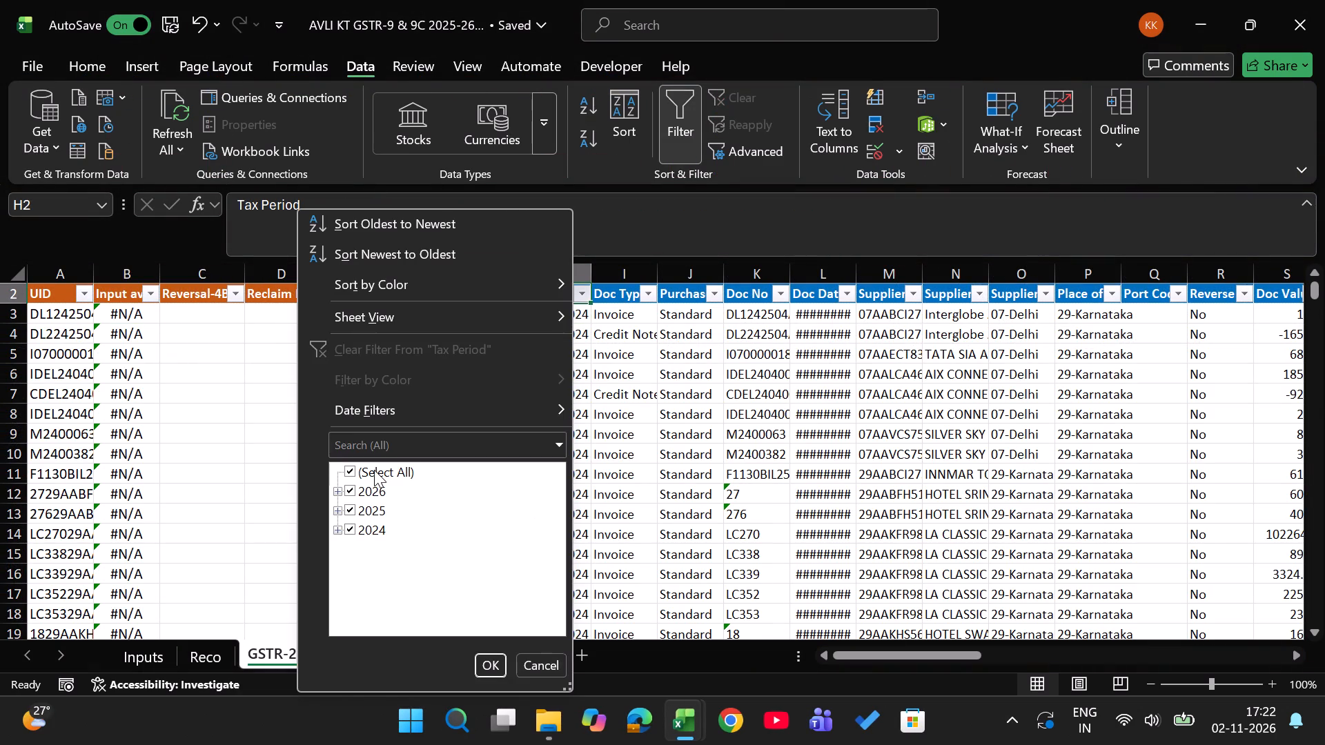
{"action": "left_click", "coordinate": [374, 470]}
{"action": "key", "text": "Down"}
{"action": "key", "text": "Down"}
{"action": "key", "text": "Right"}
{"action": "key", "text": "Down"}
{"action": "key", "text": "Down"}
{"action": "key", "text": "Down"}
{"action": "key", "text": "Down"}
{"action": "key", "text": "Down"}
{"action": "key", "text": "Down"}
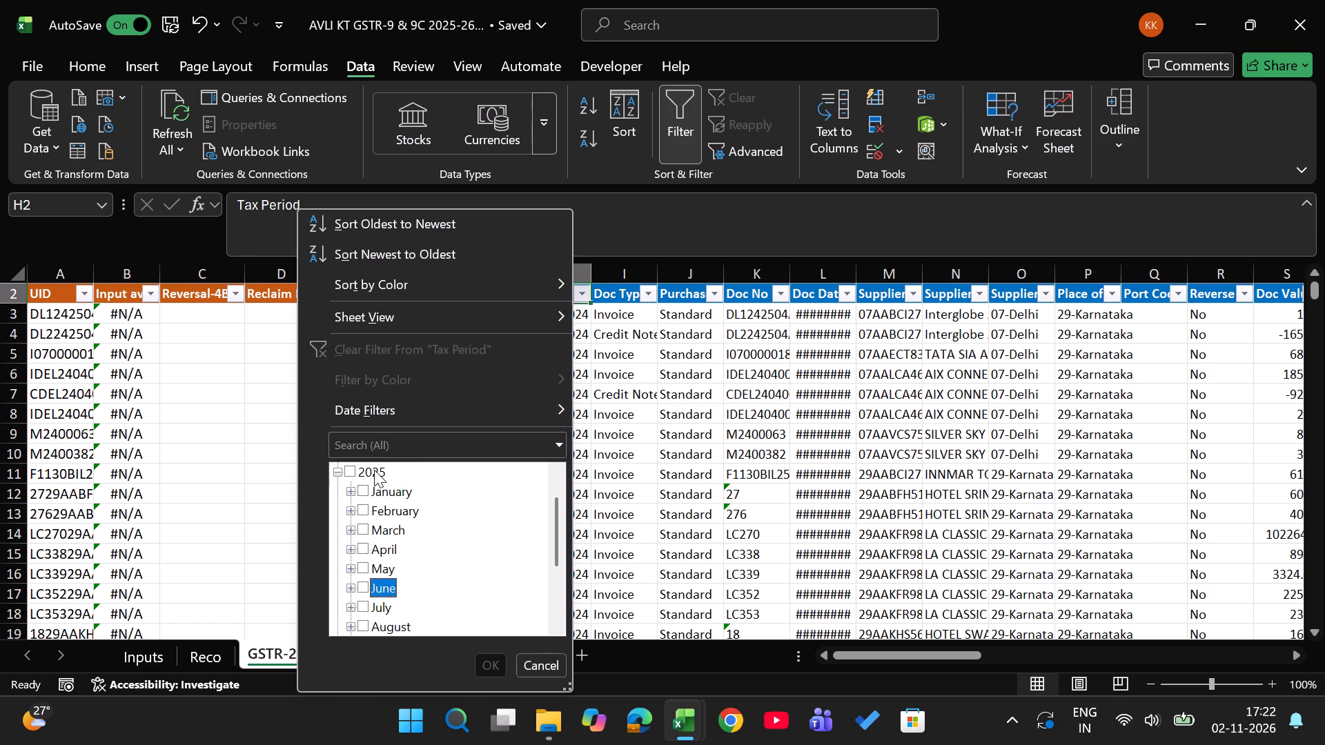
{"action": "key", "text": "space"}
{"action": "key", "text": "Return"}
Change the VLOOKUP in B546 to search column A of the Jun-25 file's Not Taken Same month 2b sheet and fill it down through row 594.
{"action": "key", "text": "Left"}
{"action": "key", "text": "Left"}
{"action": "key", "text": "Left"}
{"action": "key", "text": "Left"}
{"action": "key", "text": "Left"}
{"action": "key", "text": "Left"}
{"action": "key", "text": "Down"}
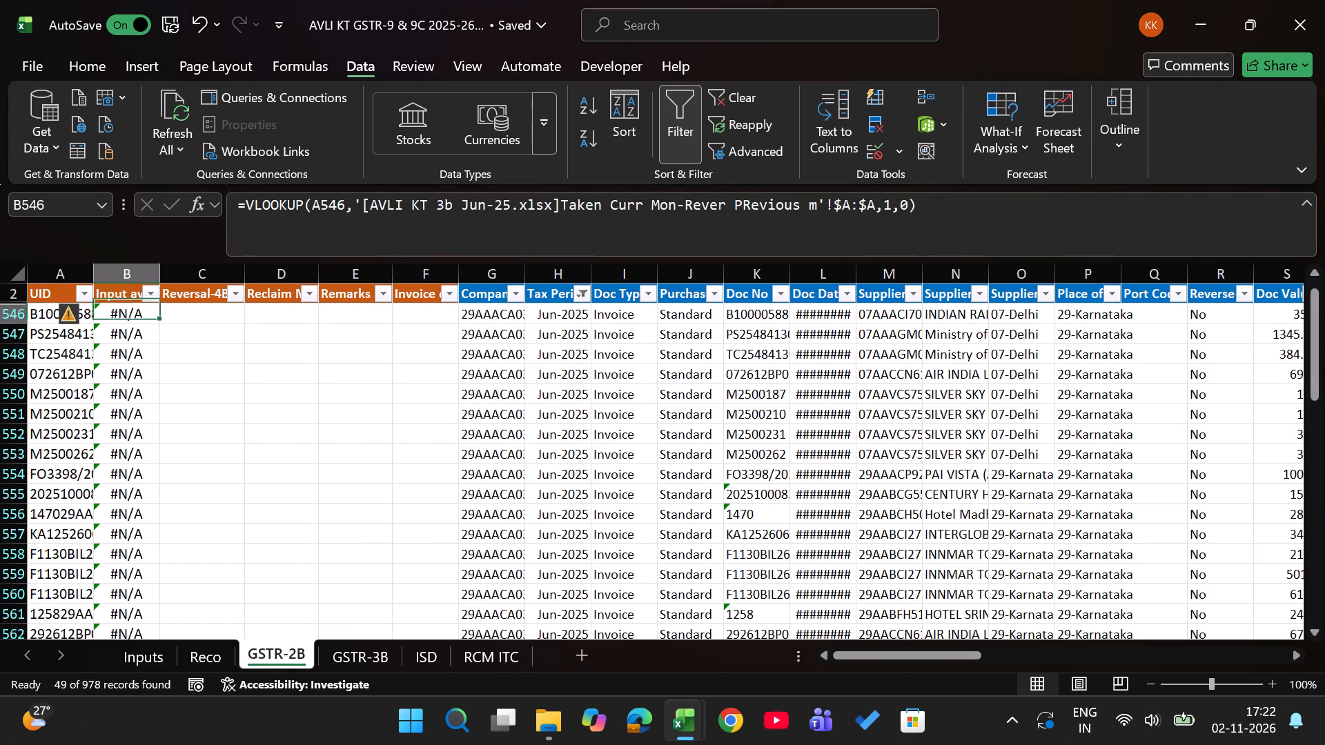
{"action": "left_click_drag", "start_coordinate": [878, 208], "coordinate": [355, 218]}
{"action": "key", "text": "alt+Tab"}
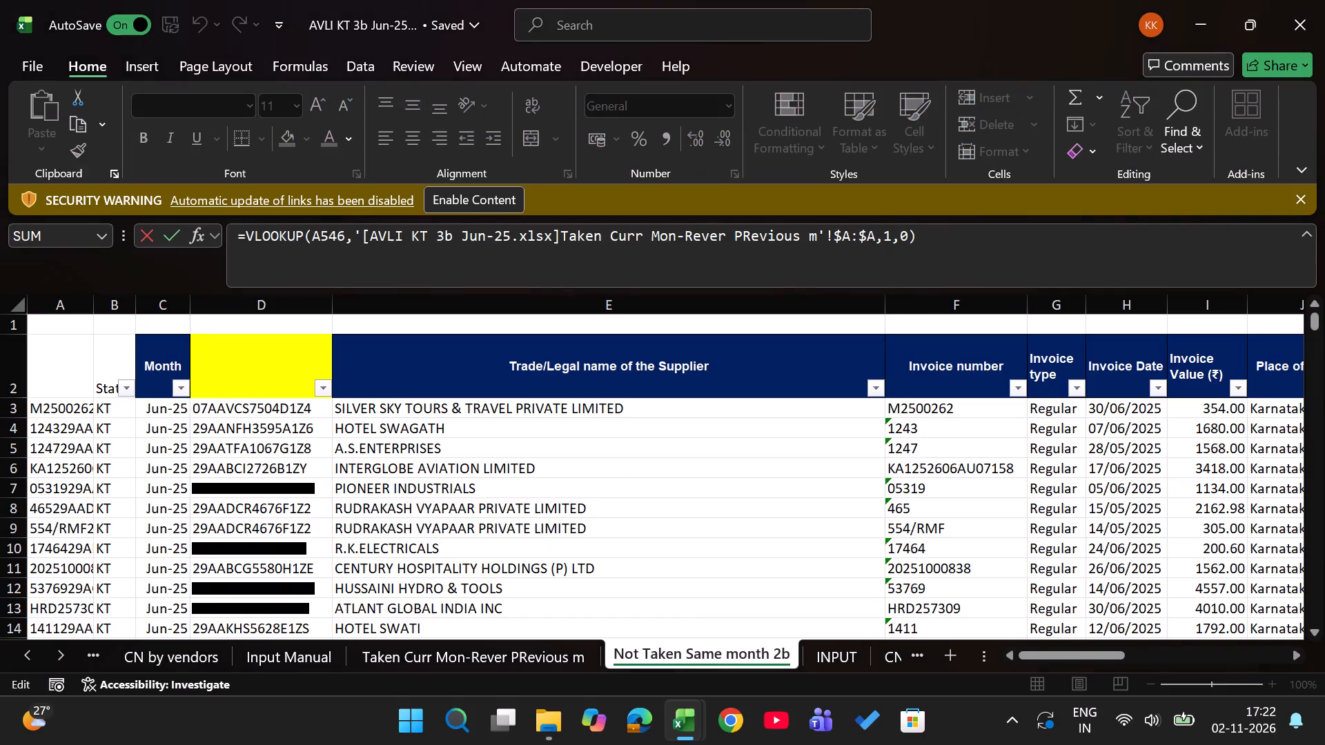
{"action": "left_click", "coordinate": [78, 299]}
{"action": "key", "text": "Return"}
{"action": "key", "text": "Up"}
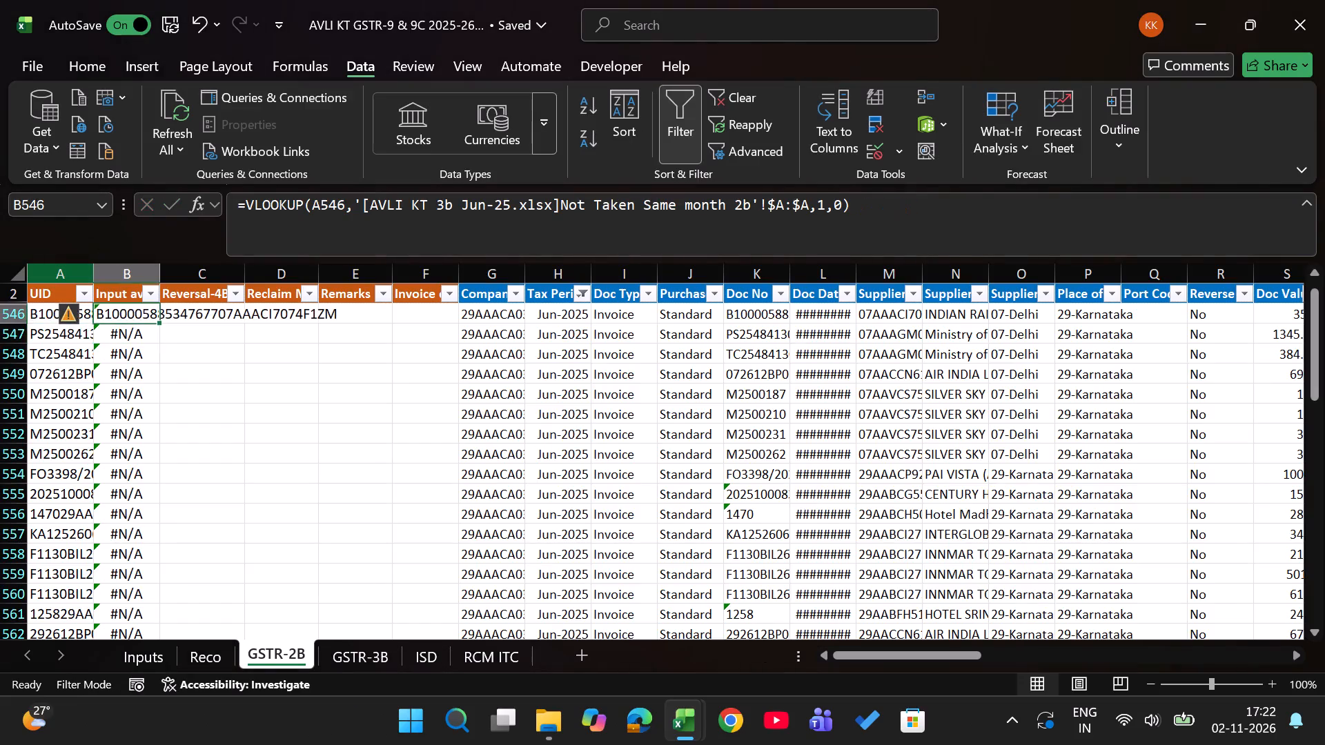
{"action": "key", "text": "ctrl+shift+Down"}
{"action": "key", "text": "ctrl+d"}
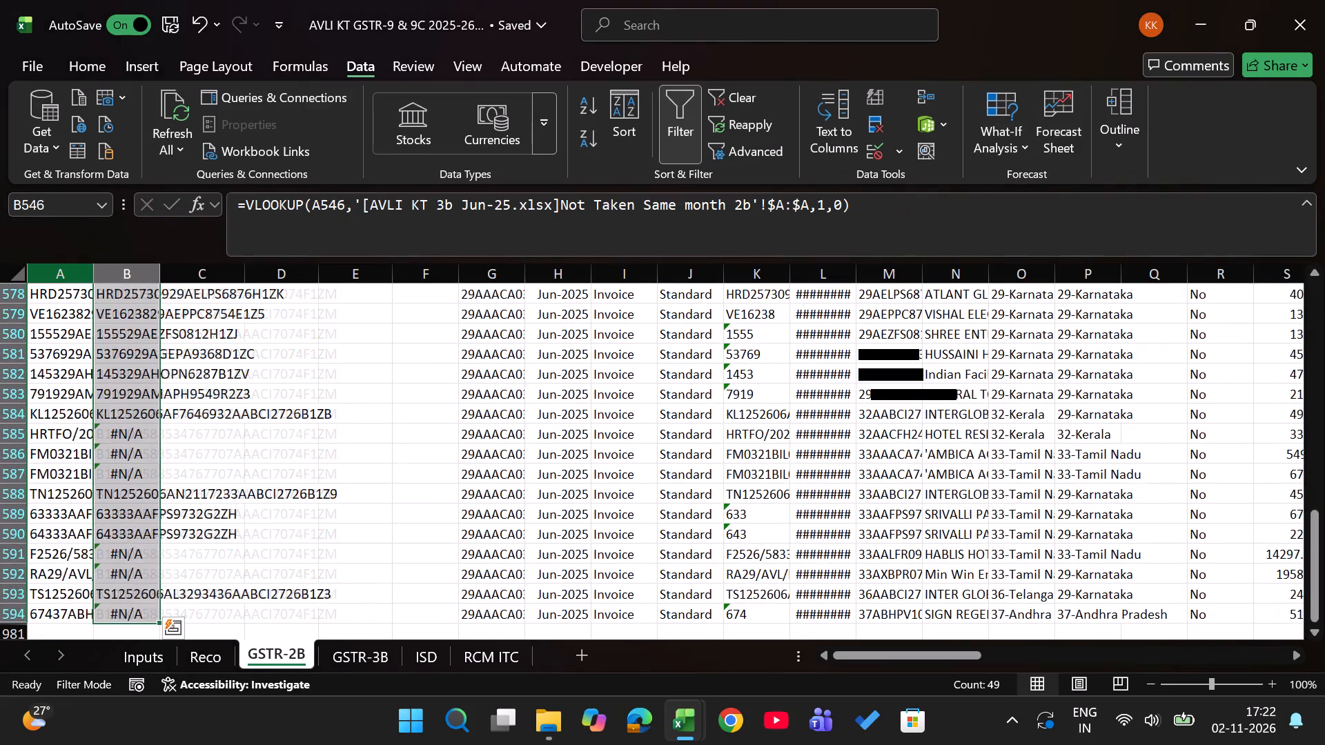
Filter the Input availed month column to exclude #N/A, keeping only the matched June invoices.
{"action": "key", "text": "ctrl+Up"}
{"action": "key", "text": "alt+Down"}
{"action": "scroll", "coordinate": [335, 558], "scroll_direction": "down", "scroll_amount": 10}
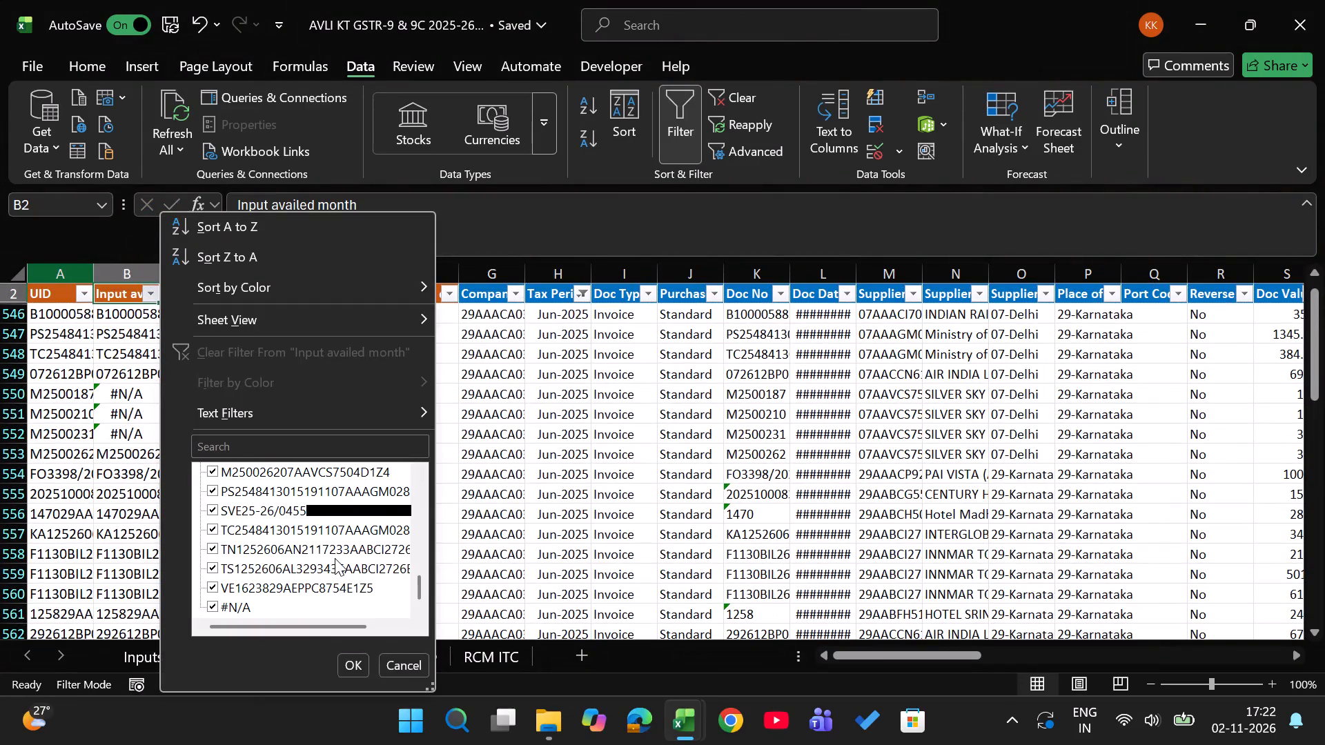
{"action": "left_click", "coordinate": [248, 604]}
{"action": "key", "text": "Return"}
Compare the filtered tax totals above the GSTR-2B headers with the Integrated and Central Tax sums on the Jun-25 Not Taken Same month 2b sheet.
{"action": "key", "text": "Up"}
{"action": "key", "text": "Up"}
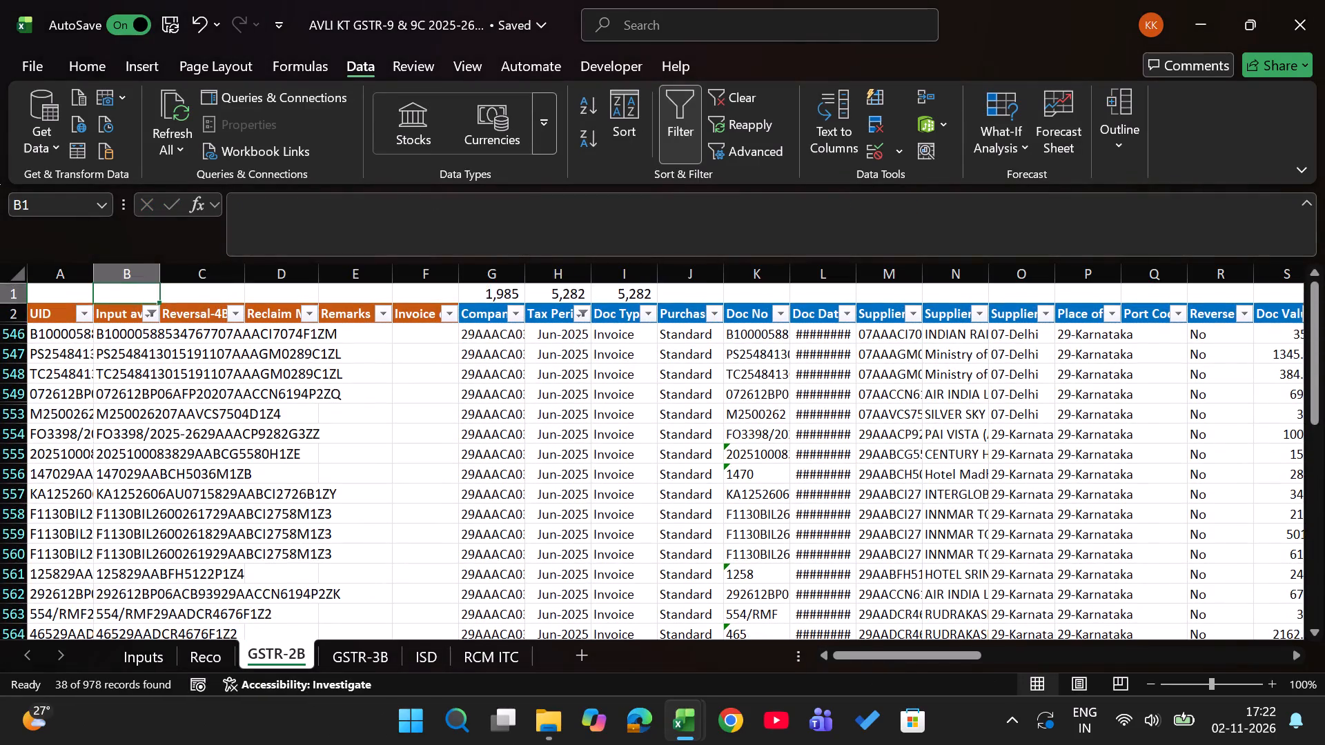
{"action": "key", "text": "Right"}
{"action": "key", "text": "Right"}
{"action": "key", "text": "Right"}
{"action": "key", "text": "Right"}
{"action": "key", "text": "Right"}
{"action": "key", "text": "alt+Tab"}
{"action": "key", "text": "Right"}
{"action": "key", "text": "Right"}
{"action": "key", "text": "Right"}
{"action": "key", "text": "Right"}
{"action": "key", "text": "Right"}
{"action": "key", "text": "Right"}
{"action": "key", "text": "Right"}
{"action": "key", "text": "Right"}
{"action": "key", "text": "Right"}
{"action": "key", "text": "Right"}
{"action": "key", "text": "Right"}
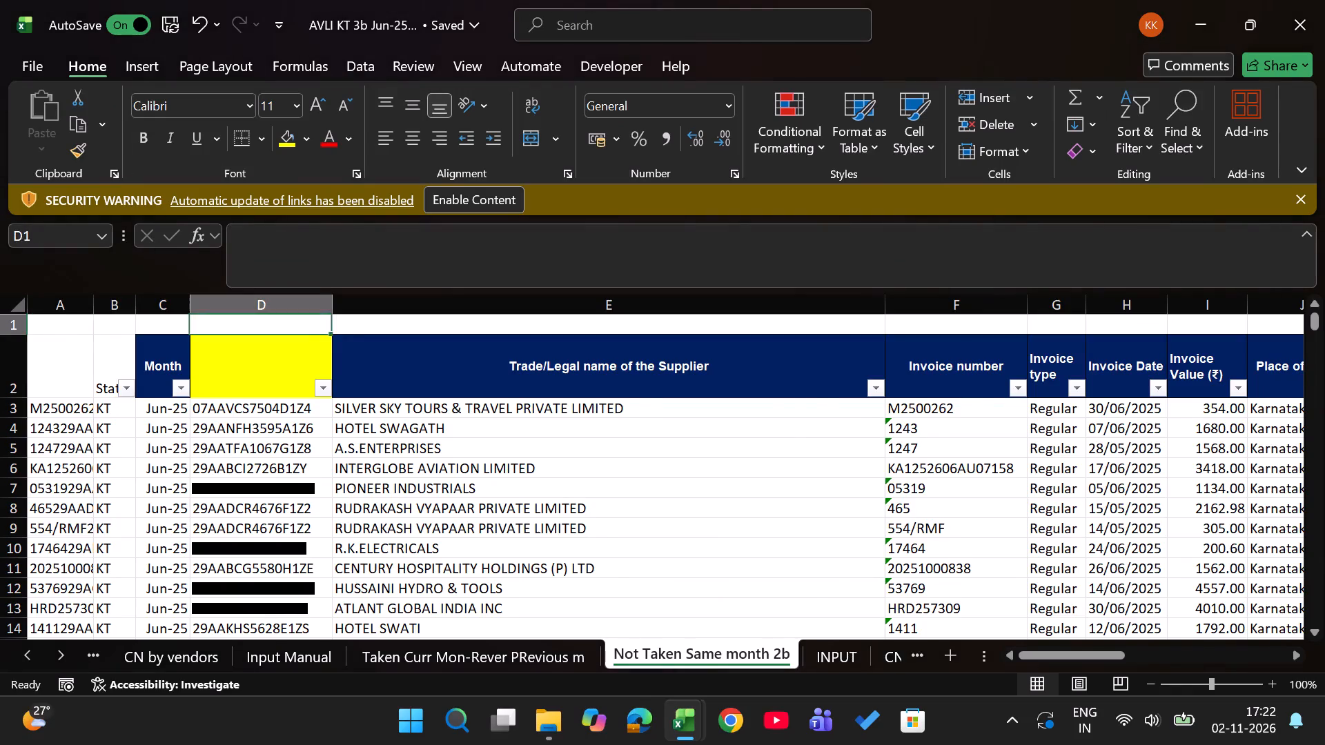
{"action": "key", "text": "Down"}
{"action": "key", "text": "Down"}
{"action": "key", "text": "Up"}
{"action": "key", "text": "Right"}
{"action": "key", "text": "Right"}
{"action": "key", "text": "Down"}
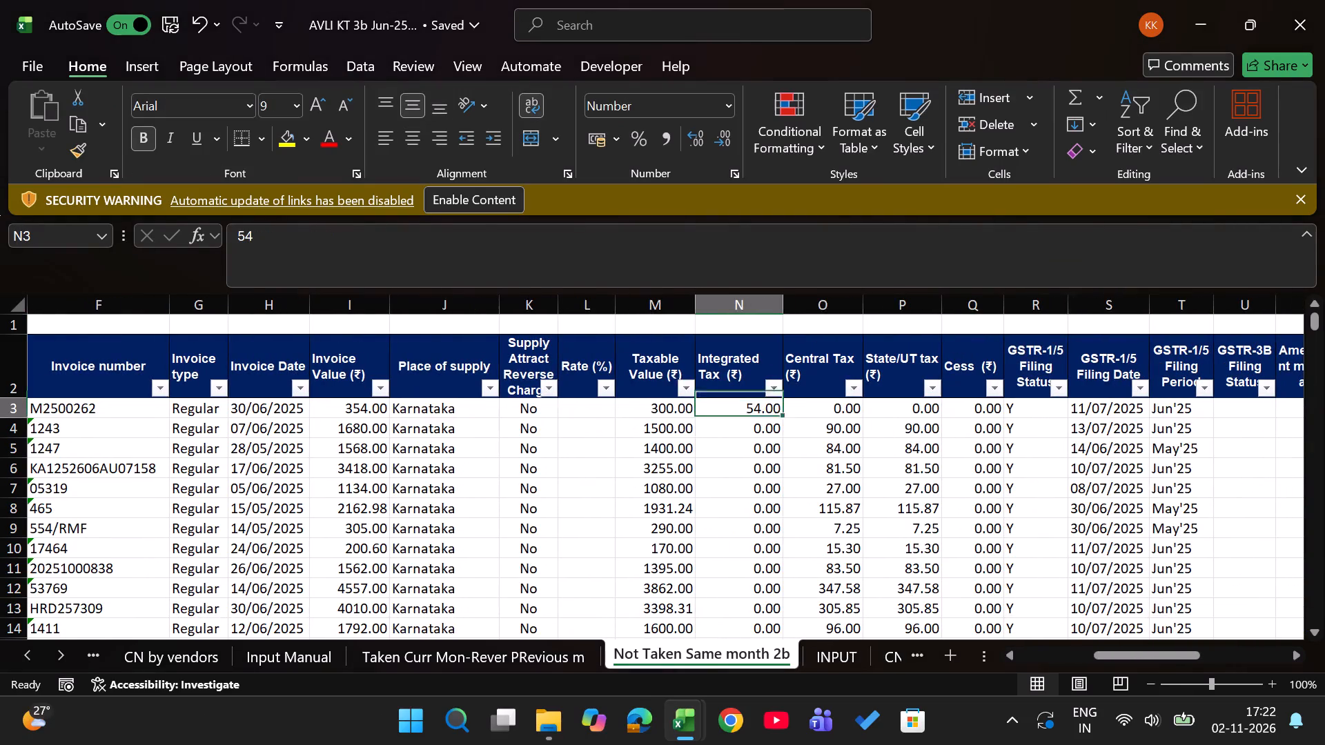
{"action": "key", "text": "Right"}
{"action": "key", "text": "Left"}
{"action": "key", "text": "ctrl+shift+Down"}
{"action": "key", "text": "alt+Tab"}
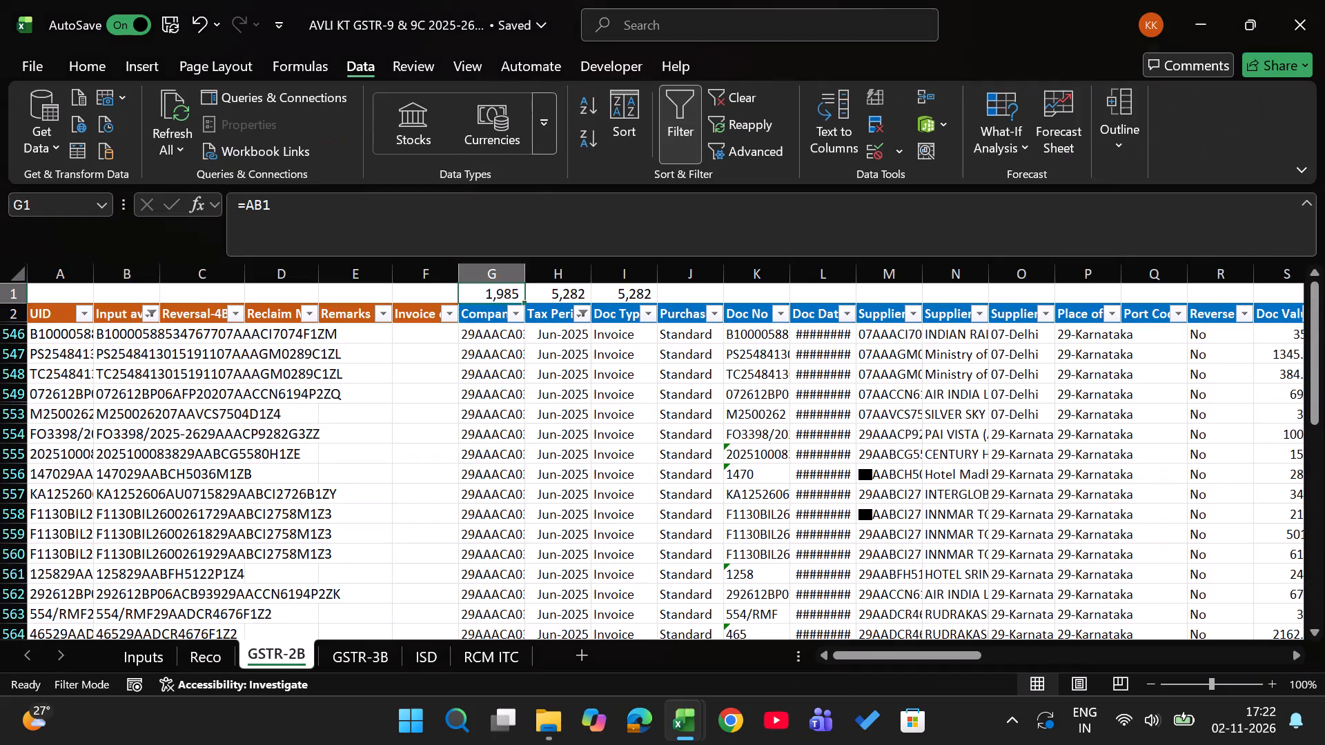
{"action": "key", "text": "alt+Tab"}
{"action": "key", "text": "Right"}
{"action": "key", "text": "ctrl+shift+Down"}
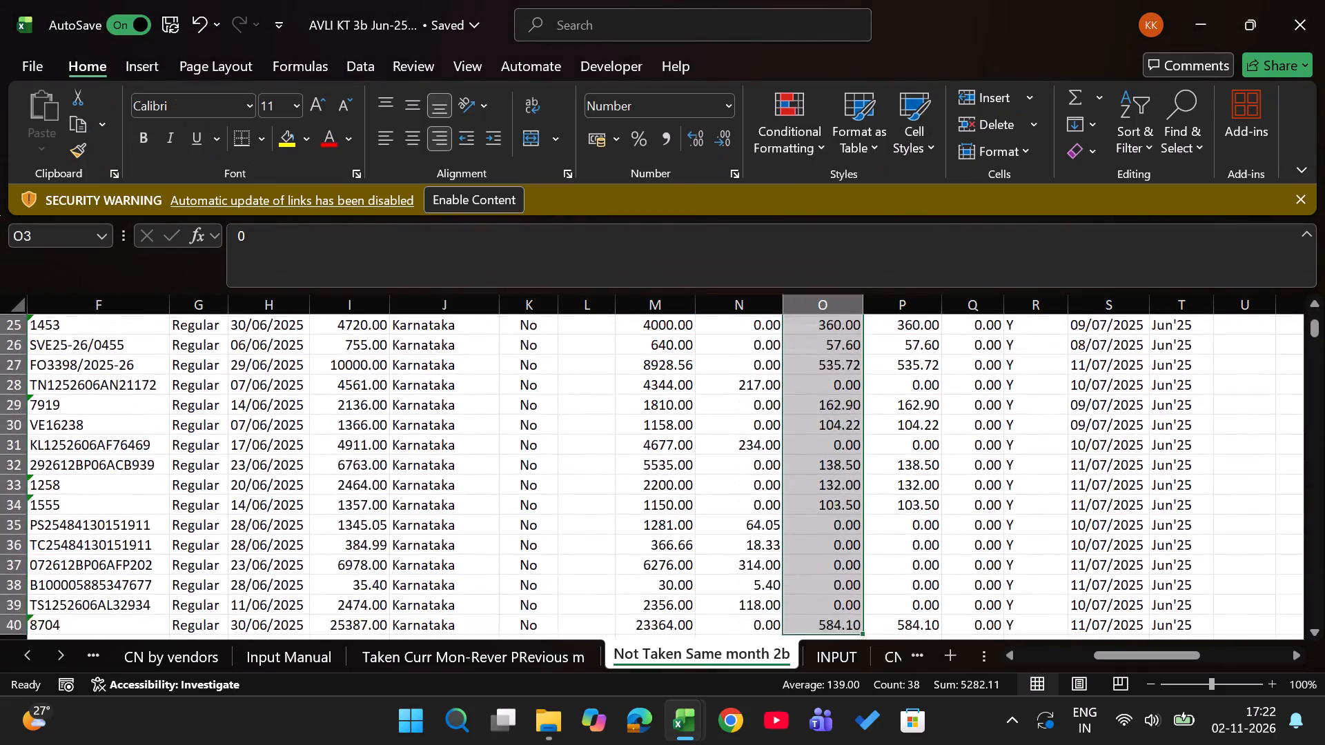
Enter Jun-25 in the Reversal-4B column of GSTR-2B for the first filtered invoice, row 546.
{"action": "key", "text": "alt+Tab"}
{"action": "key", "text": "Down"}
{"action": "key", "text": "ctrl+Left"}
{"action": "key", "text": "Right"}
{"action": "key", "text": "Down"}
{"action": "key", "text": "Right"}
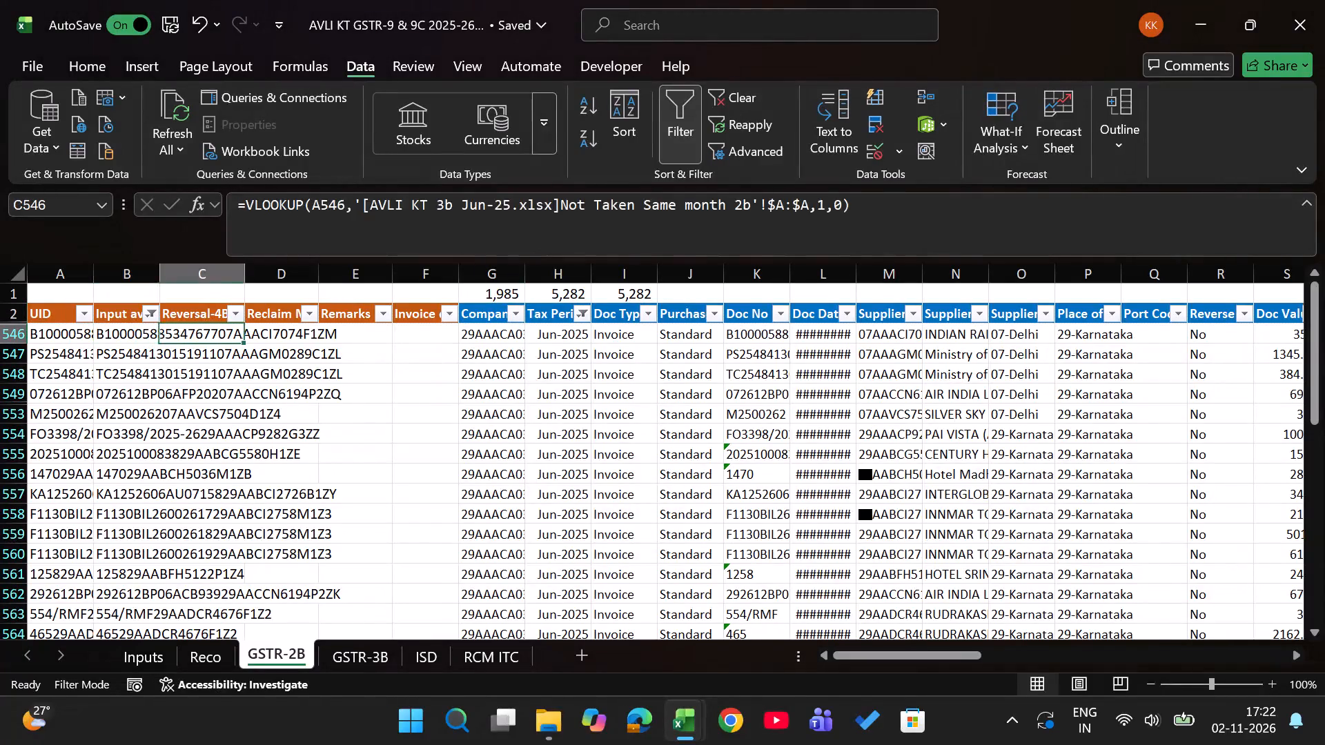
{"action": "key", "text": "Right"}
{"action": "key", "text": "Left"}
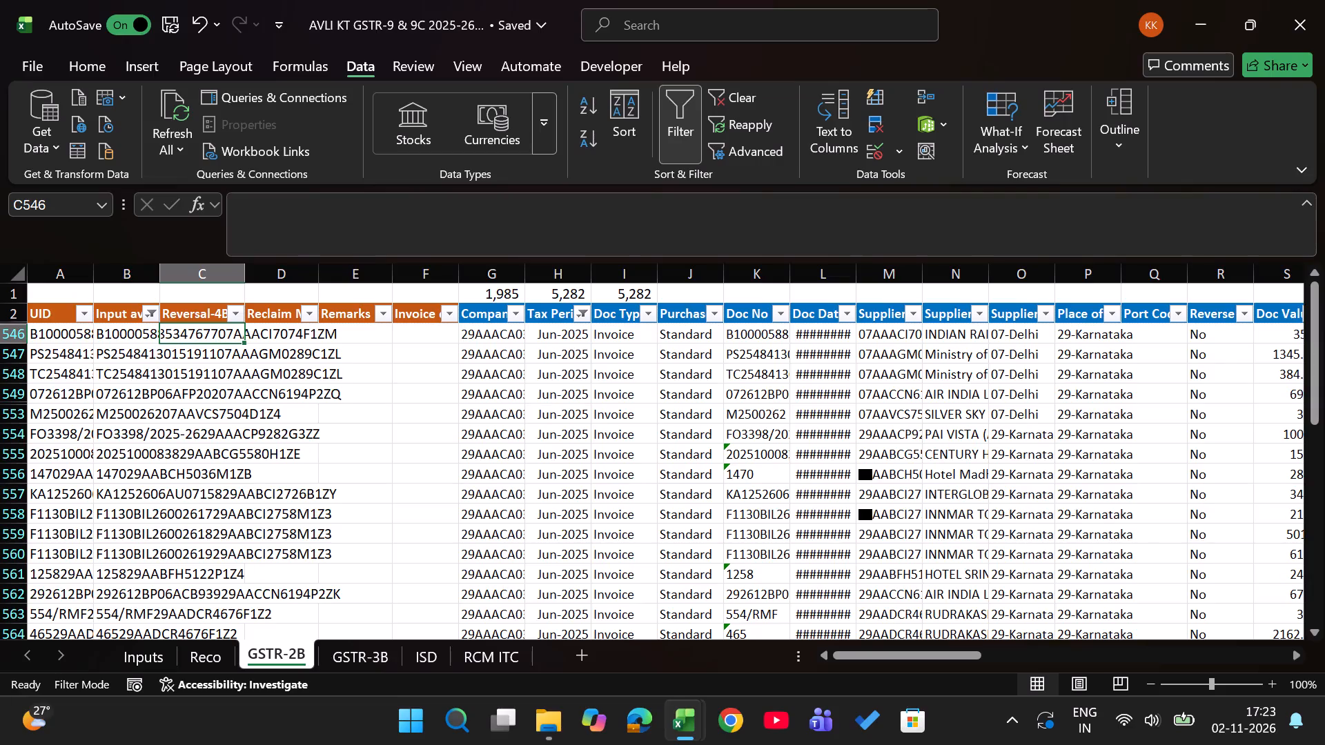
{"action": "type", "text": "jun"}
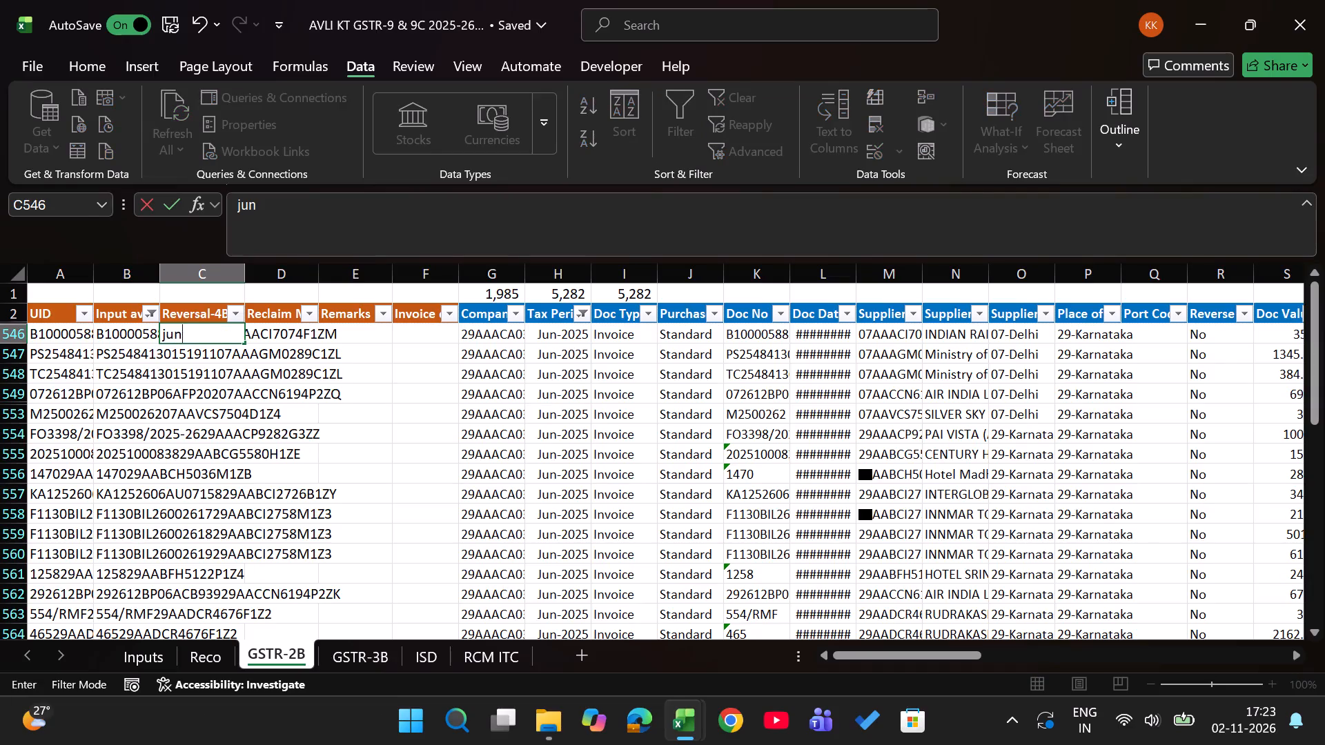
{"action": "type", "text": "25"}
{"action": "key", "text": "Return"}
Fill the Jun-25 reversal month down to the other filtered invoices, using visible cells only, through row 593.
{"action": "key", "text": "Left"}
{"action": "key", "text": "ctrl+Down"}
{"action": "key", "text": "Right"}
{"action": "key", "text": "ctrl+shift+Up"}
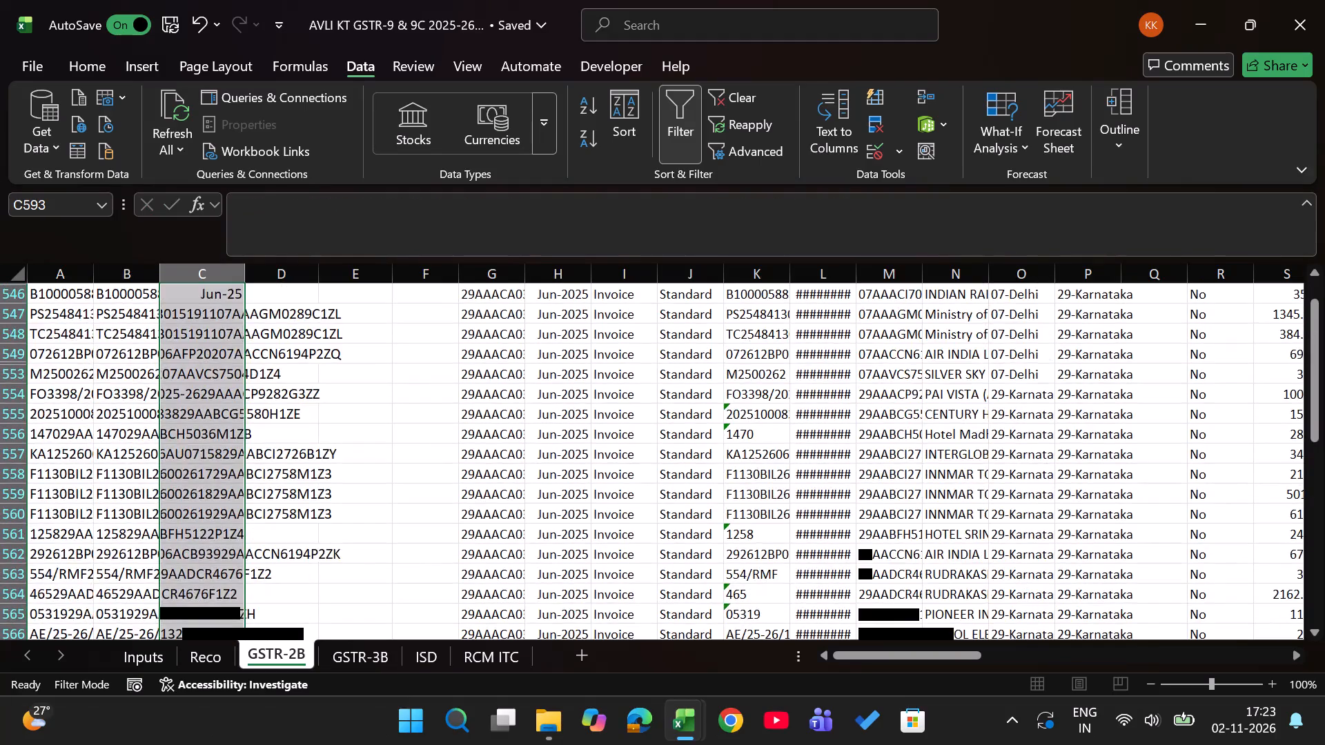
{"action": "key", "text": "alt+semicolon"}
{"action": "key", "text": "ctrl+d"}
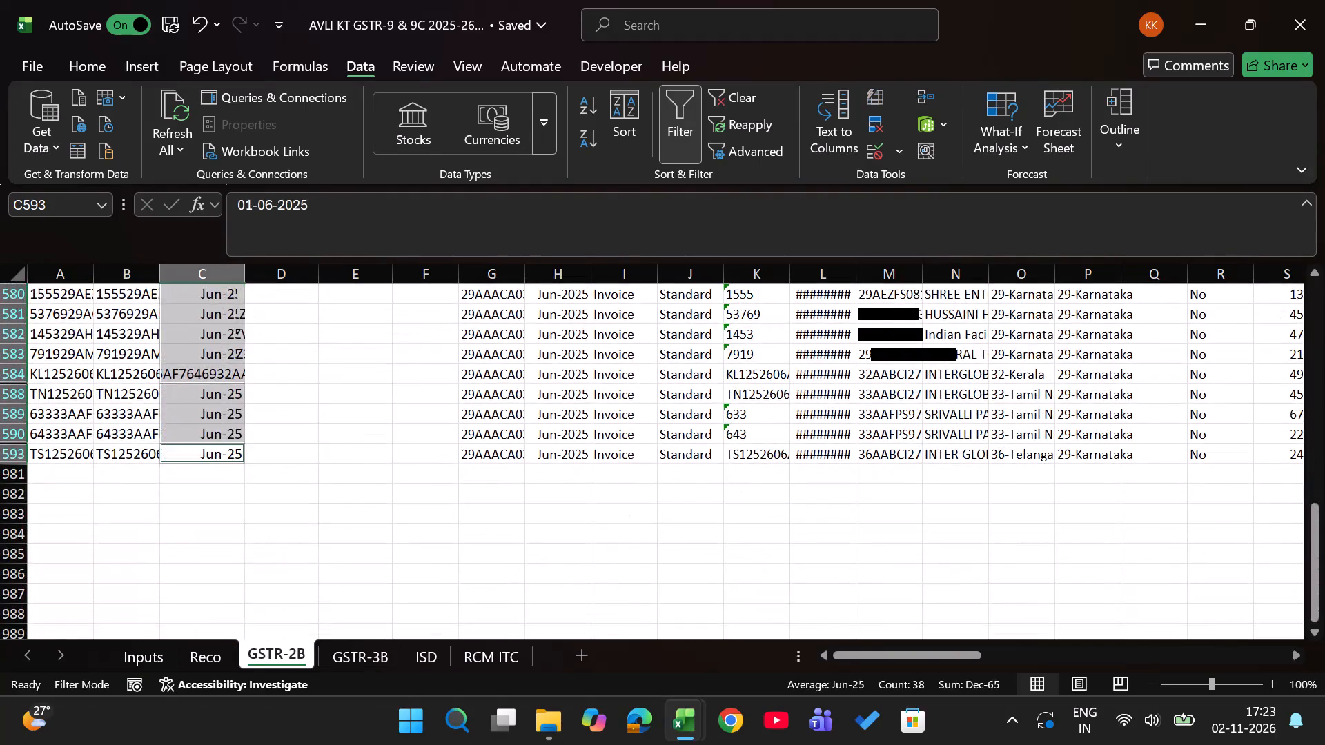
Return to the Reco sheet to check the June other-reversal and total ITC differences.
{"action": "key", "text": "ctrl+Page_Up"}
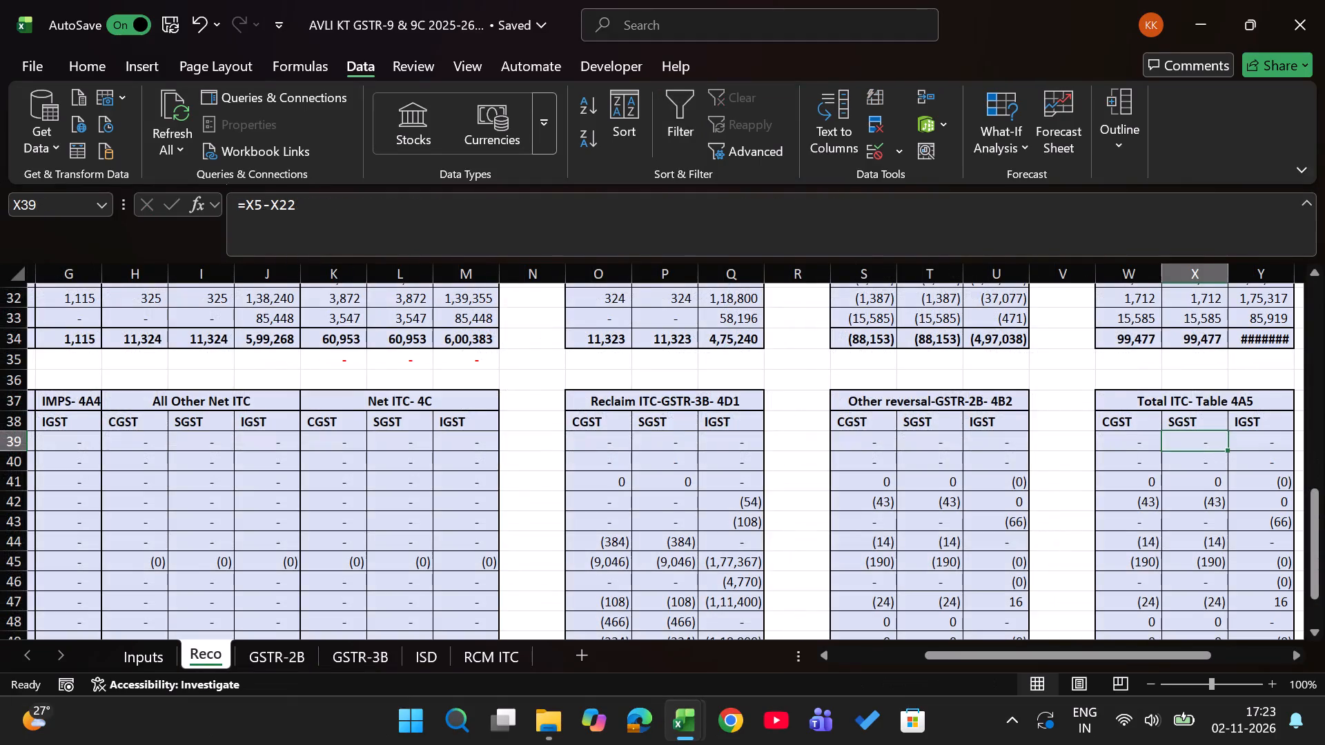
Examine the June and July rows of the other reversal, total ITC and Difference blocks on the Reco sheet.
{"action": "key", "text": "Right"}
{"action": "key", "text": "Right"}
{"action": "key", "text": "Right"}
{"action": "key", "text": "Down"}
{"action": "key", "text": "Down"}
{"action": "key", "text": "Right"}
{"action": "key", "text": "Right"}
{"action": "key", "text": "Right"}
{"action": "key", "text": "Right"}
{"action": "key", "text": "Left"}
{"action": "key", "text": "Left"}
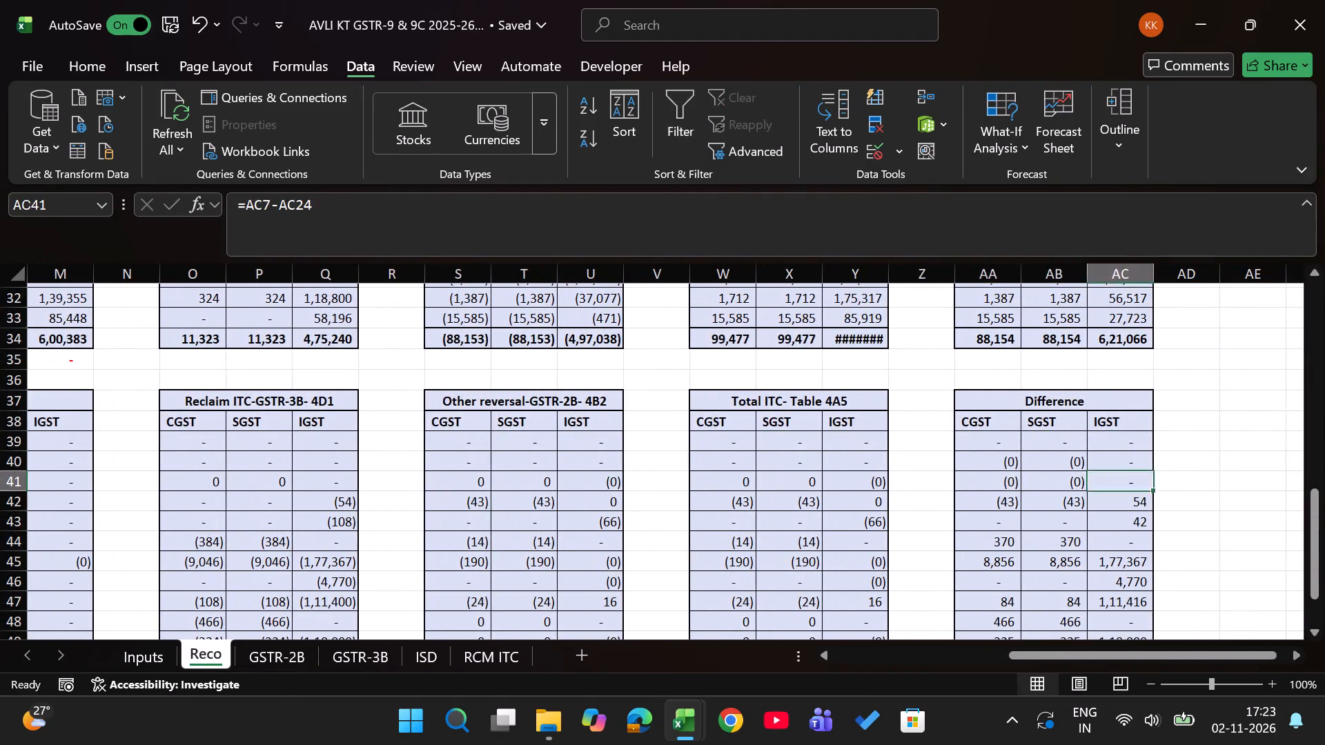
{"action": "key", "text": "Left"}
{"action": "key", "text": "Left"}
{"action": "key", "text": "Left"}
{"action": "key", "text": "Left"}
{"action": "key", "text": "Left"}
{"action": "key", "text": "Down"}
{"action": "key", "text": "Left"}
{"action": "key", "text": "Left"}
{"action": "key", "text": "Left"}
{"action": "key", "text": "Left"}
Close the AVLI KT 3b Jun-25 workbook.
{"action": "key", "text": "alt+Tab"}
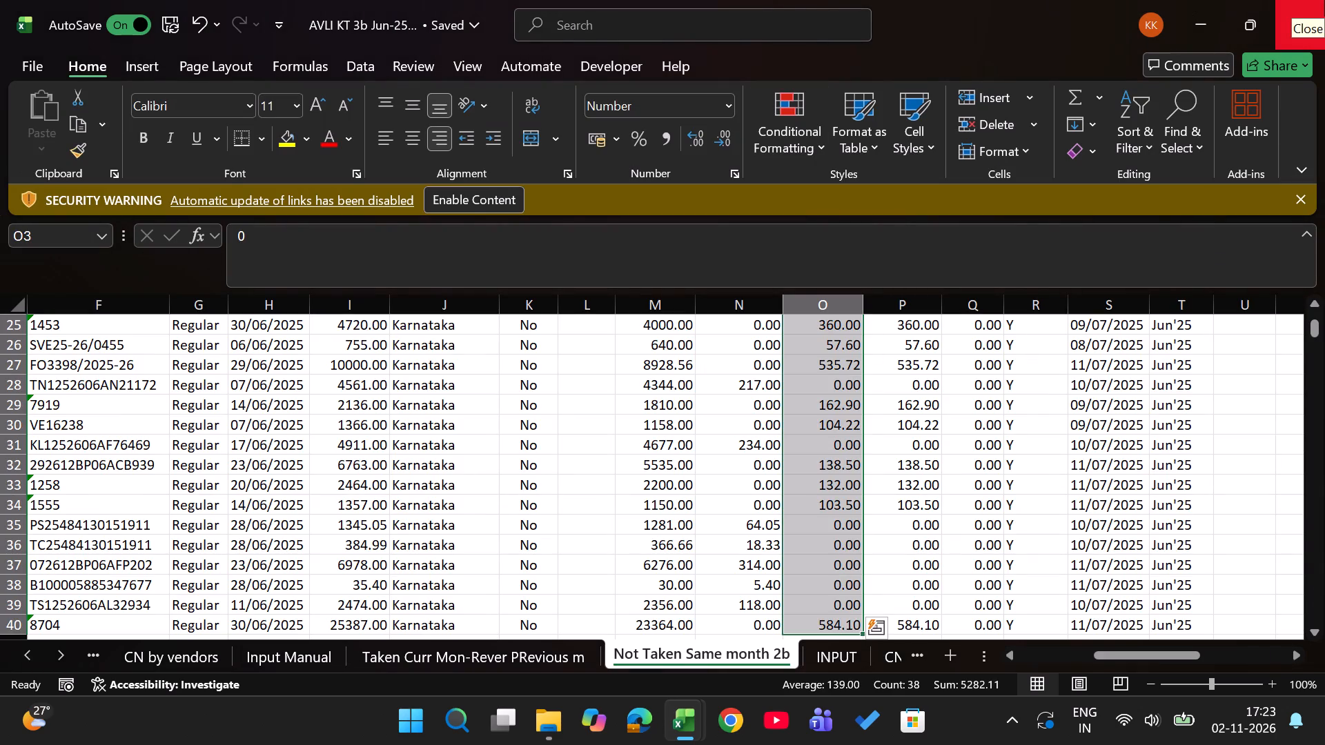
{"action": "left_click", "coordinate": [1324, 0]}
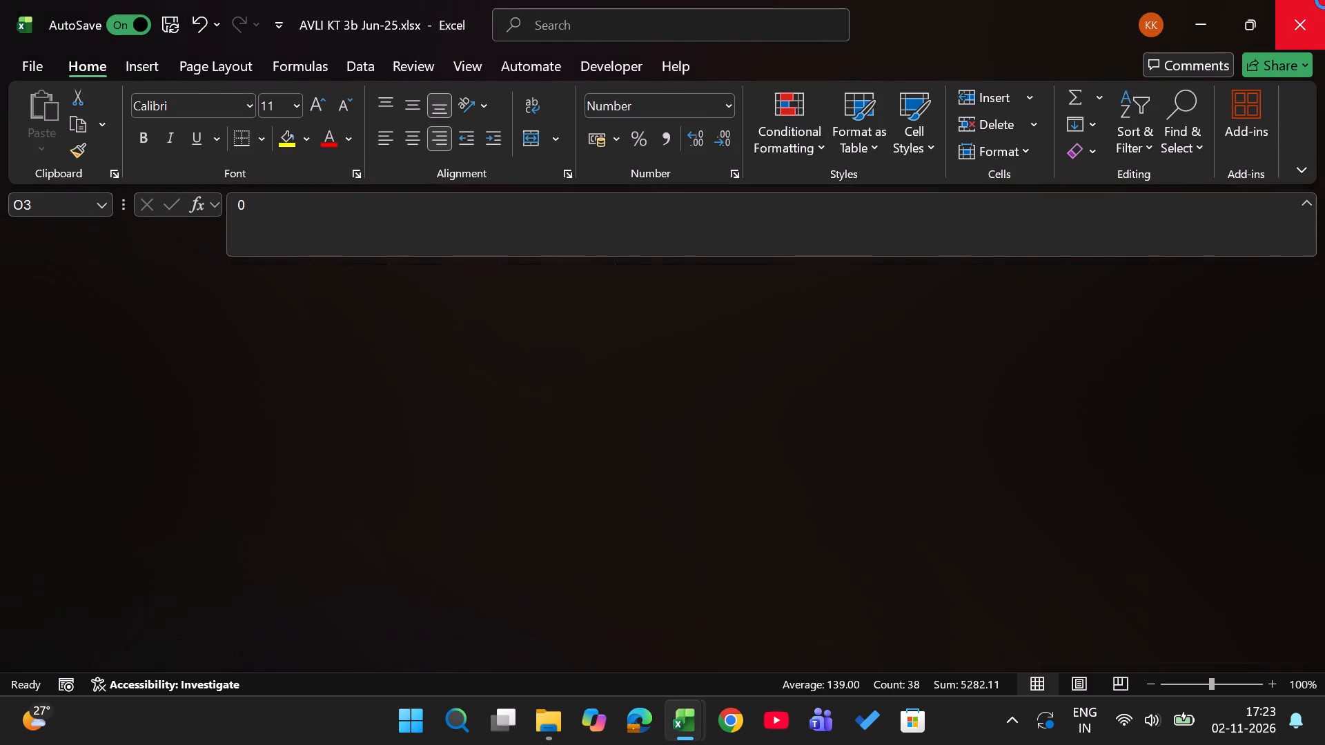
Open the AVLI KT 3b Jul-25 workbook from the 4. Jul-25 folder.
{"action": "key", "text": "alt+Tab"}
{"action": "key", "text": "BackSpace"}
{"action": "key", "text": "Down"}
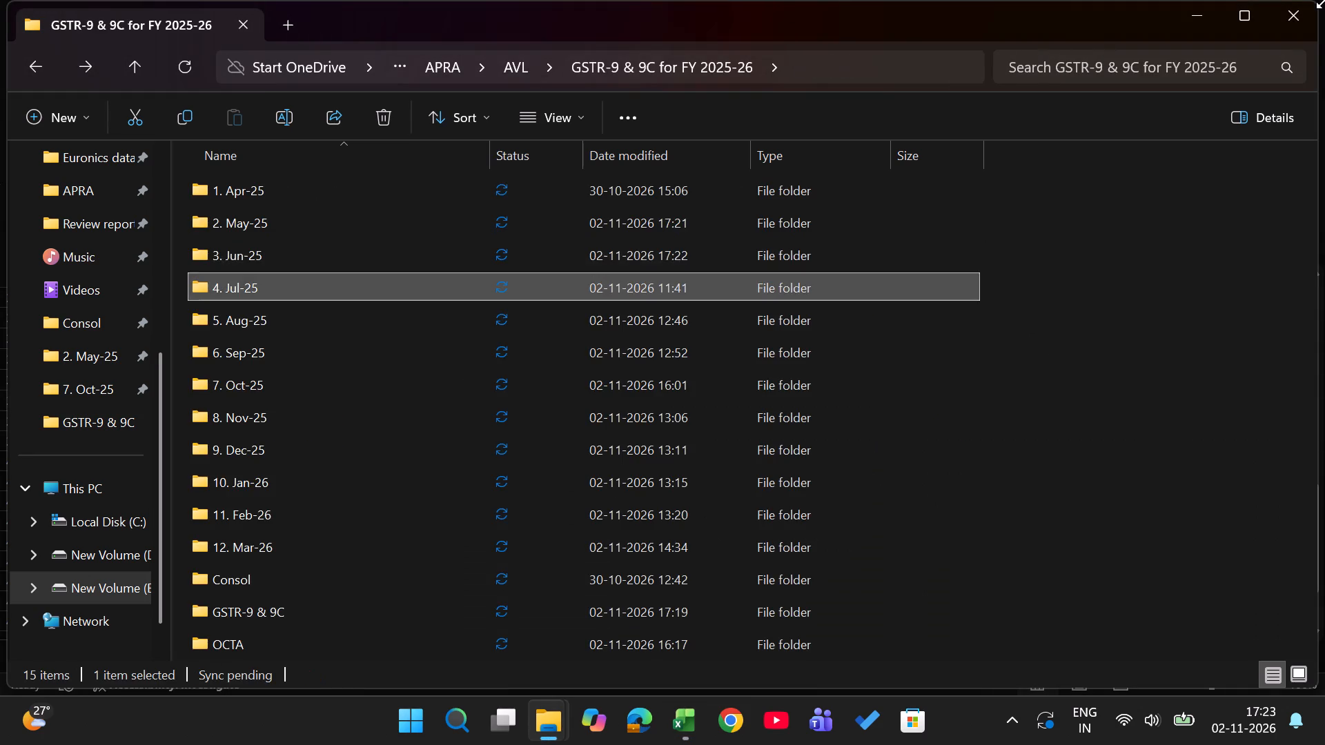
{"action": "key", "text": "Return"}
{"action": "key", "text": "Down"}
{"action": "key", "text": "Down"}
{"action": "key", "text": "Return"}
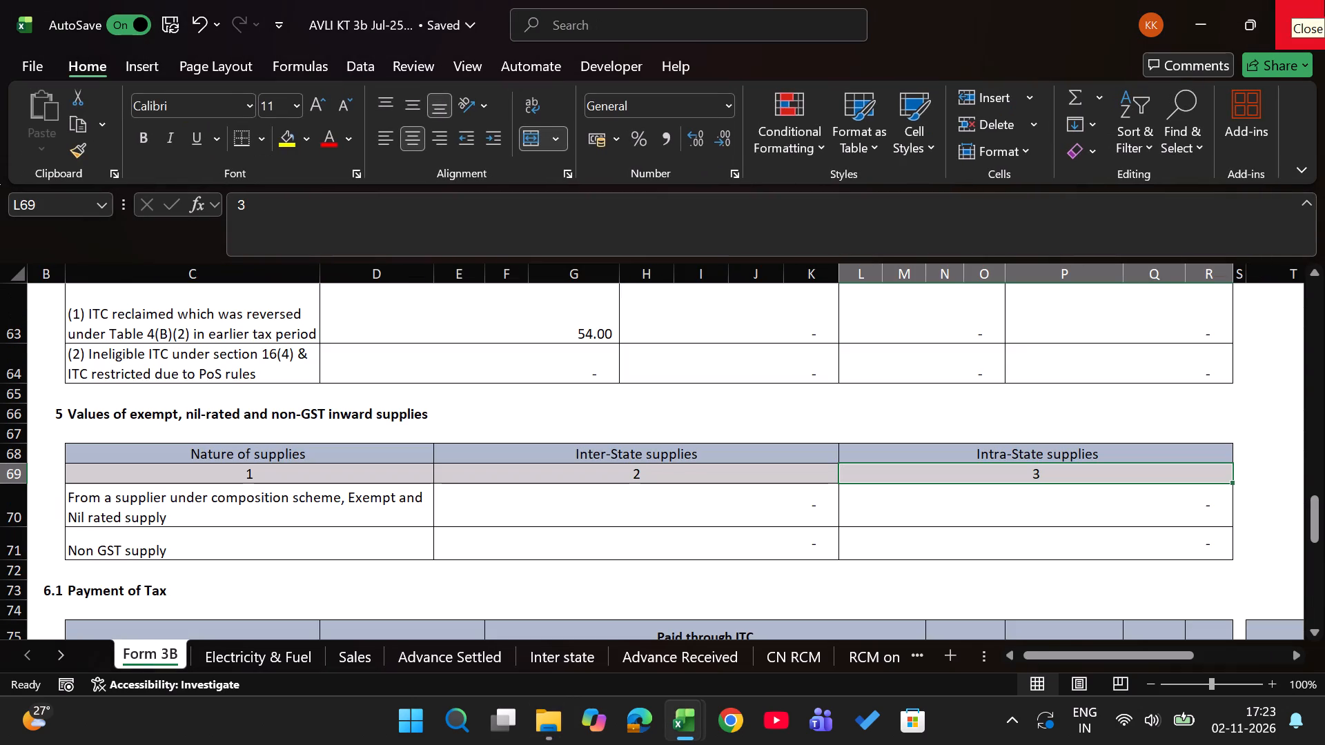
Find the Taken Curr Mon-Rever PRevious m sheet in the Jul-25 3b workbook.
{"action": "key", "text": "ctrl+Down"}
{"action": "key", "text": "ctrl+Page_Down"}
{"action": "key", "text": "ctrl+Page_Down"}
{"action": "key", "text": "ctrl+Page_Down"}
{"action": "key", "text": "ctrl+Page_Down"}
{"action": "key", "text": "ctrl+Page_Down"}
{"action": "key", "text": "ctrl+Page_Down"}
{"action": "key", "text": "ctrl+Page_Down"}
{"action": "key", "text": "ctrl+Page_Down"}
{"action": "key", "text": "ctrl+Page_Down"}
{"action": "key", "text": "ctrl+Page_Down"}
{"action": "key", "text": "ctrl+Page_Down"}
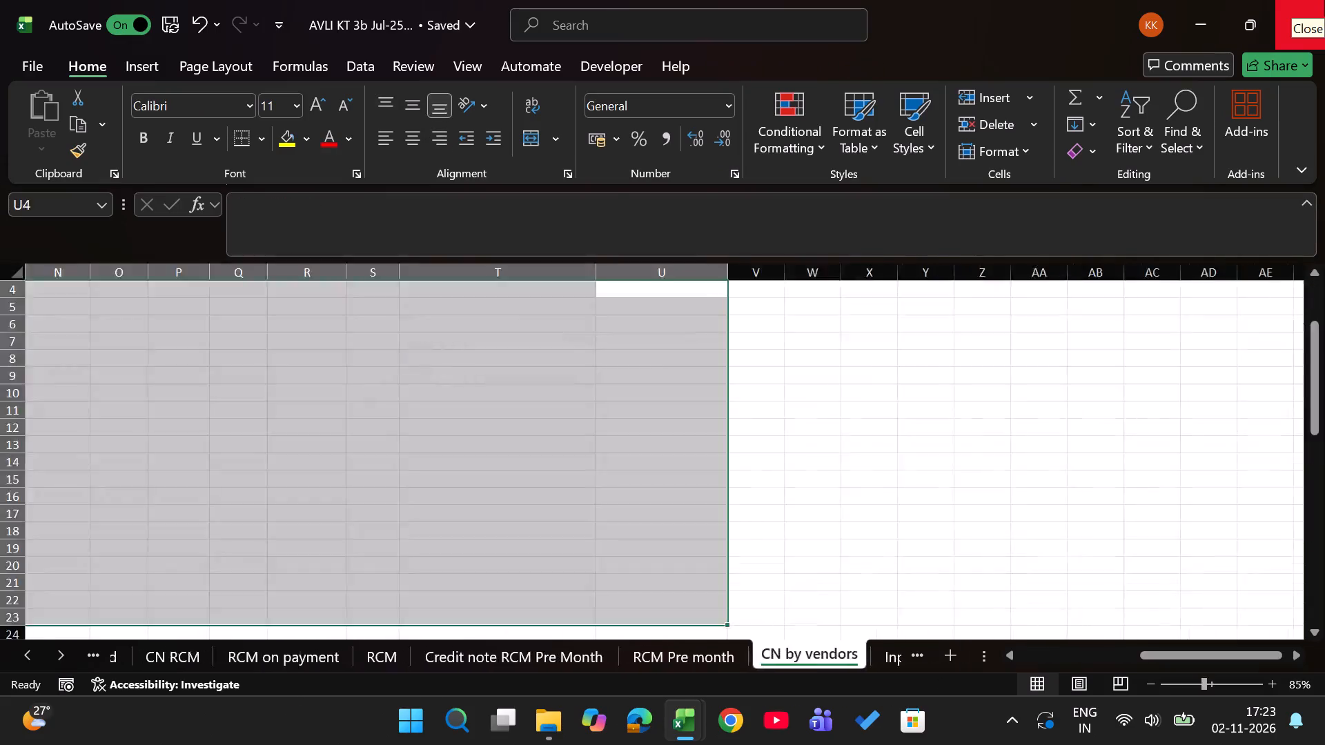
{"action": "key", "text": "ctrl+Page_Down"}
{"action": "key", "text": "ctrl+Page_Down"}
{"action": "key", "text": "ctrl+Page_Down"}
{"action": "key", "text": "ctrl+Page_Up"}
{"action": "key", "text": "ctrl+Page_Up"}
{"action": "key", "text": "ctrl+Page_Down"}
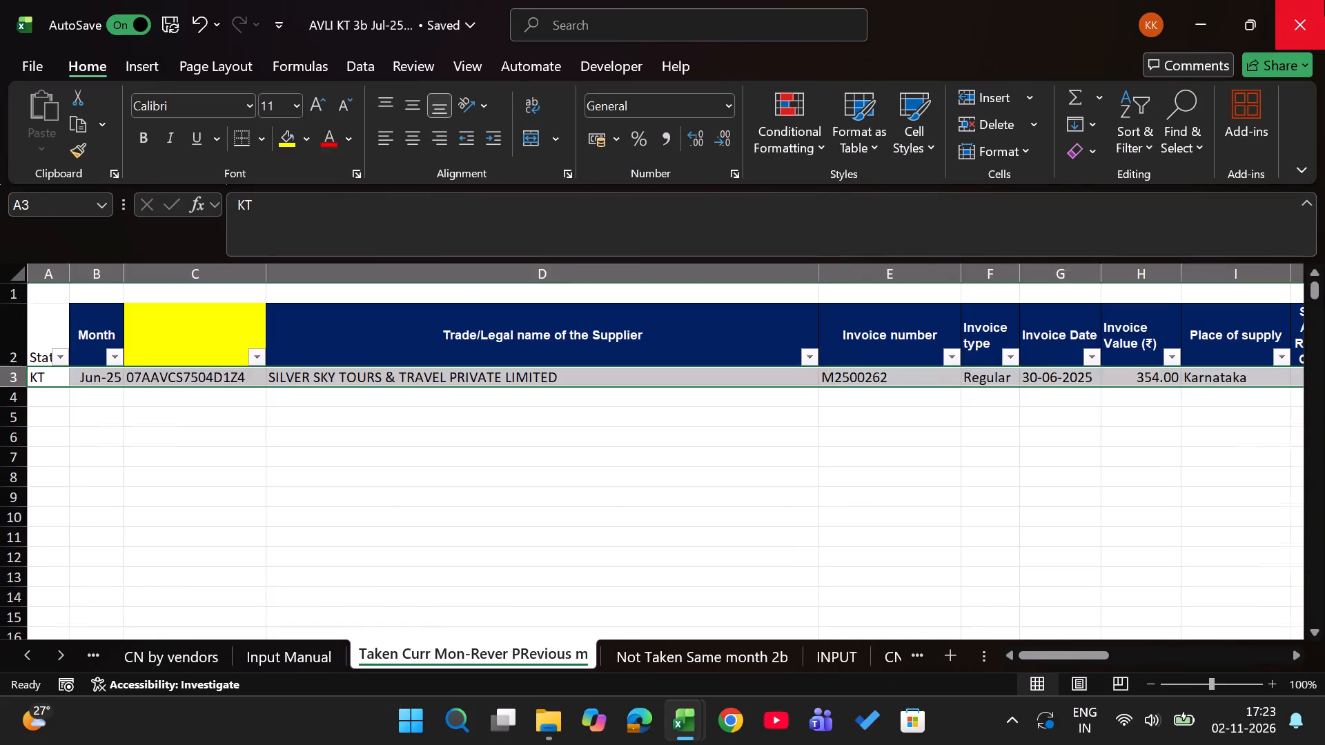
Examine the month, supplier and invoice details of the reclaimed invoice in row 3.
{"action": "key", "text": "Left"}
{"action": "key", "text": "Left"}
{"action": "key", "text": "Left"}
{"action": "key", "text": "Right"}
{"action": "key", "text": "Right"}
{"action": "key", "text": "Right"}
{"action": "key", "text": "Right"}
{"action": "key", "text": "Right"}
{"action": "key", "text": "Right"}
{"action": "key", "text": "Left"}
{"action": "key", "text": "Left"}
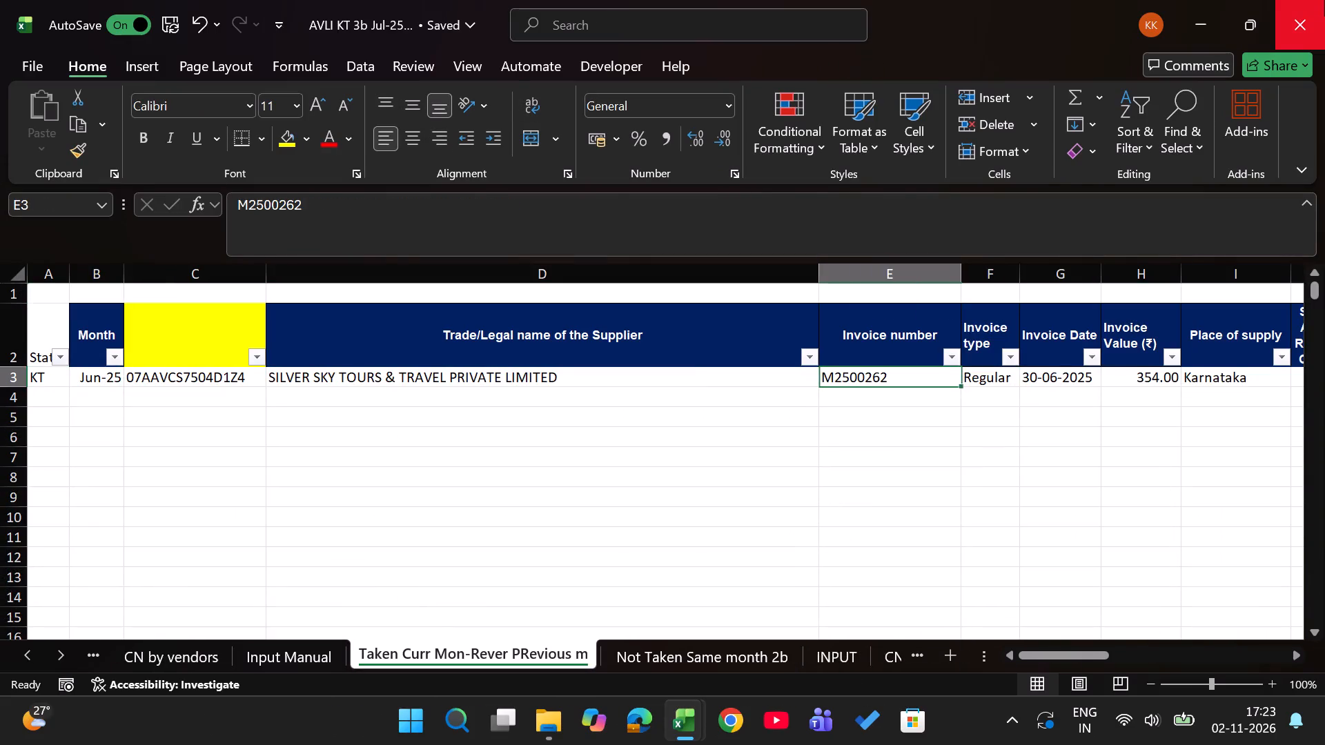
Clear all filters on the GSTR-2B sheet of the reconciliation workbook.
{"action": "key", "text": "alt+Tab"}
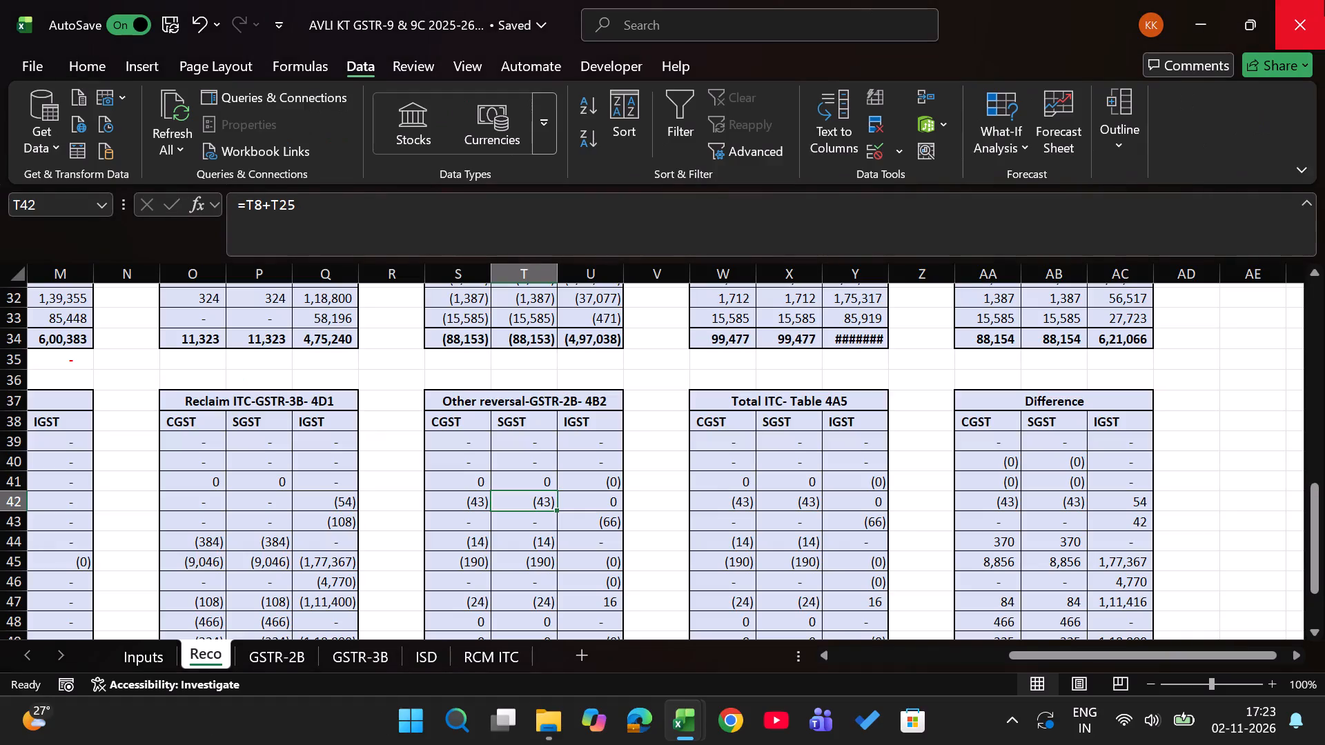
{"action": "key", "text": "ctrl+Page_Down"}
{"action": "key", "text": "Up"}
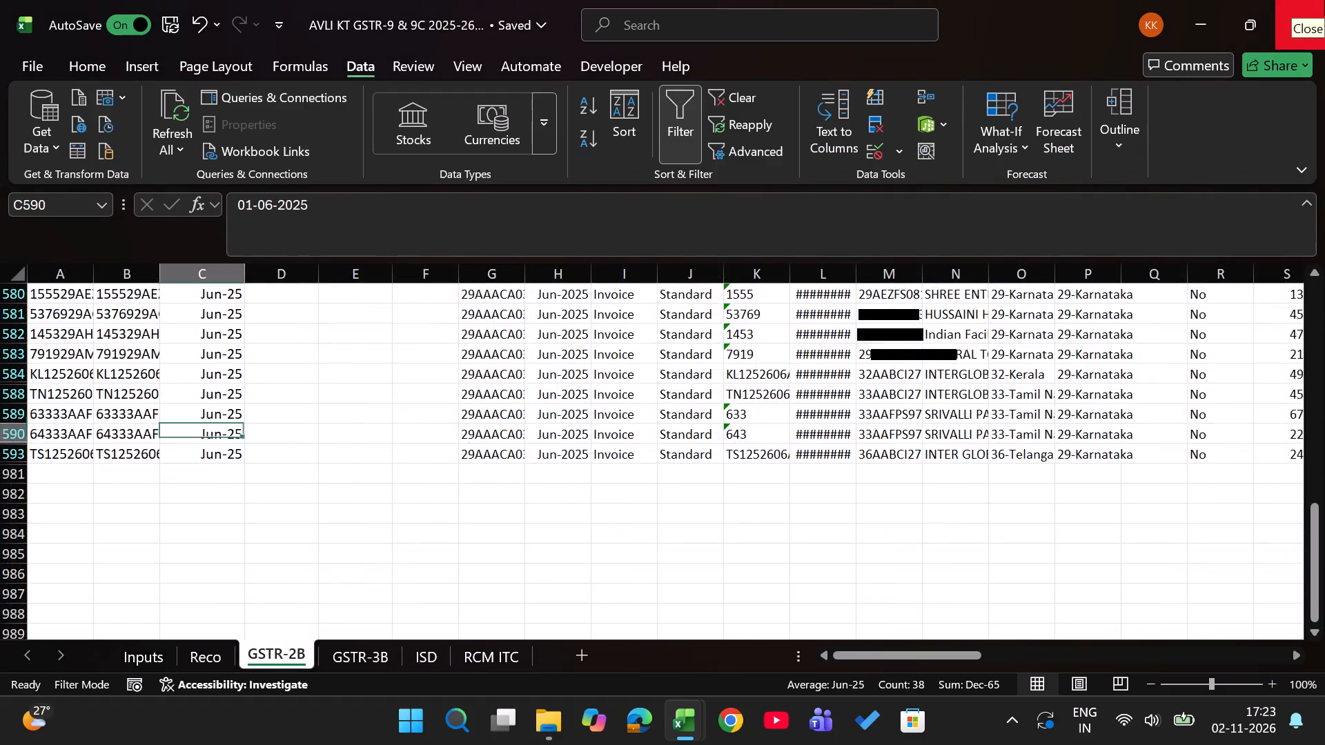
{"action": "key", "text": "ctrl+Up"}
{"action": "type", "text": "ac"}
Filter the GSTR-2B Doc No column by invoice number M2500262, copied from the Jul-25 3b workbook.
{"action": "key", "text": "Right"}
{"action": "key", "text": "Right"}
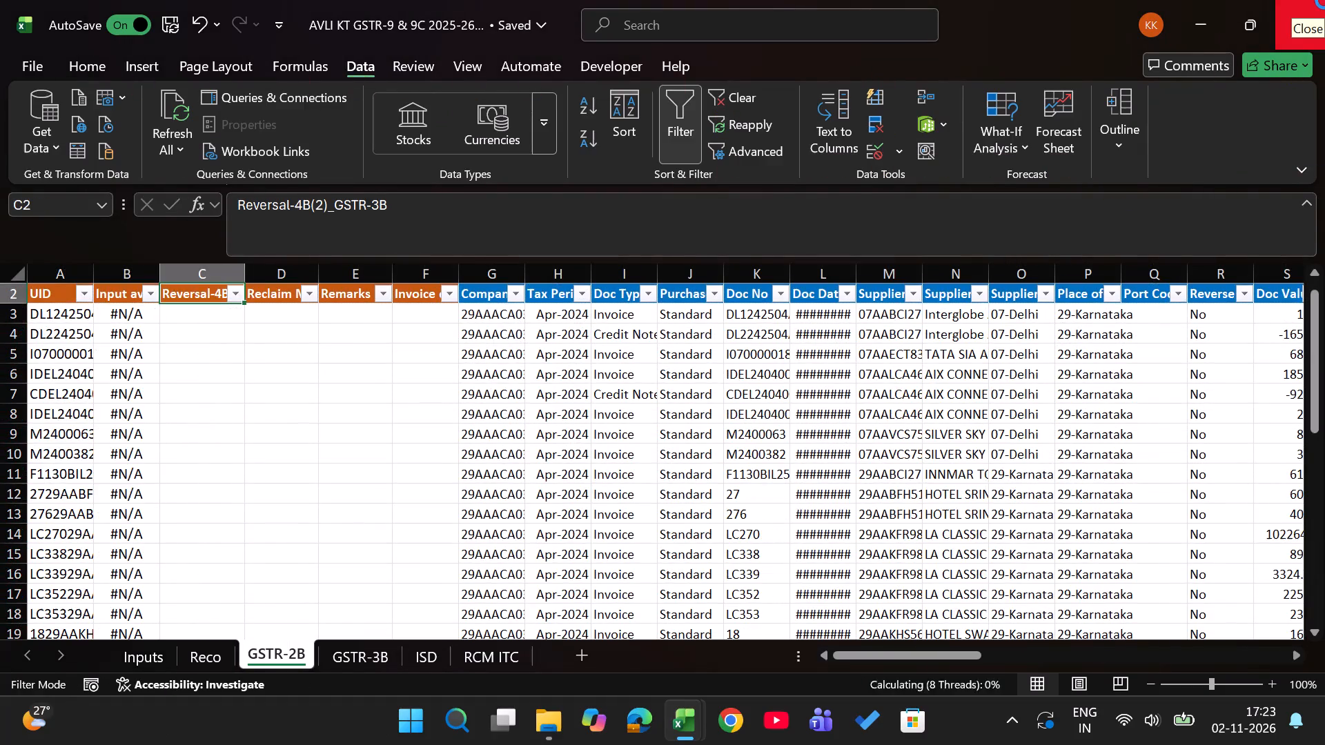
{"action": "key", "text": "Right"}
{"action": "key", "text": "Right"}
{"action": "key", "text": "Right"}
{"action": "key", "text": "alt+Tab"}
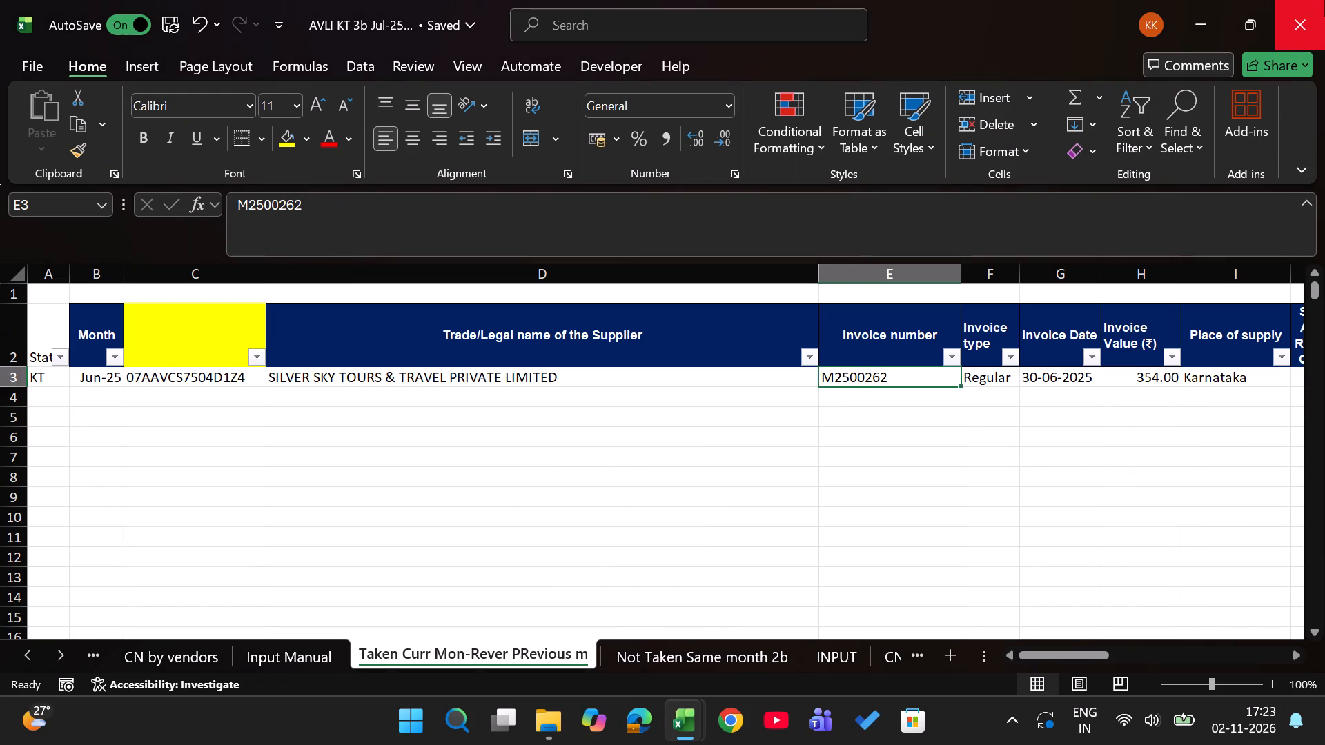
{"action": "key", "text": "ctrl+c"}
{"action": "key", "text": "alt+Tab"}
{"action": "key", "text": "Right"}
{"action": "key", "text": "Right"}
{"action": "key", "text": "Right"}
{"action": "key", "text": "alt+Down"}
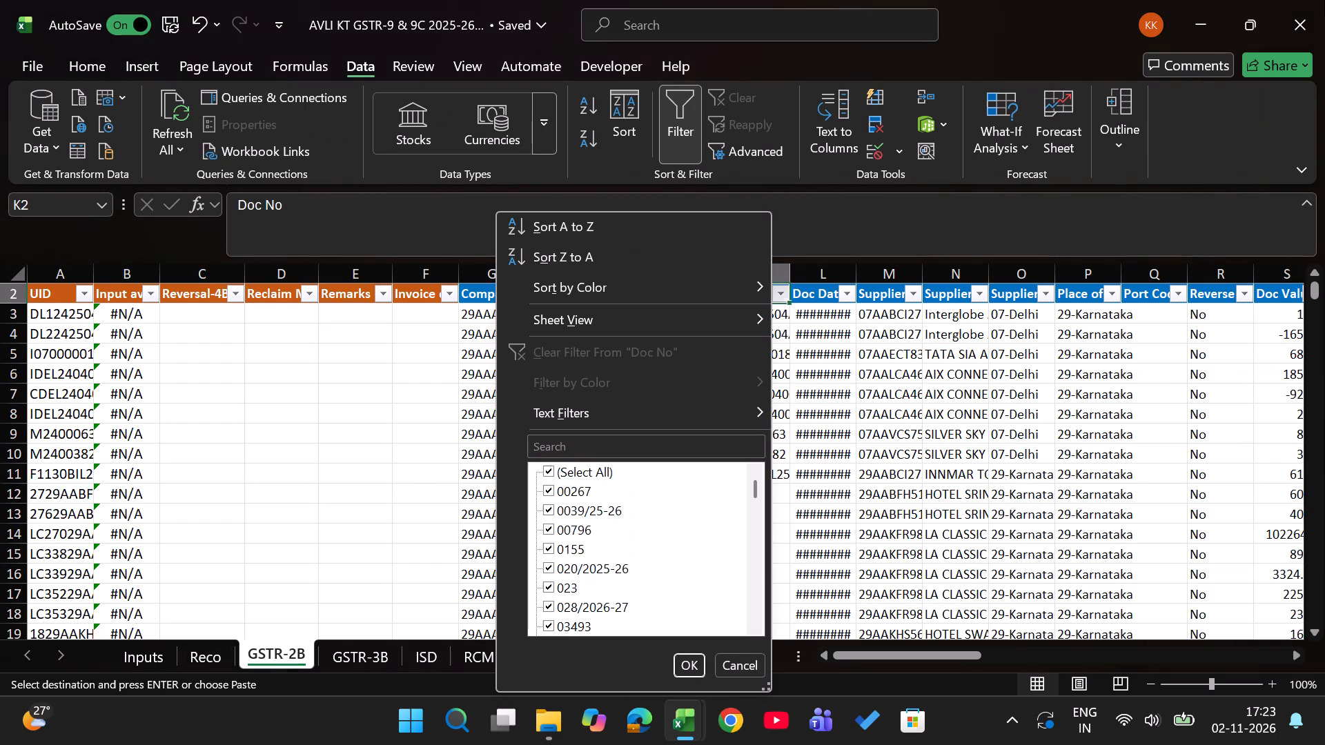
{"action": "key", "text": "Down"}
{"action": "key", "text": "Down"}
{"action": "key", "text": "Down"}
{"action": "key", "text": "Down"}
{"action": "key", "text": "Down"}
{"action": "key", "text": "Down"}
{"action": "key", "text": "Down"}
{"action": "key", "text": "Down"}
{"action": "key", "text": "ctrl+v"}
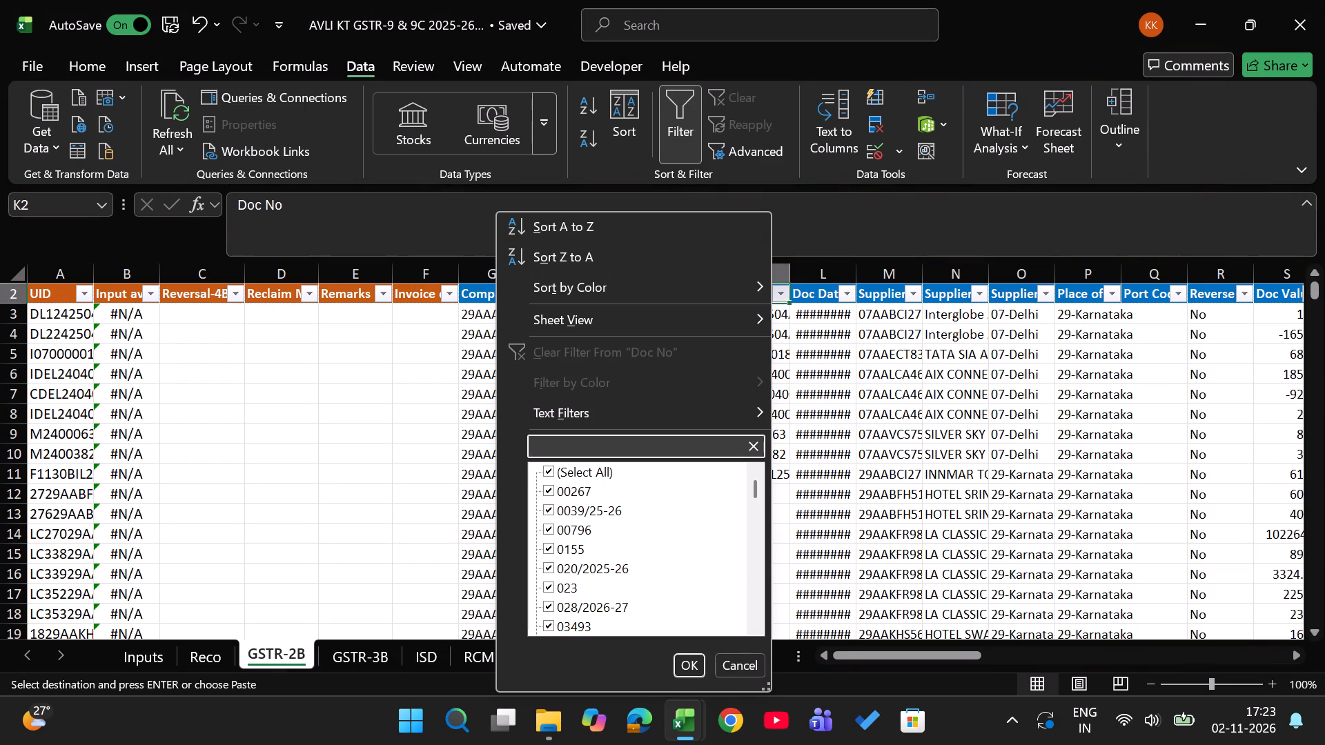
{"action": "key", "text": "Return"}
Enter Jul-25 in the Reclaim Month column of GSTR-2B for invoice M2500262, row 553.
{"action": "key", "text": "Down"}
{"action": "key", "text": "Left"}
{"action": "key", "text": "Left"}
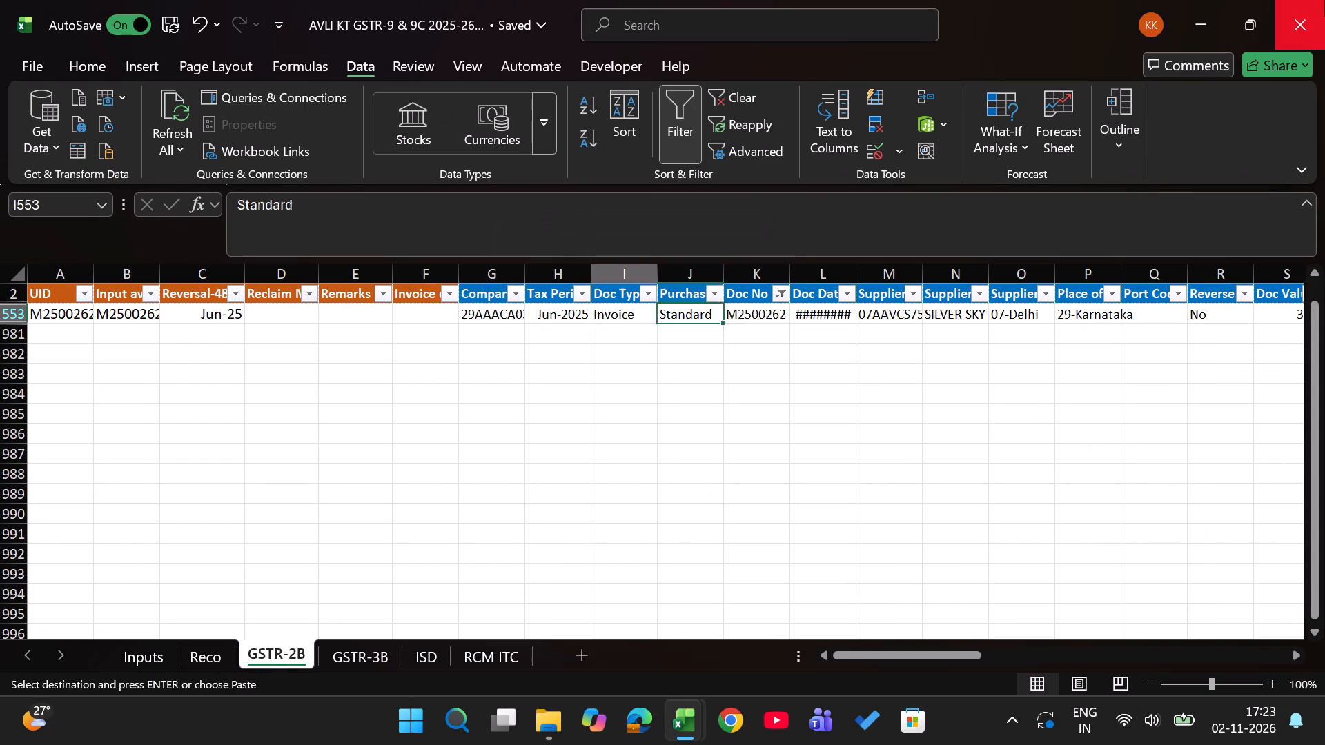
{"action": "key", "text": "Left"}
{"action": "key", "text": "Left"}
{"action": "key", "text": "Left"}
{"action": "key", "text": "Left"}
{"action": "key", "text": "Left"}
{"action": "key", "text": "Left"}
{"action": "key", "text": "Right"}
{"action": "key", "text": "alt+Tab"}
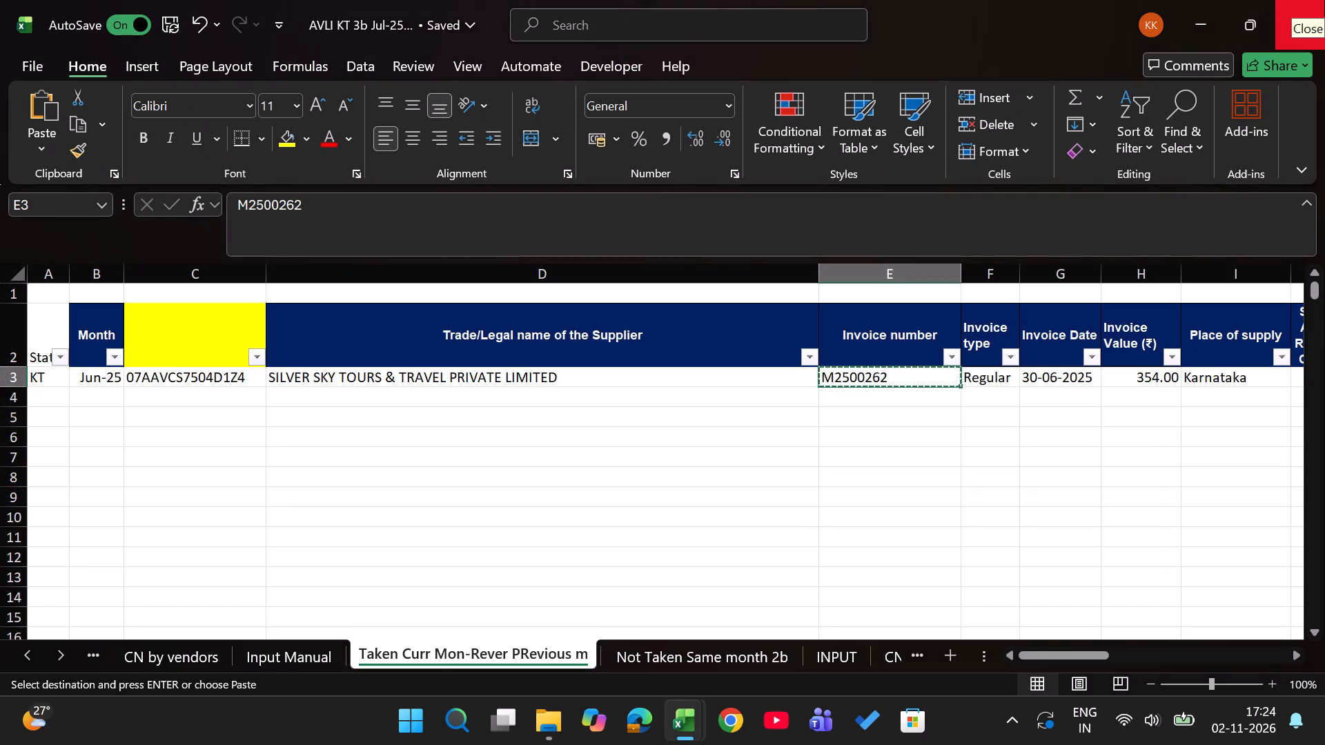
{"action": "key", "text": "alt+Tab"}
{"action": "type", "text": "jul25"}
{"action": "key", "text": "Return"}
{"action": "key", "text": "Up"}
Check the July reclaim, other reversal and total ITC differences in row 42 of the Reco sheet.
{"action": "key", "text": "ctrl+Page_Up"}
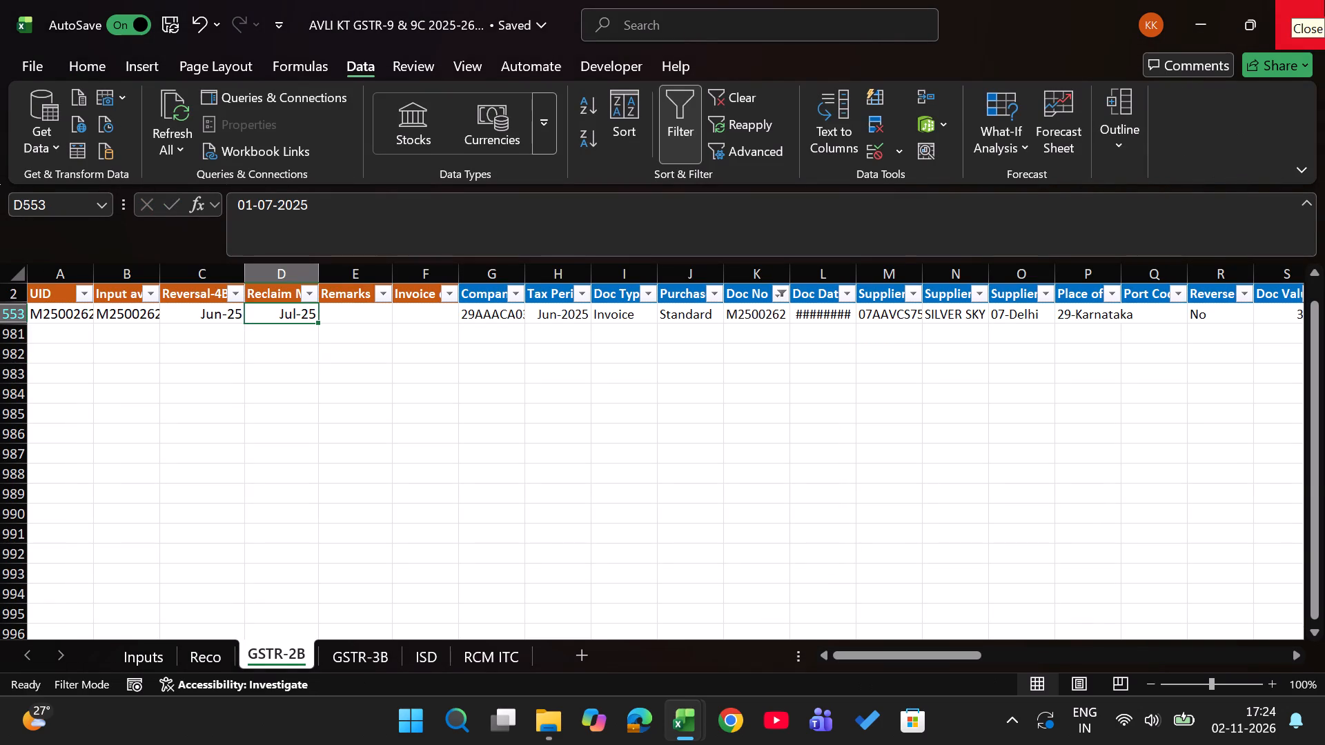
{"action": "scroll", "coordinate": [959, 335], "scroll_direction": "right", "scroll_amount": 1}
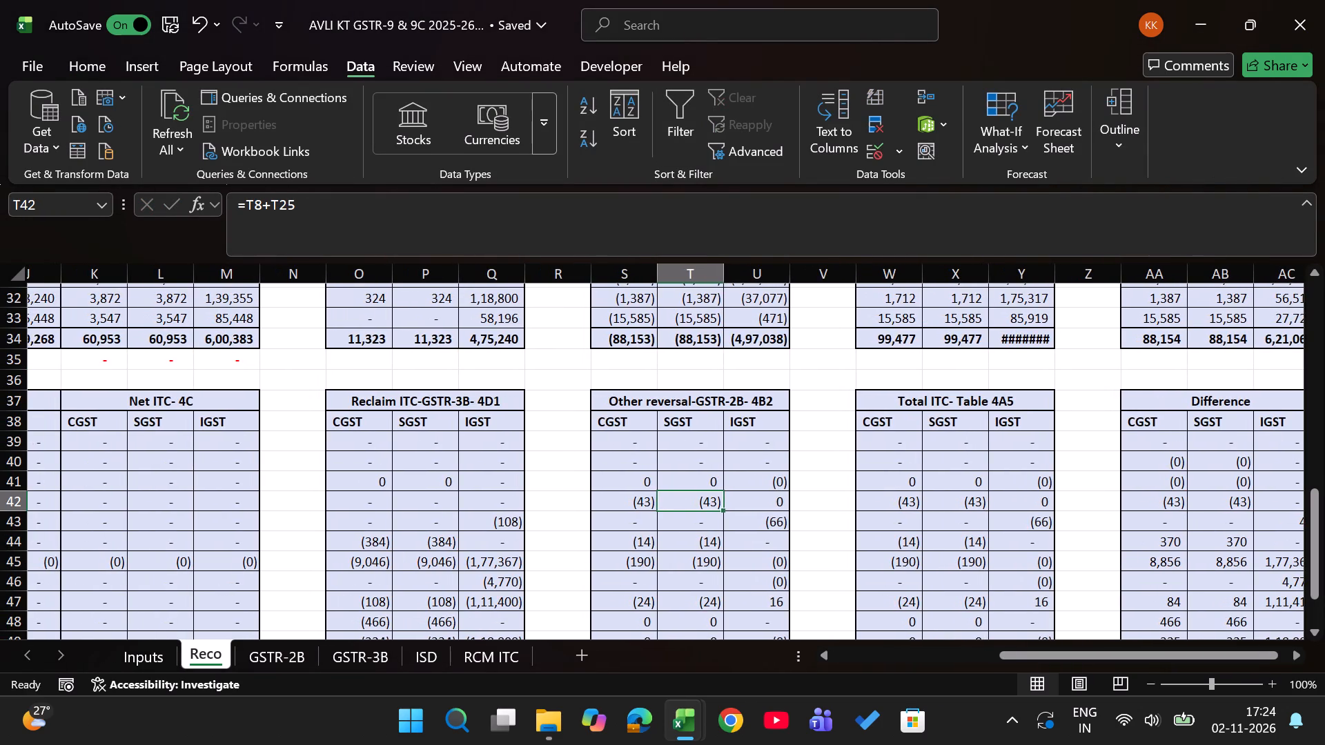
{"action": "scroll", "coordinate": [959, 335], "scroll_direction": "down", "scroll_amount": 1}
{"action": "key", "text": "Right"}
{"action": "key", "text": "Right"}
{"action": "key", "text": "Right"}
{"action": "key", "text": "Right"}
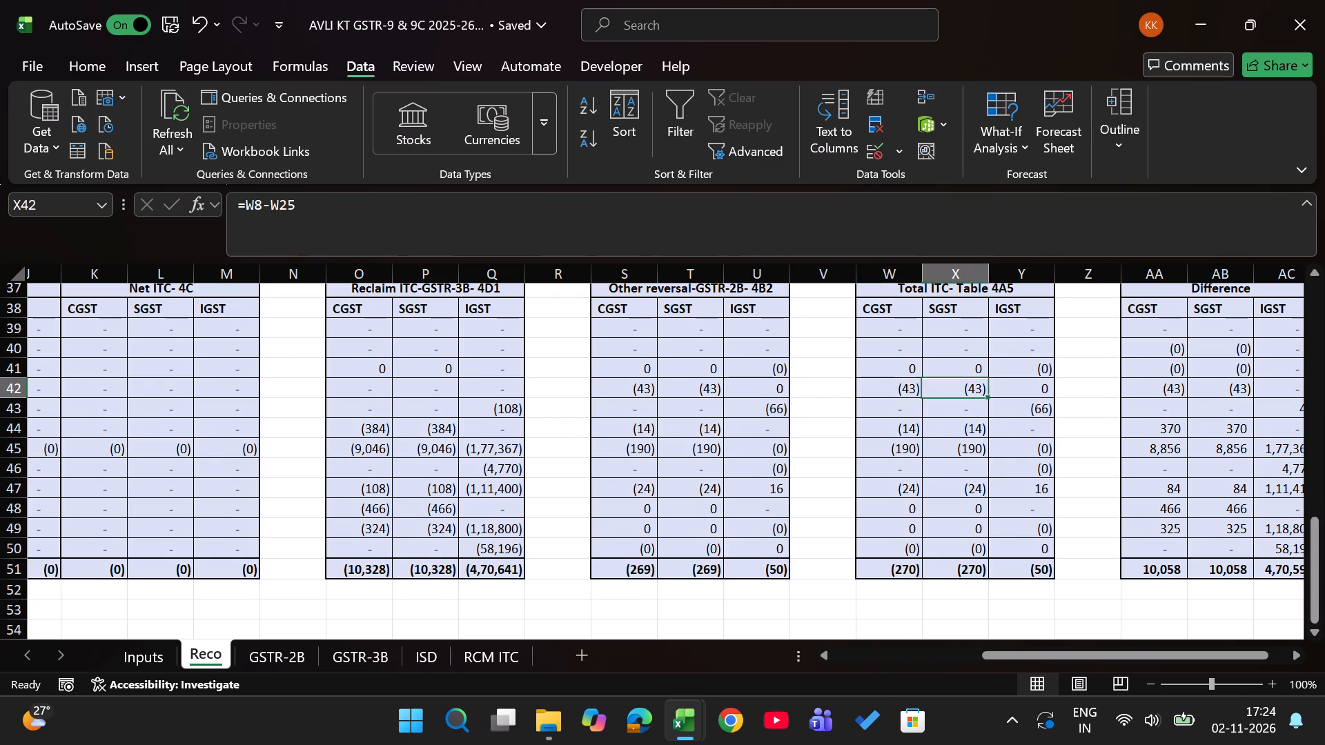
{"action": "key", "text": "Left"}
{"action": "key", "text": "Left"}
{"action": "key", "text": "Left"}
{"action": "key", "text": "Left"}
Check the B2ba tax amounts in row 1085 of the Jul-25 Not Taken Same month 2b sheet.
{"action": "key", "text": "alt+Tab"}
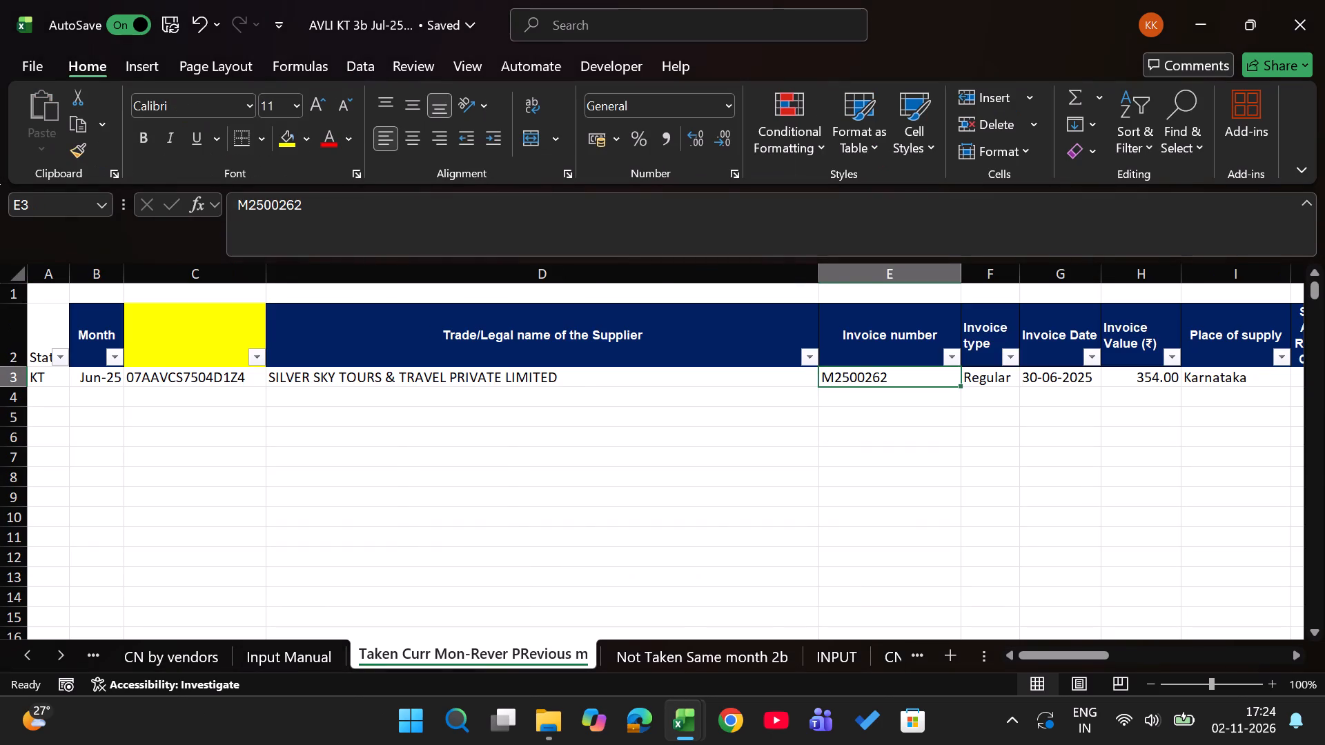
{"action": "key", "text": "ctrl+Page_Down"}
{"action": "key", "text": "Down"}
{"action": "key", "text": "Left"}
{"action": "key", "text": "Up"}
{"action": "key", "text": "Right"}
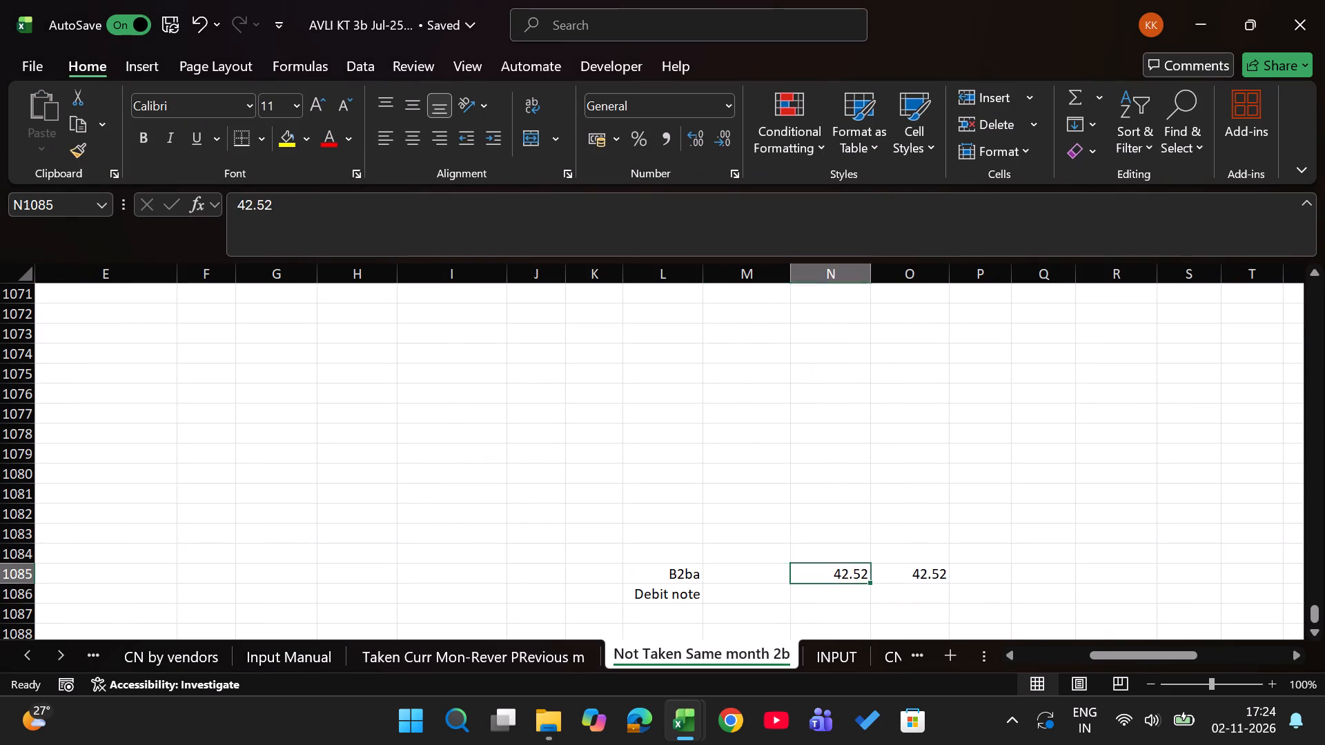
{"action": "key", "text": "Right"}
{"action": "key", "text": "Left"}
Clear the Doc No filter on the GSTR-2B sheet.
{"action": "key", "text": "alt+Tab"}
{"action": "key", "text": "ctrl+Page_Down"}
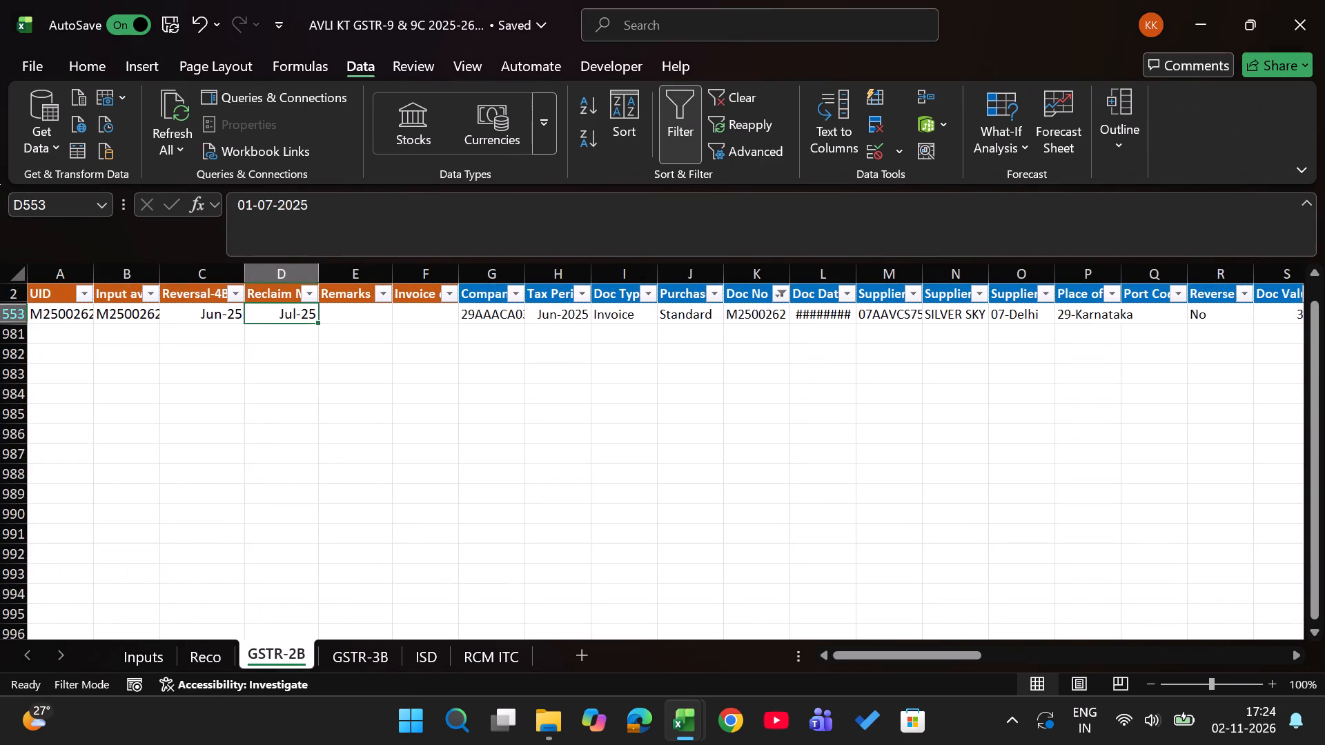
{"action": "key", "text": "Up"}
{"action": "type", "text": "ac"}
Filter the Is Amendment column of the GSTR-2B sheet to show only the amended invoices, excluding blanks.
{"action": "key", "text": "Right"}
{"action": "key", "text": "Right"}
{"action": "key", "text": "Right"}
{"action": "key", "text": "Right"}
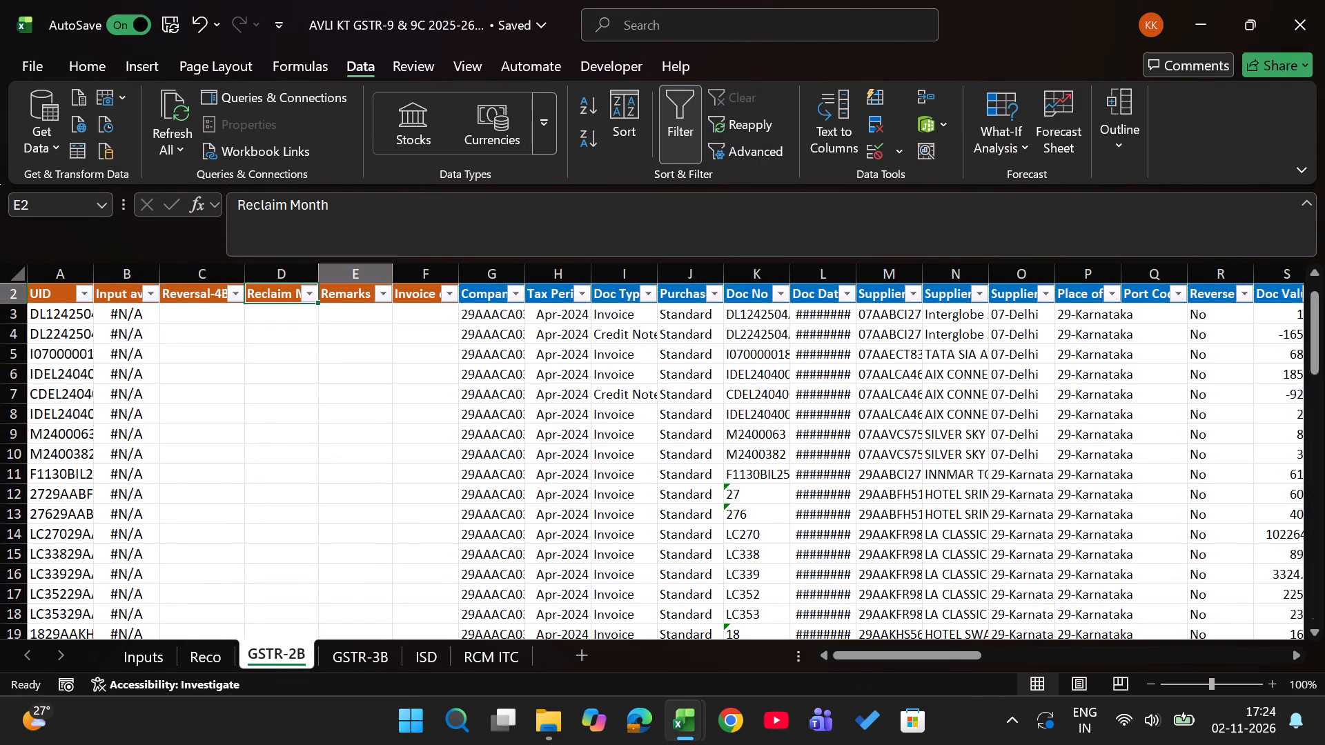
{"action": "key", "text": "Right"}
{"action": "key", "text": "Right"}
{"action": "key", "text": "Right"}
{"action": "key", "text": "Right"}
{"action": "key", "text": "Right"}
{"action": "key", "text": "Right"}
{"action": "key", "text": "Right"}
{"action": "key", "text": "Right"}
{"action": "key", "text": "Right"}
{"action": "key", "text": "Right"}
{"action": "key", "text": "Right"}
{"action": "key", "text": "Right"}
{"action": "key", "text": "Right"}
{"action": "key", "text": "Right"}
{"action": "key", "text": "Right"}
{"action": "key", "text": "Right"}
{"action": "key", "text": "Right"}
{"action": "key", "text": "Right"}
{"action": "key", "text": "Right"}
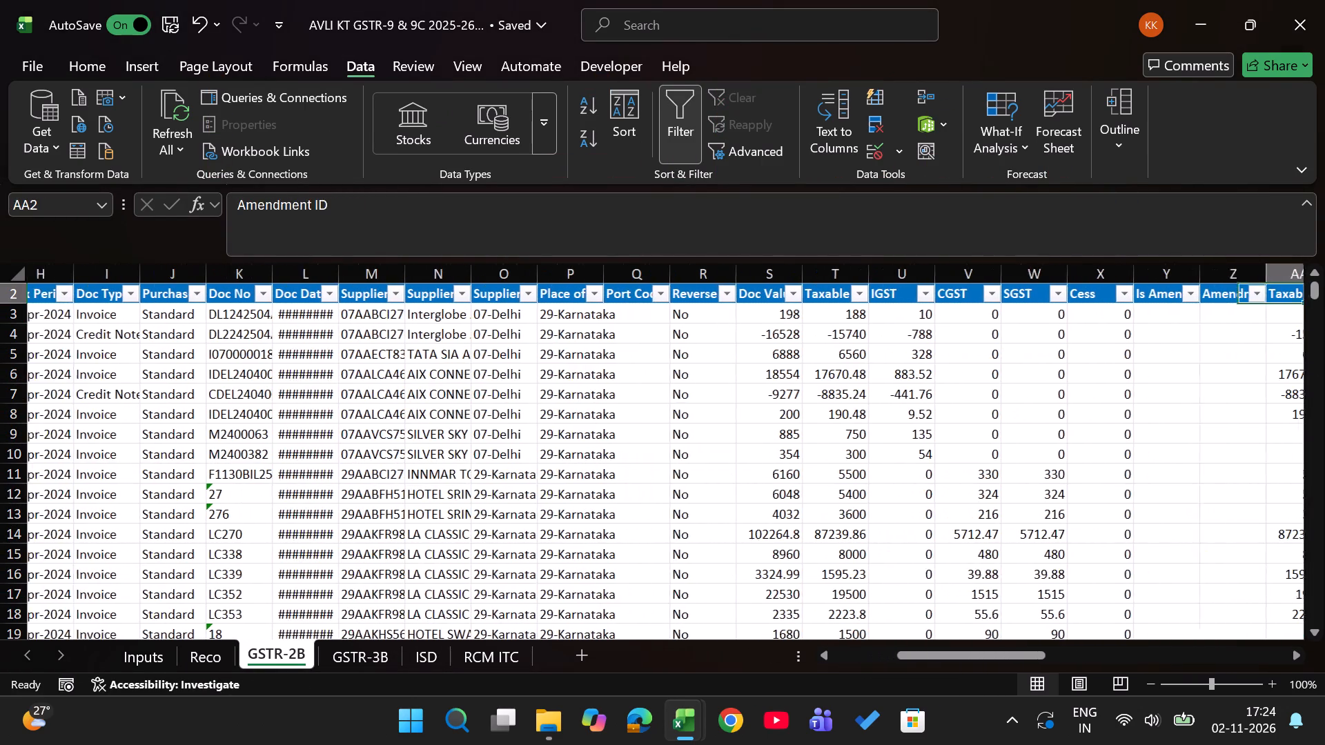
{"action": "key", "text": "Left"}
{"action": "key", "text": "Left"}
{"action": "key", "text": "alt+Down"}
{"action": "key", "text": "alt+Down"}
{"action": "key", "text": "alt+Down"}
{"action": "key", "text": "alt+Down"}
{"action": "key", "text": "alt+Down"}
{"action": "key", "text": "alt+Down"}
{"action": "key", "text": "alt+Down"}
{"action": "key", "text": "alt+Down"}
{"action": "key", "text": "alt+Down"}
{"action": "key", "text": "alt+Down"}
{"action": "key", "text": "alt+Down"}
{"action": "key", "text": "alt+Down"}
{"action": "key", "text": "Down"}
{"action": "key", "text": "space"}
{"action": "key", "text": "Return"}
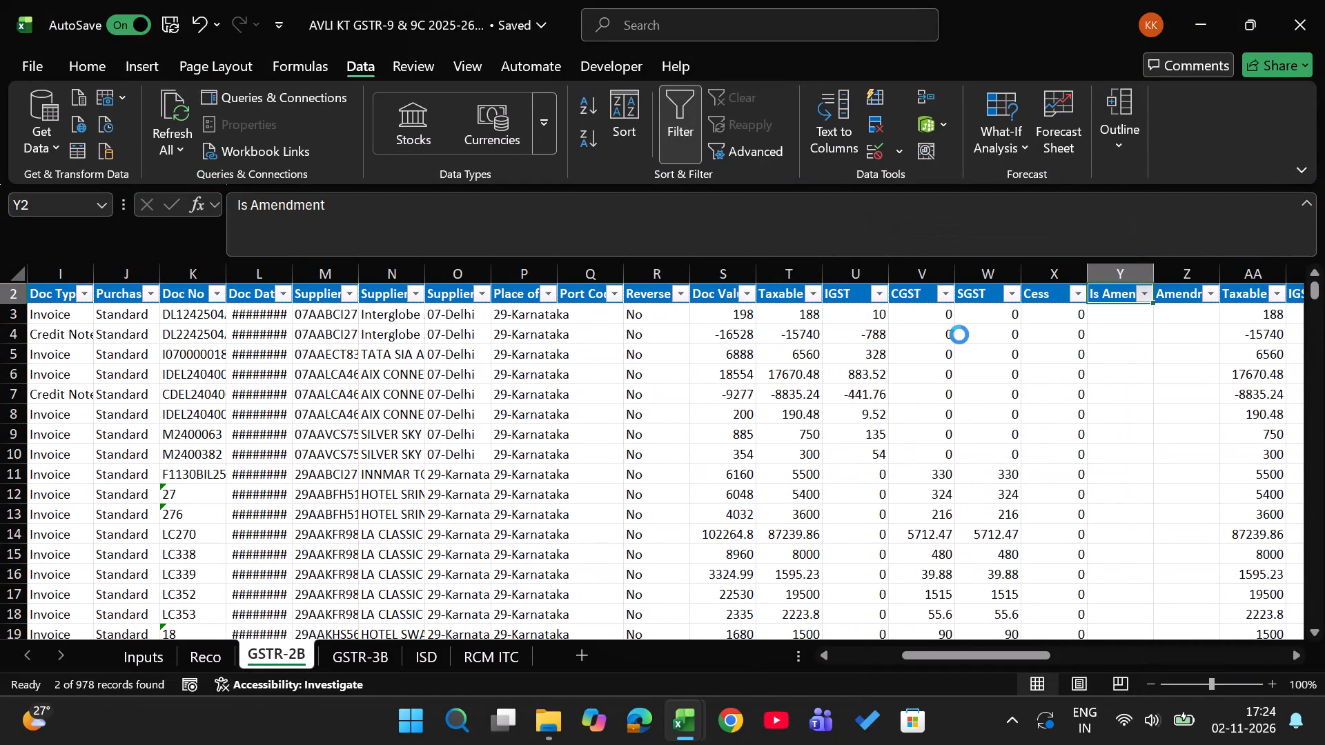
Examine the amended invoices' net tax amounts, original document details, filing periods and reversal month in GSTR-2B.
{"action": "key", "text": "Down"}
{"action": "key", "text": "Right"}
{"action": "key", "text": "Right"}
{"action": "key", "text": "Right"}
{"action": "key", "text": "Right"}
{"action": "key", "text": "Right"}
{"action": "key", "text": "Right"}
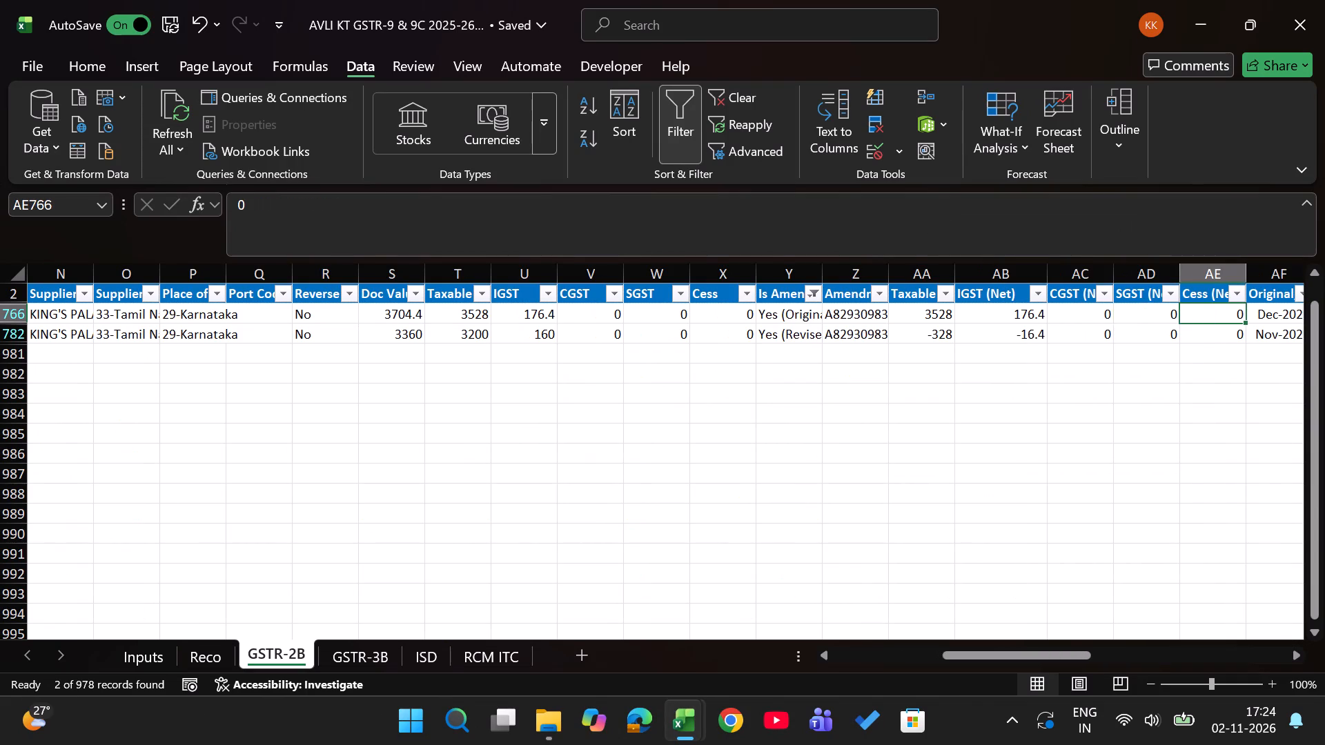
{"action": "key", "text": "Right"}
{"action": "key", "text": "Right"}
{"action": "key", "text": "Right"}
{"action": "key", "text": "Right"}
{"action": "key", "text": "Right"}
{"action": "key", "text": "Right"}
{"action": "key", "text": "Right"}
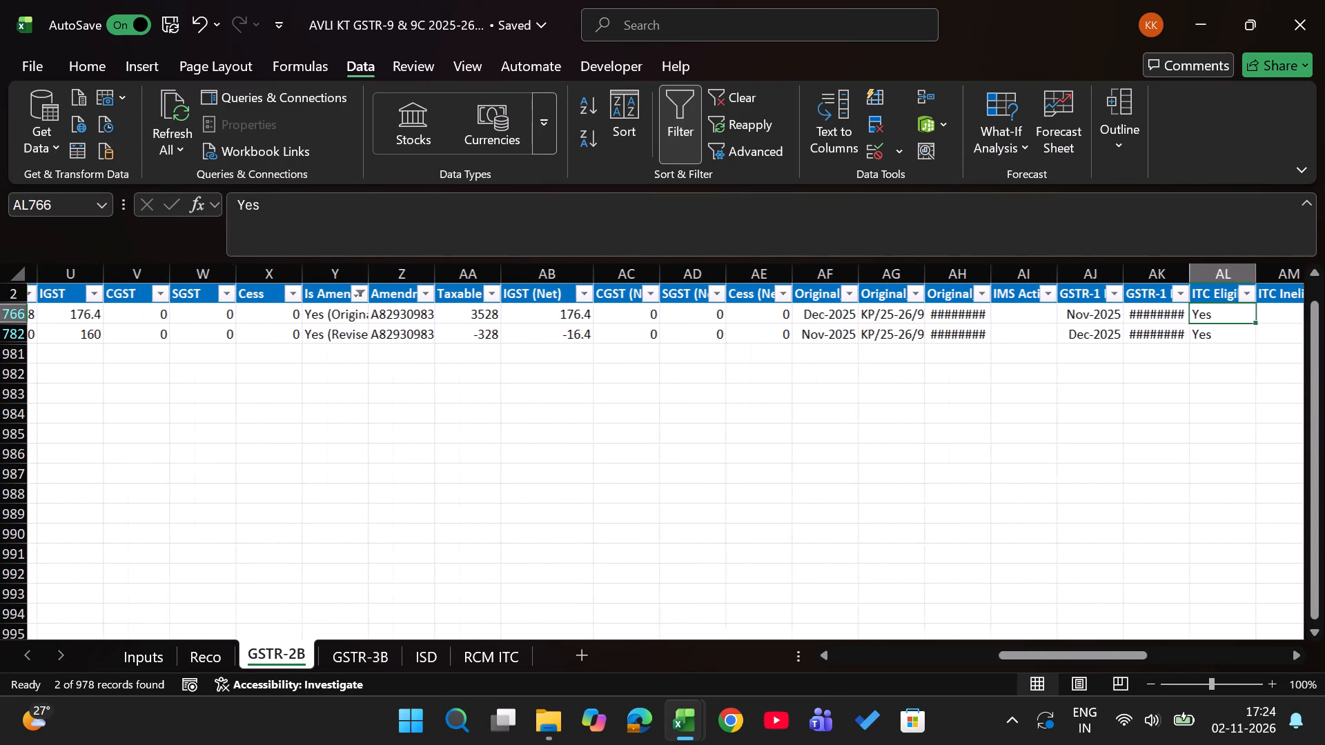
{"action": "key", "text": "ctrl+Left"}
{"action": "key", "text": "Left"}
{"action": "key", "text": "Left"}
{"action": "key", "text": "Up"}
{"action": "key", "text": "ctrl+Left"}
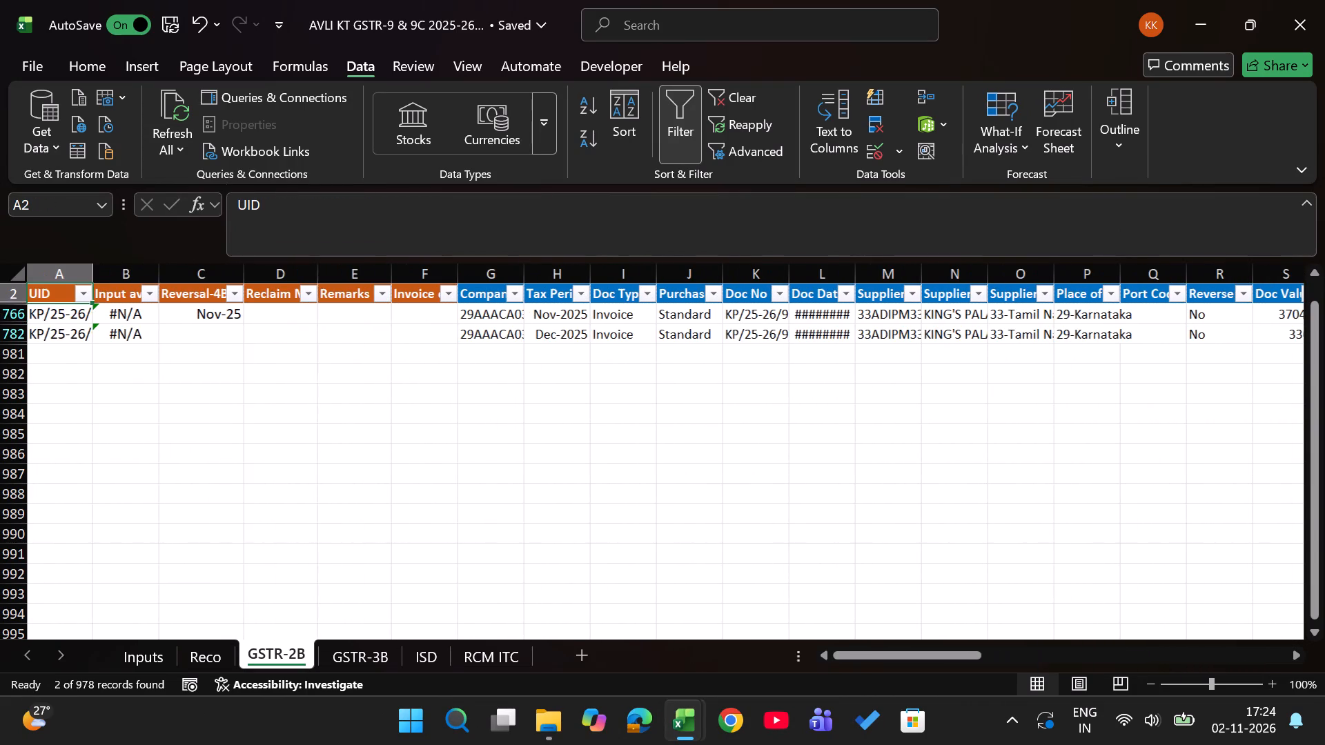
Enter the note "Mannual added amount" in cell V42 of the Reco sheet, beside the July other reversal difference.
{"action": "key", "text": "ctrl+Page_Up"}
{"action": "key", "text": "Right"}
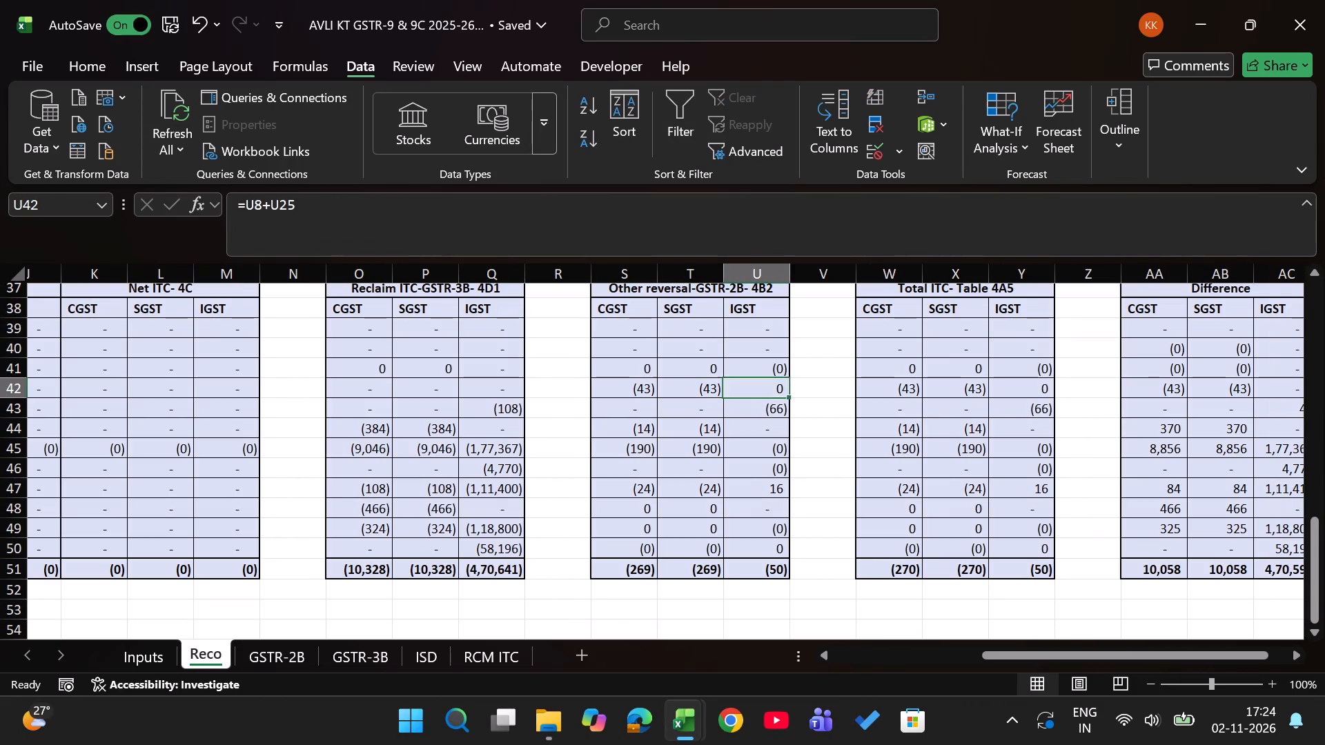
{"action": "key", "text": "Right"}
{"action": "type", "text": "Ma"}
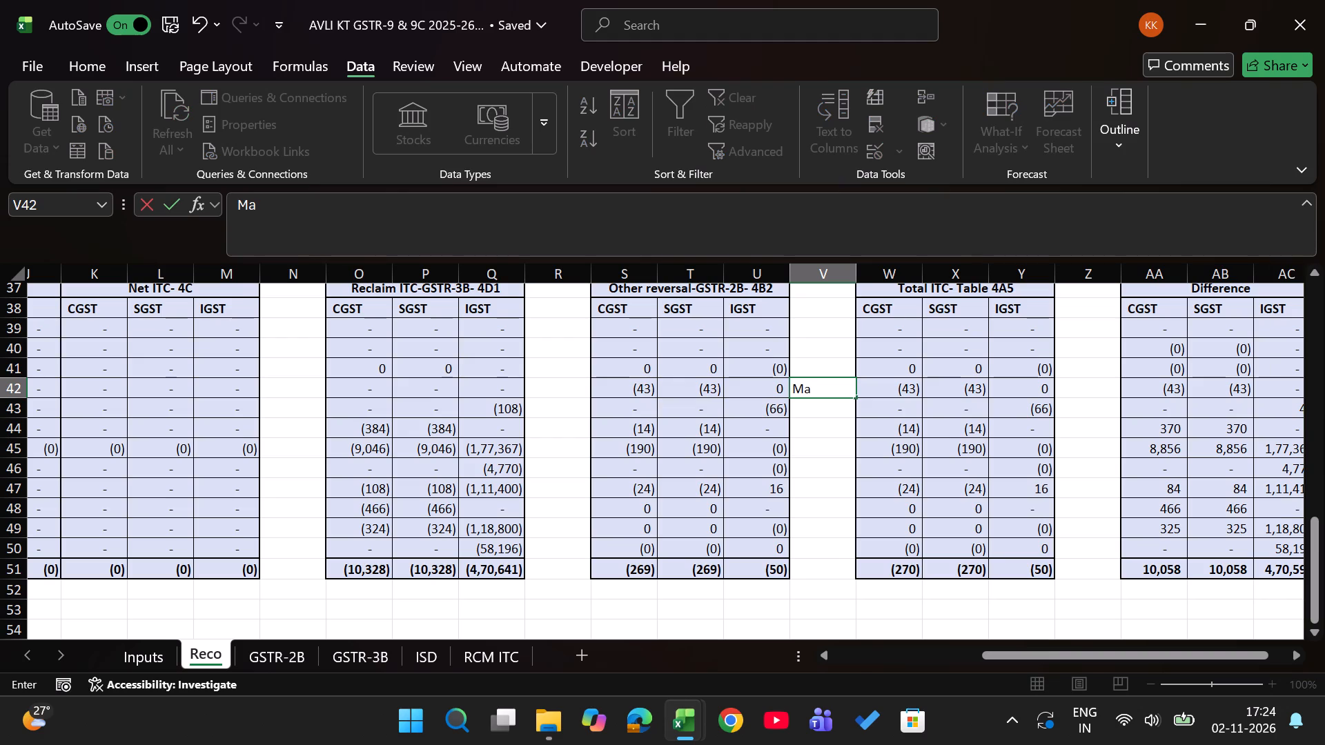
{"action": "type", "text": "nnual added amount"}
{"action": "key", "text": "Return"}
{"action": "key", "text": "Up"}
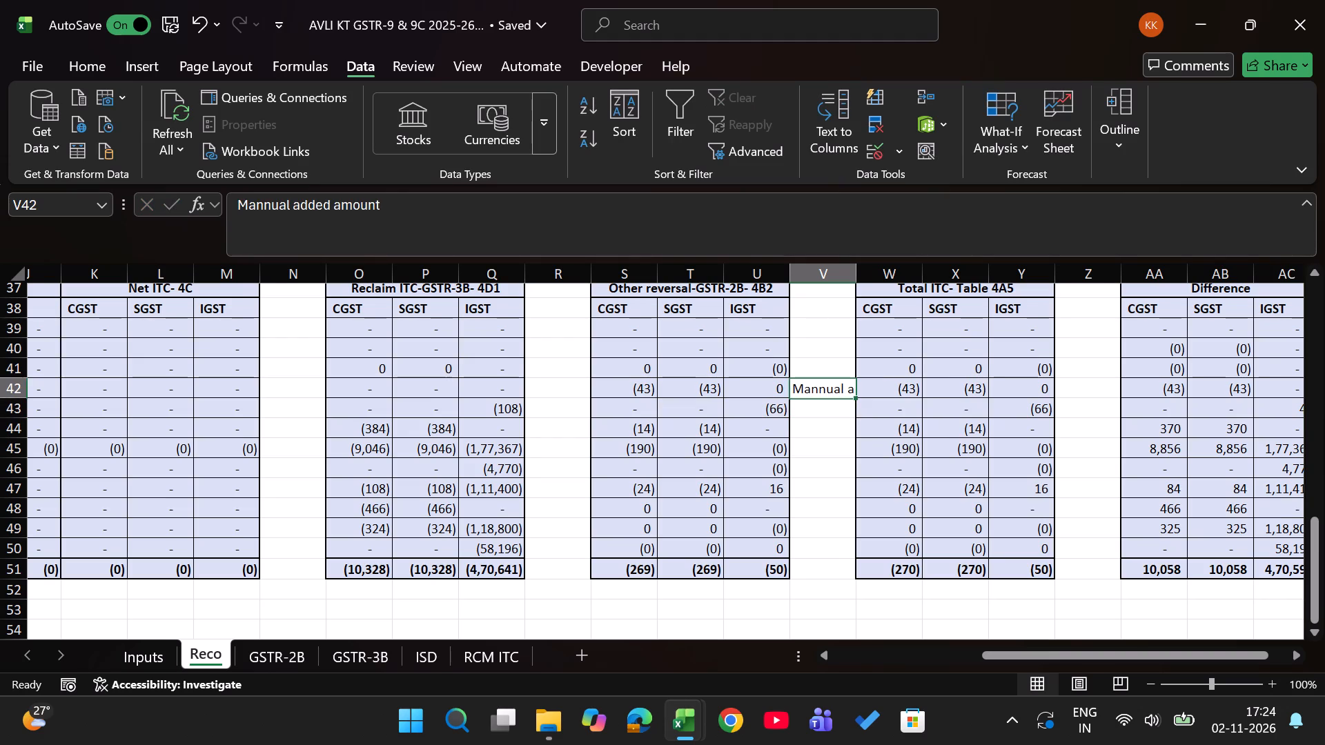
Close the AVLI KT 3b Jul-25 workbook.
{"action": "key", "text": "alt+Tab"}
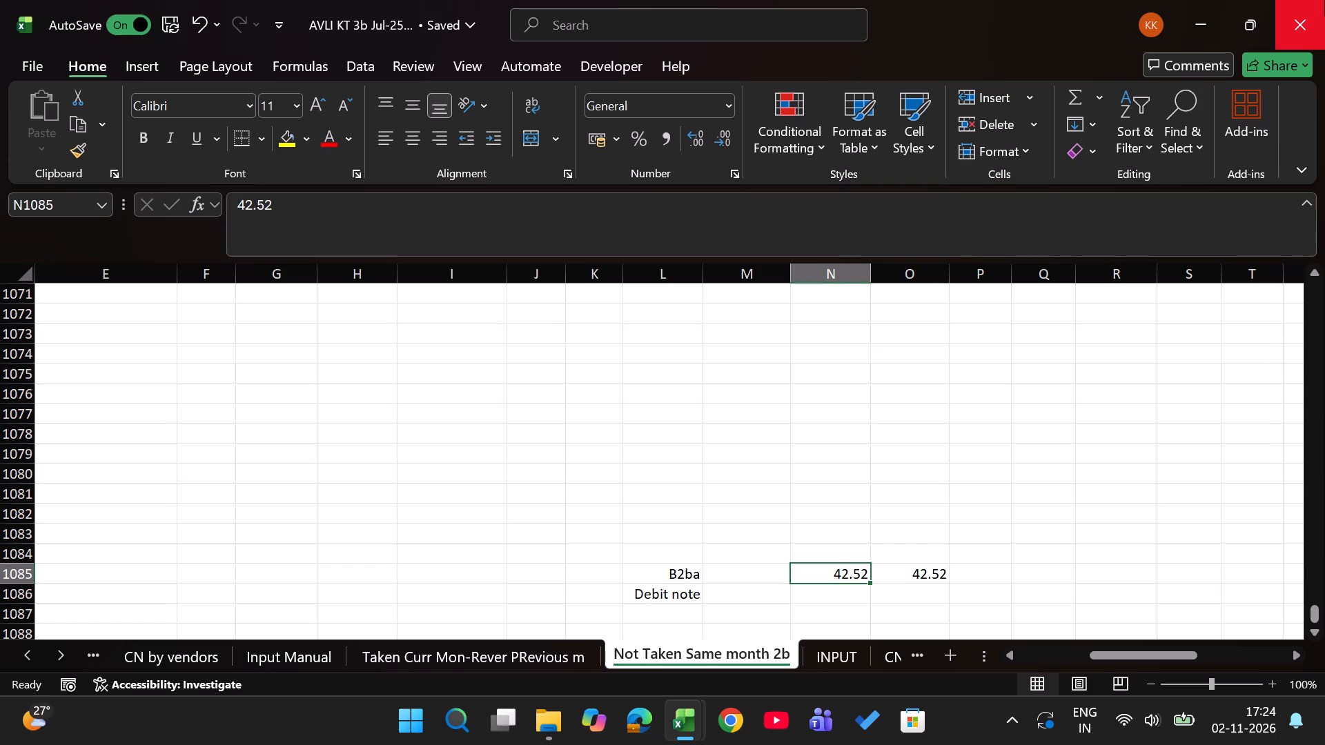
{"action": "left_click", "coordinate": [1323, 7]}
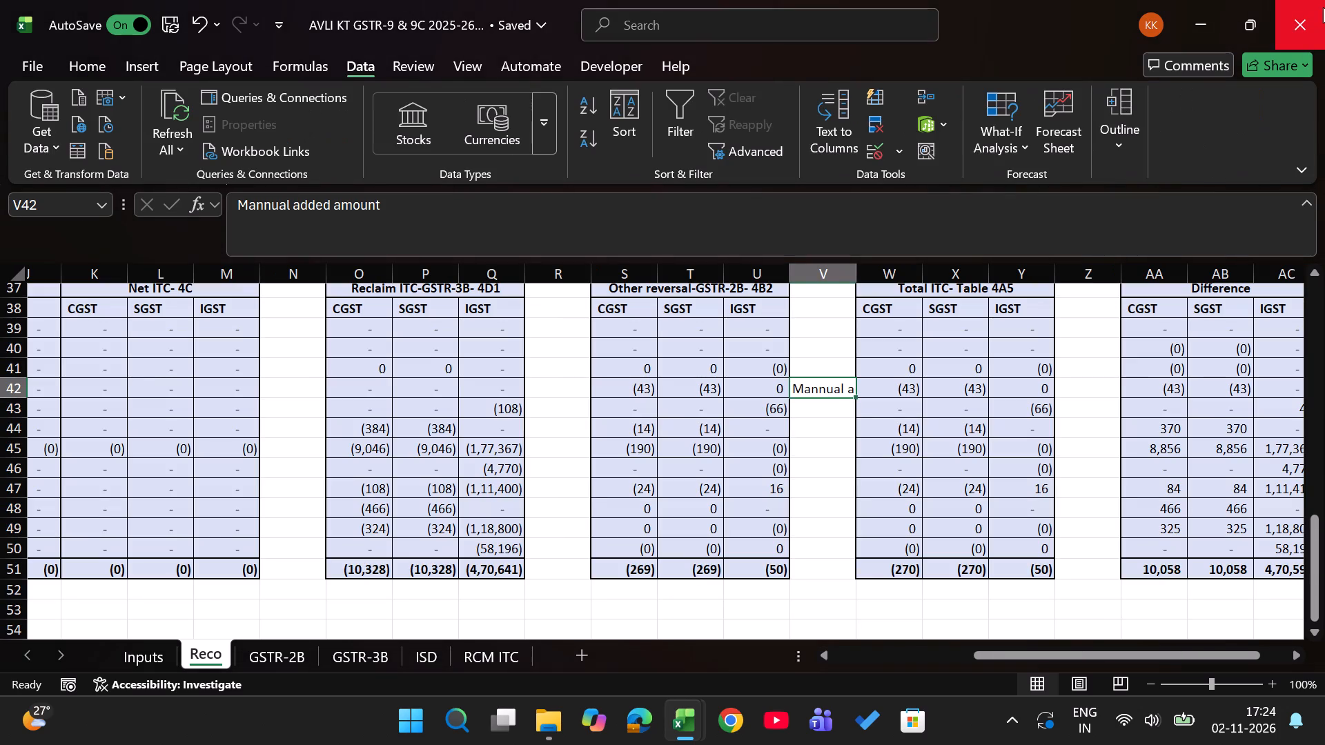
Review the July total ITC and final difference amounts across row 42 of the Reco sheet.
{"action": "key", "text": "Right"}
{"action": "key", "text": "Right"}
{"action": "key", "text": "Right"}
{"action": "key", "text": "Right"}
{"action": "key", "text": "Right"}
{"action": "key", "text": "Right"}
{"action": "key", "text": "Right"}
{"action": "key", "text": "Right"}
{"action": "key", "text": "Right"}
{"action": "key", "text": "Right"}
{"action": "key", "text": "Right"}
{"action": "key", "text": "Left"}
{"action": "key", "text": "Left"}
{"action": "key", "text": "Left"}
{"action": "key", "text": "Left"}
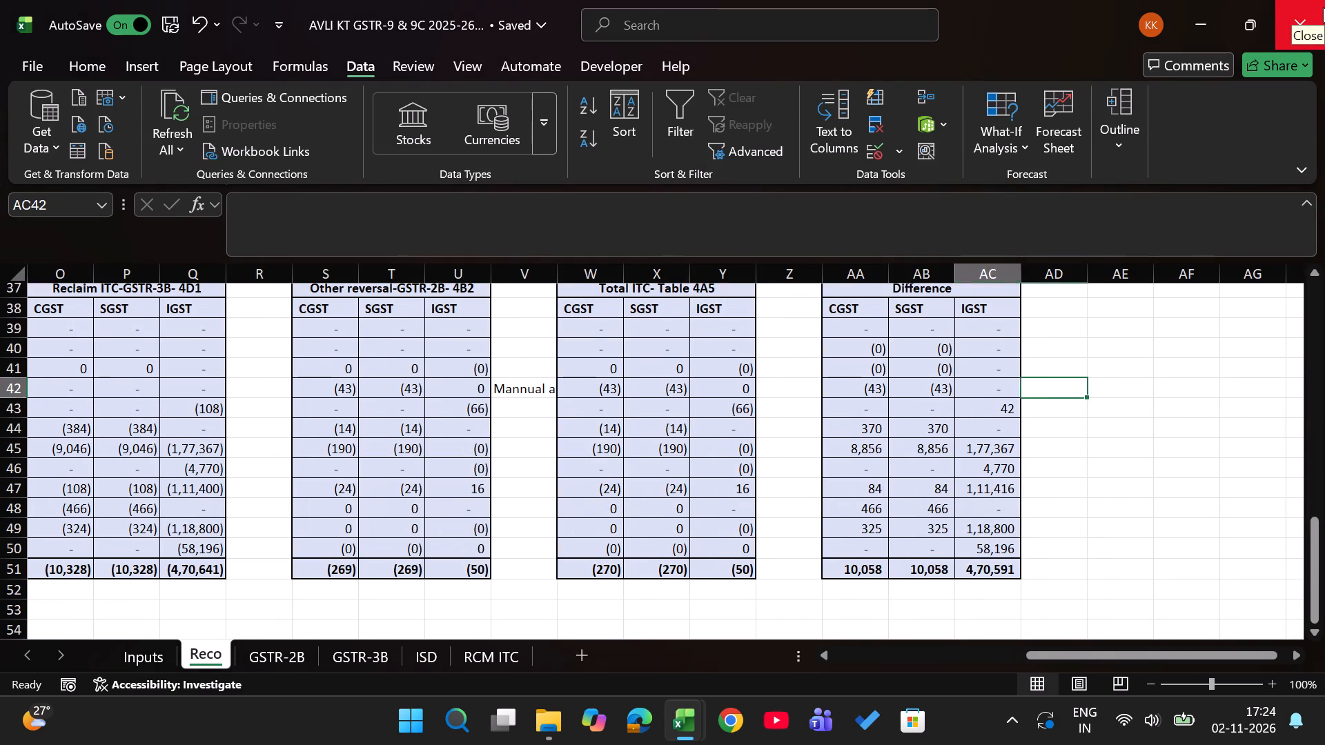
{"action": "key", "text": "Left"}
{"action": "key", "text": "Left"}
{"action": "key", "text": "Left"}
{"action": "key", "text": "Left"}
{"action": "key", "text": "Left"}
{"action": "key", "text": "Left"}
{"action": "key", "text": "Left"}
{"action": "key", "text": "Left"}
{"action": "key", "text": "Left"}
{"action": "key", "text": "Left"}
Switch to File Explorer and open the AVLI KT 3b Aug-25 workbook from the August 2025 folder.
{"action": "key", "text": "alt+Tab"}
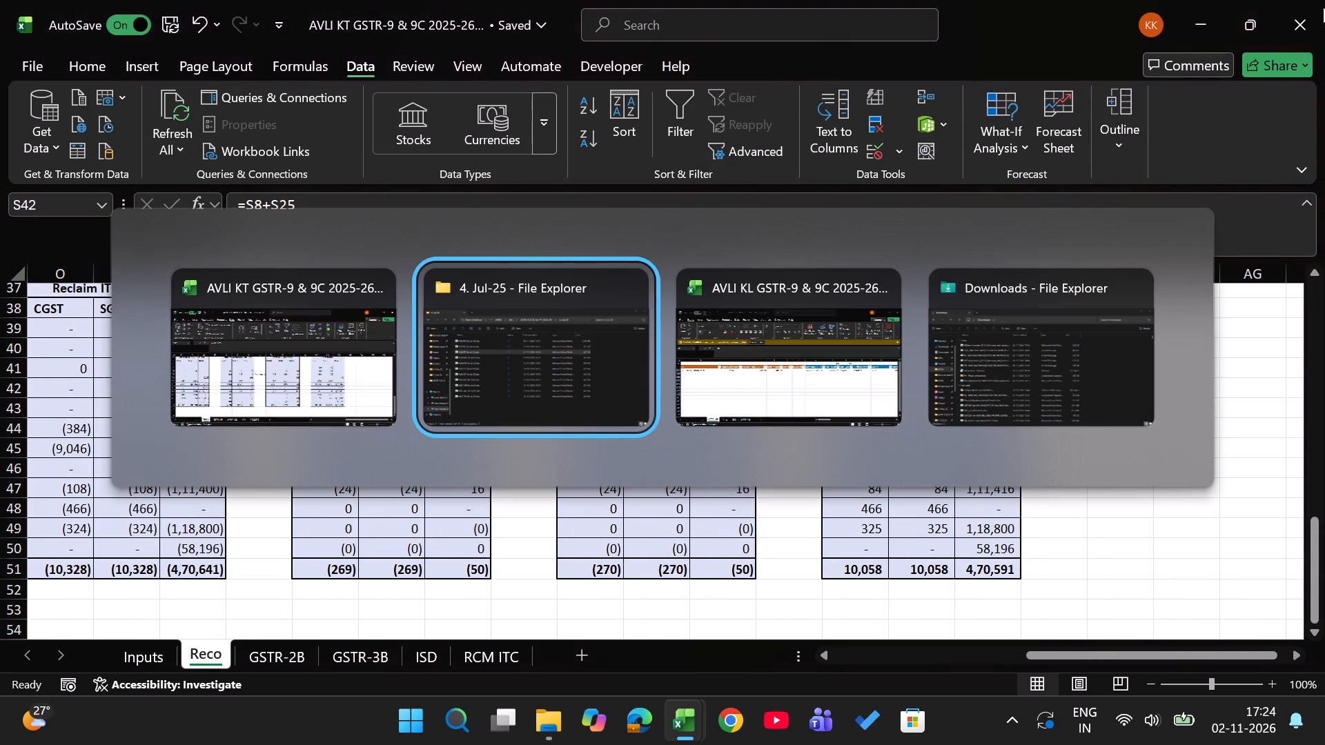
{"action": "key", "text": "BackSpace"}
{"action": "key", "text": "Down"}
{"action": "key", "text": "Return"}
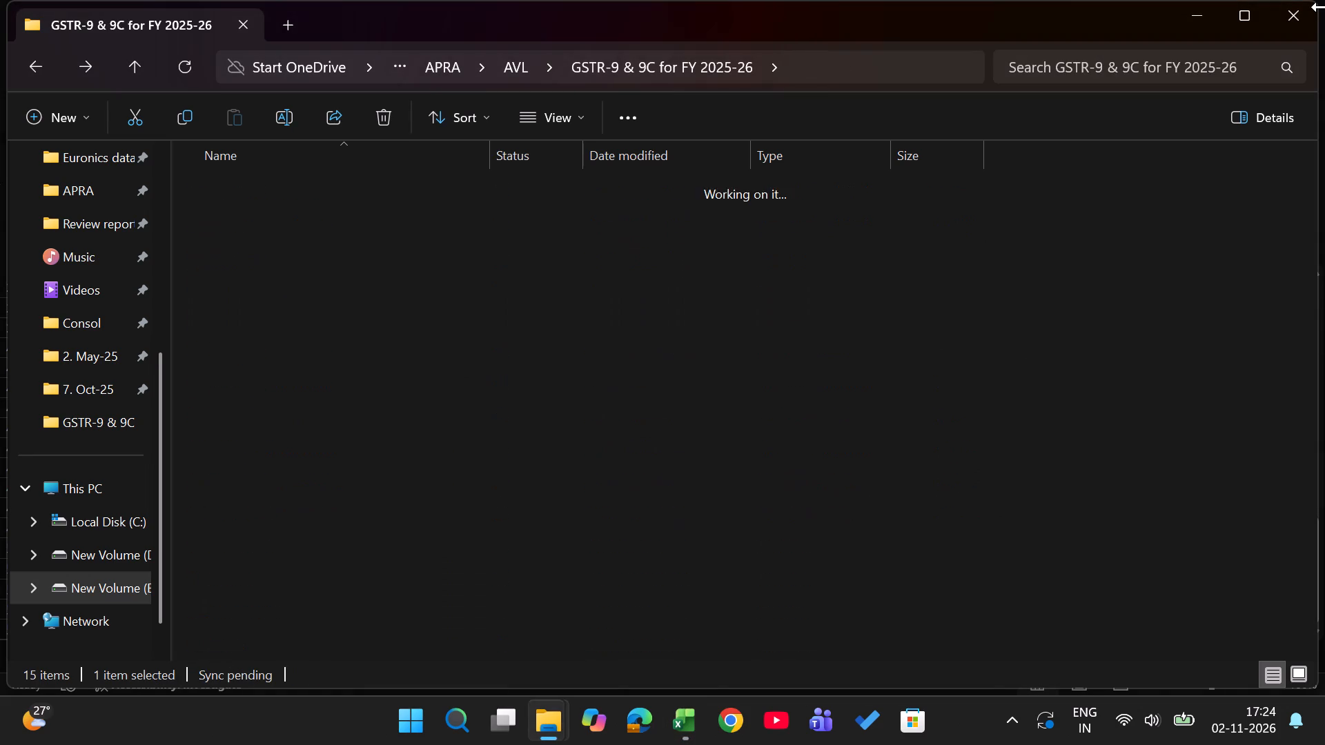
{"action": "key", "text": "Down"}
{"action": "key", "text": "Down"}
{"action": "key", "text": "Down"}
{"action": "key", "text": "Up"}
{"action": "key", "text": "Return"}
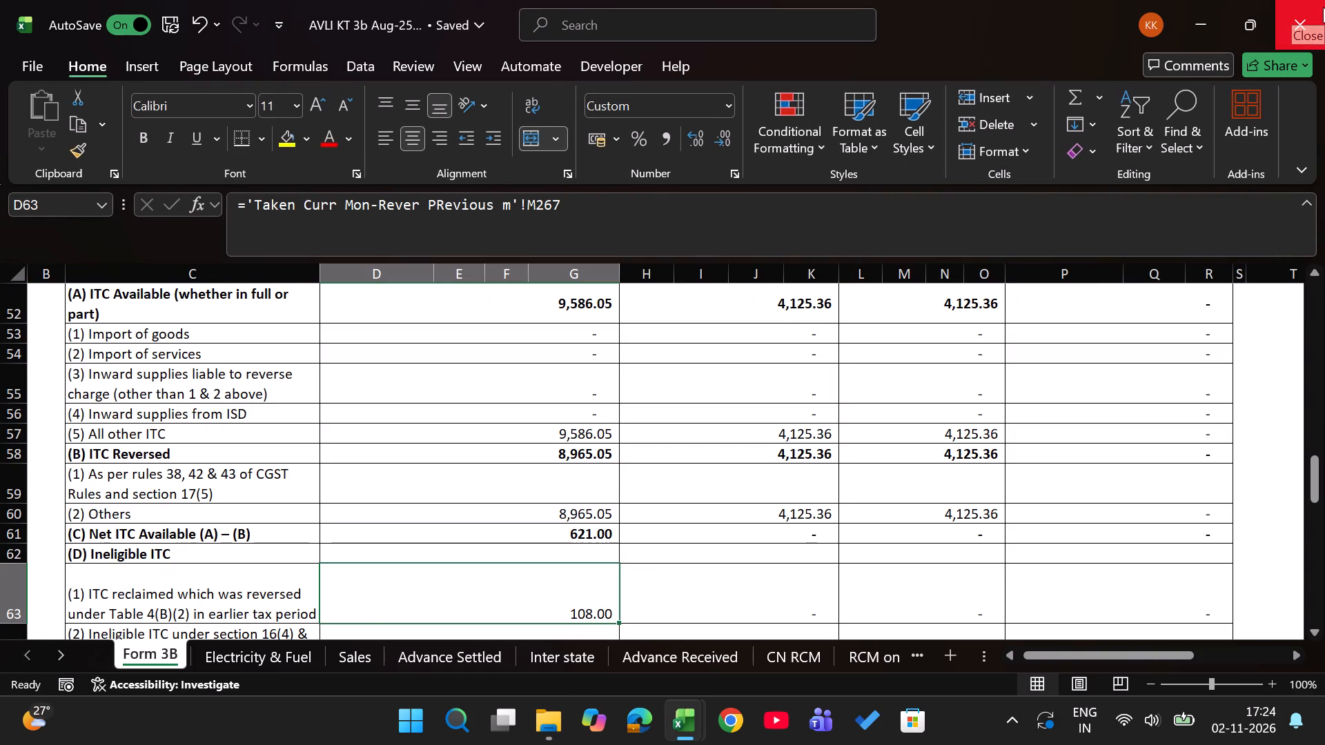
Check the B2ba and total tax amounts at the bottom of the Aug-25 Not Taken Same month 2b sheet.
{"action": "key", "text": "ctrl+Page_Down"}
{"action": "key", "text": "ctrl+Page_Down"}
{"action": "key", "text": "ctrl+Page_Down"}
{"action": "key", "text": "ctrl+Page_Down"}
{"action": "key", "text": "ctrl+Page_Down"}
{"action": "key", "text": "ctrl+Page_Down"}
{"action": "key", "text": "ctrl+Page_Down"}
{"action": "key", "text": "ctrl+Page_Down"}
{"action": "key", "text": "ctrl+Page_Down"}
{"action": "key", "text": "ctrl+Page_Down"}
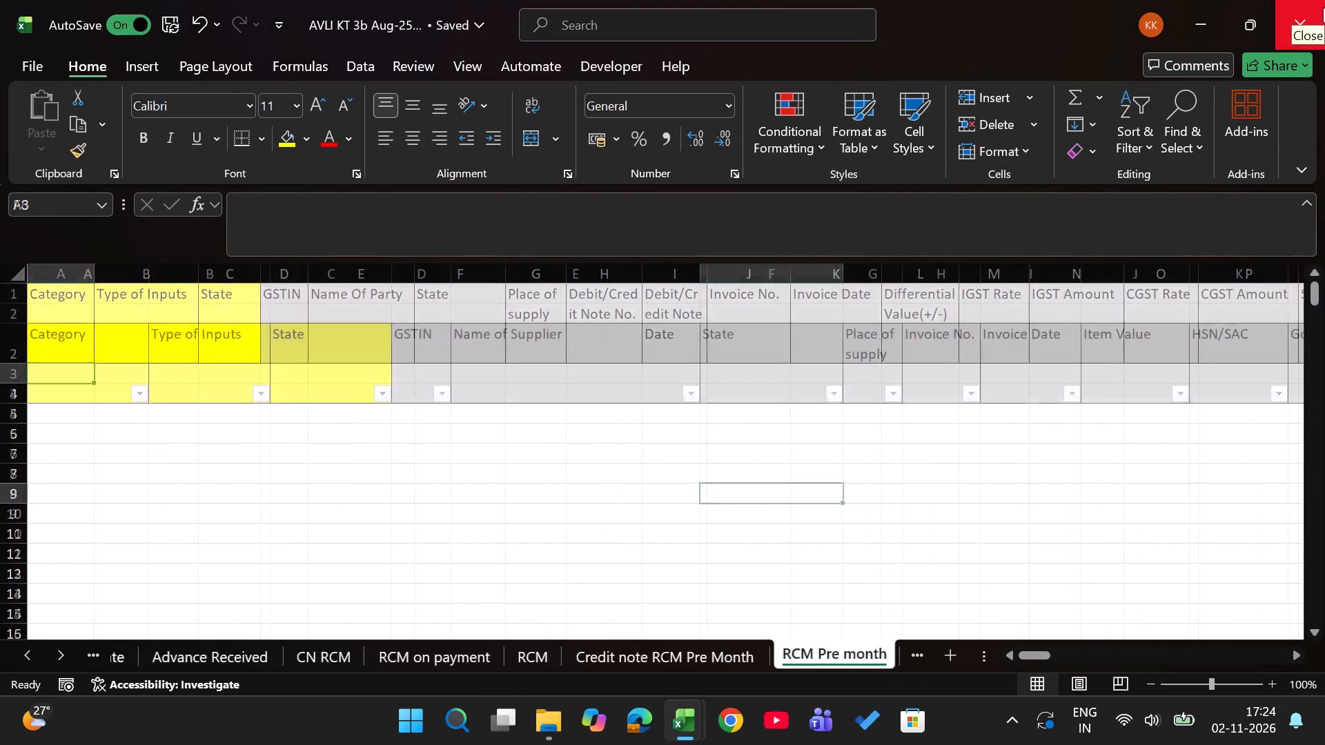
{"action": "key", "text": "ctrl+Page_Down"}
{"action": "key", "text": "ctrl+Page_Down"}
{"action": "key", "text": "ctrl+Page_Up"}
{"action": "key", "text": "ctrl+Page_Up"}
{"action": "key", "text": "ctrl+Page_Up"}
{"action": "key", "text": "ctrl+Page_Up"}
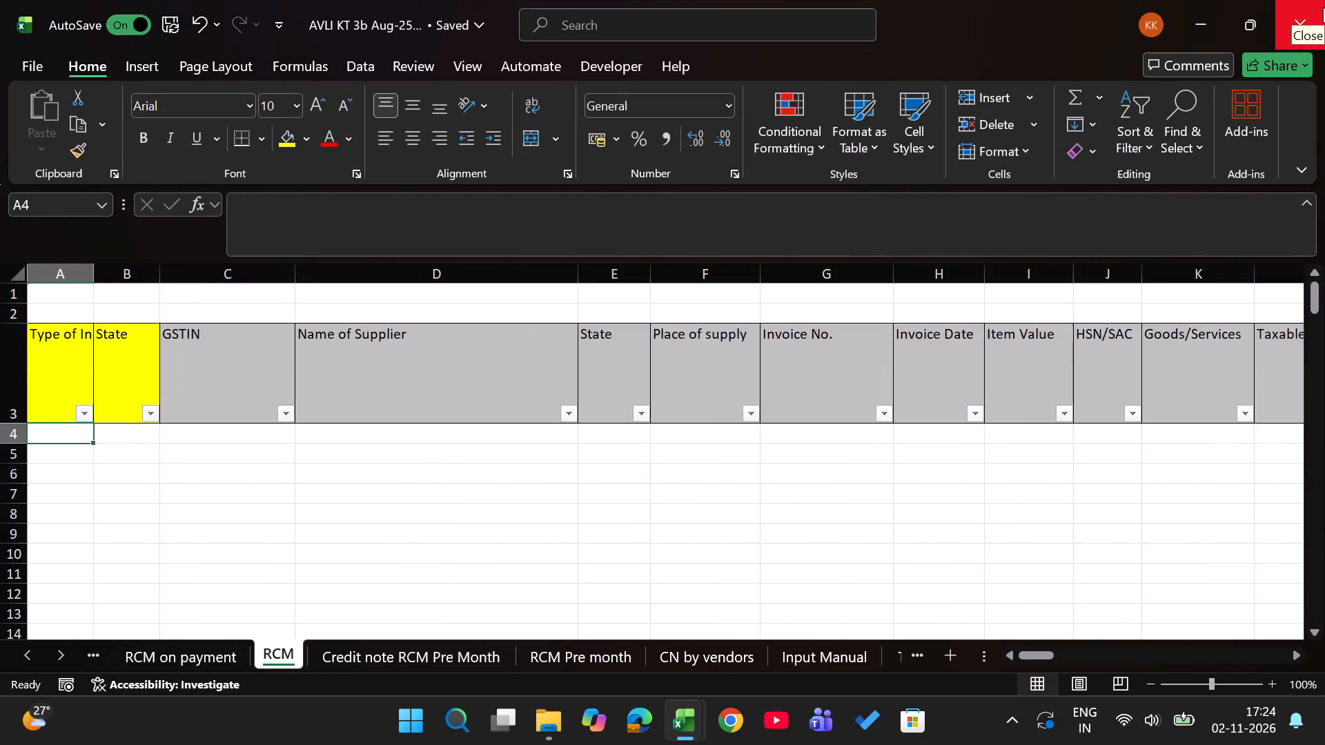
{"action": "key", "text": "ctrl+Page_Down"}
{"action": "key", "text": "ctrl+Page_Down"}
{"action": "key", "text": "ctrl+Page_Down"}
{"action": "key", "text": "ctrl+Page_Down"}
{"action": "key", "text": "ctrl+Page_Down"}
{"action": "key", "text": "ctrl+Page_Down"}
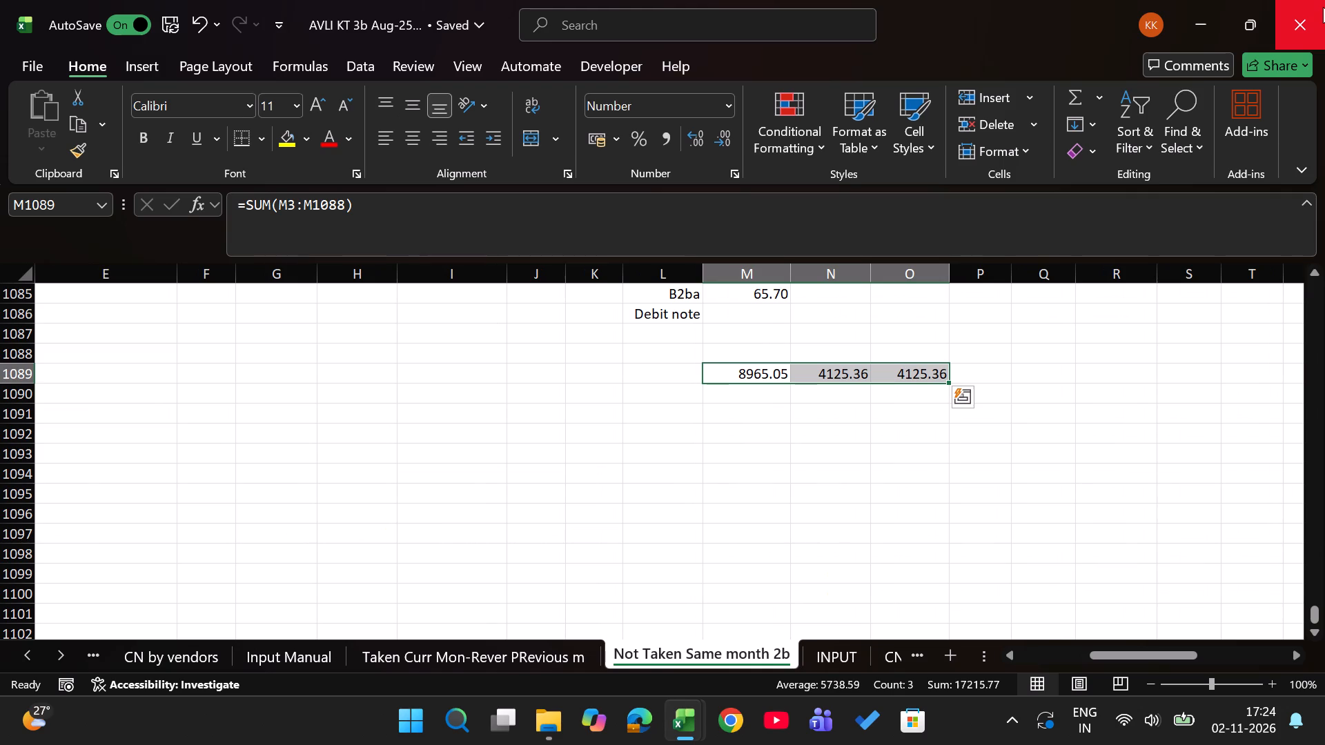
{"action": "key", "text": "Up"}
{"action": "key", "text": "Up"}
{"action": "key", "text": "Up"}
{"action": "key", "text": "Escape"}
{"action": "key", "text": "Right"}
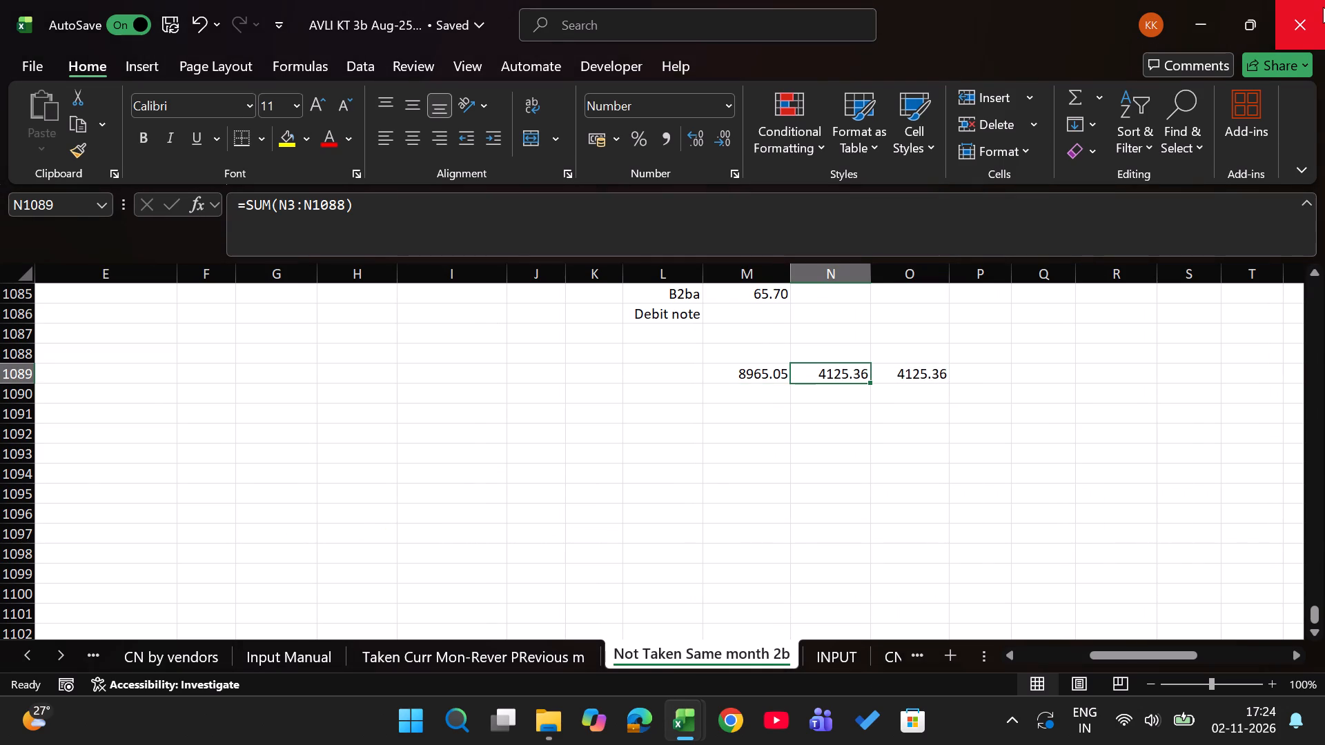
Look up the supplier and invoice number listed in the Aug-25 Taken Curr Mon-Rever PRevious m sheet.
{"action": "key", "text": "ctrl+Page_Up"}
{"action": "key", "text": "Left"}
{"action": "key", "text": "ctrl+Up"}
{"action": "key", "text": "ctrl+Up"}
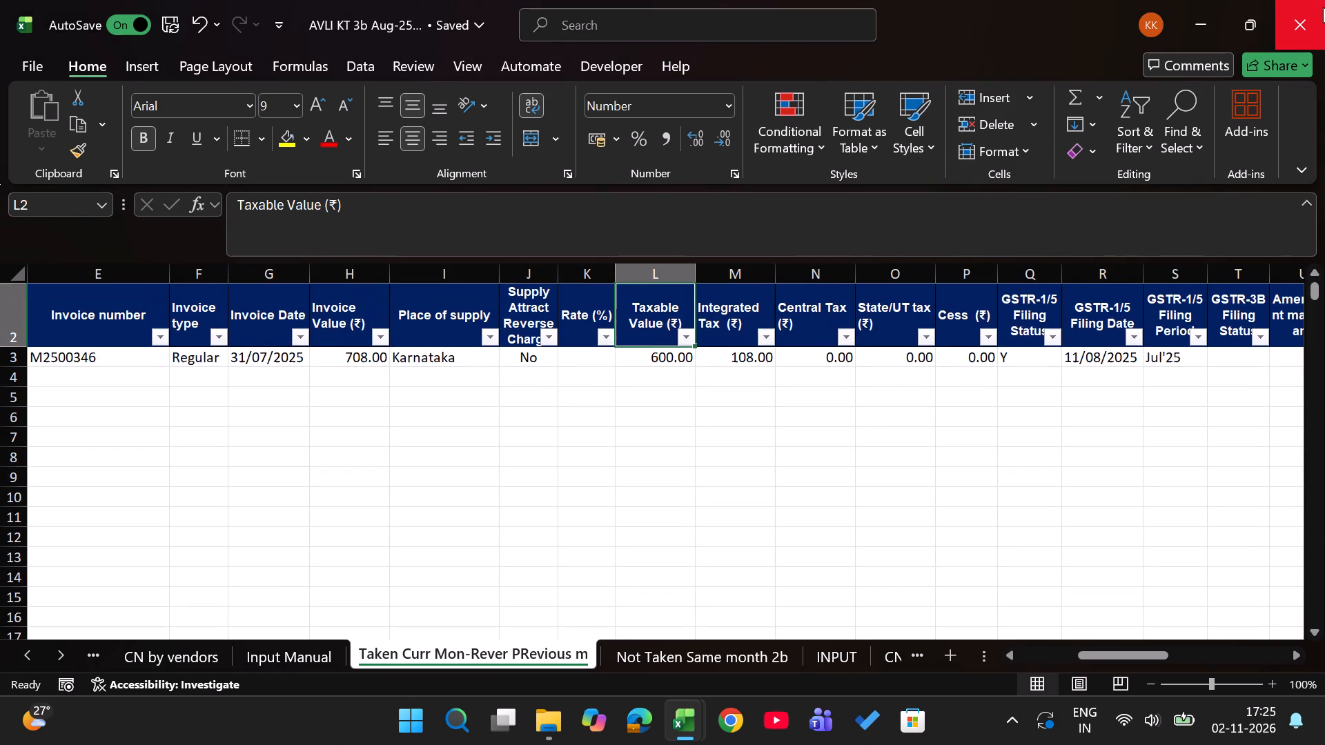
{"action": "key", "text": "Left"}
{"action": "key", "text": "Left"}
{"action": "key", "text": "Left"}
{"action": "key", "text": "ctrl+Left"}
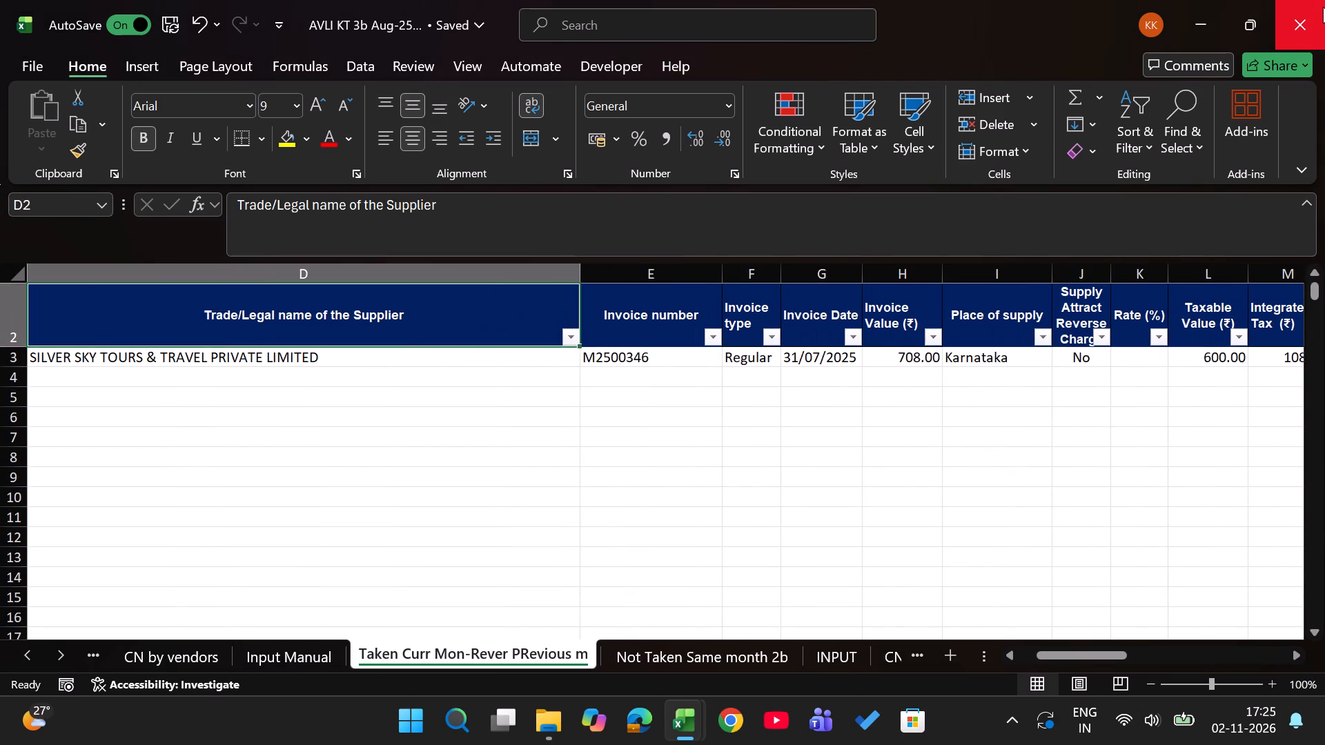
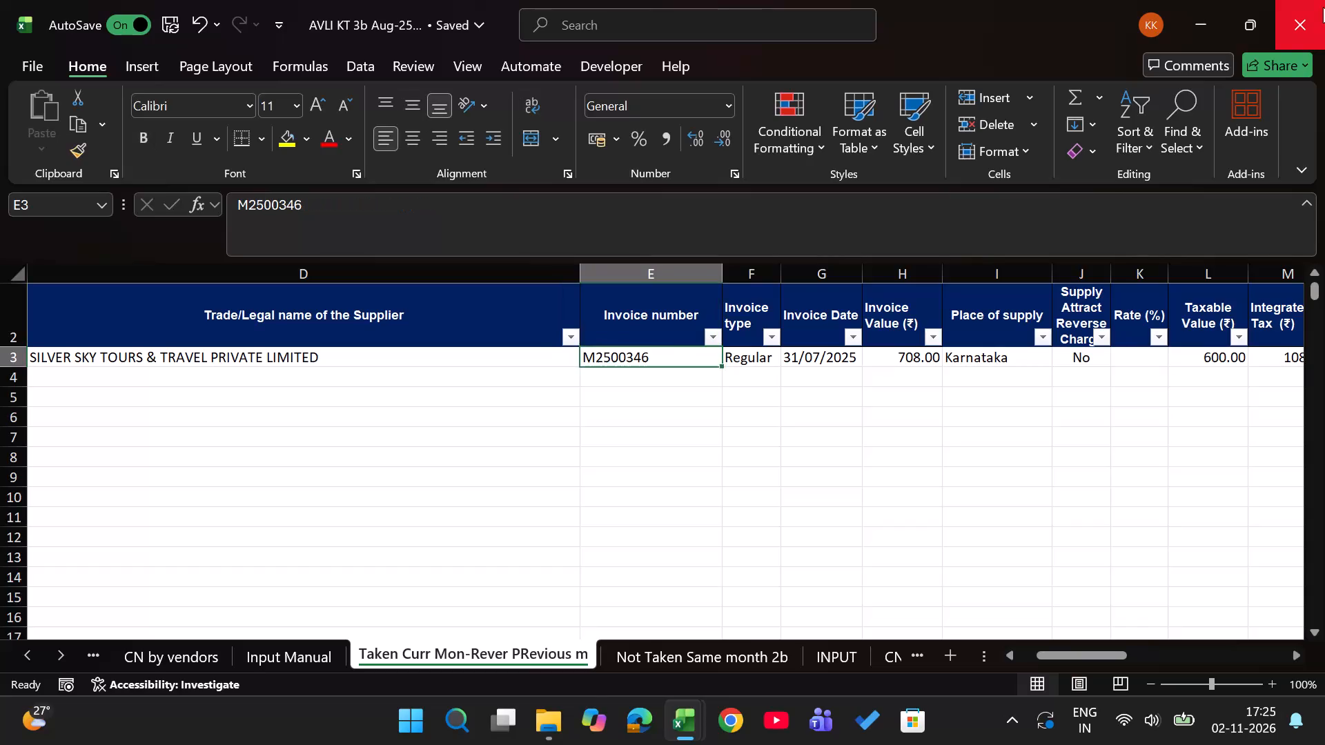
Copy invoice number M2500346 from the Aug-25 workbook and clear the Is Amendment filter in the GSTR-2B sheet.
{"action": "key", "text": "ctrl+c"}
{"action": "key", "text": "alt+Tab"}
{"action": "key", "text": "ctrl+Page_Down"}
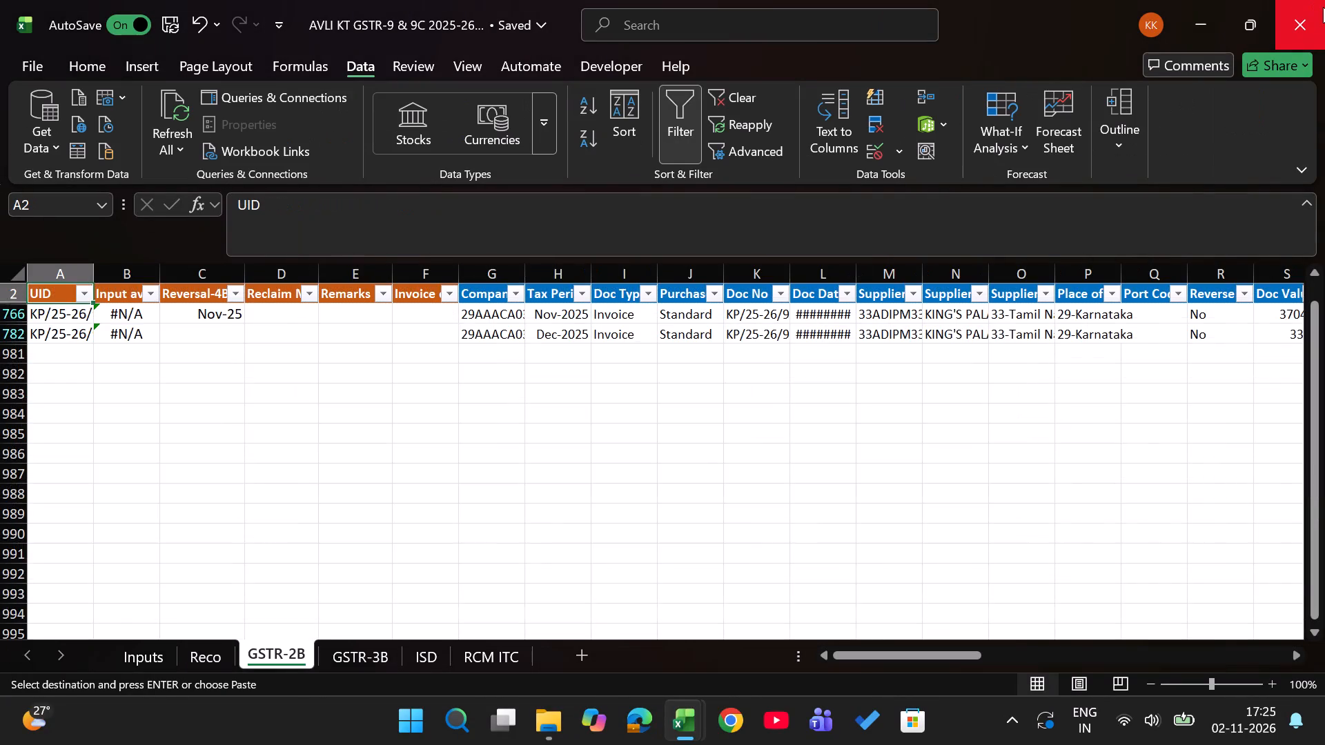
{"action": "key", "text": "Up"}
{"action": "key", "text": "Up"}
{"action": "key", "text": "Down"}
{"action": "key", "text": "Left"}
{"action": "key", "text": "Left"}
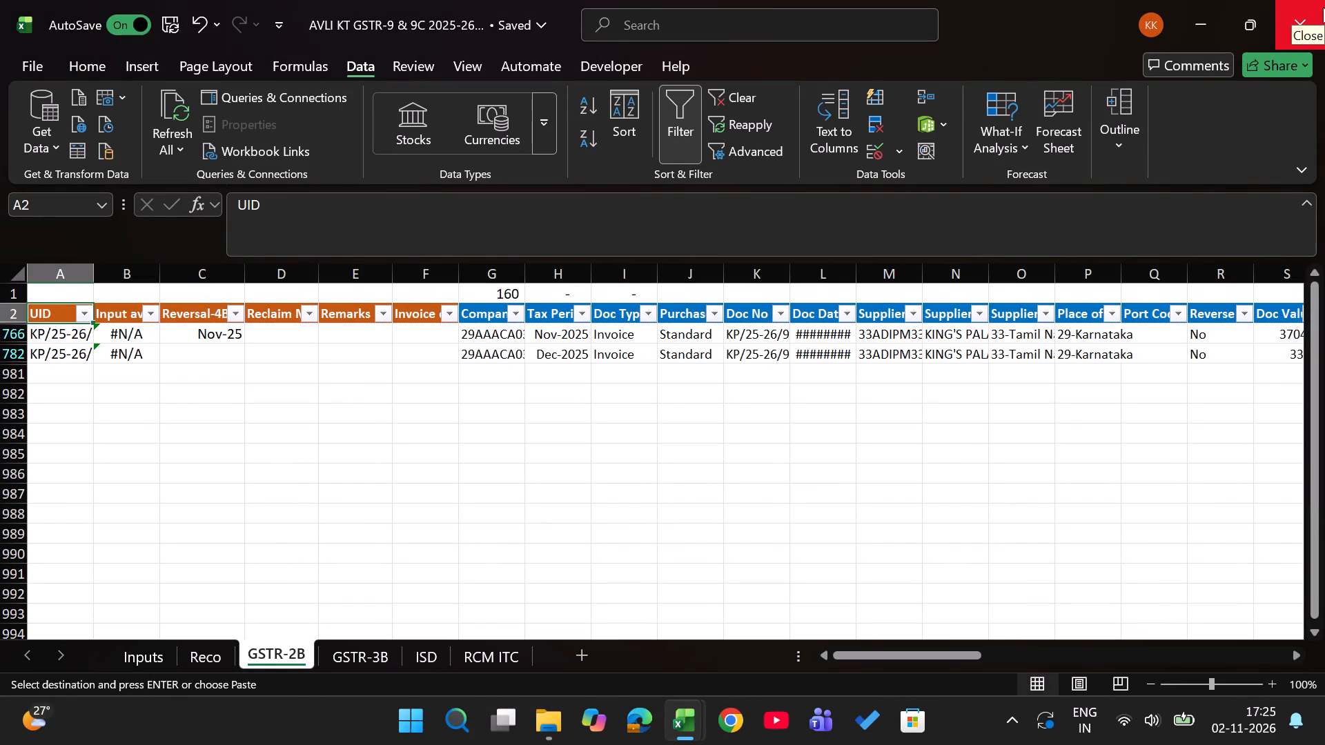
{"action": "key", "text": "Right"}
{"action": "key", "text": "Right"}
{"action": "key", "text": "Right"}
{"action": "key", "text": "Right"}
{"action": "key", "text": "Right"}
{"action": "key", "text": "Right"}
{"action": "key", "text": "Right"}
{"action": "key", "text": "Right"}
{"action": "key", "text": "Right"}
{"action": "key", "text": "Right"}
{"action": "key", "text": "Right"}
{"action": "key", "text": "Right"}
{"action": "key", "text": "Right"}
{"action": "key", "text": "Right"}
{"action": "key", "text": "Right"}
{"action": "key", "text": "Right"}
{"action": "key", "text": "Right"}
{"action": "key", "text": "Right"}
{"action": "key", "text": "Right"}
{"action": "key", "text": "Right"}
{"action": "key", "text": "Right"}
{"action": "key", "text": "Right"}
{"action": "key", "text": "Right"}
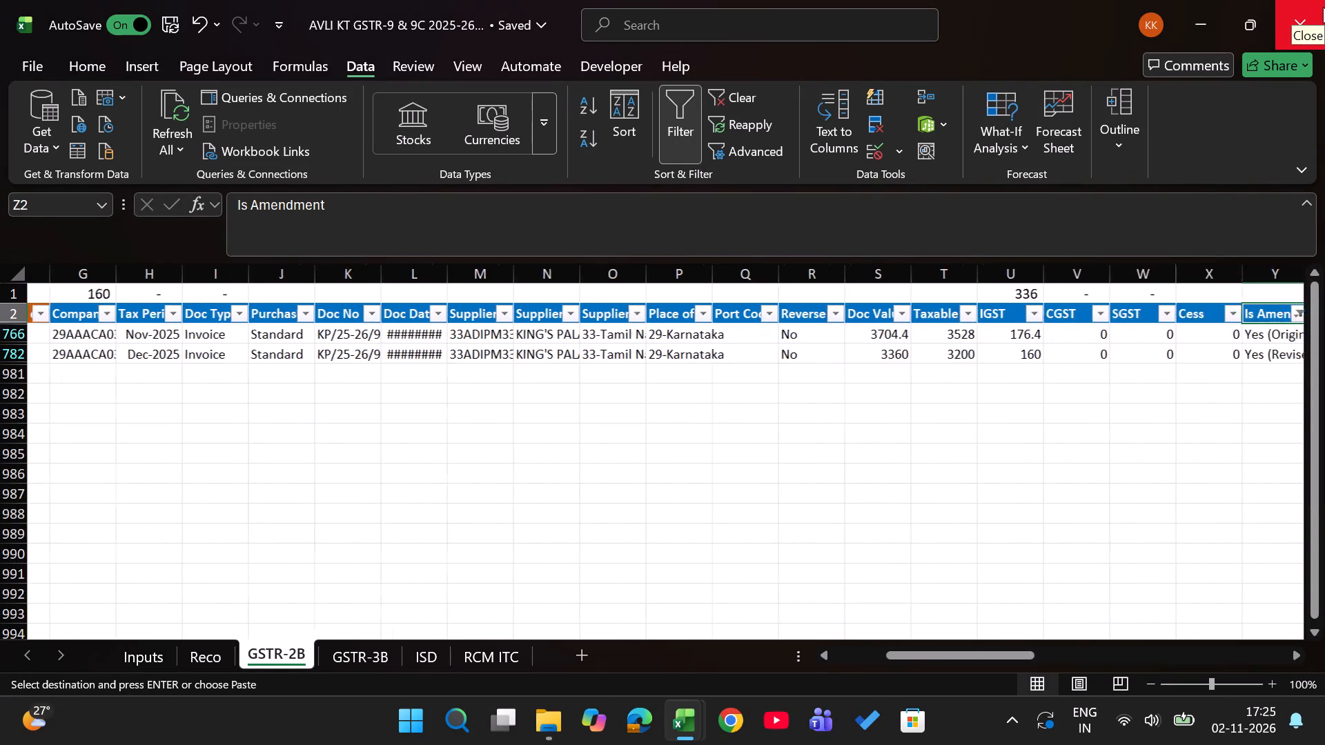
{"action": "key", "text": "Right"}
{"action": "key", "text": "Left"}
{"action": "key", "text": "alt+Down"}
{"action": "key", "text": "Escape"}
{"action": "key", "text": "Left"}
{"action": "key", "text": "alt+Down"}
{"action": "key", "text": "alt+Down"}
{"action": "key", "text": "alt+Down"}
{"action": "key", "text": "alt+Down"}
{"action": "key", "text": "alt+Down"}
{"action": "key", "text": "alt+Down"}
{"action": "key", "text": "alt+Down"}
{"action": "key", "text": "alt+Down"}
{"action": "key", "text": "alt+Down"}
{"action": "key", "text": "alt+Down"}
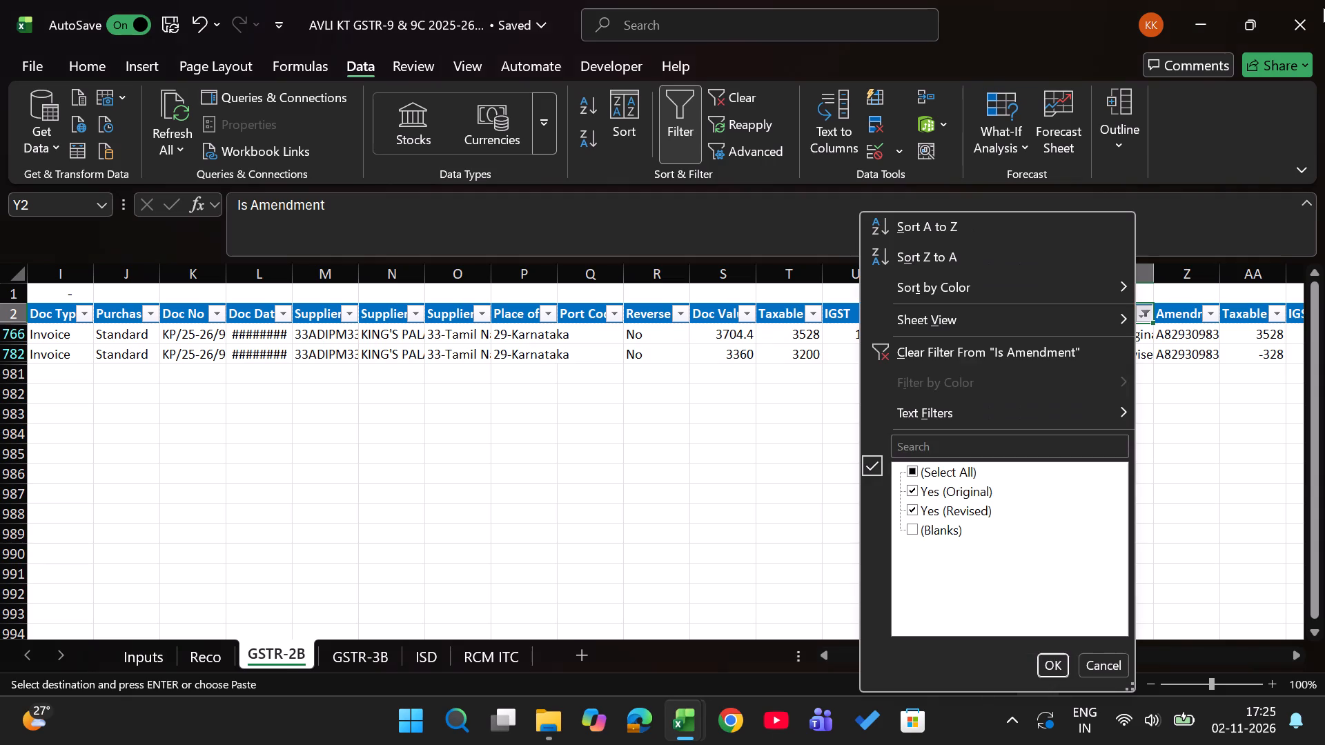
{"action": "key", "text": "space"}
{"action": "key", "text": "Return"}
Filter the Doc No column of GSTR-2B by the copied invoice number M2500346.
{"action": "key", "text": "ctrl+Left"}
{"action": "key", "text": "Right"}
{"action": "key", "text": "Right"}
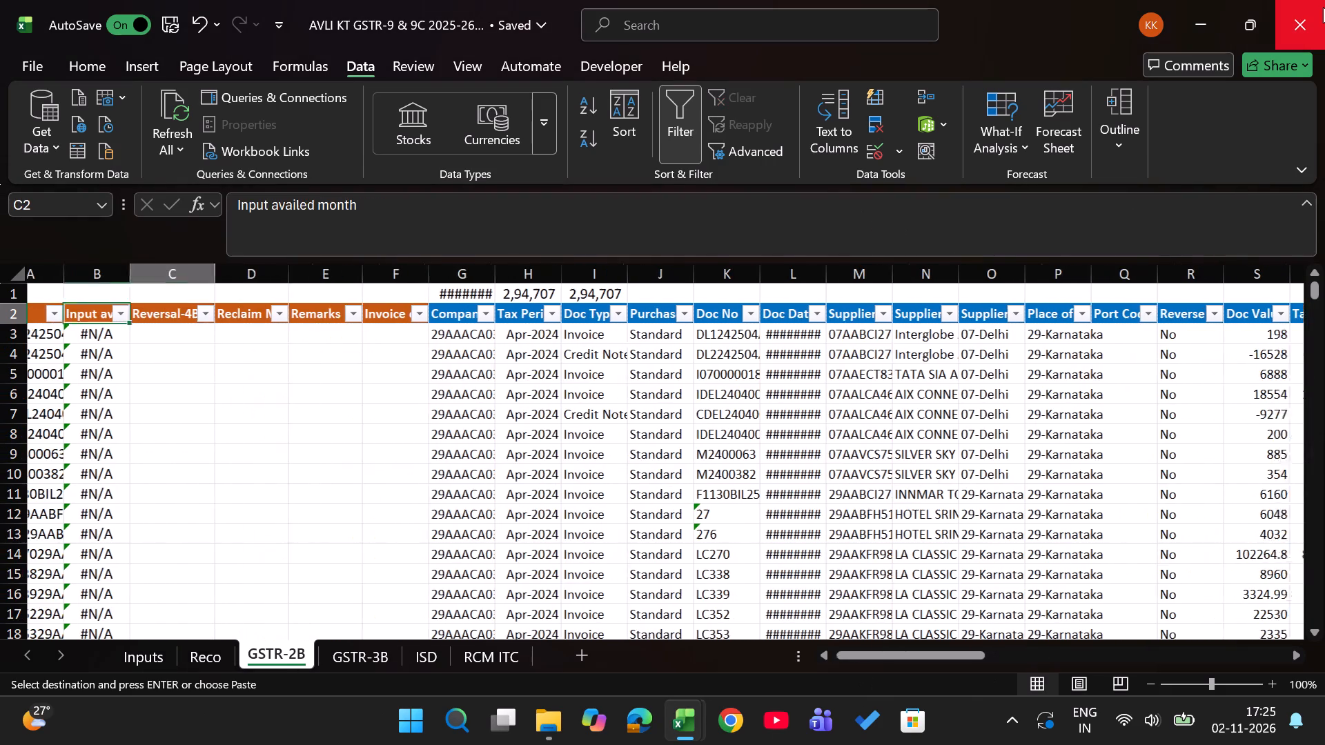
{"action": "key", "text": "Right"}
{"action": "key", "text": "Right"}
{"action": "key", "text": "Right"}
{"action": "key", "text": "Right"}
{"action": "key", "text": "Right"}
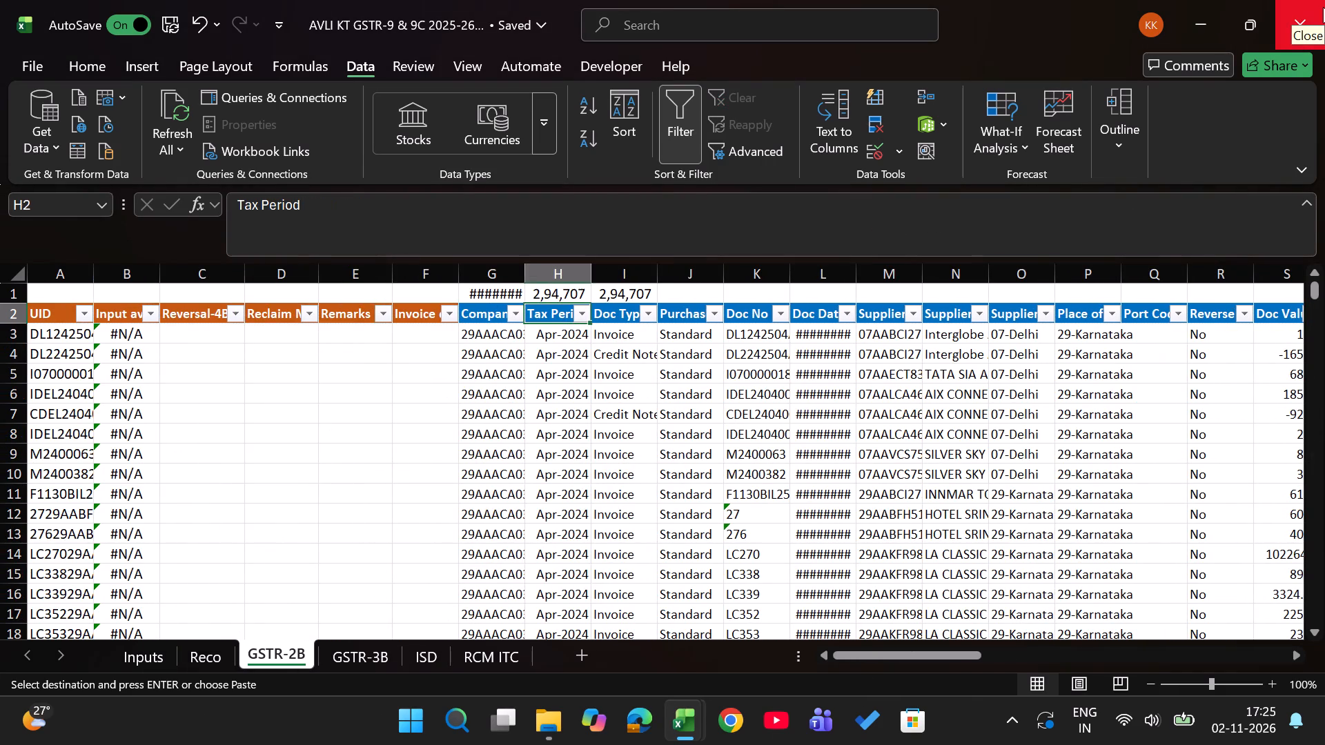
{"action": "key", "text": "Right"}
{"action": "key", "text": "Right"}
{"action": "key", "text": "Right"}
{"action": "key", "text": "alt+Down"}
{"action": "key", "text": "alt+Down"}
{"action": "key", "text": "alt+Down"}
{"action": "key", "text": "alt+Down"}
{"action": "key", "text": "alt+Down"}
{"action": "key", "text": "alt+Down"}
{"action": "key", "text": "alt+Down"}
{"action": "key", "text": "alt+Down"}
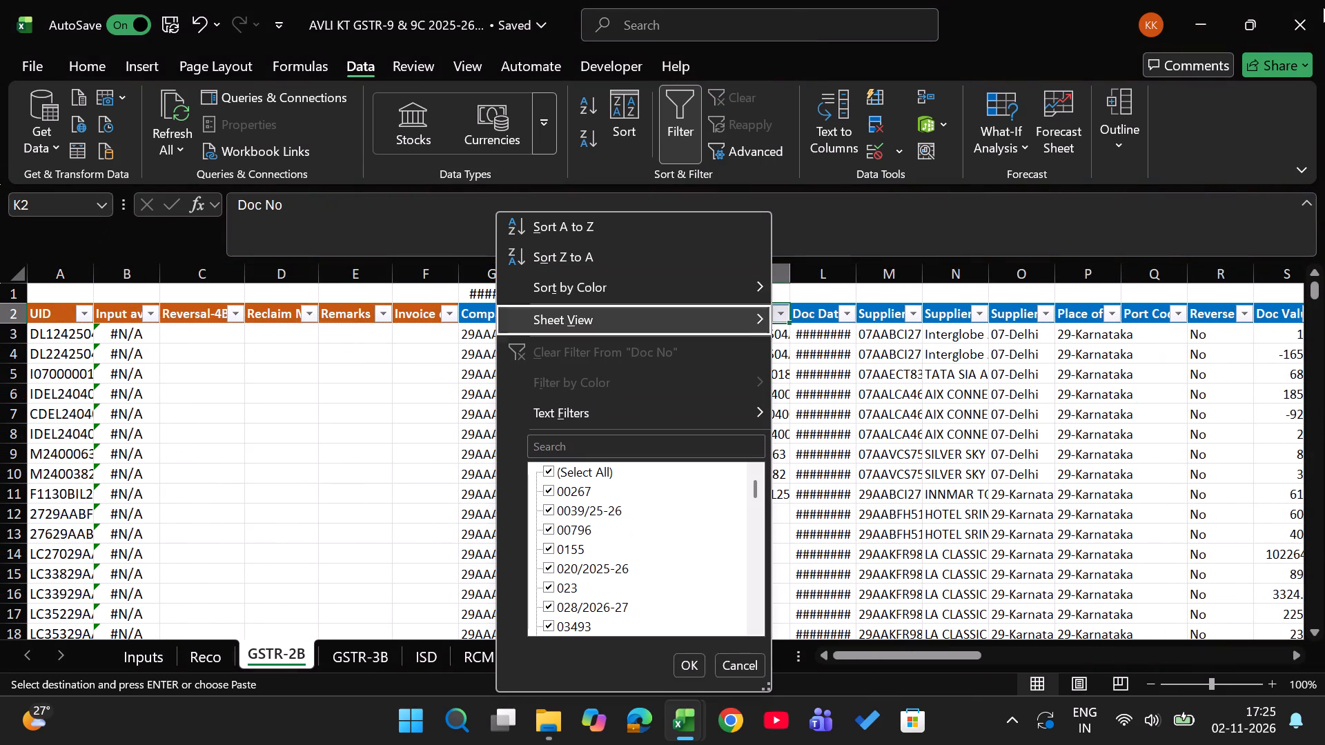
{"action": "key", "text": "Down"}
{"action": "key", "text": "ctrl+v"}
{"action": "key", "text": "Return"}
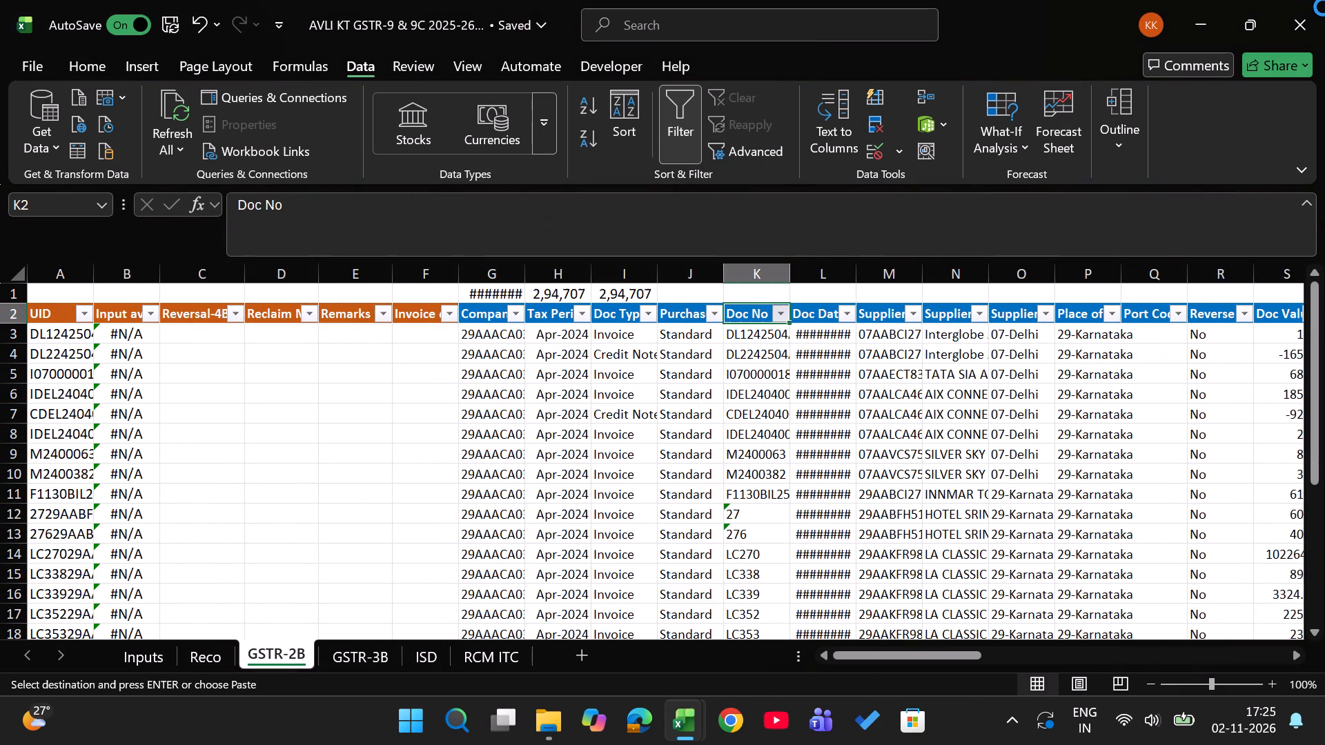
Enter Aug-25 as the reclaim month for invoice M2500346 in GSTR-2B.
{"action": "key", "text": "Down"}
{"action": "key", "text": "Left"}
{"action": "key", "text": "Left"}
{"action": "key", "text": "Left"}
{"action": "key", "text": "Left"}
{"action": "key", "text": "Left"}
{"action": "key", "text": "Left"}
{"action": "key", "text": "Left"}
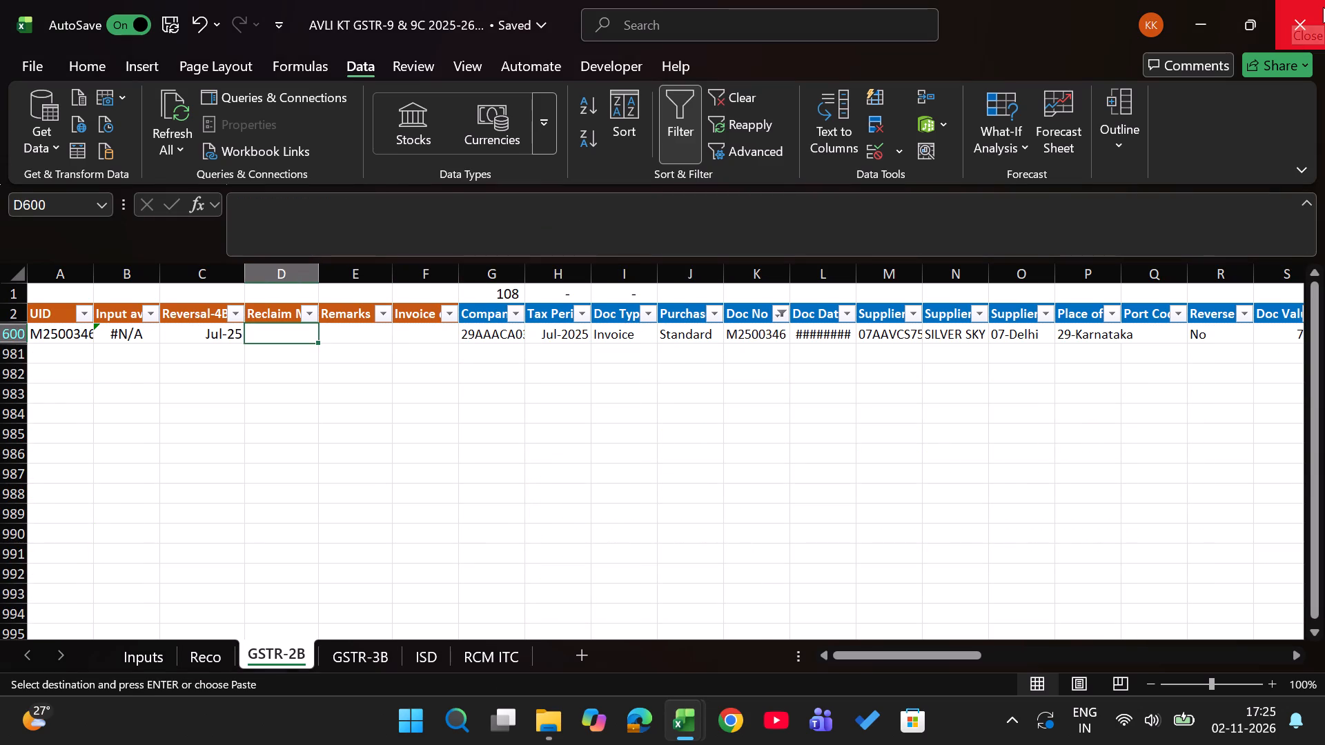
{"action": "type", "text": "aug2"}
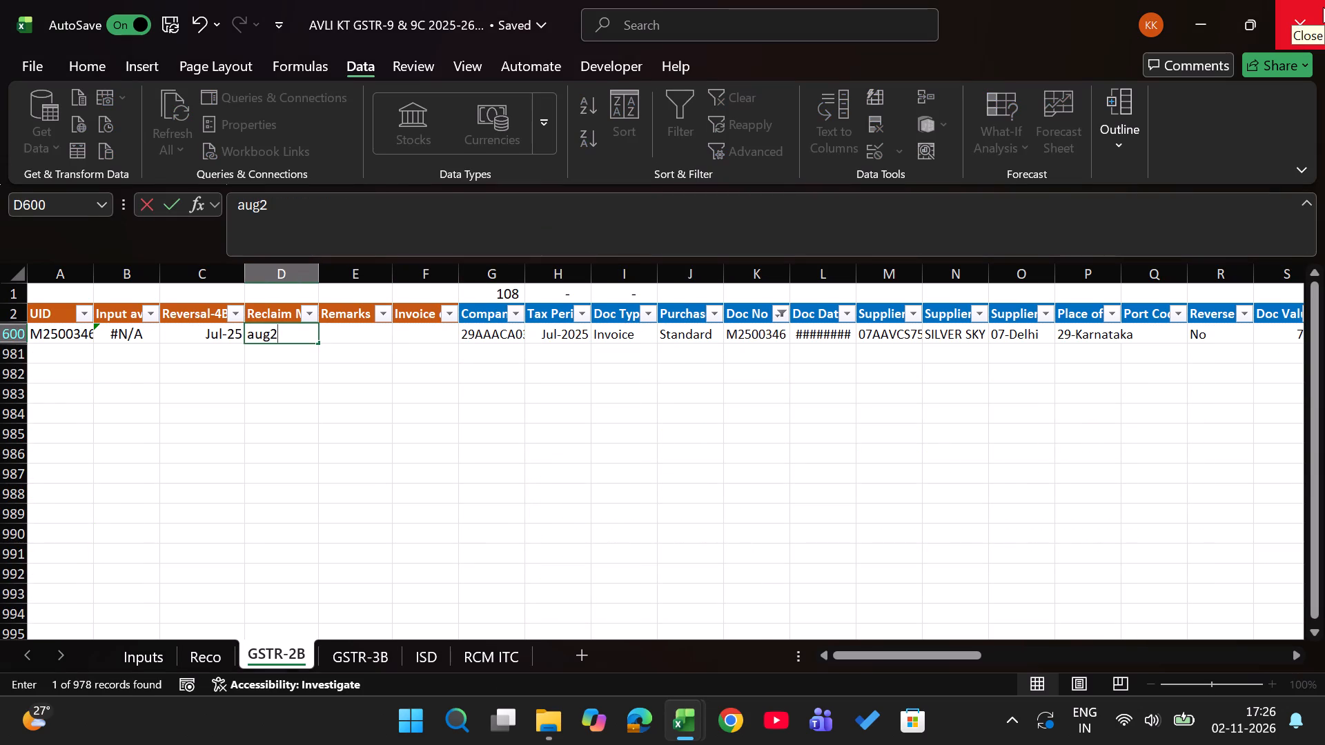
{"action": "key", "text": "5"}
{"action": "key", "text": "Return"}
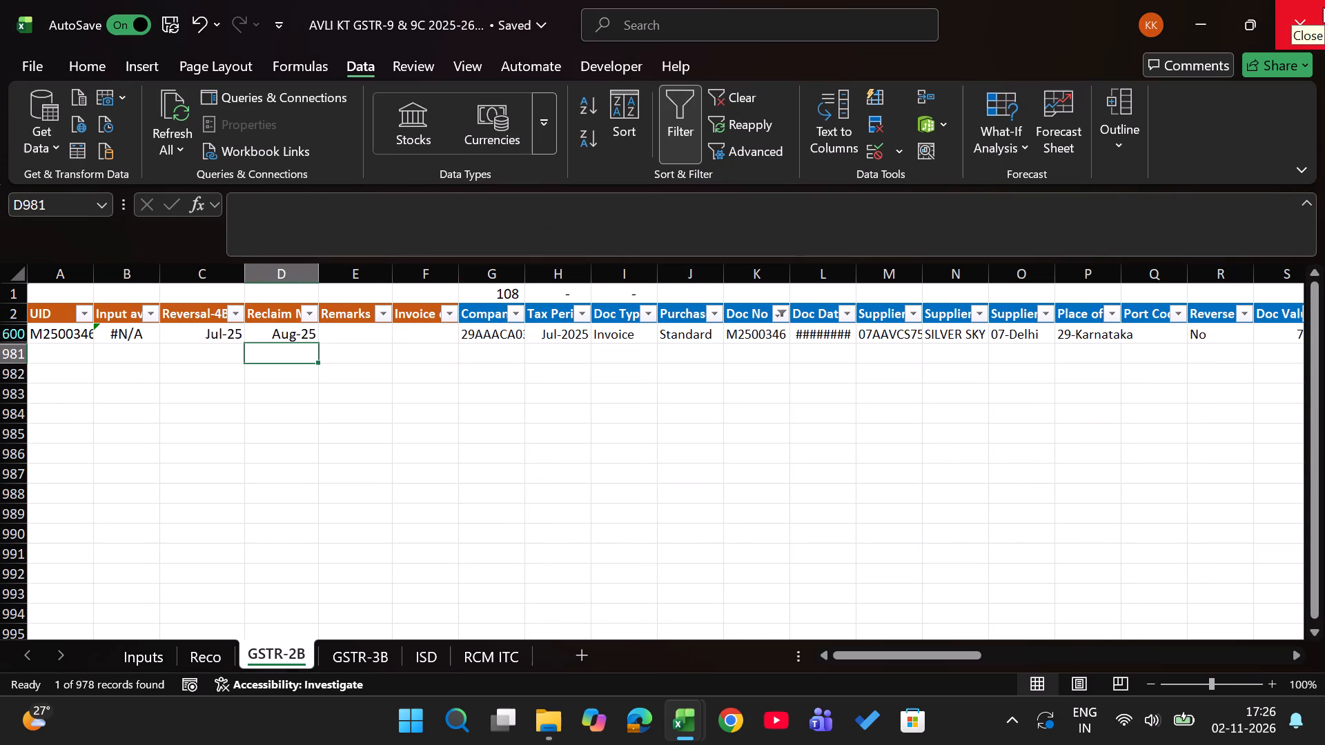
Copy the "Mannual added amount" remark from V42 to V43 of the Reco sheet for the August difference.
{"action": "key", "text": "ctrl+Page_Up"}
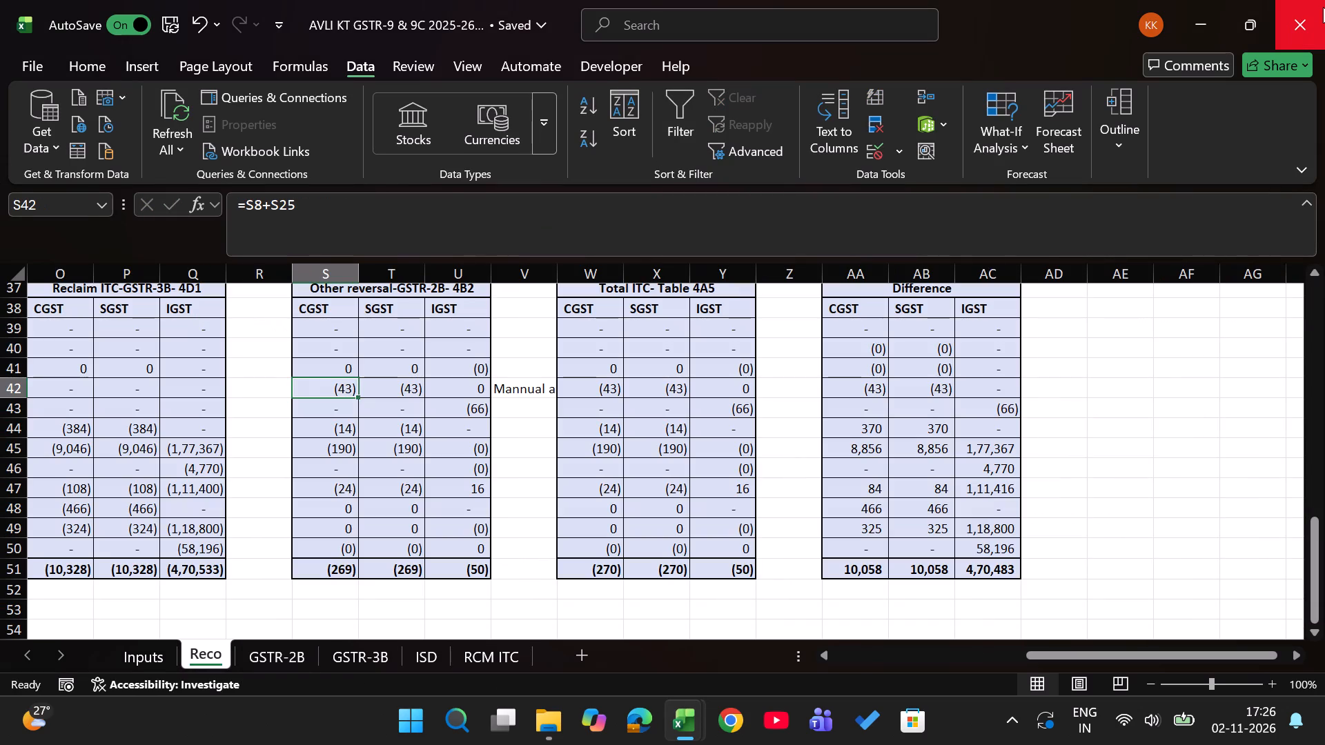
{"action": "key", "text": "Left"}
{"action": "key", "text": "Down"}
{"action": "key", "text": "Right"}
{"action": "key", "text": "Right"}
{"action": "key", "text": "Right"}
{"action": "key", "text": "Right"}
{"action": "key", "text": "Up"}
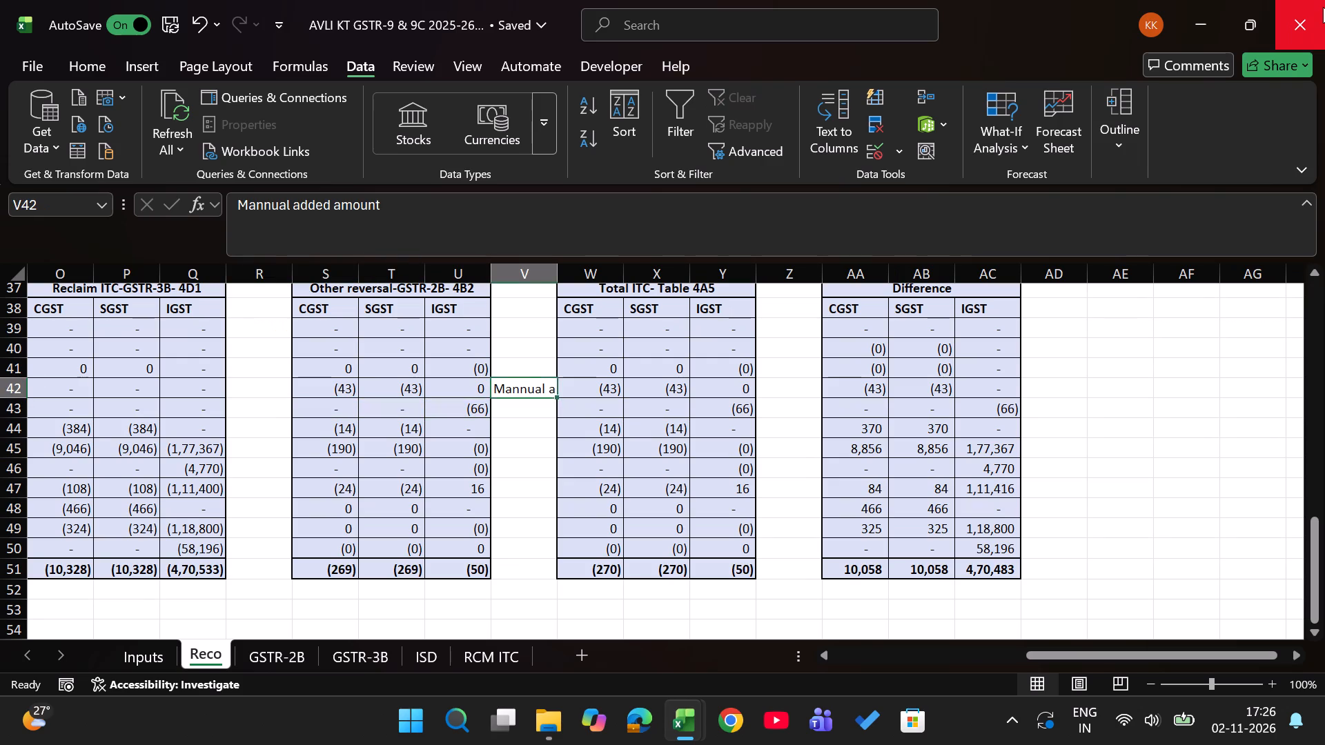
{"action": "key", "text": "ctrl+c"}
{"action": "key", "text": "Down"}
{"action": "key", "text": "Return"}
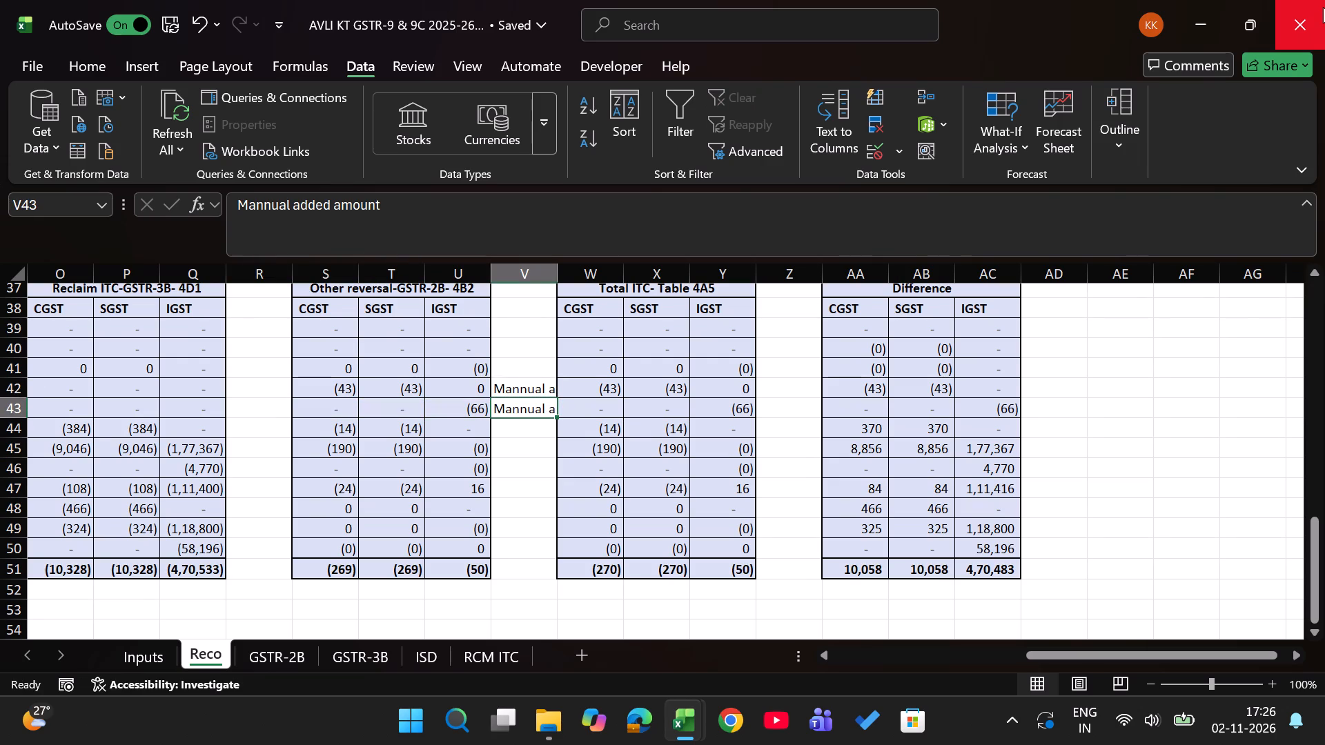
{"action": "key", "text": "Down"}
Recheck the B2ba and total tax amounts at the bottom of the Aug-25 Not Taken Same month 2b sheet.
{"action": "key", "text": "alt+Tab"}
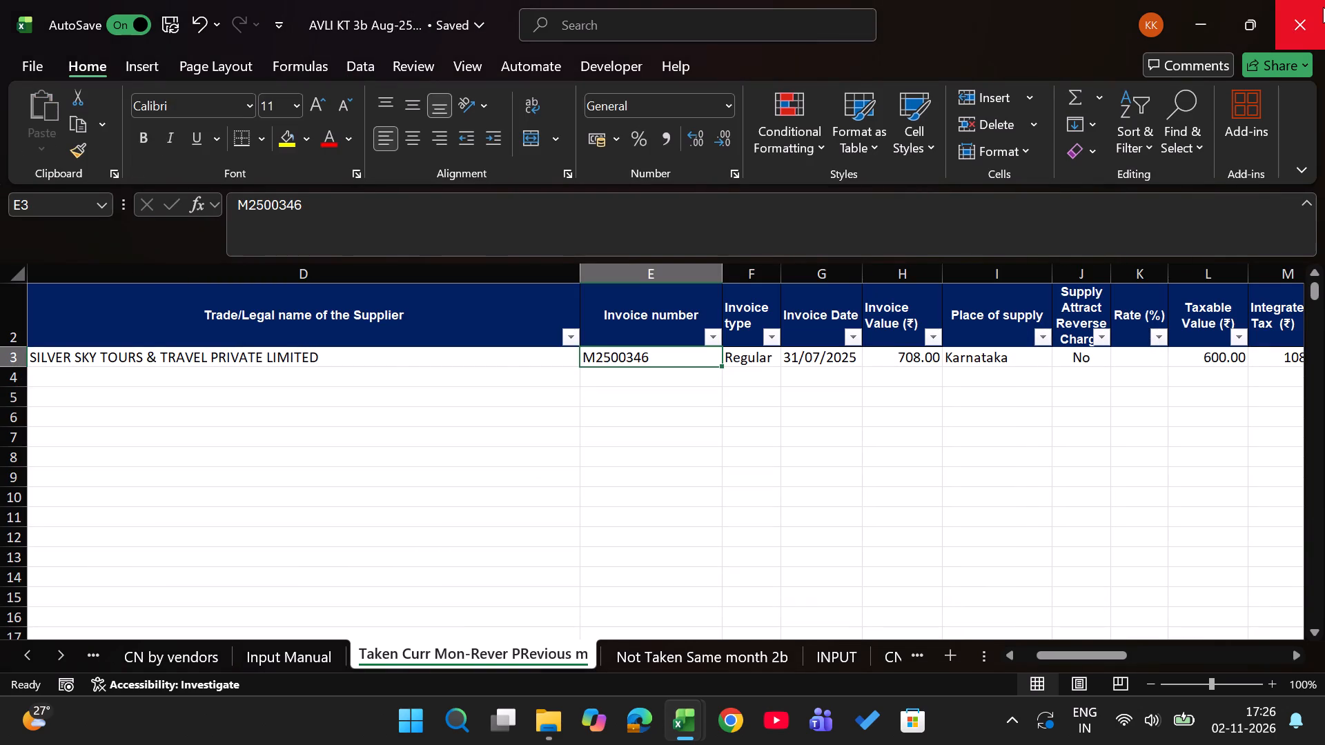
{"action": "key", "text": "ctrl+Page_Down"}
{"action": "key", "text": "Right"}
{"action": "key", "text": "Right"}
{"action": "key", "text": "Right"}
{"action": "key", "text": "Left"}
{"action": "key", "text": "Left"}
{"action": "key", "text": "Left"}
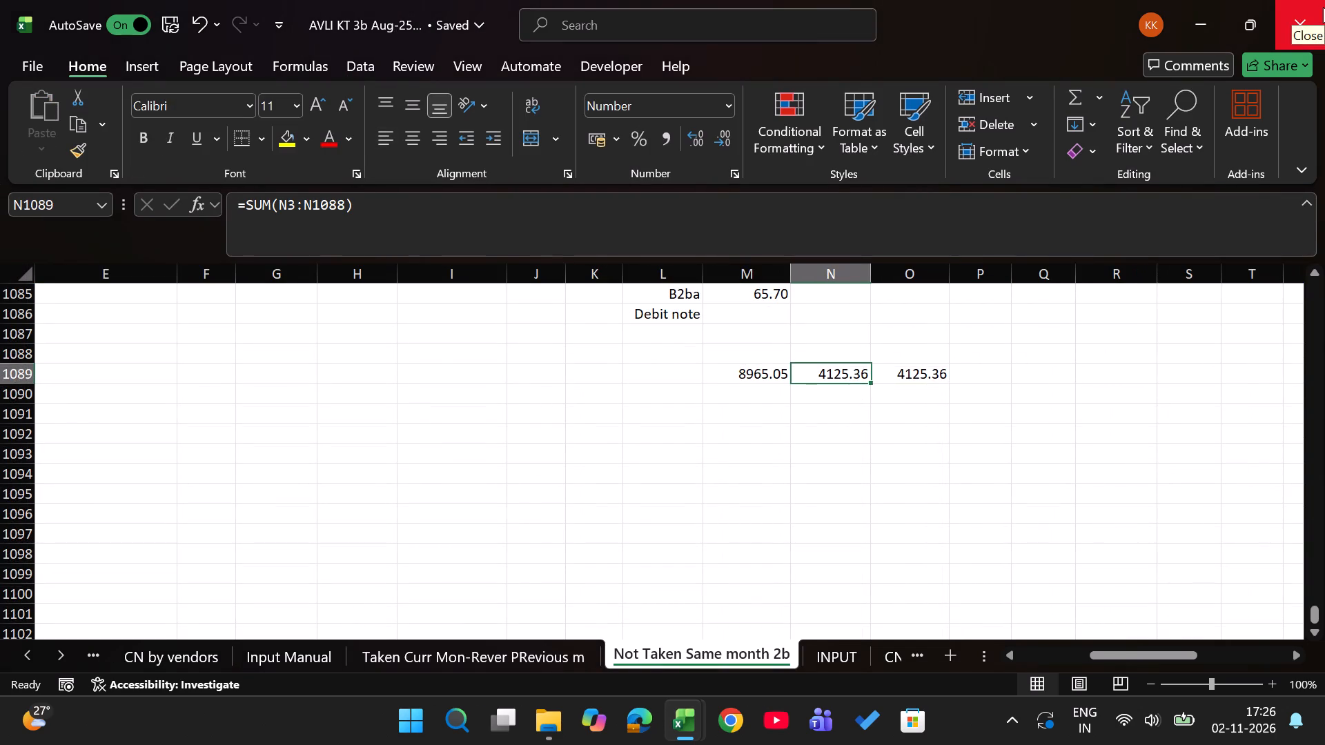
Close the Aug-25 workbook and open the AVLI KT 3b Sep-25 workbook from the 6. Sep-25 folder.
{"action": "left_click", "coordinate": [1324, 0]}
{"action": "key", "text": "alt+Tab"}
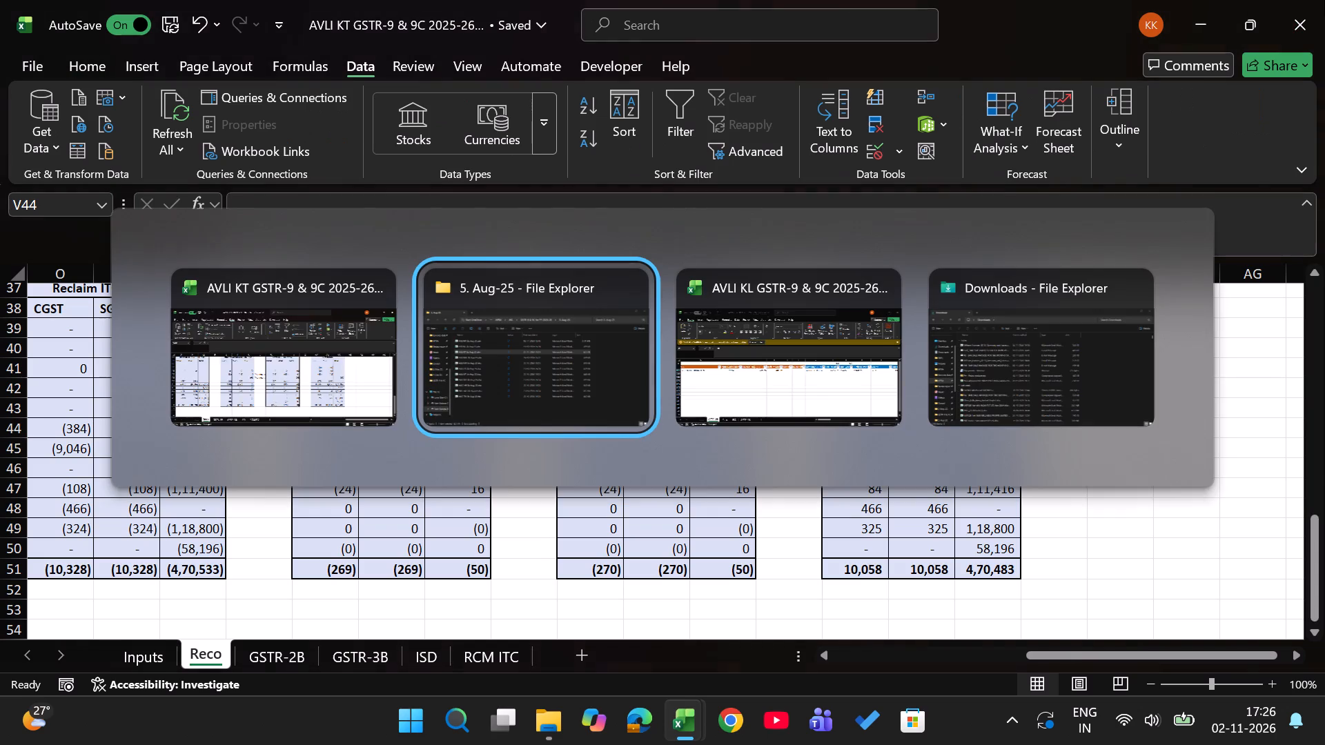
{"action": "key", "text": "BackSpace"}
{"action": "key", "text": "Down"}
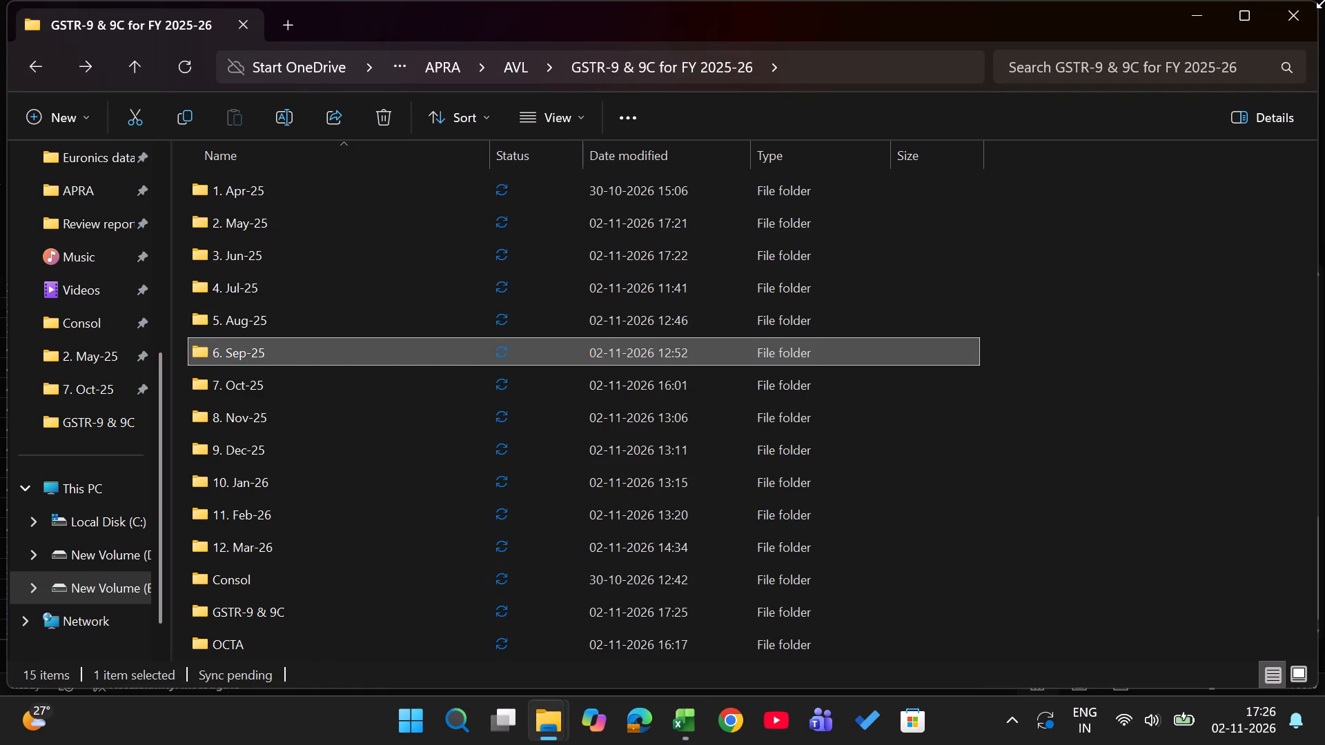
{"action": "key", "text": "Return"}
{"action": "key", "text": "Down"}
{"action": "key", "text": "Down"}
{"action": "key", "text": "Down"}
{"action": "key", "text": "Up"}
{"action": "key", "text": "Return"}
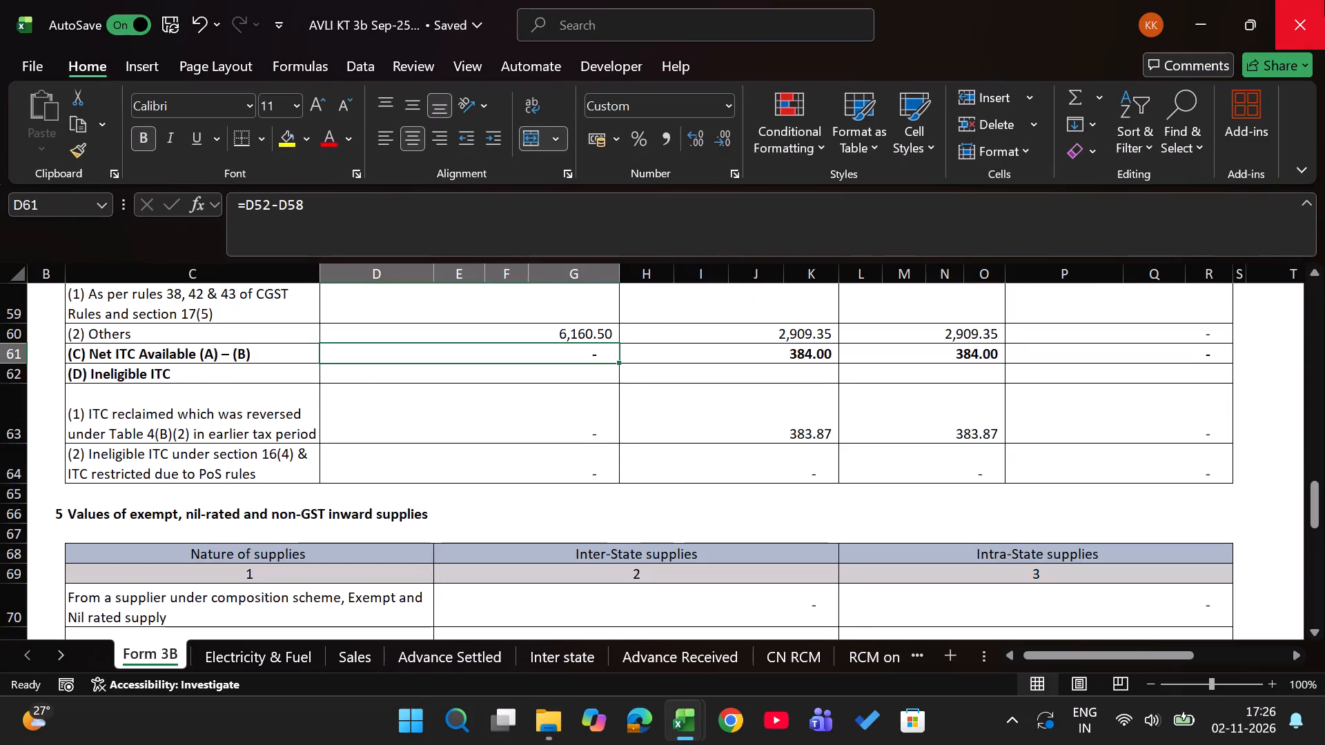
Check the B2ba and total tax amounts at the bottom of the Sep-25 Not Taken Same month 2b sheet.
{"action": "key", "text": "ctrl+Page_Down"}
{"action": "key", "text": "ctrl+Page_Down"}
{"action": "key", "text": "ctrl+Page_Down"}
{"action": "key", "text": "ctrl+Page_Down"}
{"action": "key", "text": "ctrl+Page_Down"}
{"action": "key", "text": "ctrl+Page_Down"}
{"action": "key", "text": "ctrl+Page_Down"}
{"action": "key", "text": "ctrl+Page_Down"}
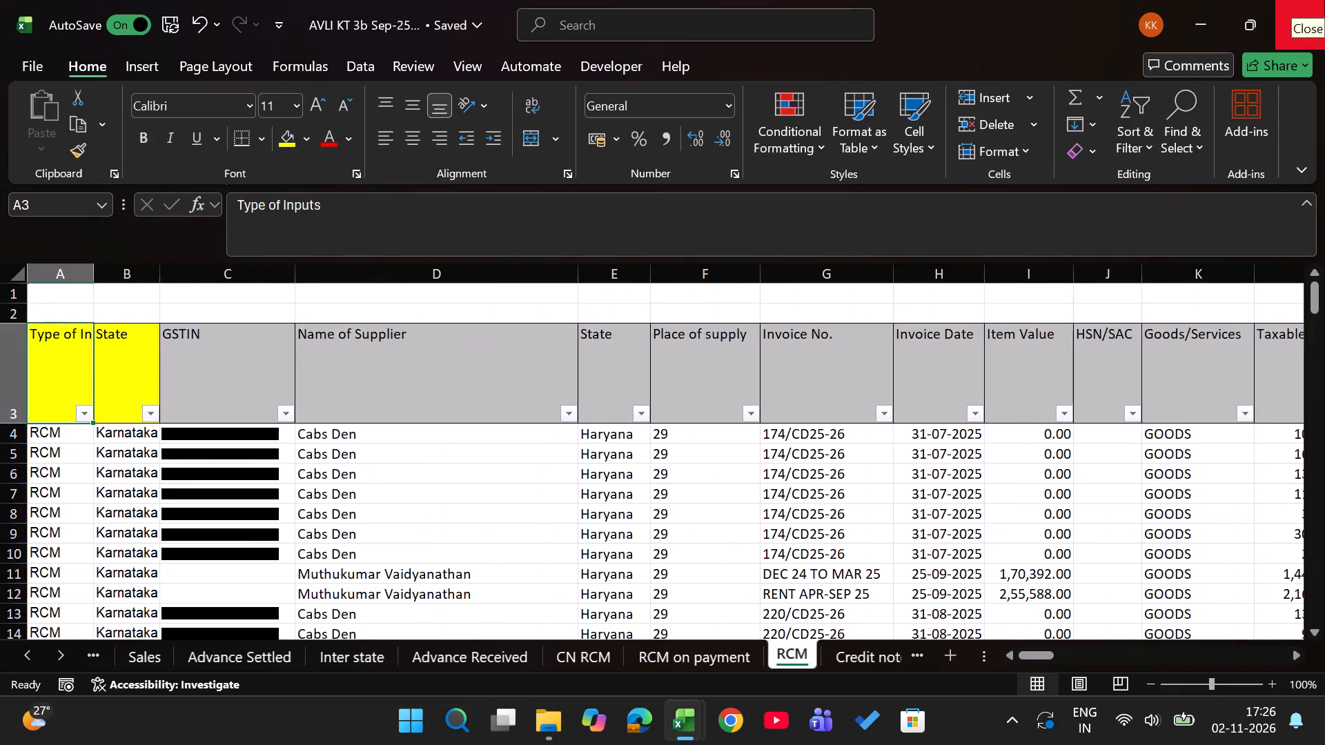
{"action": "key", "text": "ctrl+Page_Down"}
{"action": "key", "text": "ctrl+Page_Down"}
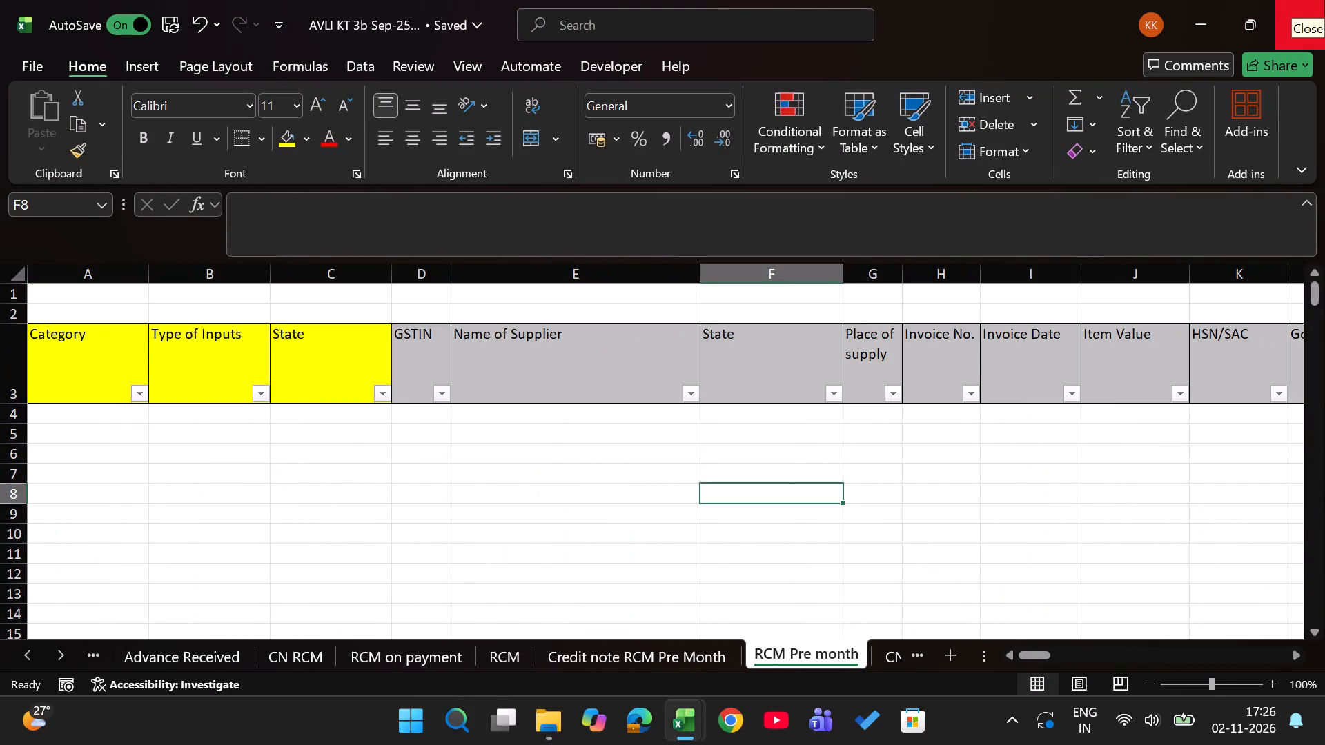
{"action": "key", "text": "ctrl+Page_Down"}
{"action": "key", "text": "ctrl+Page_Down"}
{"action": "key", "text": "ctrl+Page_Down"}
{"action": "key", "text": "ctrl+Page_Down"}
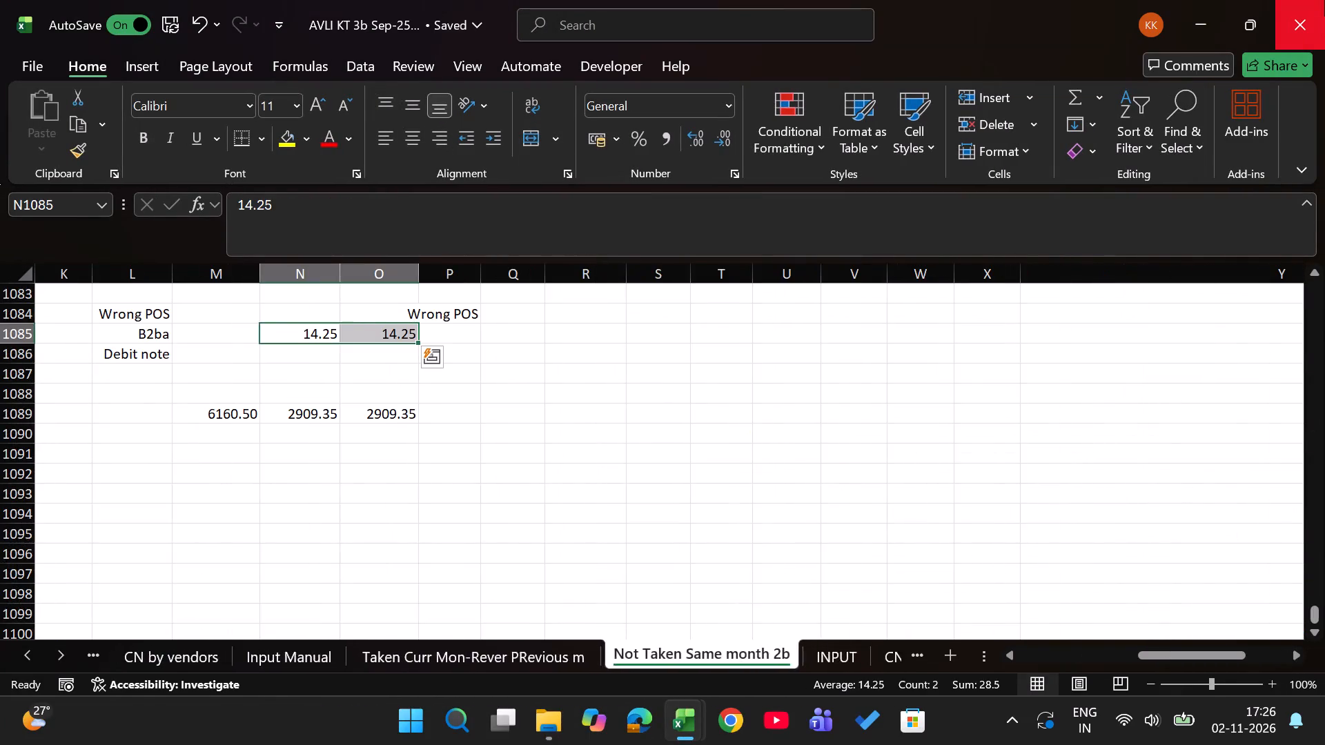
Look up the supplier and invoice number listed in the Sep-25 Taken Curr Mon-Rever PRevious m sheet.
{"action": "key", "text": "ctrl+Page_Up"}
{"action": "key", "text": "Up"}
{"action": "key", "text": "ctrl+Up"}
{"action": "key", "text": "ctrl+Up"}
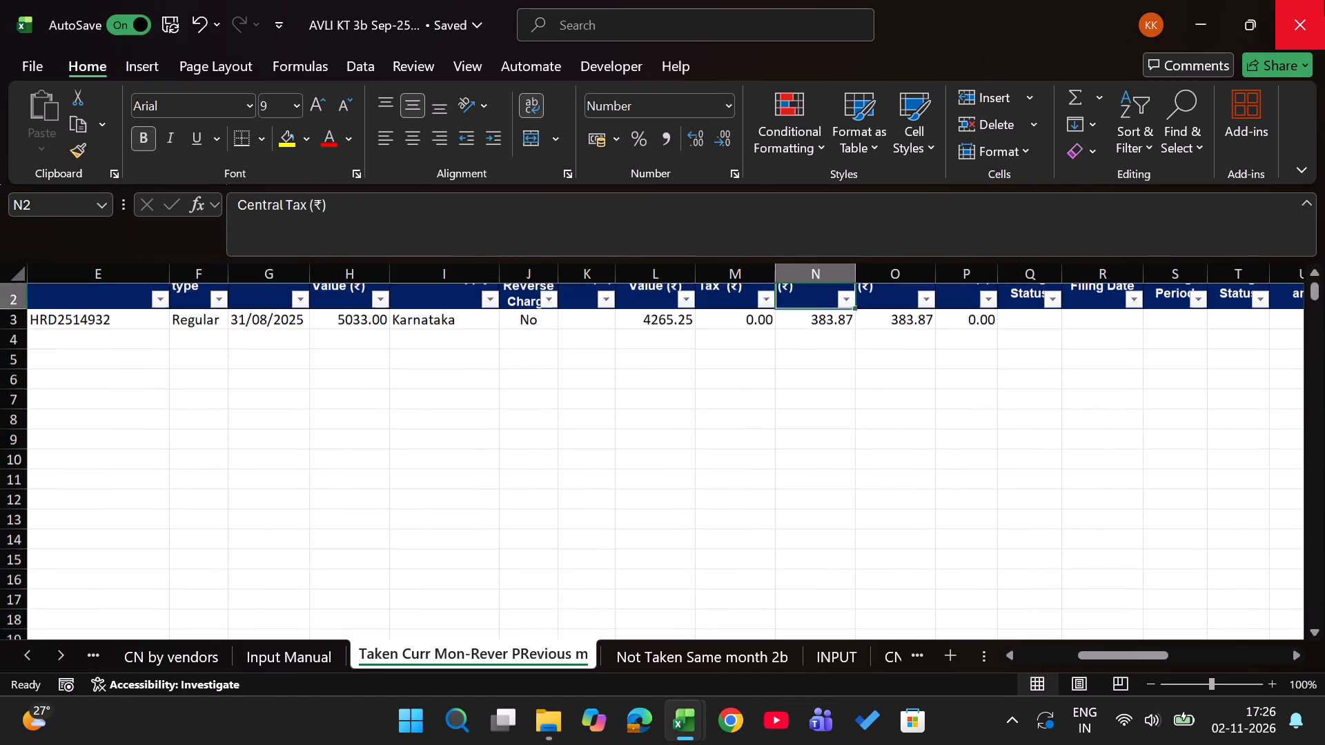
{"action": "key", "text": "ctrl+Up"}
{"action": "key", "text": "Down"}
{"action": "key", "text": "ctrl+Left"}
{"action": "key", "text": "Right"}
{"action": "key", "text": "Right"}
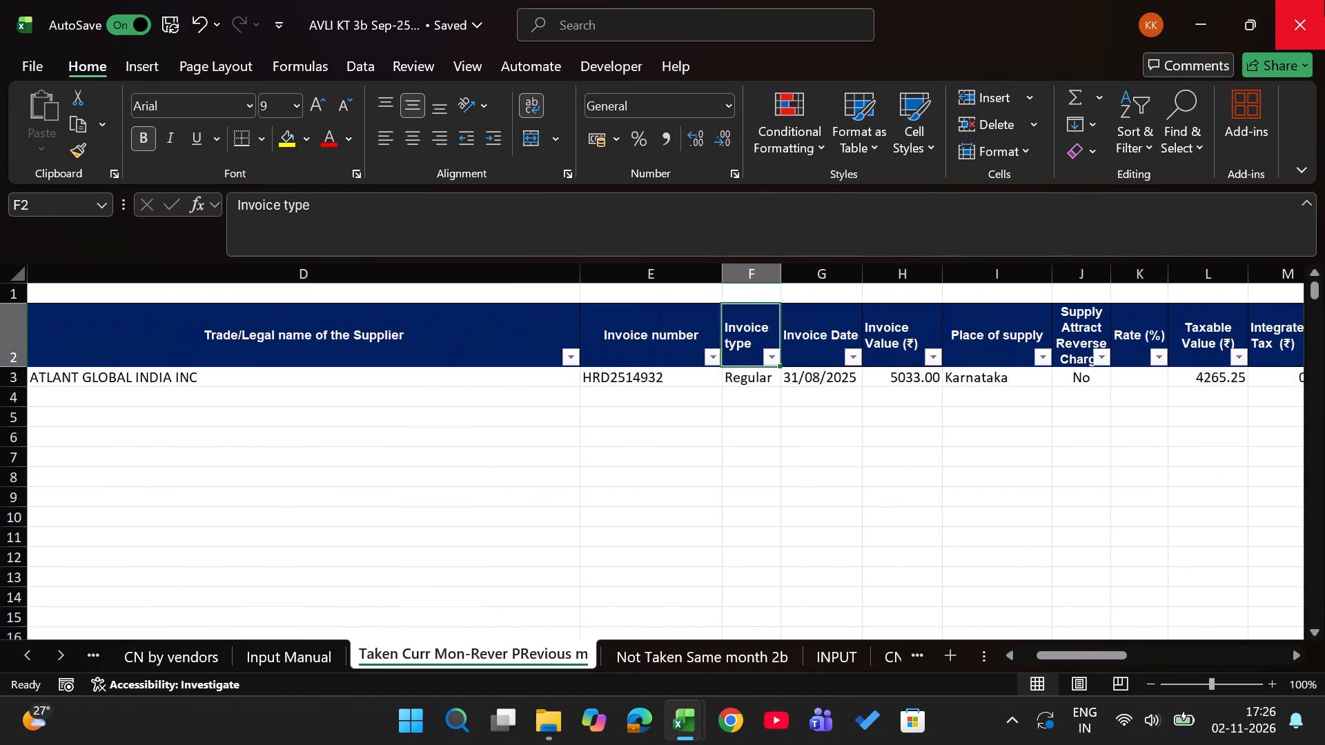
{"action": "key", "text": "Down"}
{"action": "key", "text": "Left"}
Filter the Doc No column of the GSTR-2B sheet for invoice HRD2514932, copied from the Sep-25 workbook.
{"action": "key", "text": "alt+Tab"}
{"action": "key", "text": "ctrl+Page_Down"}
{"action": "key", "text": "Up"}
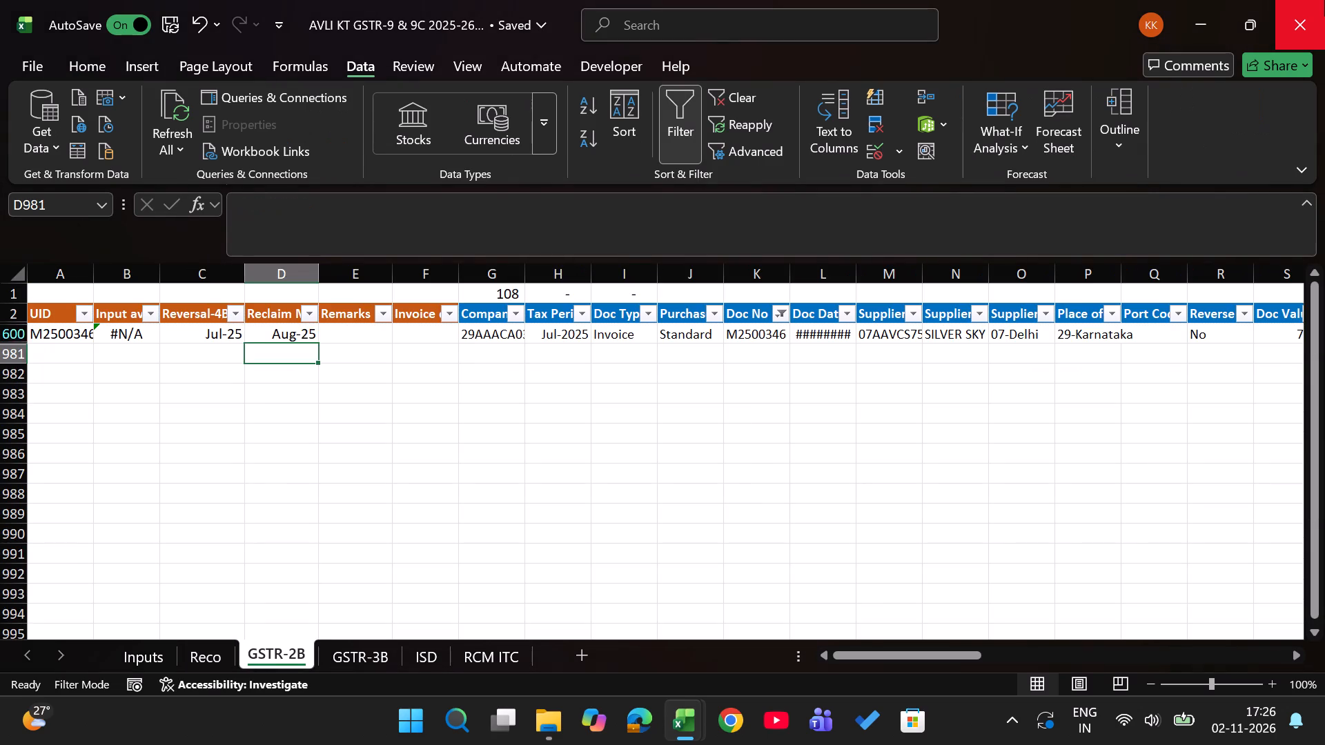
{"action": "key", "text": "Up"}
{"action": "key", "text": "Right"}
{"action": "key", "text": "Right"}
{"action": "key", "text": "Right"}
{"action": "key", "text": "Right"}
{"action": "key", "text": "Right"}
{"action": "key", "text": "Right"}
{"action": "key", "text": "Right"}
{"action": "key", "text": "alt+Tab"}
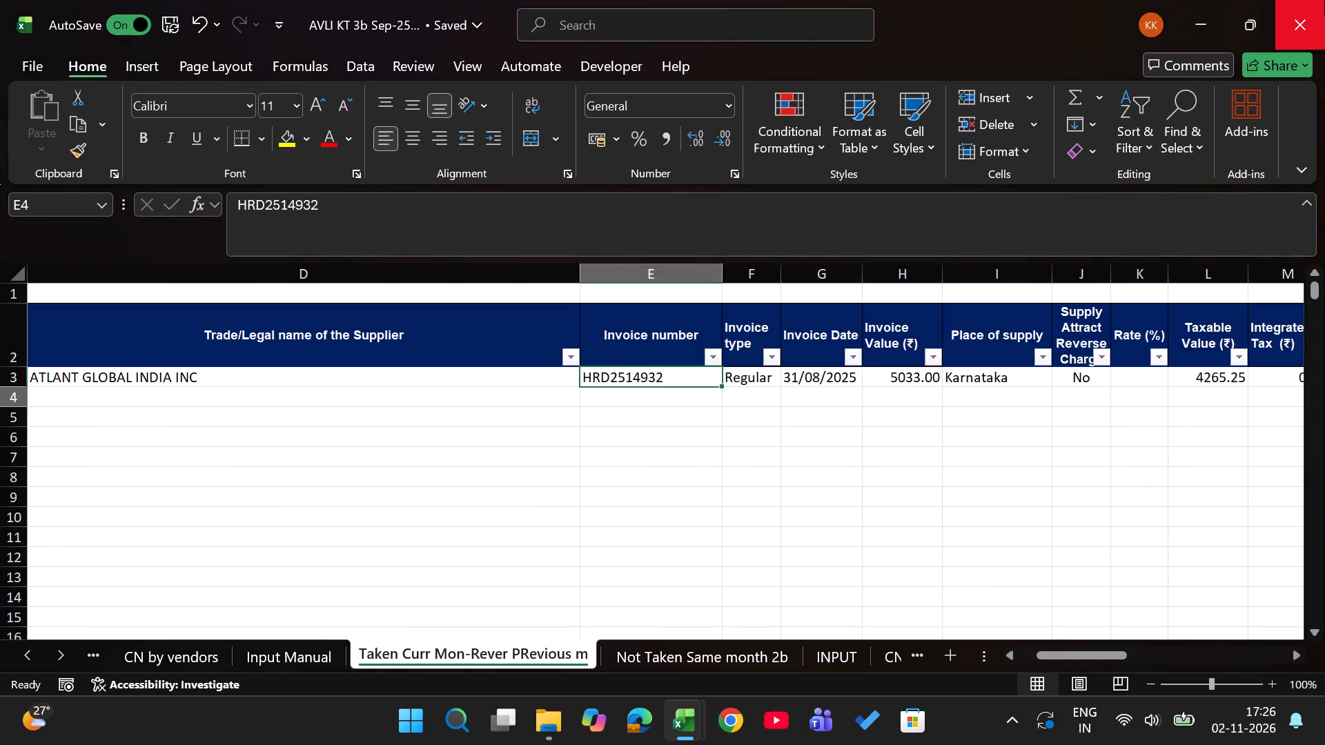
{"action": "key", "text": "Down"}
{"action": "key", "text": "Right"}
{"action": "key", "text": "Up"}
{"action": "key", "text": "Left"}
{"action": "key", "text": "ctrl+c"}
{"action": "key", "text": "alt+Tab"}
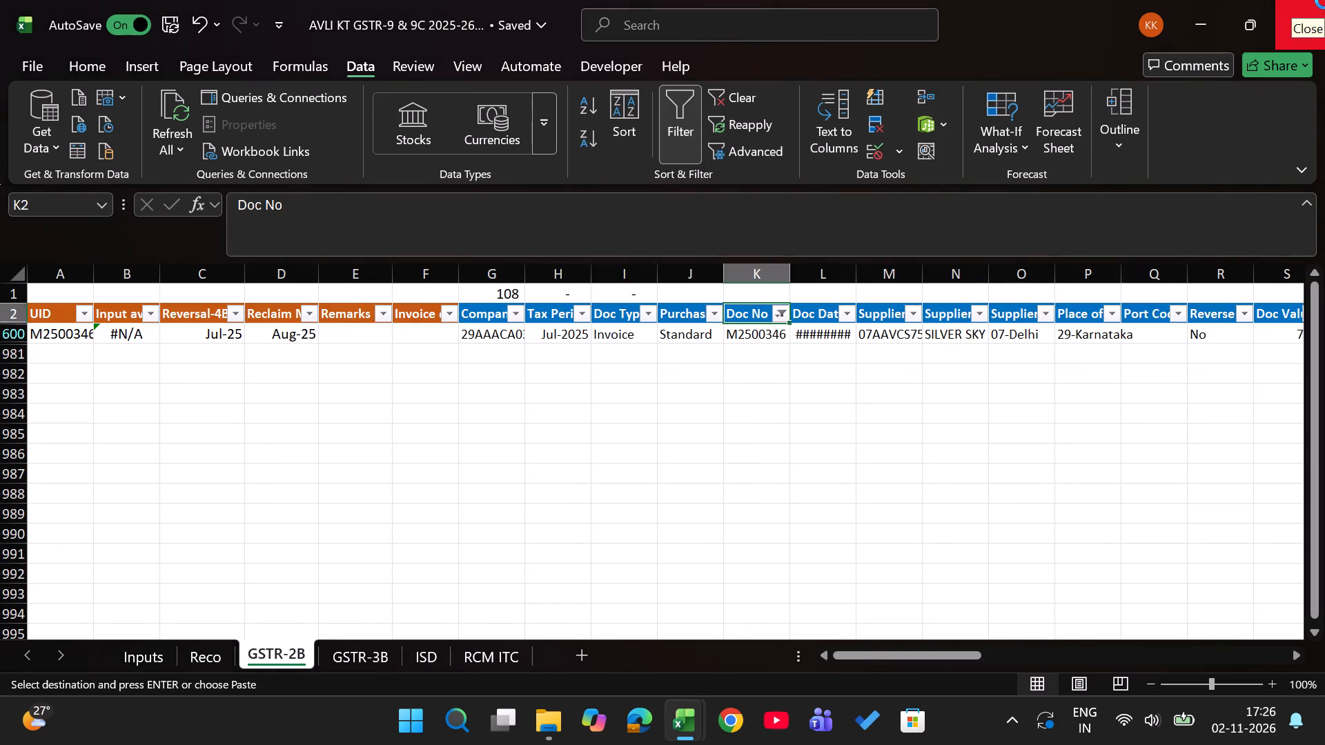
{"action": "key", "text": "alt+Down"}
{"action": "key", "text": "alt+Down"}
{"action": "key", "text": "alt+Down"}
{"action": "key", "text": "alt+Down"}
{"action": "key", "text": "alt+Down"}
{"action": "key", "text": "alt+Down"}
{"action": "key", "text": "alt+Down"}
{"action": "key", "text": "alt+Down"}
{"action": "key", "text": "Down"}
{"action": "key", "text": "ctrl+v"}
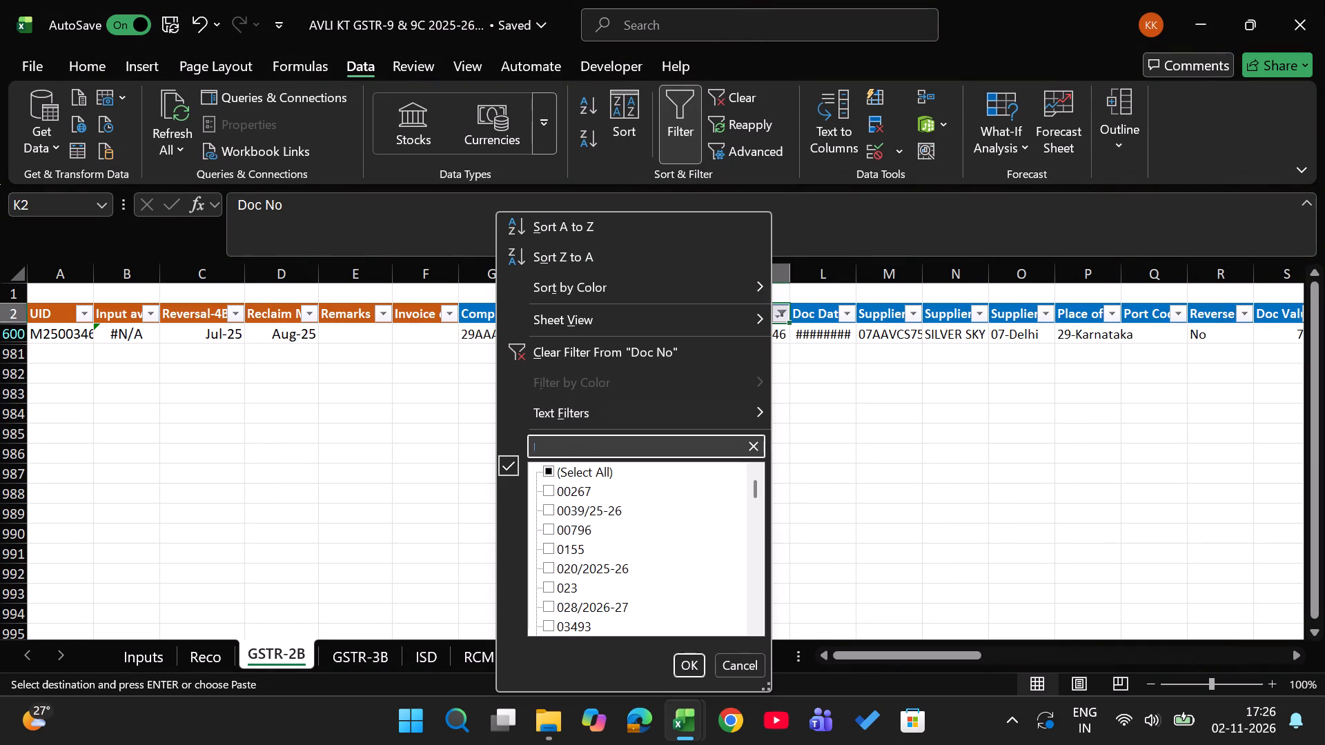
{"action": "key", "text": "Return"}
Enter Sep-25 as the reclaim month for invoice HRD2514932 in GSTR-2B.
{"action": "key", "text": "alt+Tab"}
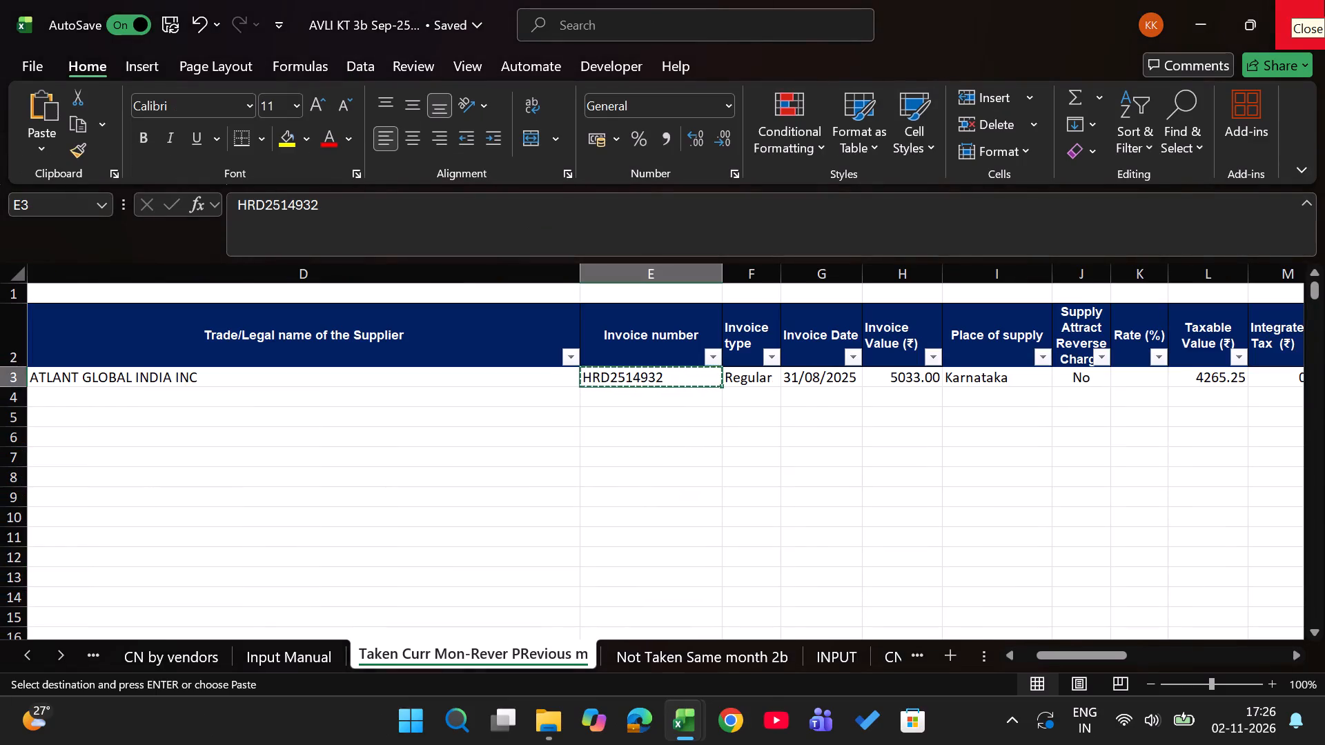
{"action": "key", "text": "alt+Tab"}
{"action": "key", "text": "Left"}
{"action": "key", "text": "Left"}
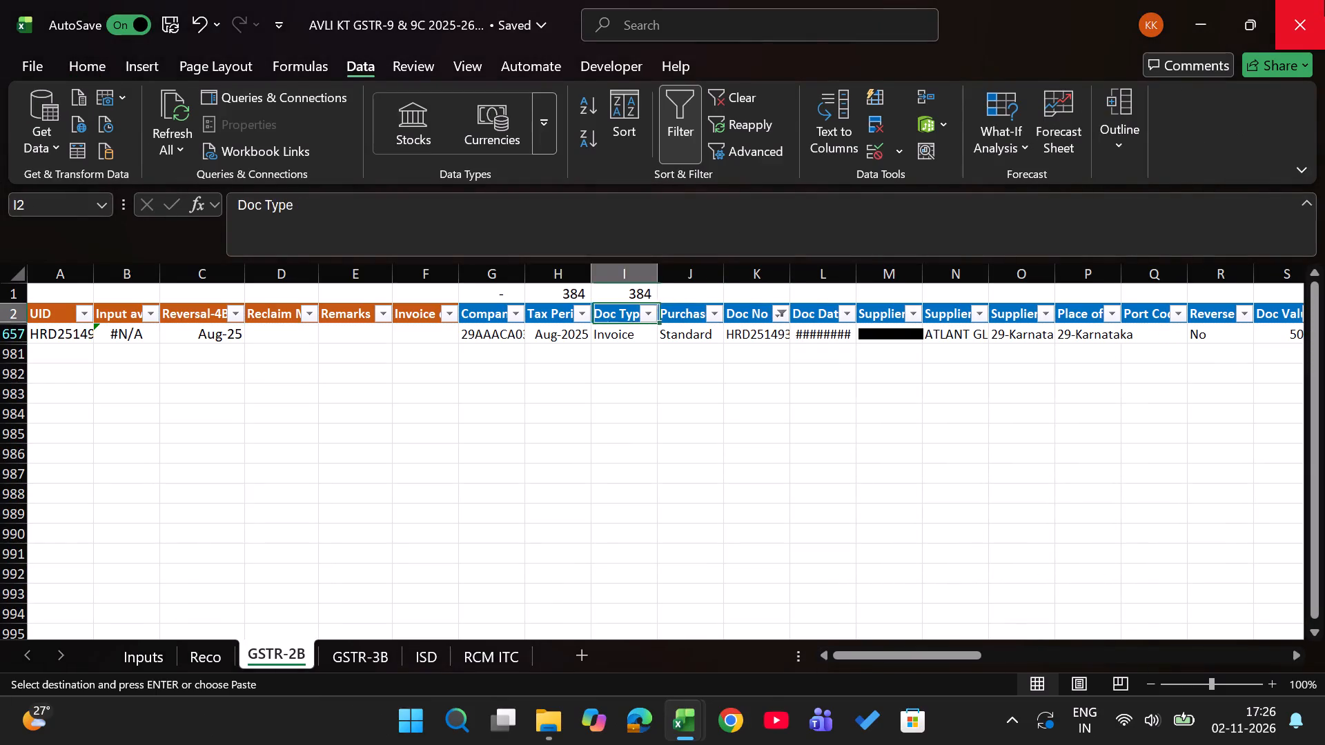
{"action": "key", "text": "Left"}
{"action": "key", "text": "Left"}
{"action": "key", "text": "Left"}
{"action": "key", "text": "Left"}
{"action": "key", "text": "Left"}
{"action": "key", "text": "Down"}
{"action": "type", "text": "sep26"}
{"action": "key", "text": "BackSpace"}
{"action": "key", "text": "5"}
{"action": "key", "text": "Return"}
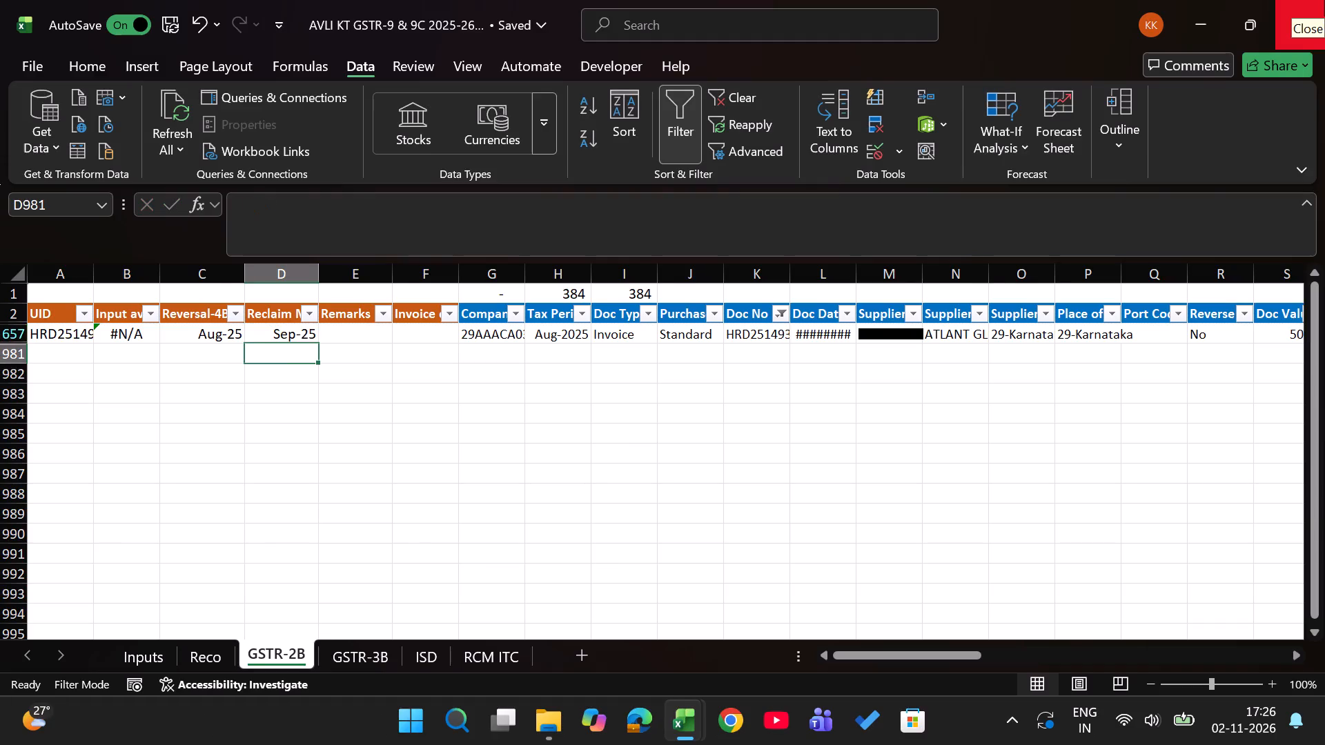
Check the September row on the Reco sheet and the Atlant Global entry on the Sep-25 INPUT sheet.
{"action": "key", "text": "ctrl+Page_Up"}
{"action": "key", "text": "Left"}
{"action": "key", "text": "Right"}
{"action": "key", "text": "Right"}
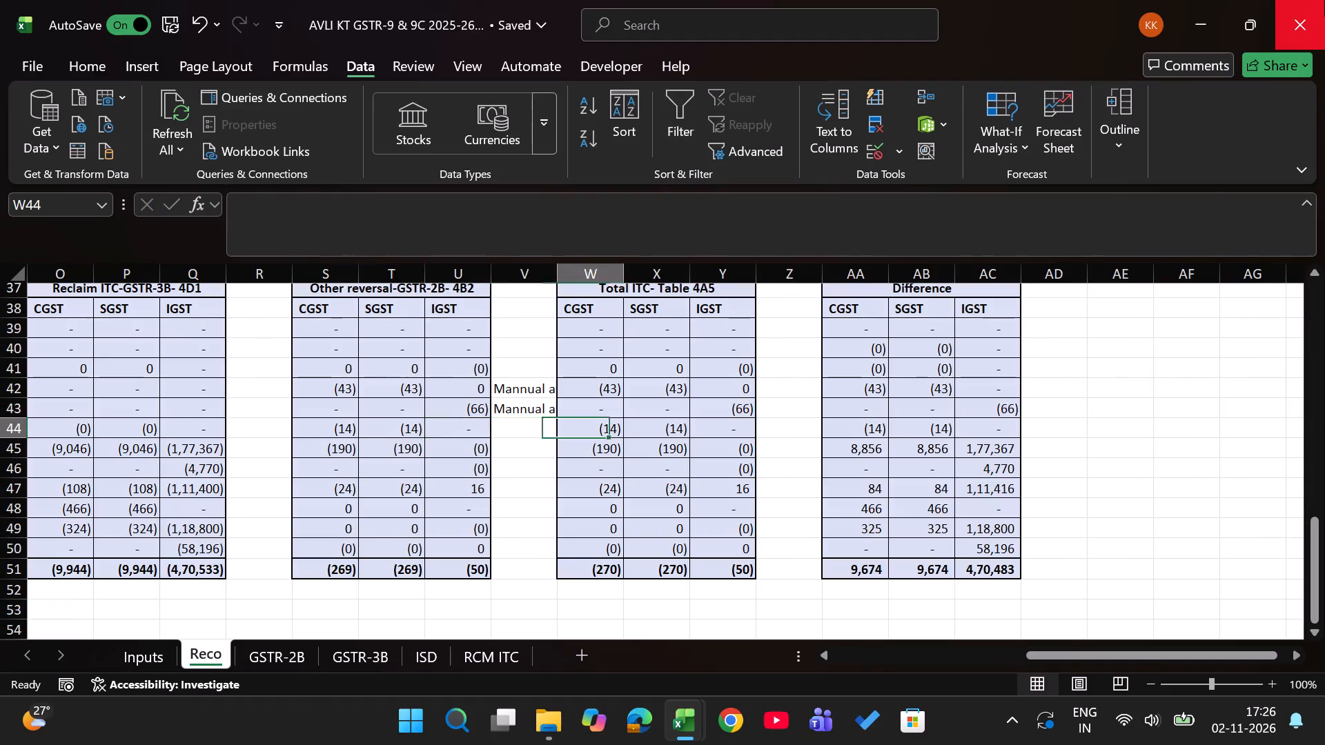
{"action": "key", "text": "Left"}
{"action": "key", "text": "alt+Tab"}
{"action": "key", "text": "ctrl+Page_Down"}
{"action": "key", "text": "ctrl+Page_Down"}
{"action": "key", "text": "ctrl+Home"}
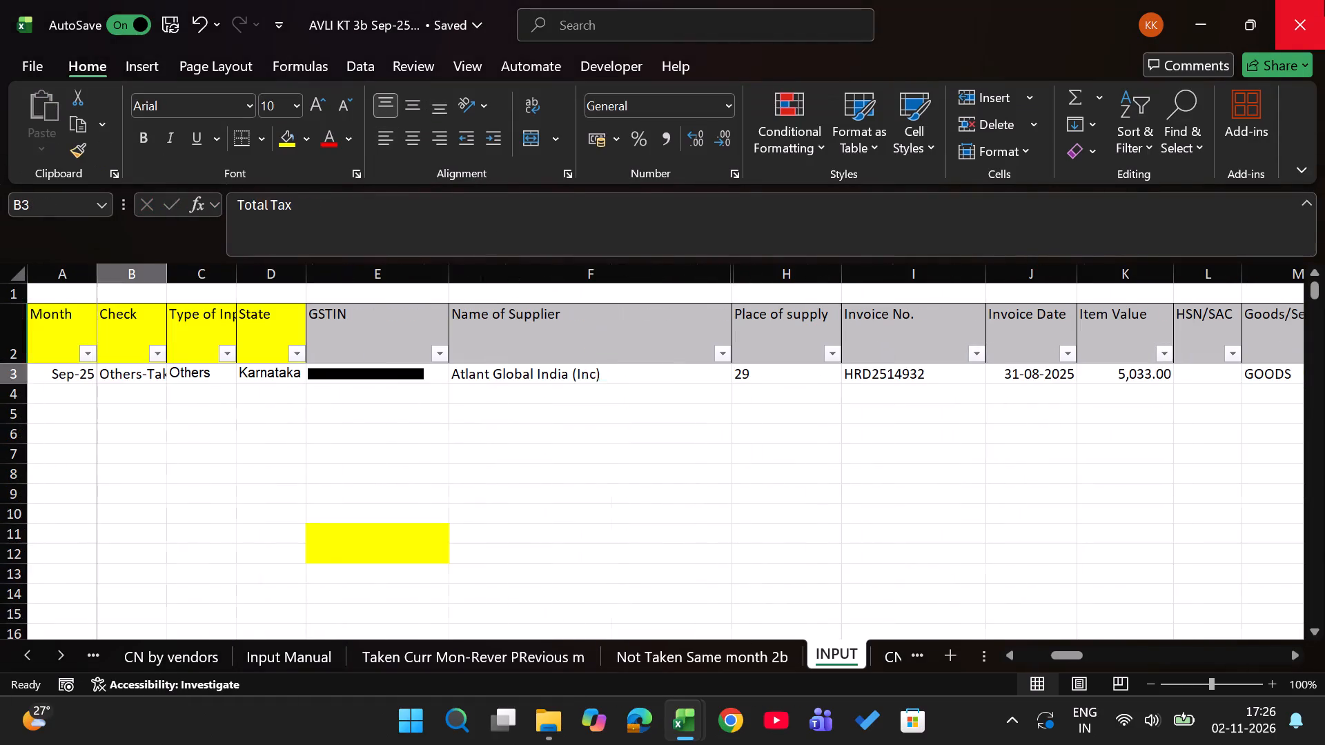
{"action": "key", "text": "Down"}
{"action": "key", "text": "Right"}
{"action": "key", "text": "Right"}
{"action": "key", "text": "Right"}
{"action": "key", "text": "Right"}
{"action": "key", "text": "Right"}
{"action": "key", "text": "Right"}
{"action": "key", "text": "Right"}
{"action": "key", "text": "Right"}
{"action": "key", "text": "Right"}
Recheck the B2ba tax amounts at the bottom of the Sep-25 Not Taken Same month 2b sheet.
{"action": "key", "text": "ctrl+Page_Up"}
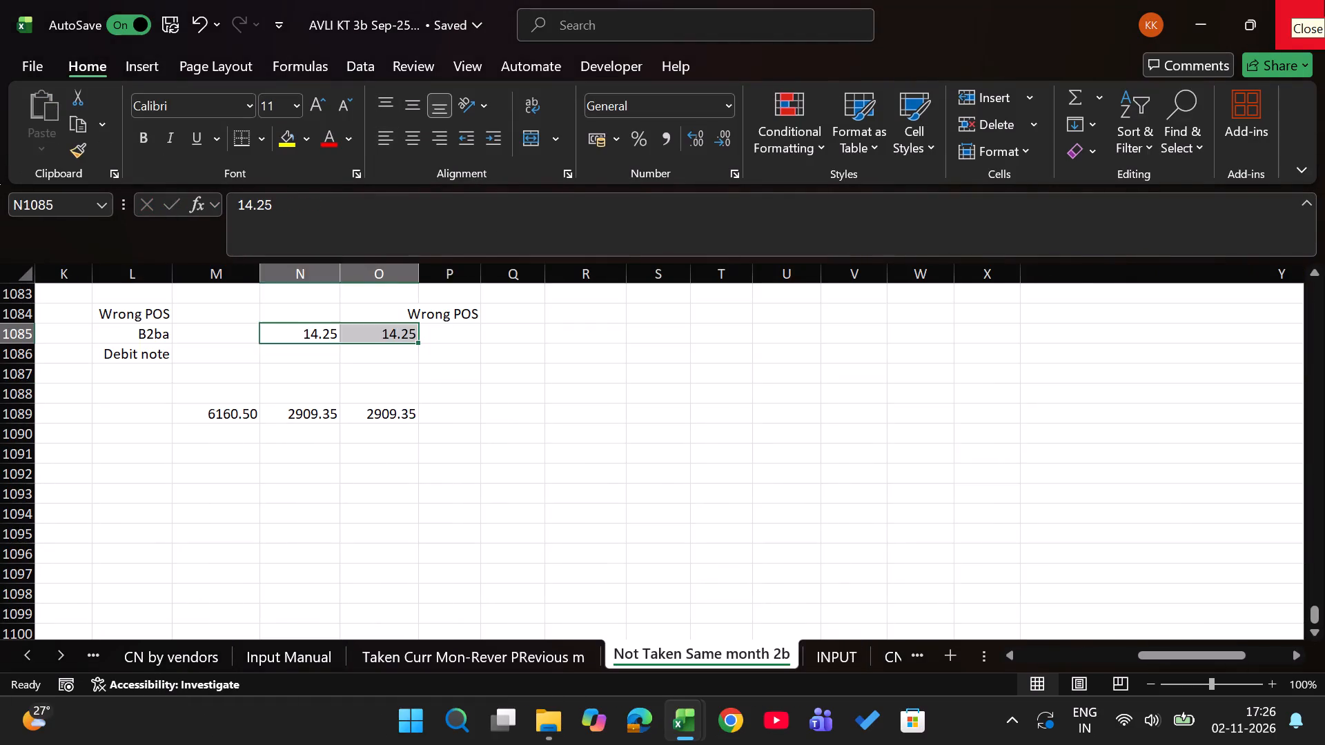
{"action": "key", "text": "Right"}
{"action": "key", "text": "Right"}
{"action": "key", "text": "Left"}
{"action": "key", "text": "Left"}
{"action": "key", "text": "Right"}
{"action": "key", "text": "Tab"}
Copy the manual remark beside August's 4B2 other reversal on the Reco sheet to the September row, cell V44.
{"action": "key", "text": "alt+Tab"}
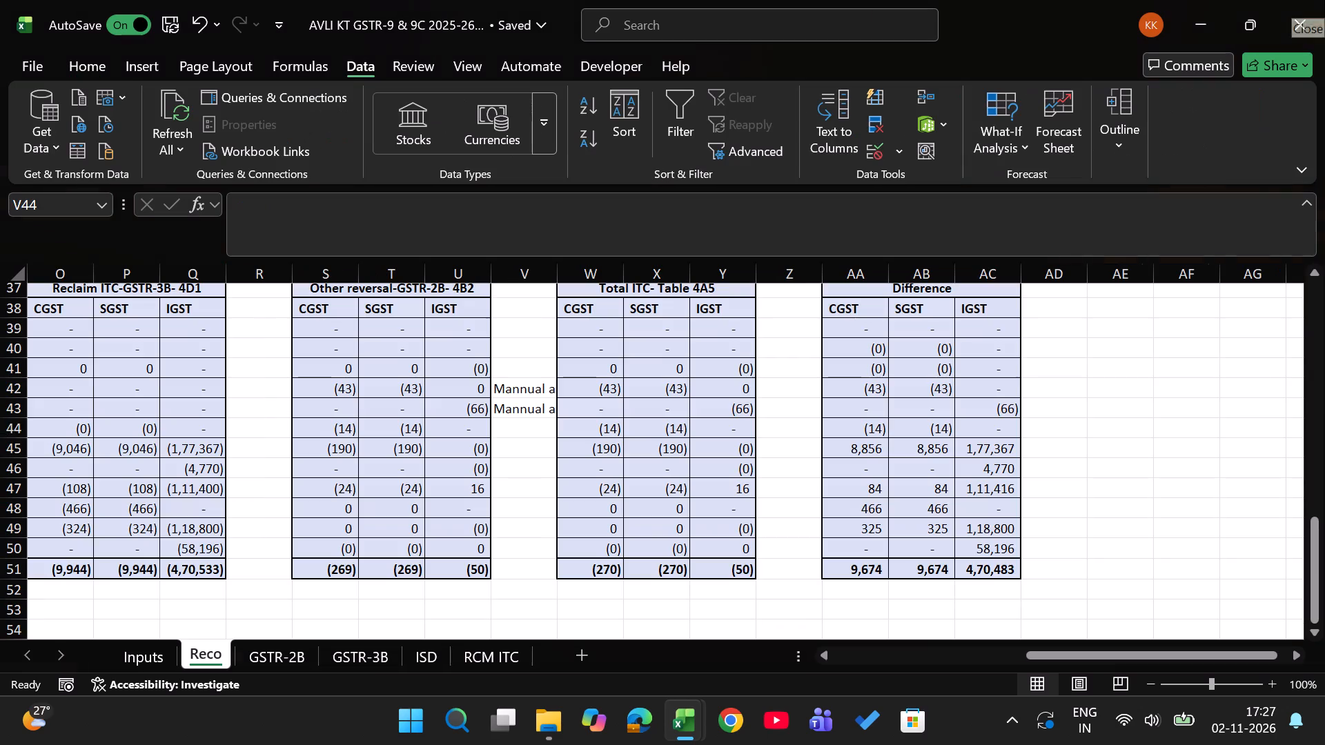
{"action": "key", "text": "Up"}
{"action": "key", "text": "ctrl+c"}
{"action": "key", "text": "Down"}
{"action": "key", "text": "Return"}
Examine the October row of the Reclaim ITC-GSTR-3B-4D1 block on the Reco sheet.
{"action": "key", "text": "Left"}
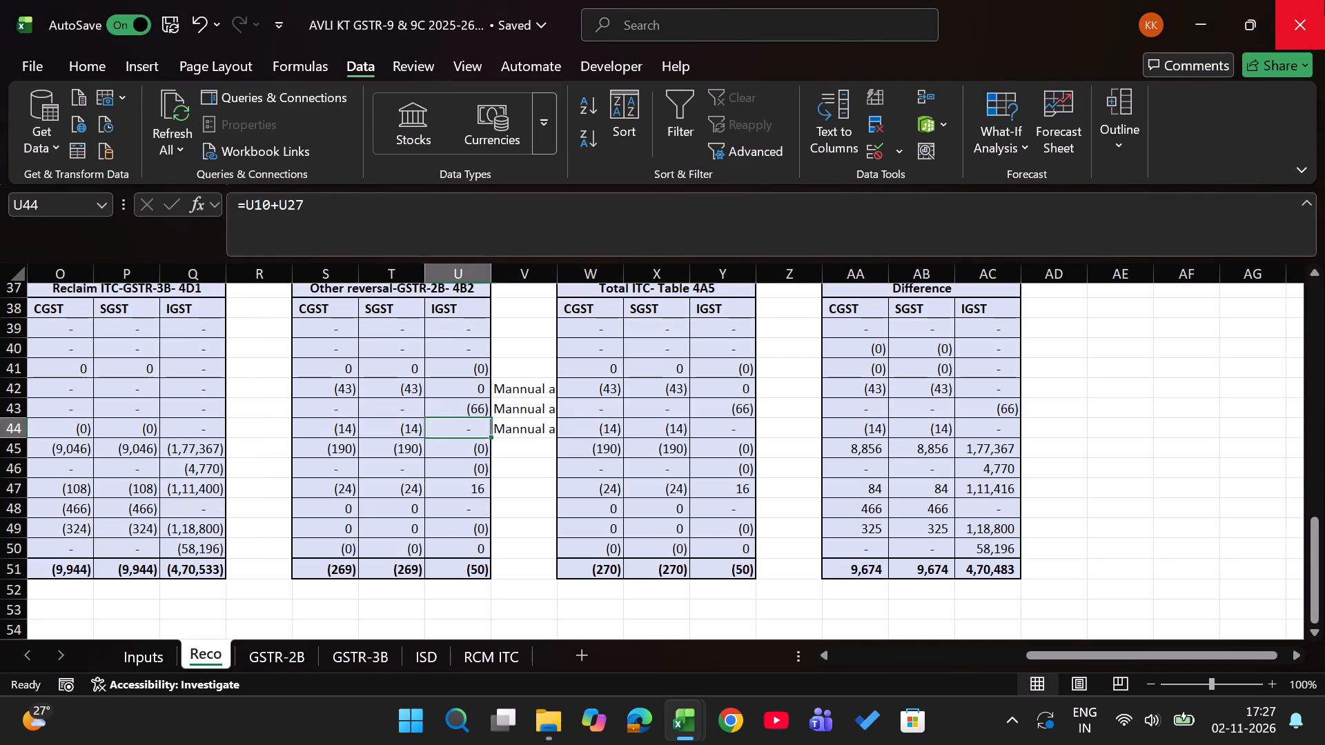
{"action": "key", "text": "Left"}
{"action": "key", "text": "Left"}
{"action": "key", "text": "Left"}
{"action": "key", "text": "Left"}
{"action": "key", "text": "Down"}
{"action": "key", "text": "Left"}
{"action": "key", "text": "Left"}
{"action": "key", "text": "Right"}
{"action": "key", "text": "Right"}
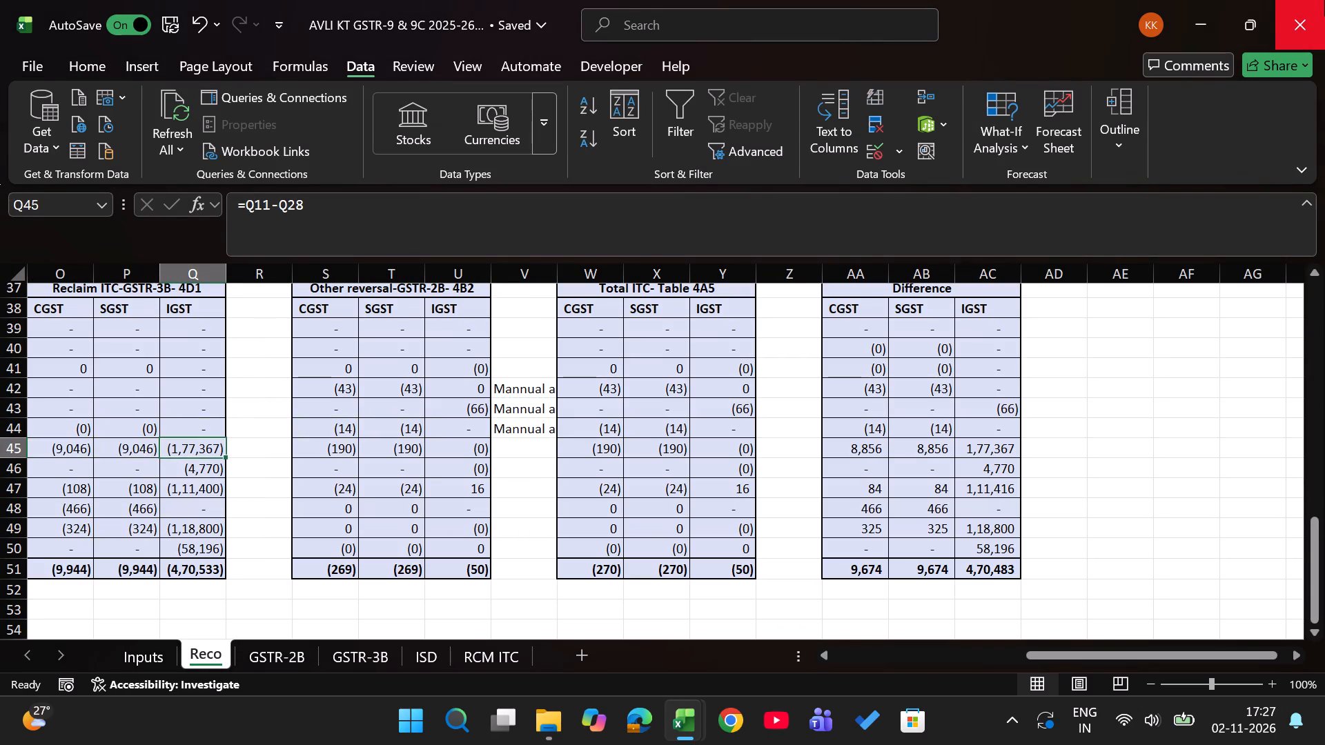
Close the Sep-25 workbook and open the AVLI KT 3b Oct-25 workbook from the October 2025 folder.
{"action": "key", "text": "alt+Tab"}
{"action": "left_click", "coordinate": [1324, 0]}
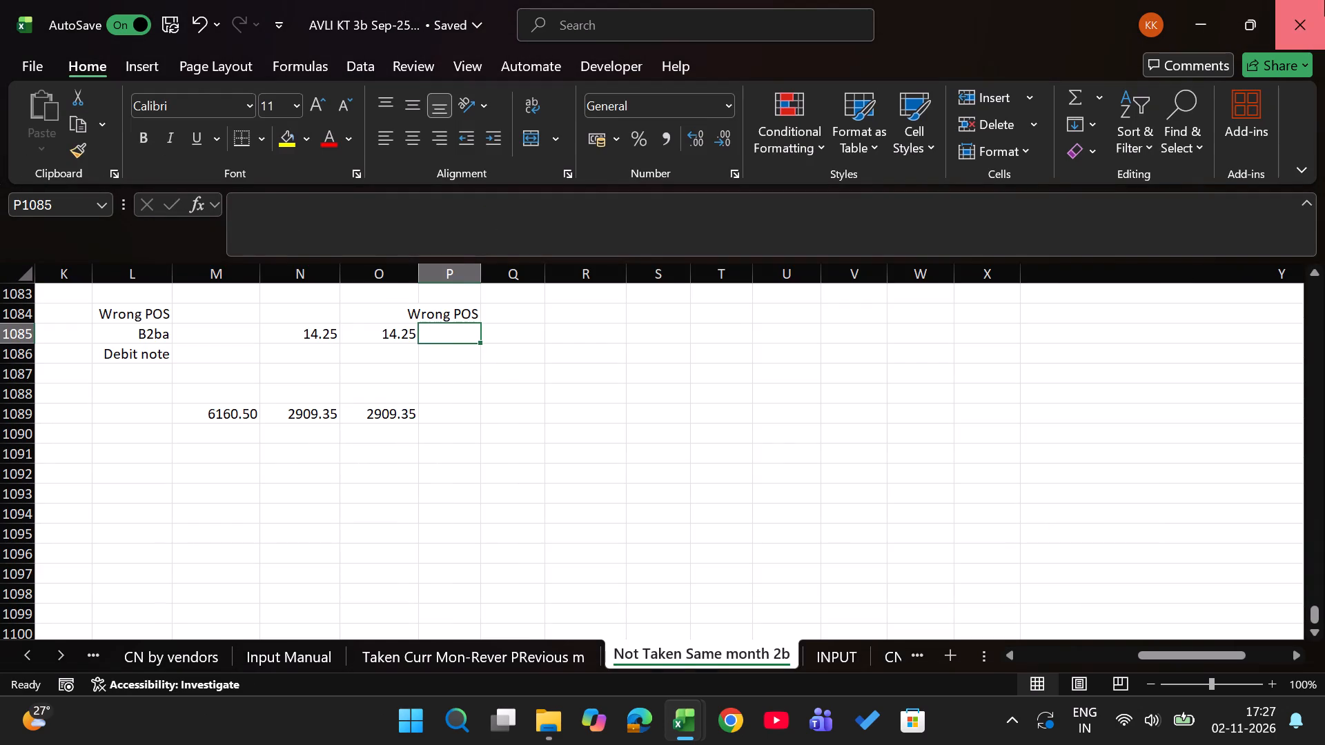
{"action": "key", "text": "alt+Tab"}
{"action": "key", "text": "BackSpace"}
{"action": "key", "text": "Down"}
{"action": "key", "text": "Return"}
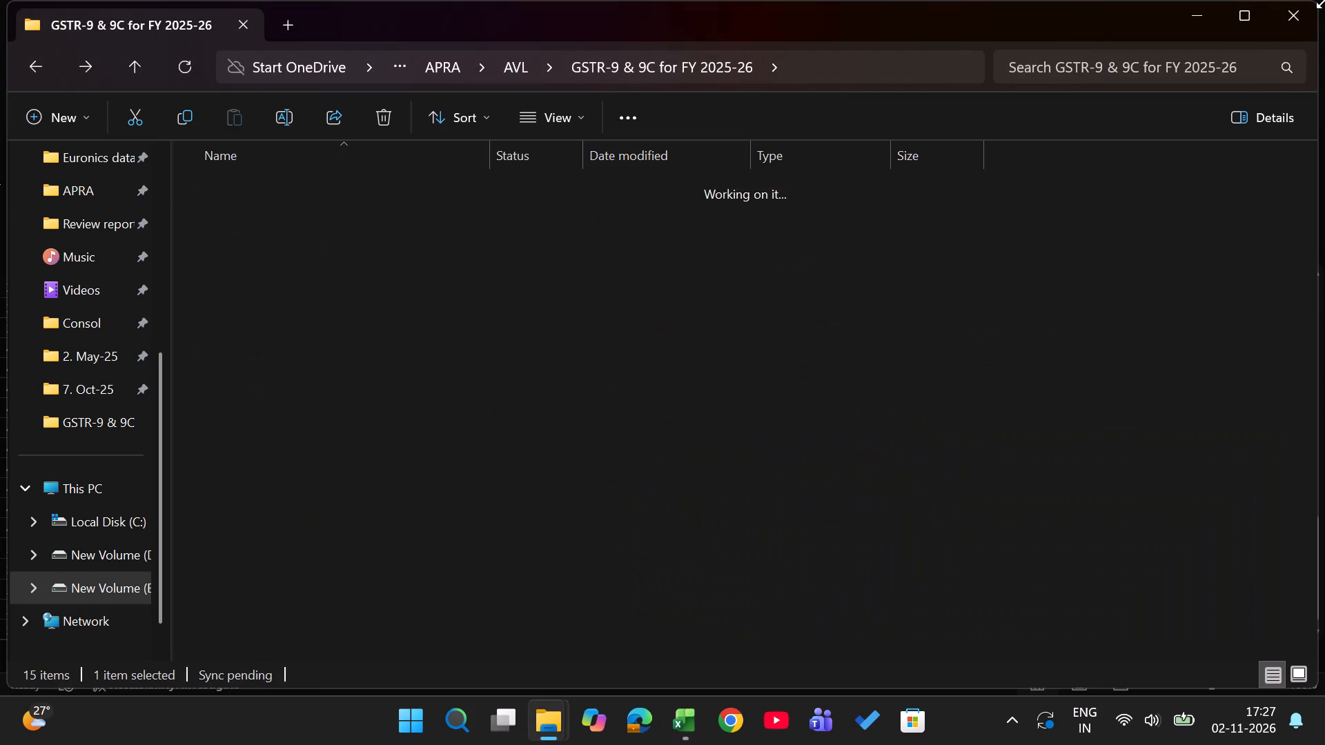
{"action": "key", "text": "Down"}
{"action": "key", "text": "Down"}
{"action": "key", "text": "Return"}
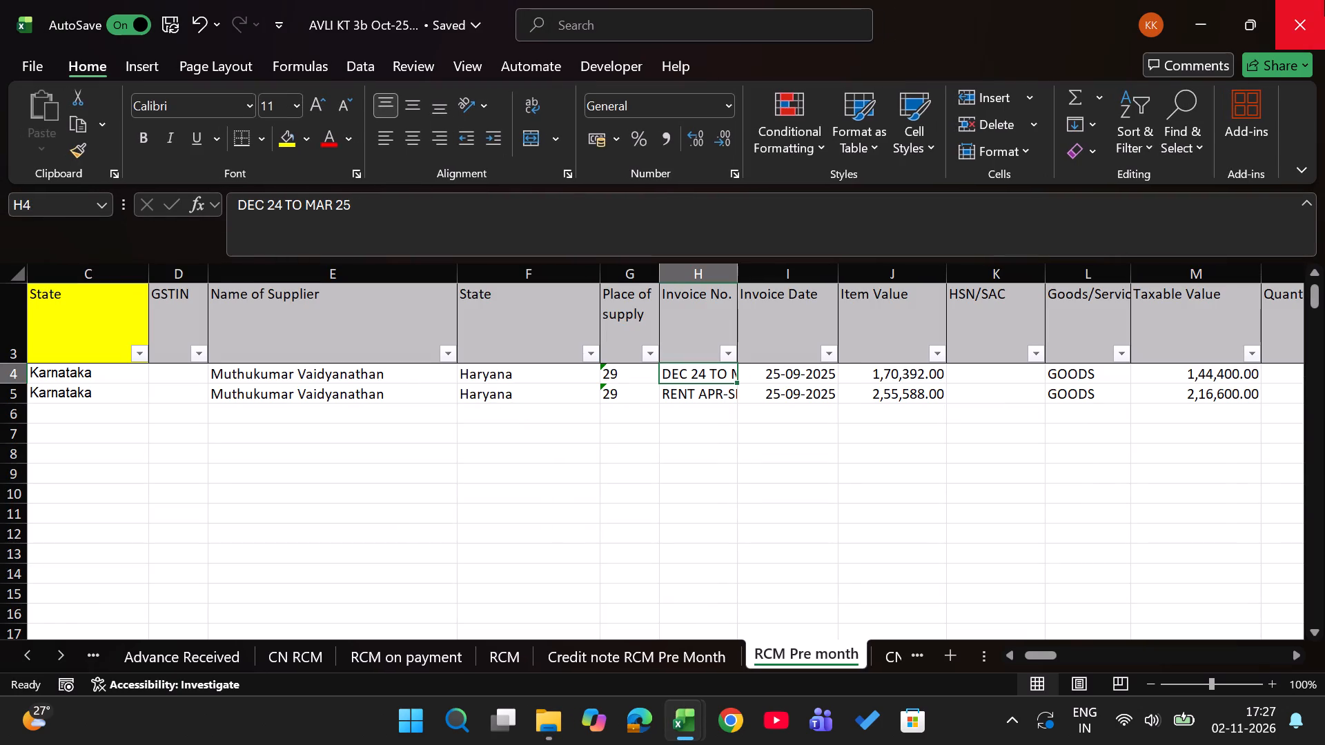
Look through the Oct-25 workbook's sheets to find Taken Curr Mon-Rever PRevious m.
{"action": "key", "text": "Up"}
{"action": "key", "text": "ctrl+Page_Up"}
{"action": "key", "text": "ctrl+Page_Down"}
{"action": "key", "text": "ctrl+Page_Down"}
{"action": "key", "text": "ctrl+Page_Down"}
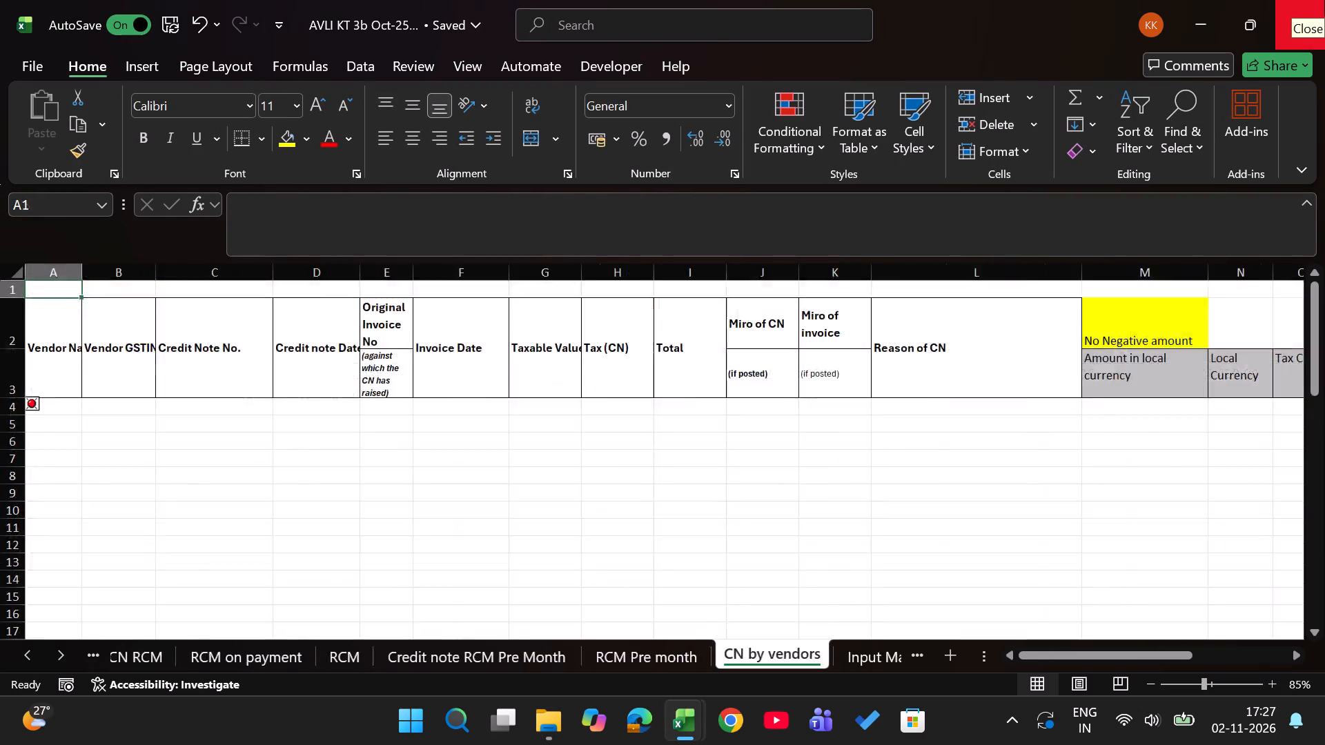
{"action": "key", "text": "ctrl+Page_Down"}
{"action": "key", "text": "ctrl+Page_Down"}
{"action": "key", "text": "ctrl+Page_Down"}
{"action": "key", "text": "ctrl+Page_Up"}
{"action": "key", "text": "ctrl+Page_Up"}
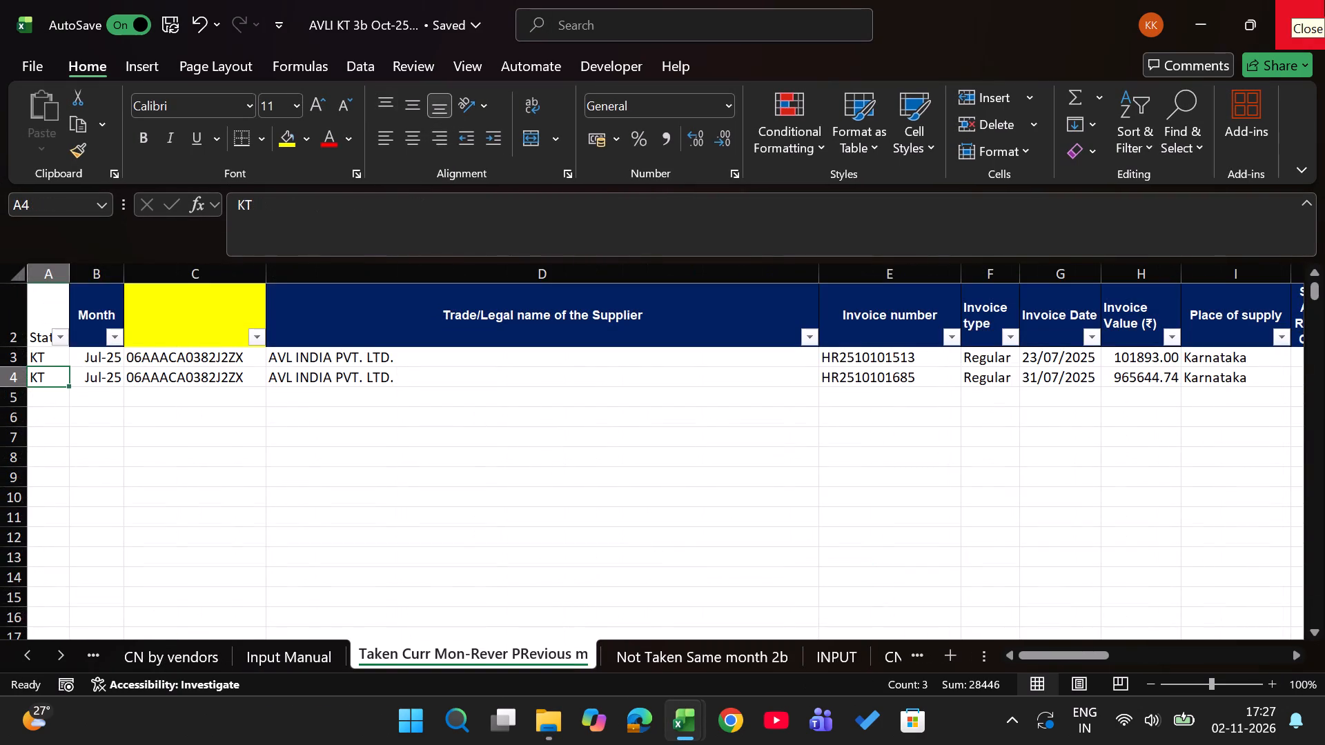
{"action": "key", "text": "Right"}
{"action": "key", "text": "Right"}
{"action": "key", "text": "Right"}
{"action": "key", "text": "Right"}
{"action": "key", "text": "Right"}
{"action": "key", "text": "Right"}
{"action": "key", "text": "Up"}
{"action": "key", "text": "Left"}
{"action": "key", "text": "Left"}
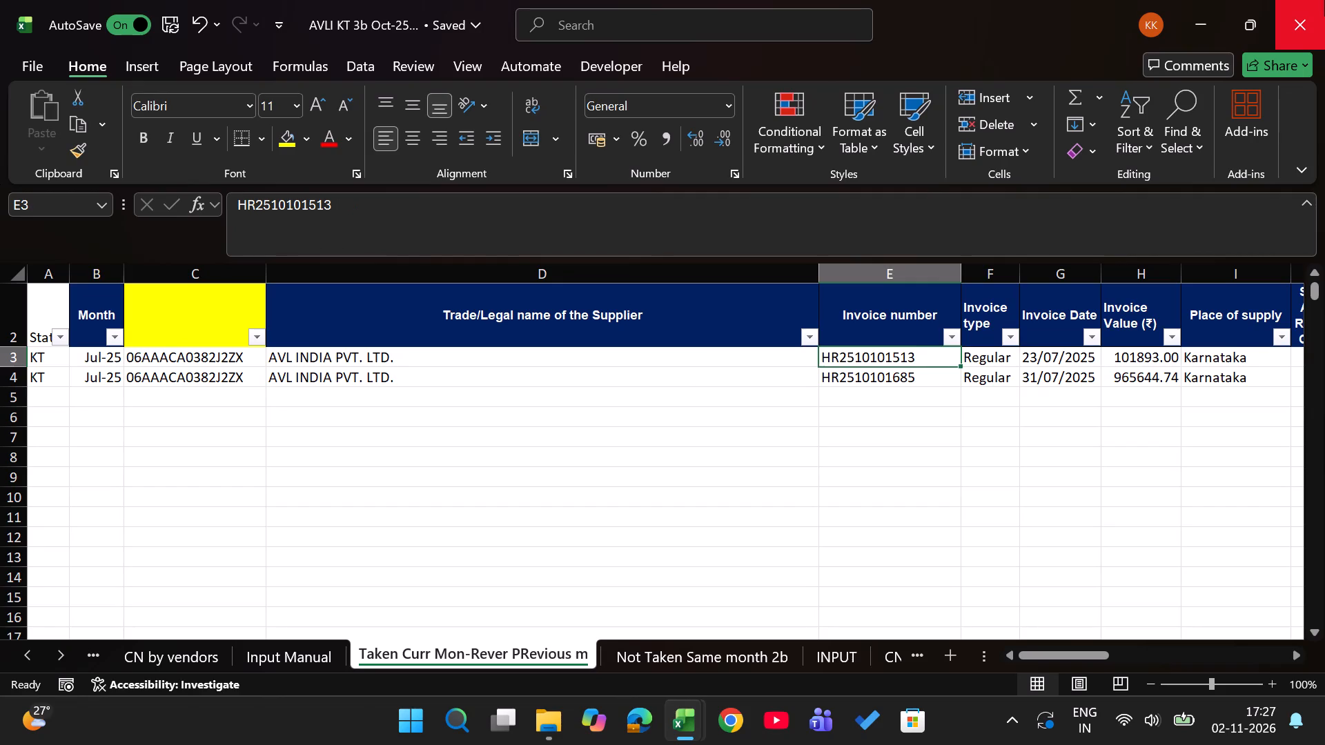
{"action": "key", "text": "ctrl+c"}
{"action": "key", "text": "alt+Tab"}
{"action": "key", "text": "ctrl+Page_Down"}
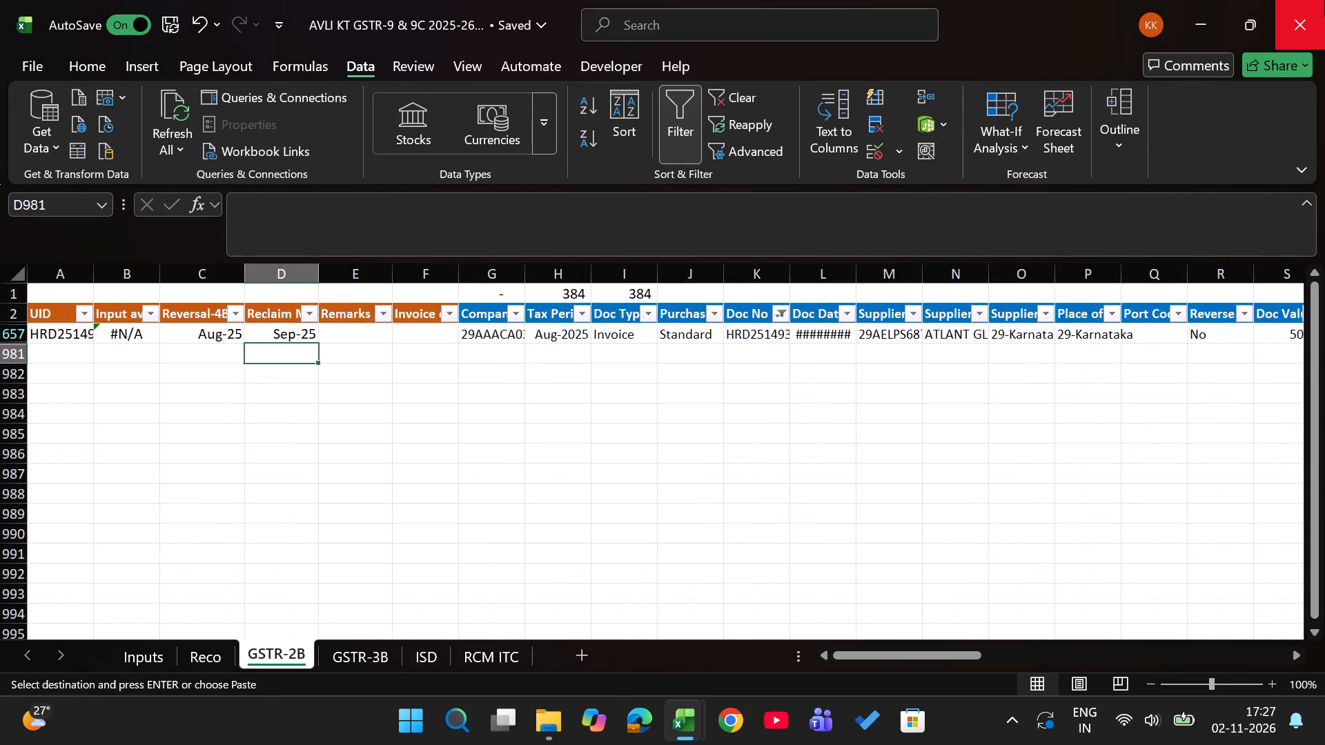
Review the values and tax amounts of the two AVL India invoices on the Oct-25 sheet, including their combined integrated tax.
{"action": "key", "text": "alt+Tab"}
{"action": "key", "text": "Right"}
{"action": "key", "text": "Right"}
{"action": "key", "text": "Right"}
{"action": "key", "text": "Right"}
{"action": "key", "text": "Right"}
{"action": "key", "text": "Right"}
{"action": "key", "text": "Right"}
{"action": "key", "text": "Right"}
{"action": "key", "text": "Right"}
{"action": "key", "text": "Right"}
{"action": "key", "text": "Right"}
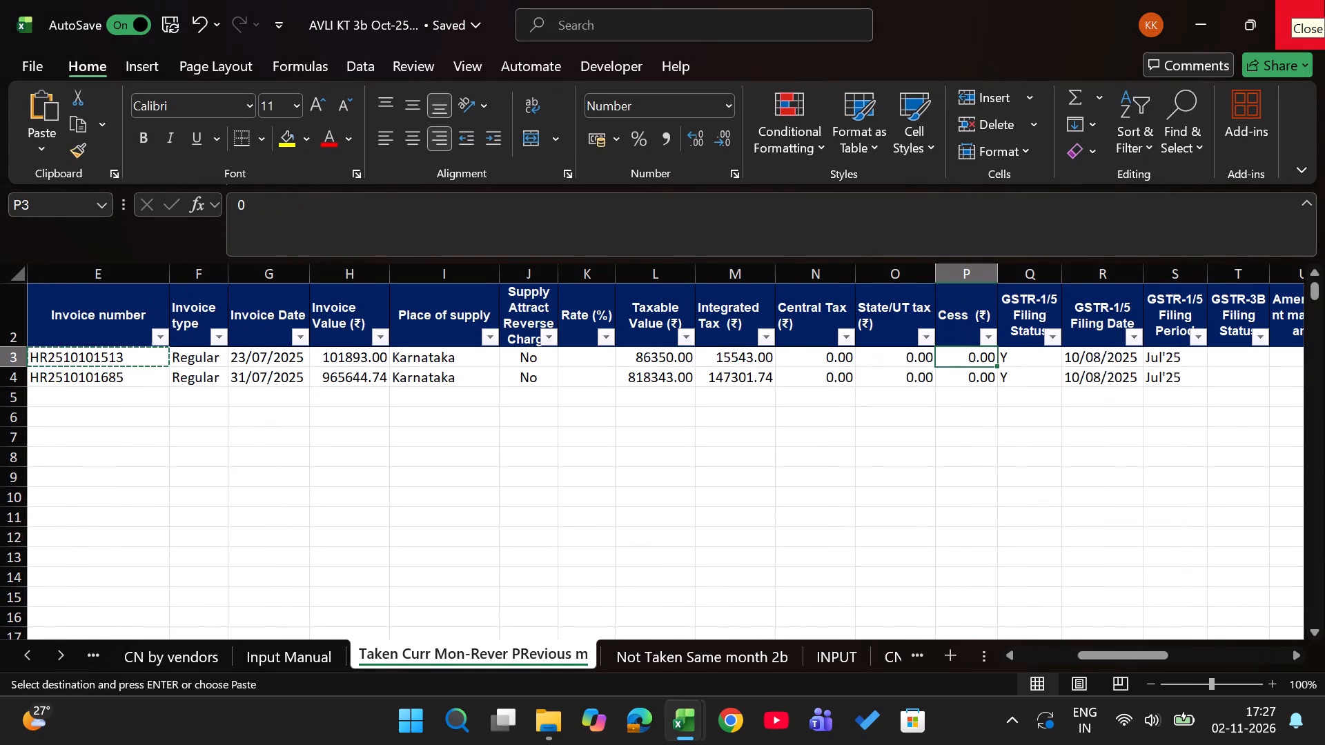
{"action": "key", "text": "Left"}
{"action": "key", "text": "Left"}
{"action": "key", "text": "Left"}
{"action": "key", "text": "Left"}
{"action": "key", "text": "Left"}
{"action": "key", "text": "Left"}
{"action": "key", "text": "Left"}
{"action": "key", "text": "Left"}
{"action": "key", "text": "Left"}
{"action": "key", "text": "Right"}
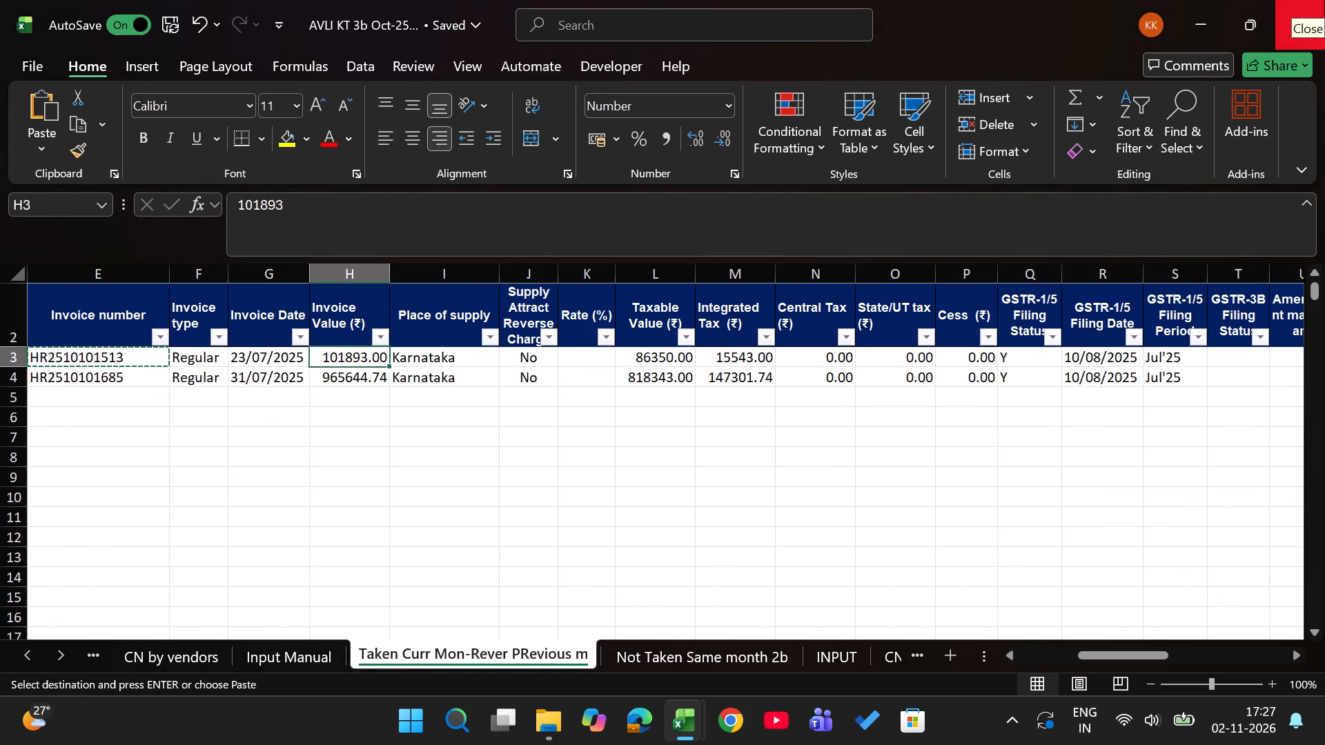
{"action": "key", "text": "Right"}
{"action": "key", "text": "Right"}
{"action": "key", "text": "Right"}
{"action": "key", "text": "Right"}
{"action": "key", "text": "Right"}
{"action": "key", "text": "shift+Down"}
Check the tax figures at the bottom of the Oct-25 Taken Curr Mon-Rever PRevious m sheet.
{"action": "key", "text": "Down"}
{"action": "key", "text": "ctrl+Down"}
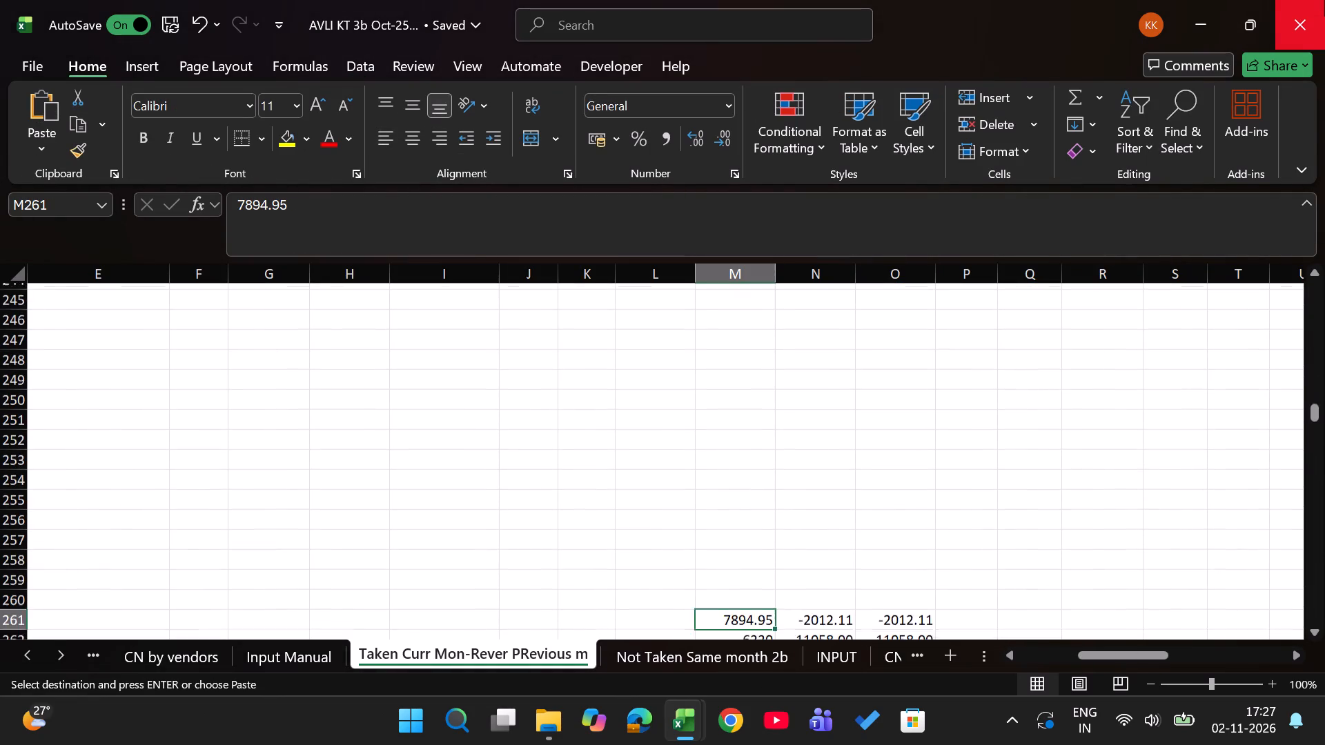
{"action": "key", "text": "Down"}
{"action": "key", "text": "Down"}
{"action": "key", "text": "Down"}
{"action": "key", "text": "Down"}
{"action": "key", "text": "Up"}
{"action": "key", "text": "ctrl+Up"}
{"action": "key", "text": "ctrl+Up"}
{"action": "key", "text": "ctrl+Up"}
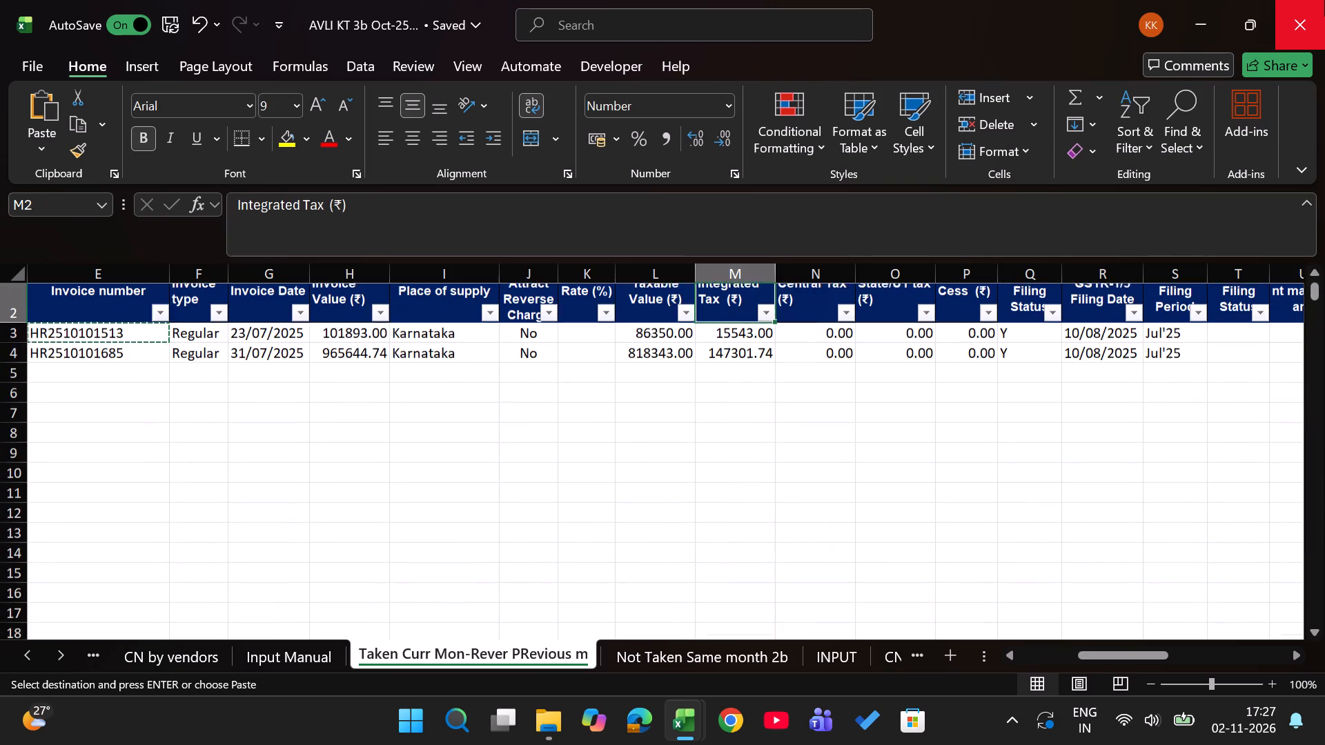
Recheck the integrated tax and invoice details of the two AVL India invoices on the Oct-25 sheet.
{"action": "key", "text": "Left"}
{"action": "key", "text": "Left"}
{"action": "key", "text": "Left"}
{"action": "key", "text": "Up"}
{"action": "key", "text": "Up"}
{"action": "key", "text": "Right"}
{"action": "key", "text": "Right"}
{"action": "key", "text": "Right"}
{"action": "key", "text": "Down"}
{"action": "key", "text": "Down"}
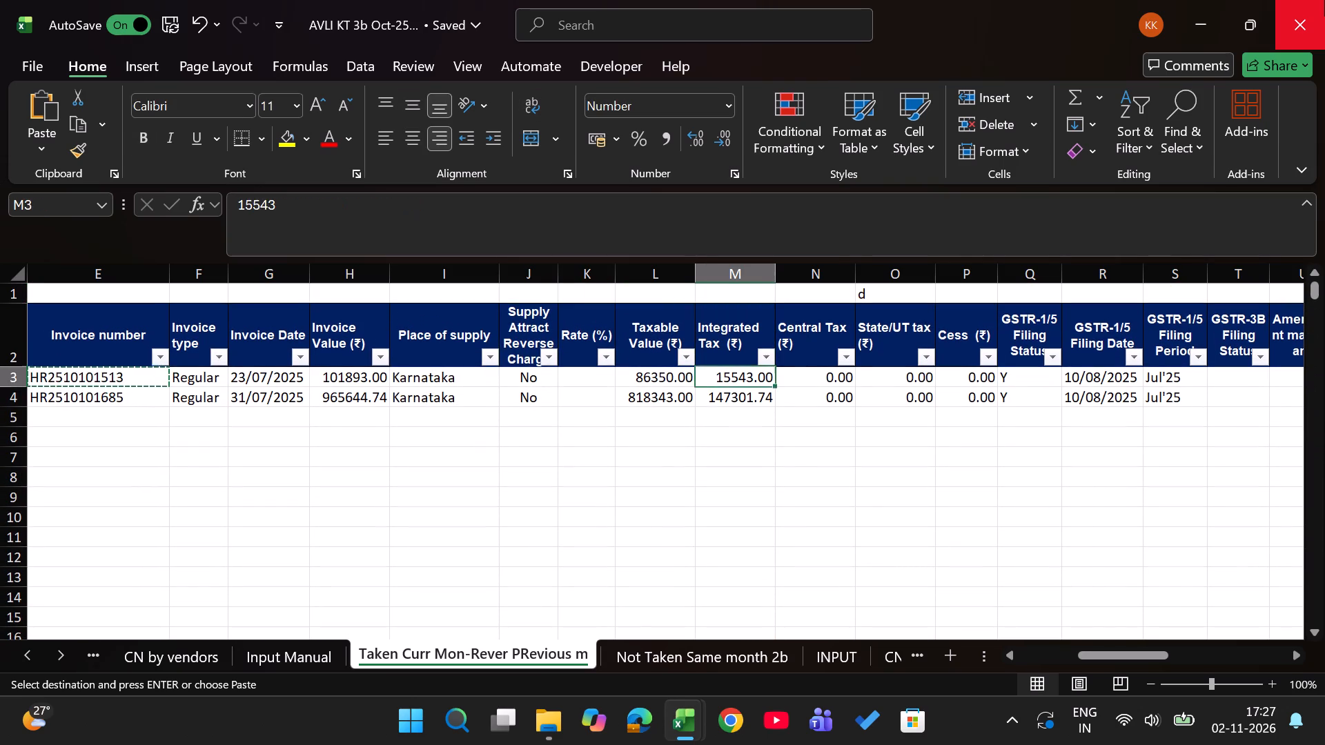
{"action": "key", "text": "Down"}
{"action": "key", "text": "Up"}
{"action": "key", "text": "ctrl+shift+Down"}
{"action": "key", "text": "Up"}
{"action": "key", "text": "ctrl+Left"}
{"action": "key", "text": "Right"}
{"action": "key", "text": "Right"}
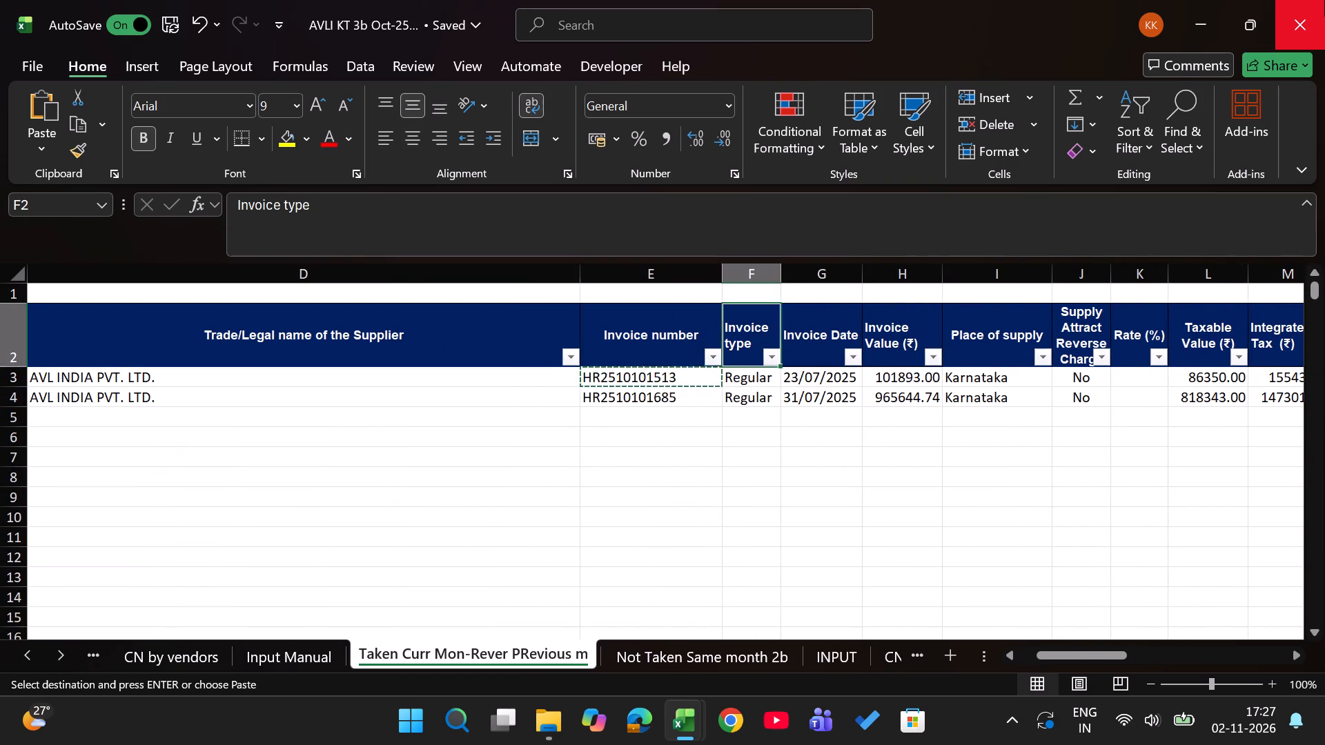
{"action": "key", "text": "Down"}
{"action": "key", "text": "Left"}
{"action": "key", "text": "Left"}
{"action": "key", "text": "Right"}
{"action": "key", "text": "alt+Tab"}
{"action": "key", "text": "Up"}
{"action": "key", "text": "Up"}
{"action": "key", "text": "Right"}
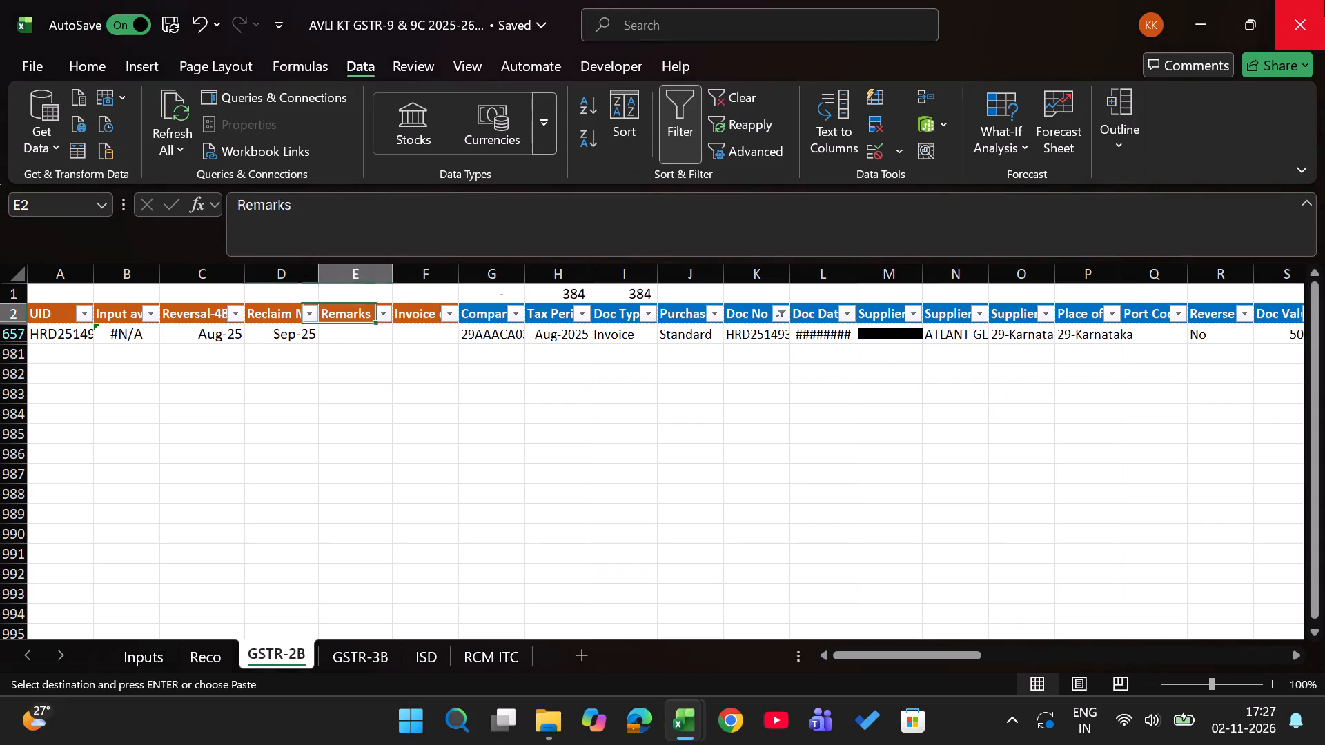
{"action": "key", "text": "Right"}
{"action": "key", "text": "Right"}
{"action": "key", "text": "Right"}
{"action": "key", "text": "Right"}
{"action": "key", "text": "Right"}
{"action": "key", "text": "Right"}
{"action": "key", "text": "alt+Down"}
{"action": "key", "text": "alt+Down"}
{"action": "key", "text": "alt+Down"}
{"action": "key", "text": "alt+Down"}
{"action": "key", "text": "alt+Down"}
{"action": "key", "text": "alt+Down"}
{"action": "key", "text": "alt+Down"}
{"action": "key", "text": "alt+Down"}
{"action": "key", "text": "alt+Down"}
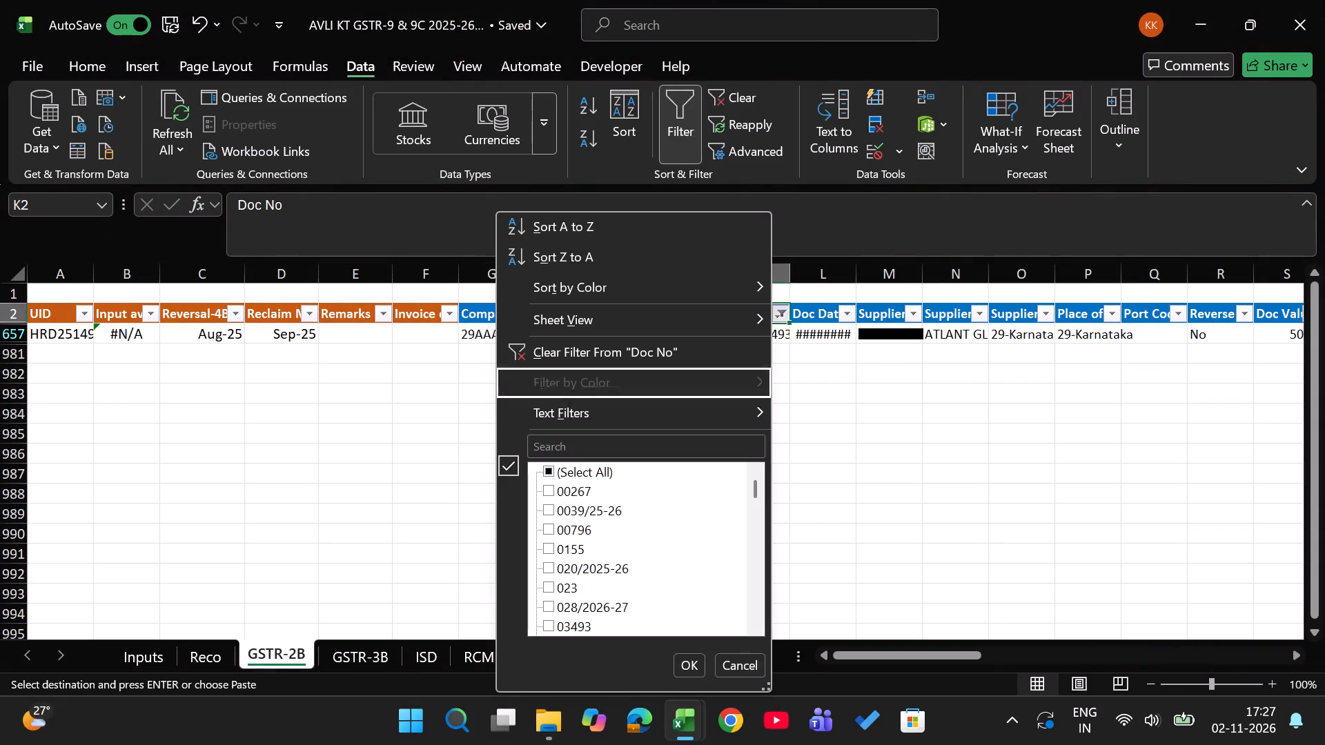
{"action": "key", "text": "ctrl+v"}
{"action": "key", "text": "Return"}
{"action": "key", "text": "Down"}
{"action": "key", "text": "Left"}
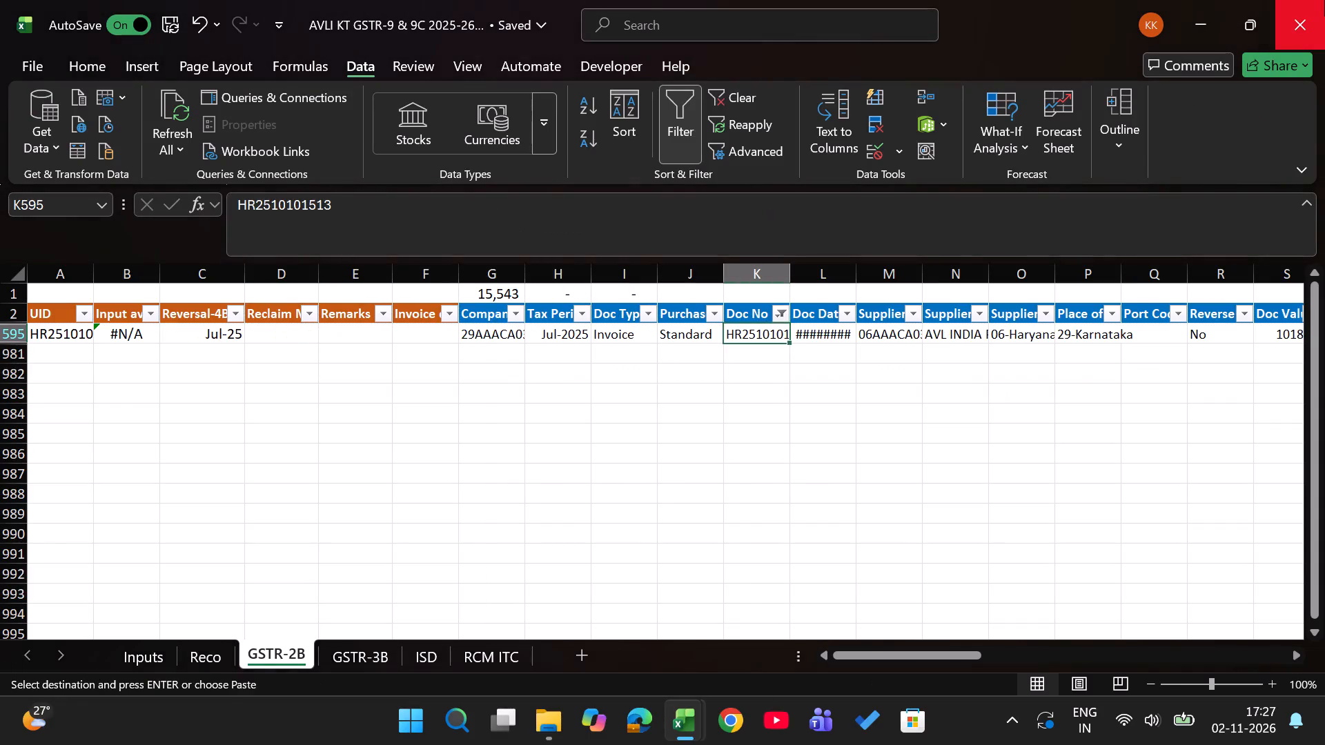
{"action": "key", "text": "Left"}
{"action": "key", "text": "Left"}
{"action": "key", "text": "Left"}
{"action": "key", "text": "Left"}
{"action": "key", "text": "Left"}
{"action": "key", "text": "Left"}
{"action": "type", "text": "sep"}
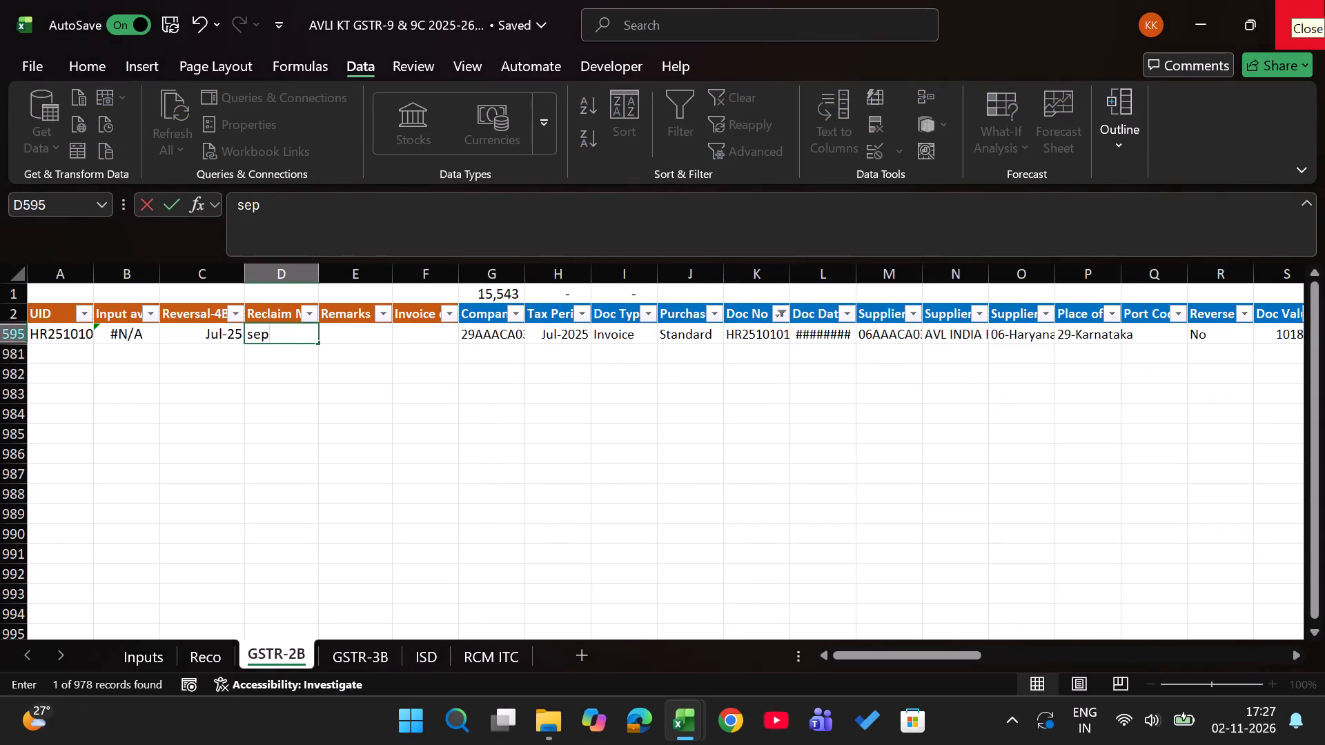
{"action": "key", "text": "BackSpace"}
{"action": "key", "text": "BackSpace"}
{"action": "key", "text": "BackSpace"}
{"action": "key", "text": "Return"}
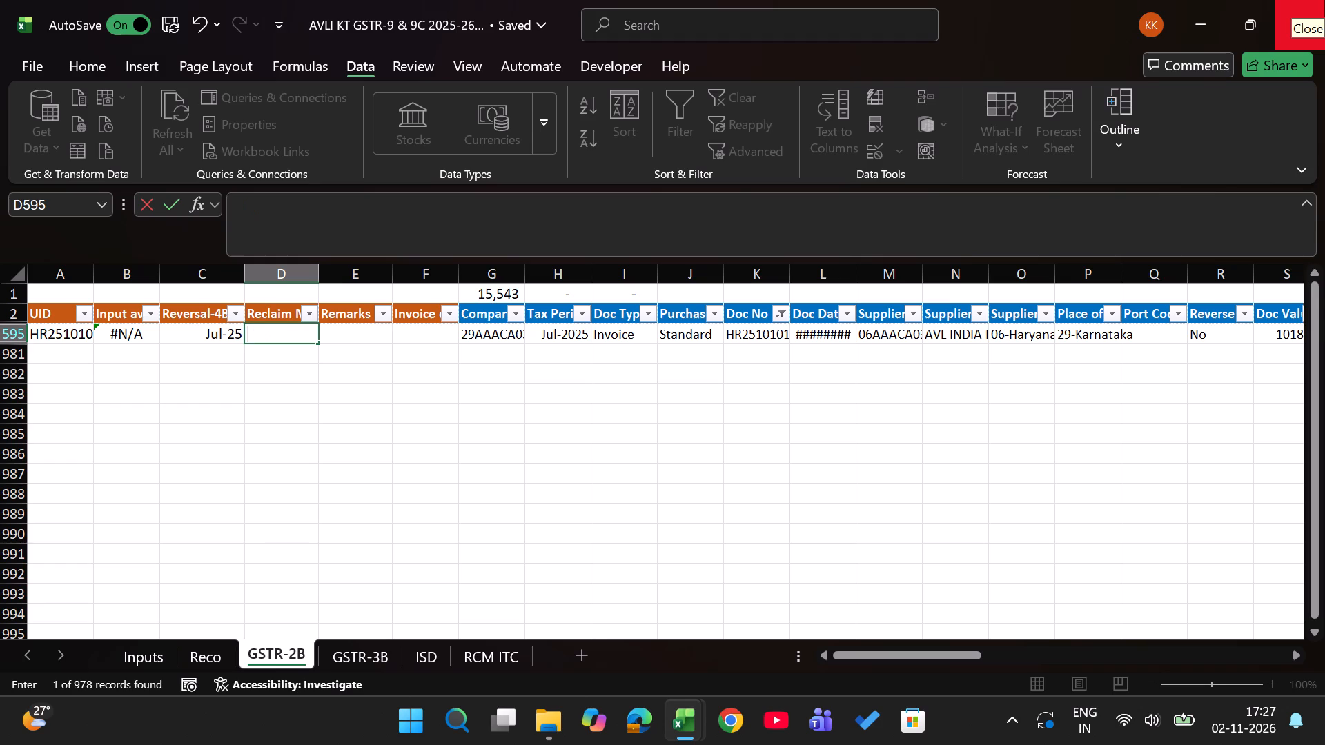
{"action": "key", "text": "alt+Tab"}
{"action": "key", "text": "alt+Tab"}
{"action": "key", "text": "Up"}
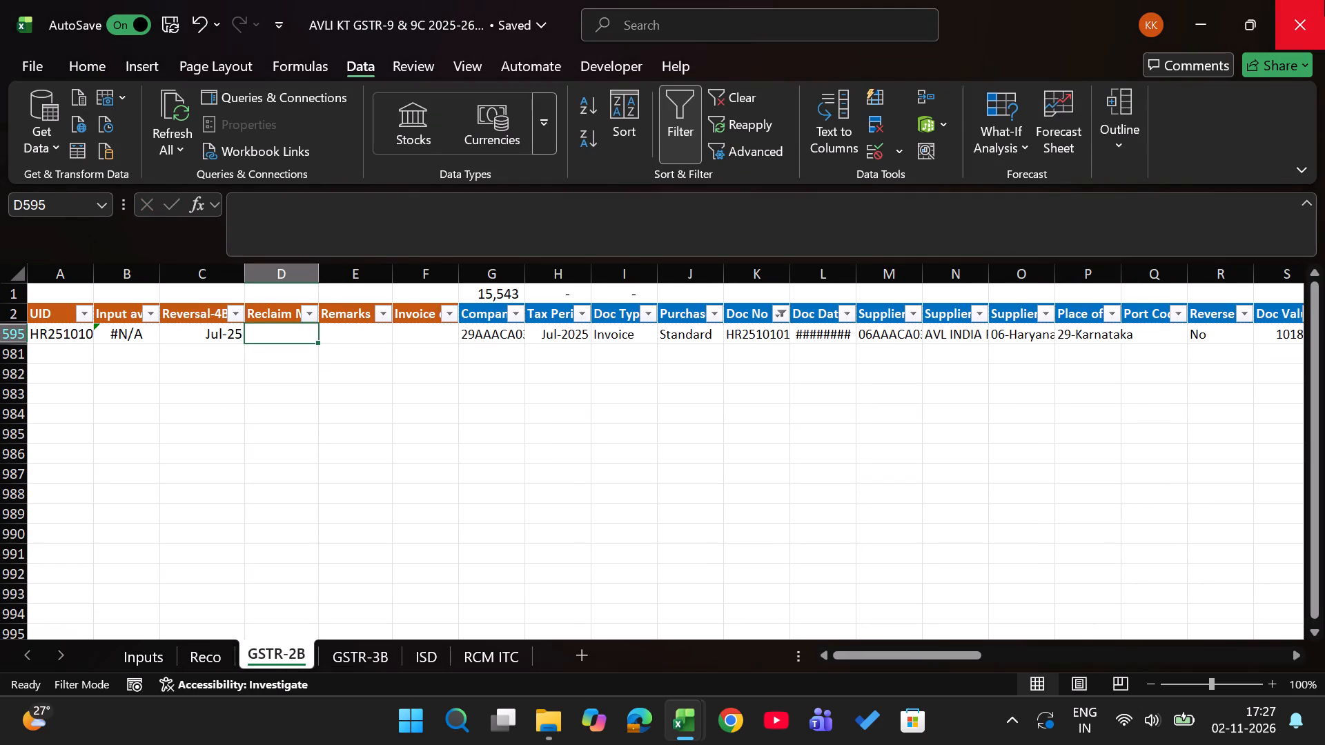
{"action": "type", "text": "oct25"}
{"action": "key", "text": "Return"}
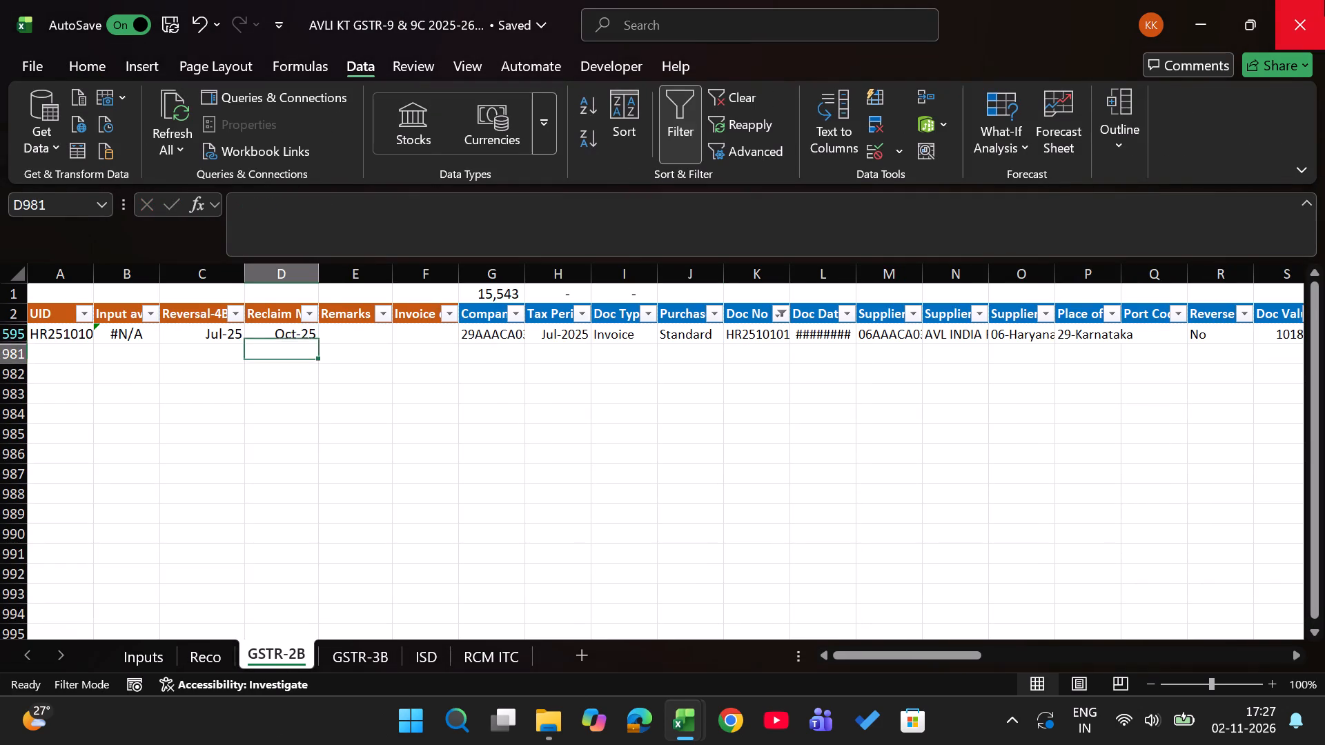
{"action": "key", "text": "Up"}
{"action": "key", "text": "Up"}
{"action": "key", "text": "Right"}
{"action": "key", "text": "Right"}
{"action": "key", "text": "Right"}
{"action": "key", "text": "Right"}
{"action": "key", "text": "Right"}
{"action": "key", "text": "Right"}
{"action": "key", "text": "Right"}
{"action": "key", "text": "alt+Tab"}
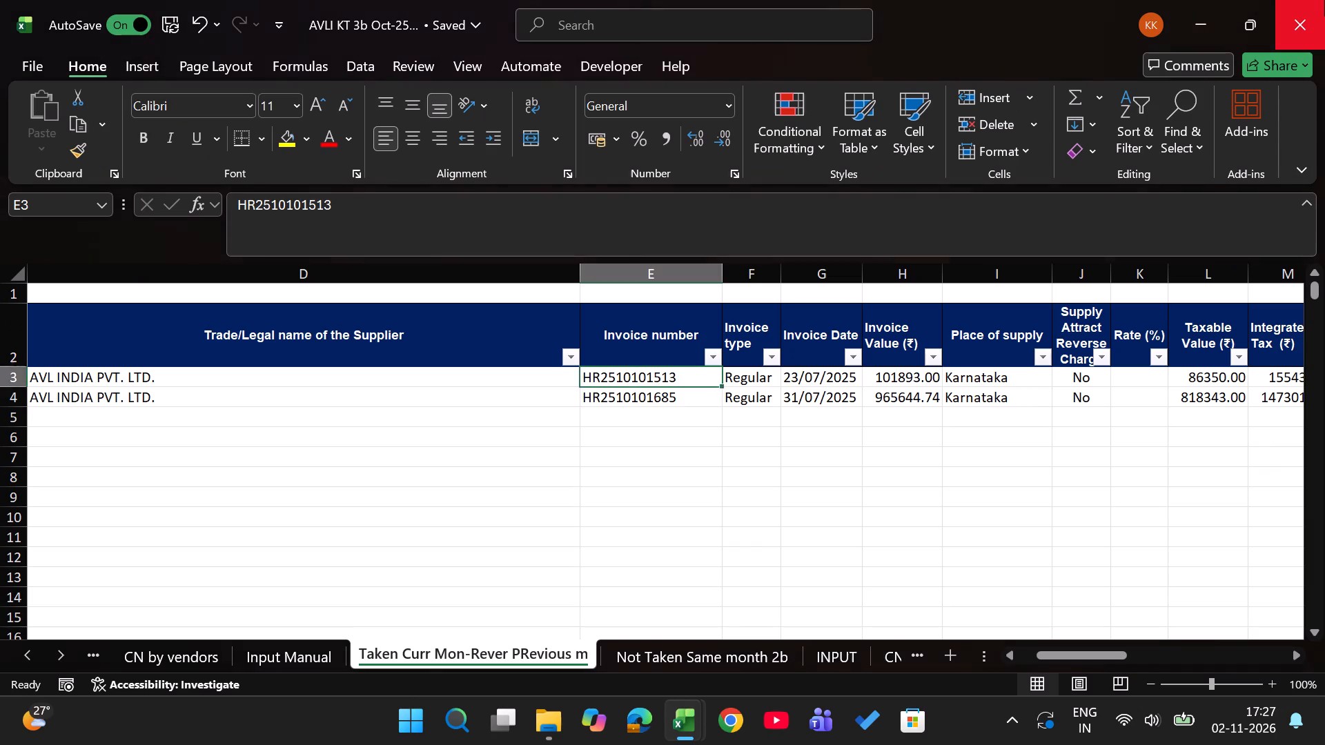
{"action": "key", "text": "Down"}
{"action": "key", "text": "ctrl+c"}
{"action": "key", "text": "alt+Tab"}
{"action": "key", "text": "alt+Down"}
{"action": "key", "text": "alt+Down"}
{"action": "key", "text": "alt+Down"}
{"action": "key", "text": "alt+Down"}
{"action": "key", "text": "alt+Down"}
{"action": "key", "text": "alt+Down"}
{"action": "key", "text": "alt+Down"}
{"action": "key", "text": "alt+Down"}
{"action": "key", "text": "alt+Down"}
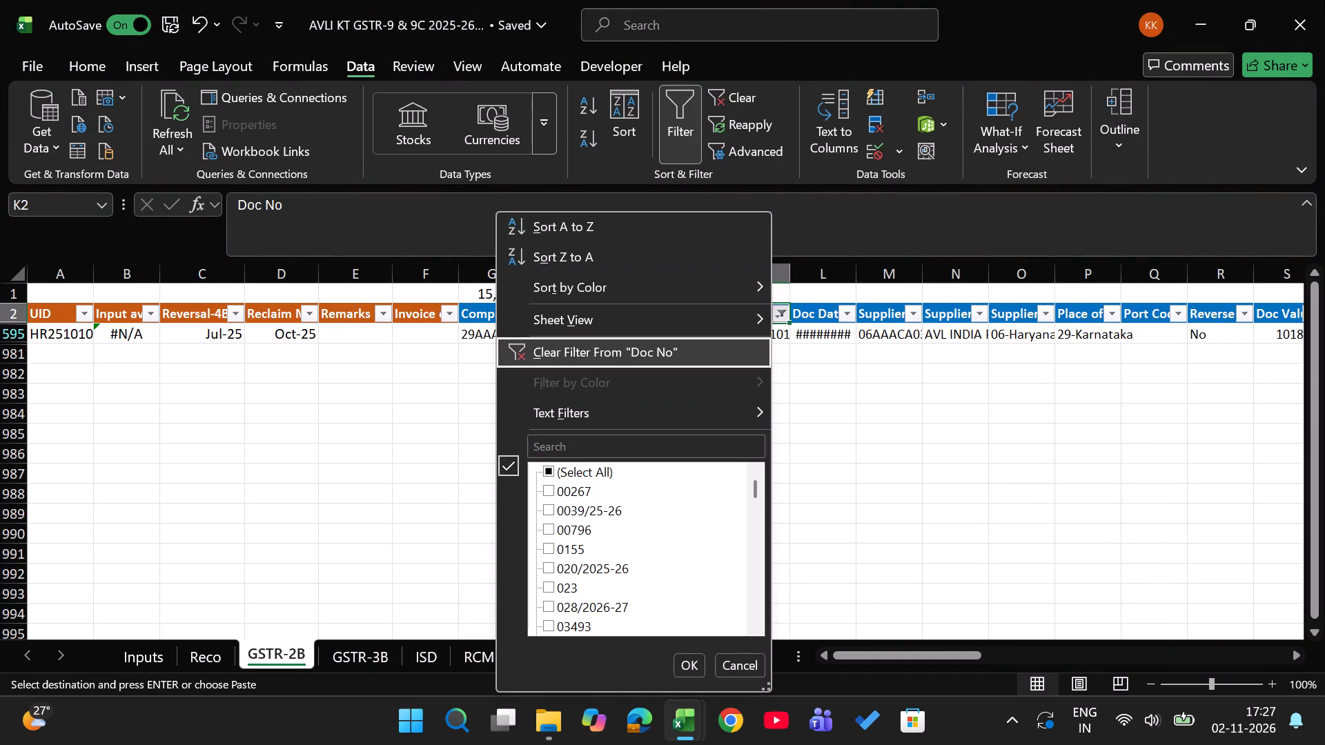
{"action": "key", "text": "ctrl+v"}
{"action": "key", "text": "Return"}
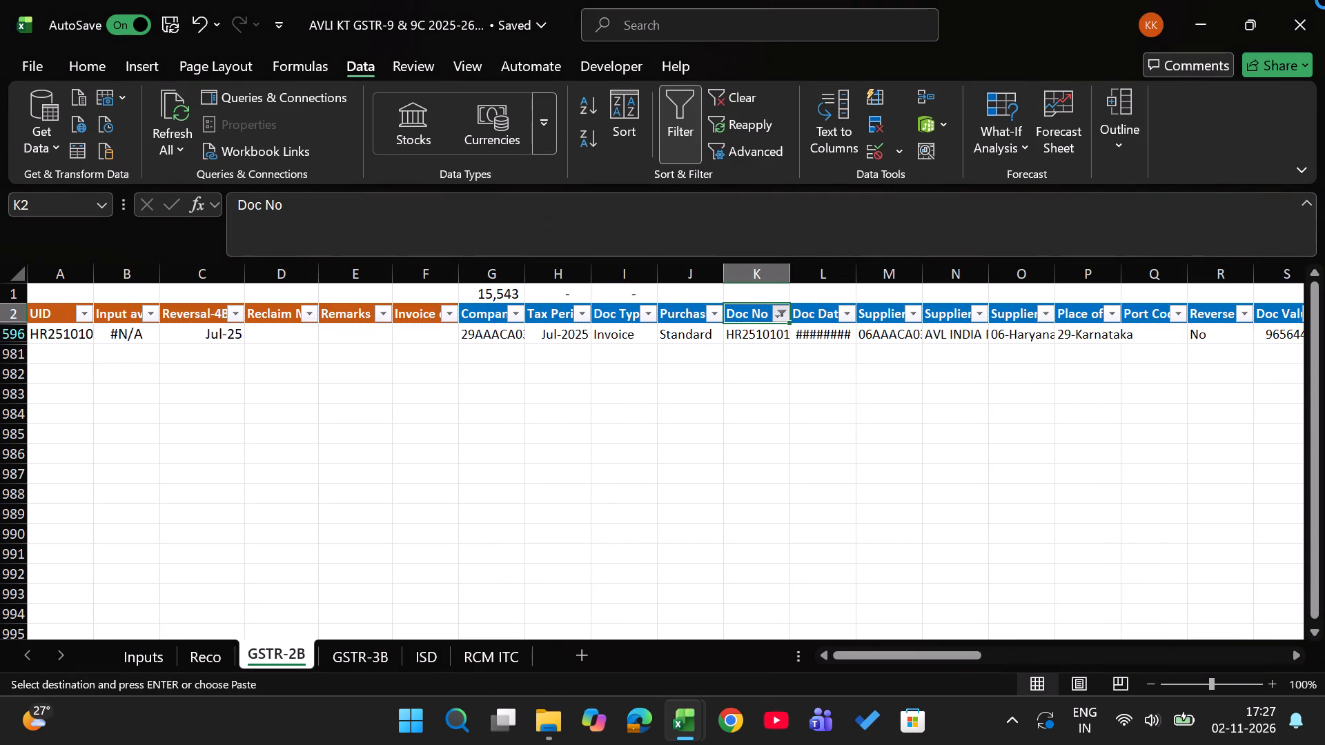
{"action": "key", "text": "Down"}
{"action": "key", "text": "Left"}
{"action": "key", "text": "Left"}
{"action": "key", "text": "Left"}
{"action": "key", "text": "Left"}
{"action": "key", "text": "Left"}
{"action": "key", "text": "Left"}
{"action": "key", "text": "Left"}
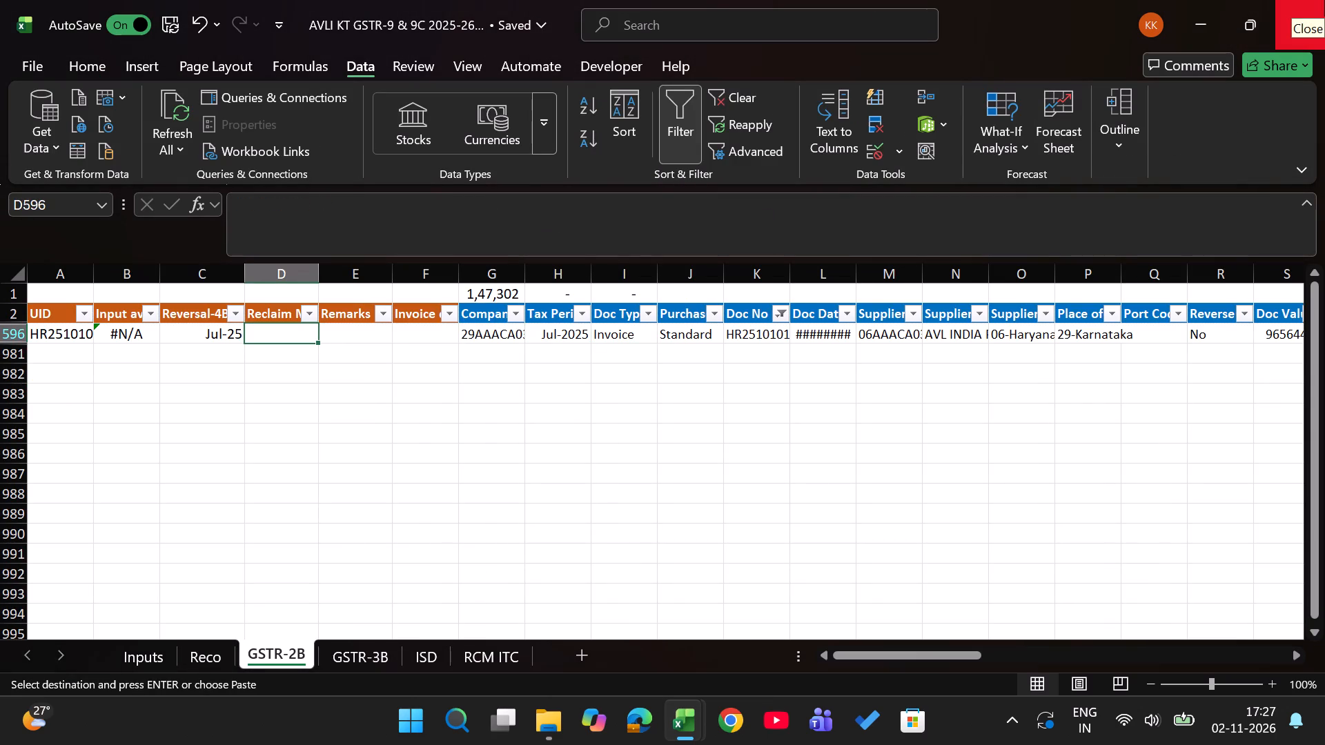
{"action": "type", "text": "oct25"}
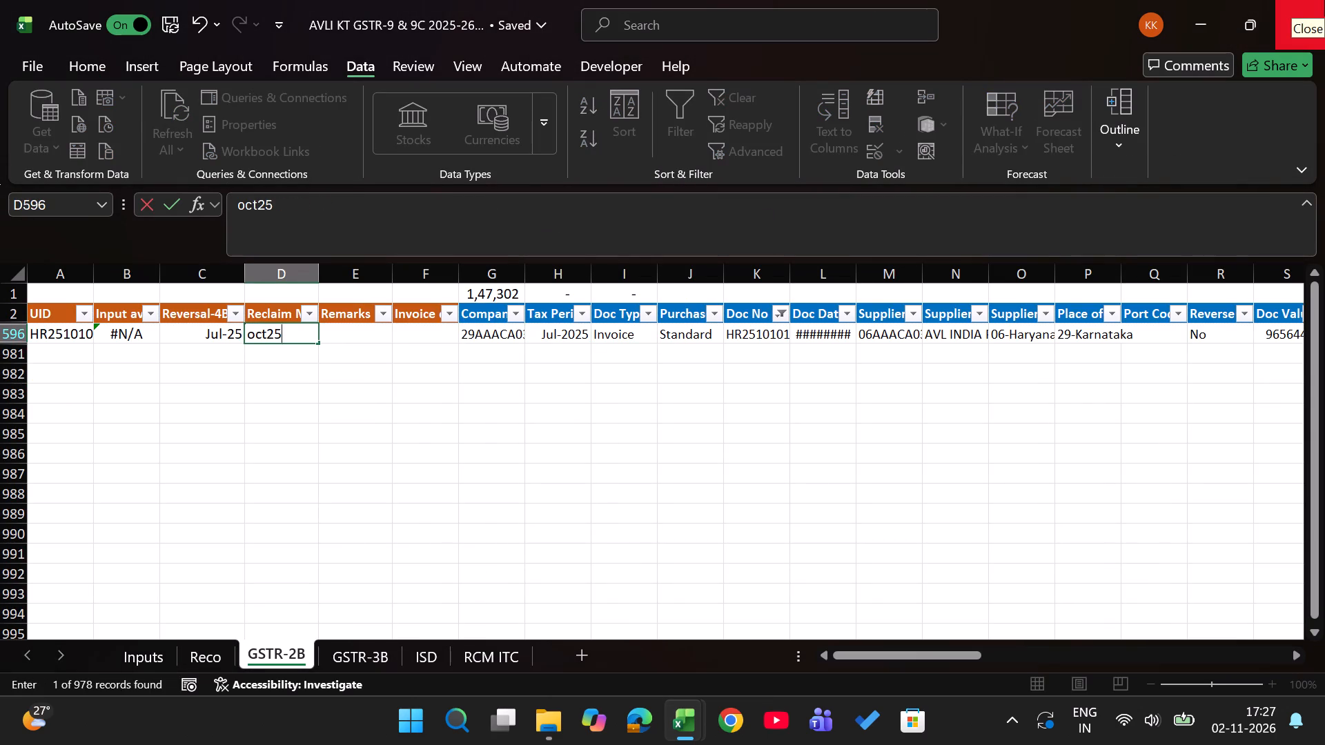
{"action": "key", "text": "Return"}
Check the Oct-25 sheet for further invoices, and review the October reclaim ITC 4D1 differences on the Reco sheet.
{"action": "key", "text": "Up"}
{"action": "key", "text": "Up"}
{"action": "key", "text": "Right"}
{"action": "key", "text": "Right"}
{"action": "key", "text": "Right"}
{"action": "key", "text": "Right"}
{"action": "key", "text": "Right"}
{"action": "key", "text": "Right"}
{"action": "key", "text": "alt+Tab"}
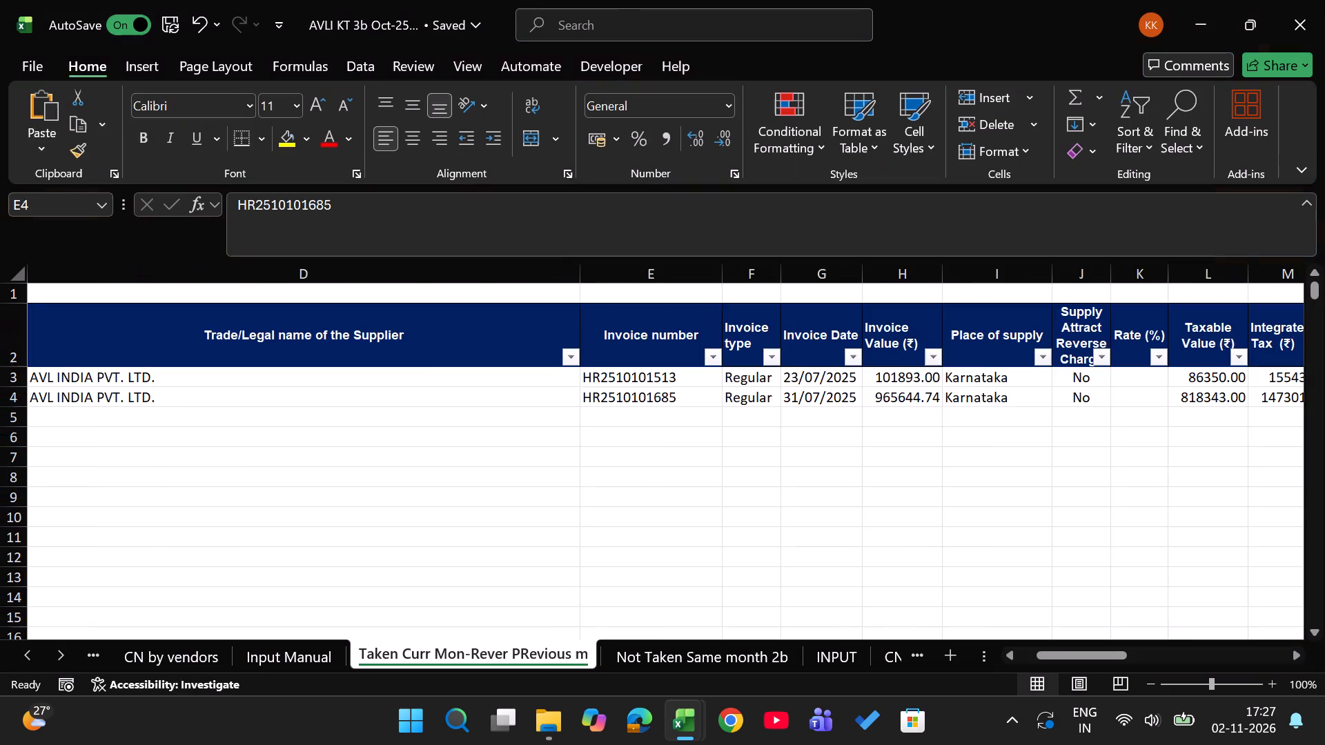
{"action": "key", "text": "alt+Tab"}
{"action": "key", "text": "ctrl+Page_Up"}
{"action": "key", "text": "Right"}
{"action": "key", "text": "Right"}
{"action": "key", "text": "Right"}
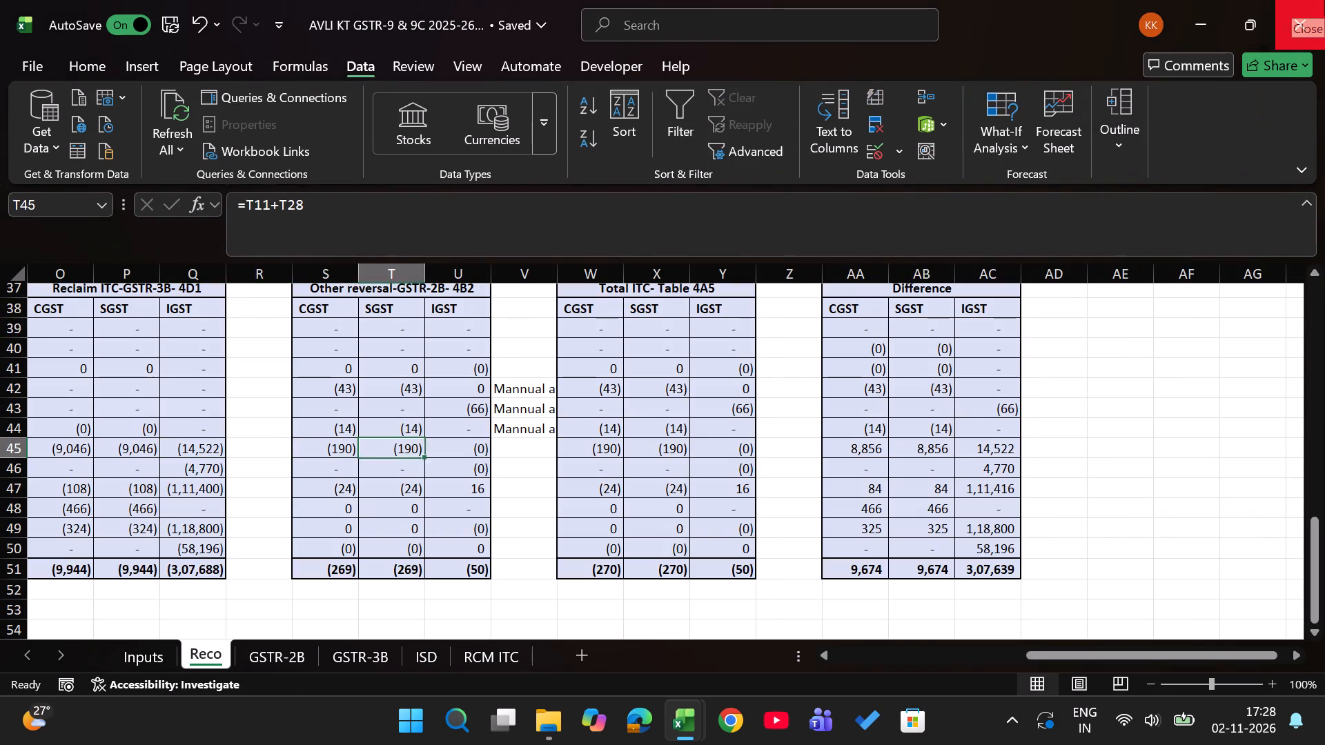
{"action": "key", "text": "Right"}
{"action": "key", "text": "Right"}
{"action": "key", "text": "Left"}
{"action": "key", "text": "Left"}
{"action": "key", "text": "Left"}
{"action": "key", "text": "Left"}
Sum the integrated tax figures above the total at the bottom of the Oct-25 Taken Curr Mon-Rever PRevious m sheet.
{"action": "key", "text": "alt+Tab"}
{"action": "key", "text": "Right"}
{"action": "key", "text": "Right"}
{"action": "key", "text": "Right"}
{"action": "key", "text": "Right"}
{"action": "key", "text": "Right"}
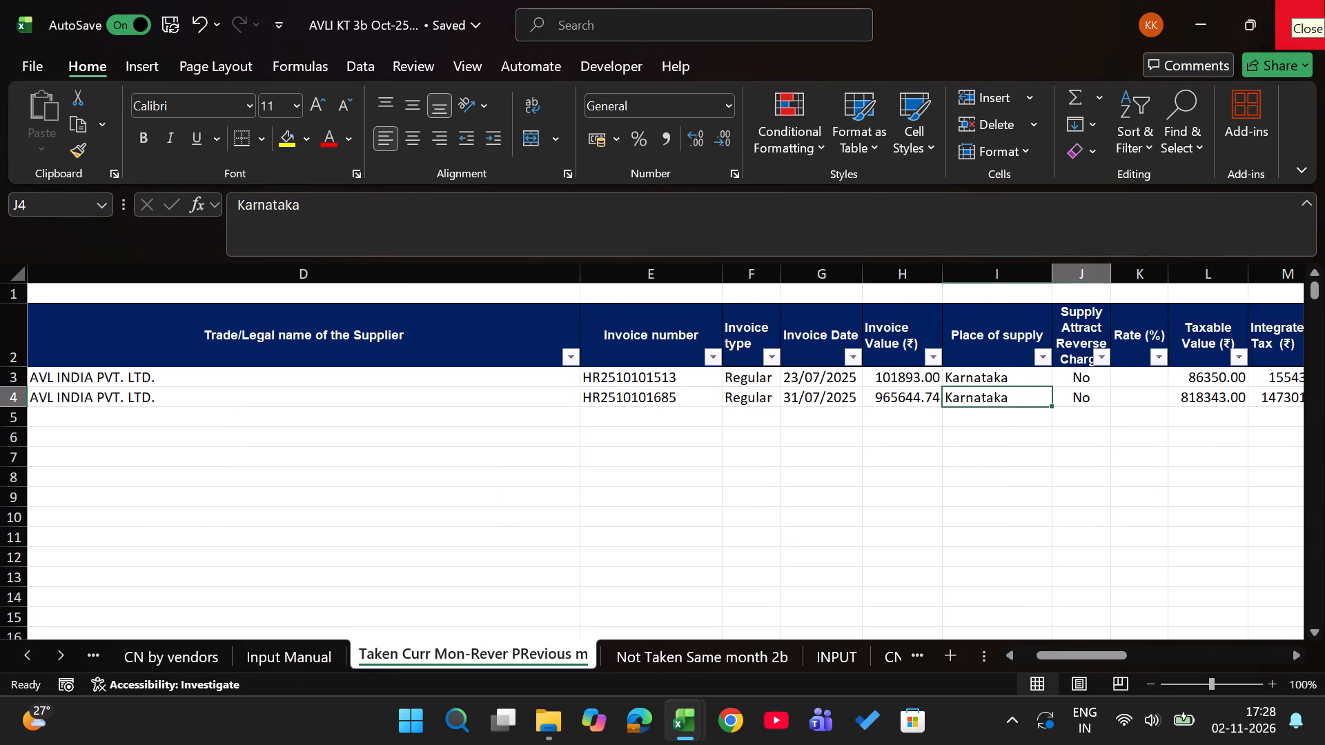
{"action": "key", "text": "Right"}
{"action": "key", "text": "Right"}
{"action": "key", "text": "Right"}
{"action": "key", "text": "Right"}
{"action": "key", "text": "Right"}
{"action": "key", "text": "Right"}
{"action": "key", "text": "Right"}
{"action": "key", "text": "Left"}
{"action": "key", "text": "Left"}
{"action": "key", "text": "Left"}
{"action": "key", "text": "ctrl+Down"}
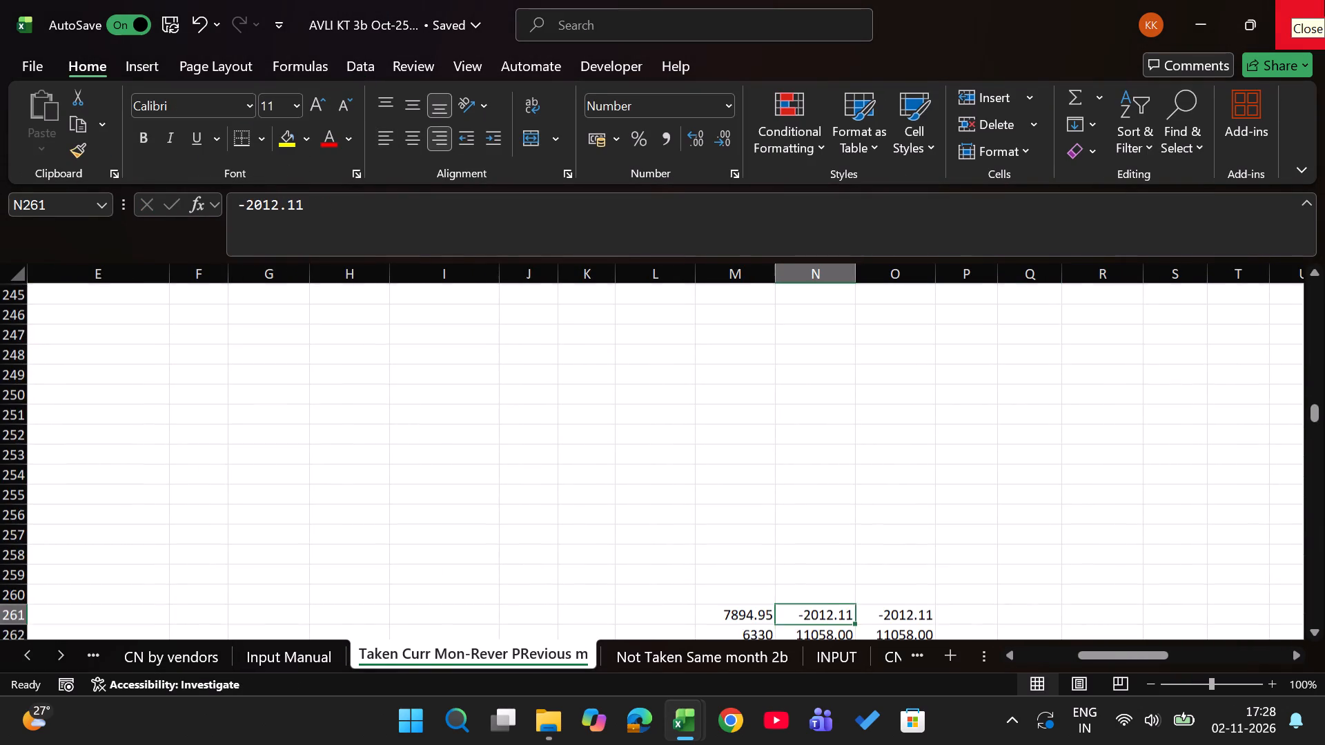
{"action": "key", "text": "Down"}
{"action": "key", "text": "Down"}
{"action": "key", "text": "Up"}
{"action": "key", "text": "Left"}
{"action": "key", "text": "Up"}
{"action": "key", "text": "shift+Down"}
{"action": "key", "text": "shift+Down"}
{"action": "key", "text": "shift+Down"}
{"action": "key", "text": "shift+Down"}
{"action": "key", "text": "shift+Down"}
{"action": "key", "text": "shift+Down"}
{"action": "key", "text": "shift+Down"}
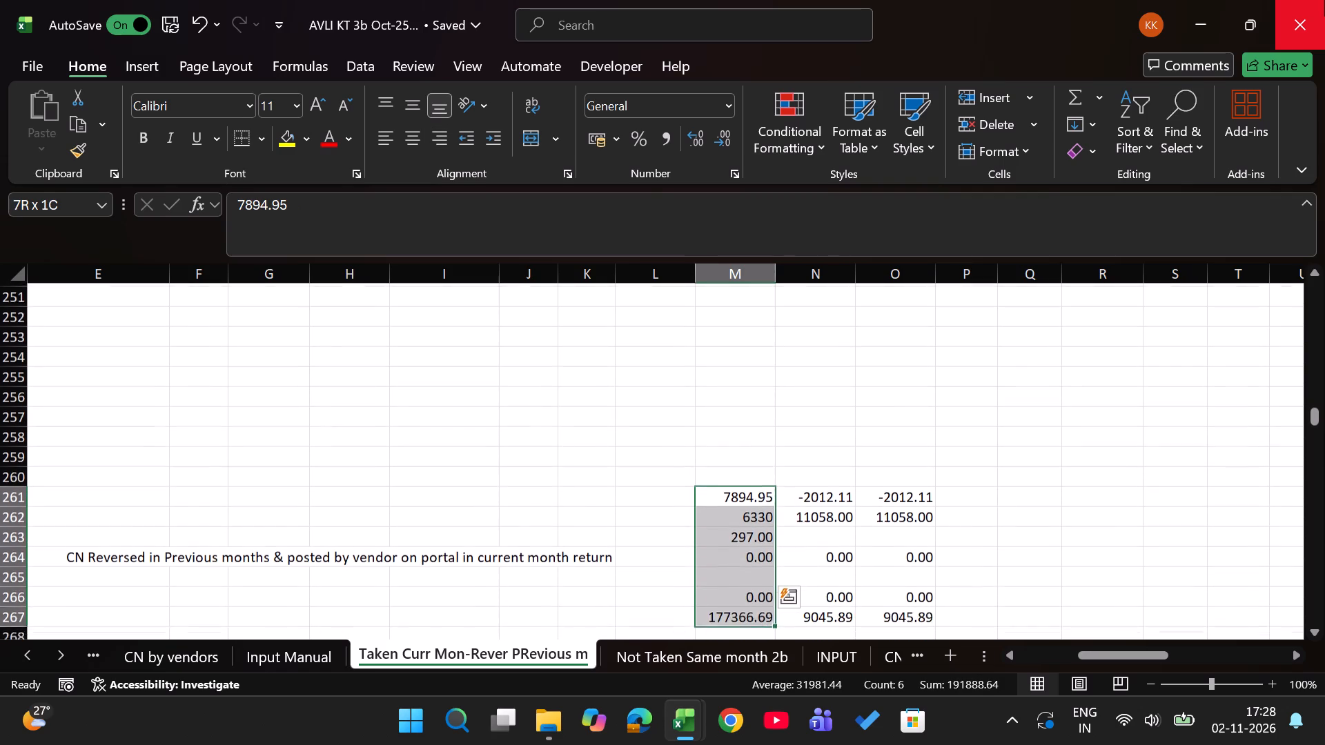
{"action": "key", "text": "shift+Down"}
{"action": "key", "text": "shift+Down"}
{"action": "key", "text": "shift+Down"}
{"action": "key", "text": "shift+Up"}
{"action": "key", "text": "shift+Up"}
{"action": "key", "text": "shift+Up"}
{"action": "key", "text": "shift+Up"}
{"action": "key", "text": "shift+Up"}
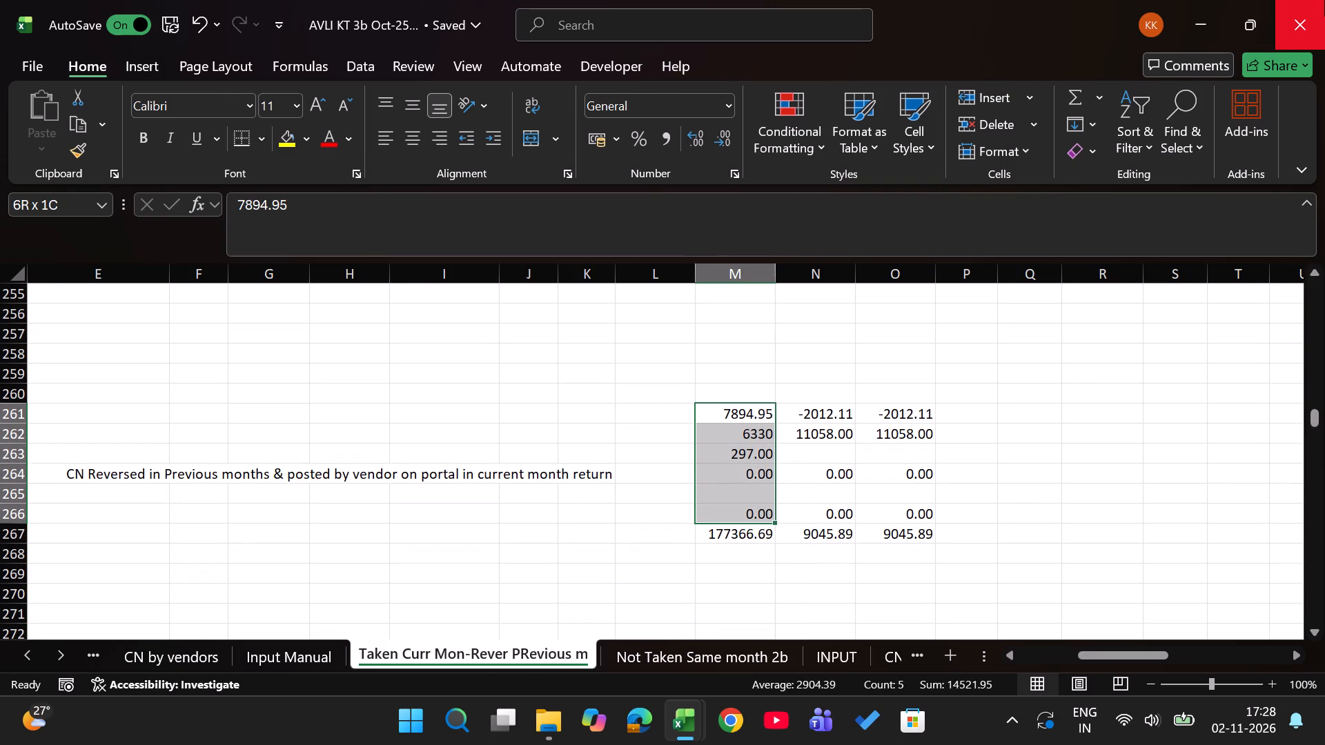
Sum the central tax figures above the Oct-25 sheet's bottom total and compare them with the October reclaim row on Reco.
{"action": "key", "text": "alt+Tab"}
{"action": "key", "text": "alt+Tab"}
{"action": "key", "text": "Right"}
{"action": "key", "text": "shift+Down"}
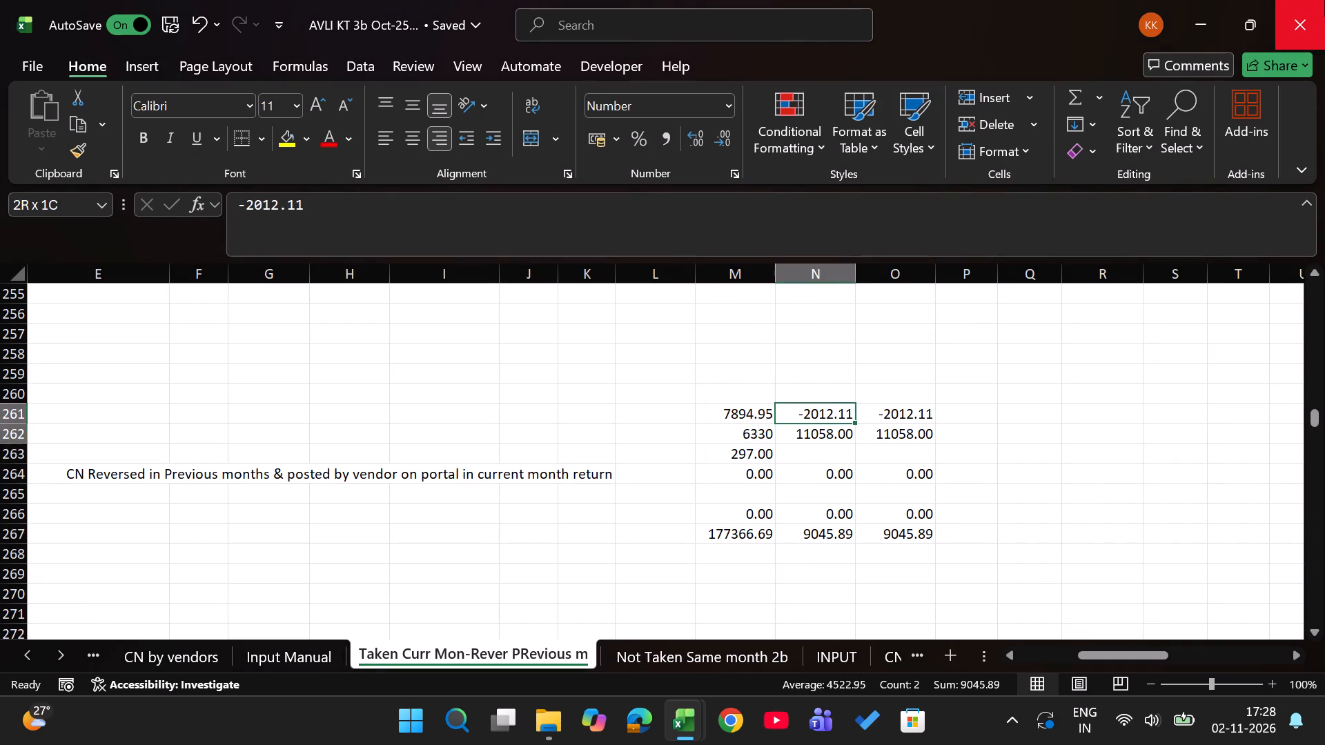
{"action": "key", "text": "shift+Down"}
{"action": "key", "text": "shift+Down"}
{"action": "key", "text": "shift+Down"}
{"action": "key", "text": "shift+Down"}
{"action": "key", "text": "alt+Tab"}
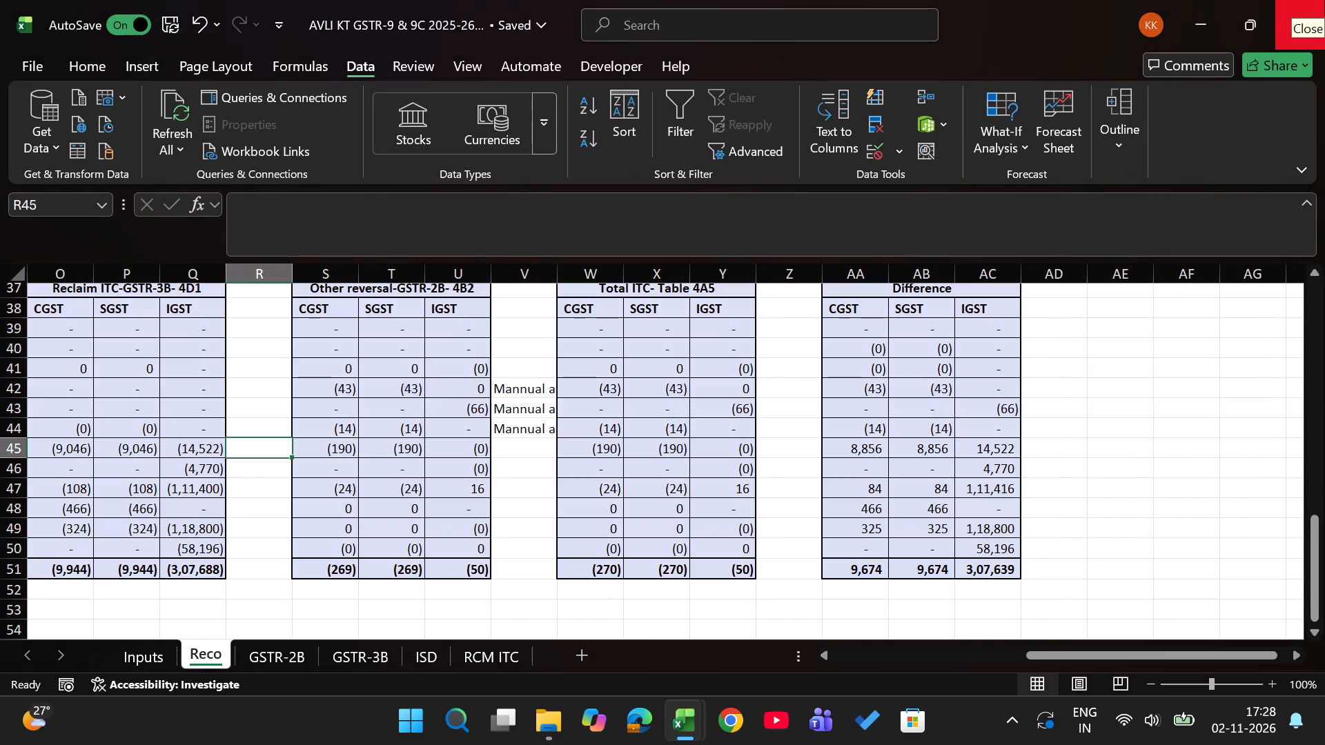
Copy the September "Mannual added amount" remark to the cell beside October's Reclaim ITC-GSTR-3B-4D1 difference on Reco.
{"action": "key", "text": "Right"}
{"action": "key", "text": "Right"}
{"action": "key", "text": "Right"}
{"action": "key", "text": "Right"}
{"action": "key", "text": "Up"}
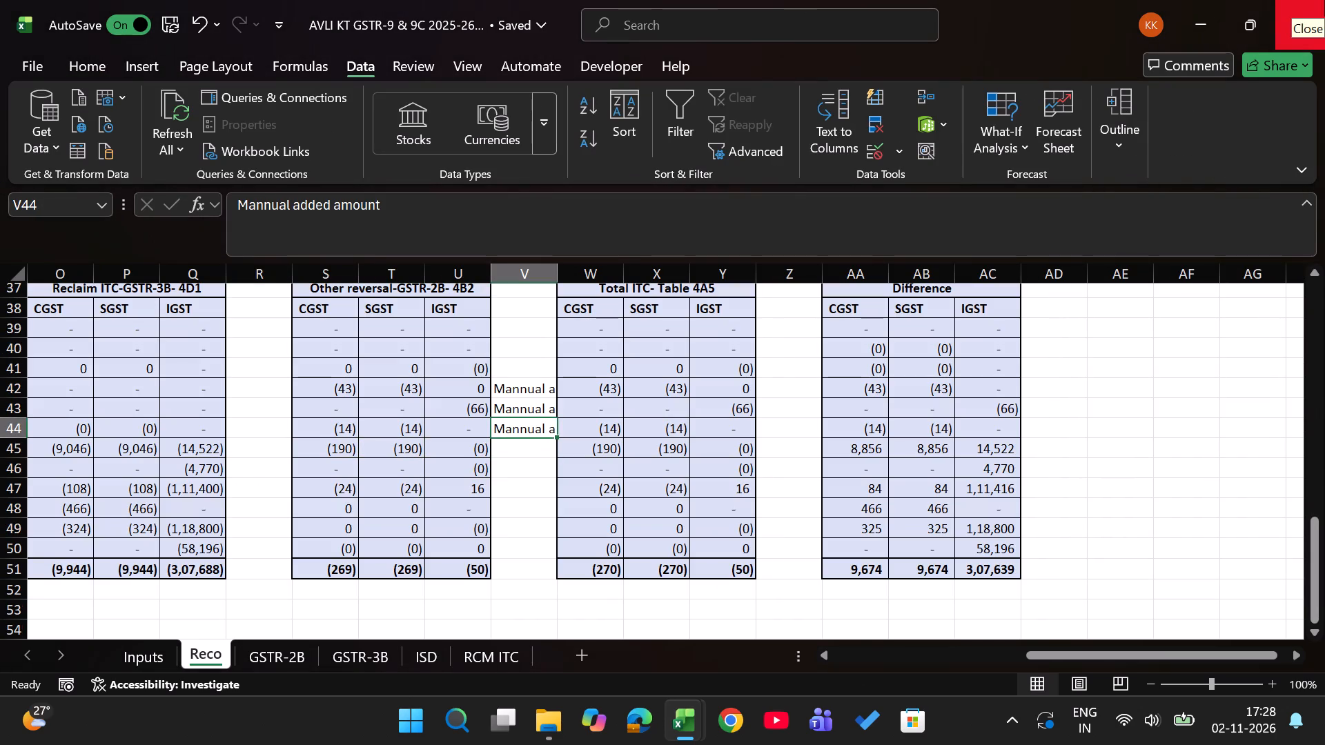
{"action": "key", "text": "ctrl+c"}
{"action": "key", "text": "Left"}
{"action": "key", "text": "Left"}
{"action": "key", "text": "Left"}
{"action": "key", "text": "Left"}
{"action": "key", "text": "Down"}
{"action": "key", "text": "Return"}
Sum the B2ba and Debit note central and state tax on Oct-25's Not Taken Same month 2b sheet, comparing with October on Reco.
{"action": "key", "text": "alt+Tab"}
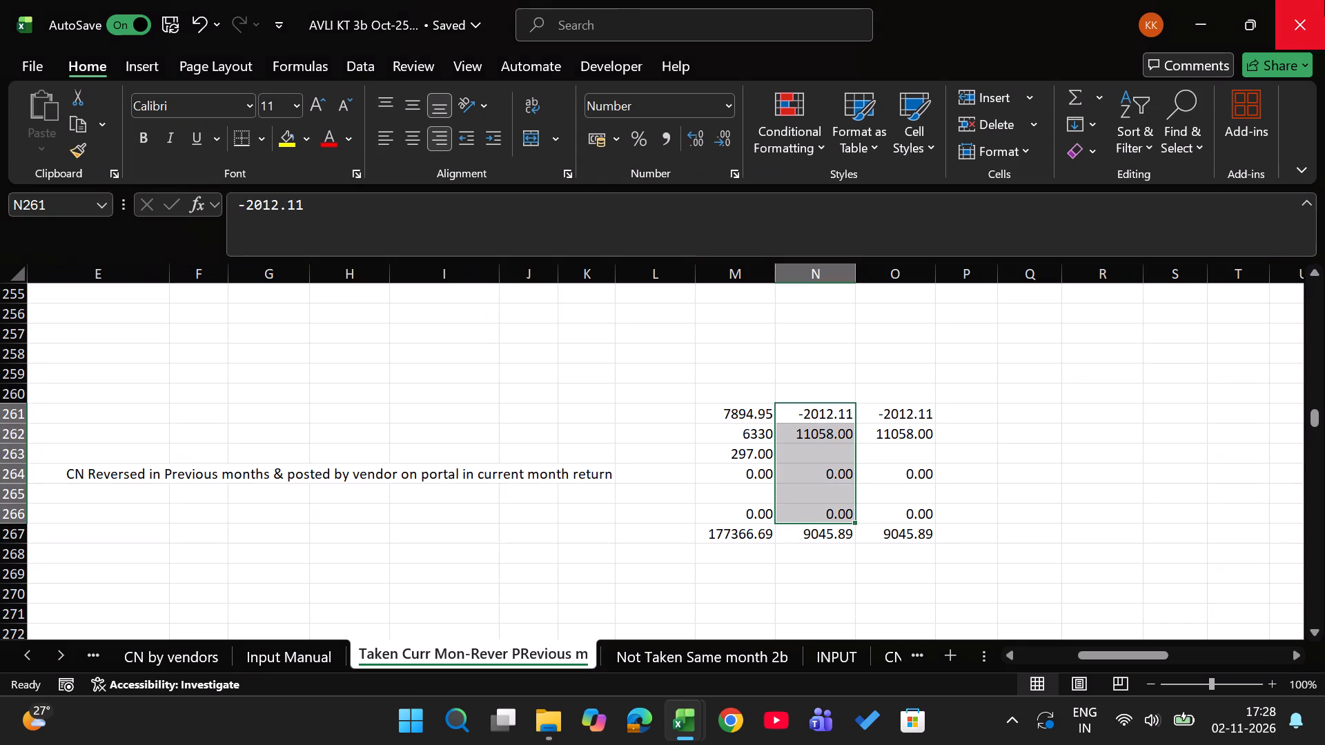
{"action": "key", "text": "ctrl+Page_Down"}
{"action": "key", "text": "Right"}
{"action": "key", "text": "Left"}
{"action": "key", "text": "shift+Down"}
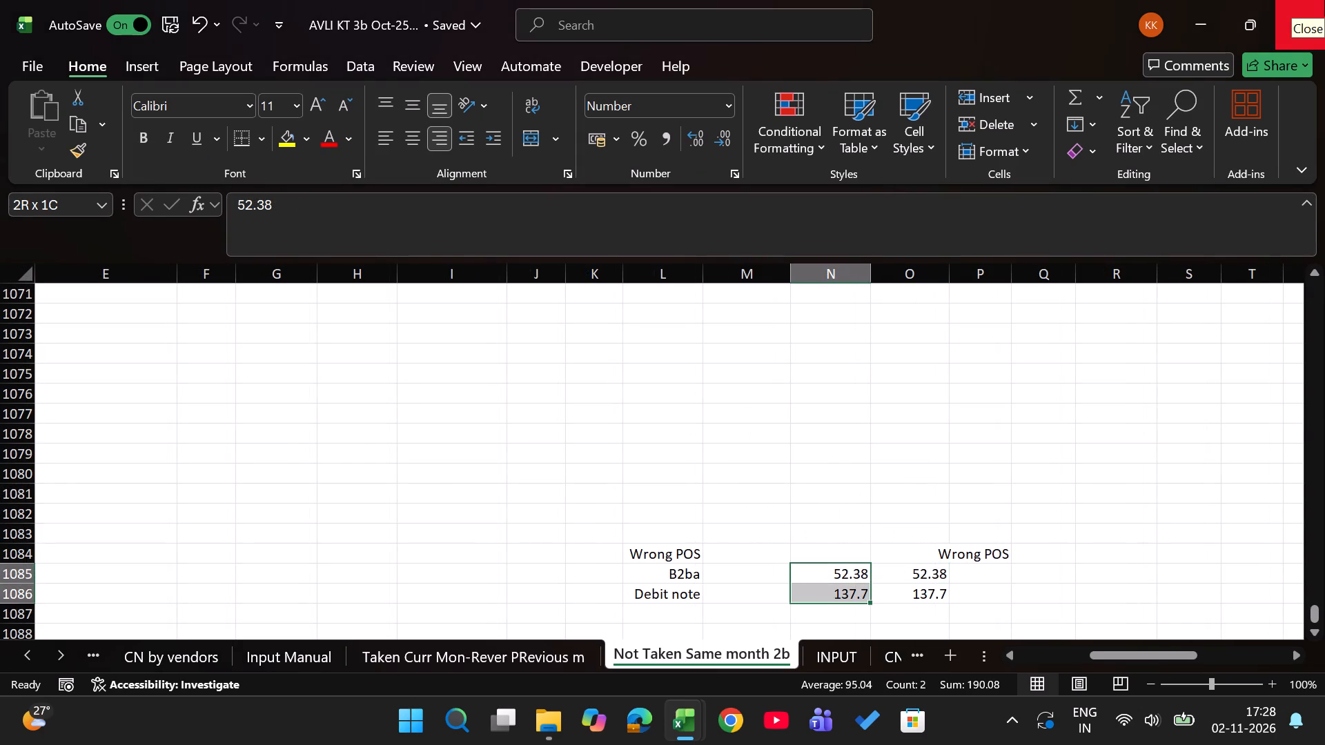
{"action": "key", "text": "Right"}
{"action": "key", "text": "shift+Down"}
{"action": "key", "text": "alt+Tab"}
{"action": "key", "text": "Right"}
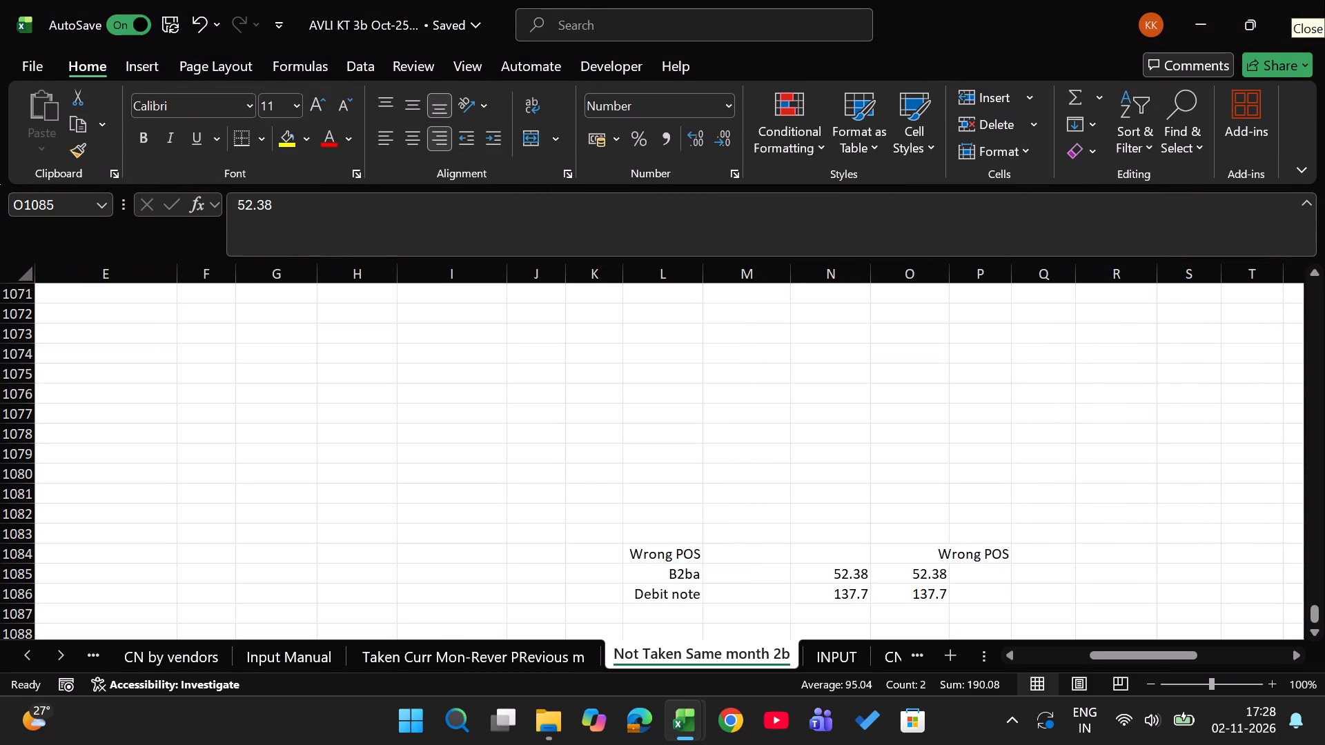
{"action": "key", "text": "alt+Tab"}
{"action": "key", "text": "alt+Tab"}
Copy the September "Mannual added amount" remark down beside October's Other reversal-GSTR-2B-4B2 difference.
{"action": "key", "text": "Right"}
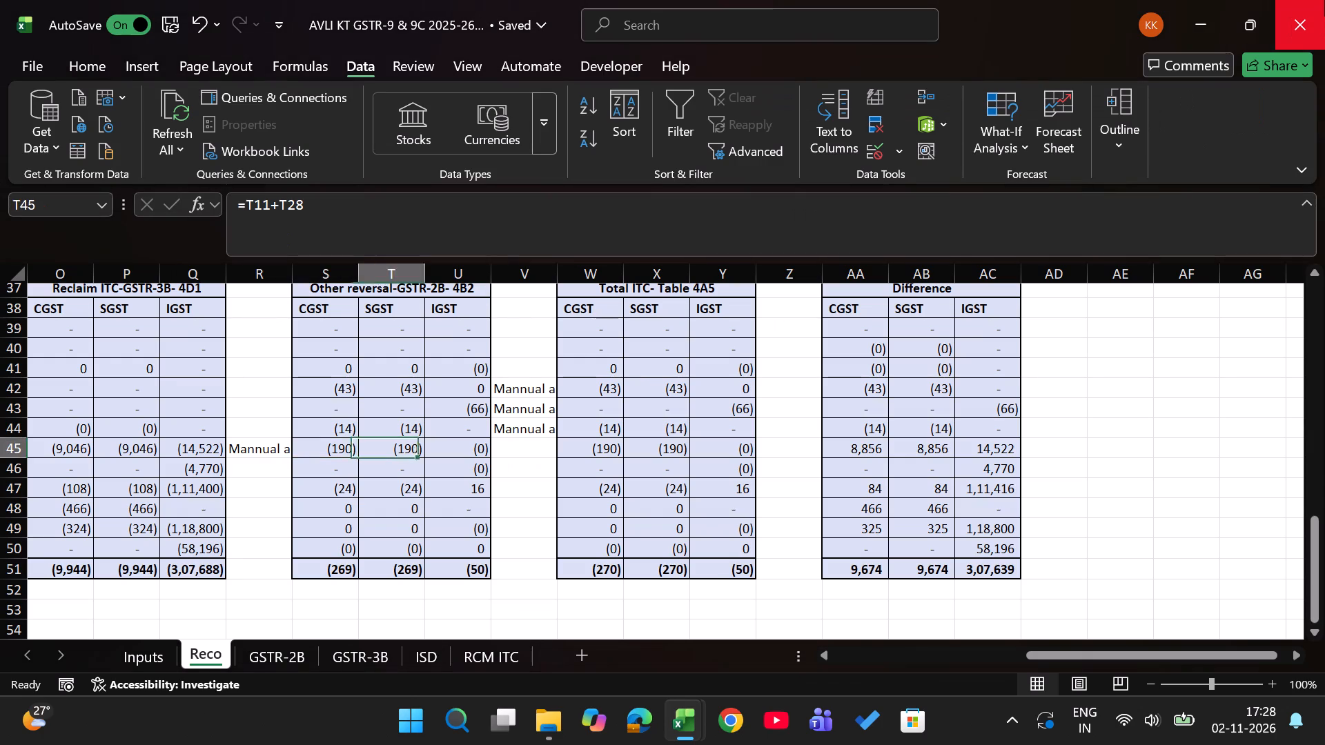
{"action": "key", "text": "Right"}
{"action": "key", "text": "Right"}
{"action": "key", "text": "Right"}
{"action": "key", "text": "Up"}
{"action": "key", "text": "Left"}
{"action": "key", "text": "ctrl+c"}
{"action": "key", "text": "Down"}
{"action": "key", "text": "Return"}
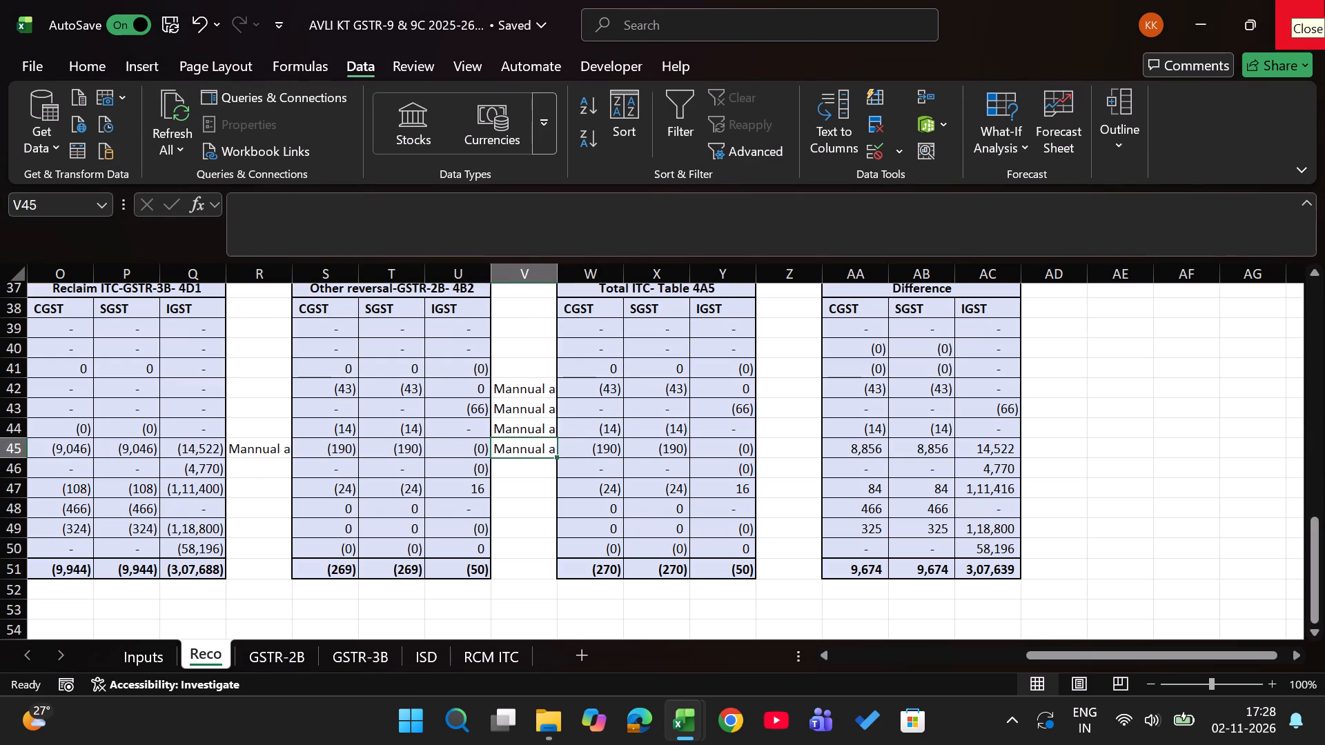
Review the November reclaim 4D1 and other reversal 4B2 difference rows on the Reco sheet.
{"action": "key", "text": "Right"}
{"action": "key", "text": "Left"}
{"action": "key", "text": "Left"}
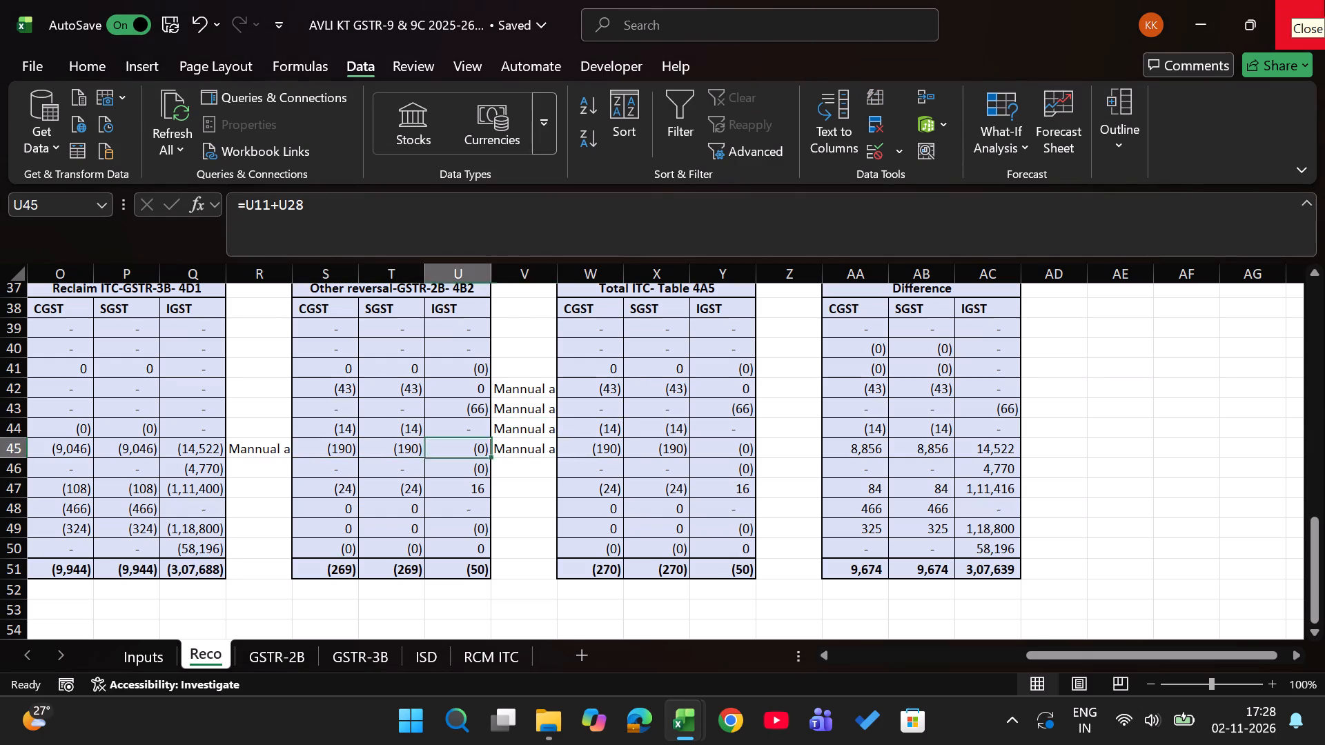
{"action": "key", "text": "Left"}
{"action": "key", "text": "Down"}
{"action": "key", "text": "Down"}
{"action": "key", "text": "Left"}
{"action": "key", "text": "Left"}
{"action": "key", "text": "Left"}
{"action": "key", "text": "Up"}
{"action": "key", "text": "Right"}
Close the Oct-25 3B file and open the AVLI KT 3b Nov-25 workbook from the November folder.
{"action": "key", "text": "alt+Tab"}
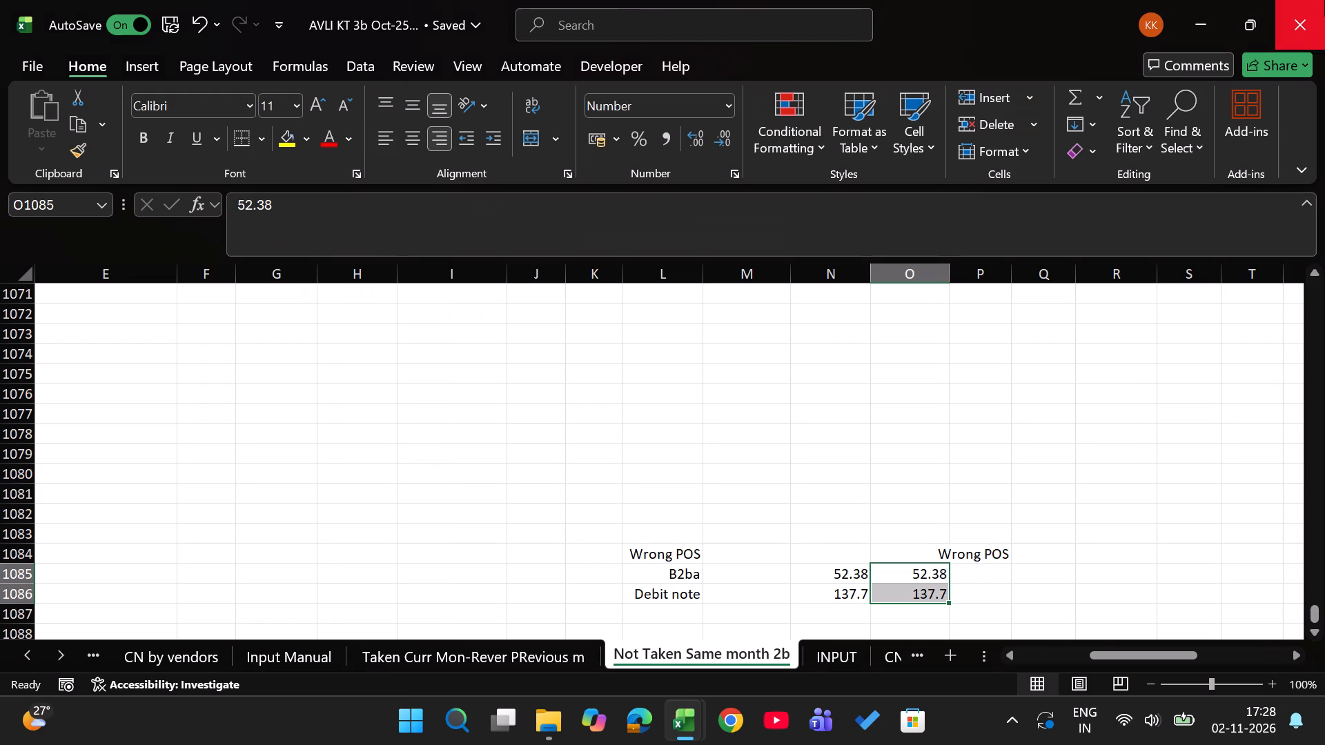
{"action": "left_click", "coordinate": [1324, 0]}
{"action": "key", "text": "alt+Tab"}
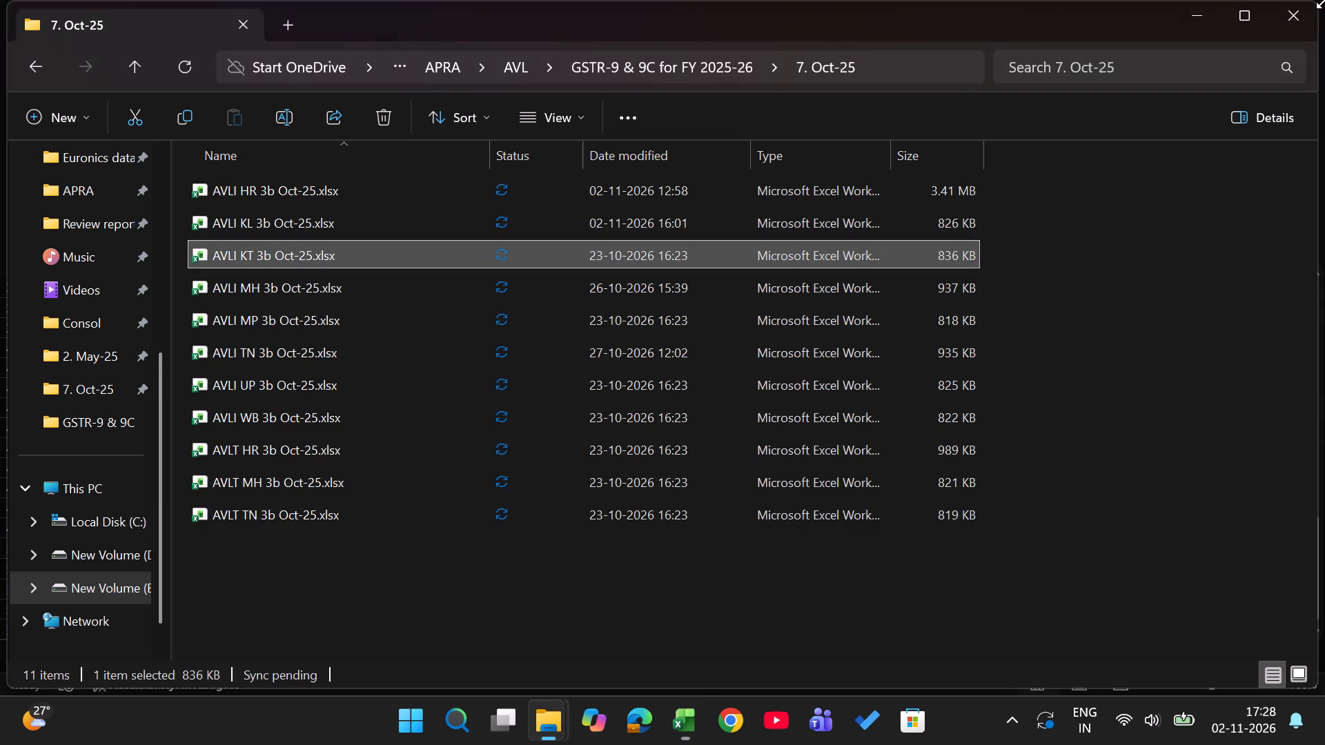
{"action": "key", "text": "BackSpace"}
{"action": "key", "text": "Down"}
{"action": "key", "text": "Return"}
{"action": "key", "text": "Down"}
{"action": "key", "text": "Down"}
{"action": "key", "text": "Return"}
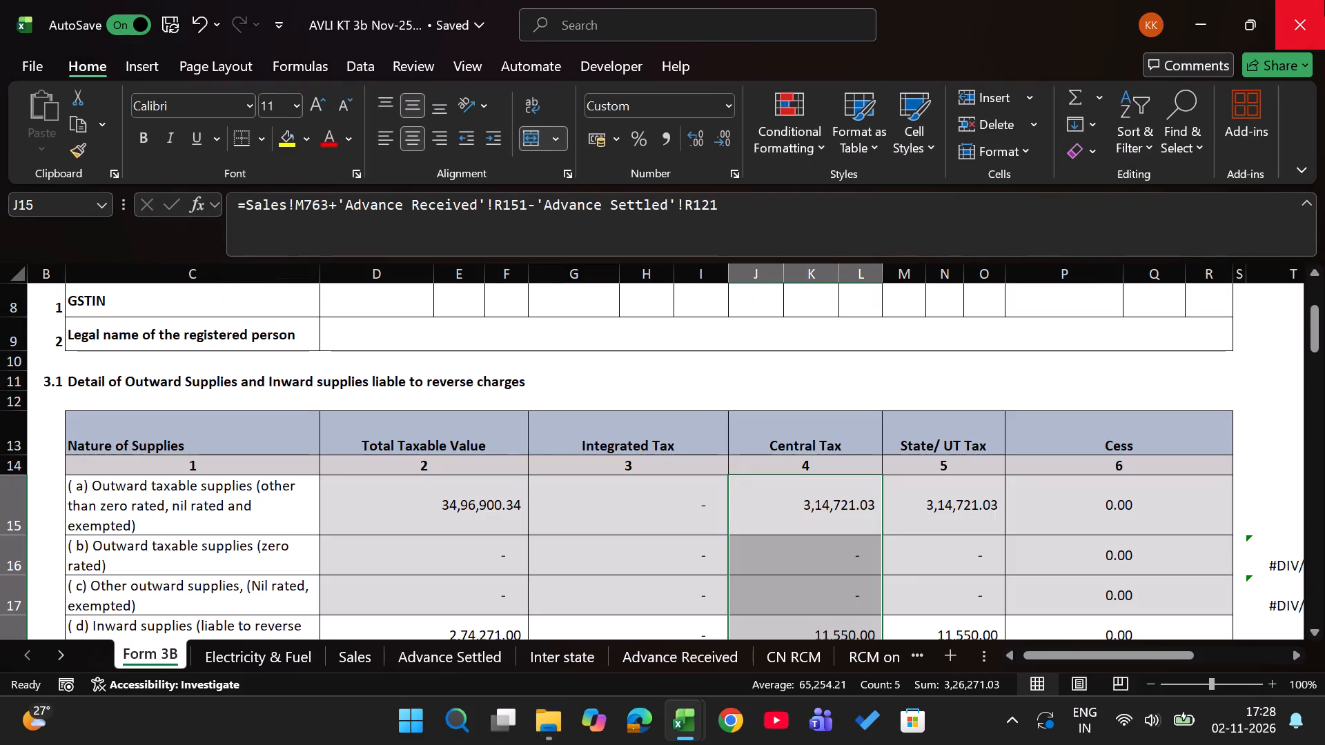
Go through the Nov-25 sheets, checking Not Taken Same month 2b and locating the Taken Curr Mon-Rever PRevious m sheet.
{"action": "key", "text": "ctrl+Page_Down"}
{"action": "key", "text": "ctrl+Page_Down"}
{"action": "key", "text": "ctrl+Page_Down"}
{"action": "key", "text": "ctrl+Page_Down"}
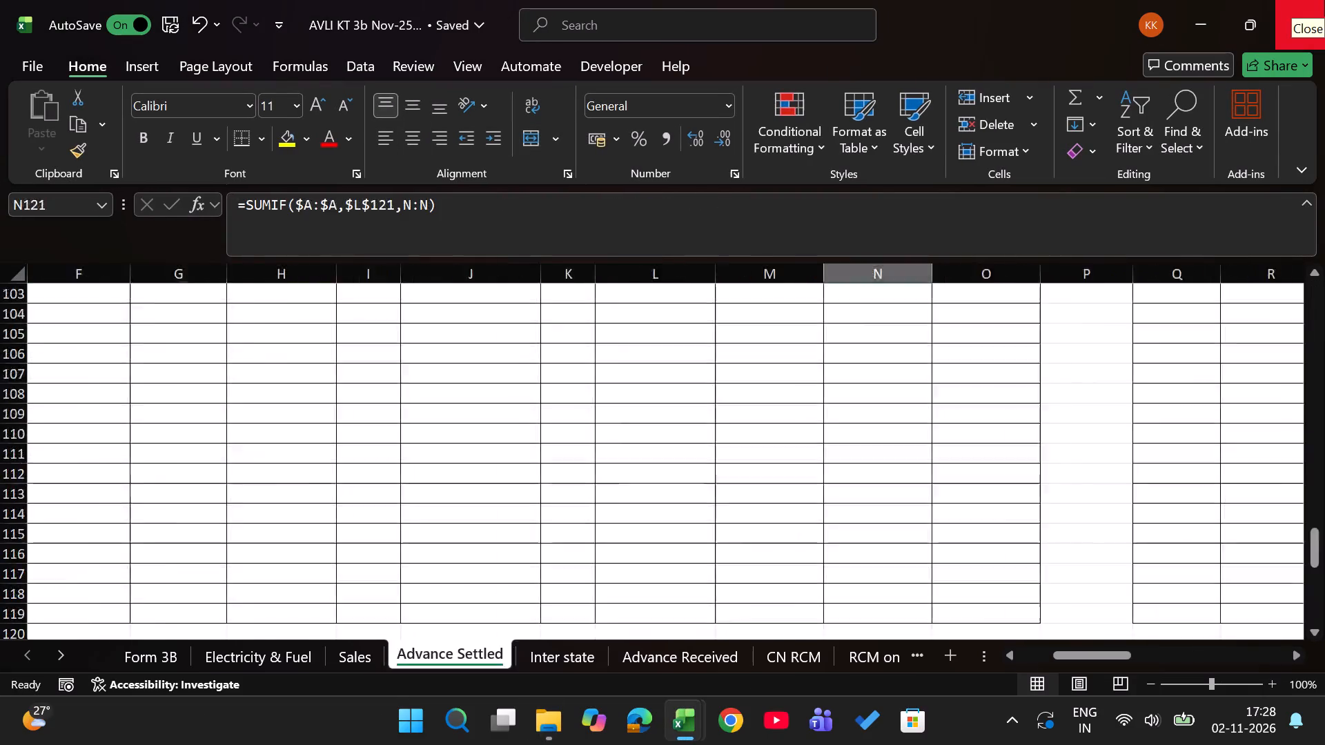
{"action": "key", "text": "ctrl+Page_Down"}
{"action": "key", "text": "ctrl+Page_Down"}
{"action": "key", "text": "ctrl+Page_Down"}
{"action": "key", "text": "ctrl+Page_Down"}
{"action": "key", "text": "ctrl+Page_Down"}
{"action": "key", "text": "ctrl+Page_Down"}
{"action": "key", "text": "ctrl+Page_Down"}
{"action": "key", "text": "ctrl+Page_Down"}
{"action": "key", "text": "ctrl+Page_Down"}
{"action": "key", "text": "ctrl+Page_Down"}
{"action": "key", "text": "ctrl+Page_Down"}
{"action": "key", "text": "ctrl+Page_Down"}
{"action": "key", "text": "ctrl+Page_Down"}
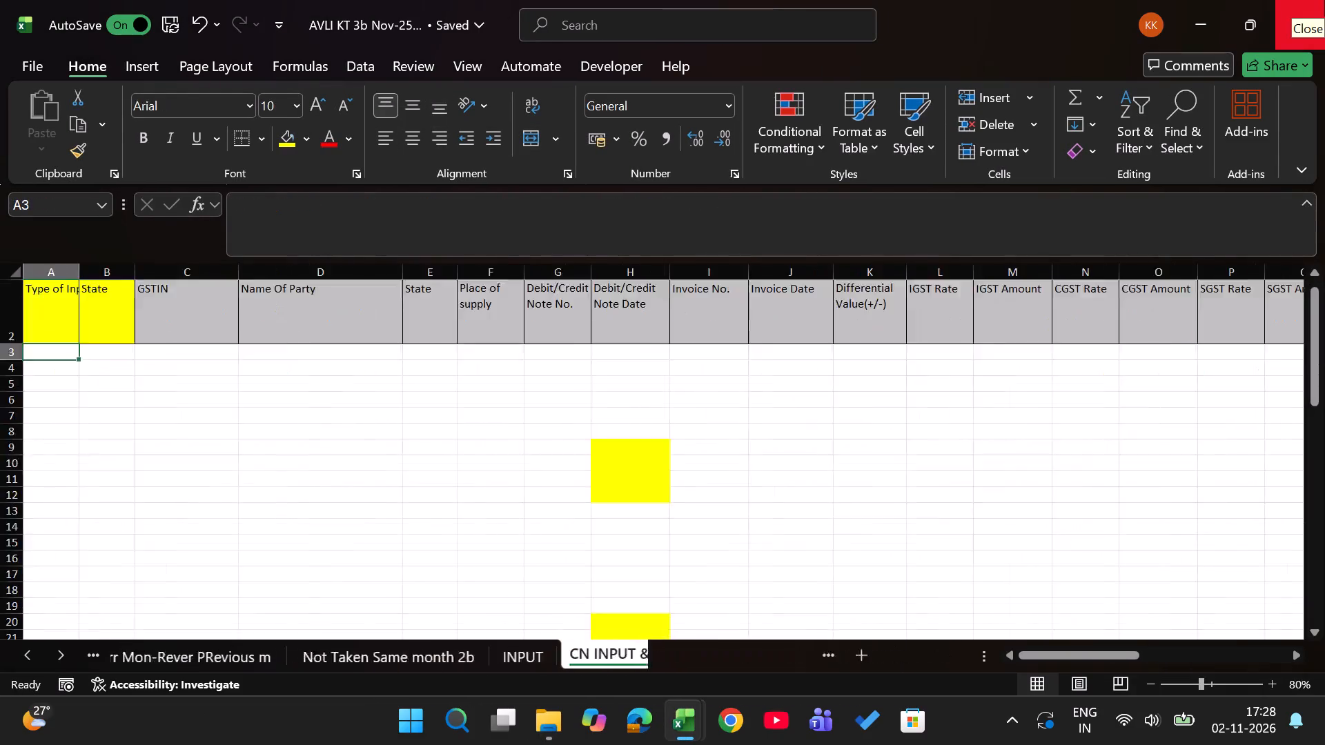
{"action": "key", "text": "ctrl+Page_Down"}
{"action": "key", "text": "ctrl+Page_Down"}
{"action": "key", "text": "ctrl+Page_Up"}
{"action": "key", "text": "ctrl+Page_Up"}
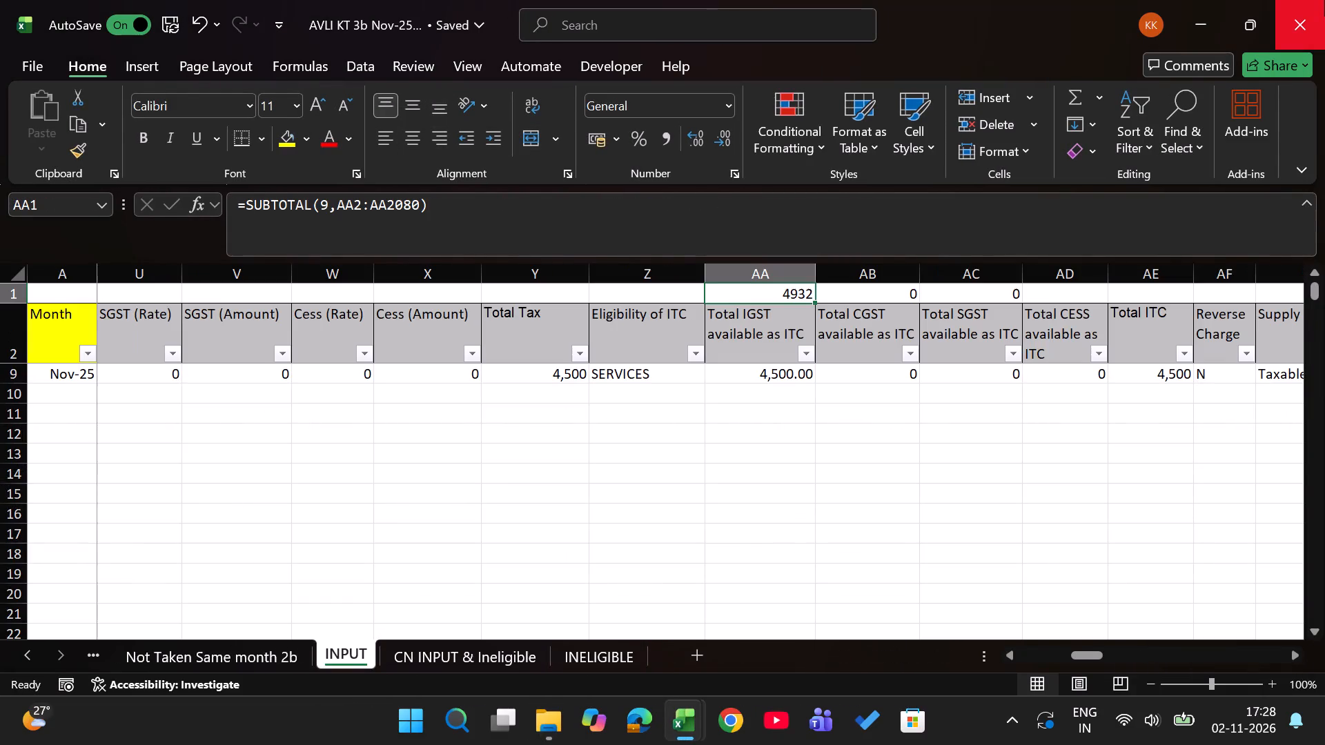
{"action": "key", "text": "ctrl+Page_Up"}
{"action": "key", "text": "ctrl+Page_Up"}
{"action": "key", "text": "ctrl+Page_Down"}
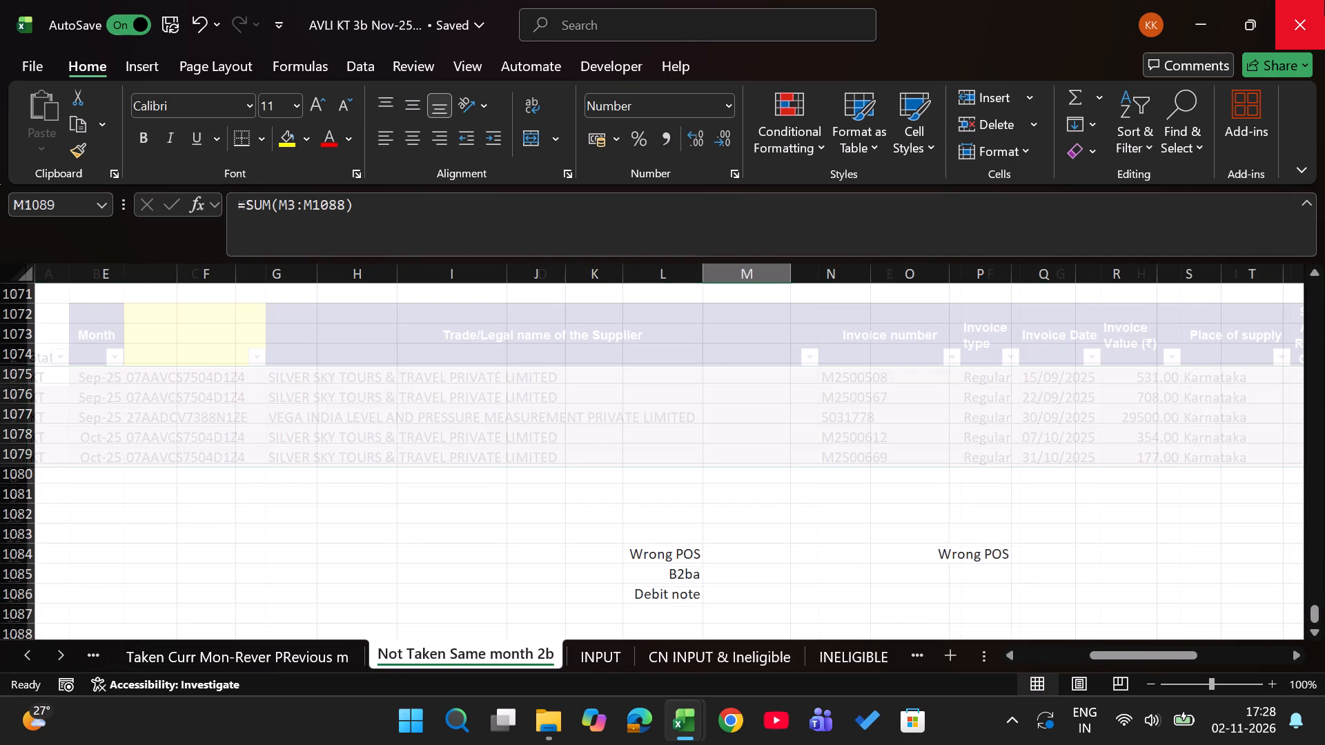
{"action": "key", "text": "ctrl+Up"}
{"action": "key", "text": "ctrl+Up"}
{"action": "key", "text": "ctrl+Left"}
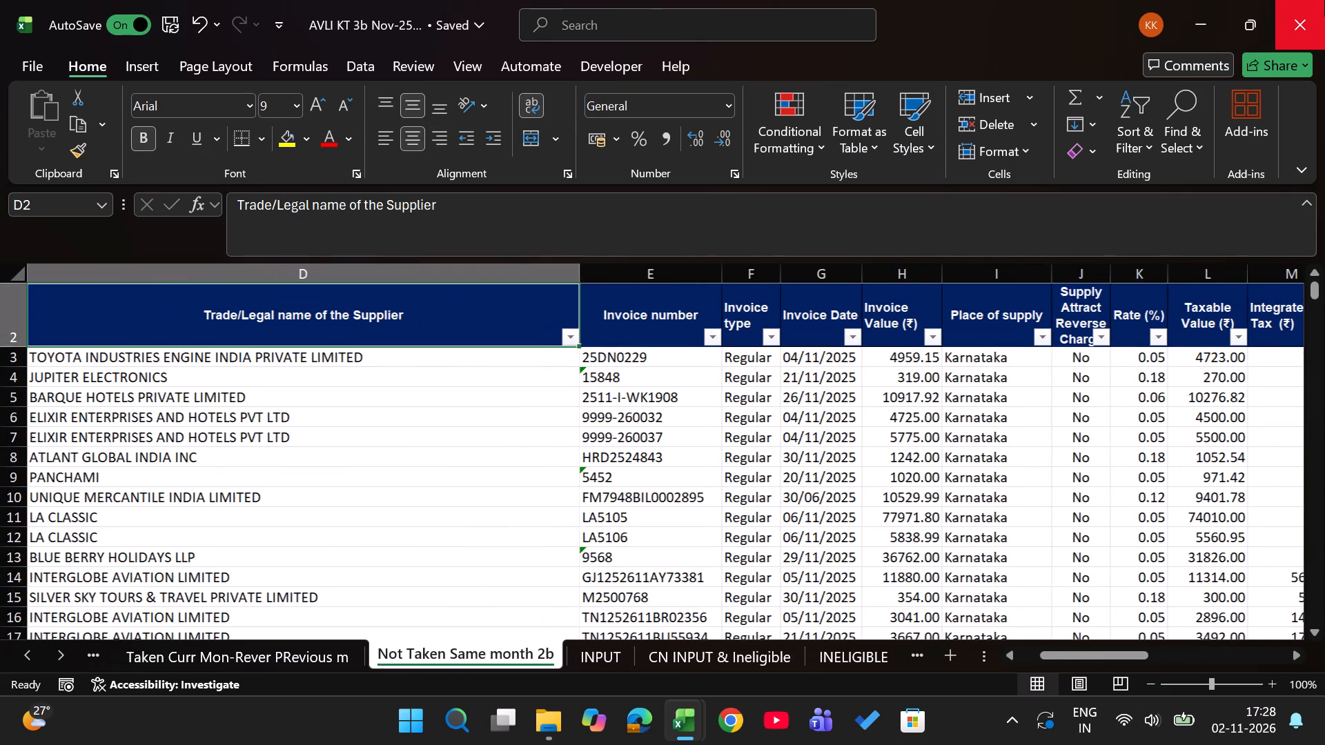
{"action": "key", "text": "ctrl+Page_Up"}
Insert a blank column before the State column on the Taken Curr Mon-Rever PRevious m sheet.
{"action": "key", "text": "Left"}
{"action": "key", "text": "Left"}
{"action": "key", "text": "ctrl+space"}
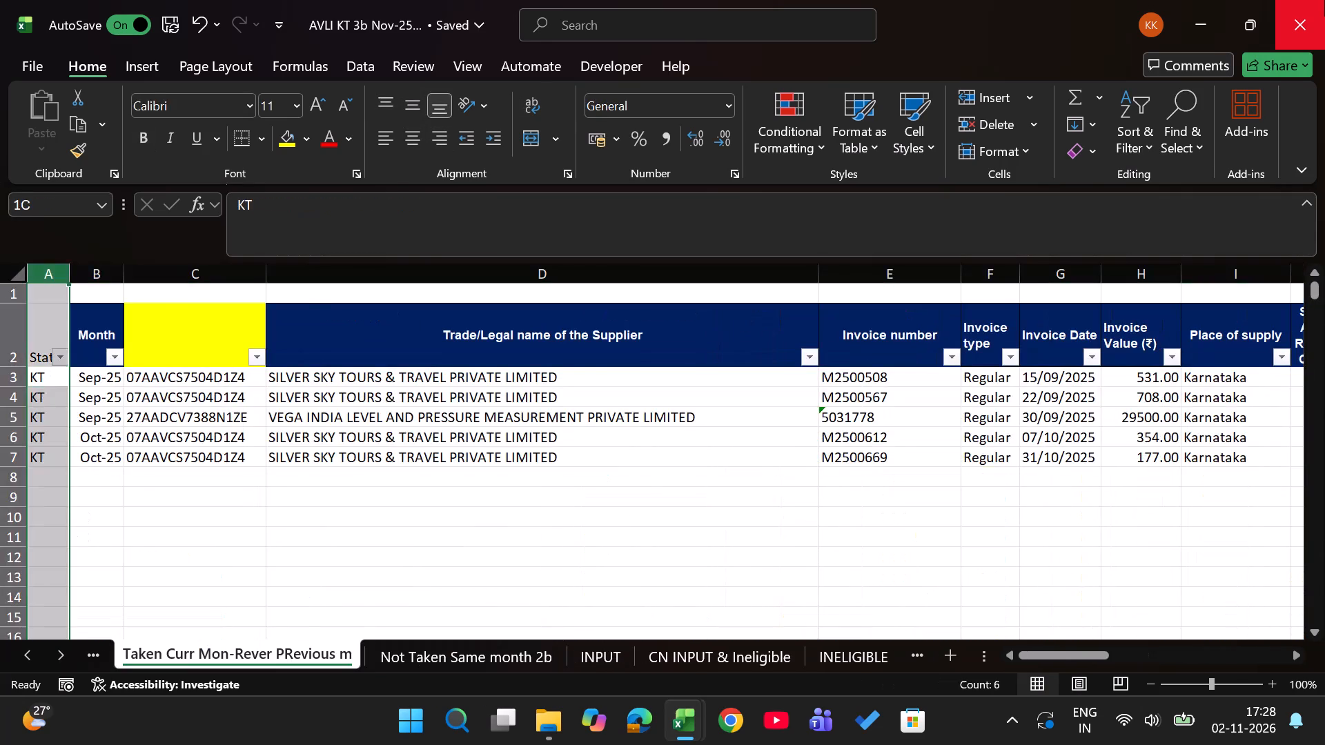
{"action": "key", "text": "ctrl+shift+equal"}
Enter the formula =F3&D3 in A3 to join the first invoice's number with its supplier GSTIN.
{"action": "key", "text": "Down"}
{"action": "key", "text": "Up"}
{"action": "key", "text": "equal"}
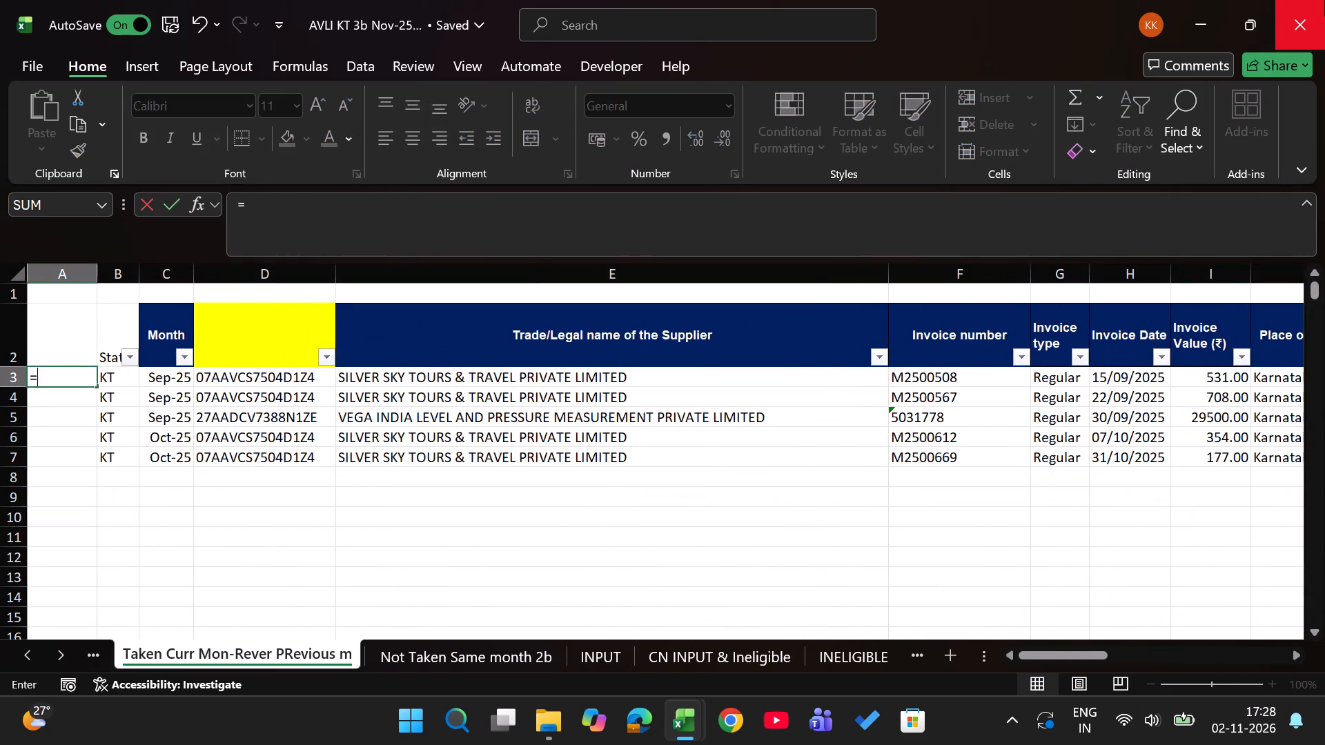
{"action": "key", "text": "Right"}
{"action": "key", "text": "Right"}
{"action": "key", "text": "Right"}
{"action": "key", "text": "Right"}
{"action": "key", "text": "Right"}
{"action": "key", "text": "Right"}
{"action": "key", "text": "Right"}
{"action": "key", "text": "Right"}
{"action": "key", "text": "Right"}
{"action": "key", "text": "Left"}
{"action": "key", "text": "Left"}
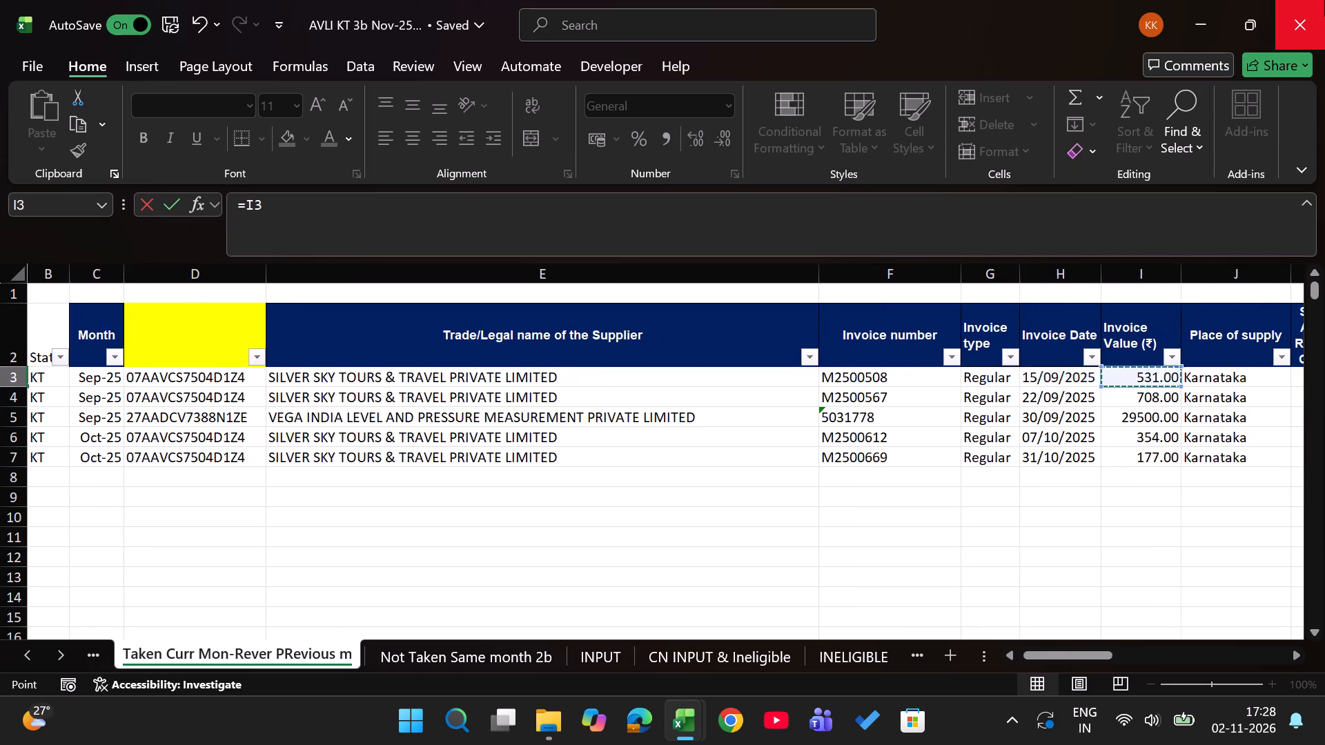
{"action": "key", "text": "Left"}
{"action": "key", "text": "Left"}
{"action": "key", "text": "shift+ampersand"}
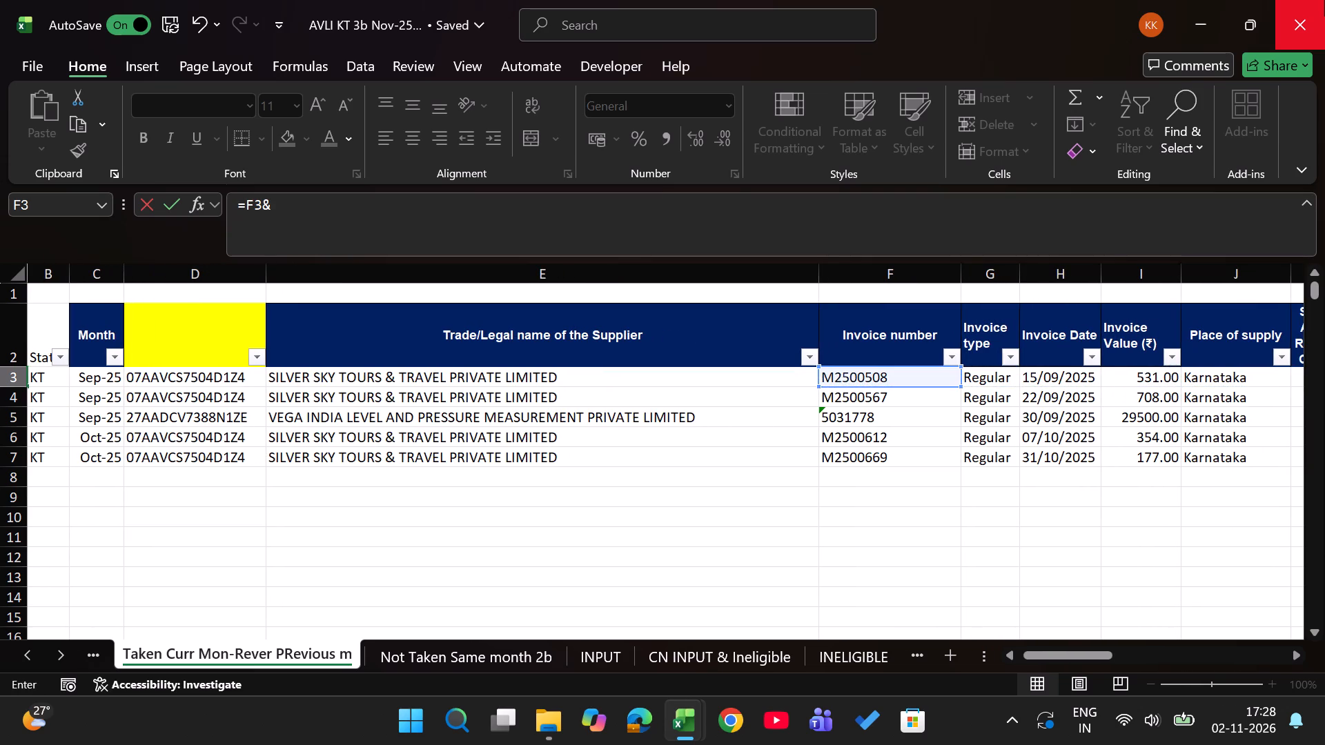
{"action": "key", "text": "Right"}
{"action": "key", "text": "Right"}
{"action": "key", "text": "Right"}
{"action": "key", "text": "Return"}
Fill the joined invoice key formula down column A through row 7.
{"action": "key", "text": "Right"}
{"action": "key", "text": "ctrl+Down"}
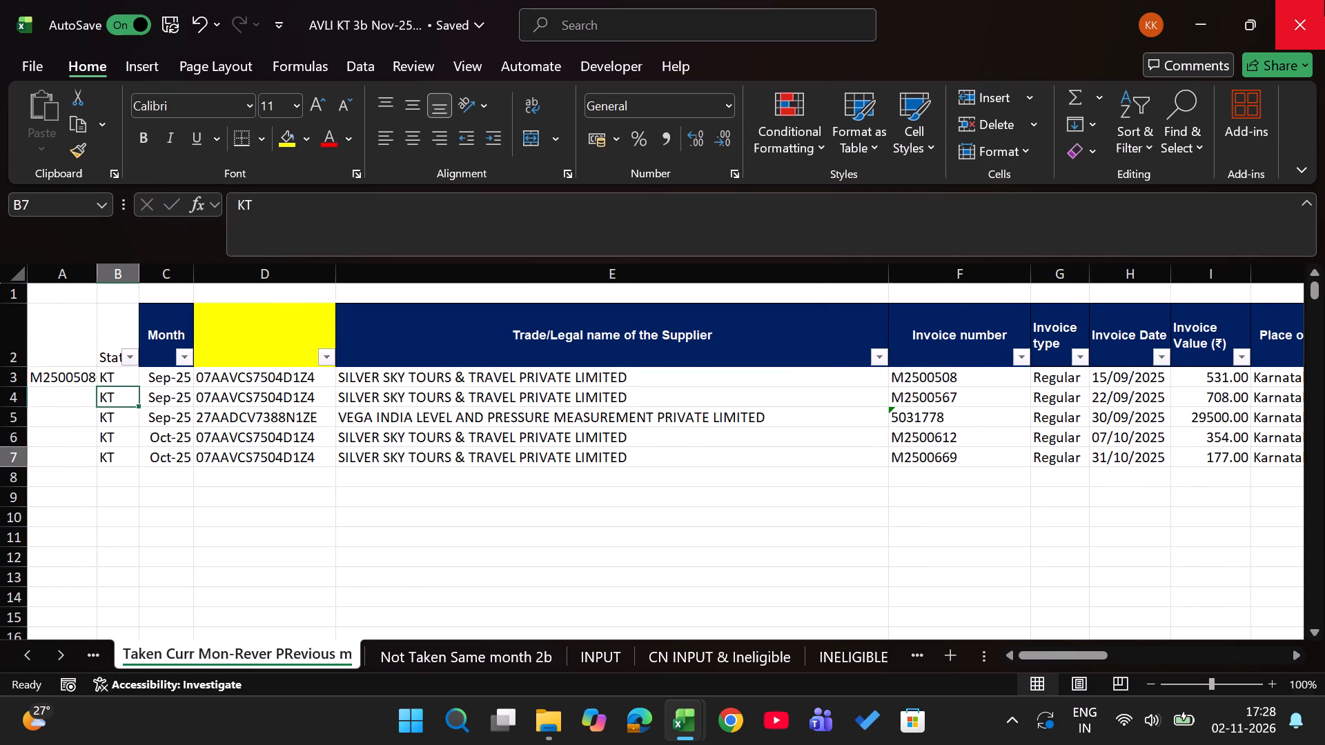
{"action": "key", "text": "Left"}
{"action": "key", "text": "shift+Up"}
{"action": "key", "text": "shift+Up"}
{"action": "key", "text": "shift+Up"}
{"action": "key", "text": "shift+Up"}
{"action": "key", "text": "ctrl+d"}
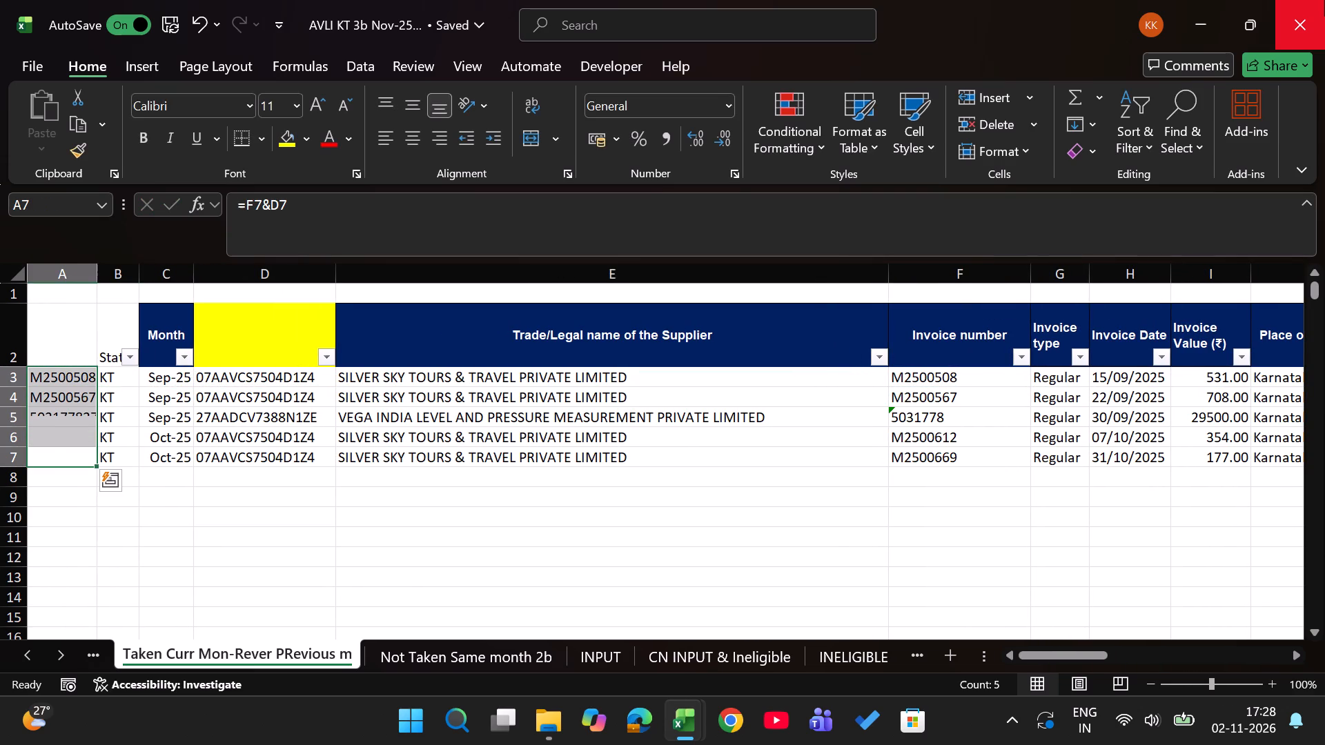
{"action": "key", "text": "alt+grave"}
Clear the filter on the GSTR-2B sheet of the GSTR-9 & 9C reconciliation workbook.
{"action": "key", "text": "alt+Tab"}
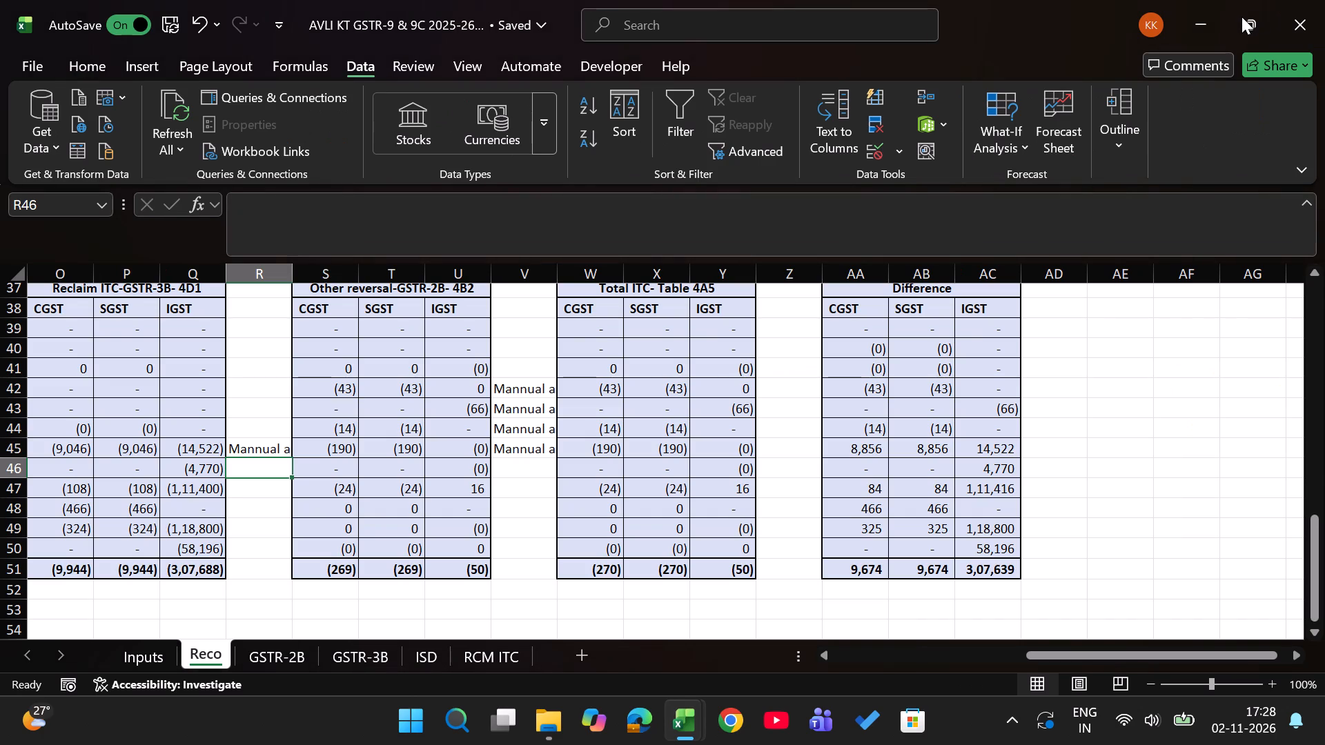
{"action": "key", "text": "ctrl+Page_Down"}
{"action": "key", "text": "Down"}
{"action": "key", "text": "Right"}
{"action": "key", "text": "Left"}
{"action": "key", "text": "Up"}
{"action": "type", "text": "ac"}
{"action": "key", "text": "Right"}
{"action": "key", "text": "Right"}
{"action": "key", "text": "Right"}
{"action": "key", "text": "ctrl+Left"}
{"action": "key", "text": "ctrl+Left"}
{"action": "key", "text": "Right"}
{"action": "key", "text": "Down"}
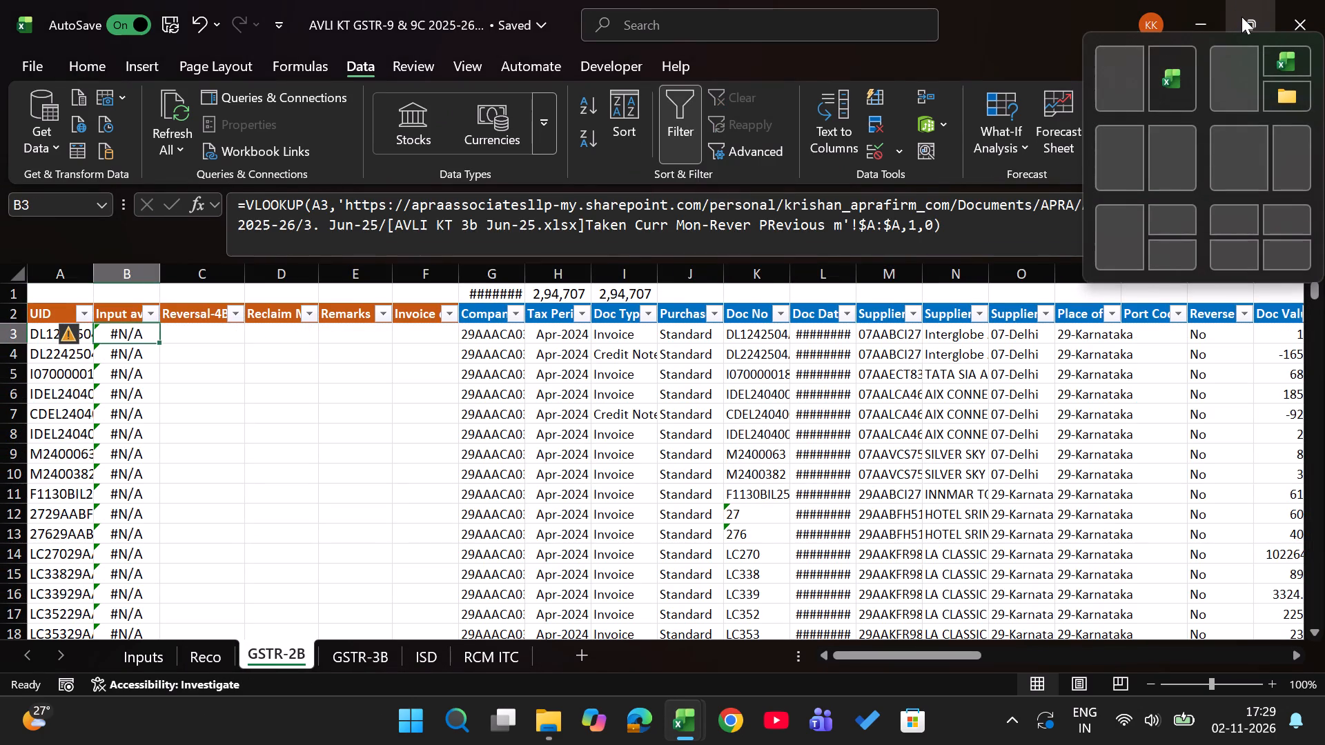
Point the VLOOKUP in B3 to column A of Taken Curr Mon-Rever PRevious m in AVLI KT 3b Nov-25.xlsx.
{"action": "left_click", "coordinate": [907, 225]}
{"action": "key", "text": "Left"}
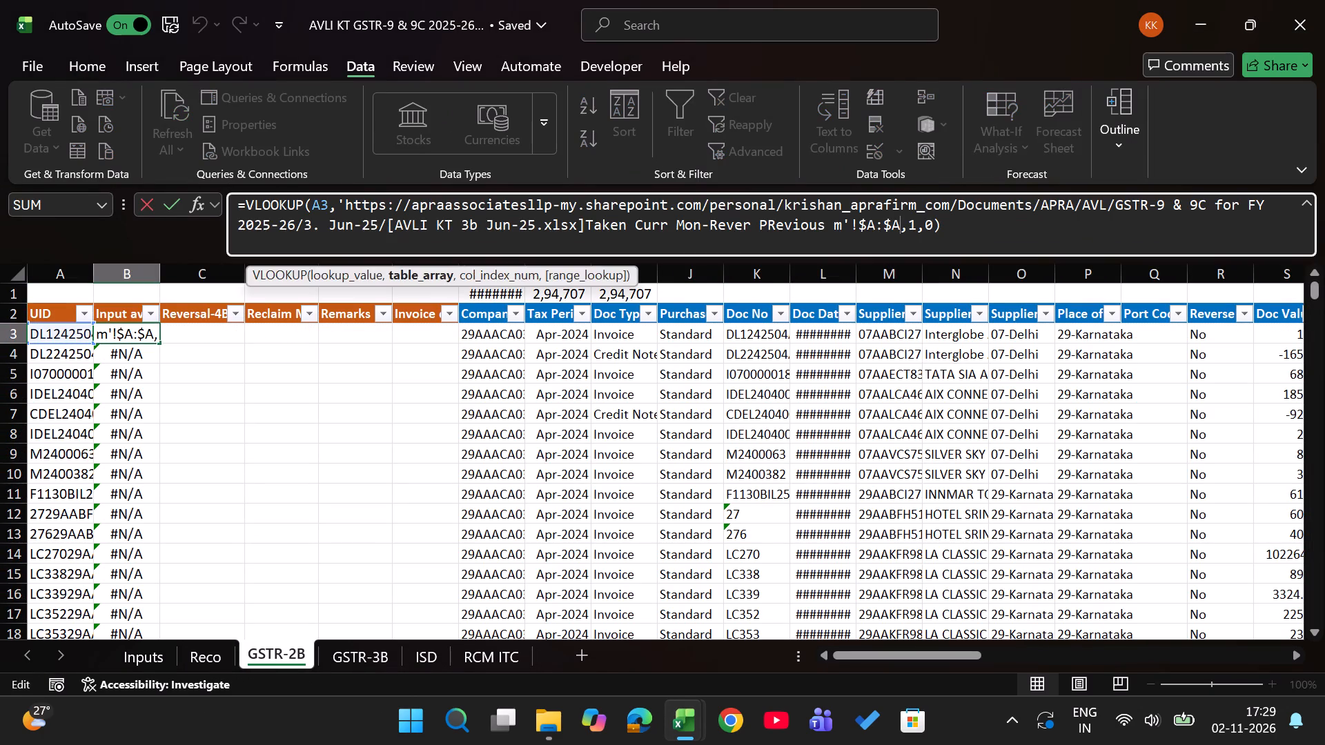
{"action": "key", "text": "shift+Up"}
{"action": "key", "text": "shift+Up"}
{"action": "key", "text": "shift+Right"}
{"action": "key", "text": "shift+Right"}
{"action": "key", "text": "shift+Right"}
{"action": "key", "text": "shift+Right"}
{"action": "key", "text": "shift+Right"}
{"action": "key", "text": "shift+Right"}
{"action": "key", "text": "shift+Right"}
{"action": "key", "text": "shift+Right"}
{"action": "key", "text": "shift+Right"}
{"action": "key", "text": "shift+Right"}
{"action": "key", "text": "shift+Right"}
{"action": "key", "text": "shift+Right"}
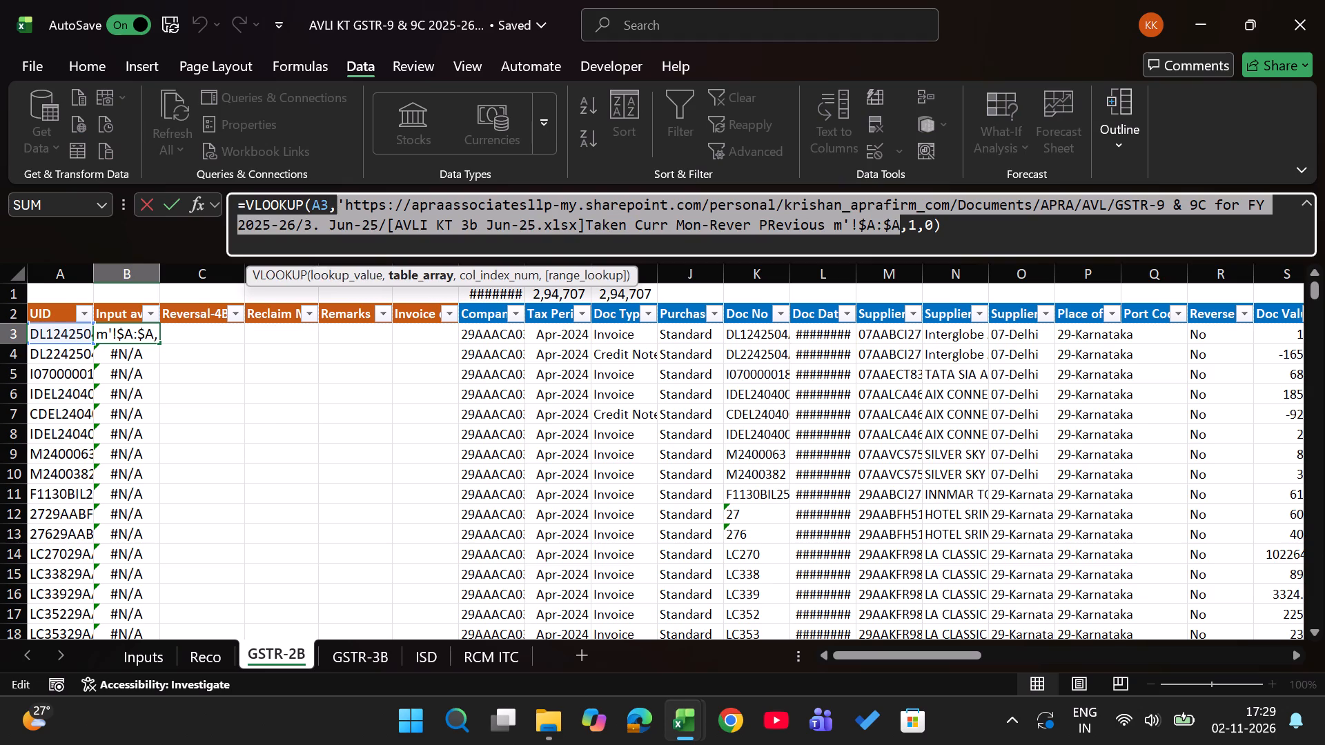
{"action": "key", "text": "alt+Tab"}
{"action": "left_click", "coordinate": [69, 263]}
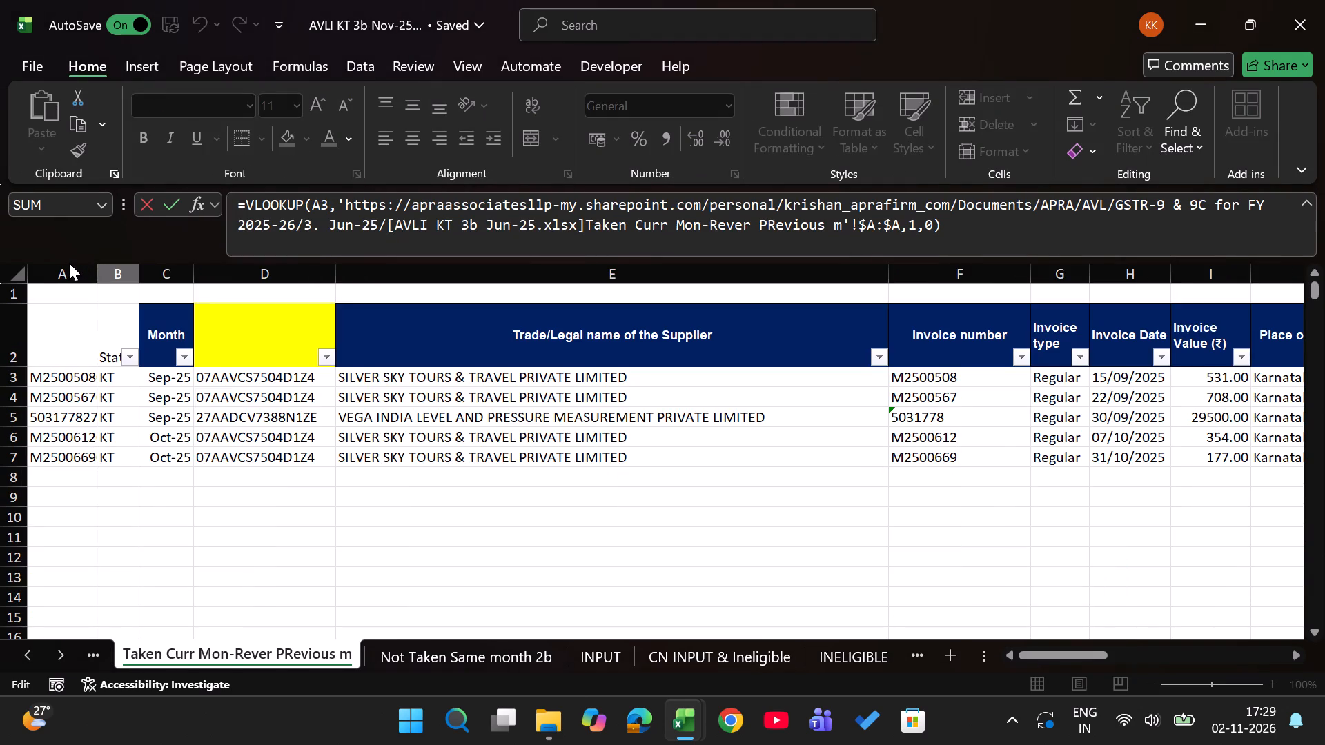
{"action": "left_click", "coordinate": [65, 268]}
{"action": "key", "text": "Return"}
Fill the Nov-25 lookup formula down the Input availed month column to the last invoice row.
{"action": "key", "text": "Up"}
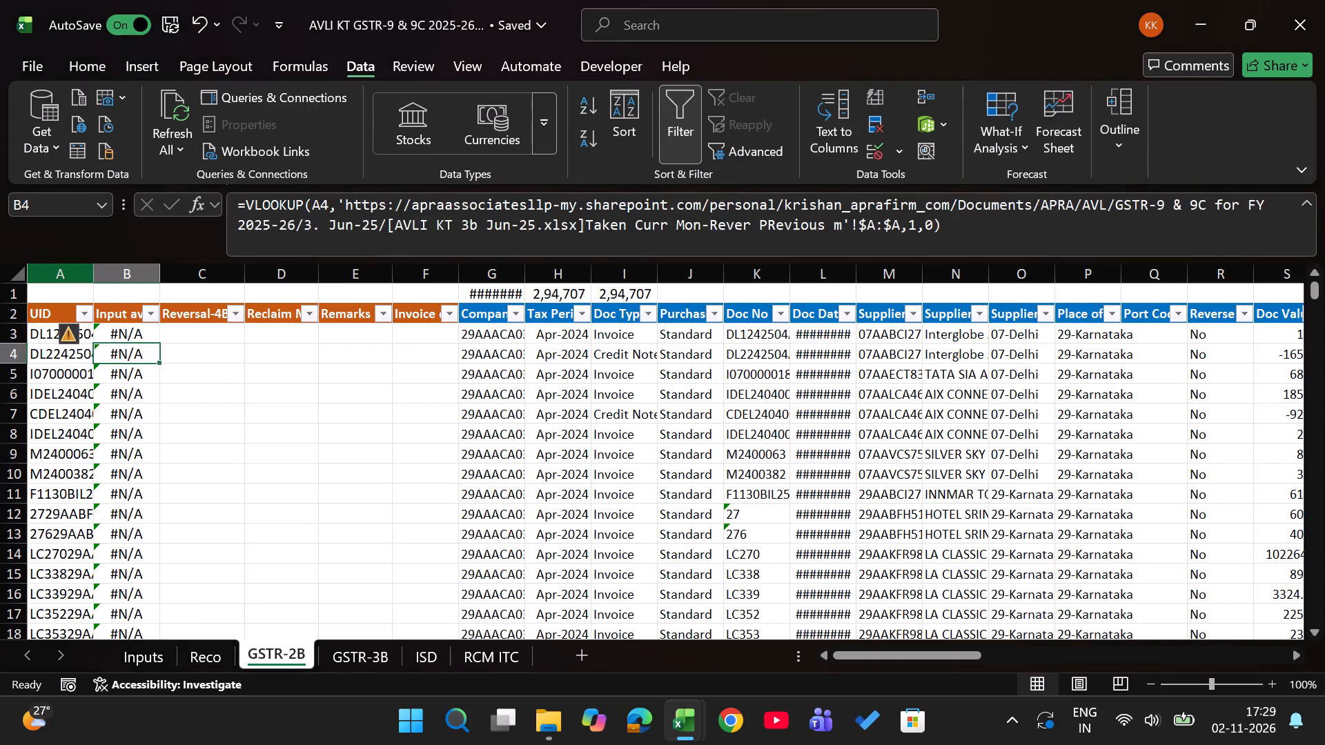
{"action": "key", "text": "ctrl+shift+Down"}
{"action": "key", "text": "ctrl+d"}
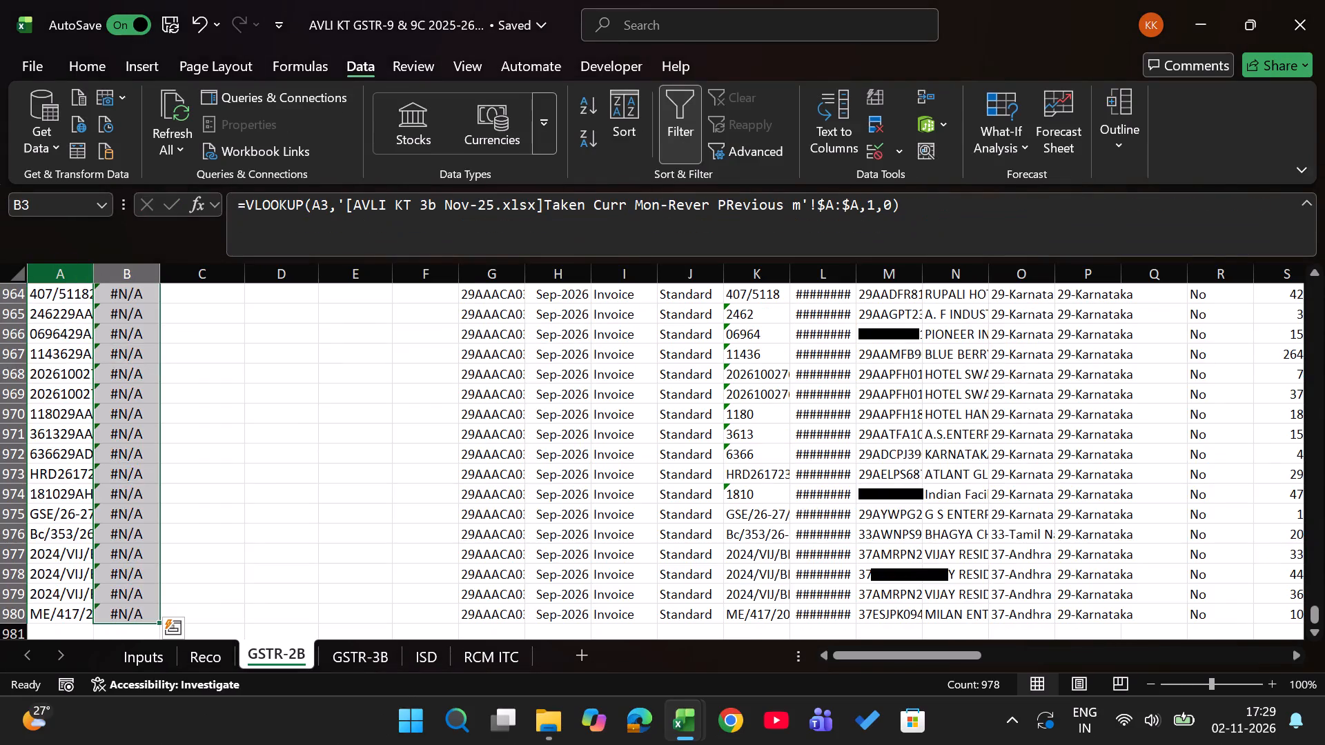
Filter the Input availed month column to exclude #N/A, leaving only the invoices matched in Nov-25.
{"action": "key", "text": "ctrl+Up"}
{"action": "key", "text": "alt+Down"}
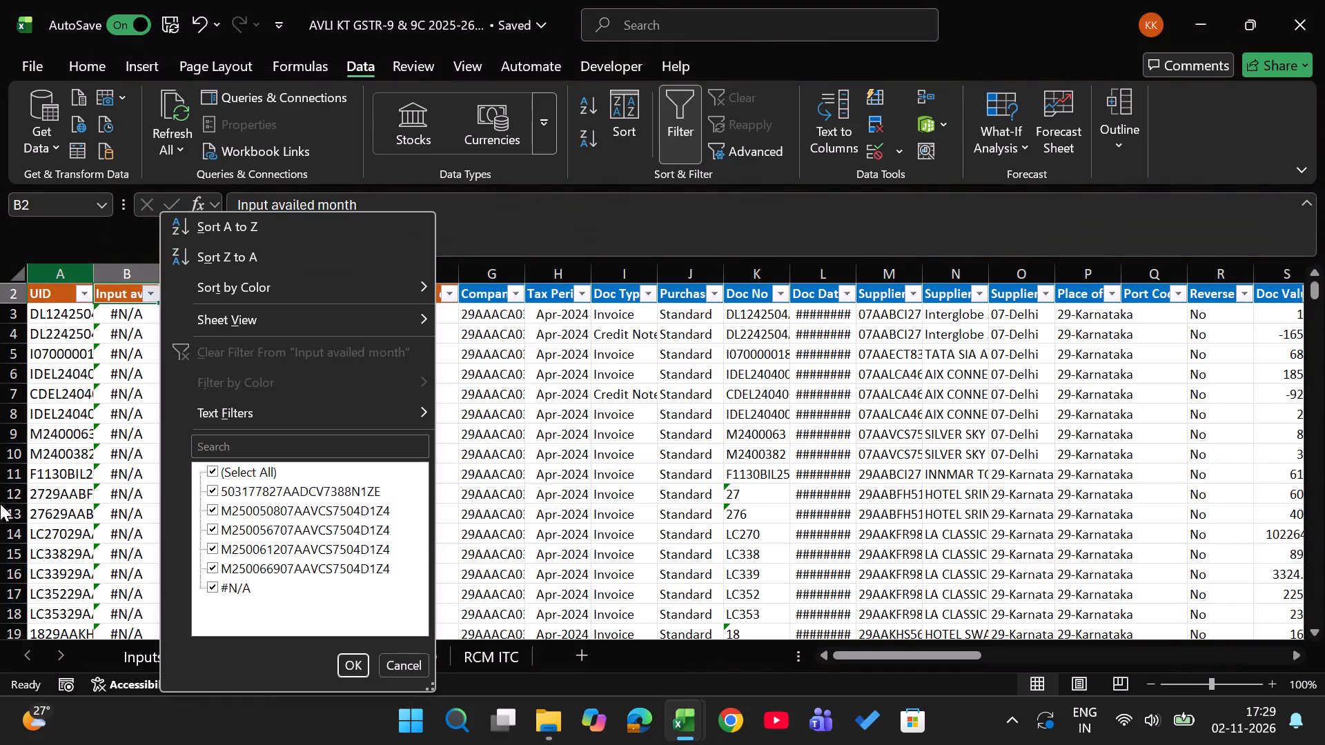
{"action": "left_click", "coordinate": [226, 593]}
{"action": "key", "text": "Return"}
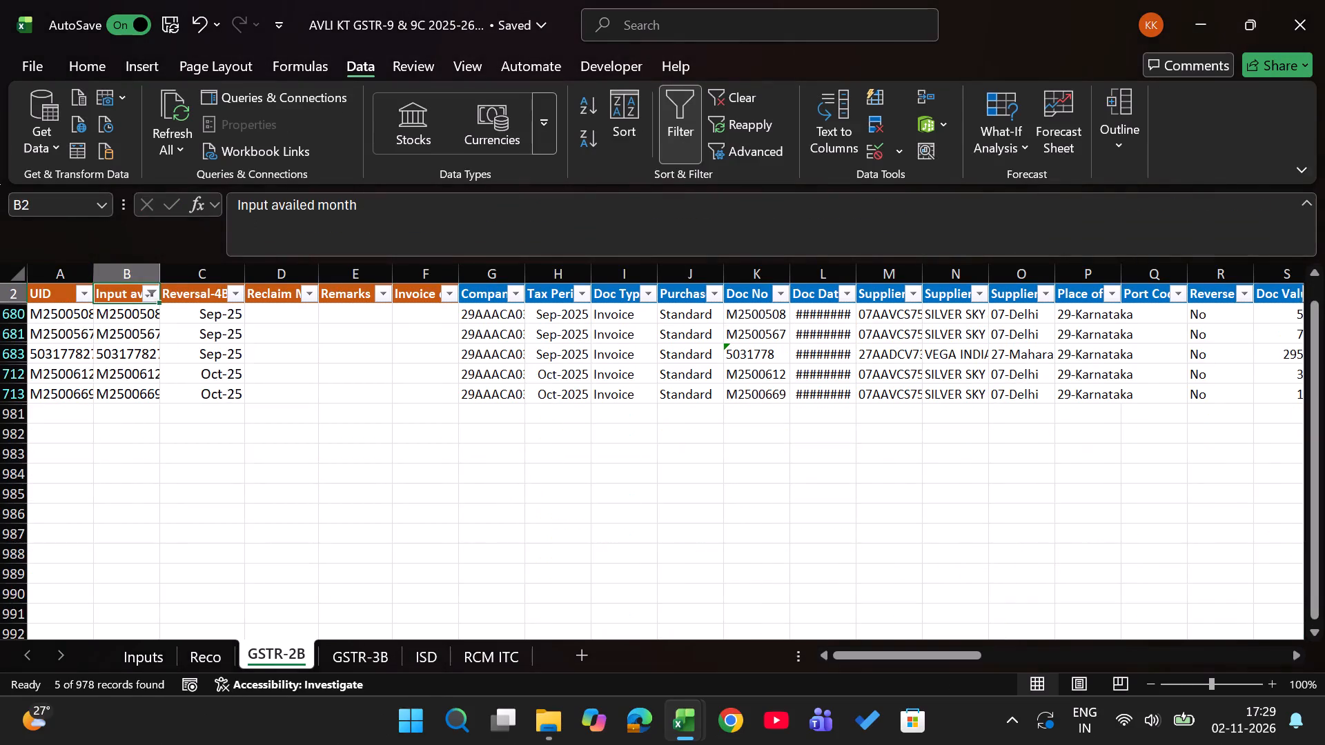
Compare the matched invoices' tax totals with the Integrated Tax column of Taken Curr Mon-Rever PRevious m in the Nov-25 3B workbook.
{"action": "key", "text": "Up"}
{"action": "key", "text": "Up"}
{"action": "key", "text": "Right"}
{"action": "key", "text": "Right"}
{"action": "key", "text": "Right"}
{"action": "key", "text": "Right"}
{"action": "key", "text": "Right"}
{"action": "key", "text": "alt+Tab"}
{"action": "key", "text": "Right"}
{"action": "key", "text": "Right"}
{"action": "key", "text": "Right"}
{"action": "key", "text": "Right"}
{"action": "key", "text": "Right"}
{"action": "key", "text": "Right"}
{"action": "key", "text": "Right"}
{"action": "key", "text": "Right"}
{"action": "key", "text": "Right"}
{"action": "key", "text": "Right"}
{"action": "key", "text": "Right"}
{"action": "key", "text": "Right"}
{"action": "key", "text": "Right"}
{"action": "key", "text": "Right"}
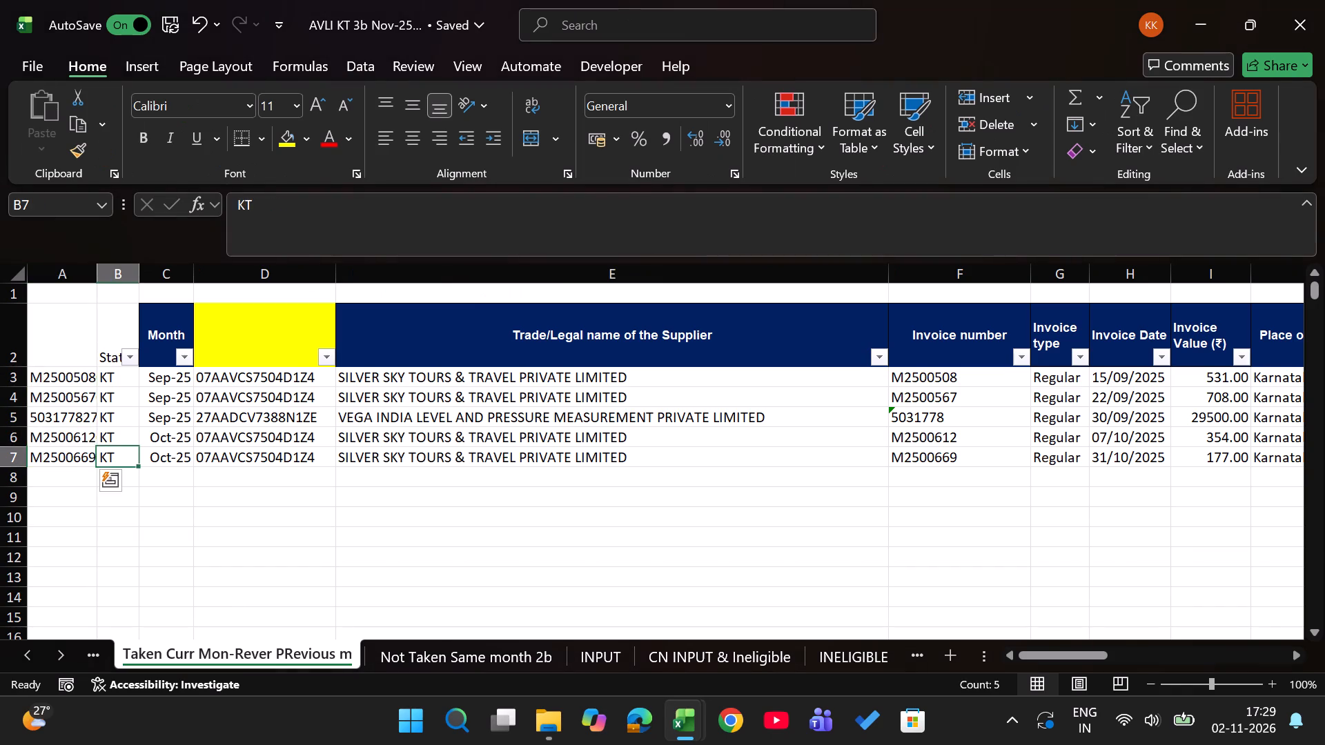
{"action": "key", "text": "Up"}
{"action": "key", "text": "Up"}
{"action": "key", "text": "Up"}
{"action": "key", "text": "Left"}
{"action": "key", "text": "Up"}
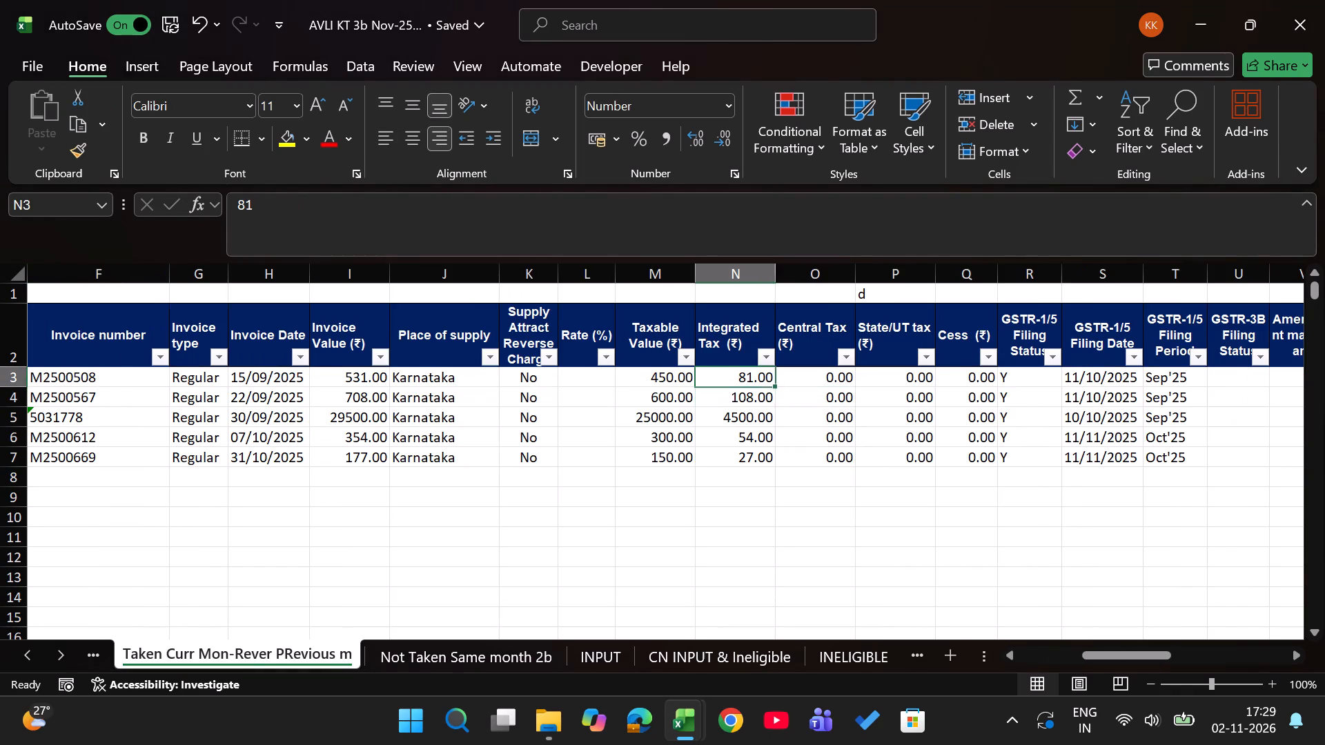
{"action": "key", "text": "ctrl+shift+Down"}
{"action": "key", "text": "alt+Tab"}
Enter Nov-25 as the Reclaim Month for all the filtered invoices on the GSTR-2B sheet, from D680 through D713.
{"action": "key", "text": "Left"}
{"action": "key", "text": "Left"}
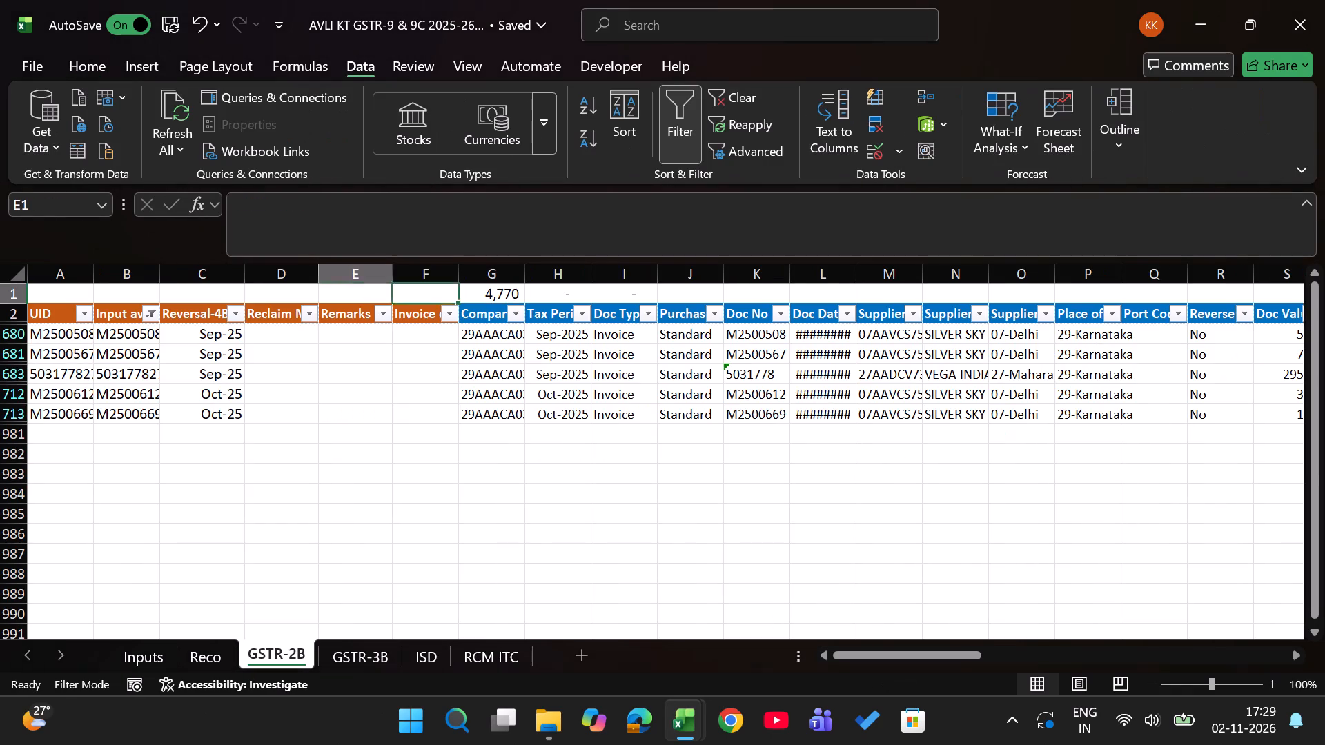
{"action": "key", "text": "Left"}
{"action": "key", "text": "Down"}
{"action": "key", "text": "Down"}
{"action": "key", "text": "alt+Tab"}
{"action": "key", "text": "alt+Tab"}
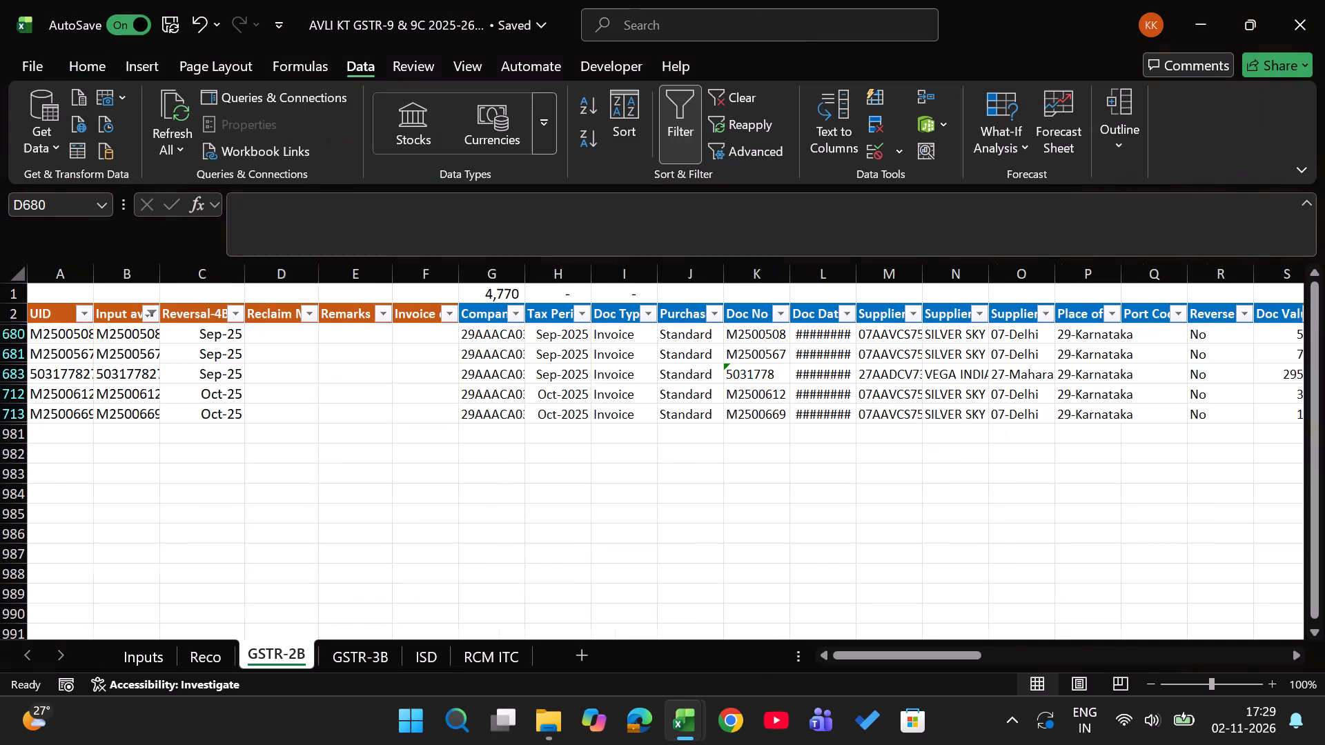
{"action": "type", "text": "nov25"}
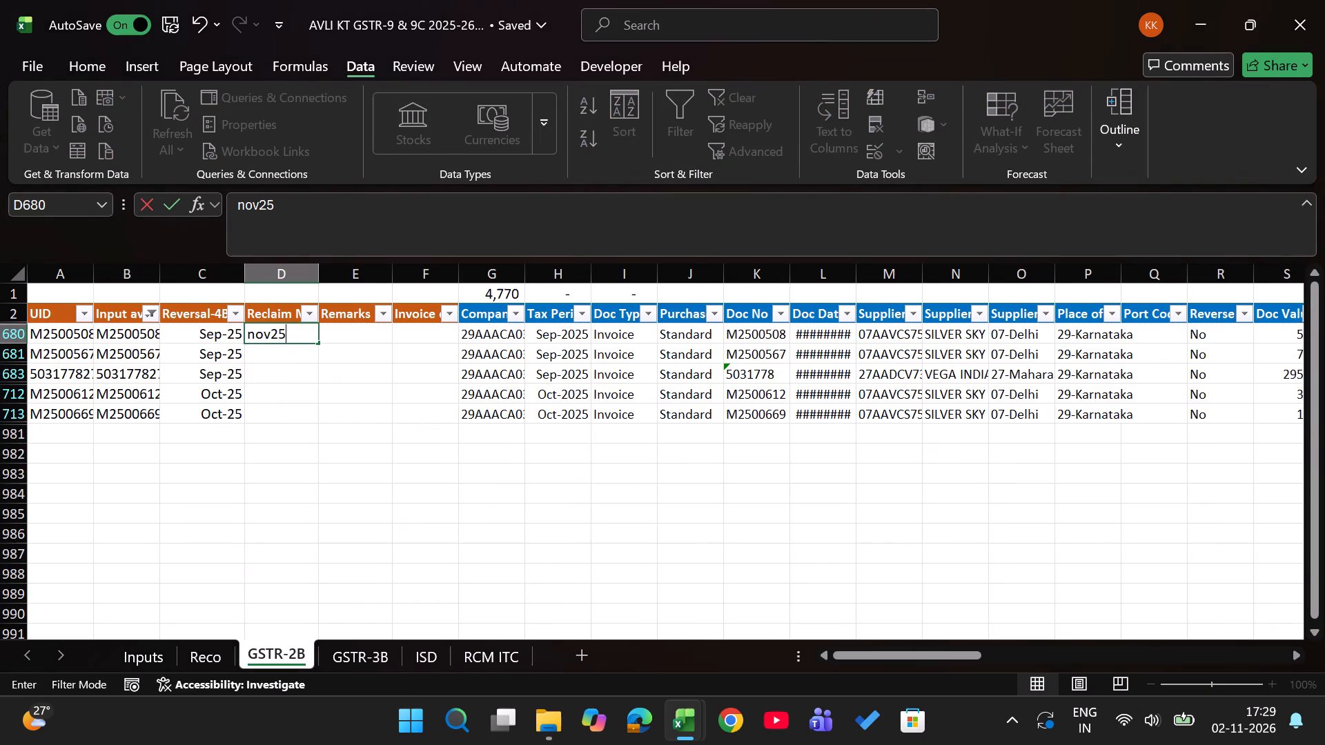
{"action": "key", "text": "Return"}
{"action": "key", "text": "Left"}
{"action": "key", "text": "ctrl+Down"}
{"action": "key", "text": "Right"}
{"action": "key", "text": "ctrl+shift+Up"}
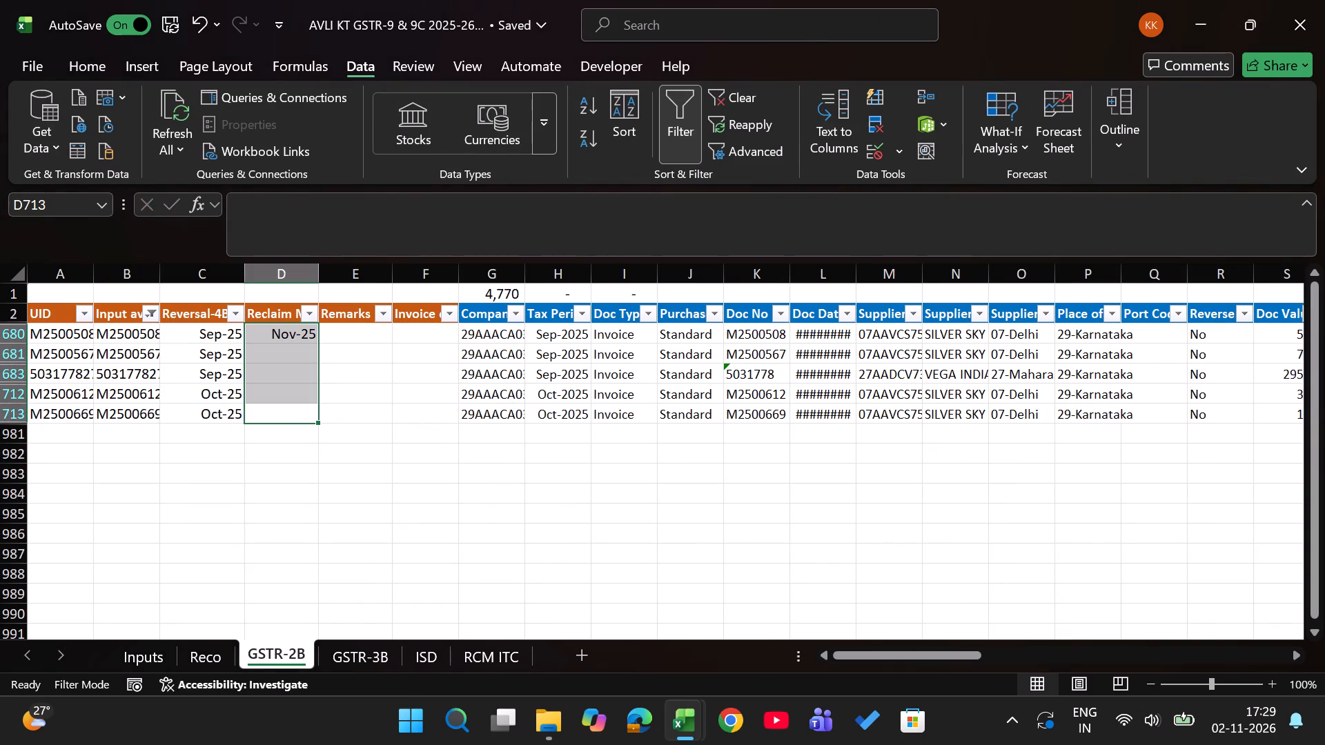
{"action": "key", "text": "alt+semicolon"}
{"action": "key", "text": "ctrl+d"}
{"action": "key", "text": "ctrl+Up"}
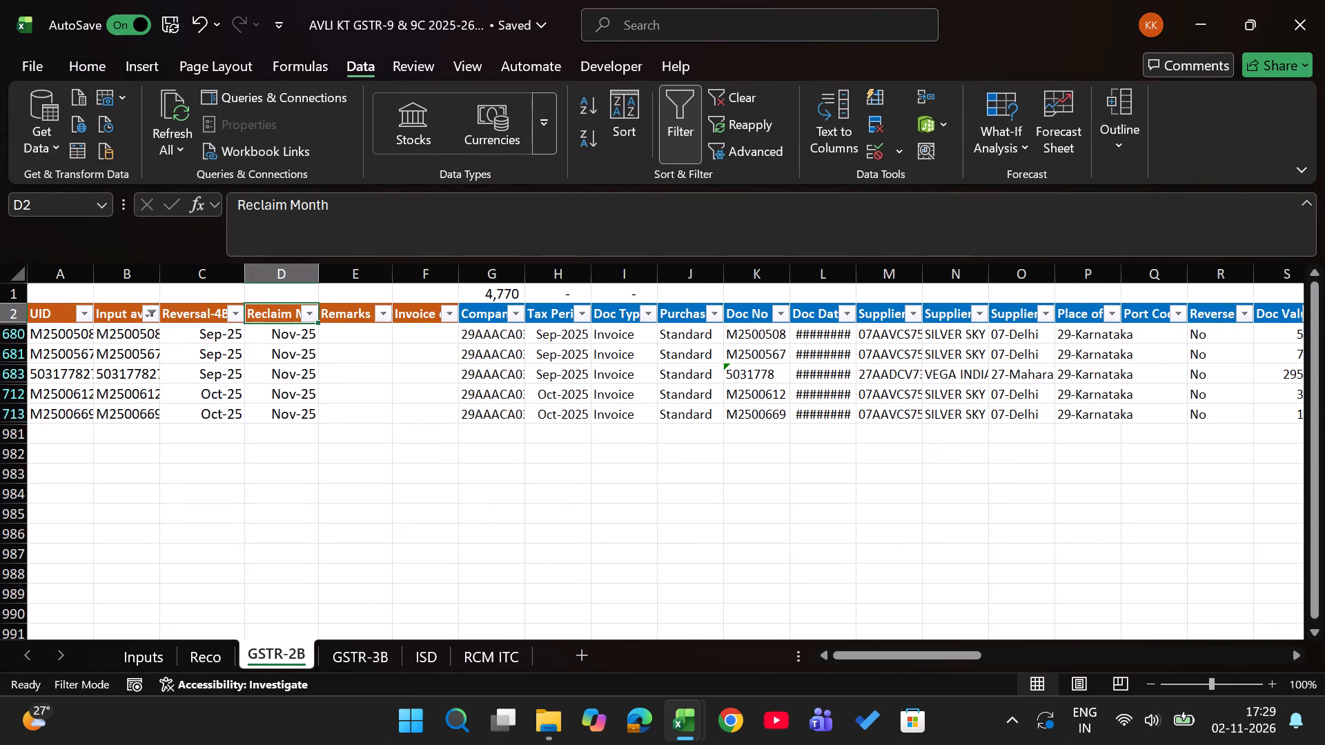
Review the November row on the Reco sheet across the reclaim, other reversal, total ITC and difference tables.
{"action": "key", "text": "ctrl+Page_Up"}
{"action": "key", "text": "Right"}
{"action": "key", "text": "Right"}
{"action": "key", "text": "Right"}
{"action": "key", "text": "Right"}
{"action": "key", "text": "Right"}
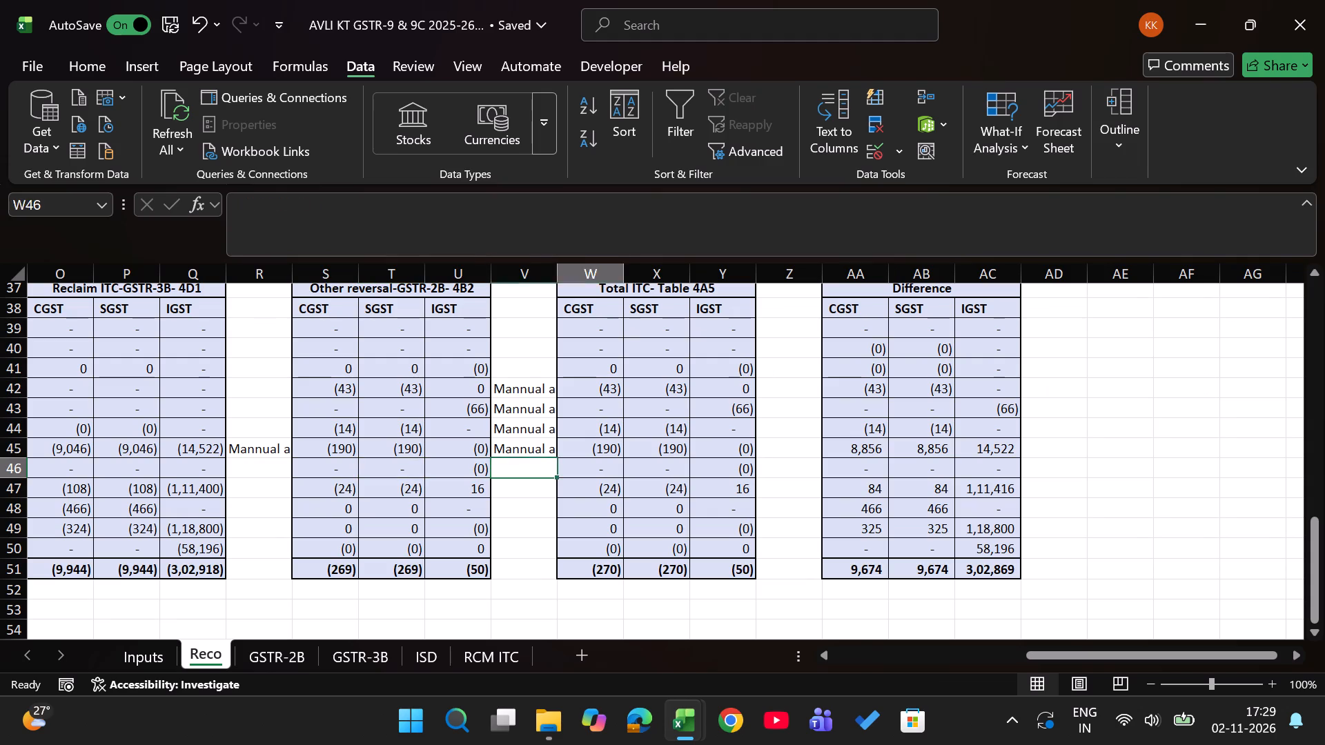
{"action": "key", "text": "Right"}
{"action": "key", "text": "Right"}
{"action": "key", "text": "Right"}
{"action": "key", "text": "Right"}
{"action": "key", "text": "Right"}
{"action": "key", "text": "Left"}
{"action": "key", "text": "Left"}
{"action": "key", "text": "Left"}
{"action": "key", "text": "Left"}
{"action": "key", "text": "Left"}
{"action": "key", "text": "Left"}
{"action": "key", "text": "Down"}
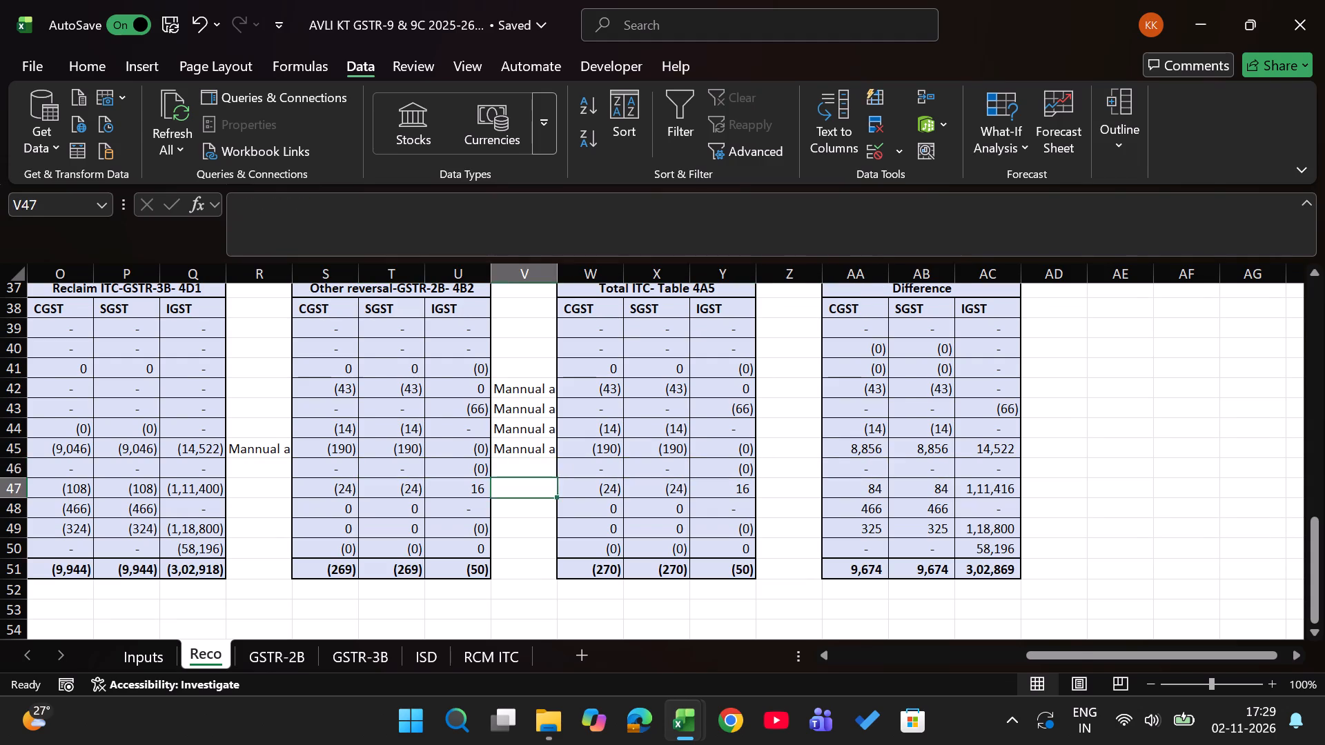
Close the AVLI KT 3b Nov-25.xlsx workbook.
{"action": "key", "text": "alt+Tab"}
{"action": "left_click", "coordinate": [1315, 0]}
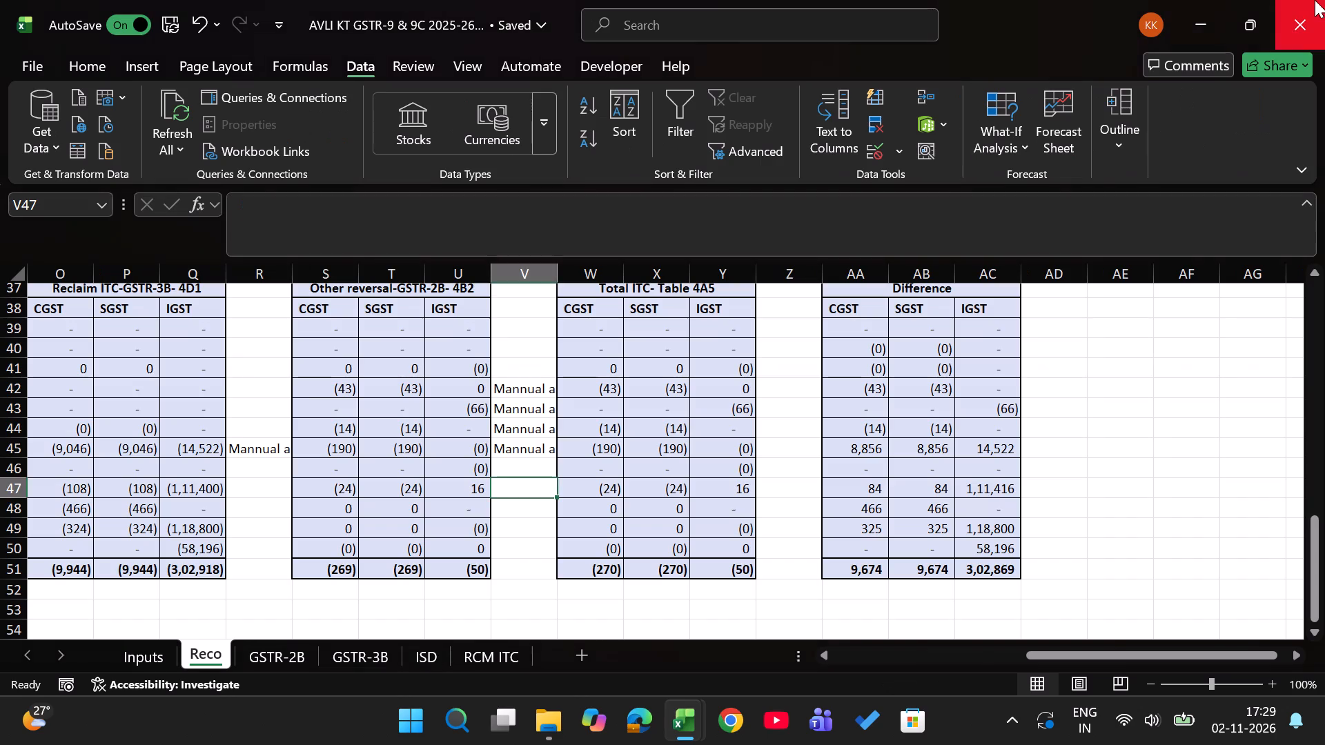
Open AVLI KT GSTR3b Dec-25.xlsx from the 9. Dec-25 folder in File Explorer.
{"action": "key", "text": "alt+Tab"}
{"action": "key", "text": "BackSpace"}
{"action": "key", "text": "Down"}
{"action": "key", "text": "Return"}
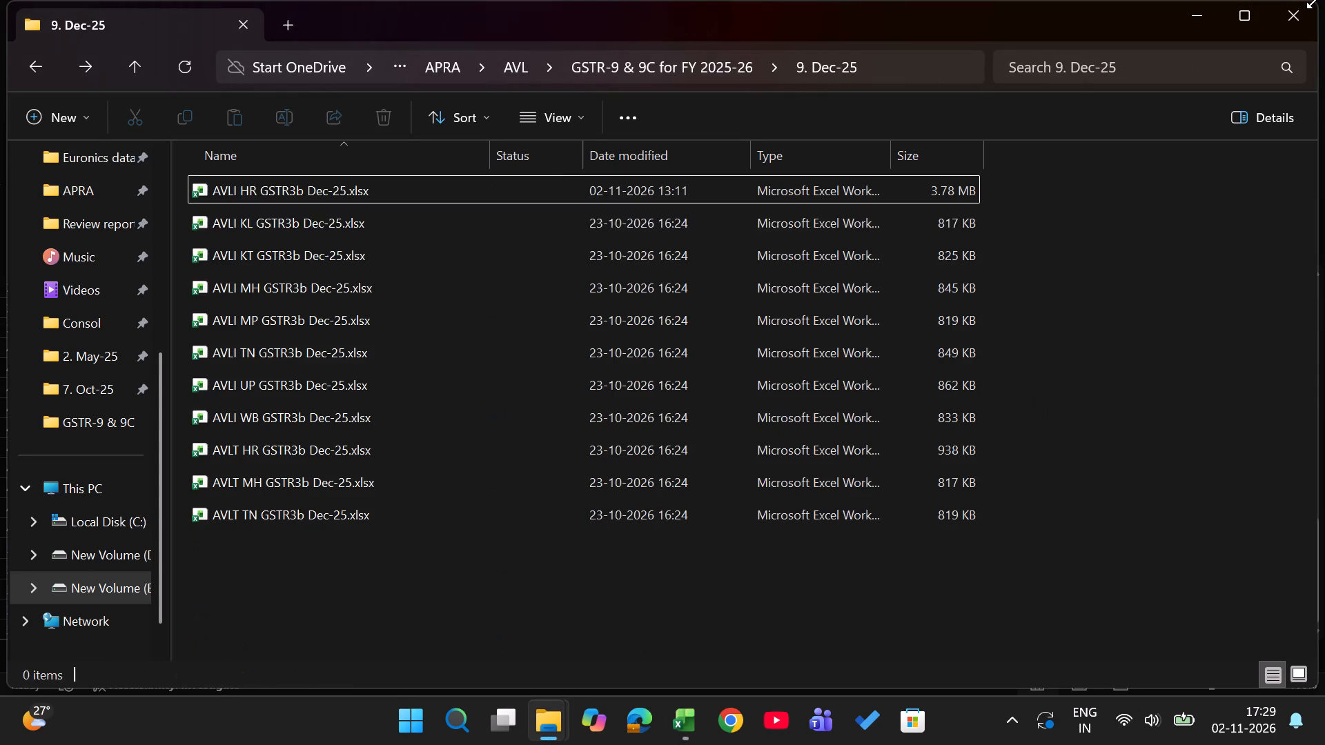
{"action": "key", "text": "Down"}
{"action": "key", "text": "Down"}
{"action": "key", "text": "Return"}
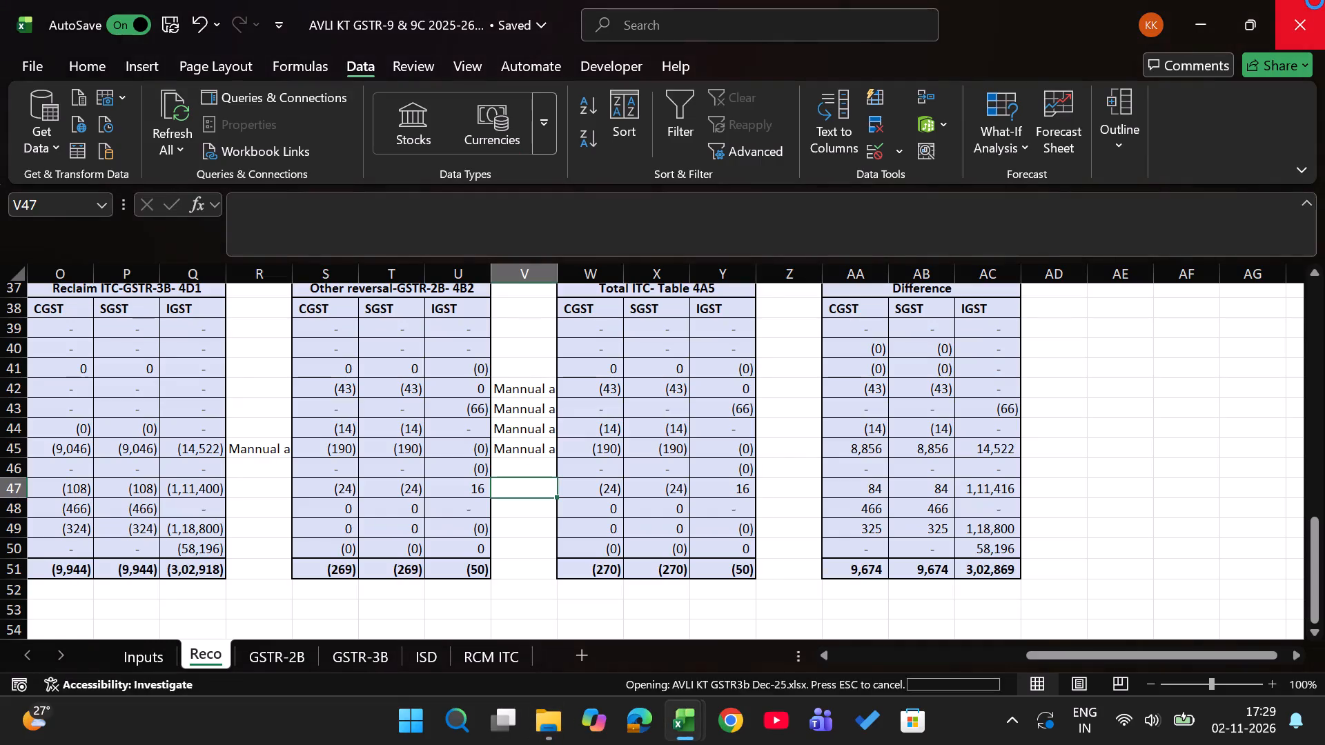
Insert a blank column before column A on the Taken Curr Mon-Rever PRevious m sheet of the Dec-25 workbook.
{"action": "key", "text": "ctrl+Page_Down"}
{"action": "key", "text": "ctrl+Page_Down"}
{"action": "key", "text": "ctrl+Page_Down"}
{"action": "key", "text": "ctrl+Page_Down"}
{"action": "key", "text": "ctrl+Page_Down"}
{"action": "key", "text": "ctrl+Page_Down"}
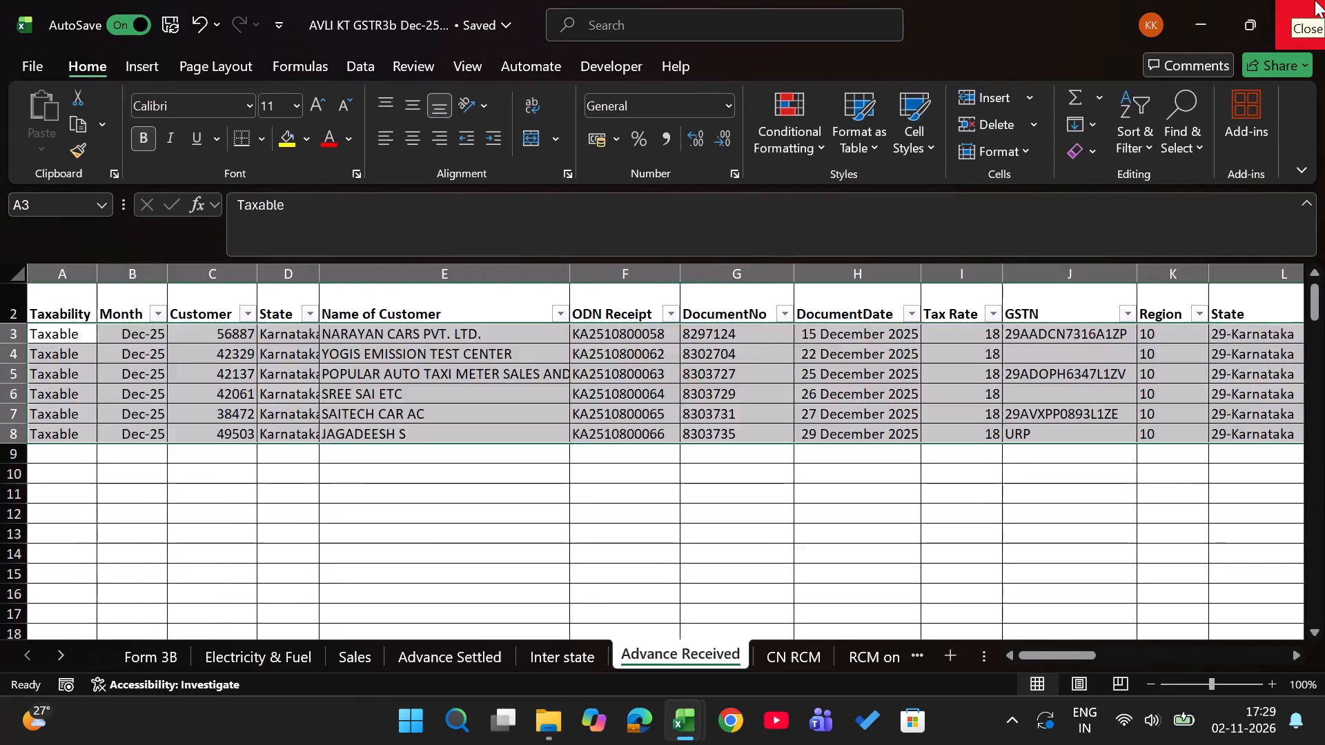
{"action": "key", "text": "ctrl+Page_Down"}
{"action": "key", "text": "ctrl+Page_Down"}
{"action": "key", "text": "ctrl+Page_Down"}
{"action": "key", "text": "ctrl+Page_Down"}
{"action": "key", "text": "ctrl+Page_Down"}
{"action": "key", "text": "ctrl+Page_Down"}
{"action": "key", "text": "ctrl+Page_Down"}
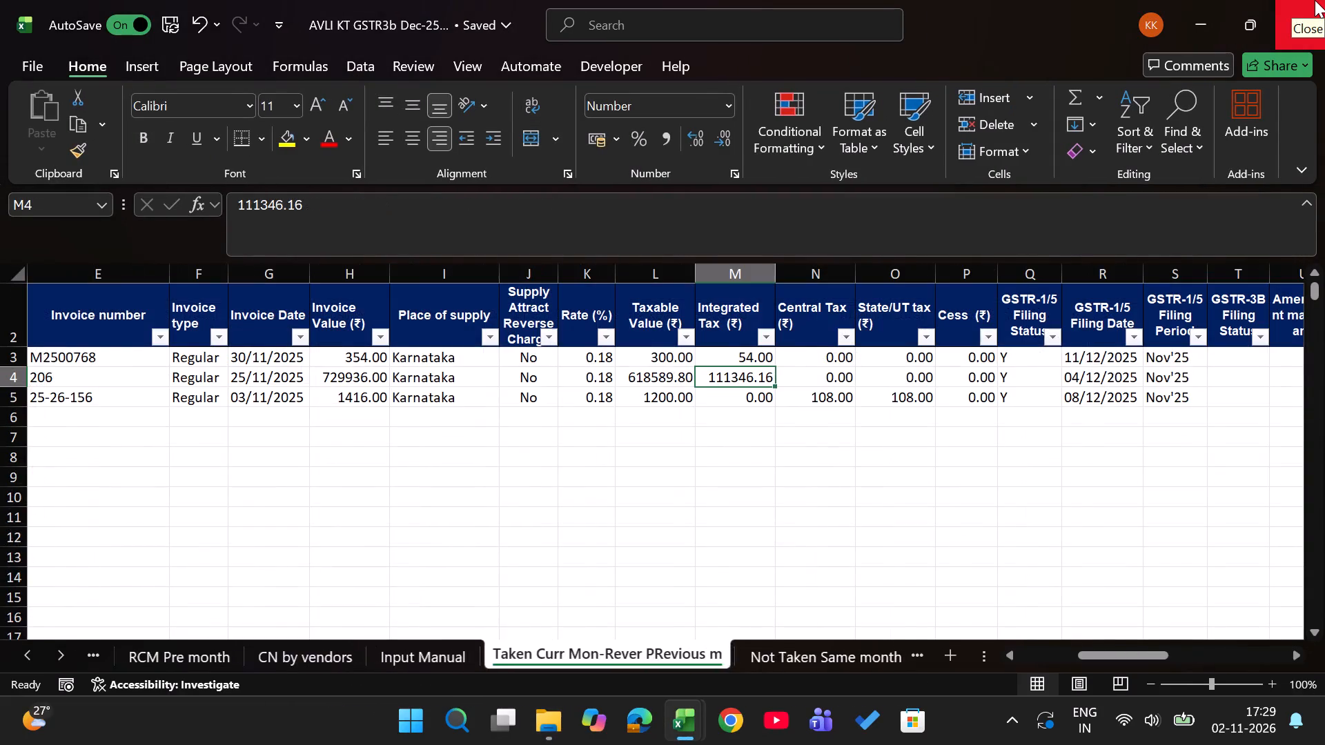
{"action": "key", "text": "Up"}
{"action": "key", "text": "Up"}
{"action": "key", "text": "Up"}
{"action": "key", "text": "ctrl+Left"}
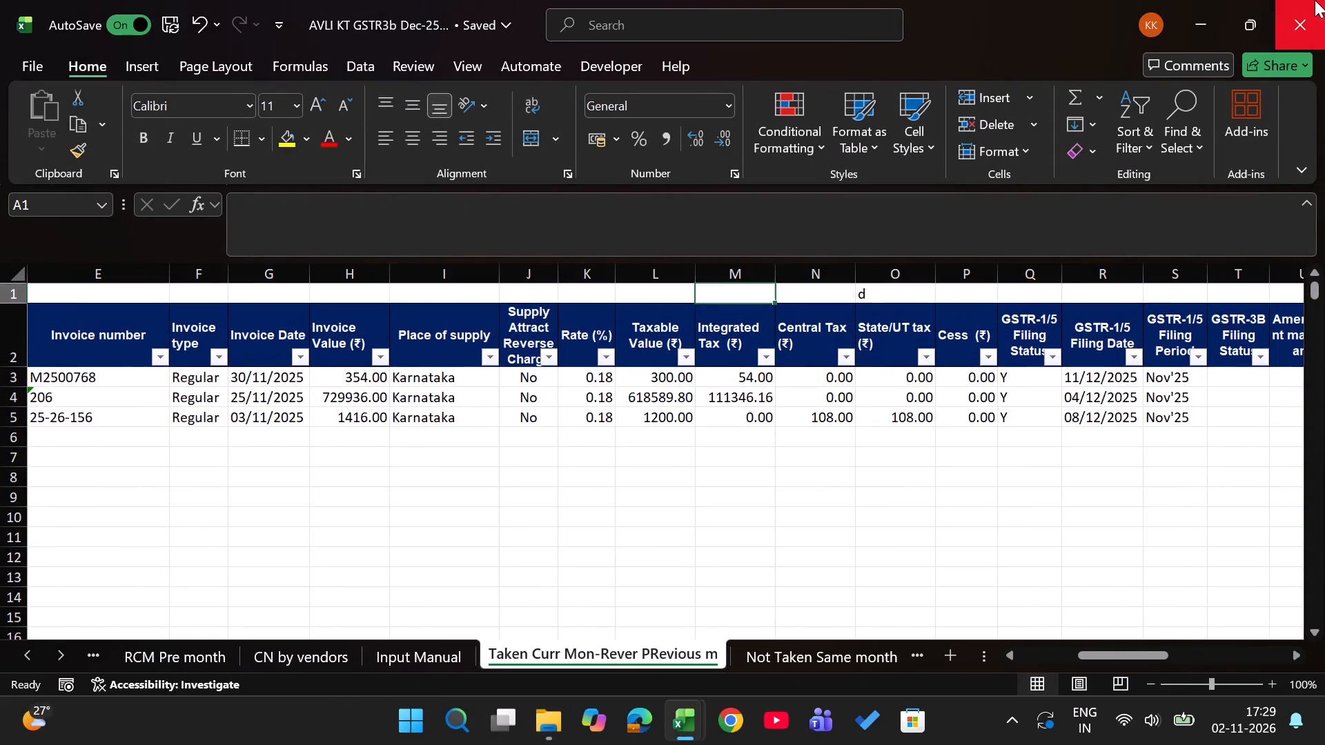
{"action": "key", "text": "ctrl+space"}
{"action": "key", "text": "ctrl+shift+equal"}
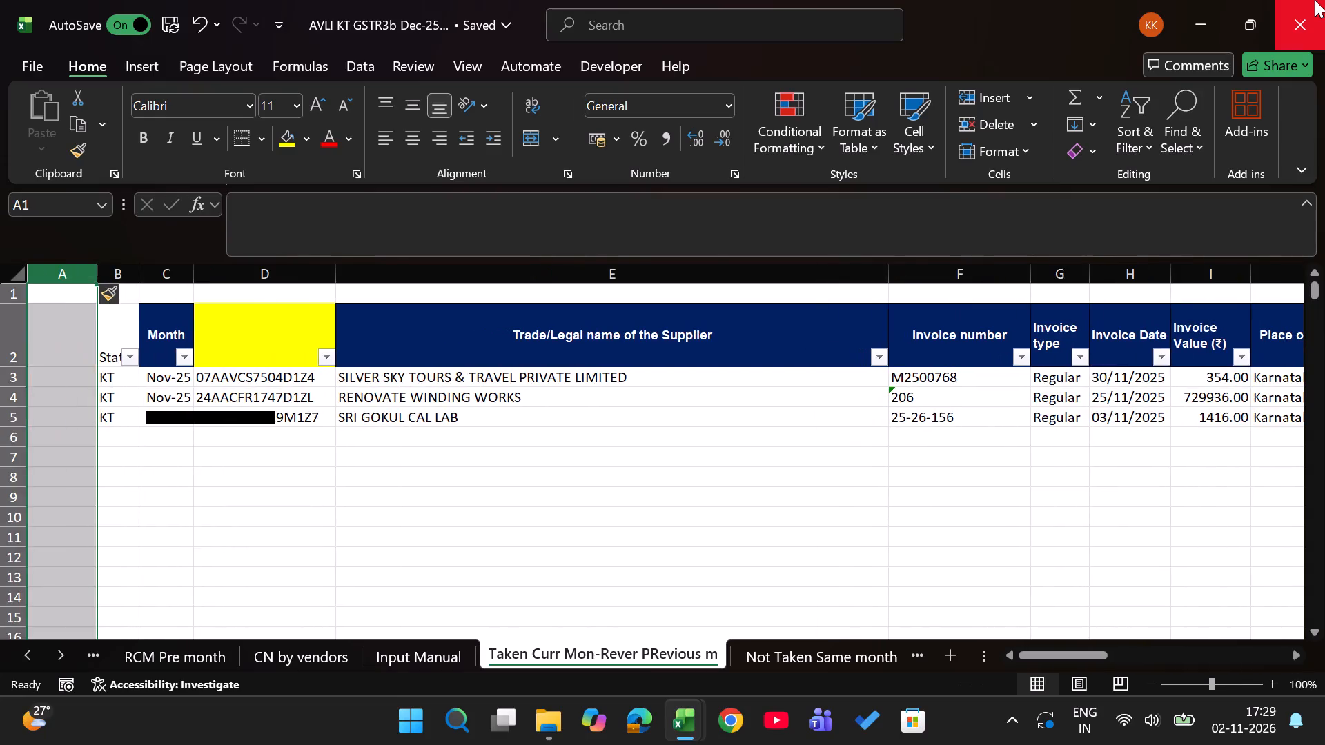
Build the UID in A3 by joining invoice number F3 with supplier GSTIN D3, and fill it down to row 5.
{"action": "key", "text": "Down"}
{"action": "key", "text": "Down"}
{"action": "key", "text": "equal"}
{"action": "key", "text": "Right"}
{"action": "key", "text": "Right"}
{"action": "key", "text": "Right"}
{"action": "key", "text": "Right"}
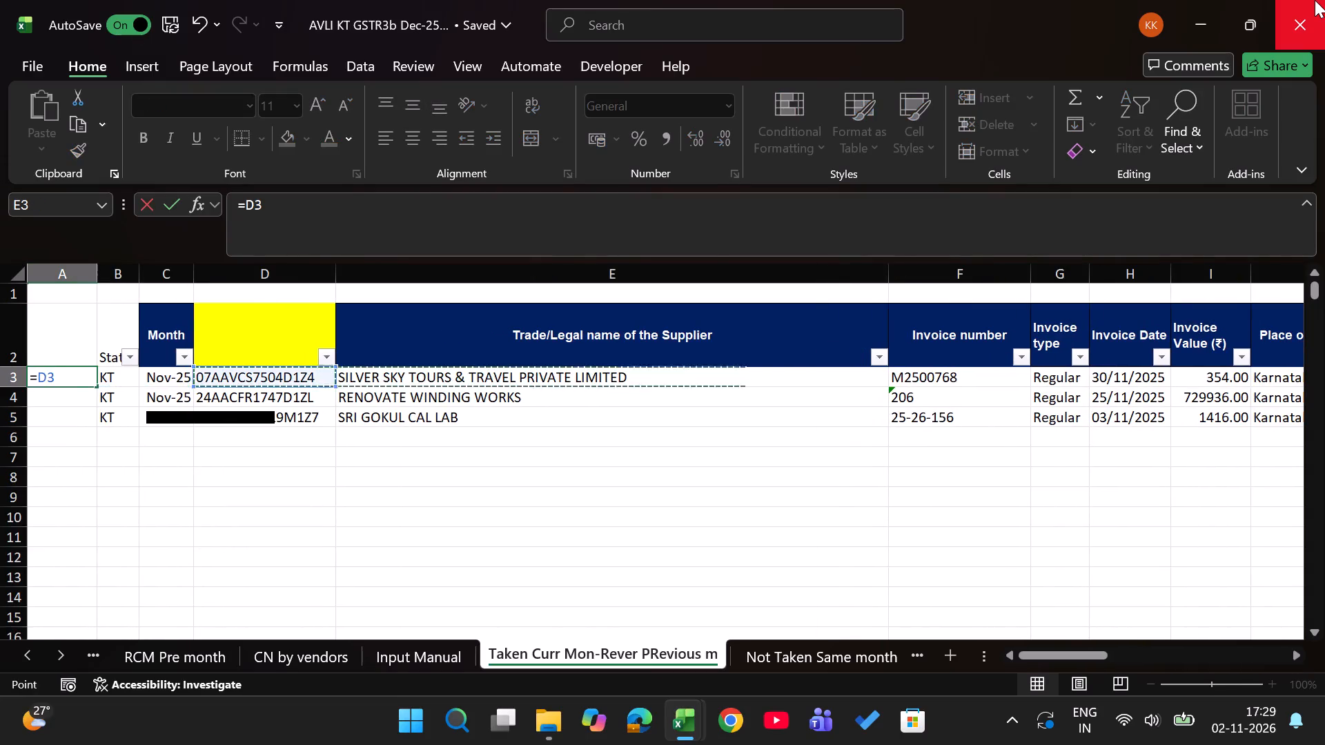
{"action": "key", "text": "Right"}
{"action": "key", "text": "shift+ampersand"}
{"action": "key", "text": "Right"}
{"action": "key", "text": "Right"}
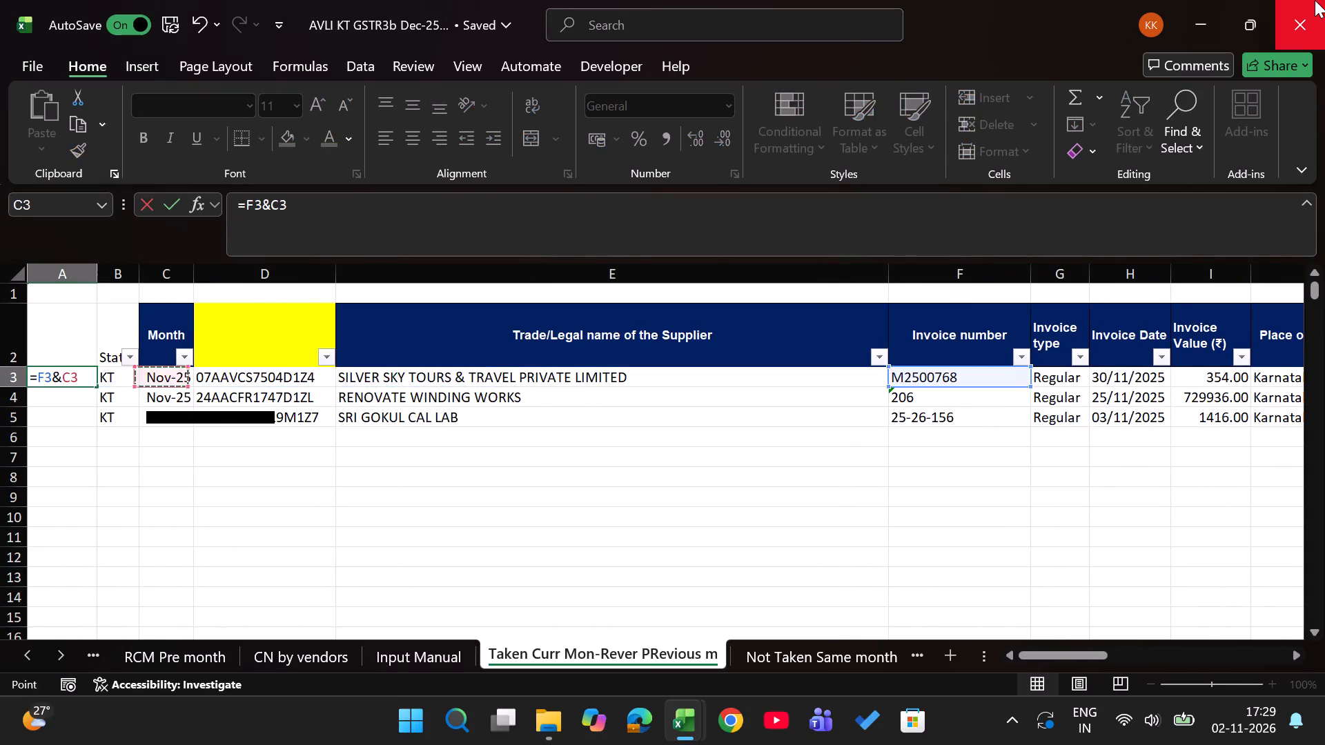
{"action": "key", "text": "Right"}
{"action": "key", "text": "Return"}
{"action": "key", "text": "Right"}
{"action": "key", "text": "ctrl+Down"}
{"action": "key", "text": "Left"}
{"action": "key", "text": "ctrl+shift+Up"}
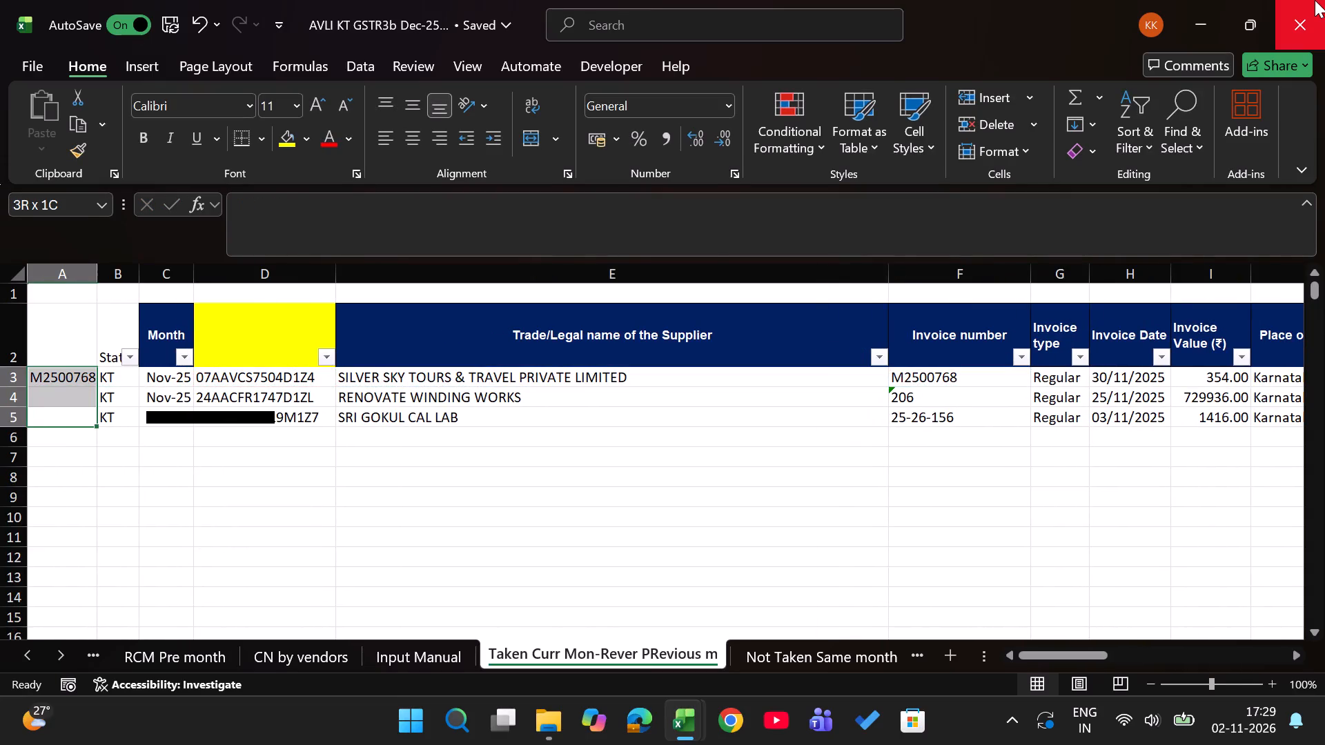
{"action": "key", "text": "ctrl+d"}
Clear the filter on the GSTR-2B sheet of the GSTR-9 & 9C reconciliation workbook.
{"action": "key", "text": "alt+Tab"}
{"action": "key", "text": "ctrl+Page_Down"}
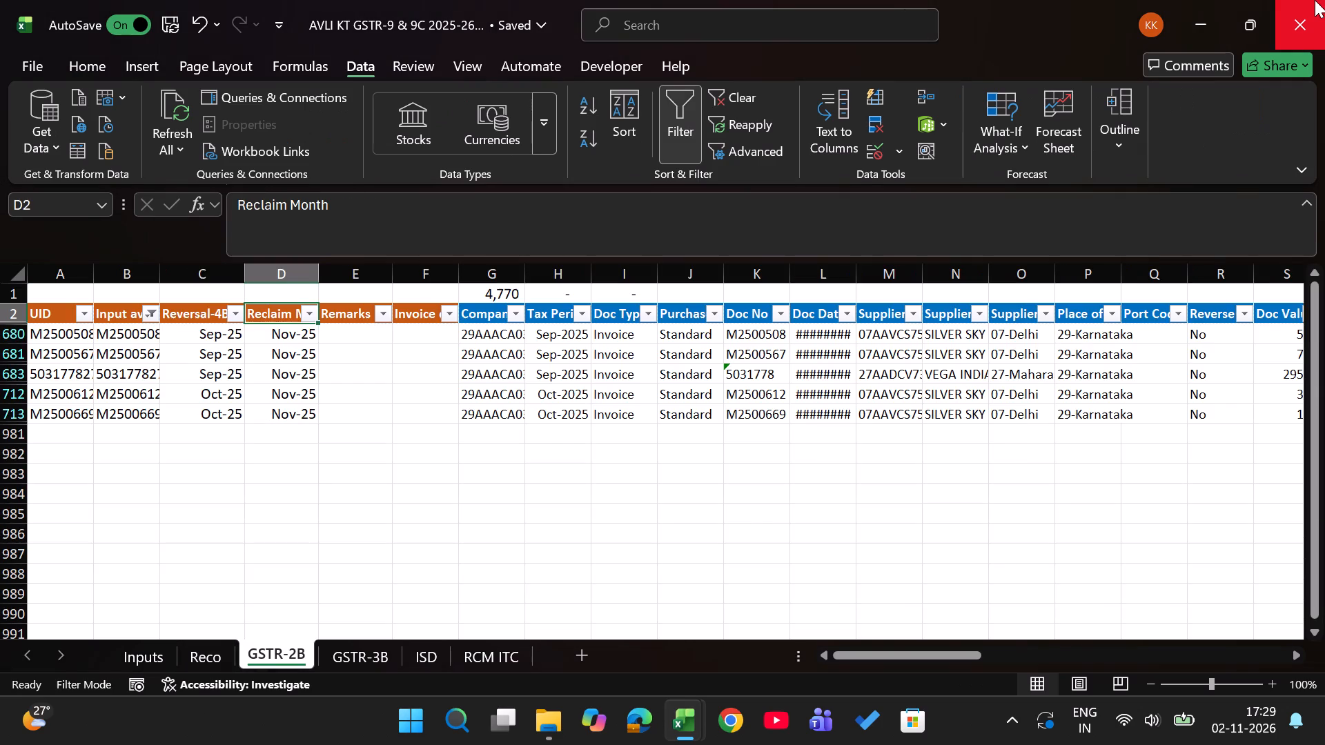
{"action": "key", "text": "Left"}
{"action": "type", "text": "ac"}
{"action": "key", "text": "Left"}
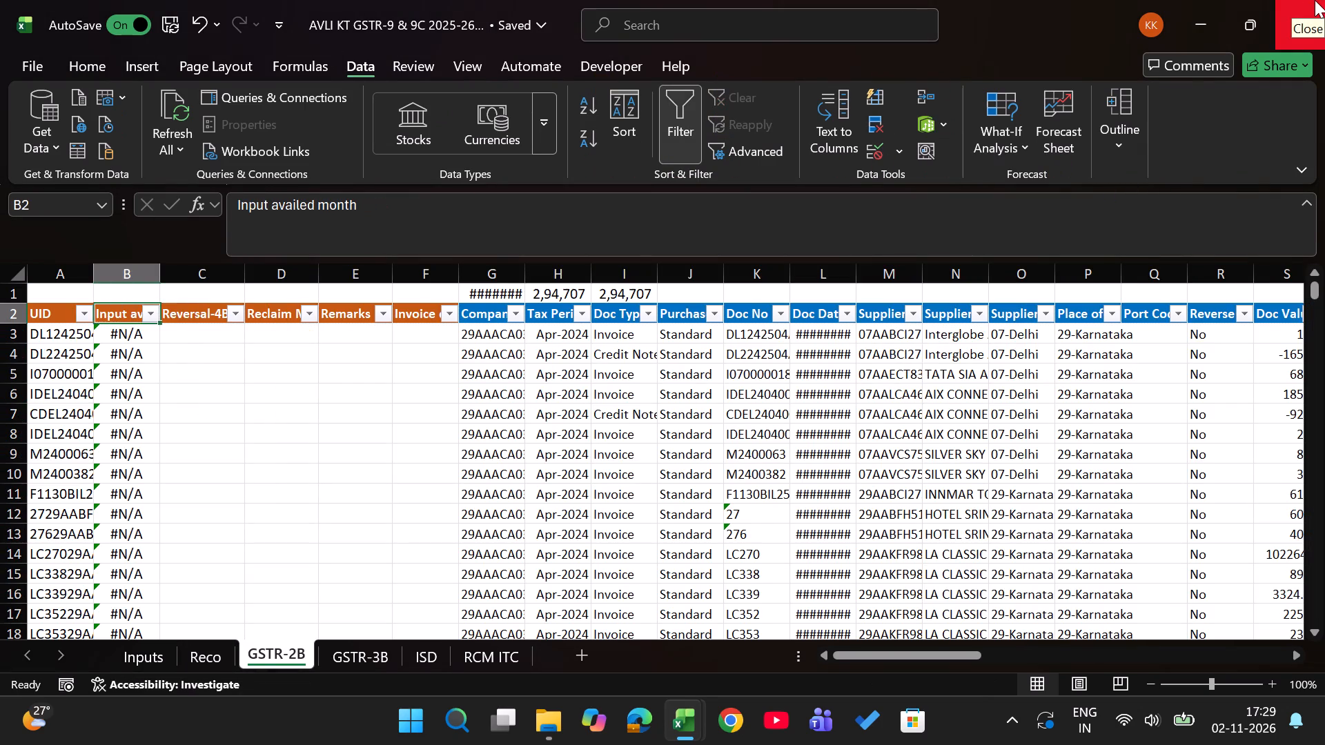
Point the VLOOKUP in B3 to column A of Taken Curr Mon-Rever PRevious m in AVLI KT GSTR3b Dec-25.xlsx.
{"action": "key", "text": "Down"}
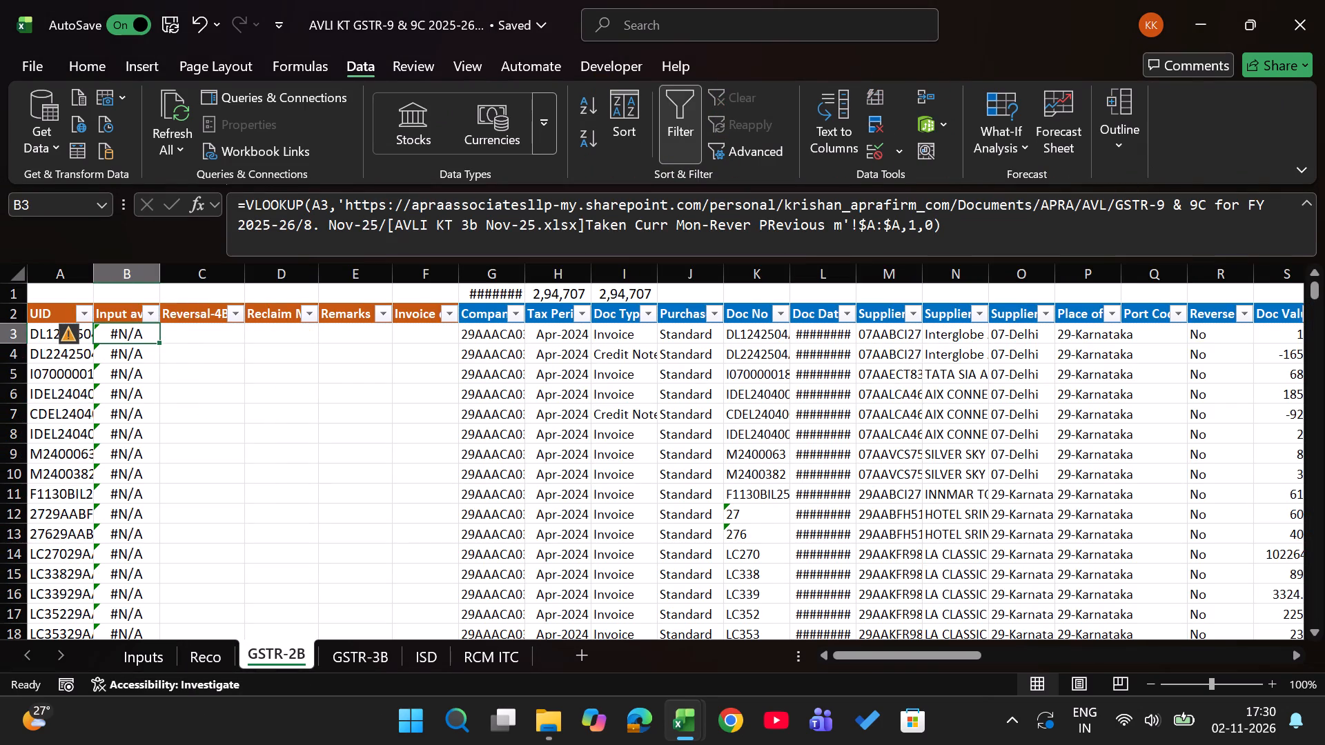
{"action": "left_click", "coordinate": [903, 223]}
{"action": "key", "text": "shift+Up"}
{"action": "key", "text": "shift+Up"}
{"action": "key", "text": "shift+Right"}
{"action": "key", "text": "shift+Right"}
{"action": "key", "text": "shift+Right"}
{"action": "key", "text": "shift+Right"}
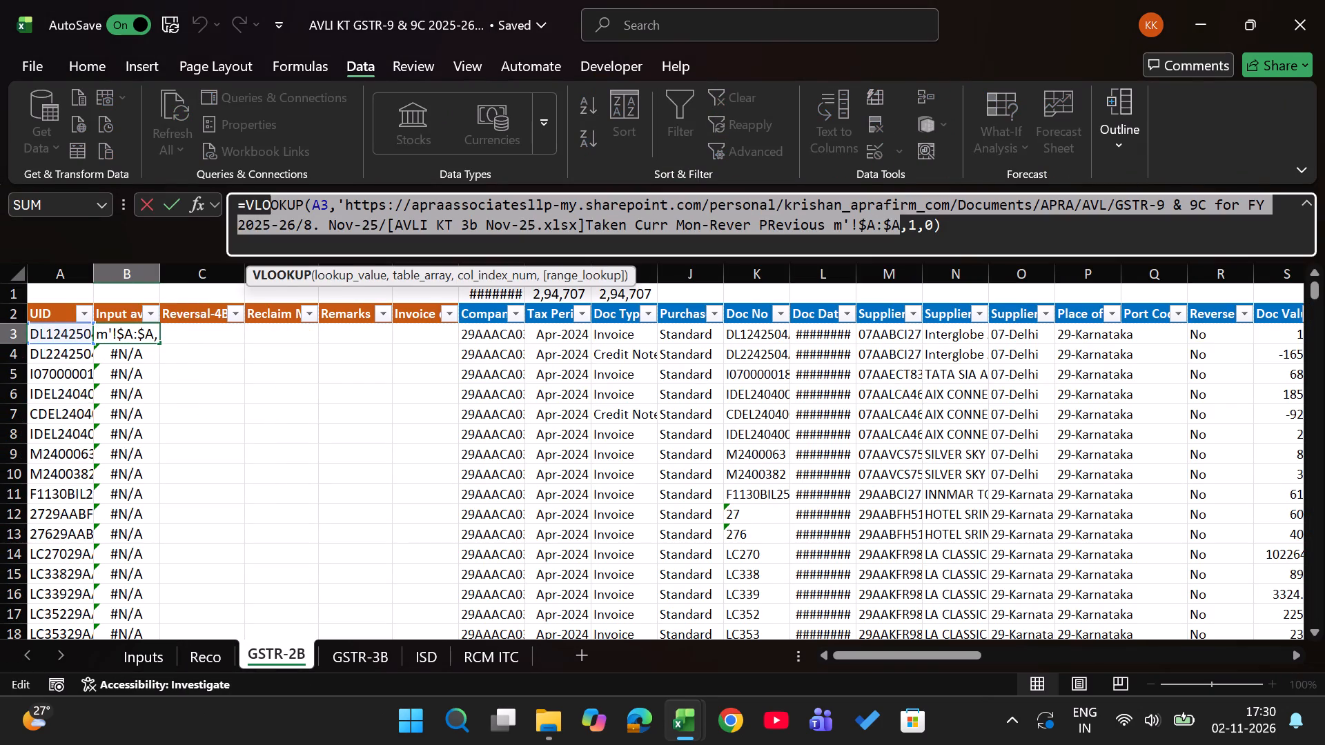
{"action": "key", "text": "shift+Right"}
{"action": "key", "text": "shift+Right"}
{"action": "key", "text": "shift+Right"}
{"action": "key", "text": "shift+Right"}
{"action": "key", "text": "shift+Right"}
{"action": "key", "text": "shift+Right"}
{"action": "key", "text": "shift+Right"}
{"action": "key", "text": "shift+Right"}
{"action": "key", "text": "alt+Tab"}
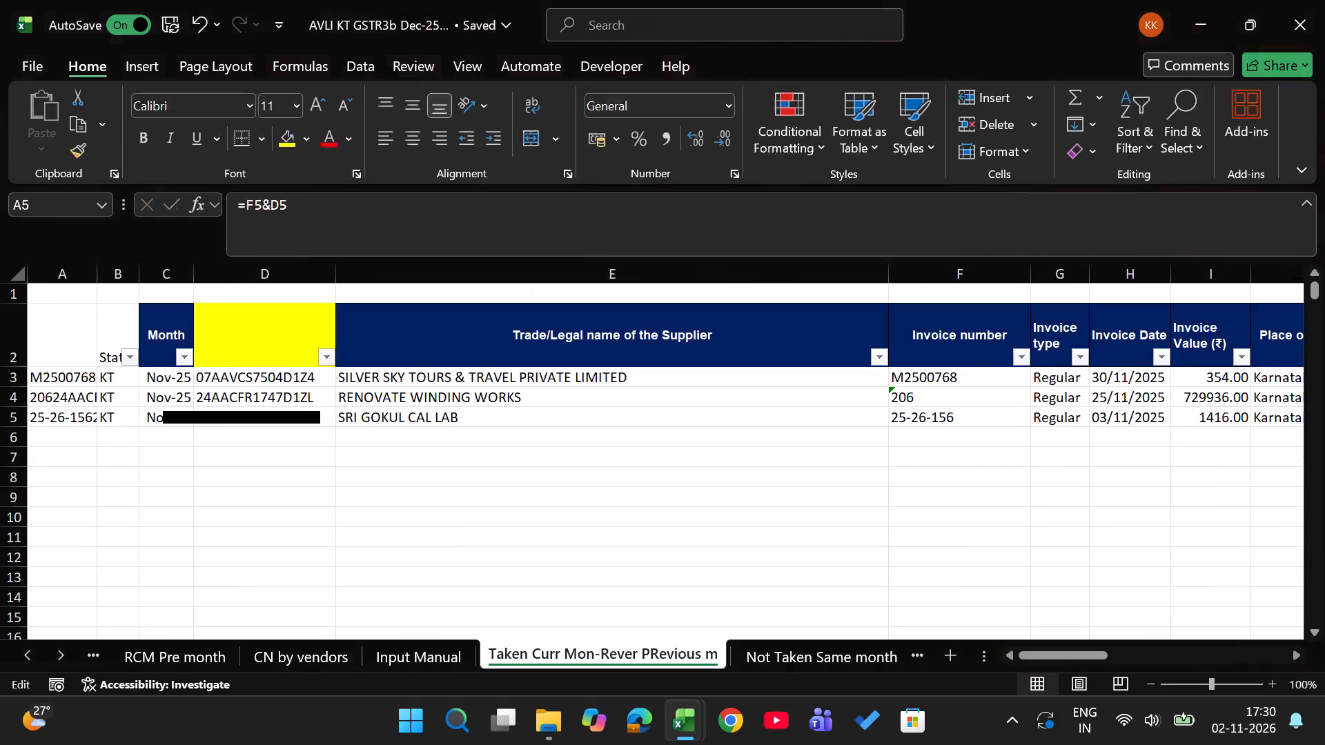
{"action": "left_click", "coordinate": [63, 279]}
{"action": "key", "text": "Return"}
{"action": "key", "text": "Up"}
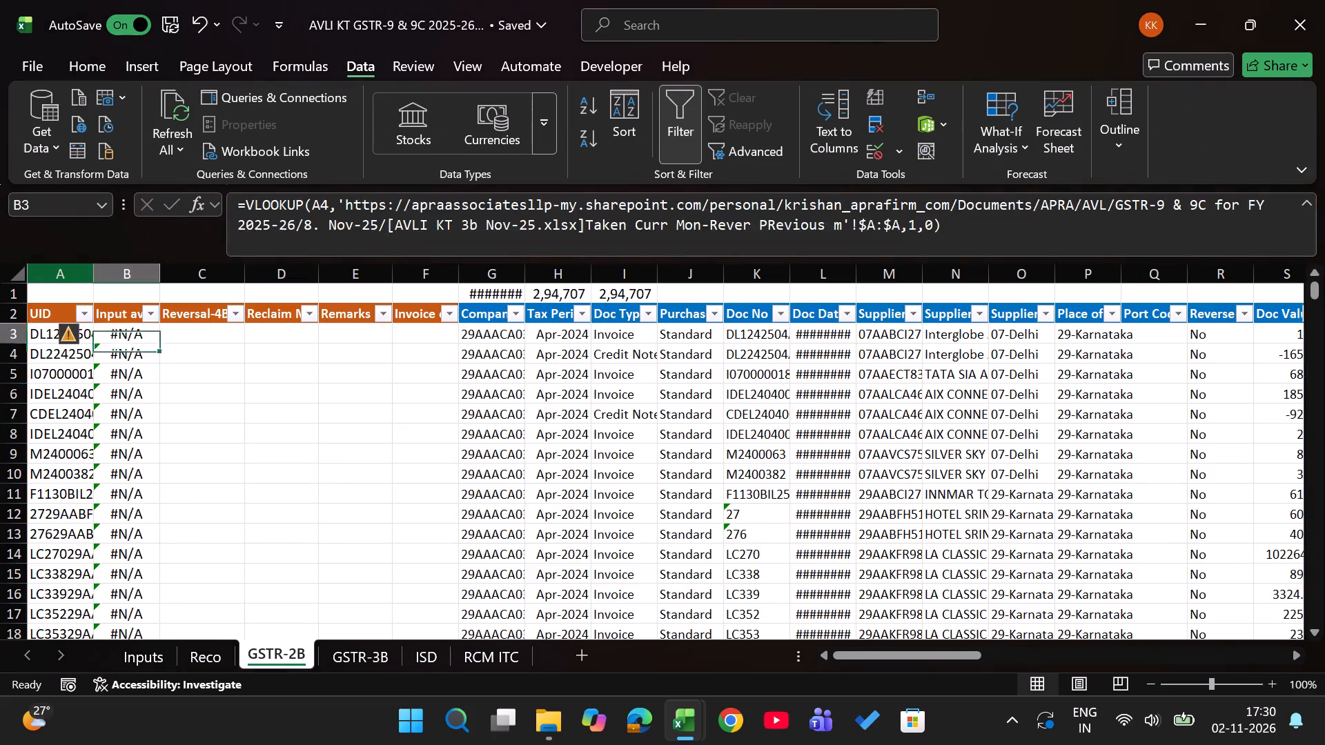
Fill the Dec-25 lookup formula down the Input availed month column to the last invoice row.
{"action": "key", "text": "ctrl+shift+Down"}
{"action": "key", "text": "ctrl+d"}
Filter the Input availed month column to exclude #N/A, leaving only the invoices matched in Dec-25.
{"action": "key", "text": "ctrl+Up"}
{"action": "key", "text": "alt+Down"}
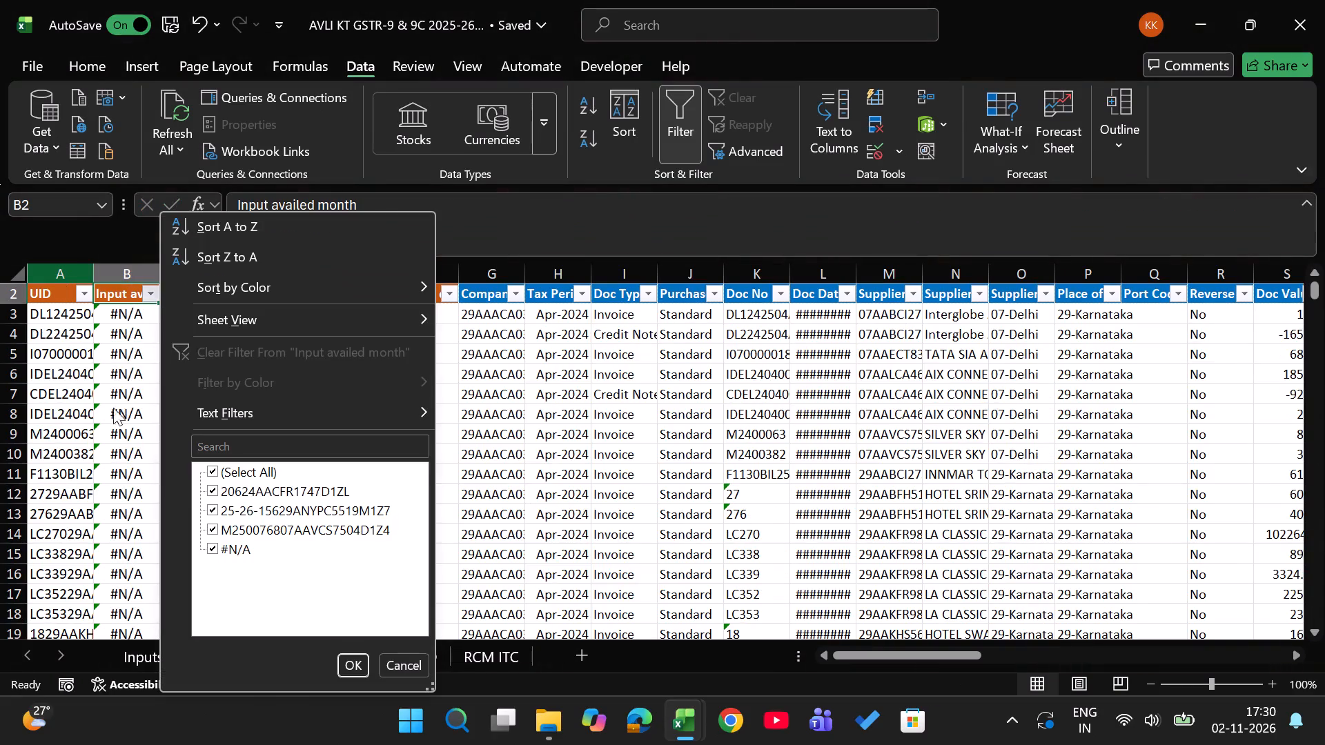
{"action": "left_click", "coordinate": [216, 548]}
{"action": "key", "text": "Return"}
{"action": "key", "text": "Down"}
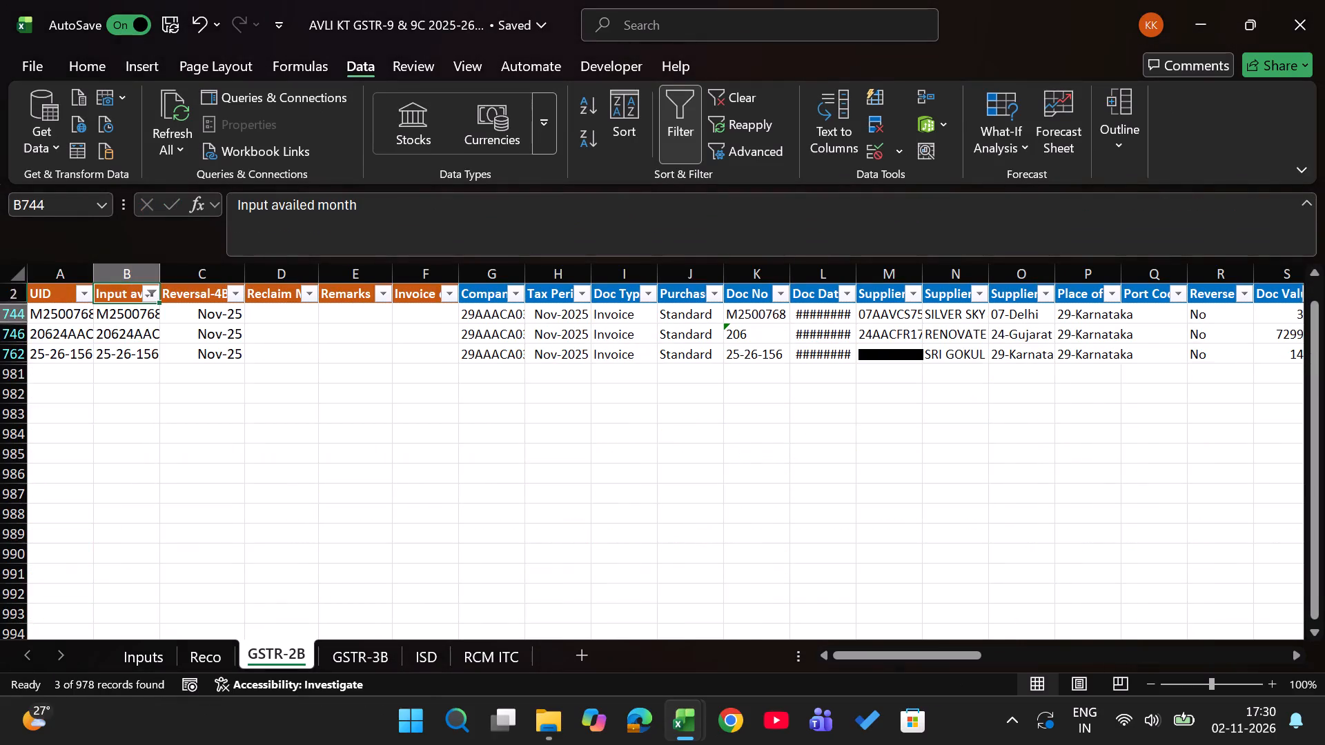
Compare the integrated, central and state tax amounts in the Dec-25 Taken Curr Mon-Rever PRevious m sheet with the filtered GSTR-2B invoices.
{"action": "key", "text": "Up"}
{"action": "key", "text": "Up"}
{"action": "key", "text": "Right"}
{"action": "key", "text": "Right"}
{"action": "key", "text": "Right"}
{"action": "key", "text": "Right"}
{"action": "key", "text": "alt+Tab"}
{"action": "key", "text": "Right"}
{"action": "key", "text": "Right"}
{"action": "key", "text": "Right"}
{"action": "key", "text": "Right"}
{"action": "key", "text": "Right"}
{"action": "key", "text": "Right"}
{"action": "key", "text": "Right"}
{"action": "key", "text": "Right"}
{"action": "key", "text": "Right"}
{"action": "key", "text": "Right"}
{"action": "key", "text": "Right"}
{"action": "key", "text": "Right"}
{"action": "key", "text": "Right"}
{"action": "key", "text": "Right"}
{"action": "key", "text": "Right"}
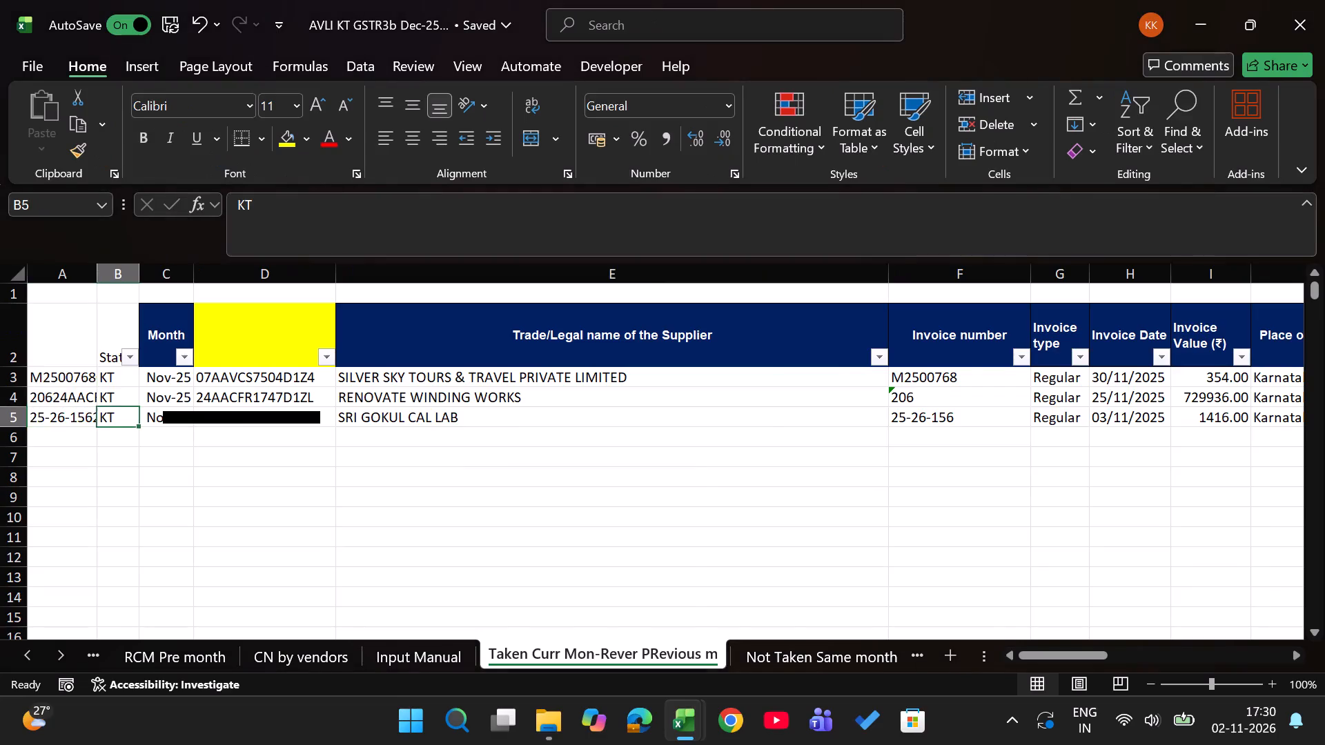
{"action": "key", "text": "Up"}
{"action": "key", "text": "Up"}
{"action": "key", "text": "Left"}
{"action": "key", "text": "Left"}
{"action": "key", "text": "shift+Down"}
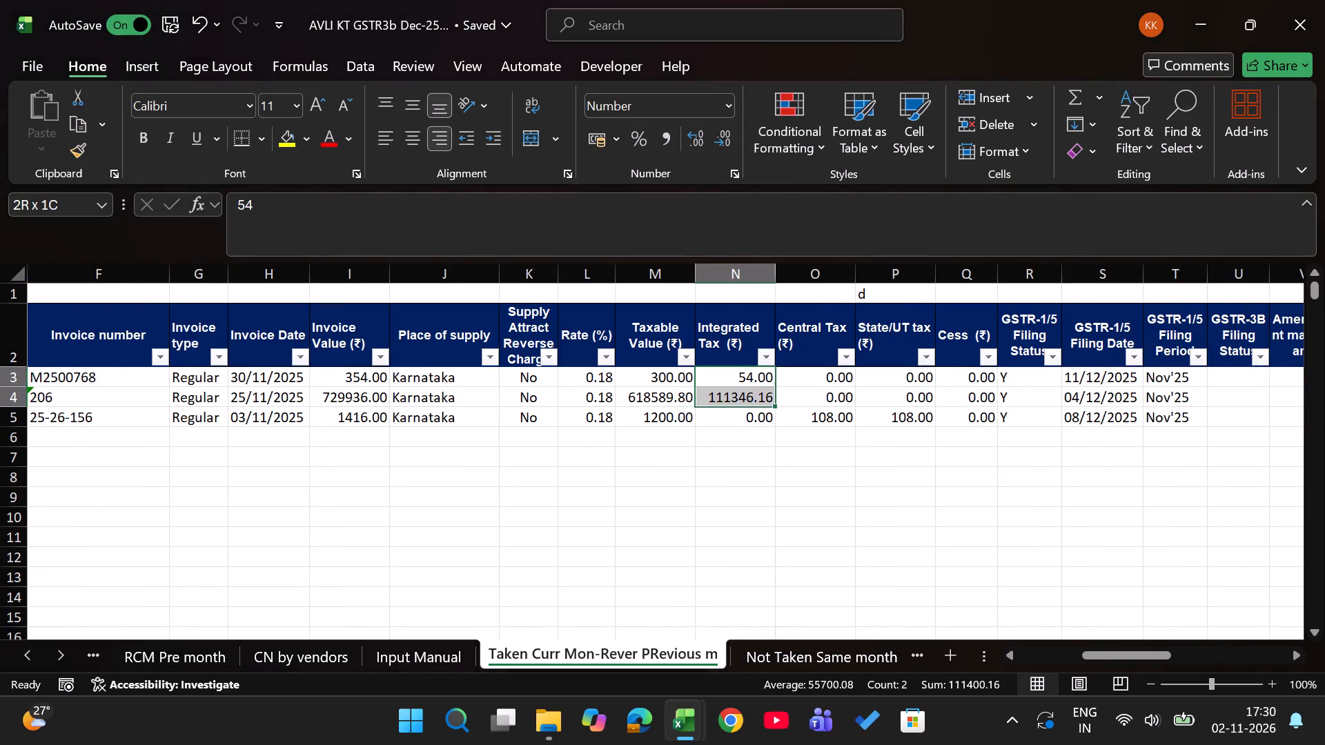
{"action": "key", "text": "Right"}
{"action": "key", "text": "ctrl+shift+Down"}
{"action": "key", "text": "alt+Tab"}
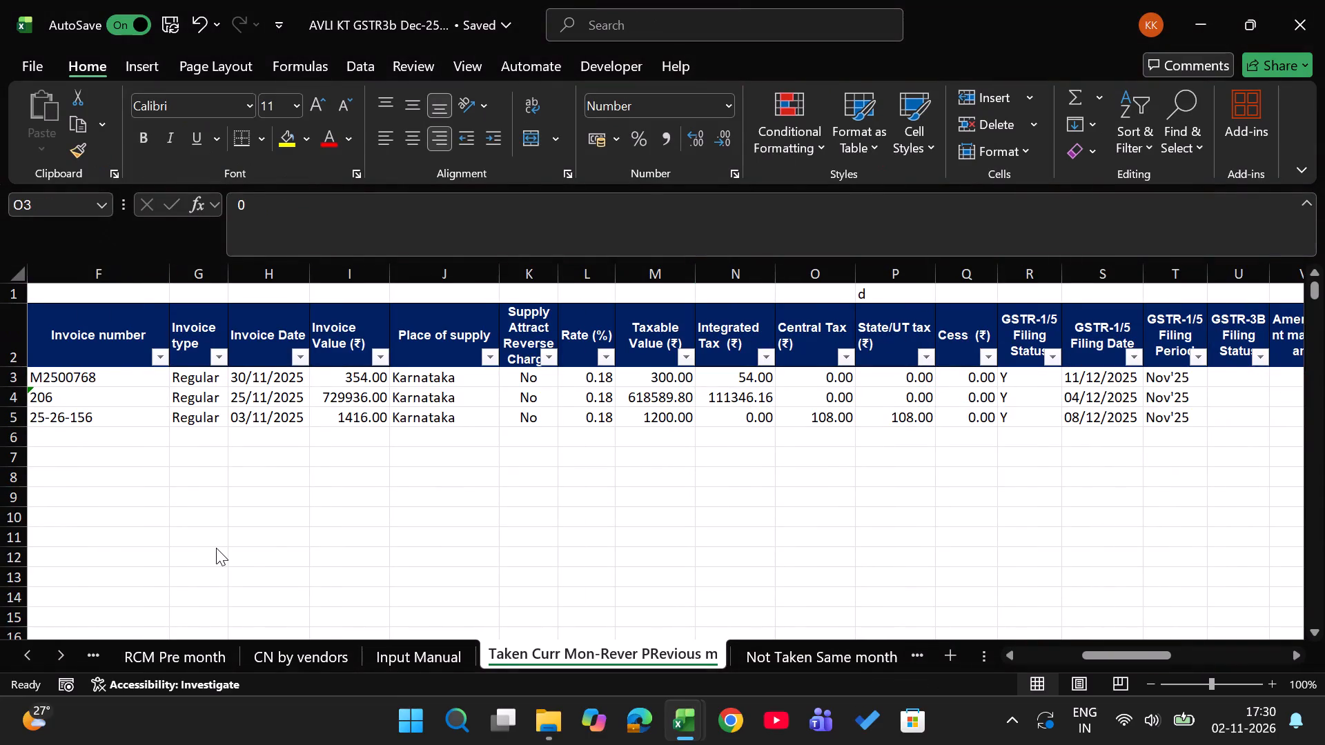
{"action": "key", "text": "Left"}
{"action": "key", "text": "alt+Tab"}
{"action": "key", "text": "Left"}
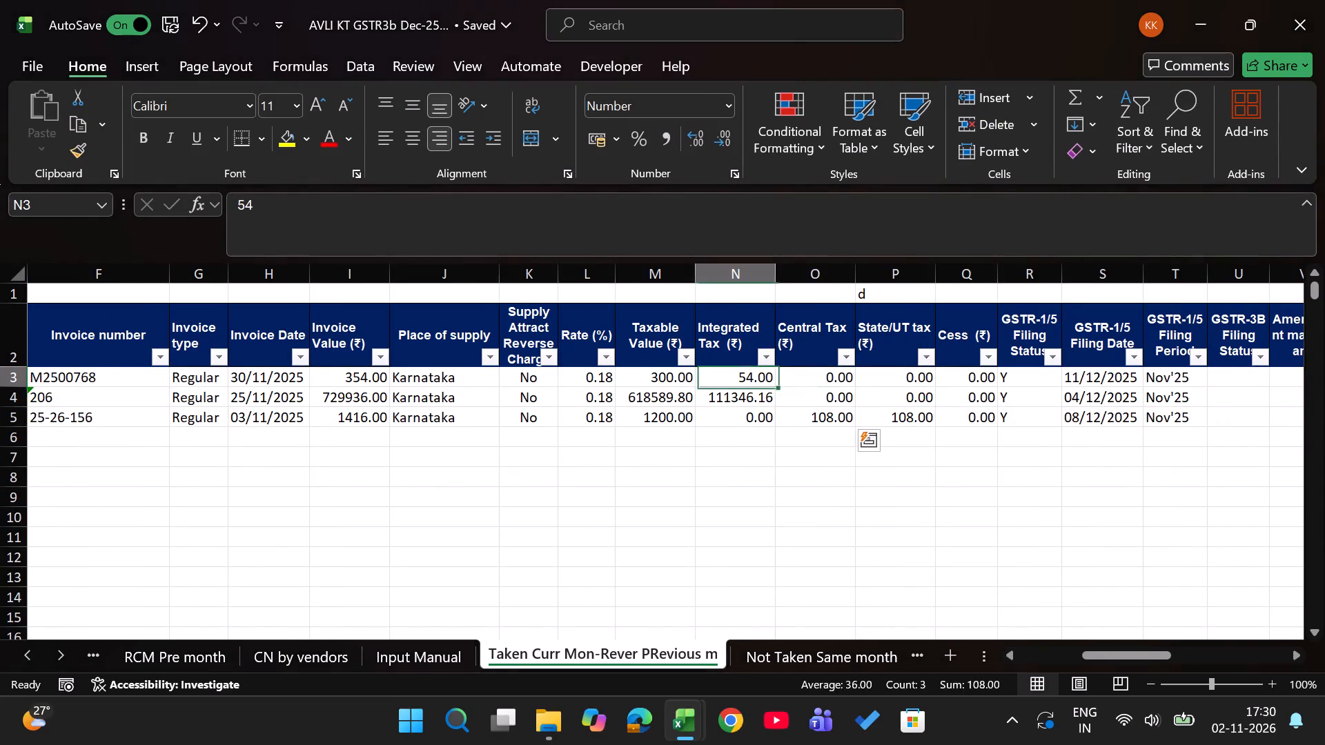
{"action": "key", "text": "alt+Tab"}
Enter Dec-25 as the Reclaim Month for the three filtered invoices in rows 744, 746 and 762 of GSTR-2B.
{"action": "key", "text": "Down"}
{"action": "key", "text": "Down"}
{"action": "key", "text": "Left"}
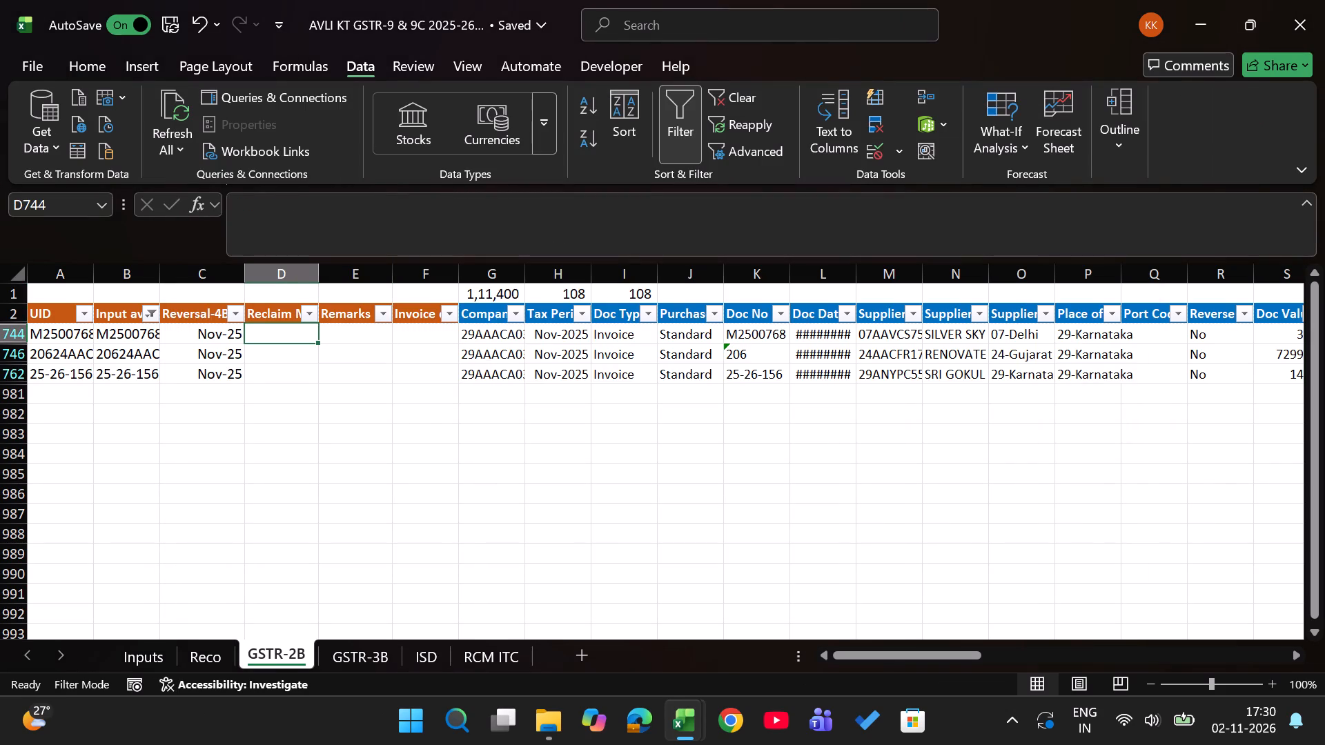
{"action": "type", "text": "dec25"}
{"action": "key", "text": "Return"}
{"action": "key", "text": "Up"}
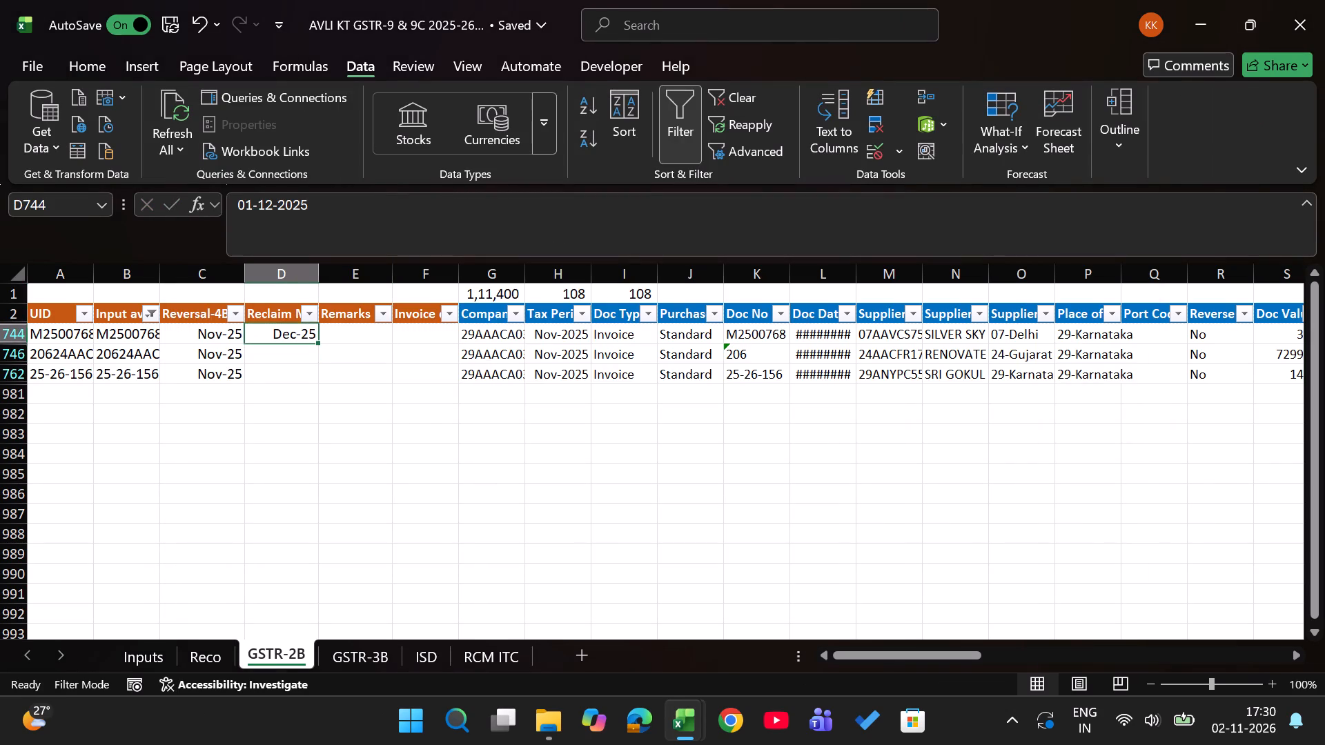
{"action": "key", "text": "ctrl+c"}
{"action": "key", "text": "Down"}
{"action": "key", "text": "Return"}
{"action": "key", "text": "ctrl+c"}
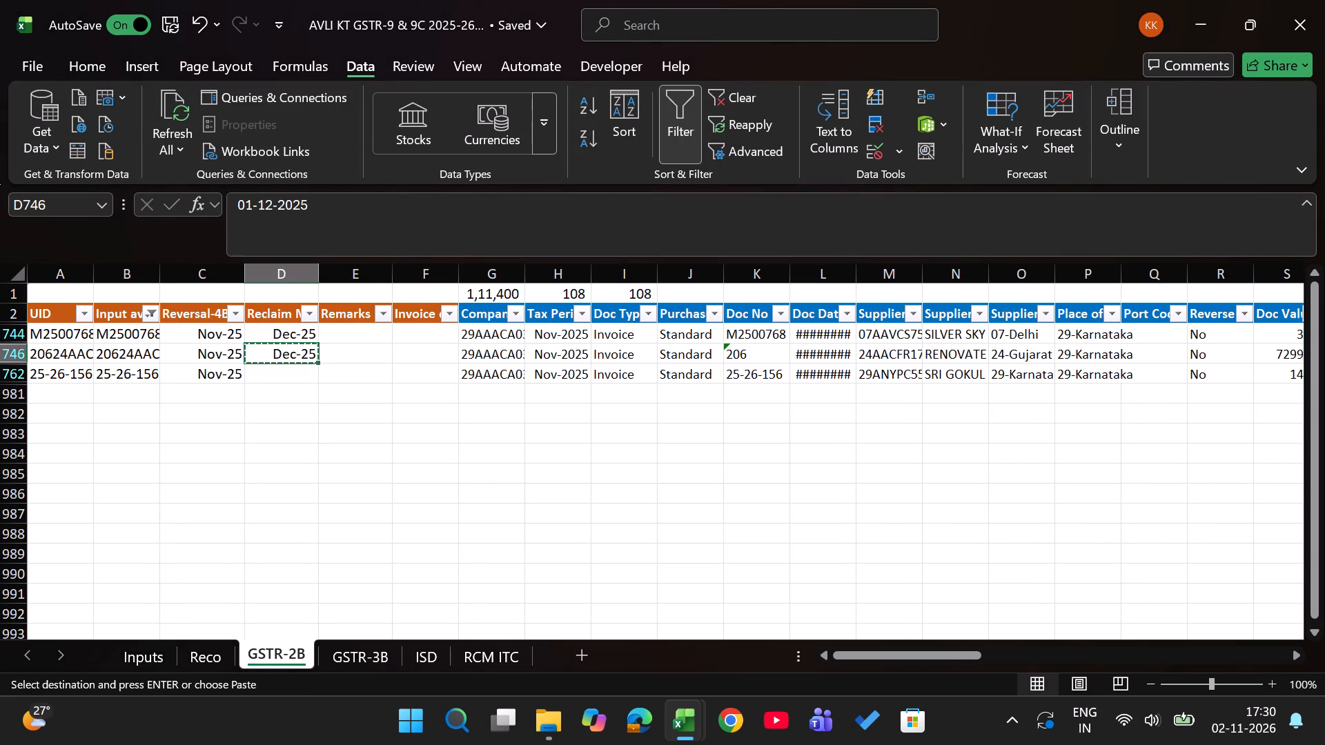
{"action": "key", "text": "Down"}
{"action": "key", "text": "Return"}
{"action": "key", "text": "Up"}
{"action": "key", "text": "Up"}
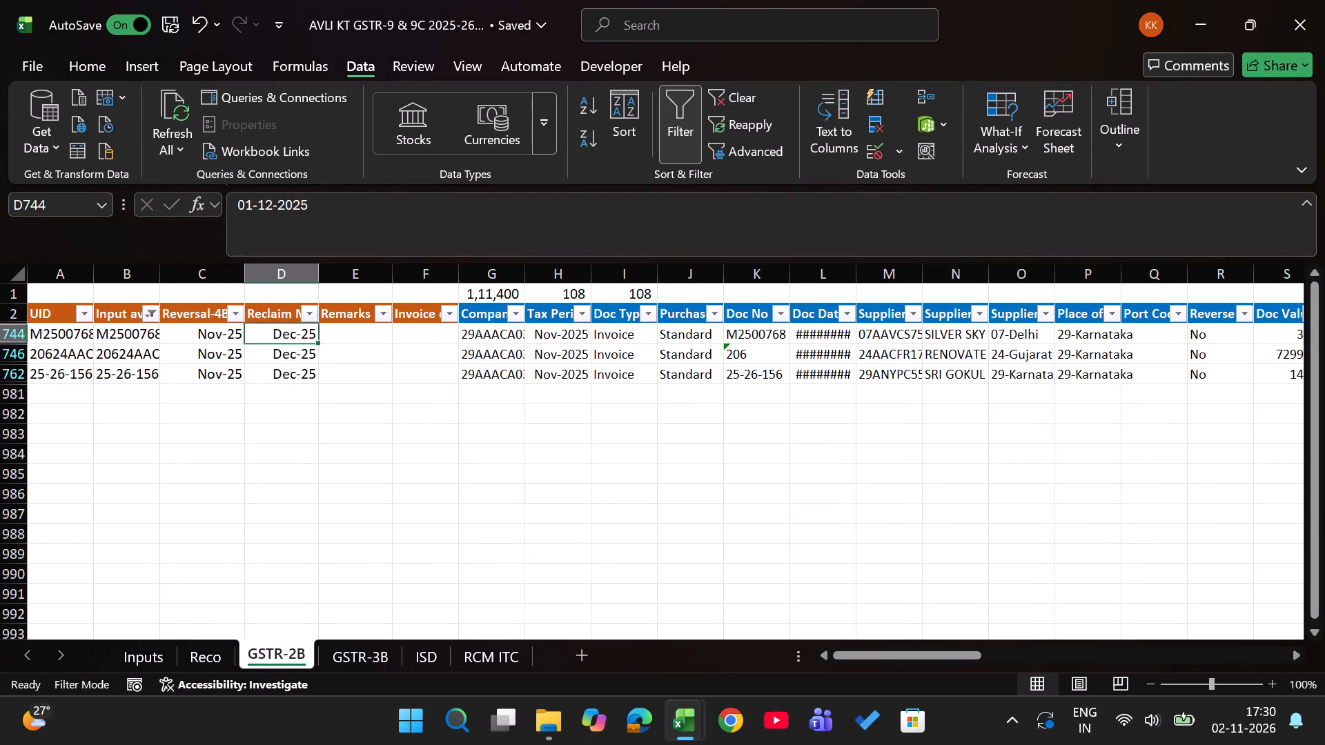
Check row 47 of Reco against the Dec-25 Not Taken Same month 2b sheet and copy the "Mannual added amount" remark from V45 to V47.
{"action": "key", "text": "ctrl+Page_Up"}
{"action": "key", "text": "Left"}
{"action": "key", "text": "Left"}
{"action": "key", "text": "Left"}
{"action": "key", "text": "Right"}
{"action": "key", "text": "Right"}
{"action": "key", "text": "Right"}
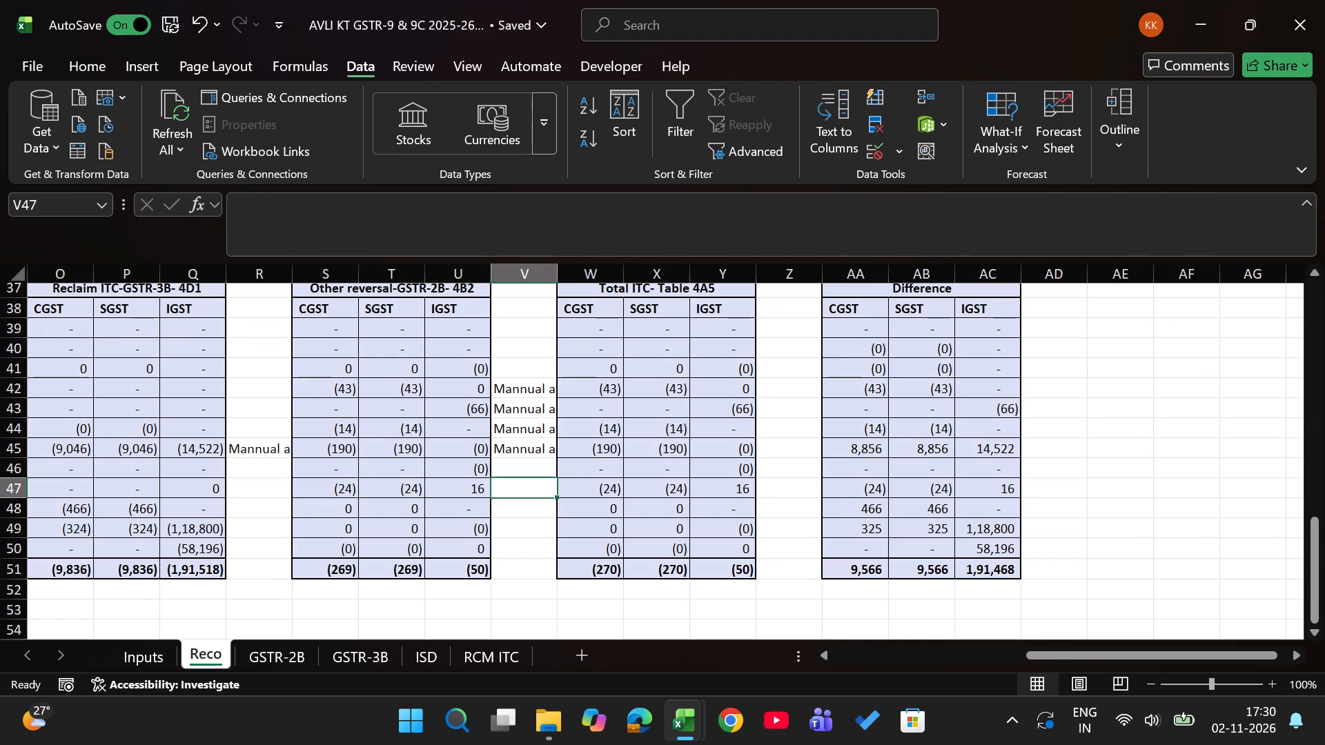
{"action": "key", "text": "alt+Tab"}
{"action": "key", "text": "ctrl+Page_Down"}
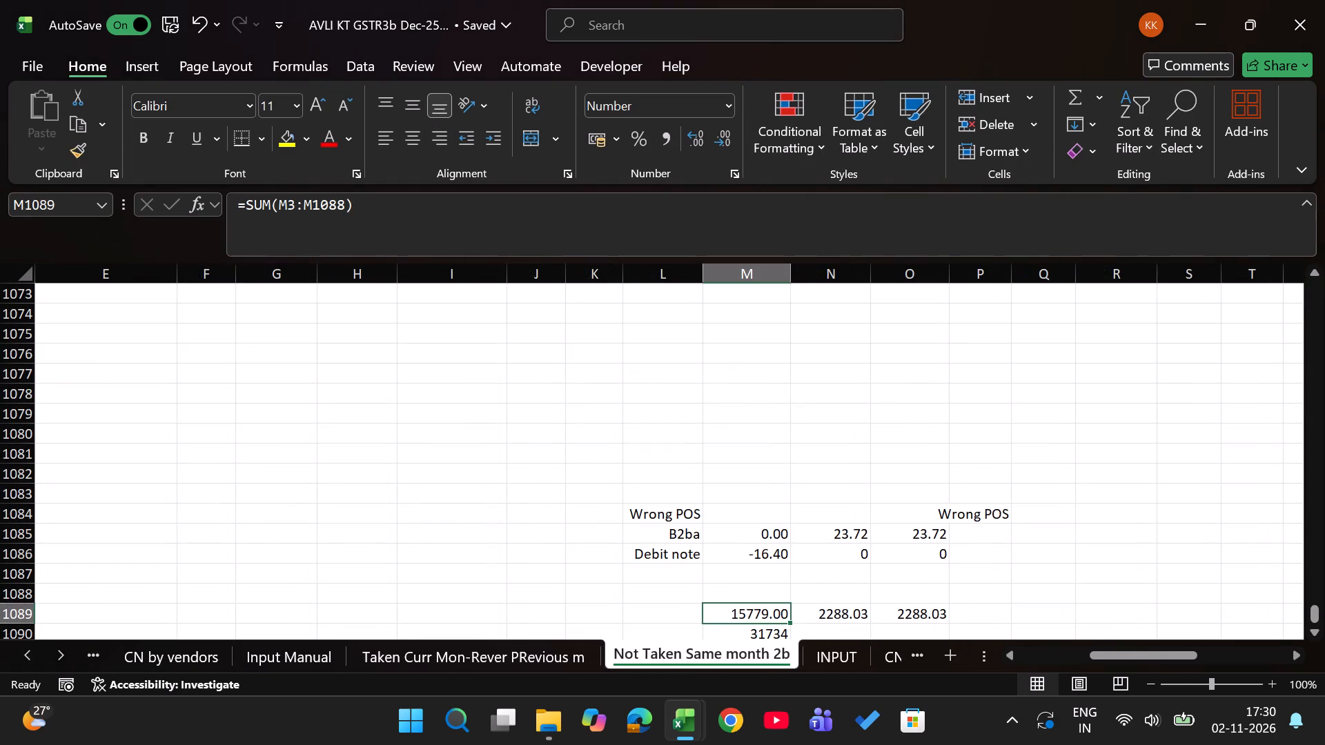
{"action": "key", "text": "alt+Tab"}
{"action": "key", "text": "Up"}
{"action": "key", "text": "Up"}
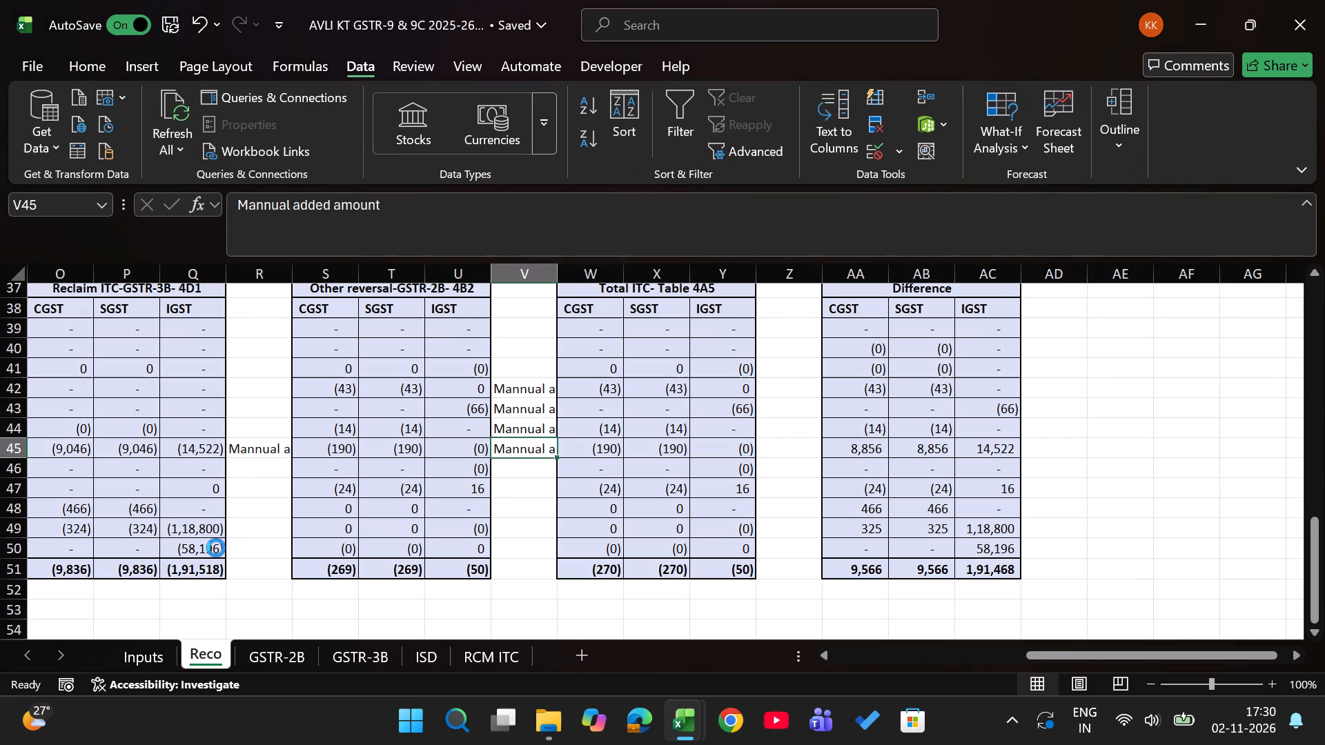
{"action": "key", "text": "ctrl+c"}
{"action": "key", "text": "Down"}
{"action": "key", "text": "Down"}
{"action": "key", "text": "Down"}
{"action": "key", "text": "Up"}
{"action": "key", "text": "Return"}
Examine the 4B2 reversal and 4D1 reclaim differences in rows 48 and 49 of the Reco sheet.
{"action": "key", "text": "Down"}
{"action": "key", "text": "Down"}
{"action": "key", "text": "Left"}
{"action": "key", "text": "Left"}
{"action": "key", "text": "Left"}
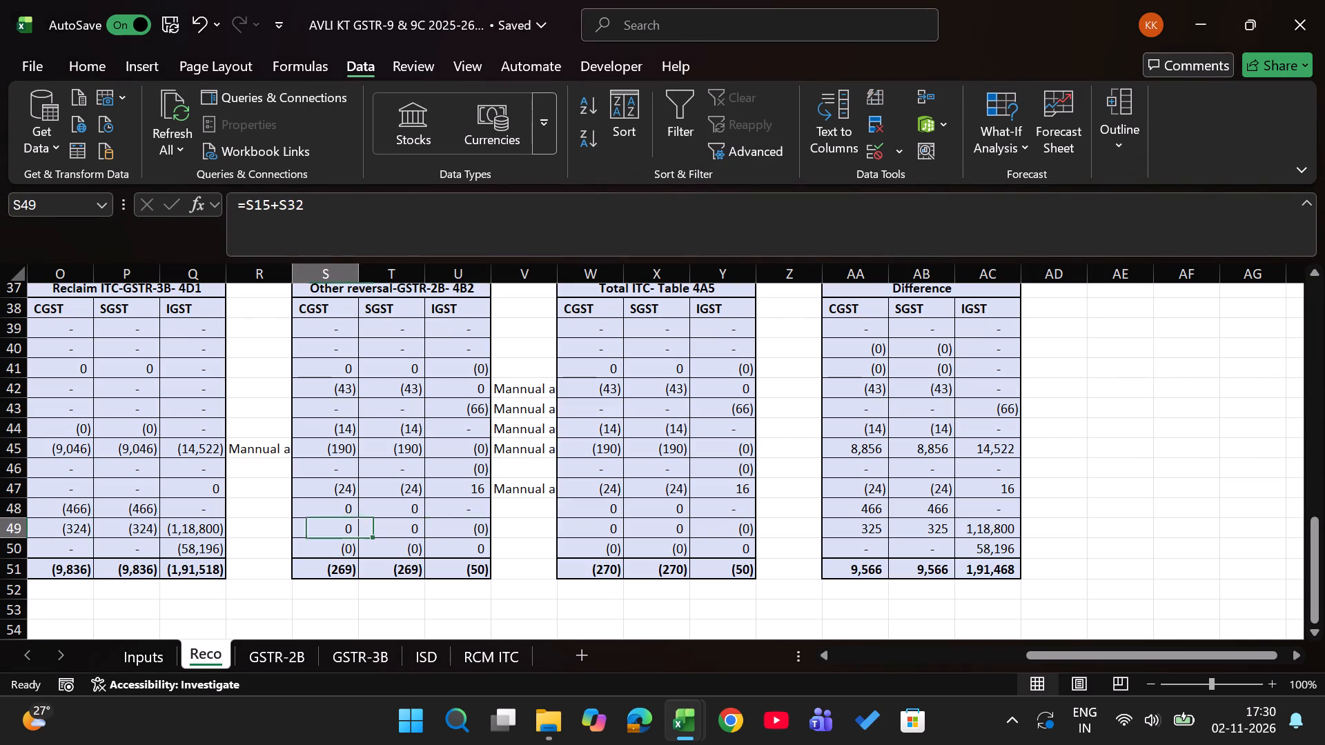
{"action": "key", "text": "Up"}
{"action": "key", "text": "Left"}
{"action": "key", "text": "Left"}
{"action": "key", "text": "Left"}
{"action": "key", "text": "Left"}
{"action": "key", "text": "Right"}
{"action": "key", "text": "Right"}
{"action": "key", "text": "Left"}
{"action": "key", "text": "Left"}
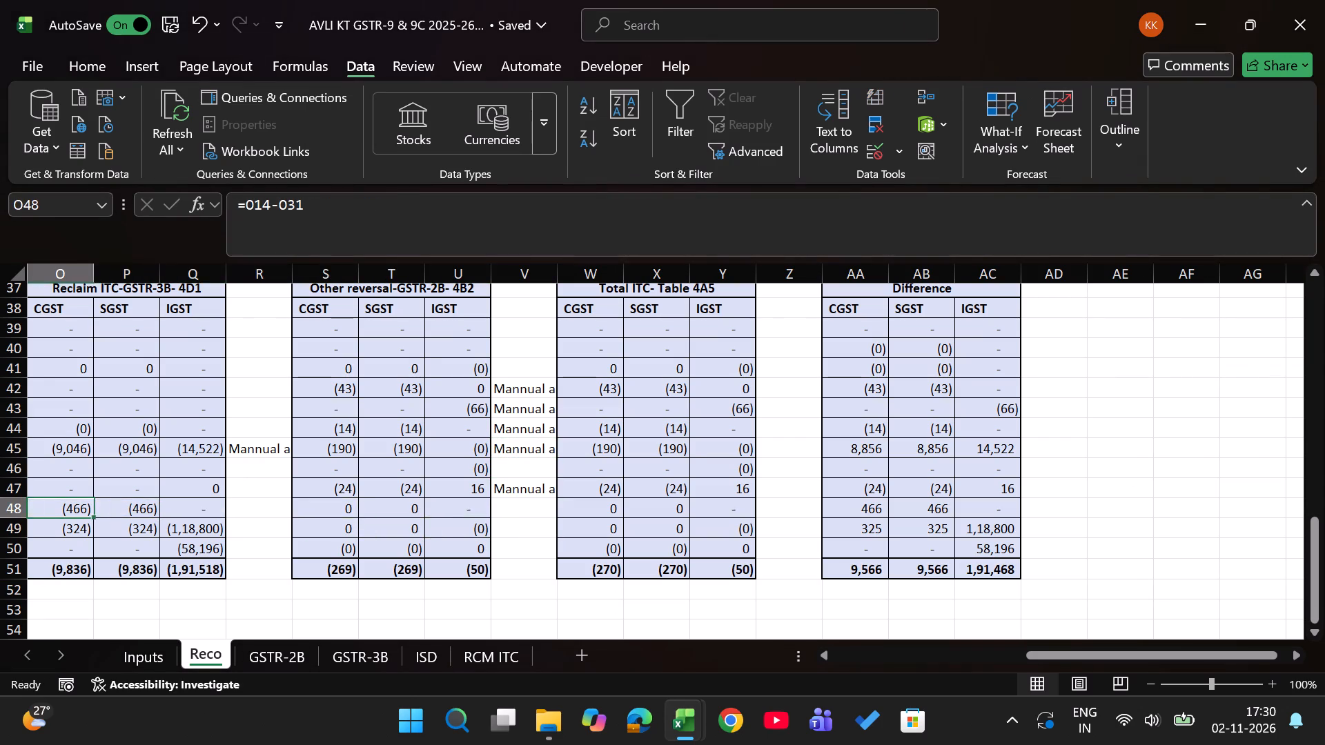
Close the Dec-25 workbook and open AVLI KT GSTR 3b Jan-26.xlsx from the 10. Jan-26 folder.
{"action": "key", "text": "alt+Tab"}
{"action": "left_click", "coordinate": [1324, 1]}
{"action": "key", "text": "alt+Tab"}
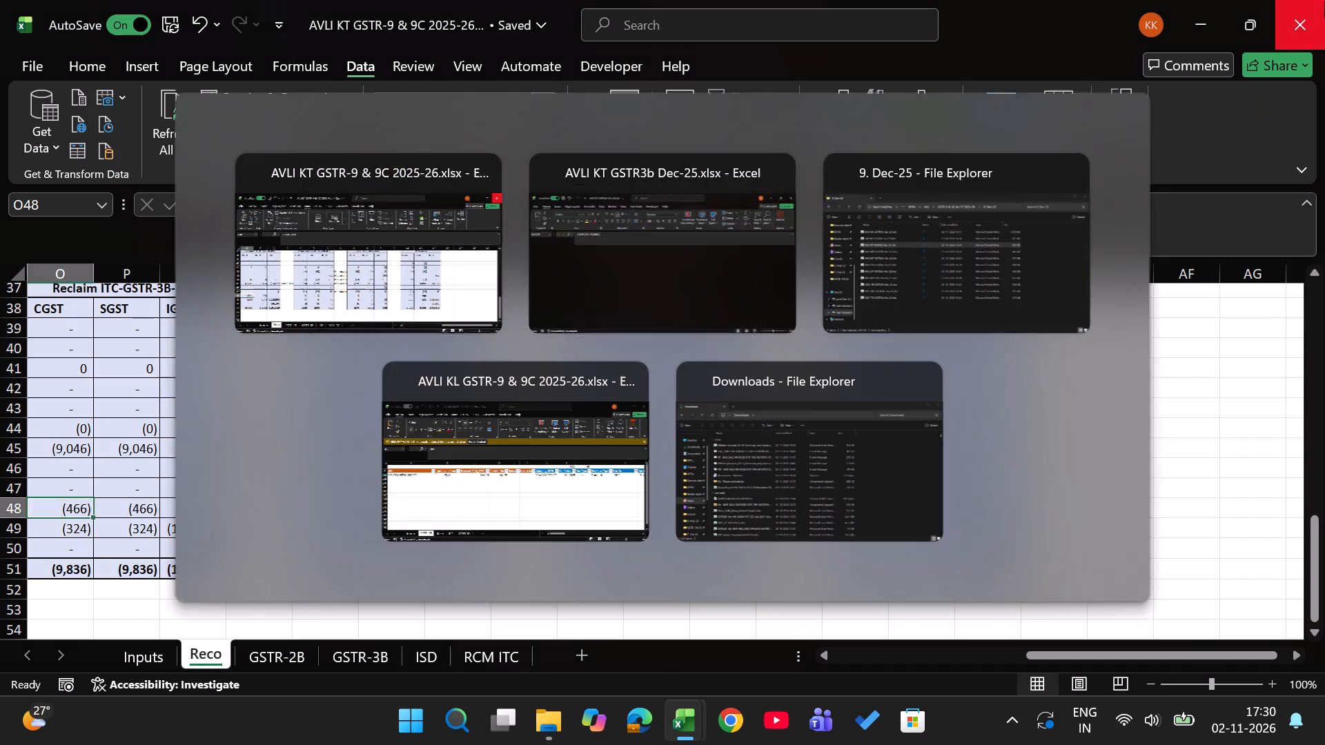
{"action": "key", "text": "BackSpace"}
{"action": "key", "text": "Down"}
{"action": "key", "text": "Return"}
{"action": "key", "text": "Down"}
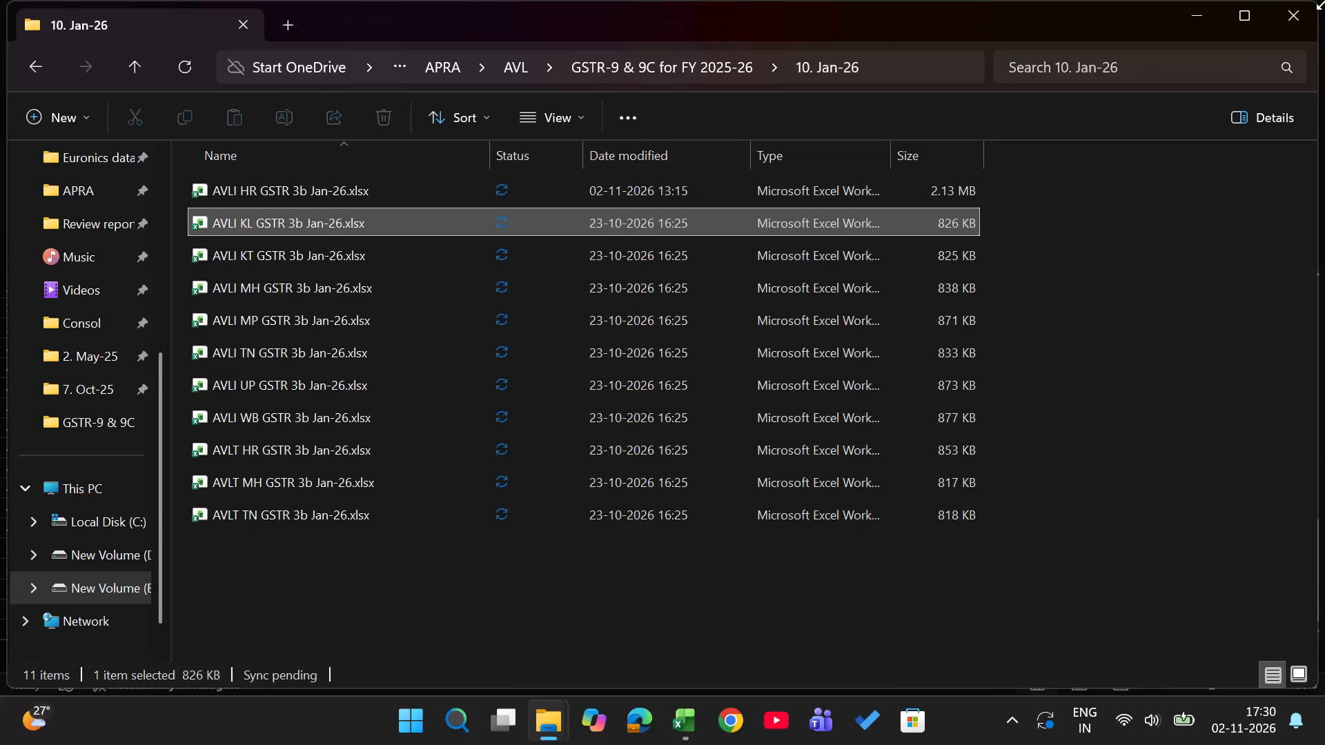
{"action": "key", "text": "Down"}
{"action": "key", "text": "Return"}
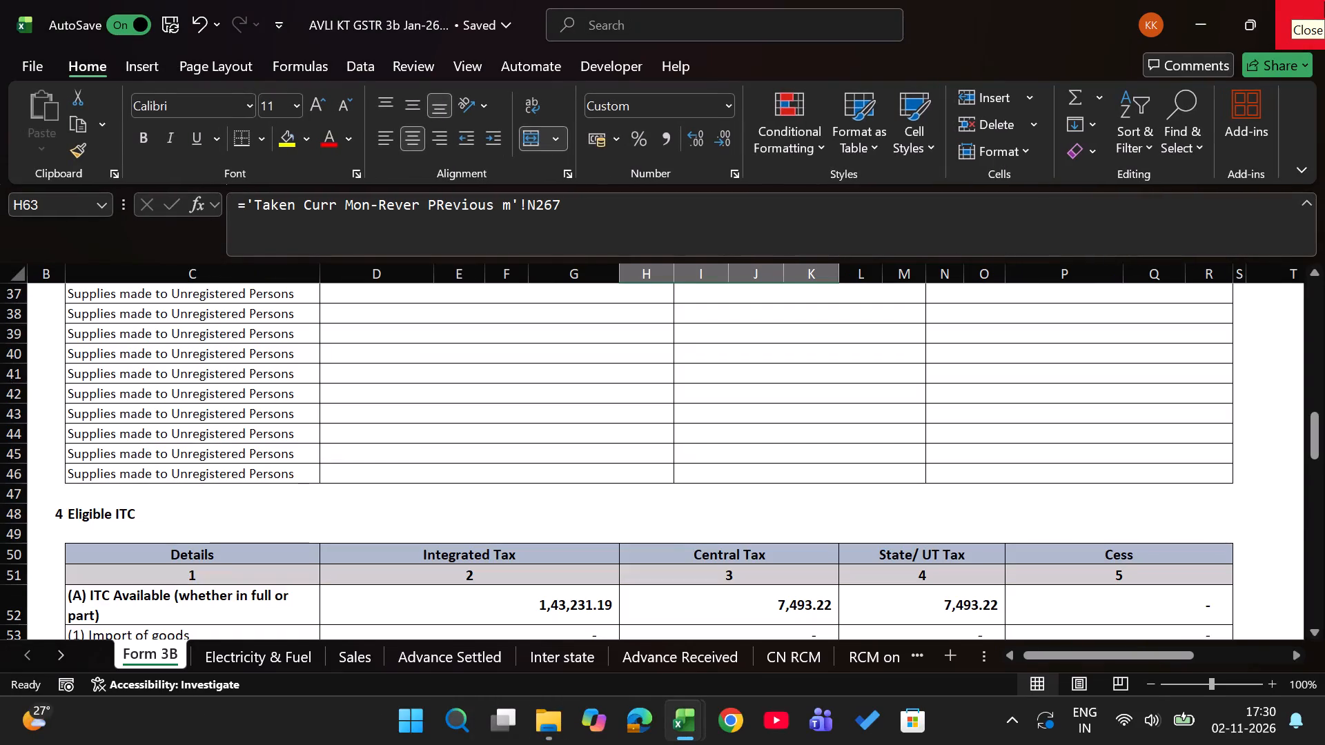
{"action": "key", "text": "ctrl+Page_Down"}
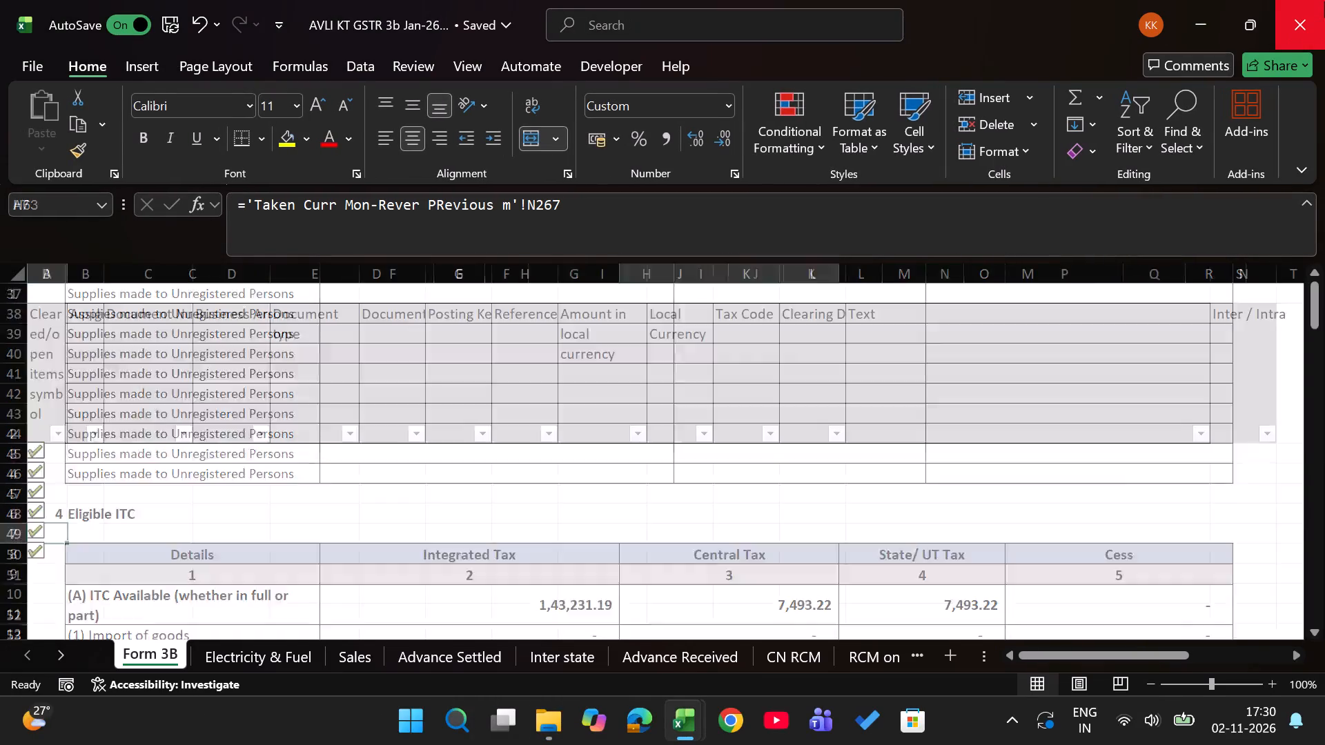
{"action": "key", "text": "ctrl+Page_Down"}
{"action": "key", "text": "ctrl+Page_Down"}
{"action": "key", "text": "ctrl+Page_Down"}
{"action": "key", "text": "ctrl+Page_Down"}
{"action": "key", "text": "ctrl+Page_Down"}
{"action": "key", "text": "ctrl+Page_Down"}
{"action": "key", "text": "ctrl+Page_Down"}
{"action": "key", "text": "ctrl+Page_Down"}
{"action": "key", "text": "ctrl+Page_Down"}
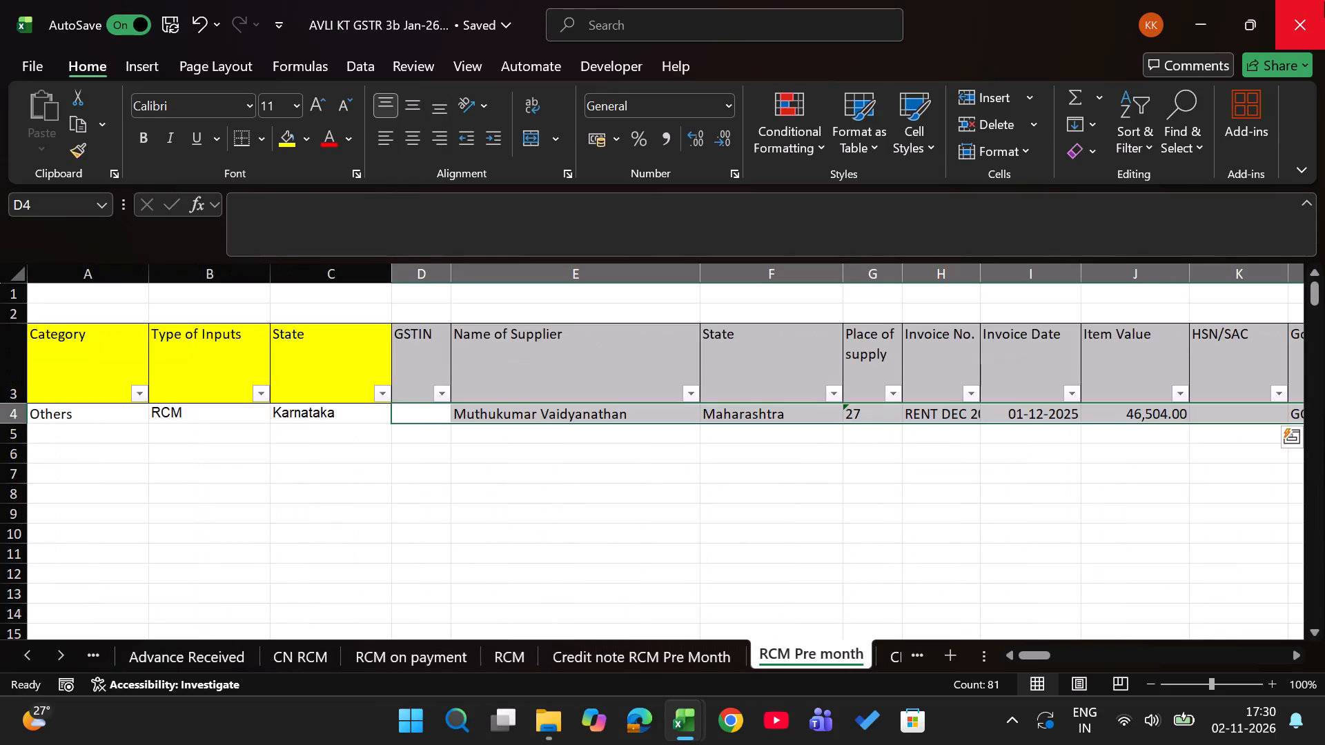
{"action": "key", "text": "Page_Down"}
{"action": "key", "text": "Page_Down"}
{"action": "key", "text": "Page_Down"}
{"action": "key", "text": "Page_Down"}
{"action": "key", "text": "ctrl+Up"}
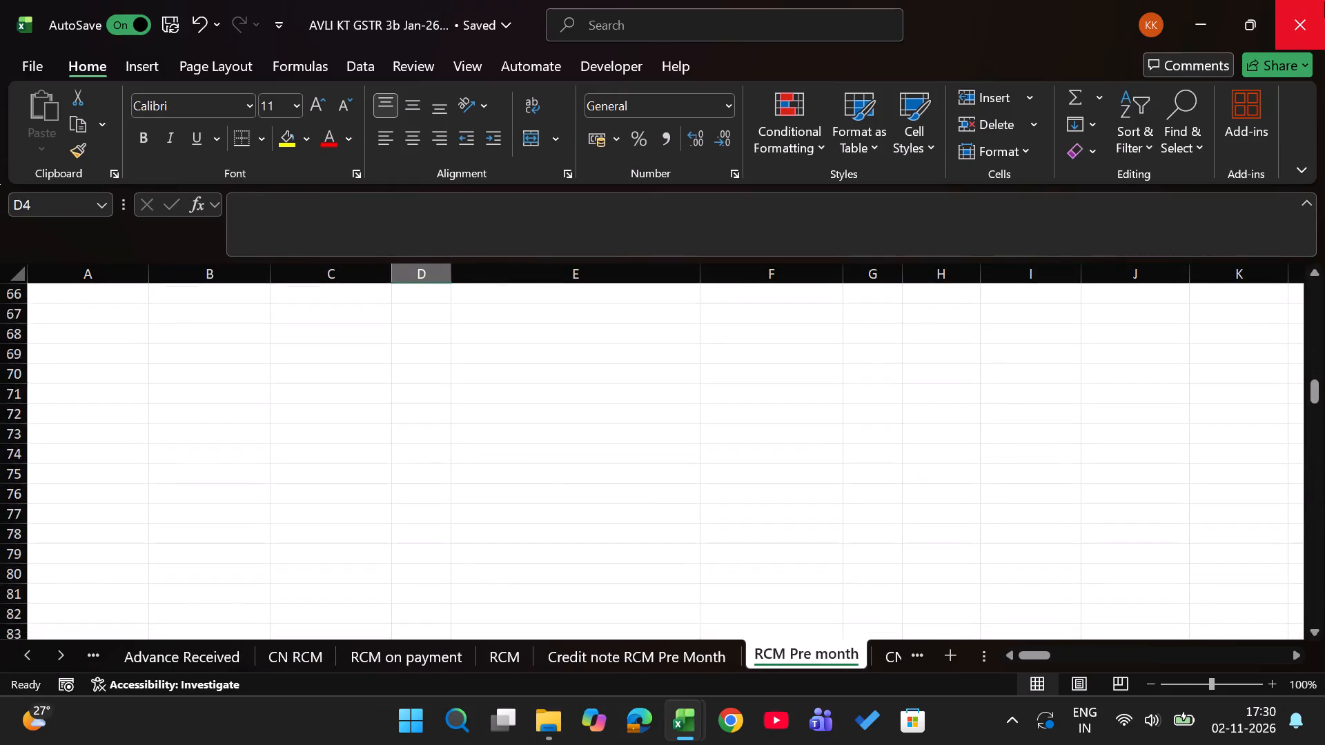
{"action": "key", "text": "ctrl+Up"}
{"action": "key", "text": "ctrl+Up"}
{"action": "key", "text": "ctrl+Up"}
{"action": "key", "text": "ctrl+Page_Down"}
{"action": "key", "text": "ctrl+Page_Down"}
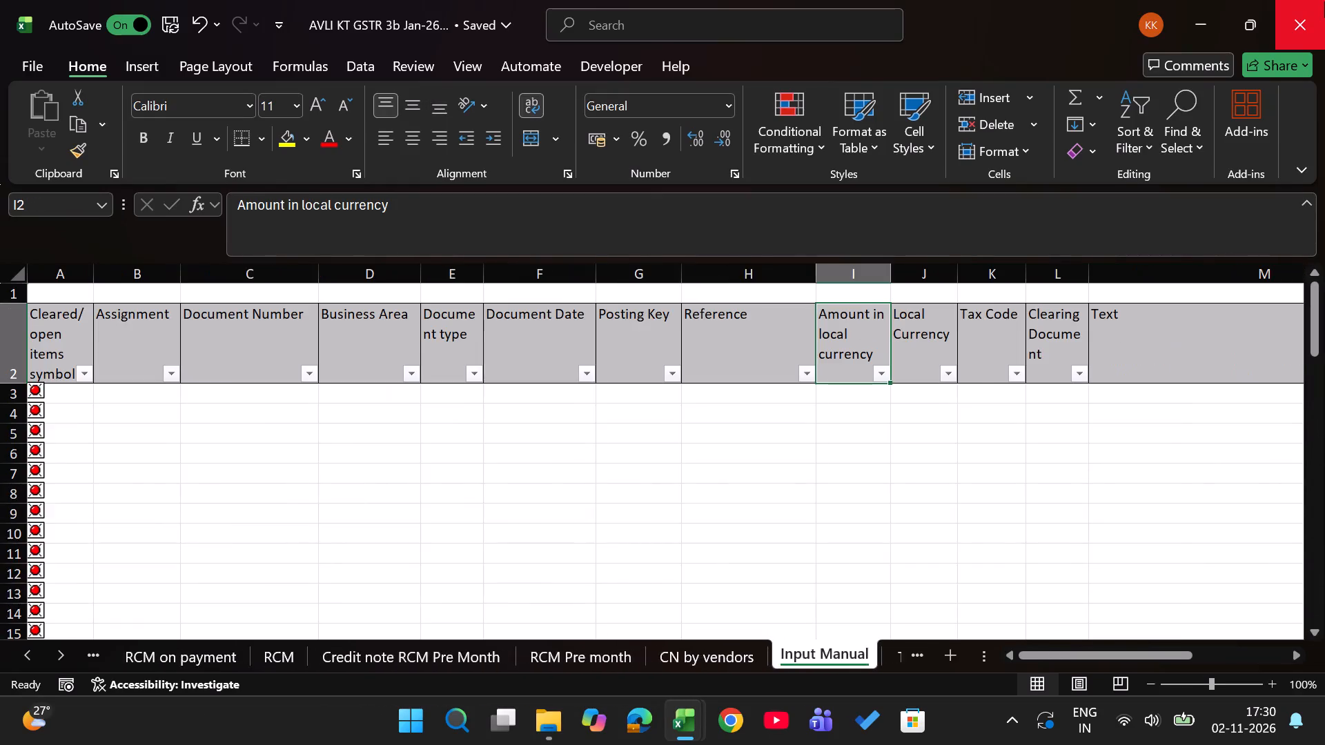
{"action": "key", "text": "ctrl+Page_Down"}
{"action": "key", "text": "Up"}
{"action": "key", "text": "Right"}
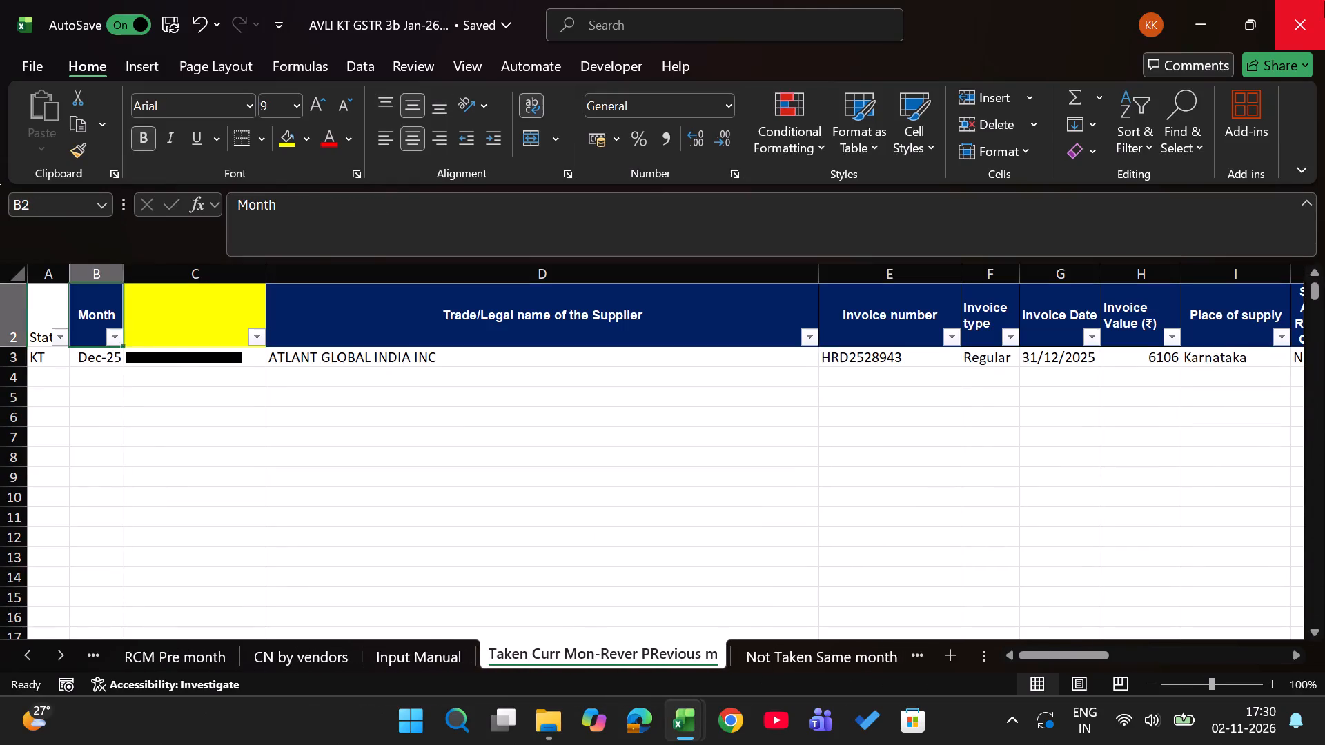
{"action": "key", "text": "Right"}
{"action": "key", "text": "Right"}
{"action": "key", "text": "Right"}
{"action": "key", "text": "Down"}
{"action": "key", "text": "ctrl+c"}
Switch to the GSTR-9 & 9C reconciliation workbook and clear the filter on its GSTR-2B sheet.
{"action": "key", "text": "alt+Tab"}
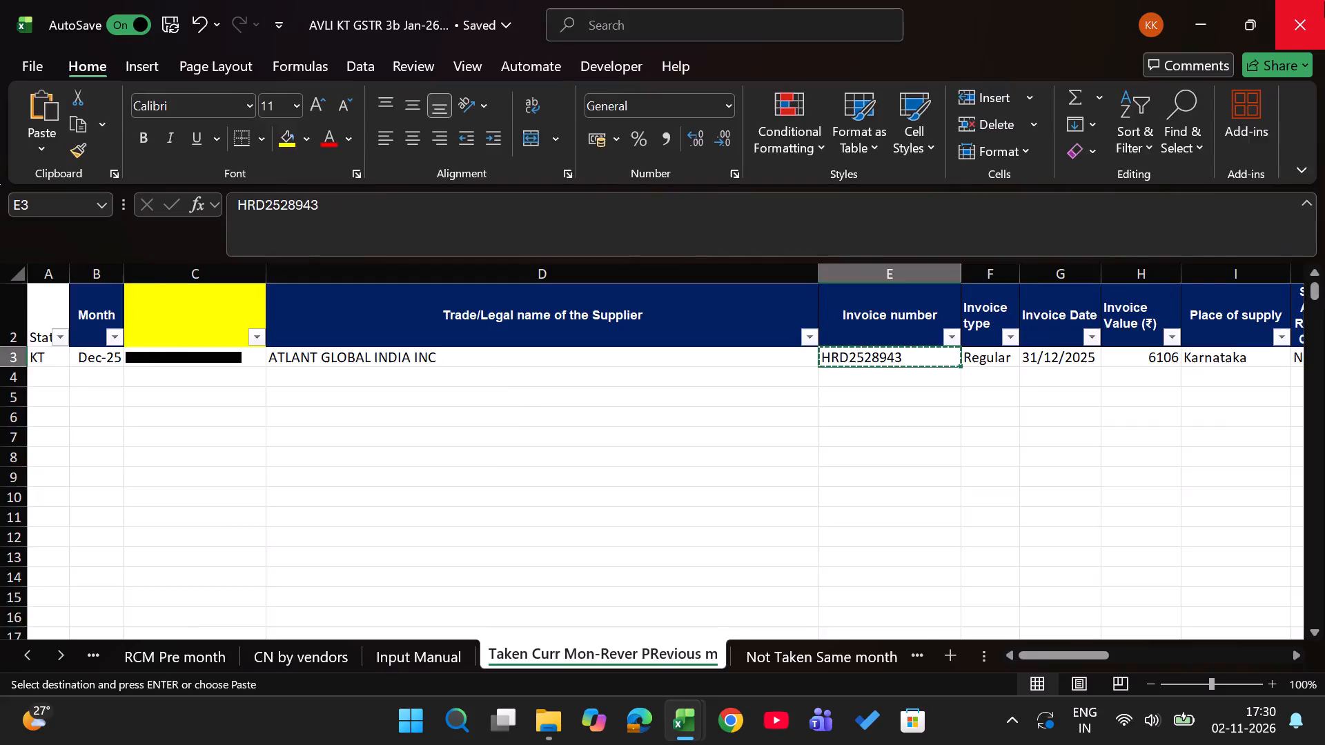
{"action": "key", "text": "ctrl+Page_Down"}
{"action": "key", "text": "Up"}
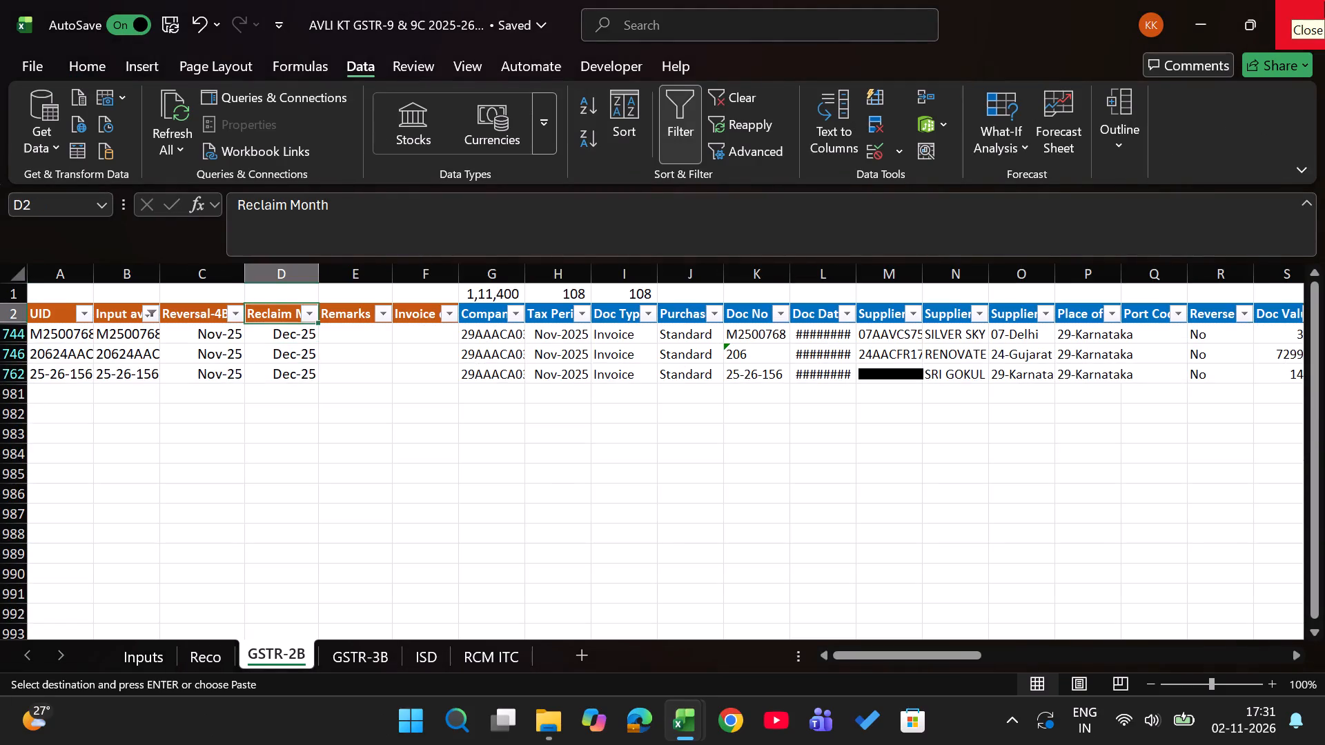
{"action": "type", "text": "ac"}
Copy invoice number HRD2528943 again from the Jan-26 workbook and filter the GSTR-2B Doc No column by it.
{"action": "key", "text": "Right"}
{"action": "key", "text": "Right"}
{"action": "key", "text": "Right"}
{"action": "key", "text": "Right"}
{"action": "key", "text": "Right"}
{"action": "key", "text": "Right"}
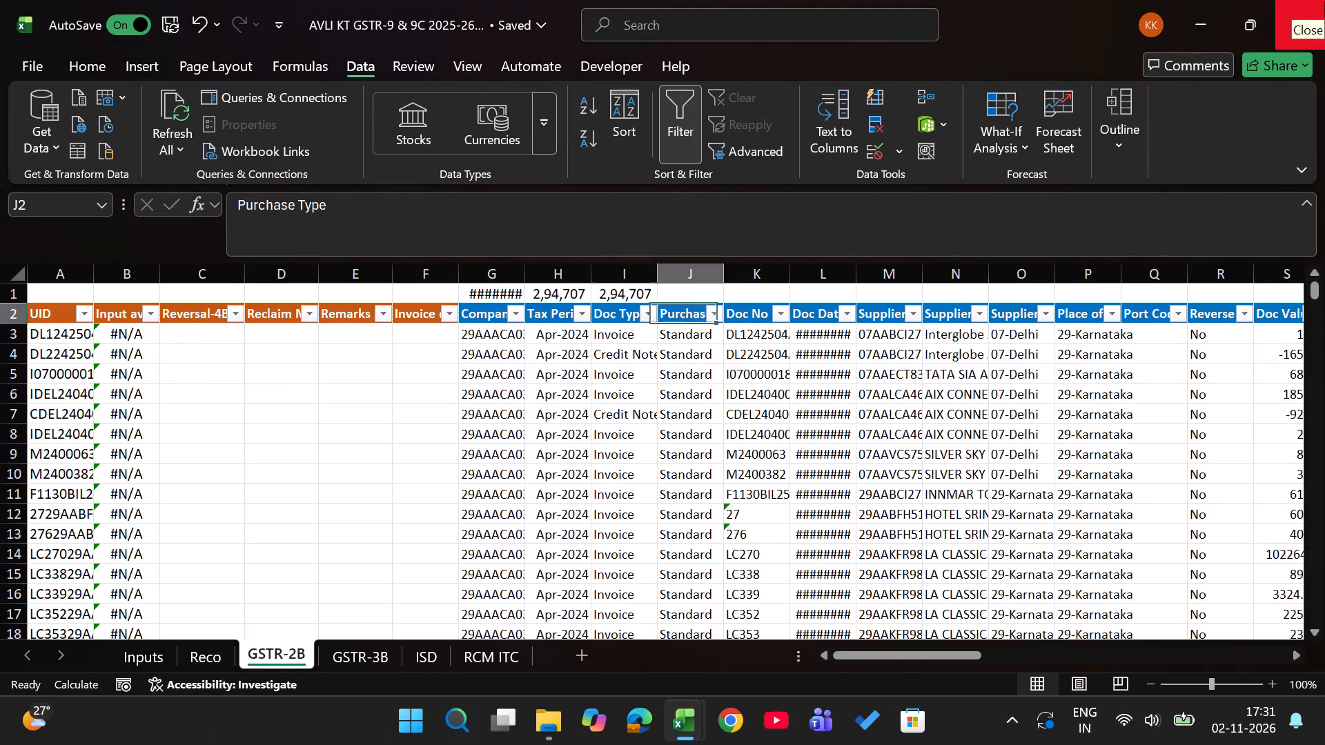
{"action": "key", "text": "Right"}
{"action": "key", "text": "alt+Tab"}
{"action": "key", "text": "ctrl+c"}
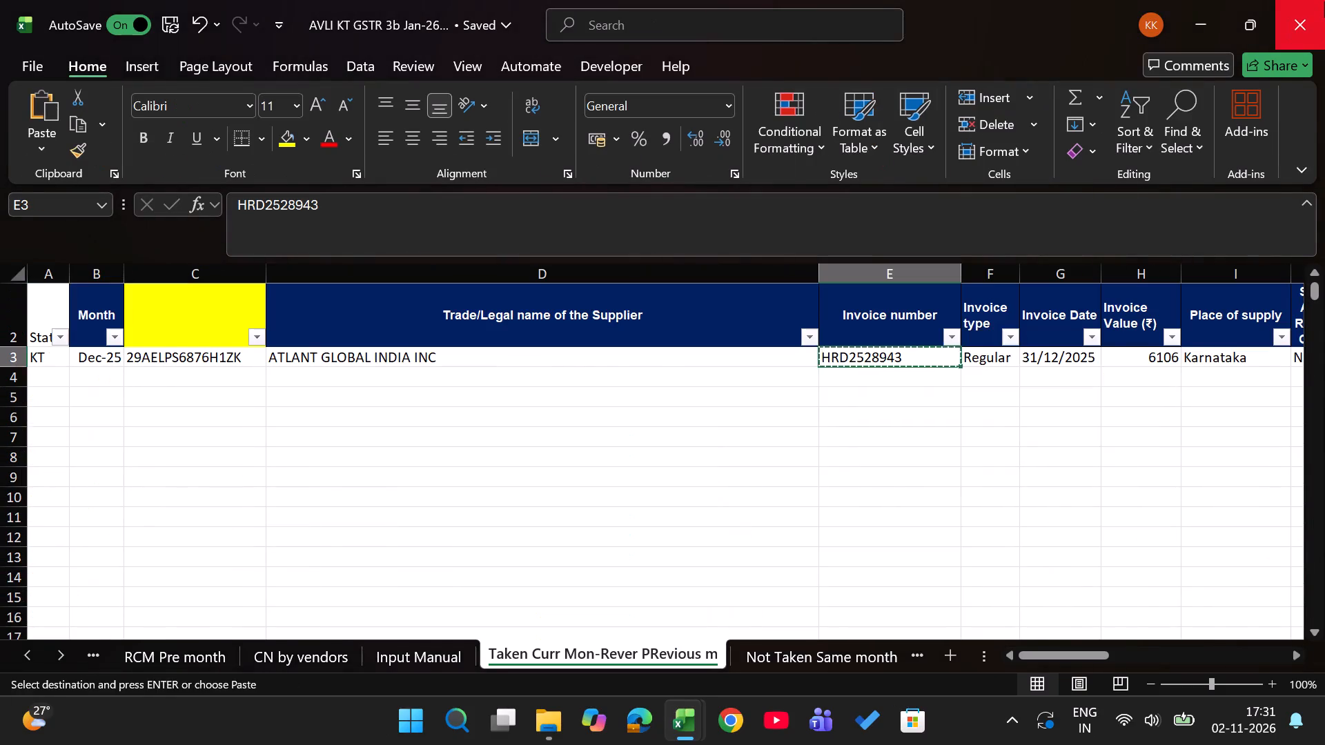
{"action": "key", "text": "alt+Tab"}
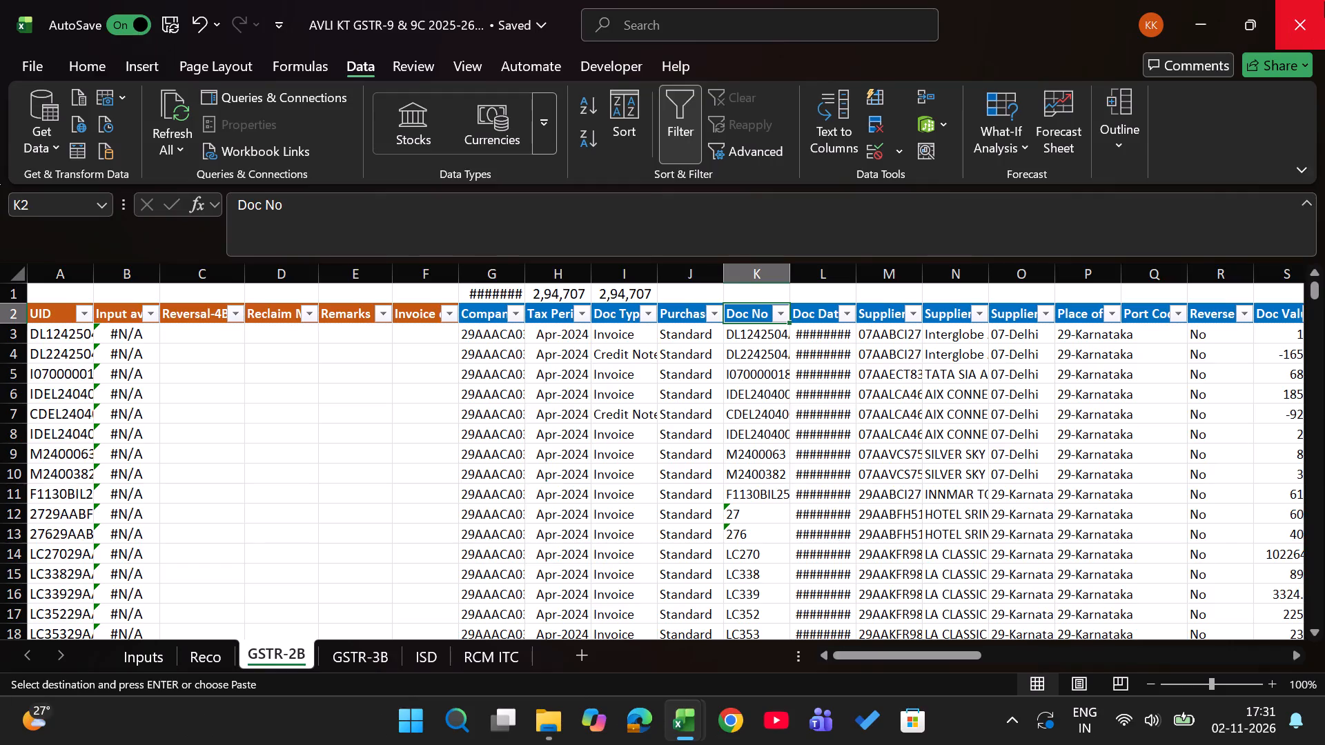
{"action": "key", "text": "alt+Down"}
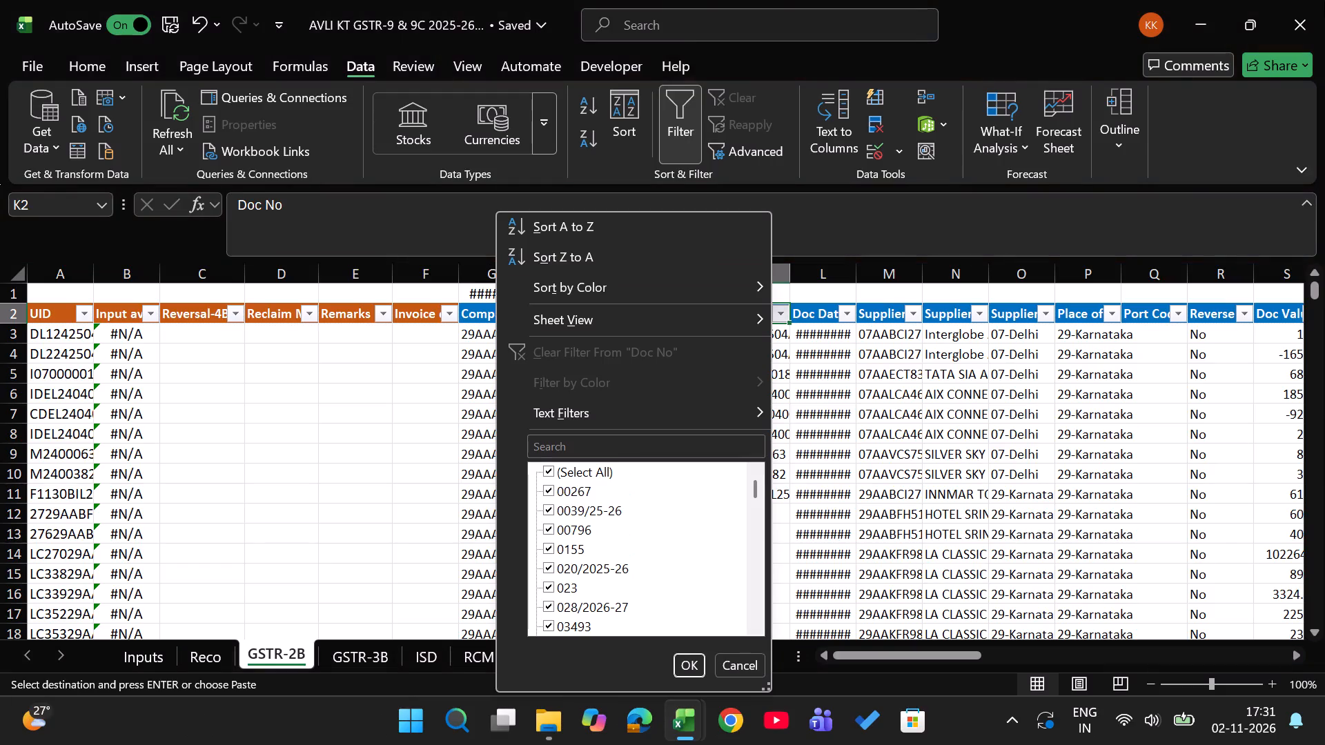
{"action": "left_click", "coordinate": [735, 444]}
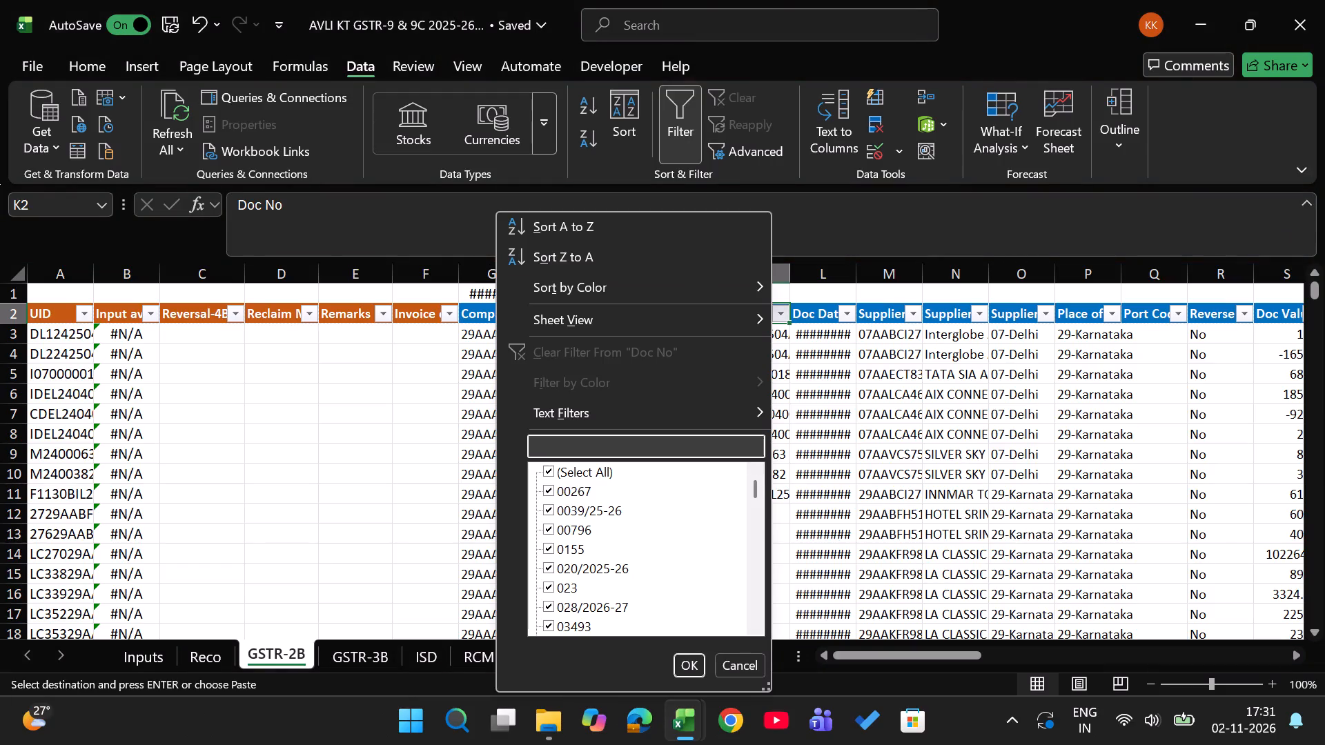
{"action": "key", "text": "ctrl+v"}
{"action": "key", "text": "Return"}
Enter Jan-26 as the Reclaim Month for invoice HRD2528943 in row 780 of GSTR-2B.
{"action": "key", "text": "Down"}
{"action": "key", "text": "Left"}
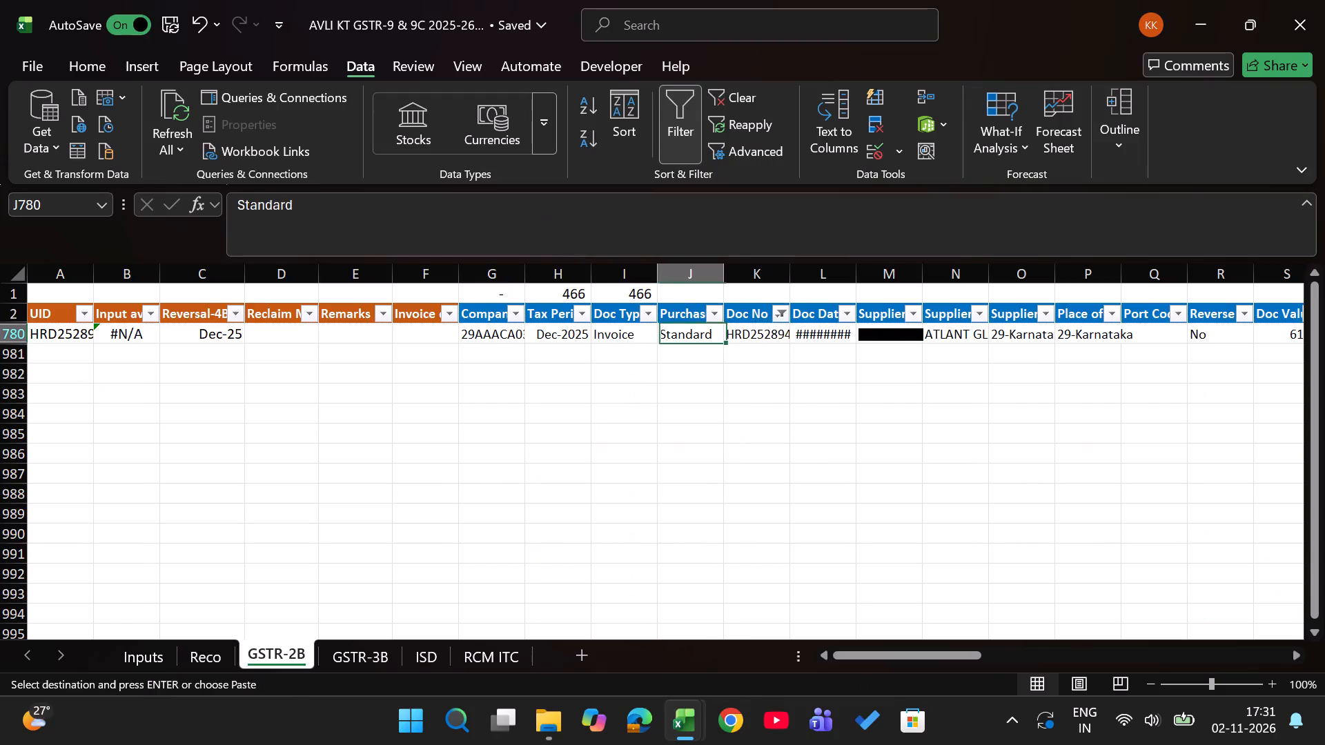
{"action": "key", "text": "Left"}
{"action": "key", "text": "Left"}
{"action": "key", "text": "Left"}
{"action": "key", "text": "Left"}
{"action": "key", "text": "Left"}
{"action": "key", "text": "Left"}
{"action": "key", "text": "alt+Tab"}
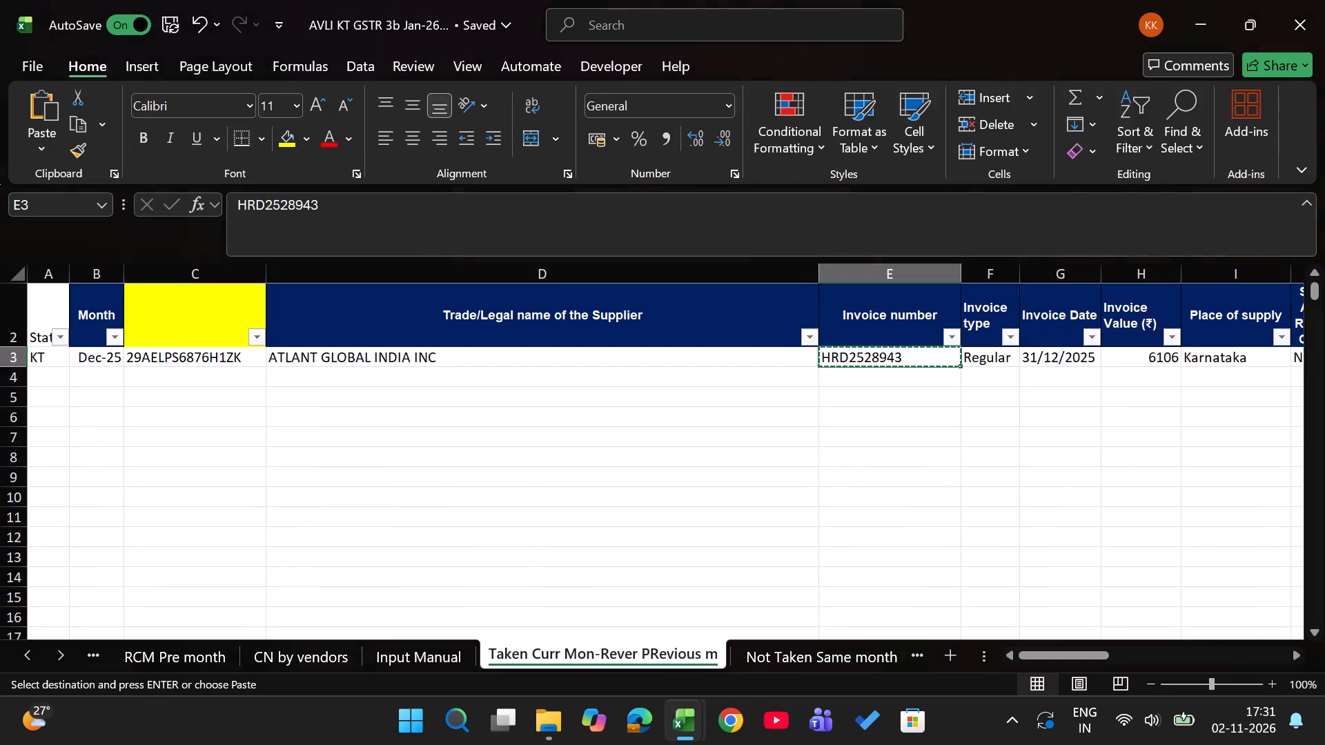
{"action": "key", "text": "alt+Tab"}
{"action": "type", "text": "jan"}
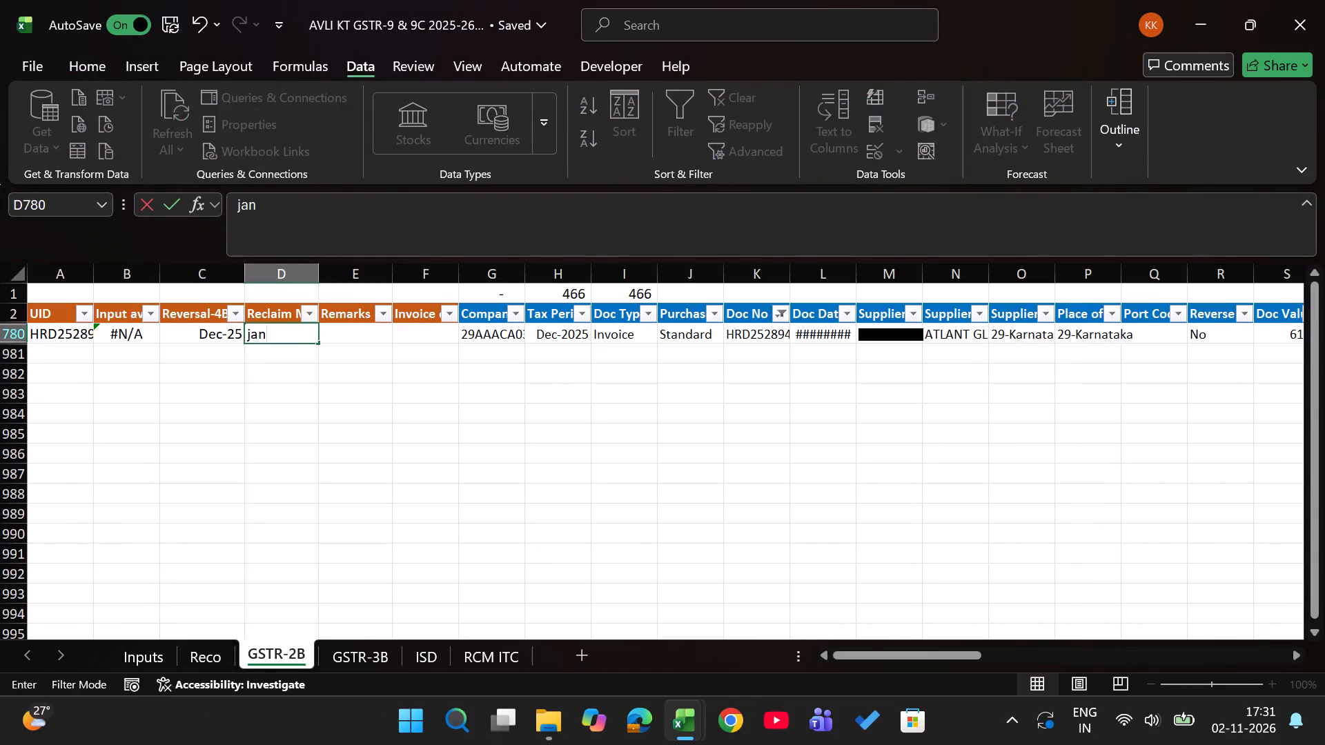
{"action": "type", "text": "26"}
{"action": "key", "text": "Return"}
{"action": "key", "text": "Up"}
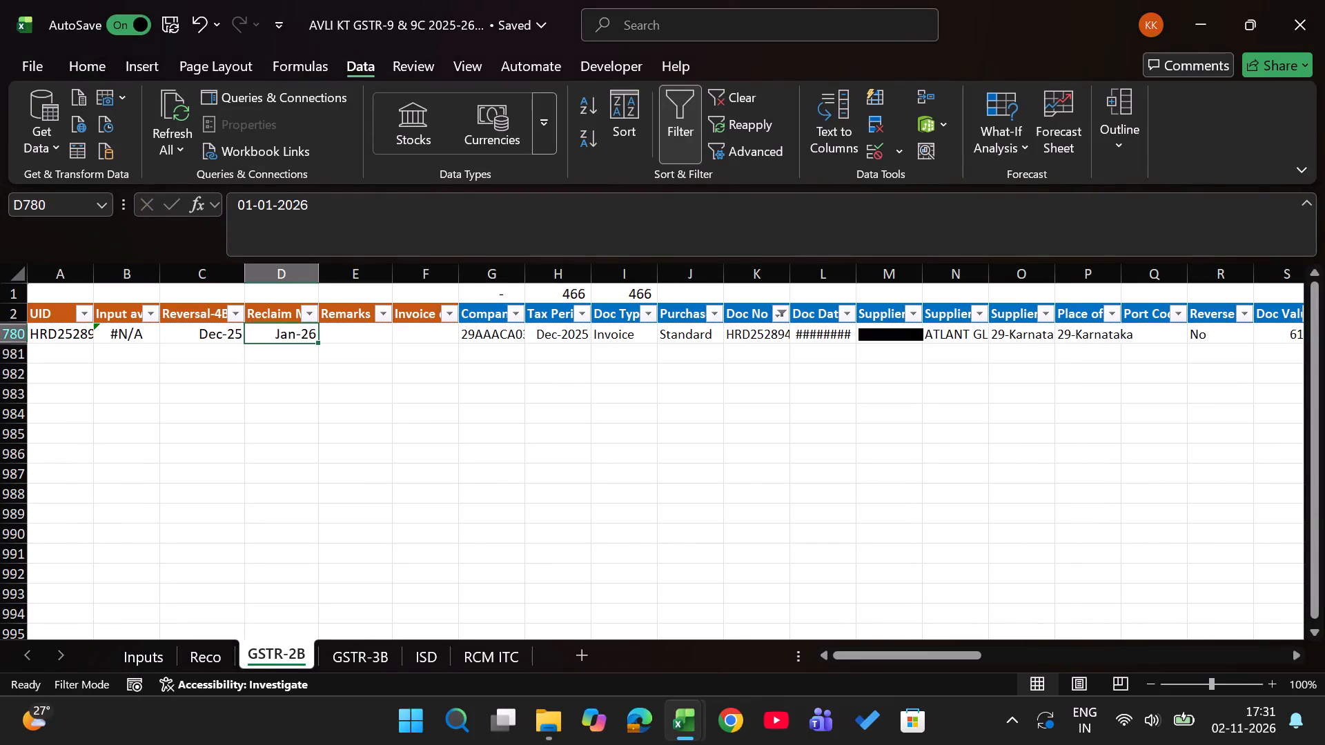
Examine the January and February 2026 rows of the reclaim, other reversal, total ITC and difference blocks on the Reco sheet.
{"action": "key", "text": "ctrl+Page_Up"}
{"action": "key", "text": "Right"}
{"action": "key", "text": "Right"}
{"action": "key", "text": "Right"}
{"action": "key", "text": "Right"}
{"action": "key", "text": "Right"}
{"action": "key", "text": "Right"}
{"action": "key", "text": "Right"}
{"action": "key", "text": "Right"}
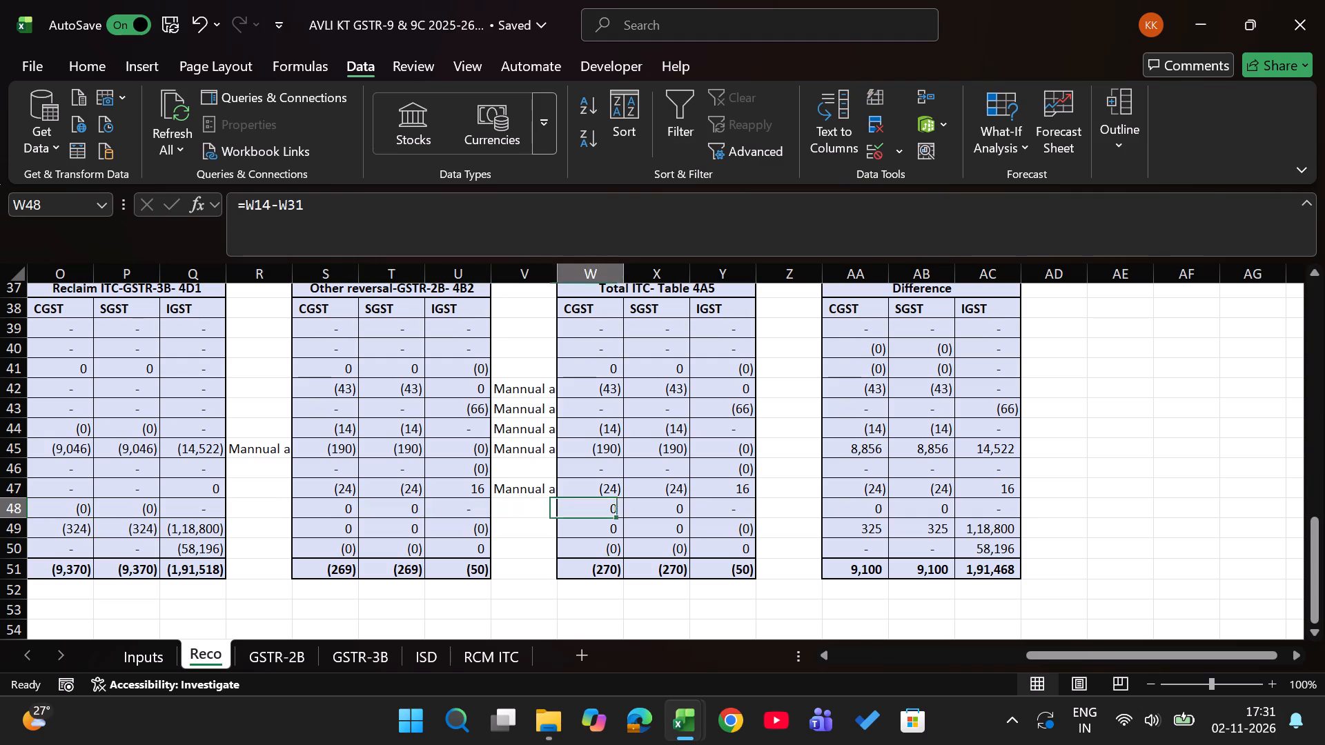
{"action": "key", "text": "Right"}
{"action": "key", "text": "Right"}
{"action": "key", "text": "Down"}
{"action": "key", "text": "Left"}
{"action": "key", "text": "Left"}
{"action": "key", "text": "Left"}
{"action": "key", "text": "Left"}
{"action": "key", "text": "Left"}
{"action": "key", "text": "Left"}
{"action": "key", "text": "Left"}
{"action": "key", "text": "Right"}
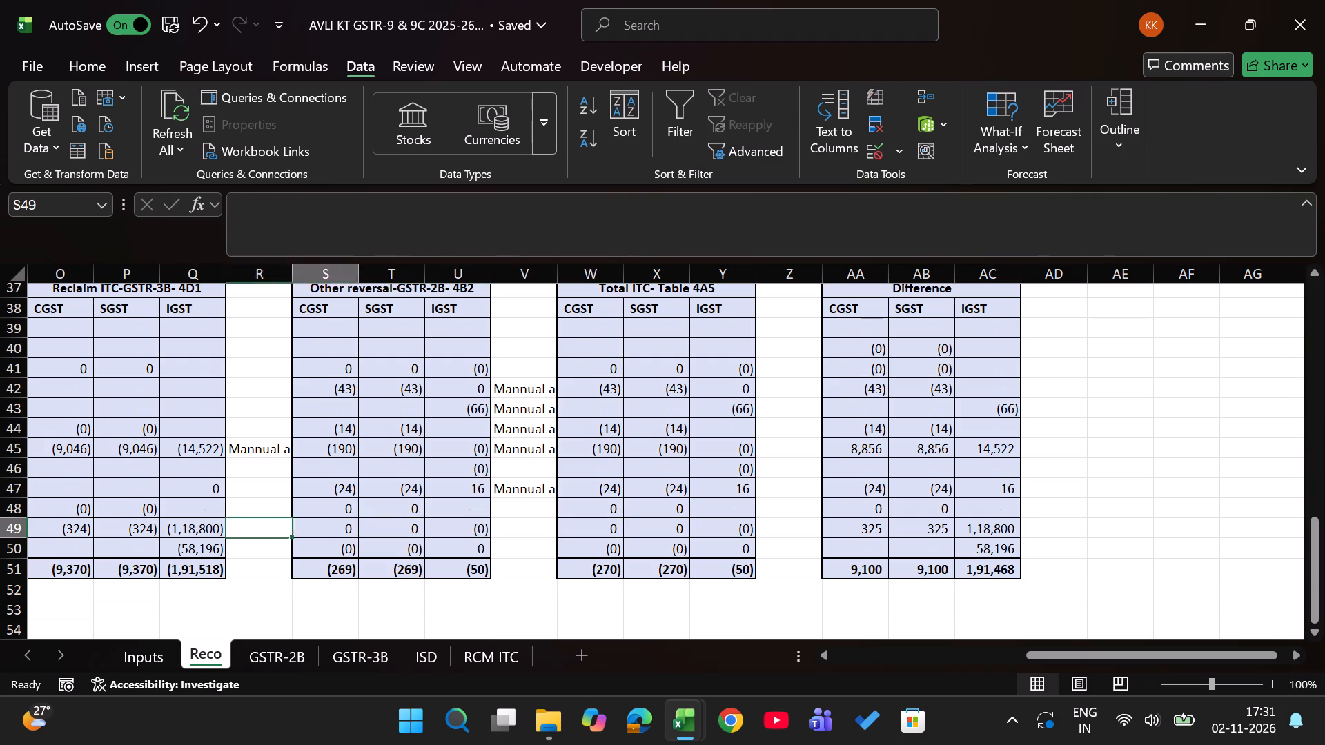
{"action": "key", "text": "Right"}
{"action": "key", "text": "Right"}
{"action": "key", "text": "Left"}
{"action": "key", "text": "Left"}
{"action": "key", "text": "Left"}
Switch to the AVLI KT GSTR 3b Jan-26 workbook and close it.
{"action": "key", "text": "alt+Tab"}
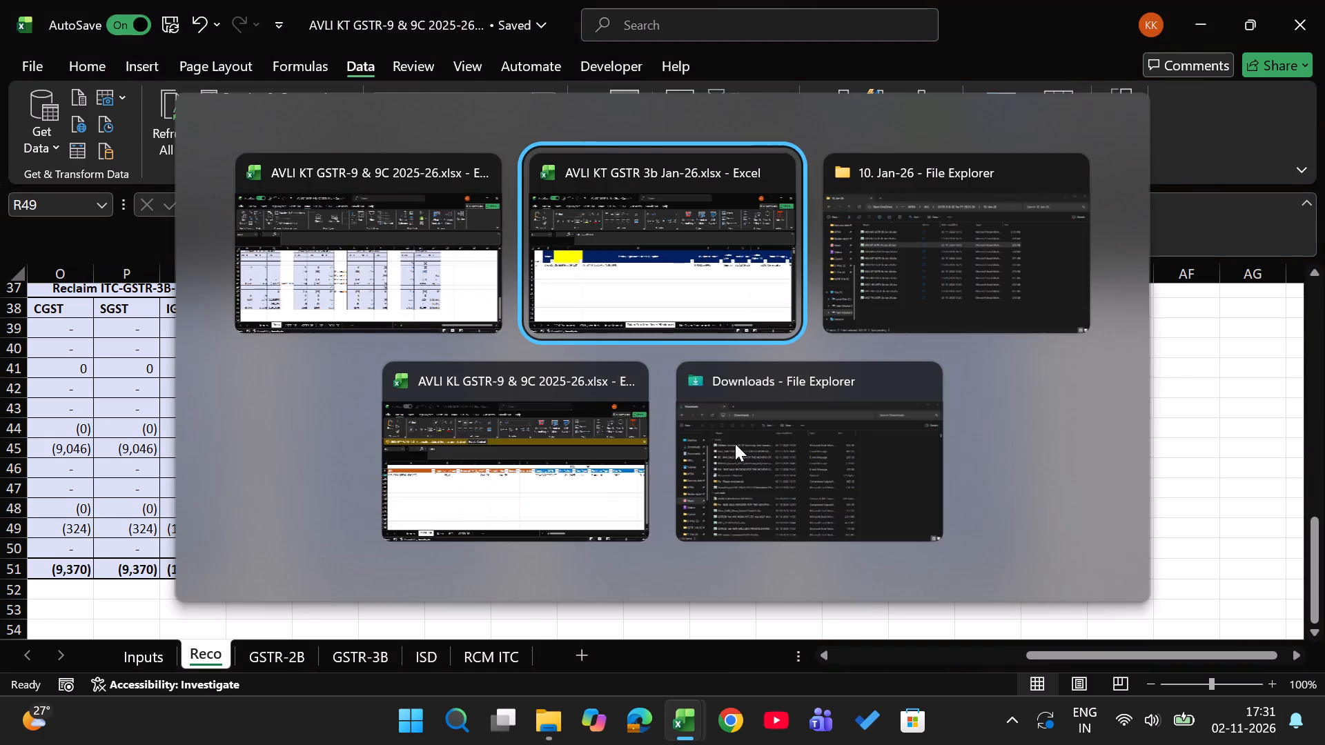
{"action": "left_click", "coordinate": [1324, 0]}
Open the AVLI KT 3b Feb-26 workbook from the 11. Feb-26 folder in File Explorer.
{"action": "key", "text": "alt+Tab"}
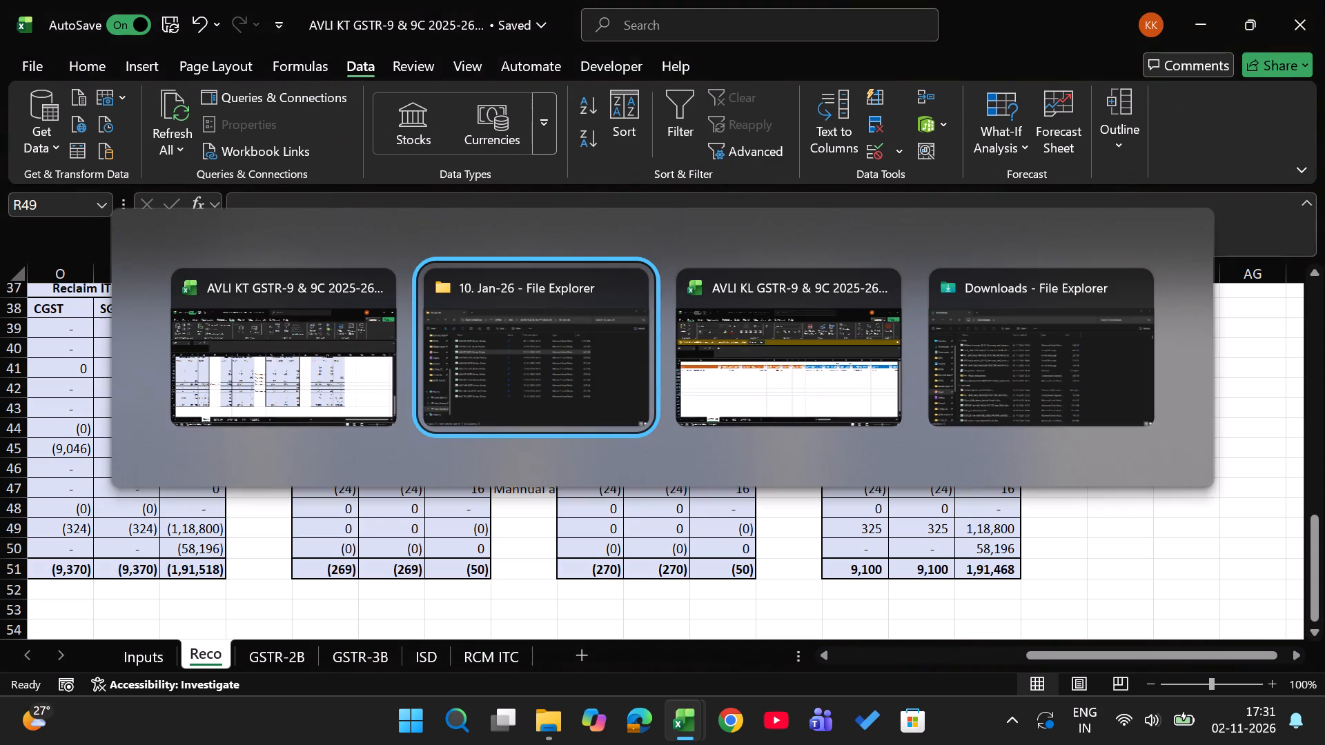
{"action": "key", "text": "BackSpace"}
{"action": "key", "text": "Down"}
{"action": "key", "text": "Return"}
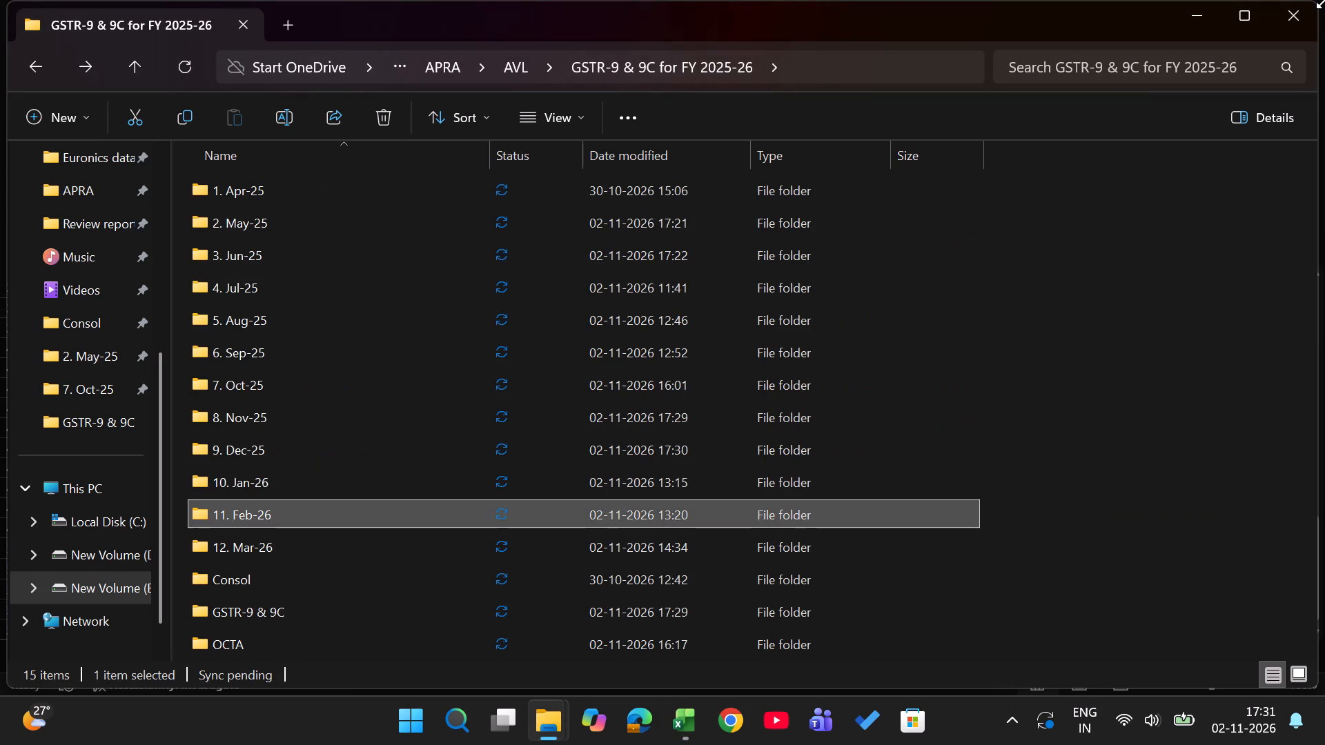
{"action": "key", "text": "Down"}
{"action": "key", "text": "Down"}
{"action": "key", "text": "Down"}
{"action": "key", "text": "Up"}
{"action": "key", "text": "Return"}
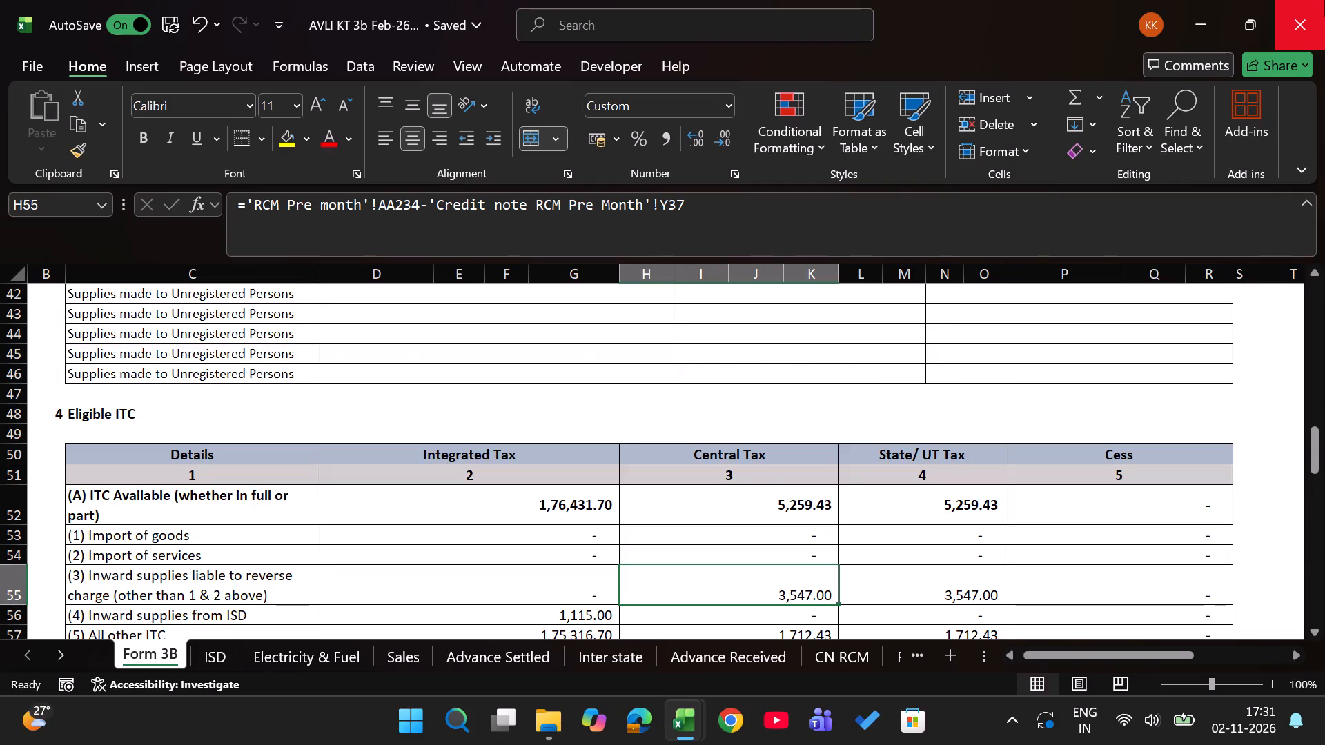
Insert a blank first column in the Taken Curr Mon-Rever PRevious m sheet of the Feb-26 workbook.
{"action": "key", "text": "ctrl+Page_Down"}
{"action": "key", "text": "ctrl+Page_Down"}
{"action": "key", "text": "ctrl+Page_Down"}
{"action": "key", "text": "ctrl+Page_Down"}
{"action": "key", "text": "ctrl+Page_Down"}
{"action": "key", "text": "ctrl+Page_Down"}
{"action": "key", "text": "ctrl+Page_Down"}
{"action": "key", "text": "ctrl+Page_Down"}
{"action": "key", "text": "ctrl+Page_Down"}
{"action": "key", "text": "ctrl+Page_Down"}
{"action": "key", "text": "ctrl+Page_Down"}
{"action": "key", "text": "ctrl+Page_Down"}
{"action": "key", "text": "ctrl+Page_Down"}
{"action": "key", "text": "ctrl+Page_Down"}
{"action": "key", "text": "ctrl+Page_Down"}
{"action": "key", "text": "ctrl+Page_Down"}
{"action": "key", "text": "ctrl+Page_Down"}
{"action": "key", "text": "ctrl+Page_Down"}
{"action": "key", "text": "ctrl+Page_Down"}
{"action": "key", "text": "ctrl+Page_Down"}
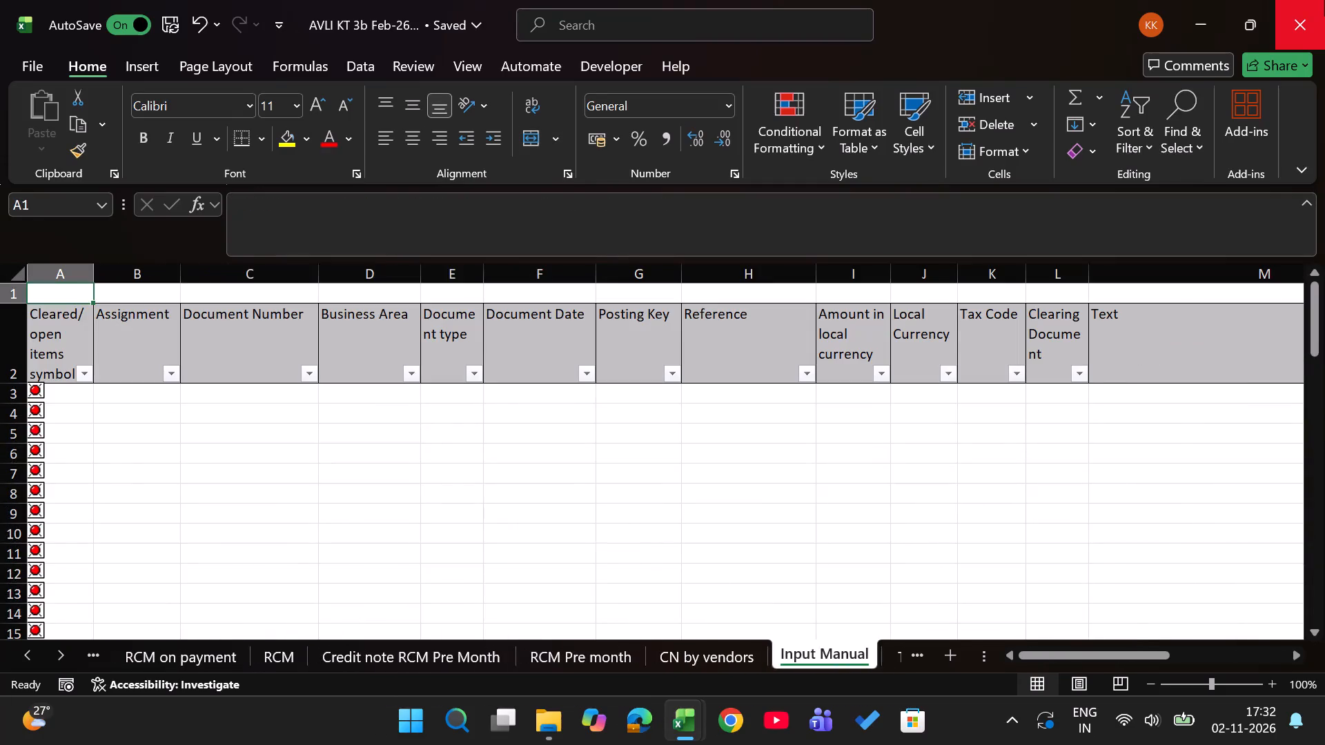
{"action": "key", "text": "ctrl+Page_Down"}
{"action": "key", "text": "ctrl+Page_Down"}
{"action": "key", "text": "ctrl+Page_Down"}
{"action": "key", "text": "ctrl+Page_Down"}
{"action": "key", "text": "ctrl+Page_Down"}
{"action": "key", "text": "ctrl+Page_Up"}
{"action": "key", "text": "ctrl+Page_Up"}
{"action": "key", "text": "ctrl+Page_Up"}
{"action": "key", "text": "ctrl+Page_Up"}
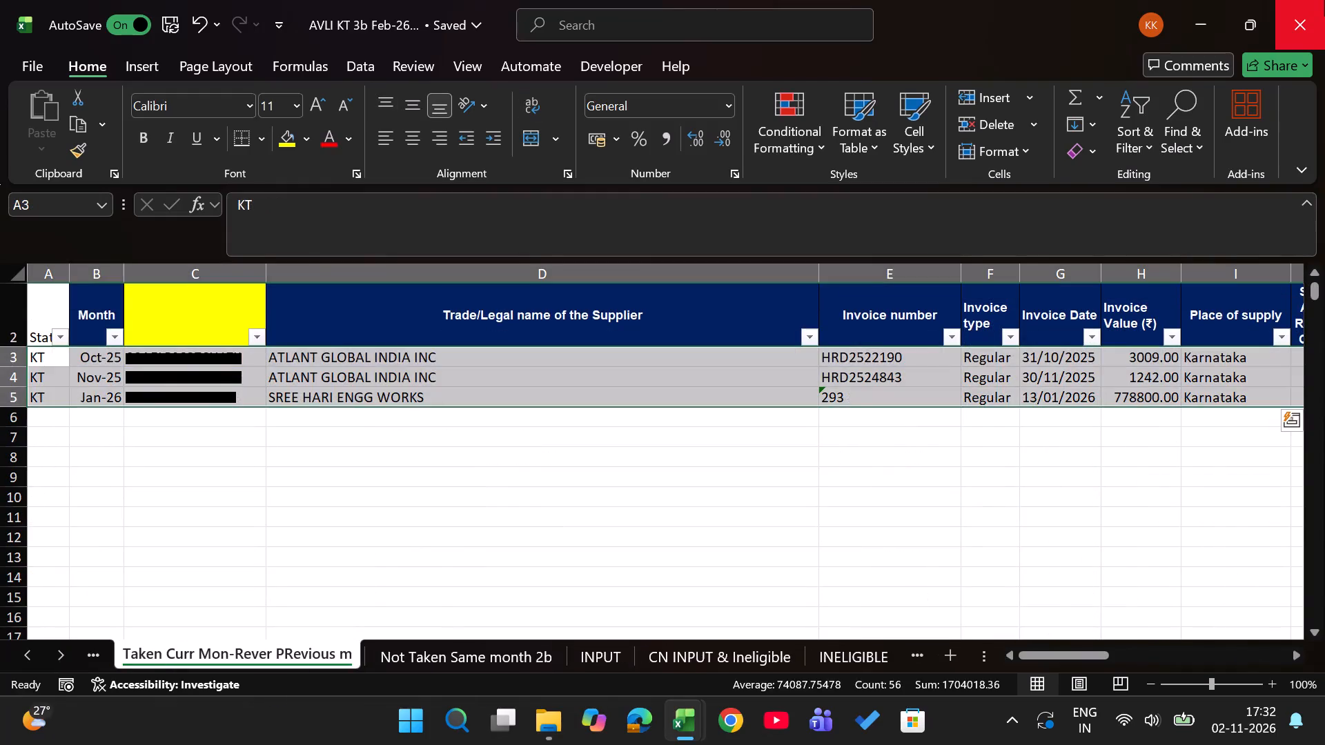
{"action": "key", "text": "Up"}
{"action": "key", "text": "ctrl+space"}
{"action": "key", "text": "ctrl+shift+equal"}
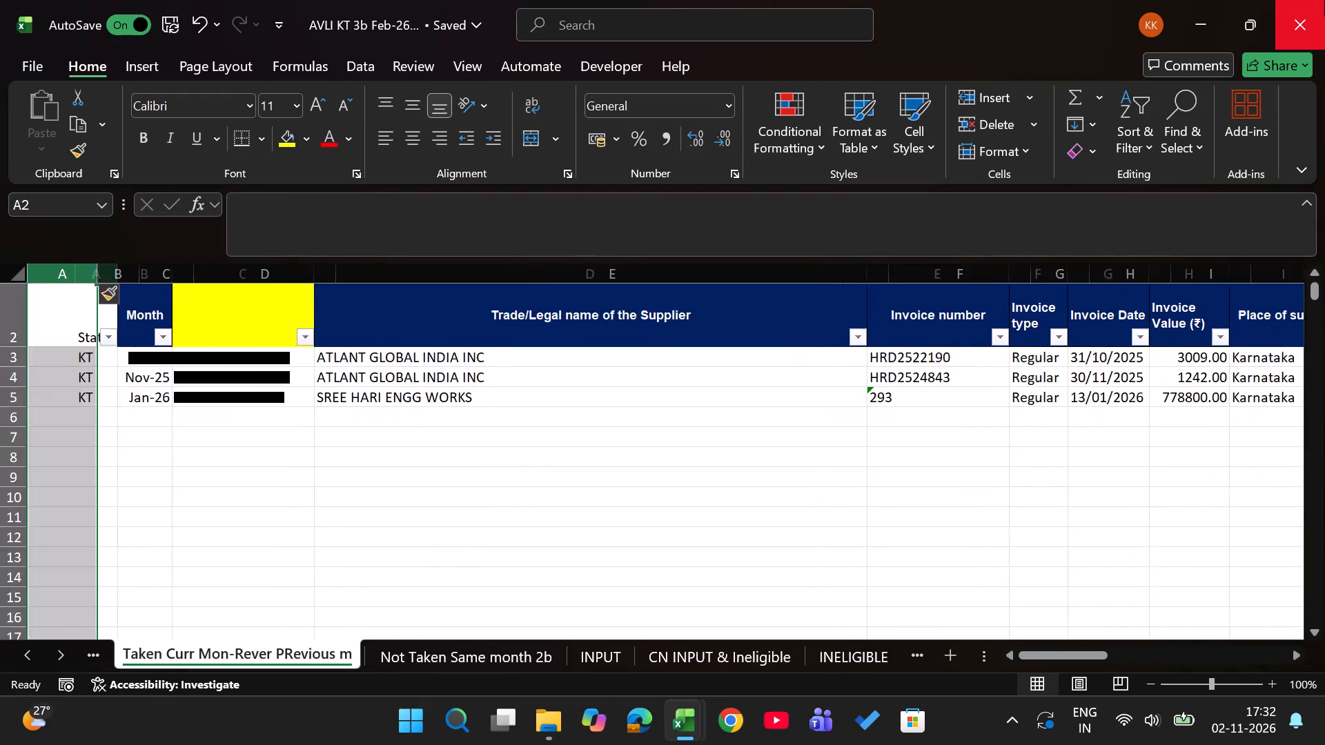
Build a lookup key in A3 with =F3&D3, joining invoice number and supplier ID, and fill it down to row 5.
{"action": "key", "text": "Left"}
{"action": "key", "text": "Down"}
{"action": "key", "text": "equal"}
{"action": "key", "text": "Right"}
{"action": "key", "text": "Right"}
{"action": "key", "text": "Right"}
{"action": "key", "text": "Right"}
{"action": "key", "text": "Right"}
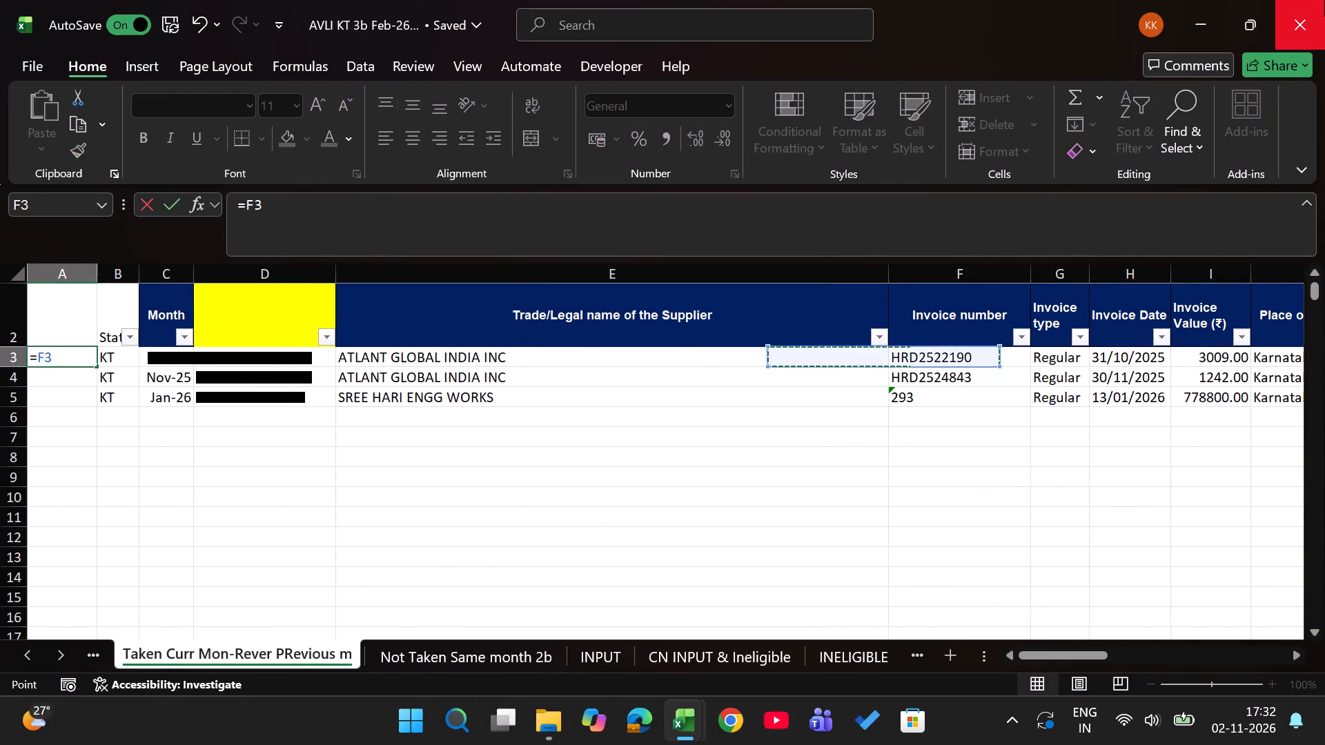
{"action": "key", "text": "Right"}
{"action": "key", "text": "Left"}
{"action": "key", "text": "shift+ampersand"}
{"action": "key", "text": "Right"}
{"action": "key", "text": "Right"}
{"action": "key", "text": "Right"}
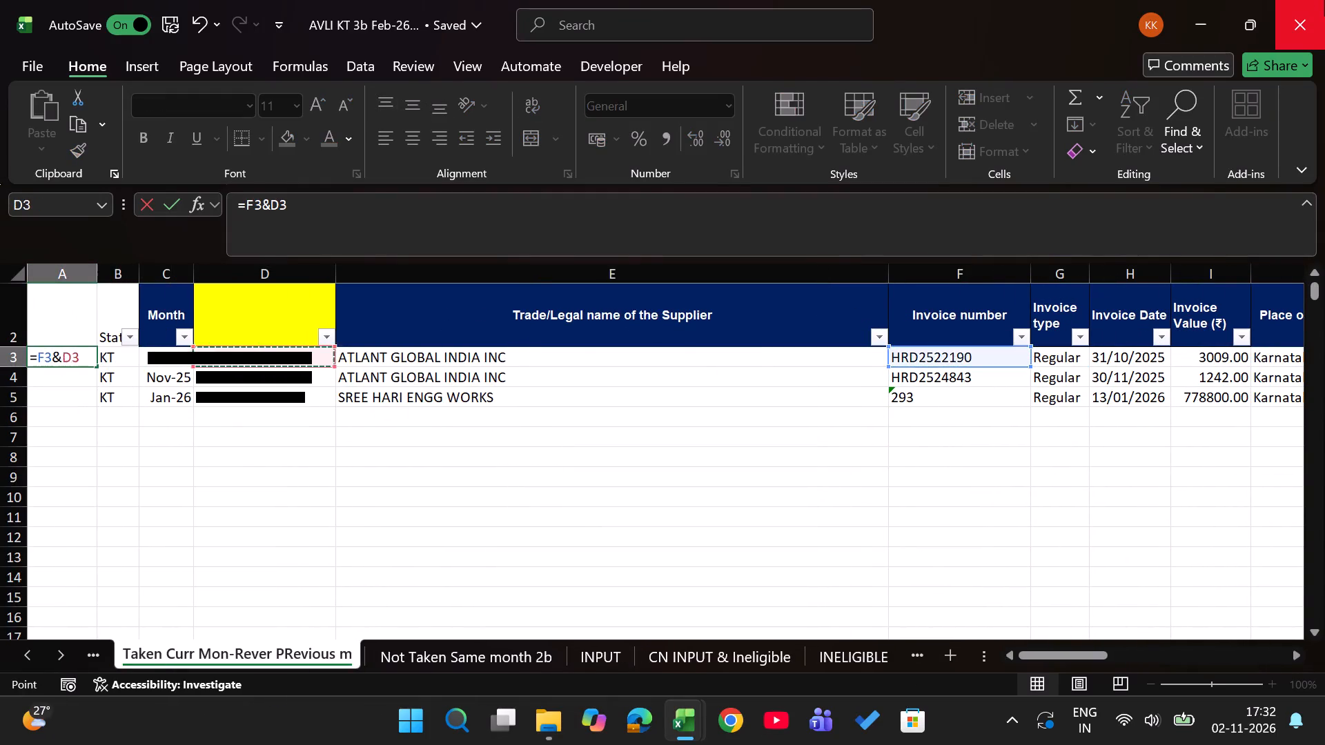
{"action": "key", "text": "Return"}
{"action": "key", "text": "Right"}
{"action": "key", "text": "Left"}
{"action": "key", "text": "Down"}
{"action": "key", "text": "ctrl+shift+Up"}
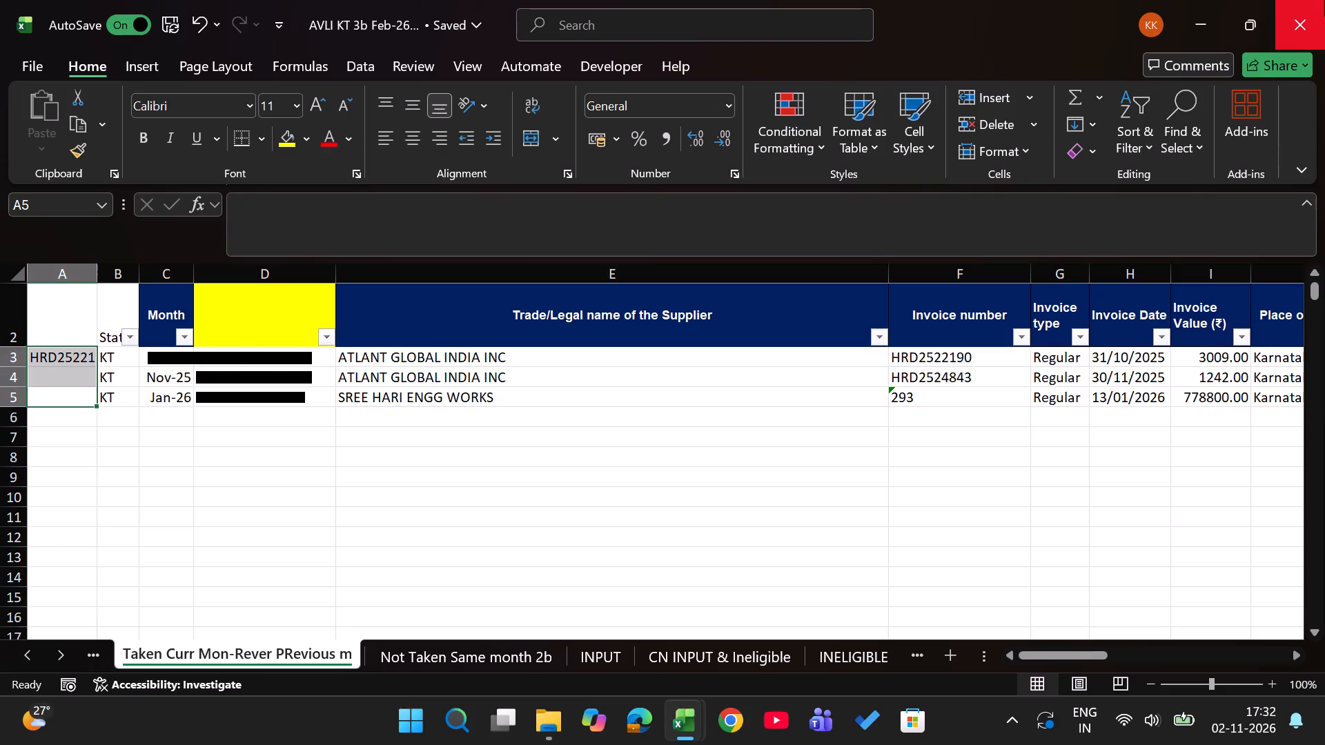
{"action": "key", "text": "ctrl+d"}
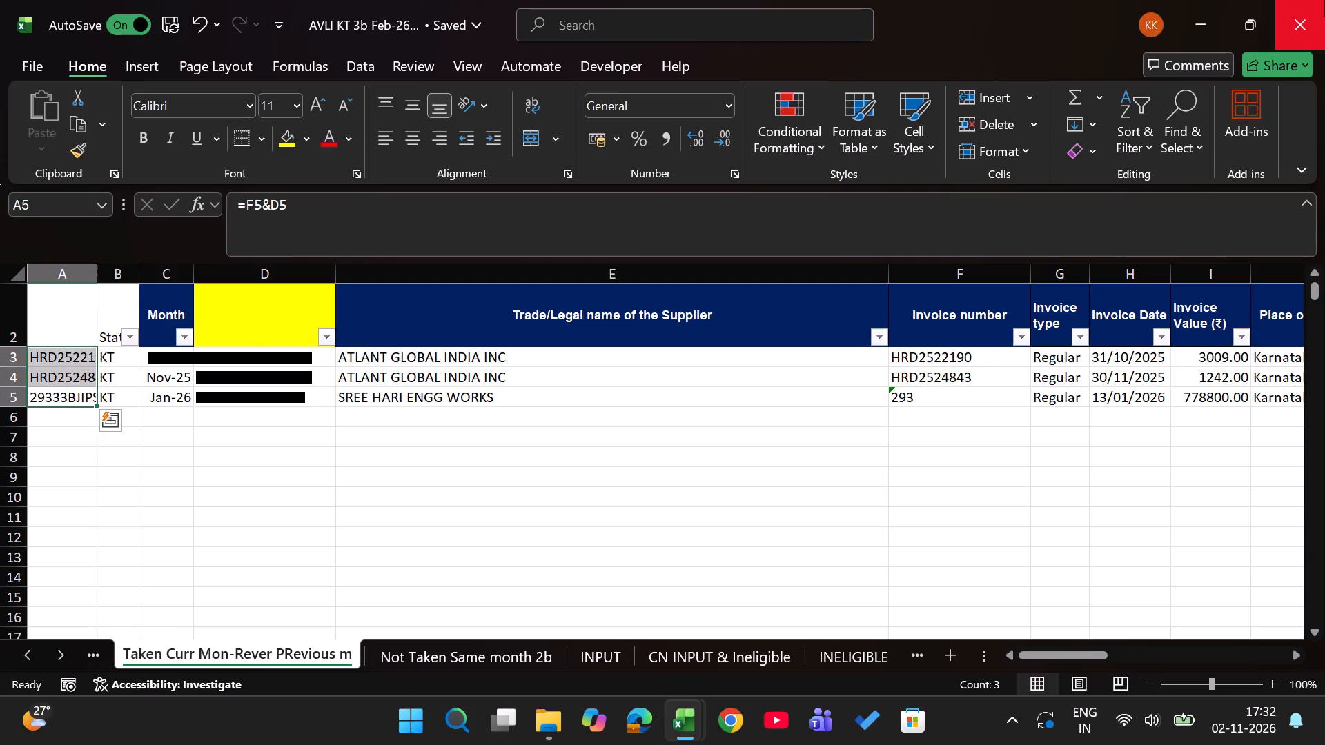
Switch to the KT GSTR-9 & 9C reconciliation workbook and clear the filter on its GSTR-2B sheet.
{"action": "key", "text": "alt+Tab"}
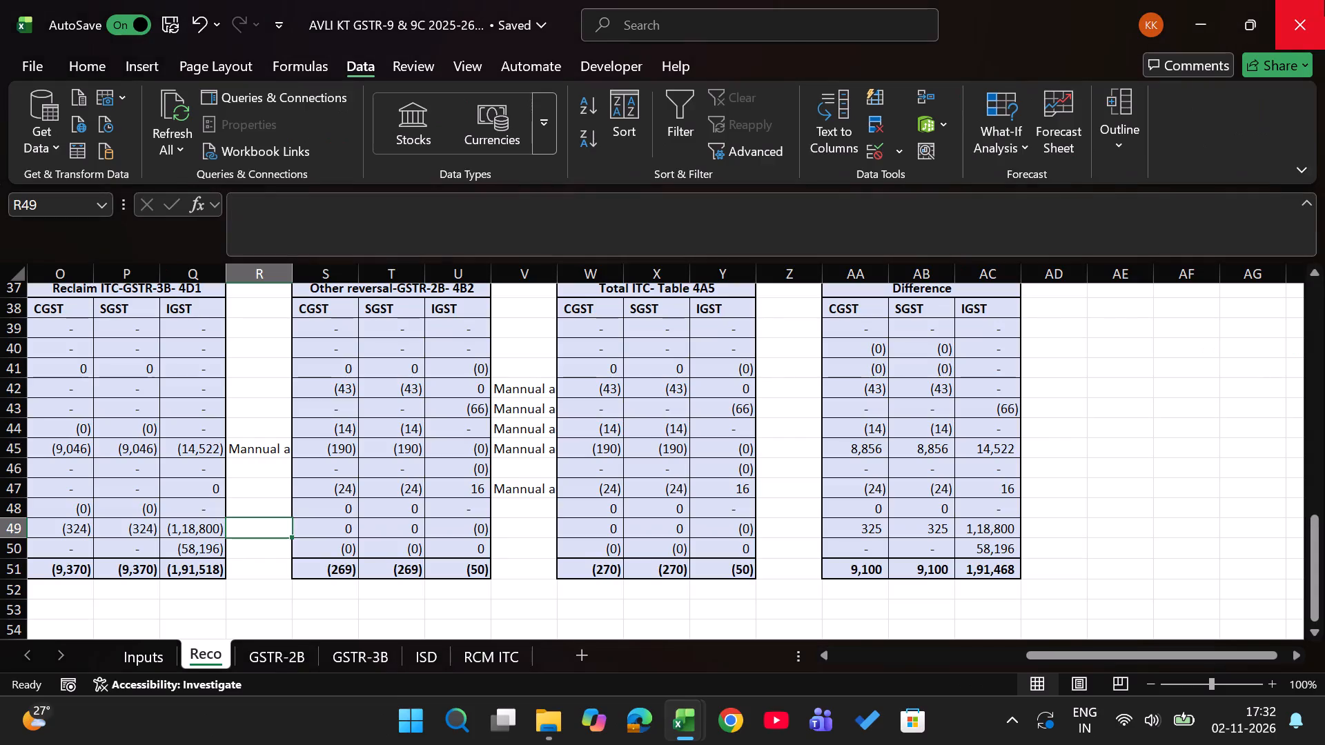
{"action": "key", "text": "ctrl+Page_Down"}
{"action": "key", "text": "ctrl+Down"}
{"action": "key", "text": "Left"}
{"action": "key", "text": "Left"}
{"action": "key", "text": "ctrl+Up"}
{"action": "key", "text": "ctrl+Up"}
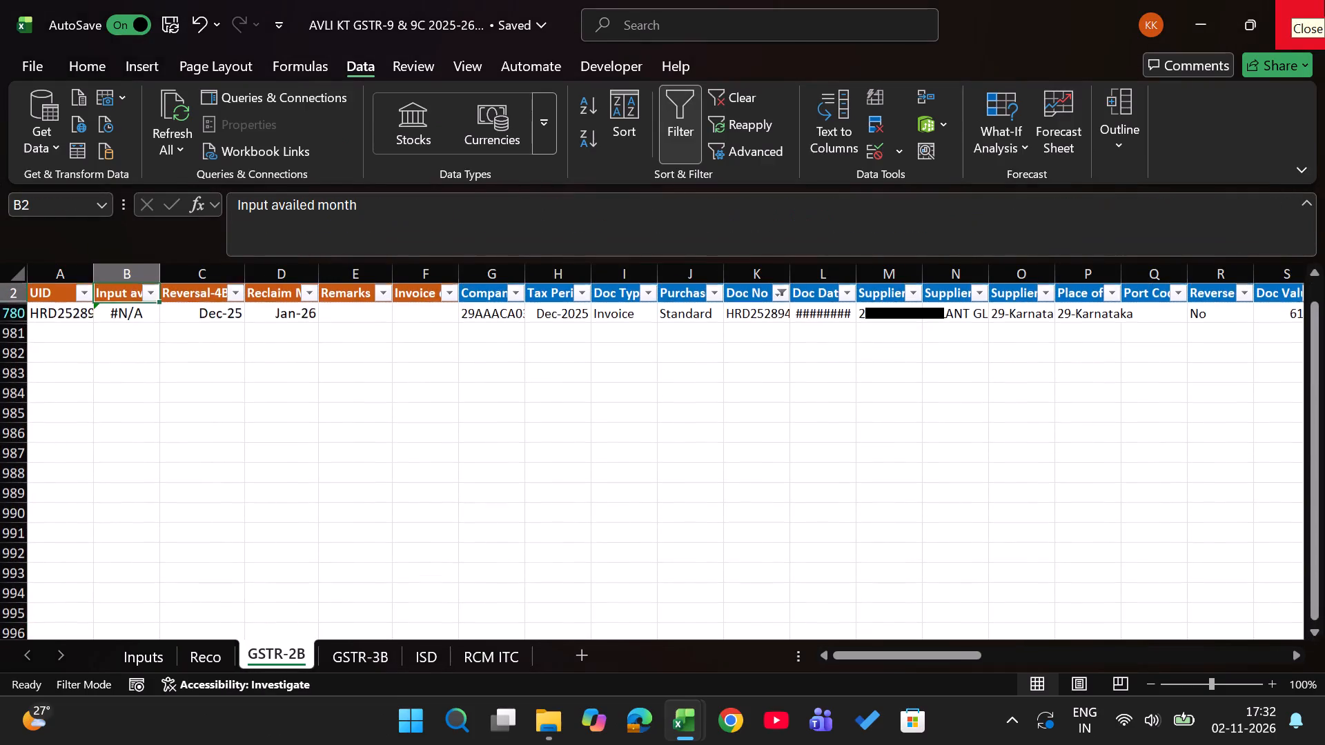
{"action": "type", "text": "ac"}
{"action": "key", "text": "Down"}
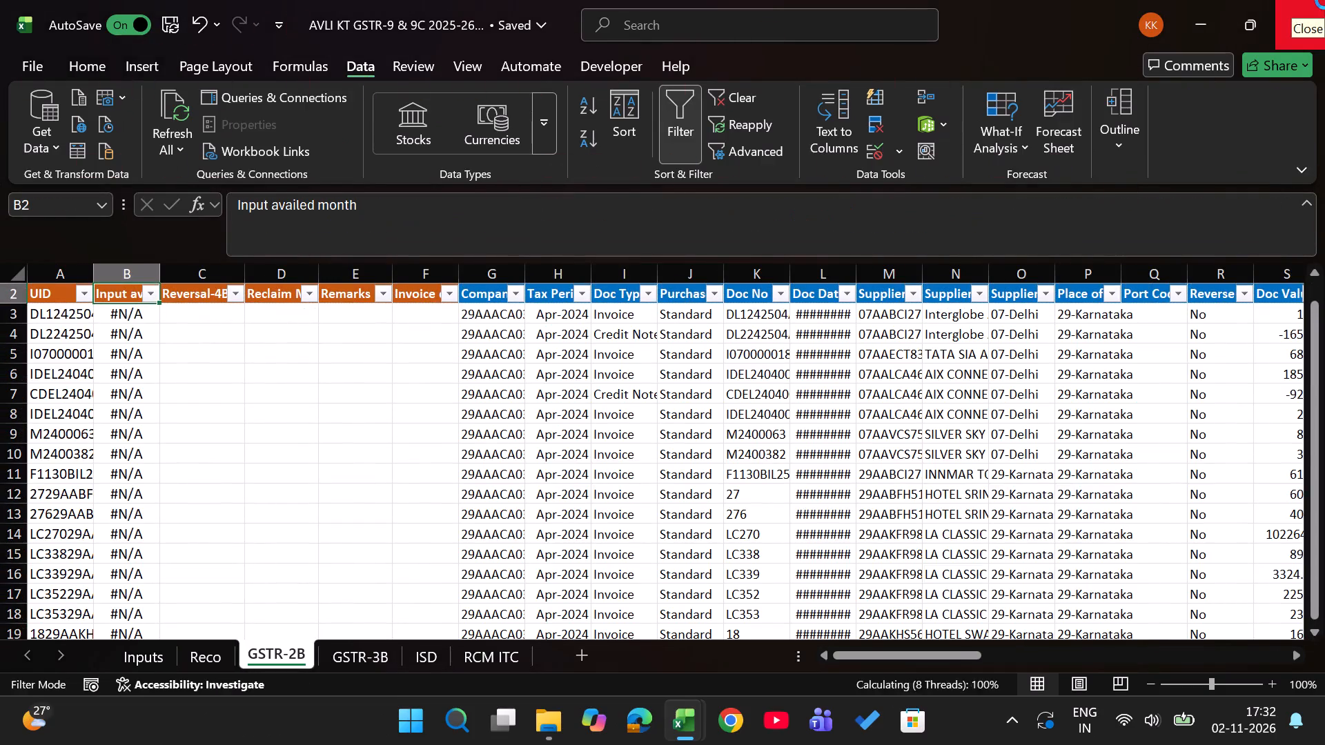
Repoint the B3 VLOOKUP range to column A of the Feb-26 Taken Curr Mon-Rever PRevious m sheet and fill it down the column.
{"action": "left_click", "coordinate": [952, 235]}
{"action": "key", "text": "Left"}
{"action": "key", "text": "Left"}
{"action": "key", "text": "shift+Up"}
{"action": "key", "text": "shift+Up"}
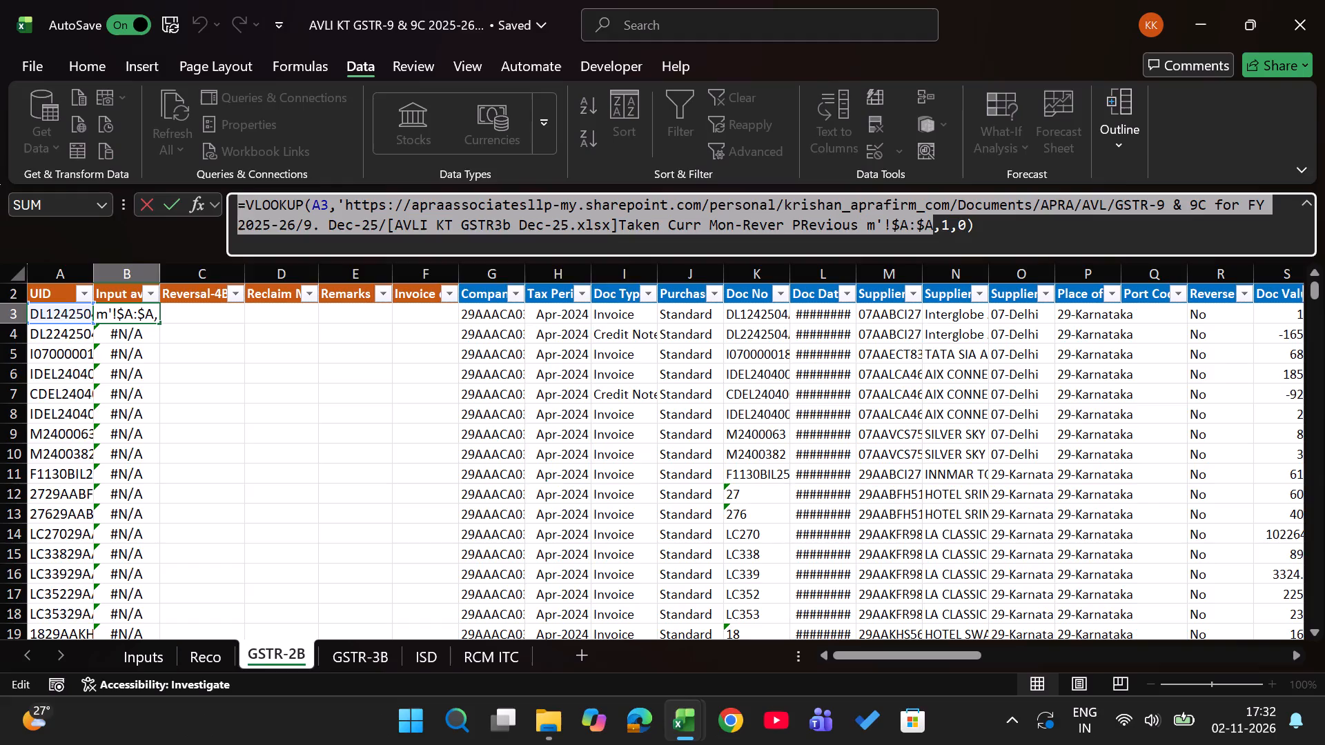
{"action": "key", "text": "shift+Right"}
{"action": "key", "text": "shift+Right"}
{"action": "key", "text": "shift+Right"}
{"action": "key", "text": "shift+Right"}
{"action": "key", "text": "shift+Right"}
{"action": "key", "text": "shift+Right"}
{"action": "key", "text": "shift+Right"}
{"action": "key", "text": "shift+Right"}
{"action": "key", "text": "shift+Right"}
{"action": "key", "text": "shift+Right"}
{"action": "key", "text": "shift+Right"}
{"action": "key", "text": "shift+Right"}
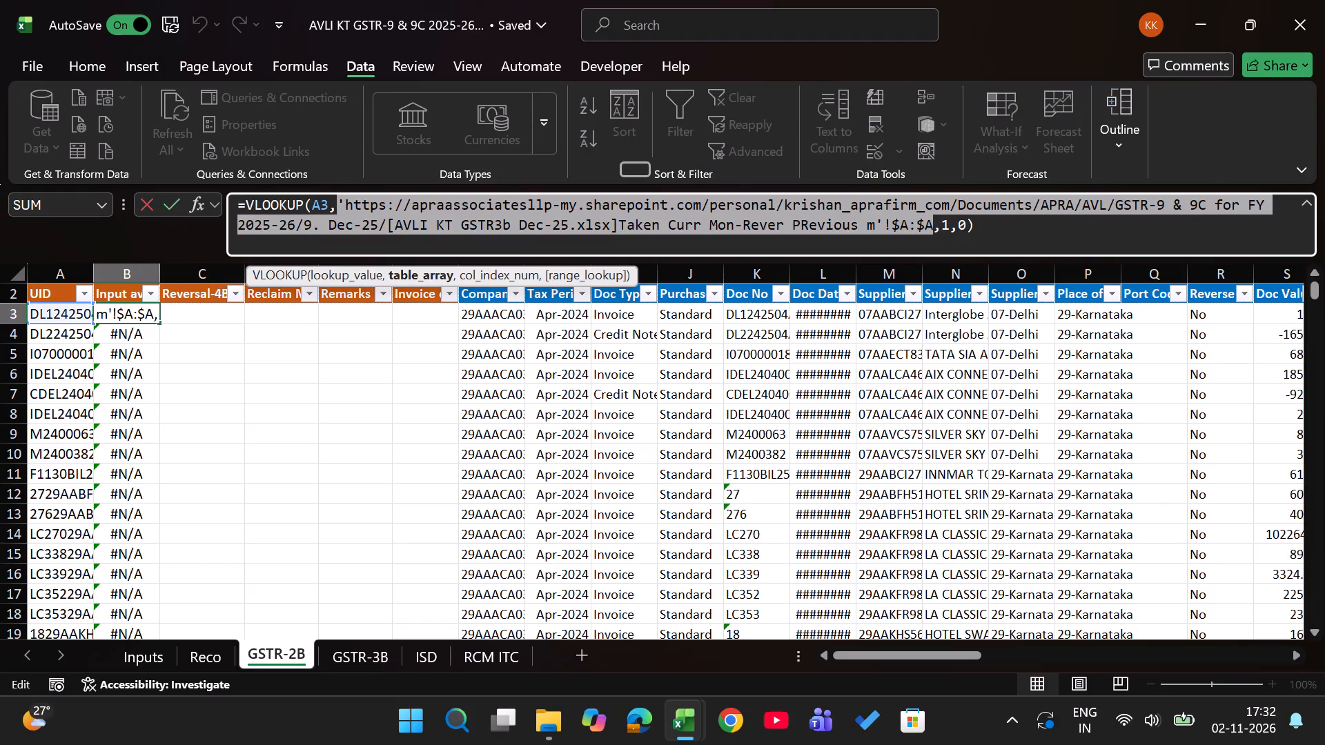
{"action": "key", "text": "alt+Tab"}
{"action": "left_click", "coordinate": [43, 262]}
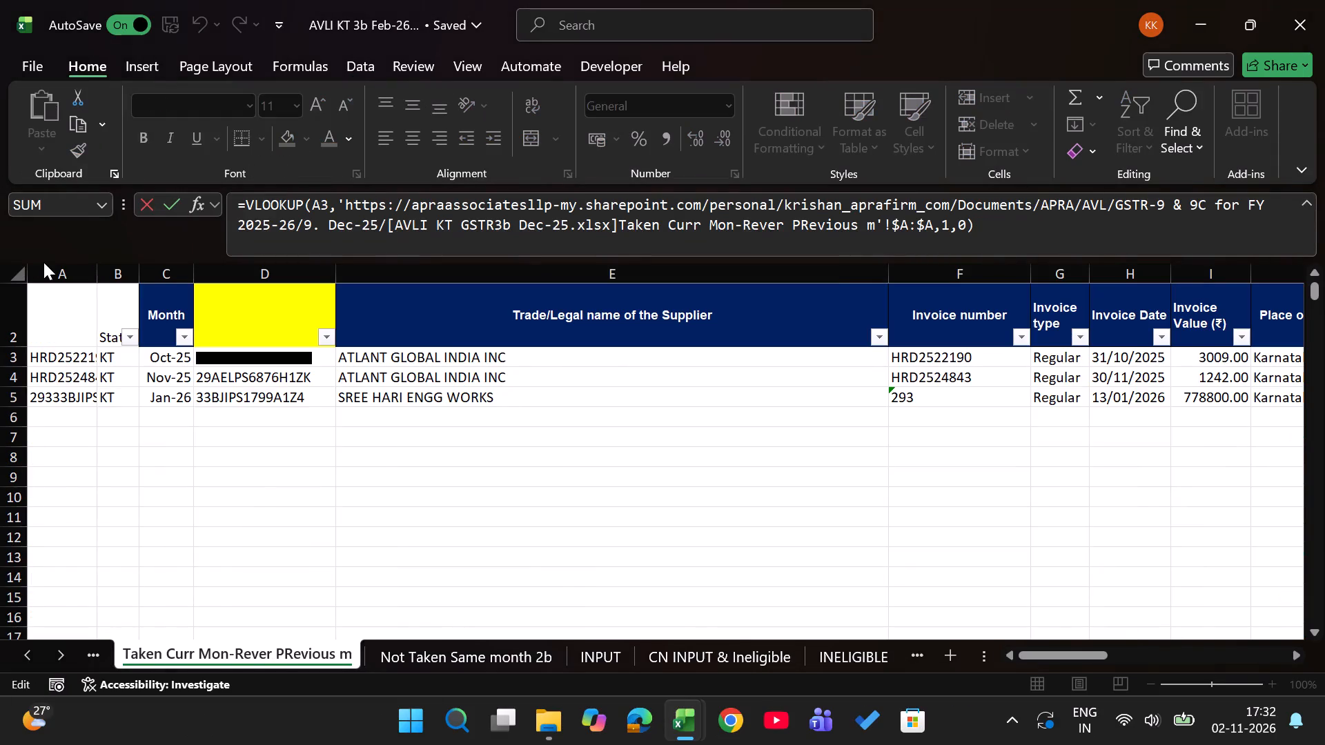
{"action": "left_click", "coordinate": [59, 279]}
{"action": "key", "text": "Return"}
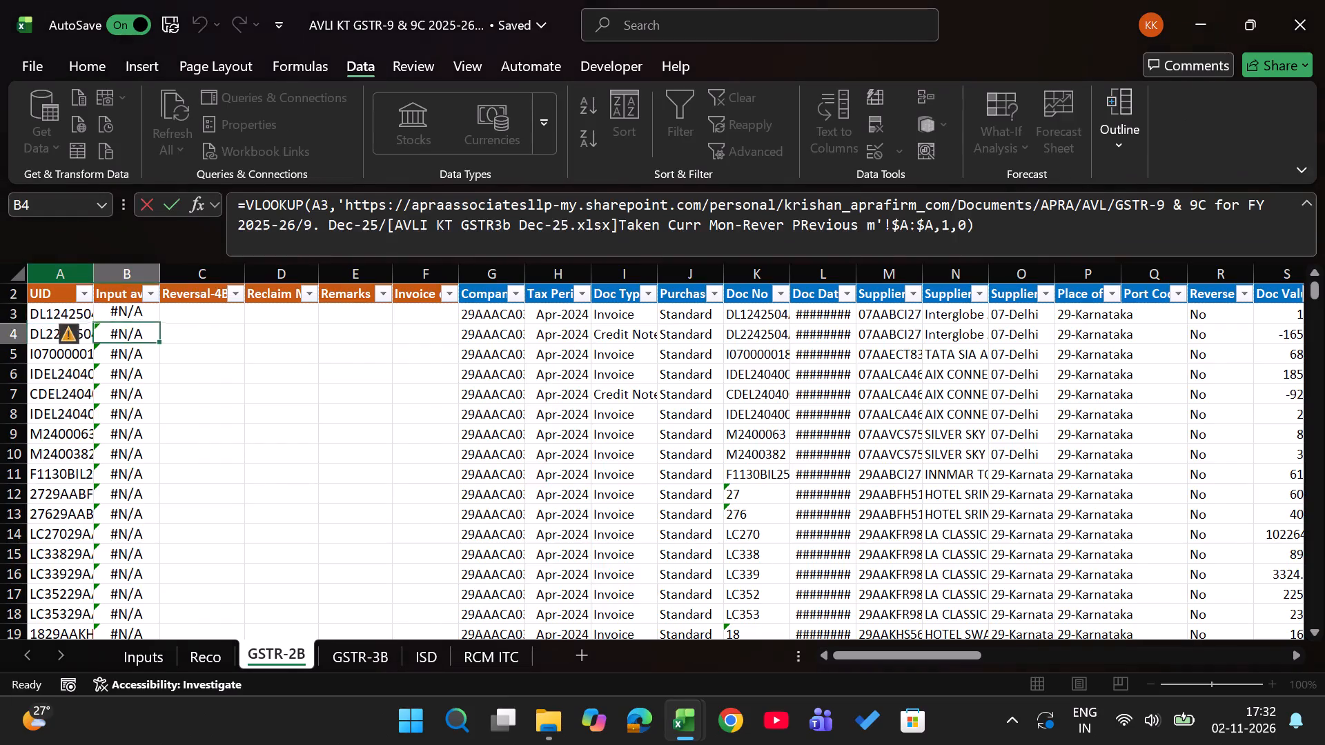
{"action": "key", "text": "Up"}
{"action": "key", "text": "ctrl+shift+Down"}
{"action": "key", "text": "ctrl+d"}
Filter the Input availed month column of GSTR-2B to exclude #N/A.
{"action": "key", "text": "ctrl+Up"}
{"action": "key", "text": "alt+Down"}
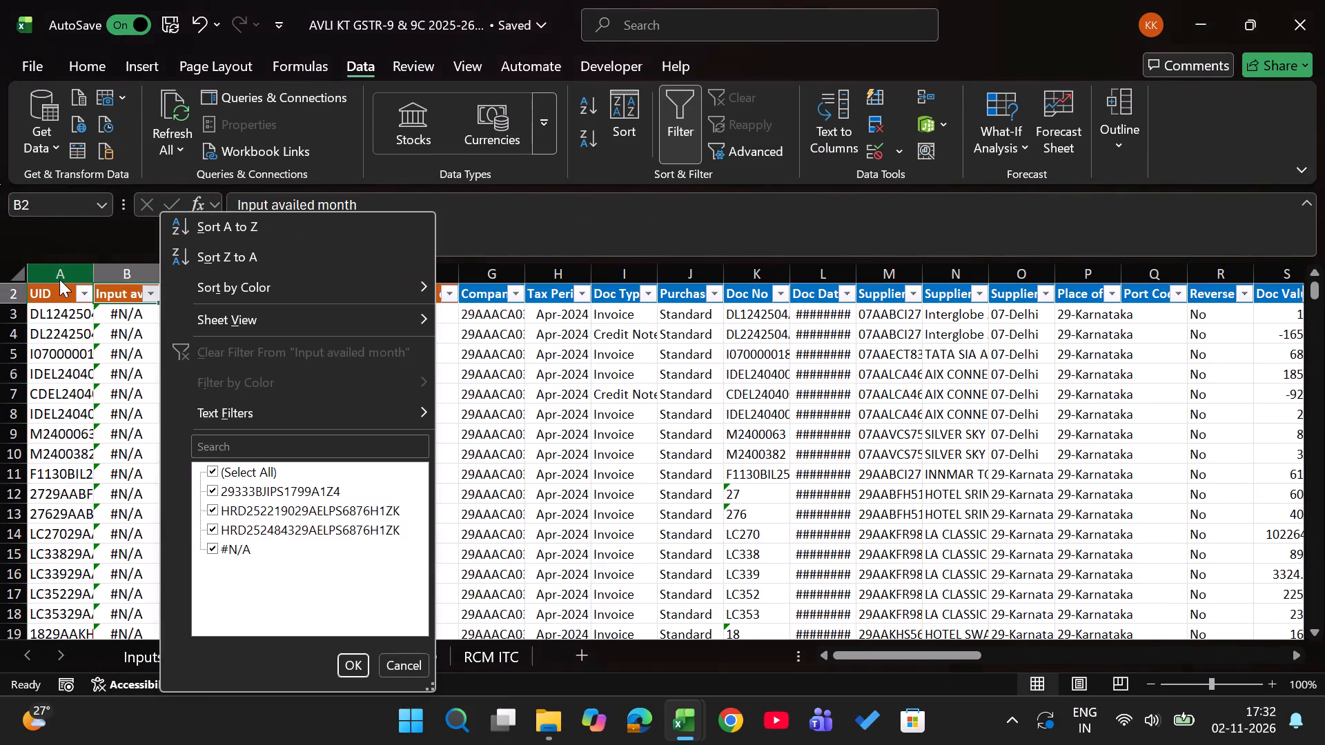
{"action": "left_click", "coordinate": [224, 548]}
{"action": "key", "text": "Return"}
{"action": "key", "text": "Right"}
{"action": "key", "text": "Right"}
{"action": "key", "text": "Return"}
Compare the tax totals above the filtered GSTR-2B rows with the Integrated Tax and Central Tax columns in the Feb-26 3B reclaim sheet.
{"action": "key", "text": "Right"}
{"action": "key", "text": "Right"}
{"action": "key", "text": "Right"}
{"action": "key", "text": "Up"}
{"action": "key", "text": "Up"}
{"action": "key", "text": "Right"}
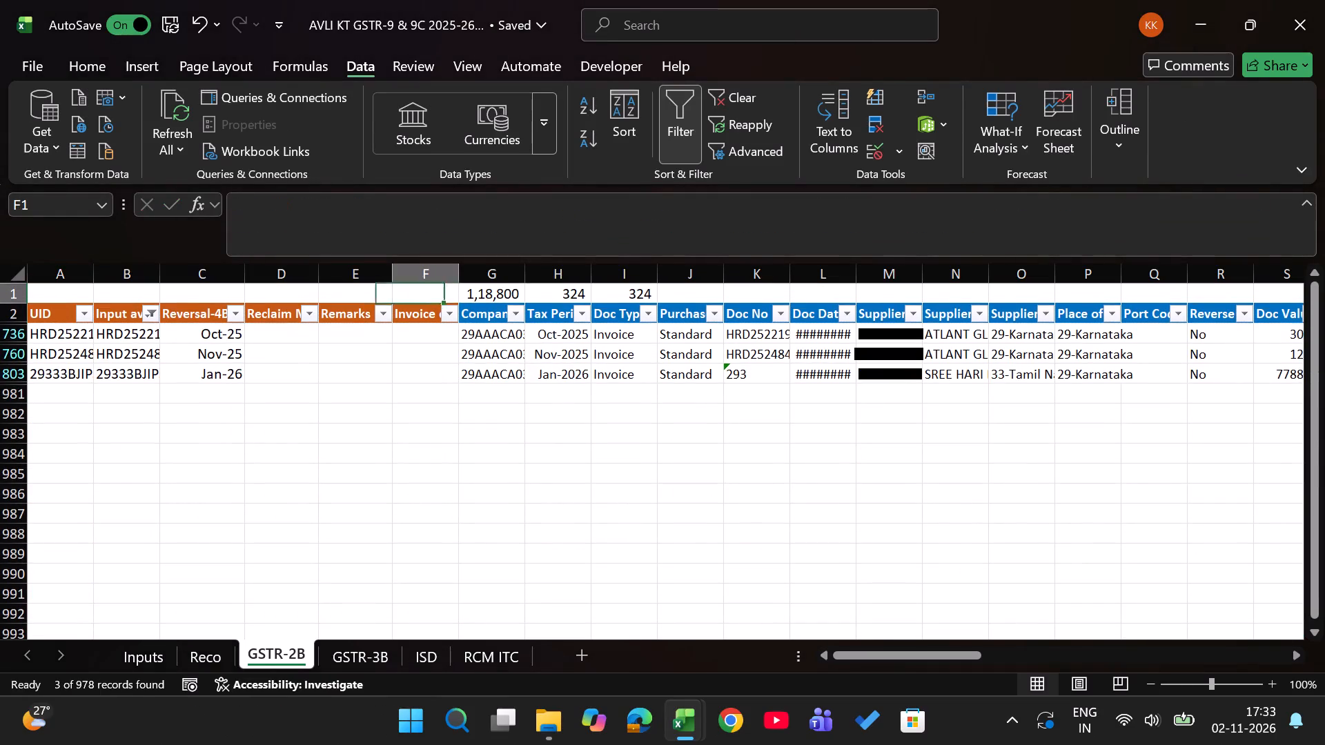
{"action": "key", "text": "Right"}
{"action": "key", "text": "Right"}
{"action": "key", "text": "alt+Tab"}
{"action": "key", "text": "Right"}
{"action": "key", "text": "Right"}
{"action": "key", "text": "Right"}
{"action": "key", "text": "Right"}
{"action": "key", "text": "Right"}
{"action": "key", "text": "Right"}
{"action": "key", "text": "Right"}
{"action": "key", "text": "Right"}
{"action": "key", "text": "Right"}
{"action": "key", "text": "Right"}
{"action": "key", "text": "Right"}
{"action": "key", "text": "Right"}
{"action": "key", "text": "Right"}
{"action": "key", "text": "Right"}
{"action": "key", "text": "Right"}
{"action": "key", "text": "Right"}
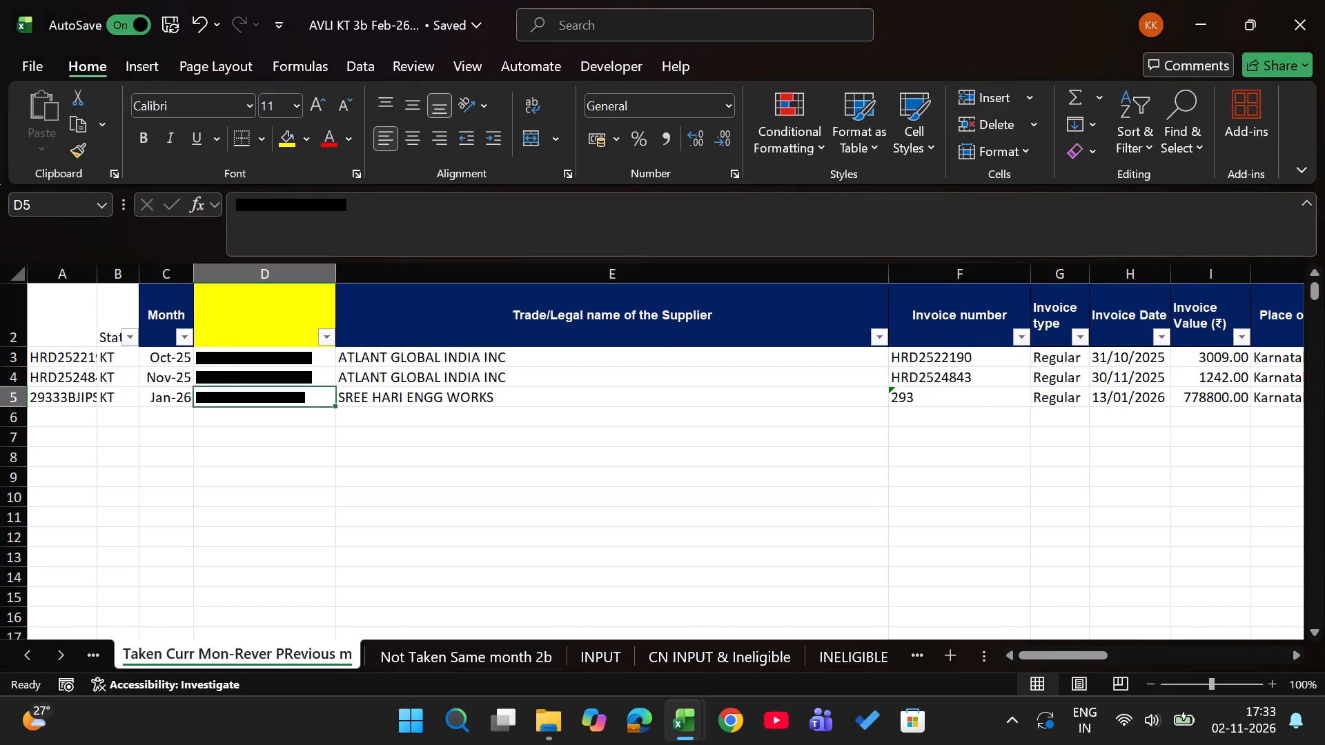
{"action": "key", "text": "Up"}
{"action": "key", "text": "Left"}
{"action": "key", "text": "Left"}
{"action": "key", "text": "Left"}
{"action": "key", "text": "Up"}
{"action": "key", "text": "ctrl+shift+Down"}
{"action": "key", "text": "Right"}
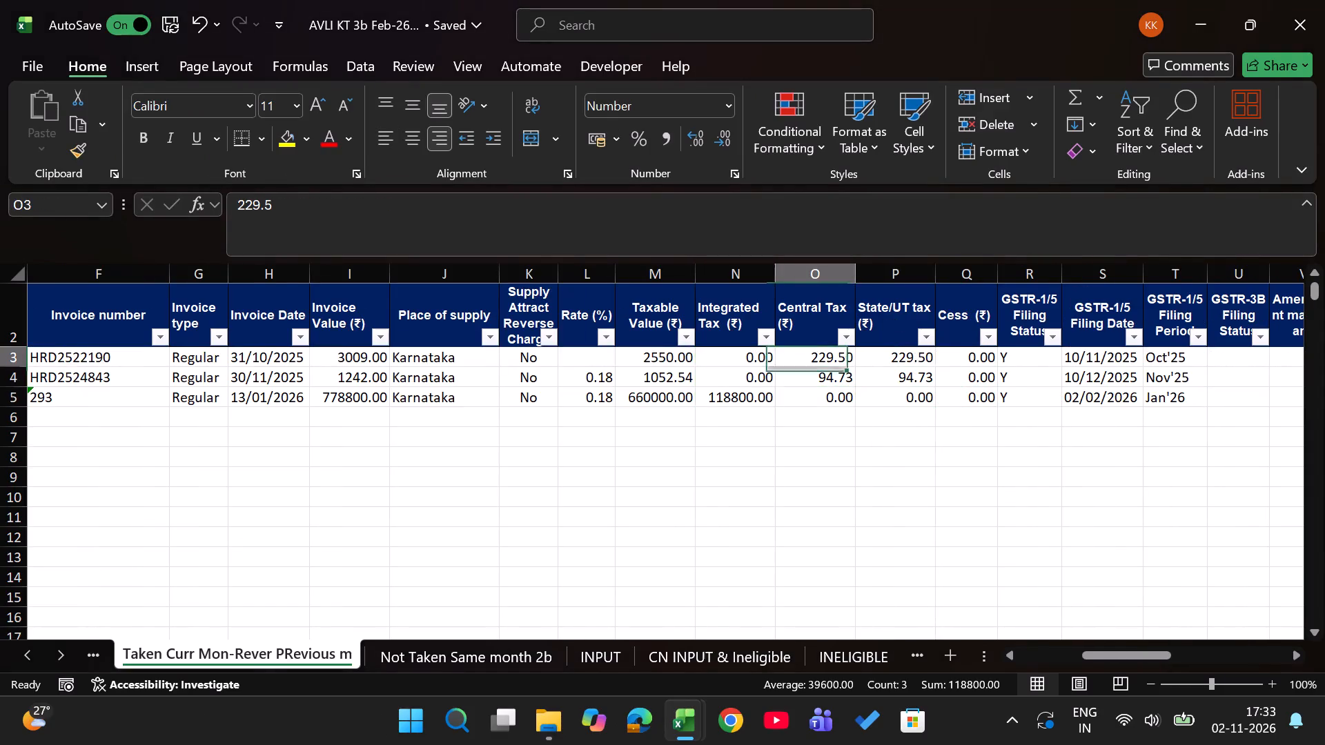
{"action": "key", "text": "ctrl+shift+Down"}
{"action": "key", "text": "alt+Tab"}
{"action": "key", "text": "alt+Tab"}
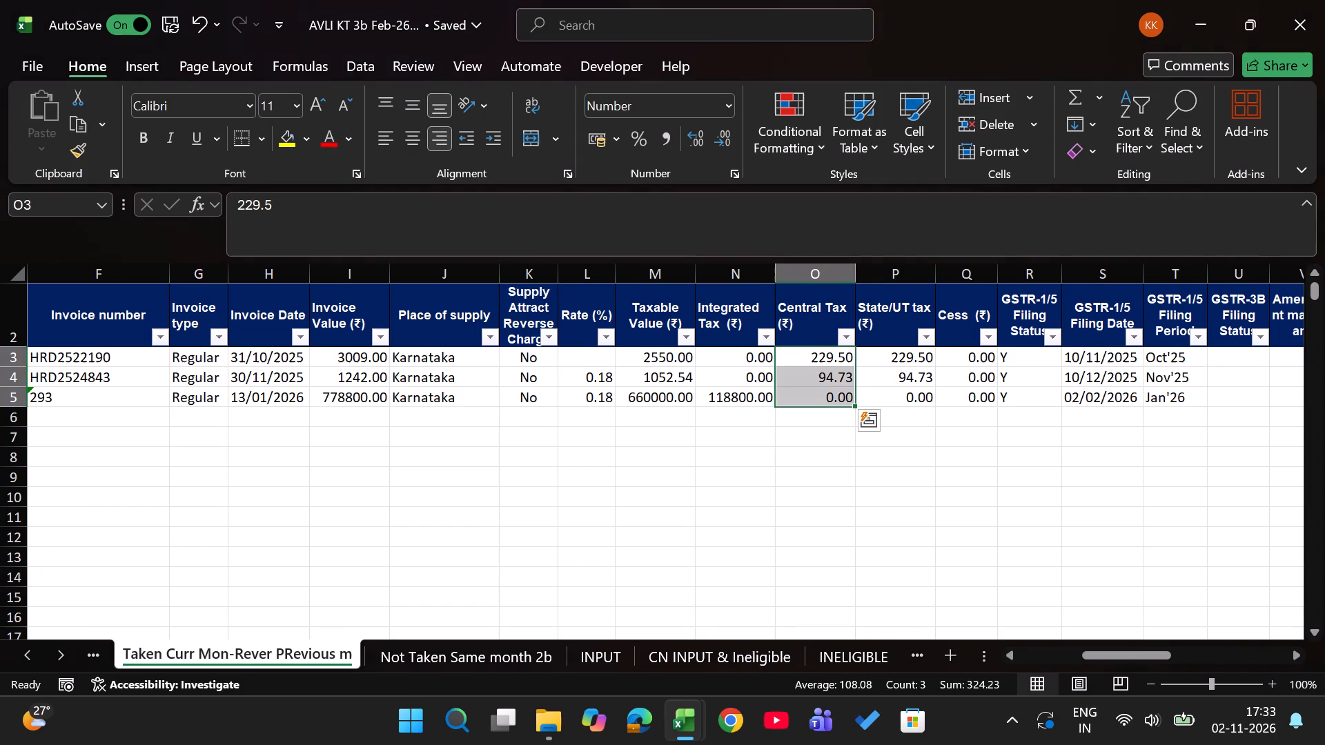
{"action": "key", "text": "alt+Tab"}
{"action": "key", "text": "alt+Tab"}
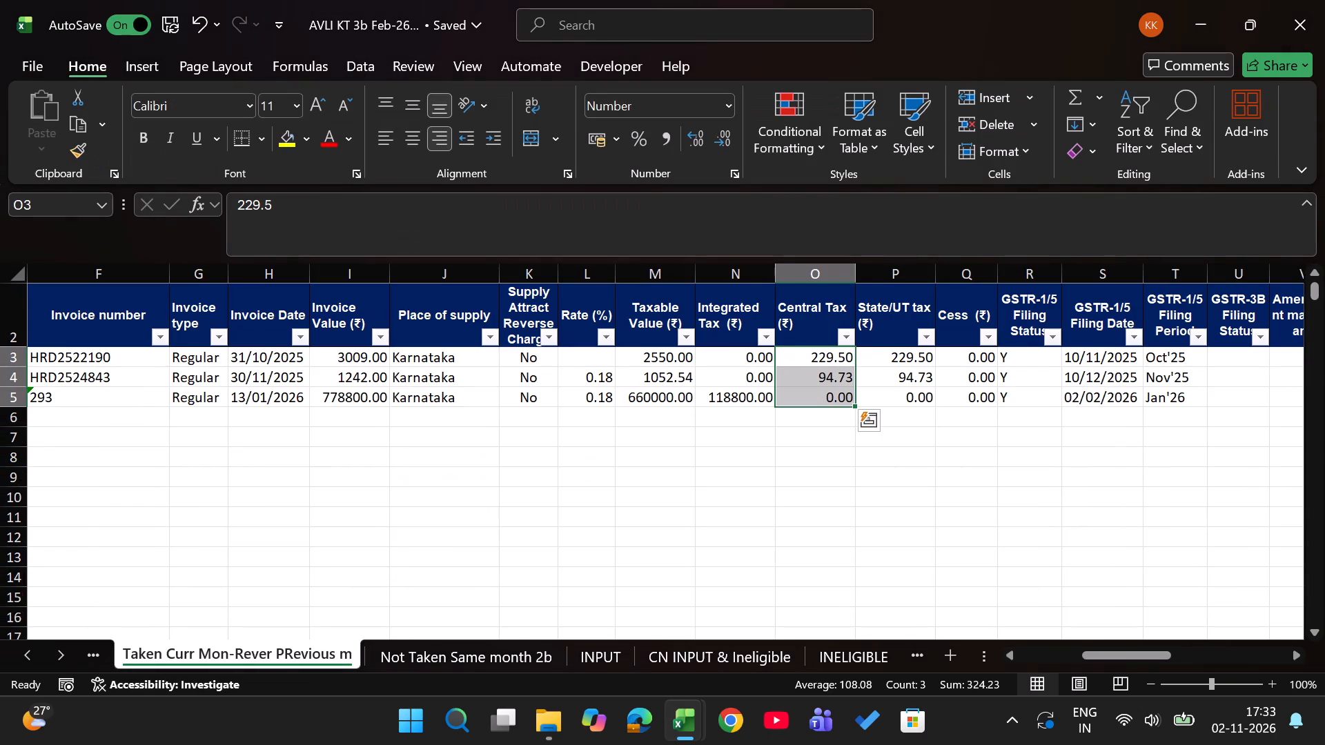
{"action": "key", "text": "Left"}
{"action": "key", "text": "Left"}
In the GSTR-2B sheet, enter feb26 as the Reclaim Month in row 736 and fill it down only the visible rows to row 803.
{"action": "key", "text": "alt+Tab"}
{"action": "key", "text": "Left"}
{"action": "key", "text": "Left"}
{"action": "key", "text": "Left"}
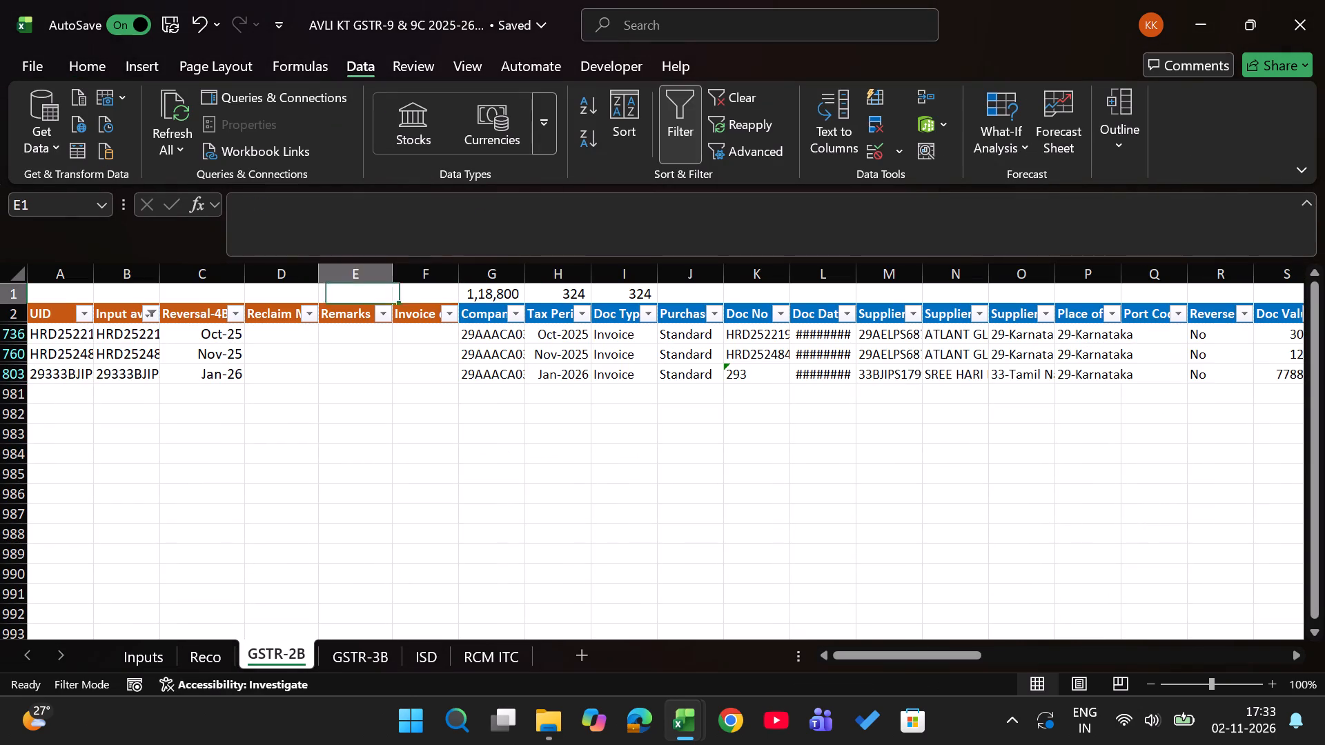
{"action": "key", "text": "Left"}
{"action": "key", "text": "Down"}
{"action": "key", "text": "Down"}
{"action": "type", "text": "feb266"}
{"action": "key", "text": "BackSpace"}
{"action": "key", "text": "Return"}
{"action": "key", "text": "Left"}
{"action": "key", "text": "ctrl+Down"}
{"action": "key", "text": "Right"}
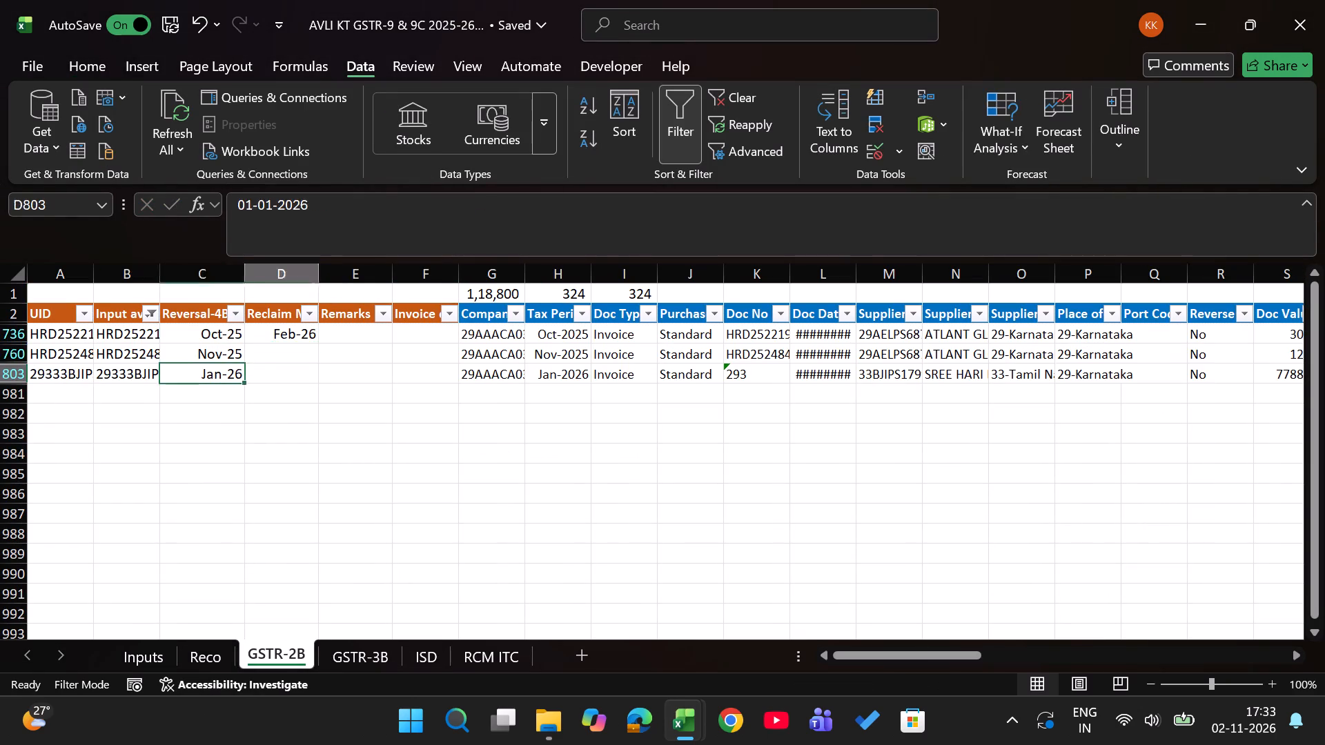
{"action": "key", "text": "ctrl+shift+Up"}
{"action": "key", "text": "alt+semicolon"}
{"action": "key", "text": "ctrl+d"}
{"action": "key", "text": "ctrl+Up"}
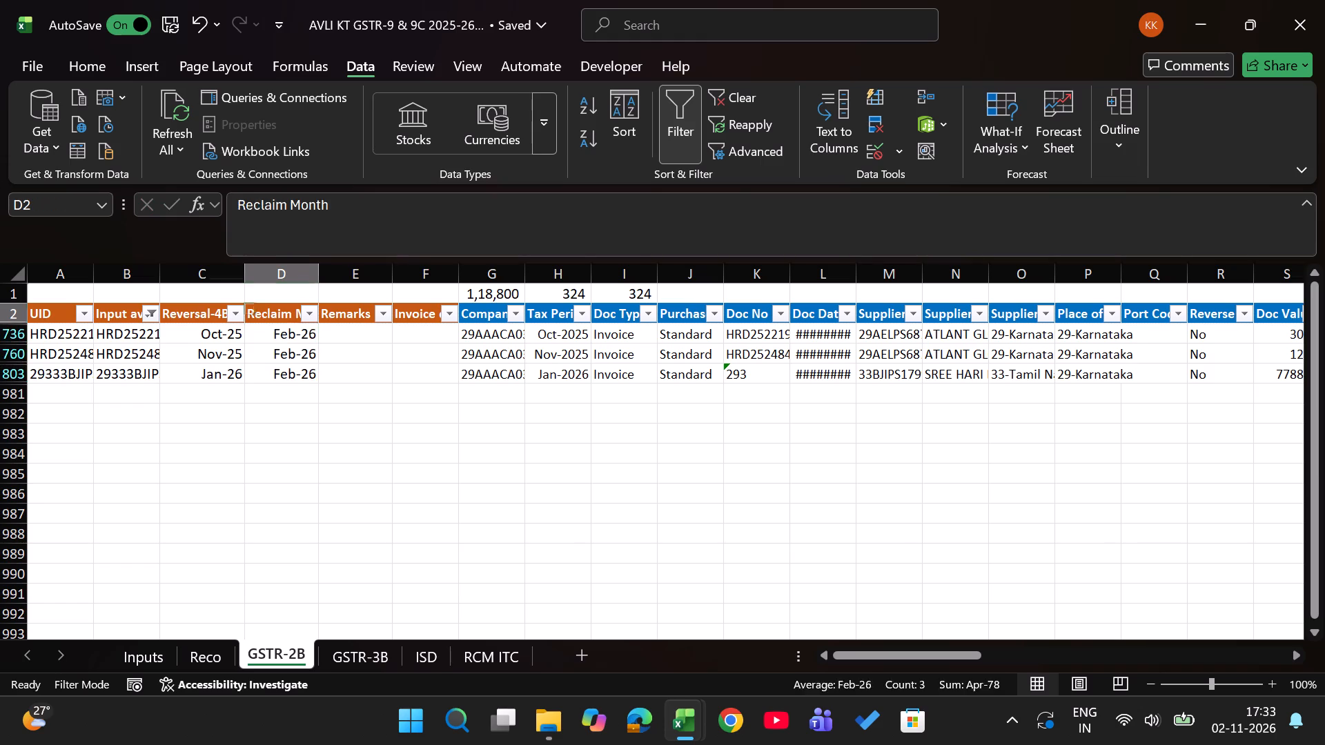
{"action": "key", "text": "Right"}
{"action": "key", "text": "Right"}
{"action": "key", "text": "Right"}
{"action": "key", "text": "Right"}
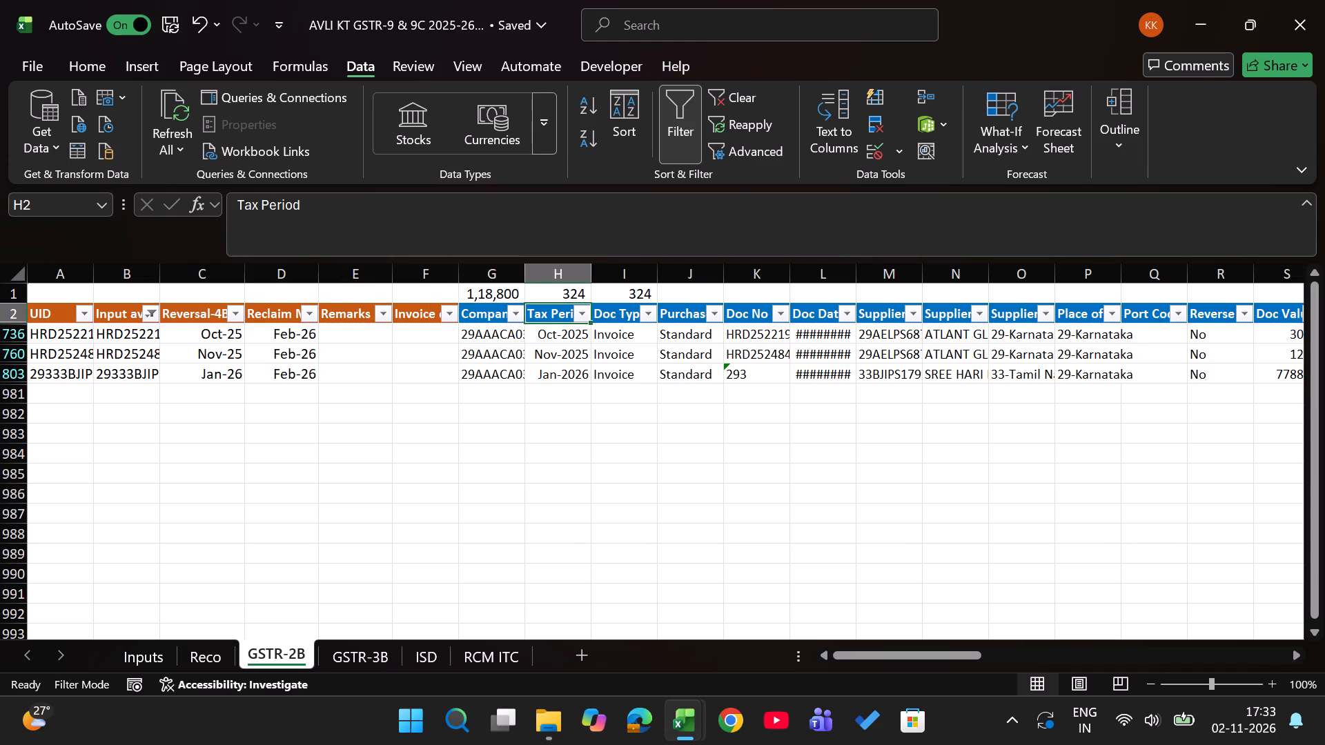
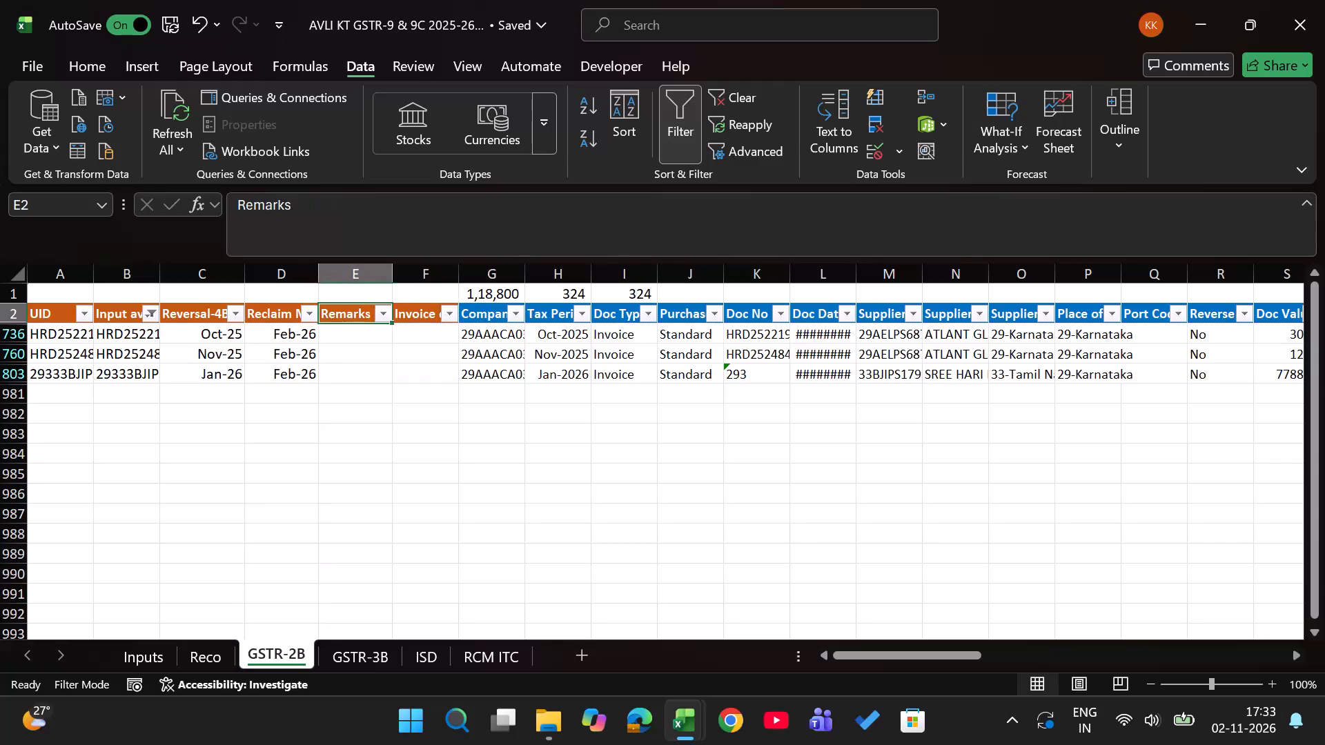
Review row 50 of the Reclaim ITC and Other reversal difference tables in the Reco sheet.
{"action": "key", "text": "Right"}
{"action": "key", "text": "alt+Tab"}
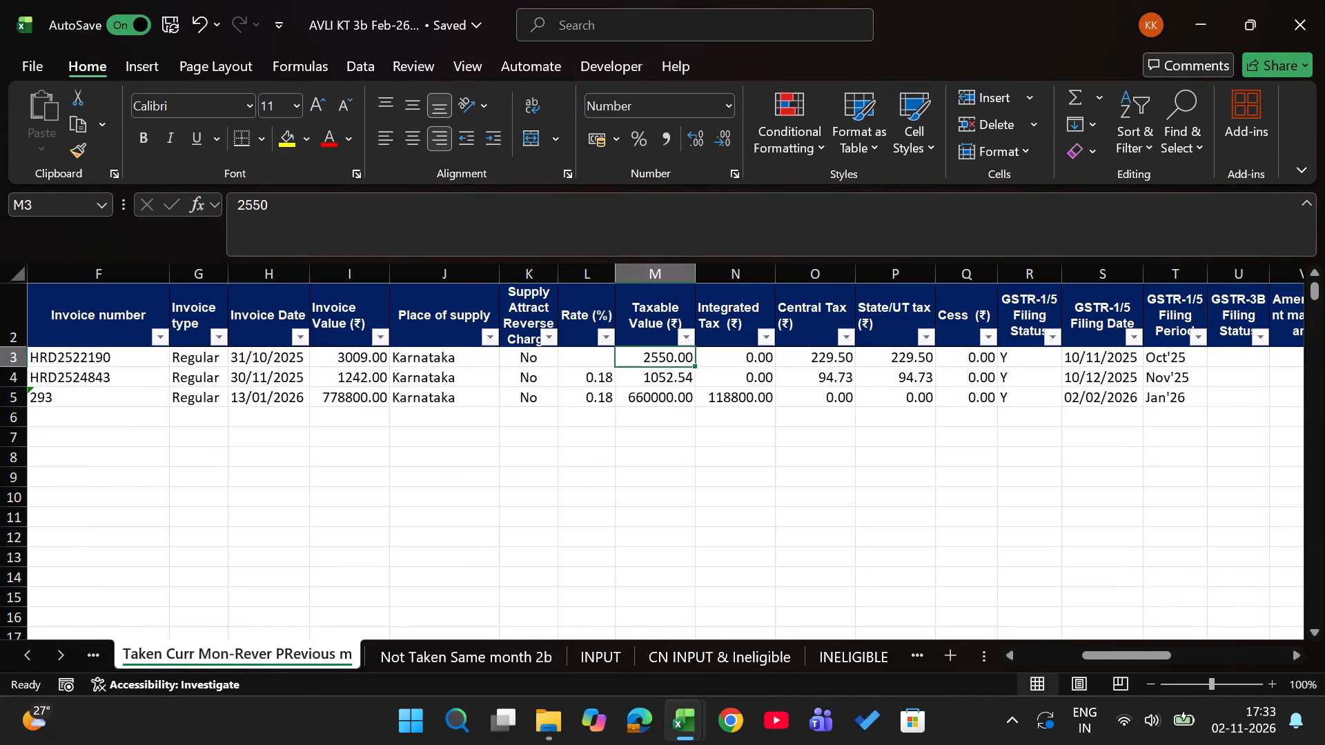
{"action": "key", "text": "alt+Tab"}
{"action": "key", "text": "ctrl+Page_Up"}
{"action": "key", "text": "ctrl+Up"}
{"action": "key", "text": "Right"}
{"action": "key", "text": "Right"}
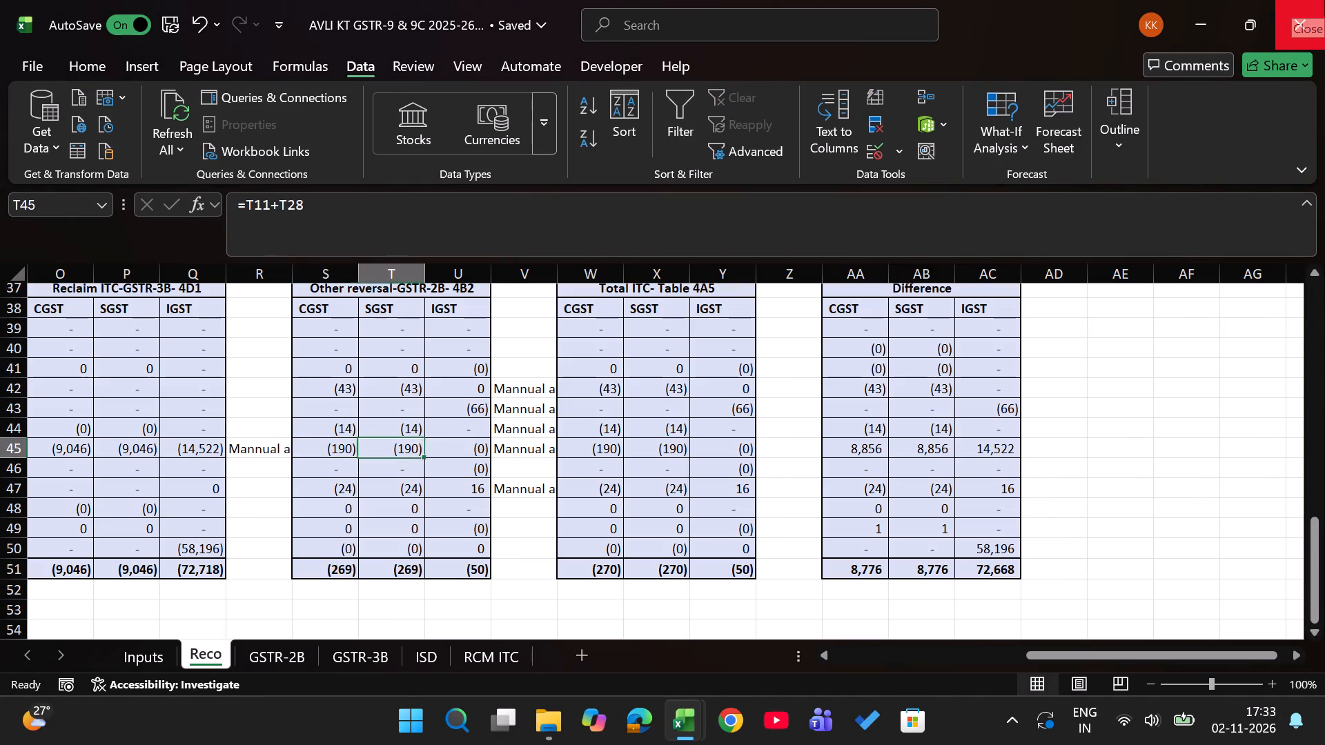
{"action": "key", "text": "Right"}
{"action": "key", "text": "Down"}
{"action": "key", "text": "Down"}
{"action": "key", "text": "Down"}
{"action": "key", "text": "Down"}
{"action": "key", "text": "Down"}
{"action": "key", "text": "Left"}
{"action": "key", "text": "Left"}
{"action": "key", "text": "Left"}
{"action": "key", "text": "Left"}
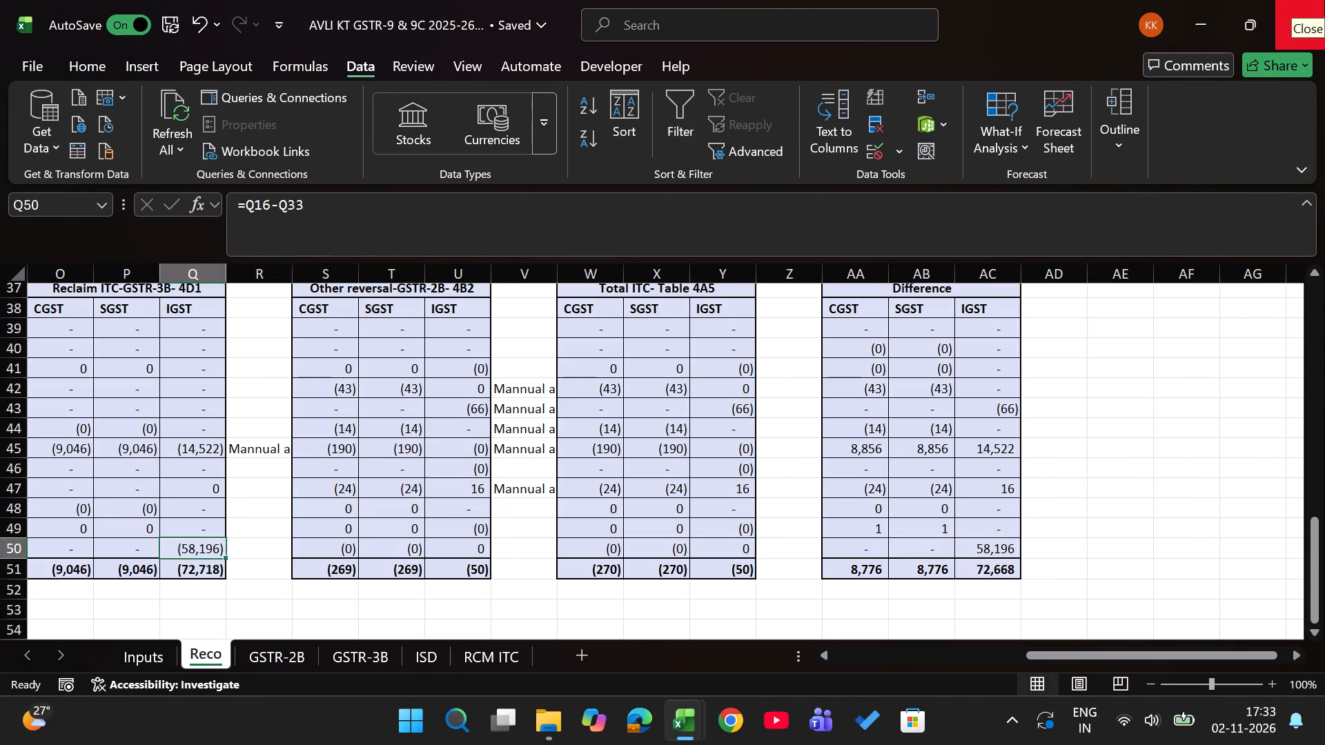
{"action": "key", "text": "Right"}
{"action": "key", "text": "Right"}
{"action": "key", "text": "Right"}
Close the Feb-26 3B workbook and open the AVLI KT 3b Mar-26 workbook from the 12. Mar-26 folder.
{"action": "key", "text": "alt+Tab"}
{"action": "left_click", "coordinate": [1324, 0]}
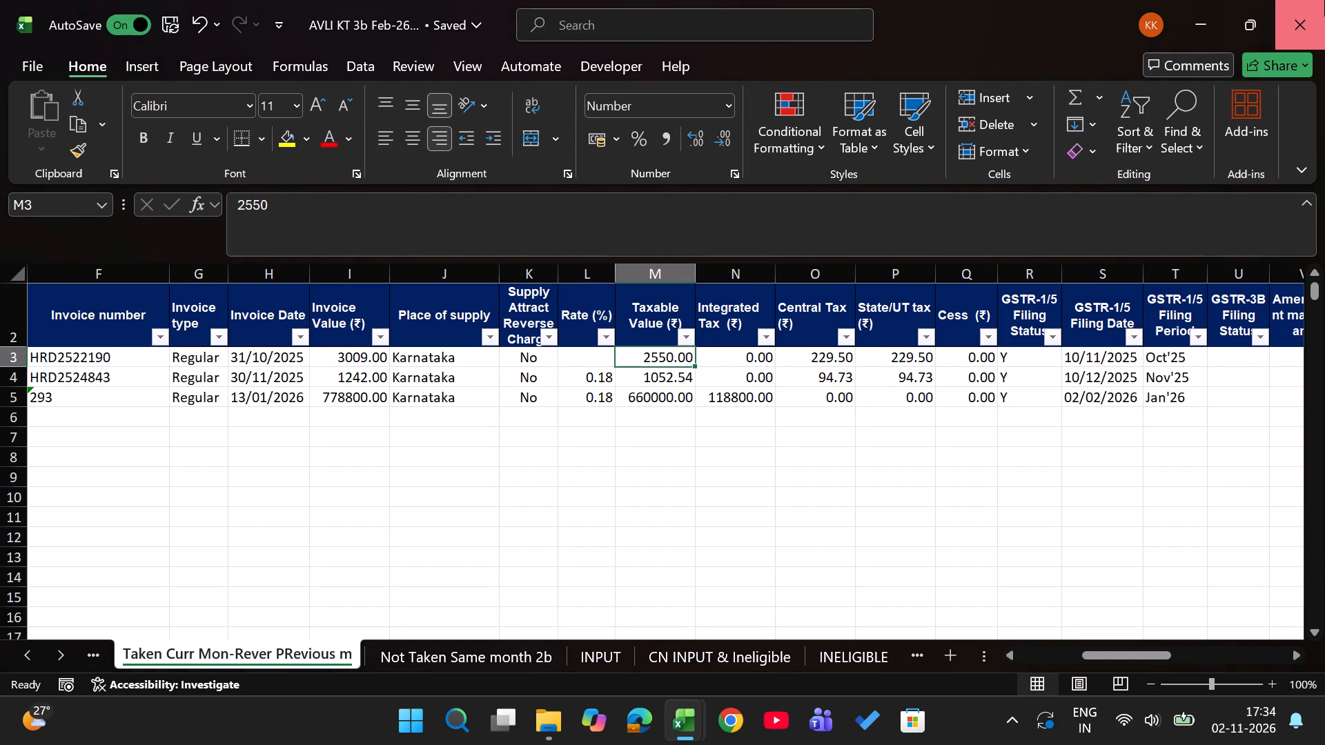
{"action": "key", "text": "alt+Tab"}
{"action": "key", "text": "BackSpace"}
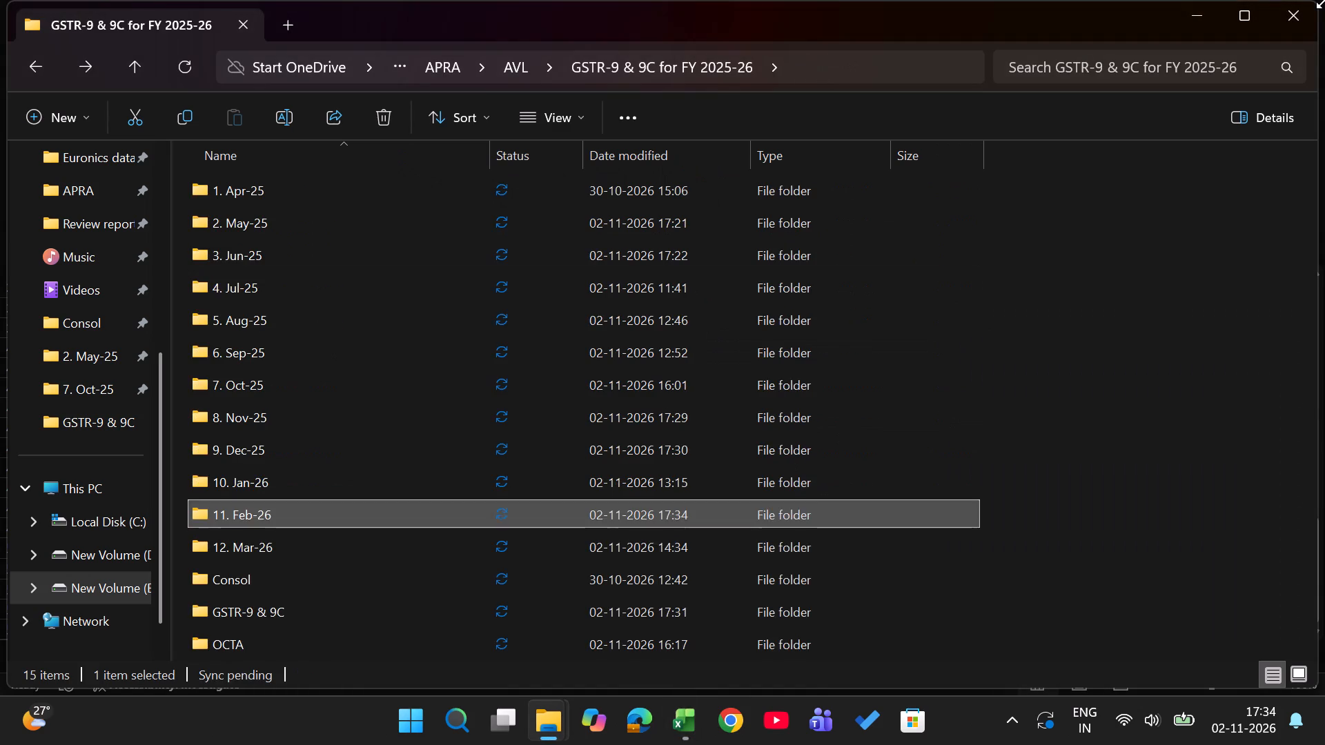
{"action": "key", "text": "Down"}
{"action": "key", "text": "Return"}
{"action": "key", "text": "Down"}
{"action": "key", "text": "Down"}
{"action": "key", "text": "Return"}
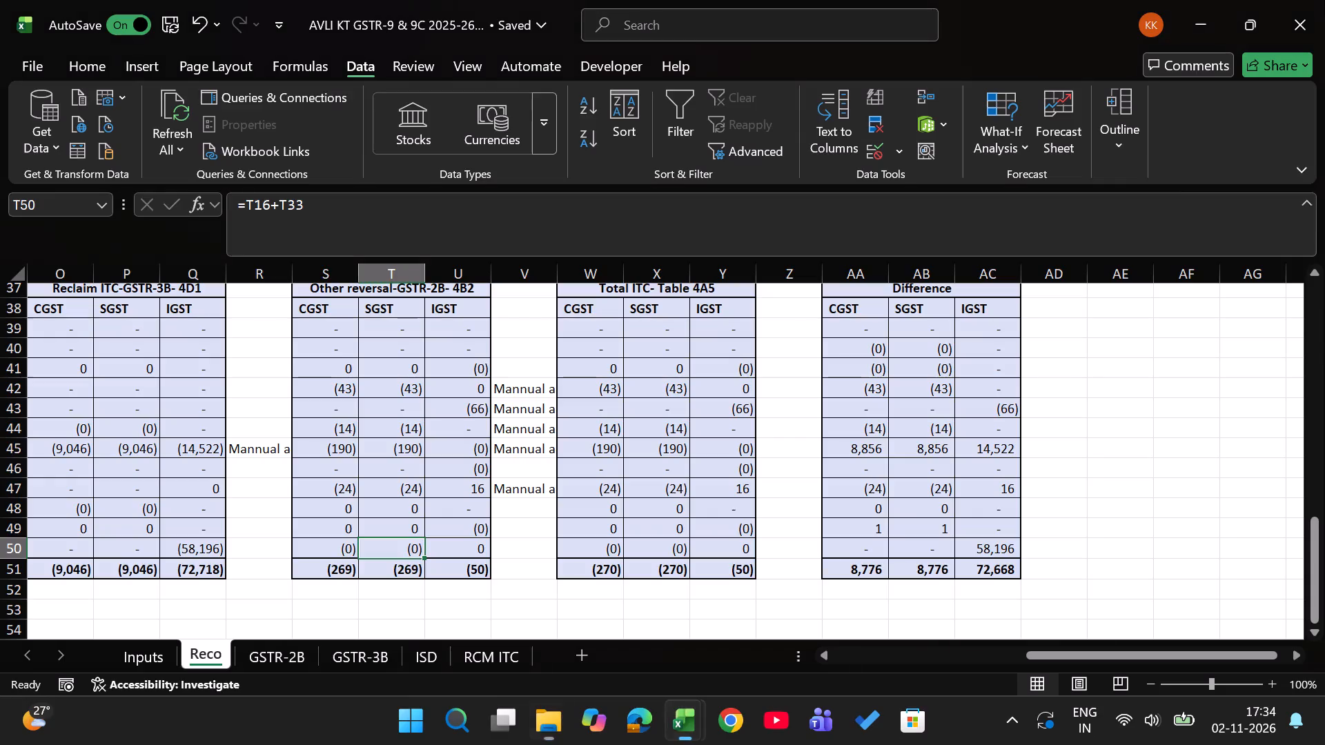
{"action": "key", "text": "ctrl+Down"}
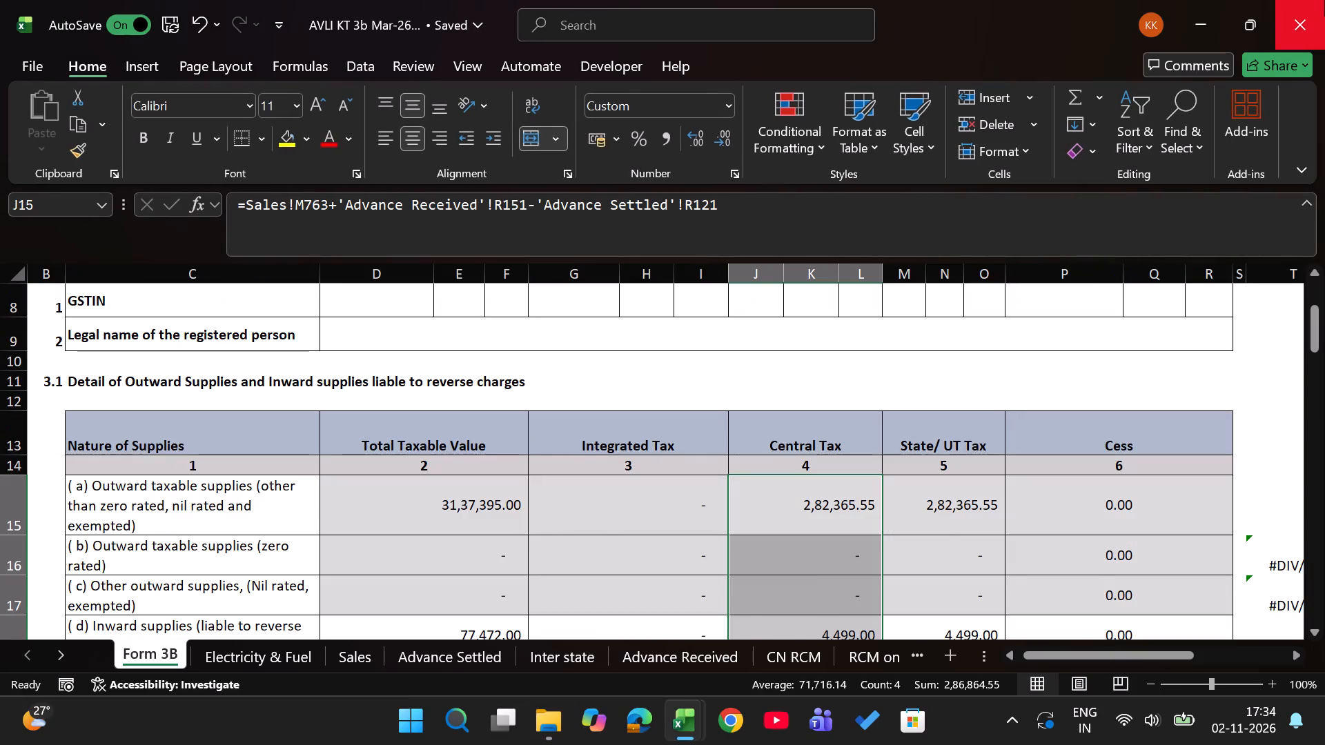
Insert a blank column before column A in the Mar-26 workbook's Taken Curr Mon-Rever PRevious m sheet.
{"action": "key", "text": "ctrl+Page_Down"}
{"action": "key", "text": "ctrl+Page_Down"}
{"action": "key", "text": "ctrl+Page_Down"}
{"action": "key", "text": "ctrl+Page_Down"}
{"action": "key", "text": "ctrl+Page_Down"}
{"action": "key", "text": "ctrl+Page_Down"}
{"action": "key", "text": "ctrl+Page_Down"}
{"action": "key", "text": "ctrl+Page_Down"}
{"action": "key", "text": "ctrl+Page_Down"}
{"action": "key", "text": "ctrl+Page_Down"}
{"action": "key", "text": "ctrl+Page_Down"}
{"action": "key", "text": "ctrl+Page_Down"}
{"action": "key", "text": "ctrl+Page_Down"}
{"action": "key", "text": "ctrl+Page_Down"}
{"action": "key", "text": "ctrl+Page_Down"}
{"action": "key", "text": "ctrl+Page_Down"}
{"action": "key", "text": "ctrl+Page_Down"}
{"action": "key", "text": "ctrl+Page_Down"}
{"action": "key", "text": "ctrl+Page_Down"}
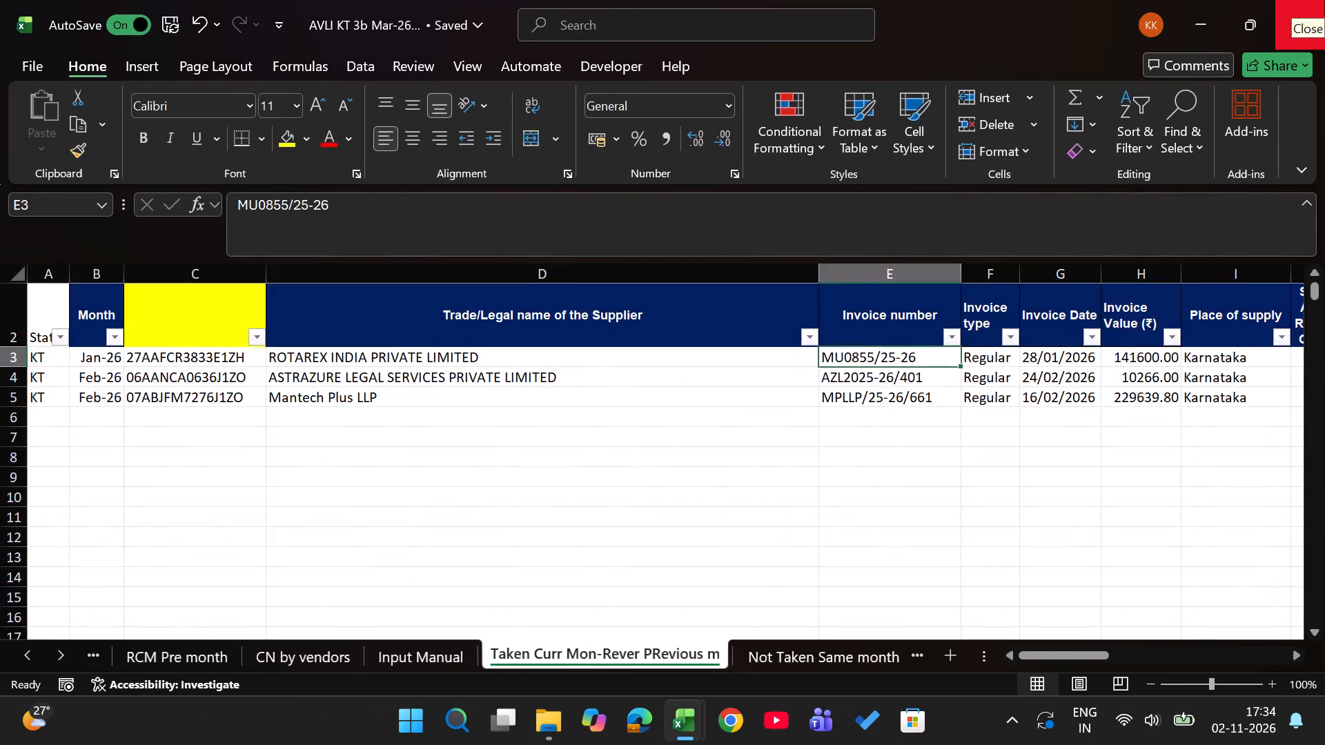
{"action": "key", "text": "Left"}
{"action": "key", "text": "Left"}
{"action": "key", "text": "Left"}
{"action": "key", "text": "Left"}
{"action": "key", "text": "Left"}
{"action": "key", "text": "ctrl+space"}
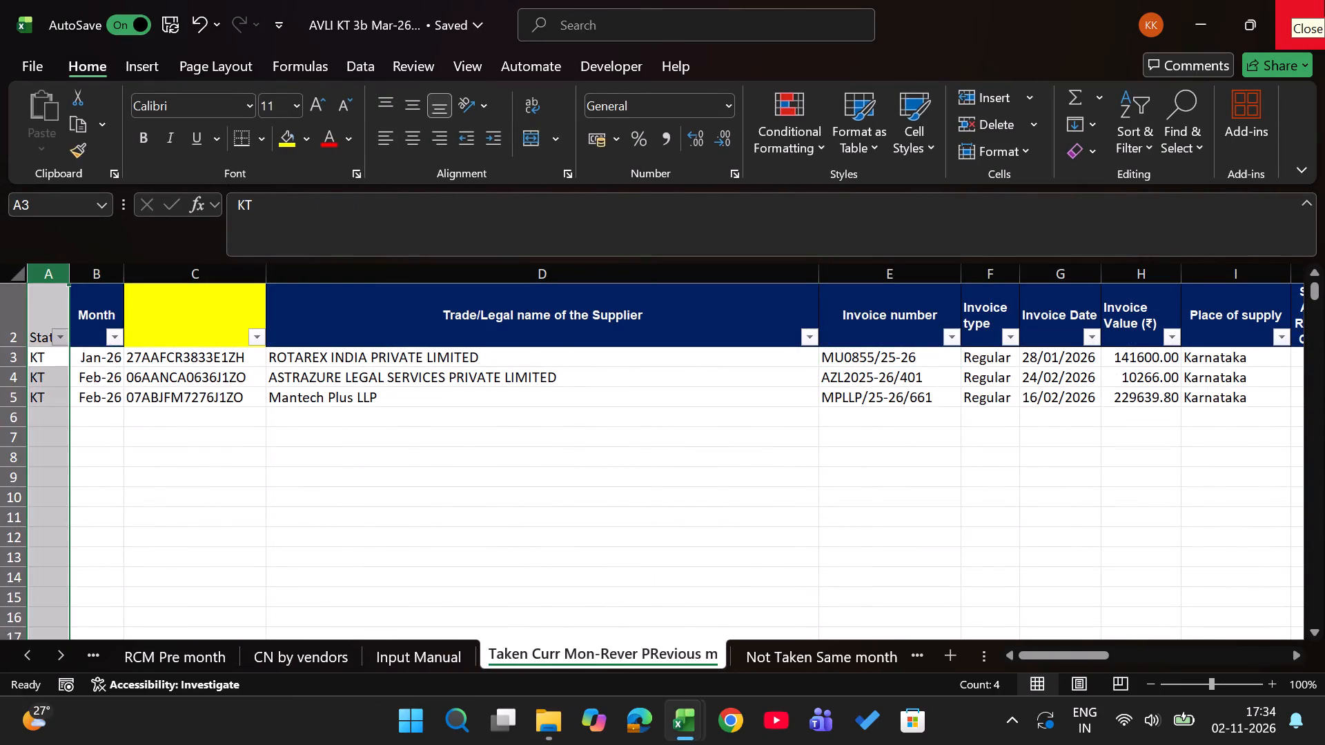
{"action": "key", "text": "ctrl+shift+equal"}
{"action": "key", "text": "Down"}
{"action": "key", "text": "Up"}
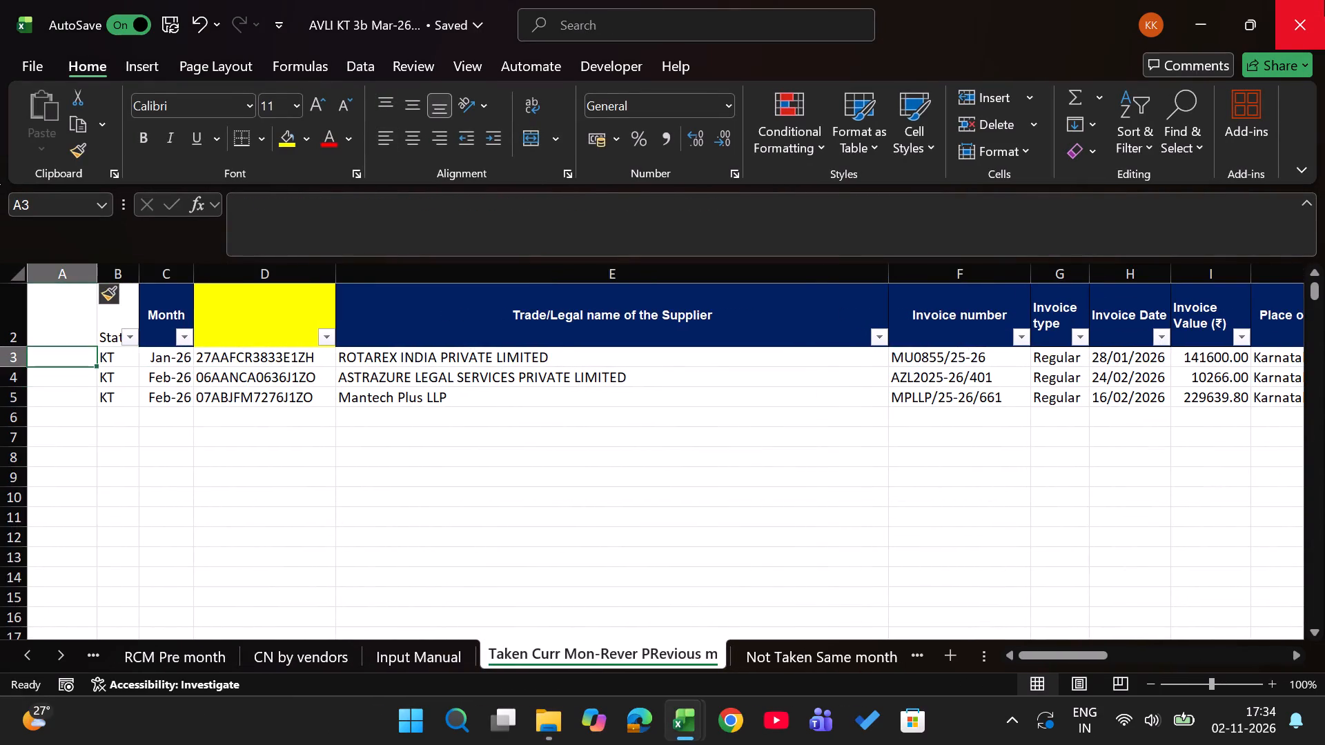
Enter =F3&D3 in A3 to join invoice number and GSTIN, and fill it down to row 5.
{"action": "key", "text": "equal"}
{"action": "key", "text": "Right"}
{"action": "key", "text": "Right"}
{"action": "key", "text": "Right"}
{"action": "key", "text": "Right"}
{"action": "key", "text": "Right"}
{"action": "key", "text": "Right"}
{"action": "key", "text": "Left"}
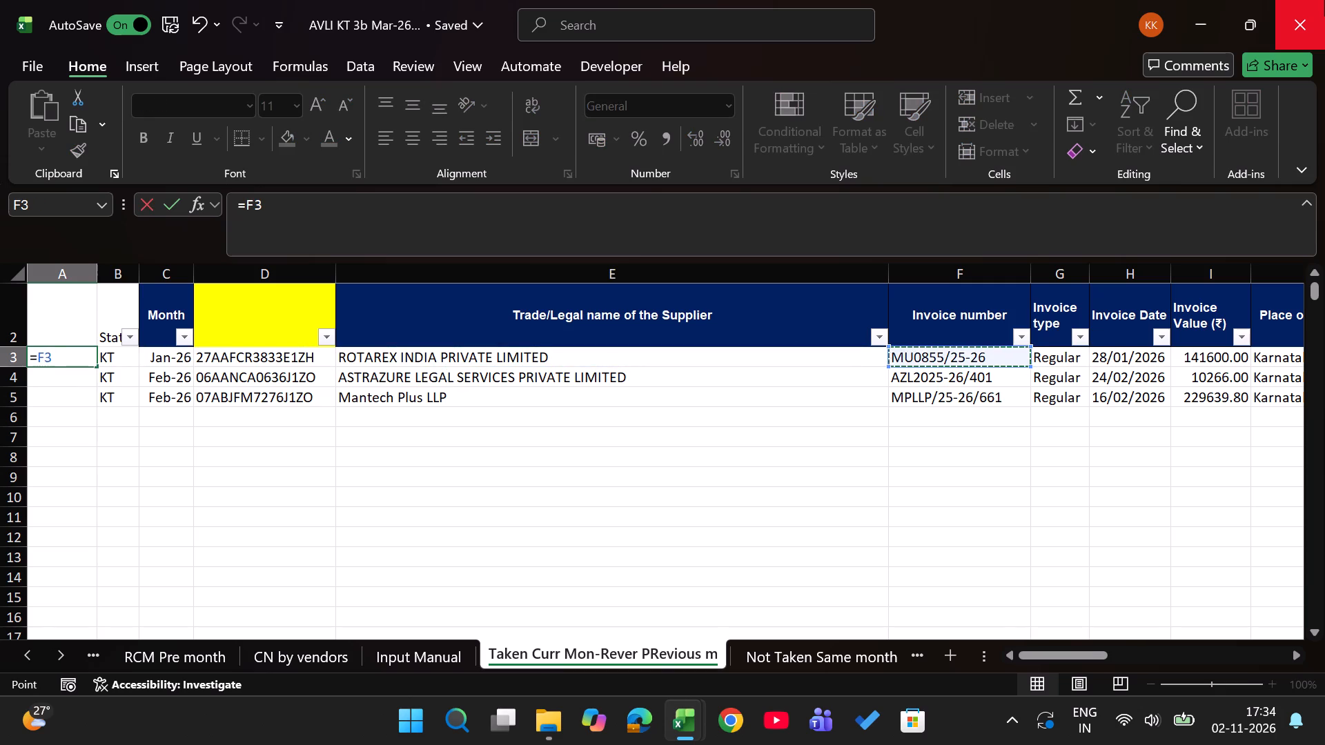
{"action": "key", "text": "shift+ampersand"}
{"action": "key", "text": "Right"}
{"action": "key", "text": "Right"}
{"action": "key", "text": "Right"}
{"action": "key", "text": "Return"}
{"action": "key", "text": "Right"}
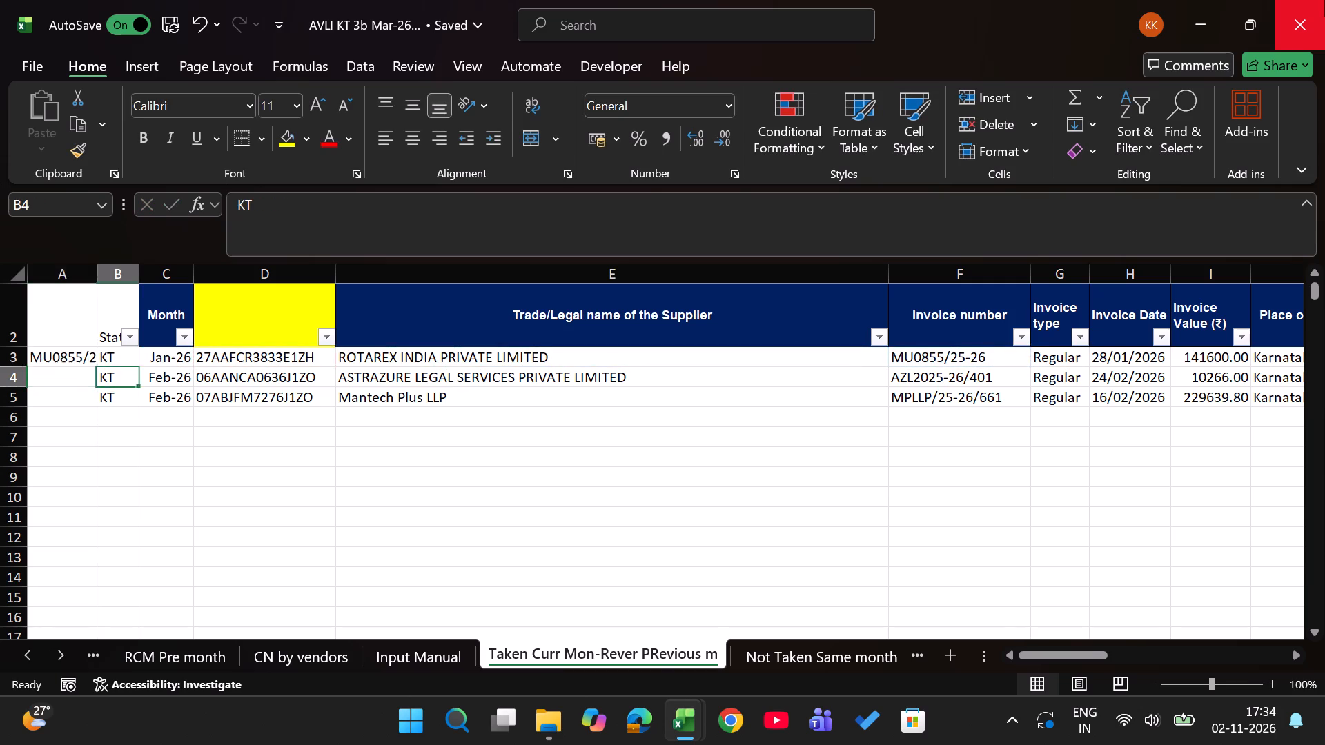
{"action": "key", "text": "ctrl+Down"}
{"action": "key", "text": "Left"}
{"action": "key", "text": "ctrl+shift+Up"}
{"action": "key", "text": "ctrl+d"}
{"action": "key", "text": "alt+grave"}
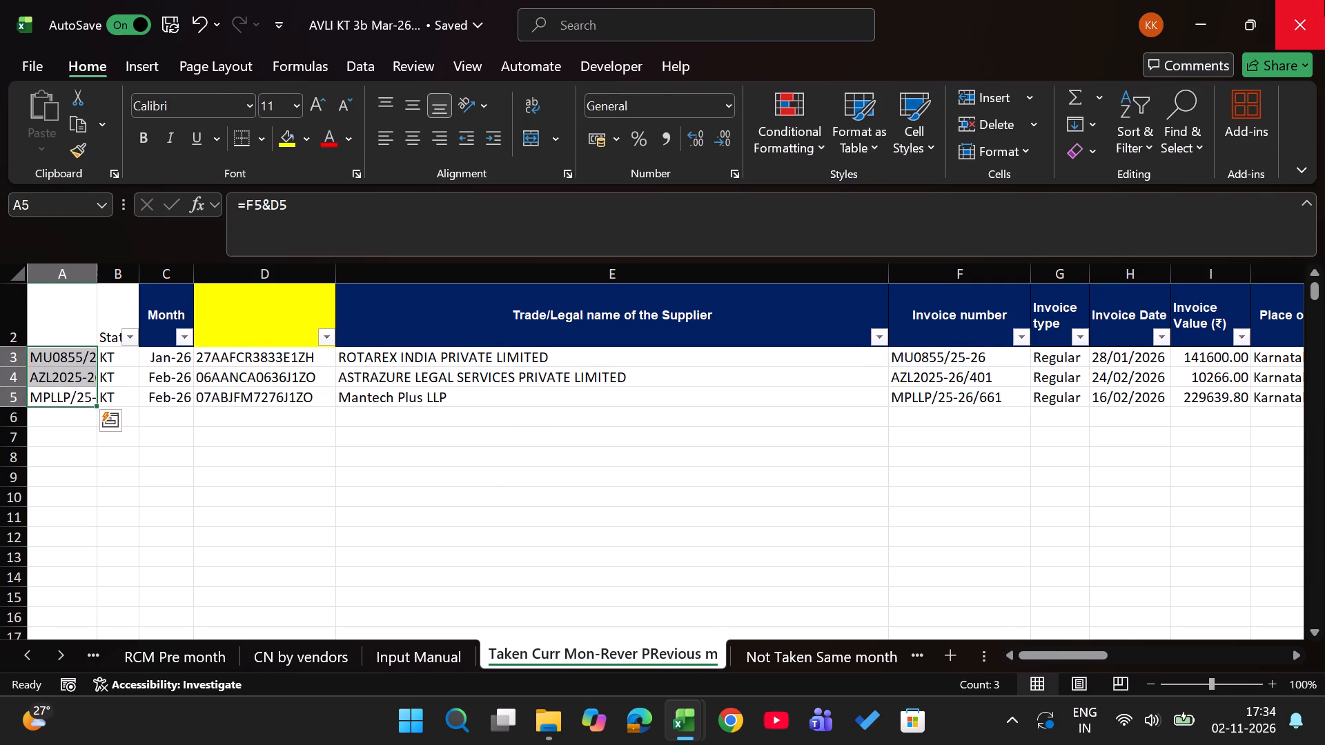
Clear the Input availed month filter in the GSTR-2B sheet of the GSTR-9 & 9C workbook.
{"action": "key", "text": "alt+Tab"}
{"action": "key", "text": "ctrl+Page_Down"}
{"action": "key", "text": "Up"}
{"action": "key", "text": "Left"}
{"action": "key", "text": "Left"}
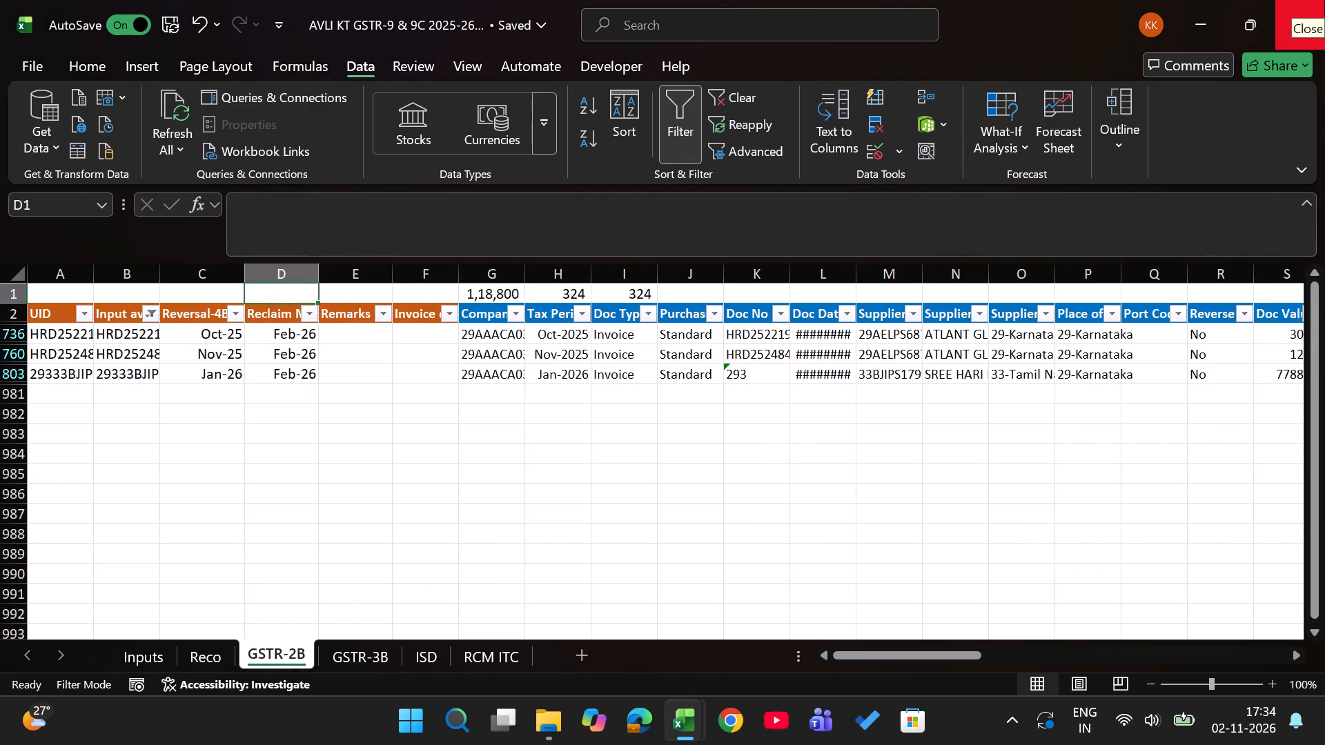
{"action": "key", "text": "Left"}
{"action": "key", "text": "Left"}
{"action": "type", "text": "ac"}
{"action": "key", "text": "Down"}
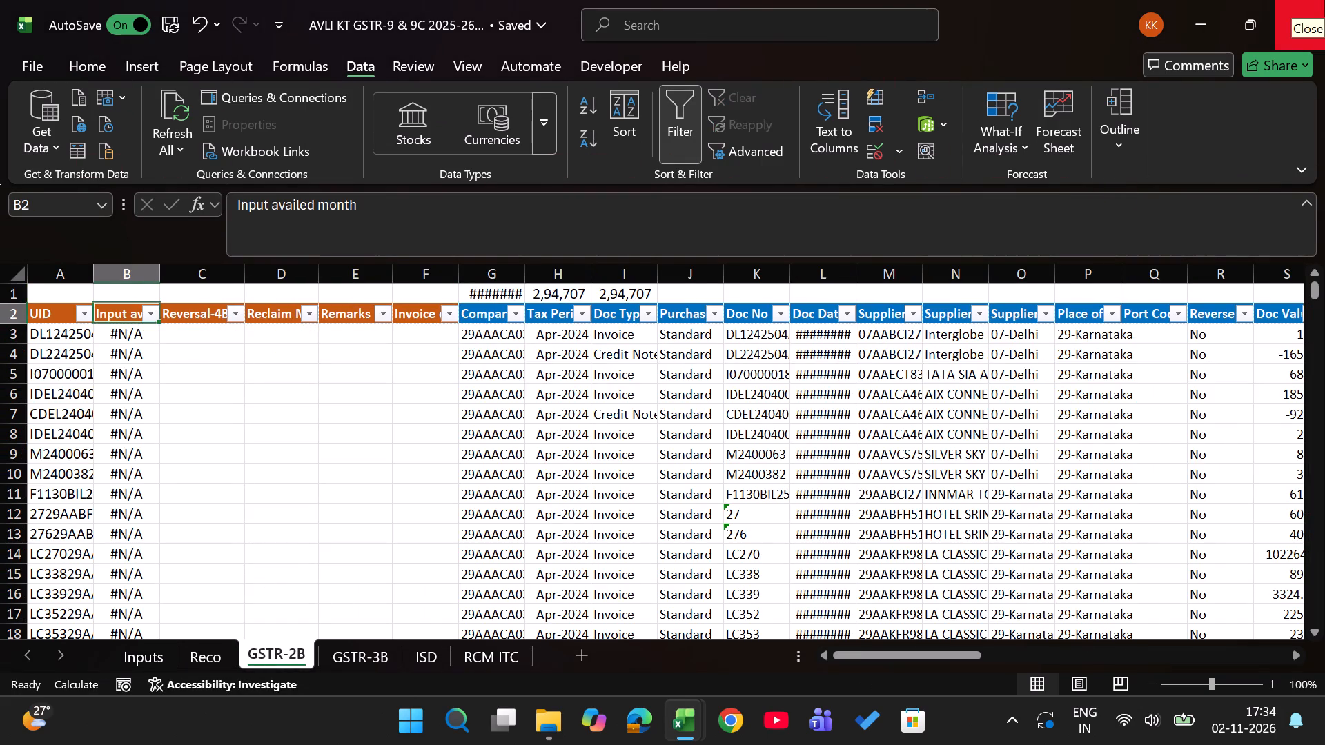
Repoint the B3 VLOOKUP range to column A of the Mar-26 Taken Curr Mon-Rever PRevious m sheet and fill it down the column.
{"action": "key", "text": "Down"}
{"action": "key", "text": "F2"}
{"action": "key", "text": "Up"}
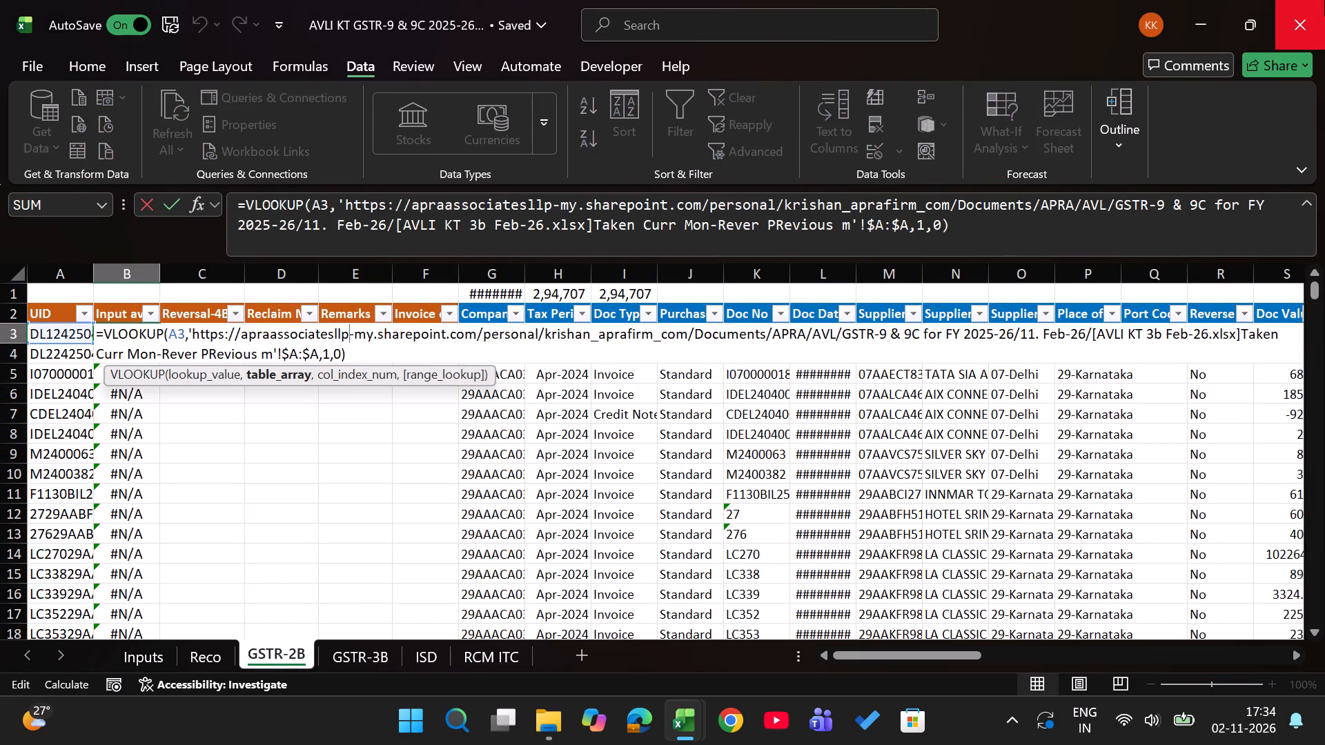
{"action": "key", "text": "Left"}
{"action": "key", "text": "Left"}
{"action": "key", "text": "Left"}
{"action": "key", "text": "Left"}
{"action": "key", "text": "Left"}
{"action": "key", "text": "Left"}
{"action": "key", "text": "Left"}
{"action": "key", "text": "Left"}
{"action": "key", "text": "Left"}
{"action": "key", "text": "Left"}
{"action": "key", "text": "Left"}
{"action": "key", "text": "Left"}
{"action": "key", "text": "Left"}
{"action": "key", "text": "Left"}
{"action": "key", "text": "Left"}
{"action": "key", "text": "Left"}
{"action": "key", "text": "Left"}
{"action": "key", "text": "Left"}
{"action": "key", "text": "Left"}
{"action": "key", "text": "Left"}
{"action": "key", "text": "Left"}
{"action": "key", "text": "Left"}
{"action": "key", "text": "Left"}
{"action": "key", "text": "Left"}
{"action": "key", "text": "Left"}
{"action": "key", "text": "Left"}
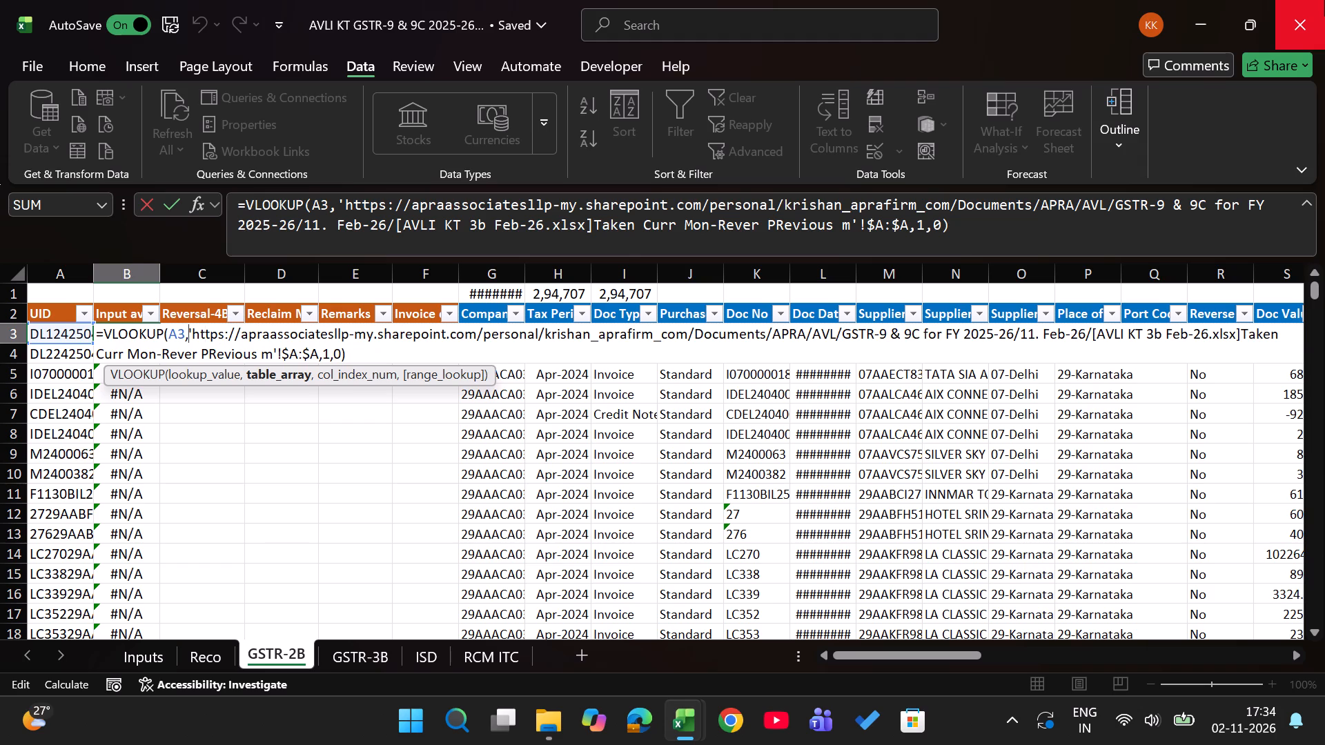
{"action": "key", "text": "shift+Down"}
{"action": "key", "text": "shift+Down"}
{"action": "key", "text": "shift+Right"}
{"action": "key", "text": "shift+Left"}
{"action": "key", "text": "shift+Left"}
{"action": "key", "text": "shift+Left"}
{"action": "key", "text": "shift+Left"}
{"action": "key", "text": "shift+Left"}
{"action": "key", "text": "shift+Left"}
{"action": "key", "text": "shift+Left"}
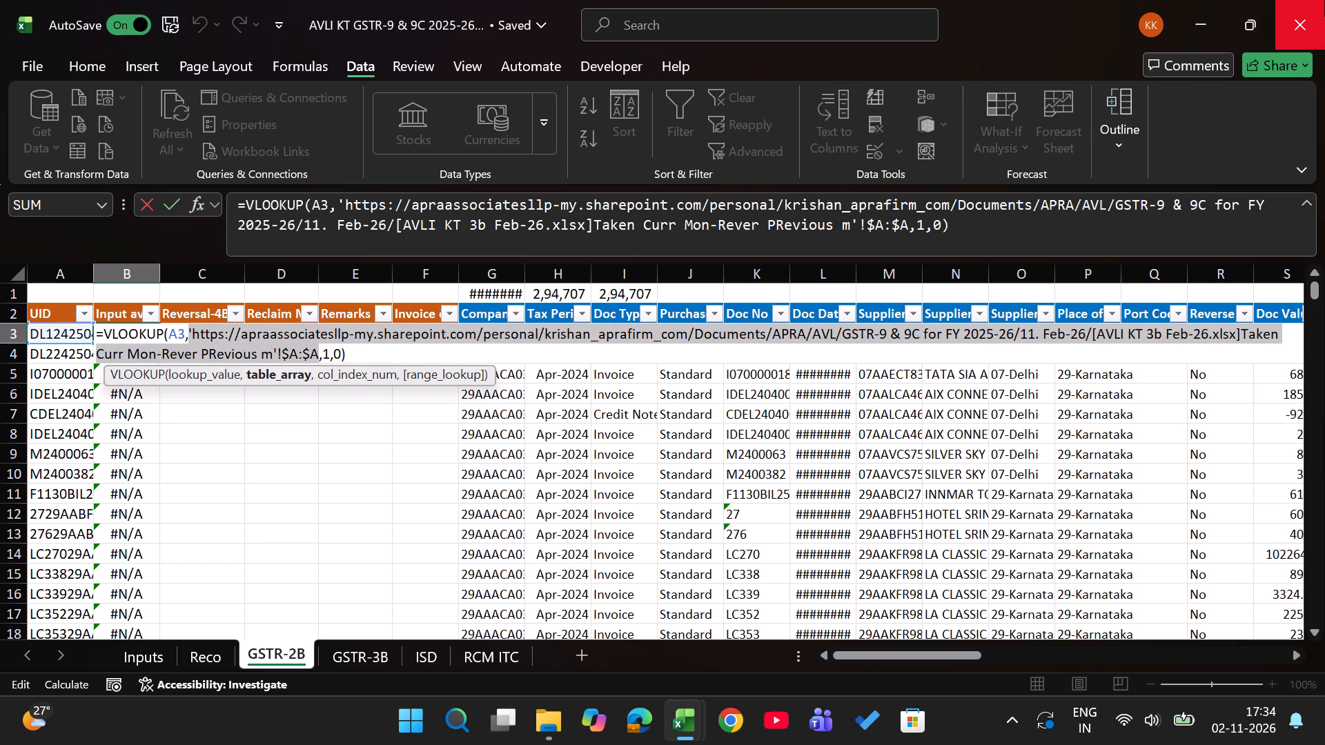
{"action": "key", "text": "shift+Right"}
{"action": "key", "text": "alt+Tab"}
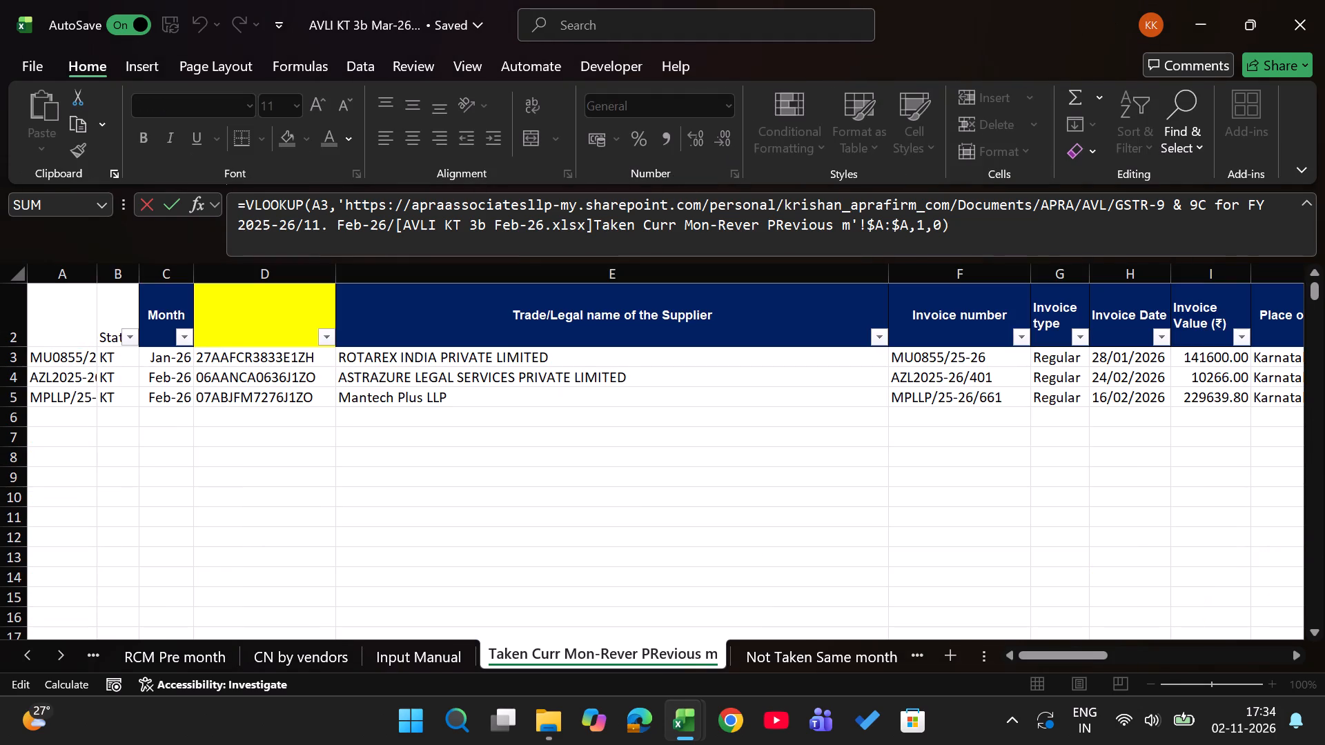
{"action": "left_click", "coordinate": [77, 279]}
{"action": "key", "text": "Return"}
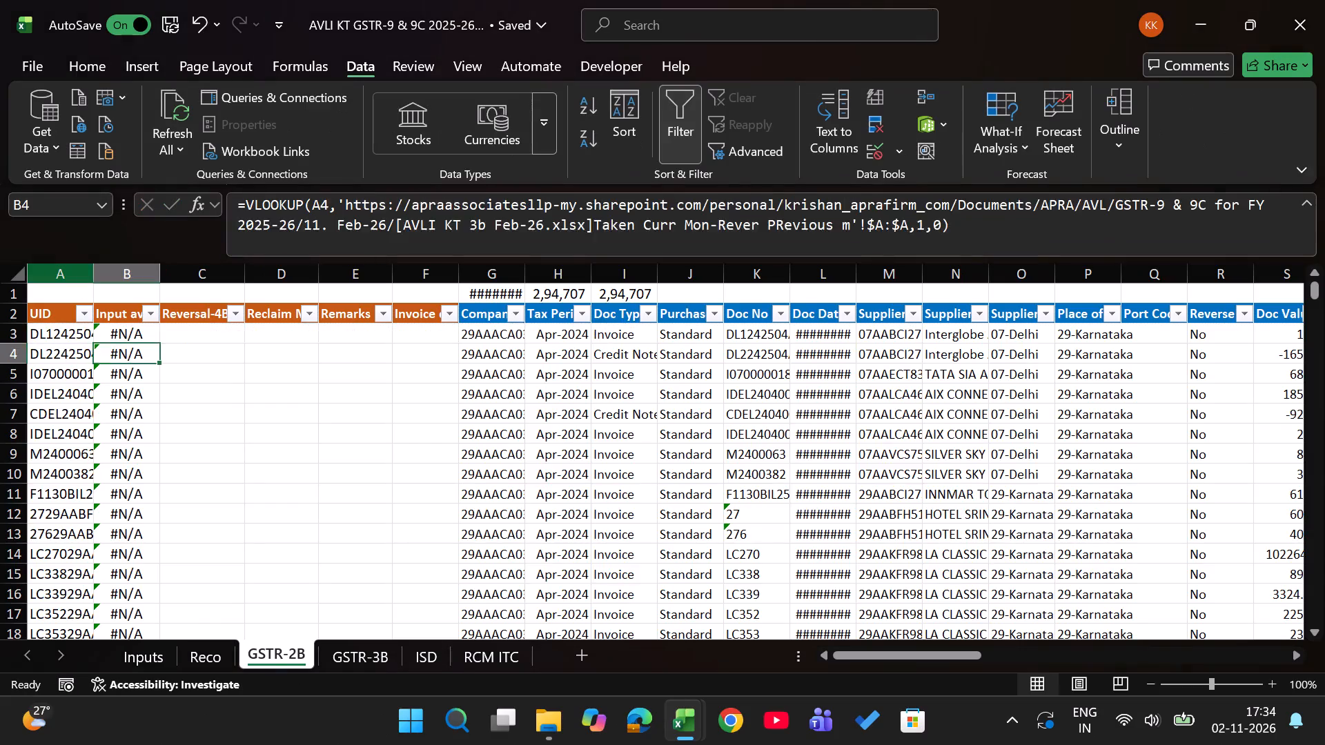
{"action": "key", "text": "Up"}
{"action": "key", "text": "ctrl+shift+Down"}
{"action": "key", "text": "ctrl+d"}
Filter the Input availed month column of GSTR-2B to exclude #N/A.
{"action": "key", "text": "ctrl+Up"}
{"action": "key", "text": "alt+Down"}
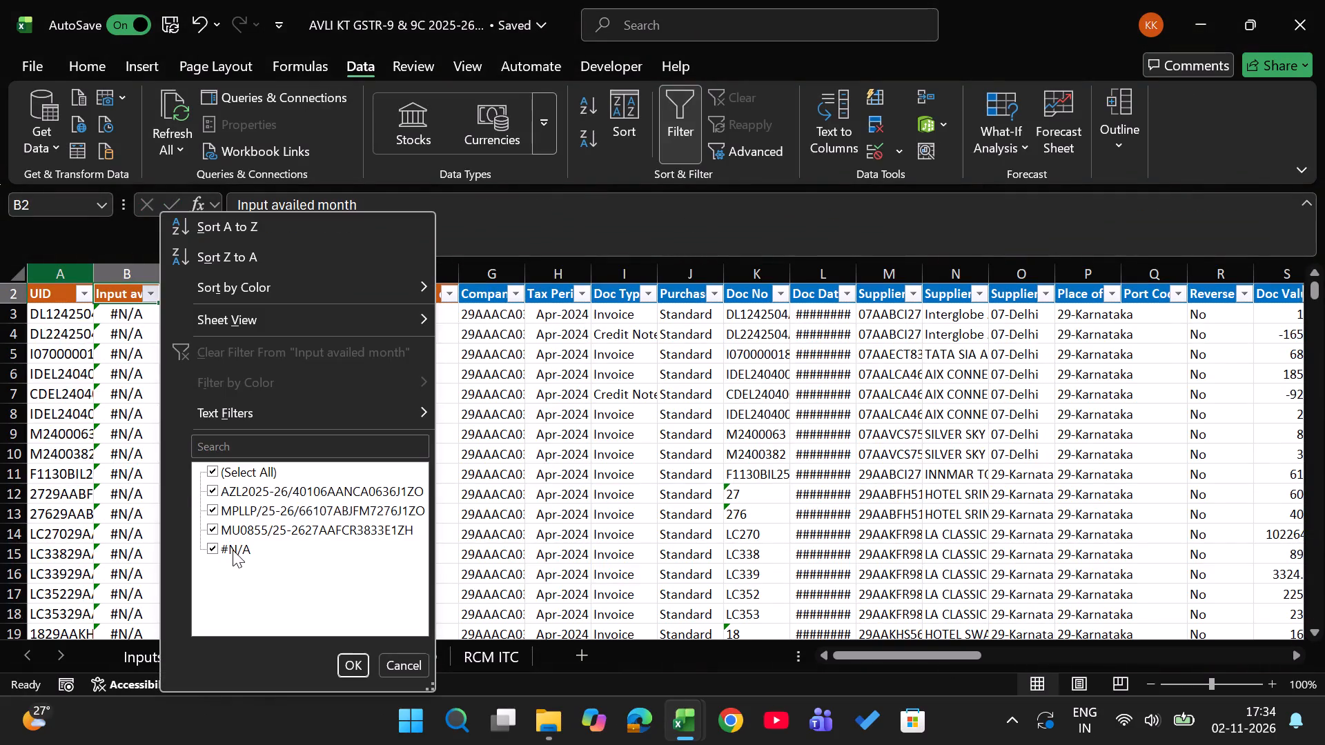
{"action": "left_click", "coordinate": [233, 550]}
{"action": "key", "text": "Return"}
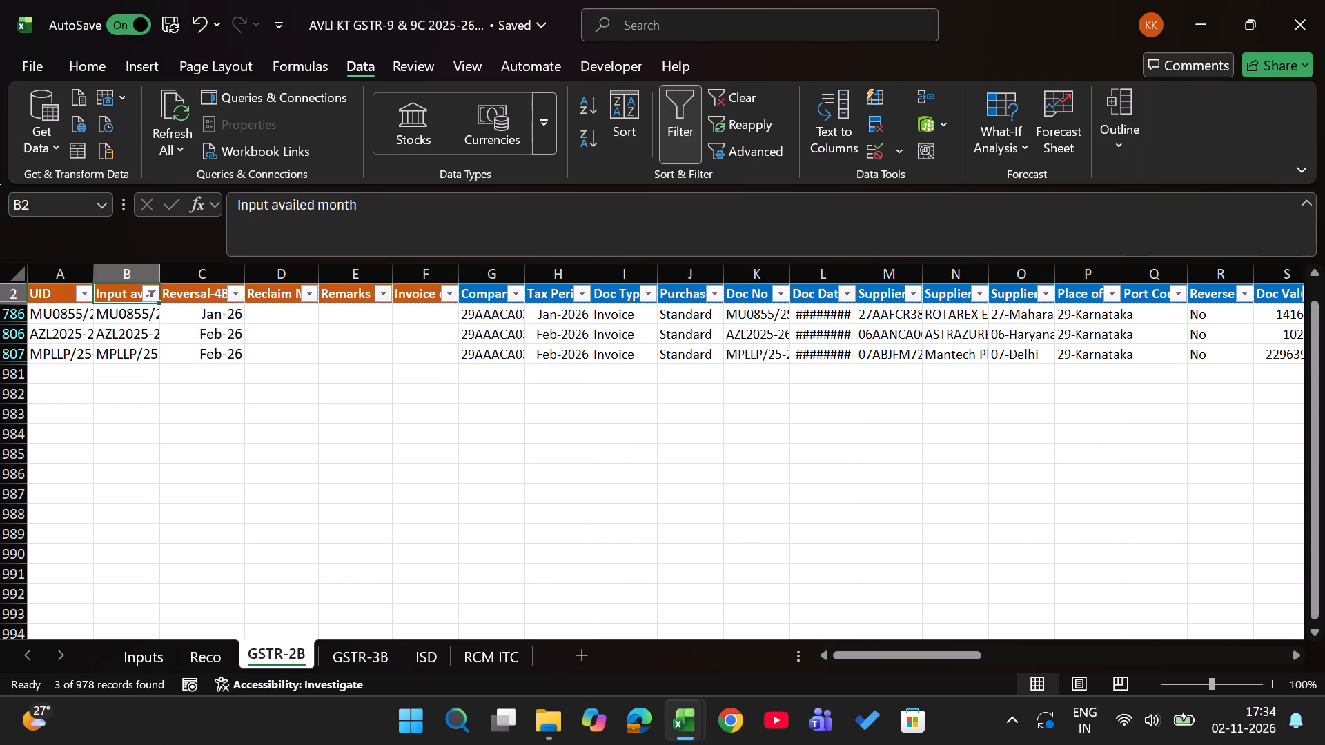
Enter mar26 as the Reclaim Month in row 786 and copy it to the visible rows 806 and 807.
{"action": "key", "text": "Right"}
{"action": "key", "text": "Right"}
{"action": "key", "text": "Right"}
{"action": "key", "text": "Down"}
{"action": "key", "text": "Left"}
{"action": "type", "text": "mar26"}
{"action": "key", "text": "Return"}
{"action": "key", "text": "Up"}
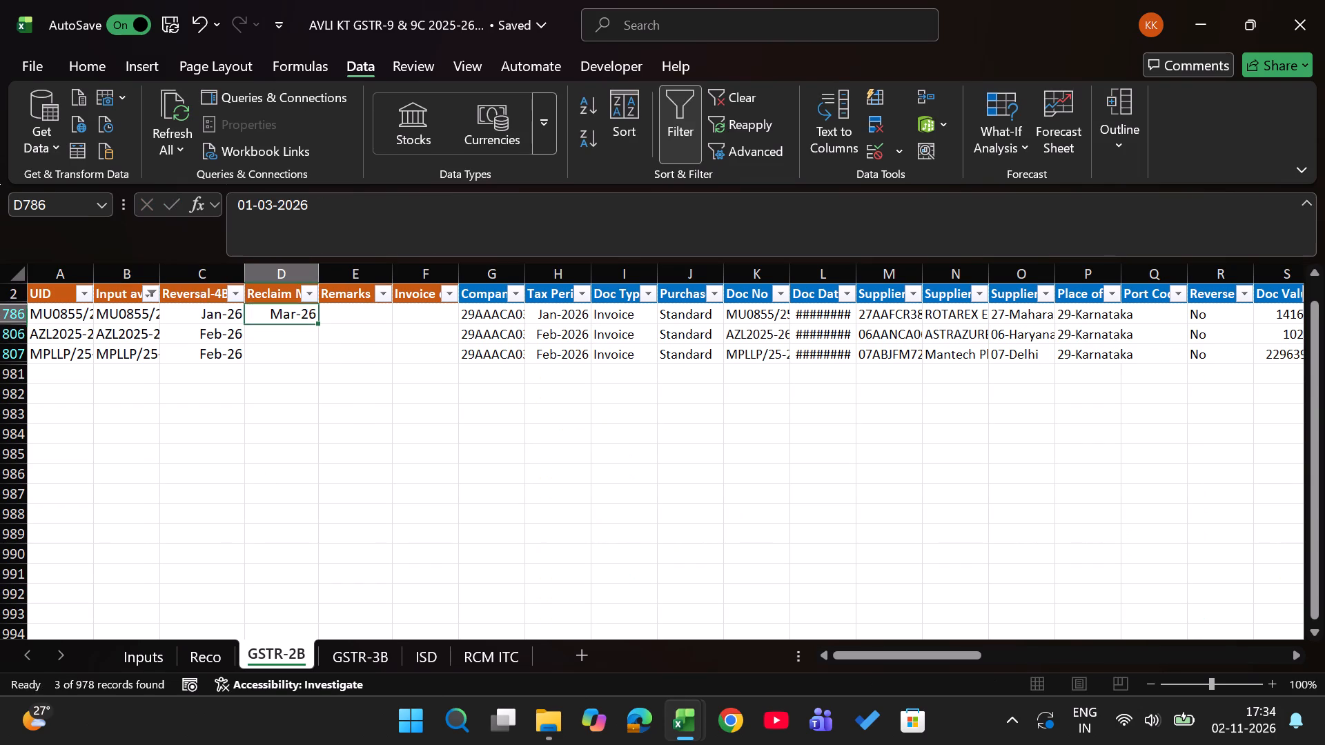
{"action": "key", "text": "ctrl+c"}
{"action": "key", "text": "Down"}
{"action": "key", "text": "Return"}
{"action": "key", "text": "c"}
{"action": "key", "text": "Down"}
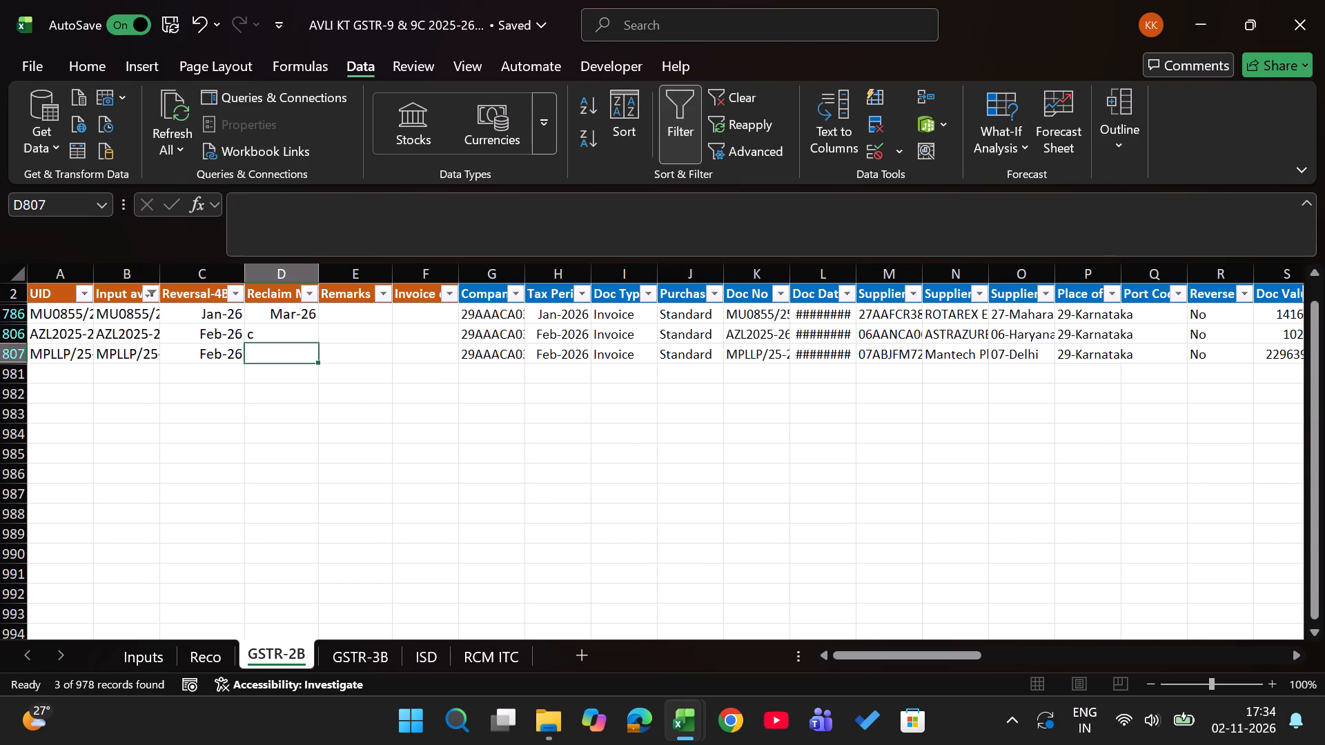
{"action": "key", "text": "Up"}
{"action": "key", "text": "Up"}
{"action": "key", "text": "ctrl+c"}
{"action": "key", "text": "Down"}
{"action": "key", "text": "Return"}
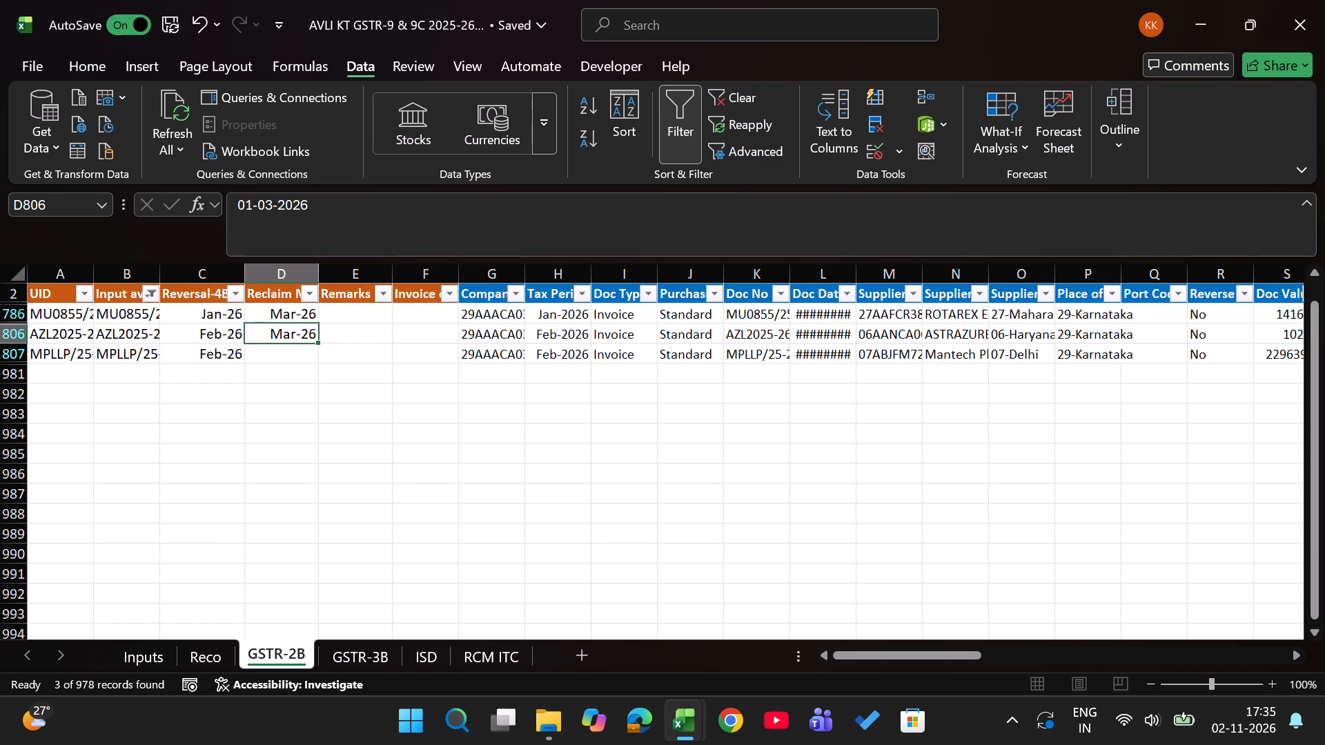
{"action": "key", "text": "Down"}
{"action": "key", "text": "Up"}
{"action": "key", "text": "ctrl+c"}
{"action": "key", "text": "Down"}
{"action": "key", "text": "Return"}
Review the monthly 4D1, 4B2, 4A5 and Difference figures in the Reco sheet's lower tables and save the workbook.
{"action": "key", "text": "ctrl+Page_Up"}
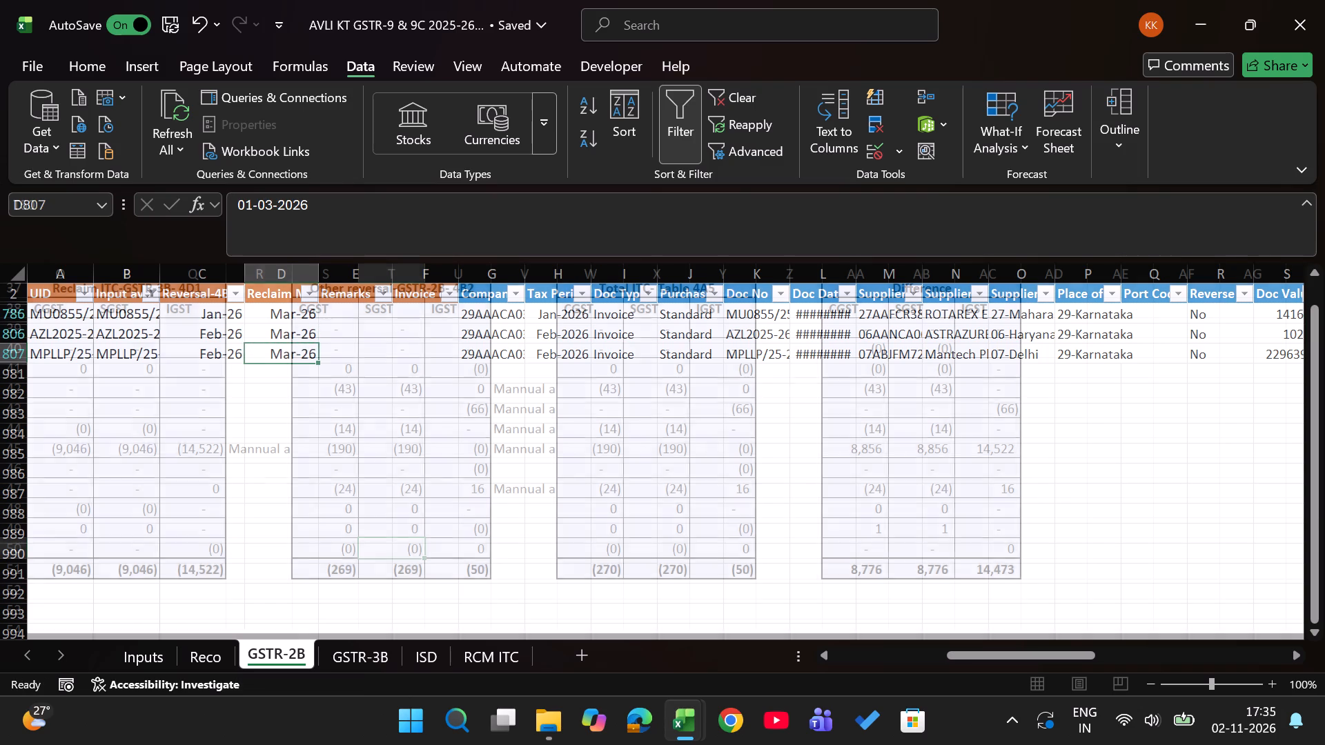
{"action": "key", "text": "Right"}
{"action": "key", "text": "Right"}
{"action": "key", "text": "Right"}
{"action": "key", "text": "Right"}
{"action": "key", "text": "Right"}
{"action": "key", "text": "Right"}
{"action": "key", "text": "Right"}
{"action": "key", "text": "Right"}
{"action": "key", "text": "Right"}
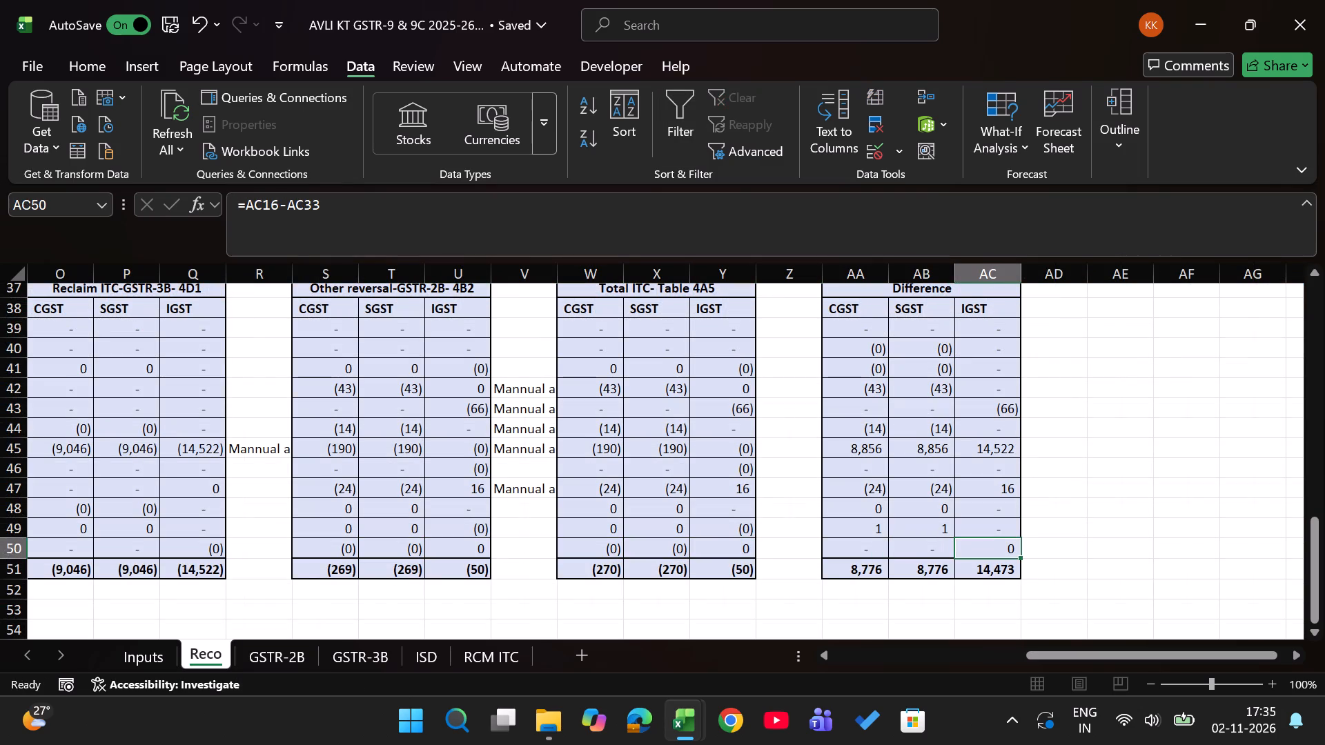
{"action": "key", "text": "Up"}
{"action": "key", "text": "Up"}
{"action": "key", "text": "Up"}
{"action": "key", "text": "Up"}
{"action": "key", "text": "Up"}
{"action": "key", "text": "Left"}
{"action": "key", "text": "Left"}
{"action": "key", "text": "Right"}
{"action": "key", "text": "Left"}
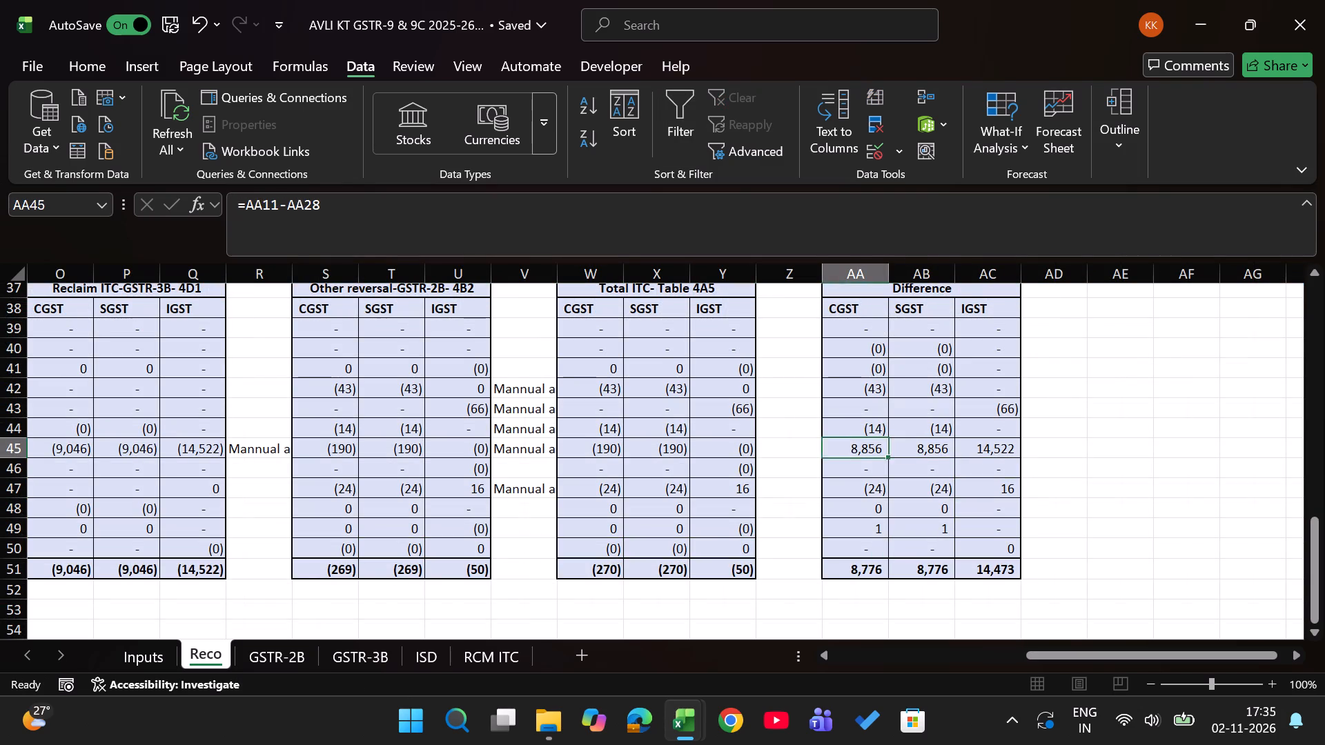
{"action": "key", "text": "Left"}
{"action": "key", "text": "Left"}
{"action": "key", "text": "Down"}
{"action": "key", "text": "Down"}
{"action": "key", "text": "Down"}
{"action": "key", "text": "Down"}
{"action": "key", "text": "ctrl+s"}
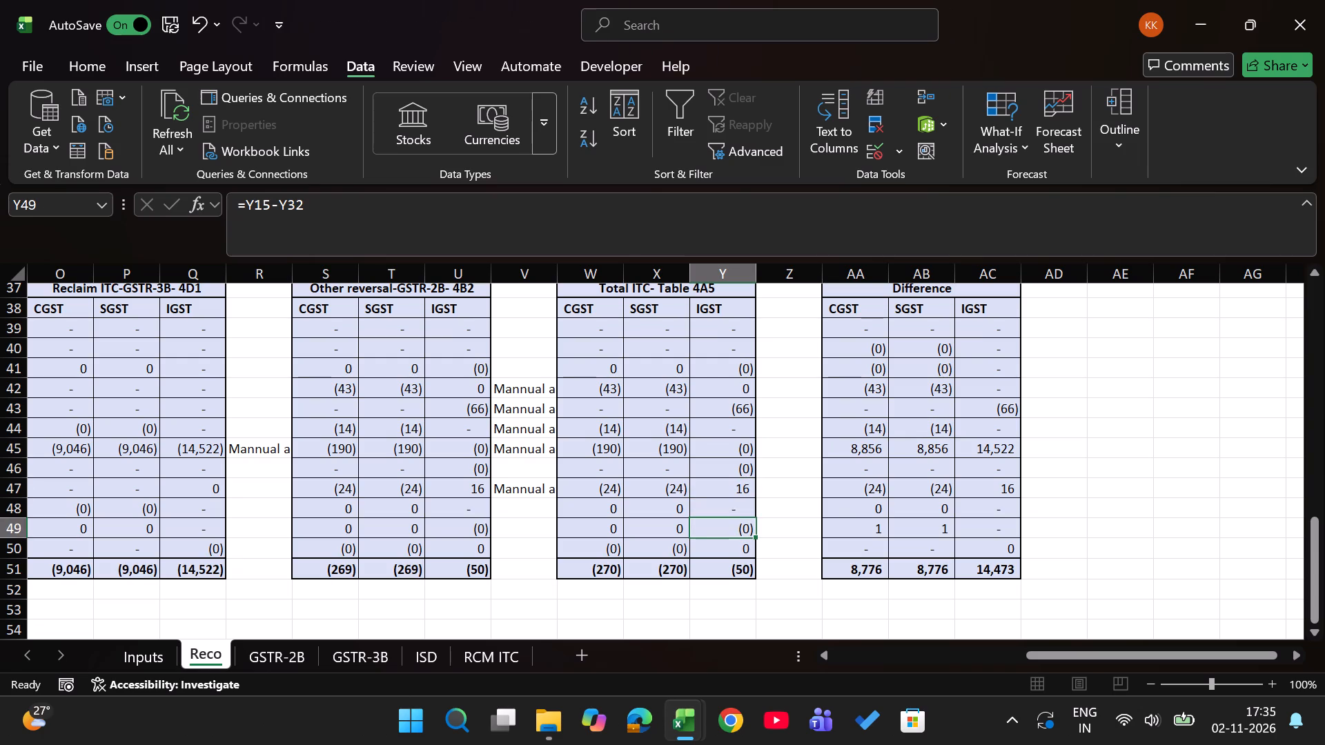
Examine the Reco sheet's GSTR-2B totals, then the October reclaim and reversal differences with their manual remarks.
{"action": "key", "text": "ctrl+Up"}
{"action": "key", "text": "ctrl+Up"}
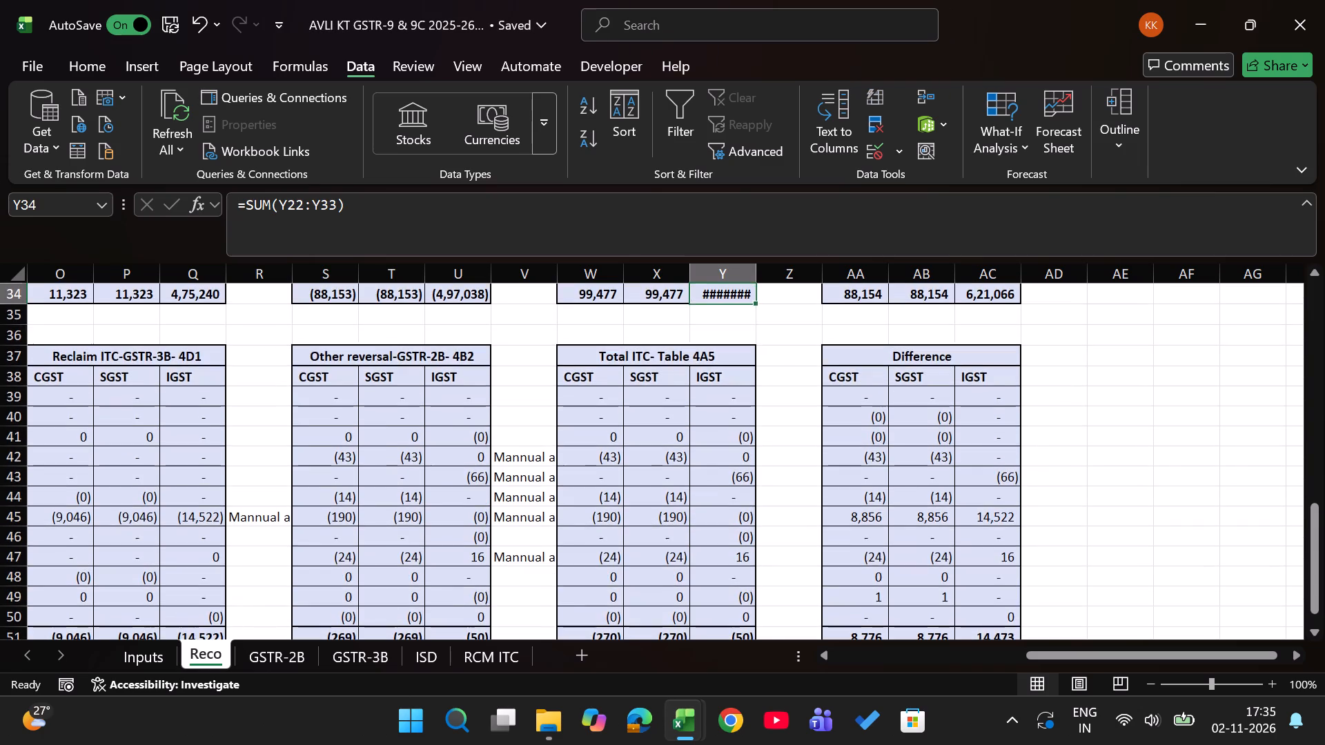
{"action": "key", "text": "ctrl+Up"}
{"action": "key", "text": "ctrl+Up"}
{"action": "key", "text": "ctrl+Up"}
{"action": "key", "text": "ctrl+Up"}
{"action": "key", "text": "ctrl+Up"}
{"action": "key", "text": "ctrl+Up"}
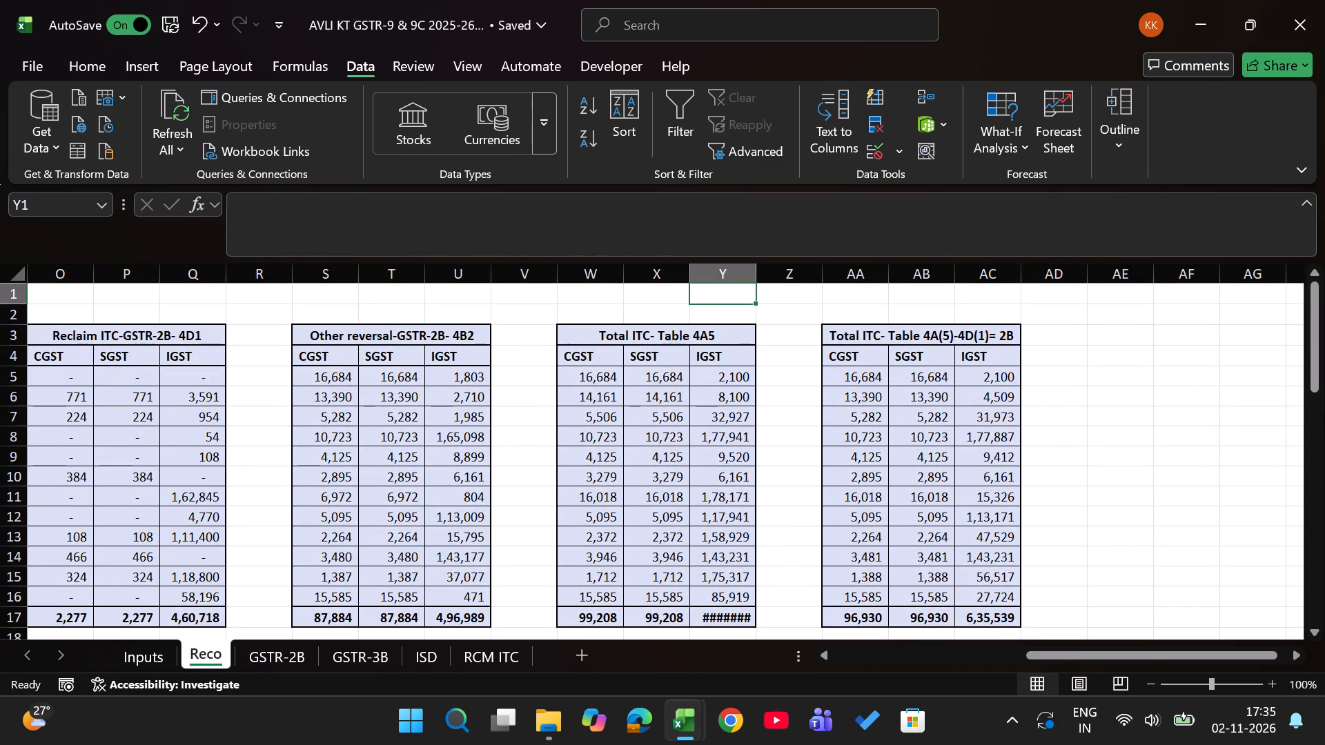
{"action": "scroll", "coordinate": [765, 515], "scroll_direction": "down", "scroll_amount": 6}
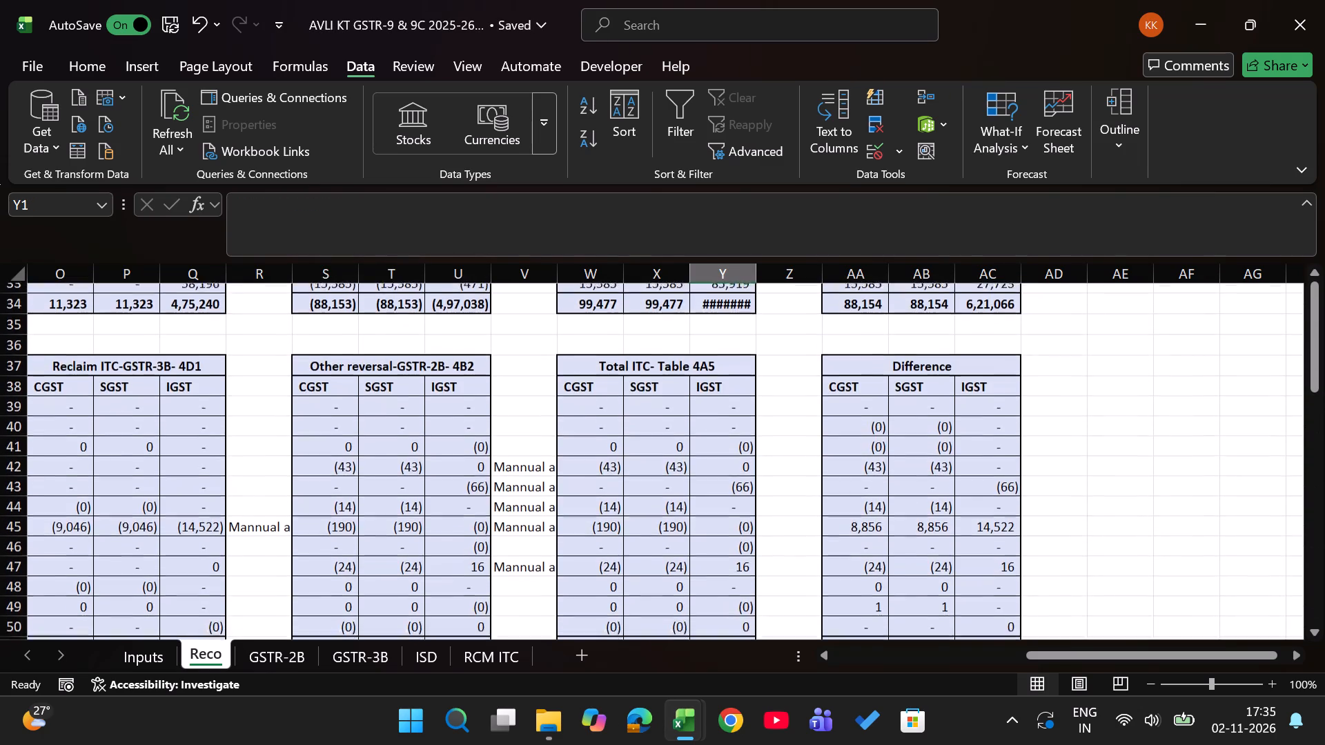
{"action": "scroll", "coordinate": [765, 515], "scroll_direction": "right", "scroll_amount": 6}
{"action": "scroll", "coordinate": [765, 515], "scroll_direction": "left", "scroll_amount": 2}
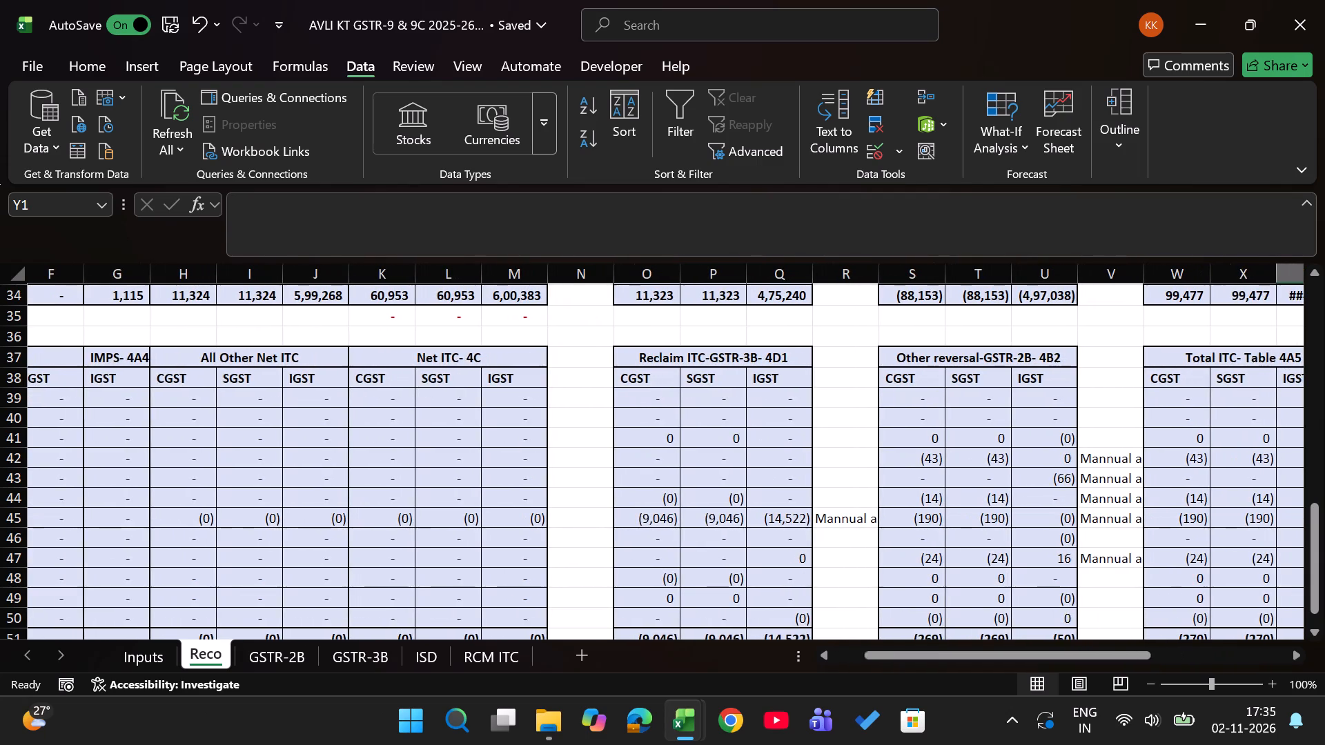
{"action": "scroll", "coordinate": [765, 515], "scroll_direction": "left", "scroll_amount": 1}
{"action": "left_click", "coordinate": [759, 519]}
{"action": "key", "text": "Right"}
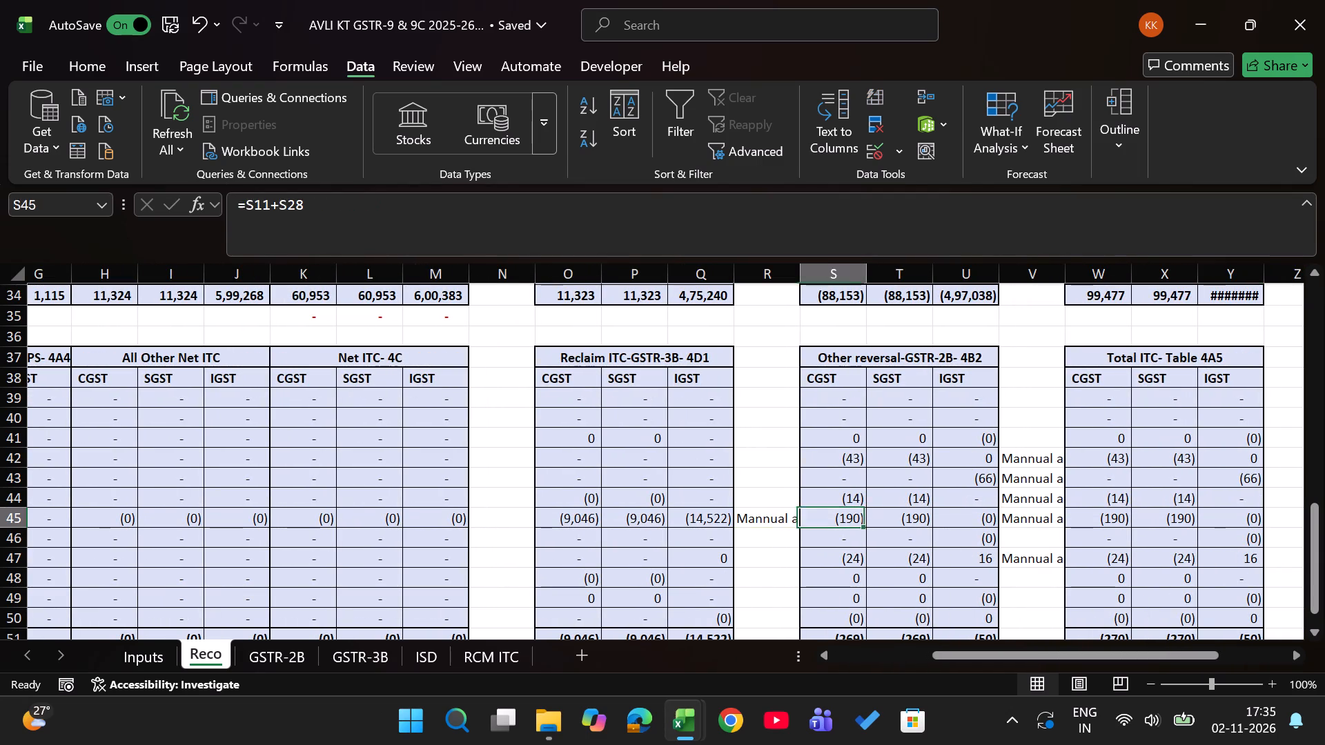
{"action": "key", "text": "Right"}
{"action": "key", "text": "Right"}
{"action": "key", "text": "Right"}
{"action": "key", "text": "Up"}
{"action": "key", "text": "Up"}
{"action": "key", "text": "Up"}
{"action": "key", "text": "Up"}
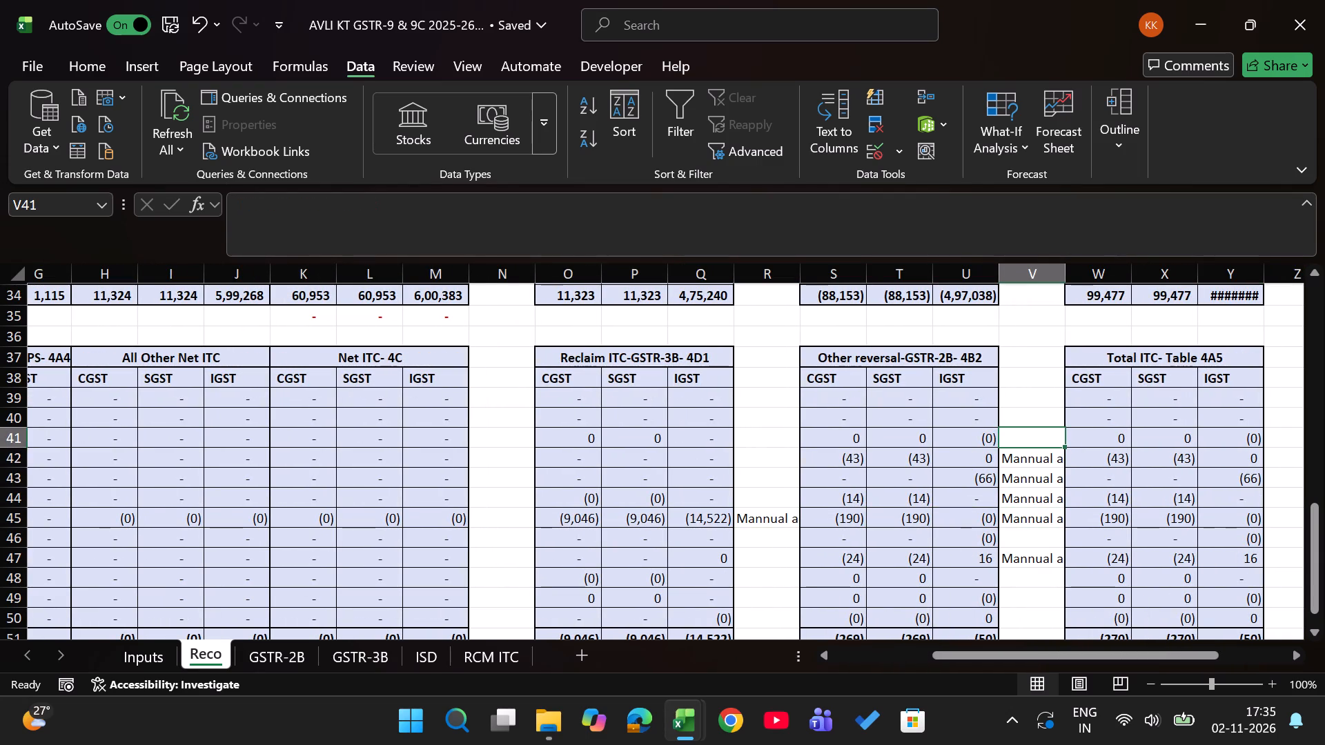
Change the state name in cell A1 of the Reco sheet to Karnataka and save the workbook.
{"action": "key", "text": "ctrl+Up"}
{"action": "key", "text": "ctrl+Up"}
{"action": "key", "text": "ctrl+Up"}
{"action": "key", "text": "ctrl+Up"}
{"action": "key", "text": "ctrl+Left"}
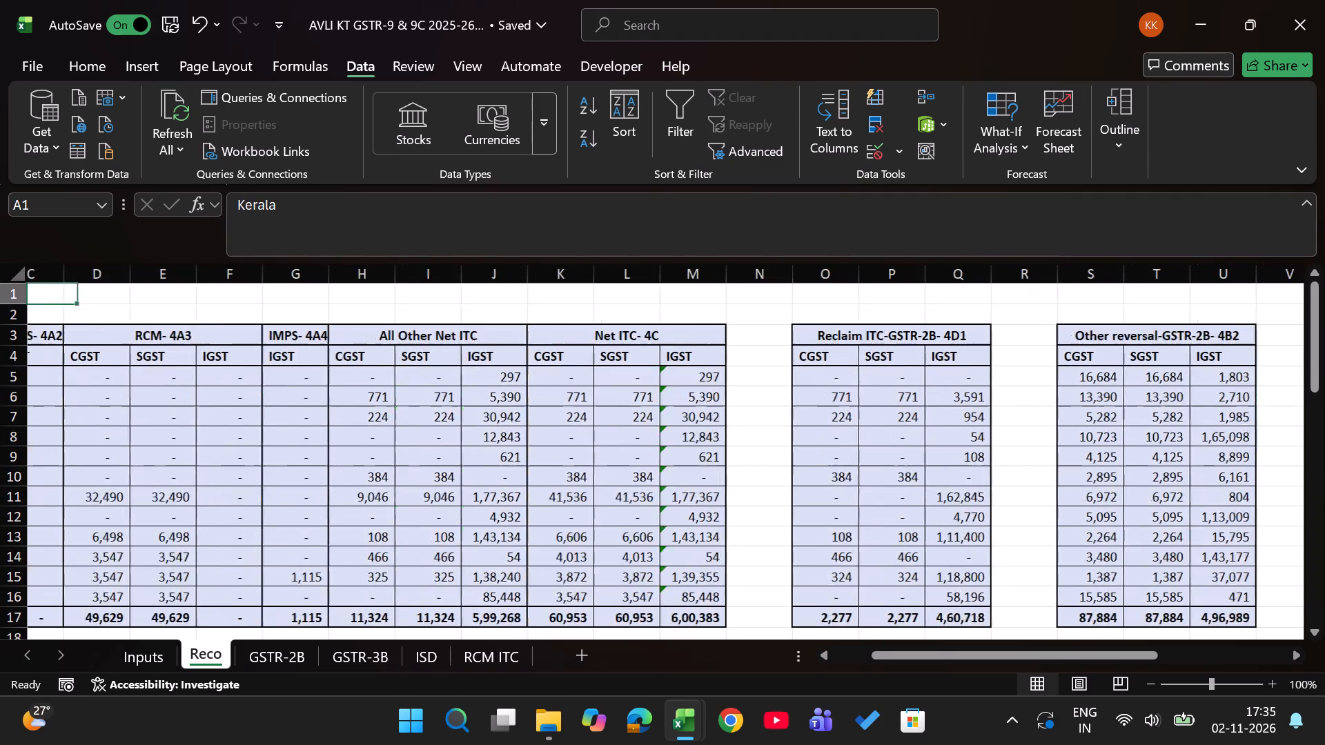
{"action": "key", "text": "ctrl+Left"}
{"action": "key", "text": "ctrl+Left"}
{"action": "key", "text": "ctrl+Left"}
{"action": "key", "text": "ctrl+s"}
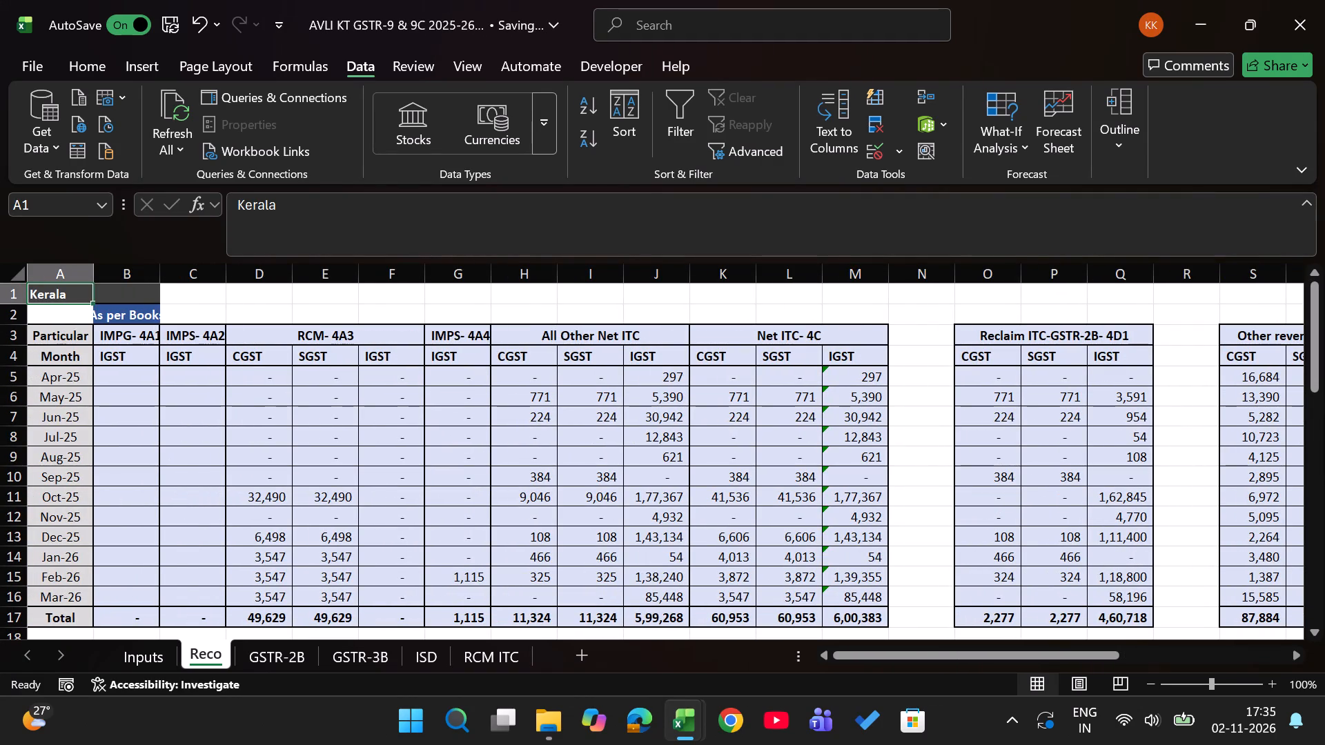
{"action": "type", "text": "Kar"}
{"action": "type", "text": "natka"}
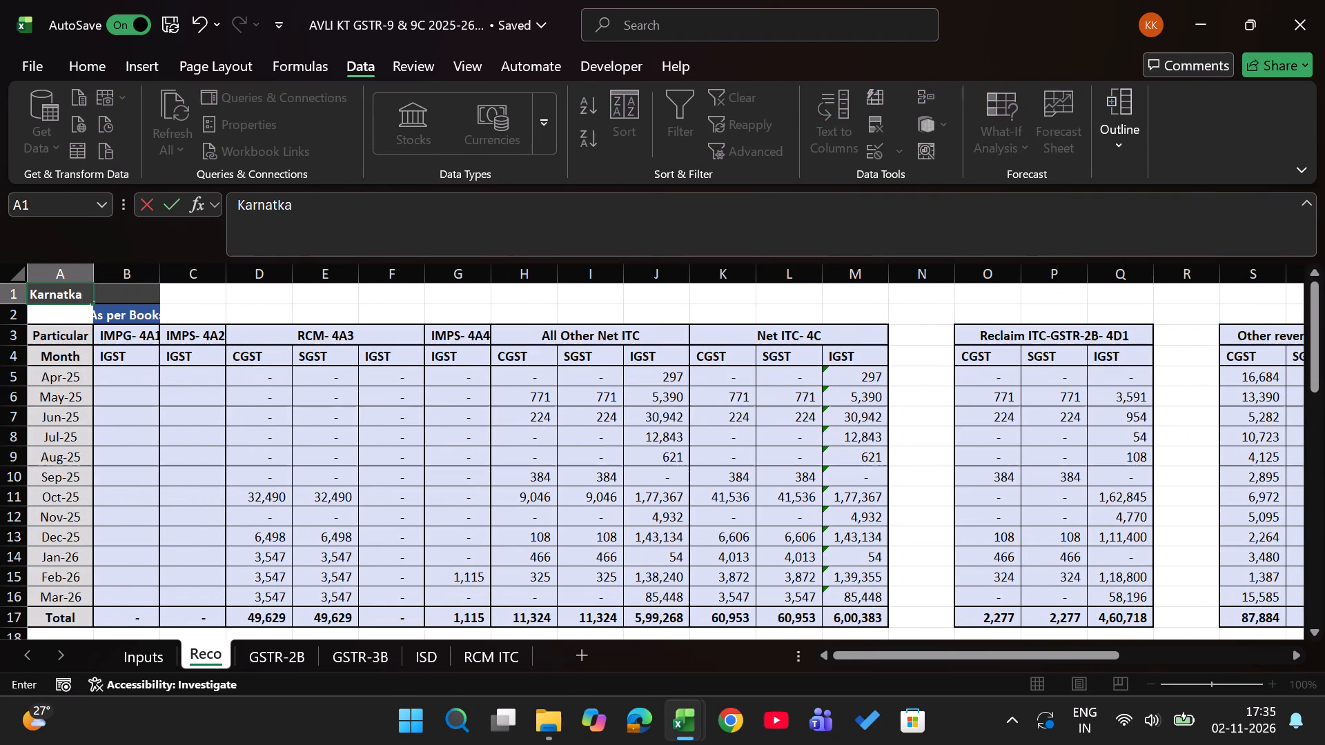
{"action": "key", "text": "Left"}
{"action": "key", "text": "F2"}
{"action": "key", "text": "Left"}
{"action": "key", "text": "Left"}
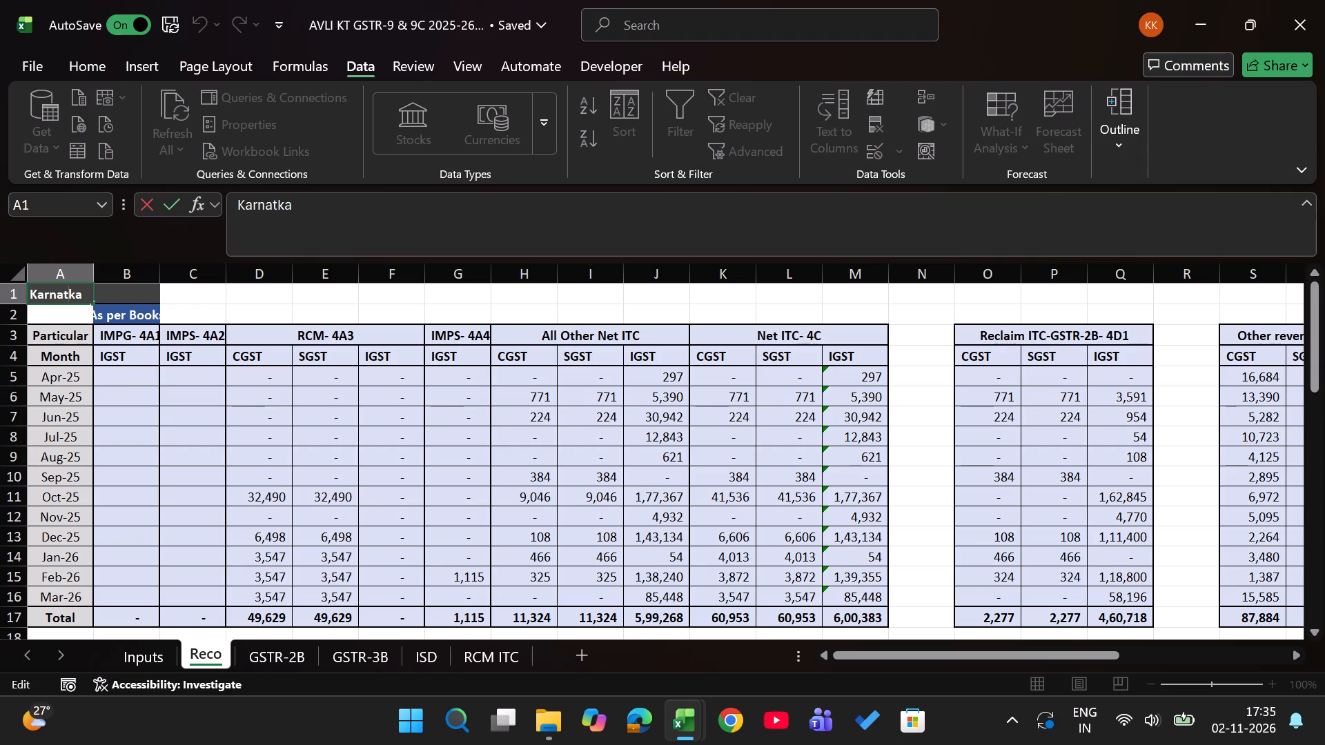
{"action": "key", "text": "a"}
{"action": "key", "text": "Return"}
{"action": "key", "text": "Up"}
{"action": "key", "text": "ctrl+s"}
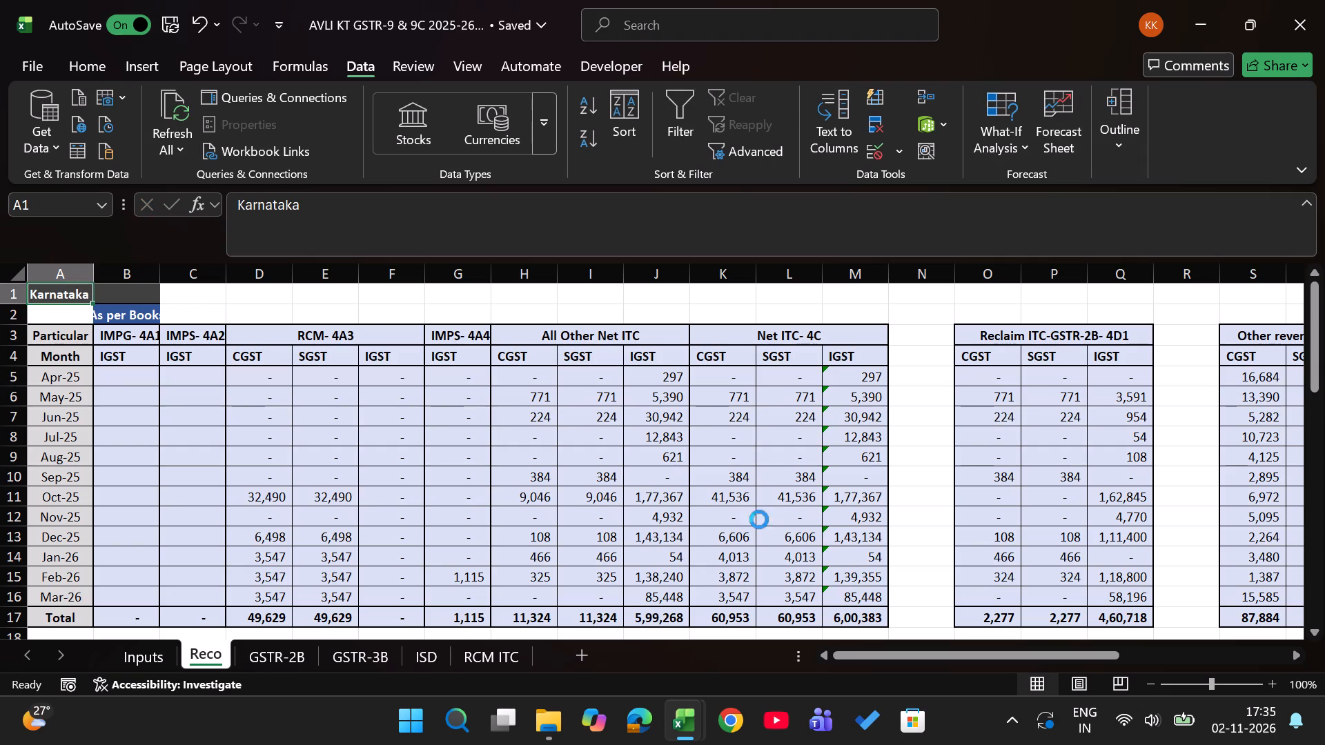
Close the AVLI KT GSTR-9 & 9C workbook and the AVLI KT 3b Mar-26 workbook.
{"action": "left_click", "coordinate": [1324, 3]}
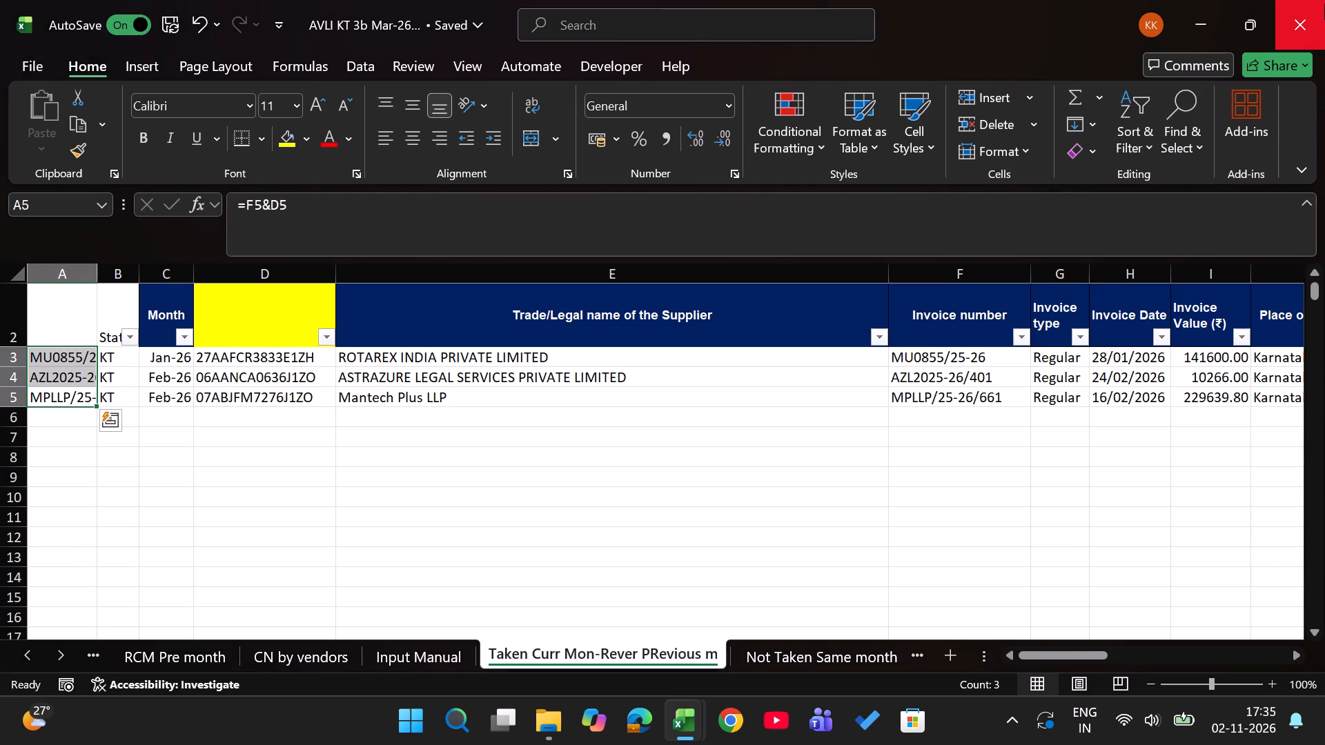
{"action": "left_click", "coordinate": [1324, 3]}
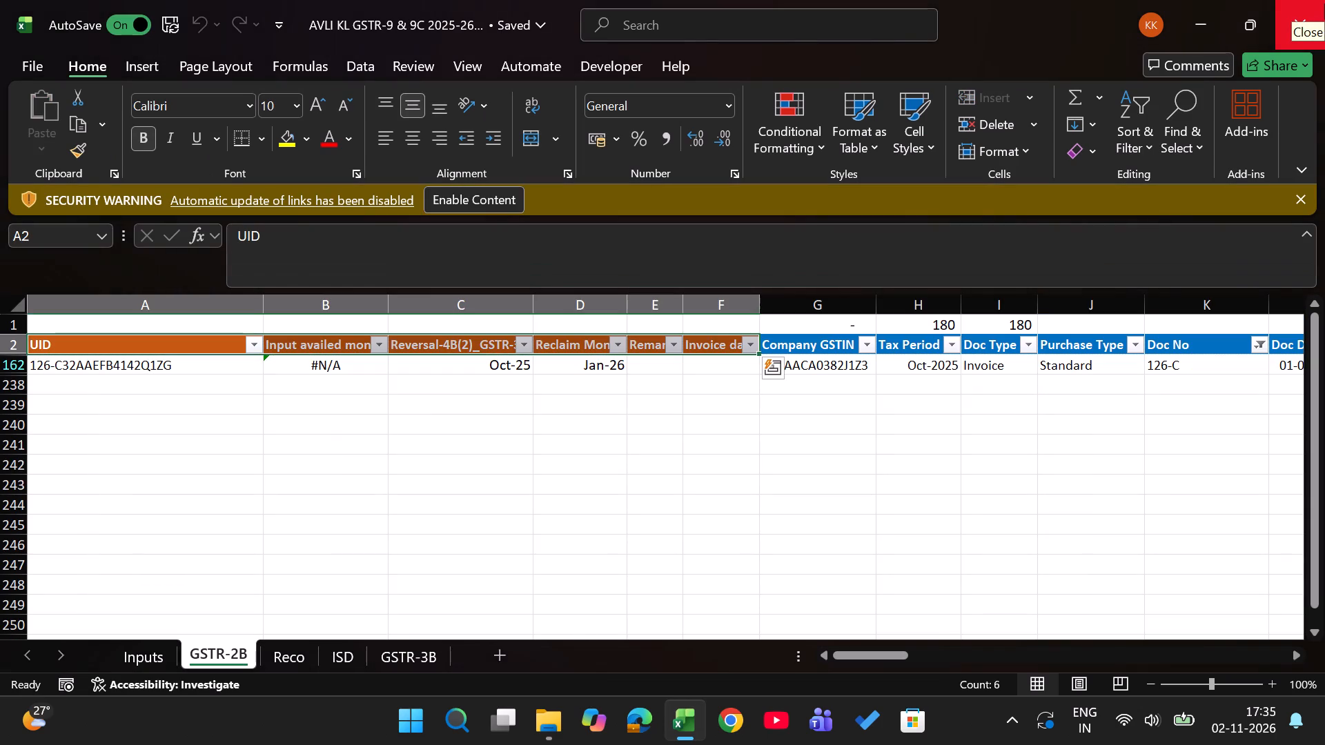
In File Explorer, copy AVLI MH Console ITC (25-26).xlsx from the Consol folder into the GSTR-9 & 9C folder.
{"action": "key", "text": "alt+Tab"}
{"action": "key", "text": "BackSpace"}
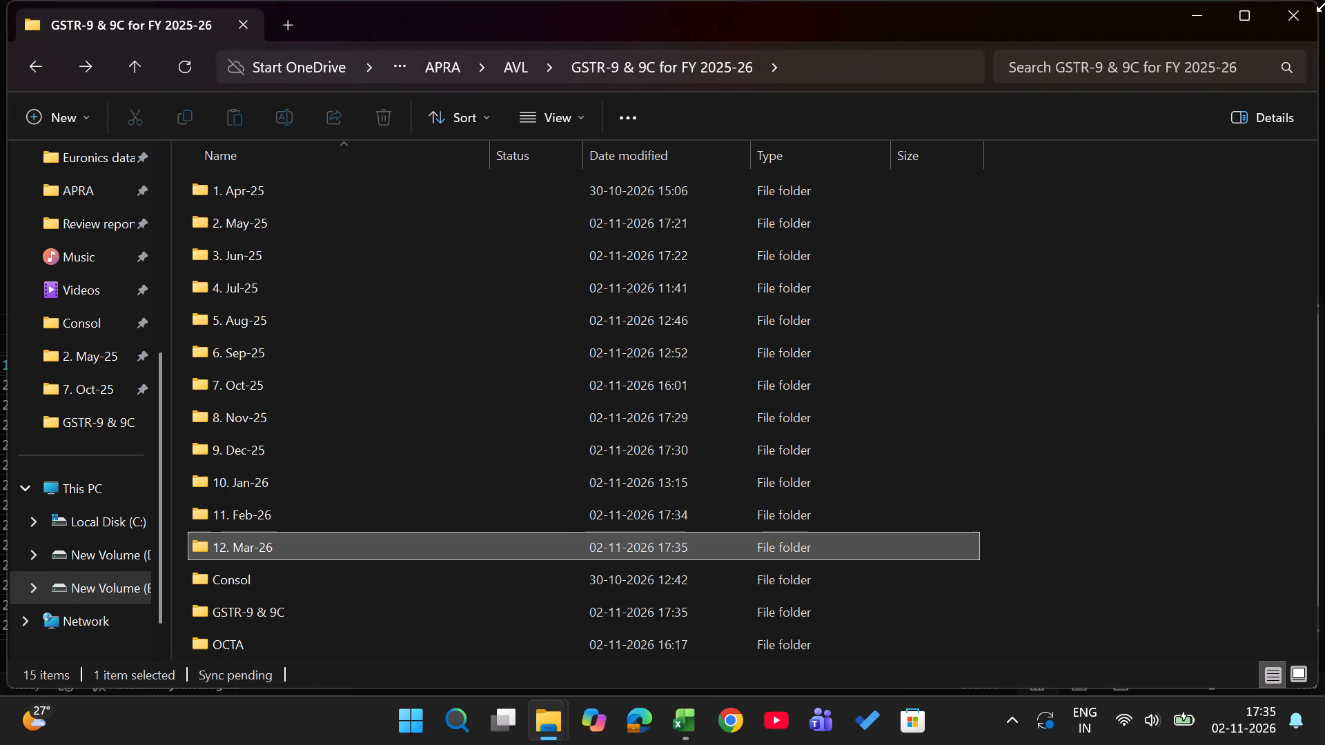
{"action": "key", "text": "Down"}
{"action": "key", "text": "Return"}
{"action": "key", "text": "Down"}
{"action": "key", "text": "Down"}
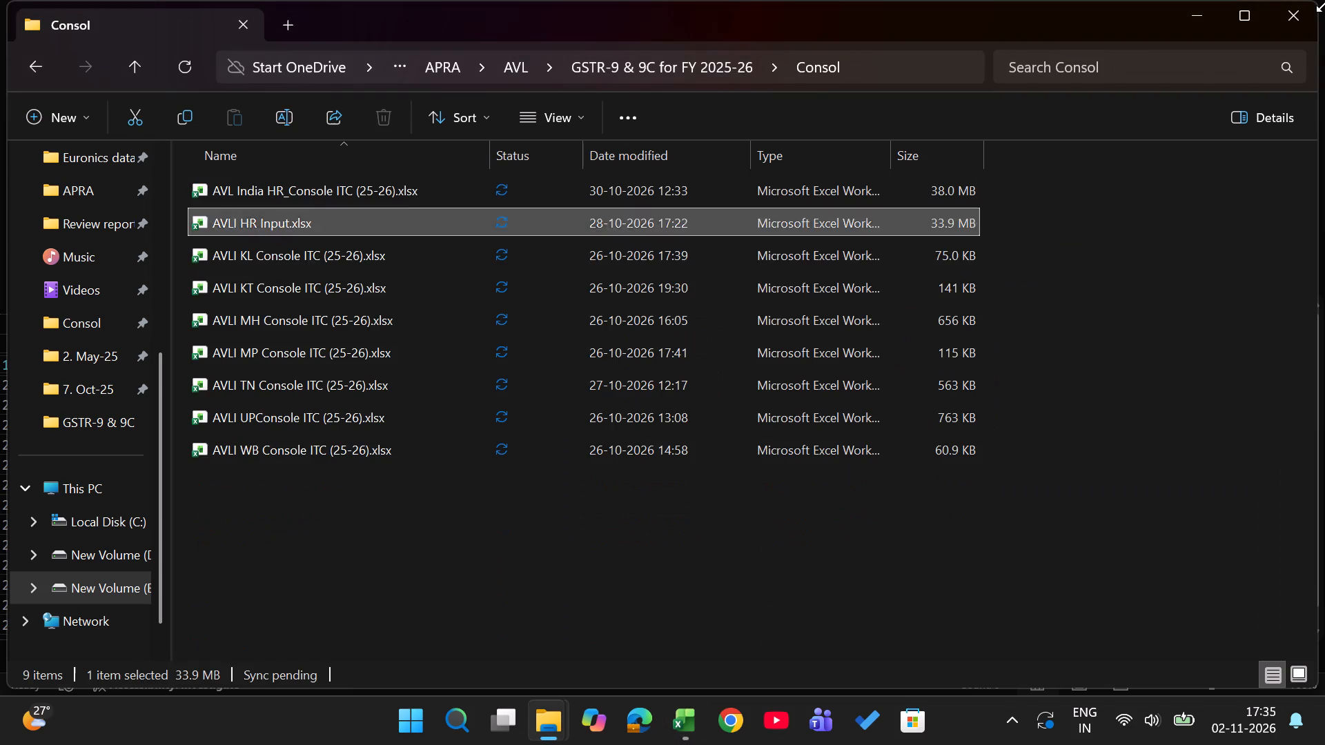
{"action": "key", "text": "Down"}
{"action": "key", "text": "Down"}
{"action": "key", "text": "ctrl+c"}
{"action": "key", "text": "BackSpace"}
{"action": "key", "text": "Down"}
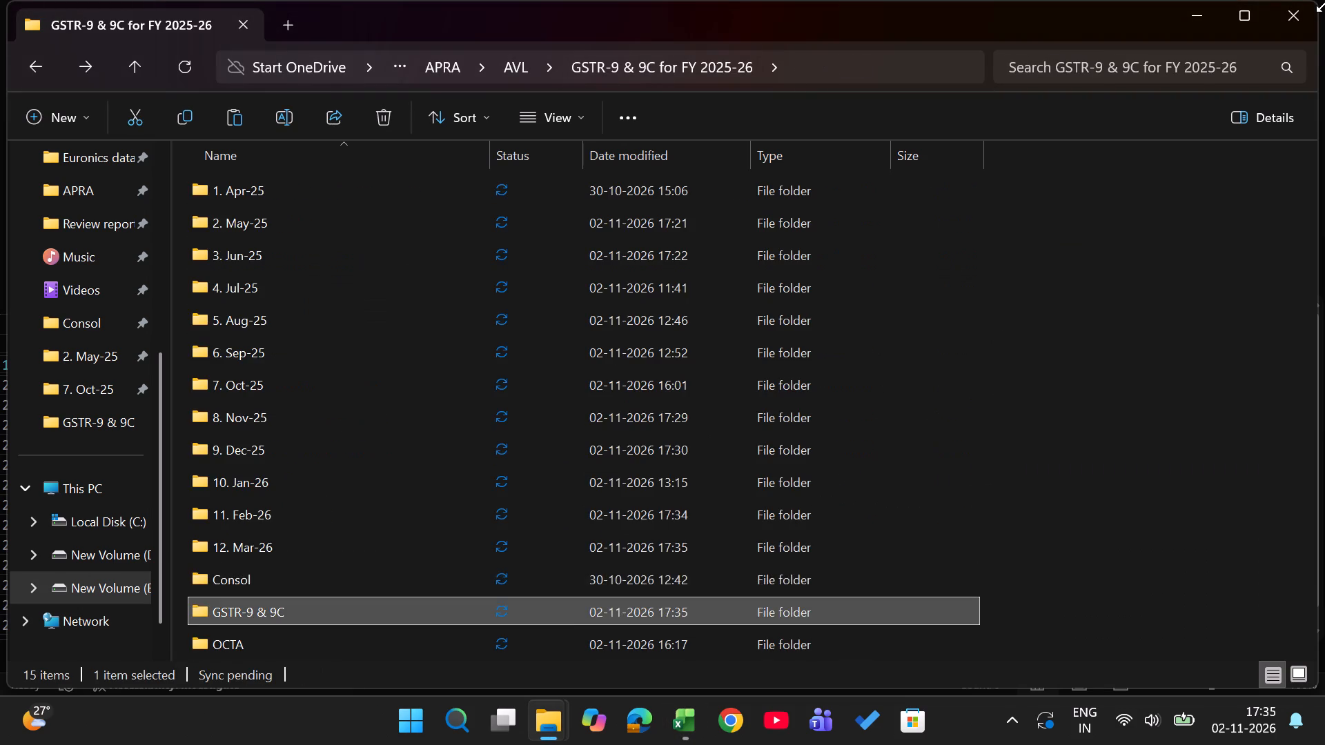
{"action": "key", "text": "Return"}
{"action": "key", "text": "ctrl+v"}
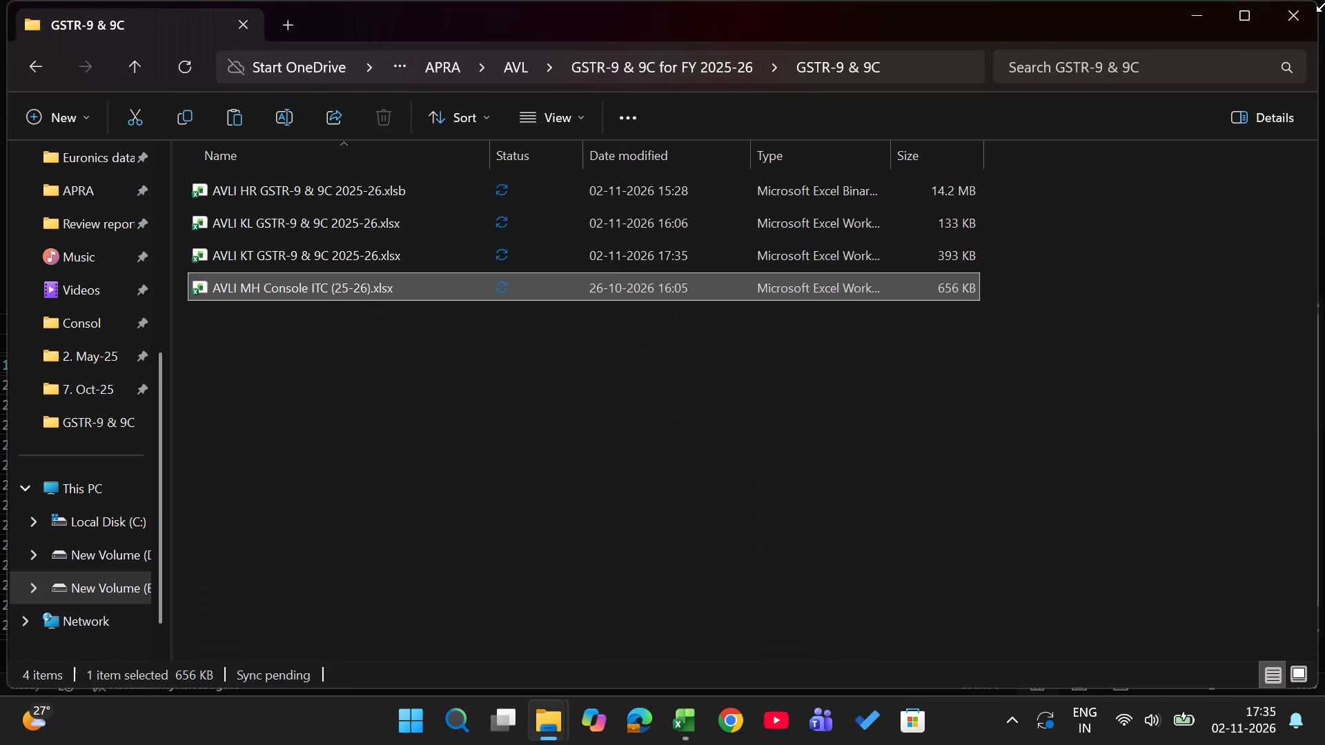
Rename the copied MH file as AVLI MH GSTR-9 & 9C 2025-26.xlsx.
{"action": "key", "text": "F2"}
{"action": "key", "text": "Right"}
{"action": "key", "text": "Right"}
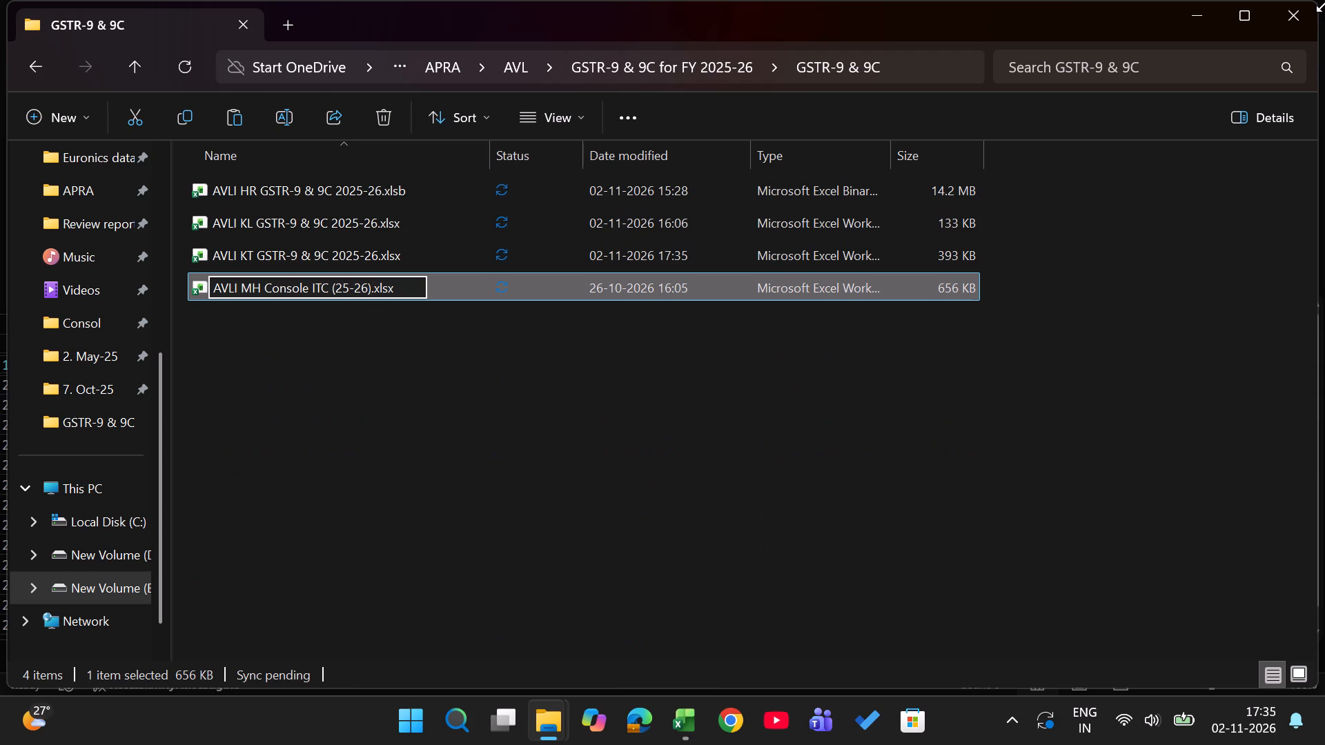
{"action": "key", "text": "Left"}
{"action": "key", "text": "Left"}
{"action": "key", "text": "Left"}
{"action": "key", "text": "Right"}
{"action": "key", "text": "Right"}
{"action": "key", "text": "BackSpace"}
{"action": "key", "text": "Left"}
{"action": "key", "text": "Left"}
{"action": "key", "text": "Left"}
{"action": "key", "text": "Left"}
{"action": "key", "text": "Left"}
{"action": "key", "text": "BackSpace"}
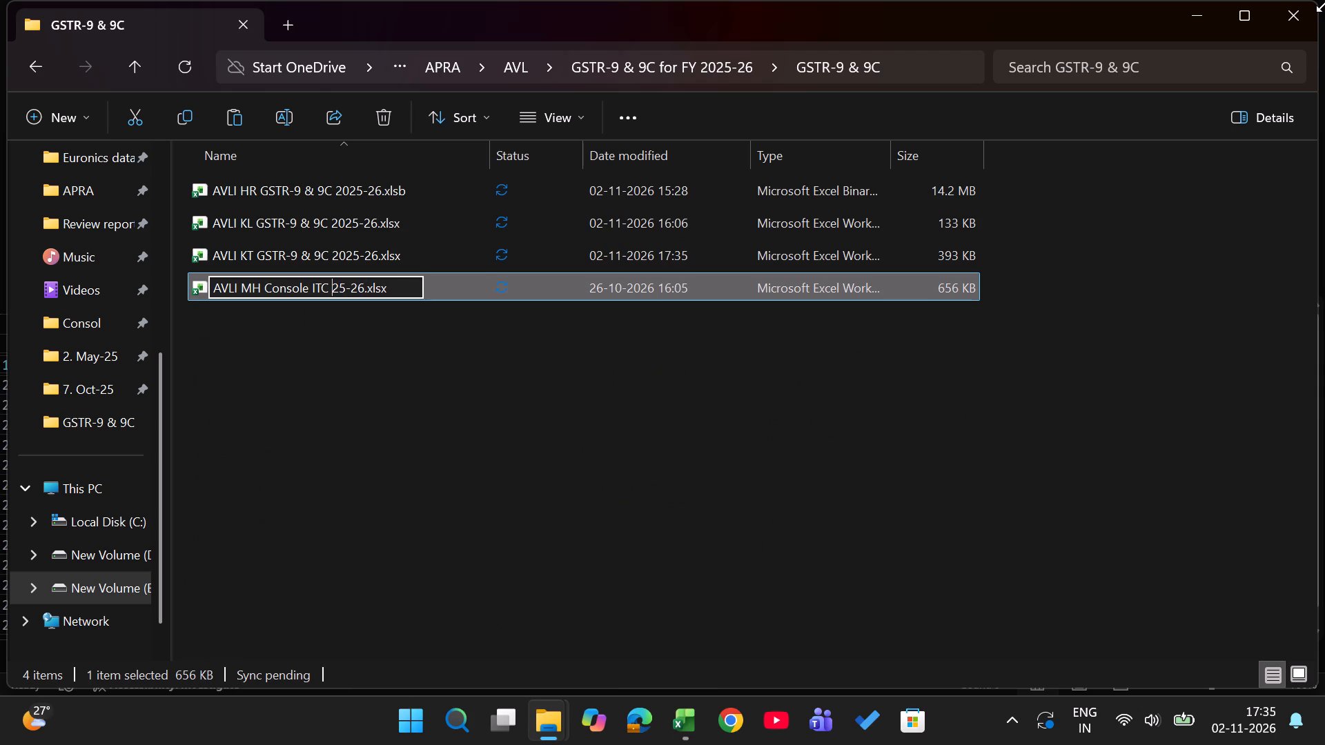
{"action": "type", "text": "20"}
{"action": "key", "text": "Left"}
{"action": "key", "text": "Left"}
{"action": "key", "text": "Left"}
{"action": "key", "text": "shift+Left"}
{"action": "key", "text": "shift+Left"}
{"action": "key", "text": "shift+Left"}
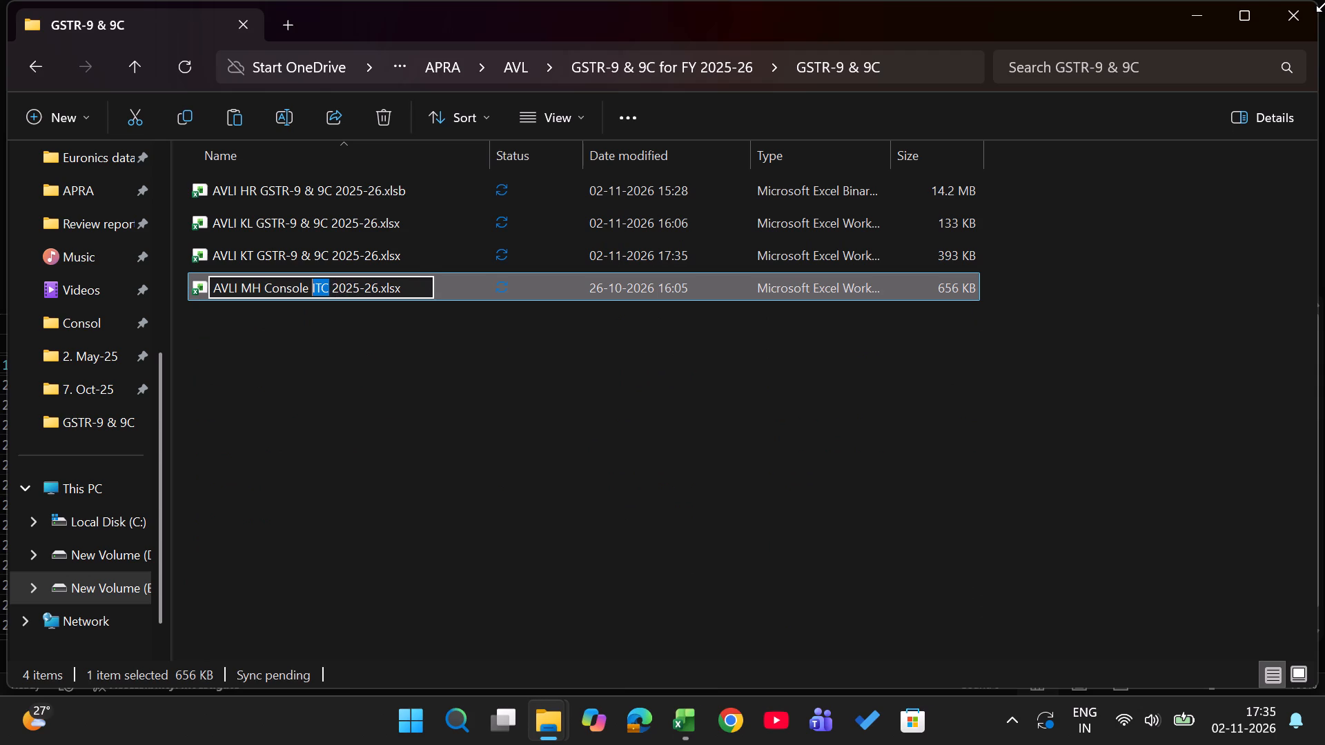
{"action": "key", "text": "shift+Left"}
{"action": "key", "text": "shift+Left"}
{"action": "key", "text": "shift+Left"}
{"action": "key", "text": "shift+Left"}
{"action": "key", "text": "shift+Left"}
{"action": "key", "text": "shift+Left"}
{"action": "key", "text": "shift+Left"}
{"action": "key", "text": "shift+Left"}
{"action": "type", "text": "GSTR"}
{"action": "type", "text": "-7"}
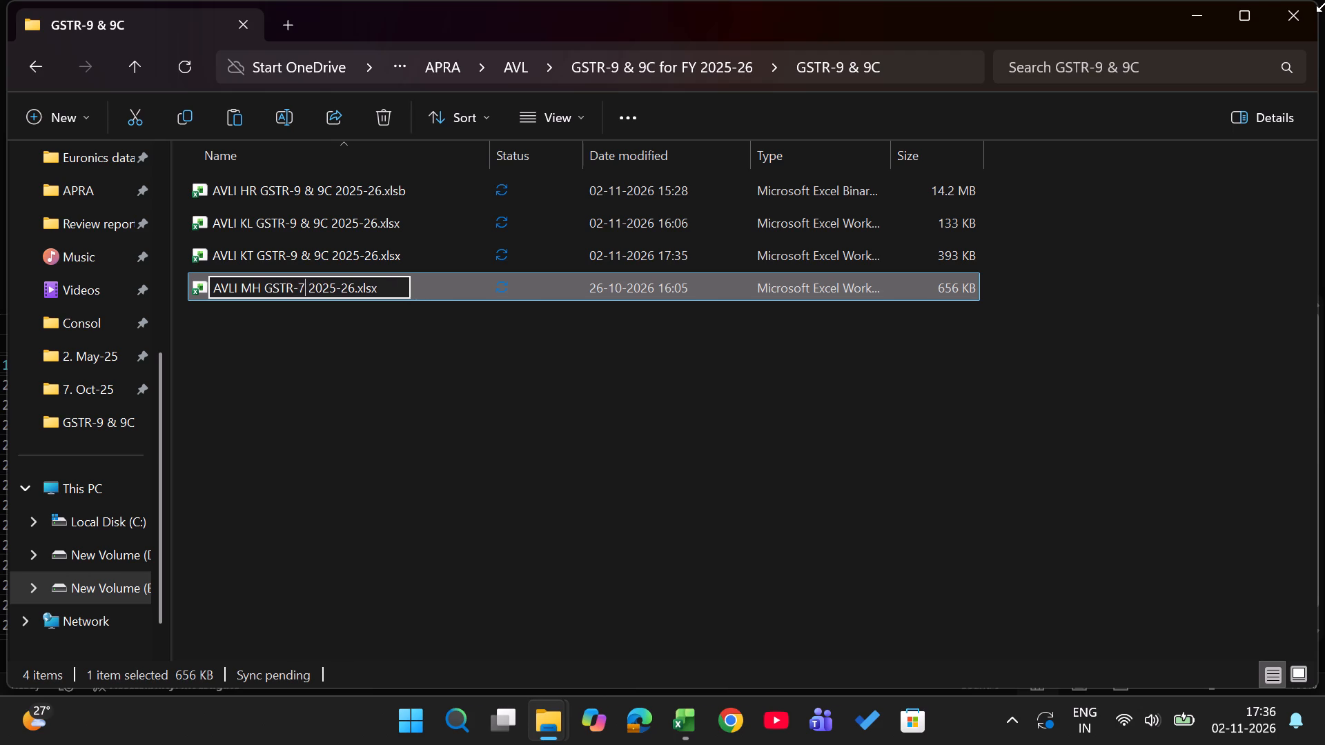
{"action": "key", "text": "BackSpace"}
{"action": "type", "text": "9 ^"}
{"action": "key", "text": "BackSpace"}
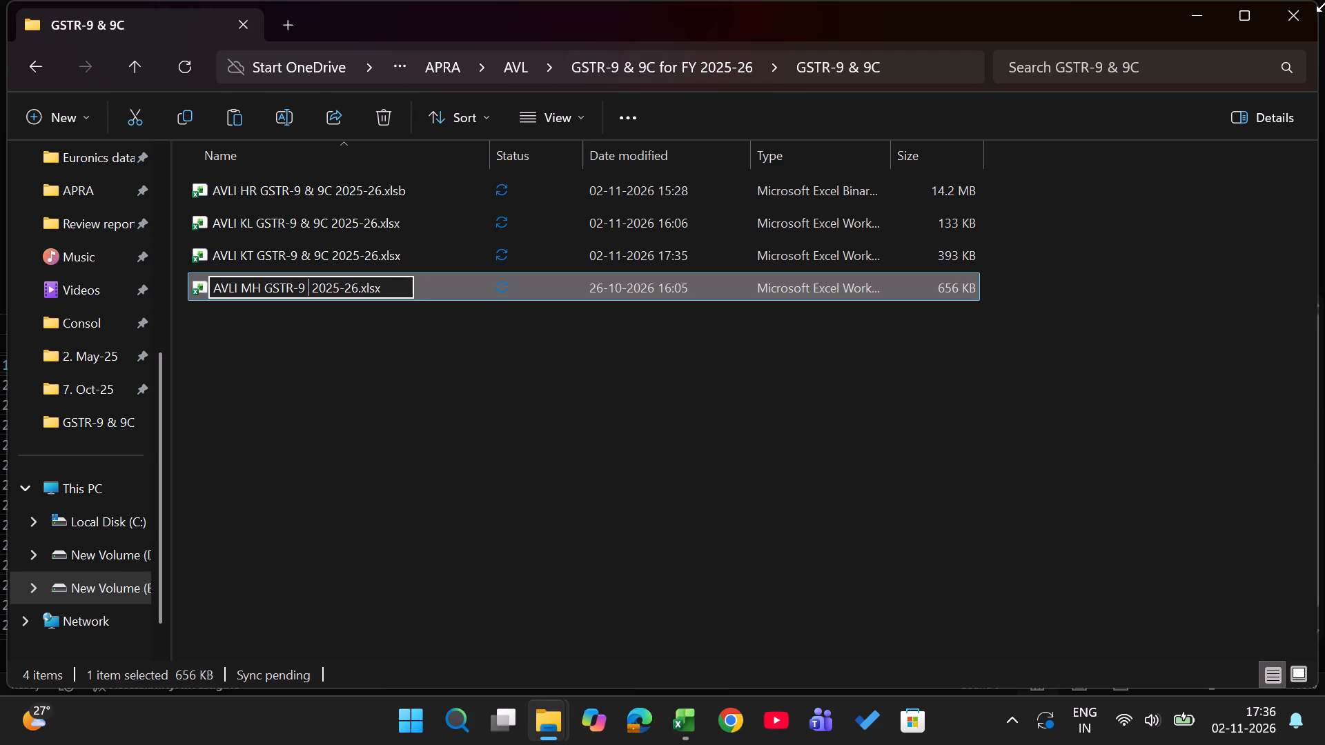
{"action": "type", "text": "&"}
{"action": "key", "text": "space"}
{"action": "type", "text": "9C"}
{"action": "key", "text": "Return"}
{"action": "key", "text": "Up"}
{"action": "key", "text": "Down"}
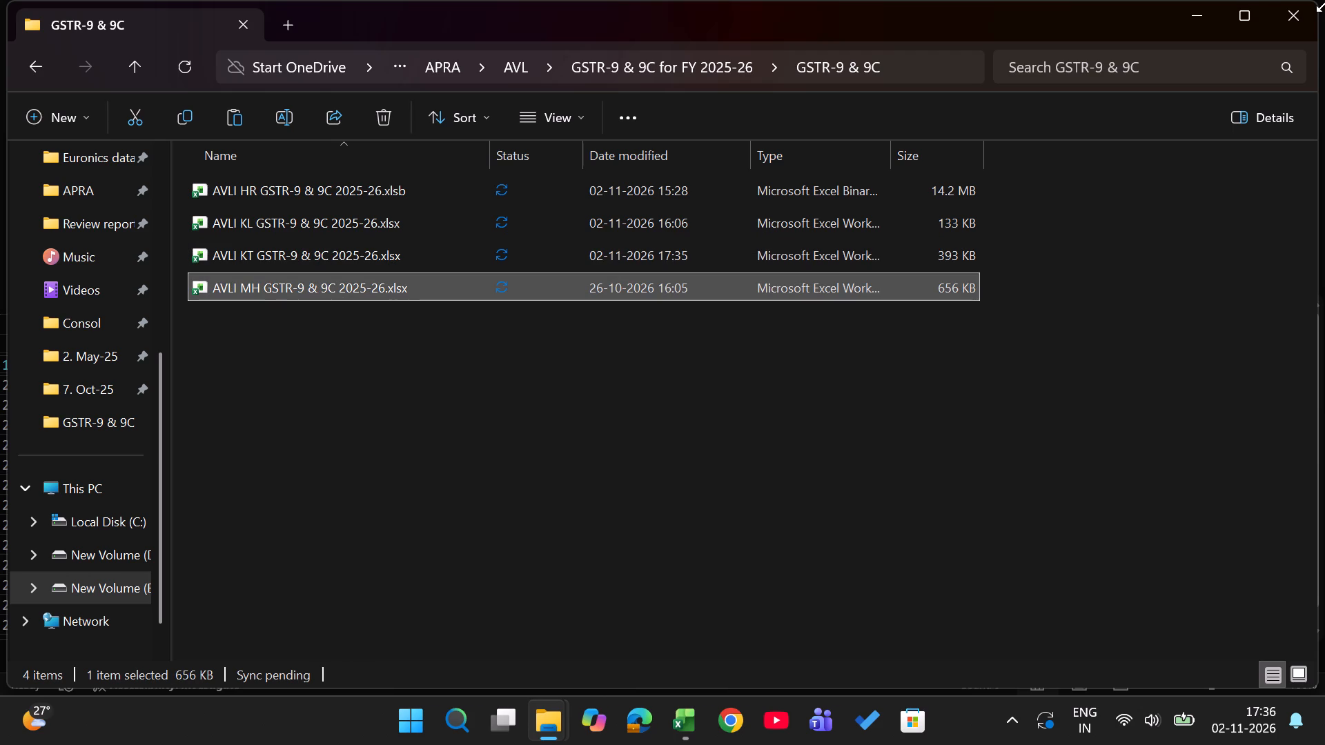
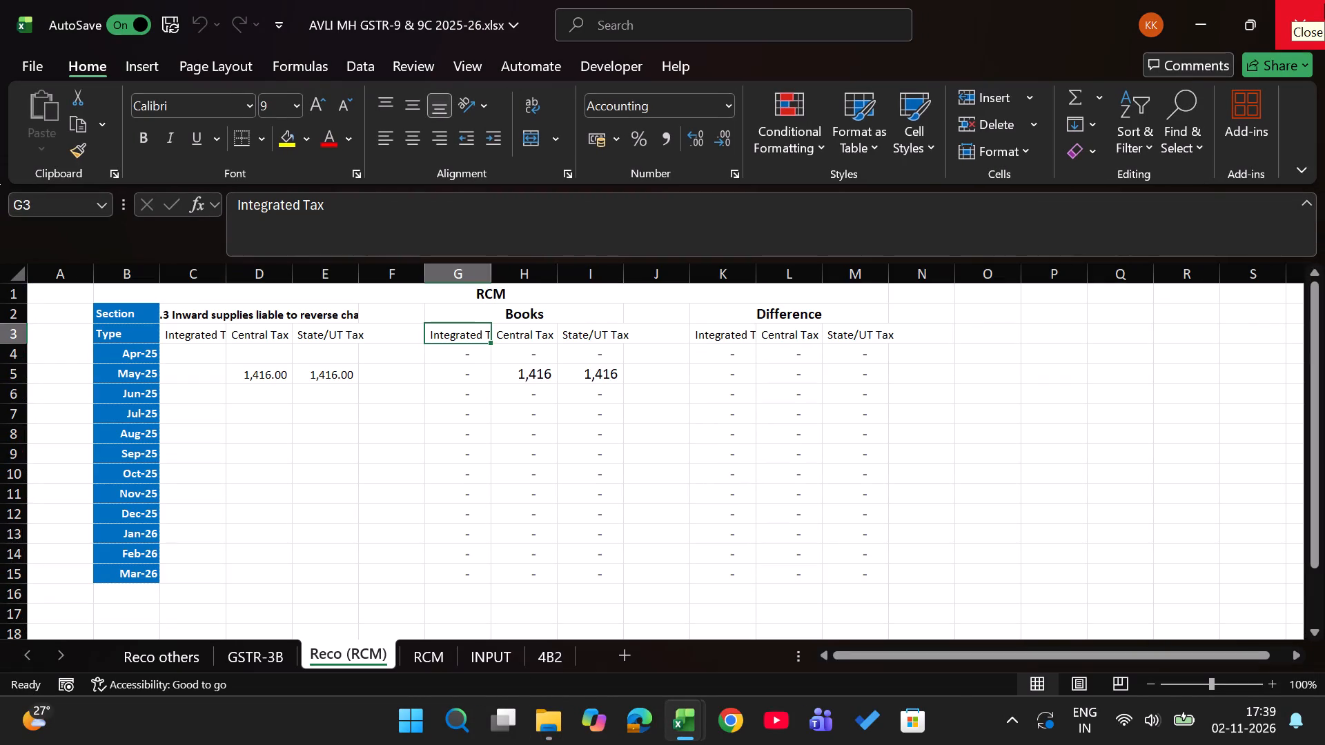
On the 4B2 sheet, insert a blank column before column A.
{"action": "key", "text": "ctrl+Page_Down"}
{"action": "key", "text": "ctrl+Page_Down"}
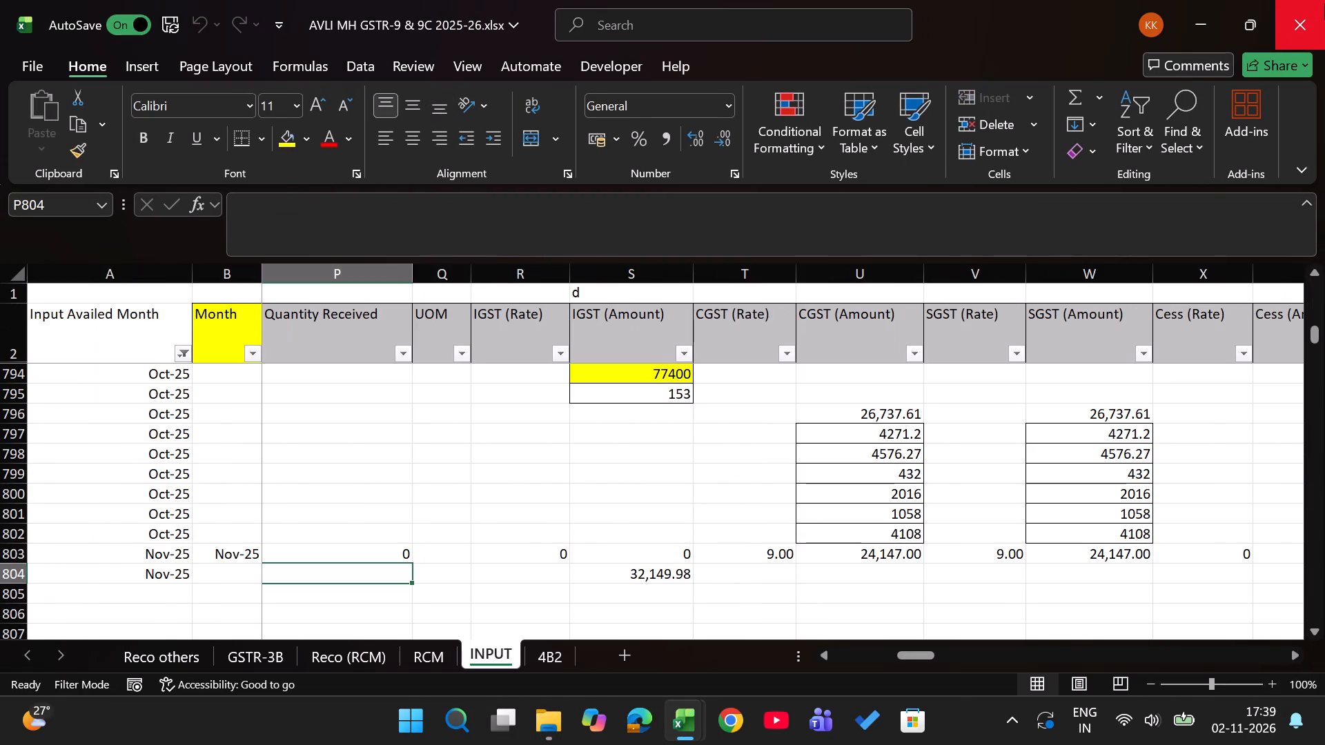
{"action": "key", "text": "ctrl+Page_Down"}
{"action": "key", "text": "ctrl+Up"}
{"action": "key", "text": "ctrl+Up"}
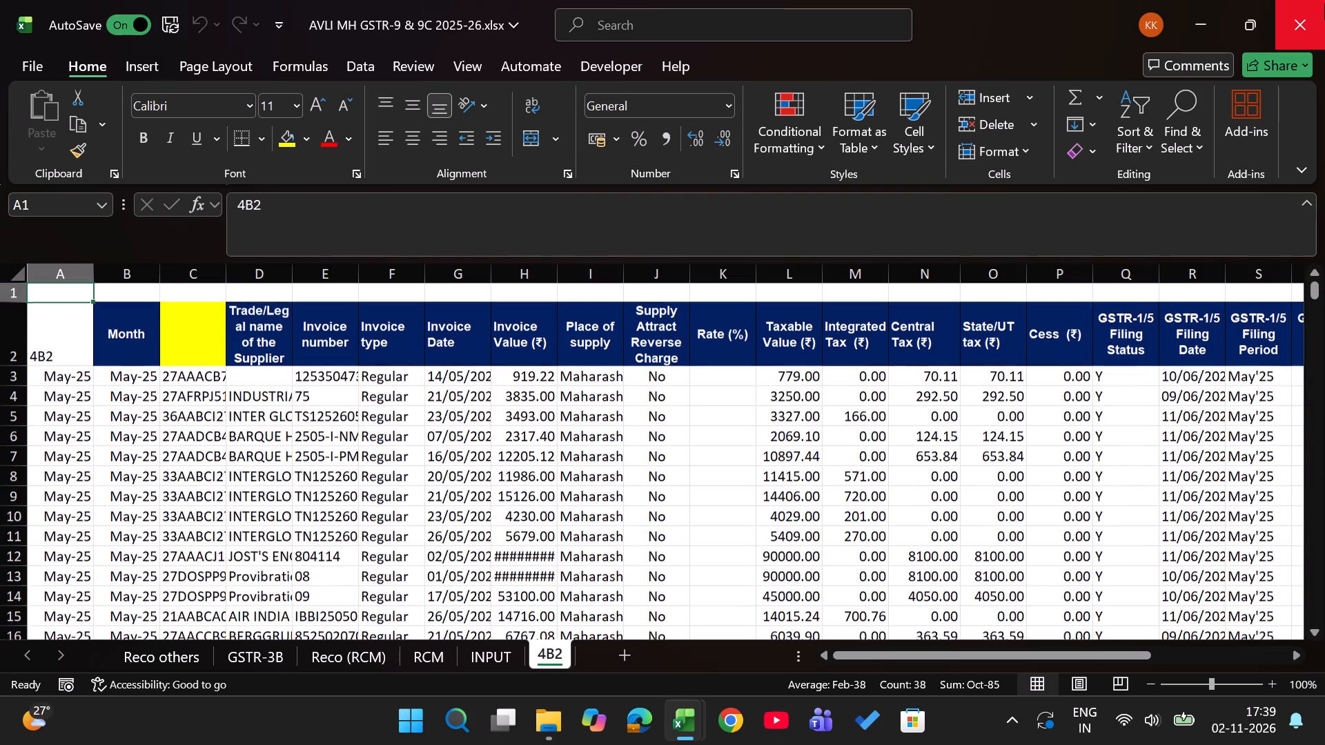
{"action": "key", "text": "ctrl+Left"}
{"action": "key", "text": "ctrl+Left"}
{"action": "key", "text": "ctrl+Down"}
{"action": "key", "text": "ctrl+space"}
{"action": "key", "text": "ctrl+shift+equal"}
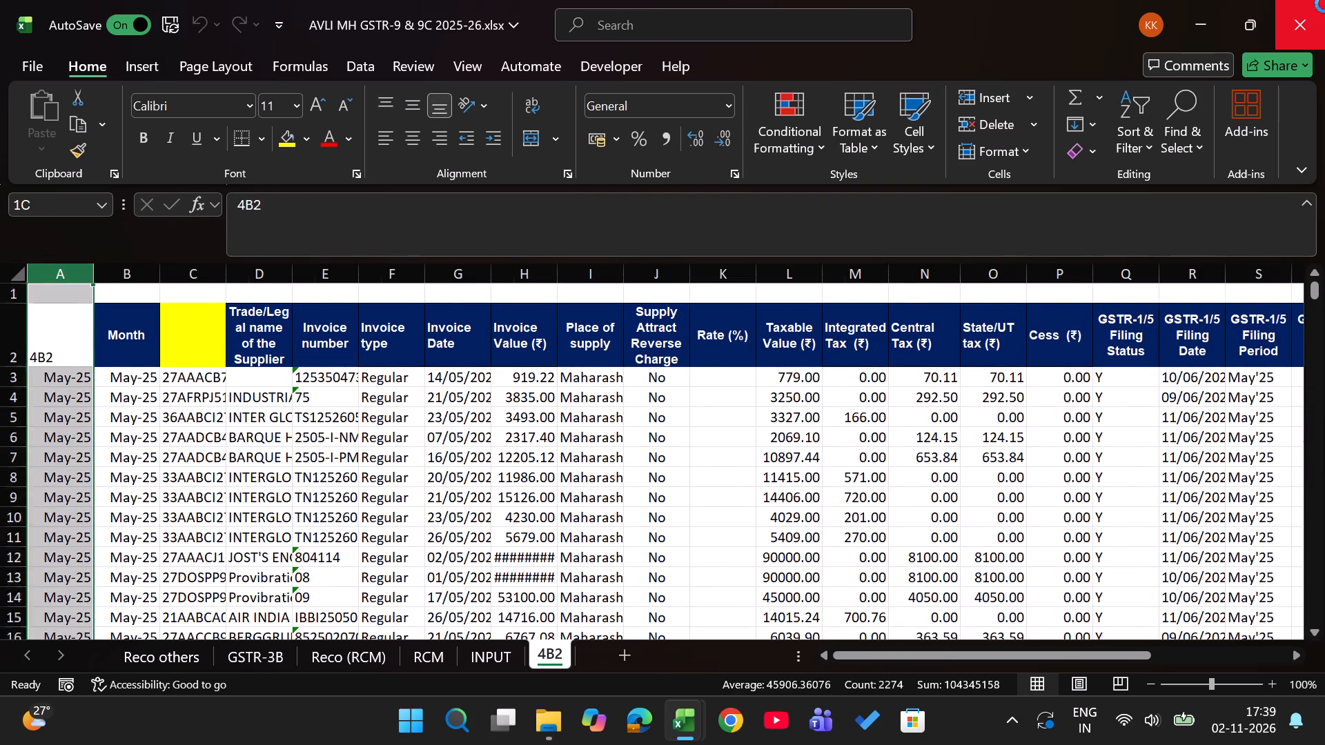
In cell C1 of the 4B2 sheet, enter =SUBTOTAL(9,N3:N16120) to total the Integrated Tax column.
{"action": "key", "text": "Down"}
{"action": "key", "text": "Right"}
{"action": "key", "text": "Up"}
{"action": "key", "text": "Up"}
{"action": "key", "text": "Up"}
{"action": "key", "text": "Right"}
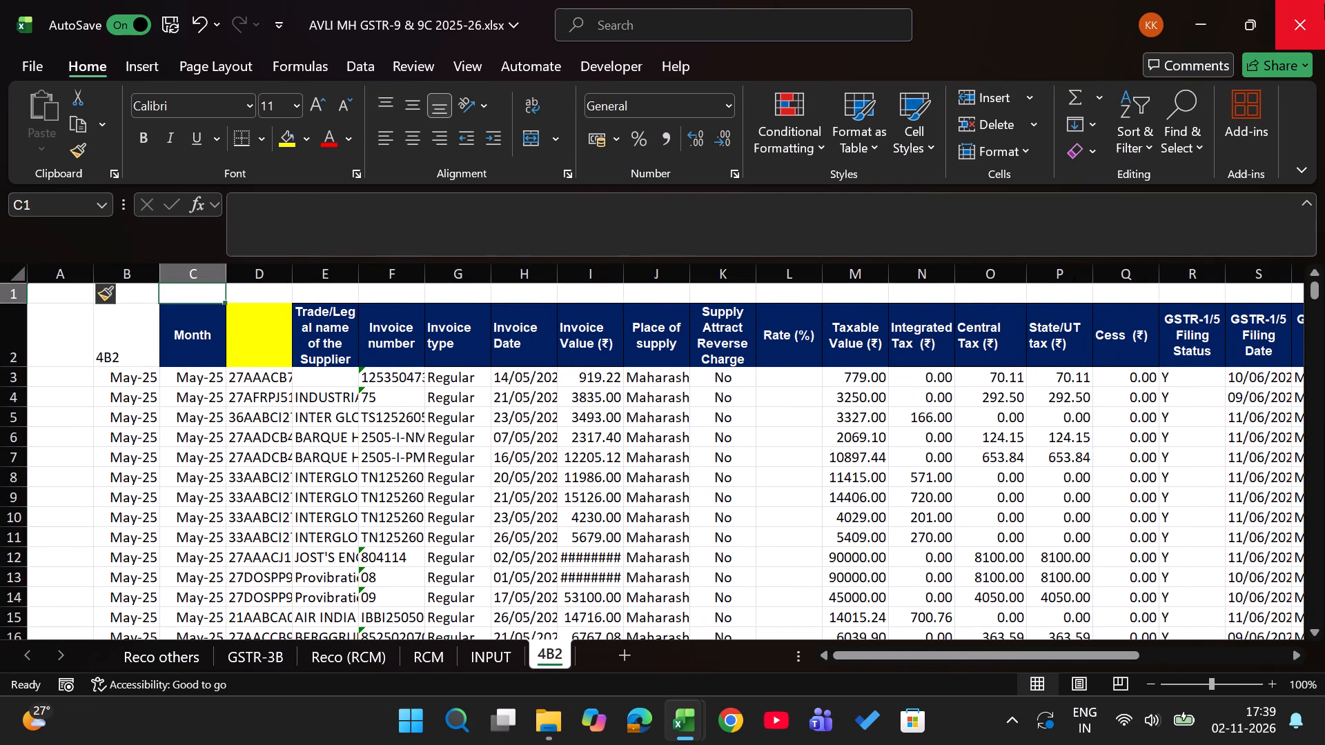
{"action": "type", "text": "=subt"}
{"action": "key", "text": "Tab"}
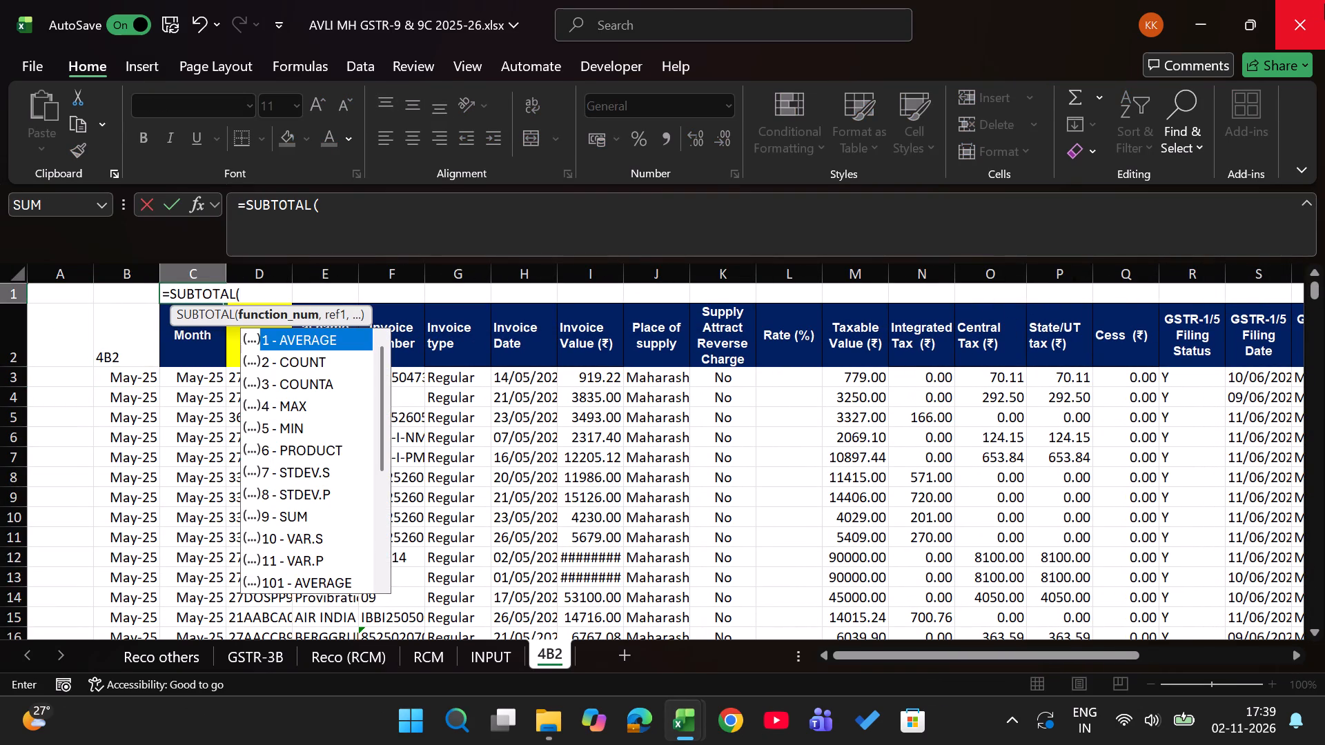
{"action": "type", "text": "9,"}
{"action": "key", "text": "Down"}
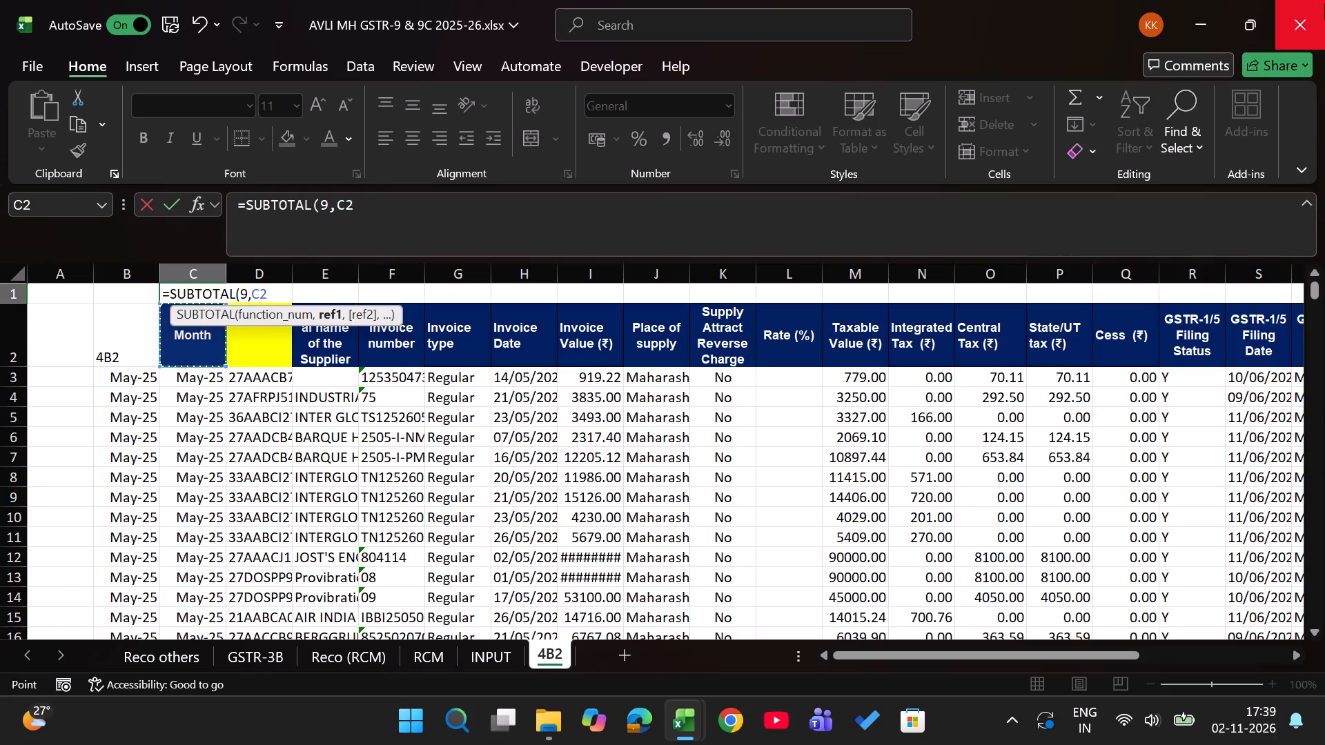
{"action": "key", "text": "Right"}
{"action": "key", "text": "Right"}
{"action": "key", "text": "Right"}
{"action": "key", "text": "Right"}
{"action": "key", "text": "Right"}
{"action": "key", "text": "Right"}
{"action": "key", "text": "Right"}
{"action": "key", "text": "Right"}
{"action": "key", "text": "Right"}
{"action": "key", "text": "Right"}
{"action": "key", "text": "Right"}
{"action": "key", "text": "Down"}
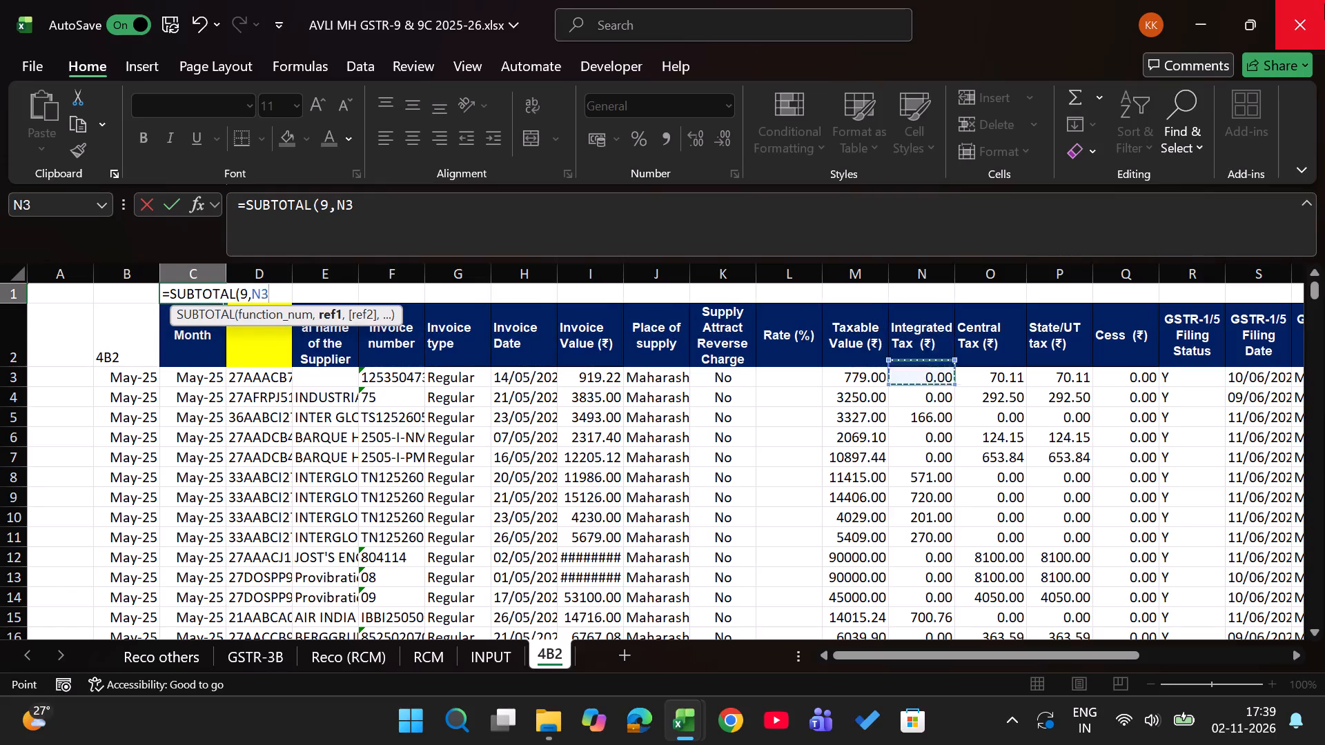
{"action": "key", "text": "ctrl+shift+Down"}
{"action": "key", "text": "Return"}
{"action": "key", "text": "Up"}
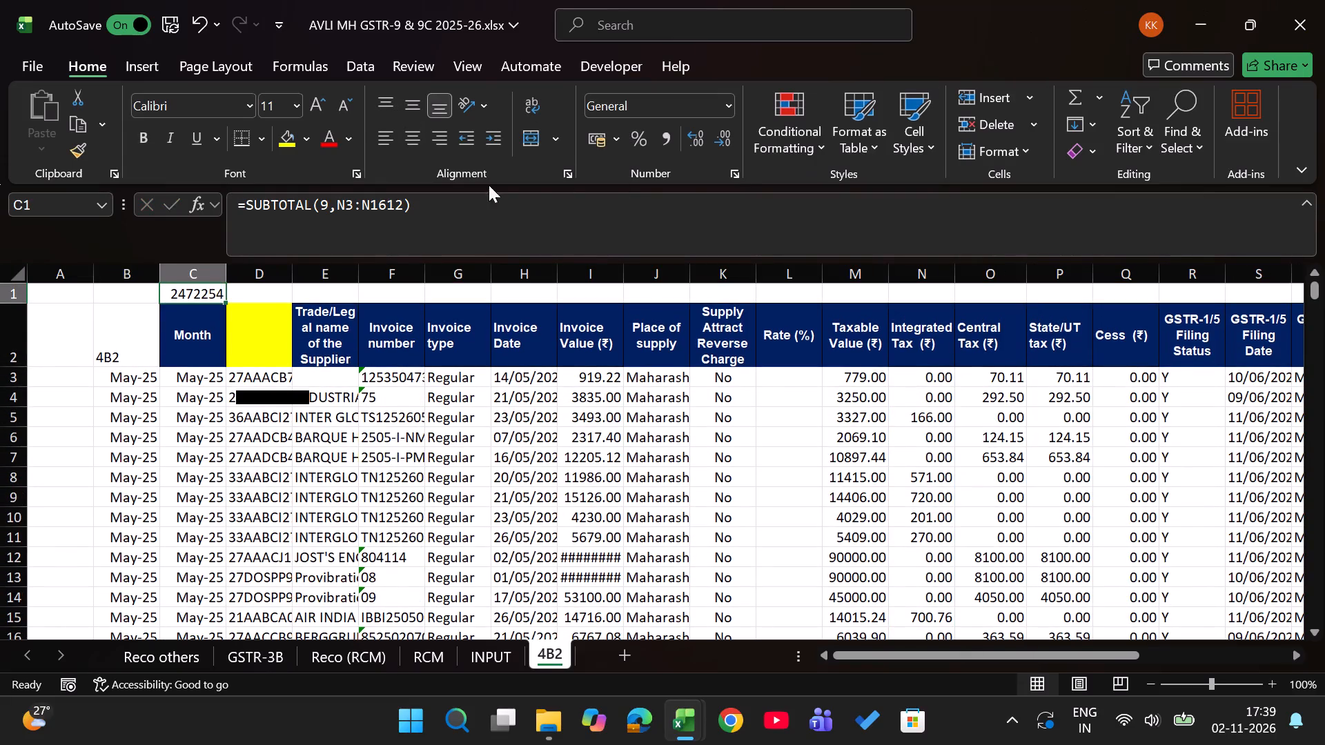
{"action": "left_click", "coordinate": [405, 206]}
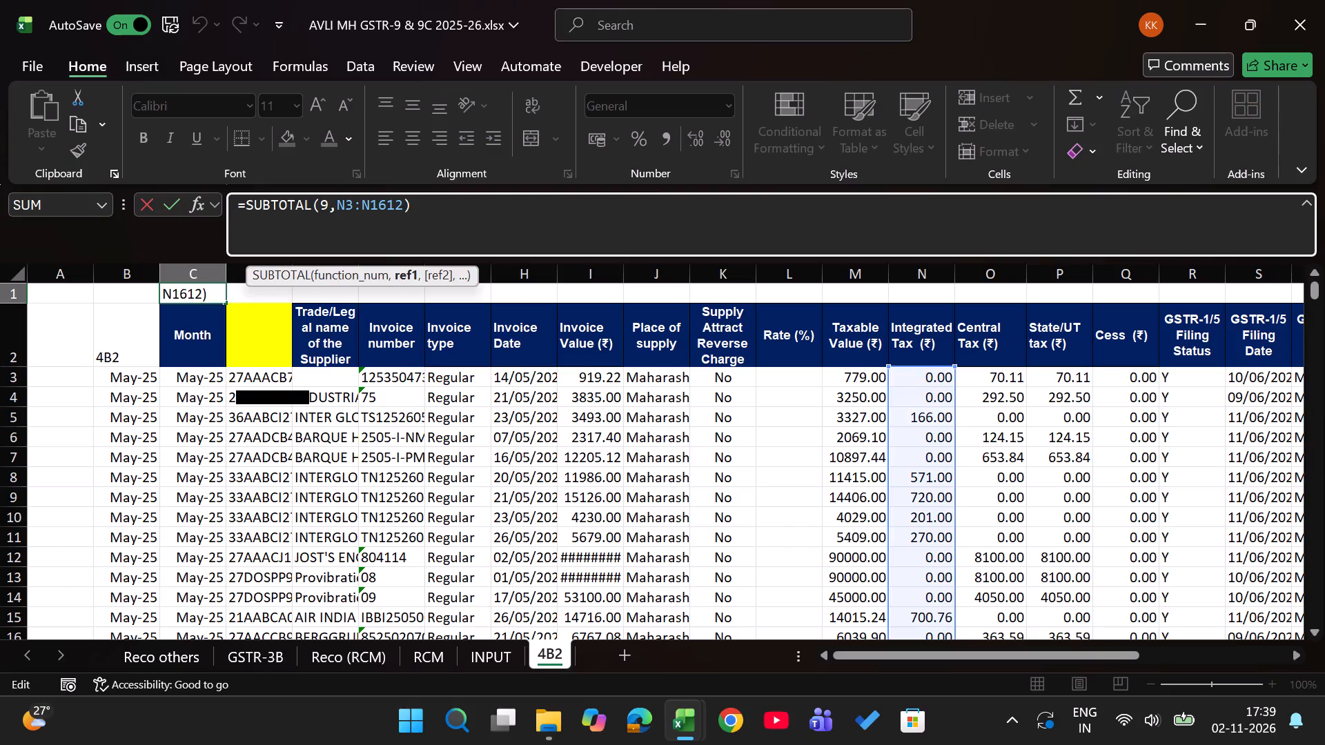
{"action": "key", "text": "0"}
{"action": "key", "text": "Return"}
Fill the C1 subtotal across to E1 and format C1:E1 in comma style with no decimals.
{"action": "key", "text": "Up"}
{"action": "key", "text": "shift+Right"}
{"action": "key", "text": "shift+Right"}
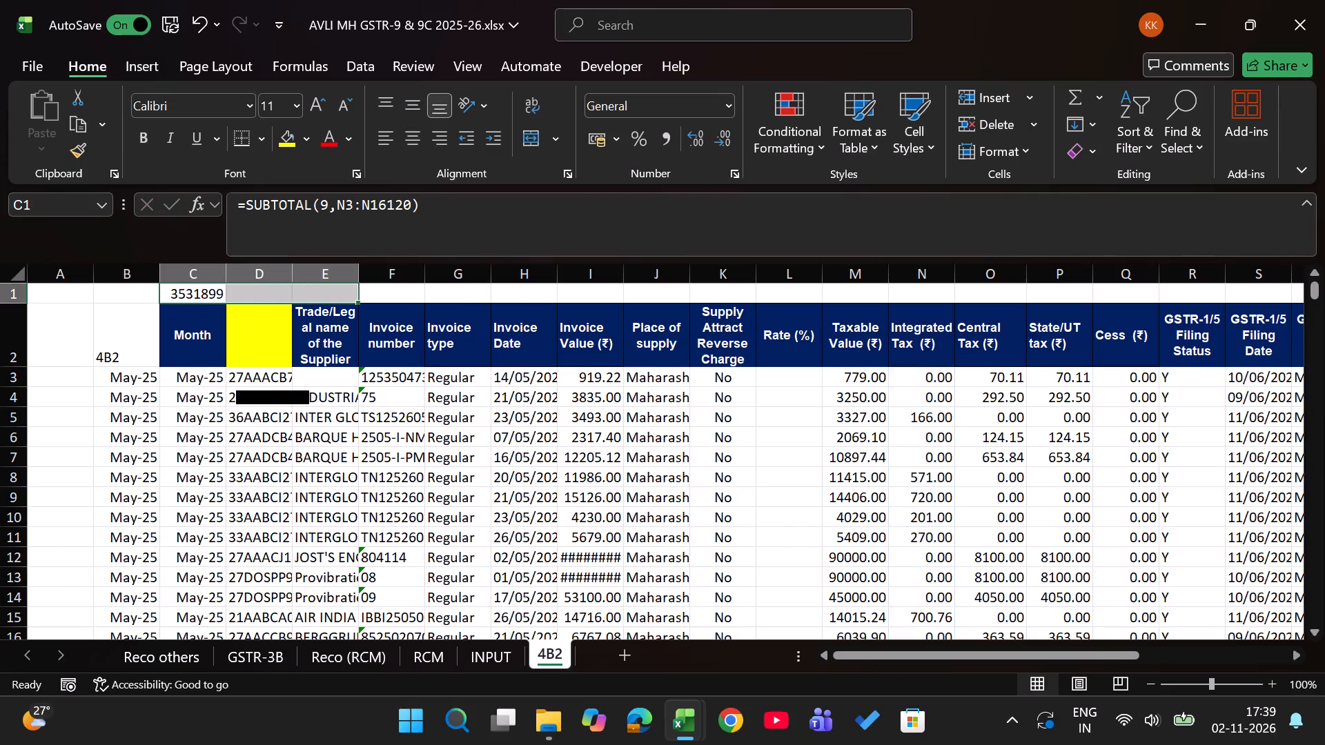
{"action": "key", "text": "ctrl+r"}
{"action": "type", "text": "hkh9"}
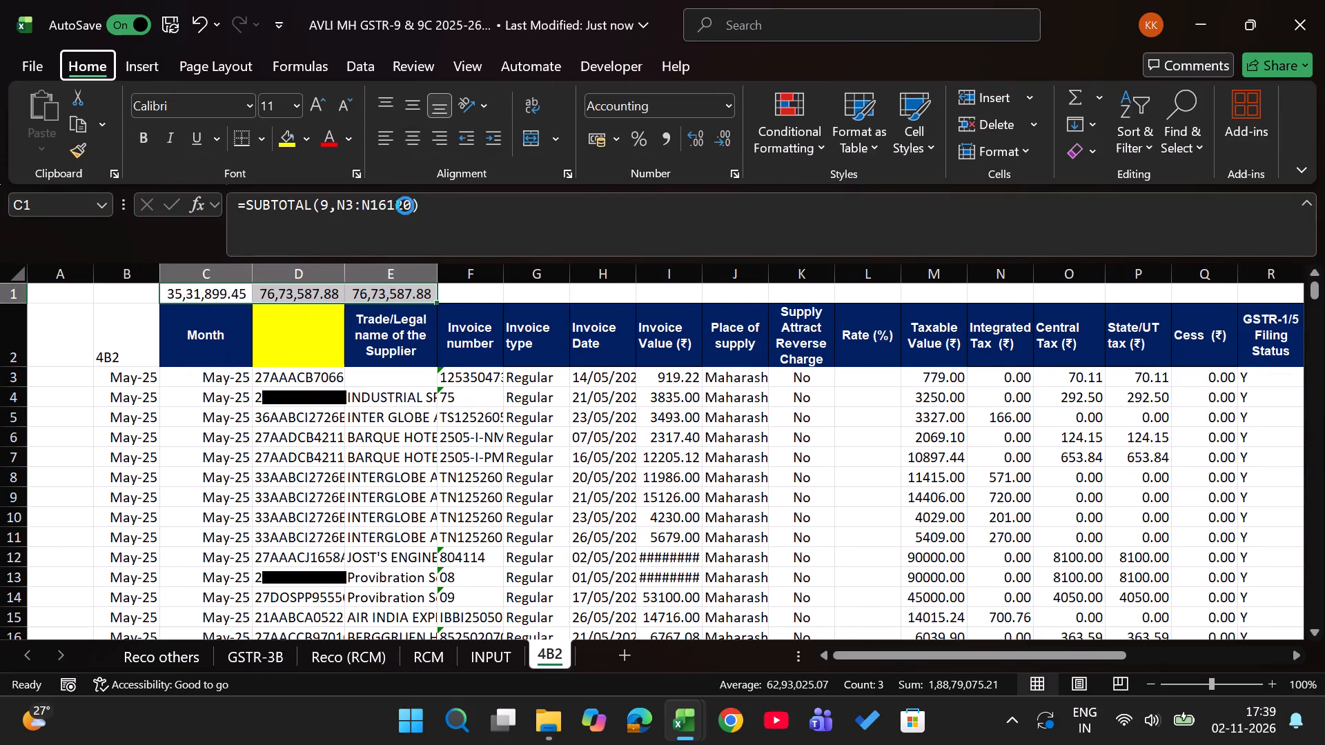
{"action": "key", "text": "alt+h"}
{"action": "key", "text": "9"}
In cell A3, enter the formula =F3&D3 to join the invoice number with the supplier's GSTIN.
{"action": "key", "text": "Down"}
{"action": "key", "text": "Down"}
{"action": "key", "text": "Left"}
{"action": "key", "text": "Left"}
{"action": "key", "text": "Left"}
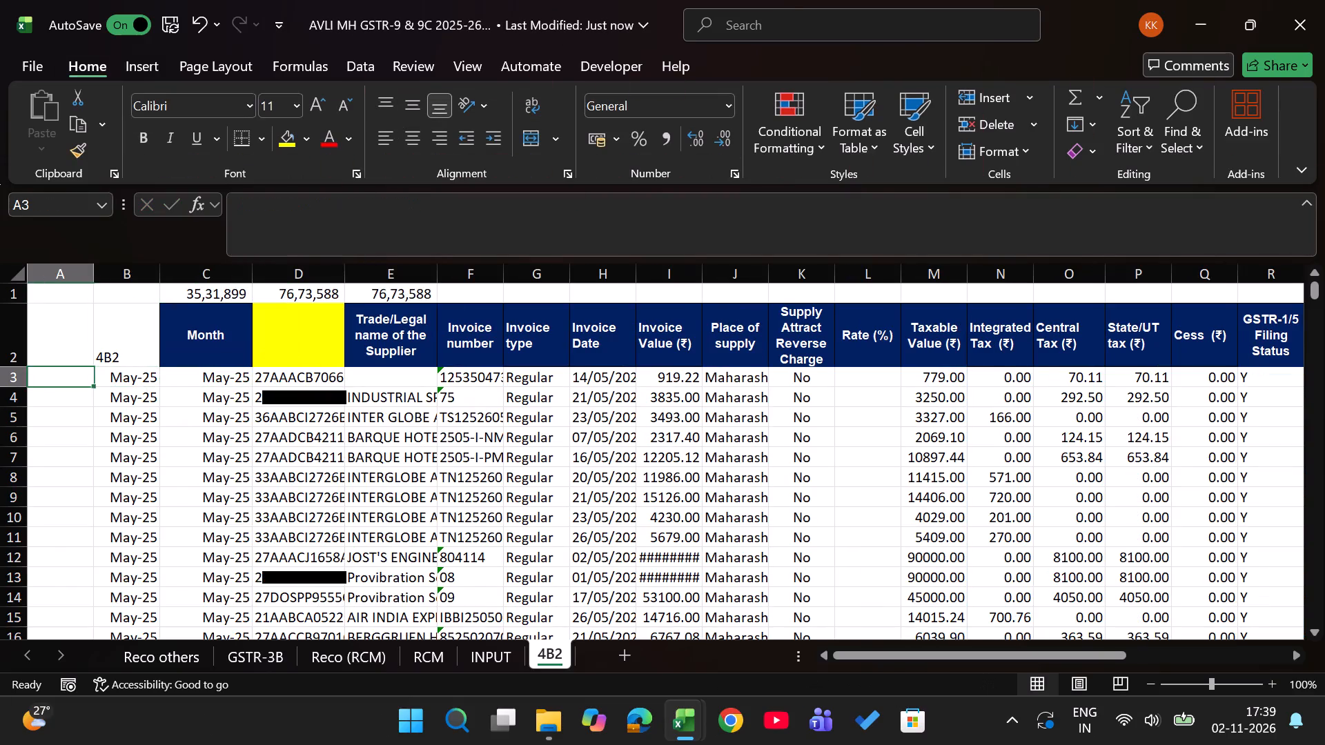
{"action": "key", "text": "equal"}
{"action": "key", "text": "Right"}
{"action": "key", "text": "Right"}
{"action": "key", "text": "Right"}
{"action": "key", "text": "Right"}
{"action": "key", "text": "Right"}
{"action": "key", "text": "Right"}
{"action": "key", "text": "Right"}
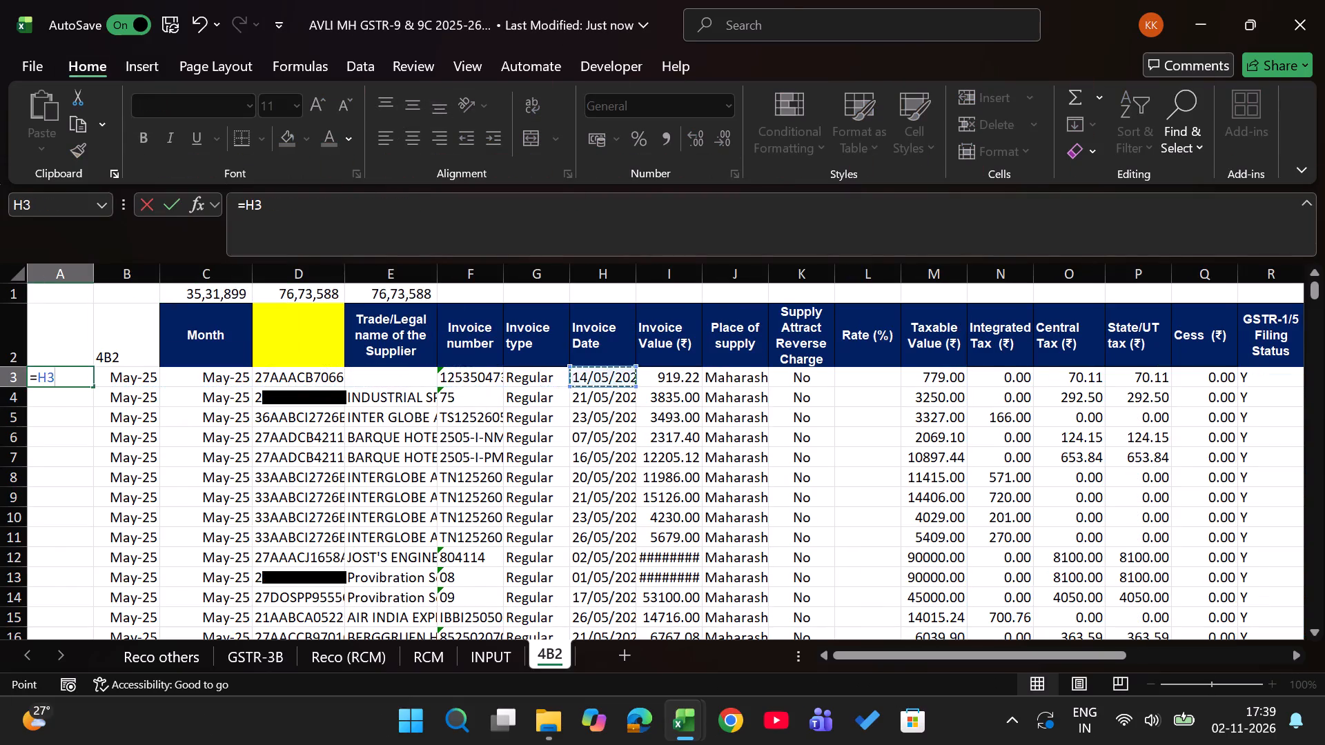
{"action": "key", "text": "Left"}
{"action": "key", "text": "Left"}
{"action": "key", "text": "shift+ampersand"}
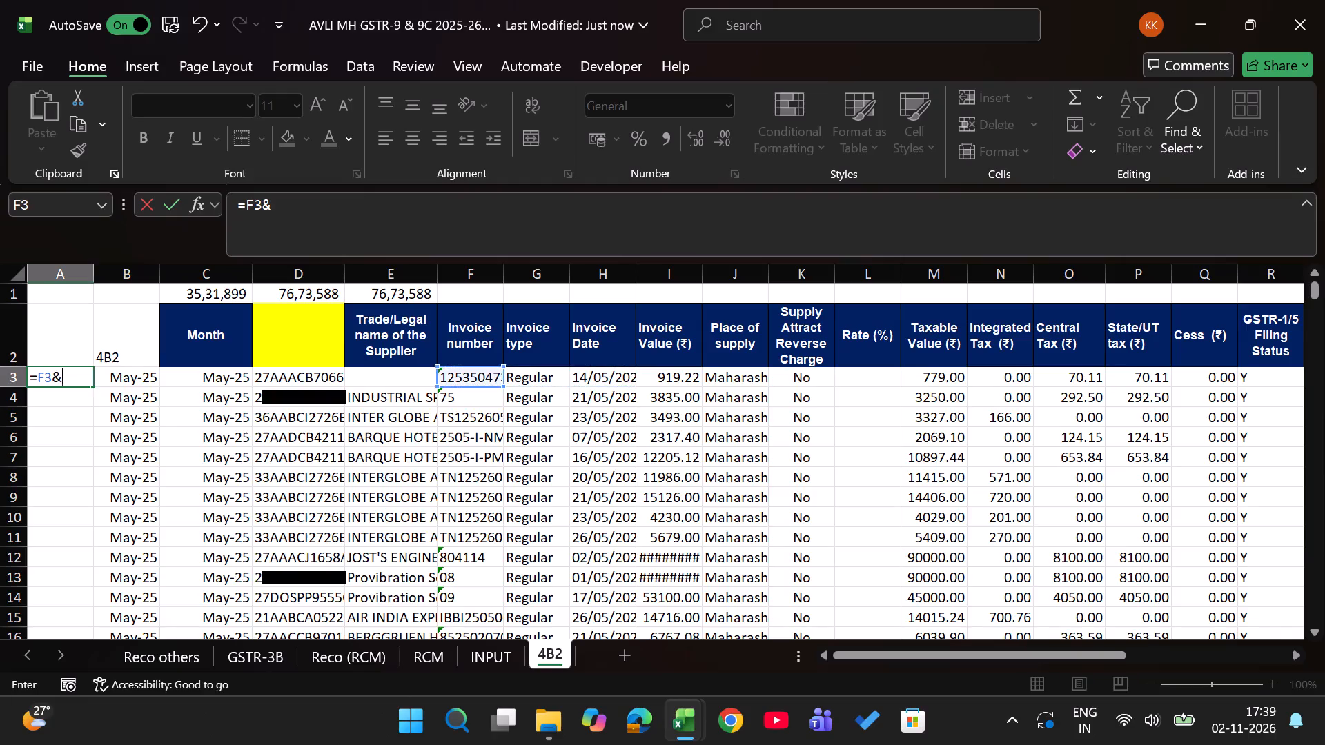
{"action": "key", "text": "Right"}
{"action": "key", "text": "Right"}
{"action": "key", "text": "Right"}
{"action": "key", "text": "Return"}
Fill the A3 formula down column A to the last data row, 2275.
{"action": "key", "text": "Right"}
{"action": "key", "text": "ctrl+Down"}
{"action": "key", "text": "Left"}
{"action": "key", "text": "ctrl+shift+Up"}
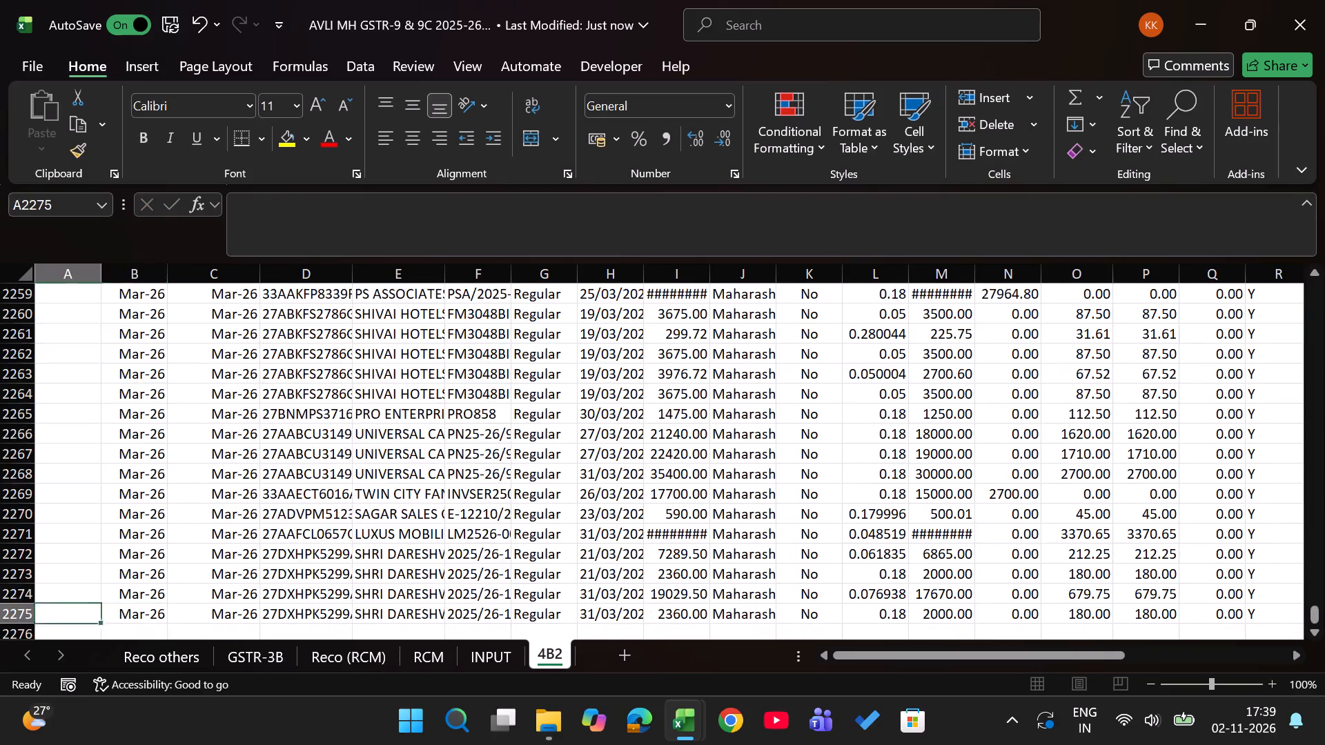
{"action": "key", "text": "ctrl+d"}
{"action": "key", "text": "ctrl+Down"}
{"action": "key", "text": "Up"}
{"action": "key", "text": "ctrl+Up"}
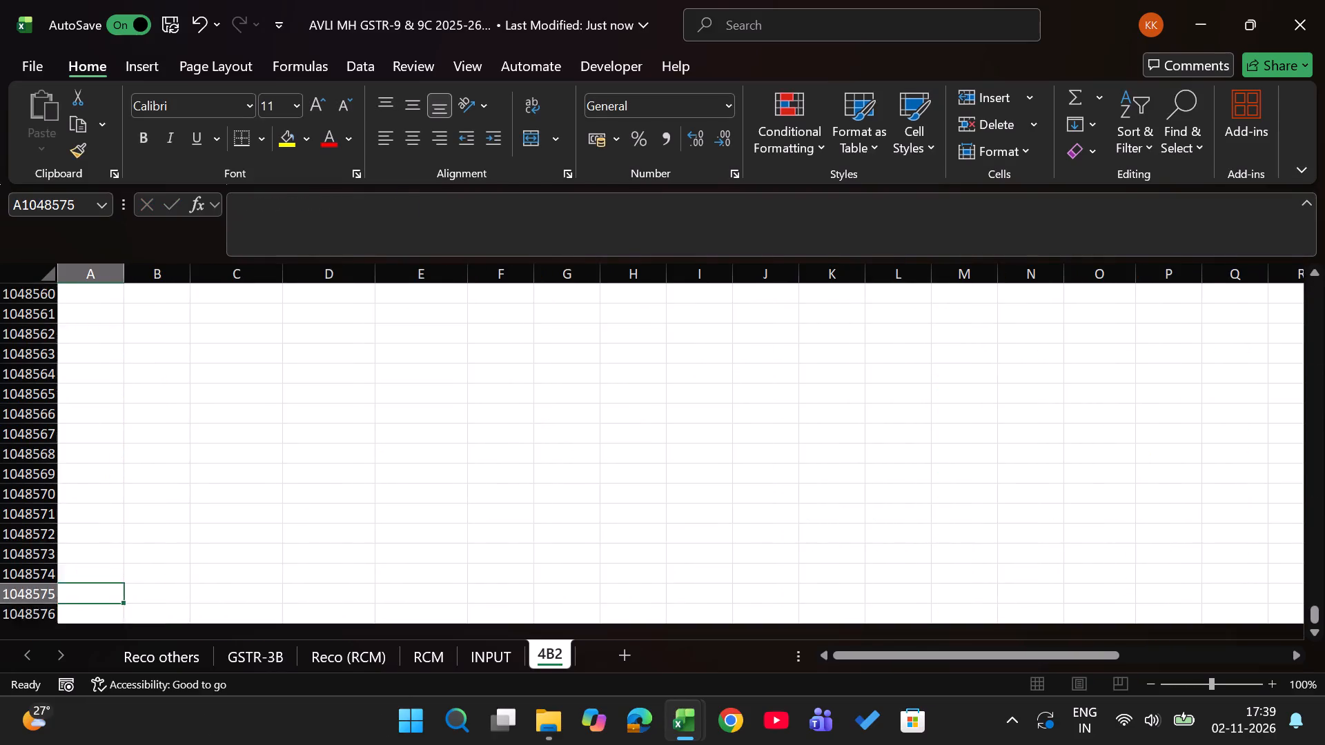
{"action": "key", "text": "ctrl+Up"}
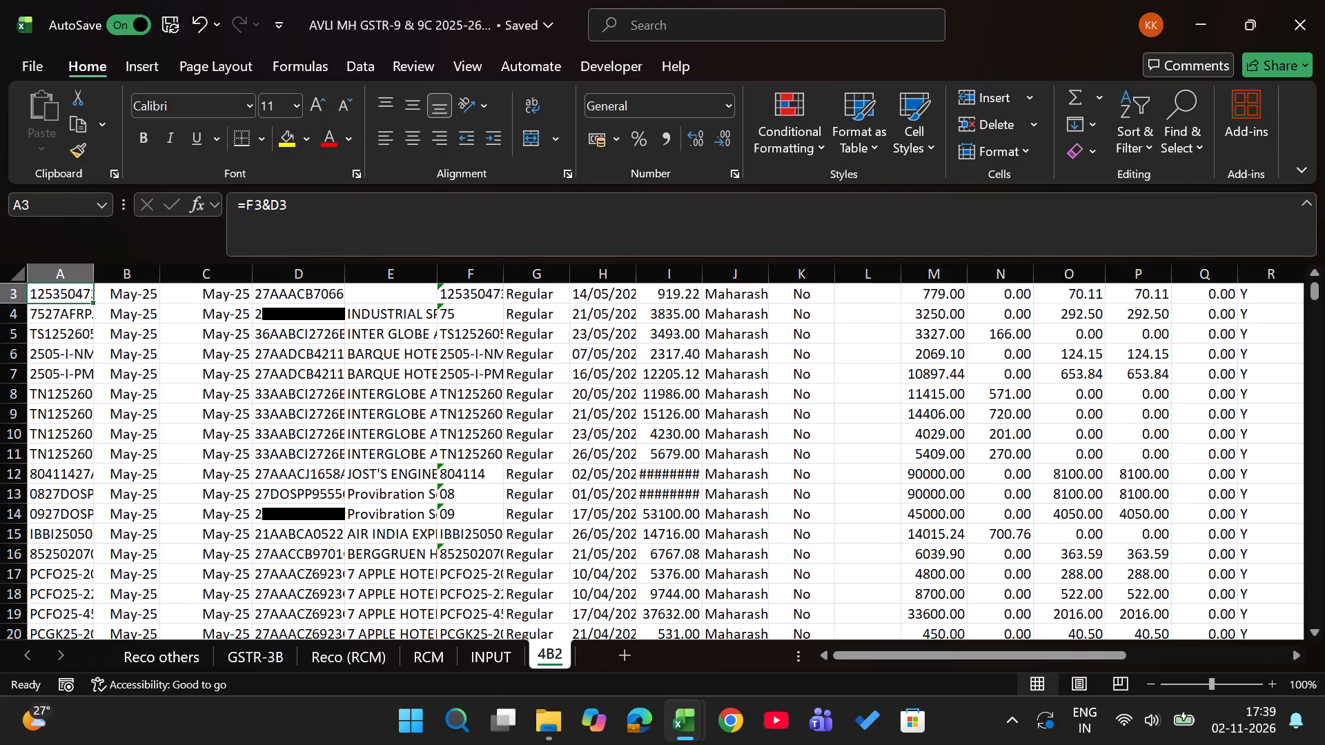
Clear the active filter on the INPUT sheet.
{"action": "key", "text": "ctrl+Page_Up"}
{"action": "key", "text": "Left"}
{"action": "key", "text": "Left"}
{"action": "key", "text": "ctrl+Left"}
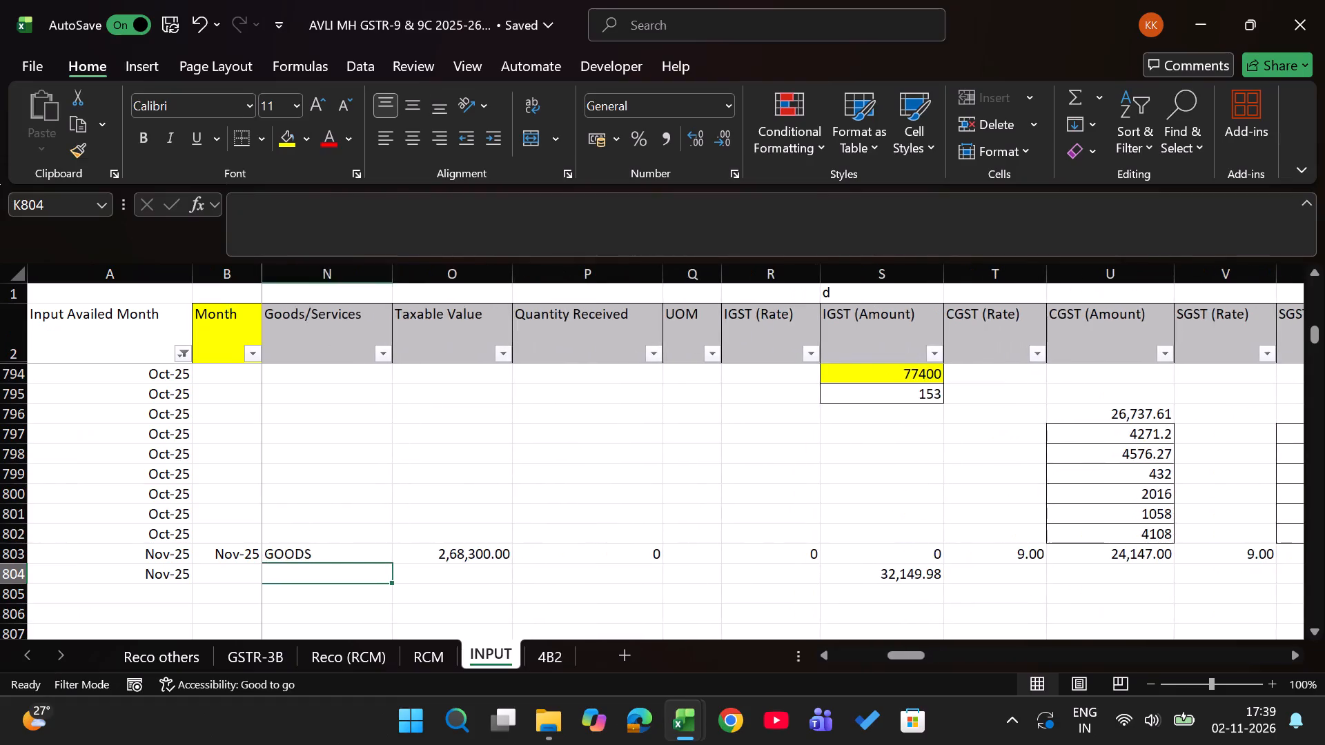
{"action": "key", "text": "ctrl+Left"}
{"action": "key", "text": "ctrl+Left"}
{"action": "key", "text": "ctrl+Left"}
{"action": "type", "text": "ac"}
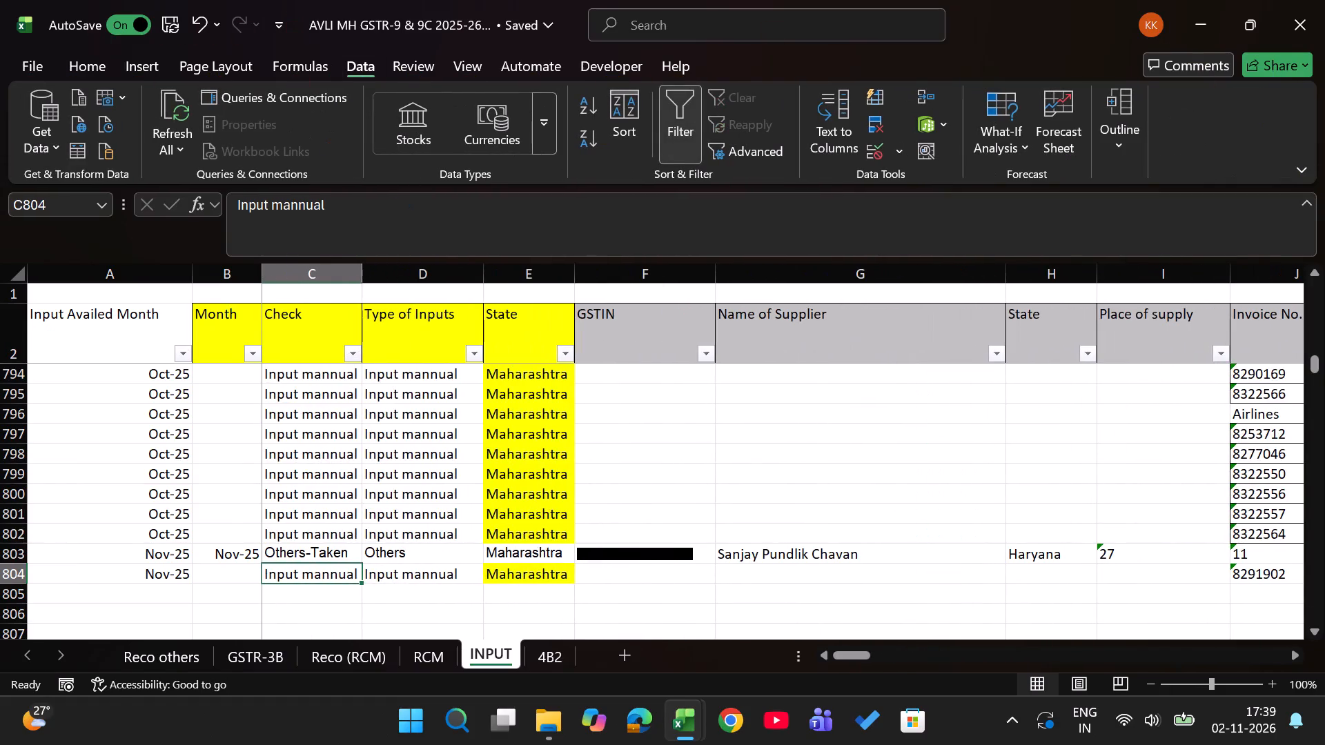
Add a new blank worksheet directly after the INPUT sheet.
{"action": "left_click", "coordinate": [619, 654]}
Switch to the AVLI KL GSTR-9 & 9C workbook and copy range A1:AC51 of its Reco sheet.
{"action": "key", "text": "alt+Tab"}
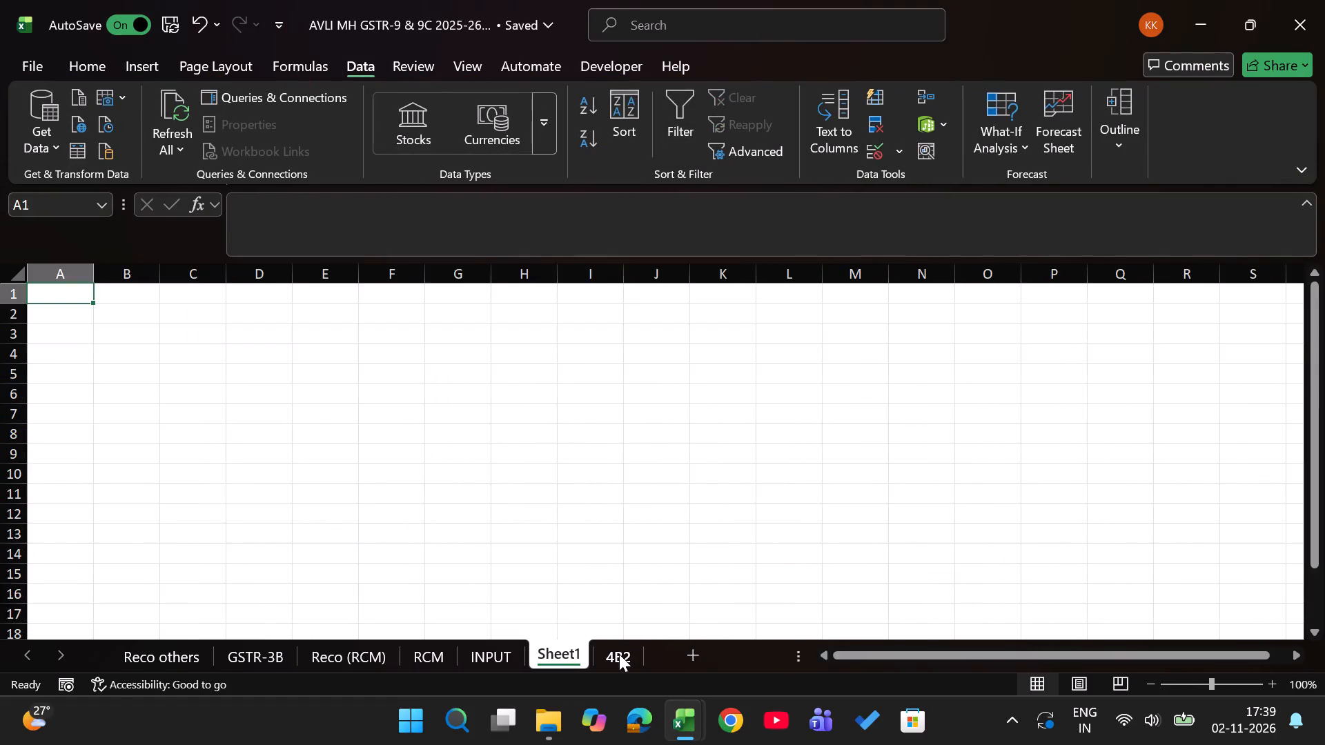
{"action": "left_click", "coordinate": [287, 654]}
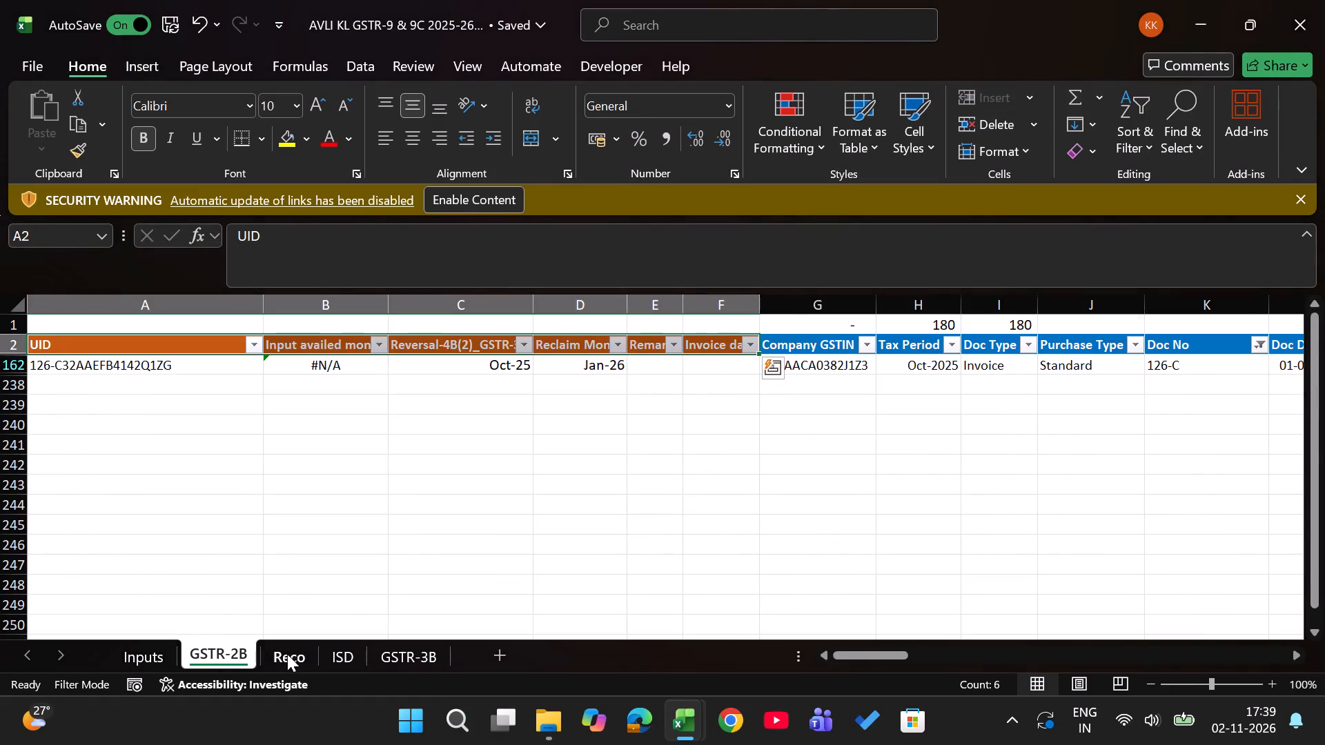
{"action": "key", "text": "ctrl+Left"}
{"action": "key", "text": "ctrl+Left"}
{"action": "key", "text": "ctrl+Left"}
{"action": "key", "text": "ctrl+Left"}
{"action": "key", "text": "ctrl+Left"}
{"action": "key", "text": "ctrl+Left"}
{"action": "key", "text": "ctrl+Left"}
{"action": "key", "text": "ctrl+Left"}
{"action": "key", "text": "ctrl+Left"}
{"action": "key", "text": "ctrl+Left"}
{"action": "key", "text": "ctrl+Left"}
{"action": "key", "text": "ctrl+Left"}
{"action": "key", "text": "ctrl+Left"}
{"action": "key", "text": "ctrl+Left"}
{"action": "key", "text": "ctrl+Left"}
{"action": "key", "text": "ctrl+Left"}
{"action": "key", "text": "ctrl+Left"}
{"action": "key", "text": "ctrl+Left"}
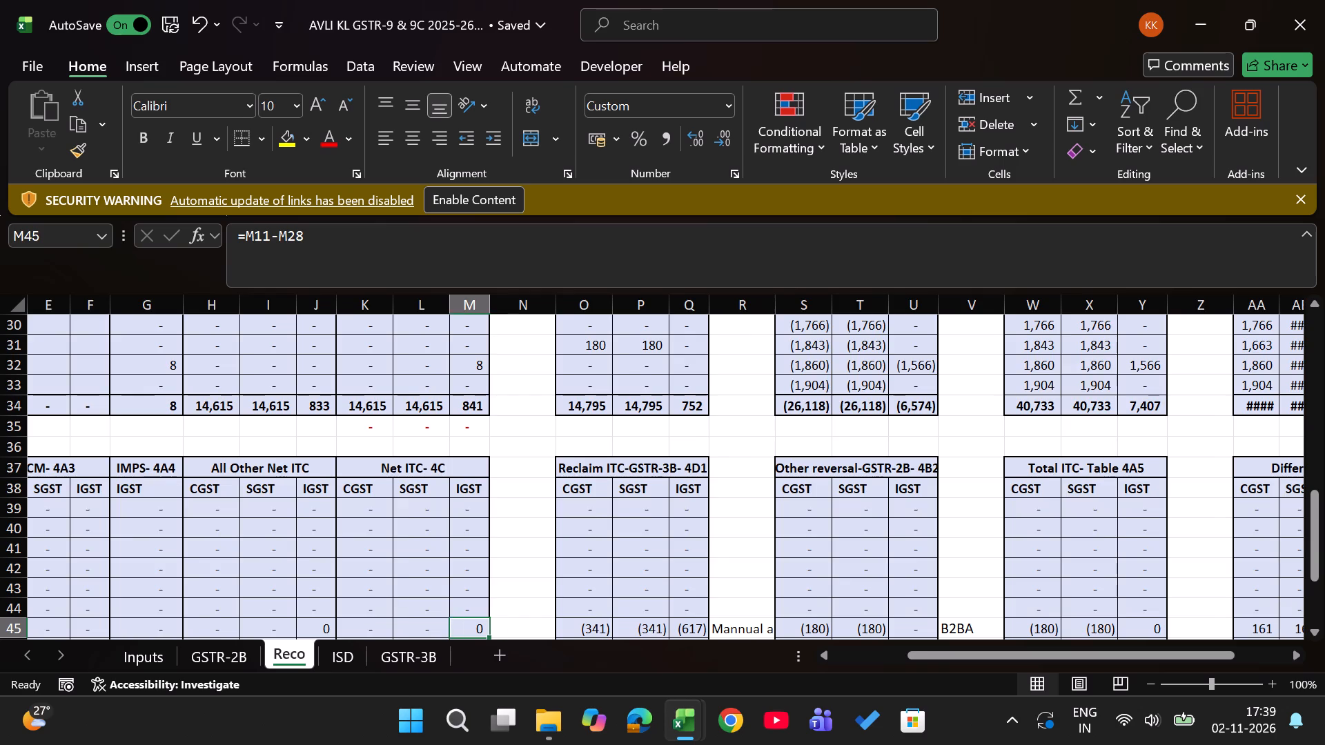
{"action": "key", "text": "ctrl+Up"}
{"action": "key", "text": "ctrl+Up"}
{"action": "key", "text": "ctrl+Up"}
{"action": "key", "text": "ctrl+Up"}
{"action": "key", "text": "ctrl+Up"}
{"action": "key", "text": "ctrl+Up"}
{"action": "key", "text": "ctrl+Up"}
{"action": "key", "text": "ctrl+Up"}
{"action": "key", "text": "ctrl+Up"}
{"action": "key", "text": "ctrl+Up"}
{"action": "key", "text": "ctrl+Up"}
{"action": "key", "text": "ctrl+Up"}
{"action": "key", "text": "ctrl+Up"}
{"action": "key", "text": "ctrl+Up"}
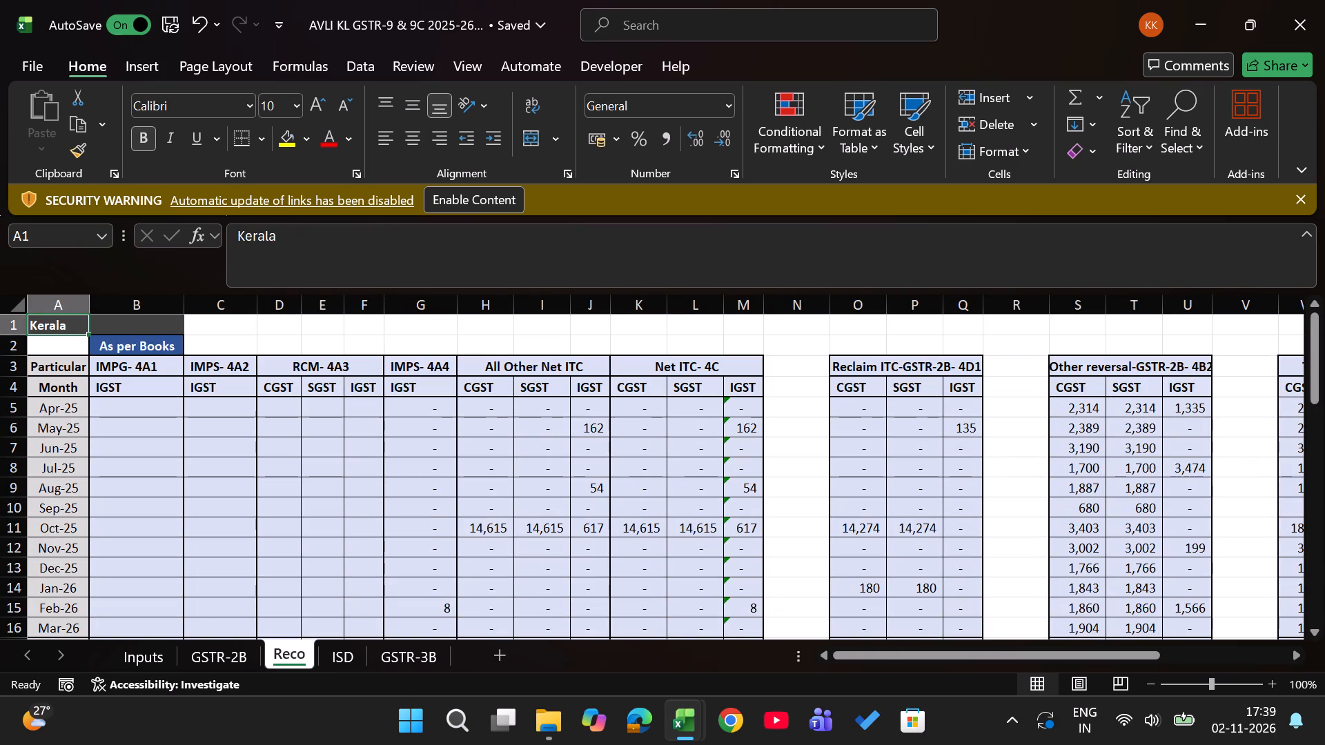
{"action": "key", "text": "ctrl+shift+Down"}
{"action": "key", "text": "ctrl+shift+Down"}
{"action": "key", "text": "ctrl+shift+Down"}
{"action": "key", "text": "ctrl+shift+Down"}
{"action": "key", "text": "ctrl+shift+Down"}
{"action": "key", "text": "ctrl+shift+Down"}
{"action": "key", "text": "ctrl+shift+Down"}
{"action": "key", "text": "ctrl+shift+Down"}
{"action": "key", "text": "ctrl+shift+Down"}
{"action": "key", "text": "ctrl+shift+Down"}
{"action": "key", "text": "ctrl+shift+Down"}
{"action": "key", "text": "ctrl+shift+Down"}
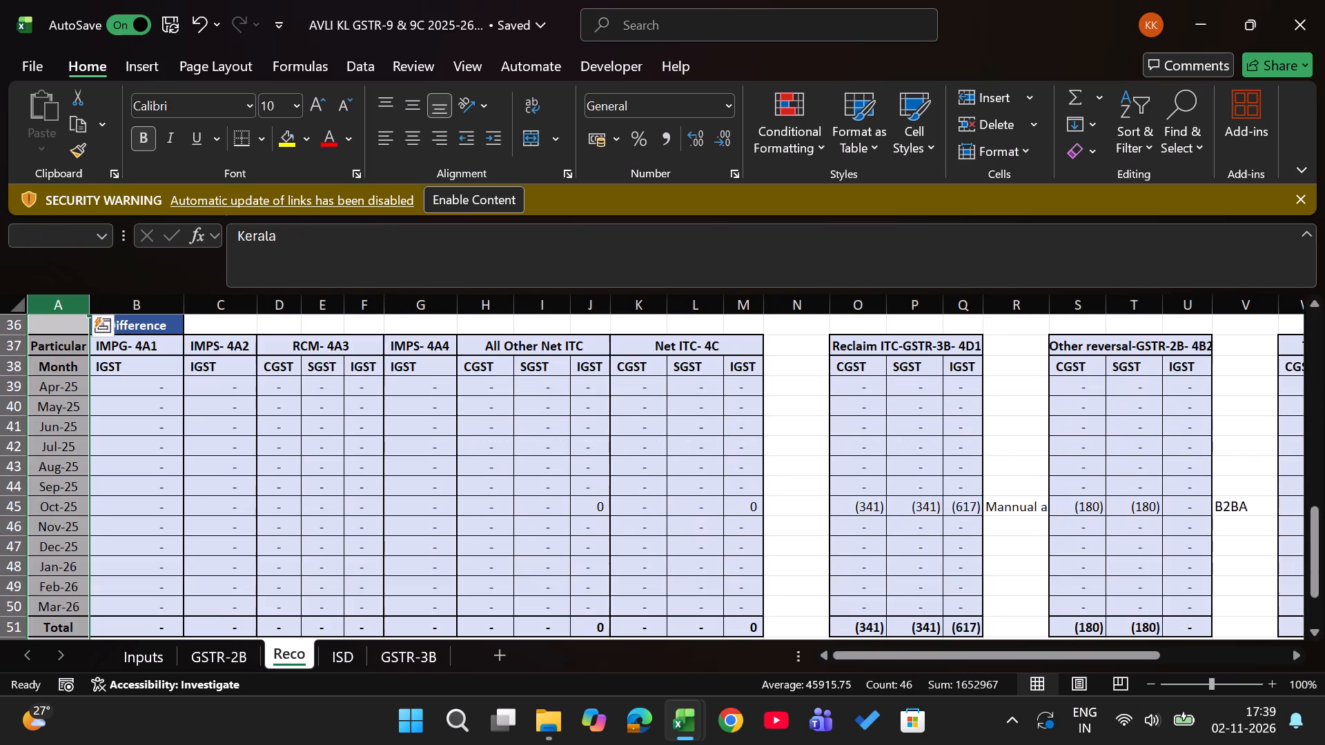
{"action": "key", "text": "ctrl+shift+Up"}
{"action": "key", "text": "shift+Down"}
{"action": "key", "text": "shift+Up"}
{"action": "key", "text": "shift+Right"}
{"action": "key", "text": "shift+Right"}
{"action": "key", "text": "shift+Right"}
{"action": "key", "text": "shift+Right"}
{"action": "key", "text": "shift+Right"}
{"action": "key", "text": "shift+Right"}
{"action": "key", "text": "shift+Right"}
{"action": "key", "text": "shift+Right"}
{"action": "key", "text": "shift+Right"}
{"action": "key", "text": "shift+Right"}
{"action": "key", "text": "shift+Right"}
{"action": "key", "text": "shift+Right"}
{"action": "key", "text": "shift+Right"}
{"action": "key", "text": "shift+Right"}
{"action": "key", "text": "shift+Right"}
{"action": "key", "text": "shift+Right"}
{"action": "key", "text": "shift+Right"}
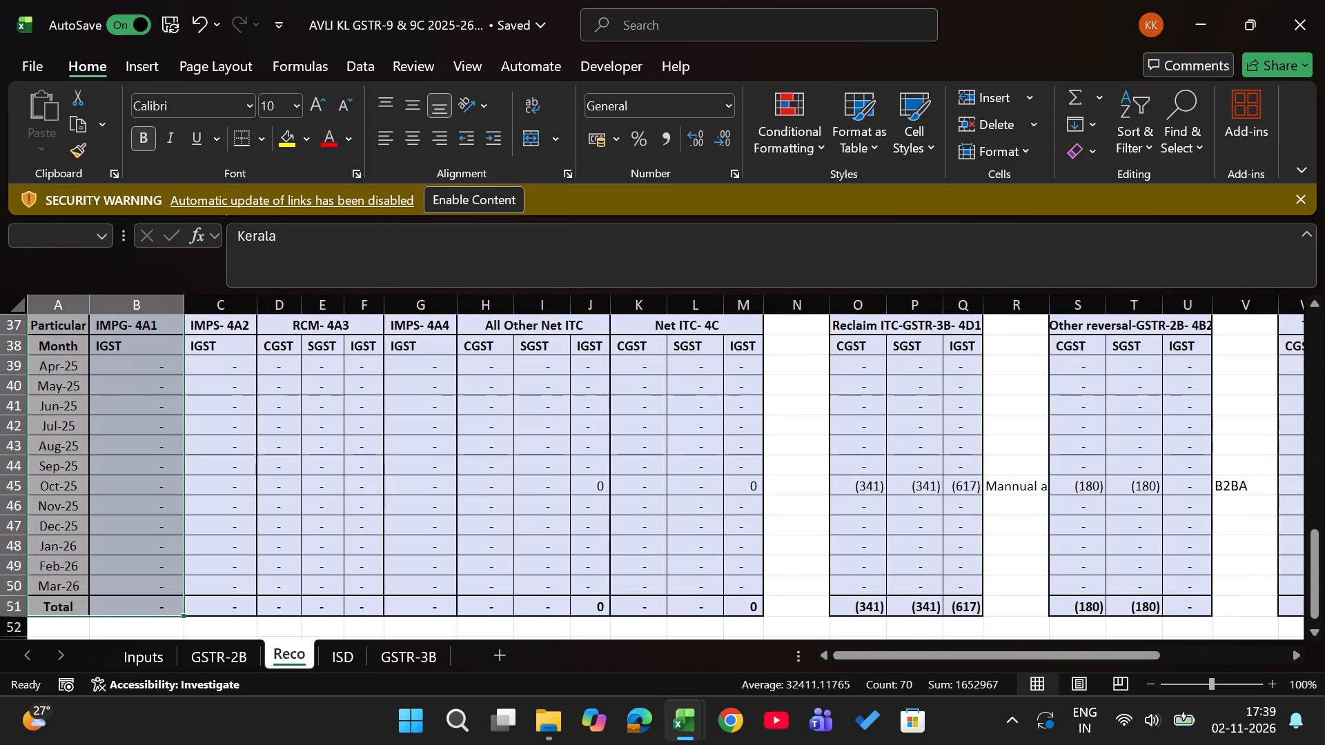
{"action": "key", "text": "shift+Left"}
{"action": "key", "text": "shift+Left"}
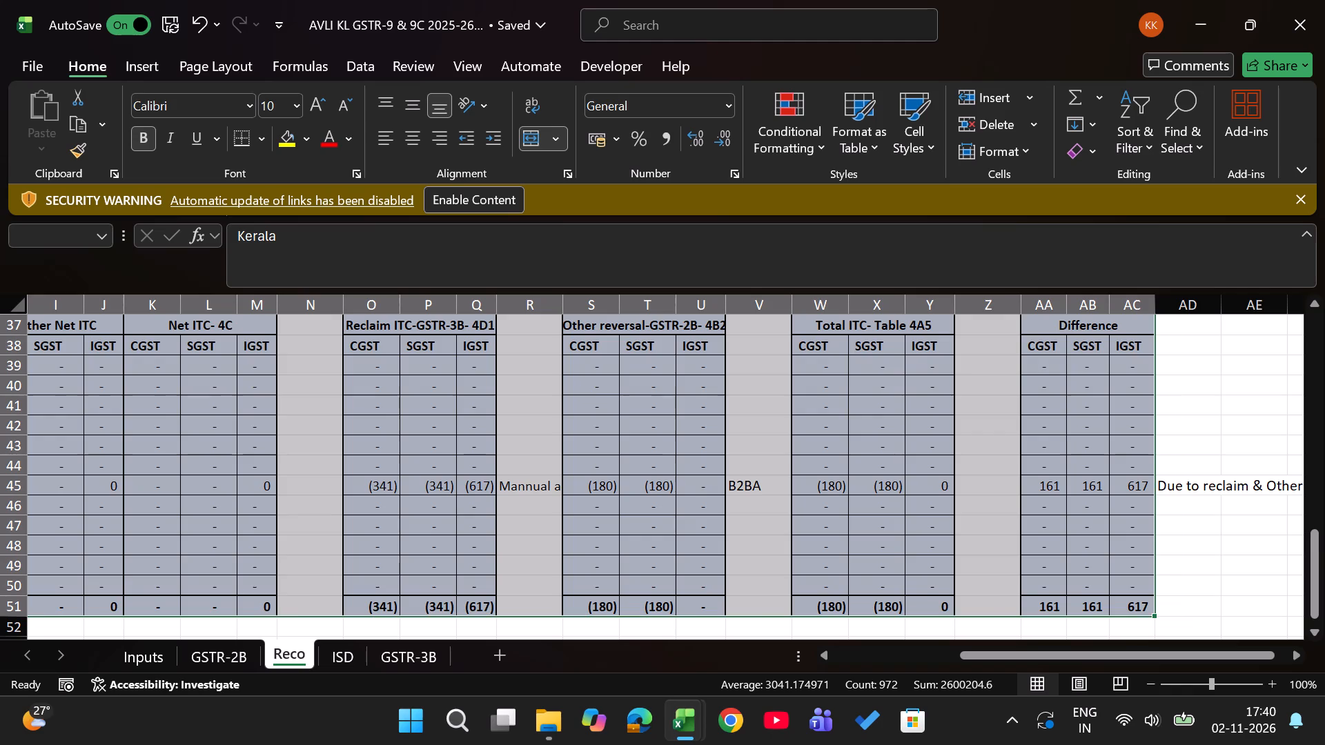
{"action": "key", "text": "ctrl+c"}
Return to the AVLI MH workbook and paste the copied Reco tables at A1 of the new blank sheet.
{"action": "key", "text": "alt+Tab"}
{"action": "key", "text": "Right"}
{"action": "key", "text": "Left"}
{"action": "key", "text": "Return"}
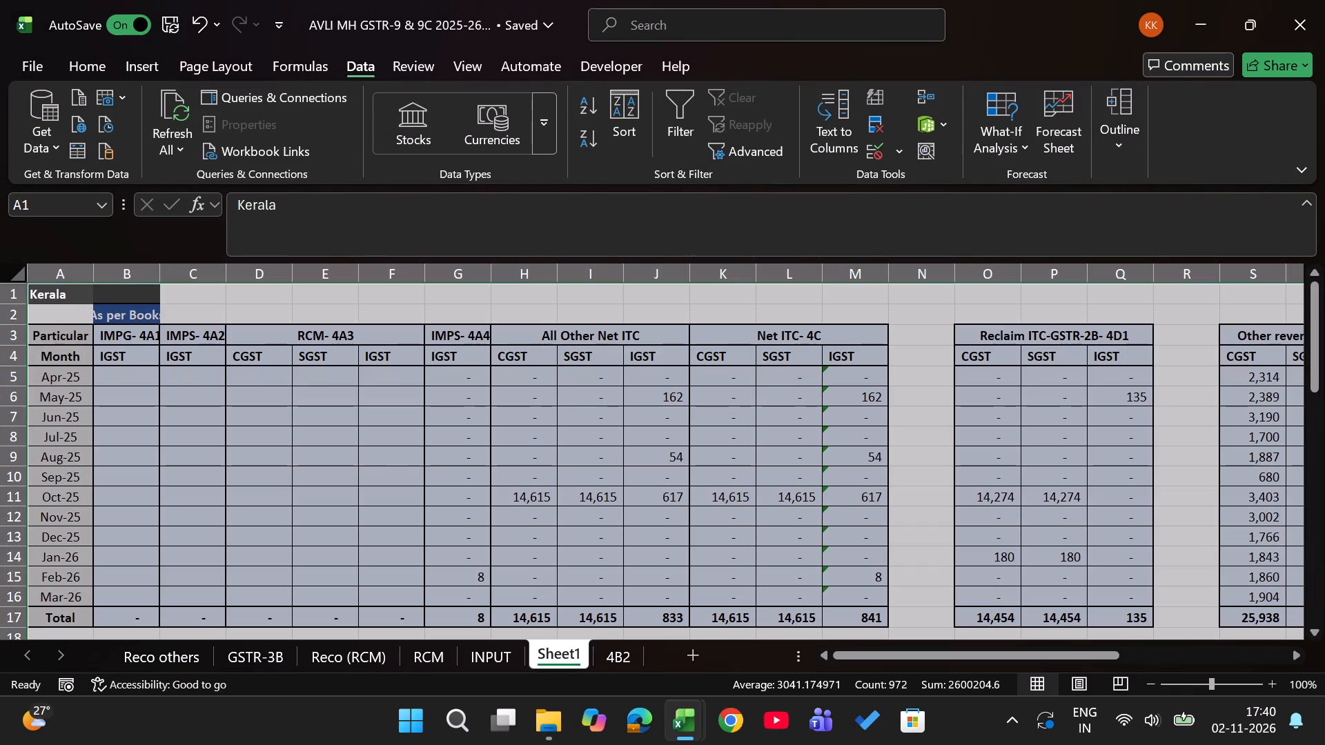
Replace the state heading in cell A1 of the pasted Reco tables with Mahrashtra.
{"action": "key", "text": "Right"}
{"action": "key", "text": "Left"}
{"action": "key", "text": "Left"}
{"action": "type", "text": "Mah"}
{"action": "type", "text": "rashtra"}
{"action": "key", "text": "Return"}
{"action": "key", "text": "Up"}
{"action": "key", "text": "Right"}
{"action": "key", "text": "Right"}
{"action": "key", "text": "Down"}
{"action": "key", "text": "Left"}
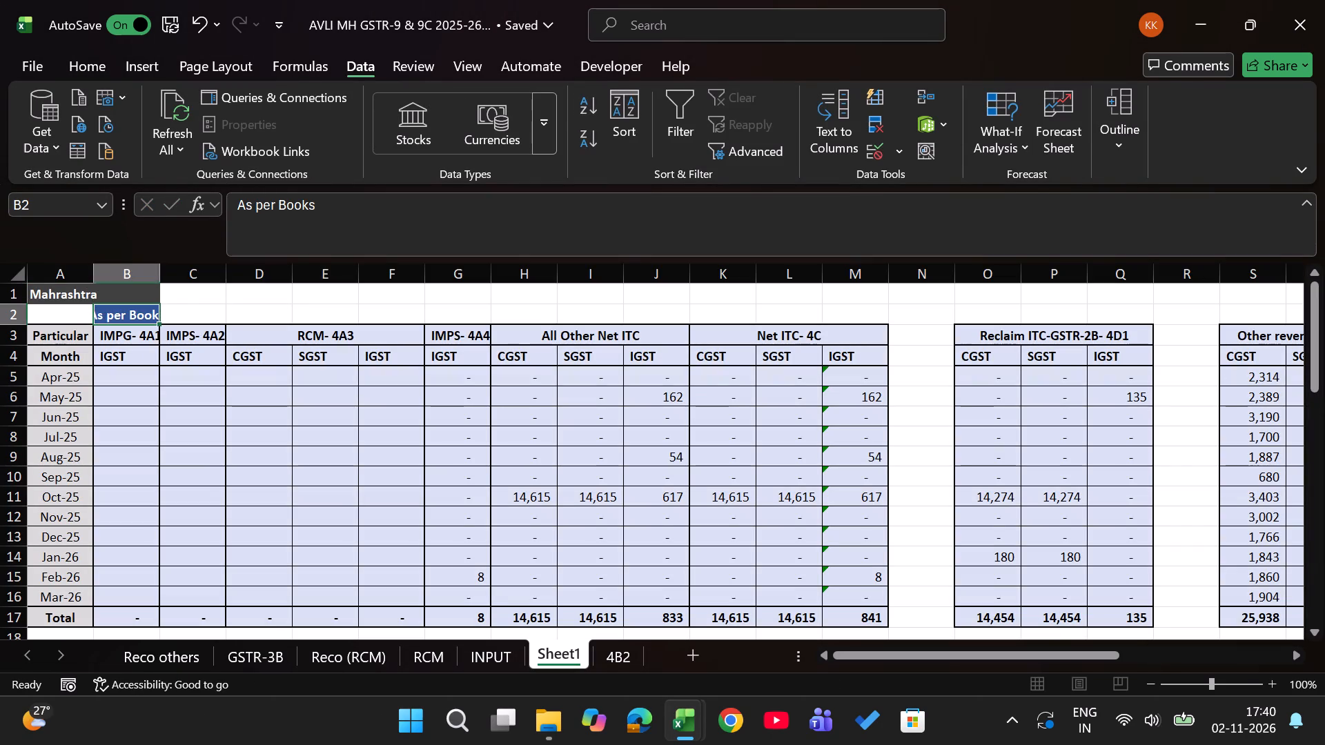
{"action": "scroll", "coordinate": [164, 426], "scroll_direction": "down", "scroll_amount": 2}
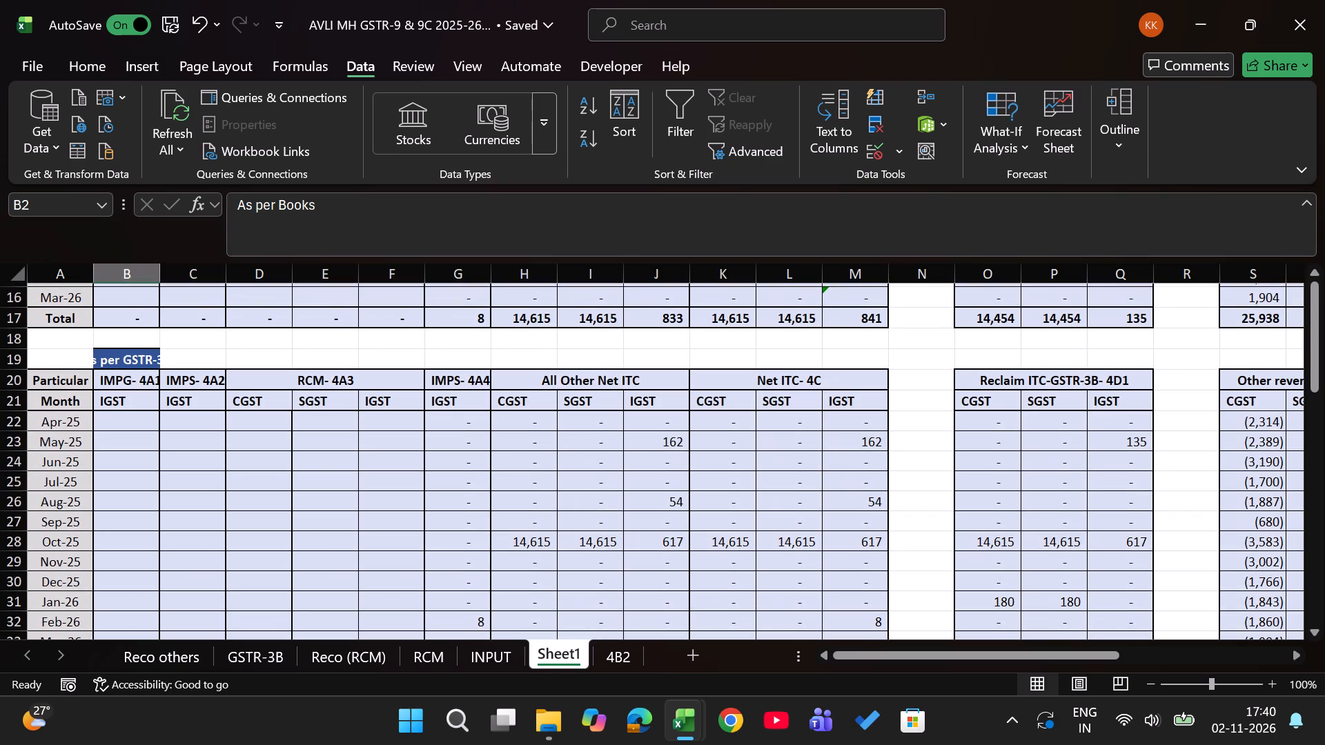
{"action": "scroll", "coordinate": [164, 426], "scroll_direction": "down", "scroll_amount": 1}
Switch to File Explorer and open the GSTR2B-Net workbook from the OCTA folder of GSTR-9 & 9C for FY 2025-26.
{"action": "key", "text": "alt+Tab"}
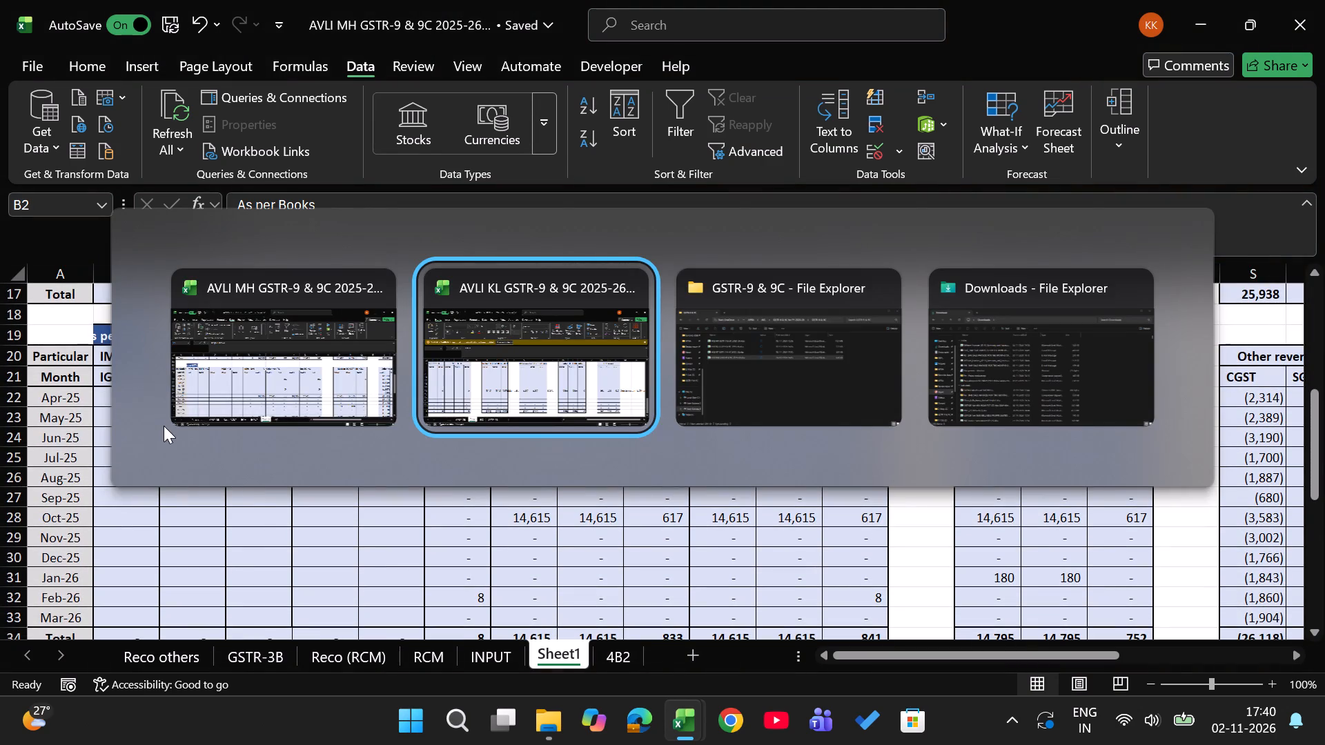
{"action": "key", "text": "alt+Tab"}
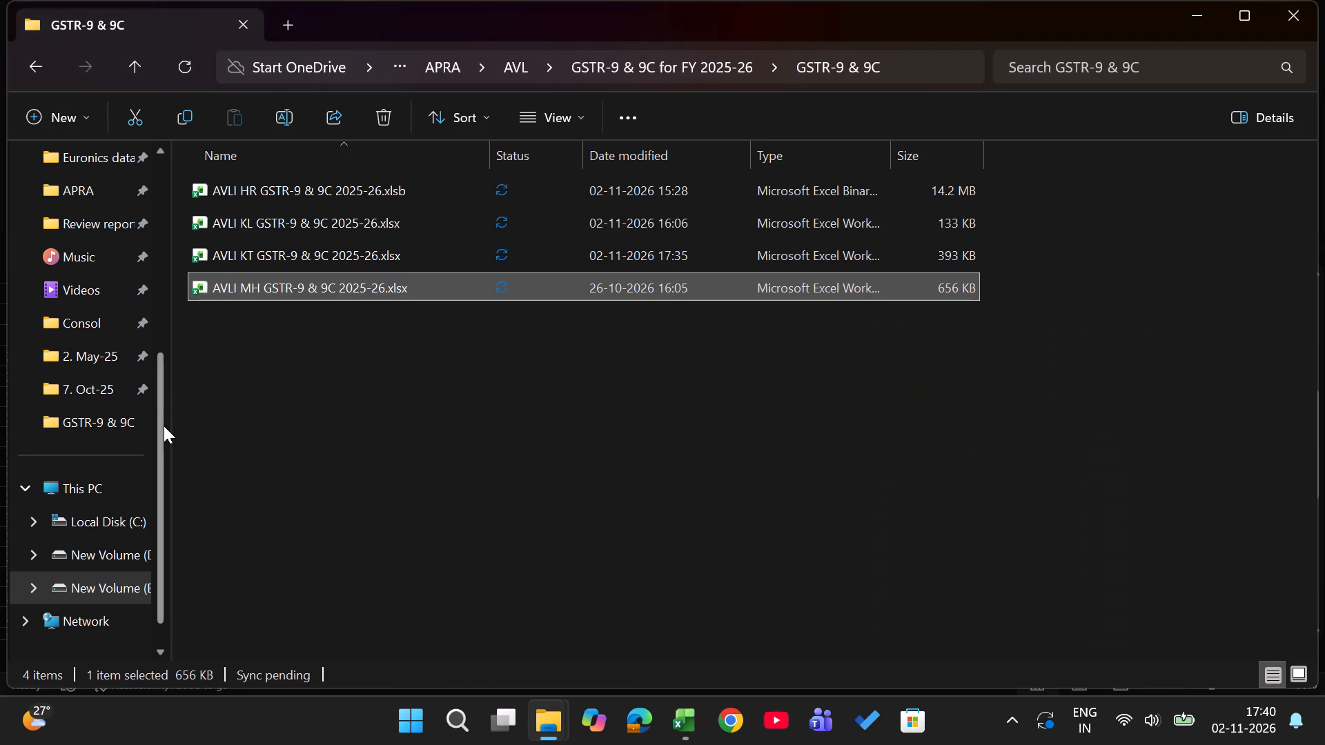
{"action": "key", "text": "BackSpace"}
{"action": "key", "text": "Down"}
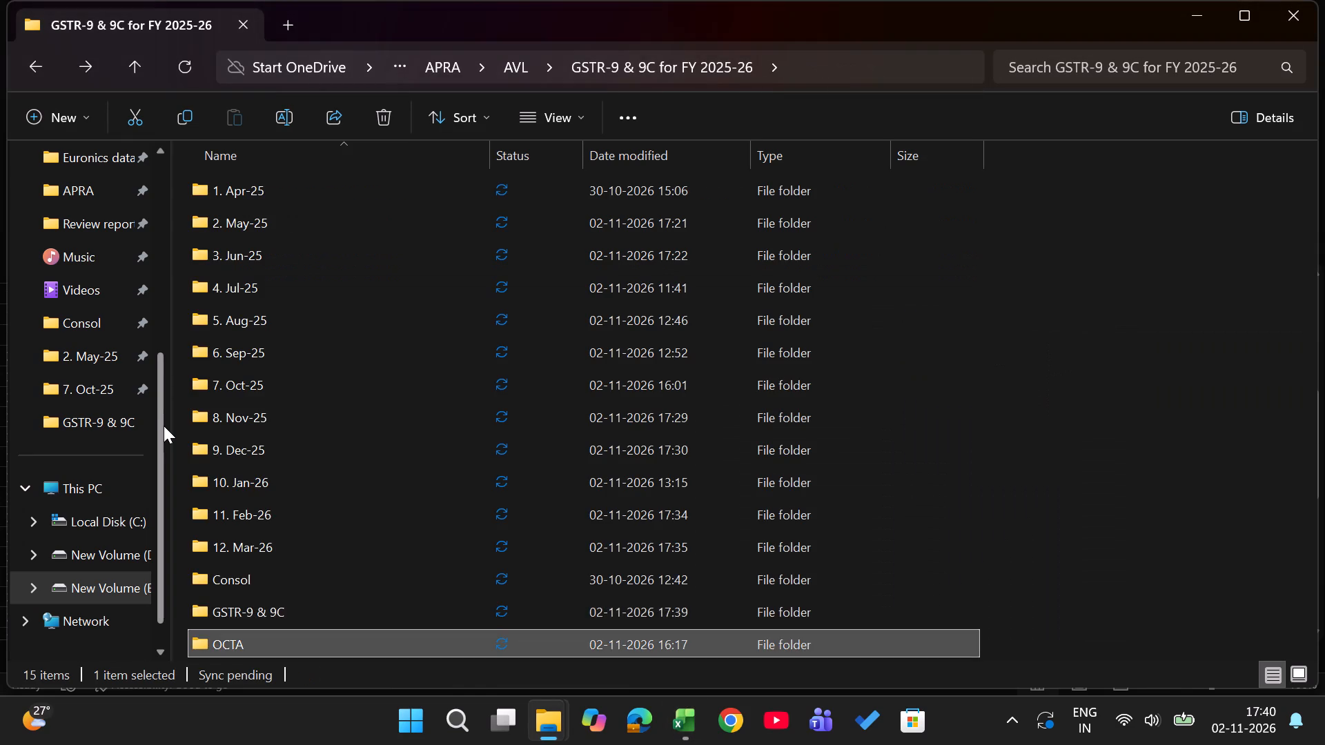
{"action": "key", "text": "Return"}
{"action": "key", "text": "Down"}
{"action": "key", "text": "Return"}
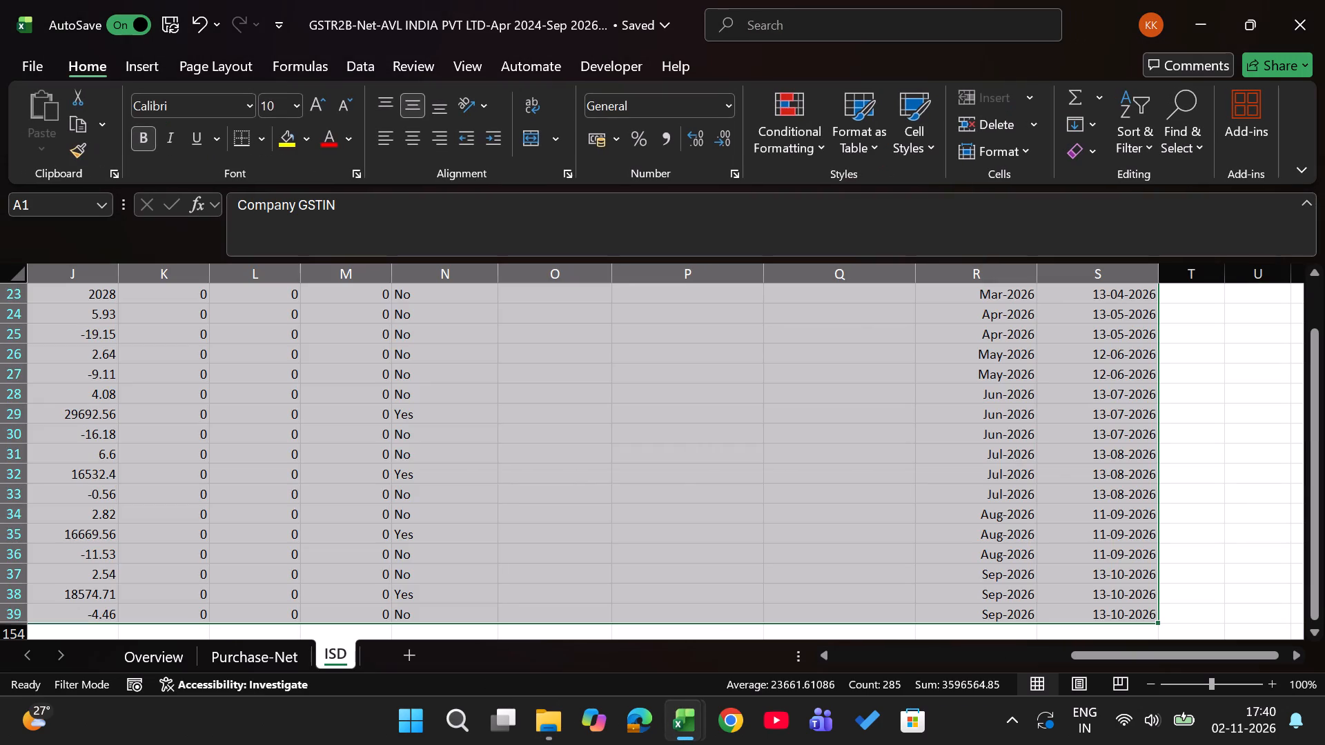
Filter the ISD sheet's Company GSTIN column to show only the Maharashtra GSTIN beginning with 27.
{"action": "key", "text": "Left"}
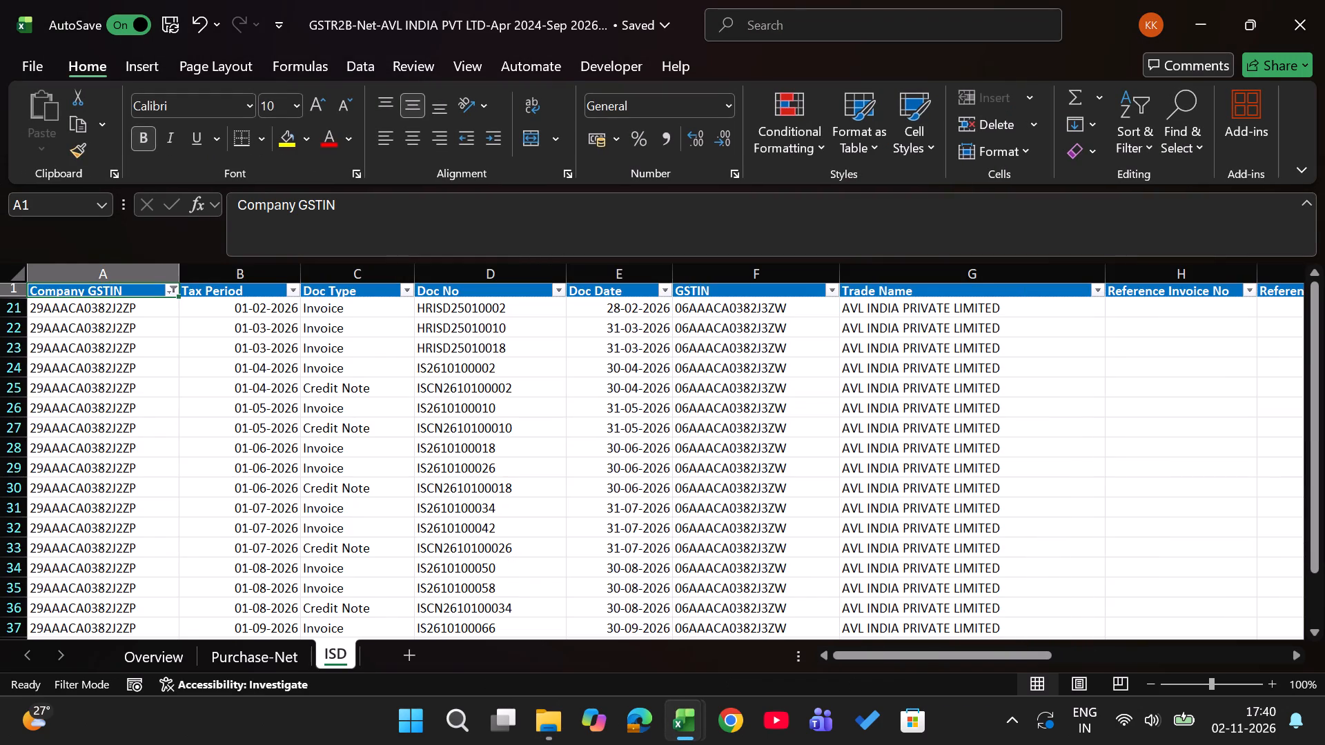
{"action": "key", "text": "alt+Down"}
{"action": "left_click", "coordinate": [263, 466]}
{"action": "key", "text": "space"}
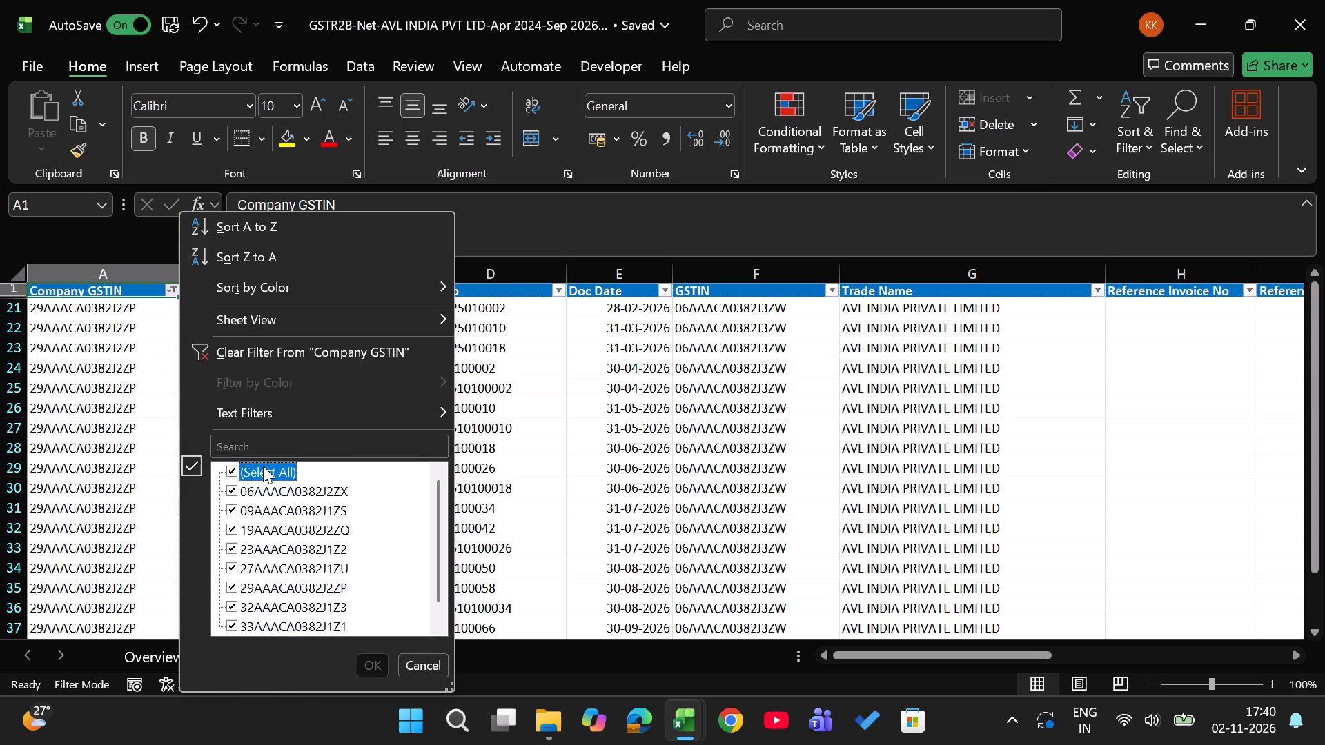
{"action": "key", "text": "Down"}
{"action": "key", "text": "Down"}
{"action": "key", "text": "Down"}
{"action": "key", "text": "Down"}
{"action": "key", "text": "Down"}
{"action": "key", "text": "space"}
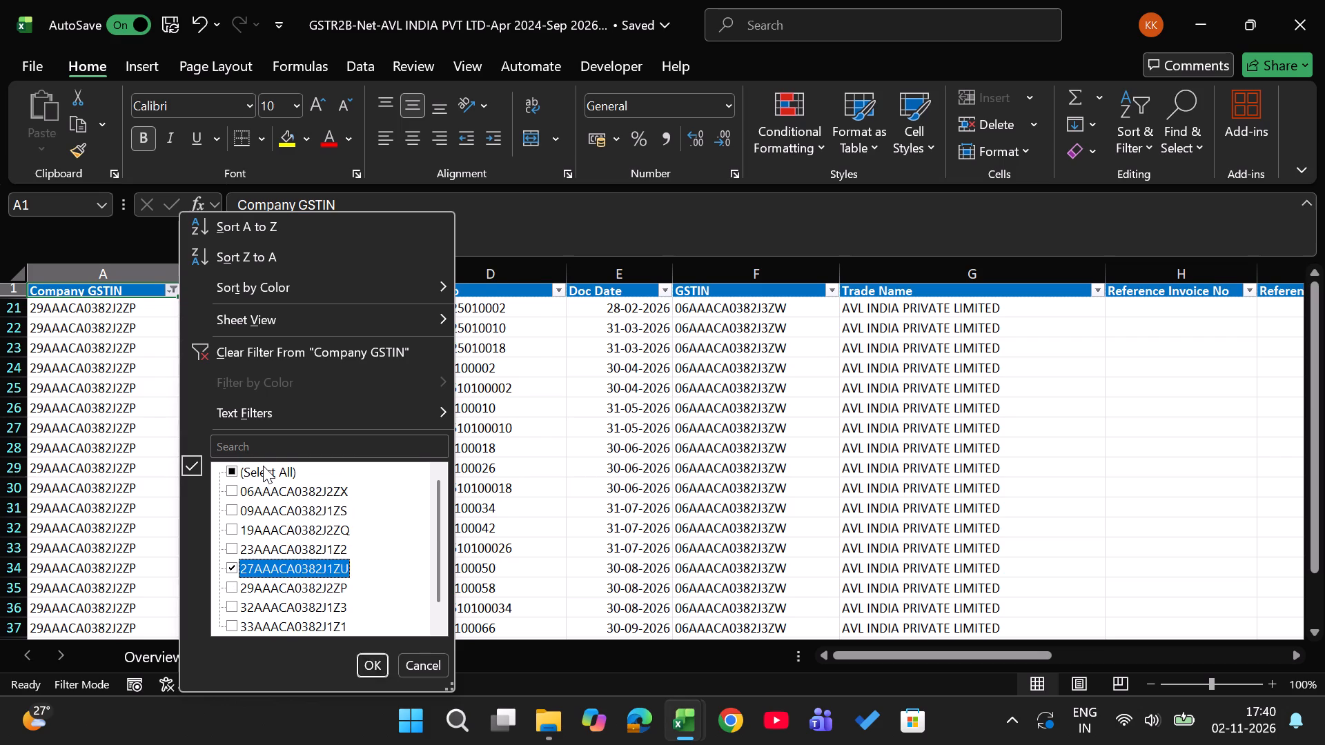
{"action": "key", "text": "Return"}
Filter the Purchase-Net sheet's Company GSTIN column to only the Maharashtra GSTIN beginning with 27, in place of the one beginning with 29.
{"action": "key", "text": "ctrl+Page_Up"}
{"action": "key", "text": "ctrl+Up"}
{"action": "key", "text": "Left"}
{"action": "key", "text": "Left"}
{"action": "key", "text": "Down"}
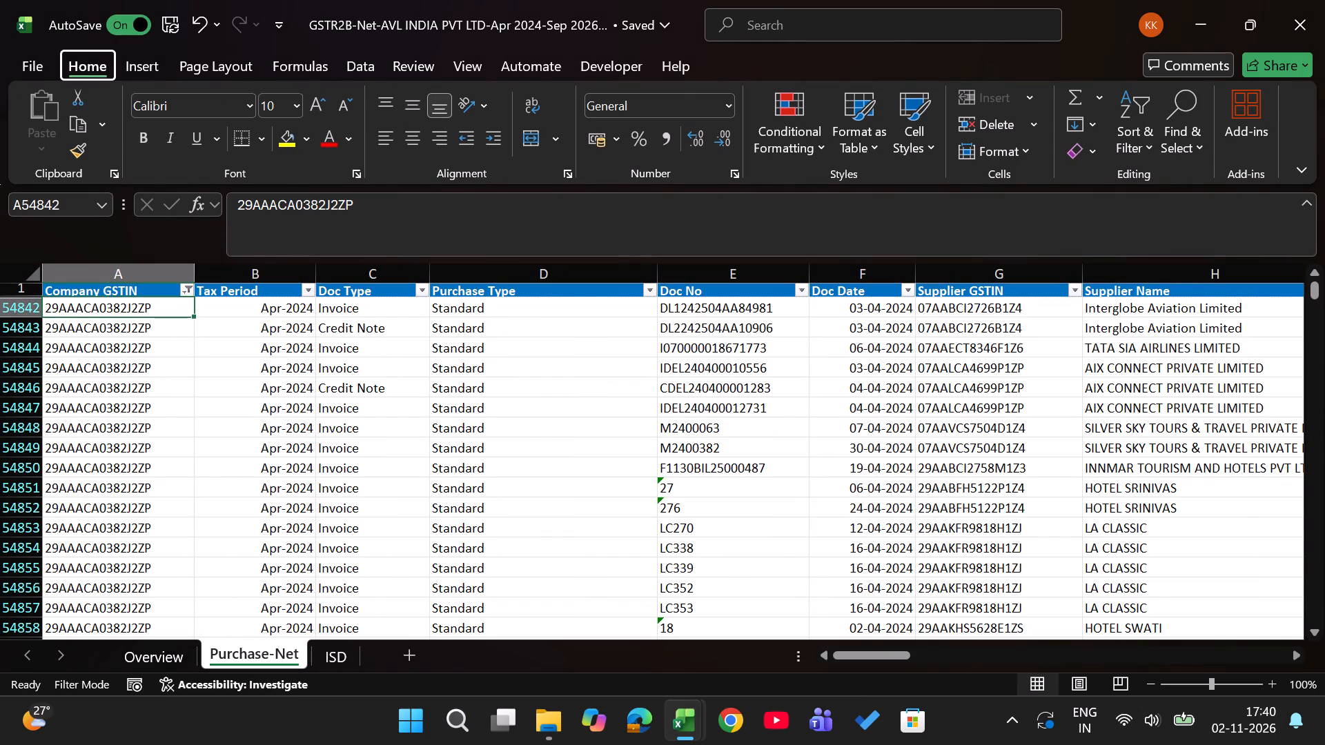
{"action": "key", "text": "Escape"}
{"action": "key", "text": "Up"}
{"action": "key", "text": "alt+Down"}
{"action": "key", "text": "alt+Down"}
{"action": "key", "text": "alt+Down"}
{"action": "key", "text": "alt+Down"}
{"action": "key", "text": "alt+Down"}
{"action": "key", "text": "alt+Down"}
{"action": "key", "text": "alt+Down"}
{"action": "key", "text": "alt+Down"}
{"action": "key", "text": "alt+Down"}
{"action": "key", "text": "alt+Down"}
{"action": "key", "text": "alt+Down"}
{"action": "key", "text": "alt+Down"}
{"action": "key", "text": "alt+Down"}
{"action": "key", "text": "alt+Down"}
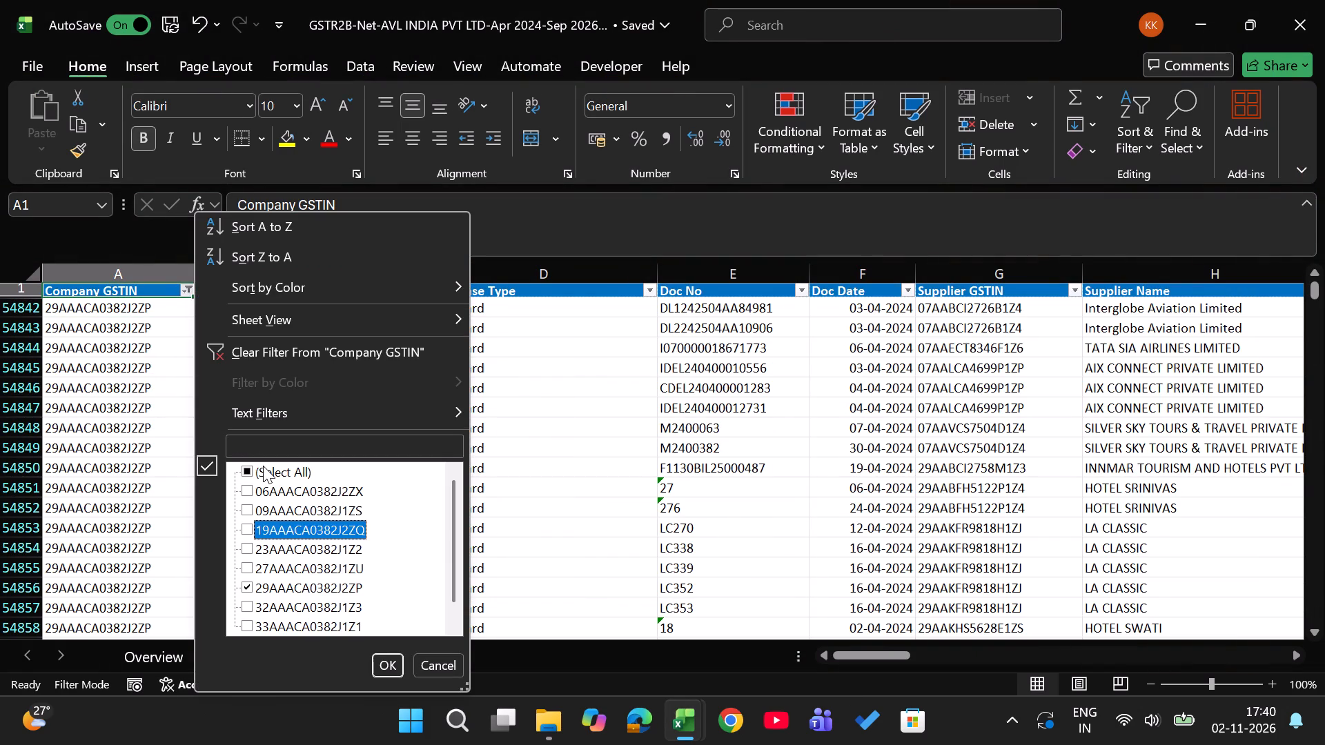
{"action": "key", "text": "Down"}
{"action": "key", "text": "Down"}
{"action": "key", "text": "Up"}
{"action": "key", "text": "space"}
{"action": "key", "text": "Down"}
{"action": "key", "text": "space"}
{"action": "key", "text": "Return"}
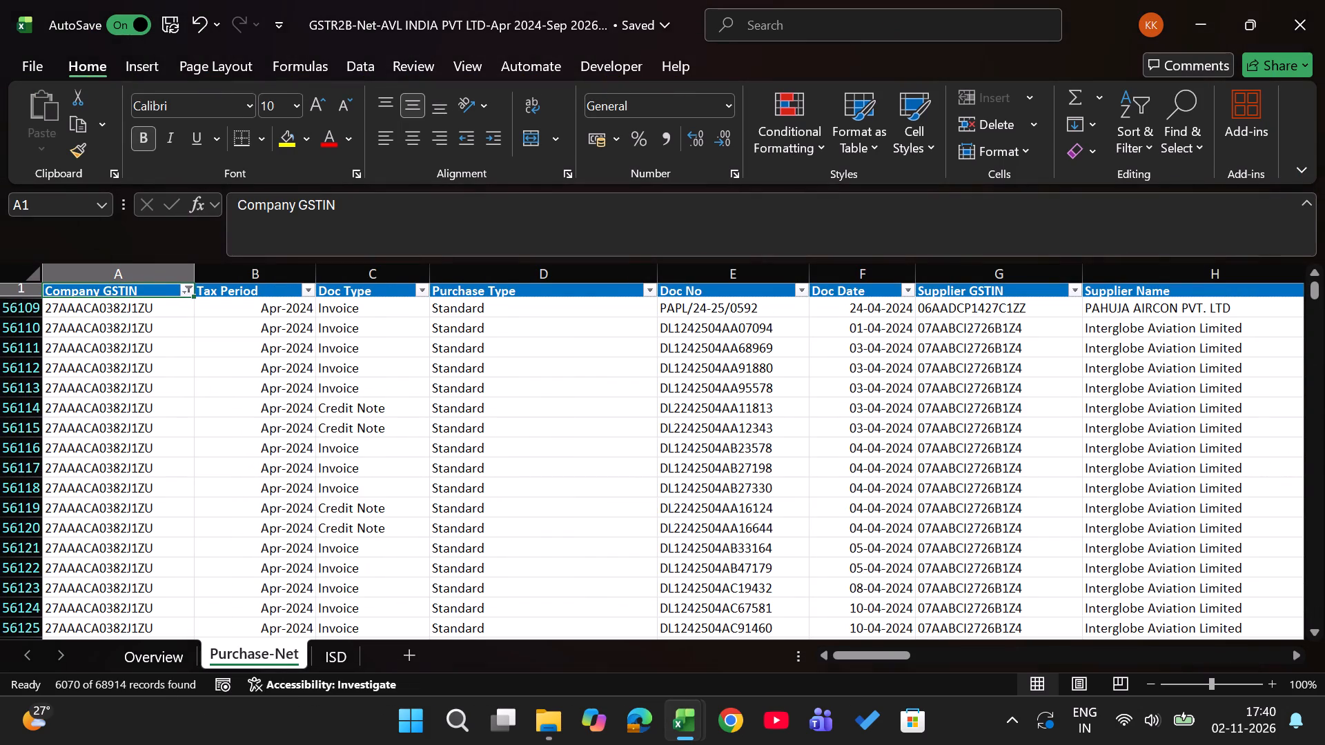
Copy the filtered Purchase-Net table with its header row and return to the AVLI MH workbook.
{"action": "key", "text": "ctrl+shift+Down"}
{"action": "key", "text": "ctrl+shift+Right"}
{"action": "key", "text": "ctrl+c"}
{"action": "key", "text": "alt+Tab"}
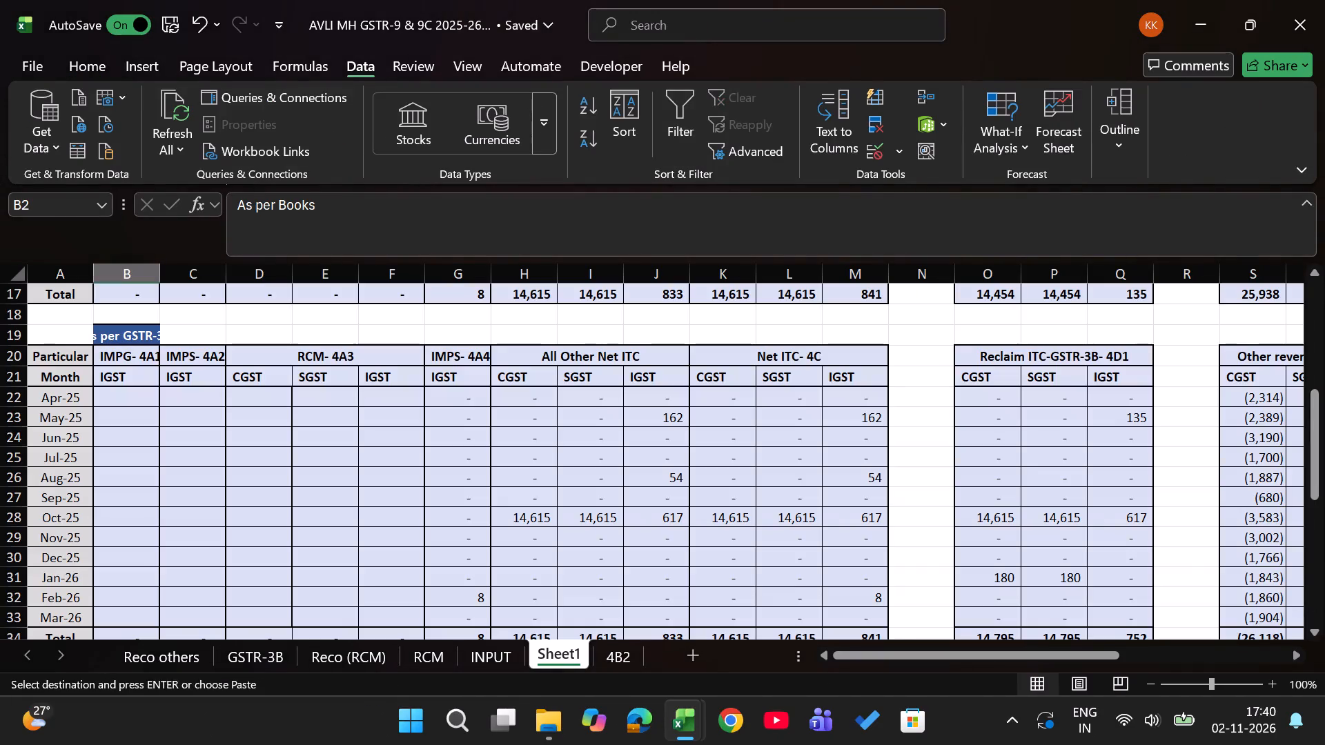
Rename the sheet holding the pasted reconciliation tables as Reco.
{"action": "double_click", "coordinate": [559, 657]}
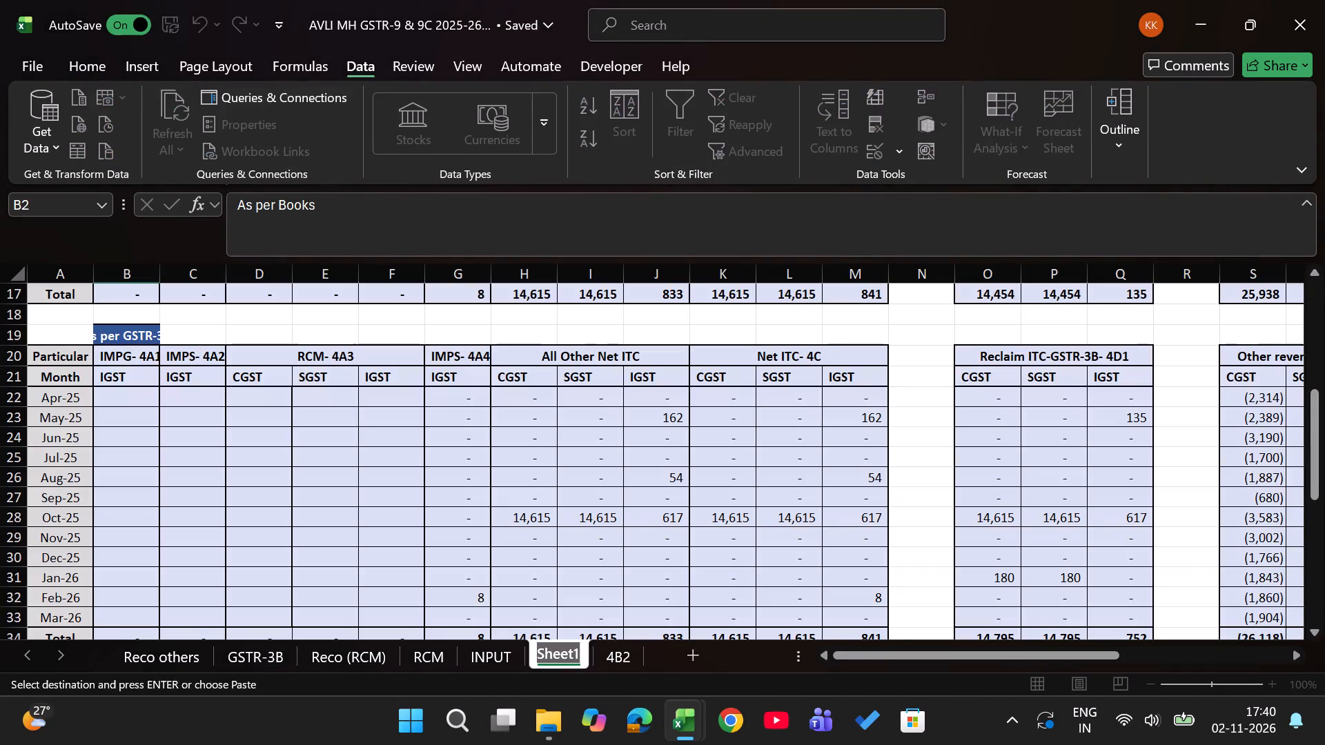
{"action": "type", "text": "Reco"}
{"action": "key", "text": "Return"}
{"action": "key", "text": "Return"}
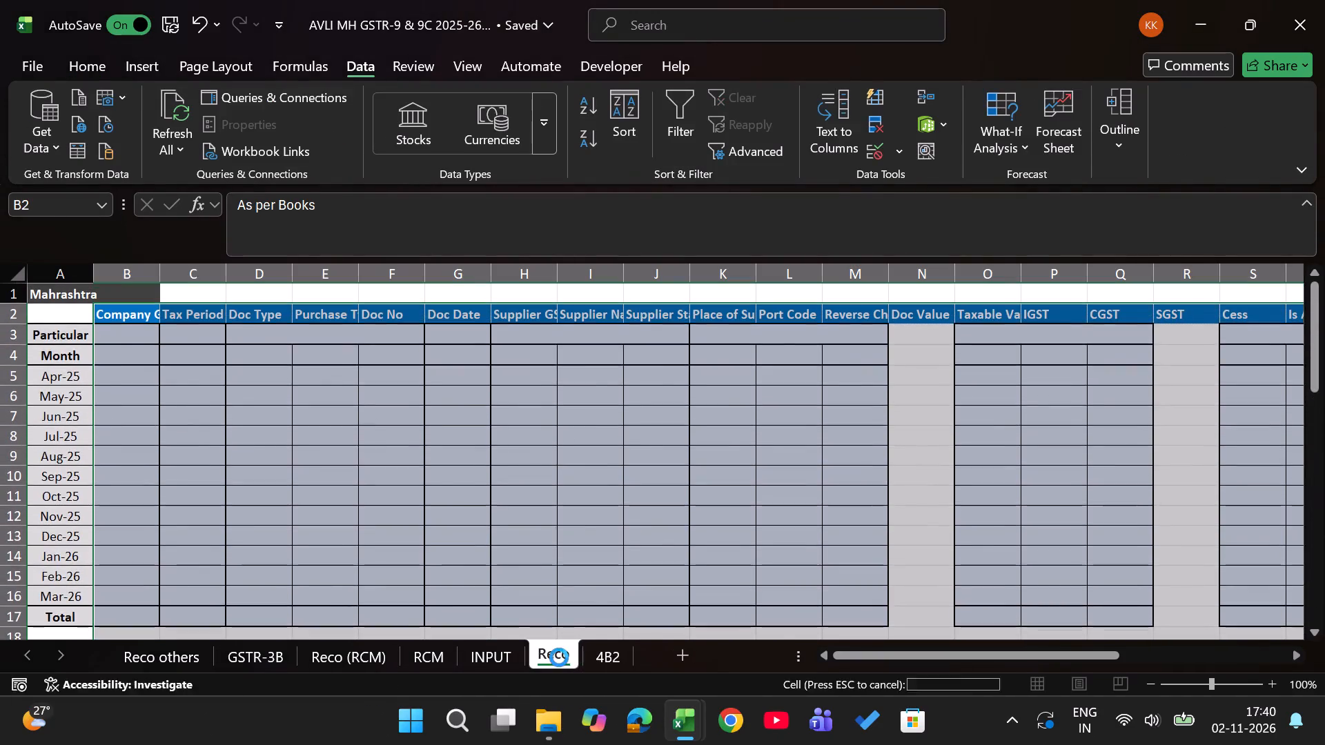
Add a new worksheet directly after the Reco sheet and name it GSTR-2B.
{"action": "left_click", "coordinate": [685, 663]}
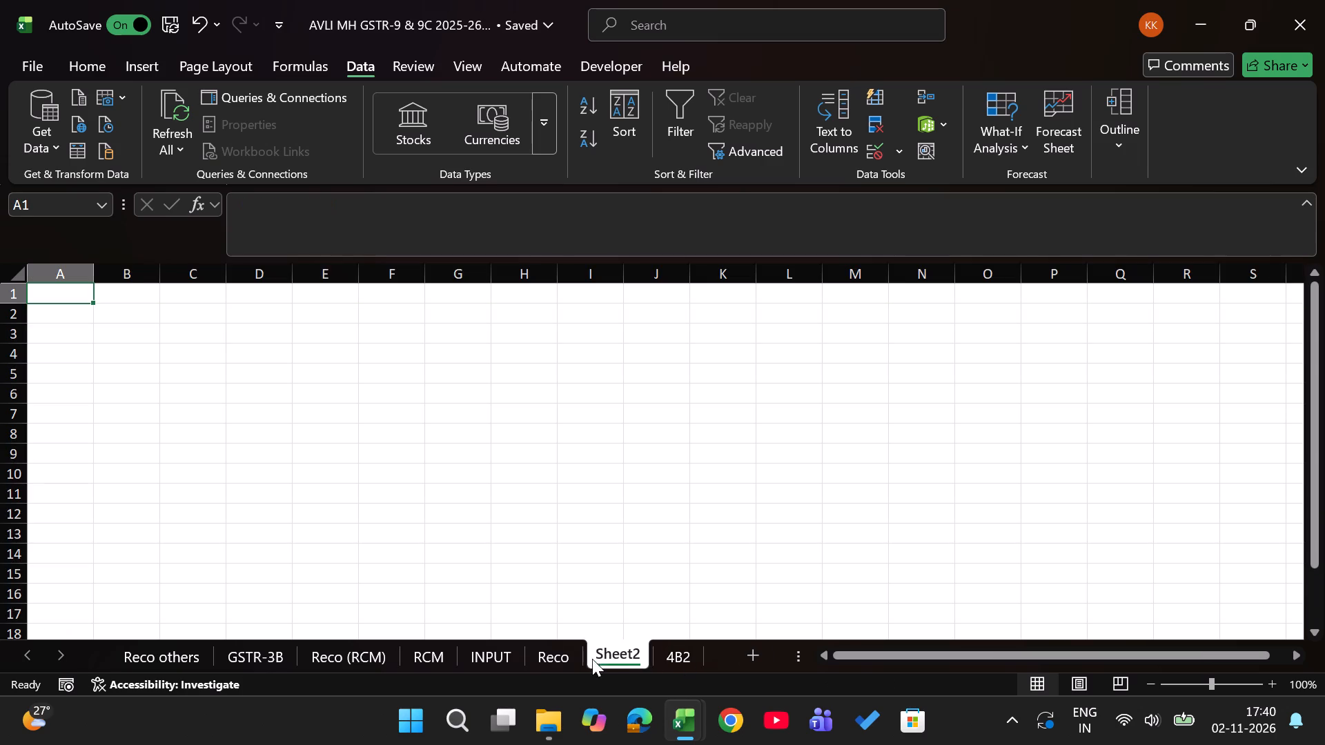
{"action": "double_click", "coordinate": [604, 653]}
{"action": "type", "text": "GSTR"}
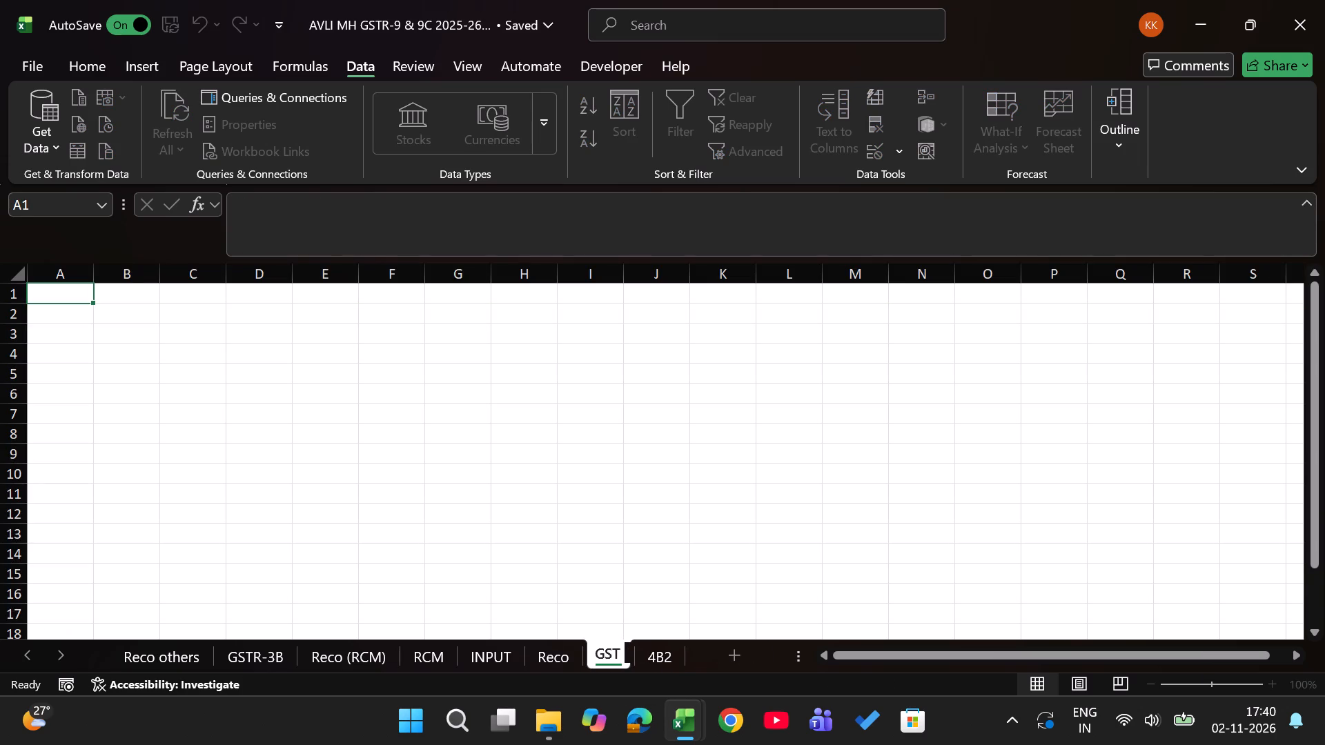
{"action": "type", "text": "-2B"}
{"action": "key", "text": "Return"}
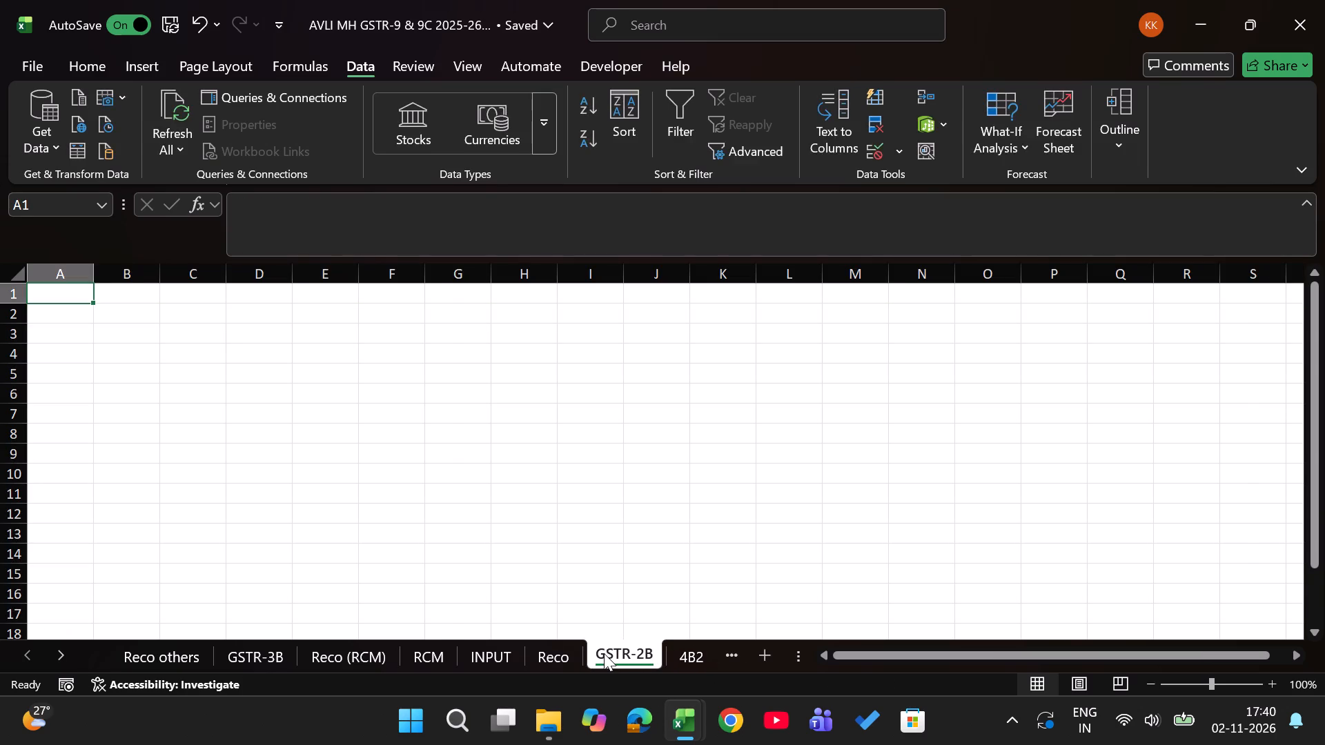
Copy the filtered Purchase-Net table again from the GSTR2B-Net workbook and paste it at G2 of the GSTR-2B sheet.
{"action": "key", "text": "alt+Tab"}
{"action": "key", "text": "ctrl+c"}
{"action": "key", "text": "alt+Tab"}
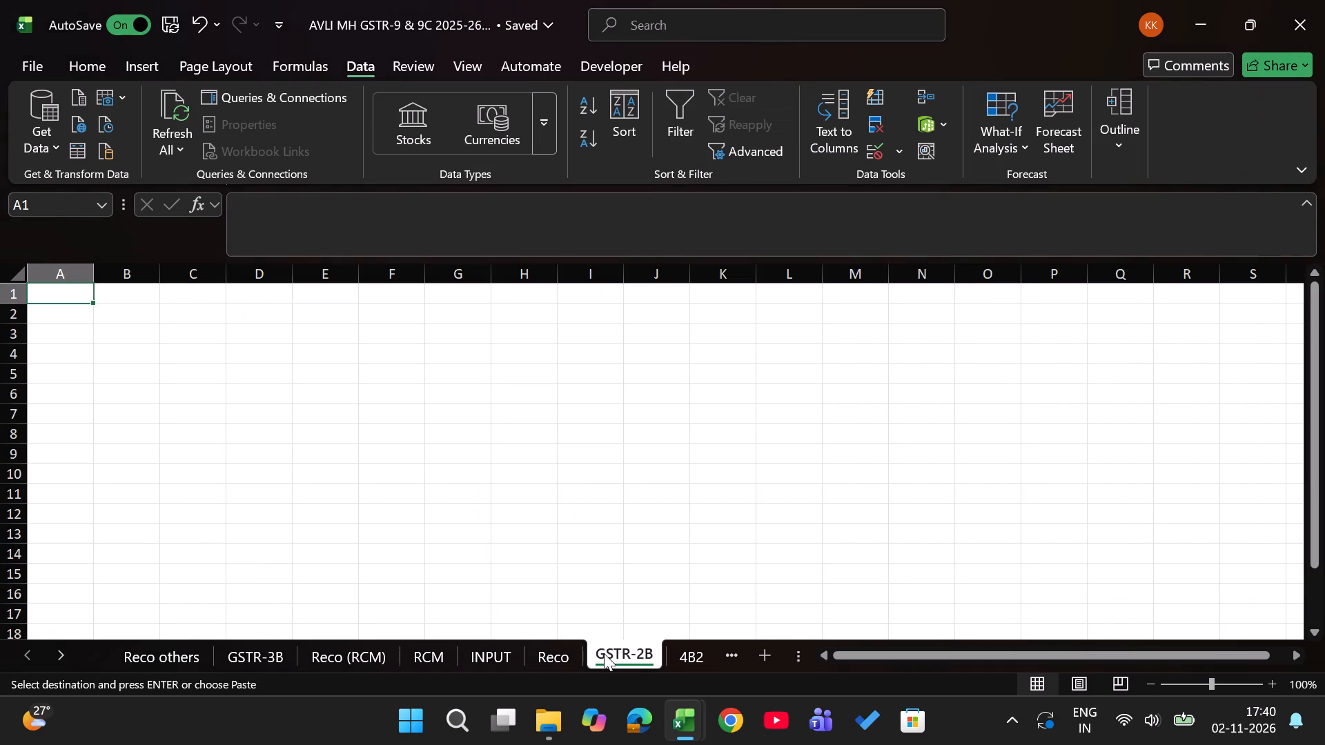
{"action": "key", "text": "Right"}
{"action": "key", "text": "Down"}
{"action": "key", "text": "Right"}
{"action": "key", "text": "Right"}
{"action": "key", "text": "Right"}
{"action": "key", "text": "Right"}
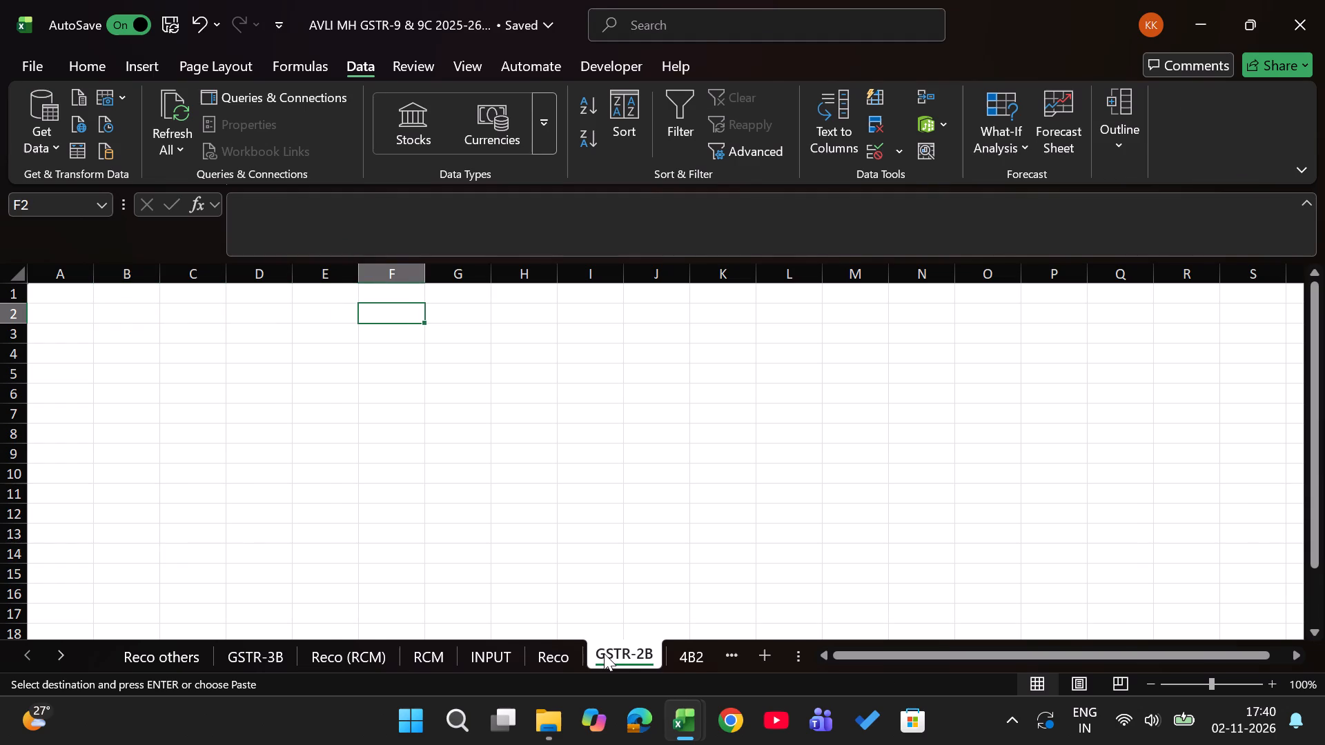
{"action": "key", "text": "Right"}
{"action": "key", "text": "Right"}
{"action": "key", "text": "Left"}
{"action": "key", "text": "Return"}
{"action": "key", "text": "Right"}
{"action": "key", "text": "Left"}
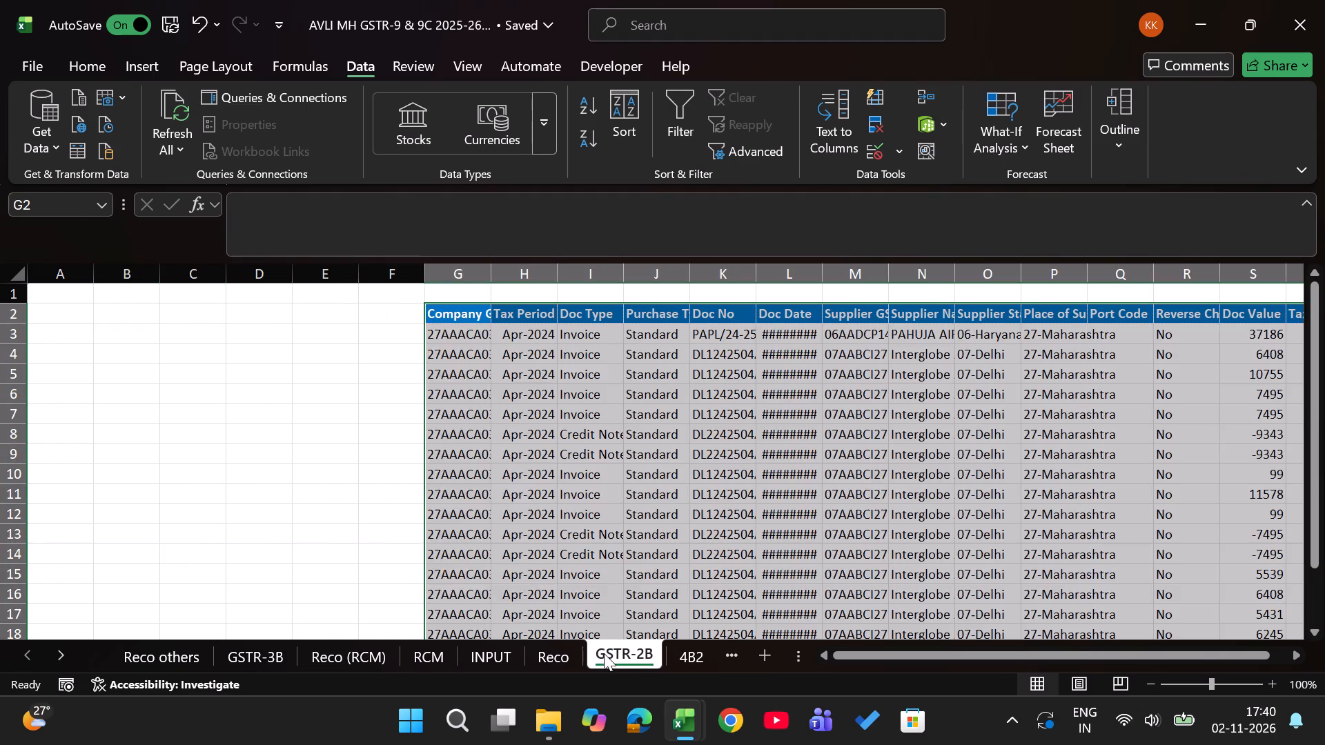
{"action": "key", "text": "Left"}
{"action": "key", "text": "Left"}
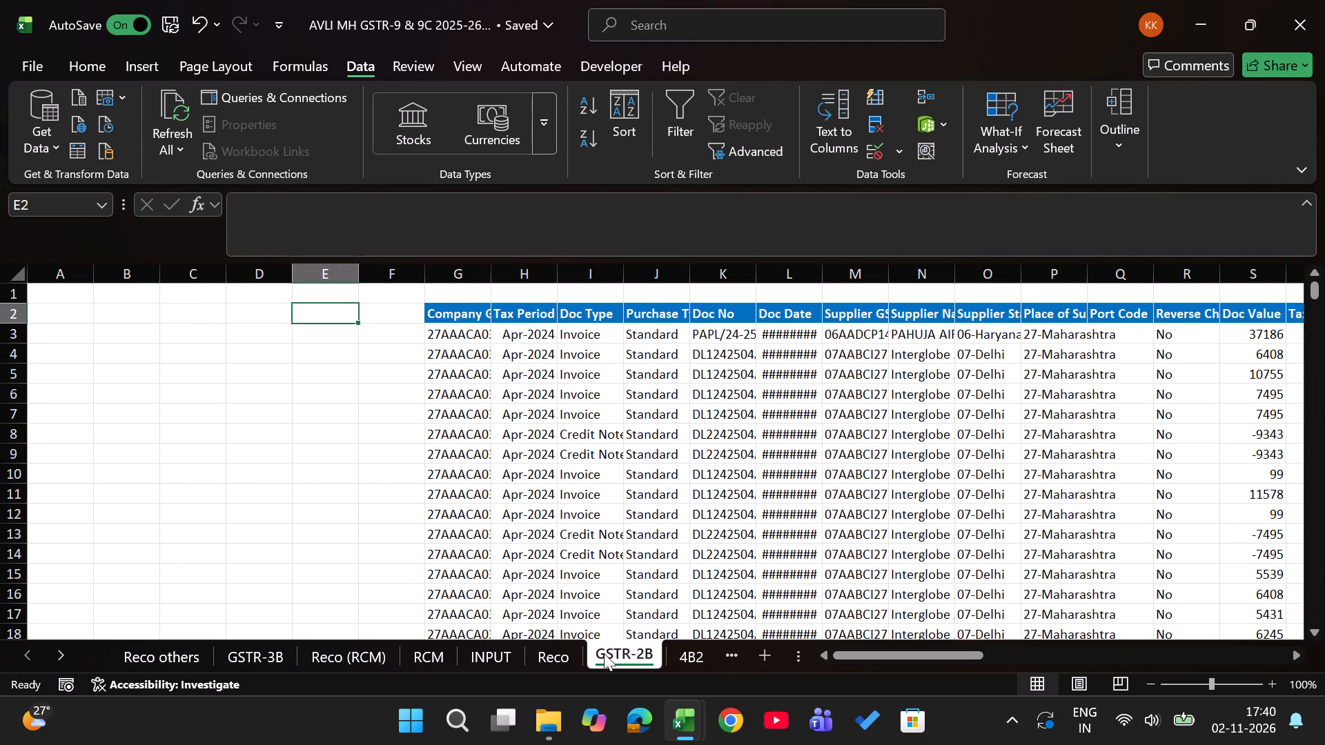
{"action": "key", "text": "ctrl+Left"}
{"action": "key", "text": "Right"}
{"action": "key", "text": "Left"}
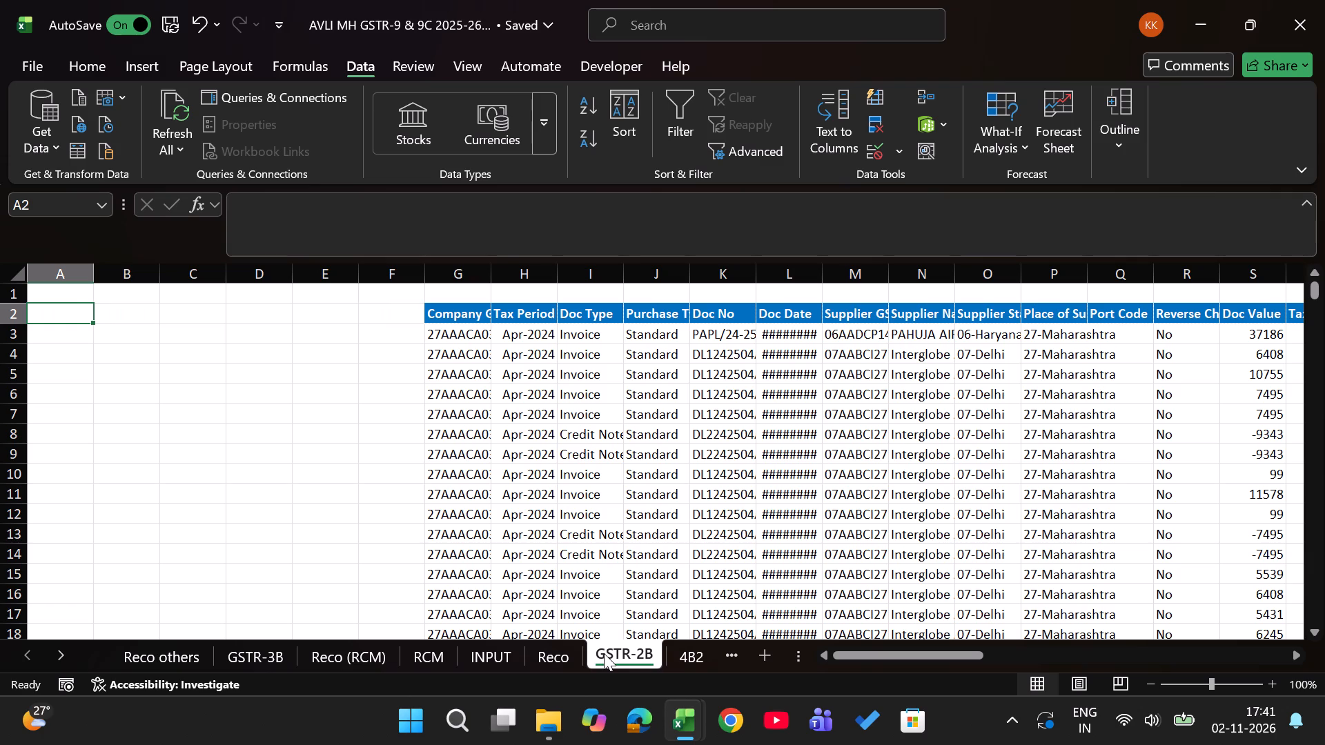
Switch to the GSTR2B-Net workbook and copy the filtered ISD table with its header row.
{"action": "key", "text": "alt+Tab"}
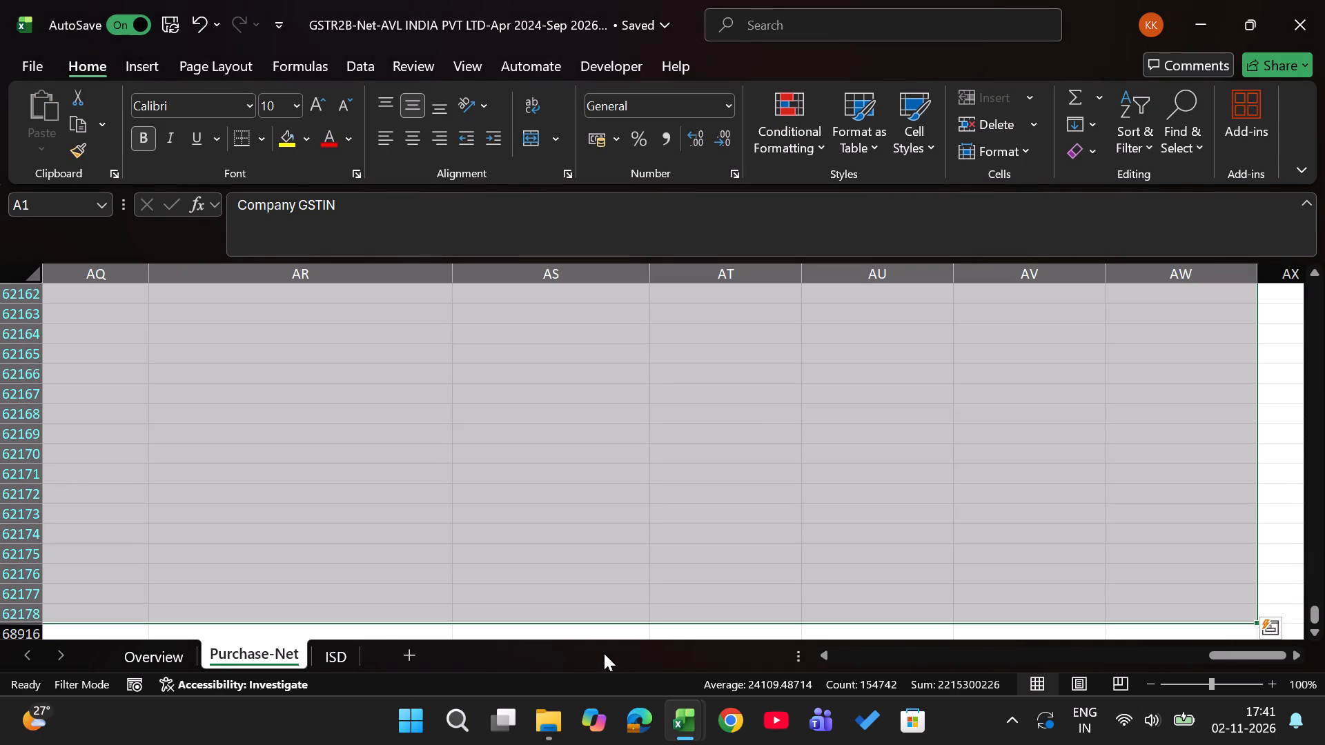
{"action": "key", "text": "ctrl+Page_Down"}
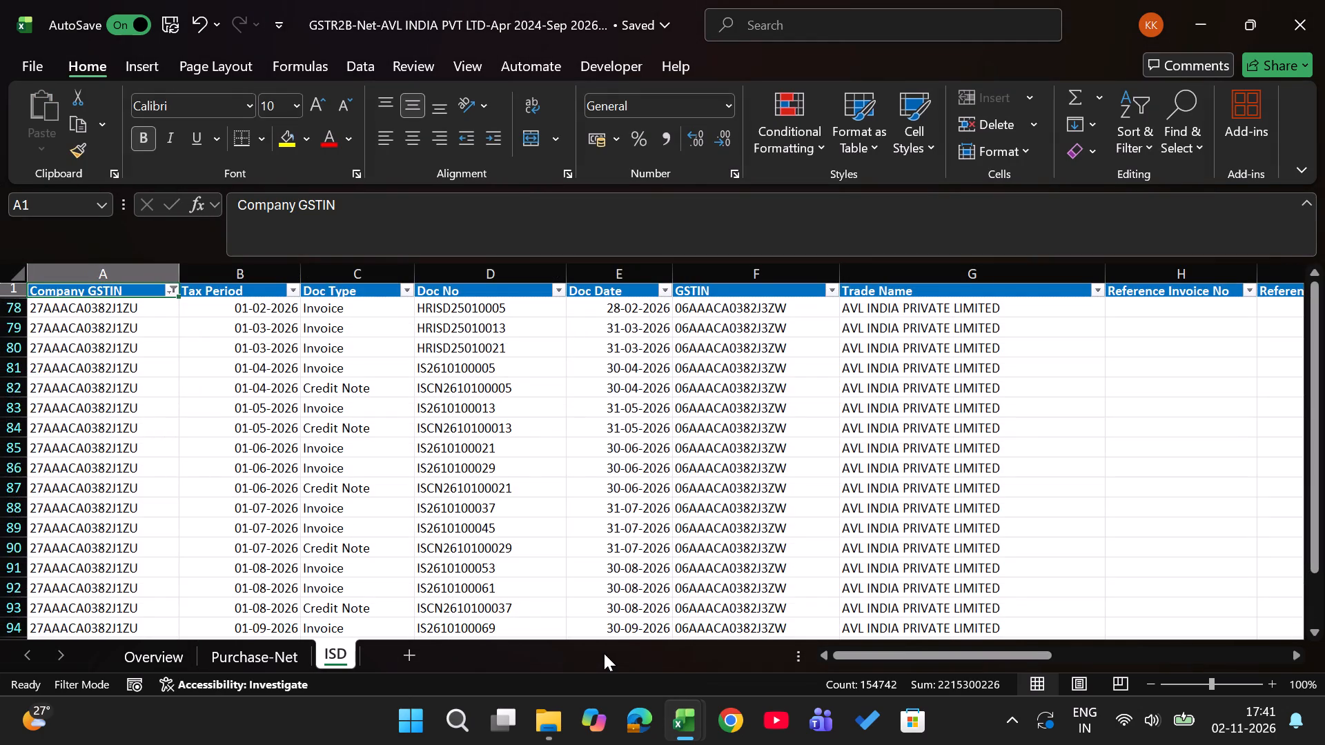
{"action": "key", "text": "ctrl+shift+Down"}
{"action": "key", "text": "ctrl+shift+Right"}
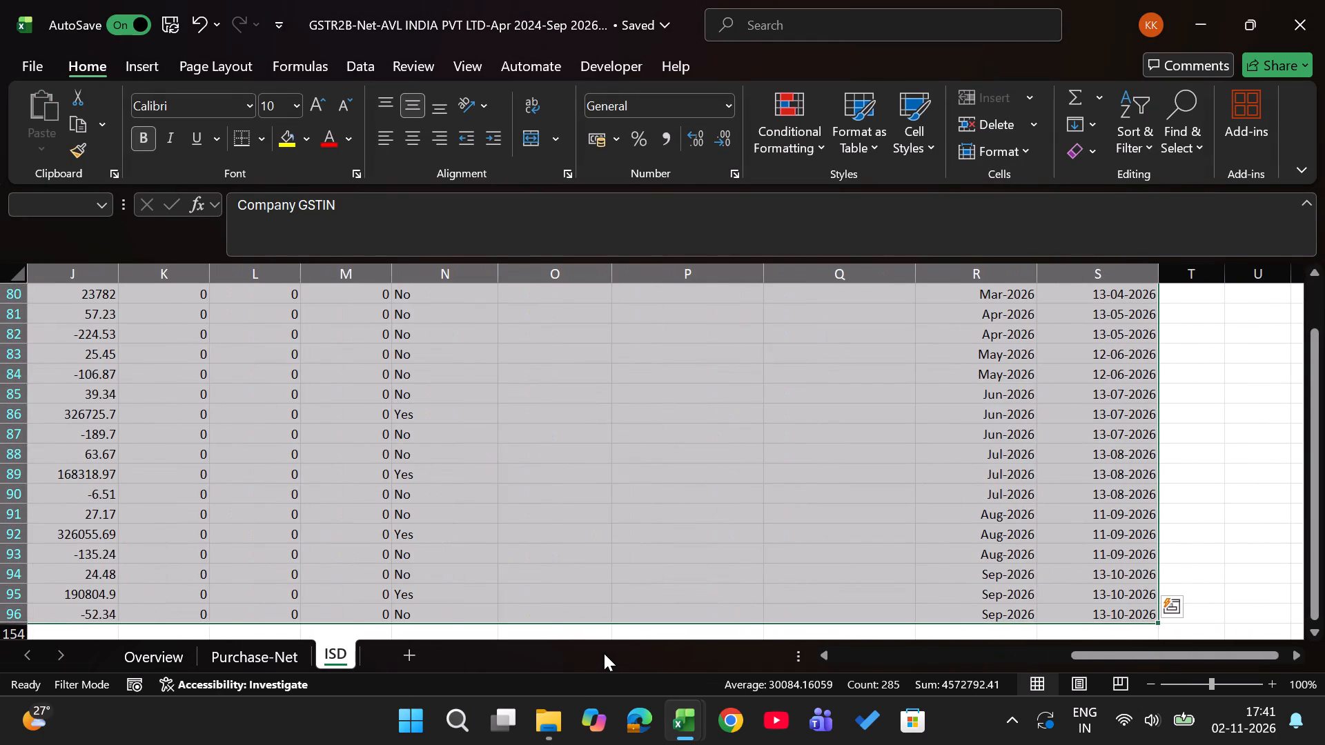
{"action": "key", "text": "ctrl+c"}
Return to the AVLI MH workbook and paste the copied ISD table at B2 of a new sheet after GSTR-2B.
{"action": "key", "text": "alt+Tab"}
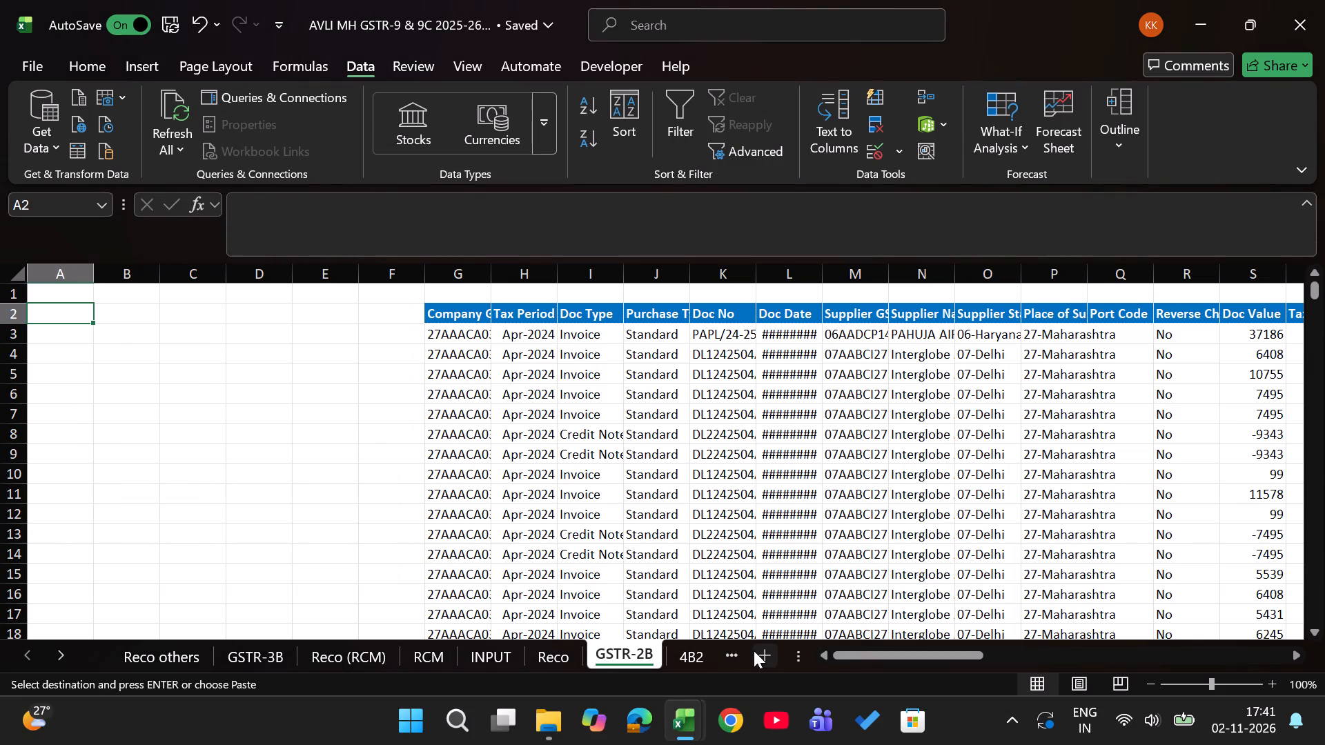
{"action": "left_click", "coordinate": [754, 650]}
{"action": "key", "text": "Right"}
{"action": "key", "text": "Down"}
{"action": "key", "text": "ctrl+v"}
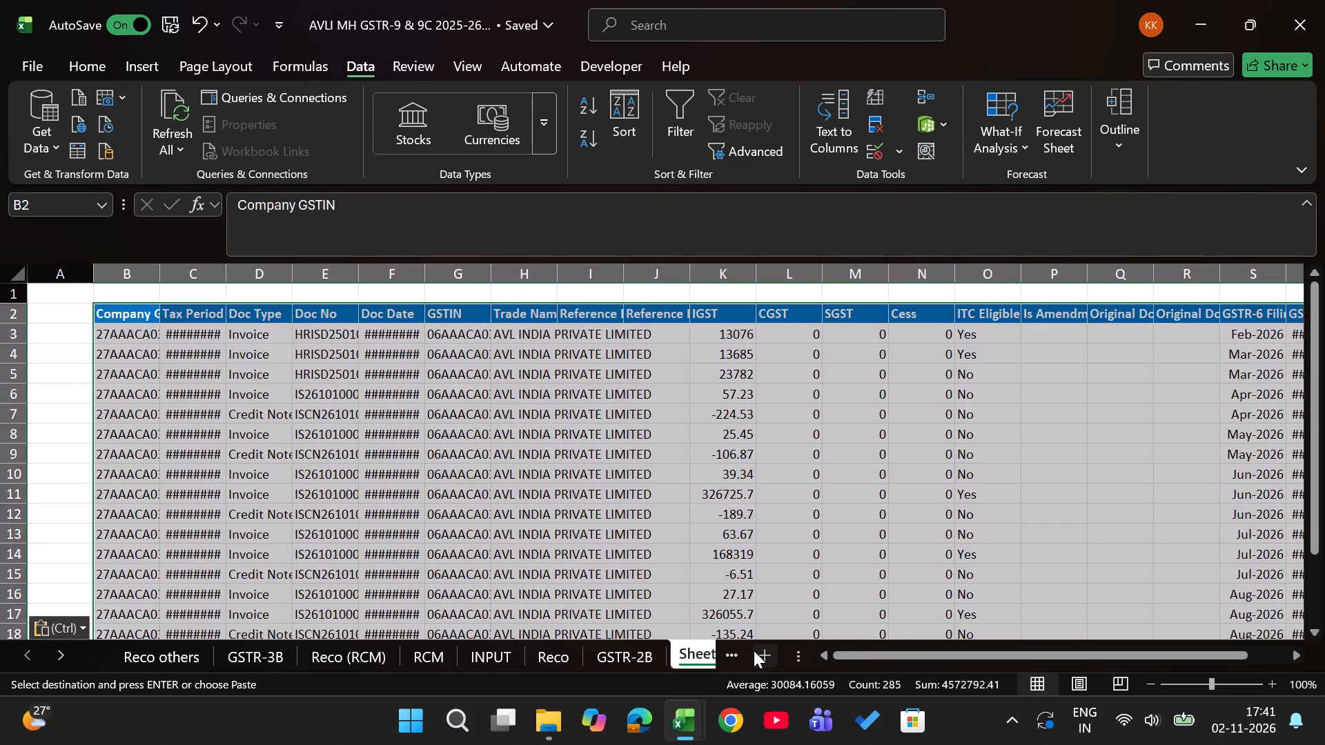
Enter the bold column header "Availment month" in cell A2, beside the pasted ISD table.
{"action": "key", "text": "Down"}
{"action": "key", "text": "Up"}
{"action": "key", "text": "Left"}
{"action": "type", "text": "Availmemt"}
{"action": "key", "text": "BackSpace"}
{"action": "key", "text": "BackSpace"}
{"action": "type", "text": "nt month"}
{"action": "key", "text": "Return"}
{"action": "key", "text": "Up"}
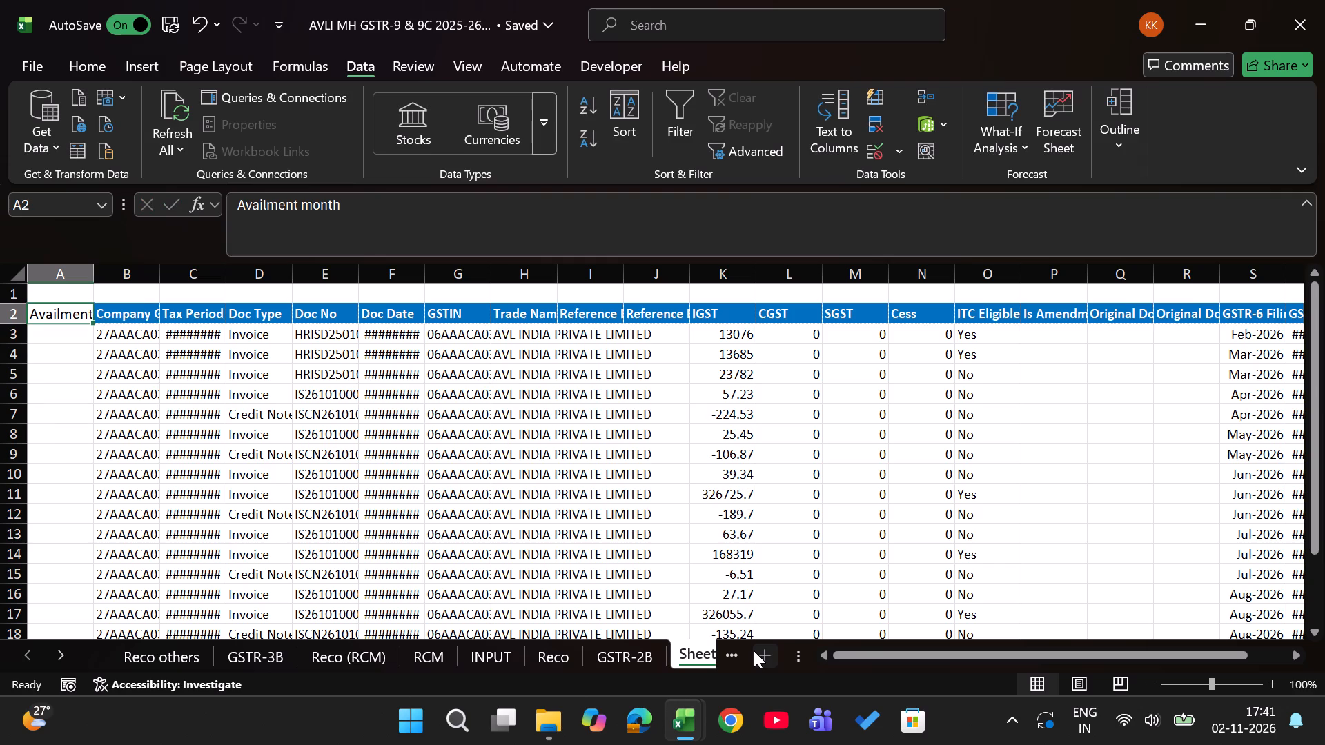
{"action": "key", "text": "ctrl+b"}
Enter Feb-26 as the availment month for the first ISD invoice in cell A3, matching its tax period.
{"action": "key", "text": "Down"}
{"action": "key", "text": "Right"}
{"action": "key", "text": "Right"}
{"action": "key", "text": "Right"}
{"action": "key", "text": "Left"}
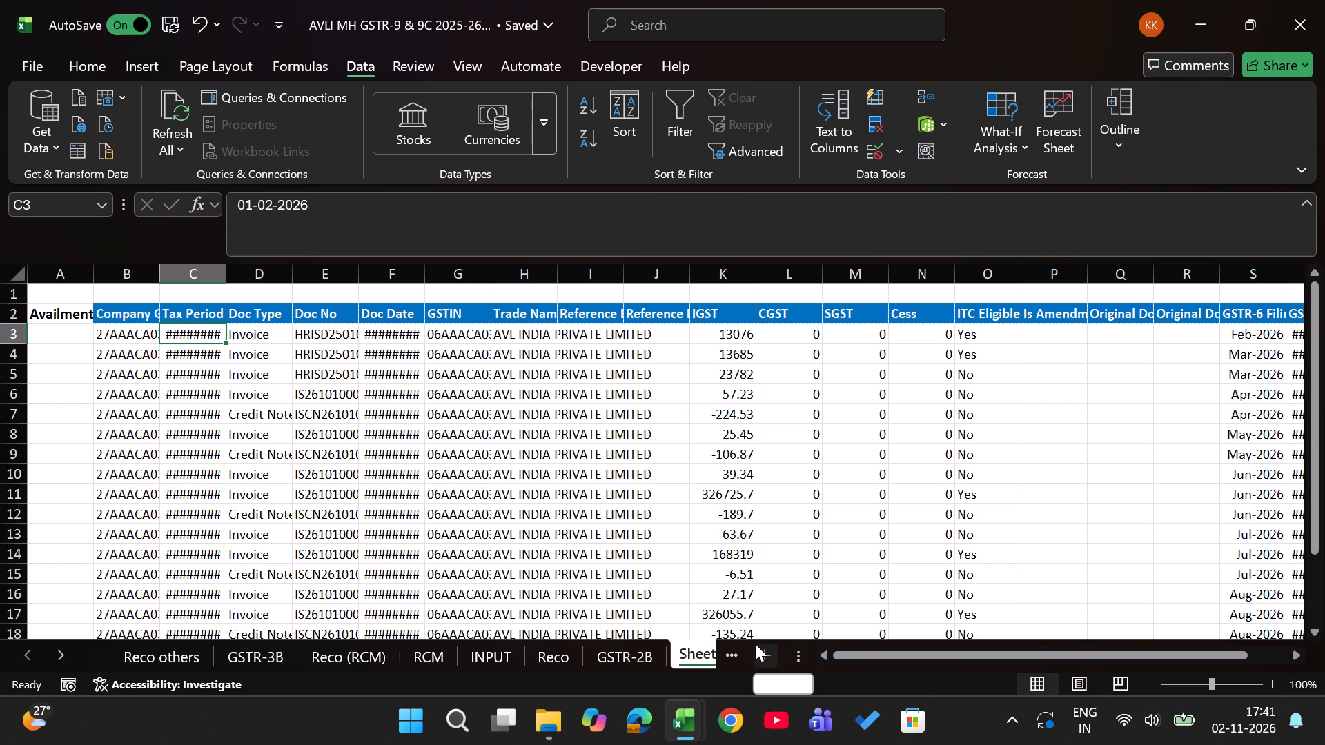
{"action": "key", "text": "Left"}
{"action": "key", "text": "Left"}
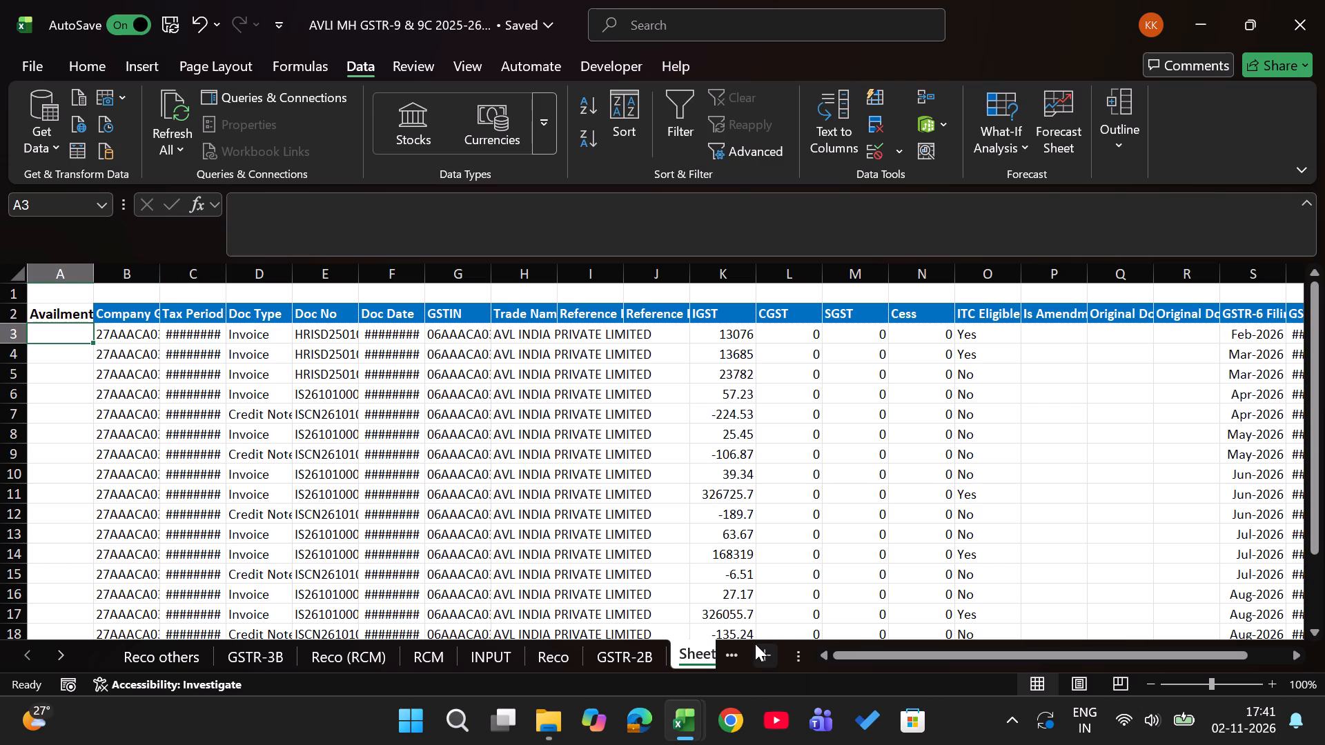
{"action": "type", "text": "feb26"}
{"action": "key", "text": "Return"}
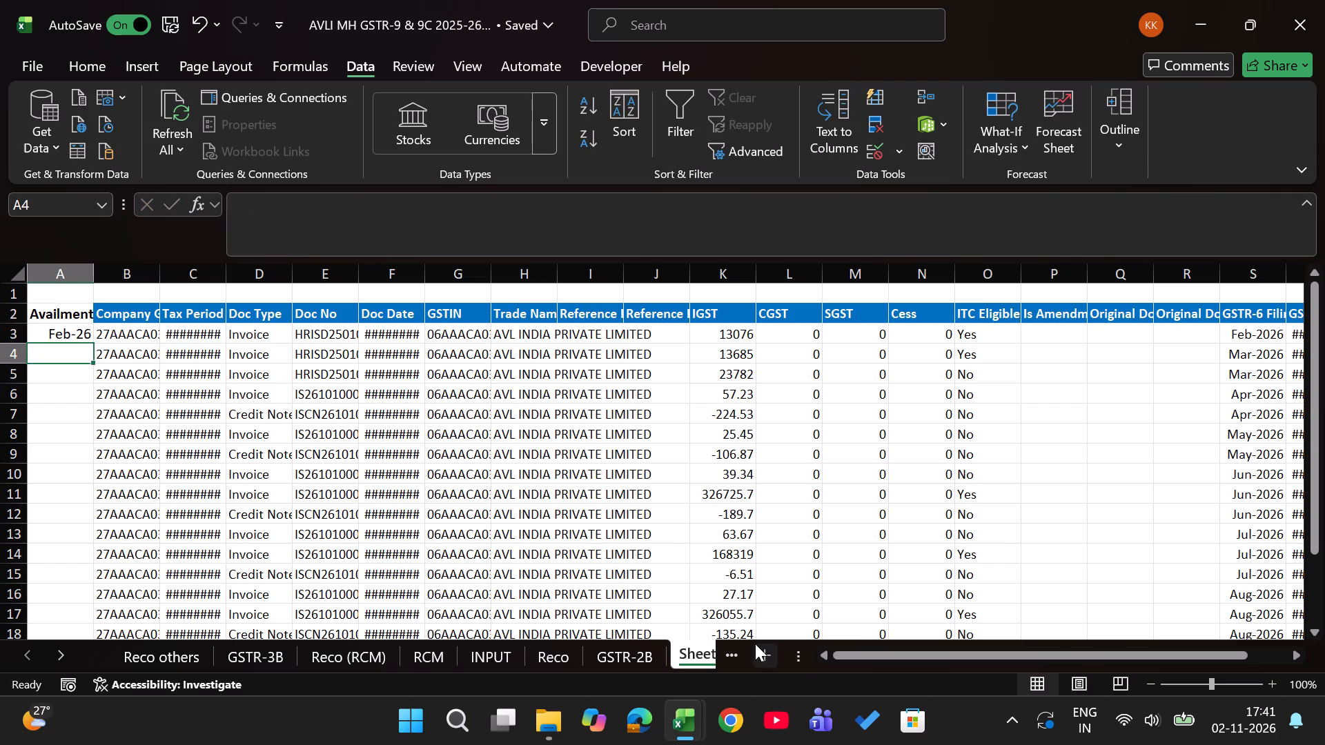
Examine the Tax Period of the second ISD row and look over the sheet beside the GSTR-2B sheet.
{"action": "key", "text": "Up"}
{"action": "key", "text": "Right"}
{"action": "key", "text": "Right"}
{"action": "key", "text": "Down"}
{"action": "key", "text": "Right"}
{"action": "key", "text": "Left"}
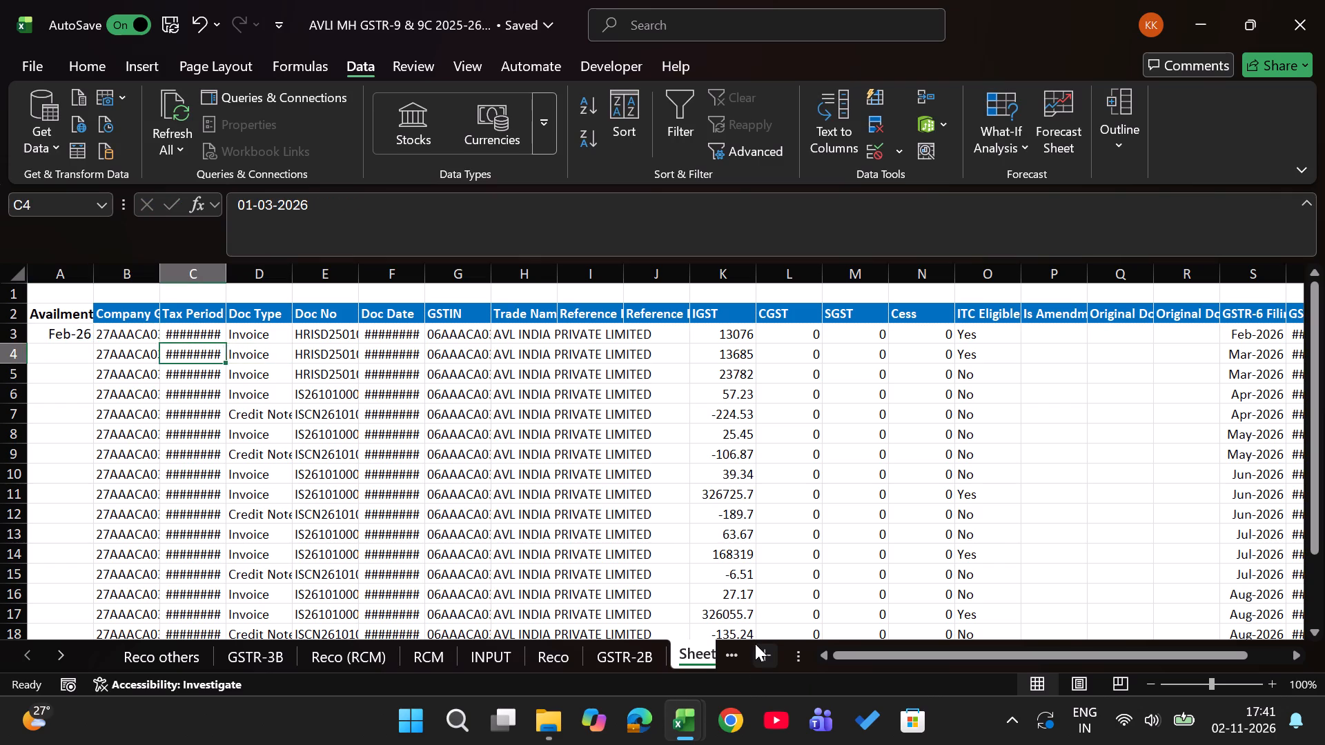
{"action": "key", "text": "Up"}
{"action": "key", "text": "Up"}
{"action": "key", "text": "Up"}
{"action": "key", "text": "Left"}
{"action": "key", "text": "Left"}
{"action": "key", "text": "Left"}
{"action": "key", "text": "Down"}
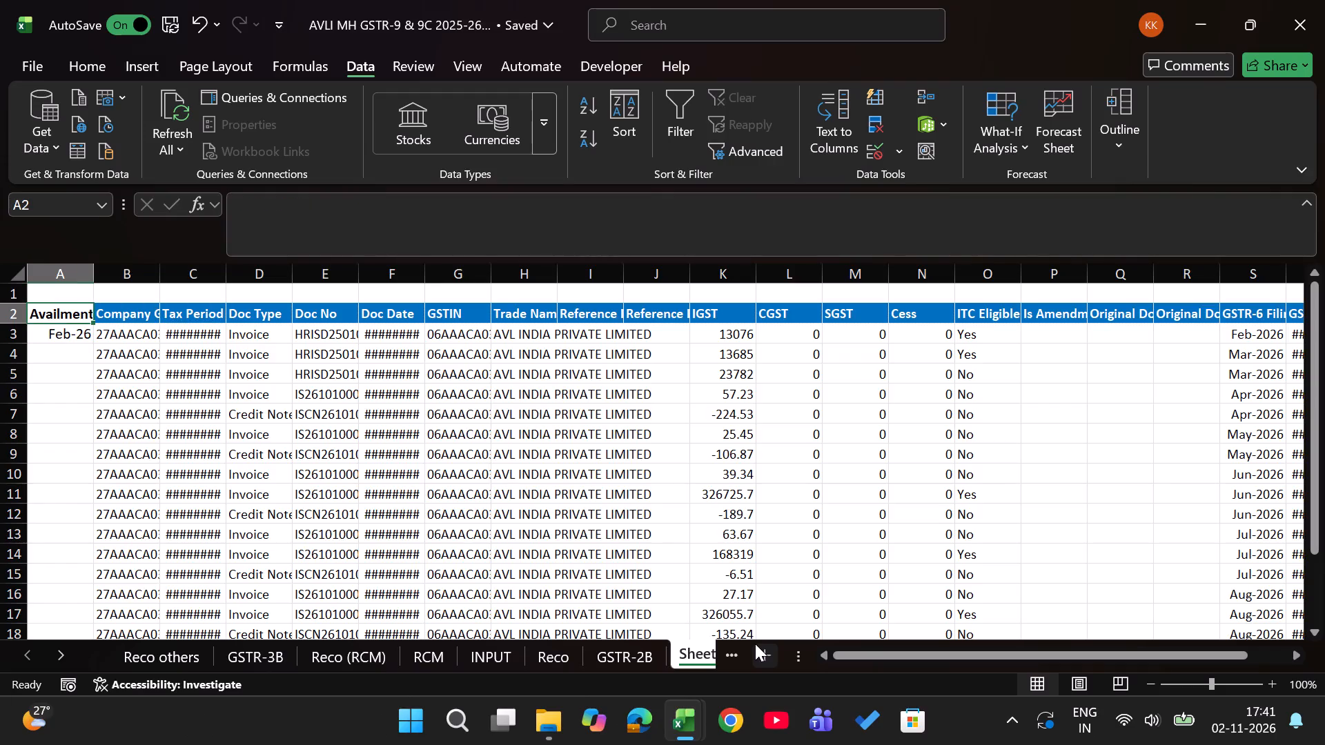
{"action": "key", "text": "ctrl+Page_Up"}
{"action": "key", "text": "ctrl+Page_Down"}
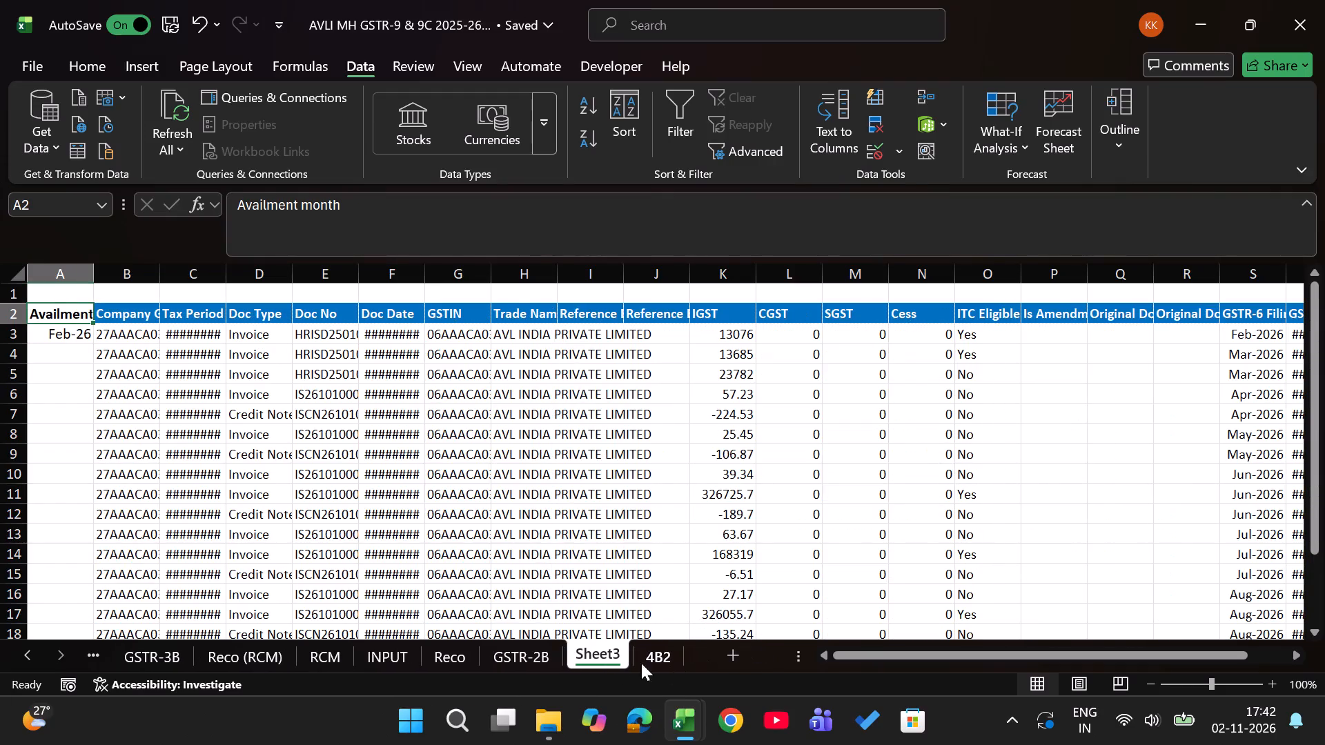
Rename the new sheet holding the pasted ISD table as ISD.
{"action": "double_click", "coordinate": [607, 656]}
{"action": "type", "text": "ISD"}
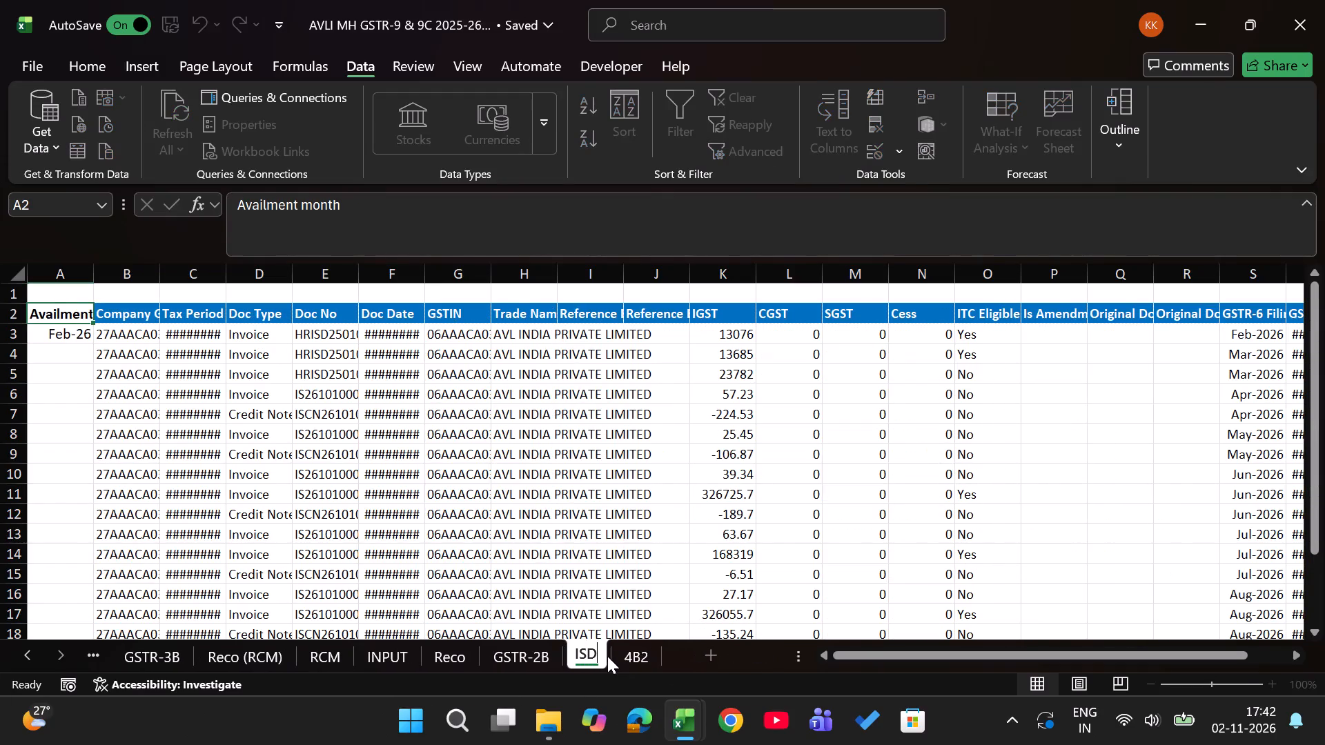
{"action": "key", "text": "Return"}
Go to cell A2 of the MH workbook's GSTR-2B sheet and close the GSTR2B-Net source workbook.
{"action": "key", "text": "ctrl+Page_Up"}
{"action": "key", "text": "ctrl+Page_Up"}
{"action": "key", "text": "ctrl+Page_Up"}
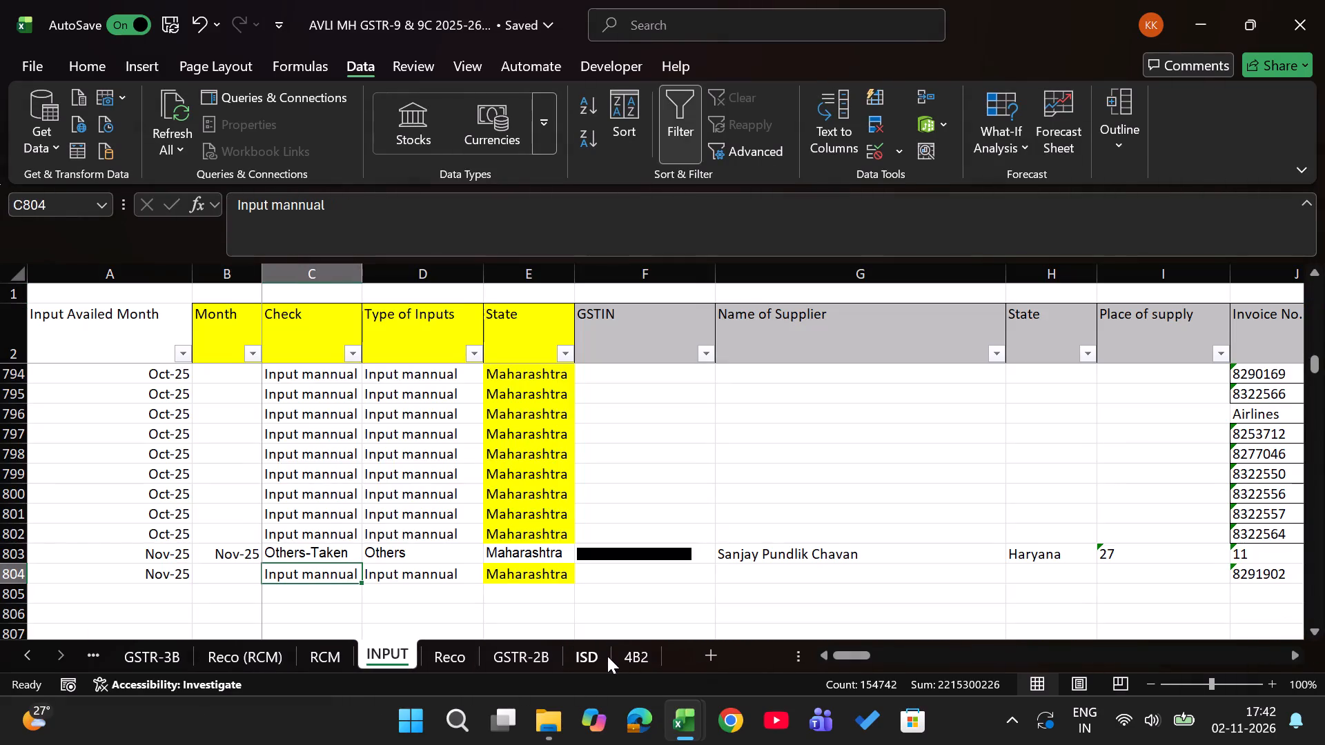
{"action": "key", "text": "ctrl+Page_Down"}
{"action": "key", "text": "ctrl+Page_Down"}
{"action": "key", "text": "Left"}
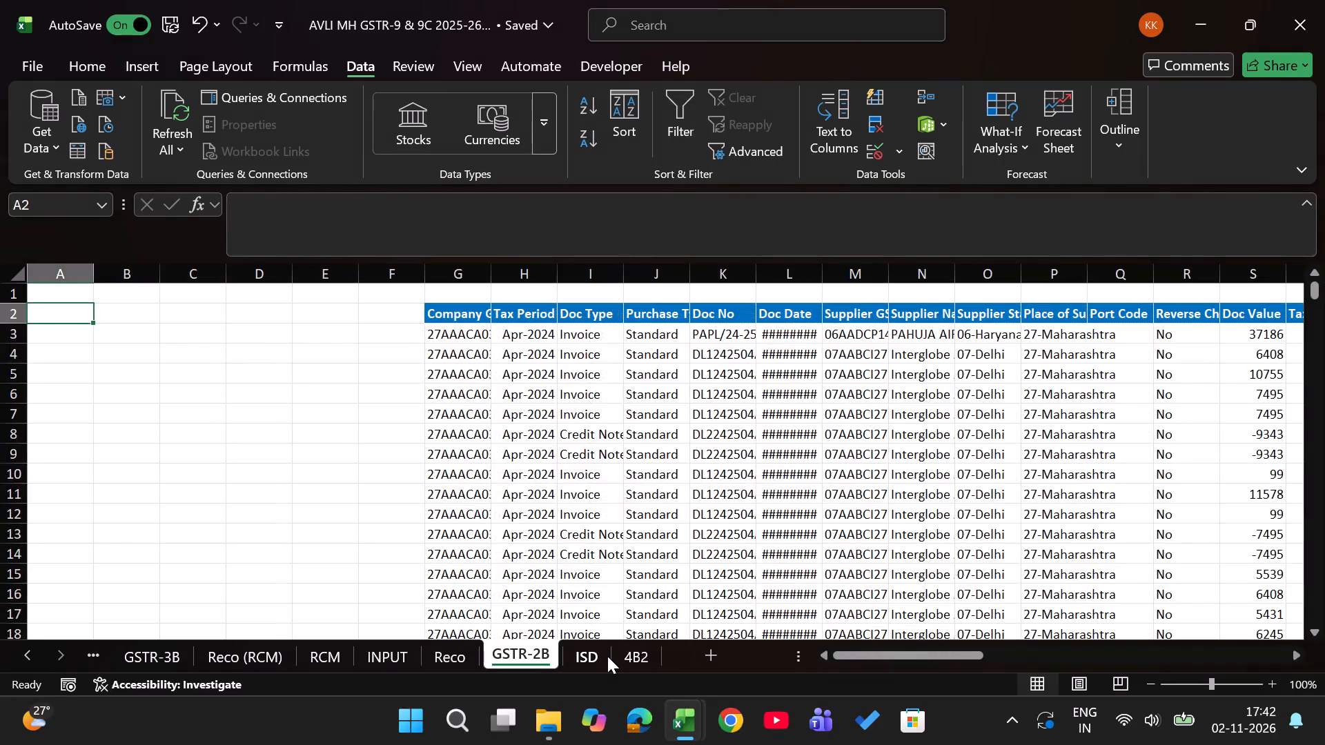
{"action": "key", "text": "alt+Tab"}
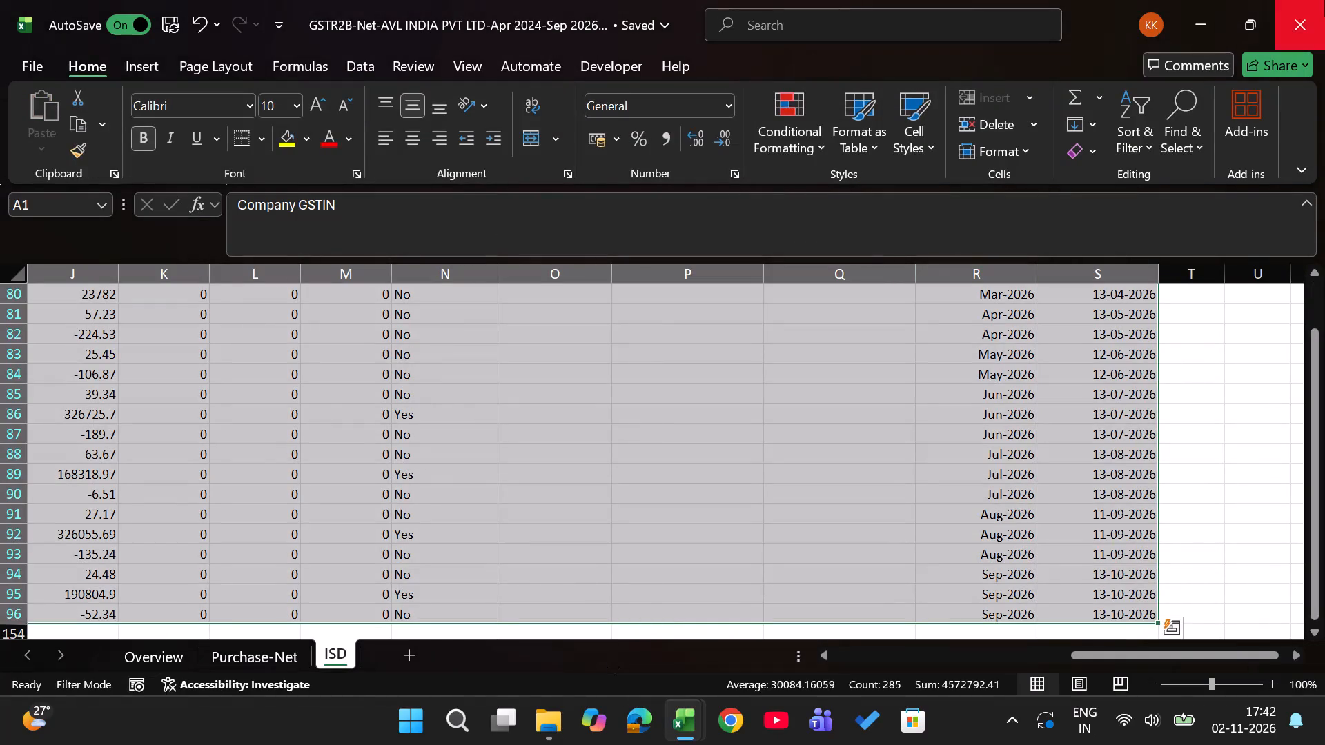
{"action": "left_click", "coordinate": [1324, 0]}
In the AVLI KL workbook's GSTR-2B sheet, copy the six orange headers in row 2, from UID to Invoice date.
{"action": "key", "text": "alt+Tab"}
{"action": "key", "text": "alt+Tab"}
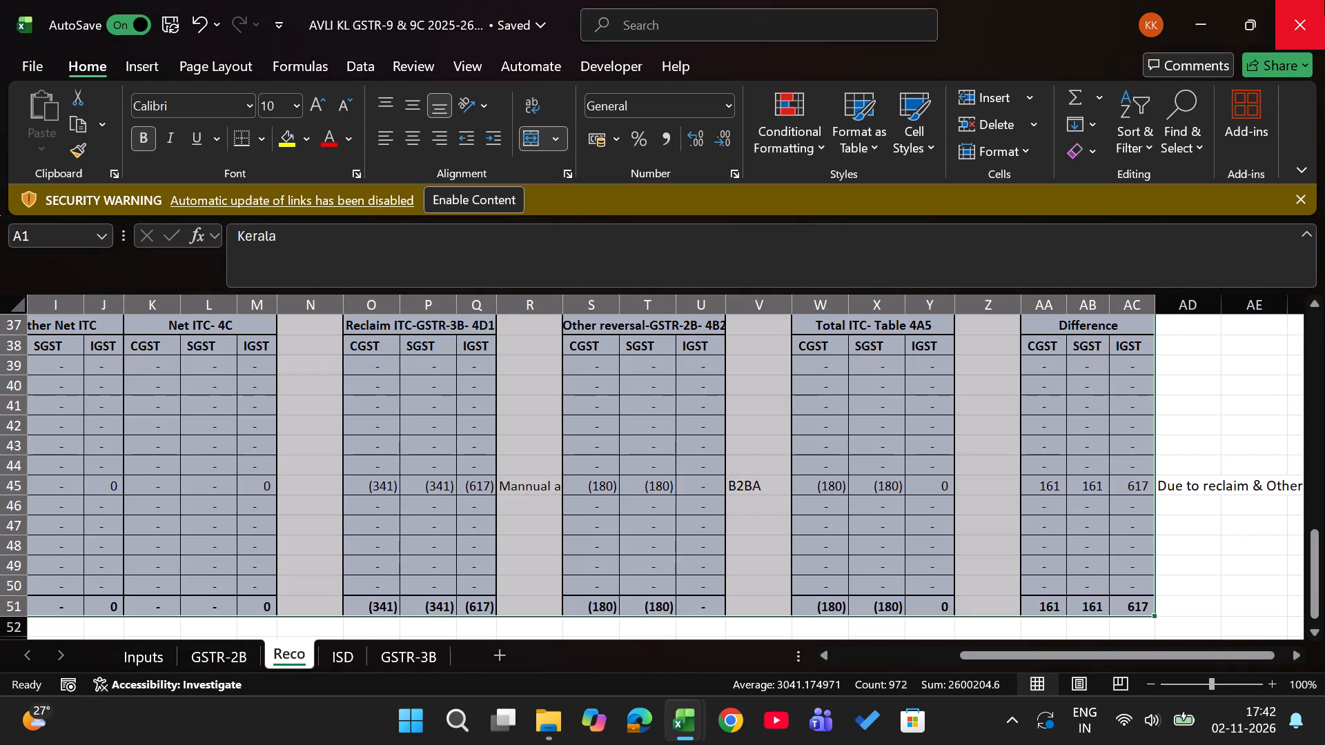
{"action": "key", "text": "ctrl+Page_Down"}
{"action": "key", "text": "ctrl+Page_Down"}
{"action": "key", "text": "ctrl+Page_Up"}
{"action": "key", "text": "ctrl+Page_Up"}
{"action": "key", "text": "ctrl+Page_Up"}
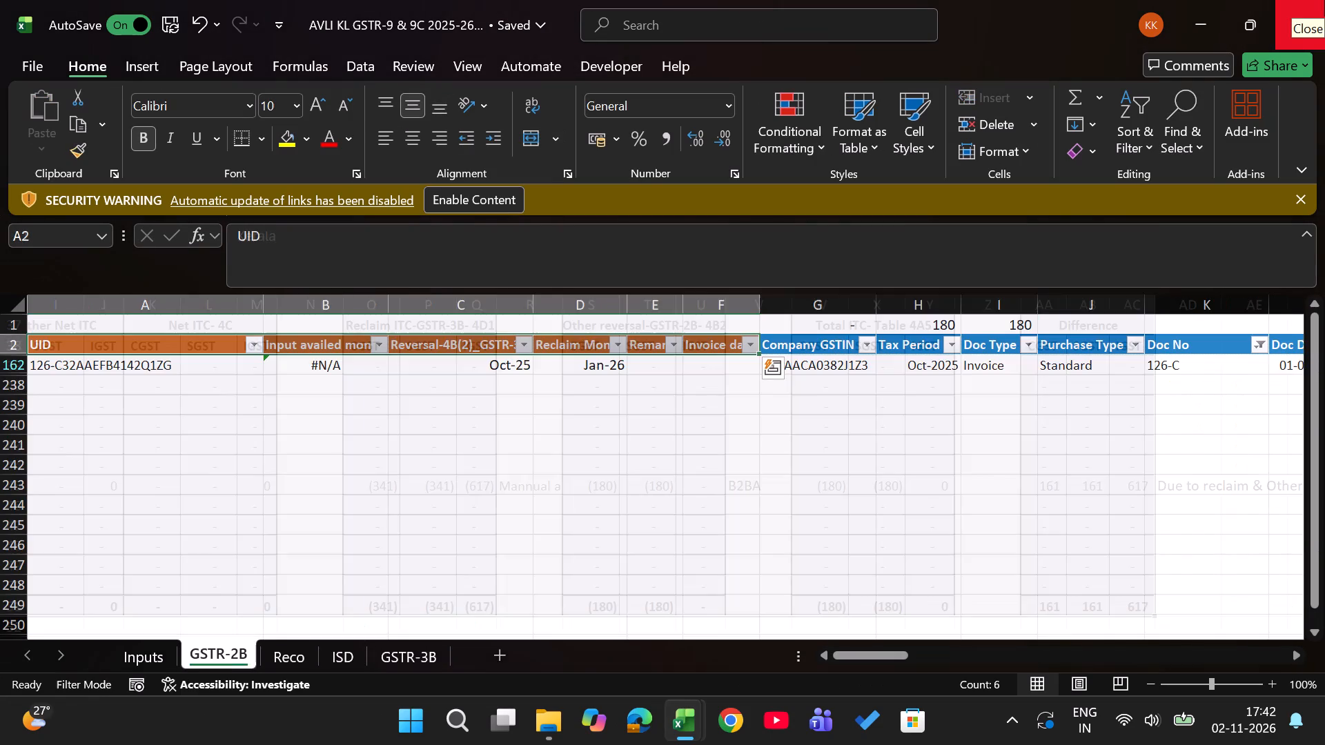
{"action": "key", "text": "Left"}
{"action": "key", "text": "shift+Right"}
{"action": "key", "text": "shift+Right"}
{"action": "key", "text": "shift+Right"}
{"action": "key", "text": "shift+Right"}
{"action": "key", "text": "shift+Right"}
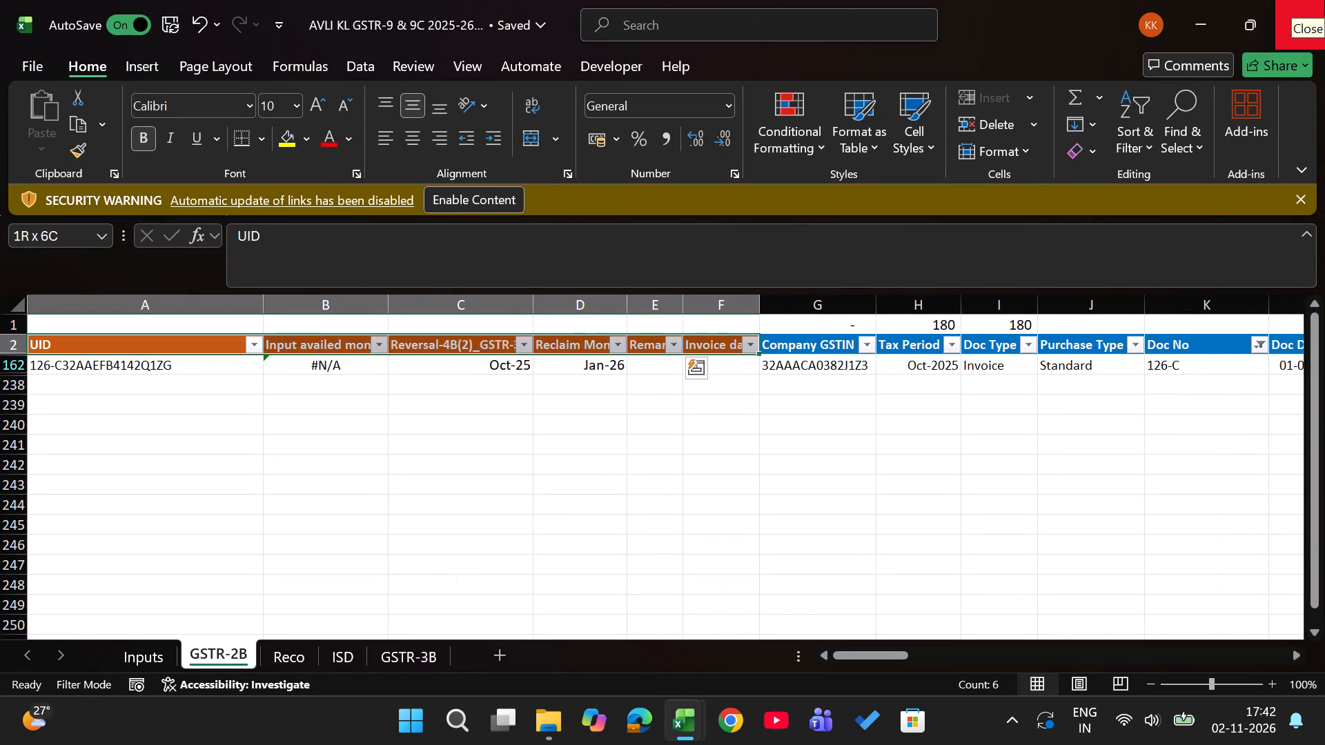
{"action": "key", "text": "ctrl+c"}
Return to the AVLI MH workbook and paste the six copied headers at A2 of the GSTR-2B sheet.
{"action": "key", "text": "alt+Tab"}
{"action": "key", "text": "Return"}
{"action": "key", "text": "Right"}
{"action": "key", "text": "Right"}
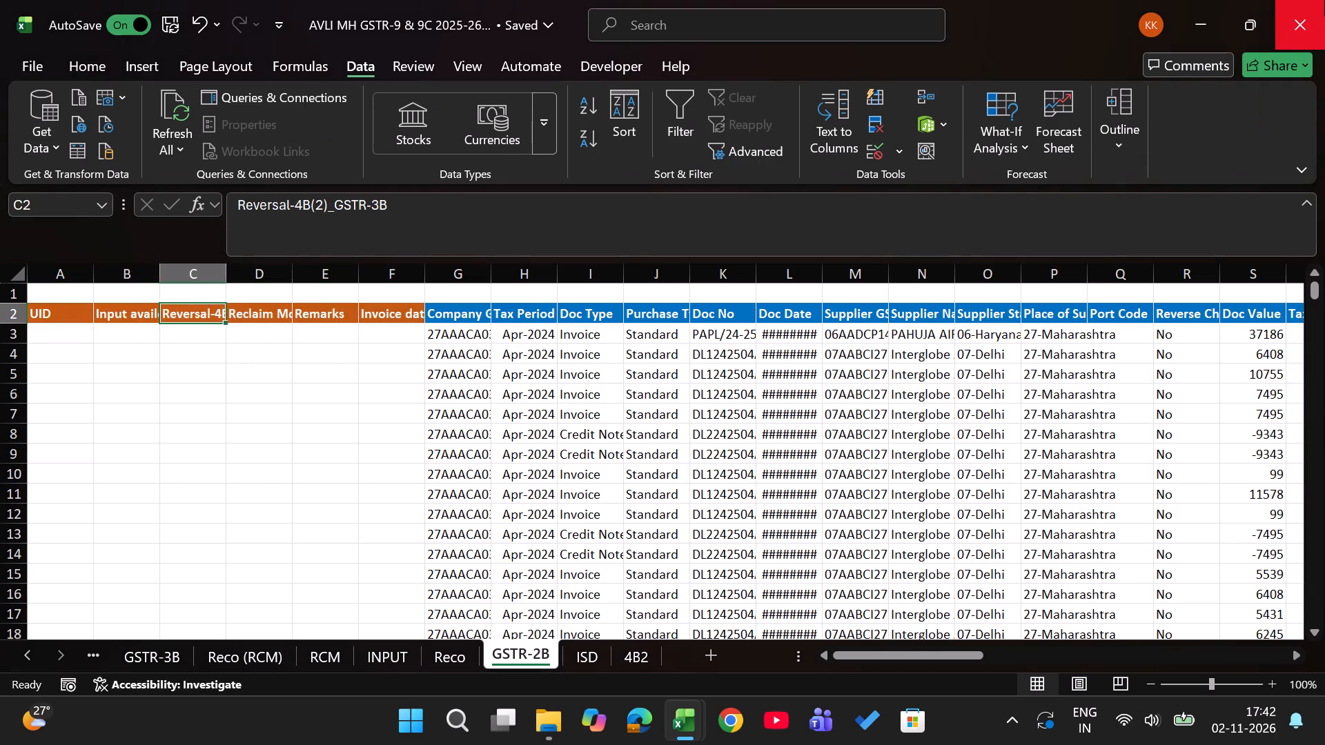
{"action": "key", "text": "alt+Tab"}
{"action": "key", "text": "alt+Tab"}
In cell A3 under UID, enter the formula =K3&M3 joining the Doc No and the supplier GSTIN.
{"action": "key", "text": "Down"}
{"action": "key", "text": "Left"}
{"action": "key", "text": "Left"}
{"action": "key", "text": "Left"}
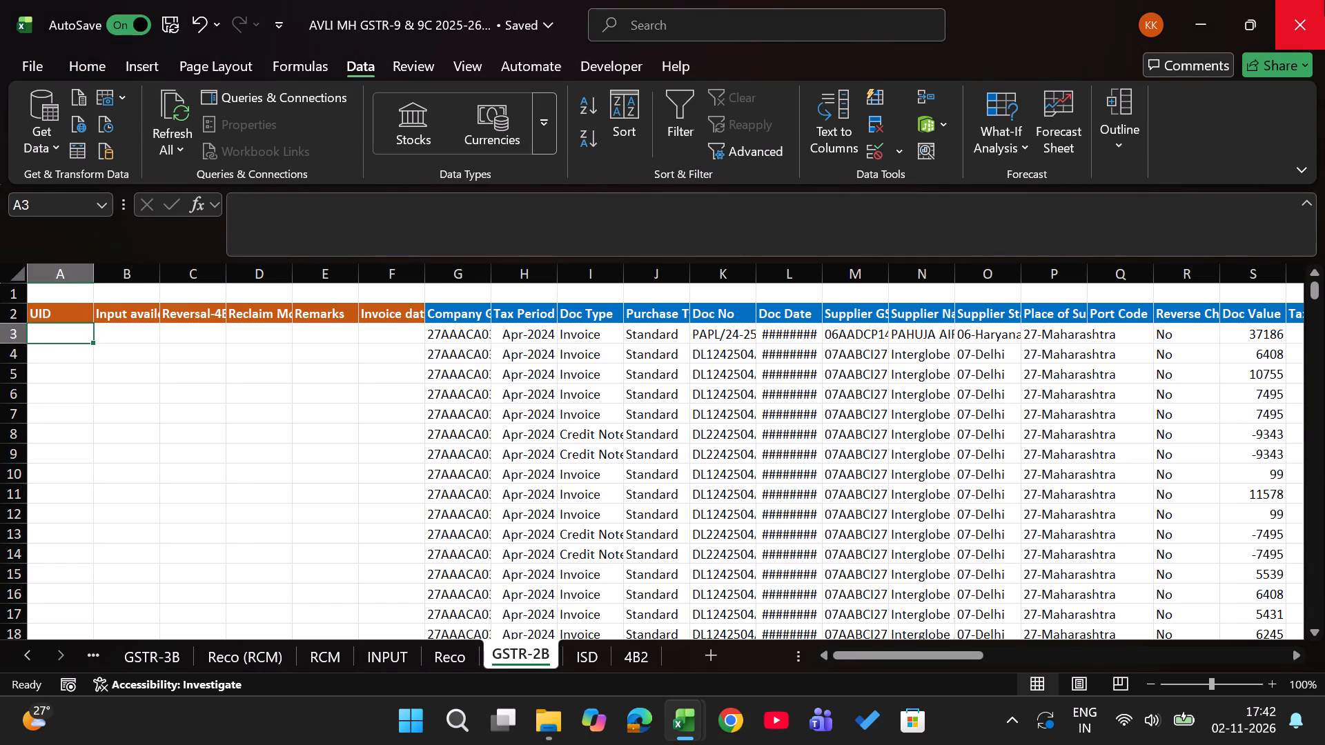
{"action": "key", "text": "equal"}
{"action": "key", "text": "Right"}
{"action": "key", "text": "Right"}
{"action": "key", "text": "Right"}
{"action": "key", "text": "Right"}
{"action": "key", "text": "Right"}
{"action": "key", "text": "Right"}
{"action": "key", "text": "Right"}
{"action": "key", "text": "Right"}
{"action": "key", "text": "Right"}
{"action": "key", "text": "Right"}
{"action": "key", "text": "Right"}
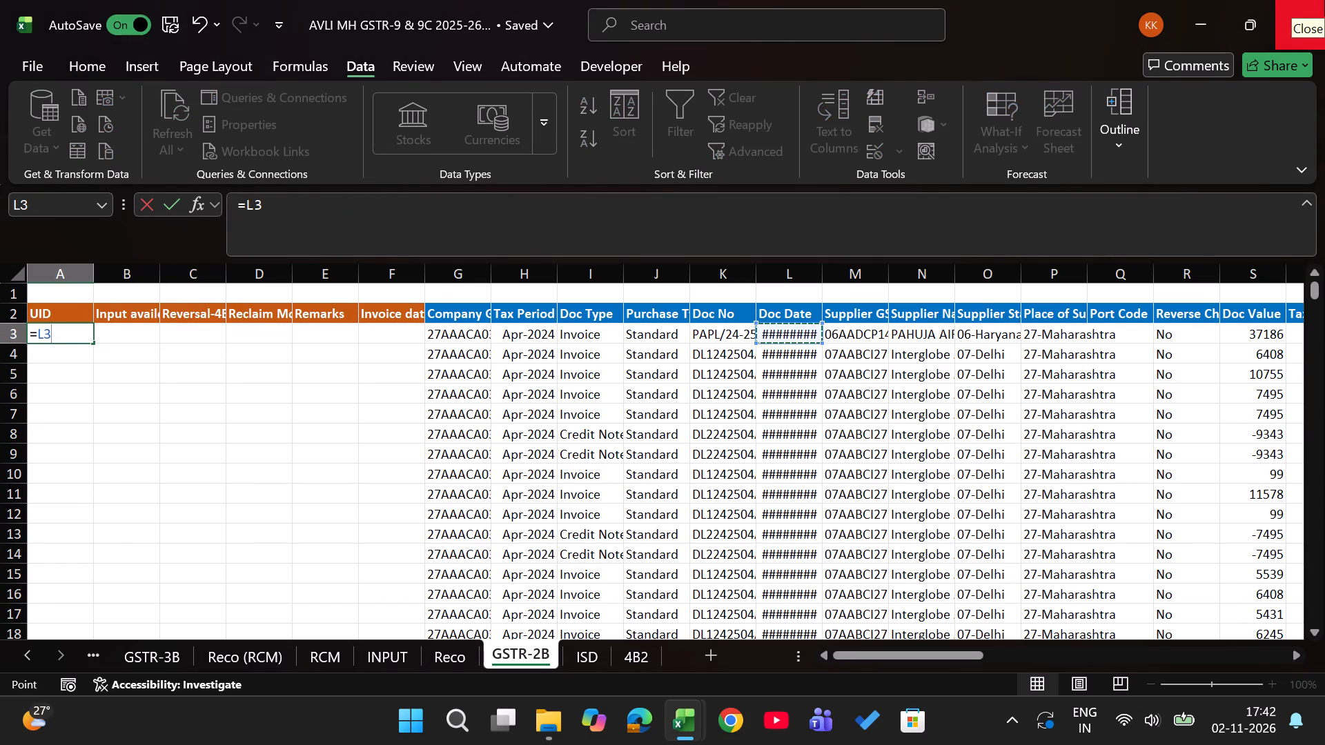
{"action": "key", "text": "Left"}
{"action": "key", "text": "shift+ampersand"}
{"action": "key", "text": "Right"}
{"action": "key", "text": "Right"}
{"action": "key", "text": "Right"}
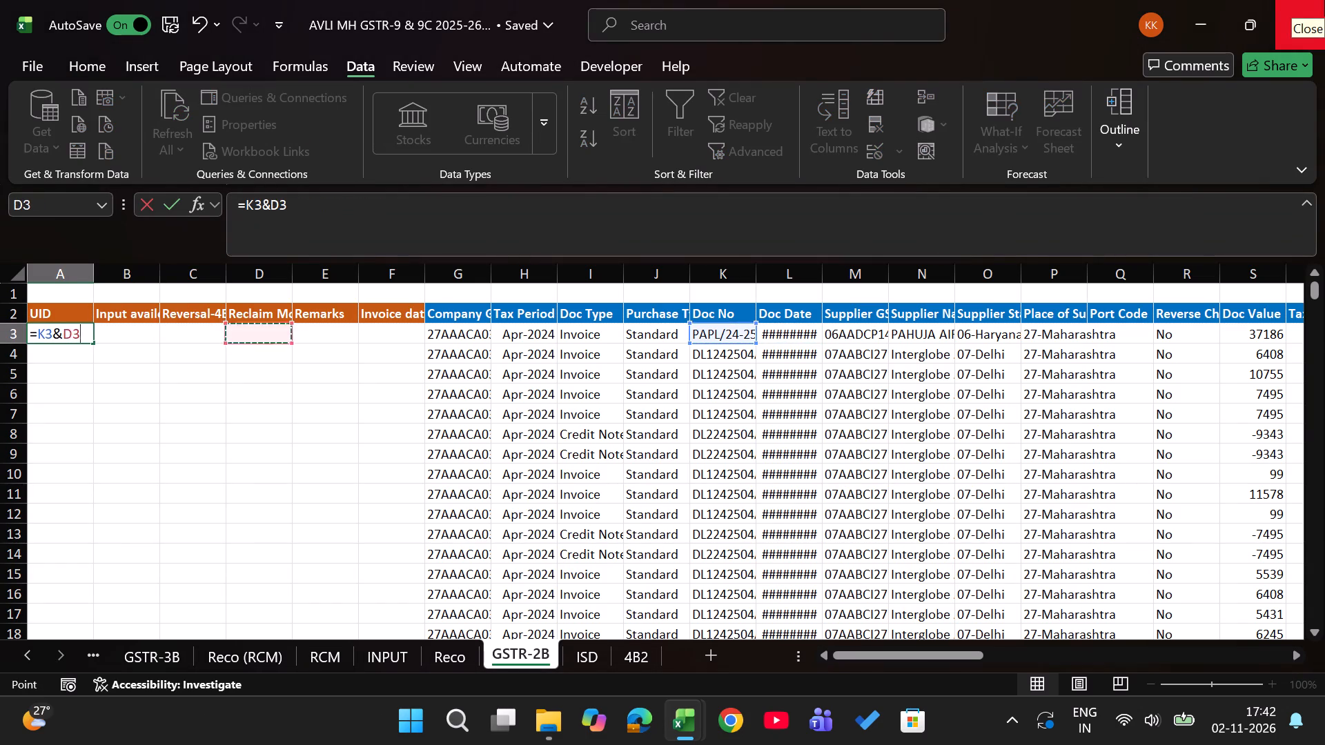
{"action": "key", "text": "Right"}
{"action": "key", "text": "Right"}
{"action": "key", "text": "Right"}
{"action": "key", "text": "Right"}
{"action": "key", "text": "Right"}
{"action": "key", "text": "Right"}
{"action": "key", "text": "Right"}
{"action": "key", "text": "Right"}
{"action": "key", "text": "Right"}
{"action": "key", "text": "Return"}
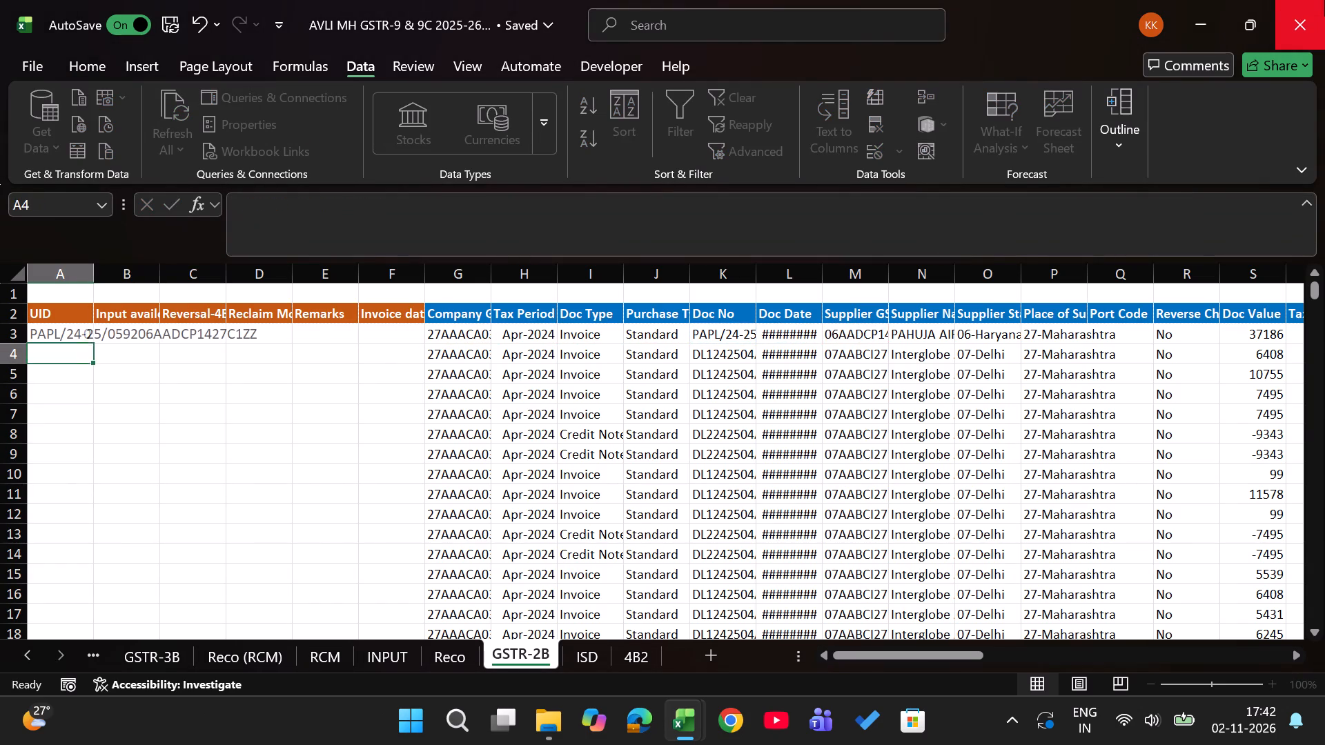
Fill the UID formula down column A to the last data row, A6072.
{"action": "key", "text": "Right"}
{"action": "key", "text": "Right"}
{"action": "key", "text": "Right"}
{"action": "key", "text": "Right"}
{"action": "key", "text": "Right"}
{"action": "key", "text": "Right"}
{"action": "key", "text": "ctrl+Down"}
{"action": "key", "text": "Left"}
{"action": "key", "text": "Left"}
{"action": "key", "text": "Left"}
{"action": "key", "text": "Left"}
{"action": "key", "text": "Left"}
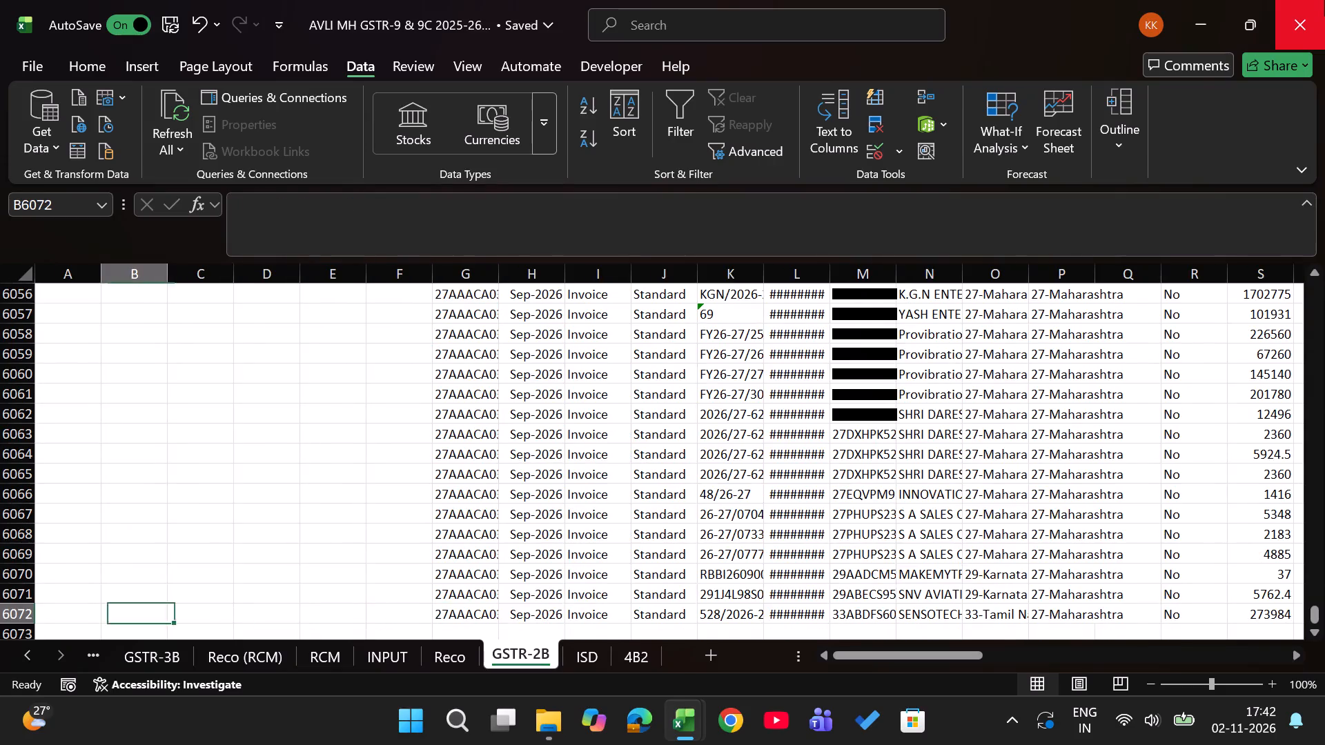
{"action": "key", "text": "Left"}
{"action": "key", "text": "ctrl+shift+Up"}
{"action": "key", "text": "ctrl+d"}
{"action": "key", "text": "ctrl+Up"}
Enter =SUBTOTAL(9,AB3:AB6072) in cell AB1 above the IGST (Net) column.
{"action": "key", "text": "Right"}
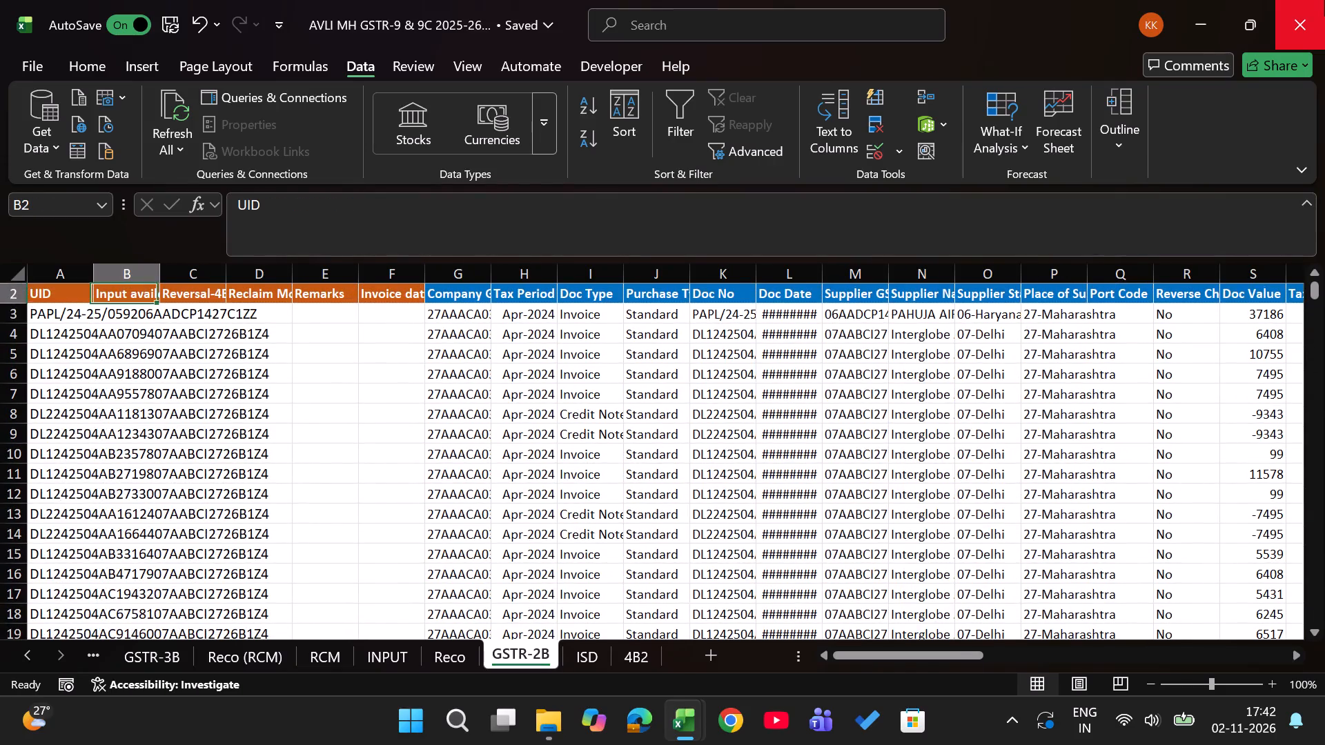
{"action": "key", "text": "Down"}
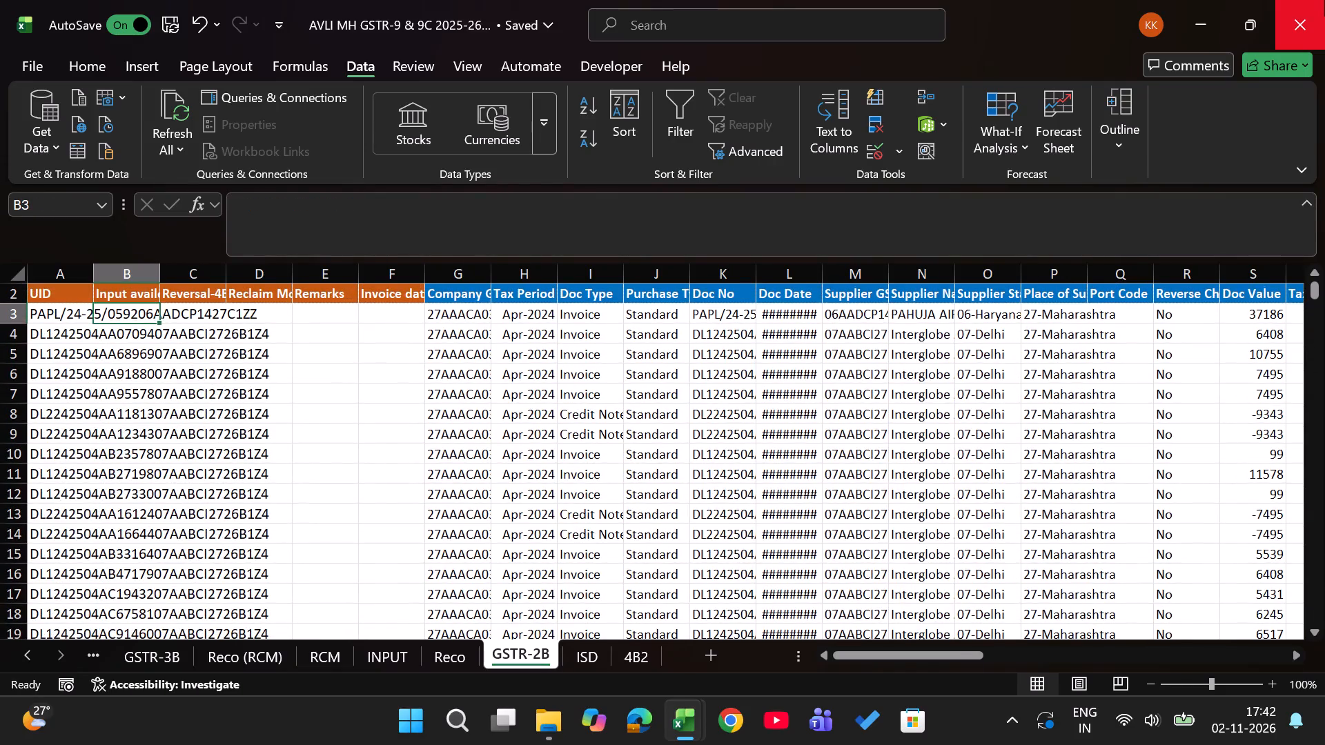
{"action": "key", "text": "Up"}
{"action": "key", "text": "Up"}
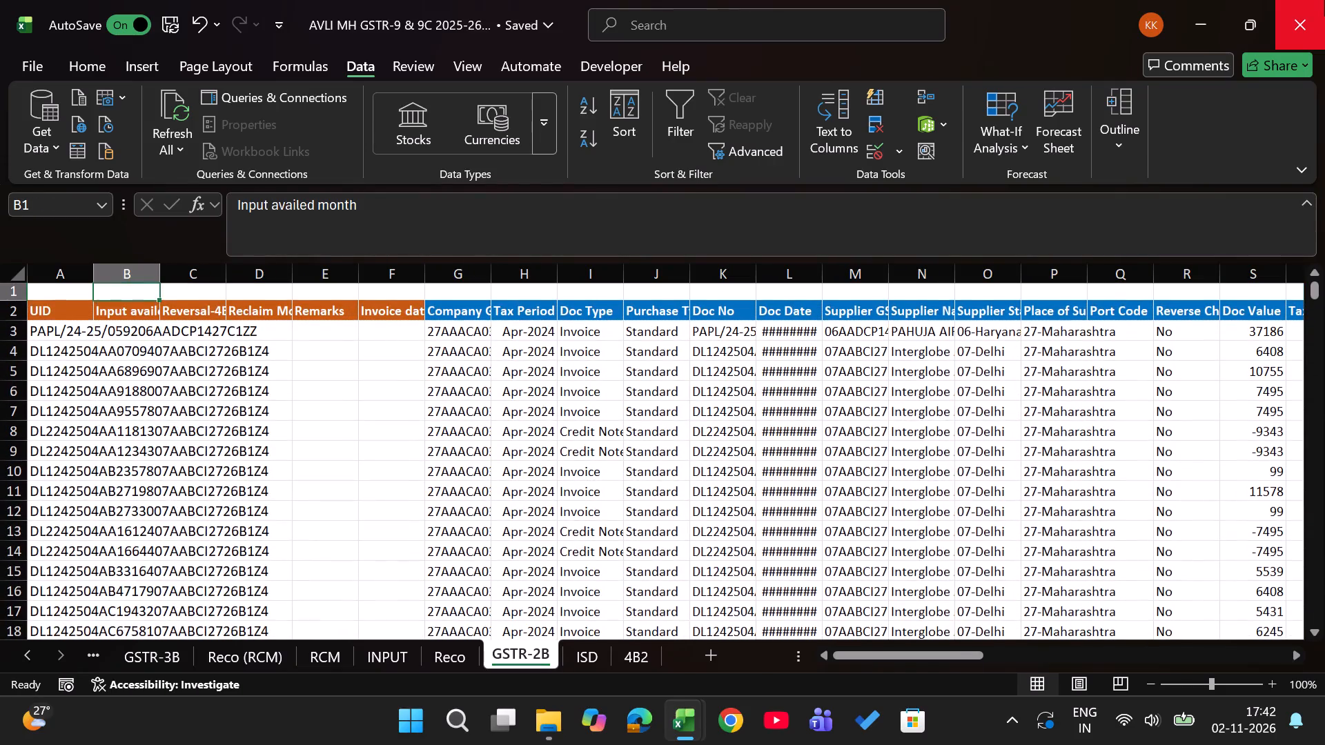
{"action": "key", "text": "Right"}
{"action": "key", "text": "Right"}
{"action": "key", "text": "Right"}
{"action": "key", "text": "Right"}
{"action": "key", "text": "Right"}
{"action": "key", "text": "Right"}
{"action": "key", "text": "Right"}
{"action": "key", "text": "Right"}
{"action": "key", "text": "Right"}
{"action": "key", "text": "Right"}
{"action": "key", "text": "Right"}
{"action": "key", "text": "Right"}
{"action": "key", "text": "Right"}
{"action": "key", "text": "Right"}
{"action": "key", "text": "Right"}
{"action": "key", "text": "Right"}
{"action": "key", "text": "Right"}
{"action": "key", "text": "Right"}
{"action": "key", "text": "Right"}
{"action": "key", "text": "Right"}
{"action": "key", "text": "Right"}
{"action": "key", "text": "Right"}
{"action": "key", "text": "Right"}
{"action": "key", "text": "Right"}
{"action": "key", "text": "Right"}
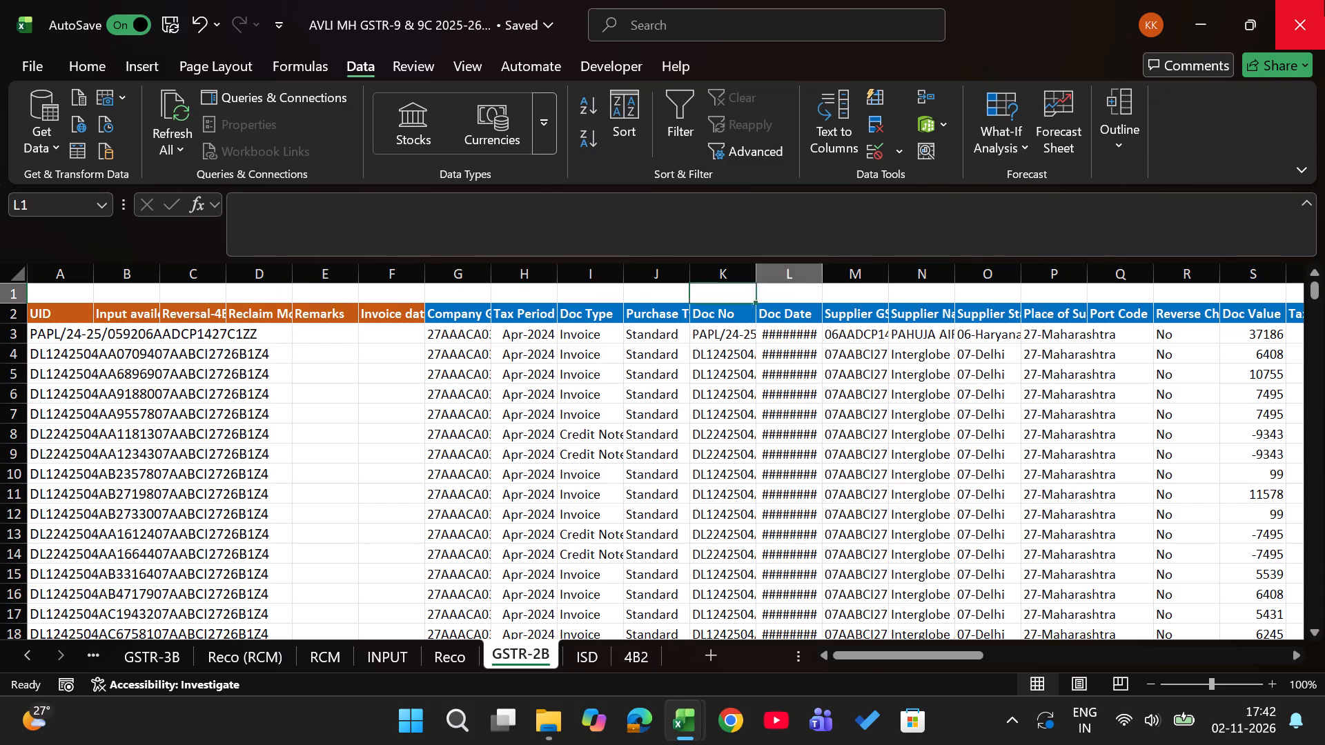
{"action": "key", "text": "Left"}
{"action": "key", "text": "Left"}
{"action": "key", "text": "Left"}
{"action": "key", "text": "Left"}
{"action": "key", "text": "Left"}
{"action": "key", "text": "Left"}
{"action": "key", "text": "Left"}
{"action": "key", "text": "Left"}
{"action": "key", "text": "Left"}
{"action": "key", "text": "Left"}
{"action": "key", "text": "Right"}
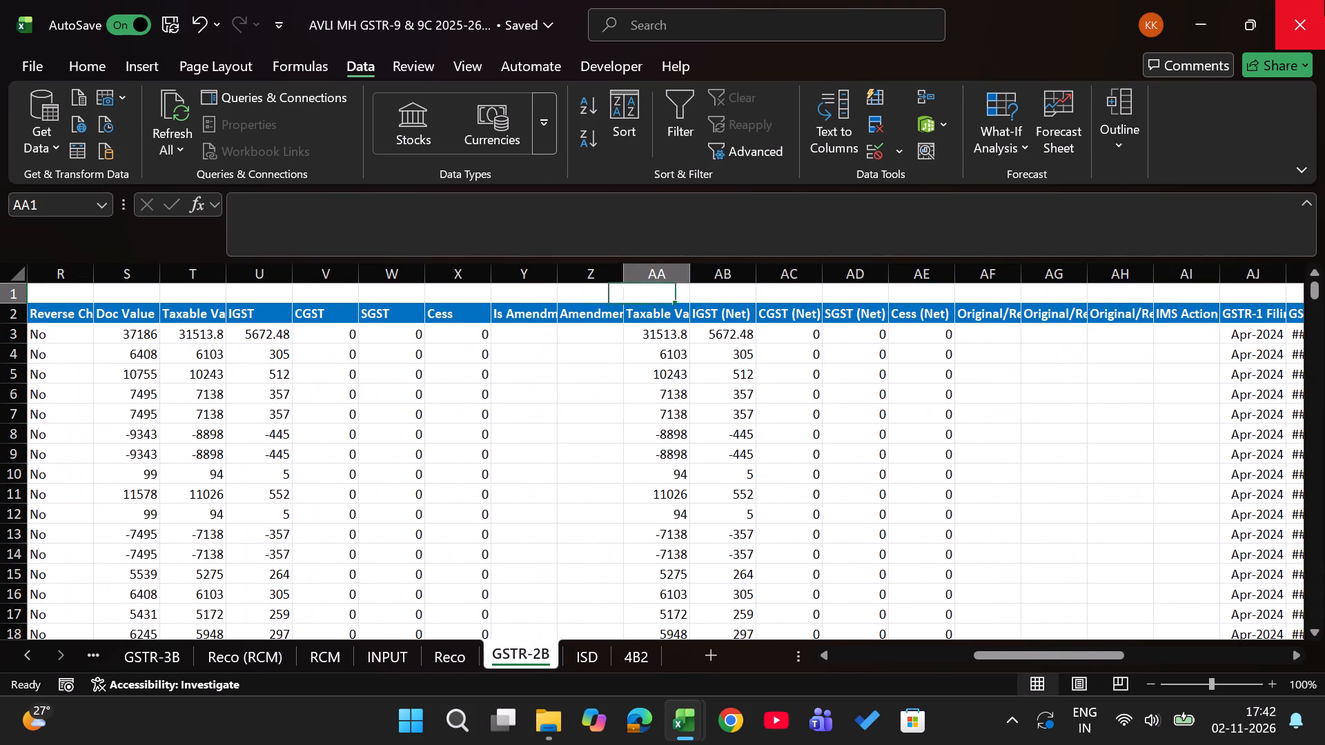
{"action": "key", "text": "Right"}
{"action": "type", "text": "=subt"}
{"action": "key", "text": "Tab"}
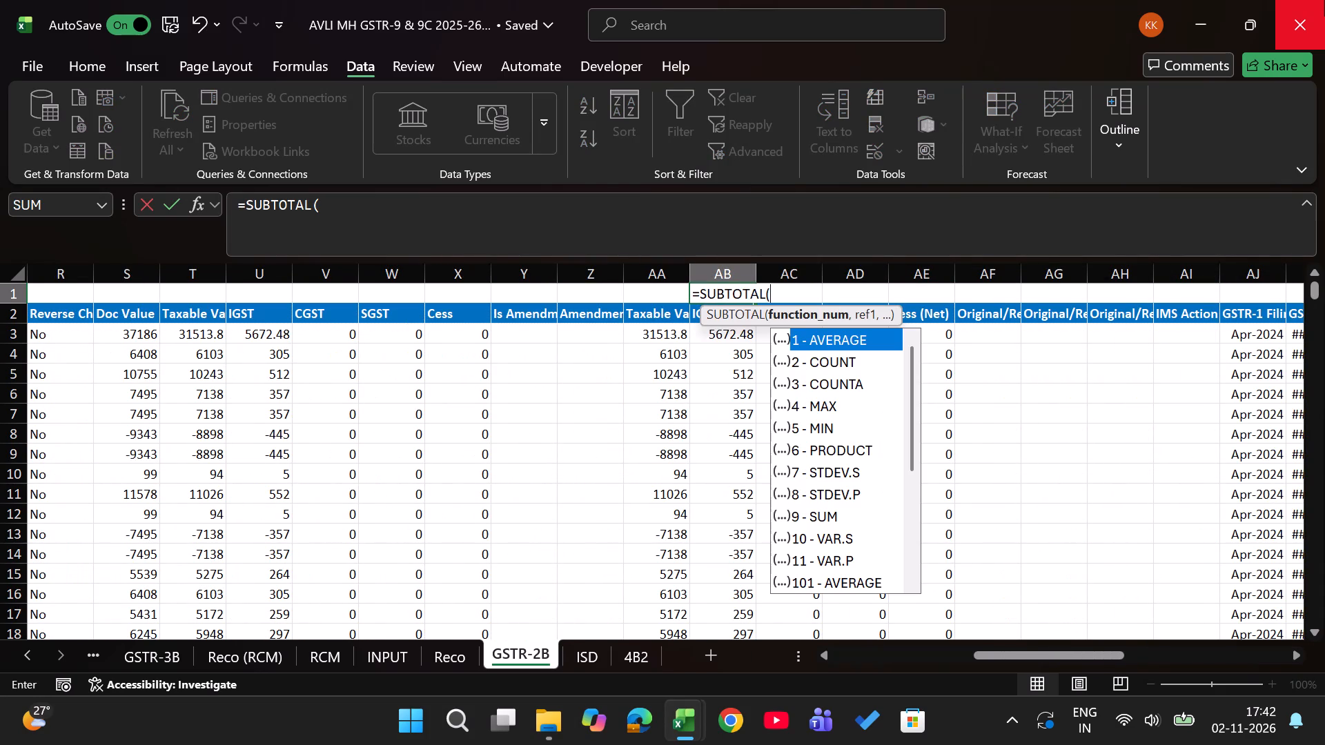
{"action": "type", "text": "9,"}
{"action": "key", "text": "Down"}
{"action": "key", "text": "Down"}
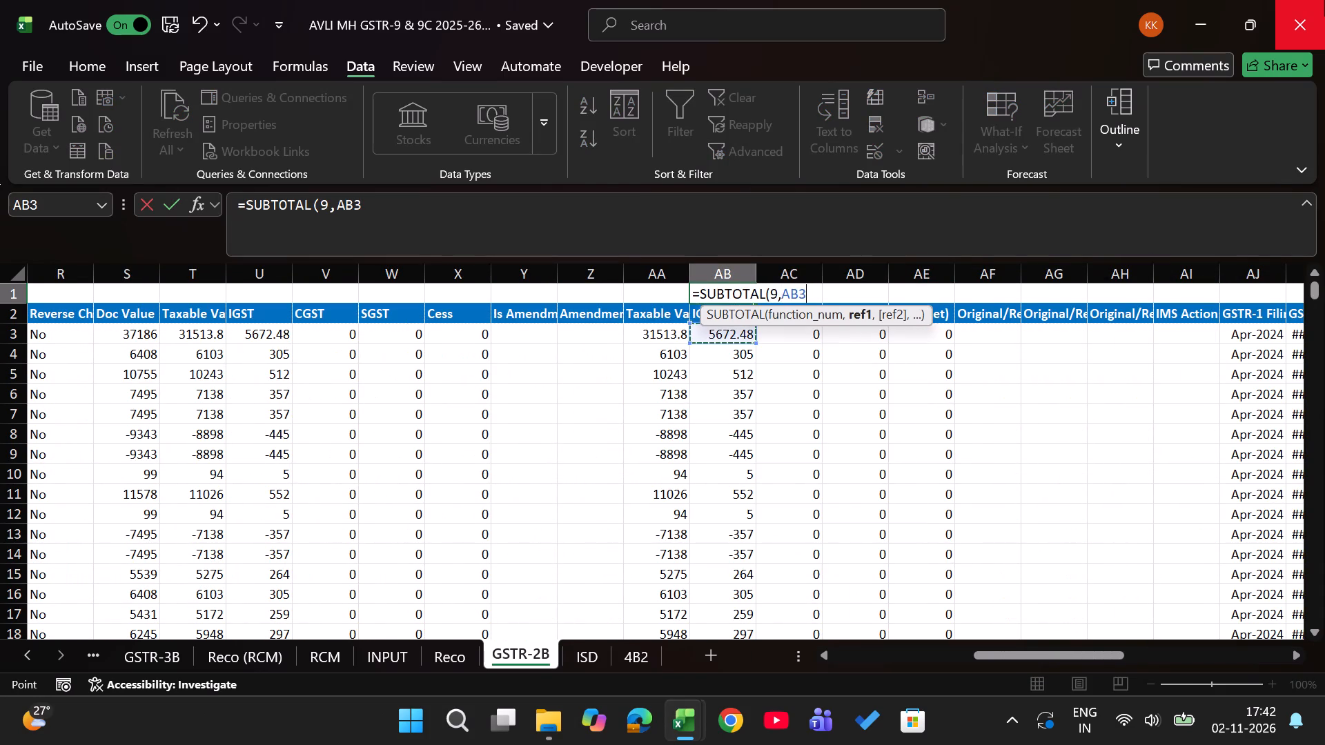
{"action": "key", "text": "ctrl+shift+Down"}
{"action": "key", "text": "Return"}
Fill the subtotal formula across to AC1 and AD1, above CGST (Net) and SGST (Net).
{"action": "key", "text": "Up"}
{"action": "key", "text": "shift+Right"}
{"action": "key", "text": "shift+Right"}
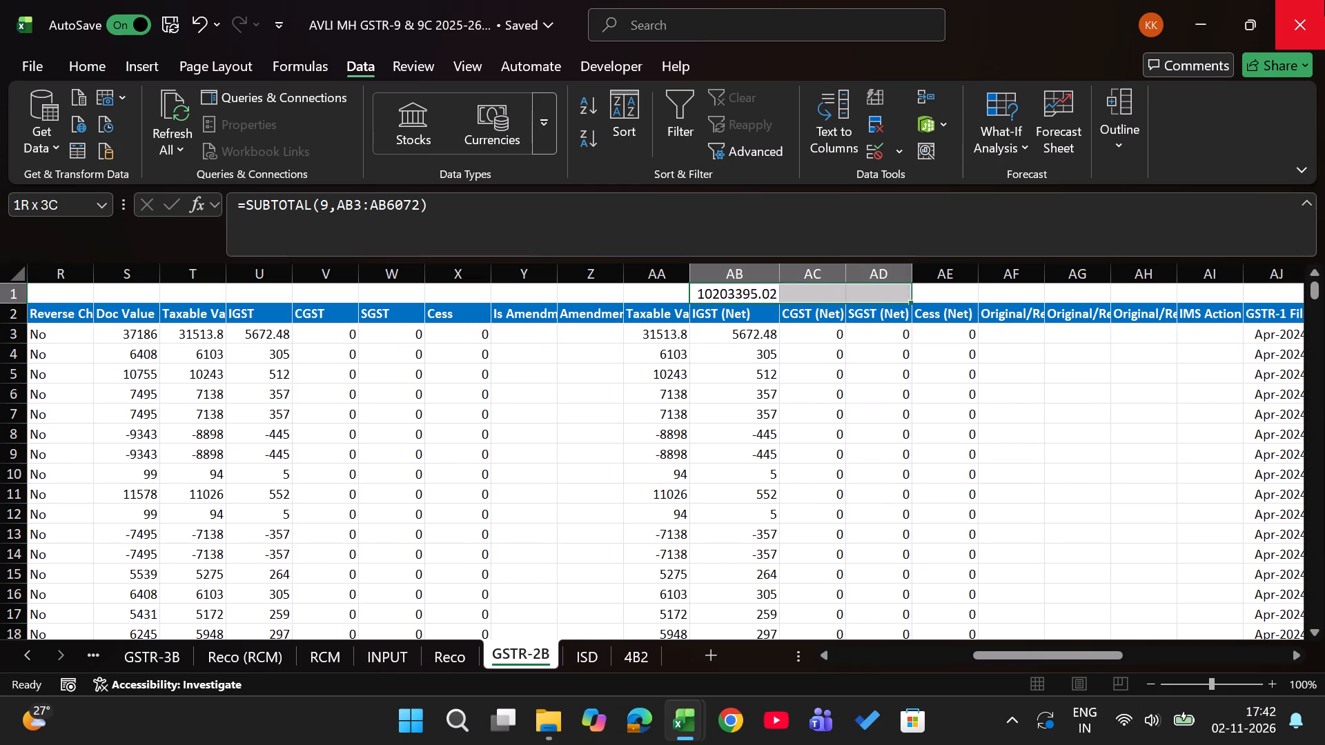
{"action": "key", "text": "ctrl+r"}
Format the subtotals in AB1:AD1 with comma separators and no decimals.
{"action": "type", "text": "hk"}
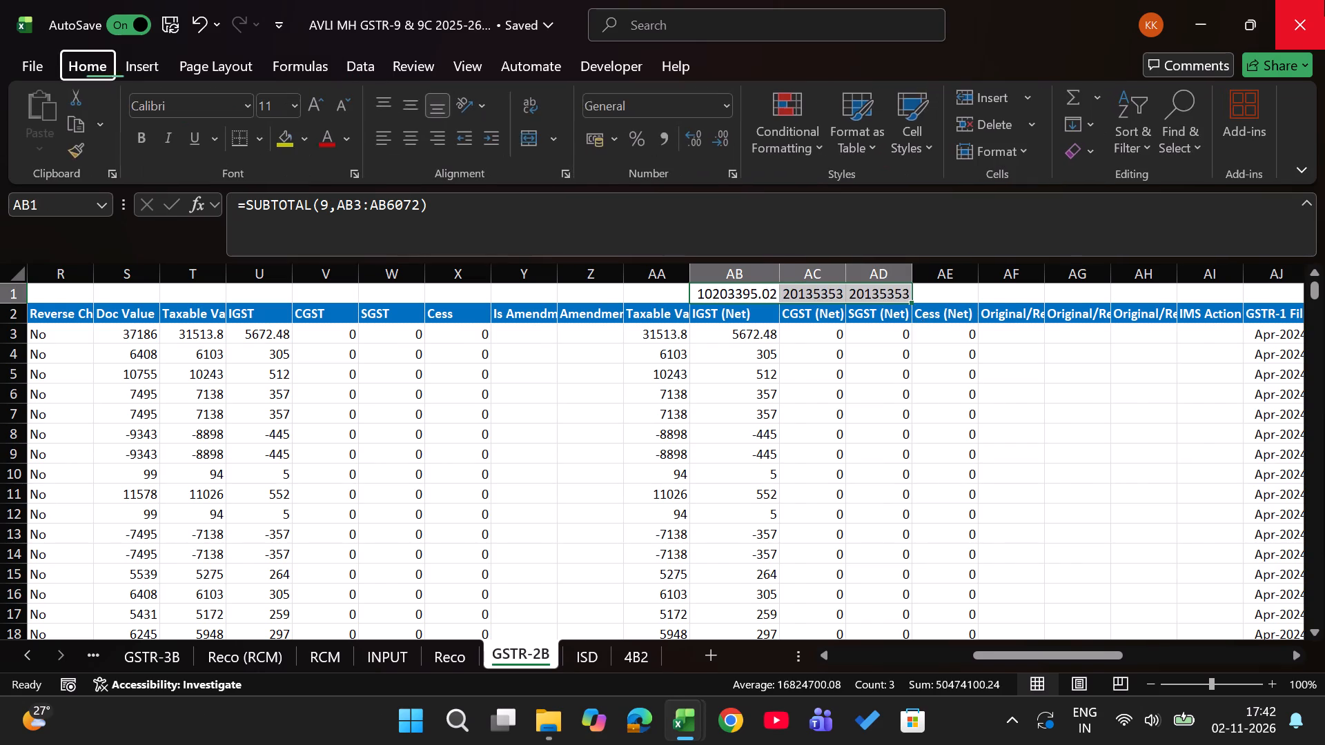
{"action": "key", "text": "alt+h"}
{"action": "key", "text": "9"}
{"action": "key", "text": "alt+h"}
{"action": "key", "text": "9"}
Copy the three subtotals from AB1:AD1 to U1:W1, above the IGST, CGST and SGST columns.
{"action": "key", "text": "ctrl+c"}
{"action": "key", "text": "Left"}
{"action": "key", "text": "Left"}
{"action": "key", "text": "Left"}
{"action": "key", "text": "Left"}
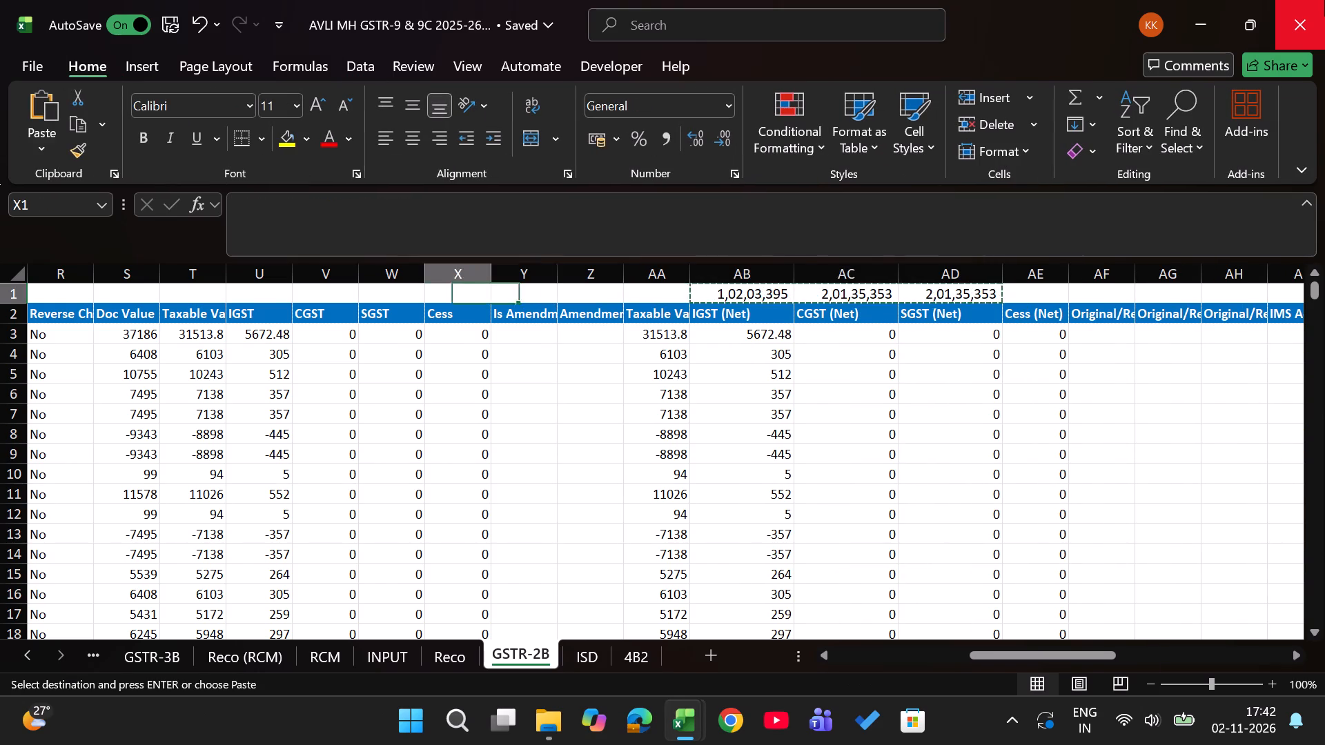
{"action": "key", "text": "Left"}
{"action": "key", "text": "Left"}
{"action": "key", "text": "Left"}
{"action": "key", "text": "Return"}
{"action": "key", "text": "Right"}
{"action": "key", "text": "Down"}
{"action": "key", "text": "Left"}
{"action": "key", "text": "Right"}
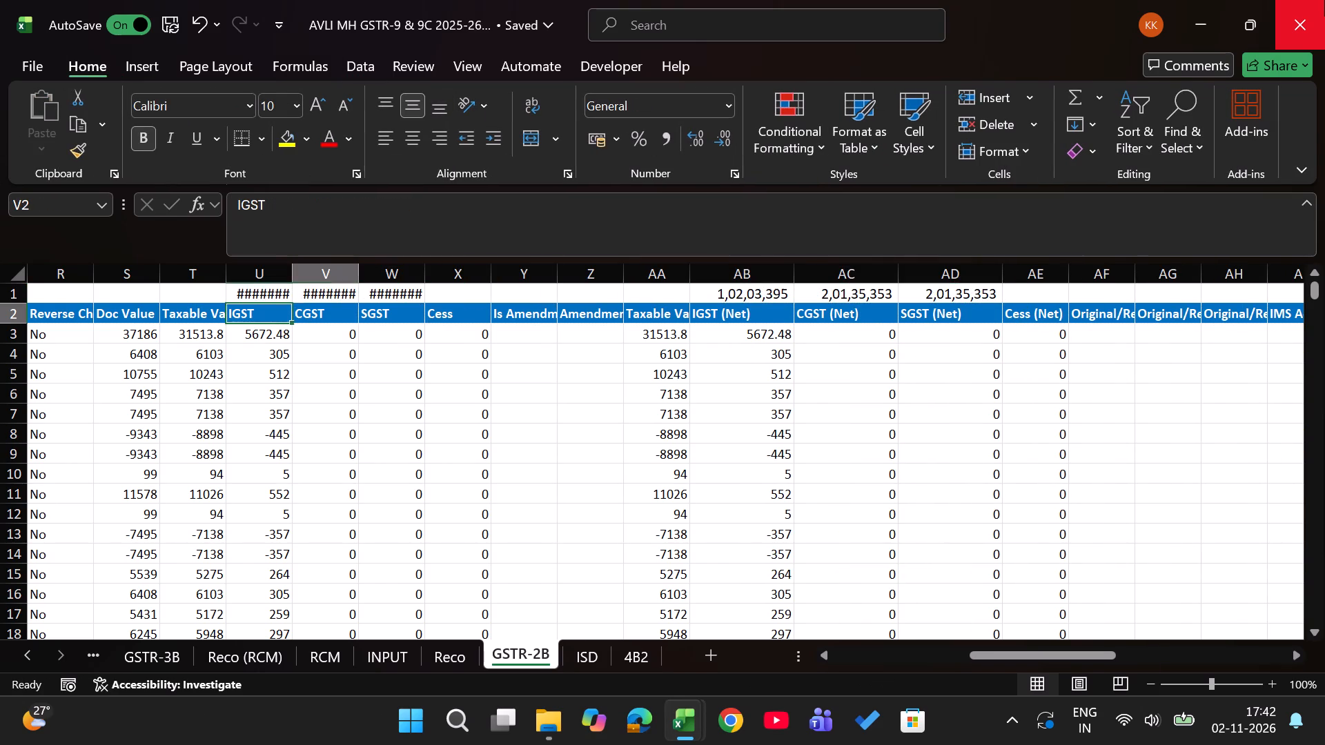
Enter =AB1 in cell G1 above Company GSTIN to reference the IGST (Net) subtotal.
{"action": "key", "text": "ctrl+Up"}
{"action": "key", "text": "ctrl+Left"}
{"action": "key", "text": "ctrl+Left"}
{"action": "key", "text": "ctrl+Left"}
{"action": "key", "text": "Right"}
{"action": "key", "text": "Right"}
{"action": "key", "text": "Right"}
{"action": "key", "text": "Right"}
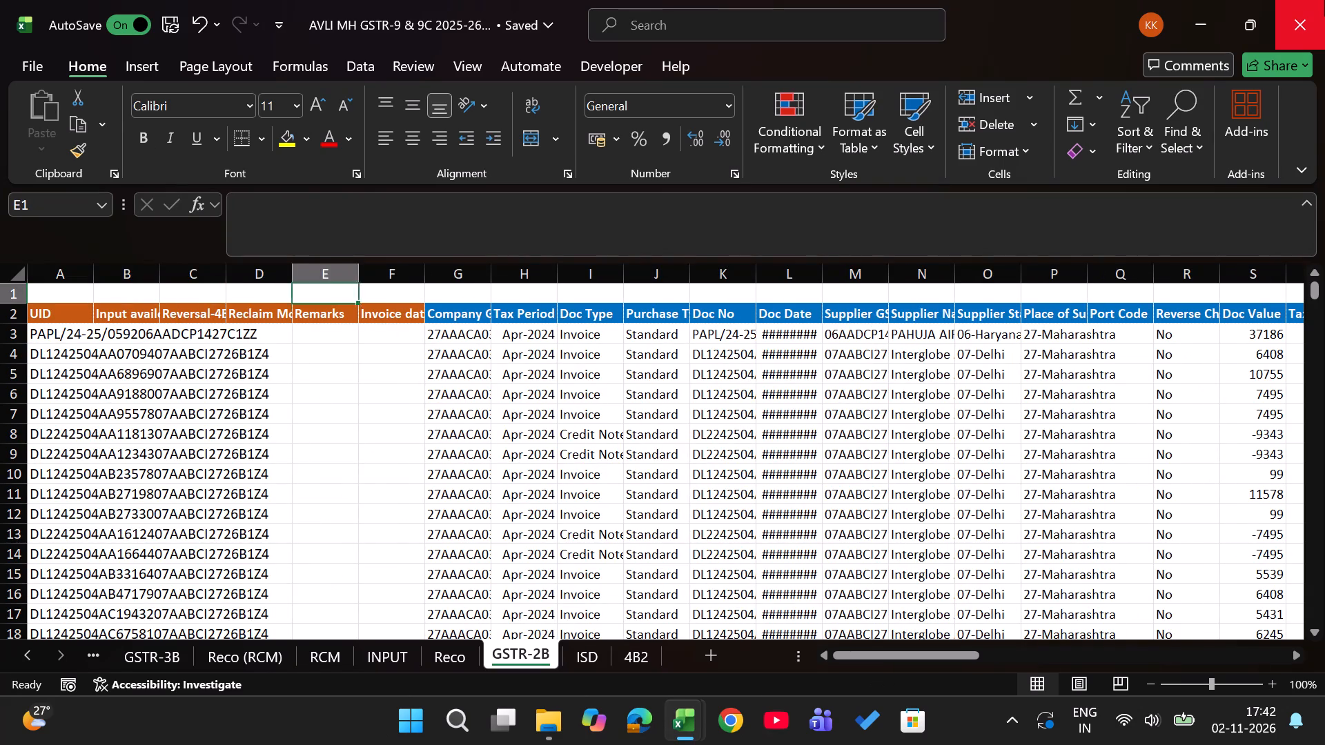
{"action": "key", "text": "Right"}
{"action": "key", "text": "Right"}
{"action": "key", "text": "equal"}
{"action": "key", "text": "ctrl+Right"}
{"action": "key", "text": "Right"}
{"action": "key", "text": "Right"}
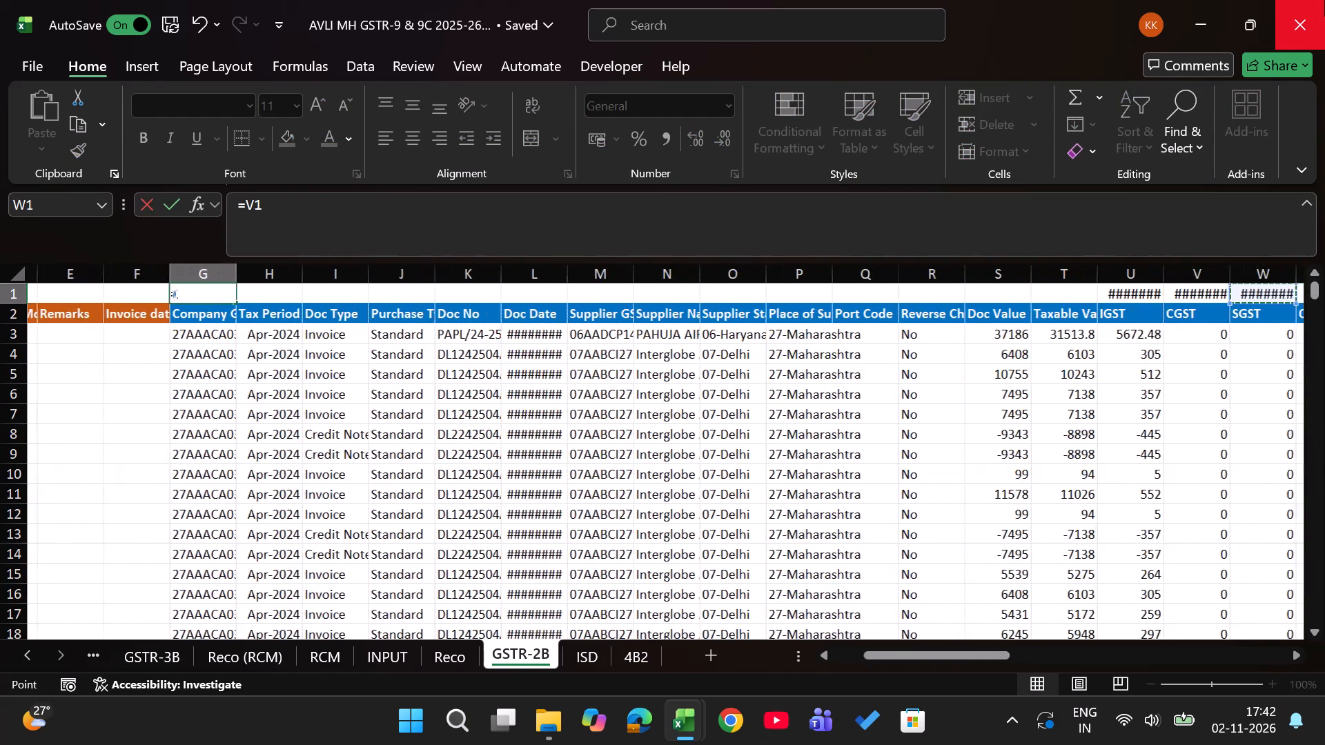
{"action": "key", "text": "Right"}
{"action": "key", "text": "Right"}
{"action": "key", "text": "Right"}
{"action": "key", "text": "Right"}
{"action": "key", "text": "Right"}
{"action": "key", "text": "Right"}
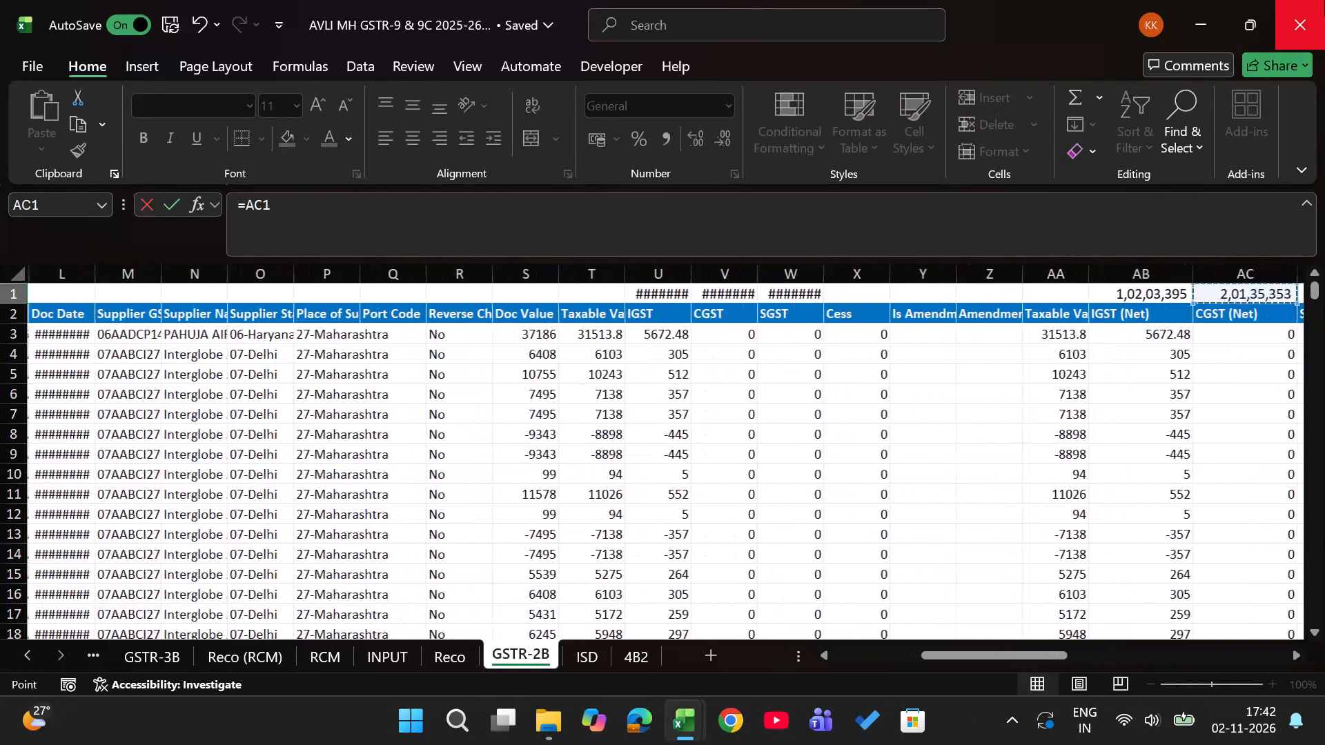
{"action": "key", "text": "Left"}
{"action": "key", "text": "Return"}
Fill the G1 reference formula across to H1 and I1.
{"action": "key", "text": "Up"}
{"action": "key", "text": "shift+Right"}
{"action": "key", "text": "shift+Right"}
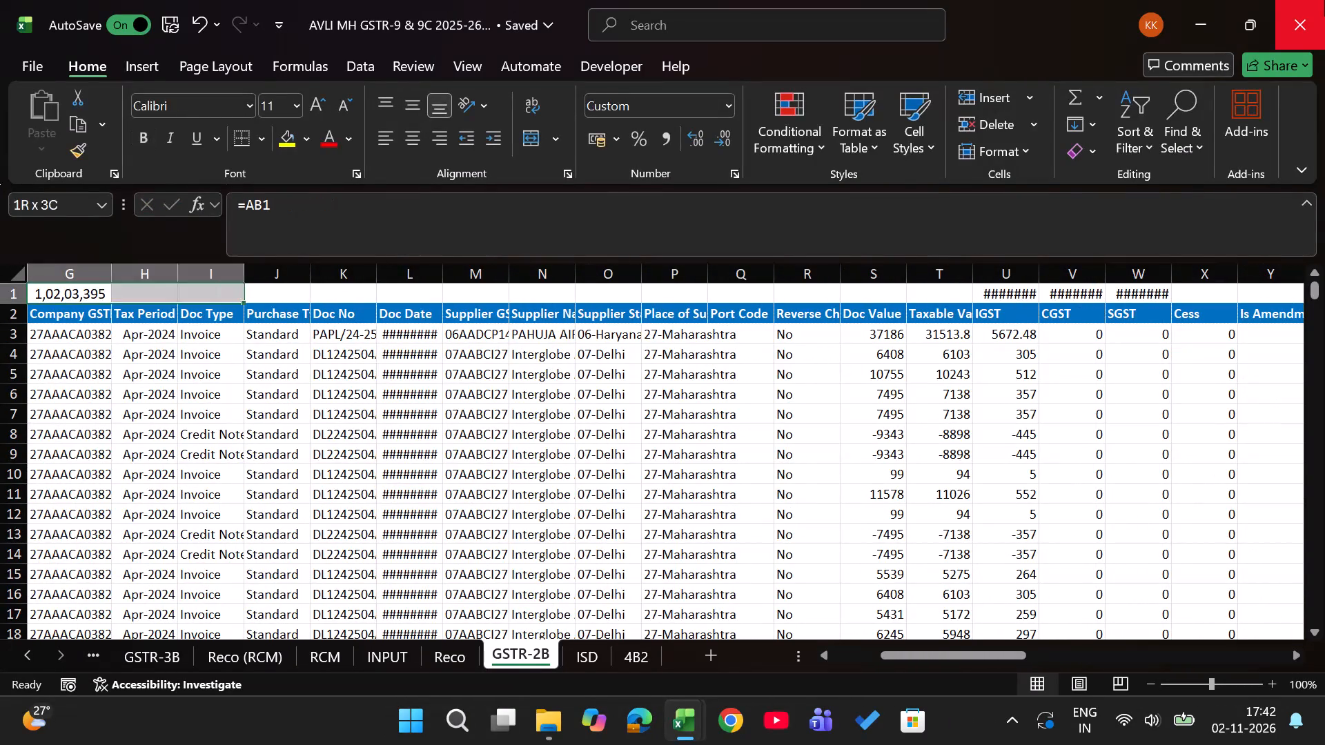
{"action": "key", "text": "ctrl+r"}
{"action": "key", "text": "Right"}
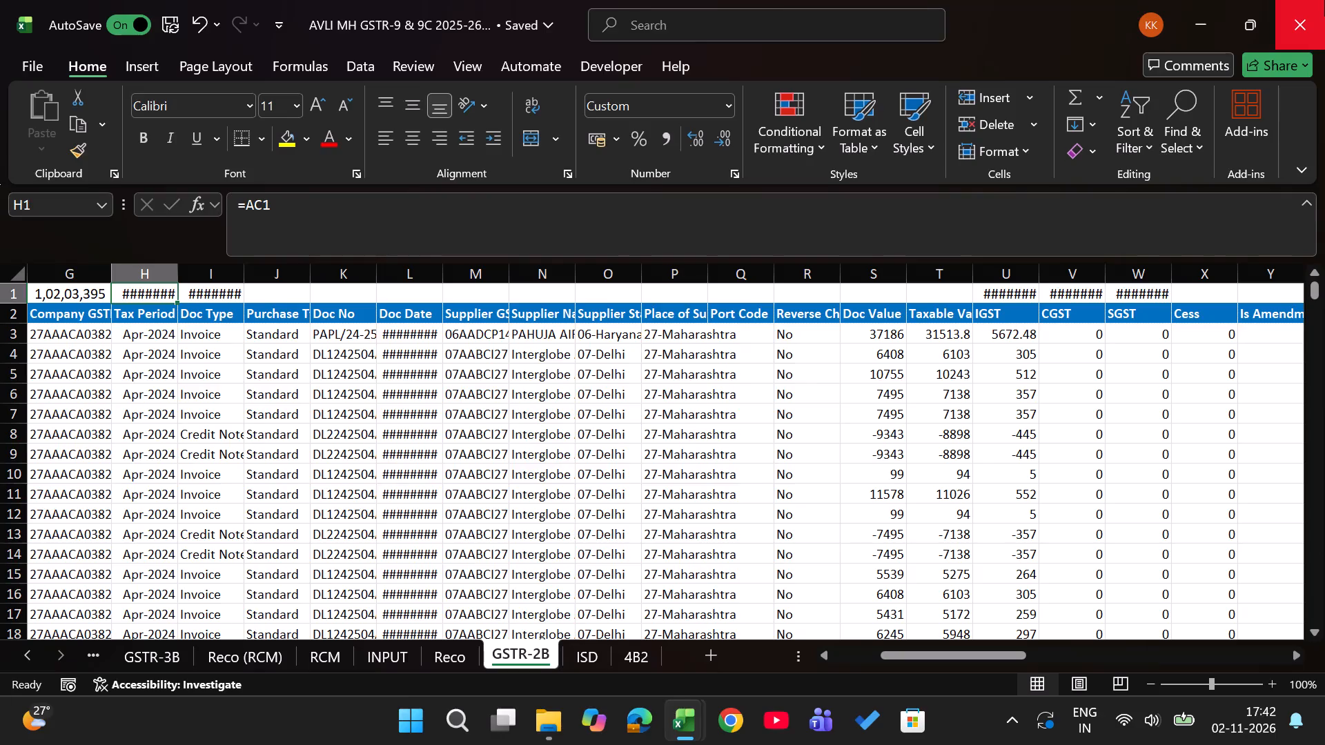
Autofit the widths of columns H and I to their contents.
{"action": "double_click", "coordinate": [181, 279]}
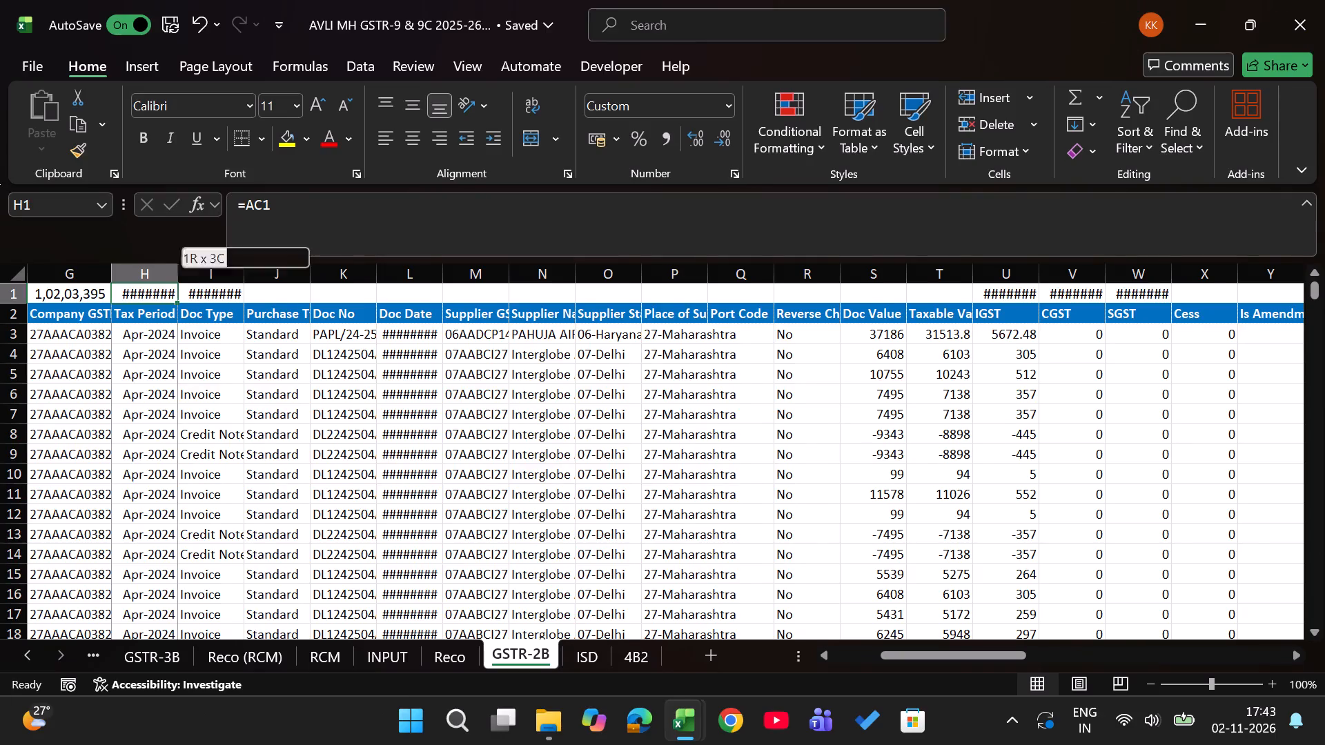
{"action": "double_click", "coordinate": [266, 279]}
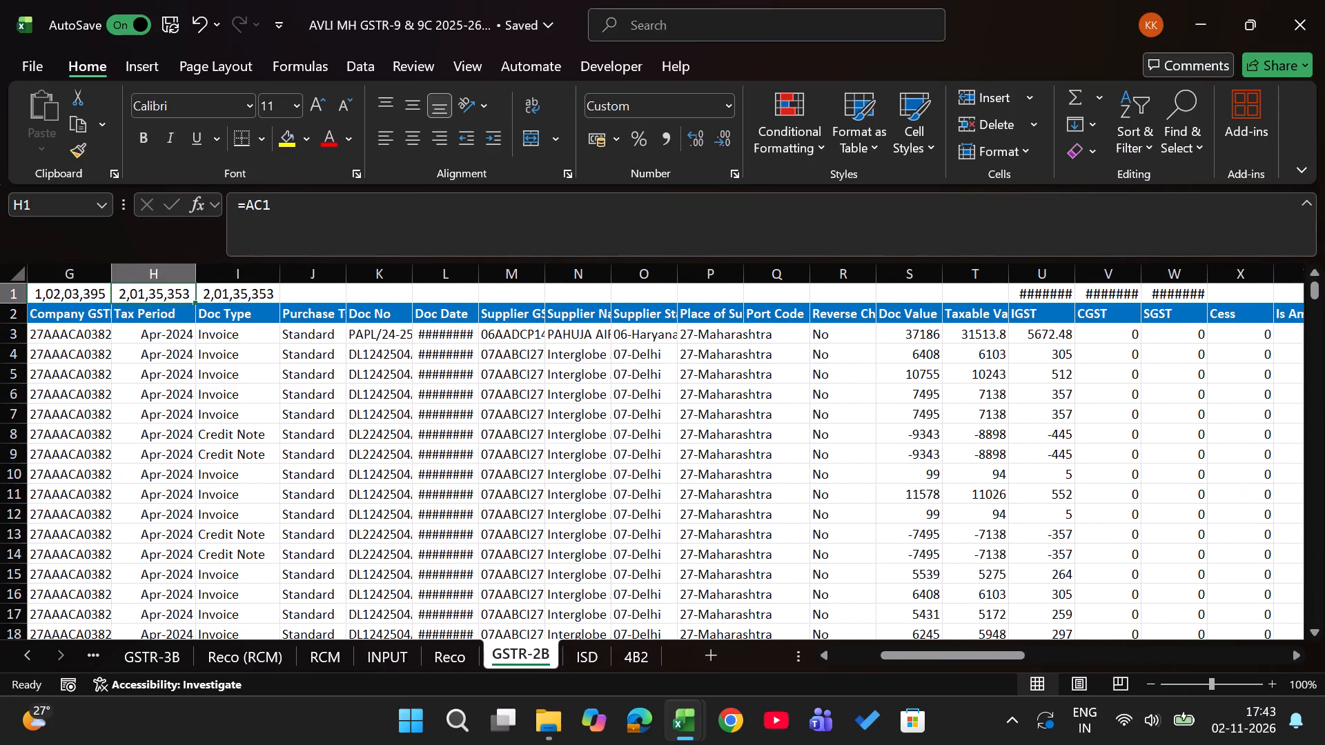
Turn on filters for the header row 2 of the GSTR-2B sheet.
{"action": "key", "text": "Down"}
{"action": "key", "text": "shift+space"}
{"action": "key", "text": "ctrl+shift+l"}
{"action": "key", "text": "Right"}
Clear all active filters on the GSTR-3B sheet.
{"action": "key", "text": "Left"}
{"action": "key", "text": "Left"}
{"action": "key", "text": "Left"}
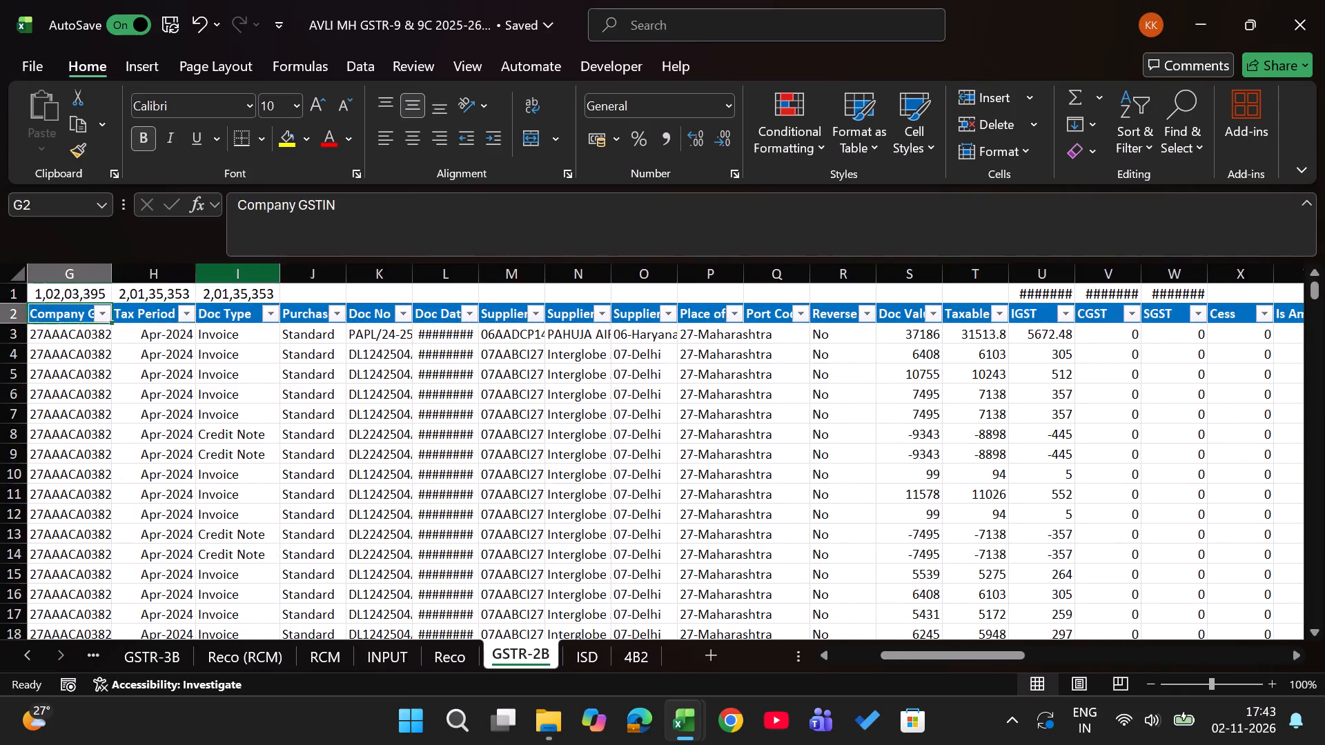
{"action": "key", "text": "Left"}
{"action": "key", "text": "Left"}
{"action": "key", "text": "Left"}
{"action": "key", "text": "Down"}
{"action": "key", "text": "Right"}
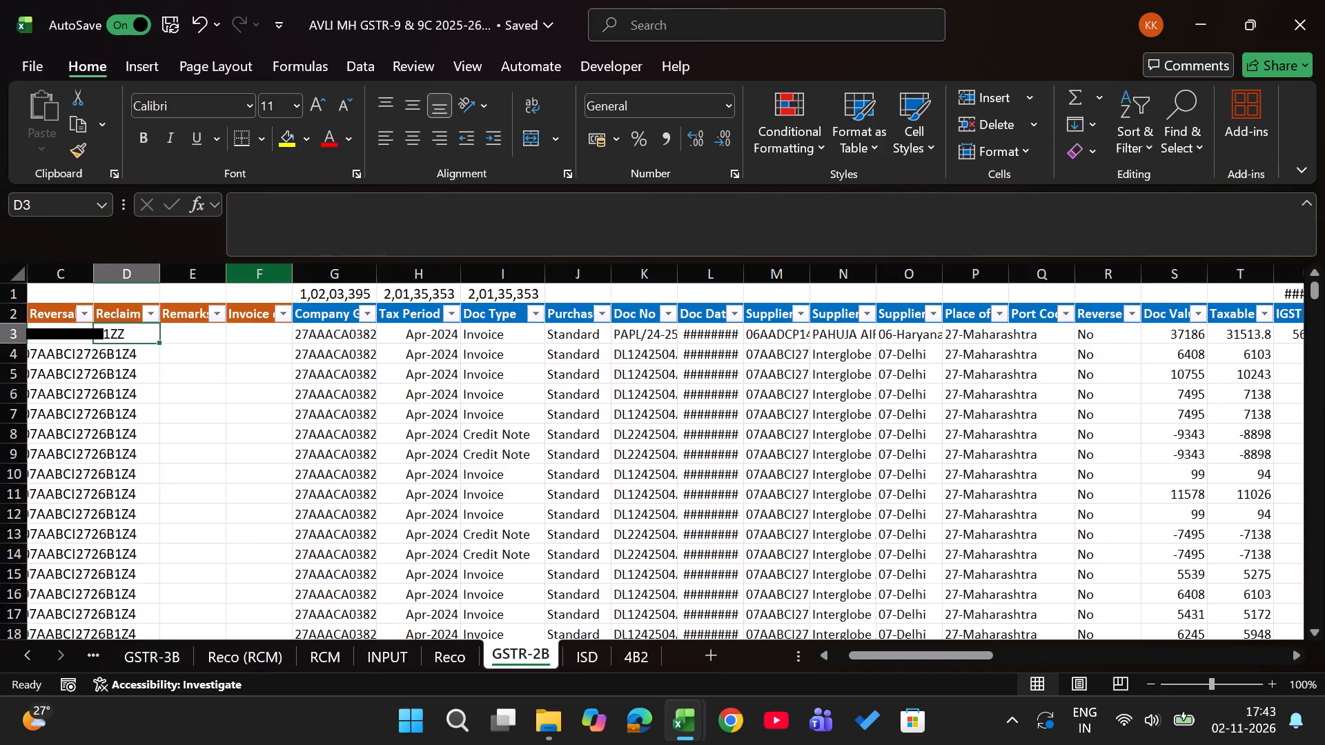
{"action": "key", "text": "ctrl+Page_Up"}
{"action": "key", "text": "ctrl+Page_Up"}
{"action": "key", "text": "ctrl+Page_Up"}
{"action": "key", "text": "ctrl+Page_Up"}
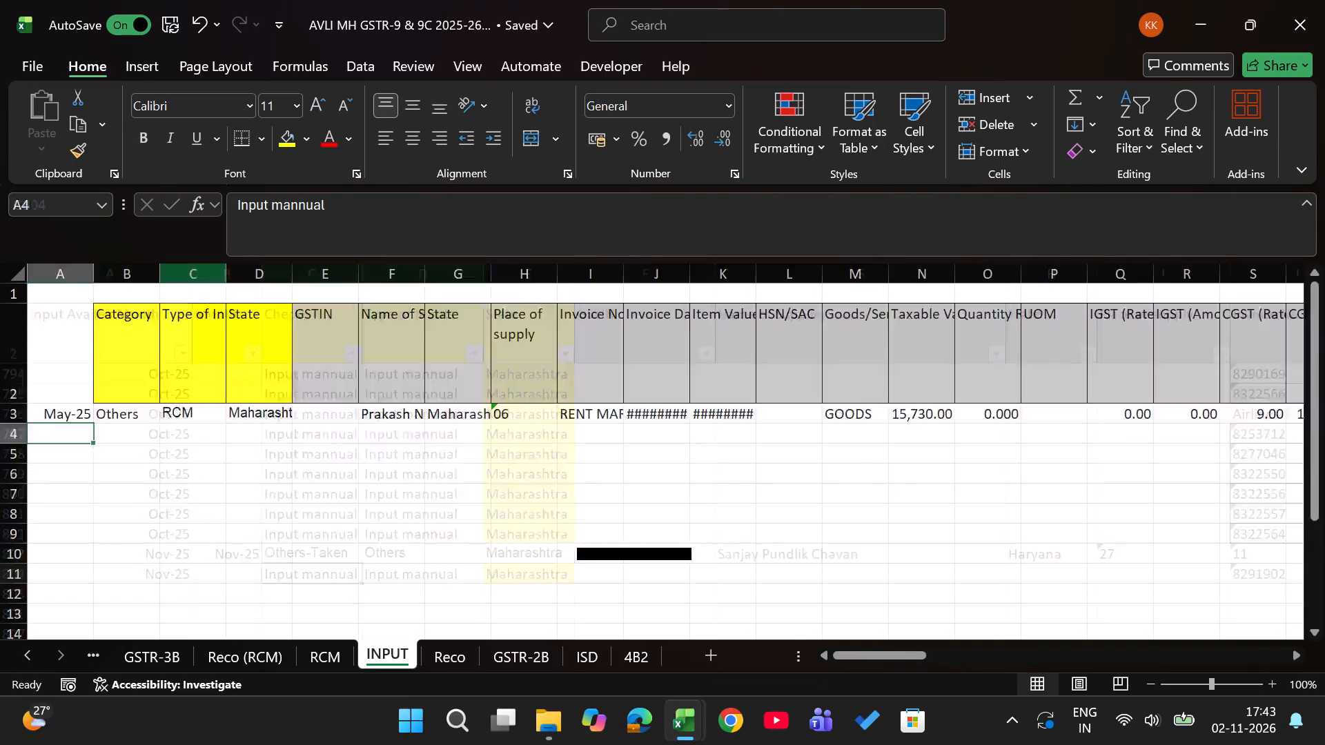
{"action": "key", "text": "ctrl+Page_Up"}
{"action": "key", "text": "ctrl+Page_Up"}
{"action": "key", "text": "ctrl+Page_Down"}
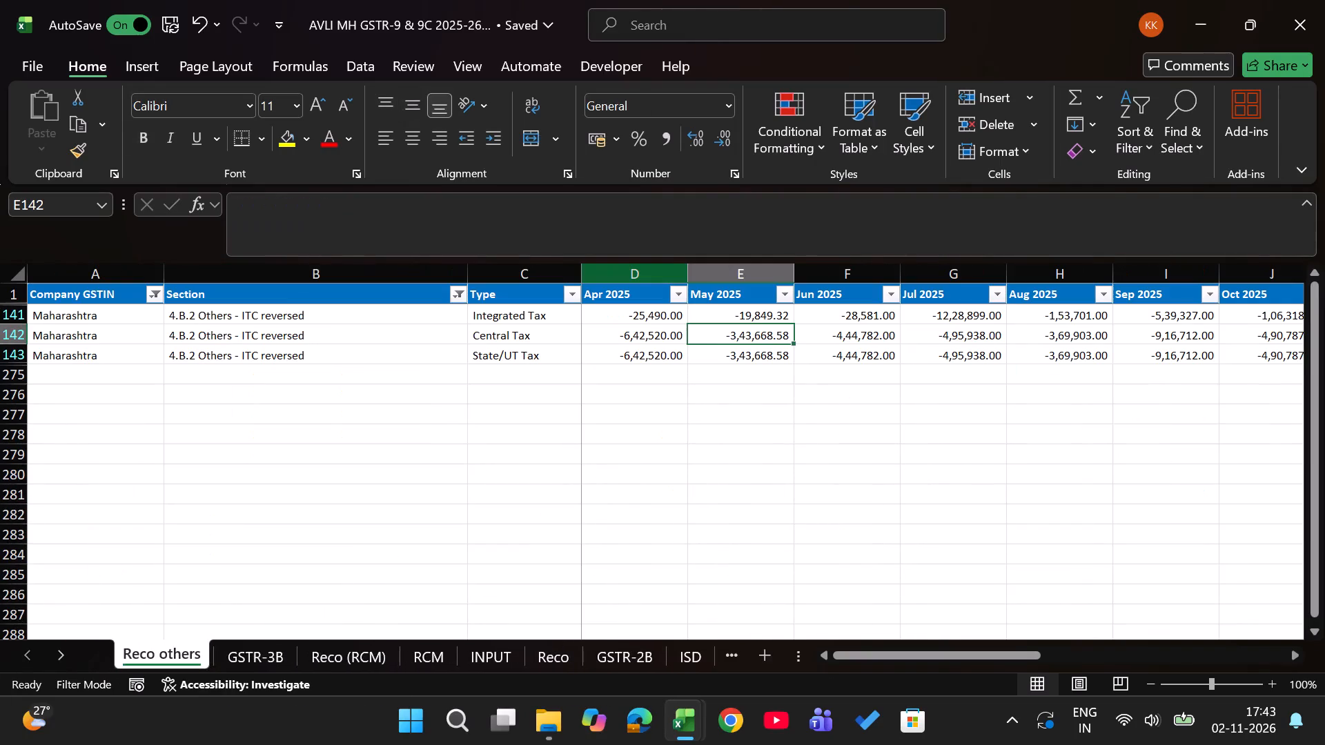
{"action": "key", "text": "Left"}
{"action": "key", "text": "Left"}
{"action": "type", "text": "ac"}
Filter the GSTR-3B sheet's Company GSTIN column to exclude Maharashtra and blank entries.
{"action": "key", "text": "ctrl+Up"}
{"action": "key", "text": "ctrl+Up"}
{"action": "key", "text": "ctrl+Up"}
{"action": "key", "text": "ctrl+Up"}
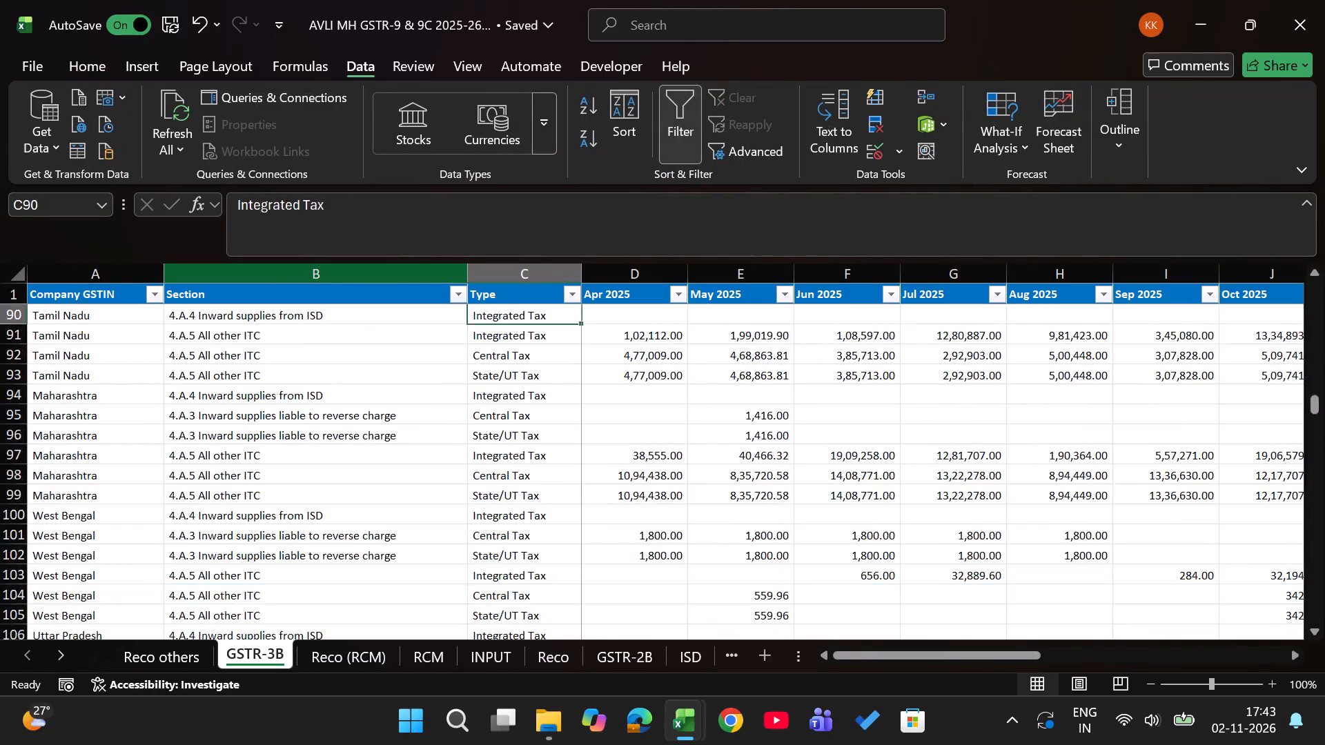
{"action": "key", "text": "ctrl+Up"}
{"action": "key", "text": "ctrl+Up"}
{"action": "key", "text": "ctrl+Up"}
{"action": "key", "text": "ctrl+Up"}
{"action": "key", "text": "ctrl+Up"}
{"action": "key", "text": "ctrl+Up"}
{"action": "key", "text": "ctrl+Up"}
{"action": "key", "text": "ctrl+Up"}
{"action": "key", "text": "ctrl+Up"}
{"action": "key", "text": "ctrl+Up"}
{"action": "key", "text": "ctrl+Up"}
{"action": "key", "text": "ctrl+Up"}
{"action": "key", "text": "ctrl+Up"}
{"action": "key", "text": "ctrl+Up"}
{"action": "key", "text": "ctrl+Up"}
{"action": "key", "text": "Left"}
{"action": "key", "text": "Left"}
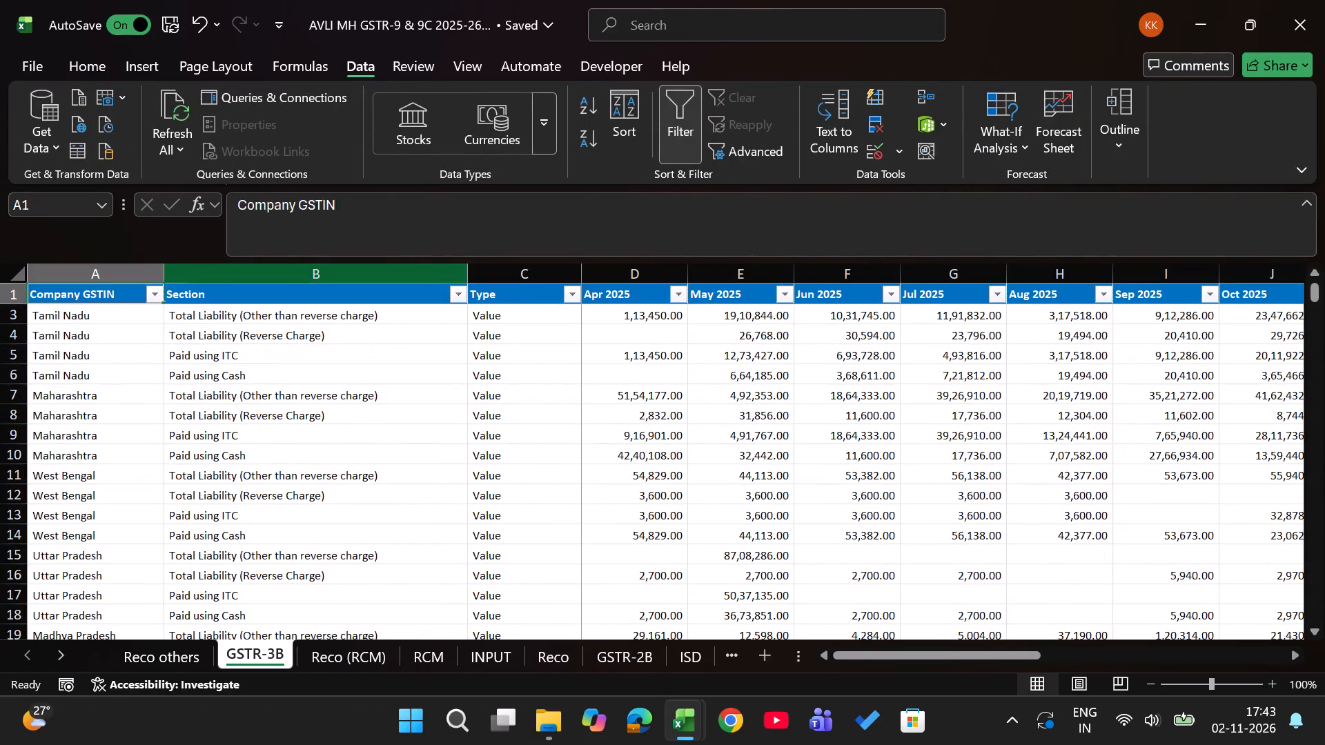
{"action": "key", "text": "alt+Down"}
{"action": "key", "text": "alt+Down"}
{"action": "key", "text": "alt+Down"}
{"action": "key", "text": "alt+Down"}
{"action": "key", "text": "alt+Down"}
{"action": "key", "text": "alt+Down"}
{"action": "key", "text": "alt+Down"}
{"action": "key", "text": "alt+Down"}
{"action": "key", "text": "alt+Down"}
{"action": "key", "text": "alt+Down"}
{"action": "key", "text": "Down"}
{"action": "key", "text": "Down"}
{"action": "key", "text": "Down"}
{"action": "key", "text": "Down"}
{"action": "key", "text": "Down"}
{"action": "key", "text": "space"}
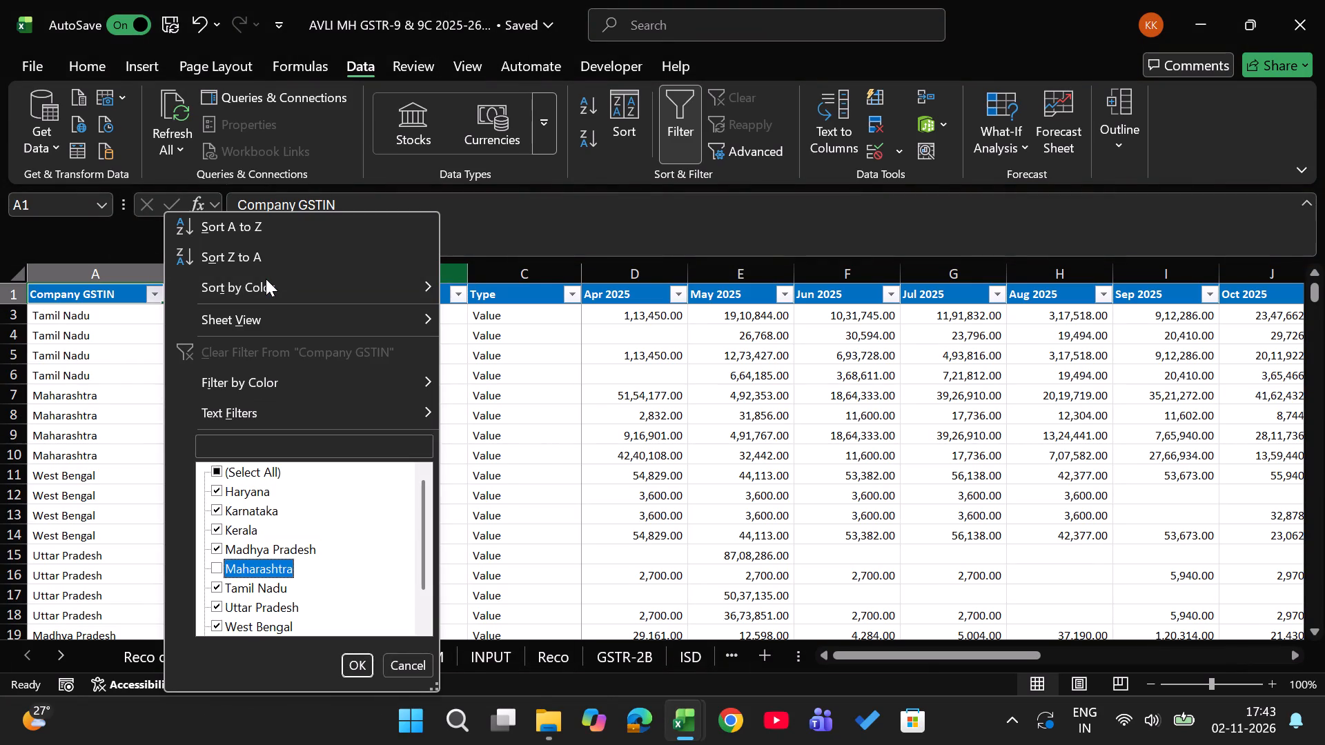
{"action": "key", "text": "Return"}
{"action": "key", "text": "Down"}
{"action": "key", "text": "Up"}
{"action": "key", "text": "alt+Down"}
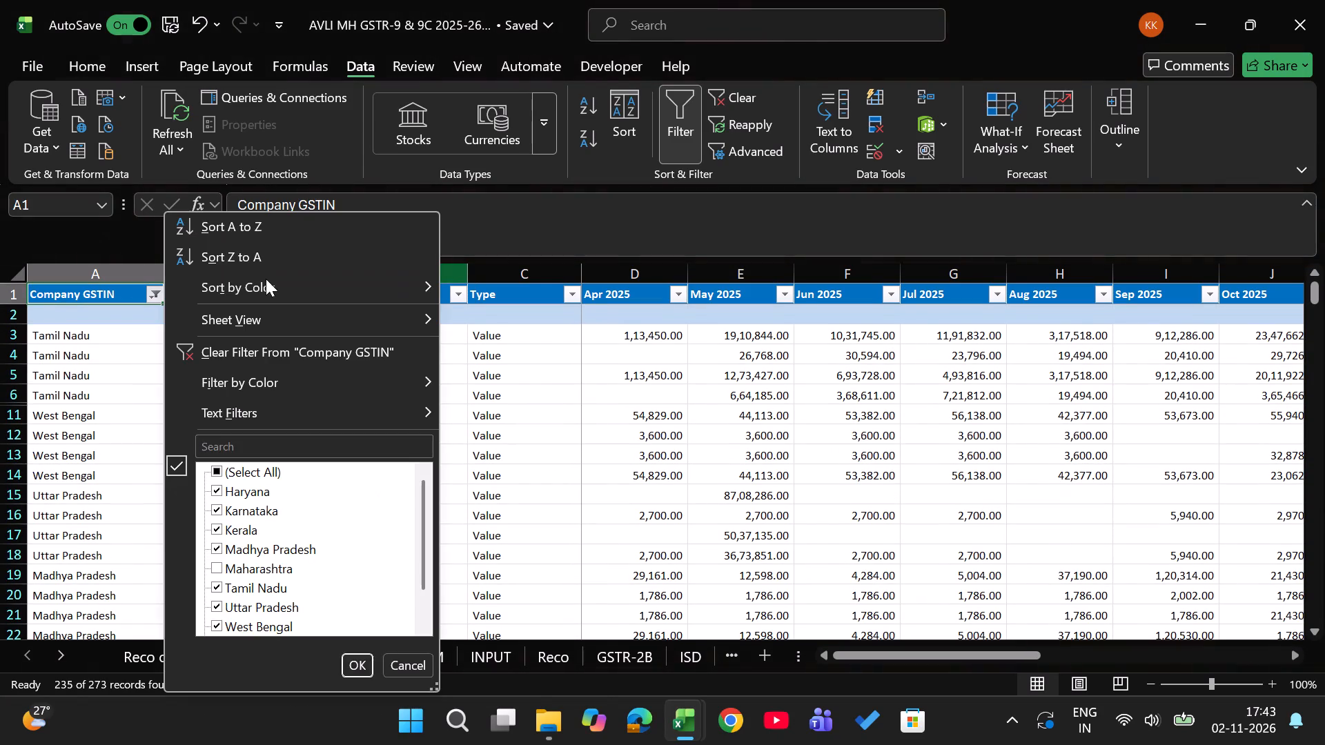
{"action": "scroll", "coordinate": [271, 619], "scroll_direction": "down", "scroll_amount": 9}
{"action": "left_click", "coordinate": [217, 603]}
{"action": "key", "text": "Return"}
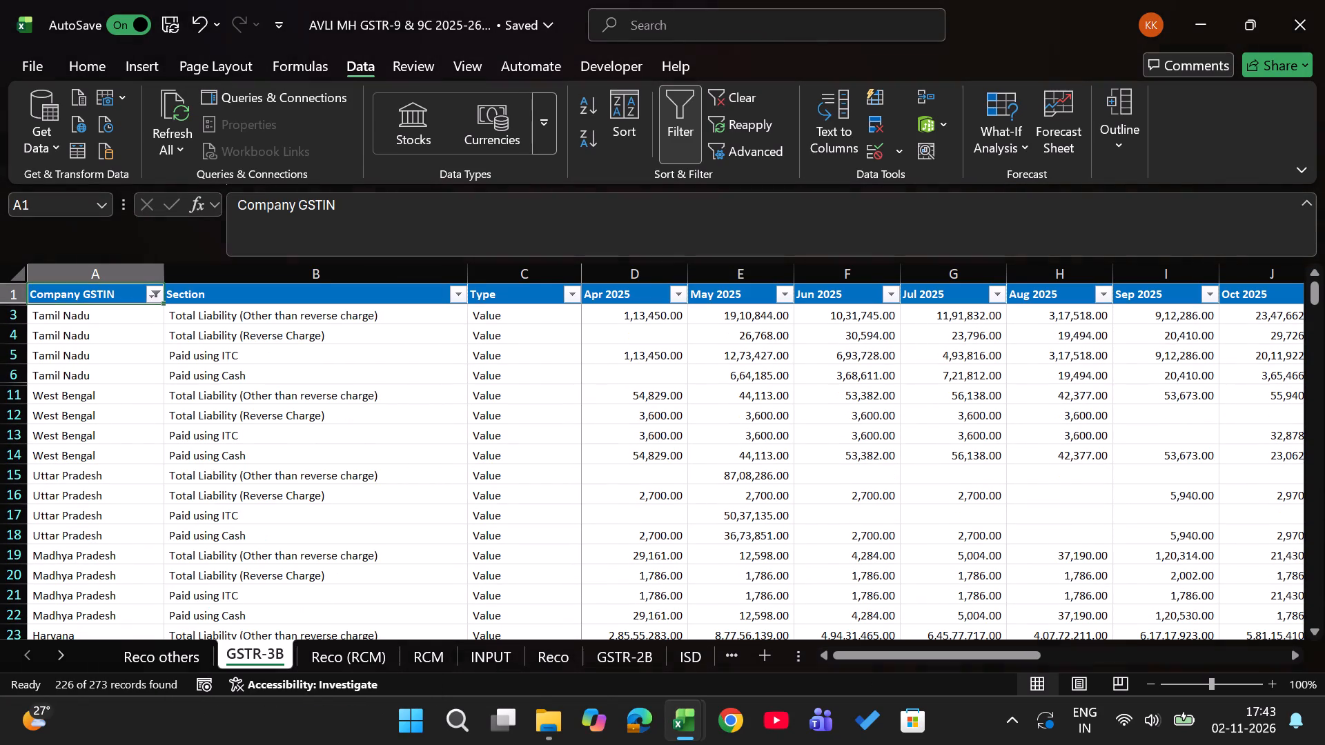
Delete all the visible filtered rows of the other states below the GSTR-3B header.
{"action": "key", "text": "Down"}
{"action": "key", "text": "shift+space"}
{"action": "key", "text": "ctrl+shift+Down"}
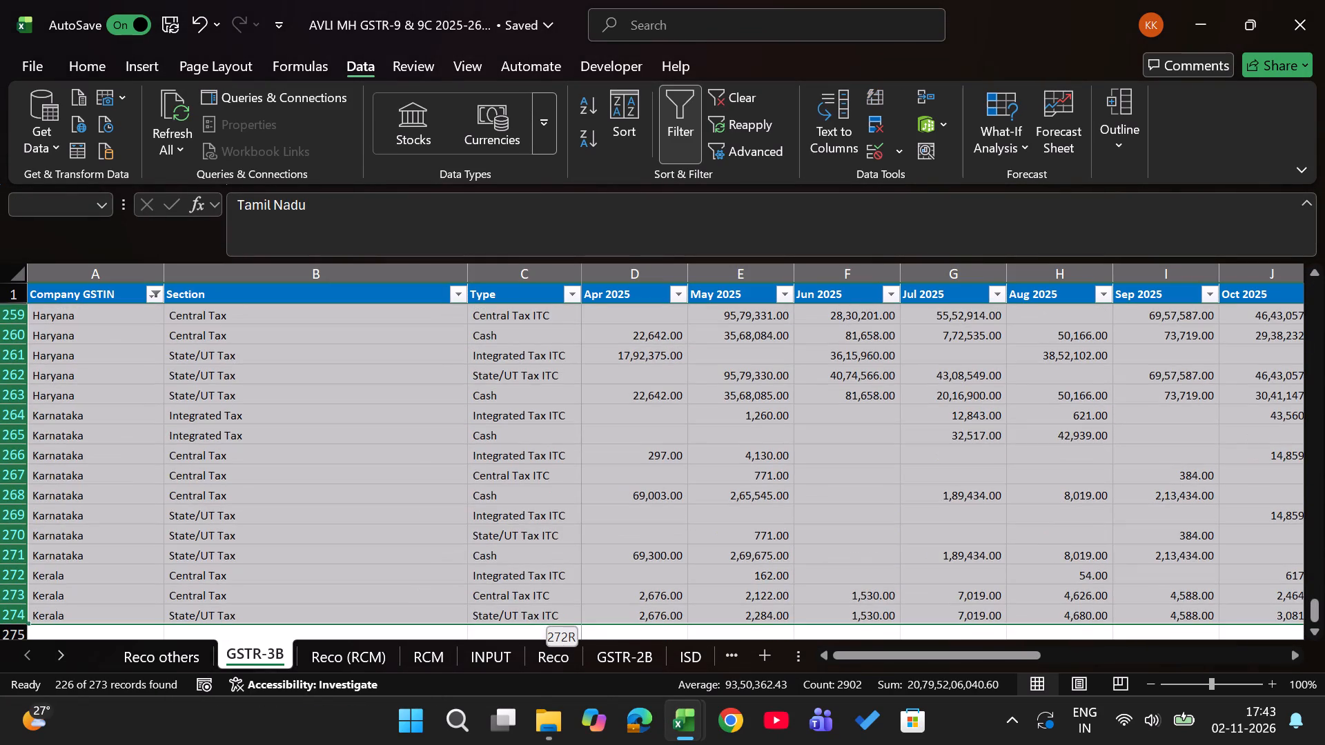
{"action": "key", "text": "alt+semicolon"}
{"action": "key", "text": "ctrl+minus"}
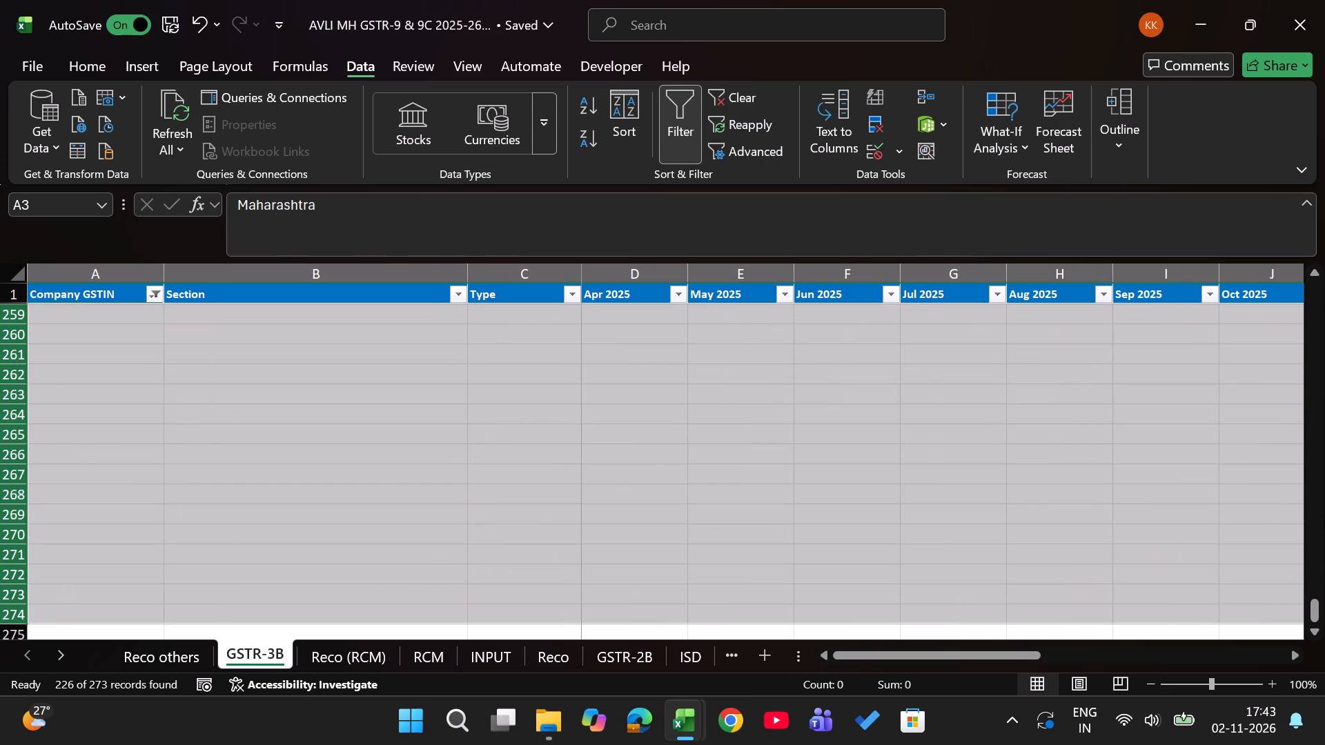
Clear the Company GSTIN filter on the GSTR-3B sheet.
{"action": "key", "text": "Up"}
{"action": "type", "text": "ac"}
{"action": "key", "text": "Down"}
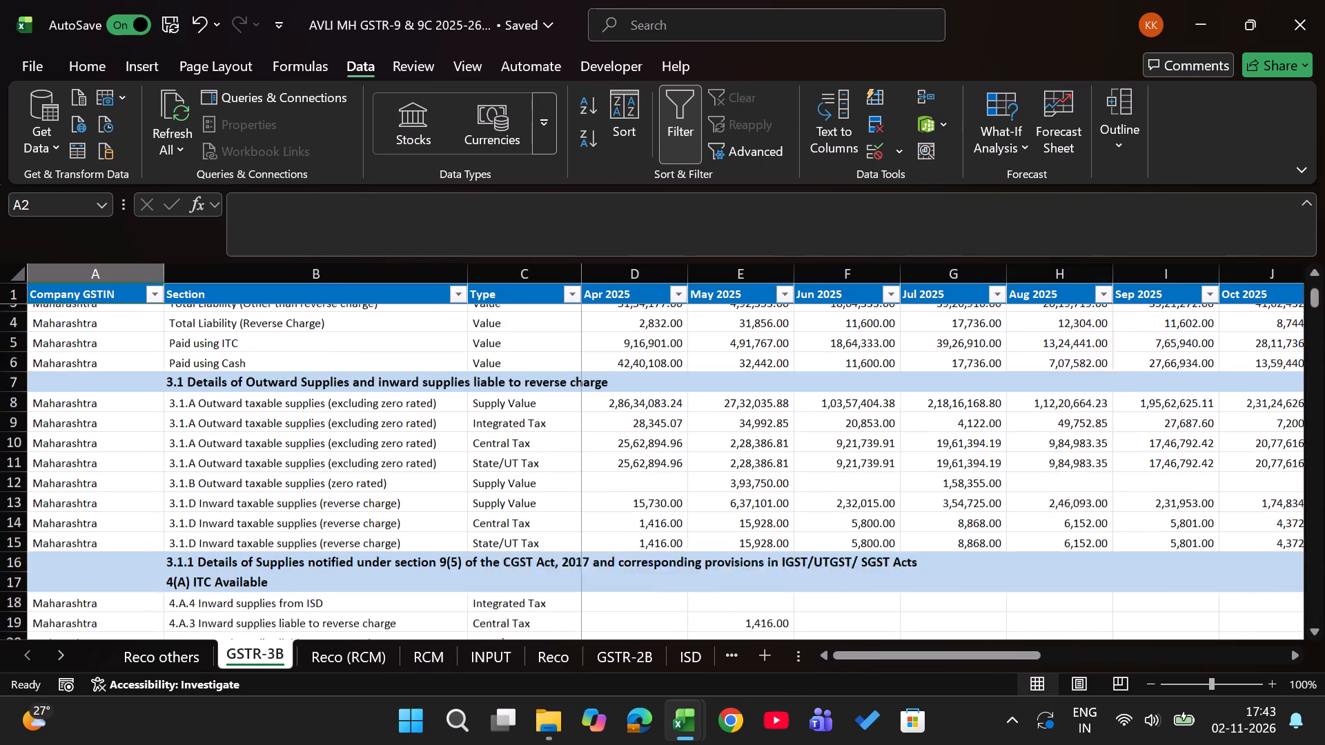
{"action": "key", "text": "Up"}
Delete the Reco (RCM) sheet from the workbook.
{"action": "key", "text": "ctrl+Page_Down"}
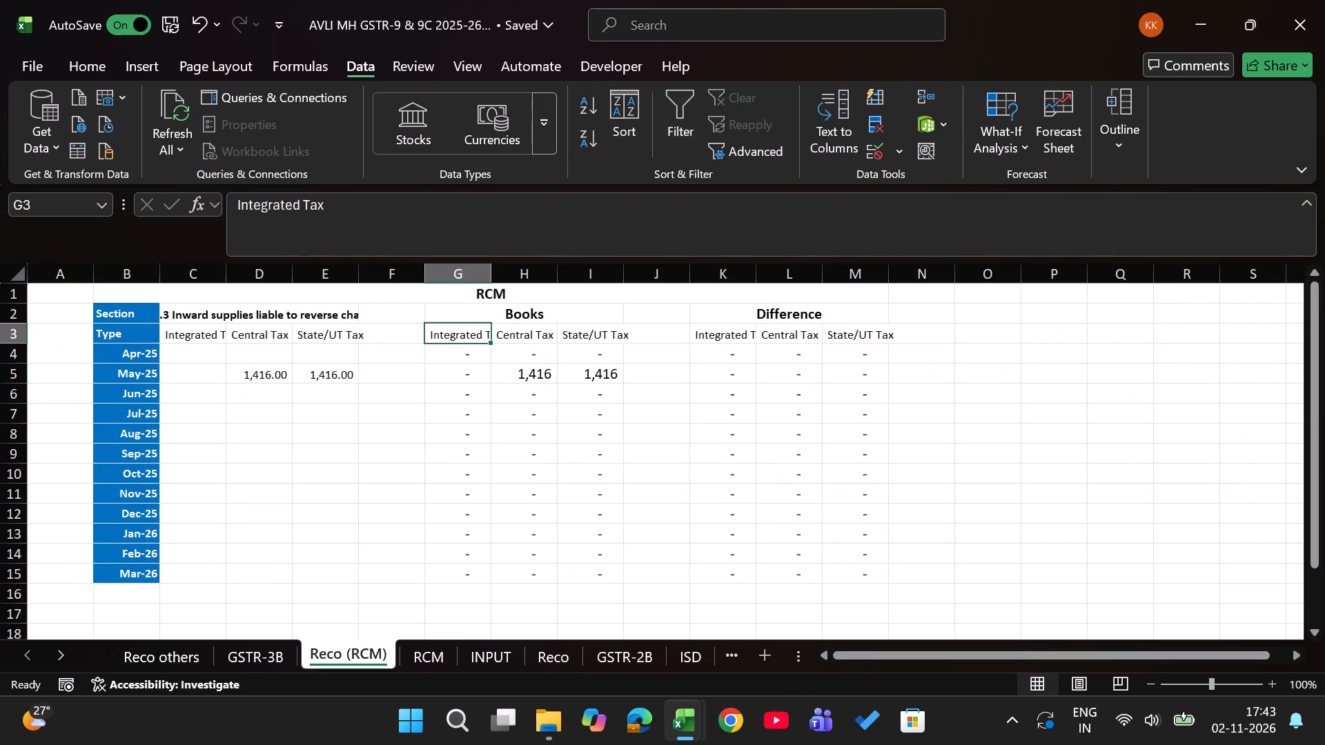
{"action": "right_click", "coordinate": [316, 655]}
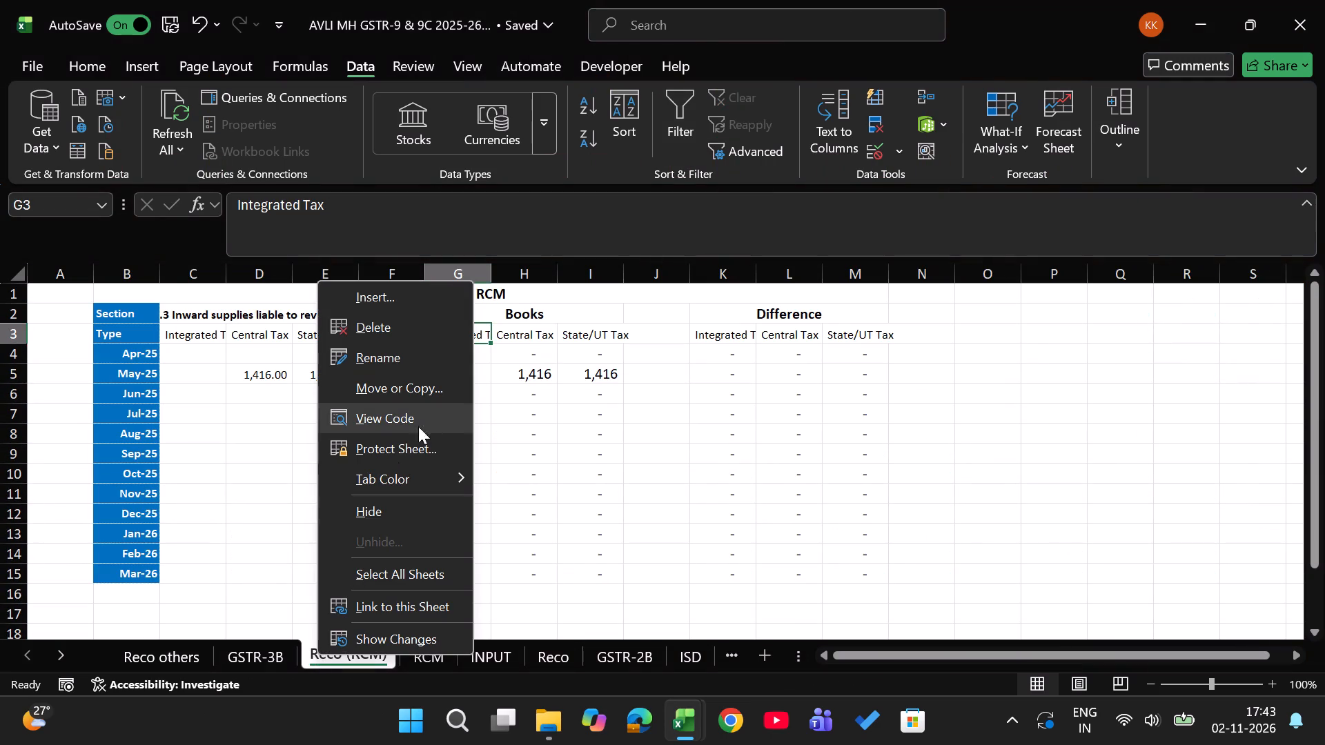
{"action": "left_click", "coordinate": [423, 333]}
{"action": "key", "text": "Return"}
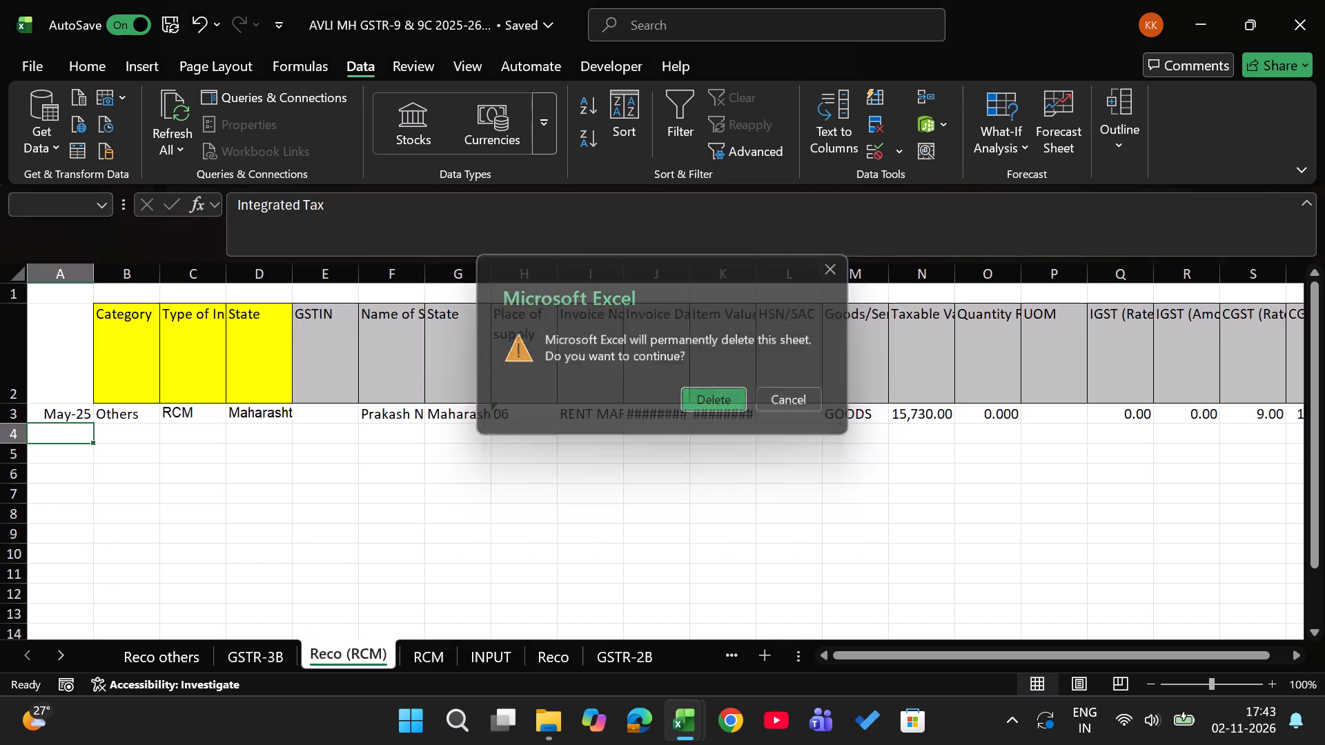
Review the Books and Difference columns and their remarks on the Reco others sheet.
{"action": "key", "text": "ctrl+Page_Up"}
{"action": "key", "text": "ctrl+Page_Up"}
{"action": "key", "text": "ctrl+Page_Up"}
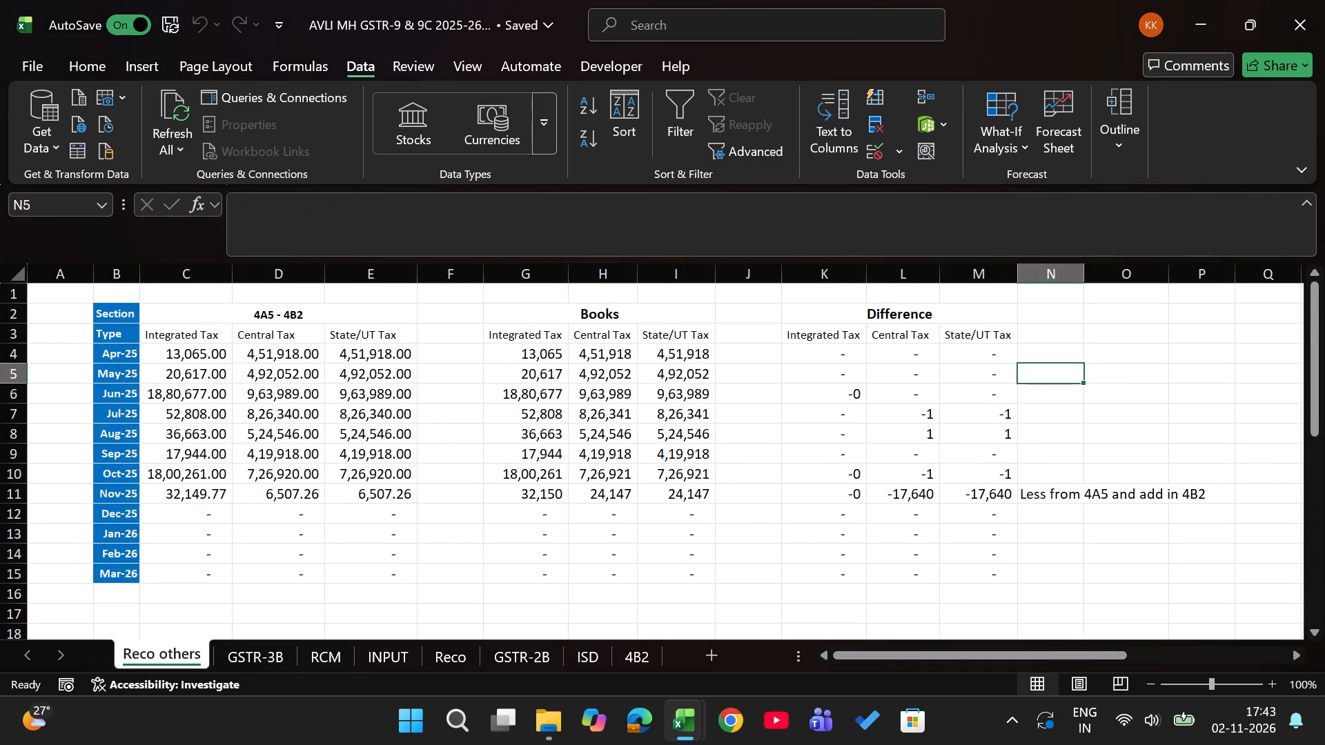
{"action": "scroll", "coordinate": [589, 477], "scroll_direction": "left", "scroll_amount": 1}
{"action": "scroll", "coordinate": [864, 497], "scroll_direction": "left", "scroll_amount": 1}
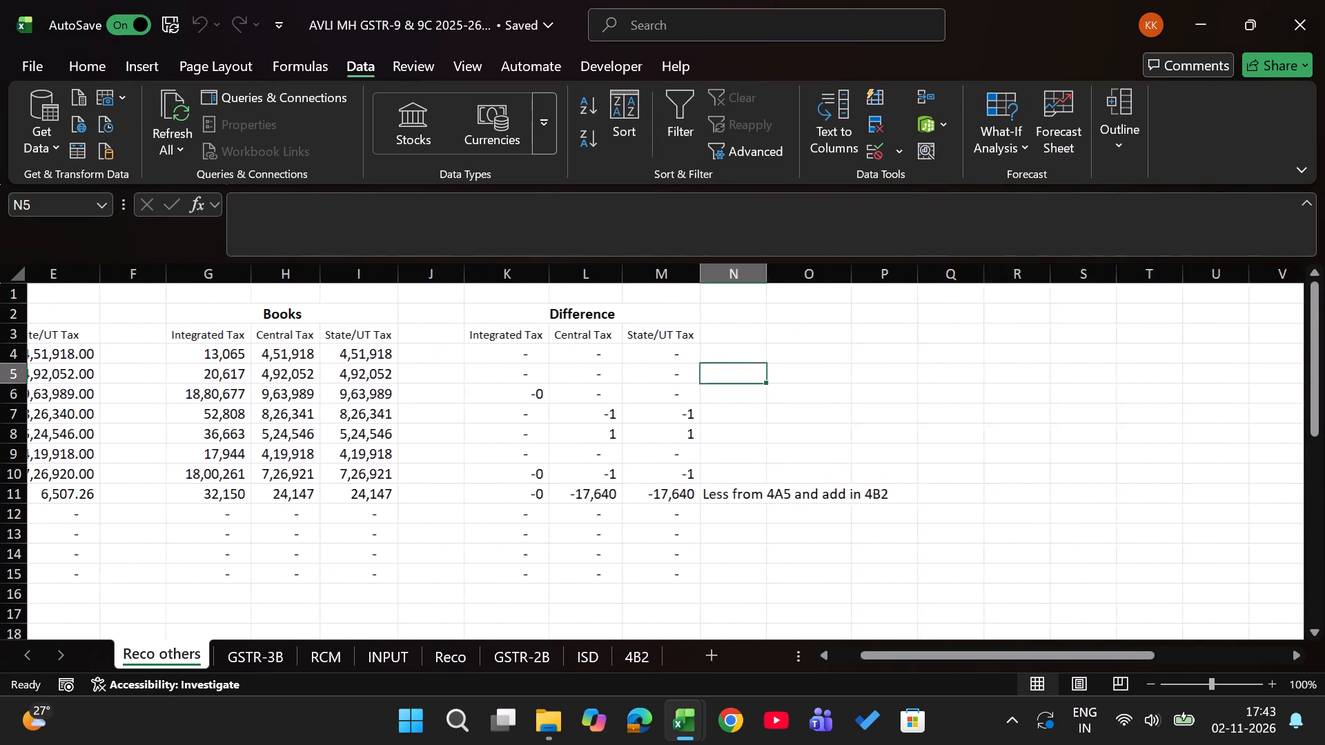
{"action": "scroll", "coordinate": [864, 497], "scroll_direction": "left", "scroll_amount": 1}
{"action": "scroll", "coordinate": [661, 546], "scroll_direction": "down", "scroll_amount": 2}
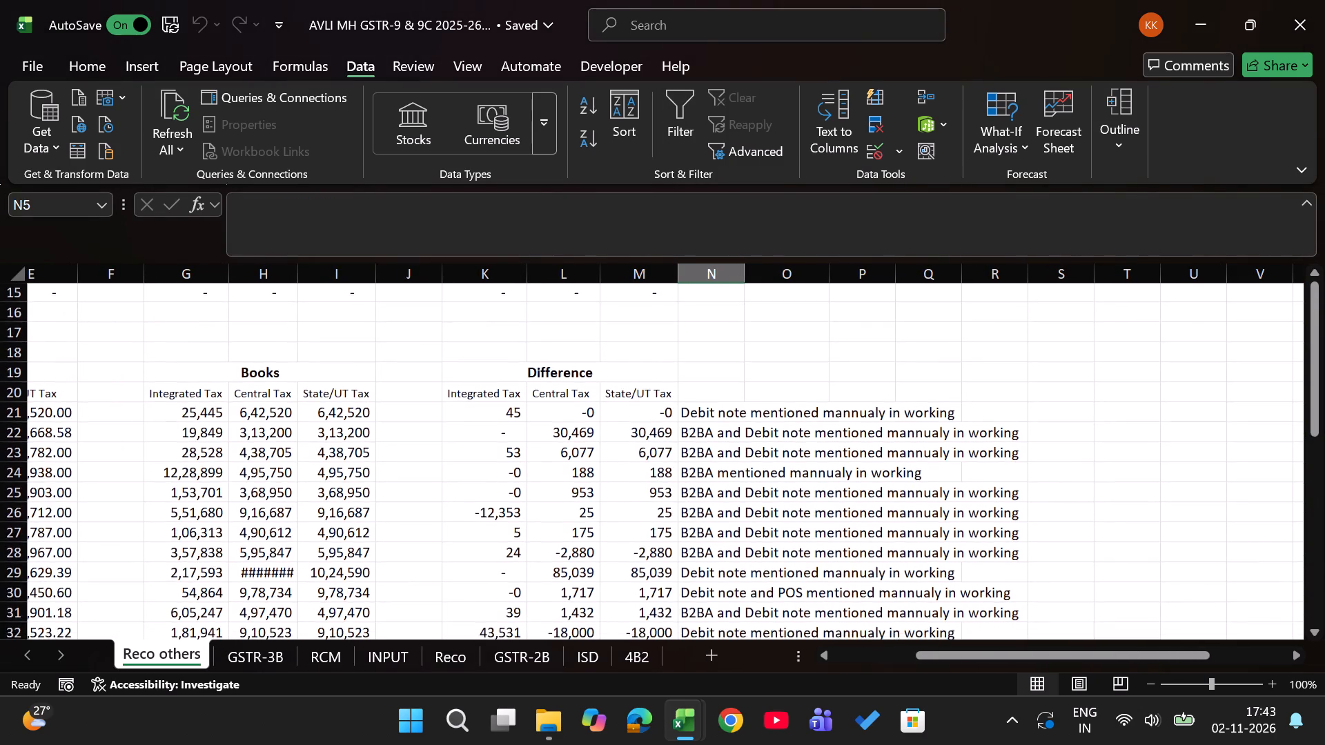
{"action": "scroll", "coordinate": [661, 546], "scroll_direction": "up", "scroll_amount": 1}
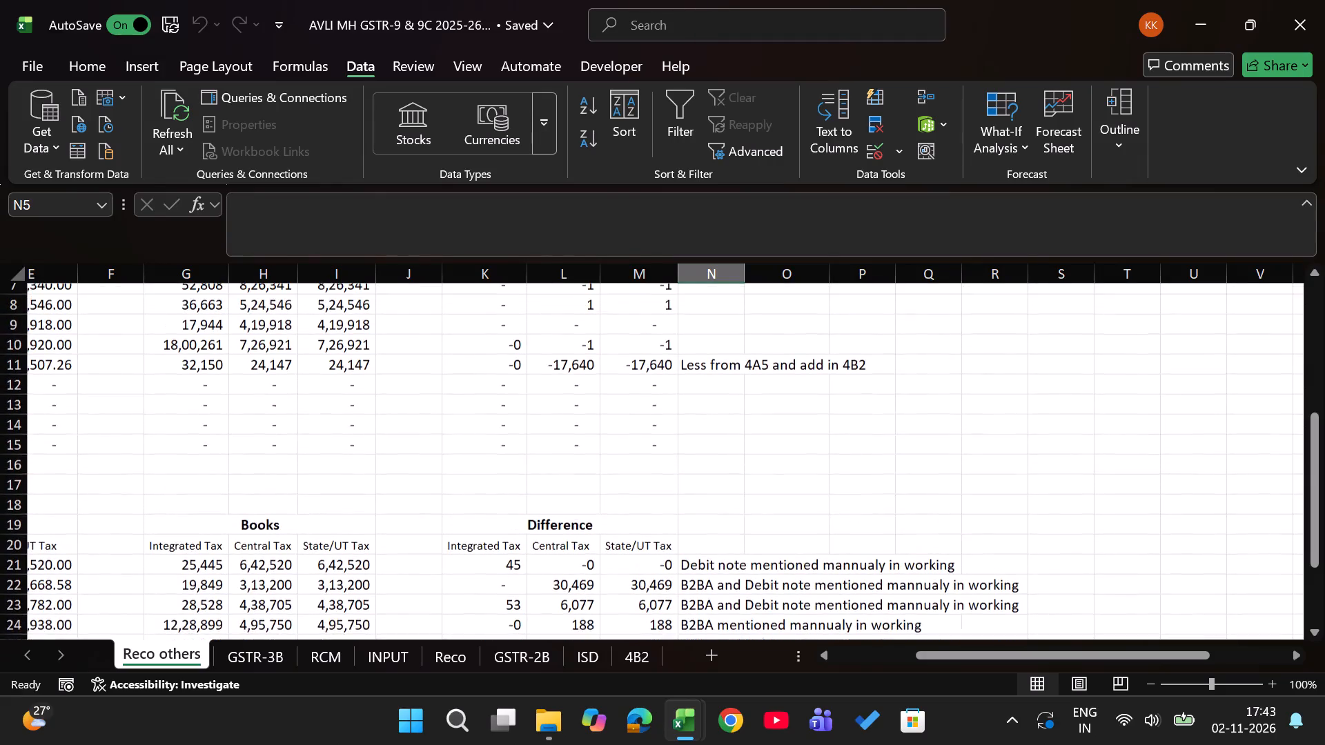
Look through the sheets from GSTR-3B to GSTR-2B, examining the Reco sheet's month labels and adjoining invoice data.
{"action": "key", "text": "ctrl+Page_Down"}
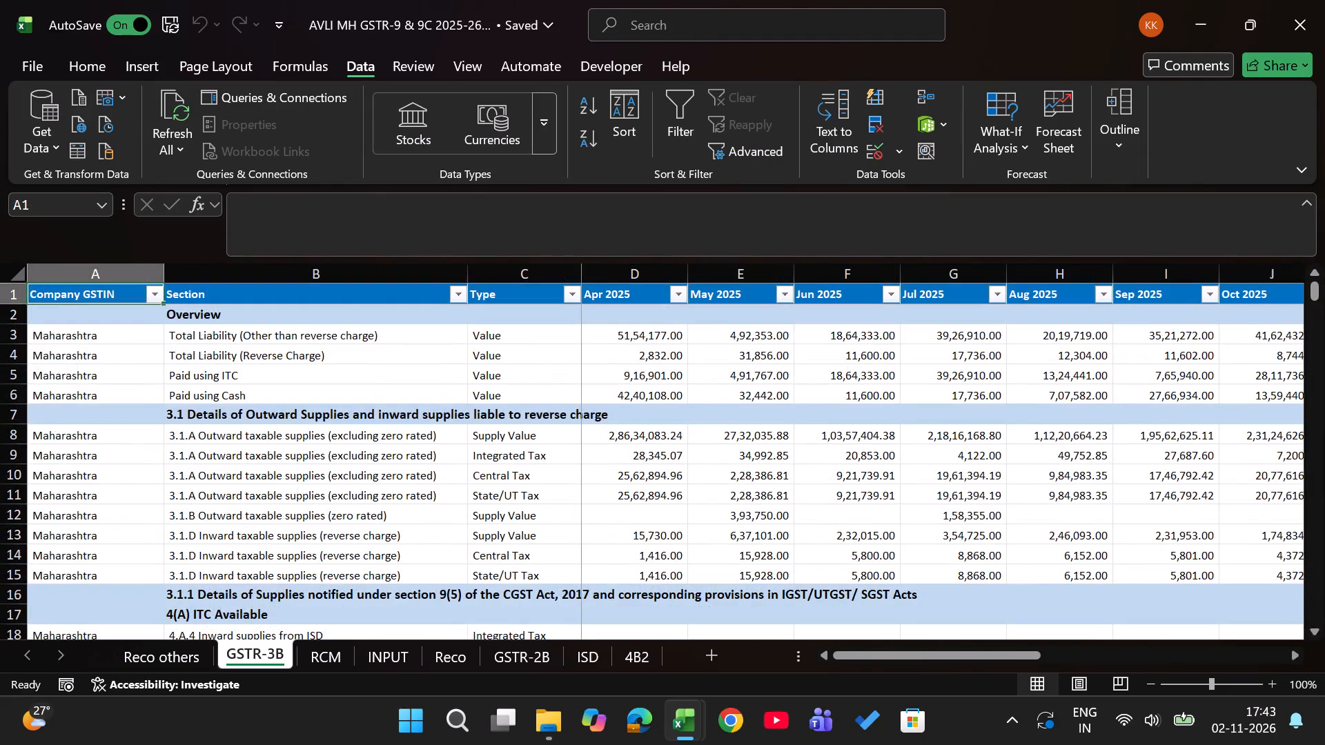
{"action": "key", "text": "ctrl+Page_Down"}
{"action": "key", "text": "Left"}
{"action": "key", "text": "Left"}
{"action": "key", "text": "ctrl+Page_Down"}
{"action": "key", "text": "ctrl+Page_Down"}
{"action": "key", "text": "ctrl+Page_Down"}
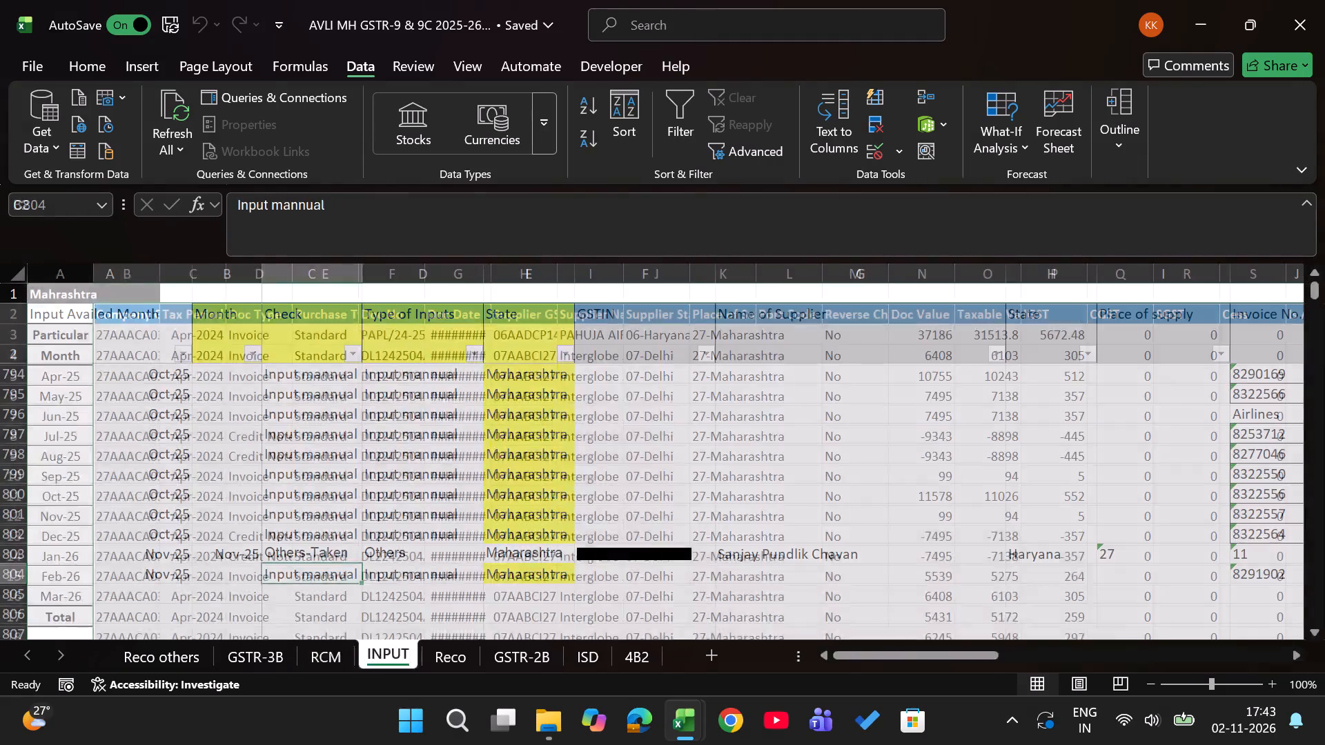
{"action": "key", "text": "ctrl+Page_Up"}
{"action": "key", "text": "Right"}
{"action": "key", "text": "Left"}
{"action": "key", "text": "Left"}
{"action": "key", "text": "Left"}
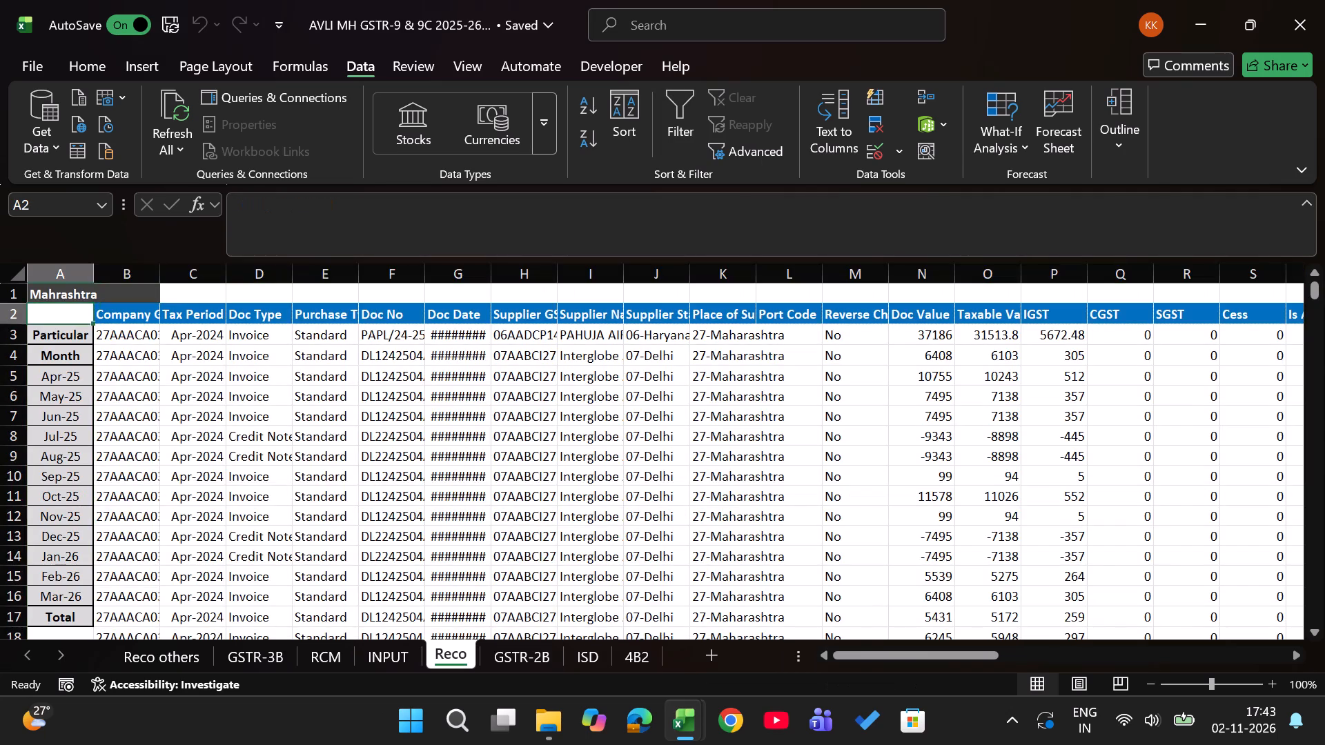
{"action": "key", "text": "Down"}
{"action": "key", "text": "Down"}
{"action": "key", "text": "Right"}
{"action": "key", "text": "Right"}
{"action": "key", "text": "Right"}
{"action": "key", "text": "Right"}
{"action": "key", "text": "Right"}
{"action": "key", "text": "Right"}
{"action": "key", "text": "Right"}
{"action": "key", "text": "Right"}
{"action": "key", "text": "Right"}
{"action": "key", "text": "Left"}
{"action": "key", "text": "Left"}
{"action": "key", "text": "Left"}
{"action": "key", "text": "Left"}
{"action": "key", "text": "Left"}
{"action": "key", "text": "Left"}
{"action": "key", "text": "Left"}
{"action": "key", "text": "Left"}
{"action": "key", "text": "Left"}
{"action": "key", "text": "Left"}
{"action": "key", "text": "Left"}
{"action": "key", "text": "Left"}
{"action": "key", "text": "Left"}
{"action": "key", "text": "Left"}
{"action": "key", "text": "Left"}
{"action": "key", "text": "Left"}
{"action": "key", "text": "Left"}
{"action": "key", "text": "Left"}
{"action": "key", "text": "Left"}
{"action": "key", "text": "Left"}
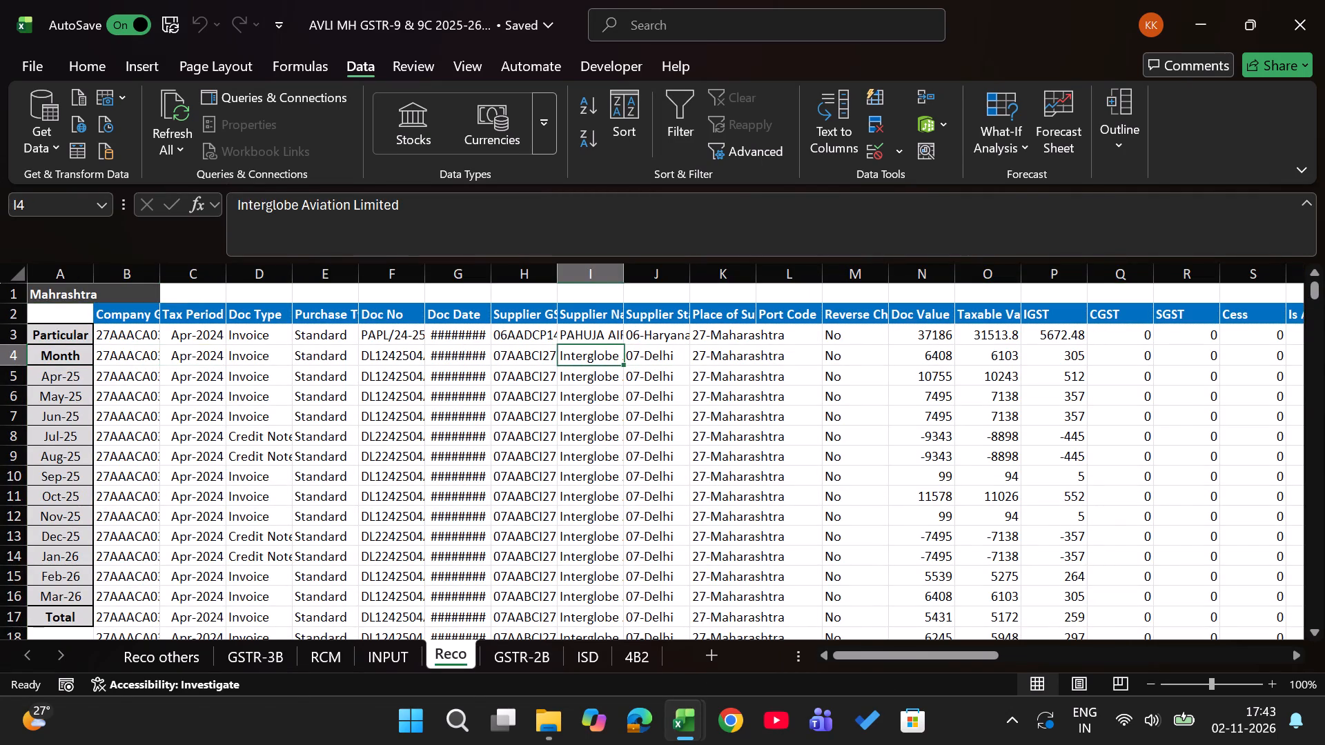
{"action": "key", "text": "ctrl+Page_Down"}
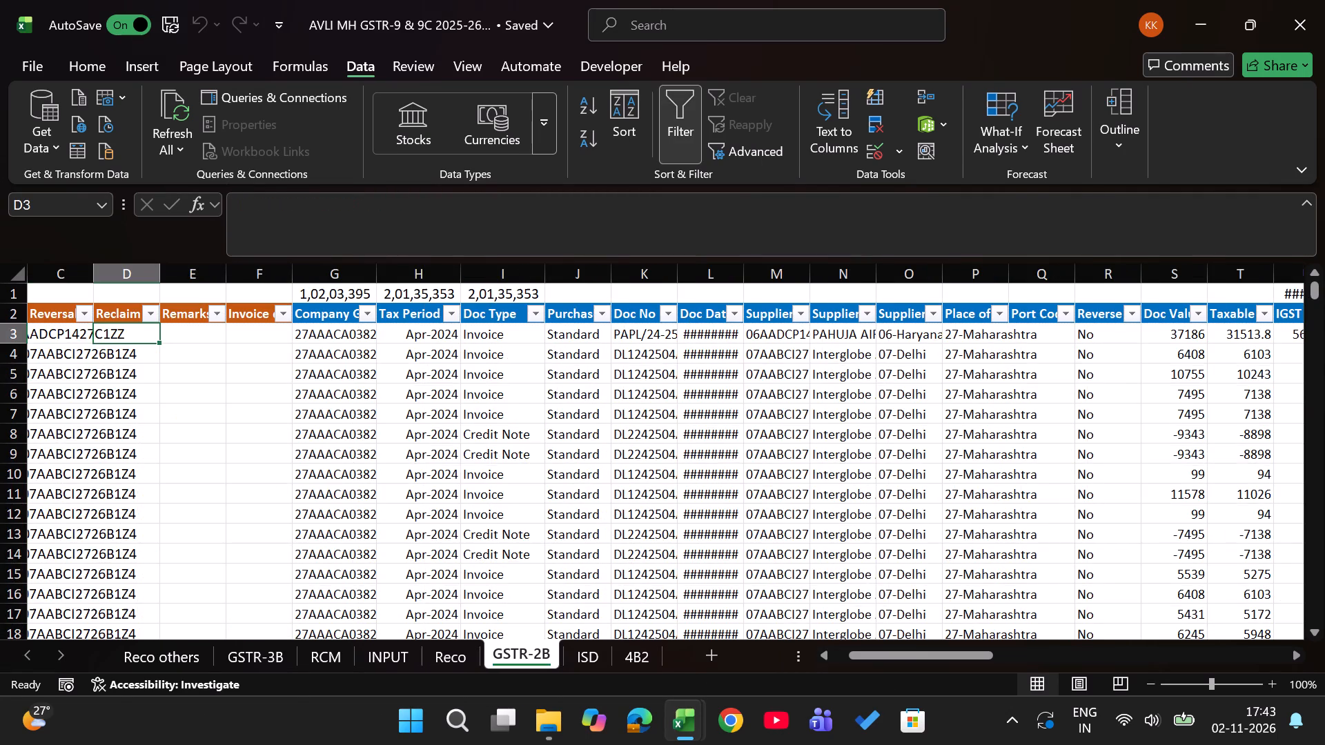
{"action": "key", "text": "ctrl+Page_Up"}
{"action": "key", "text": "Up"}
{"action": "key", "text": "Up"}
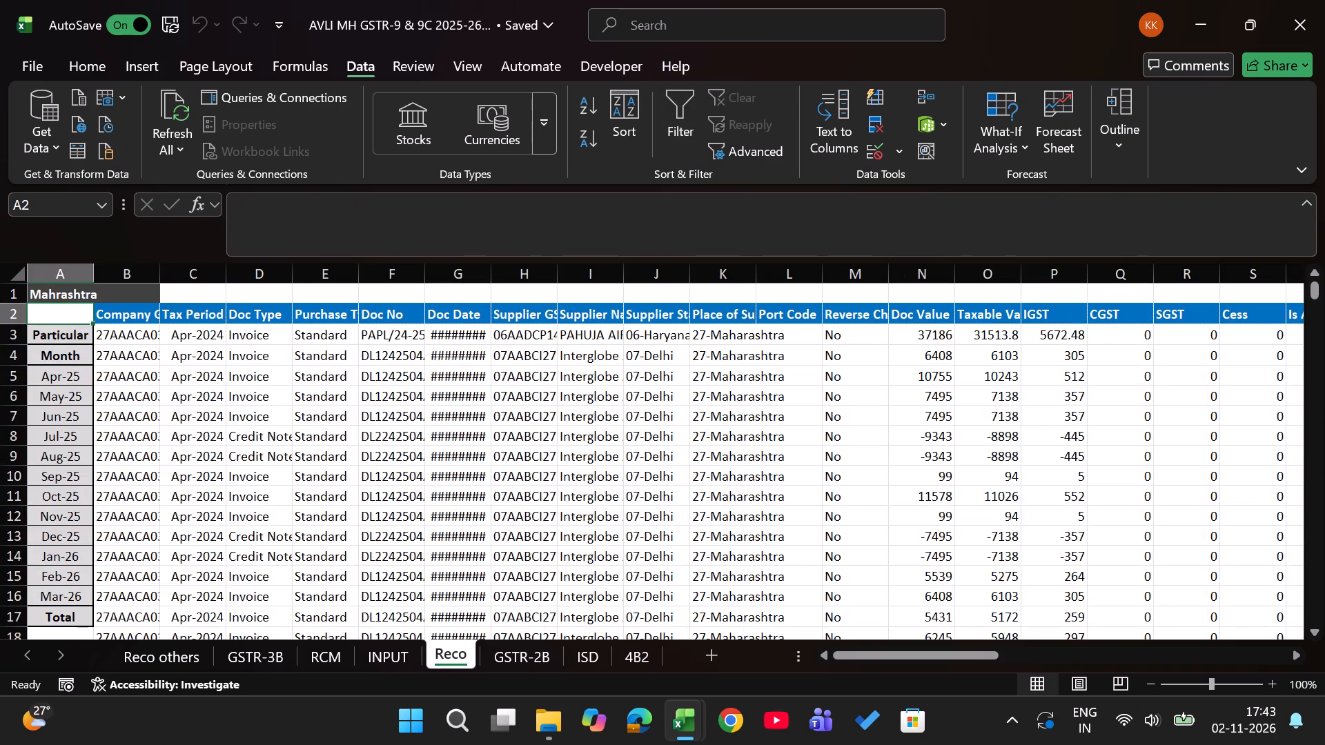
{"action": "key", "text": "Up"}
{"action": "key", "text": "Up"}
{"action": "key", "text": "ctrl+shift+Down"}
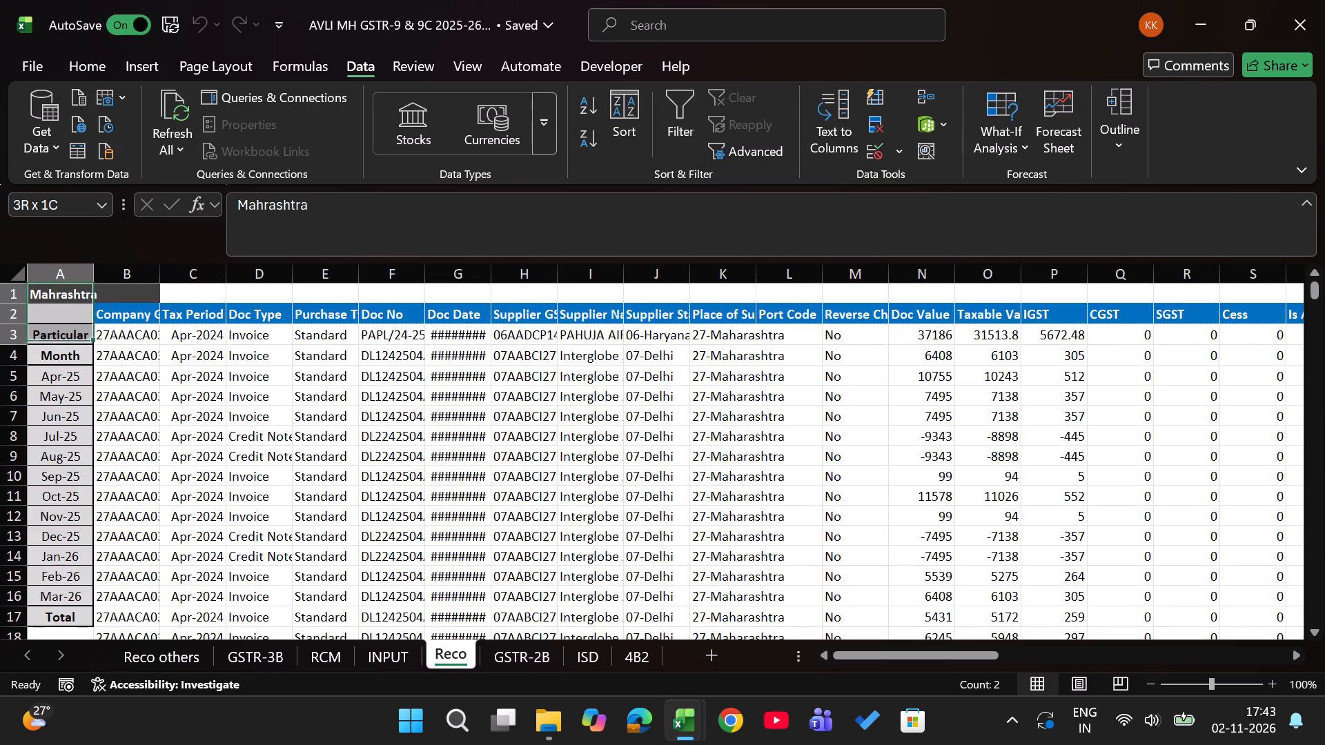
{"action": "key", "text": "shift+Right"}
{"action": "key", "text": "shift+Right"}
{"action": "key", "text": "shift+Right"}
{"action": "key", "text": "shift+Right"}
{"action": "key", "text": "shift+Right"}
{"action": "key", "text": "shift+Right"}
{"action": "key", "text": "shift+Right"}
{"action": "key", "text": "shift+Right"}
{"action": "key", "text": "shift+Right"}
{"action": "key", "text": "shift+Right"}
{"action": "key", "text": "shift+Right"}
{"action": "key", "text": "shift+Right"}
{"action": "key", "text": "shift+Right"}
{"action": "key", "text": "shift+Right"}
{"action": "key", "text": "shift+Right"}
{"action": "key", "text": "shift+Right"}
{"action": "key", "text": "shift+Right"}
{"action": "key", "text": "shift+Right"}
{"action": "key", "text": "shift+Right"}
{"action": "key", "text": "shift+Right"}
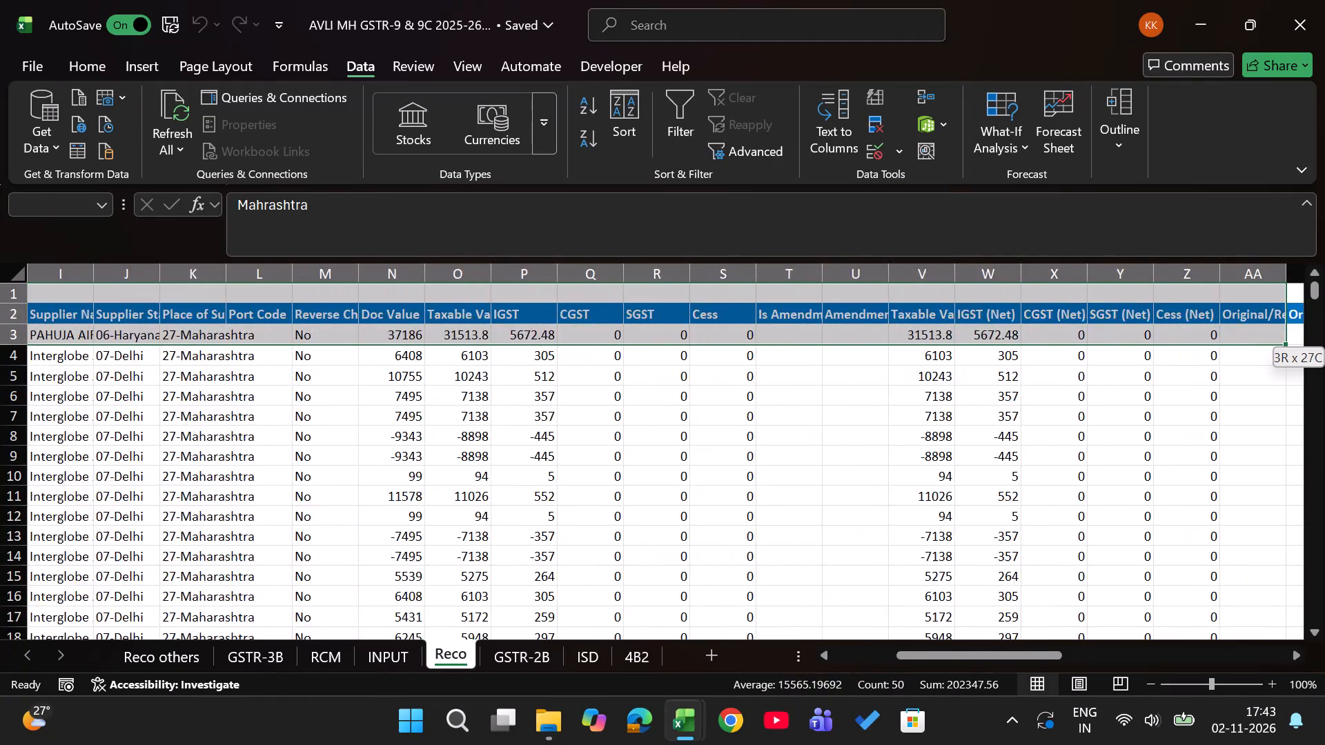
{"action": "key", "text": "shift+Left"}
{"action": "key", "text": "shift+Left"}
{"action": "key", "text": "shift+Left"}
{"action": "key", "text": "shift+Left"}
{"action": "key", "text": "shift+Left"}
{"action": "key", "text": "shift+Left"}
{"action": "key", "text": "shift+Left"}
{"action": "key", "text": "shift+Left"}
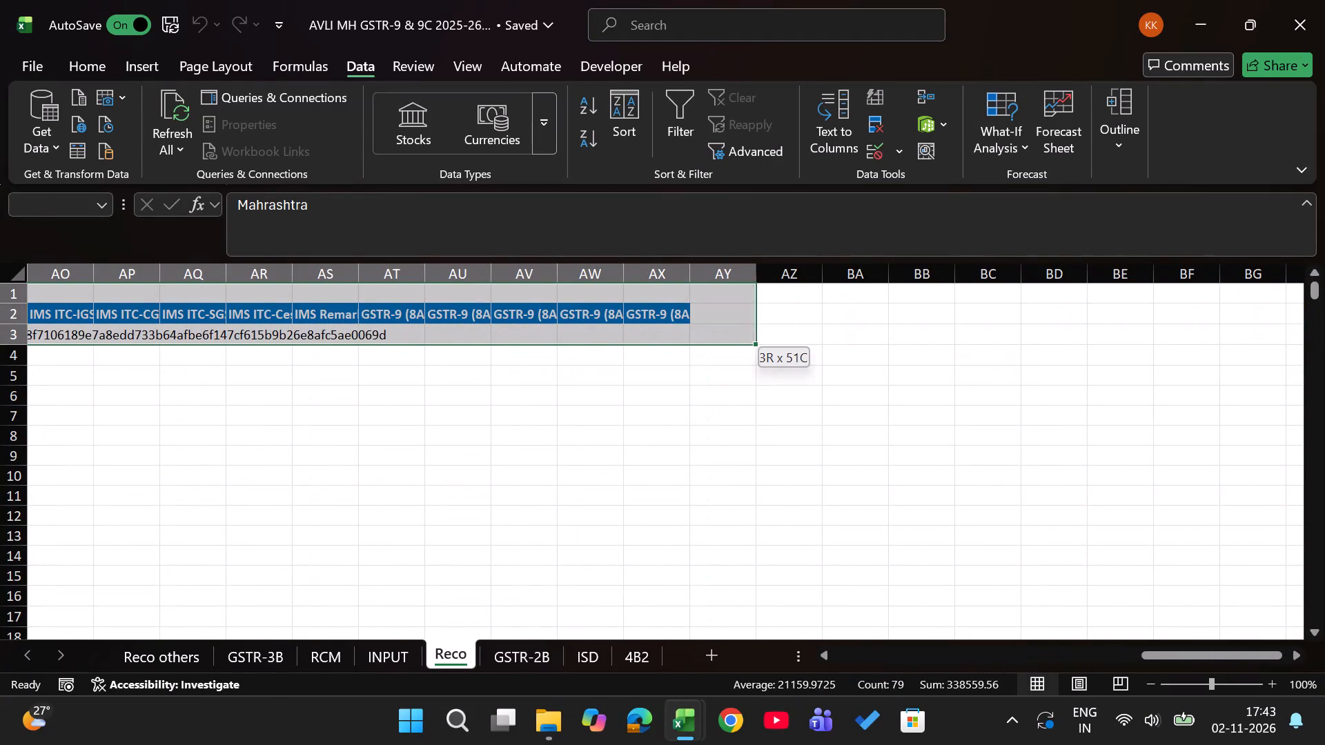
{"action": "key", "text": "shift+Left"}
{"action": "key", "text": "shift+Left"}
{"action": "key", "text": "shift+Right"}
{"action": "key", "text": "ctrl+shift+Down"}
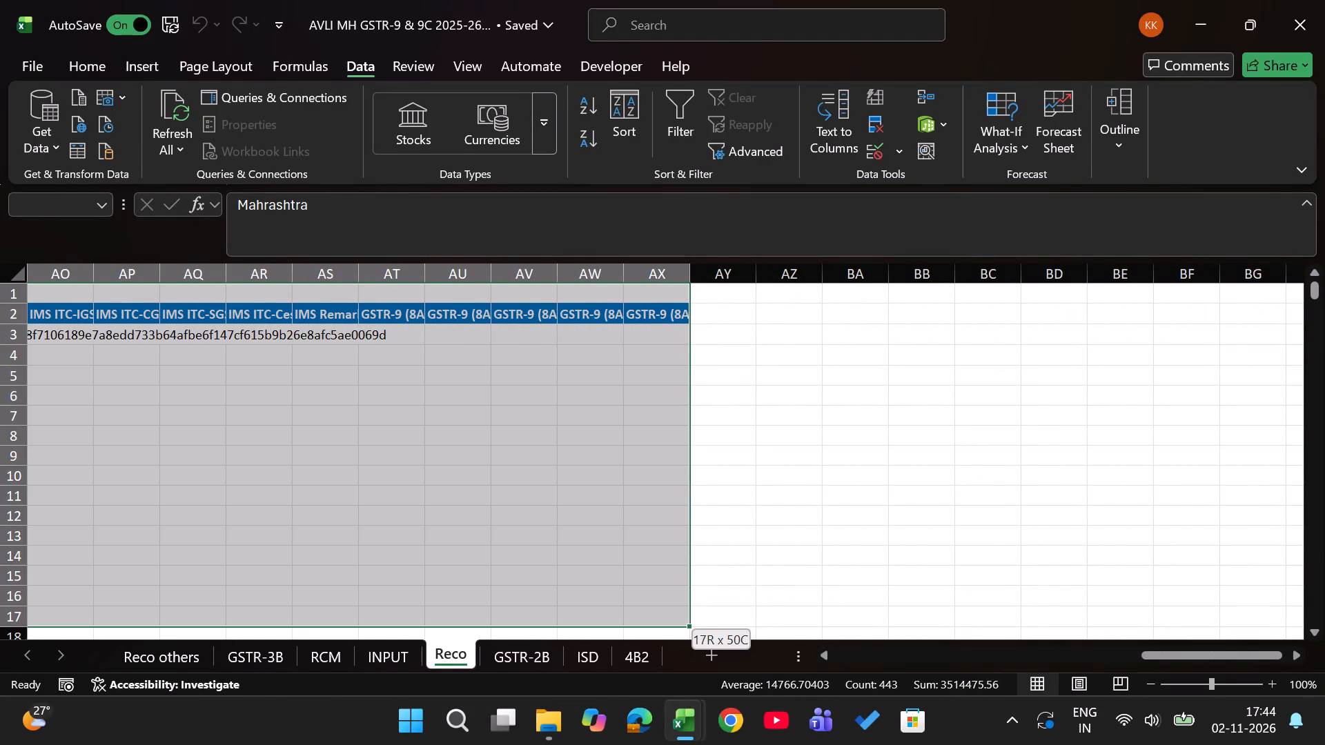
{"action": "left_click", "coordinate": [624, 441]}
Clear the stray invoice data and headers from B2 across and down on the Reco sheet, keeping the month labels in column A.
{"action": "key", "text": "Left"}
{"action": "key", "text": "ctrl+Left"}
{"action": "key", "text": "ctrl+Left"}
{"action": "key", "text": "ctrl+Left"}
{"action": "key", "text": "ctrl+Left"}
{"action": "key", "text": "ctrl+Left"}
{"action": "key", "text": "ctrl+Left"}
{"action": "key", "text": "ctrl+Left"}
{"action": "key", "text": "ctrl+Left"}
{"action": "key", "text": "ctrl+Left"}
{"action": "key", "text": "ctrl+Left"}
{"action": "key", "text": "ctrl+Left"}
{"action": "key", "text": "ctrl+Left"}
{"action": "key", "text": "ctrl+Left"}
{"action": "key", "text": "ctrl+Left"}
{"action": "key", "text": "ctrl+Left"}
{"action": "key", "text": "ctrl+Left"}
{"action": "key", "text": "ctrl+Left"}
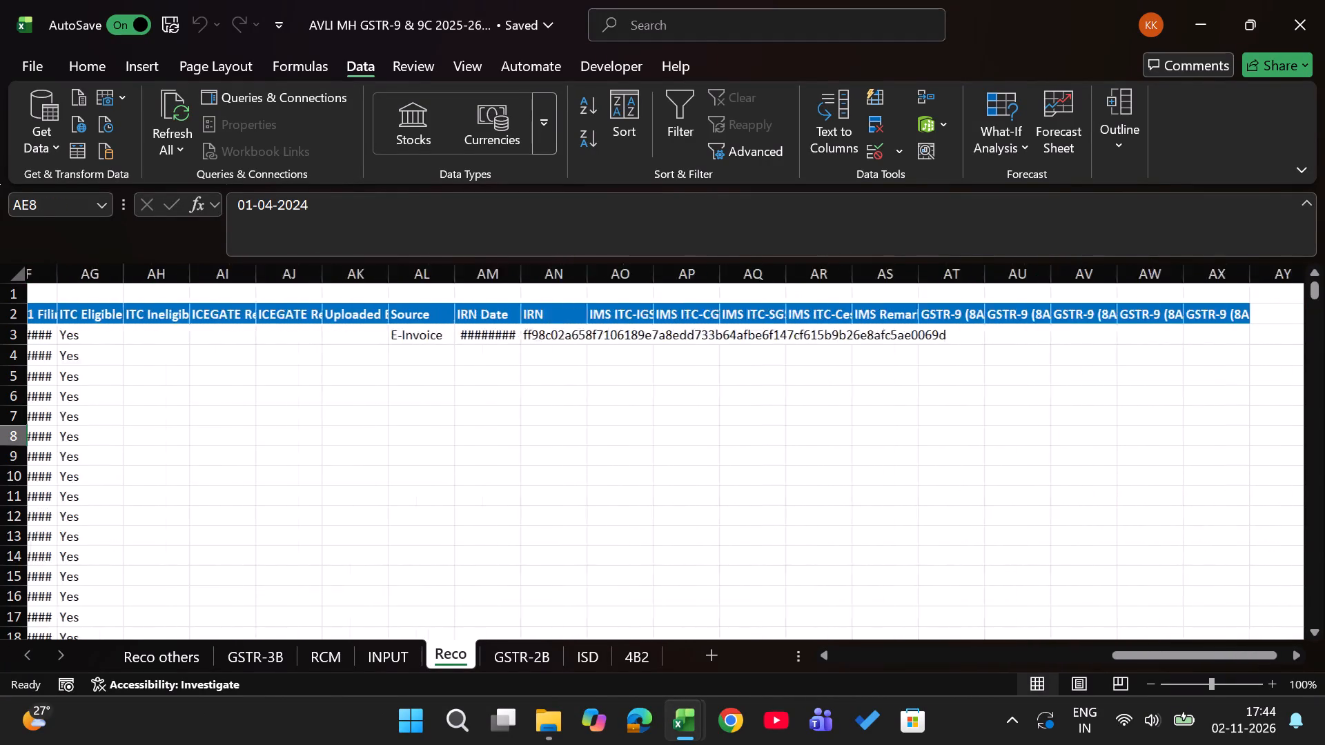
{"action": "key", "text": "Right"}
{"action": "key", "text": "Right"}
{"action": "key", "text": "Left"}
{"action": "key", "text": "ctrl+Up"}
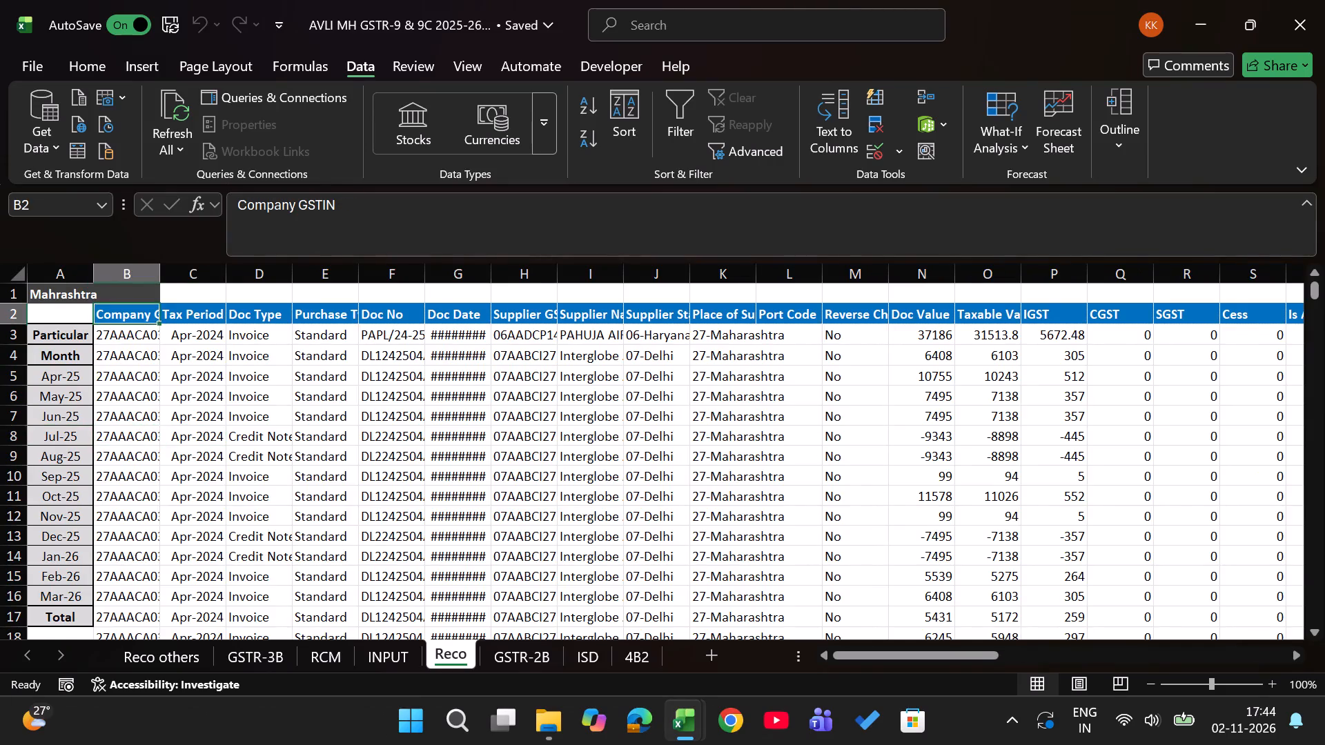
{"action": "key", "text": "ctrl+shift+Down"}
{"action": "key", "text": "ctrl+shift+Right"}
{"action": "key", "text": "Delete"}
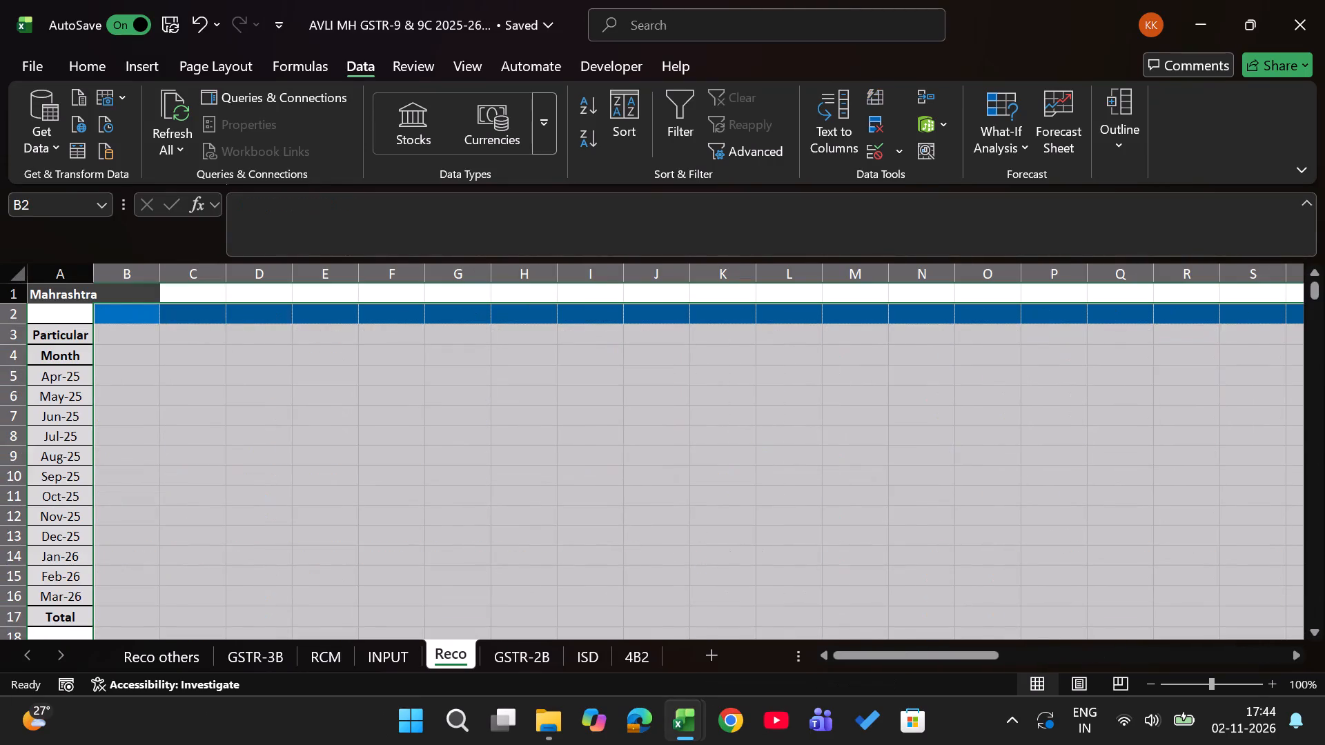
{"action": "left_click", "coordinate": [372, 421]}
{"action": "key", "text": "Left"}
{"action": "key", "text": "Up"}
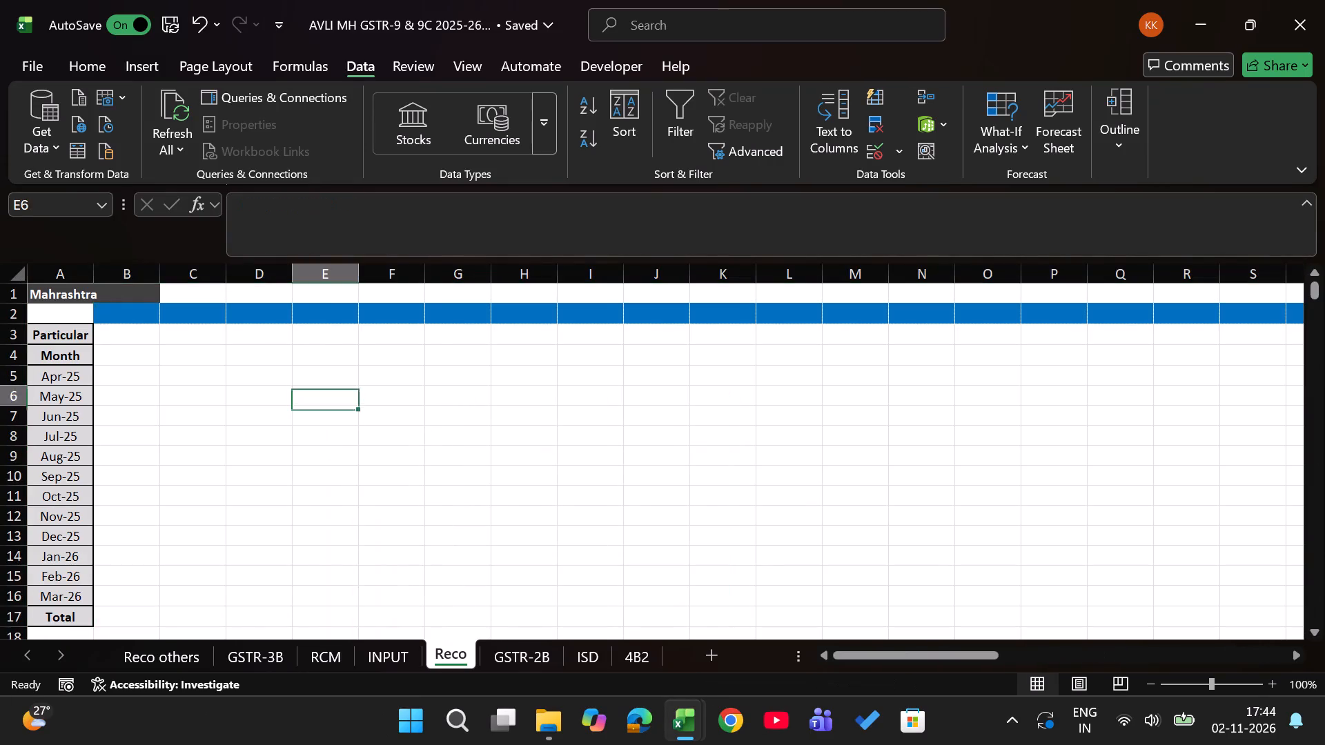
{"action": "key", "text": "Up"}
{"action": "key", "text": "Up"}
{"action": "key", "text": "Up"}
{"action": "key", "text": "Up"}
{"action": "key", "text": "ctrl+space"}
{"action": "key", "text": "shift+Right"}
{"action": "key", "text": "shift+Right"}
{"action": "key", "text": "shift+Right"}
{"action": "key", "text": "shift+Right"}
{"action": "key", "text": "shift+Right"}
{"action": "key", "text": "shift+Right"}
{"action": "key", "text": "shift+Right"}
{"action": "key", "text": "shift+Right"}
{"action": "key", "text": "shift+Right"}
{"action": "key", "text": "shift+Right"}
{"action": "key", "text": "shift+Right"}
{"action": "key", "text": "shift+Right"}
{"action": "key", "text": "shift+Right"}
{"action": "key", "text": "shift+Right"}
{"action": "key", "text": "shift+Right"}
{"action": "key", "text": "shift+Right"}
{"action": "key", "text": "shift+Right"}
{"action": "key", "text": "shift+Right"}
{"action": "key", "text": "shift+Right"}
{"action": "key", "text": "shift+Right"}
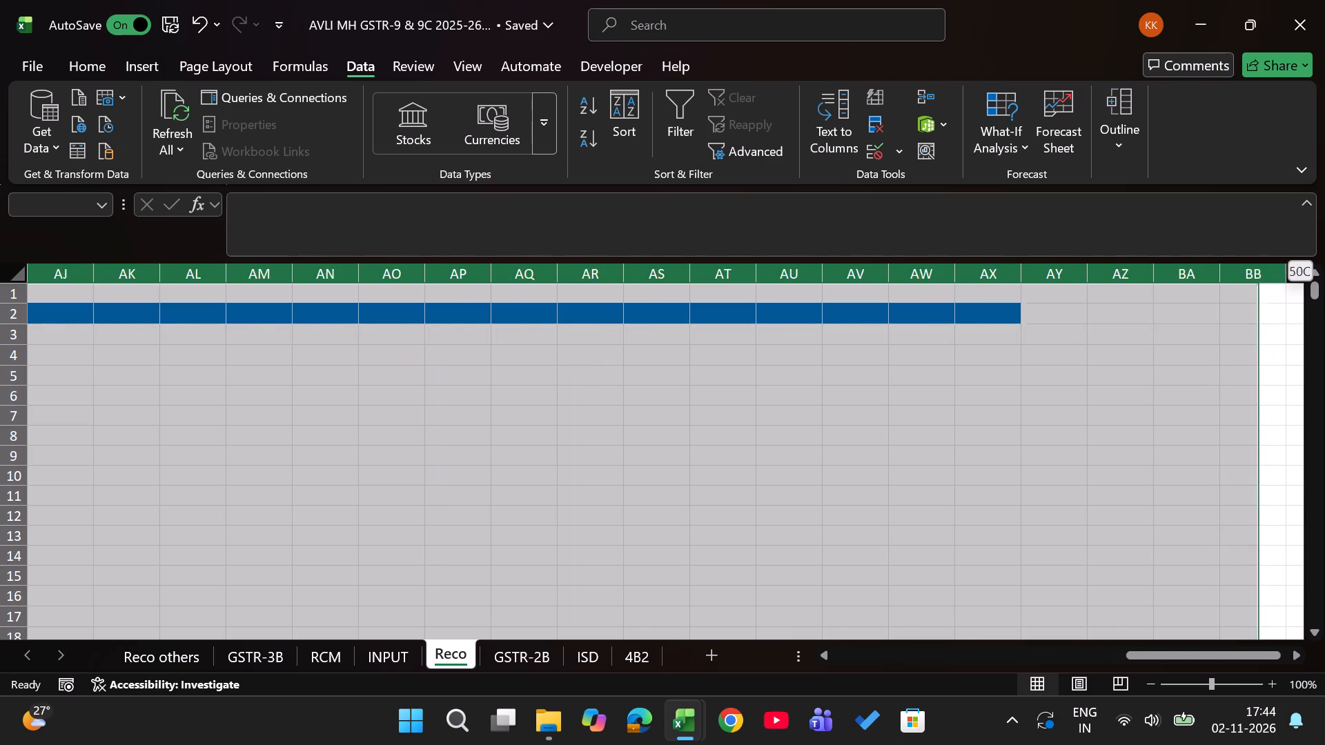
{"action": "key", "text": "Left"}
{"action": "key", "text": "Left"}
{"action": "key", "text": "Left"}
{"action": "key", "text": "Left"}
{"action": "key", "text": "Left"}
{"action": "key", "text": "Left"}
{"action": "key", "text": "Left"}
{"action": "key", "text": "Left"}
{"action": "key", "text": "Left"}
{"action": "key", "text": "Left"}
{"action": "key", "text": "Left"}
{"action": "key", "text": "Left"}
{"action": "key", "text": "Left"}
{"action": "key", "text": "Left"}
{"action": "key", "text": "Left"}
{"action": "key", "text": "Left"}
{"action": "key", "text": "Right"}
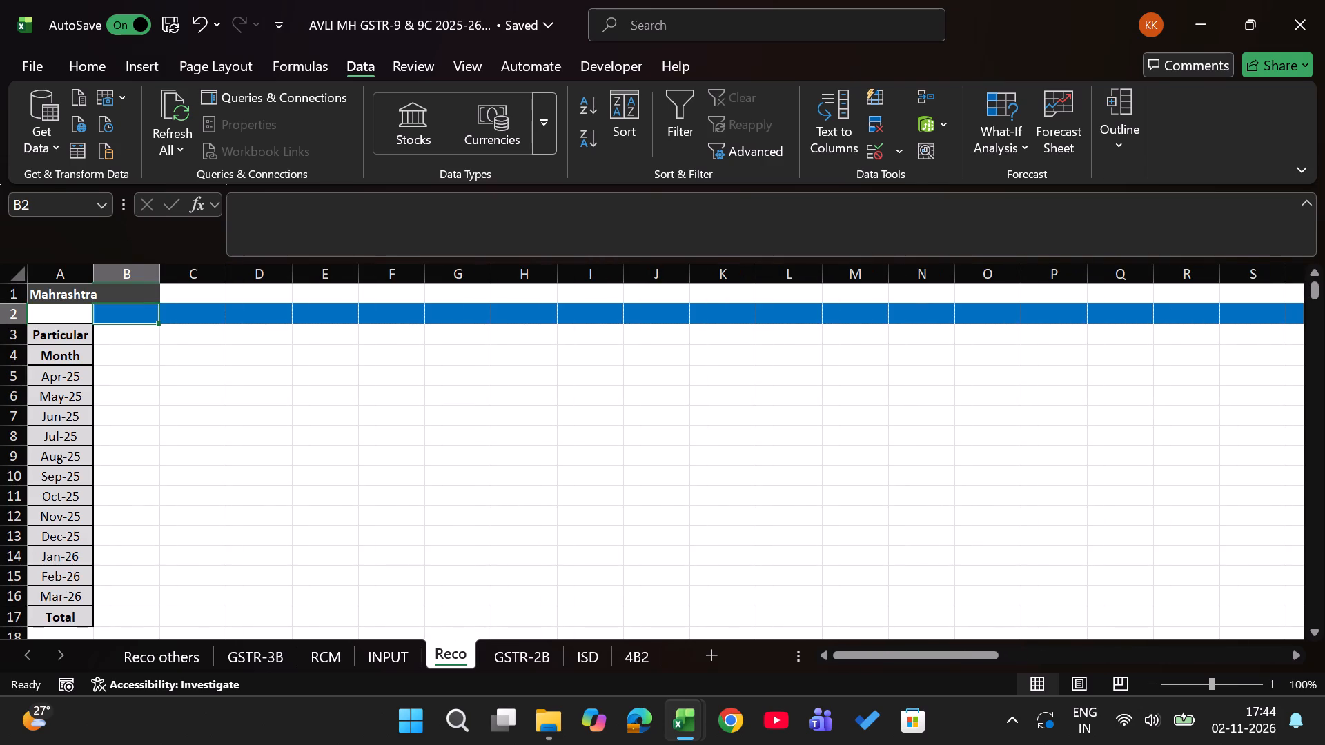
Delete the Reco sheet from the MH workbook.
{"action": "right_click", "coordinate": [469, 650]}
{"action": "left_click", "coordinate": [535, 314]}
{"action": "key", "text": "Return"}
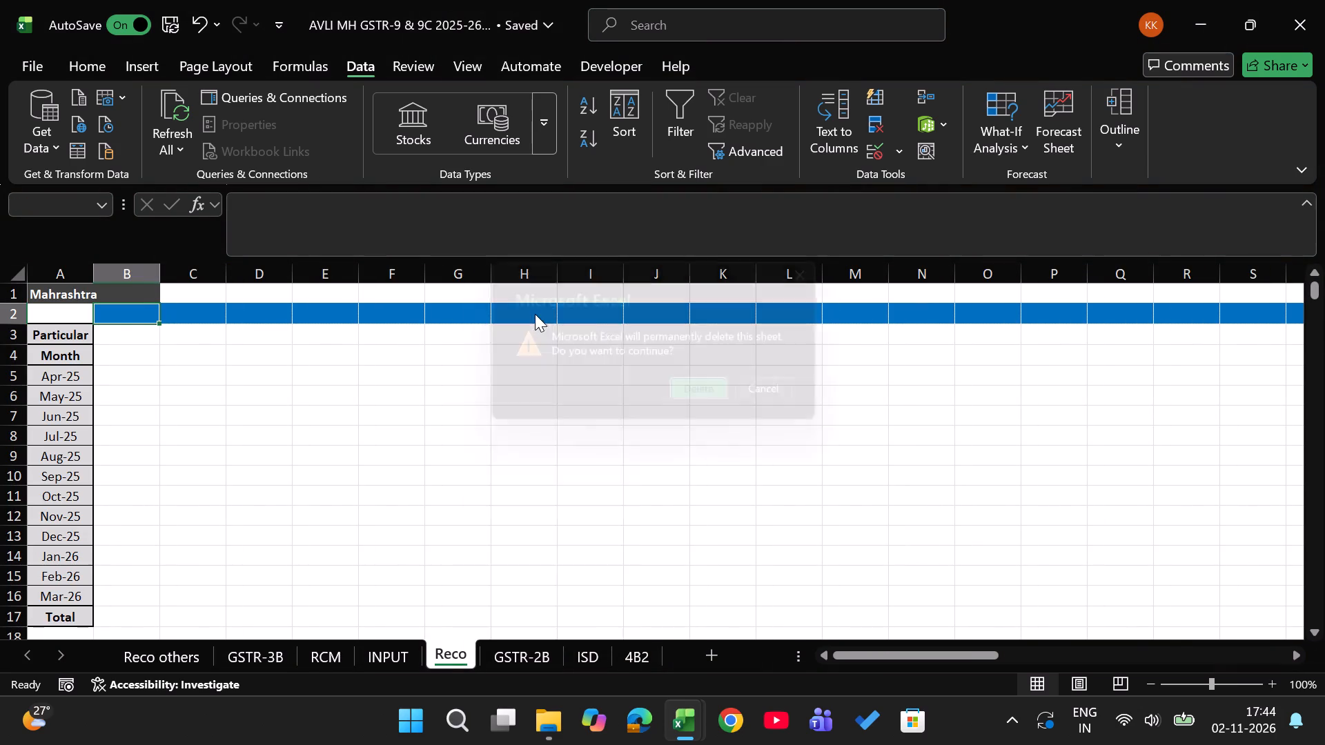
In the Kerala (KL) workbook, copy the Reco sheet's whole reconciliation layout, range A1:AD51.
{"action": "key", "text": "alt+Tab"}
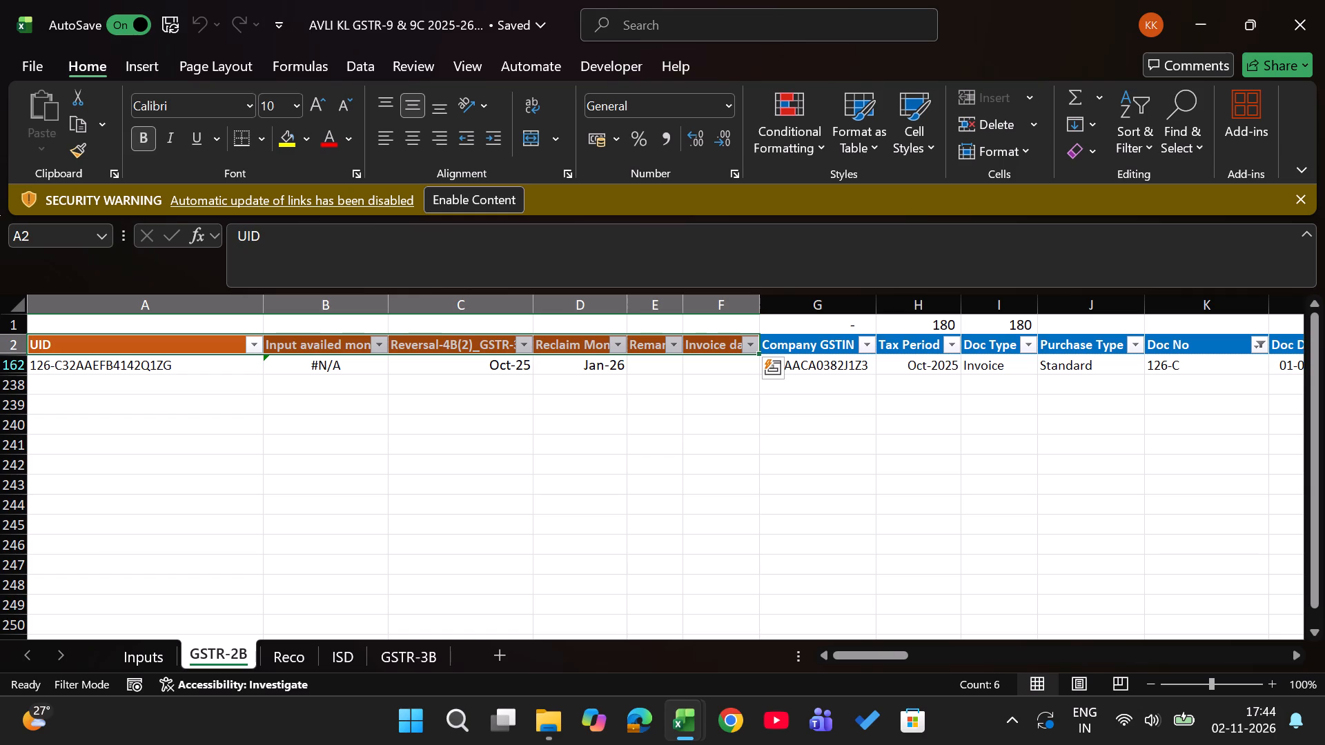
{"action": "key", "text": "Down"}
{"action": "key", "text": "Up"}
{"action": "key", "text": "Right"}
{"action": "key", "text": "Right"}
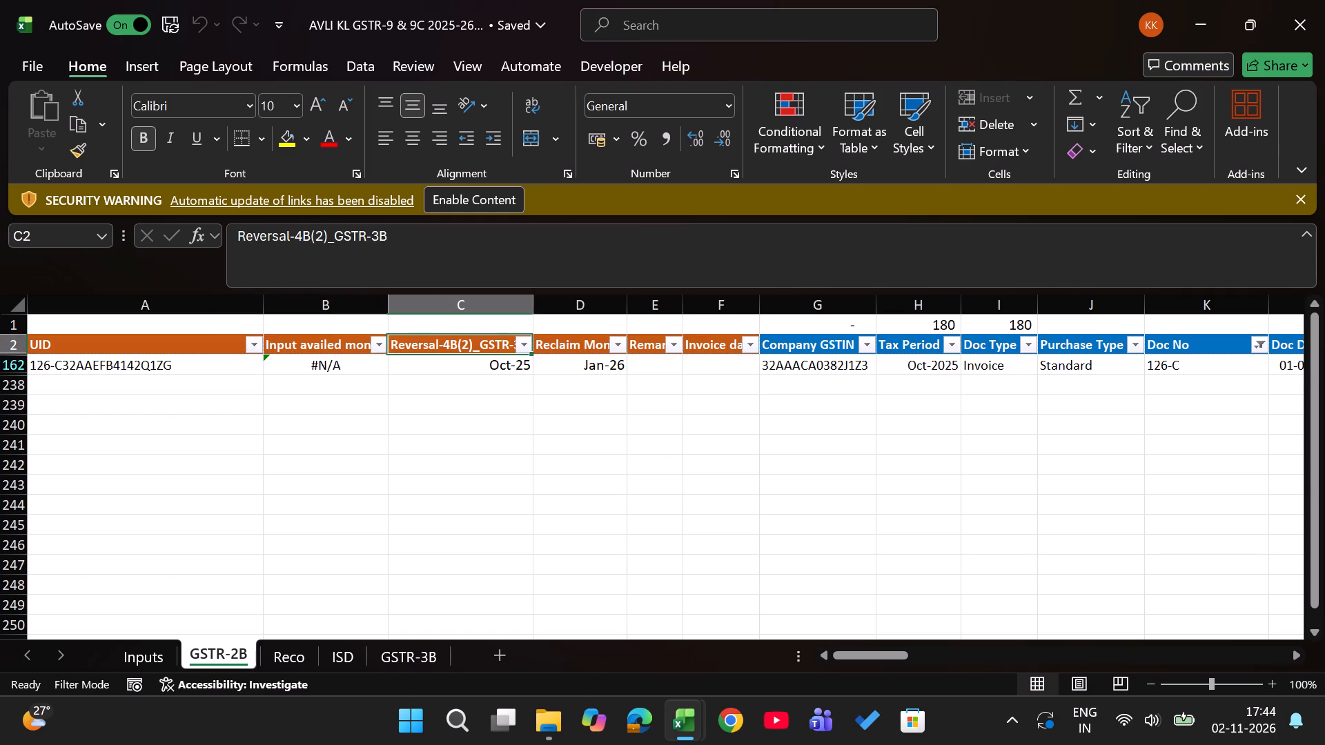
{"action": "key", "text": "ctrl+Page_Down"}
{"action": "key", "text": "Down"}
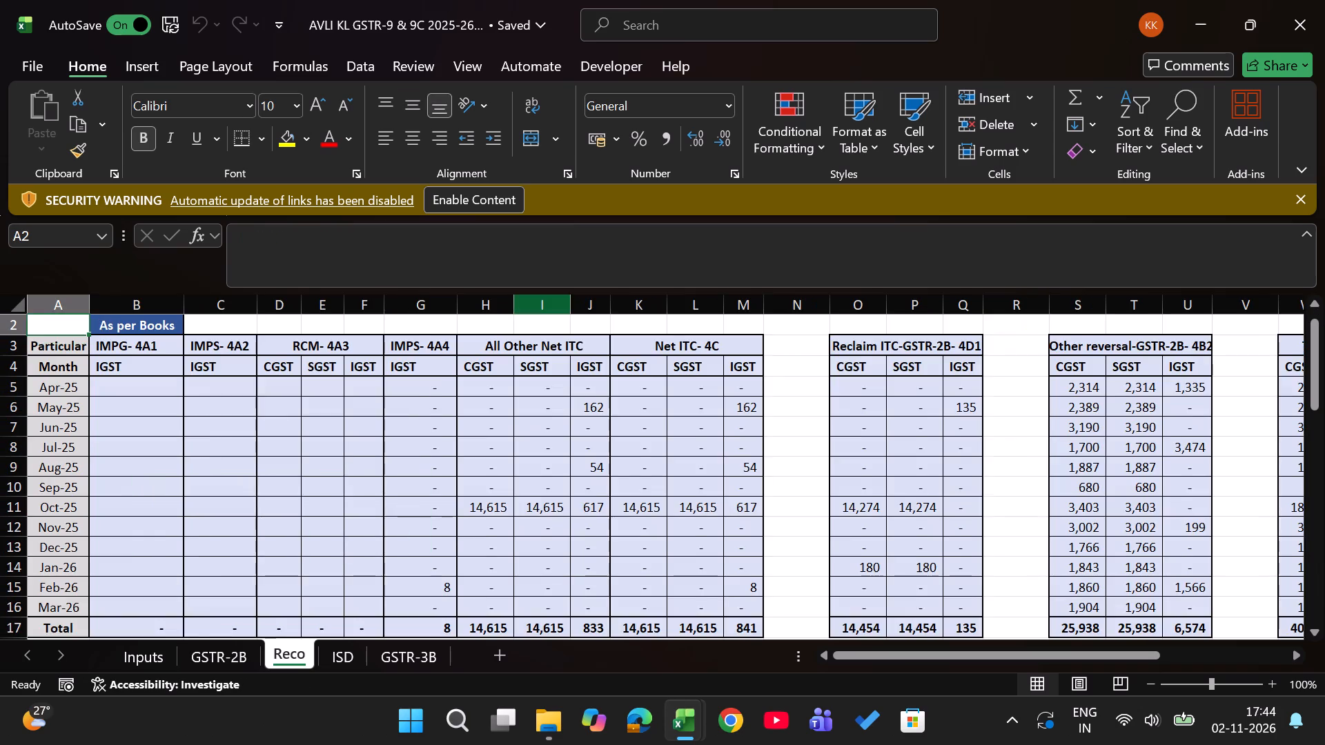
{"action": "key", "text": "Up"}
{"action": "key", "text": "Left"}
{"action": "key", "text": "Left"}
{"action": "key", "text": "ctrl+shift+Down"}
{"action": "key", "text": "ctrl+shift+Down"}
{"action": "key", "text": "ctrl+shift+Down"}
{"action": "key", "text": "ctrl+shift+Down"}
{"action": "key", "text": "ctrl+shift+Down"}
{"action": "key", "text": "ctrl+shift+Down"}
{"action": "key", "text": "ctrl+shift+Down"}
{"action": "key", "text": "ctrl+shift+Down"}
{"action": "key", "text": "ctrl+shift+Down"}
{"action": "key", "text": "ctrl+shift+Down"}
{"action": "key", "text": "ctrl+shift+Down"}
{"action": "key", "text": "ctrl+shift+Down"}
{"action": "key", "text": "ctrl+shift+Down"}
{"action": "key", "text": "ctrl+shift+Down"}
{"action": "key", "text": "ctrl+shift+Down"}
{"action": "key", "text": "ctrl+shift+Down"}
{"action": "key", "text": "ctrl+shift+Down"}
{"action": "key", "text": "ctrl+shift+Down"}
{"action": "key", "text": "ctrl+shift+Down"}
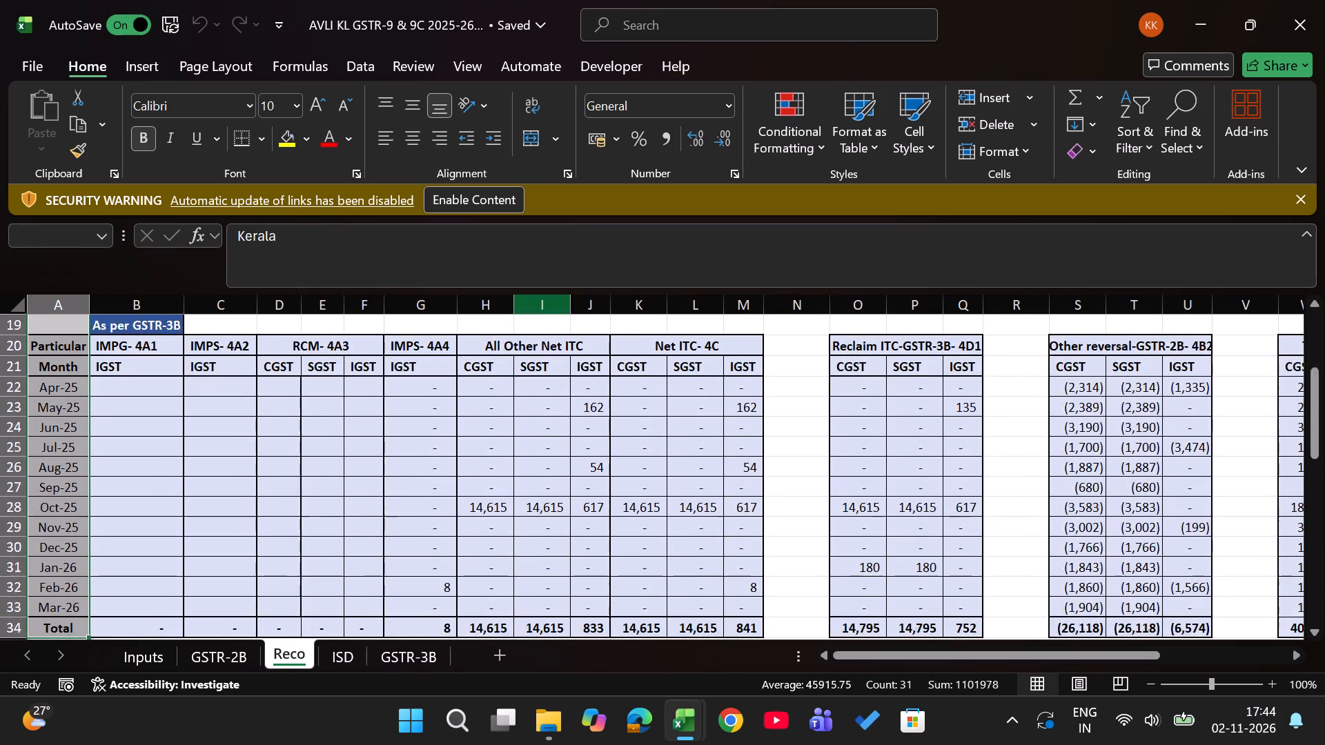
{"action": "key", "text": "ctrl+shift+Up"}
{"action": "key", "text": "shift+Right"}
{"action": "key", "text": "shift+Right"}
{"action": "key", "text": "shift+Right"}
{"action": "key", "text": "shift+Right"}
{"action": "key", "text": "shift+Right"}
{"action": "key", "text": "shift+Right"}
{"action": "key", "text": "shift+Right"}
{"action": "key", "text": "shift+Right"}
{"action": "key", "text": "shift+Right"}
{"action": "key", "text": "shift+Right"}
{"action": "key", "text": "shift+Right"}
{"action": "key", "text": "shift+Right"}
{"action": "key", "text": "shift+Right"}
{"action": "key", "text": "shift+Right"}
{"action": "key", "text": "shift+Right"}
{"action": "key", "text": "shift+Right"}
{"action": "key", "text": "shift+Right"}
{"action": "key", "text": "shift+Right"}
{"action": "key", "text": "shift+Right"}
{"action": "key", "text": "shift+Right"}
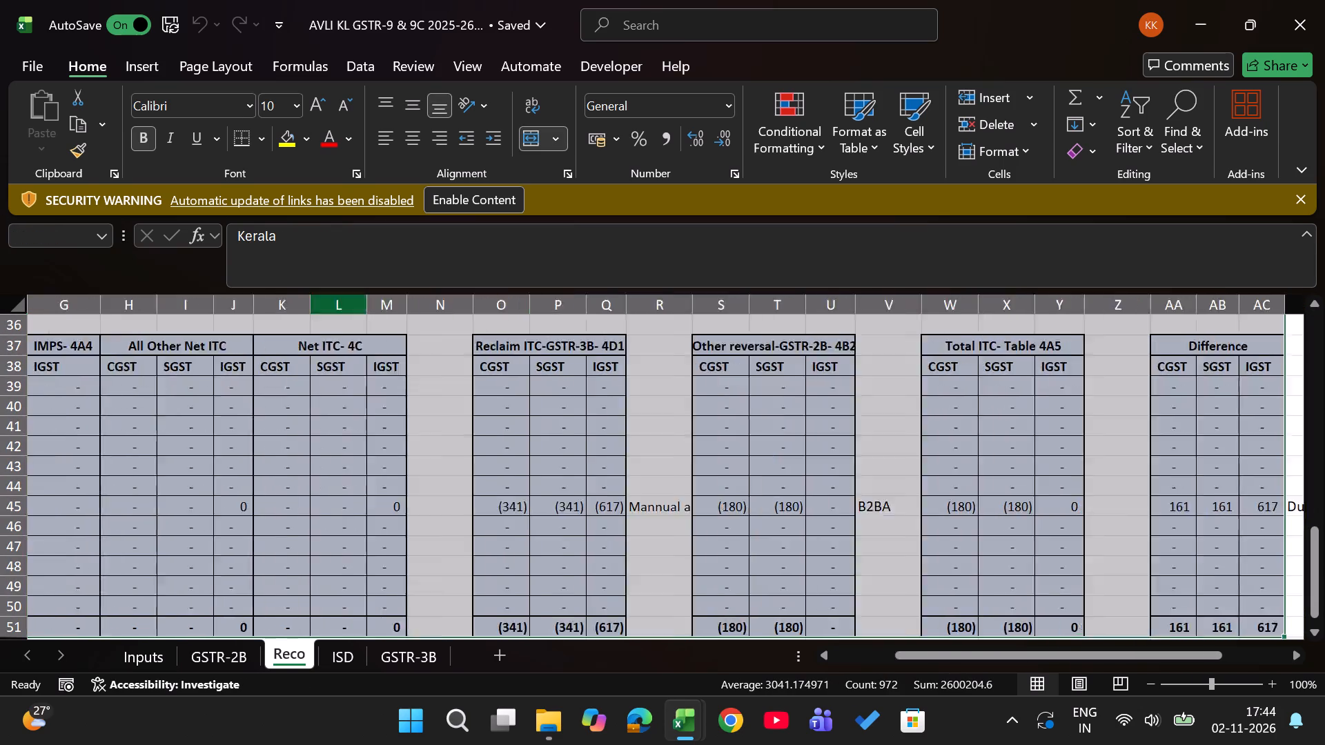
{"action": "key", "text": "shift+Left"}
{"action": "key", "text": "shift+Left"}
{"action": "key", "text": "shift+Left"}
{"action": "key", "text": "shift+Left"}
{"action": "key", "text": "shift+Left"}
{"action": "key", "text": "shift+Left"}
{"action": "key", "text": "shift+Left"}
{"action": "key", "text": "shift+Left"}
{"action": "key", "text": "shift+Left"}
{"action": "key", "text": "shift+Right"}
{"action": "key", "text": "shift+Right"}
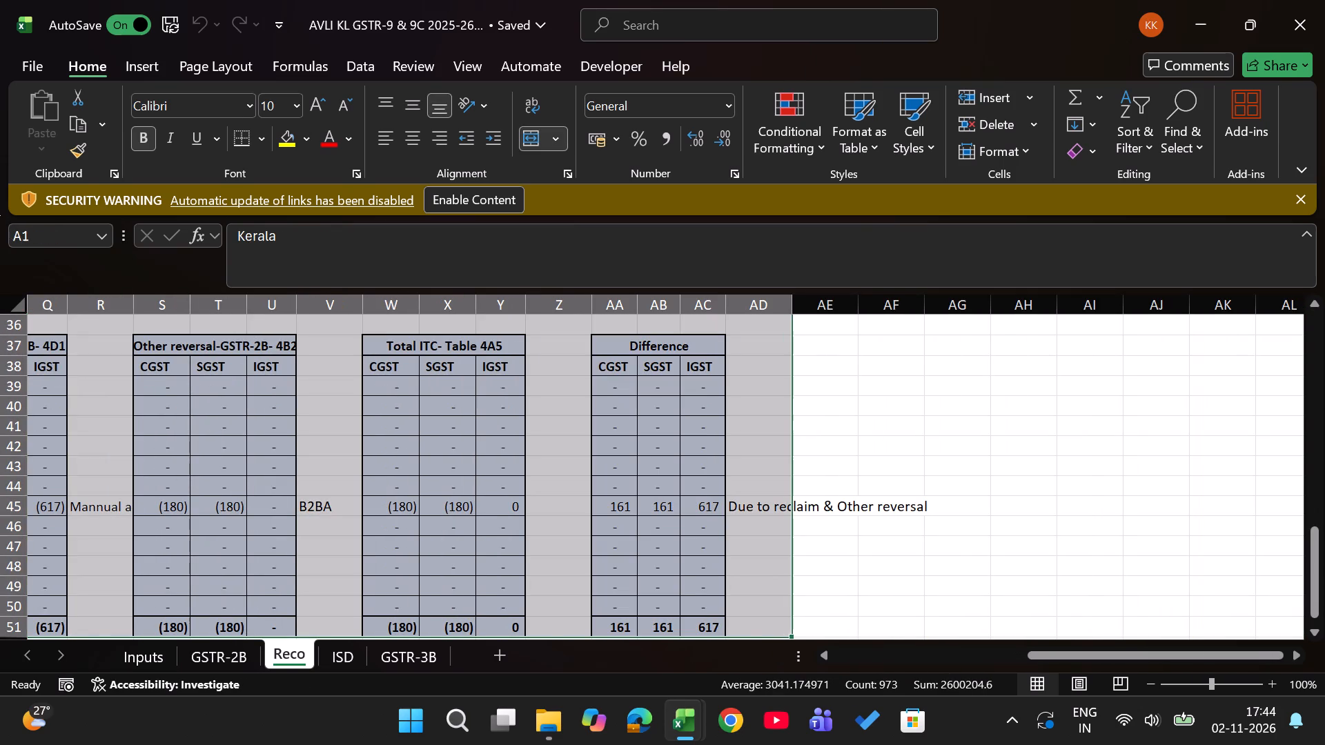
{"action": "key", "text": "ctrl+c"}
Add a new sheet after GSTR-2B in the MH workbook and paste the copied Kerala reconciliation layout starting at A2.
{"action": "key", "text": "alt+Tab"}
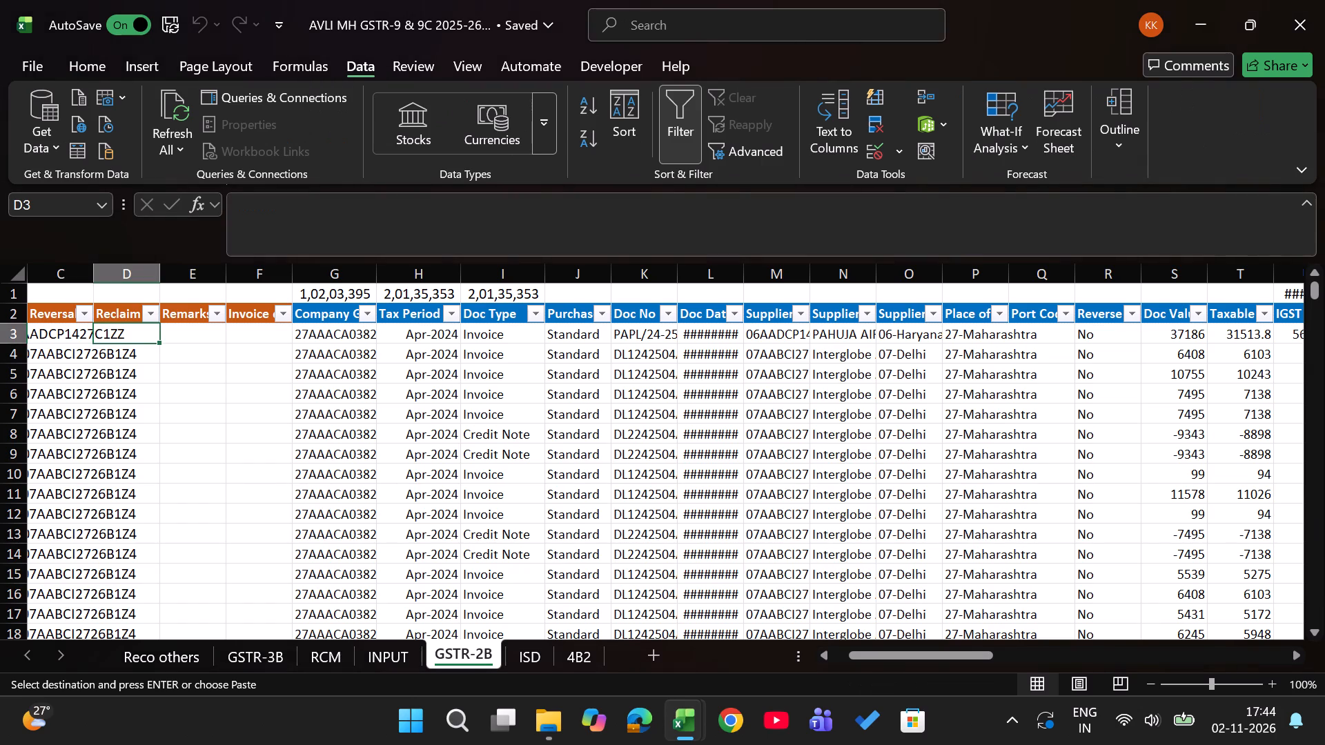
{"action": "left_click", "coordinate": [659, 648]}
{"action": "key", "text": "Down"}
{"action": "key", "text": "Right"}
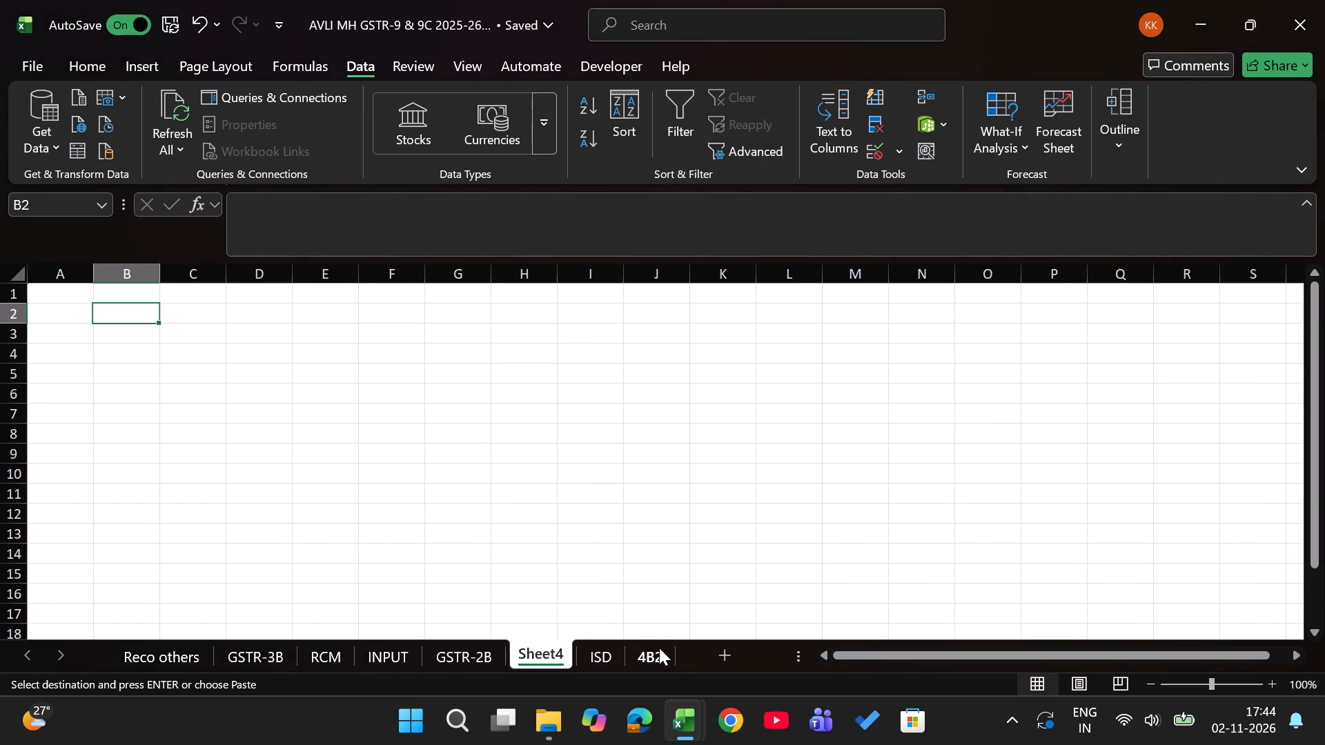
{"action": "key", "text": "Left"}
{"action": "key", "text": "Return"}
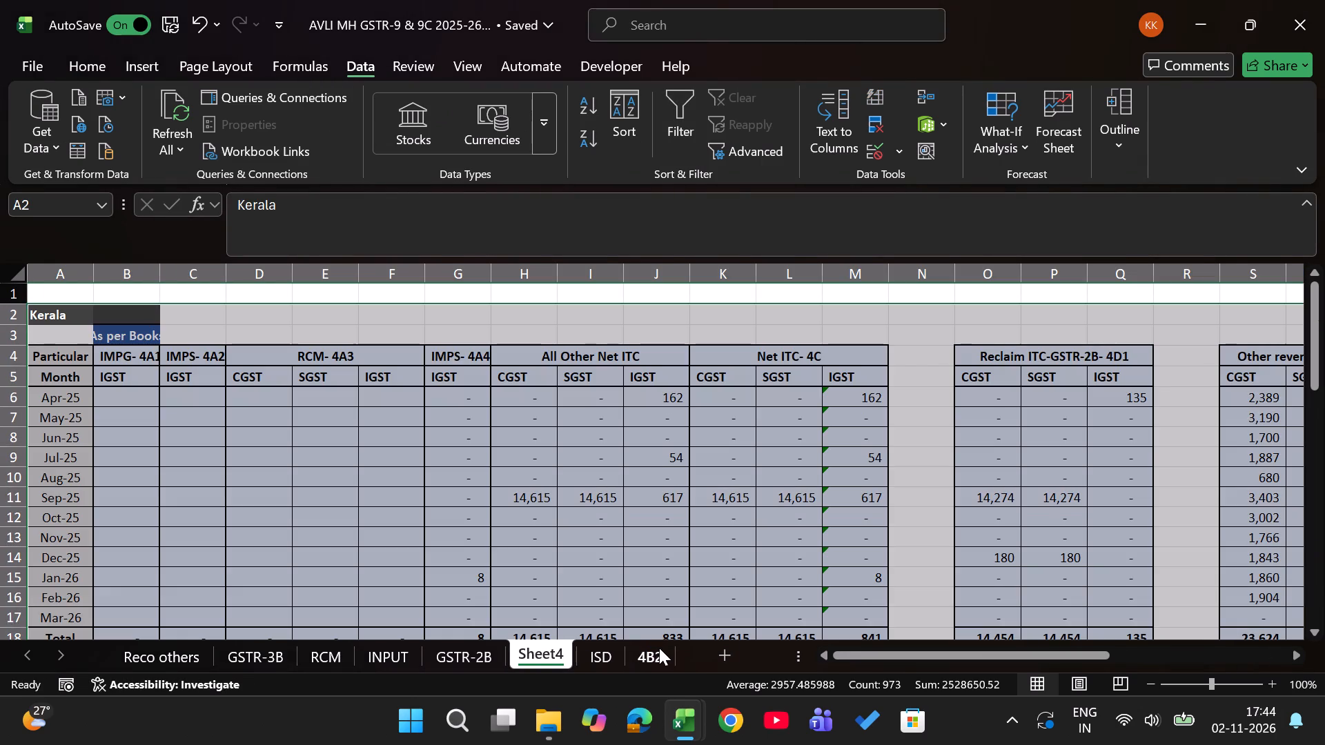
Delete the blank first row above the pasted Kerala heading.
{"action": "key", "text": "Up"}
{"action": "key", "text": "shift+space"}
{"action": "key", "text": "ctrl+minus"}
Clear the Apr-25 to Mar-26 formulas under IMPS- 4A4 and All Other Net ITC (G5:J16) in the As per Books table.
{"action": "key", "text": "Down"}
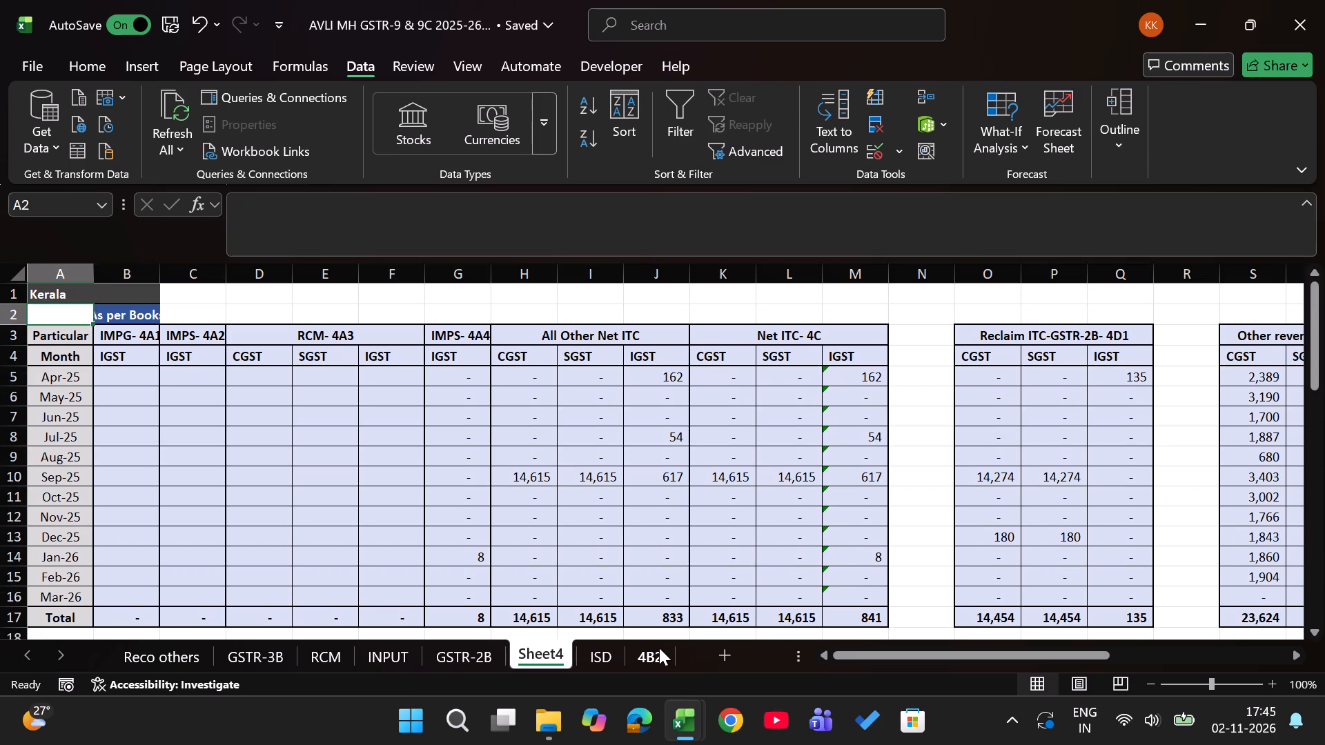
{"action": "key", "text": "Down"}
{"action": "key", "text": "Down"}
{"action": "key", "text": "Right"}
{"action": "key", "text": "Right"}
{"action": "key", "text": "Right"}
{"action": "key", "text": "Right"}
{"action": "key", "text": "Right"}
{"action": "key", "text": "Down"}
{"action": "key", "text": "Right"}
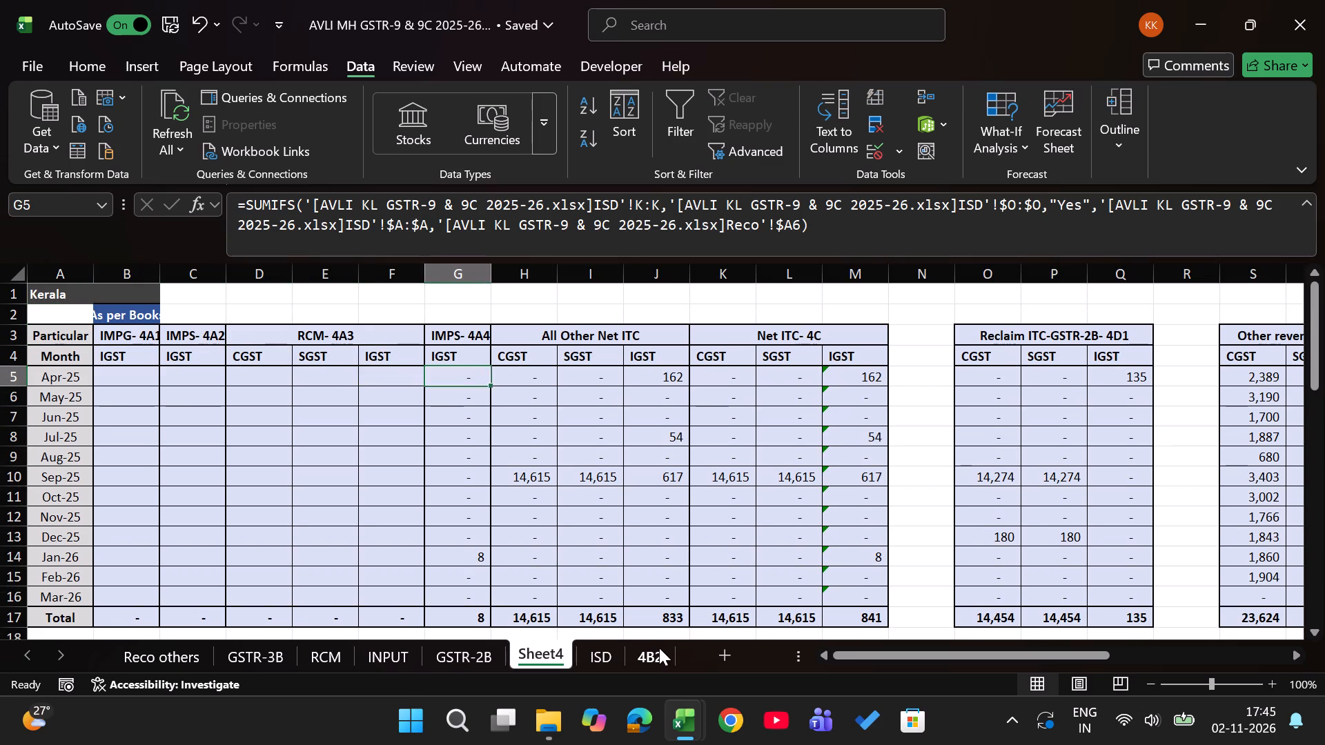
{"action": "key", "text": "ctrl+shift+Down"}
{"action": "key", "text": "shift+Up"}
{"action": "key", "text": "shift+Right"}
{"action": "key", "text": "shift+Right"}
{"action": "key", "text": "shift+Right"}
{"action": "key", "text": "shift+Right"}
{"action": "key", "text": "shift+Right"}
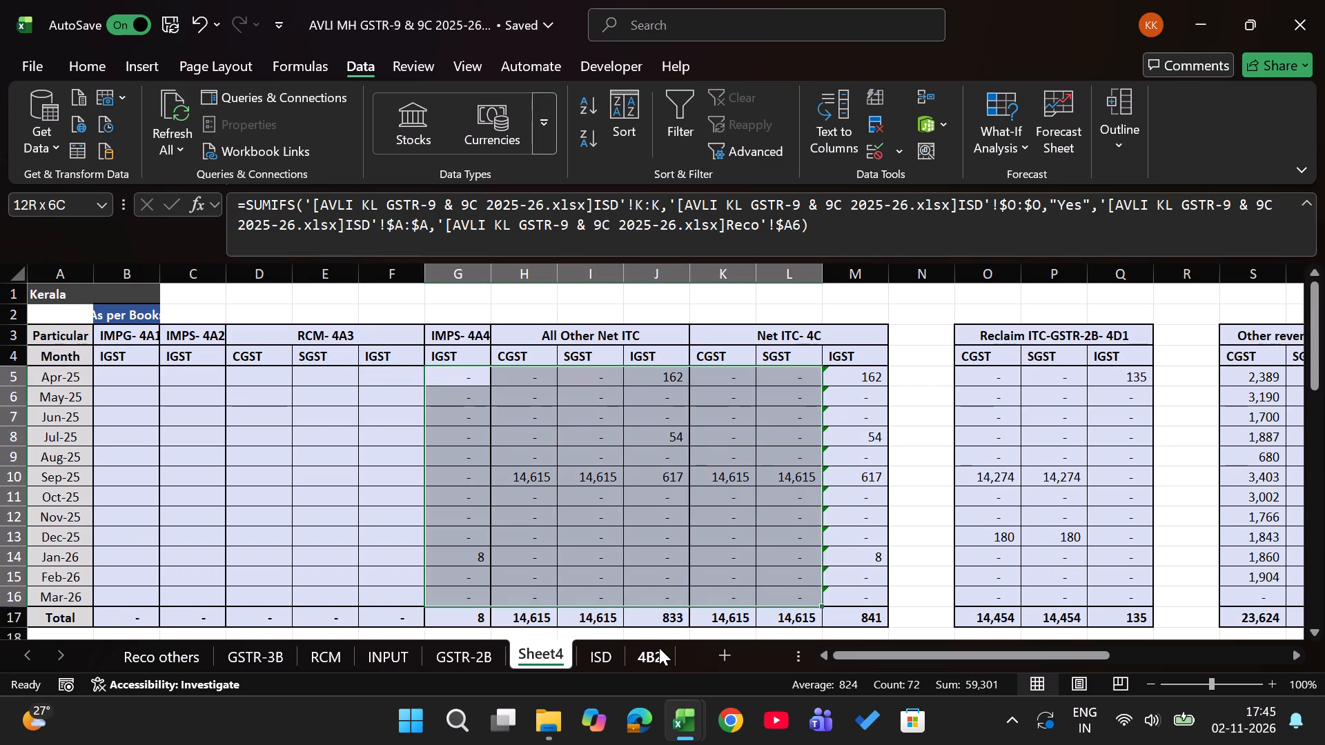
{"action": "key", "text": "shift+Right"}
{"action": "key", "text": "shift+Left"}
{"action": "key", "text": "shift+Left"}
{"action": "key", "text": "shift+Left"}
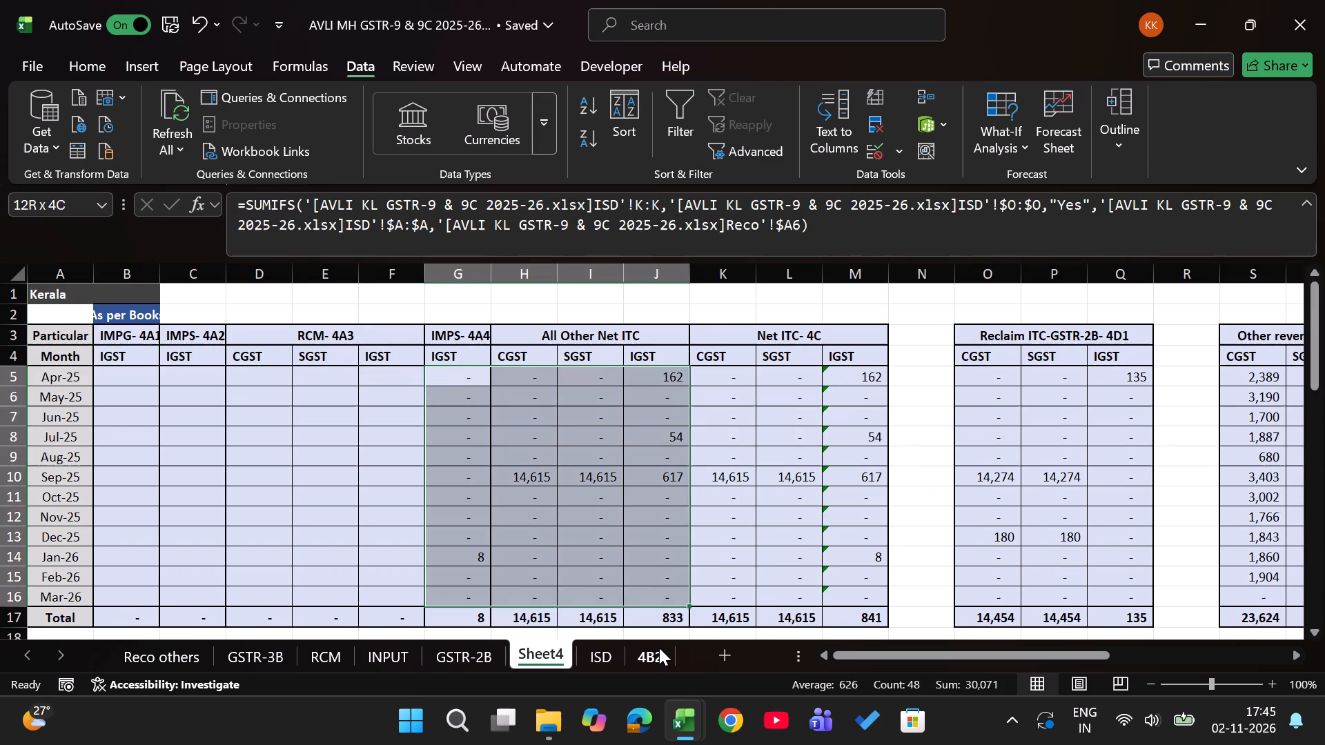
{"action": "key", "text": "Delete"}
Clear the Apr-25 to Mar-26 formulas under Reclaim ITC-GSTR-2B- 4D1 (O5:Q16), keeping the Total row.
{"action": "key", "text": "Right"}
{"action": "key", "text": "Right"}
{"action": "key", "text": "Right"}
{"action": "key", "text": "Right"}
{"action": "key", "text": "Right"}
{"action": "key", "text": "Right"}
{"action": "key", "text": "Right"}
{"action": "key", "text": "Right"}
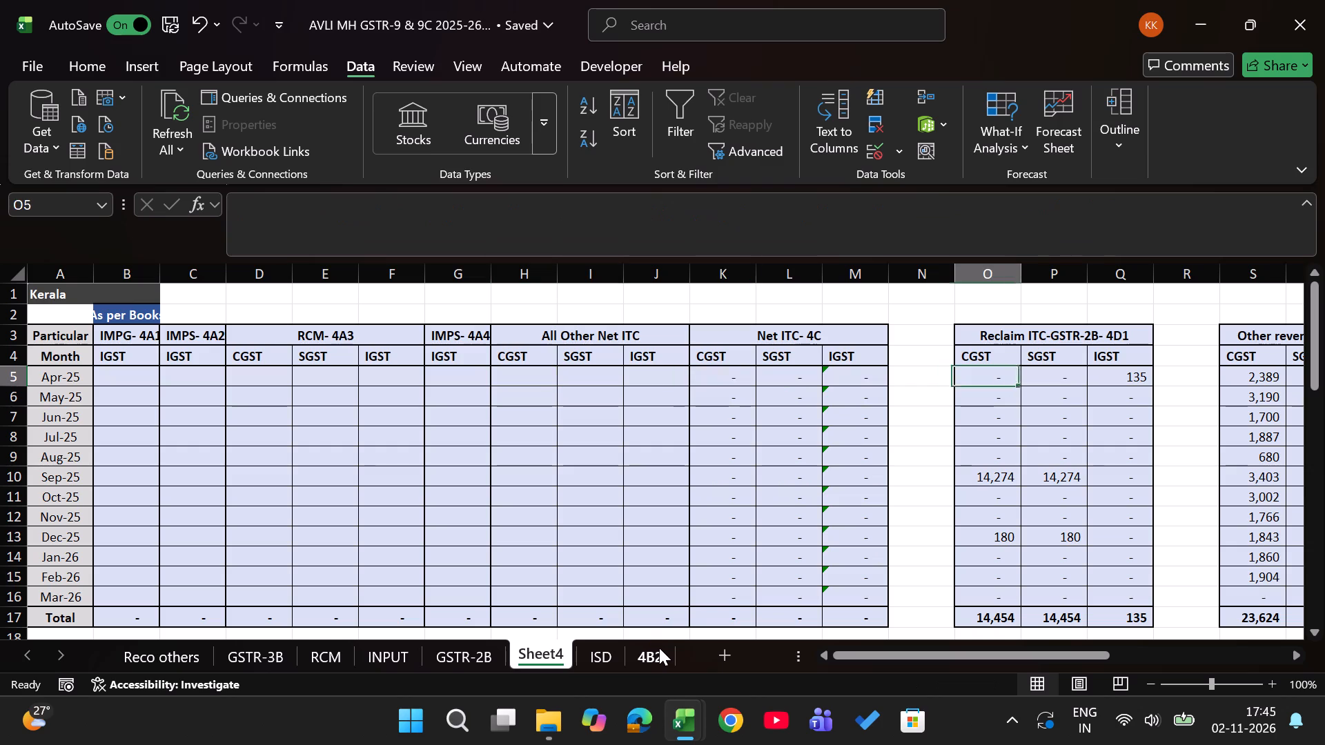
{"action": "key", "text": "shift+Right"}
{"action": "key", "text": "shift+Right"}
{"action": "key", "text": "ctrl+shift+Down"}
{"action": "key", "text": "shift+Up"}
{"action": "key", "text": "Delete"}
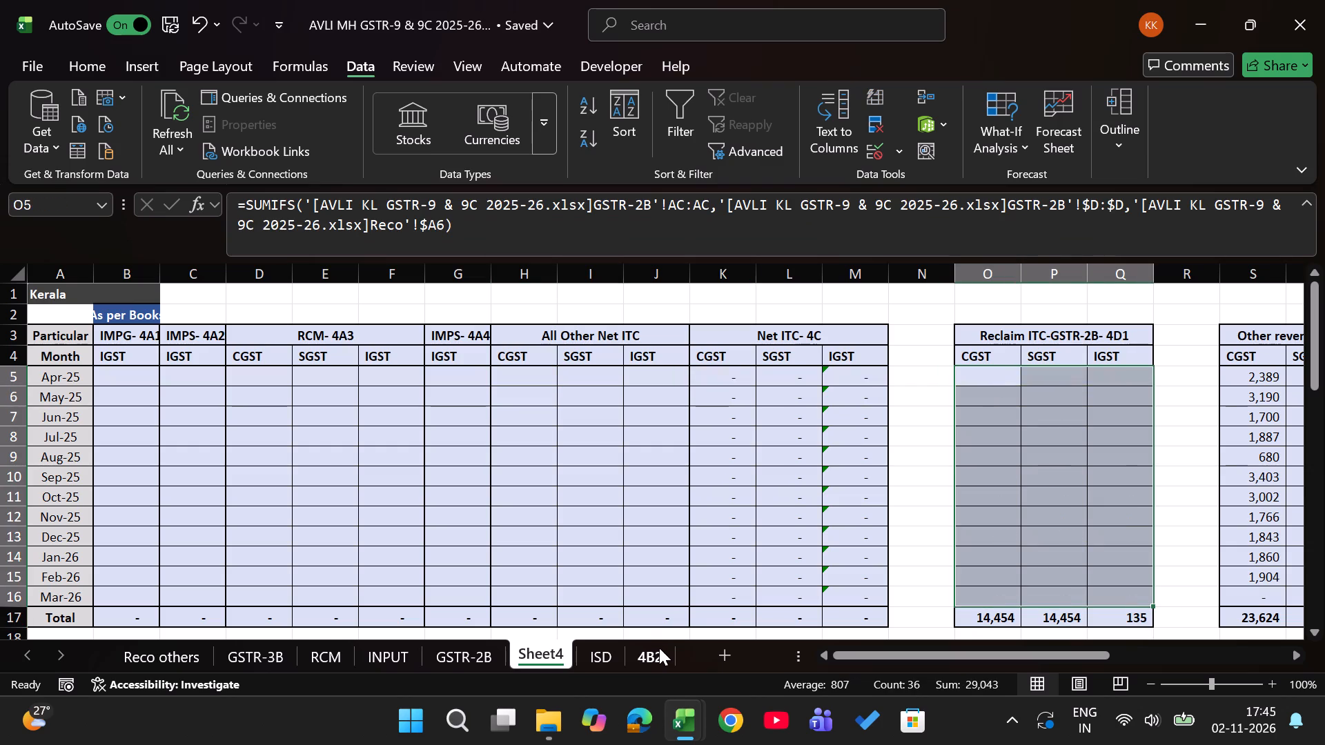
Clear the Apr-25 to Mar-26 formulas under Other reversal-GSTR-2B- 4B2 (S5:U16), keeping the Total row.
{"action": "key", "text": "Right"}
{"action": "key", "text": "Right"}
{"action": "key", "text": "Right"}
{"action": "key", "text": "Right"}
{"action": "key", "text": "shift+Right"}
{"action": "key", "text": "shift+Right"}
{"action": "key", "text": "shift+Right"}
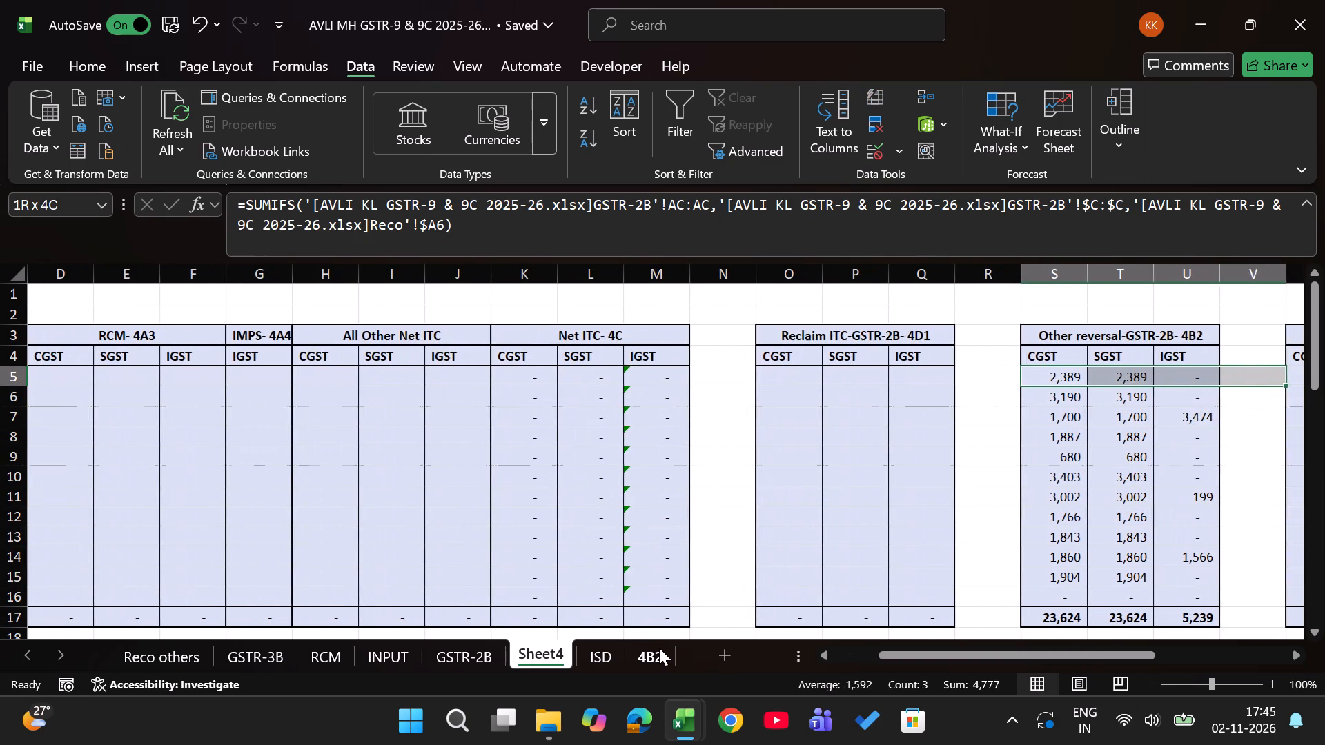
{"action": "key", "text": "ctrl+shift+Left"}
{"action": "key", "text": "shift+Down"}
{"action": "key", "text": "ctrl+shift+Down"}
{"action": "key", "text": "shift+Up"}
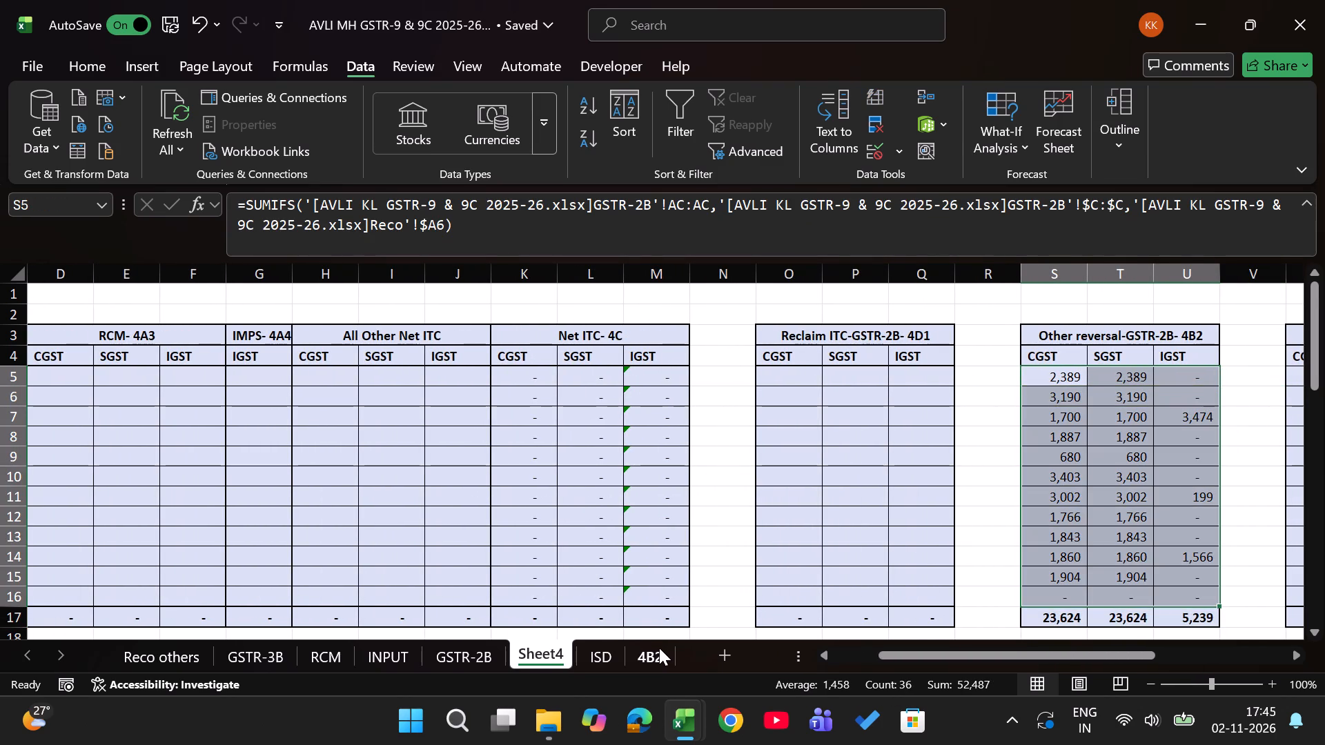
{"action": "key", "text": "Delete"}
Look across the Total ITC- Table 4A5 and Table 4A(5)-4D(1)= 2B columns, and return to the Apr-25 label in column A.
{"action": "key", "text": "Right"}
{"action": "key", "text": "Right"}
{"action": "key", "text": "Right"}
{"action": "key", "text": "Right"}
{"action": "key", "text": "Right"}
{"action": "key", "text": "Right"}
{"action": "key", "text": "Right"}
{"action": "key", "text": "Right"}
{"action": "key", "text": "Right"}
{"action": "key", "text": "Right"}
{"action": "key", "text": "Right"}
{"action": "key", "text": "Left"}
{"action": "key", "text": "Left"}
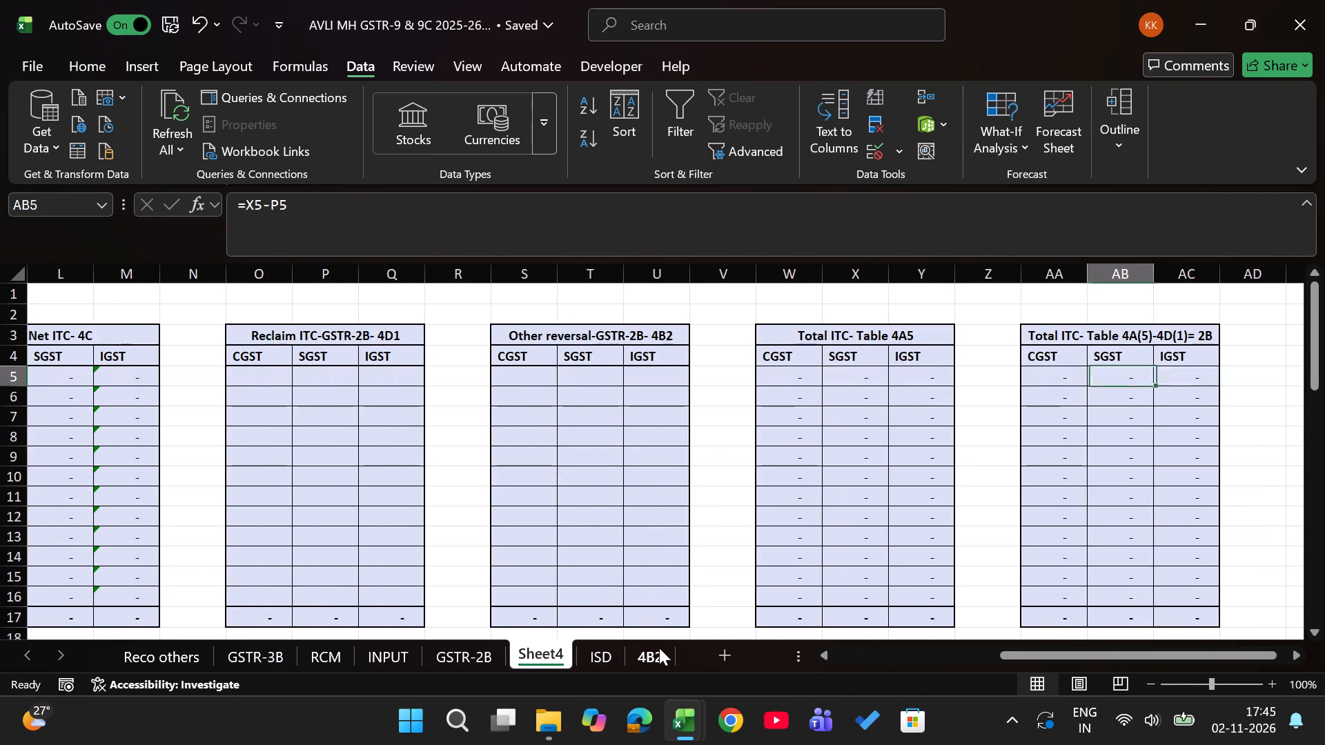
{"action": "key", "text": "Left"}
{"action": "key", "text": "Left"}
{"action": "key", "text": "Left"}
{"action": "key", "text": "Left"}
{"action": "key", "text": "Left"}
{"action": "key", "text": "Left"}
{"action": "key", "text": "Left"}
{"action": "key", "text": "Left"}
{"action": "key", "text": "Left"}
{"action": "key", "text": "Left"}
{"action": "key", "text": "Left"}
{"action": "key", "text": "Left"}
{"action": "key", "text": "Left"}
{"action": "key", "text": "Left"}
{"action": "key", "text": "Left"}
{"action": "key", "text": "Left"}
{"action": "key", "text": "Left"}
{"action": "key", "text": "Left"}
{"action": "key", "text": "Left"}
{"action": "key", "text": "Left"}
{"action": "key", "text": "Left"}
{"action": "key", "text": "Left"}
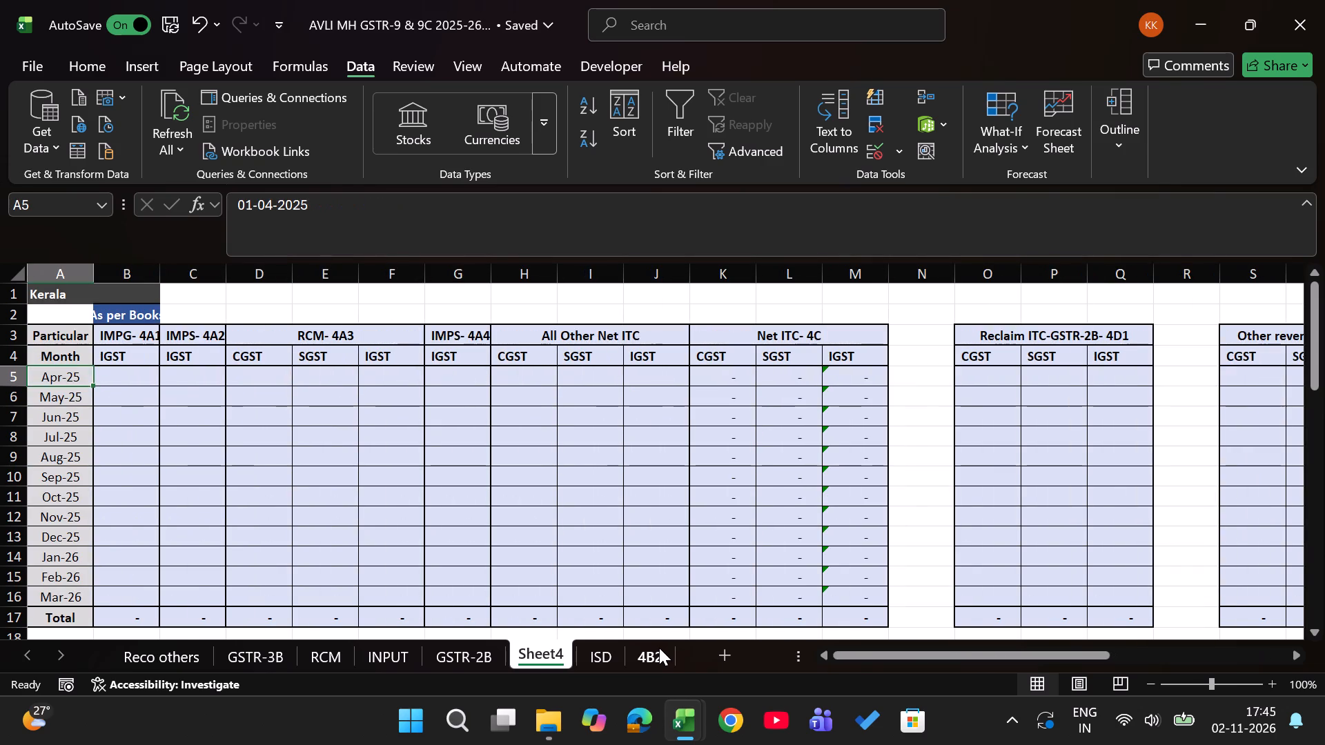
Clear the Apr-25 to Mar-26 formulas under IMPS- 4A4, All Other Net ITC and Net ITC- 4C CGST (G22:K33) in the GSTR-3B table.
{"action": "key", "text": "Down"}
{"action": "key", "text": "Down"}
{"action": "key", "text": "Down"}
{"action": "key", "text": "Down"}
{"action": "key", "text": "Down"}
{"action": "key", "text": "Down"}
{"action": "key", "text": "Down"}
{"action": "key", "text": "Down"}
{"action": "key", "text": "Down"}
{"action": "key", "text": "Down"}
{"action": "key", "text": "Down"}
{"action": "key", "text": "Down"}
{"action": "key", "text": "Down"}
{"action": "key", "text": "Down"}
{"action": "key", "text": "Down"}
{"action": "key", "text": "Down"}
{"action": "key", "text": "Down"}
{"action": "key", "text": "Down"}
{"action": "key", "text": "Down"}
{"action": "key", "text": "Down"}
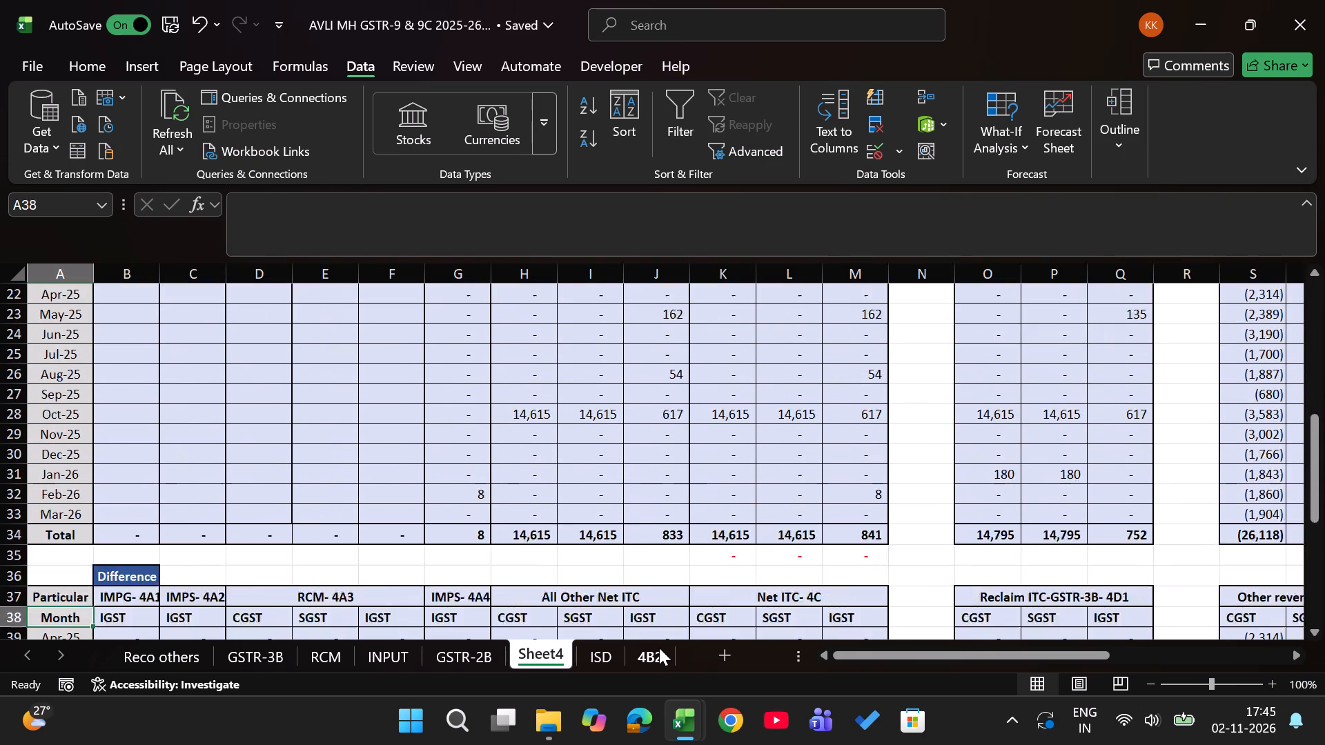
{"action": "key", "text": "Up"}
{"action": "key", "text": "Up"}
{"action": "key", "text": "Up"}
{"action": "key", "text": "Up"}
{"action": "key", "text": "Up"}
{"action": "key", "text": "Up"}
{"action": "key", "text": "Up"}
{"action": "key", "text": "Up"}
{"action": "key", "text": "Up"}
{"action": "key", "text": "Up"}
{"action": "key", "text": "Right"}
{"action": "key", "text": "Right"}
{"action": "key", "text": "Right"}
{"action": "key", "text": "Right"}
{"action": "key", "text": "Right"}
{"action": "key", "text": "Right"}
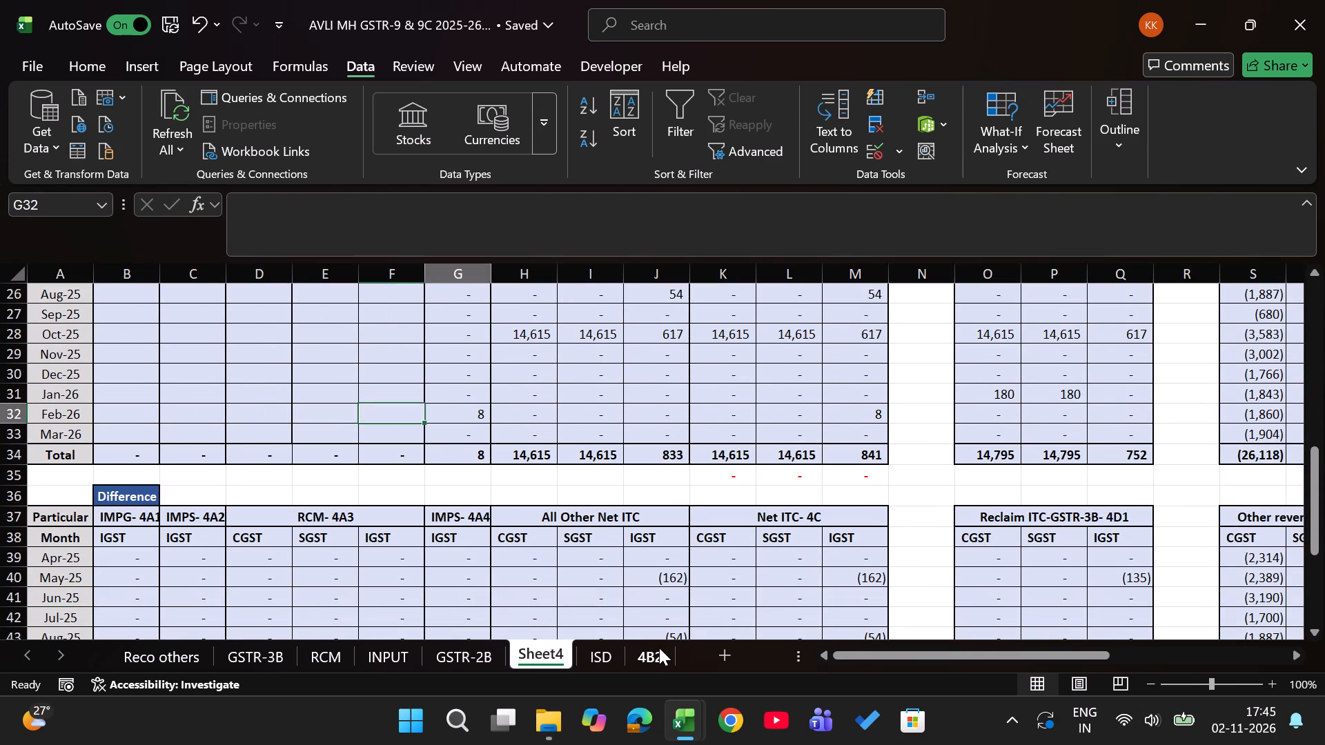
{"action": "key", "text": "ctrl+Up"}
{"action": "key", "text": "Down"}
{"action": "key", "text": "Down"}
{"action": "key", "text": "shift+Right"}
{"action": "key", "text": "shift+Right"}
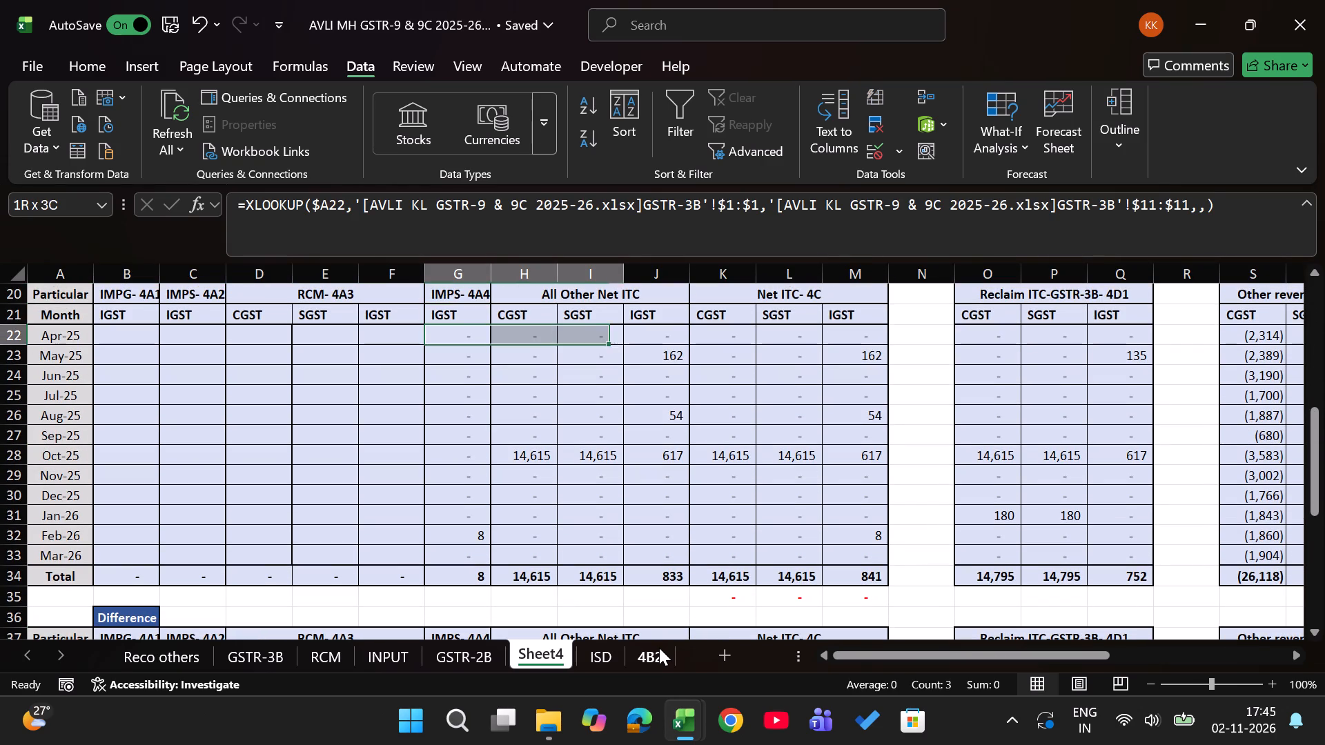
{"action": "key", "text": "shift+Right"}
{"action": "key", "text": "ctrl+shift+Down"}
{"action": "key", "text": "shift+Right"}
{"action": "key", "text": "shift+Up"}
{"action": "key", "text": "Delete"}
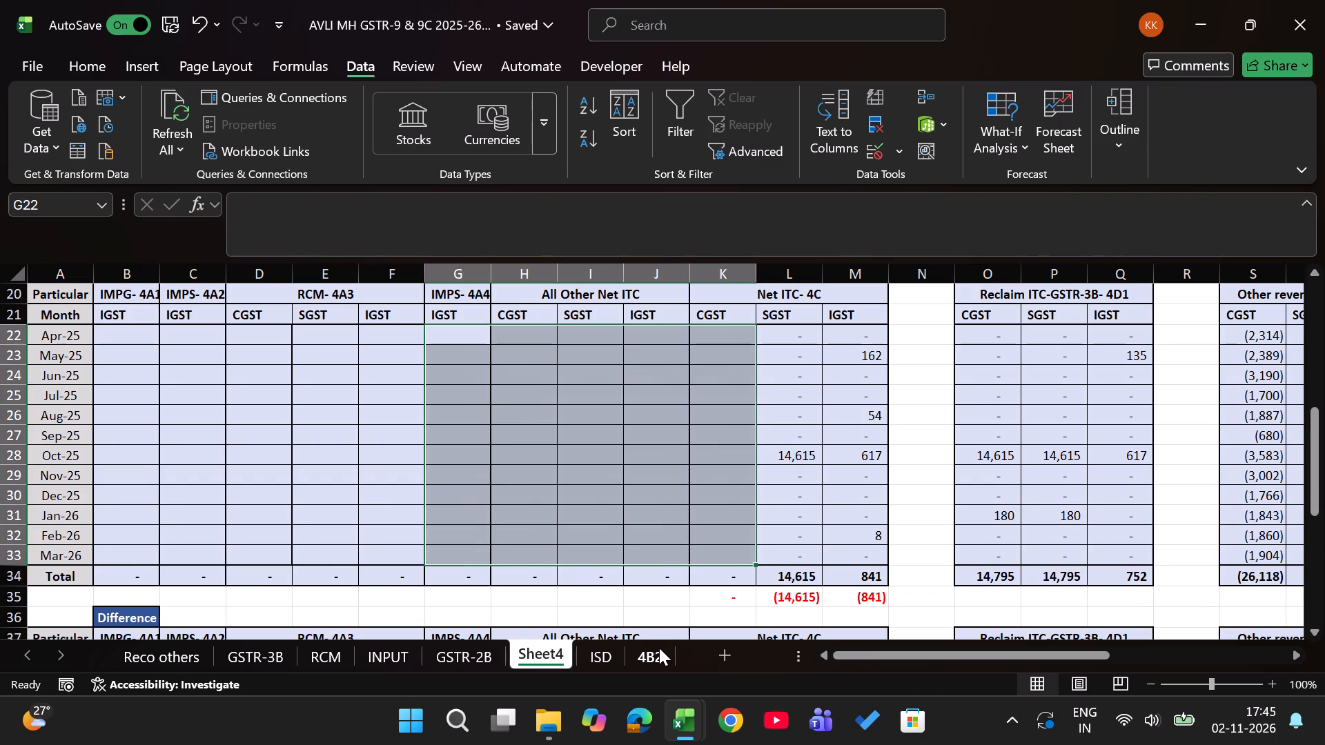
Clear the Apr-25 to Mar-26 SGST and IGST formulas under Net ITC- 4C (L22:M33), keeping the Total row.
{"action": "key", "text": "Right"}
{"action": "key", "text": "Right"}
{"action": "key", "text": "Right"}
{"action": "key", "text": "Right"}
{"action": "key", "text": "Right"}
{"action": "key", "text": "shift+Right"}
{"action": "key", "text": "shift+Down"}
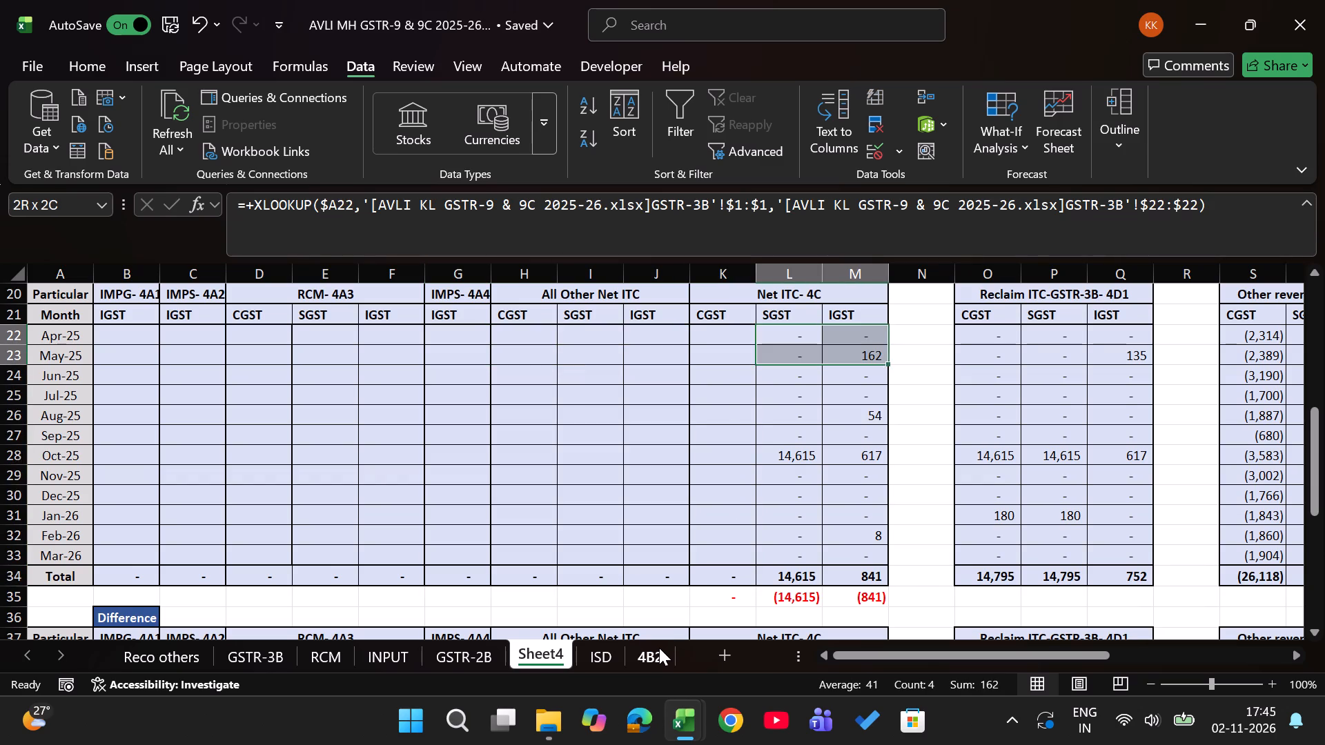
{"action": "key", "text": "ctrl+shift+Up"}
{"action": "key", "text": "ctrl+shift+Down"}
{"action": "key", "text": "shift+Down"}
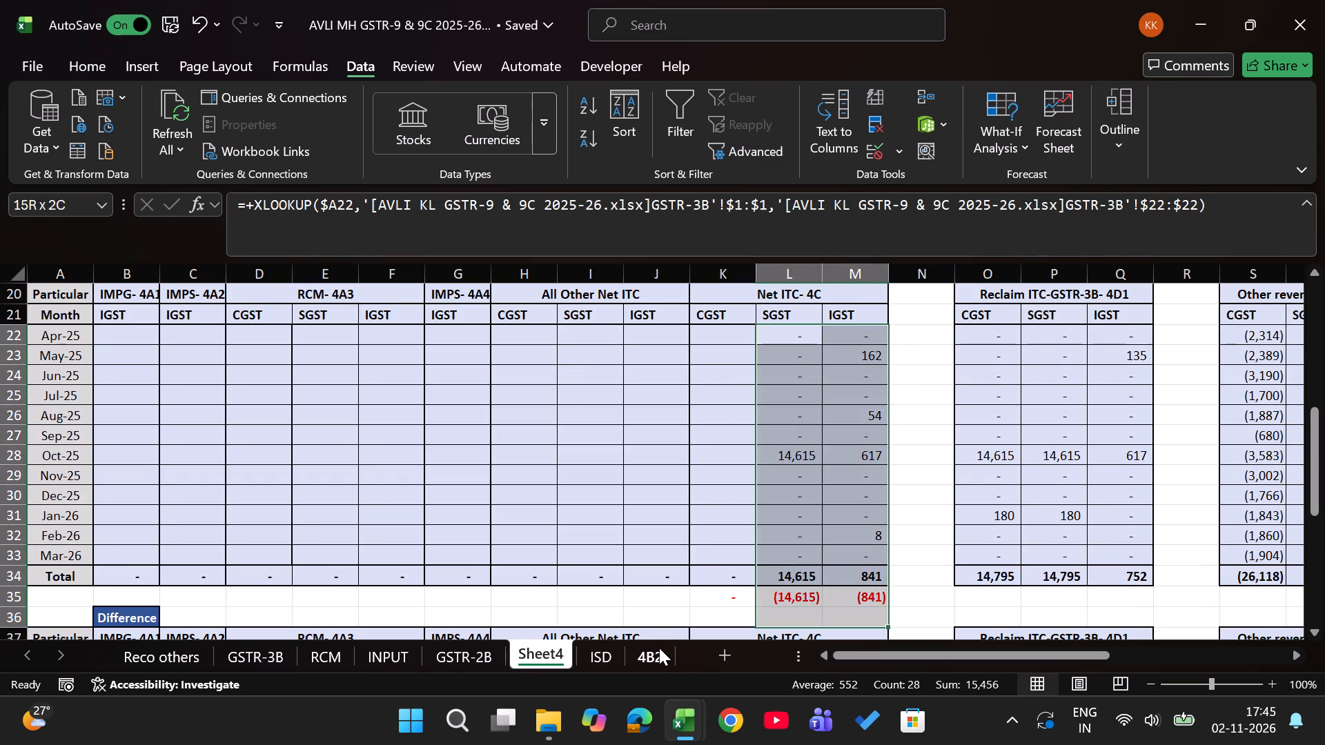
{"action": "key", "text": "shift+Down"}
{"action": "key", "text": "shift+Up"}
{"action": "key", "text": "shift+Up"}
{"action": "key", "text": "shift+Up"}
{"action": "key", "text": "shift+Up"}
{"action": "key", "text": "shift+Right"}
{"action": "key", "text": "Delete"}
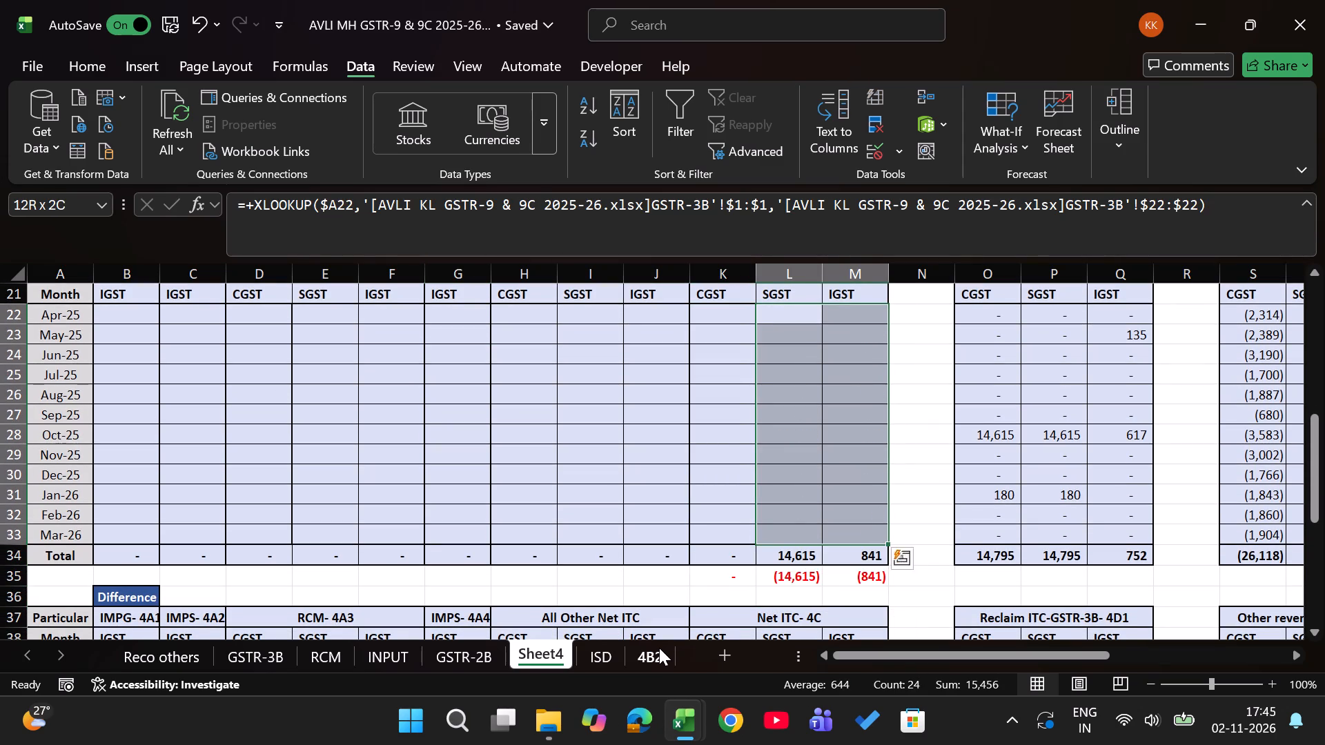
Clear the Apr-25 to Mar-26 formulas under Reclaim ITC-GSTR-3B- 4D1 (O22:Q33), keeping the Total row.
{"action": "key", "text": "Right"}
{"action": "key", "text": "Right"}
{"action": "key", "text": "Right"}
{"action": "key", "text": "shift+Right"}
{"action": "key", "text": "shift+Right"}
{"action": "key", "text": "ctrl+shift+Down"}
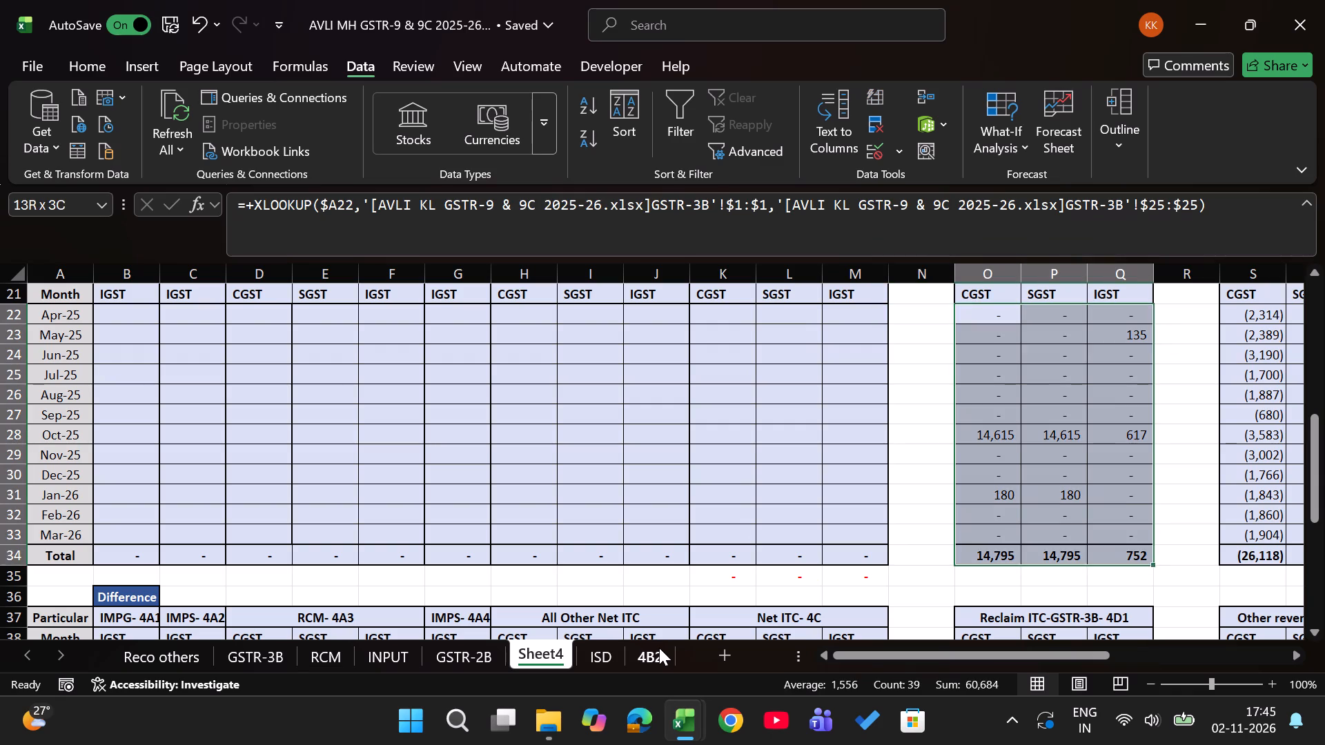
{"action": "key", "text": "shift+Up"}
{"action": "key", "text": "Delete"}
Clear the Apr-25 to Mar-26 formulas in the GSTR-3B table's Other reversal columns (S22:U33), keeping the Total row.
{"action": "key", "text": "Right"}
{"action": "key", "text": "Right"}
{"action": "key", "text": "Right"}
{"action": "key", "text": "Right"}
{"action": "key", "text": "shift+Right"}
{"action": "key", "text": "shift+Right"}
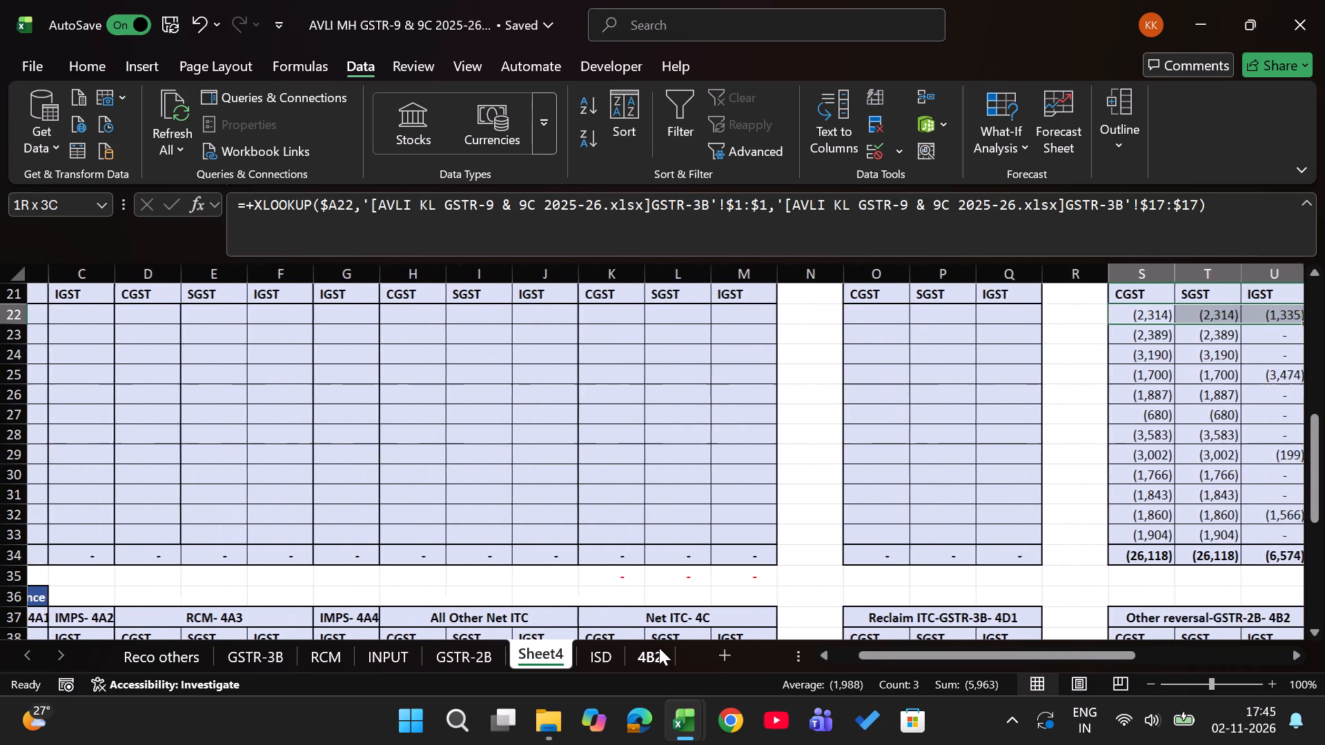
{"action": "key", "text": "shift+Right"}
{"action": "key", "text": "shift+Left"}
{"action": "key", "text": "ctrl+shift+Down"}
{"action": "key", "text": "shift+Up"}
{"action": "key", "text": "Delete"}
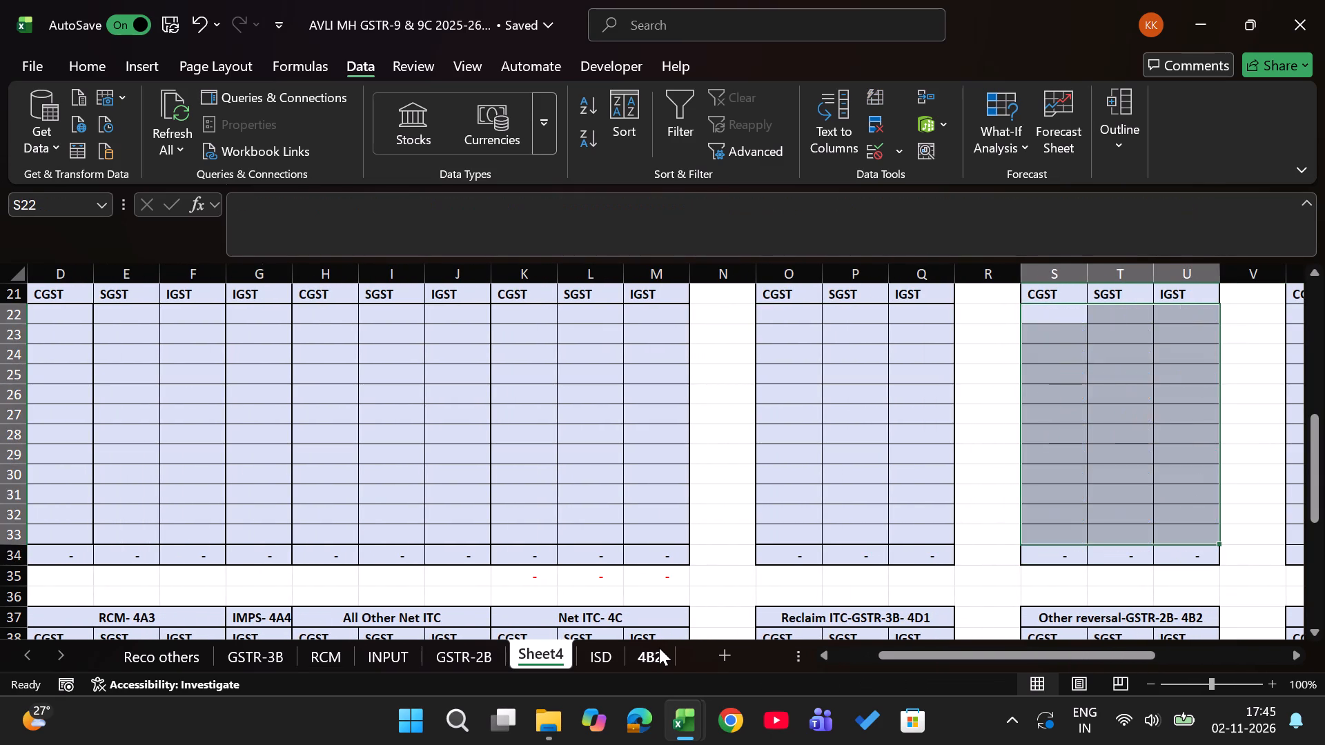
Clear the Apr-25 to Mar-26 formulas in the GSTR-3B table's Total ITC columns (W22:Y33), keeping the Total row.
{"action": "key", "text": "Right"}
{"action": "key", "text": "Right"}
{"action": "key", "text": "Right"}
{"action": "key", "text": "Right"}
{"action": "key", "text": "Right"}
{"action": "key", "text": "Right"}
{"action": "key", "text": "Right"}
{"action": "key", "text": "Left"}
{"action": "key", "text": "Left"}
{"action": "key", "text": "Left"}
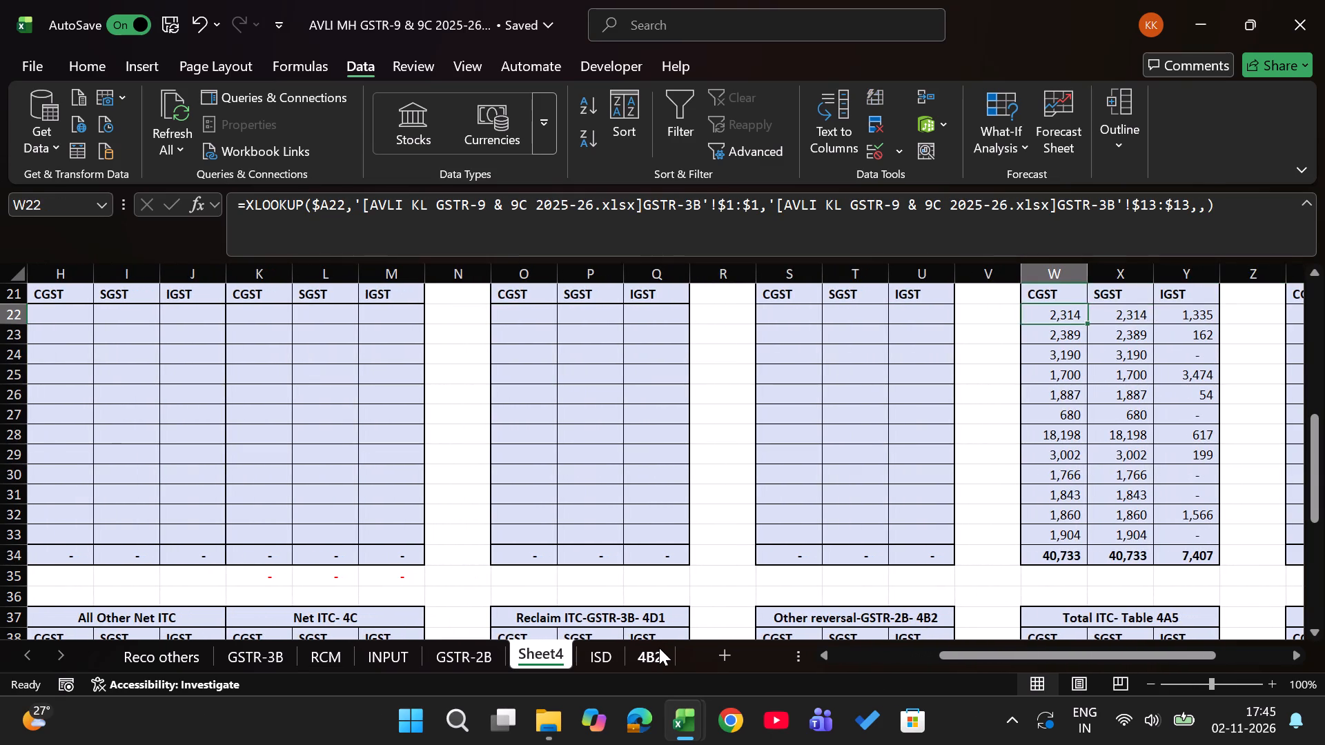
{"action": "key", "text": "shift+Right"}
{"action": "key", "text": "shift+Right"}
{"action": "key", "text": "ctrl+shift+Down"}
{"action": "key", "text": "shift+Up"}
{"action": "key", "text": "Delete"}
Clear the Apr-25 to Mar-26 CGST, SGST and IGST entries in the GSTR-3B table's last block (AA22:AC33), keeping the Total row.
{"action": "key", "text": "Right"}
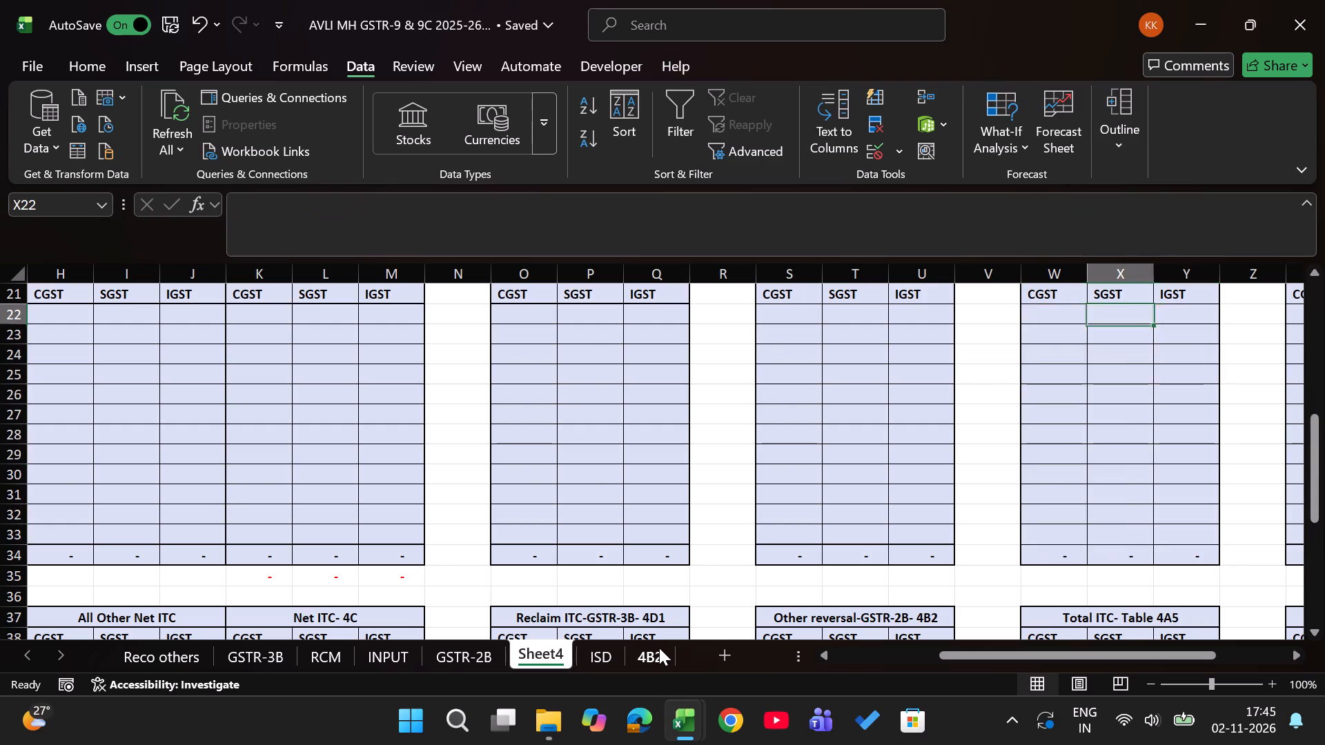
{"action": "key", "text": "Right"}
{"action": "key", "text": "Right"}
{"action": "key", "text": "Right"}
{"action": "key", "text": "Right"}
{"action": "key", "text": "Right"}
{"action": "key", "text": "Right"}
{"action": "key", "text": "Left"}
{"action": "key", "text": "Left"}
{"action": "key", "text": "Left"}
{"action": "key", "text": "Left"}
{"action": "key", "text": "Right"}
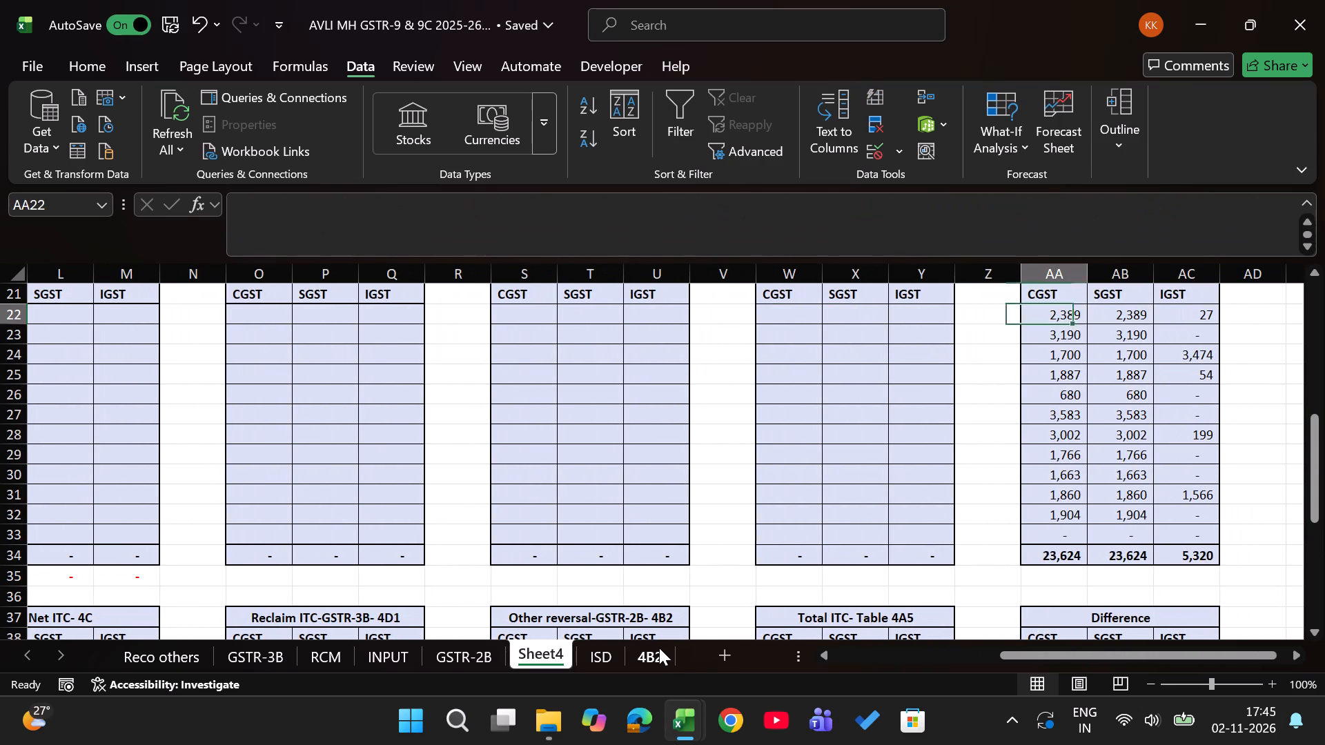
{"action": "key", "text": "shift+Right"}
{"action": "key", "text": "shift+Right"}
{"action": "key", "text": "shift+Right"}
{"action": "key", "text": "ctrl+shift+Left"}
{"action": "key", "text": "ctrl+shift+Down"}
{"action": "key", "text": "shift+Up"}
{"action": "key", "text": "Delete"}
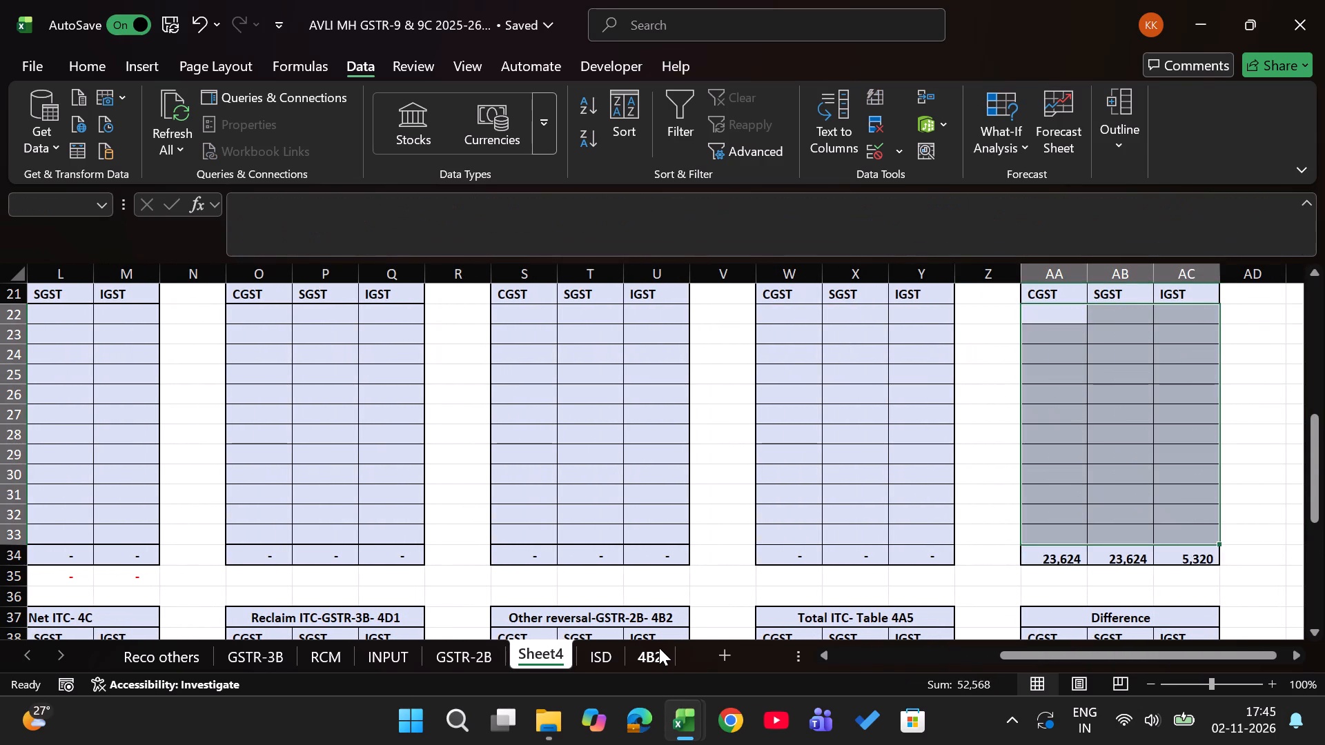
Delete the leftover Kerala remarks beside the Difference tables in row 45: AD45, V45 (B2BA) and R45.
{"action": "scroll", "coordinate": [687, 512], "scroll_direction": "down", "scroll_amount": 2}
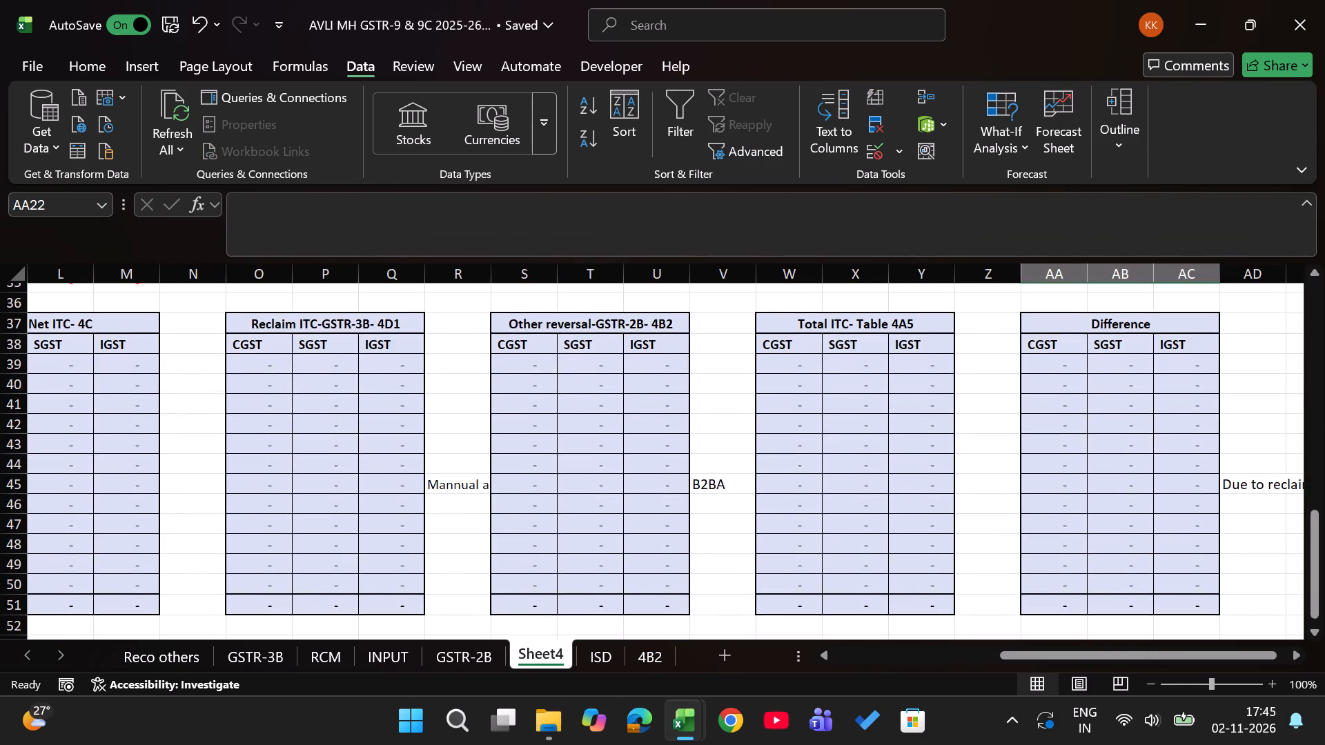
{"action": "scroll", "coordinate": [687, 512], "scroll_direction": "left", "scroll_amount": 4}
{"action": "left_click", "coordinate": [883, 491]}
{"action": "key", "text": "Delete"}
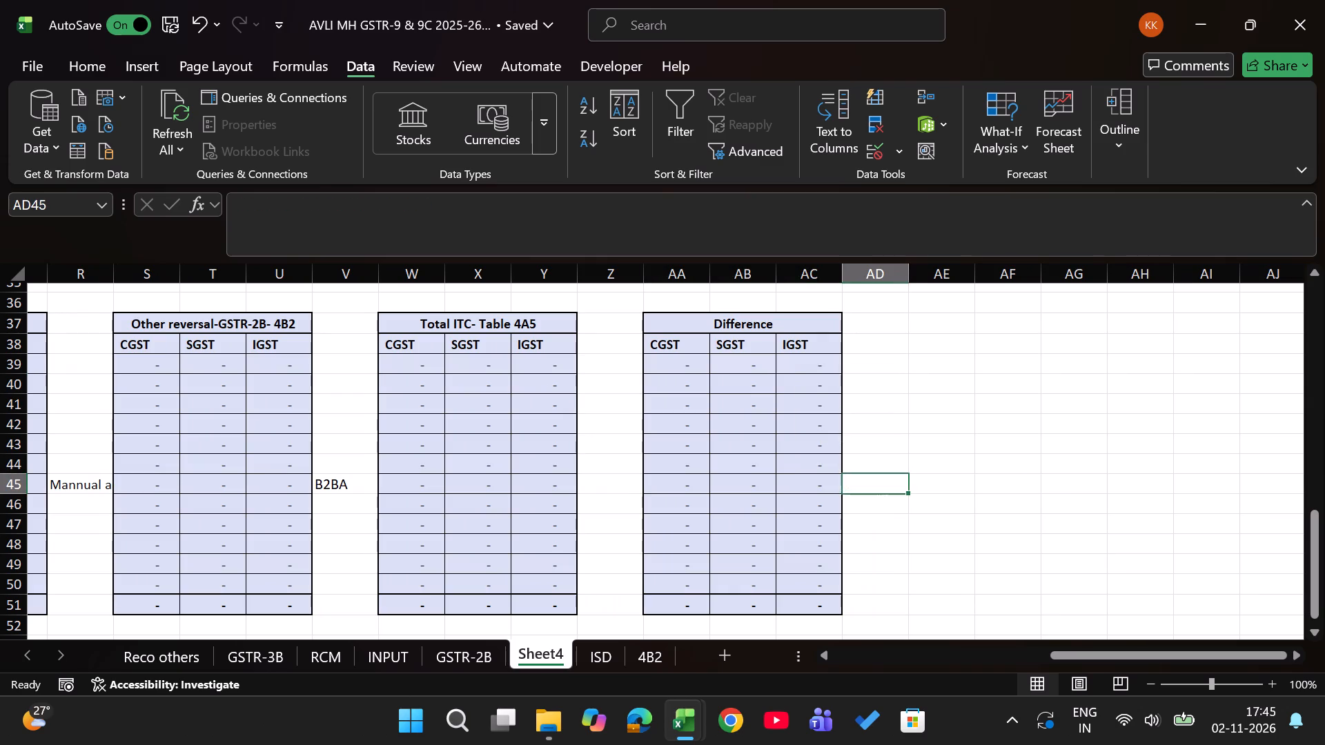
{"action": "key", "text": "Left"}
{"action": "key", "text": "Left"}
{"action": "key", "text": "Left"}
{"action": "key", "text": "Left"}
{"action": "key", "text": "Left"}
{"action": "key", "text": "Left"}
{"action": "key", "text": "Left"}
{"action": "key", "text": "Left"}
{"action": "key", "text": "Left"}
{"action": "key", "text": "Right"}
{"action": "key", "text": "Delete"}
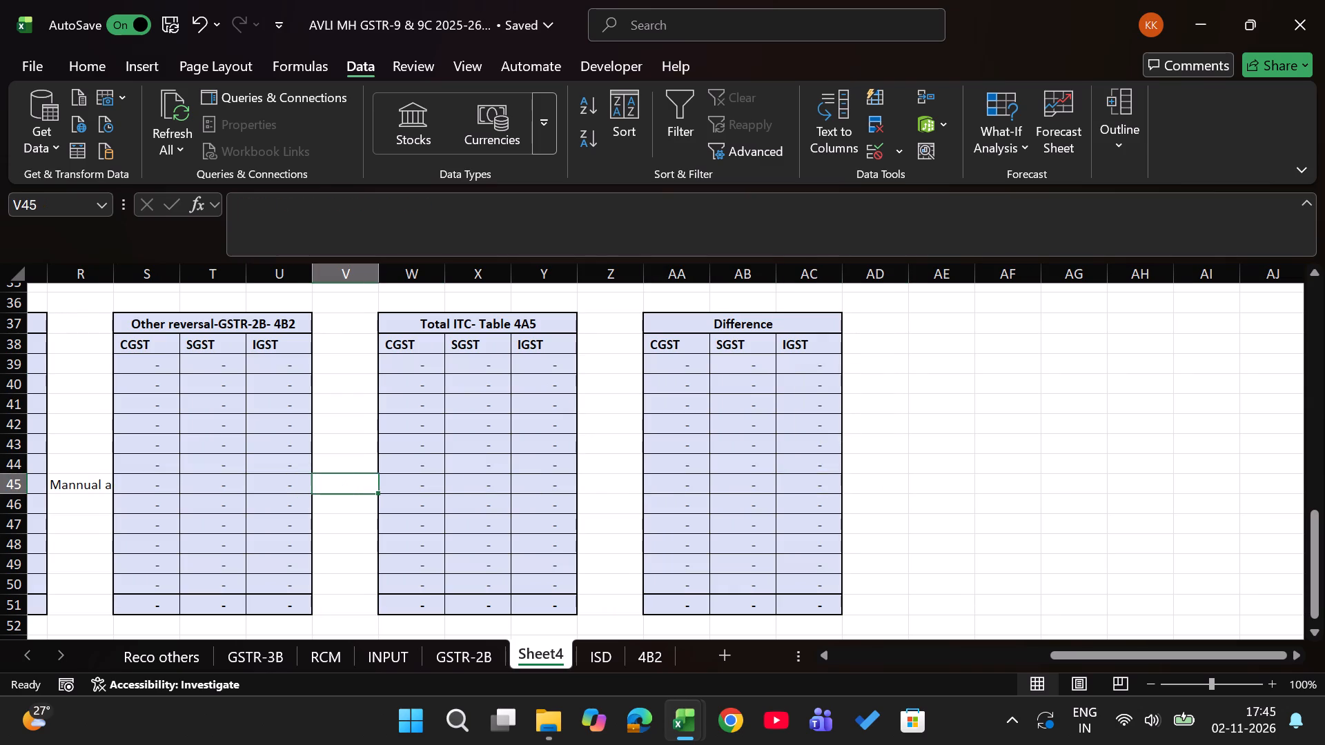
{"action": "key", "text": "Left"}
{"action": "key", "text": "Left"}
{"action": "key", "text": "Left"}
{"action": "key", "text": "Left"}
{"action": "key", "text": "Delete"}
Review the Difference, GSTR-3B and Books tables of the copied reconciliation sheet for leftover entries.
{"action": "key", "text": "Left"}
{"action": "key", "text": "Left"}
{"action": "key", "text": "Left"}
{"action": "key", "text": "Left"}
{"action": "key", "text": "Left"}
{"action": "key", "text": "Left"}
{"action": "key", "text": "Left"}
{"action": "key", "text": "Left"}
{"action": "key", "text": "Left"}
{"action": "key", "text": "Left"}
{"action": "key", "text": "Left"}
{"action": "key", "text": "Left"}
{"action": "key", "text": "Left"}
{"action": "key", "text": "Left"}
{"action": "key", "text": "Left"}
{"action": "key", "text": "Left"}
{"action": "key", "text": "Left"}
{"action": "key", "text": "Left"}
{"action": "key", "text": "Left"}
{"action": "key", "text": "Left"}
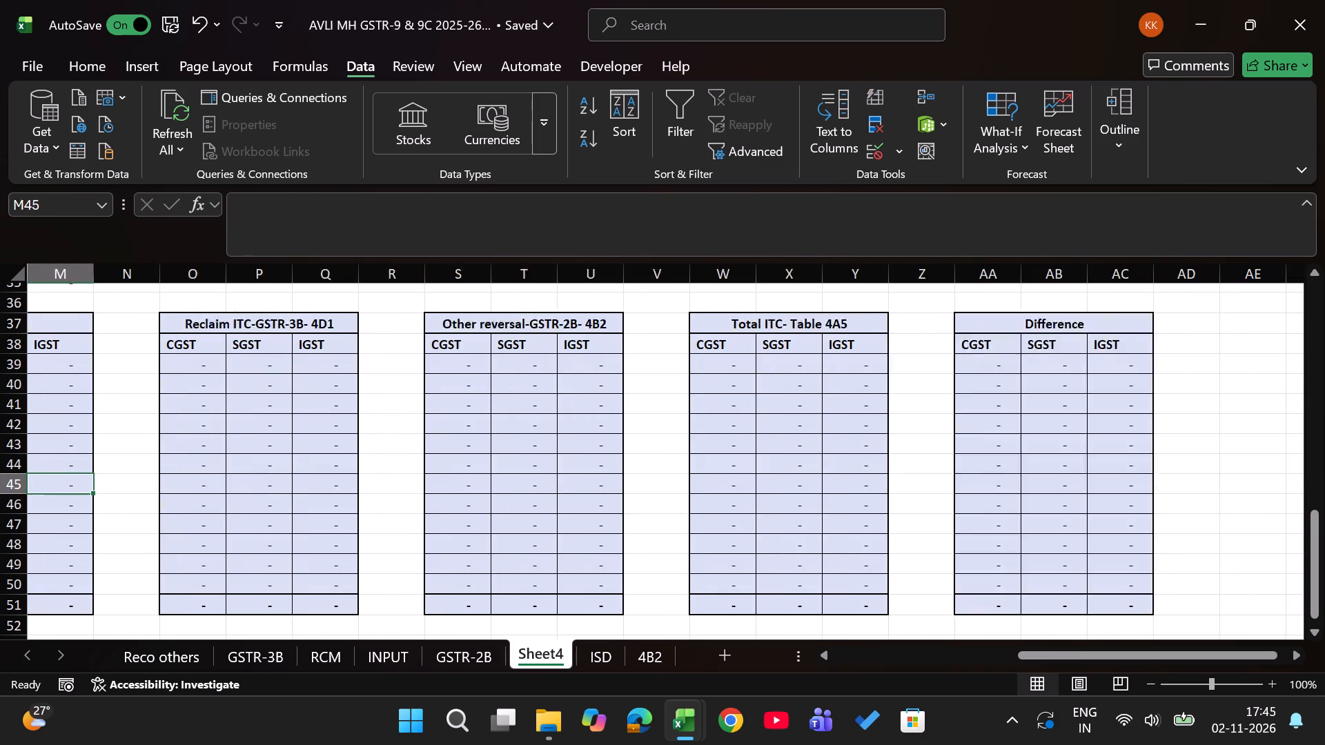
{"action": "key", "text": "ctrl+Up"}
{"action": "key", "text": "ctrl+Up"}
{"action": "key", "text": "ctrl+Up"}
{"action": "key", "text": "ctrl+Up"}
{"action": "key", "text": "Up"}
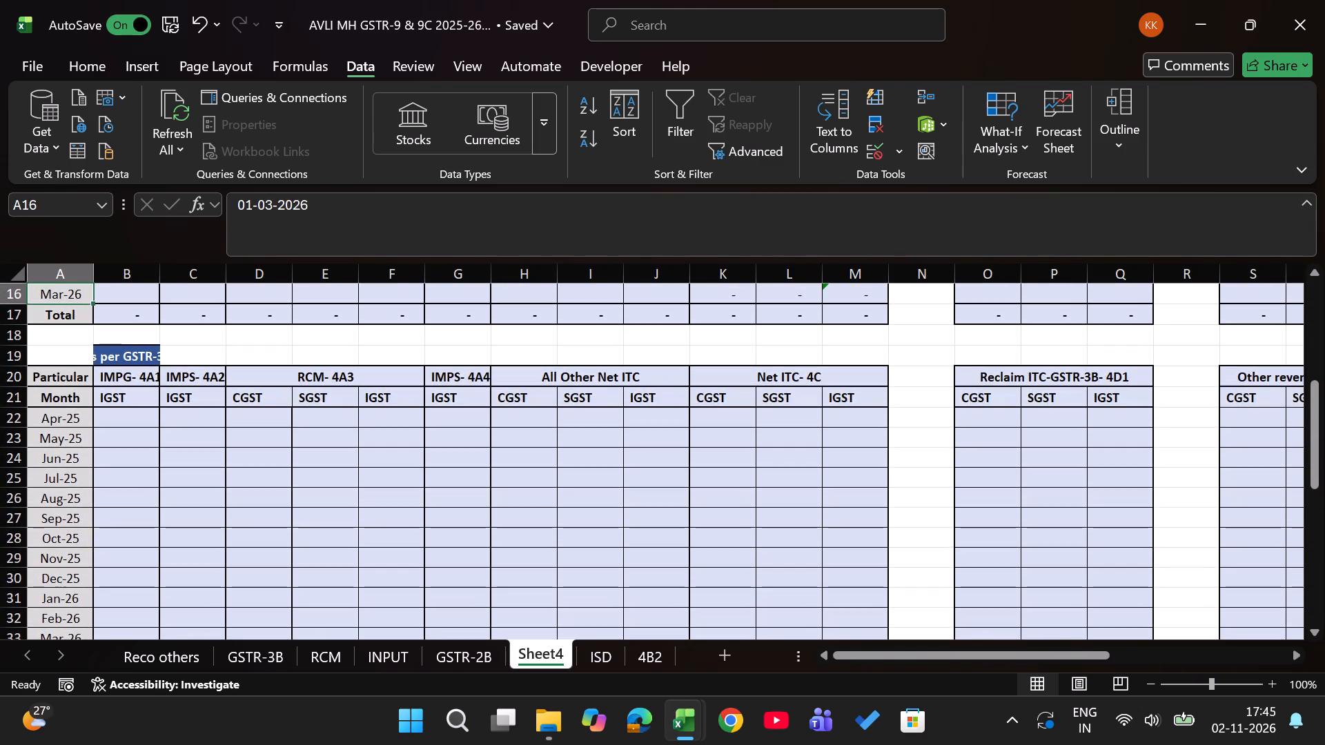
{"action": "scroll", "coordinate": [883, 491], "scroll_direction": "up", "scroll_amount": 3}
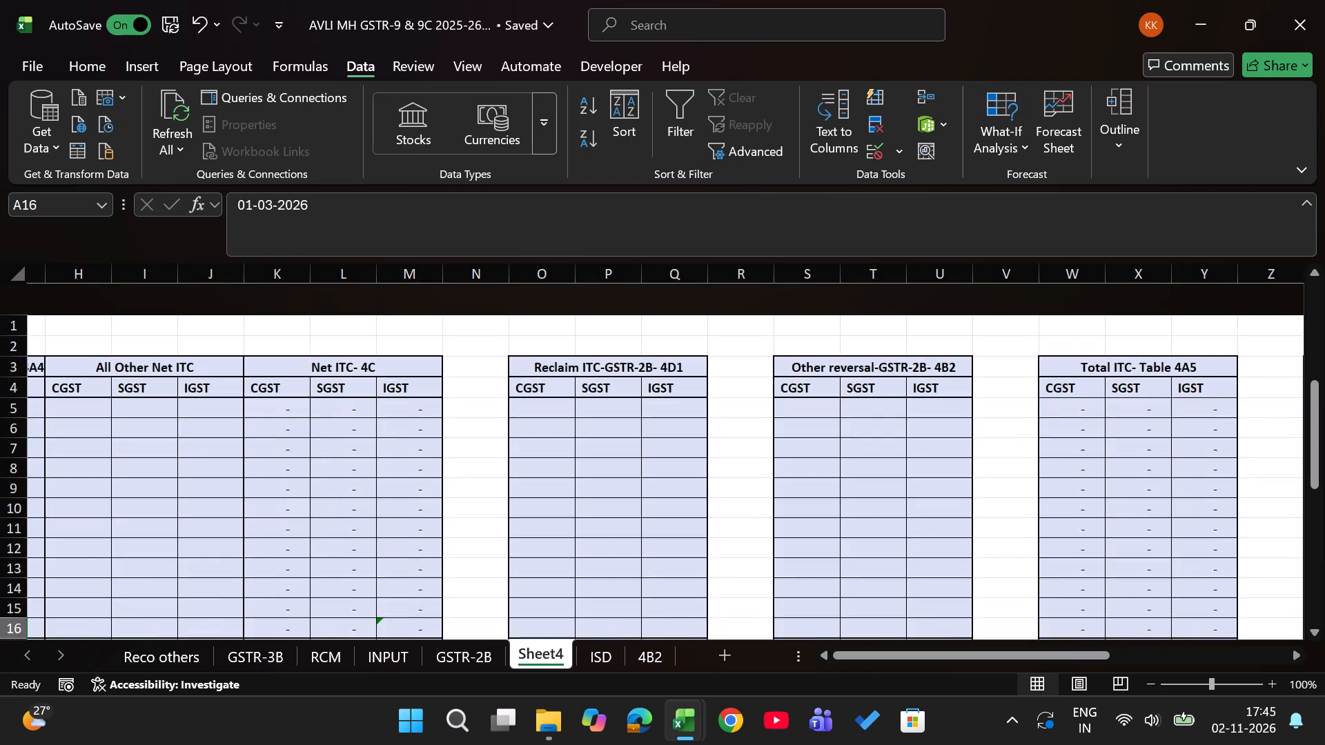
{"action": "scroll", "coordinate": [883, 491], "scroll_direction": "left", "scroll_amount": 3}
{"action": "left_click", "coordinate": [524, 460]}
{"action": "key", "text": "ctrl+Left"}
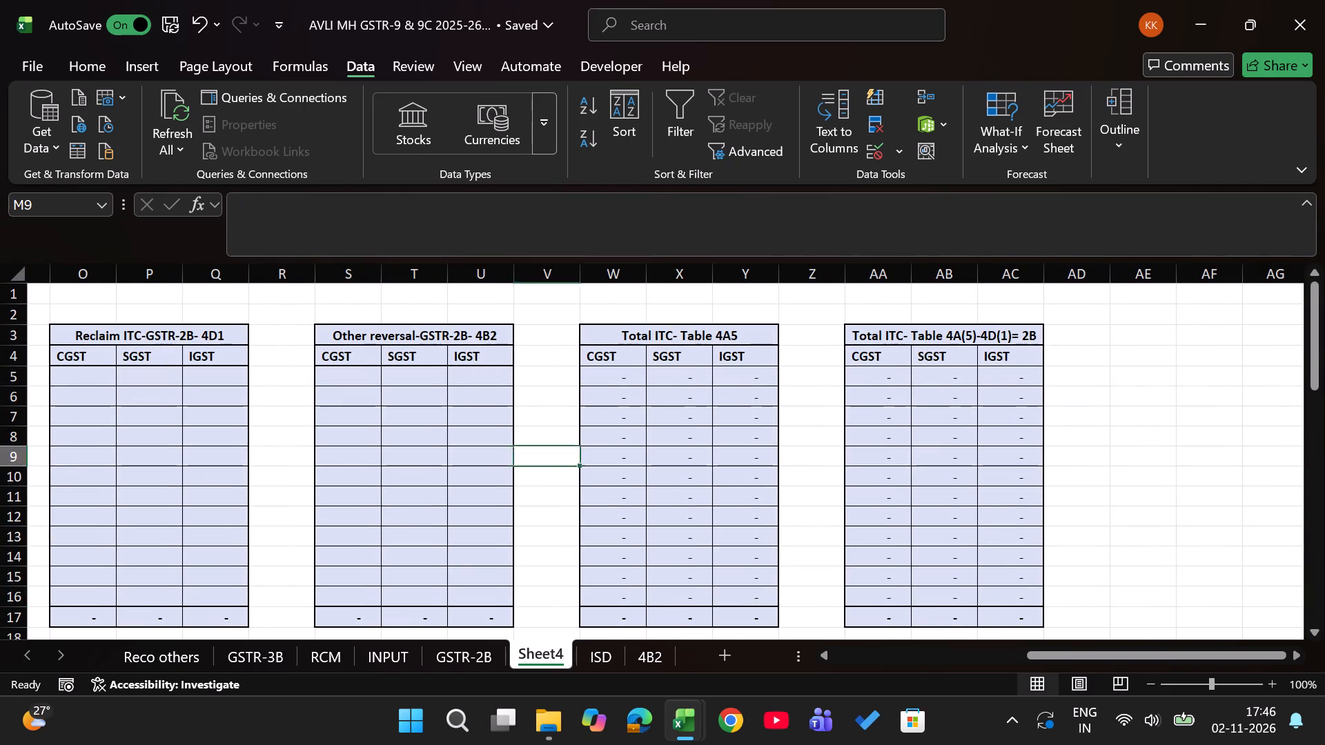
{"action": "key", "text": "ctrl+Left"}
{"action": "key", "text": "ctrl+Left"}
{"action": "key", "text": "Up"}
{"action": "key", "text": "Right"}
{"action": "key", "text": "Right"}
{"action": "key", "text": "Right"}
{"action": "key", "text": "Up"}
{"action": "key", "text": "Up"}
{"action": "key", "text": "Up"}
{"action": "key", "text": "Left"}
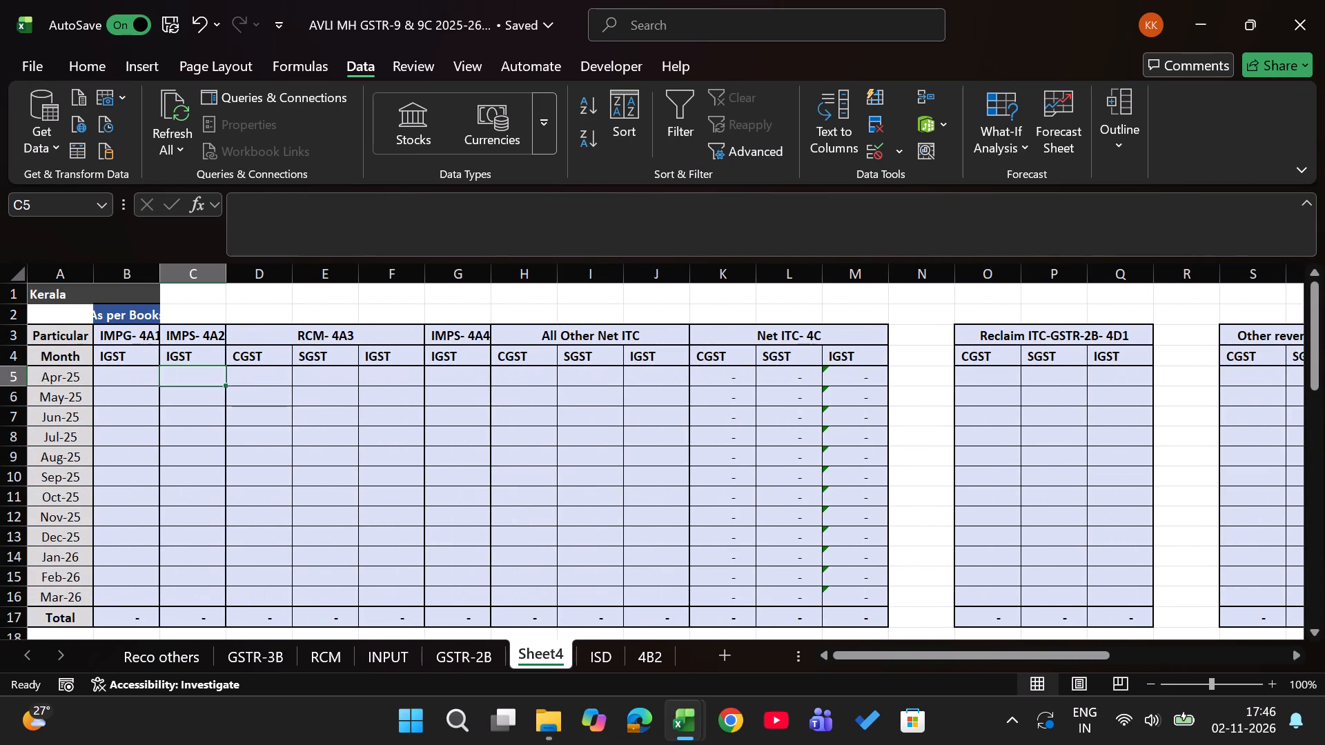
Replace the state name in cell A1 with Maharshtra.
{"action": "key", "text": "Left"}
{"action": "key", "text": "Left"}
{"action": "key", "text": "Left"}
{"action": "key", "text": "Up"}
{"action": "key", "text": "Up"}
{"action": "key", "text": "Up"}
{"action": "key", "text": "Up"}
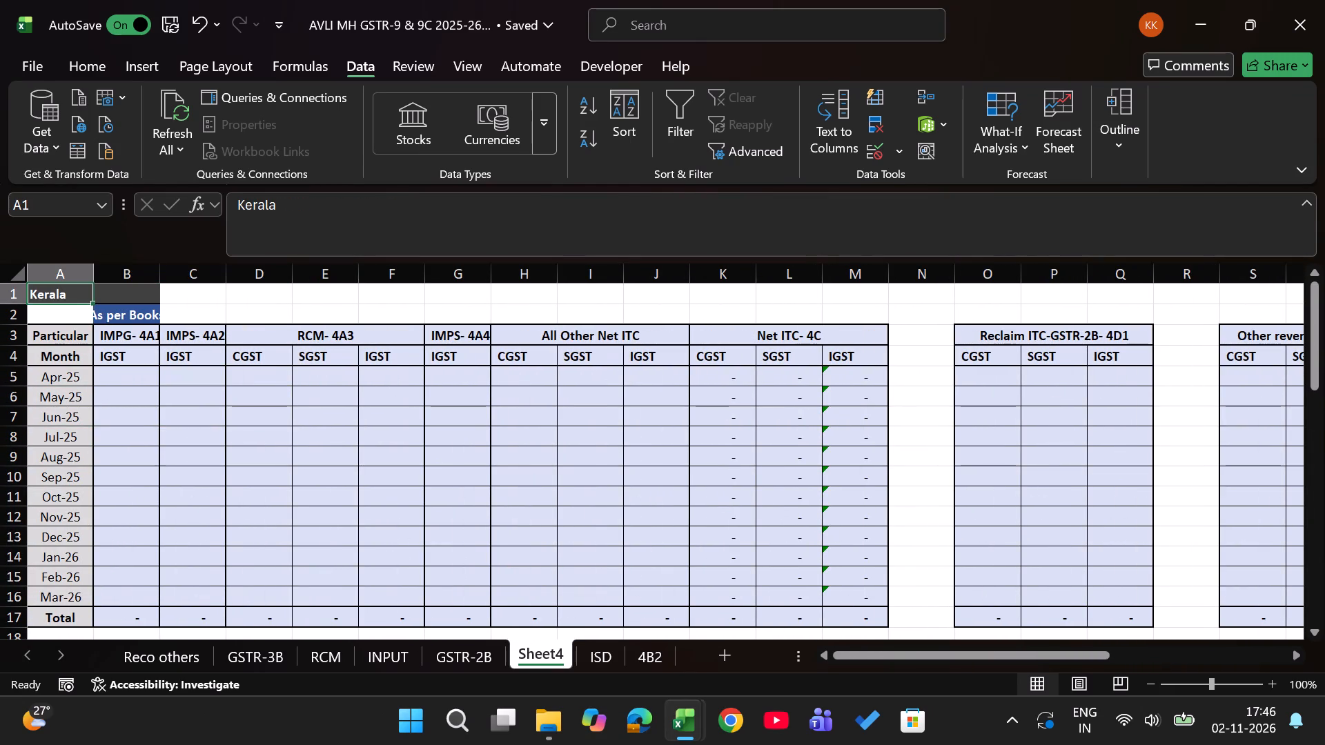
{"action": "key", "text": "shift+m"}
{"action": "type", "text": "ahars"}
{"action": "type", "text": "htra"}
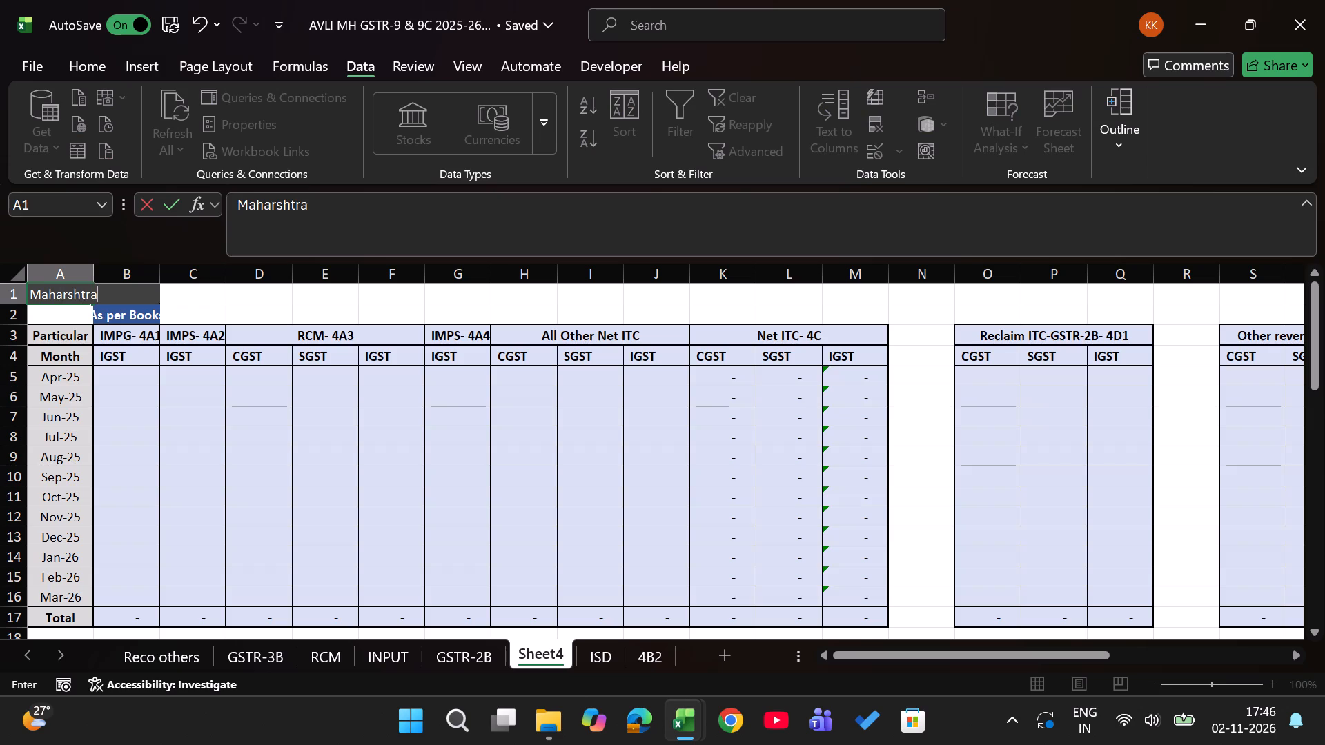
{"action": "key", "text": "Return"}
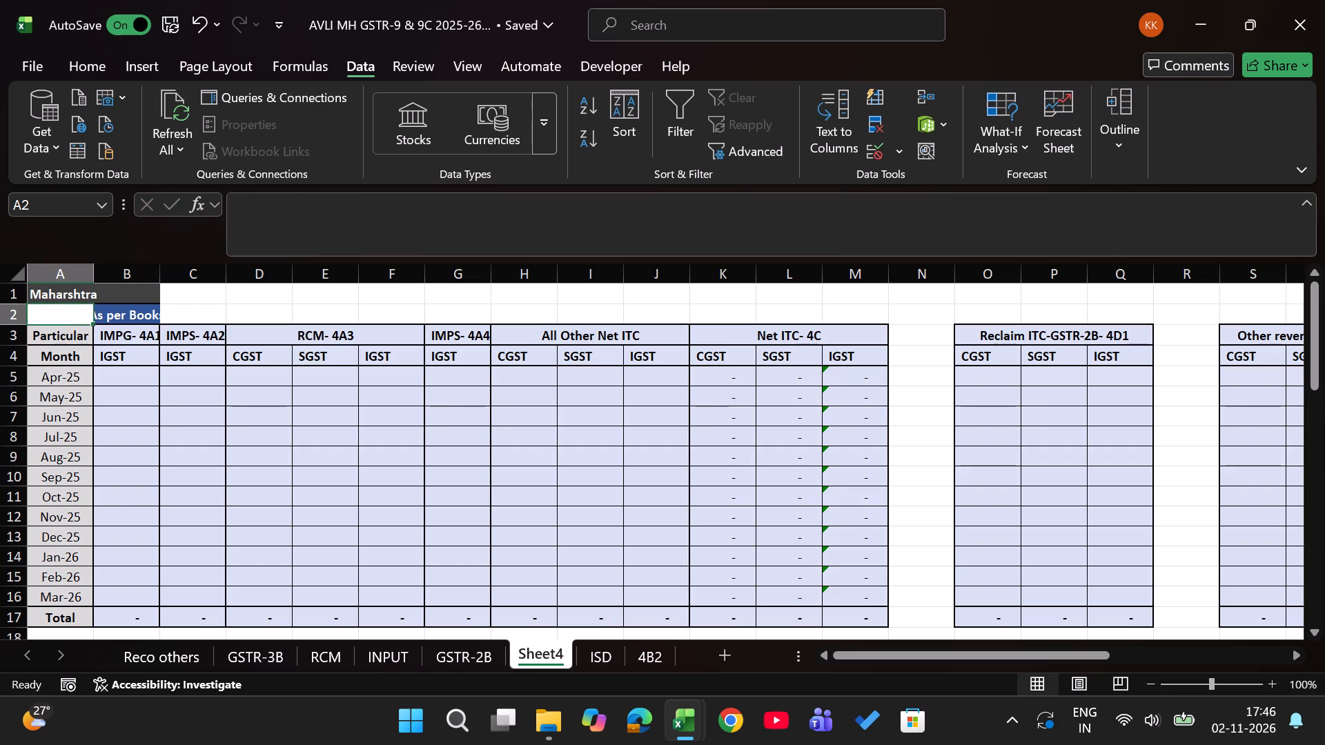
Rename the copied reconciliation sheet, Sheet4, as Reco.
{"action": "key", "text": "Down"}
{"action": "key", "text": "Down"}
{"action": "key", "text": "Down"}
{"action": "key", "text": "Right"}
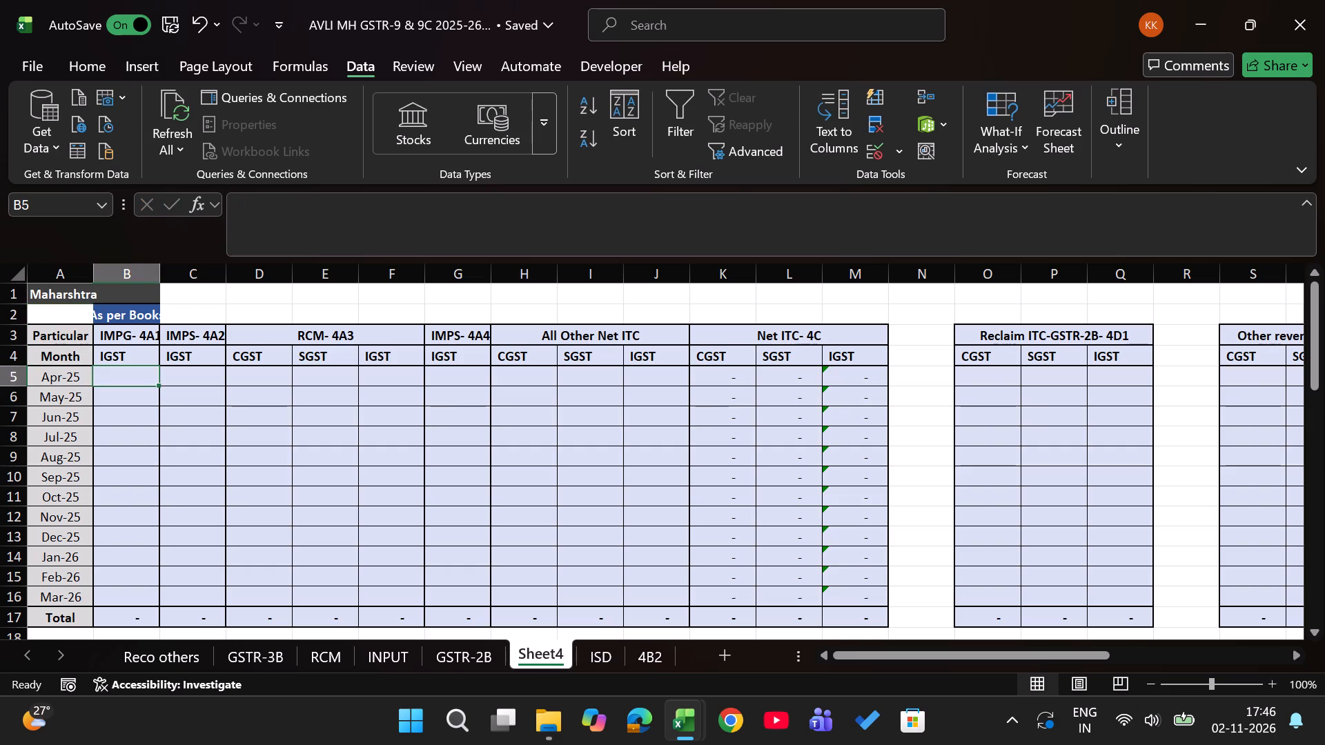
{"action": "double_click", "coordinate": [545, 655]}
{"action": "type", "text": "Re"}
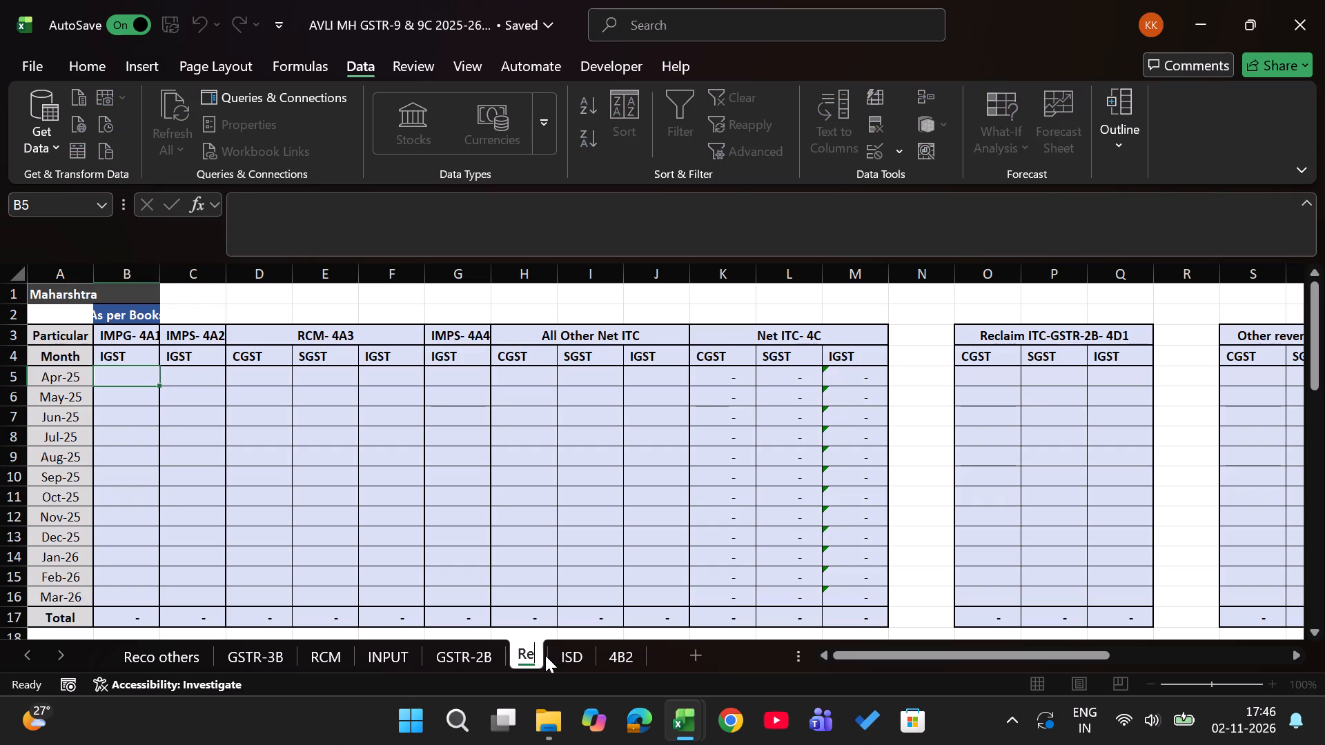
{"action": "type", "text": "co"}
{"action": "key", "text": "Return"}
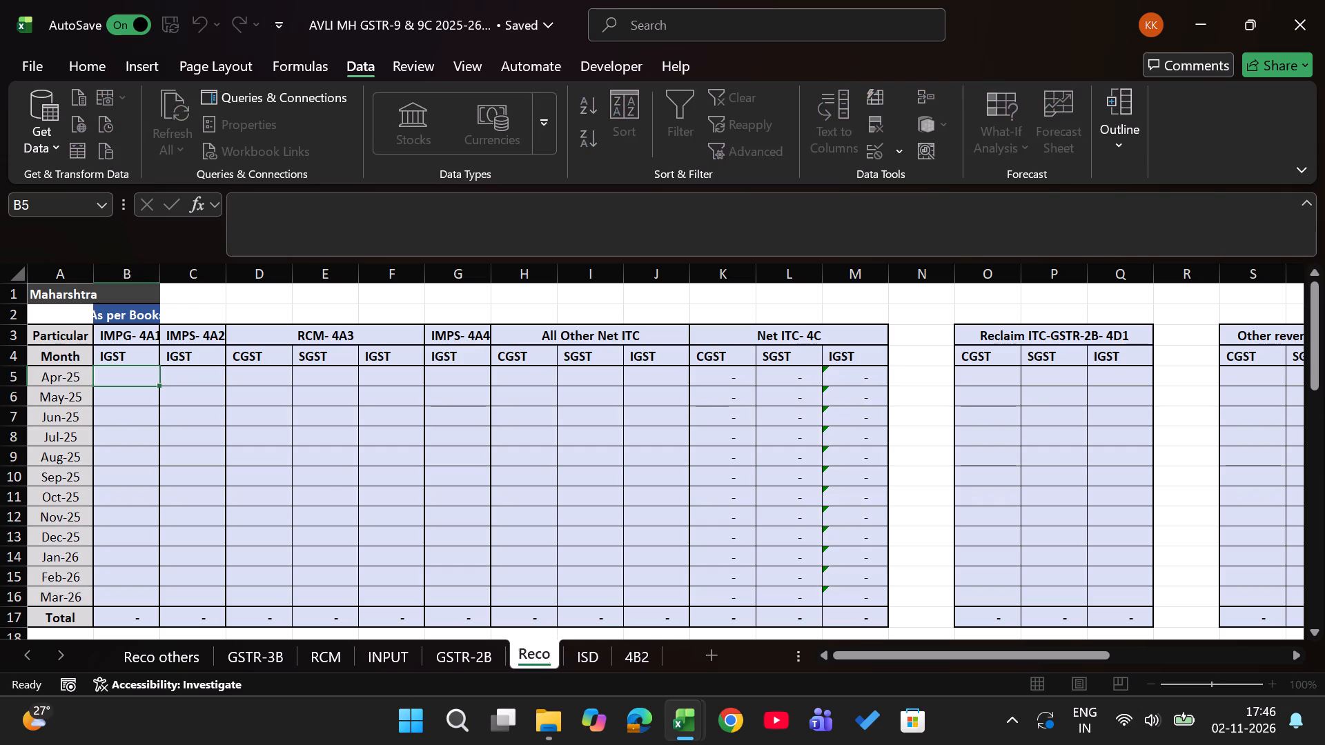
{"action": "key", "text": "ctrl+Page_Down"}
{"action": "key", "text": "ctrl+Page_Up"}
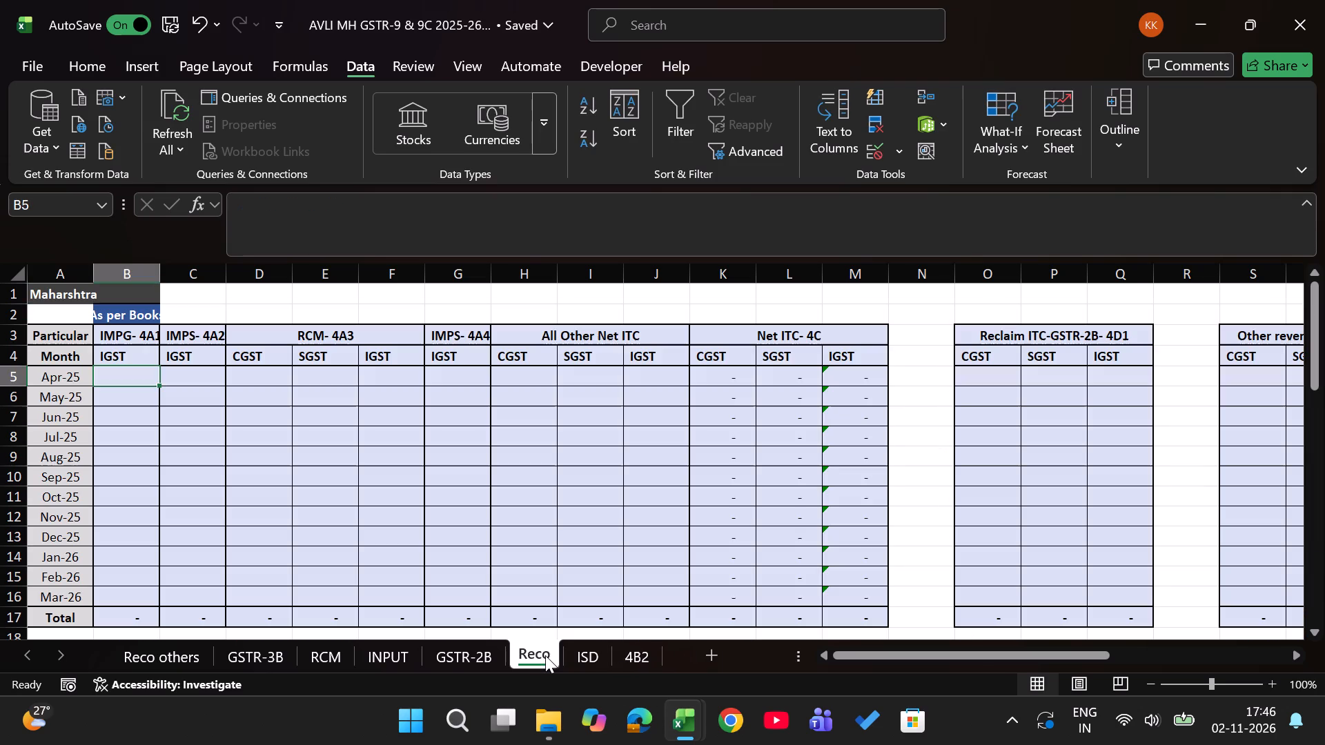
In G5 (IMPS- 4A4 IGST, Apr-25), enter =SUMIFS(ISD!K:K,ISD!$A:$A,Reco!$A5,ISD!$O:$O,"Yes").
{"action": "key", "text": "Right"}
{"action": "key", "text": "Right"}
{"action": "key", "text": "Right"}
{"action": "key", "text": "Right"}
{"action": "key", "text": "Right"}
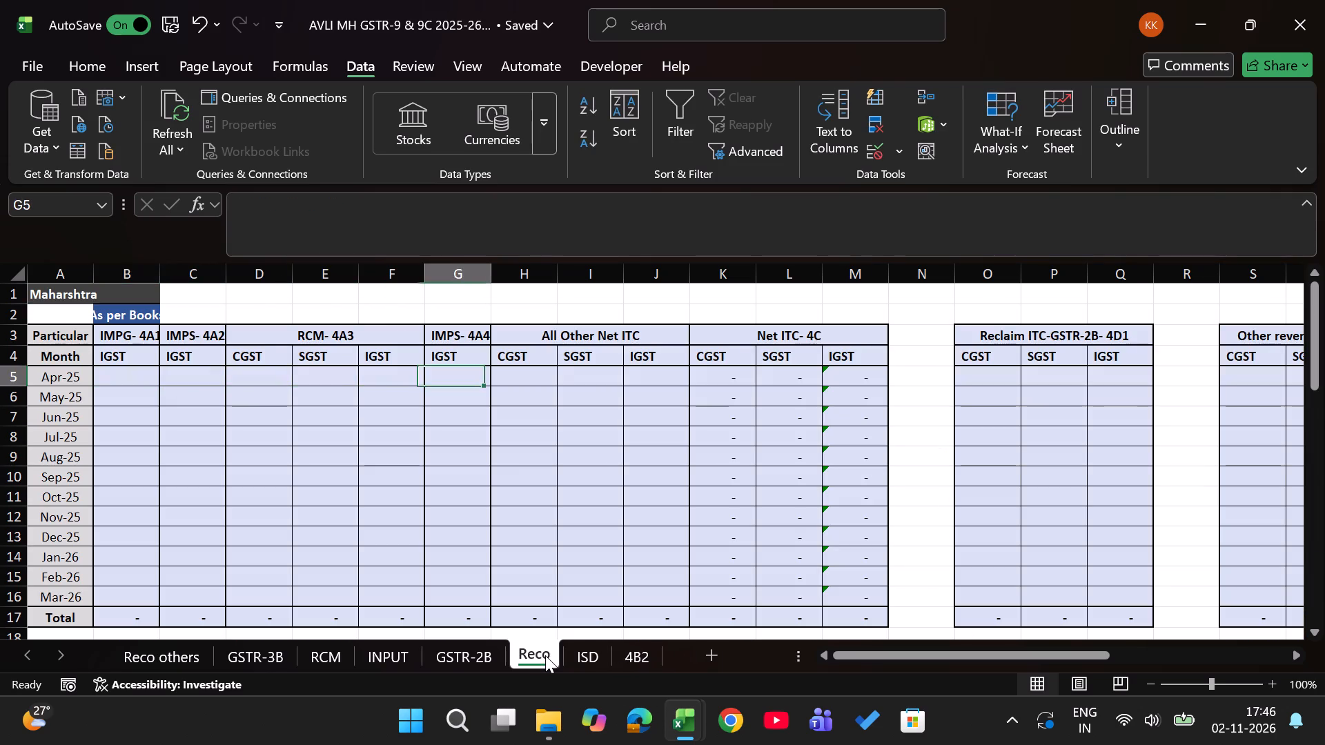
{"action": "key", "text": "Right"}
{"action": "key", "text": "Up"}
{"action": "key", "text": "Left"}
{"action": "key", "text": "Down"}
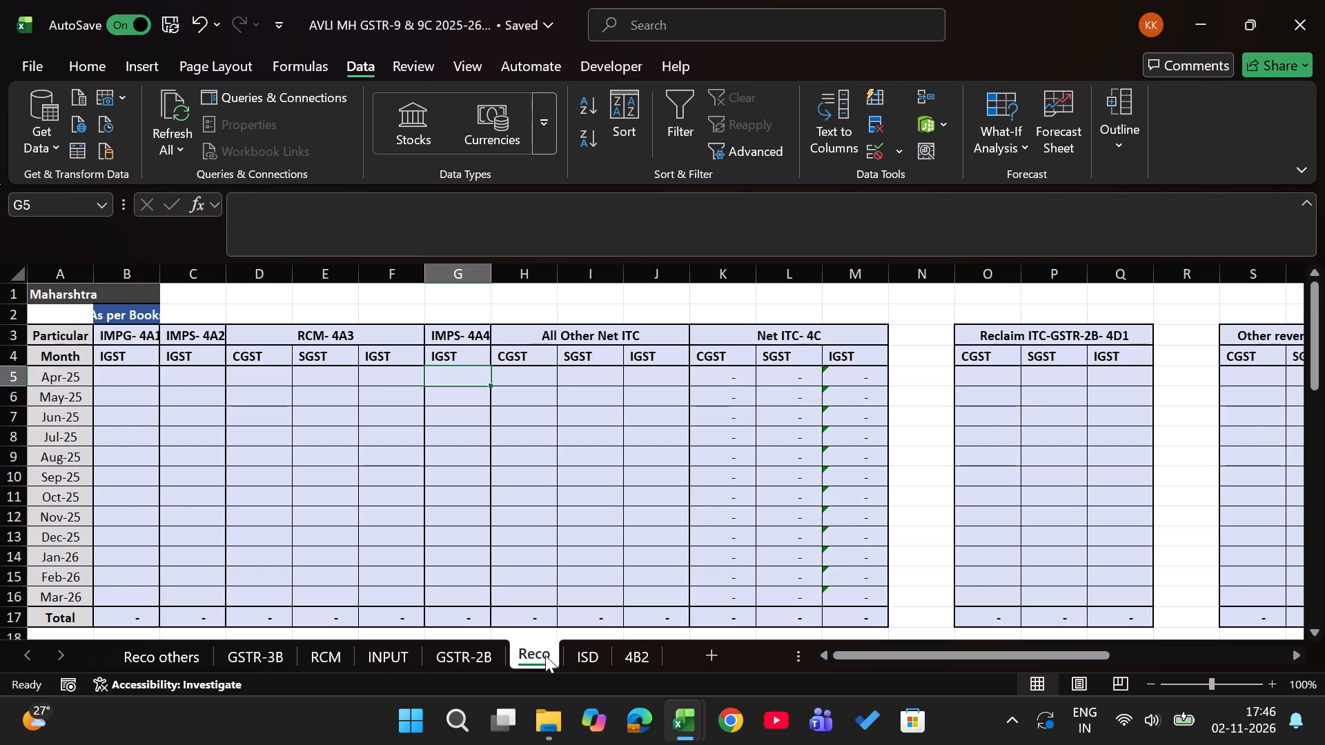
{"action": "type", "text": "=sumifs"}
{"action": "key", "text": "Tab"}
{"action": "left_click", "coordinate": [596, 668]}
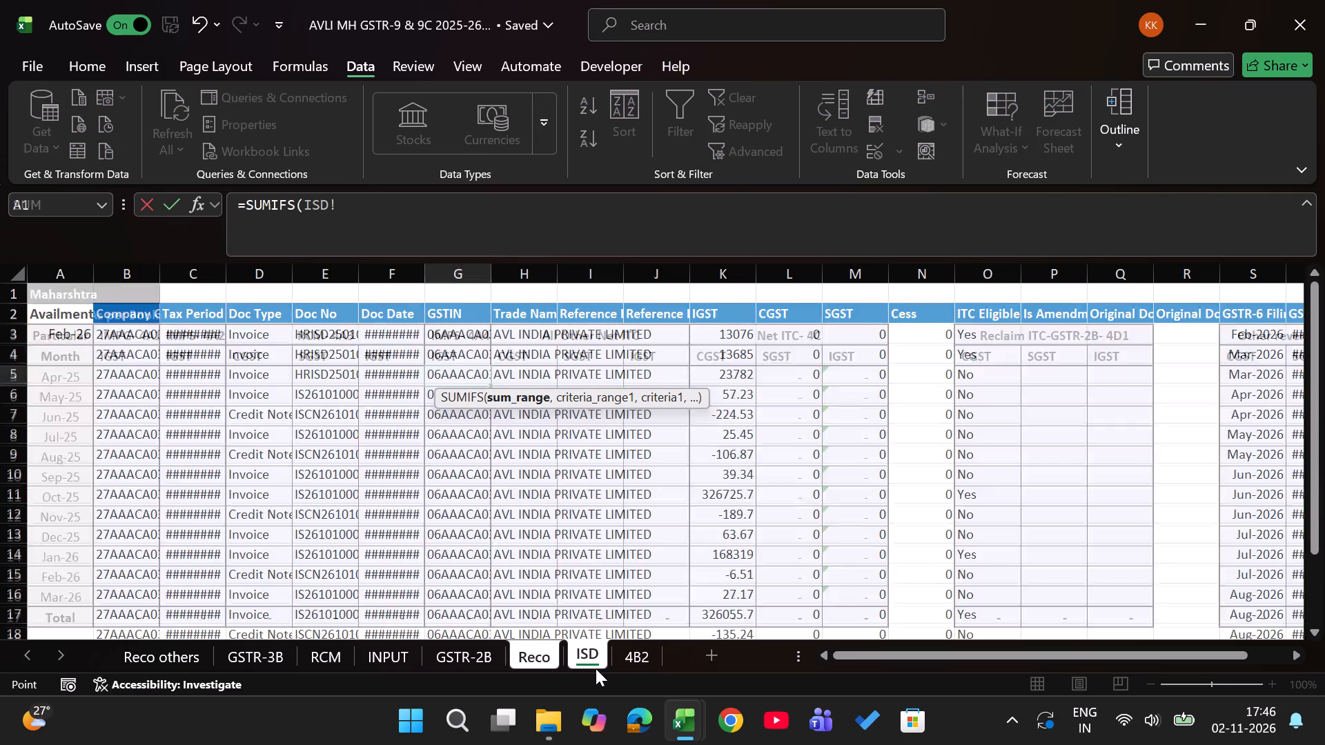
{"action": "scroll", "coordinate": [994, 311], "scroll_direction": "left", "scroll_amount": 1}
{"action": "left_click", "coordinate": [506, 271]}
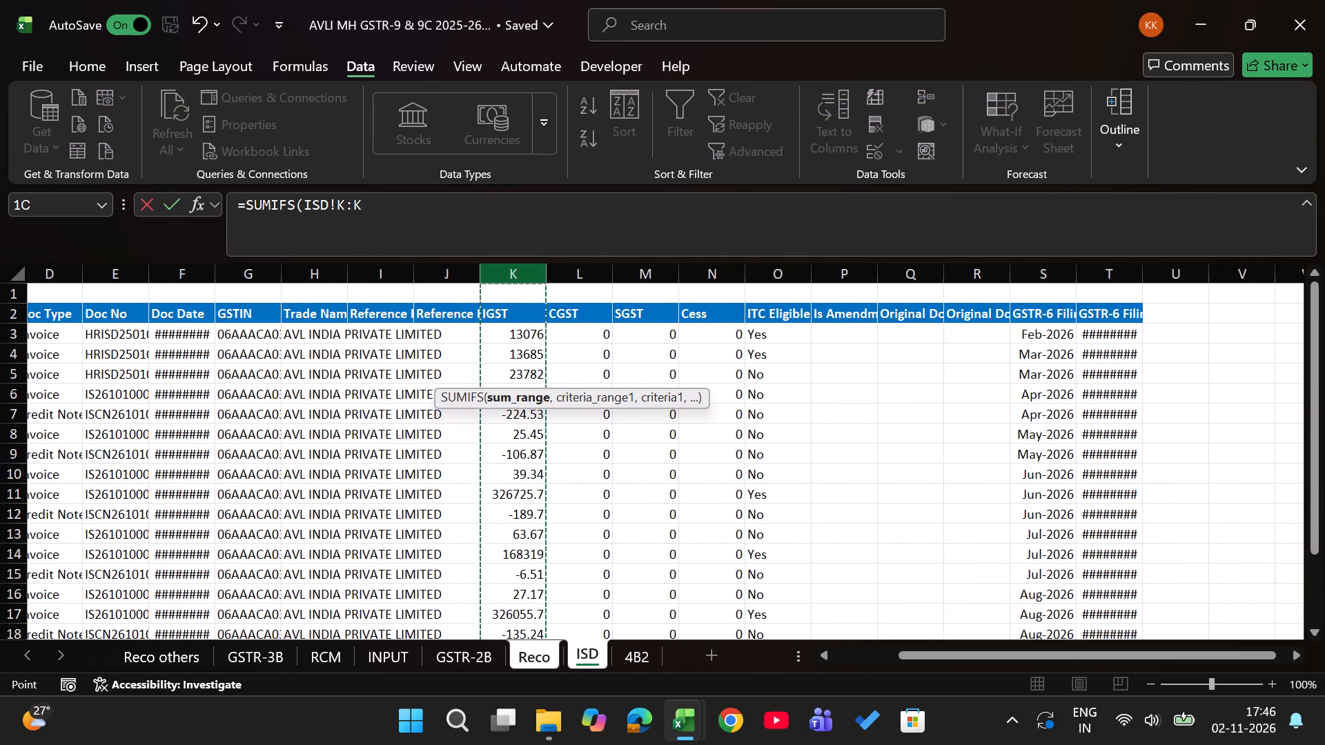
{"action": "key", "text": "comma"}
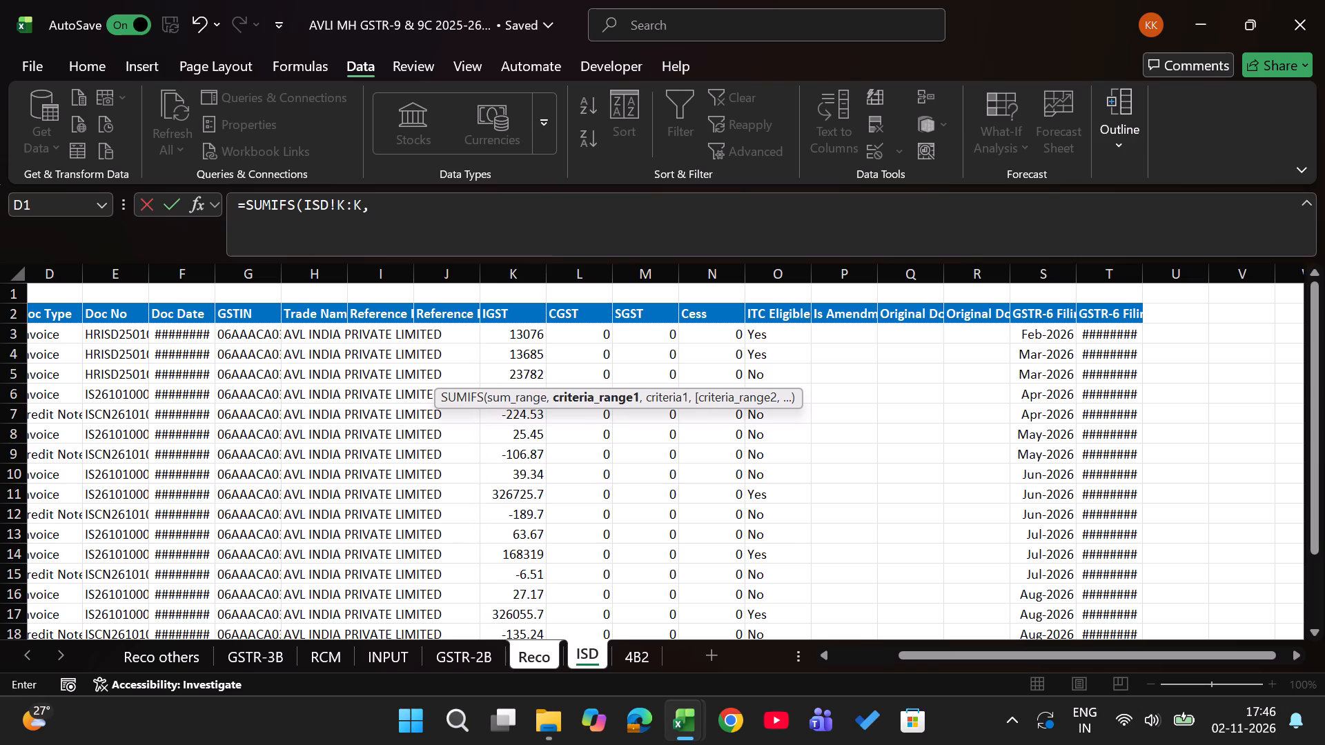
{"action": "scroll", "coordinate": [454, 528], "scroll_direction": "right", "scroll_amount": 1}
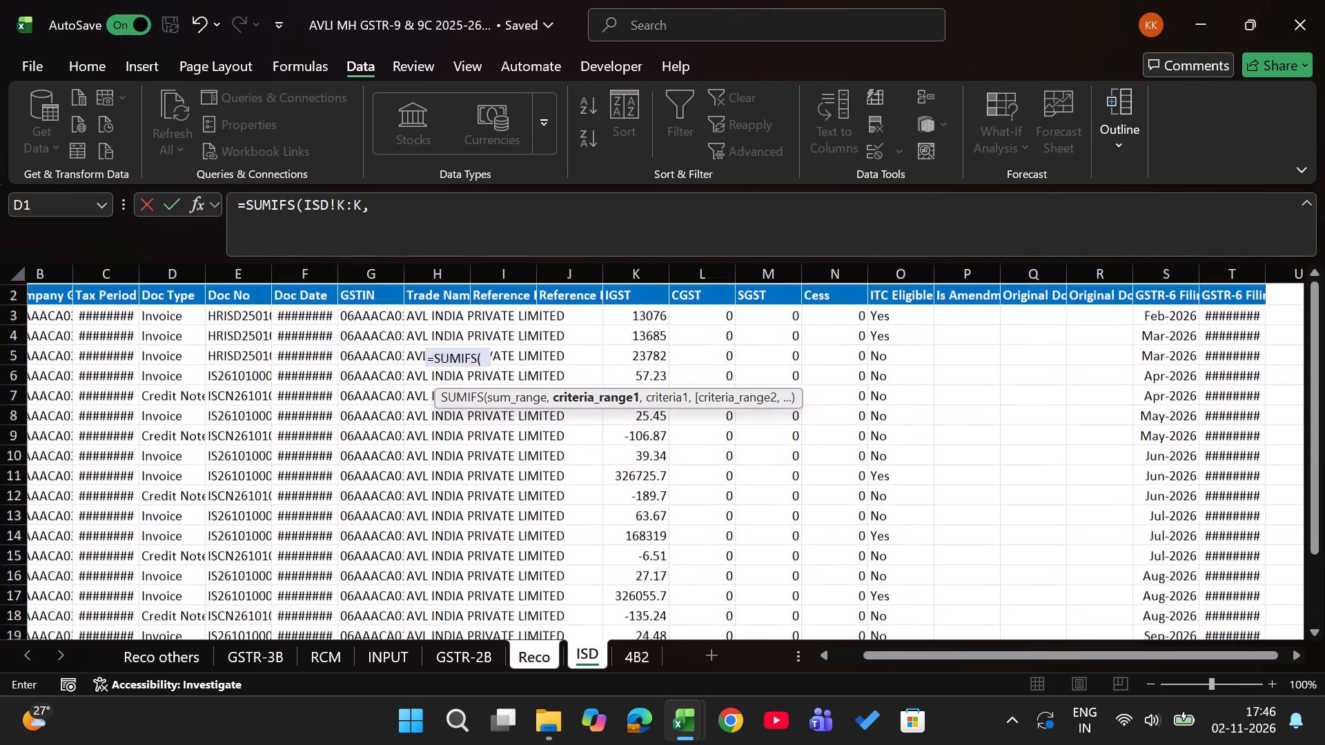
{"action": "scroll", "coordinate": [454, 528], "scroll_direction": "right", "scroll_amount": 4}
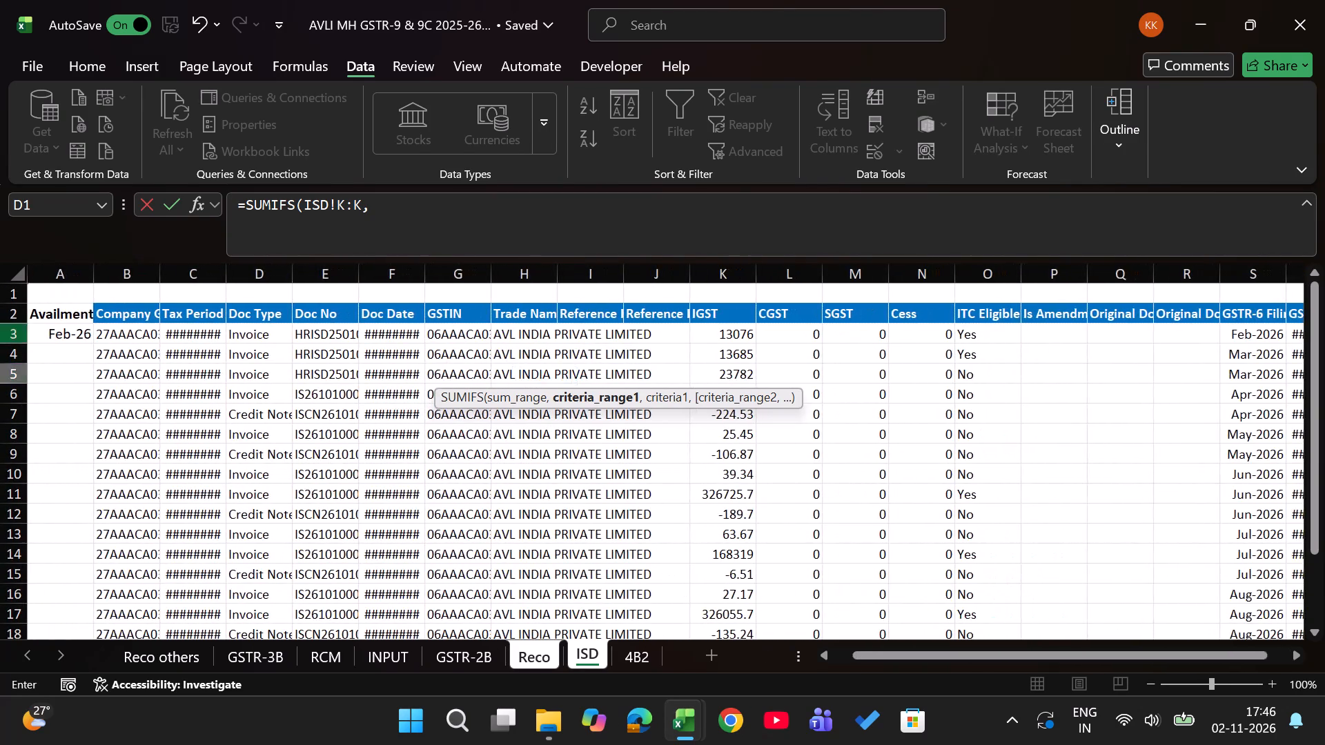
{"action": "left_click", "coordinate": [50, 277]}
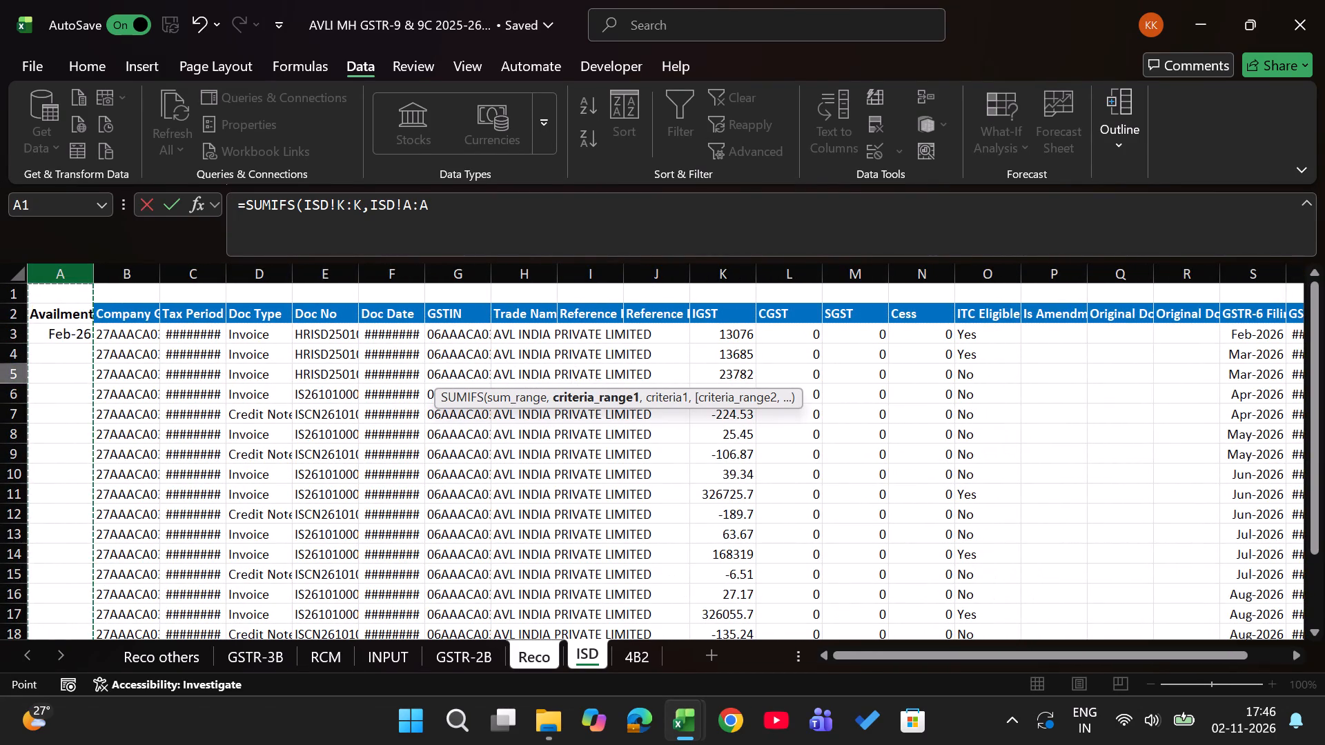
{"action": "key", "text": "F4"}
{"action": "key", "text": "comma"}
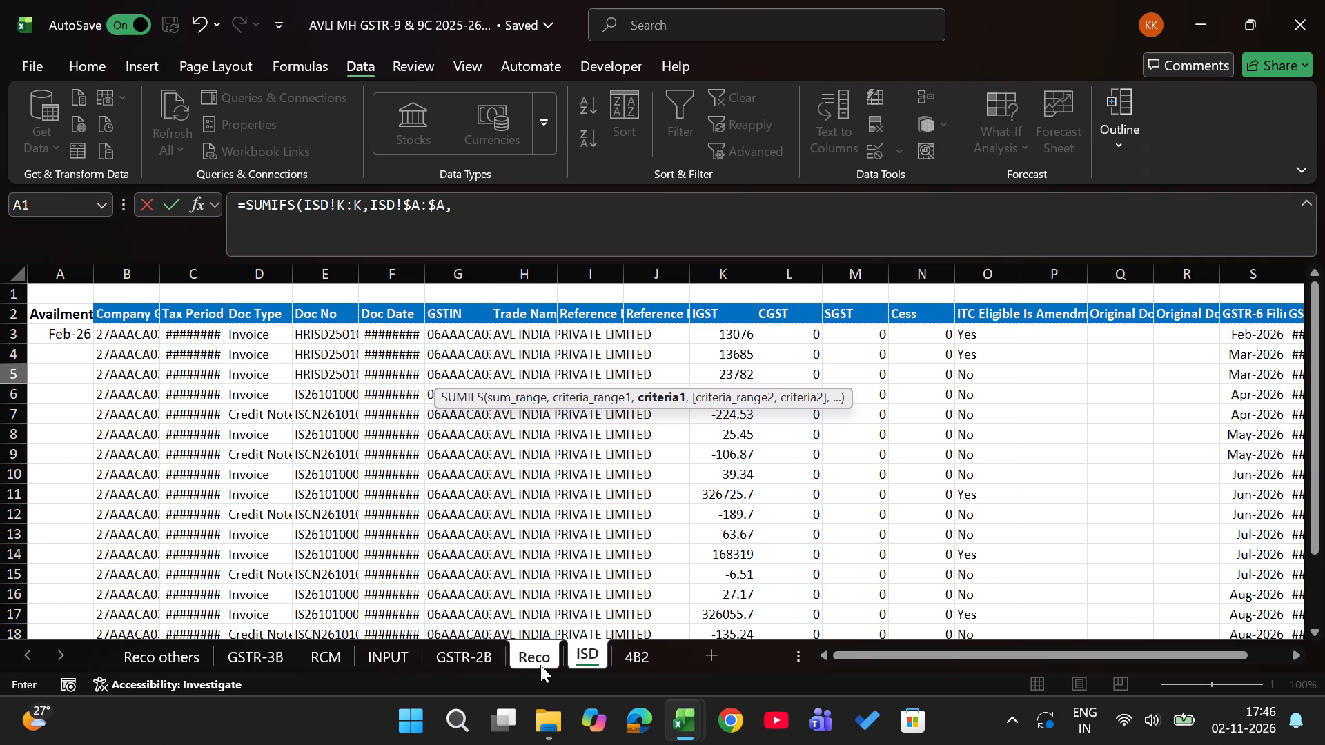
{"action": "left_click", "coordinate": [540, 663]}
{"action": "left_click", "coordinate": [57, 377]}
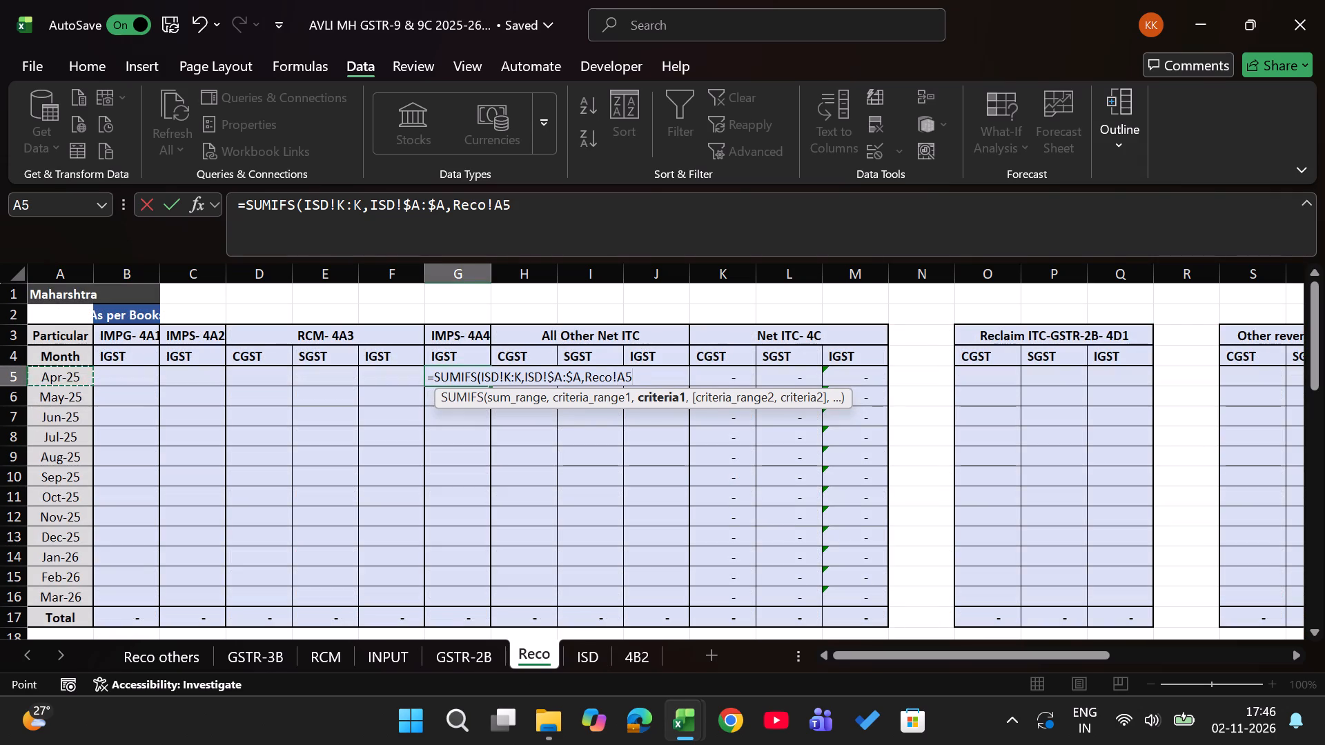
{"action": "key", "text": "F4"}
{"action": "key", "text": "F4"}
{"action": "key", "text": "F4"}
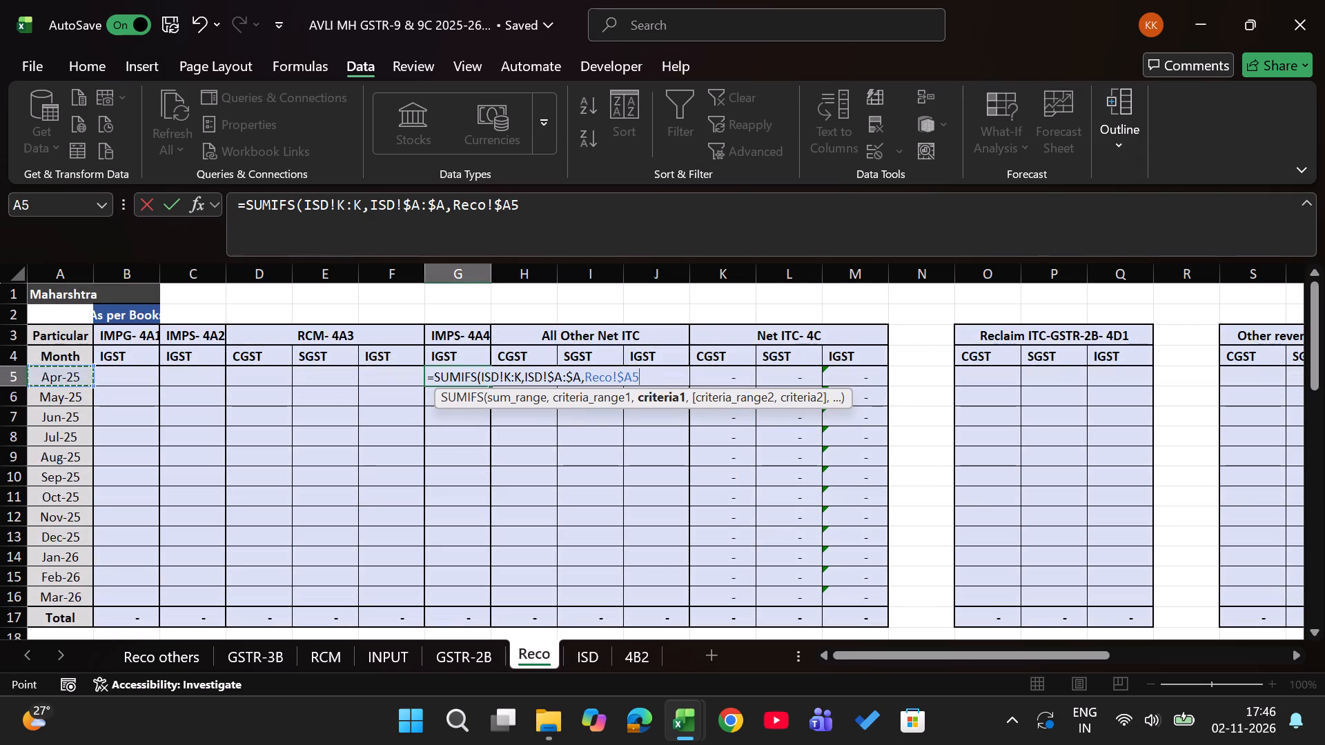
{"action": "key", "text": "comma"}
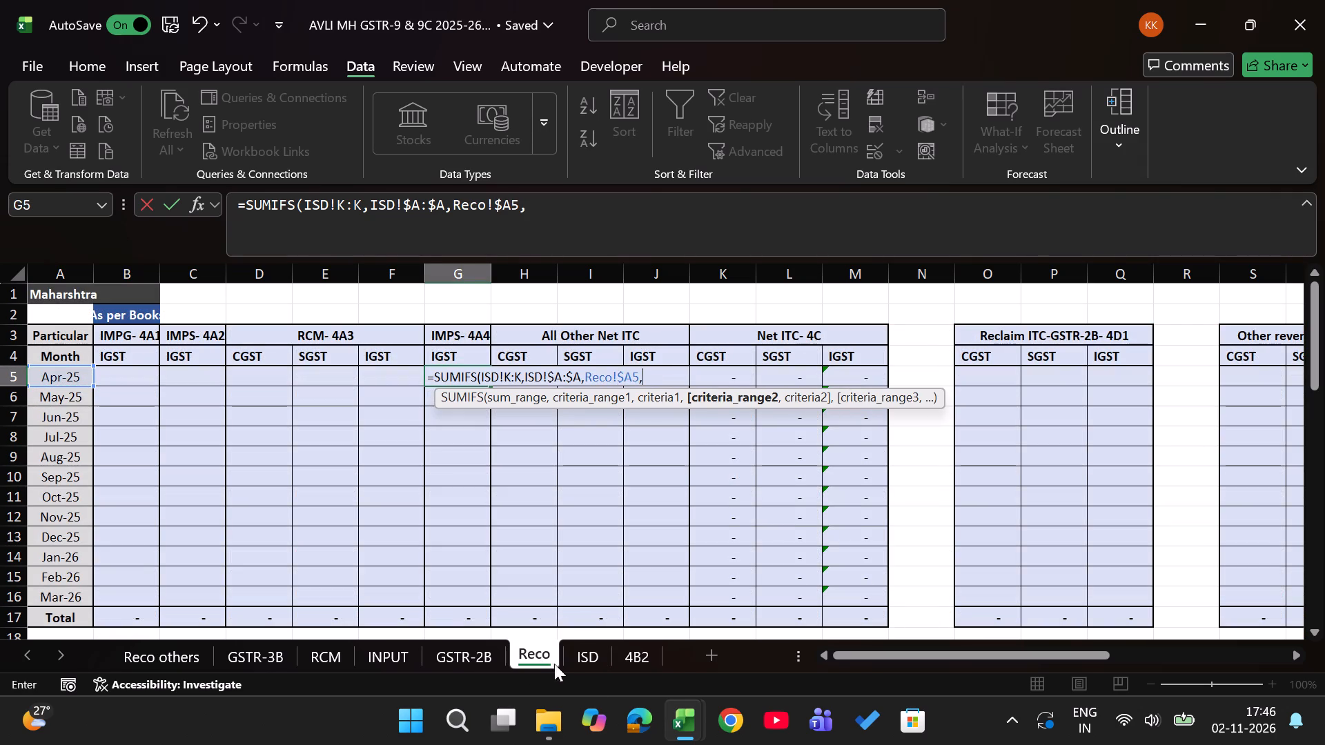
{"action": "left_click", "coordinate": [589, 652]}
{"action": "scroll", "coordinate": [845, 473], "scroll_direction": "left", "scroll_amount": 1}
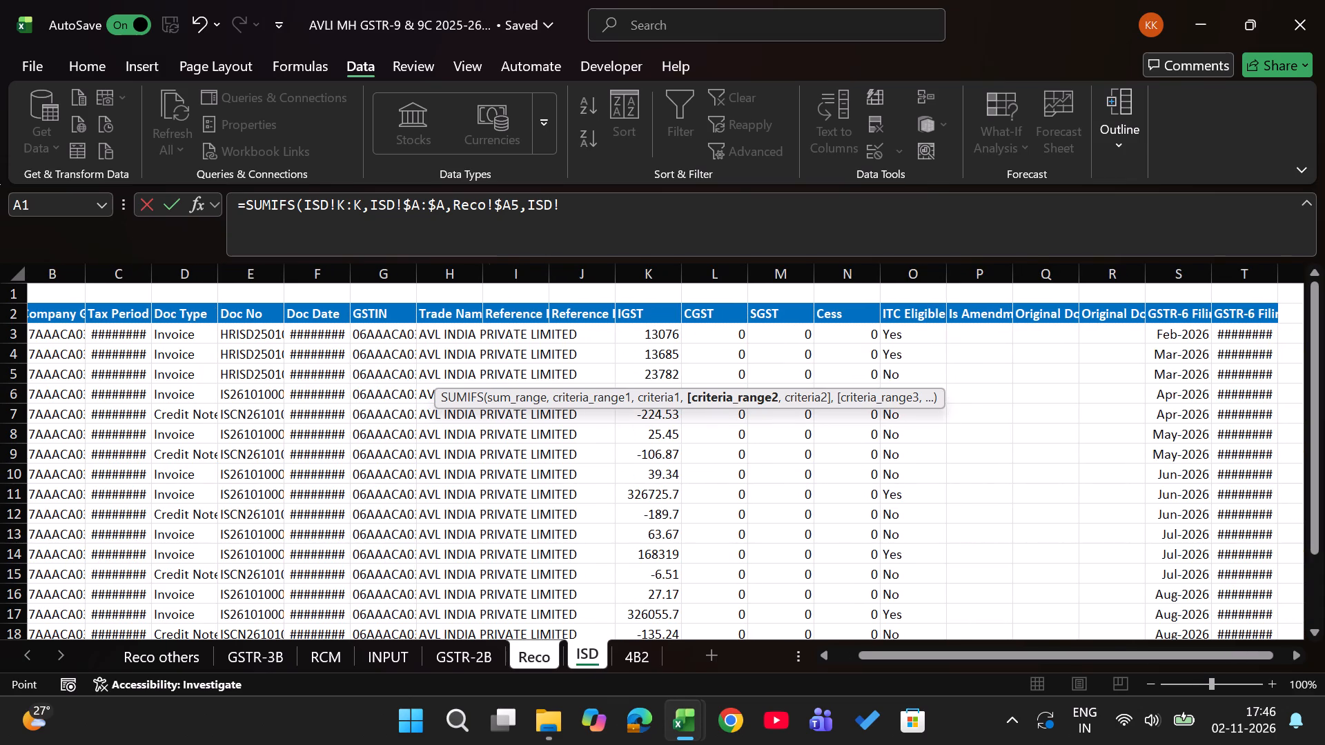
{"action": "left_click", "coordinate": [918, 268]}
{"action": "key", "text": "F4"}
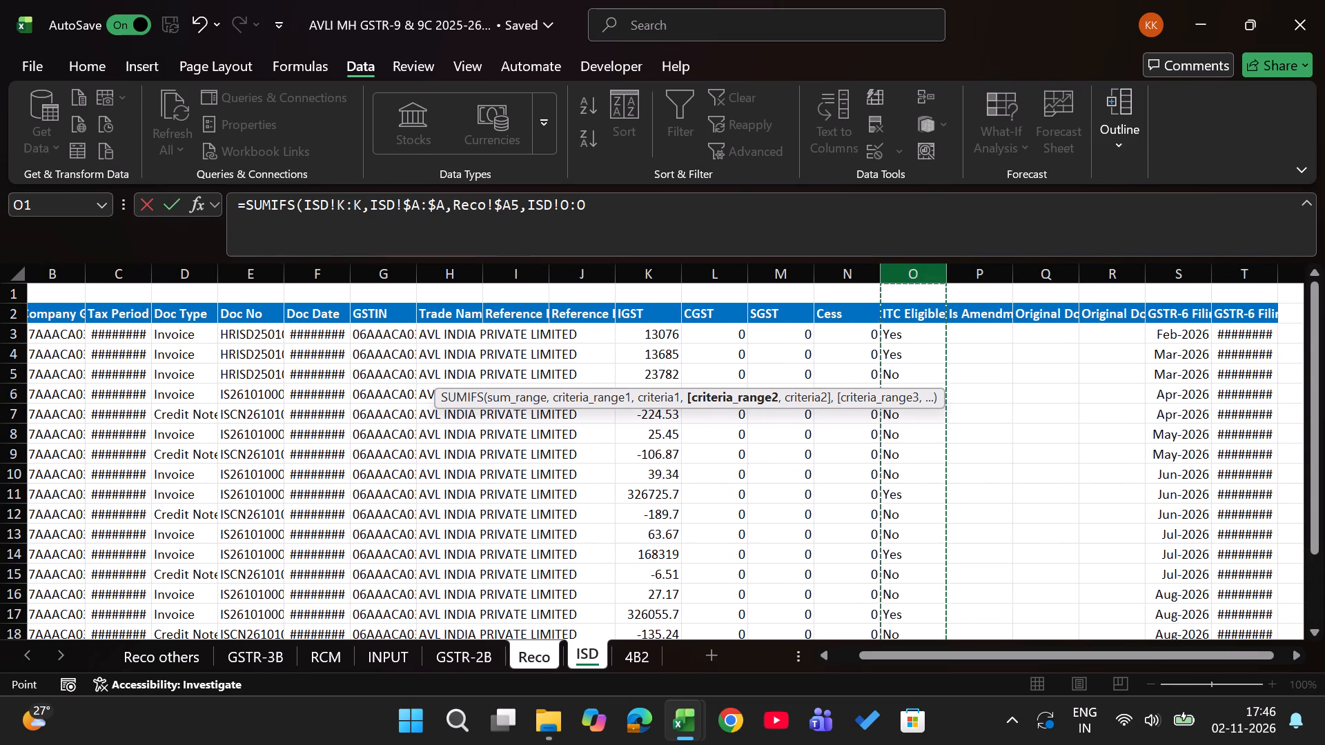
{"action": "key", "text": "comma"}
{"action": "key", "text": "shift+quotedbl"}
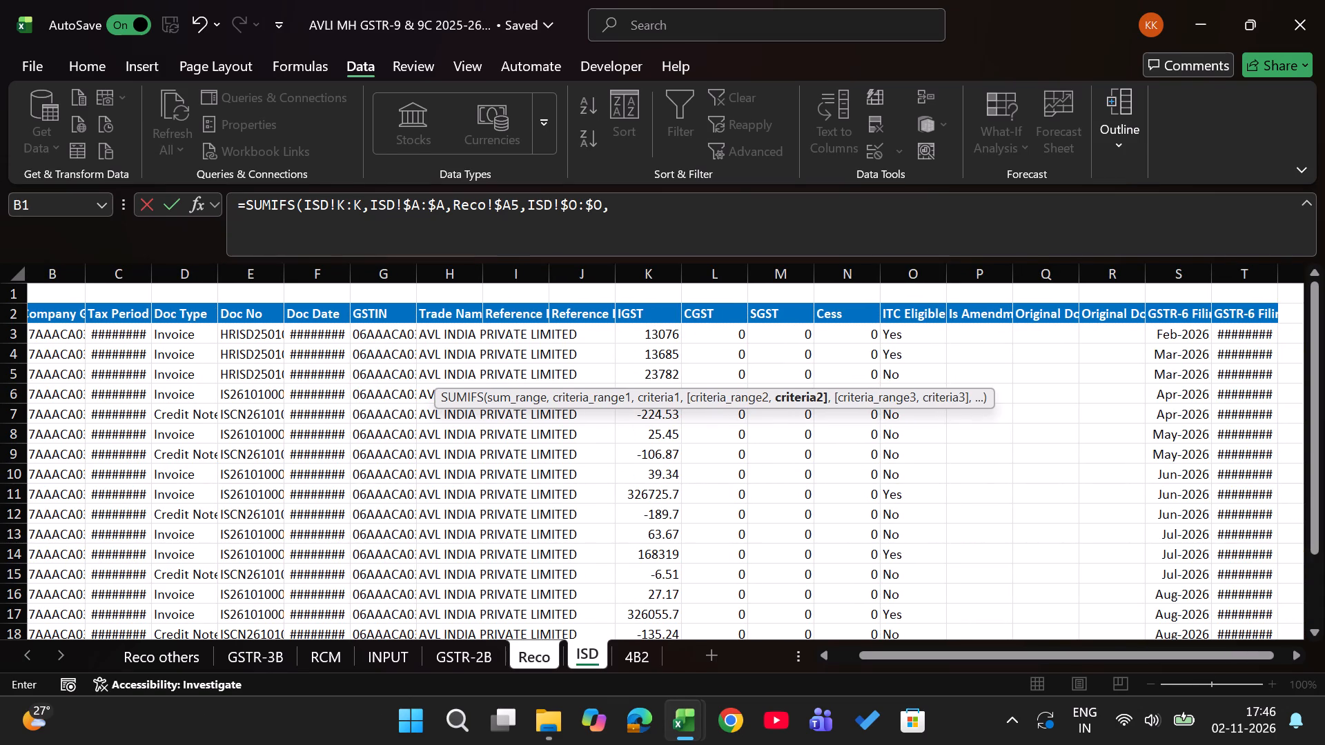
{"action": "type", "text": "Yes\""}
{"action": "key", "text": "Return"}
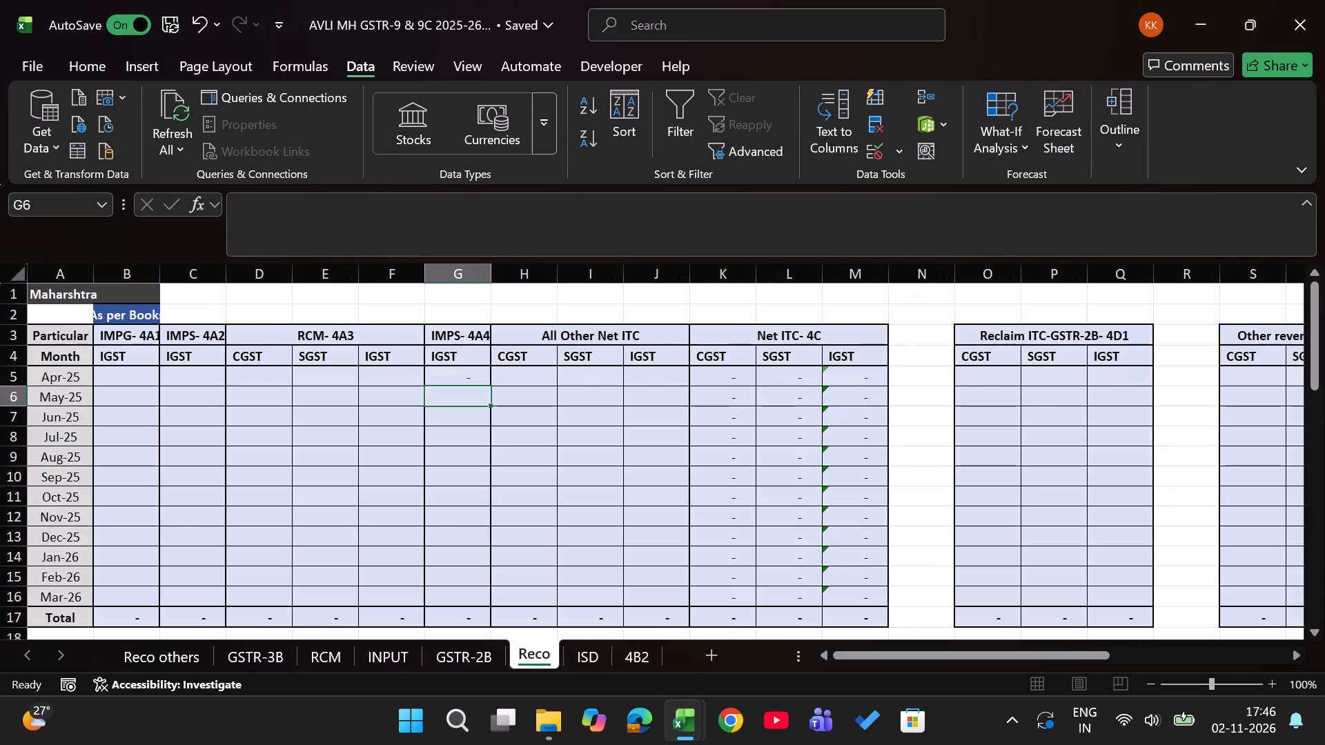
Fill the IMPS- 4A4 IGST formula from Apr-25 down to Mar-26 (G5:G16), stopping above the Total row.
{"action": "key", "text": "Up"}
{"action": "key", "text": "ctrl+shift+Down"}
{"action": "key", "text": "shift+Up"}
{"action": "key", "text": "ctrl+d"}
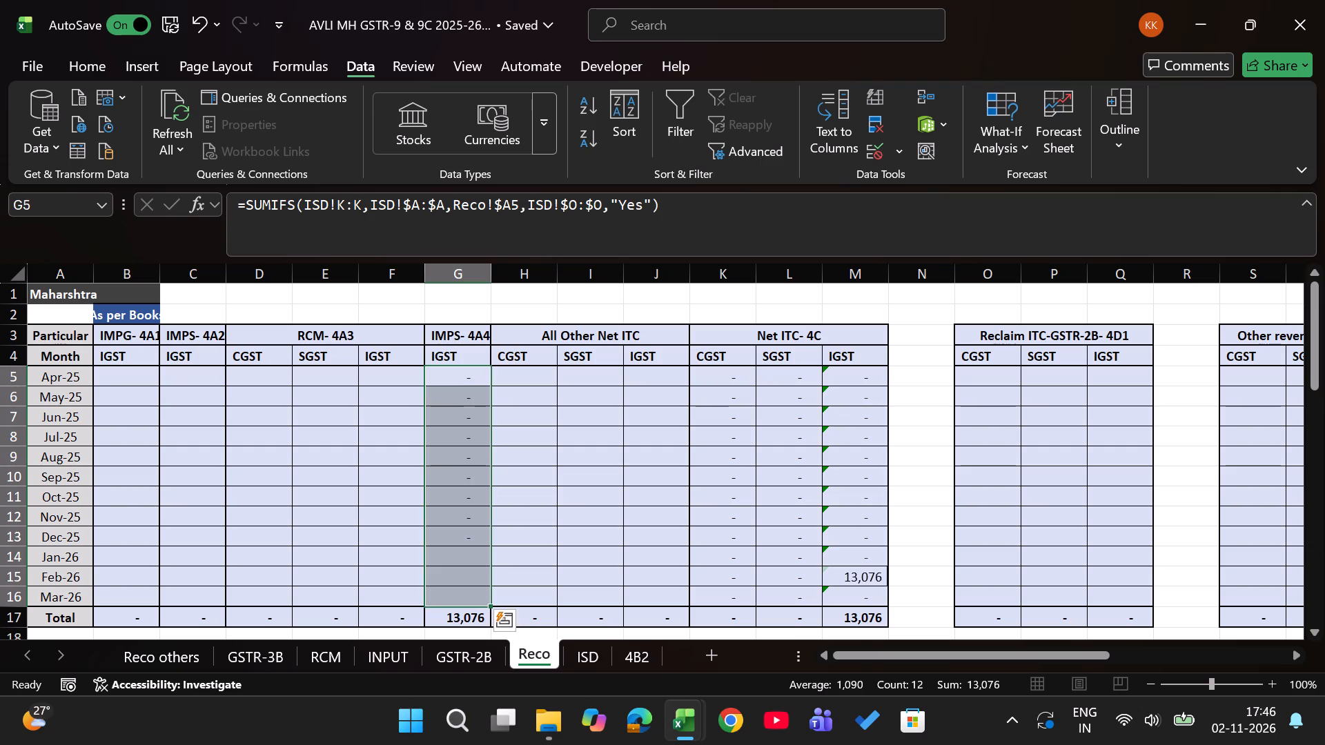
Check the filled IMPS- 4A4 IGST column against the eligible ITC entries in the ISD sheet.
{"action": "key", "text": "Down"}
{"action": "key", "text": "Down"}
{"action": "key", "text": "Down"}
{"action": "key", "text": "Down"}
{"action": "key", "text": "Down"}
{"action": "key", "text": "Down"}
{"action": "key", "text": "Down"}
{"action": "key", "text": "Down"}
{"action": "key", "text": "Down"}
{"action": "key", "text": "ctrl+Page_Down"}
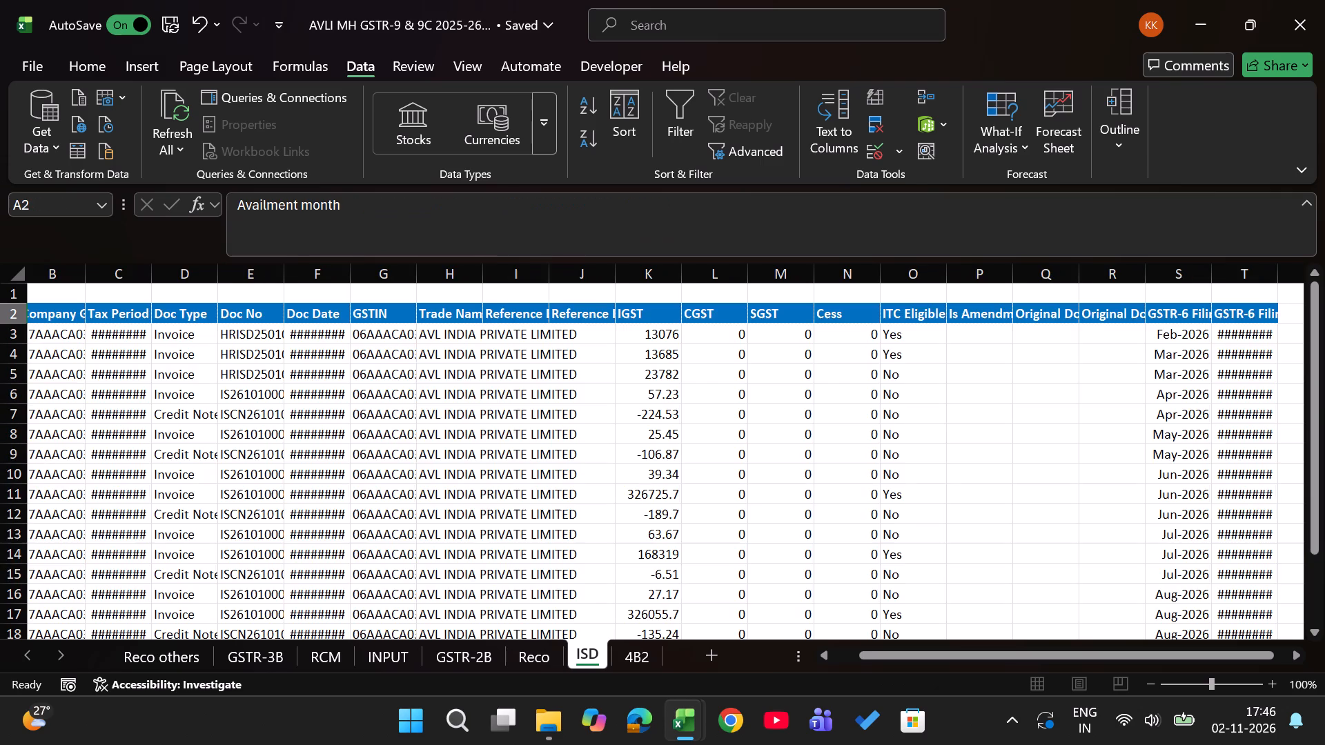
{"action": "key", "text": "Left"}
{"action": "key", "text": "ctrl+Page_Up"}
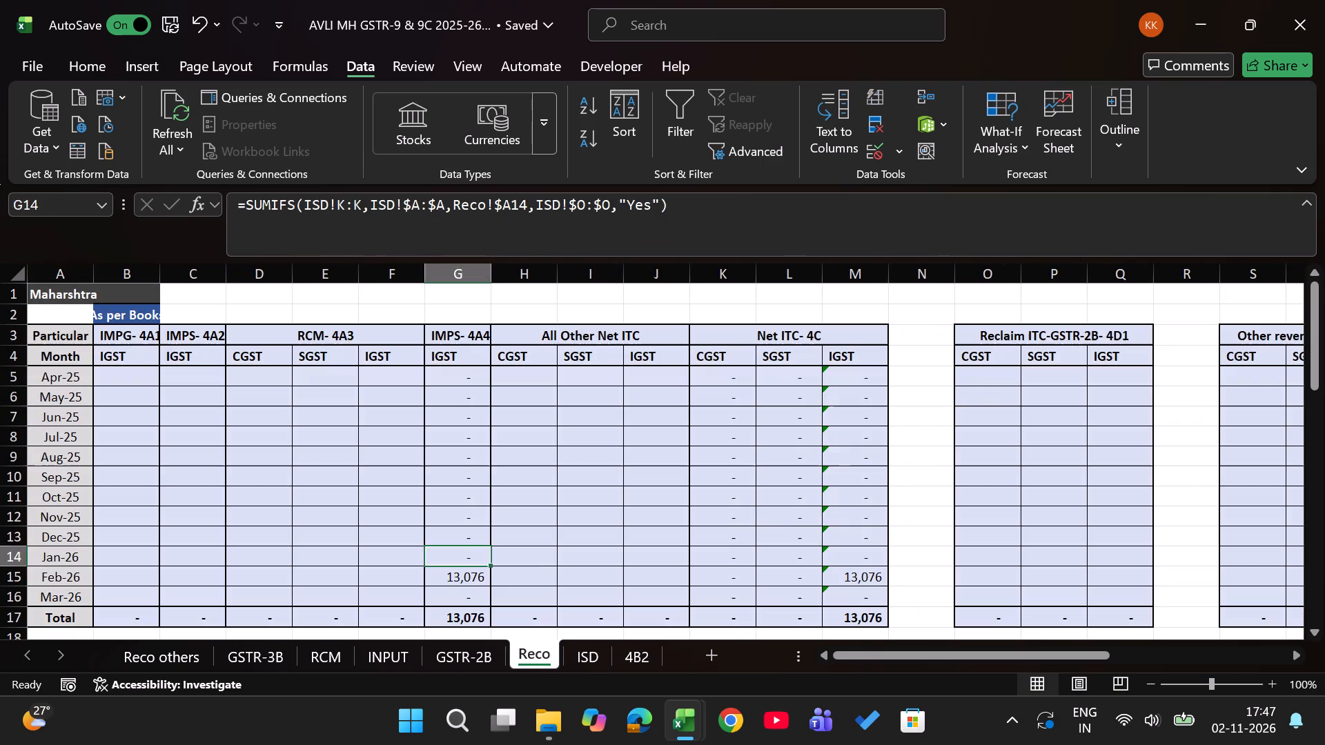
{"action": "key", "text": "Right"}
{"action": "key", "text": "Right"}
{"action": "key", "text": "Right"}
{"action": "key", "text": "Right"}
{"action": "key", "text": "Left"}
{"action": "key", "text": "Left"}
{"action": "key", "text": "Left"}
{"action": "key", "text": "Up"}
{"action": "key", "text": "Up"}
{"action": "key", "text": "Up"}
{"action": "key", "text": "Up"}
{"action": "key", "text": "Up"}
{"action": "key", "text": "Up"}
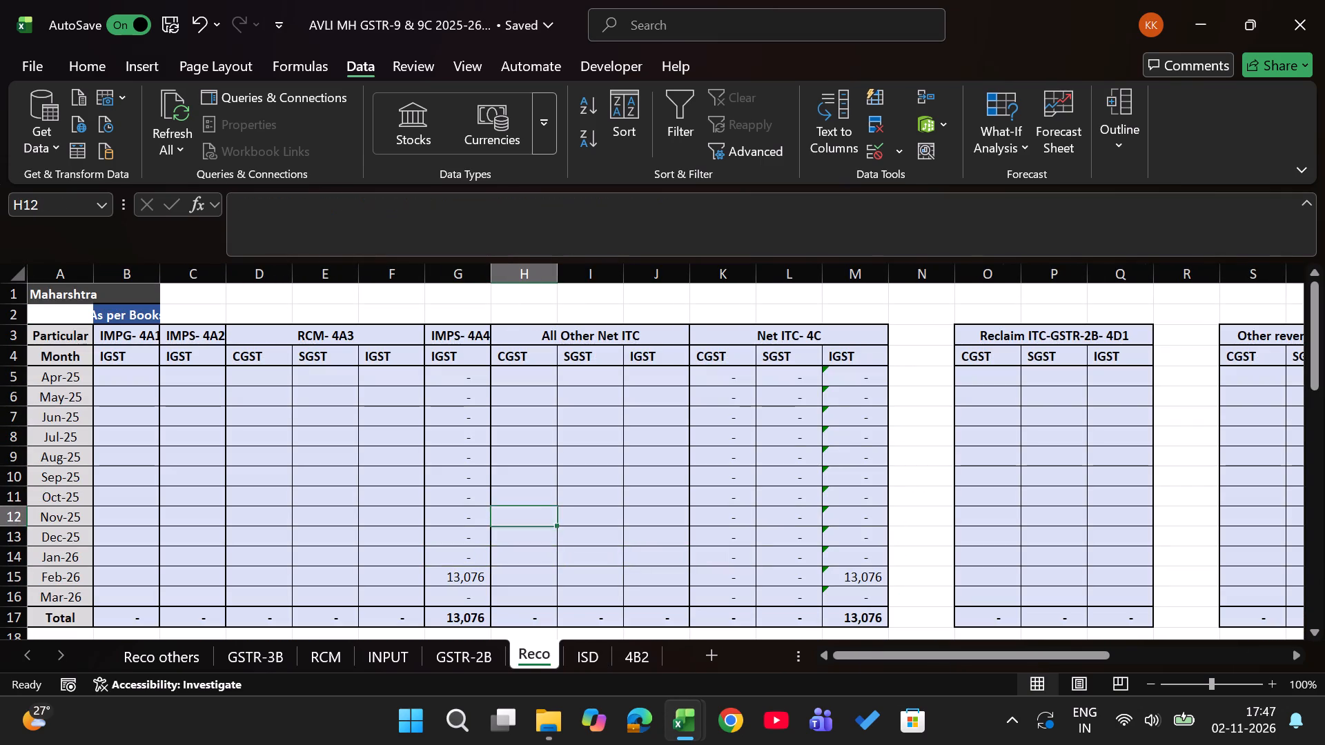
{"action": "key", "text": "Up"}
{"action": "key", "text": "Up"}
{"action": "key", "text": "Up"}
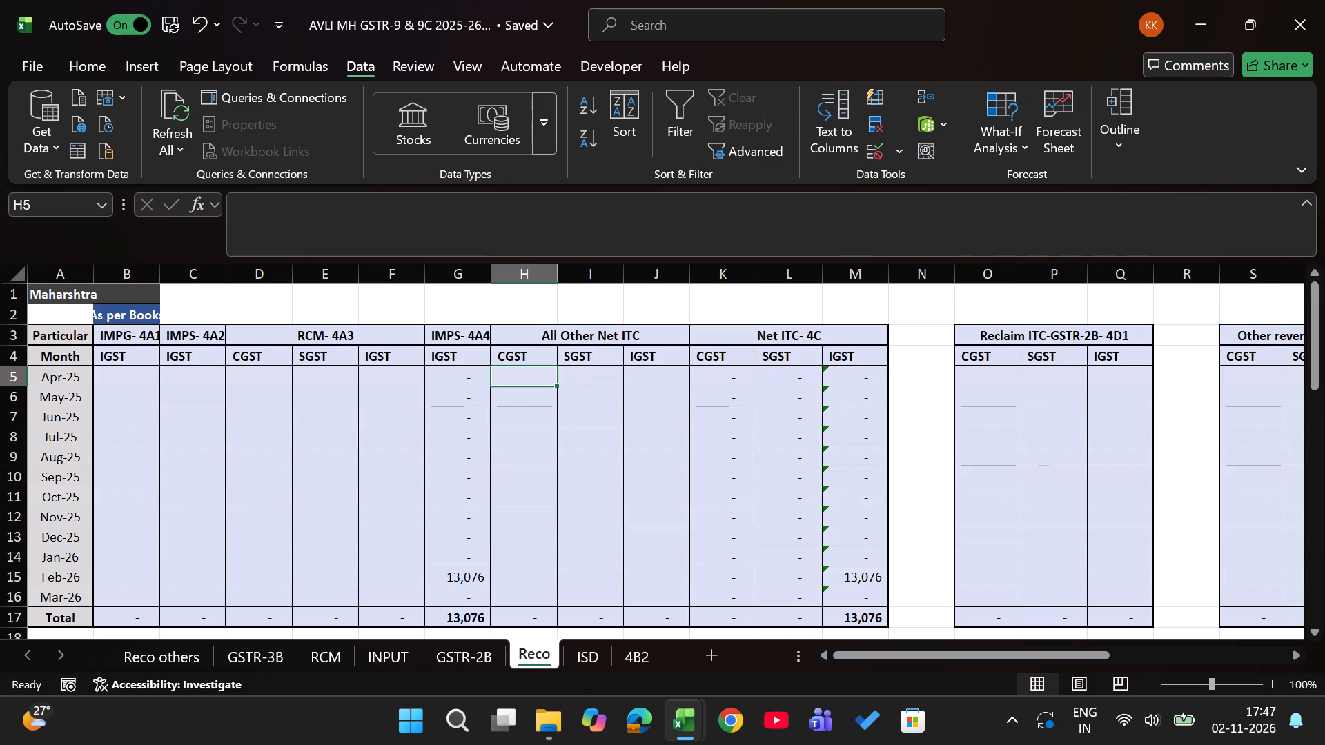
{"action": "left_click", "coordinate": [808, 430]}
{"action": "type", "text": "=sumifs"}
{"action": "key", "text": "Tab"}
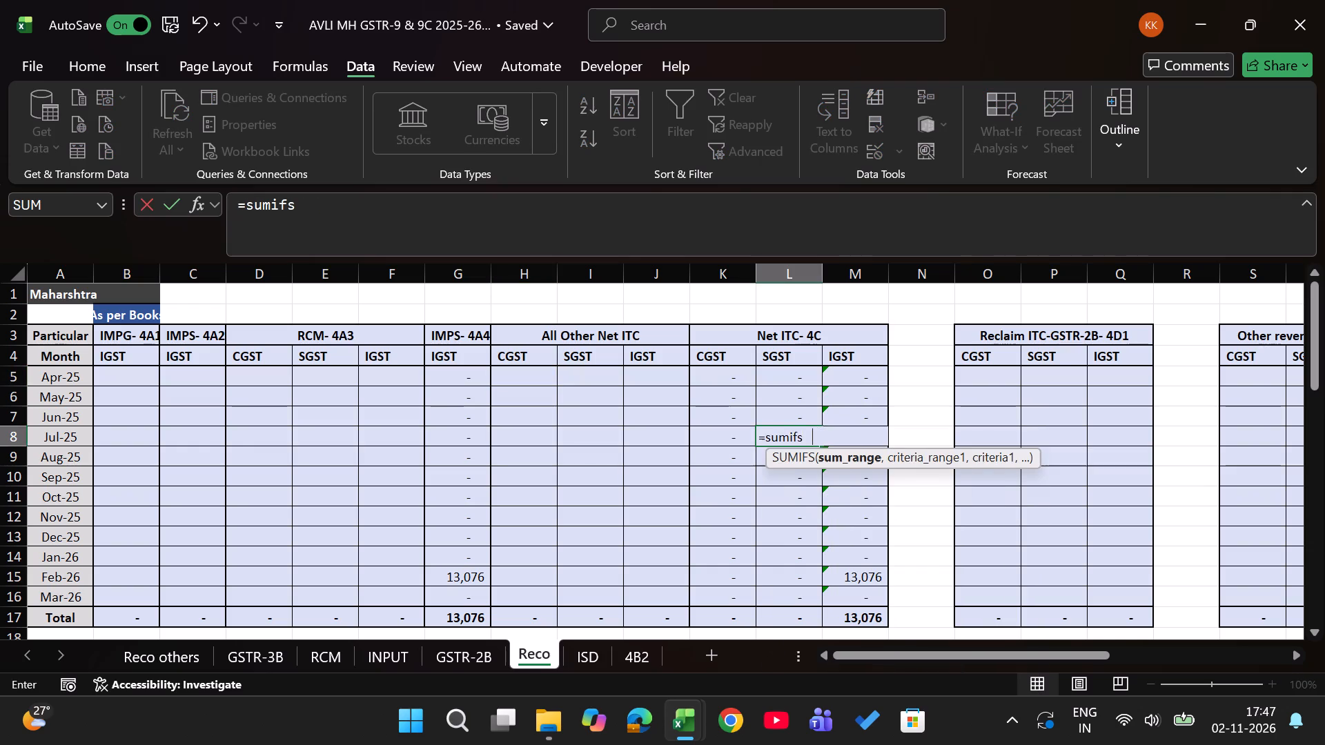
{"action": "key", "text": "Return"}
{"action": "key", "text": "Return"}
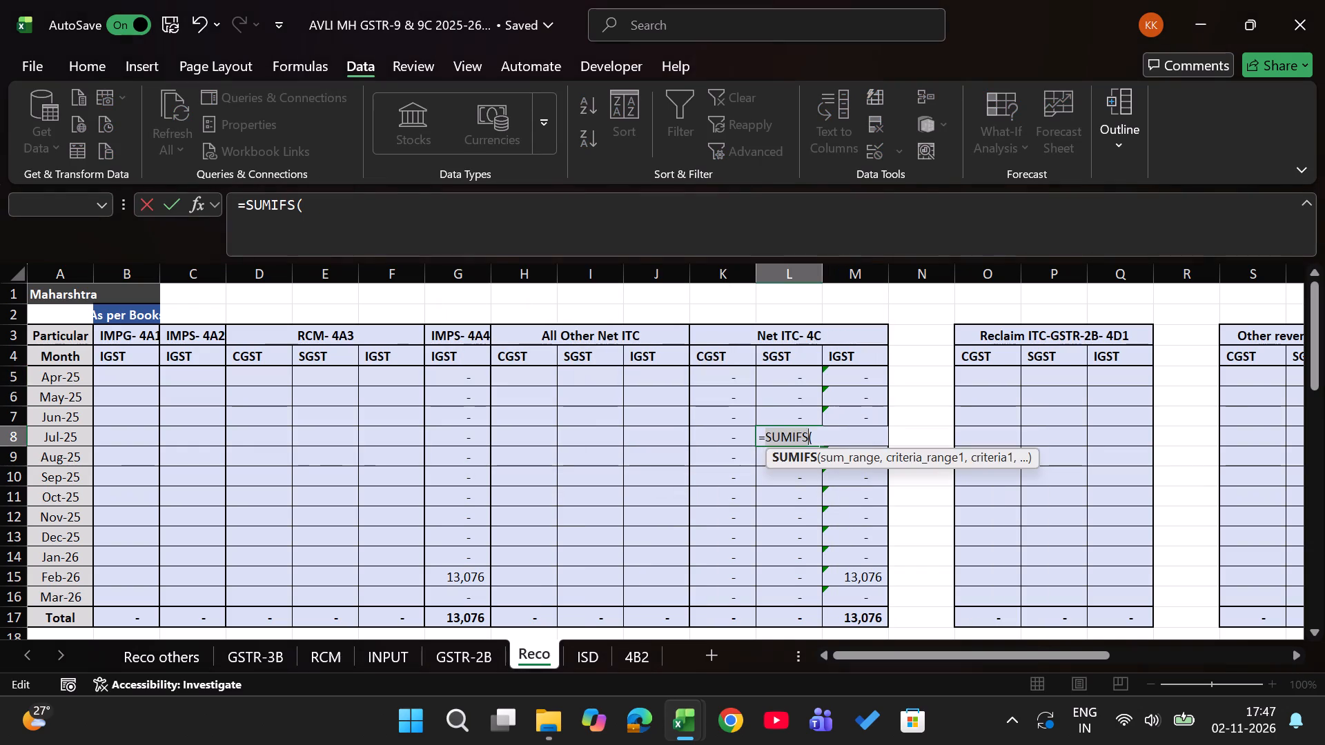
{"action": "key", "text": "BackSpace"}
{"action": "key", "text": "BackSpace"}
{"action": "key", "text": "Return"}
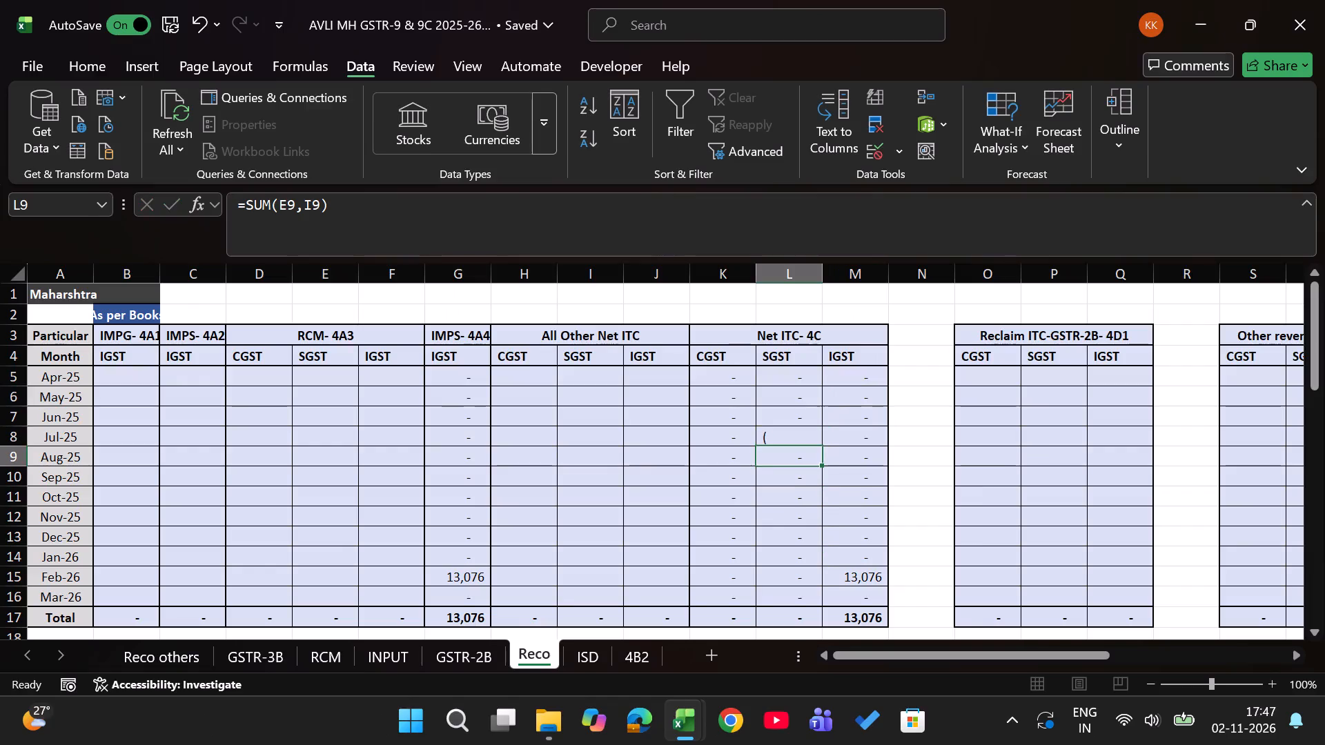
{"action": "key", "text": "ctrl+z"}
In H5 (All Other Net ITC CGST, Apr-25), enter =SUMIFS(INPUT!AB:AB,INPUT!$A:$A,Reco!$A5).
{"action": "key", "text": "Left"}
{"action": "key", "text": "Left"}
{"action": "key", "text": "Left"}
{"action": "key", "text": "Left"}
{"action": "key", "text": "ctrl+Up"}
{"action": "key", "text": "Down"}
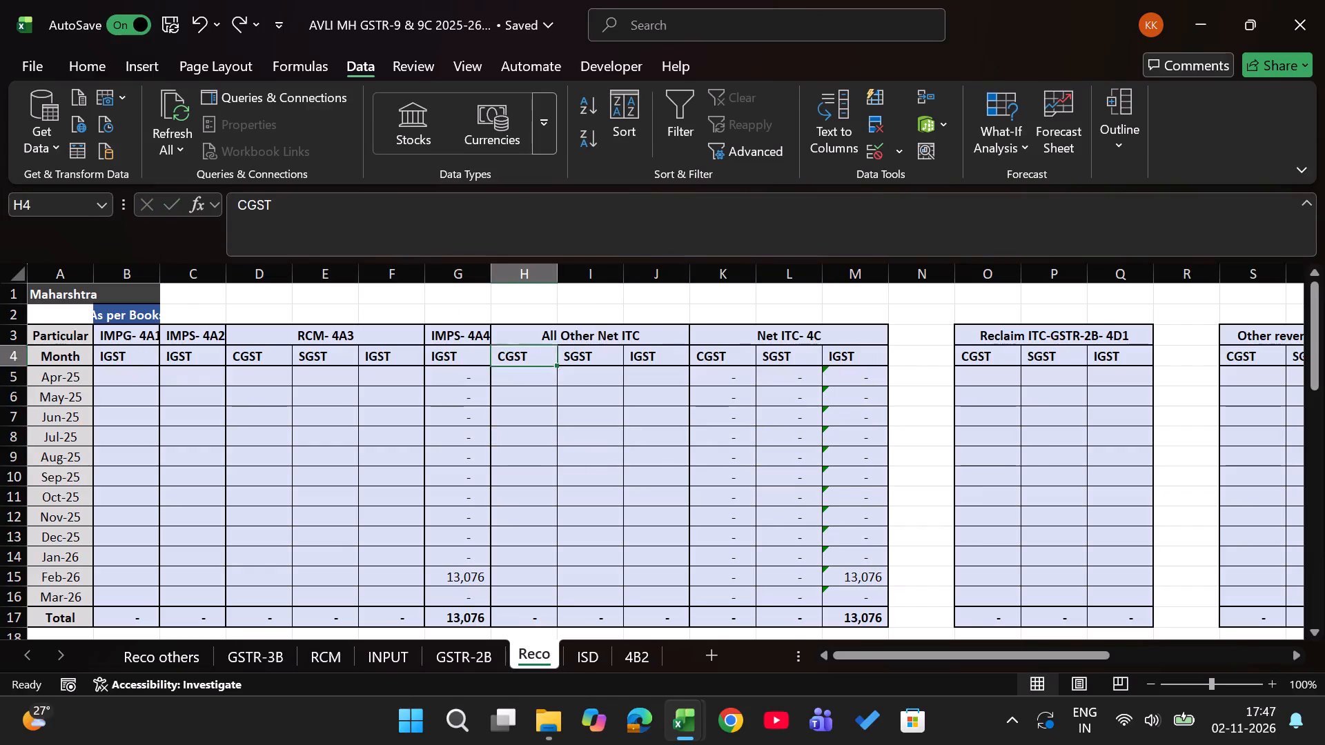
{"action": "type", "text": "=sumifs"}
{"action": "key", "text": "Tab"}
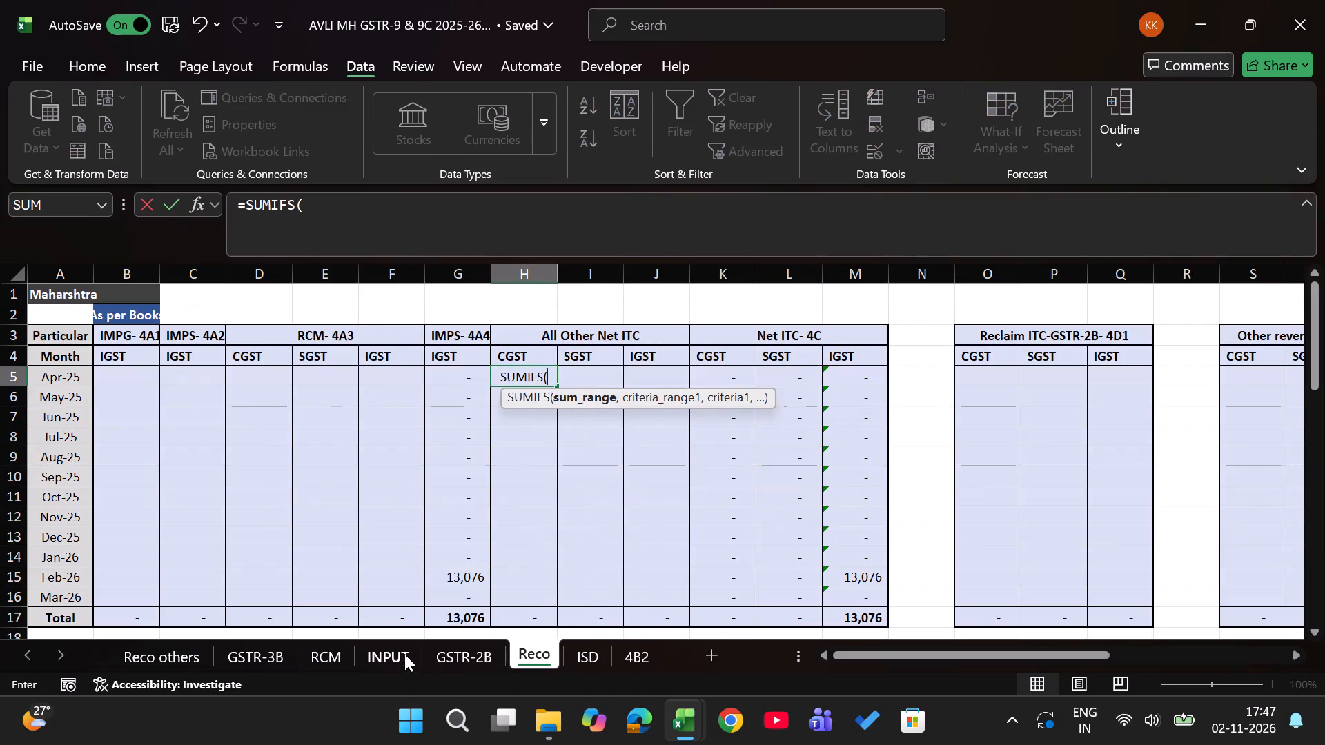
{"action": "left_click", "coordinate": [404, 654]}
{"action": "scroll", "coordinate": [885, 380], "scroll_direction": "left", "scroll_amount": 10}
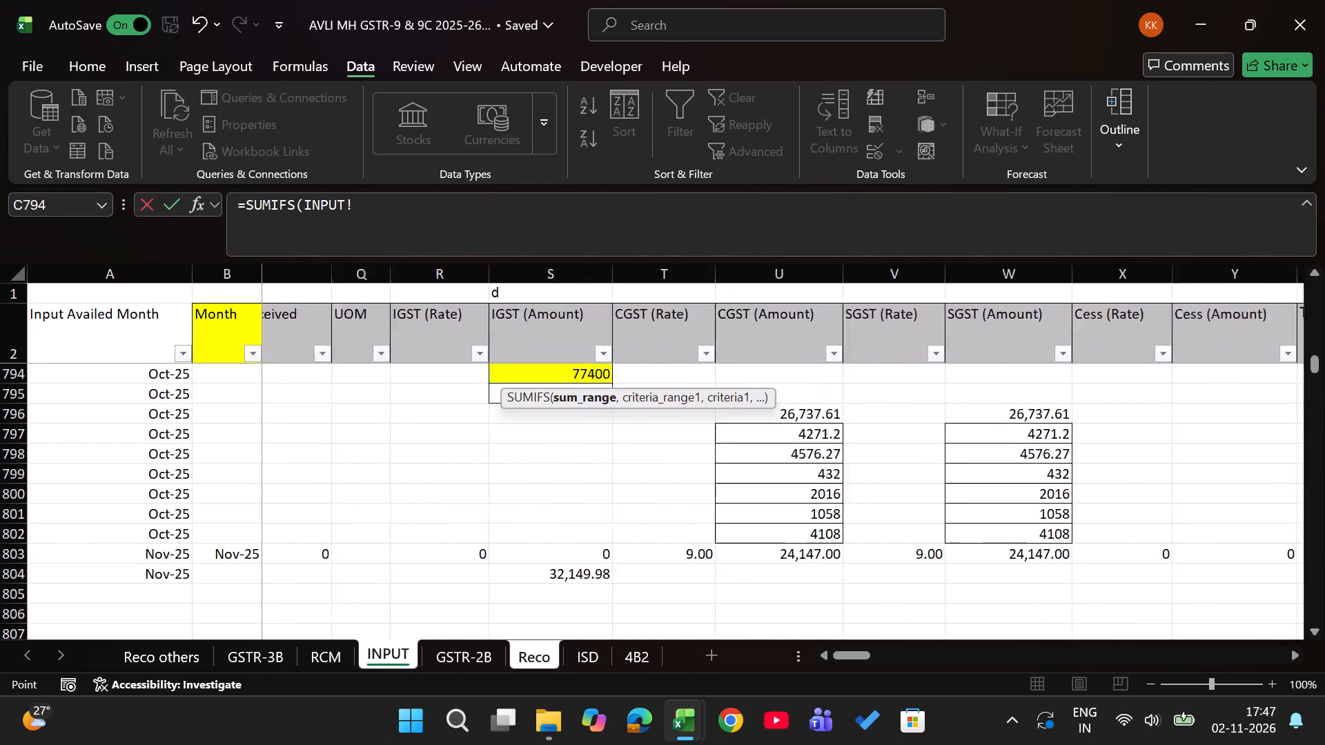
{"action": "scroll", "coordinate": [885, 380], "scroll_direction": "left", "scroll_amount": 1}
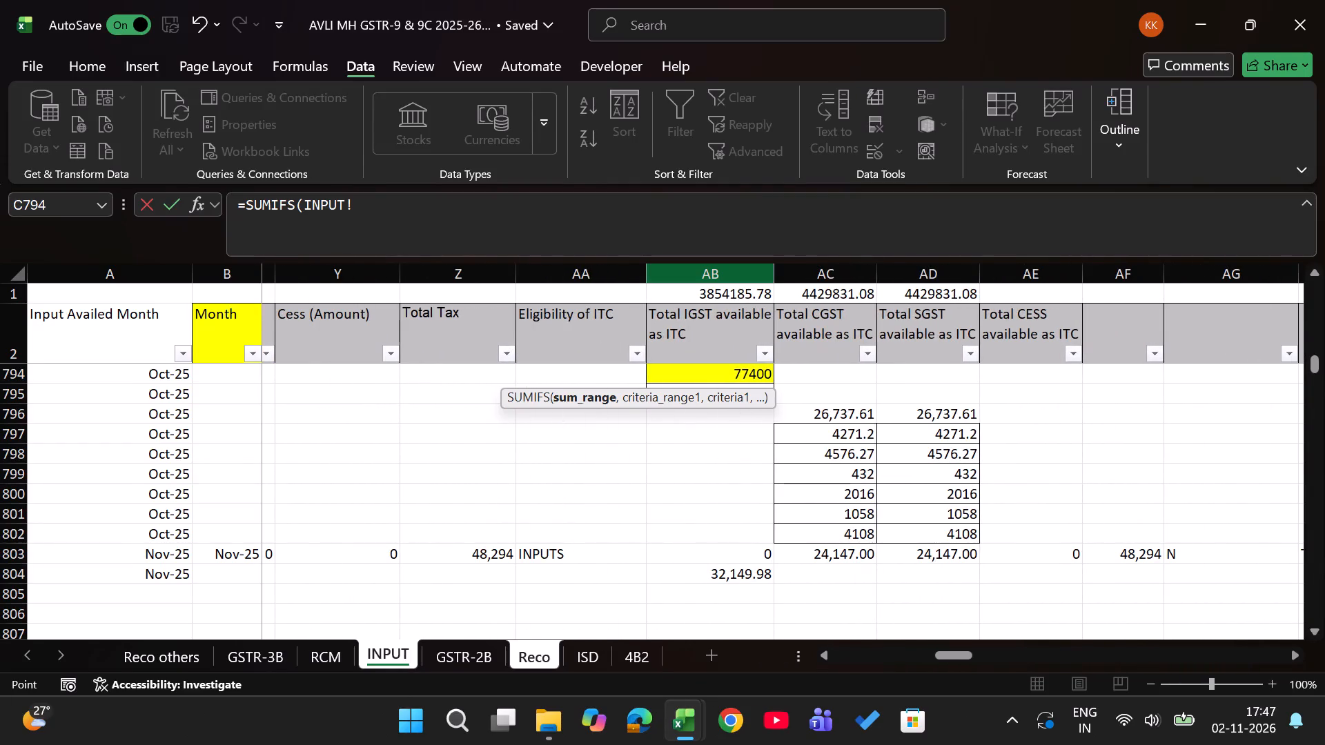
{"action": "left_click", "coordinate": [743, 271]}
{"action": "key", "text": "Right"}
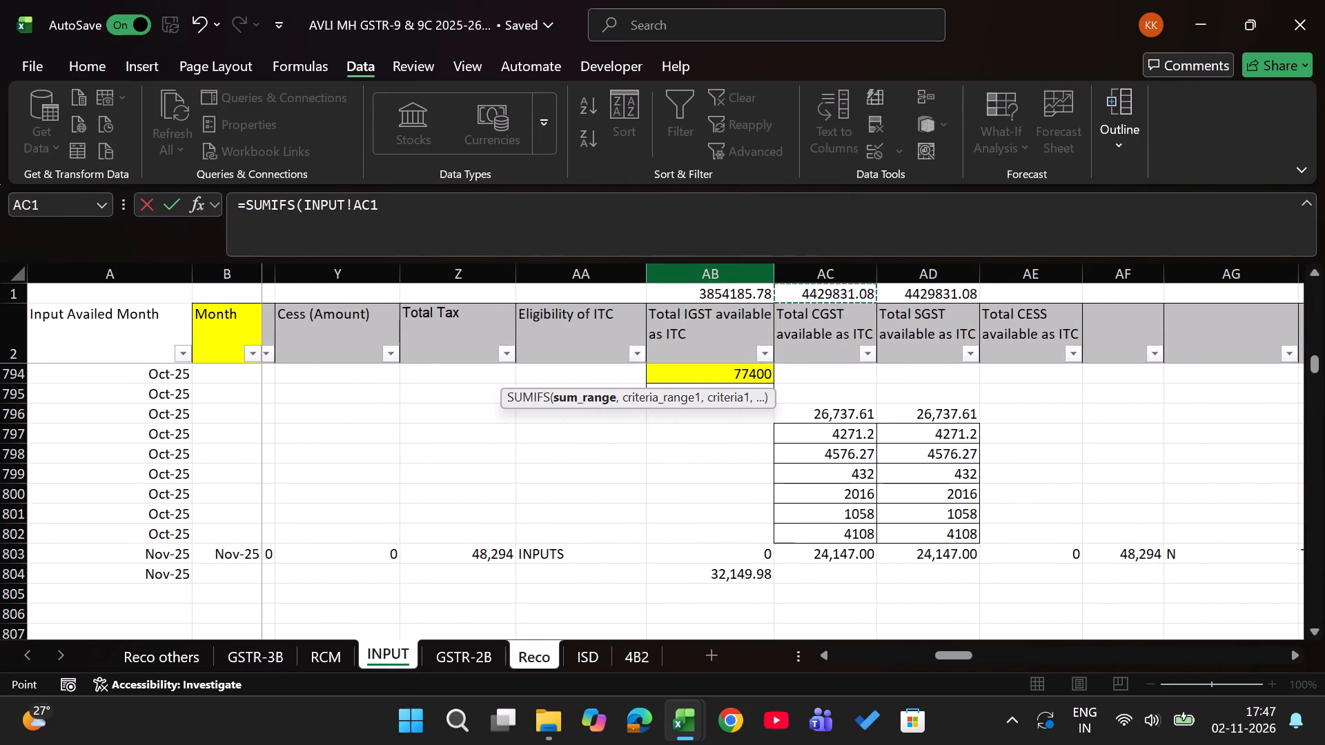
{"action": "key", "text": "ctrl+space"}
{"action": "left_click", "coordinate": [743, 271]}
{"action": "key", "text": "comma"}
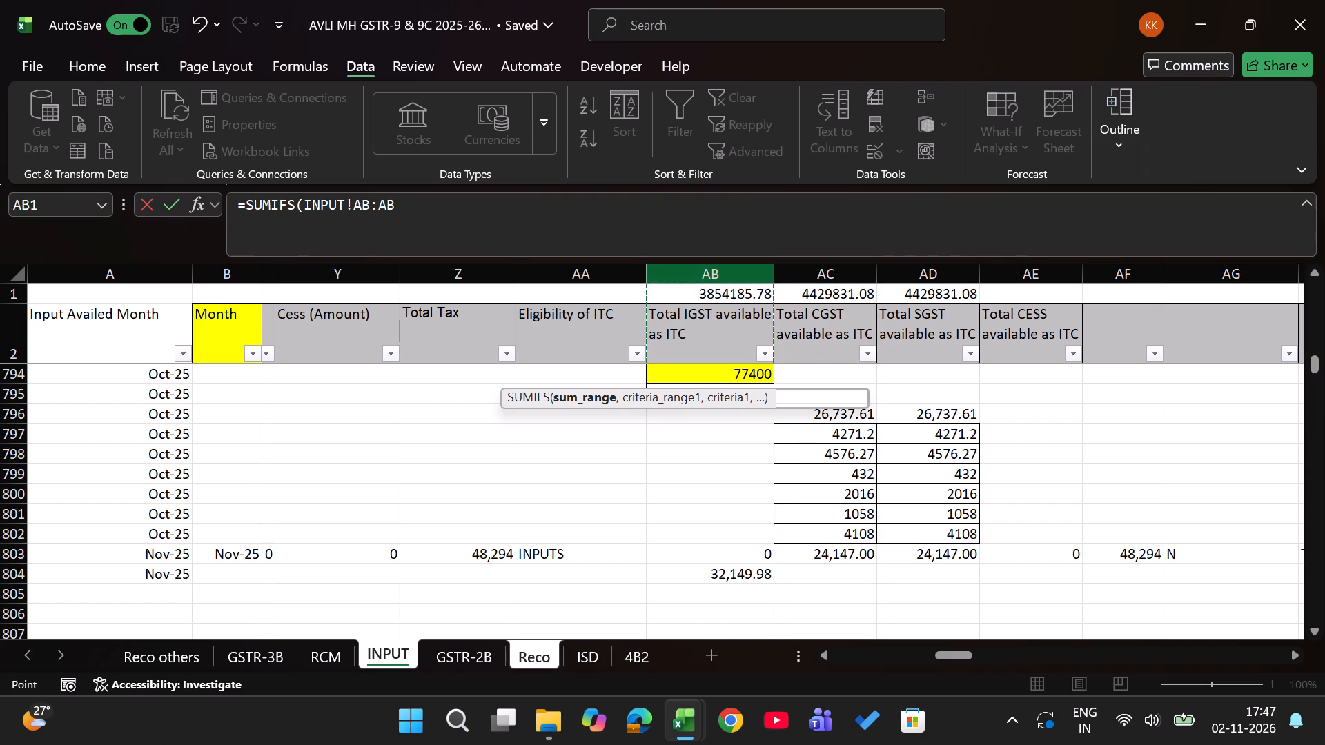
{"action": "left_click", "coordinate": [102, 276]}
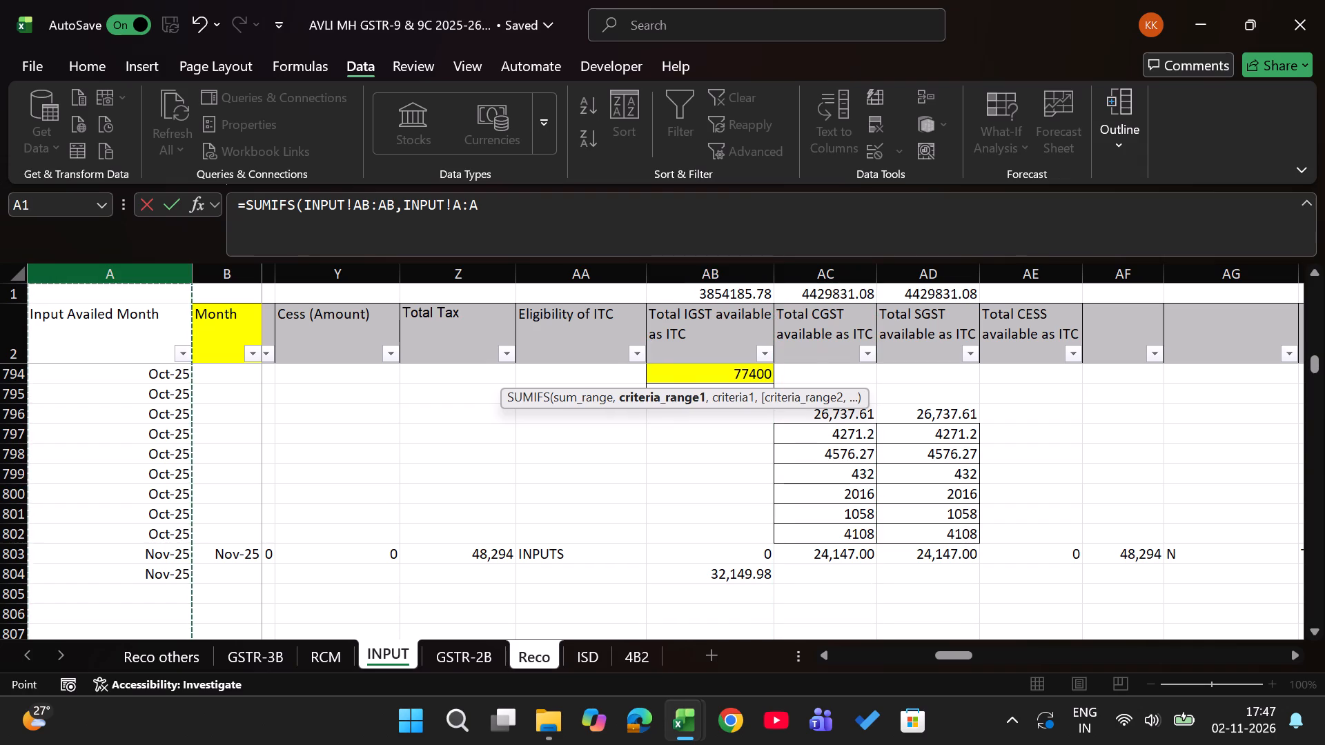
{"action": "key", "text": "F4"}
{"action": "key", "text": "comma"}
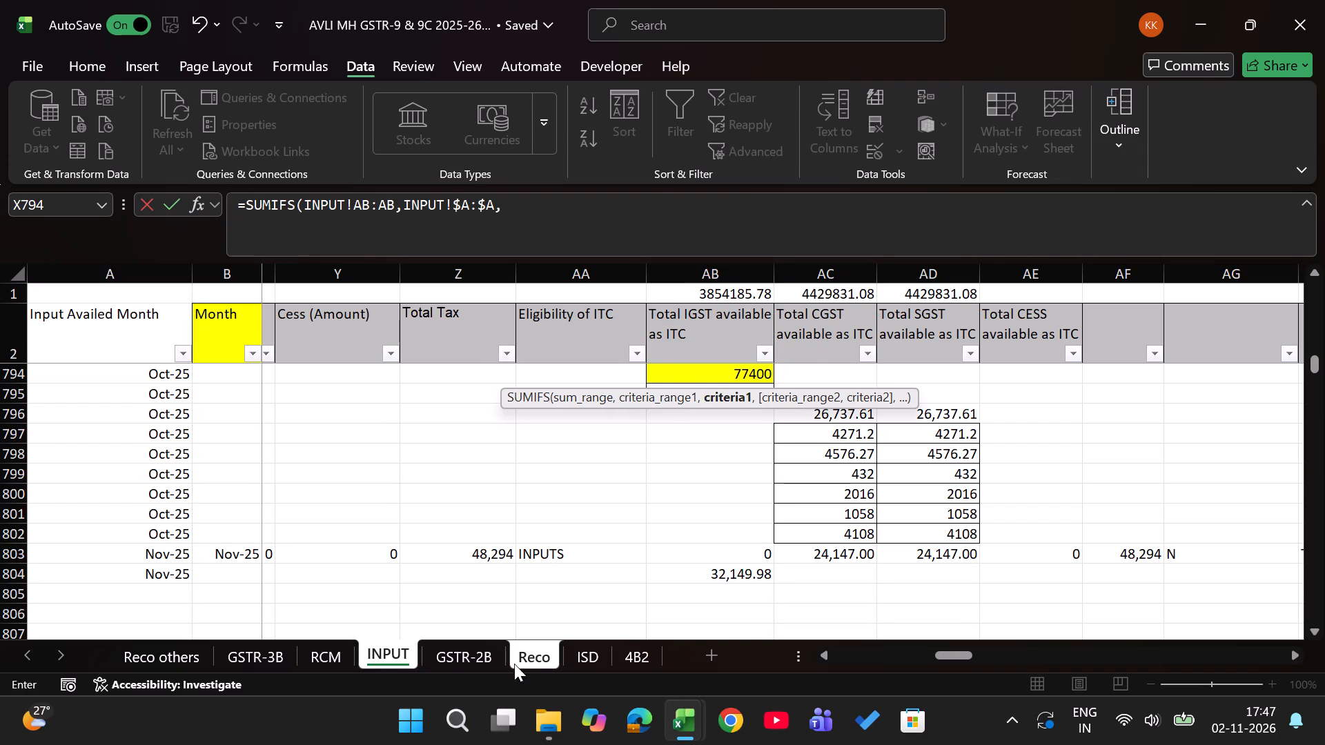
{"action": "left_click", "coordinate": [520, 657]}
{"action": "left_click", "coordinate": [77, 380]}
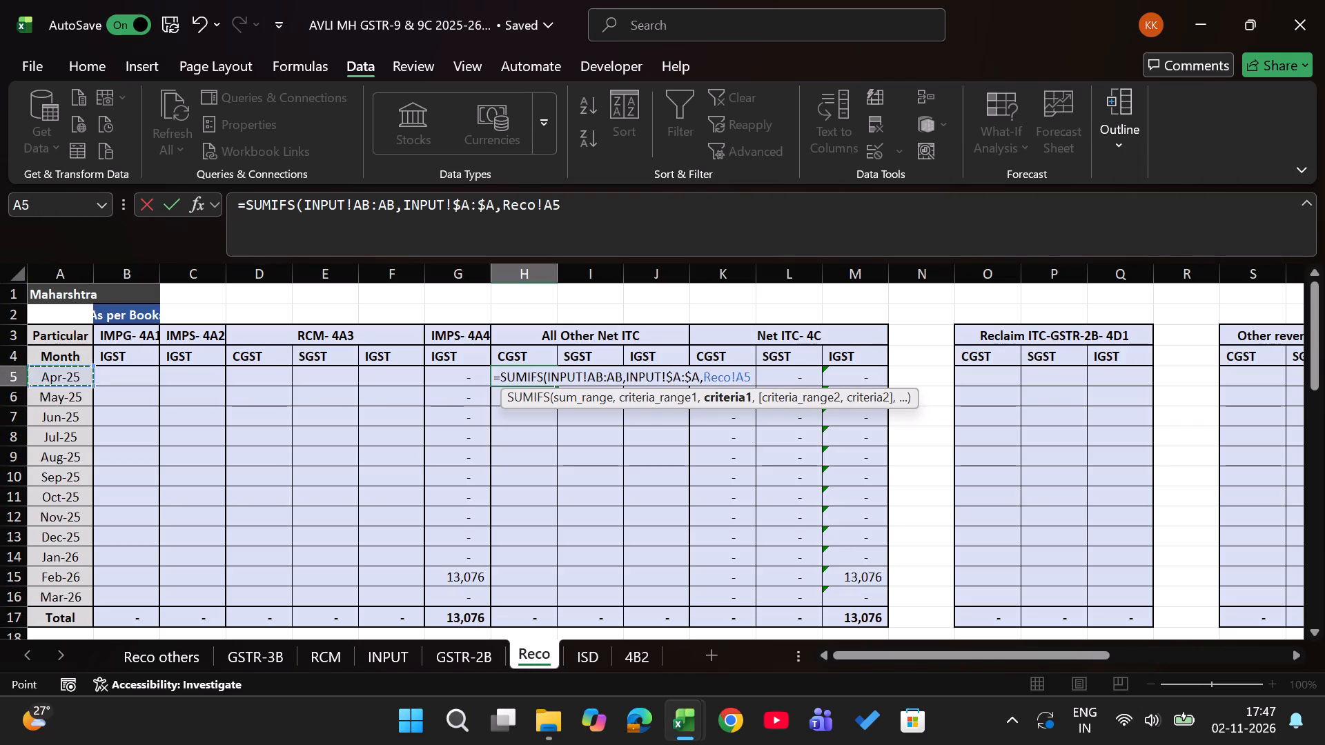
{"action": "key", "text": "F4"}
{"action": "key", "text": "F4"}
{"action": "key", "text": "F4"}
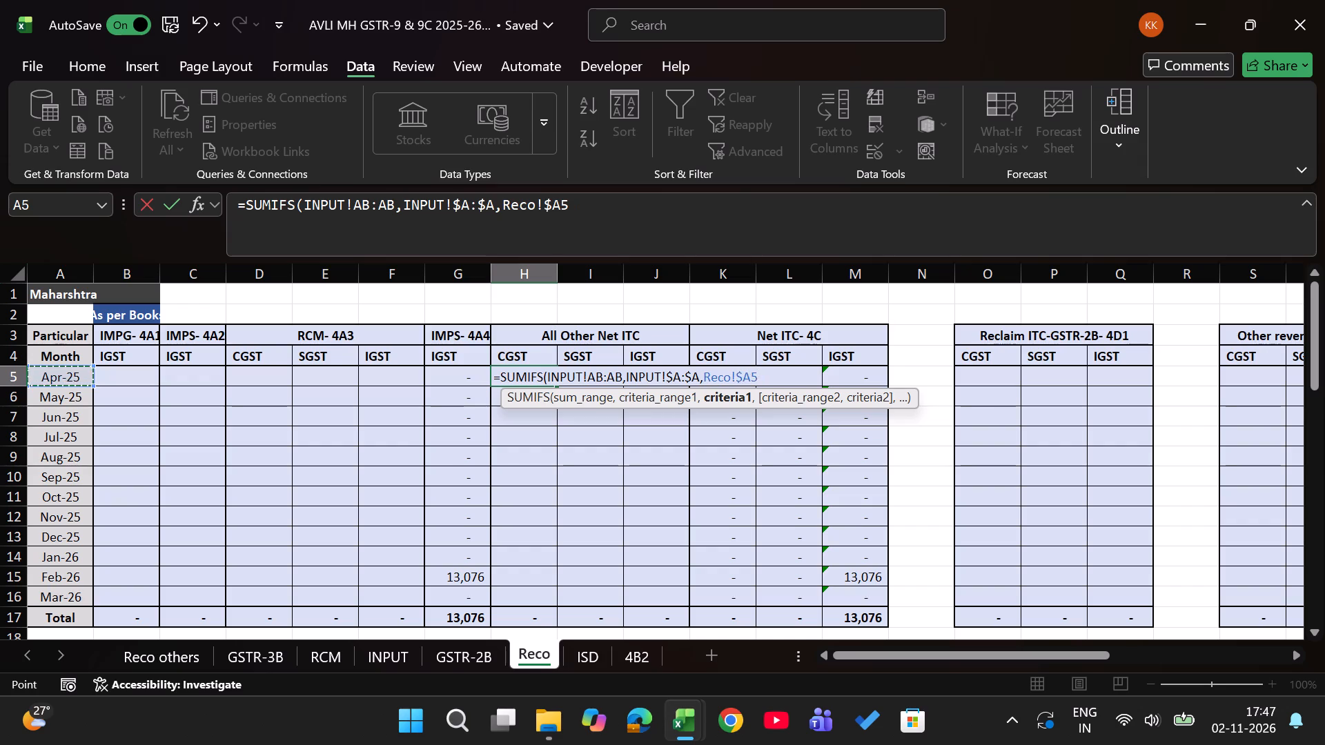
{"action": "key", "text": "Return"}
Fill the H5 formula across to SGST and down to Mar-26 (H5:I16), stopping above the Total row.
{"action": "key", "text": "Up"}
{"action": "key", "text": "shift+Right"}
{"action": "key", "text": "ctrl+shift+Down"}
{"action": "key", "text": "shift+Up"}
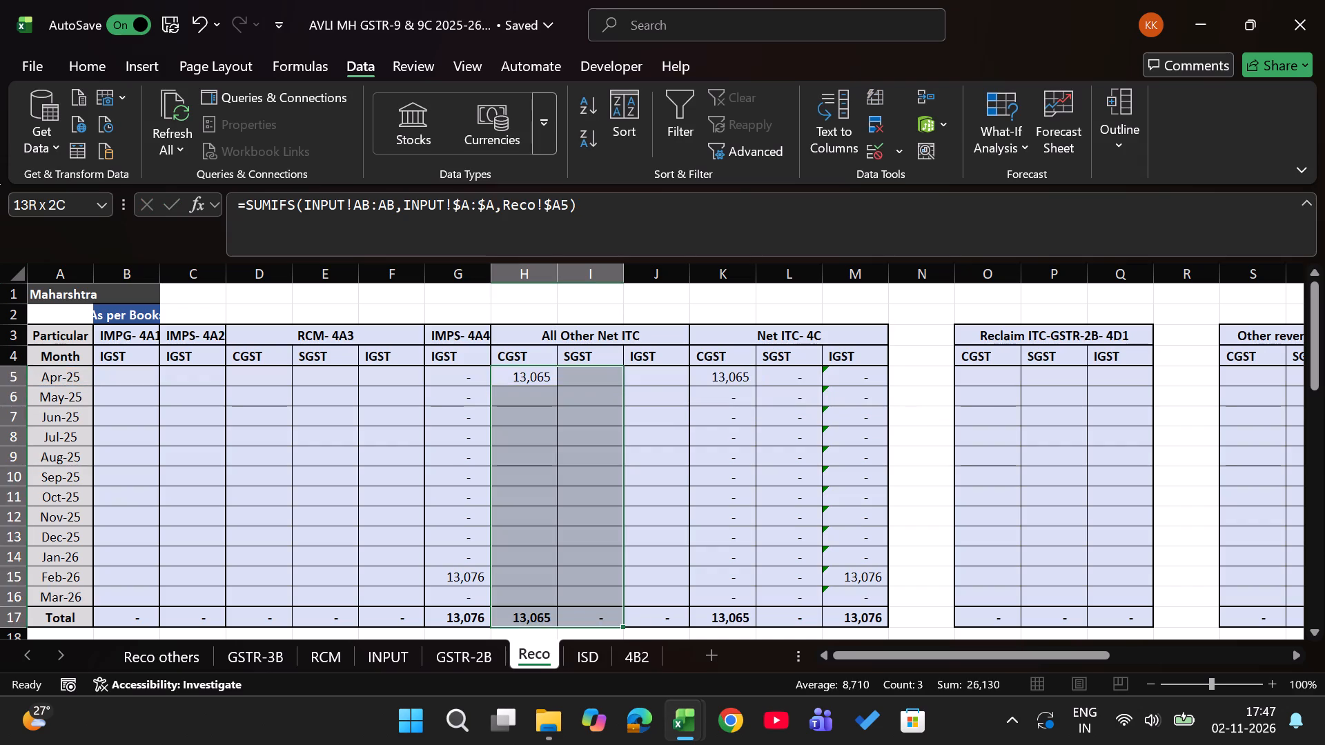
{"action": "key", "text": "ctrl+r"}
{"action": "key", "text": "ctrl+d"}
{"action": "key", "text": "Right"}
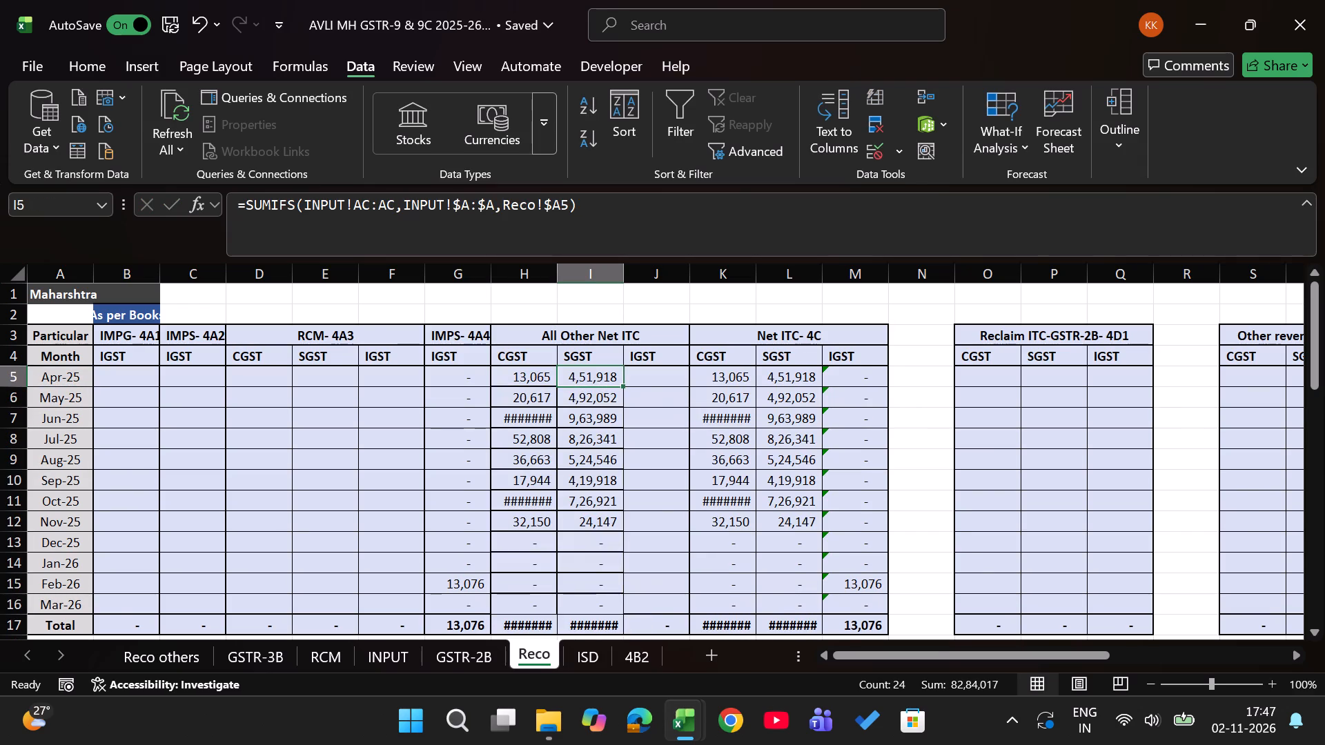
Examine the INPUT sheet's columns along row 804 to identify which ones hold the IGST, CGST and SGST available as ITC.
{"action": "key", "text": "ctrl+Page_Up"}
{"action": "key", "text": "ctrl+Page_Up"}
{"action": "key", "text": "Right"}
{"action": "key", "text": "Right"}
{"action": "key", "text": "Left"}
{"action": "key", "text": "Right"}
{"action": "key", "text": "Right"}
{"action": "key", "text": "Right"}
{"action": "key", "text": "Right"}
{"action": "key", "text": "Right"}
{"action": "key", "text": "Right"}
{"action": "key", "text": "Right"}
{"action": "key", "text": "Right"}
{"action": "key", "text": "Right"}
{"action": "key", "text": "Right"}
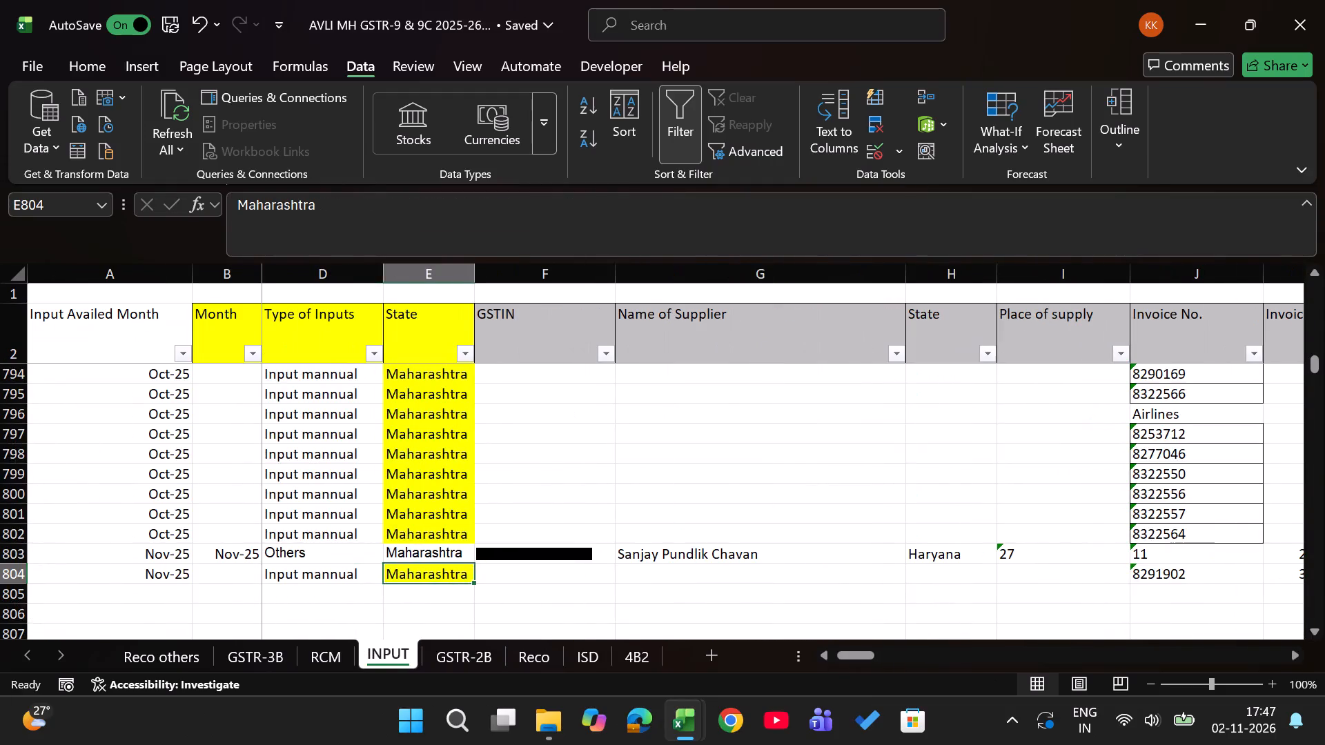
{"action": "key", "text": "Left"}
{"action": "key", "text": "Left"}
{"action": "key", "text": "Left"}
{"action": "key", "text": "Left"}
{"action": "key", "text": "Left"}
{"action": "key", "text": "Left"}
{"action": "key", "text": "Left"}
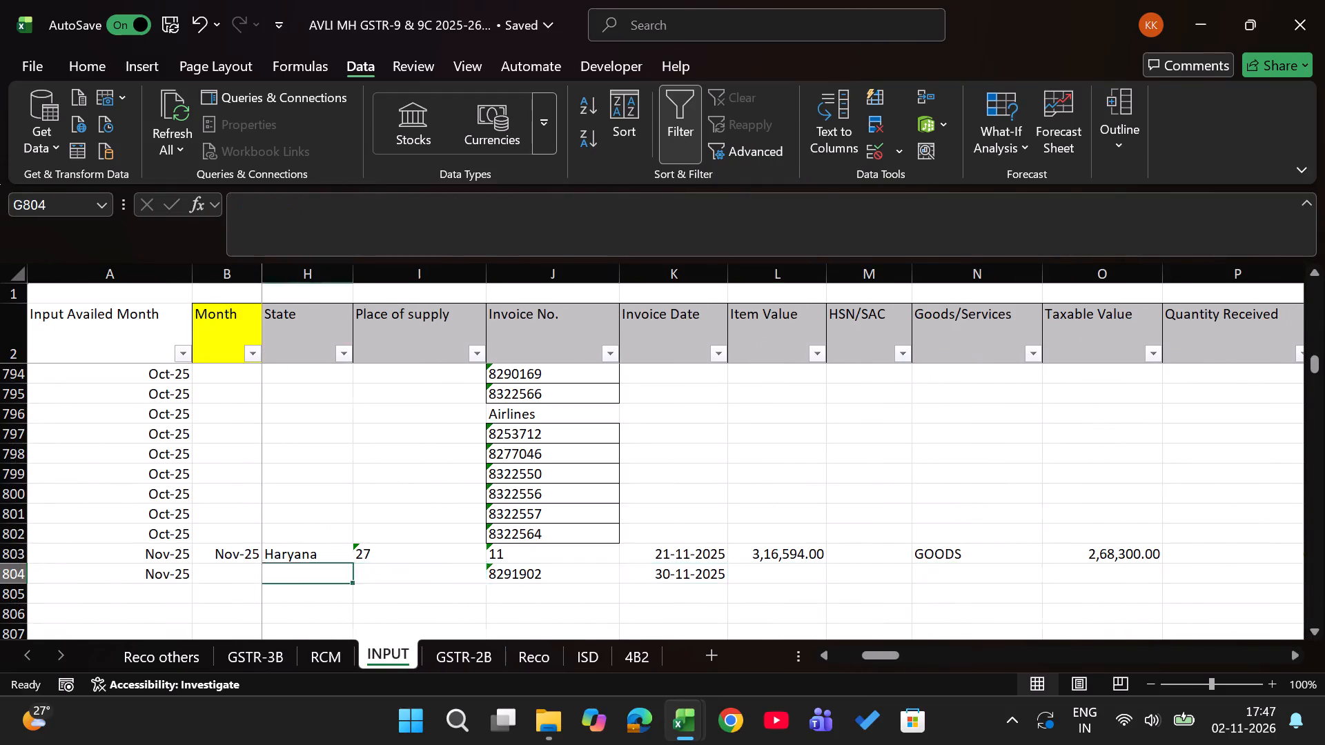
{"action": "key", "text": "Left"}
{"action": "key", "text": "Left"}
{"action": "key", "text": "Left"}
{"action": "key", "text": "Right"}
{"action": "key", "text": "Right"}
{"action": "key", "text": "Right"}
{"action": "key", "text": "Right"}
{"action": "key", "text": "Right"}
{"action": "key", "text": "Right"}
{"action": "key", "text": "Right"}
{"action": "key", "text": "Right"}
{"action": "key", "text": "Right"}
{"action": "key", "text": "Right"}
{"action": "key", "text": "Right"}
{"action": "key", "text": "Right"}
{"action": "key", "text": "Right"}
{"action": "key", "text": "Right"}
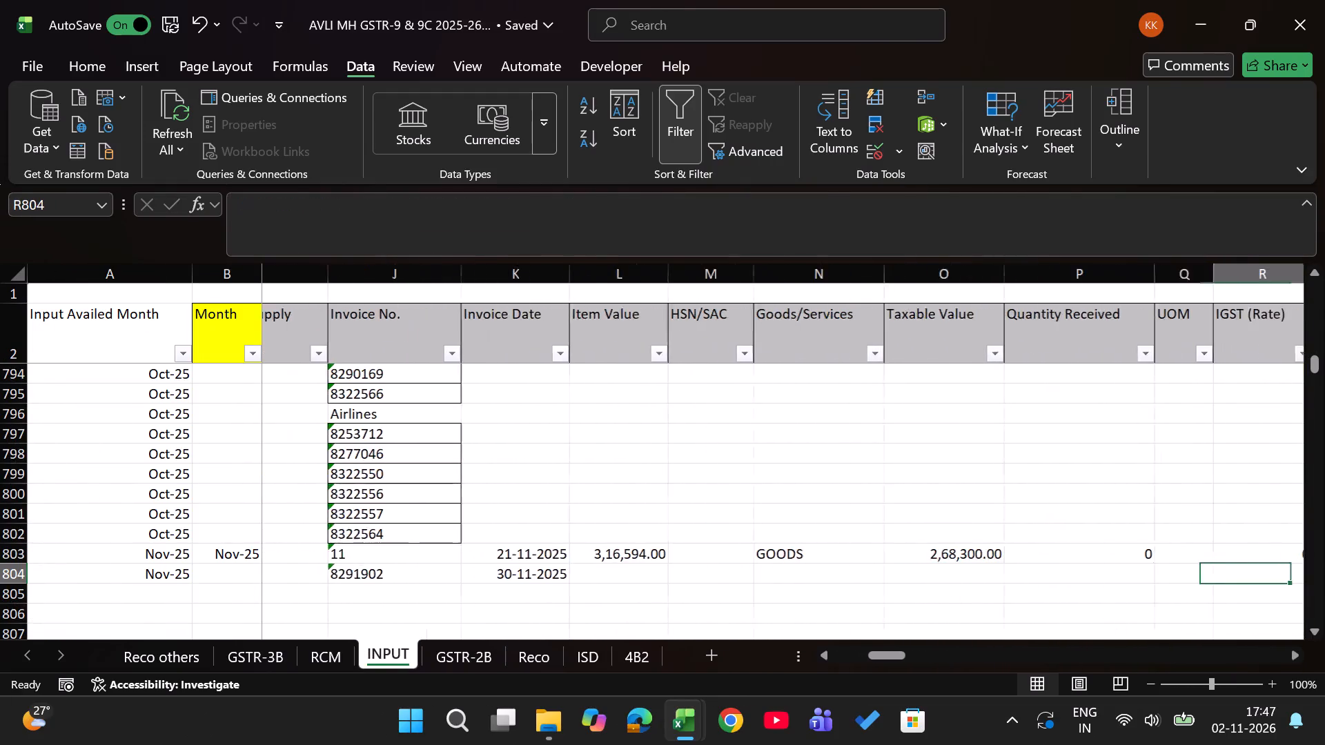
{"action": "key", "text": "Right"}
{"action": "key", "text": "Right"}
{"action": "key", "text": "Right"}
{"action": "key", "text": "Right"}
{"action": "key", "text": "Right"}
{"action": "key", "text": "Right"}
{"action": "key", "text": "Right"}
{"action": "key", "text": "Right"}
{"action": "key", "text": "Right"}
{"action": "key", "text": "Right"}
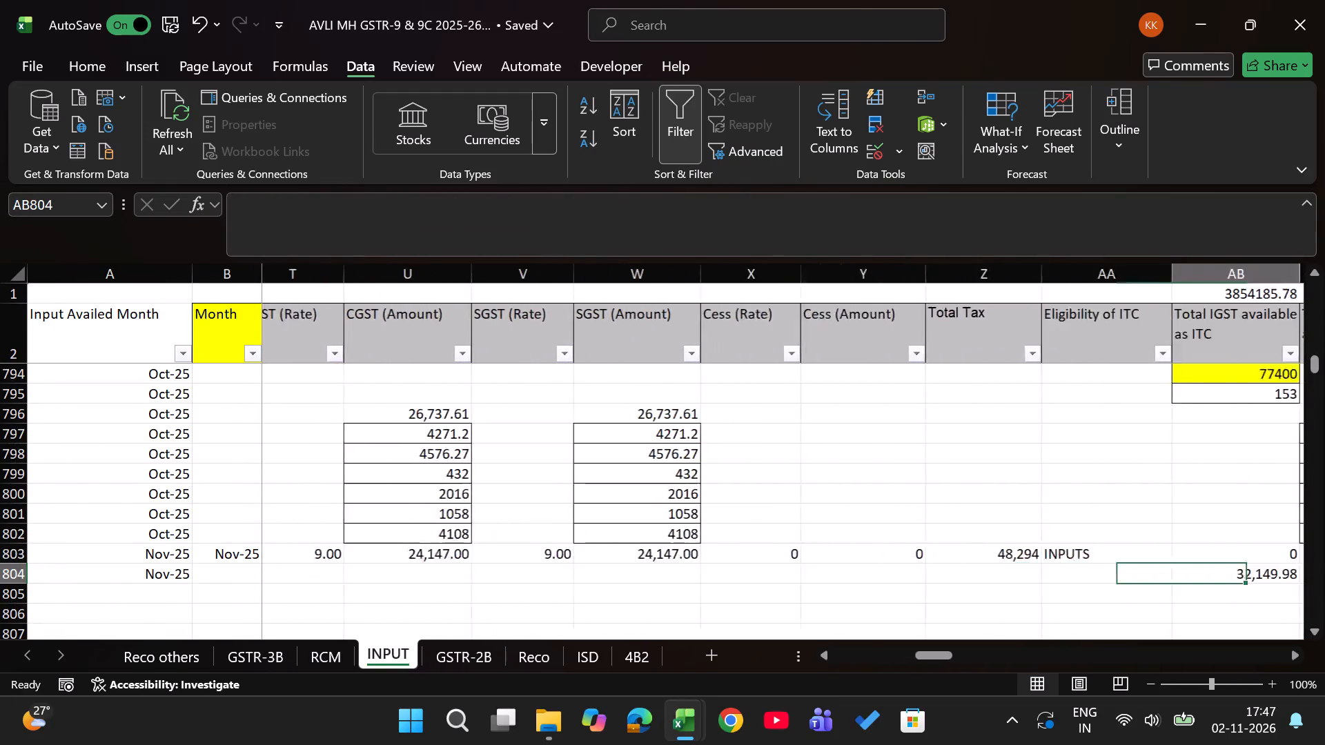
{"action": "key", "text": "Right"}
{"action": "key", "text": "Left"}
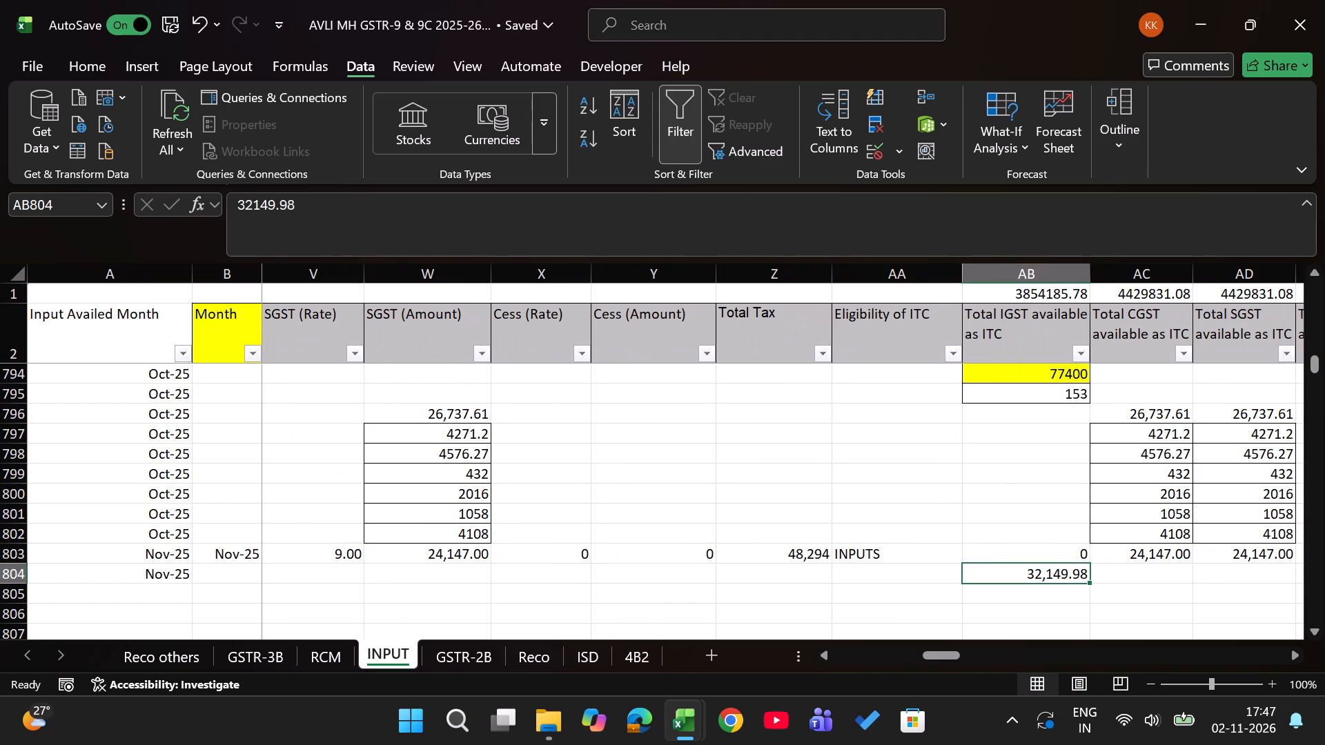
{"action": "key", "text": "Left"}
{"action": "key", "text": "Left"}
{"action": "key", "text": "Left"}
{"action": "key", "text": "Left"}
{"action": "key", "text": "Left"}
{"action": "key", "text": "Left"}
{"action": "key", "text": "Left"}
{"action": "key", "text": "Left"}
{"action": "key", "text": "Left"}
{"action": "key", "text": "Right"}
{"action": "key", "text": "Right"}
{"action": "key", "text": "Right"}
{"action": "key", "text": "Right"}
{"action": "key", "text": "Right"}
{"action": "key", "text": "Right"}
{"action": "key", "text": "Right"}
{"action": "key", "text": "Right"}
{"action": "key", "text": "Right"}
{"action": "key", "text": "Right"}
{"action": "key", "text": "Right"}
{"action": "key", "text": "Right"}
{"action": "key", "text": "Right"}
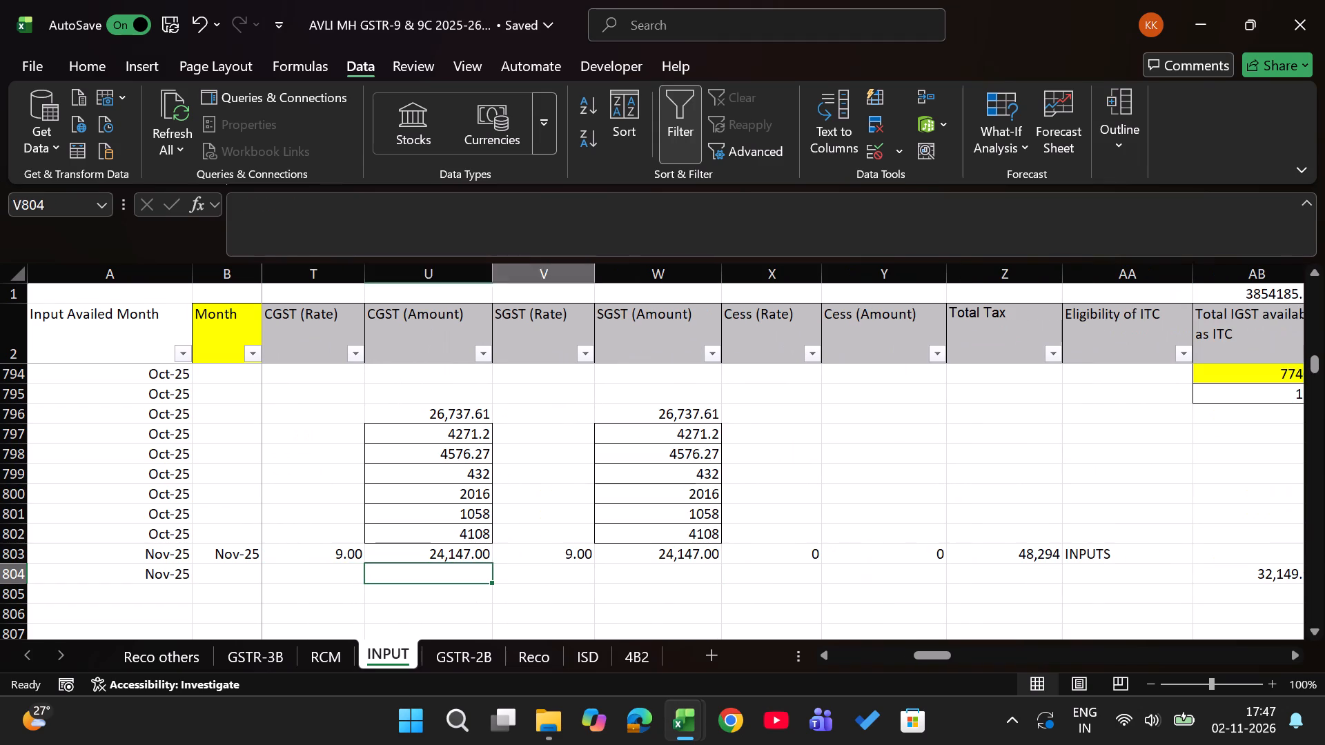
{"action": "key", "text": "Right"}
{"action": "key", "text": "Left"}
{"action": "key", "text": "Left"}
{"action": "key", "text": "Left"}
{"action": "key", "text": "Left"}
{"action": "key", "text": "Left"}
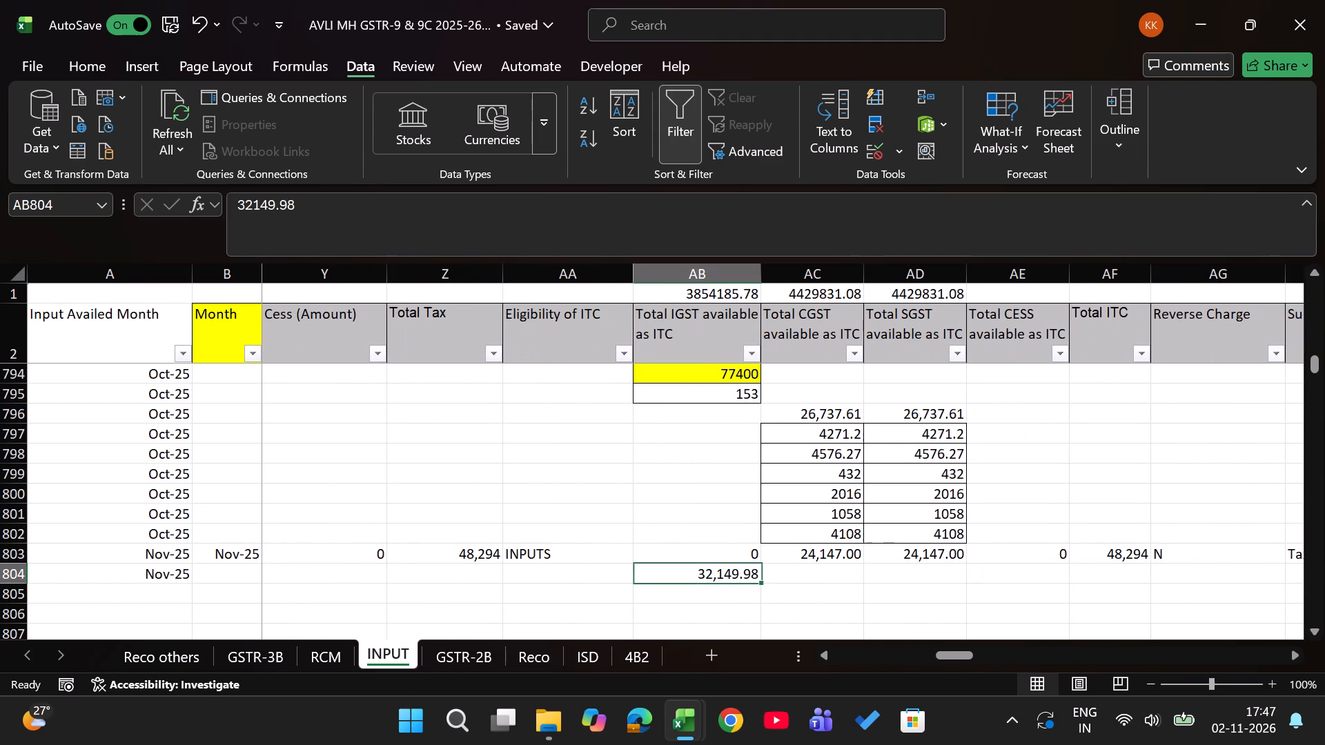
Check the sum of the Total IGST available as ITC column in the INPUT sheet and return to the Reco sheet.
{"action": "key", "text": "ctrl+shift+Up"}
{"action": "key", "text": "ctrl+shift+Up"}
{"action": "key", "text": "ctrl+shift+Up"}
{"action": "key", "text": "ctrl+shift+Up"}
{"action": "key", "text": "ctrl+shift+Up"}
{"action": "key", "text": "ctrl+shift+Up"}
{"action": "key", "text": "ctrl+shift+Up"}
{"action": "key", "text": "ctrl+shift+Up"}
{"action": "key", "text": "ctrl+shift+Up"}
{"action": "key", "text": "ctrl+shift+Up"}
{"action": "key", "text": "ctrl+shift+Up"}
{"action": "key", "text": "ctrl+shift+Up"}
{"action": "key", "text": "ctrl+shift+Up"}
{"action": "key", "text": "shift+Down"}
{"action": "key", "text": "shift+Down"}
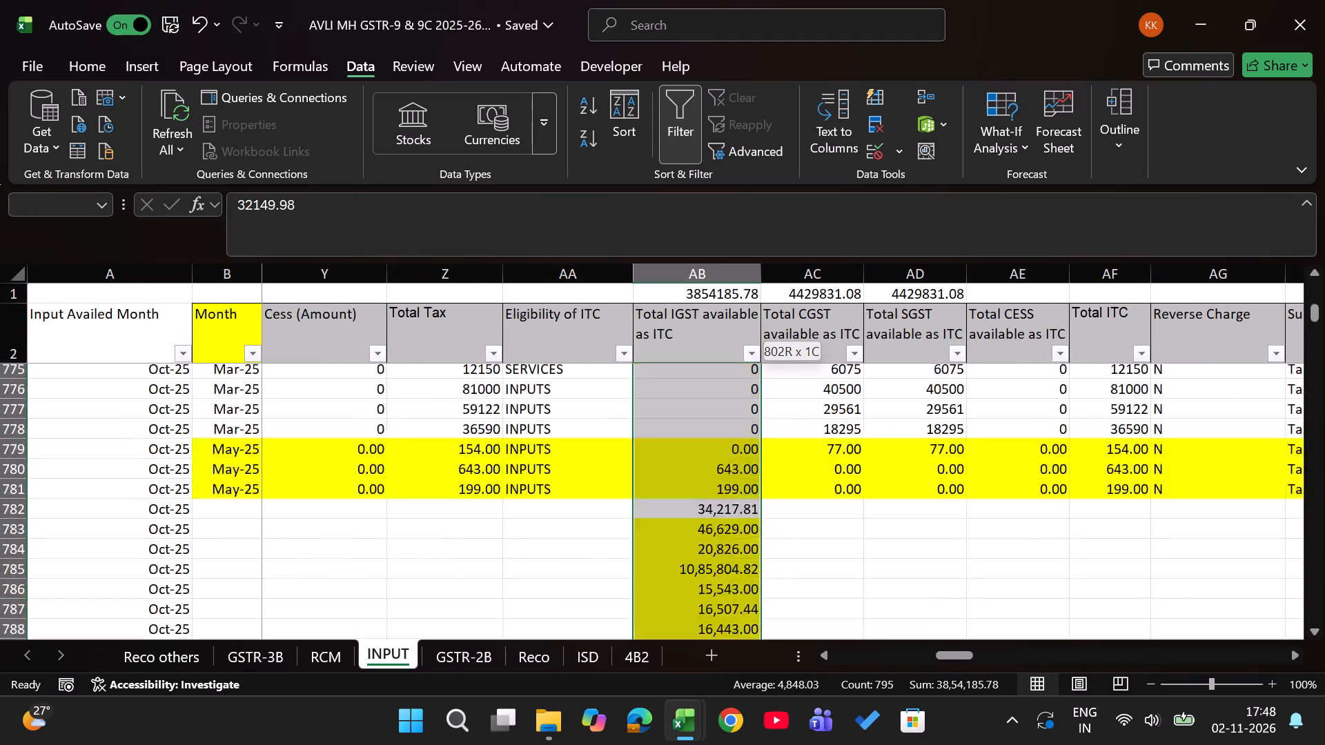
{"action": "key", "text": "shift+Down"}
{"action": "key", "text": "shift+Up"}
{"action": "key", "text": "alt+Tab"}
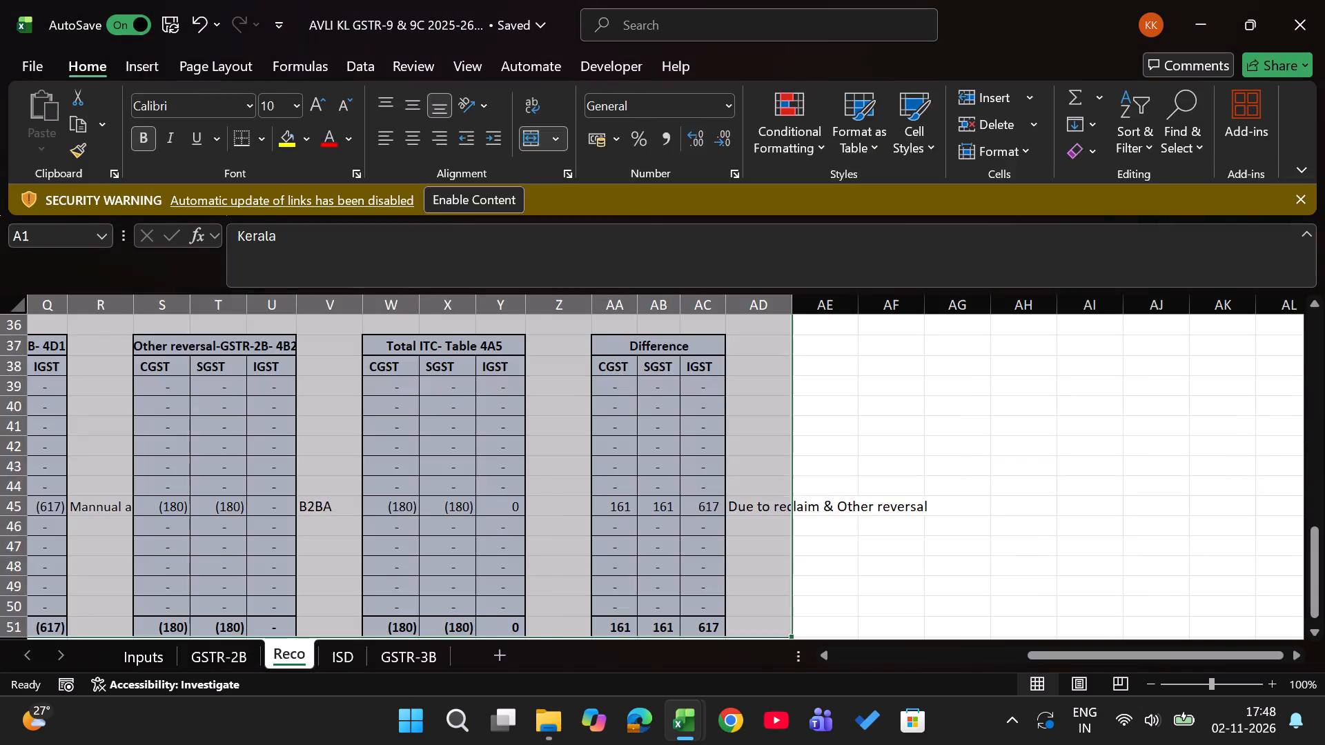
{"action": "key", "text": "alt+Tab"}
{"action": "key", "text": "ctrl+Page_Down"}
{"action": "key", "text": "ctrl+Page_Down"}
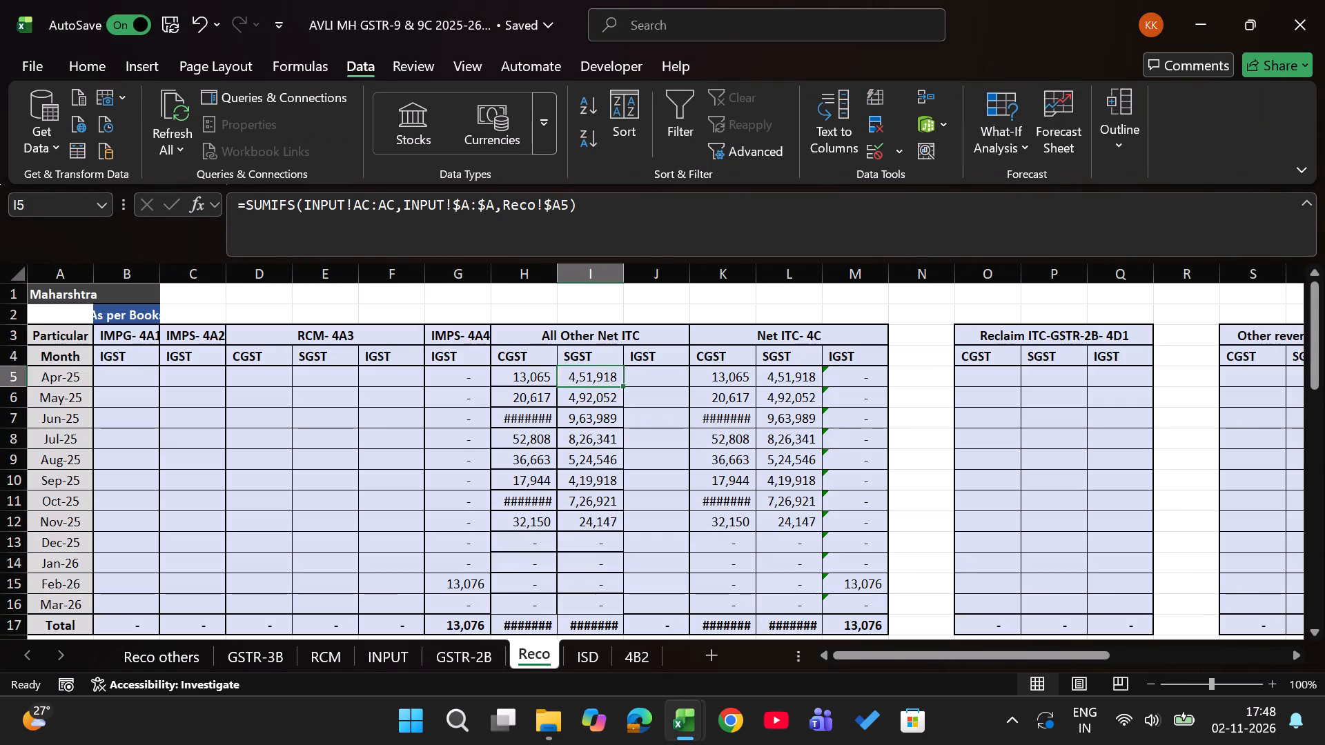
Change the sum range in H5 (All Other Net ITC CGST, Apr-25) to INPUT!AC:AC.
{"action": "key", "text": "Up"}
{"action": "key", "text": "Up"}
{"action": "key", "text": "Down"}
{"action": "key", "text": "Down"}
{"action": "key", "text": "Left"}
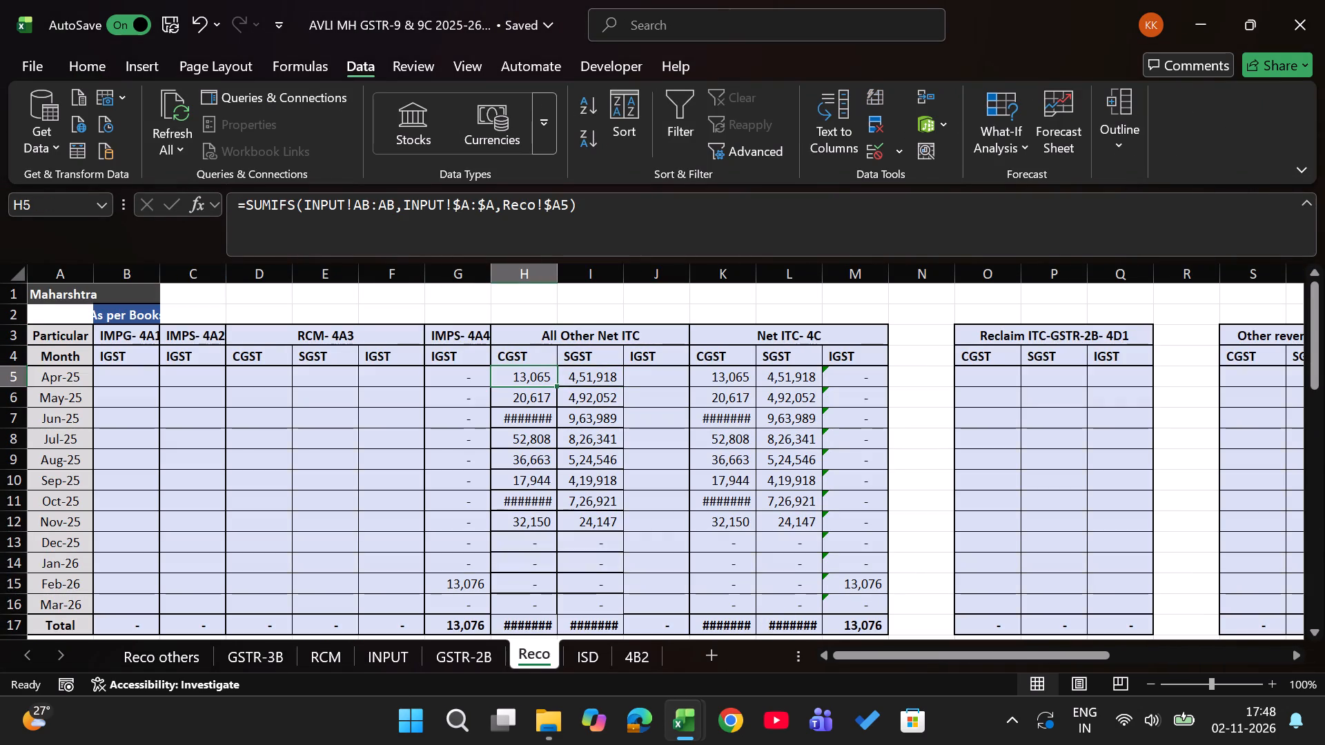
{"action": "left_click", "coordinate": [371, 209]}
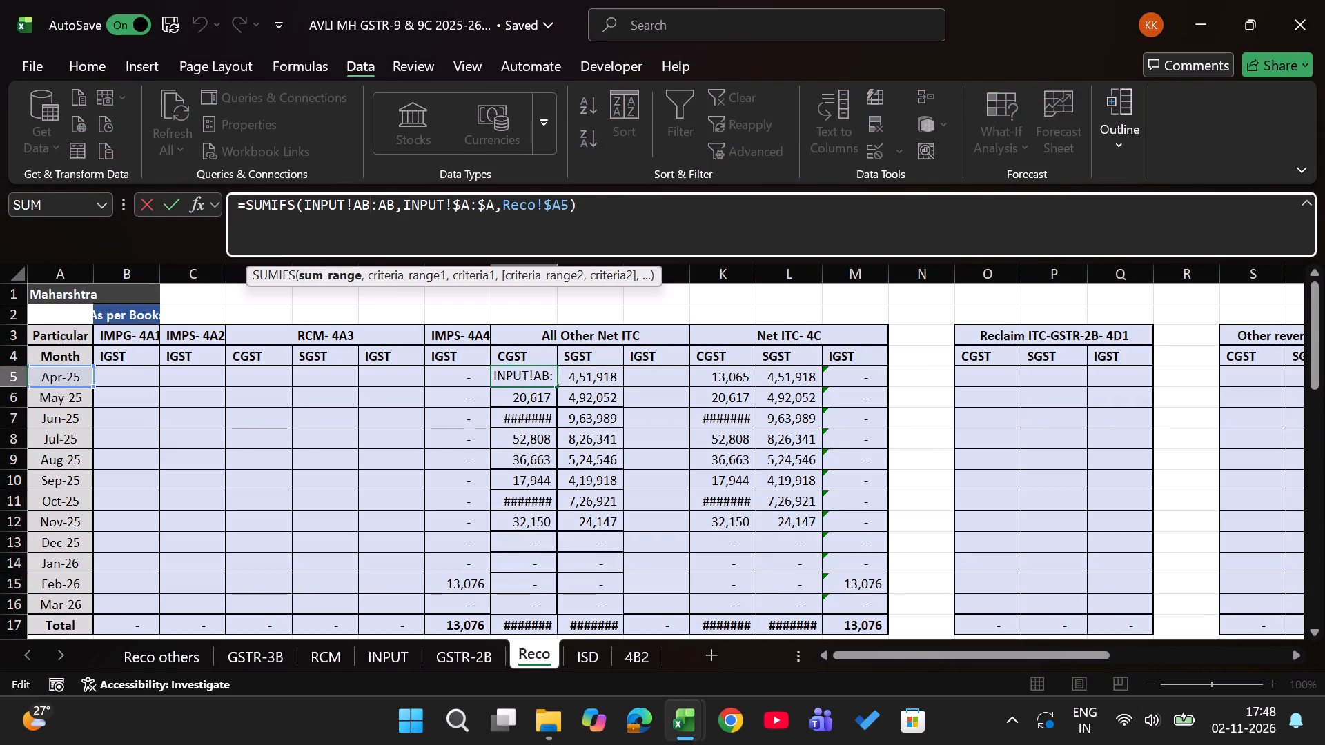
{"action": "key", "text": "BackSpace"}
{"action": "key", "text": "c"}
{"action": "key", "text": "Right"}
{"action": "key", "text": "Right"}
{"action": "key", "text": "Right"}
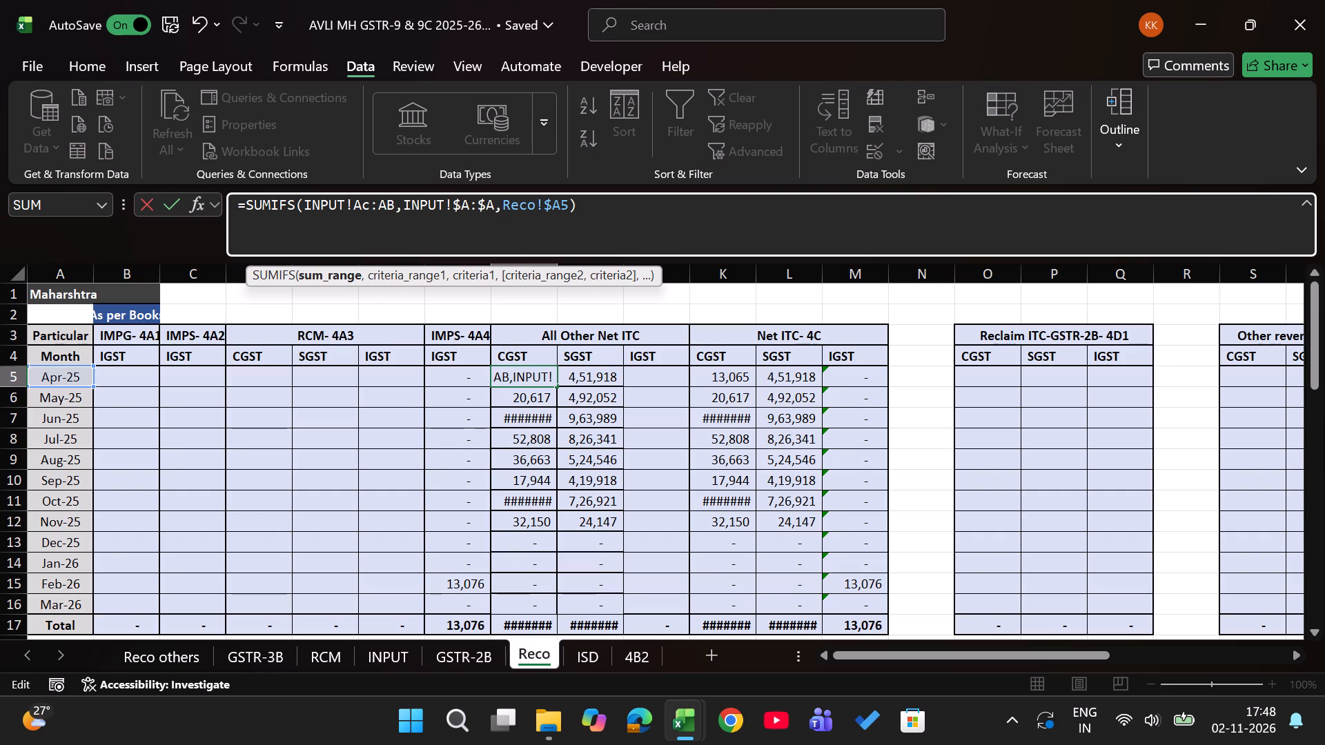
{"action": "key", "text": "BackSpace"}
{"action": "key", "text": "c"}
{"action": "key", "text": "Return"}
Fill the H5 formula across to SGST and down to Mar-26 (H5:I16), stopping above the Total row.
{"action": "key", "text": "Up"}
{"action": "key", "text": "shift+Right"}
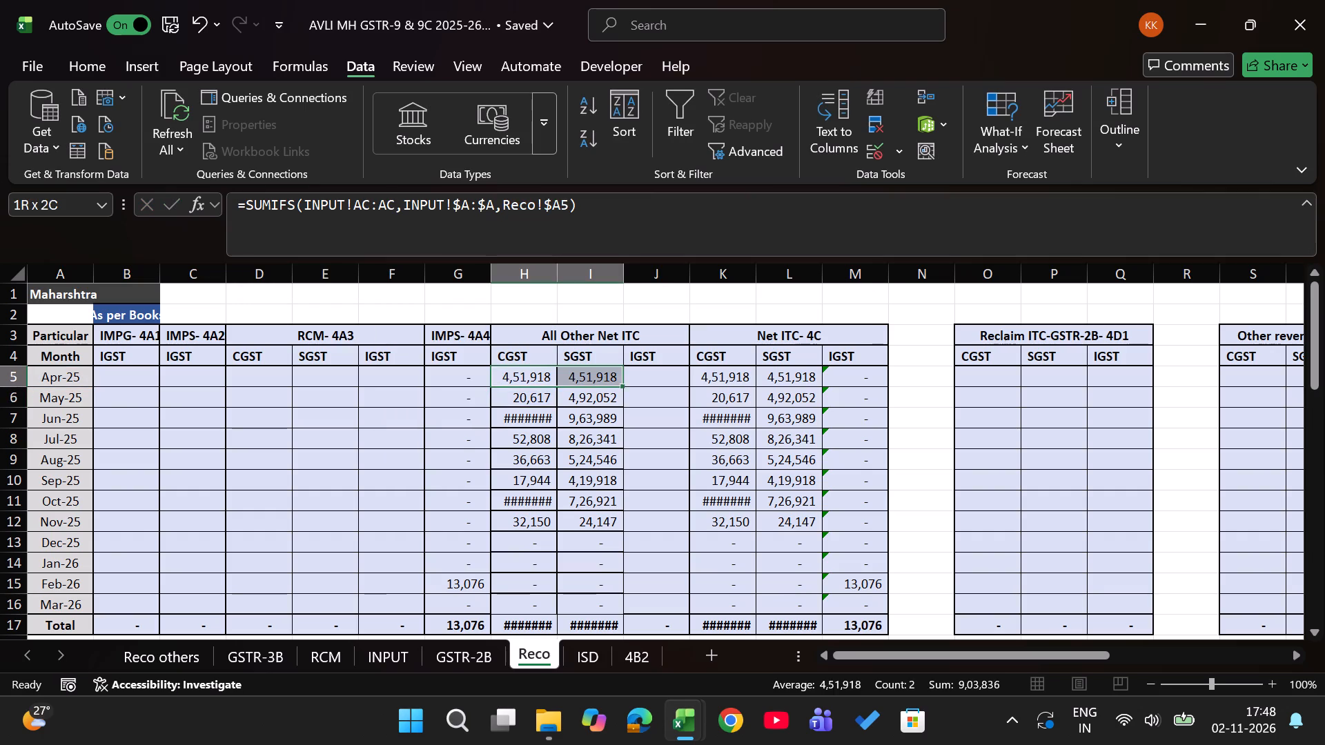
{"action": "key", "text": "ctrl+shift+Down"}
{"action": "key", "text": "shift+Up"}
{"action": "key", "text": "ctrl+r"}
{"action": "key", "text": "ctrl+d"}
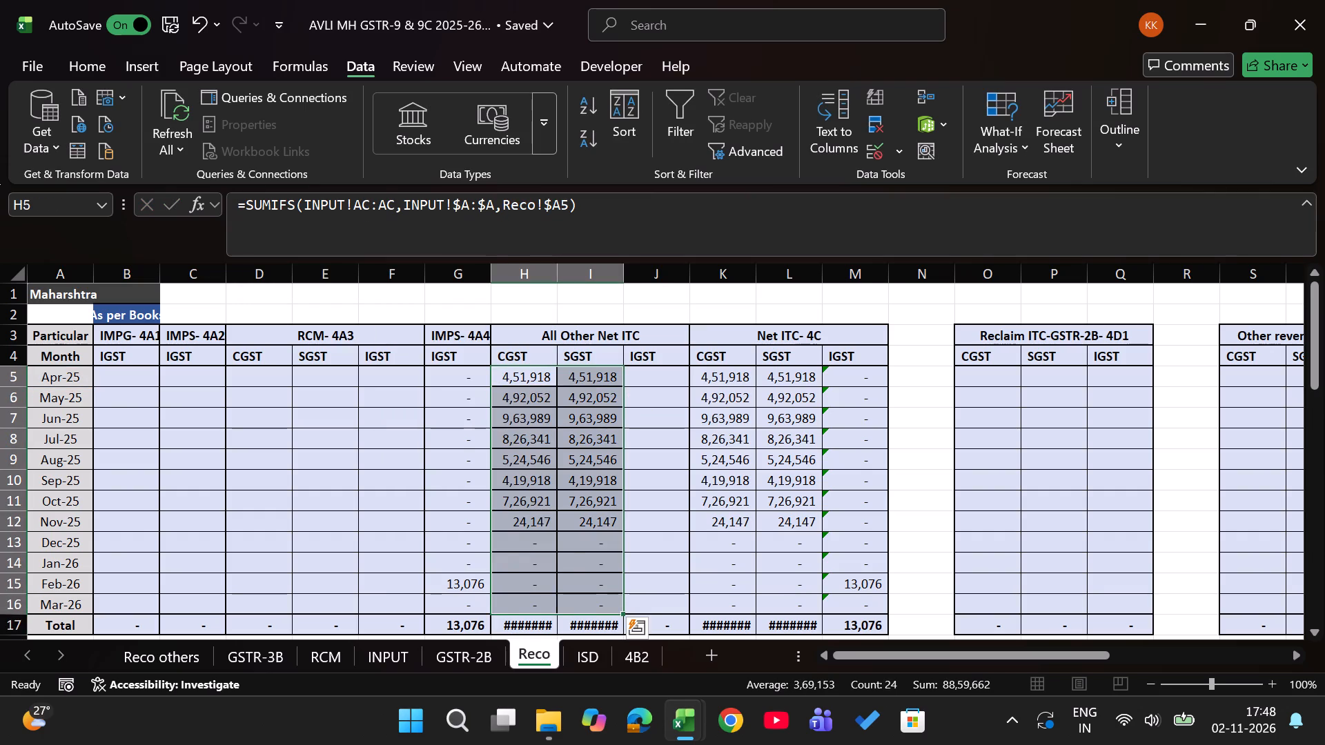
Copy the Apr-25 SGST formula from I5 into J5 (IGST) and change its sum range to INPUT!AB:AB.
{"action": "key", "text": "Right"}
{"action": "key", "text": "Right"}
{"action": "key", "text": "Left"}
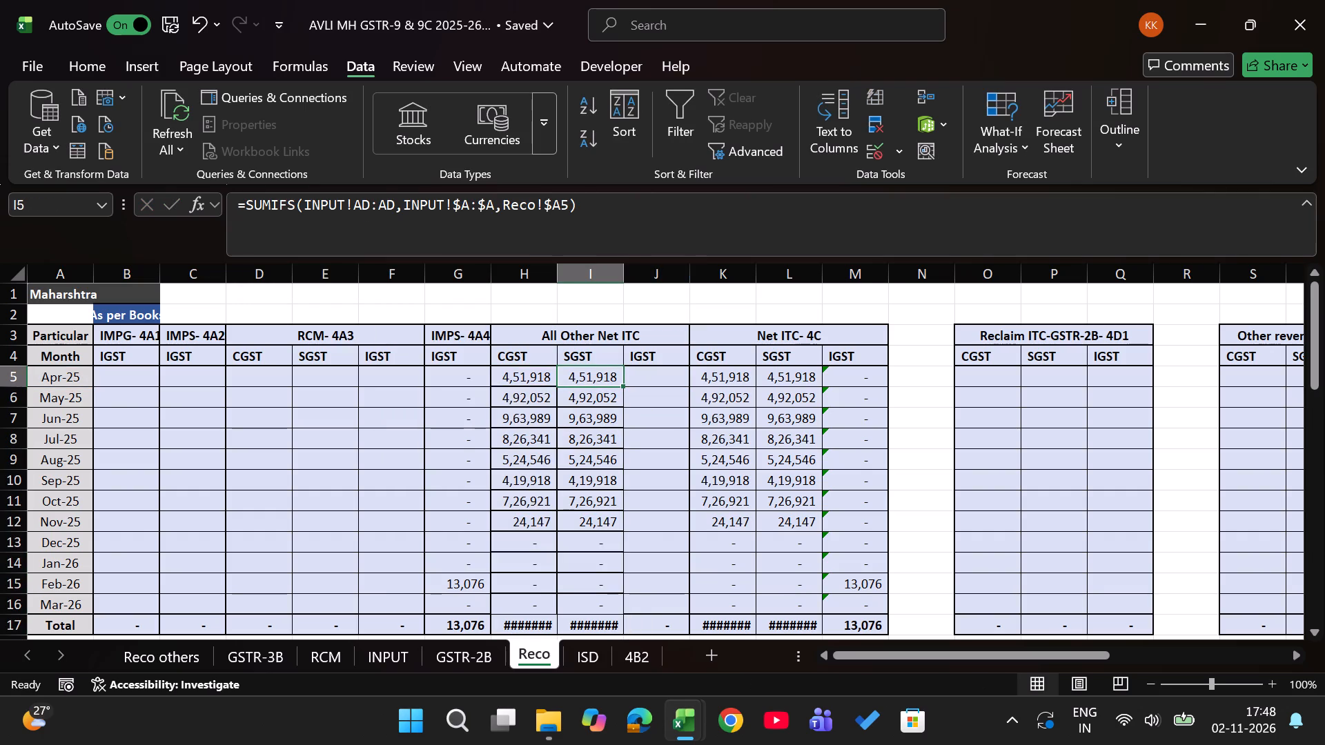
{"action": "key", "text": "ctrl+c"}
{"action": "key", "text": "Right"}
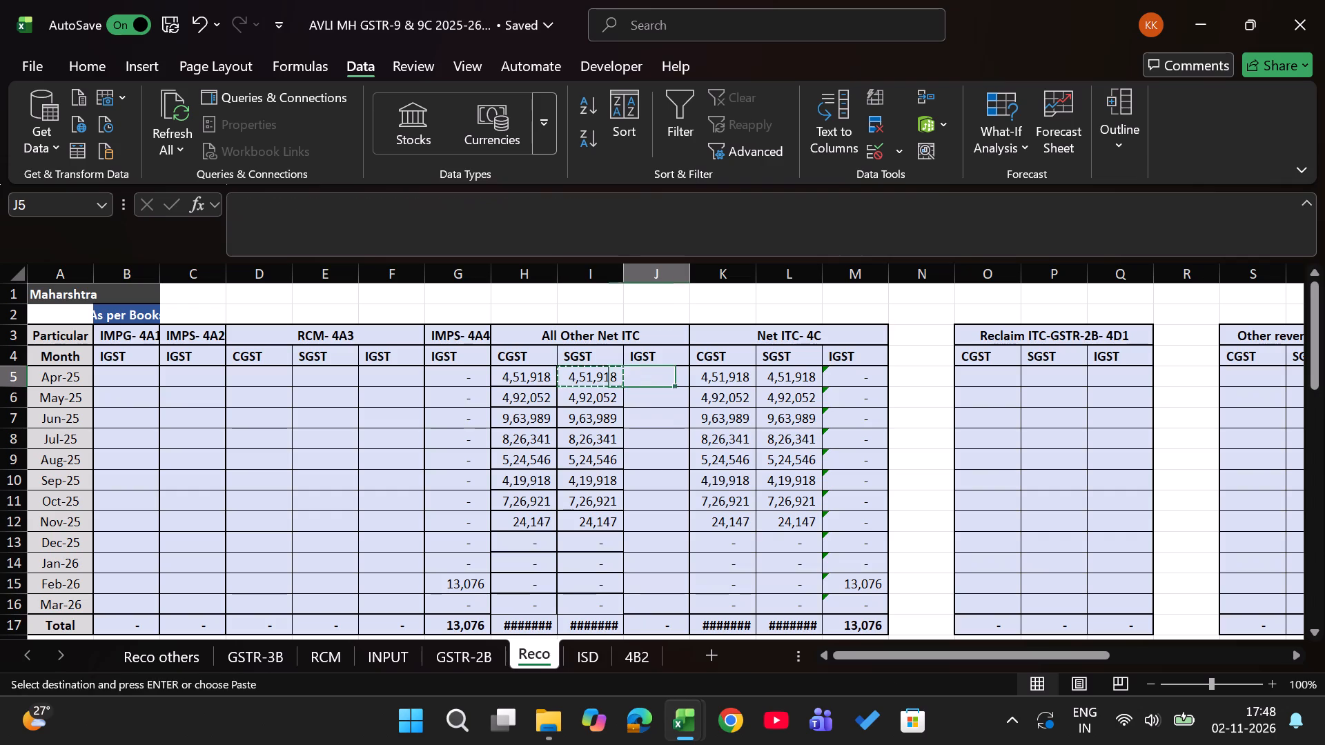
{"action": "key", "text": "Return"}
{"action": "left_click", "coordinate": [362, 207]}
{"action": "key", "text": "Right"}
{"action": "key", "text": "BackSpace"}
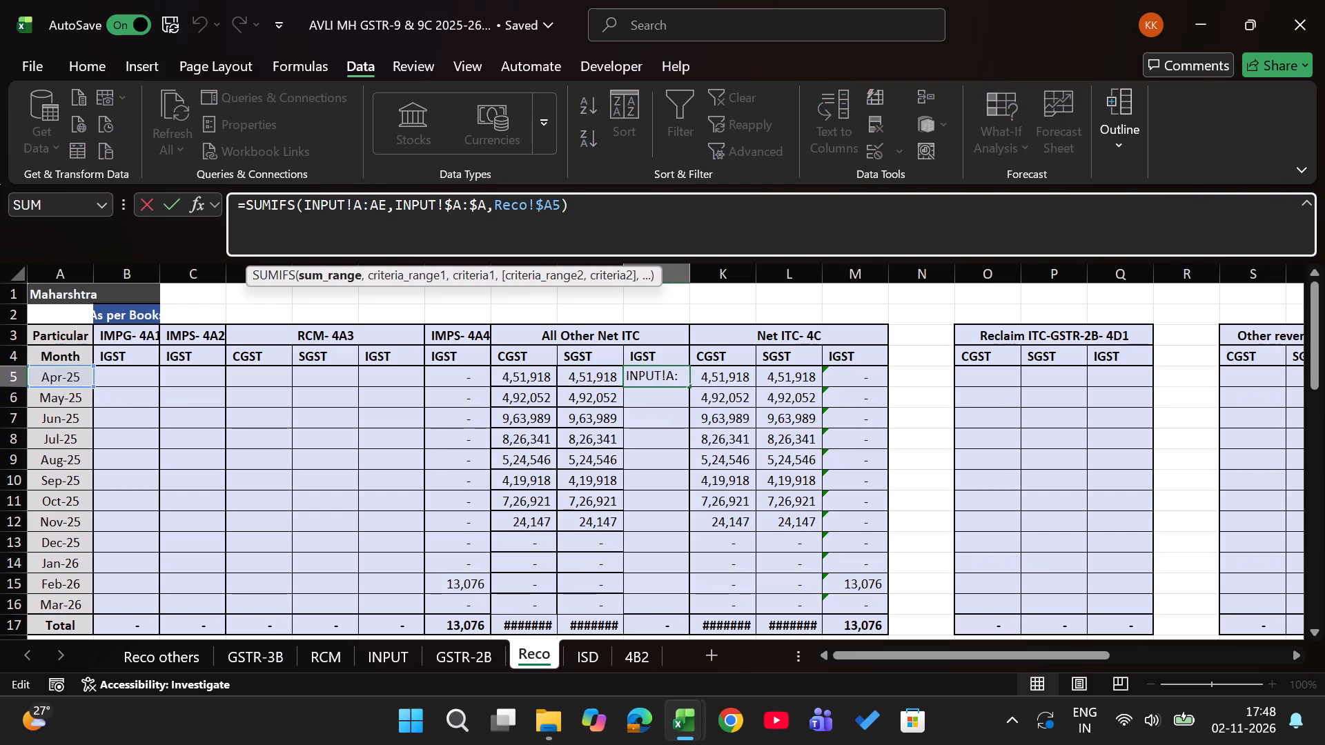
{"action": "key", "text": "b"}
{"action": "key", "text": "Right"}
{"action": "key", "text": "Right"}
{"action": "key", "text": "Right"}
{"action": "key", "text": "Right"}
{"action": "key", "text": "Left"}
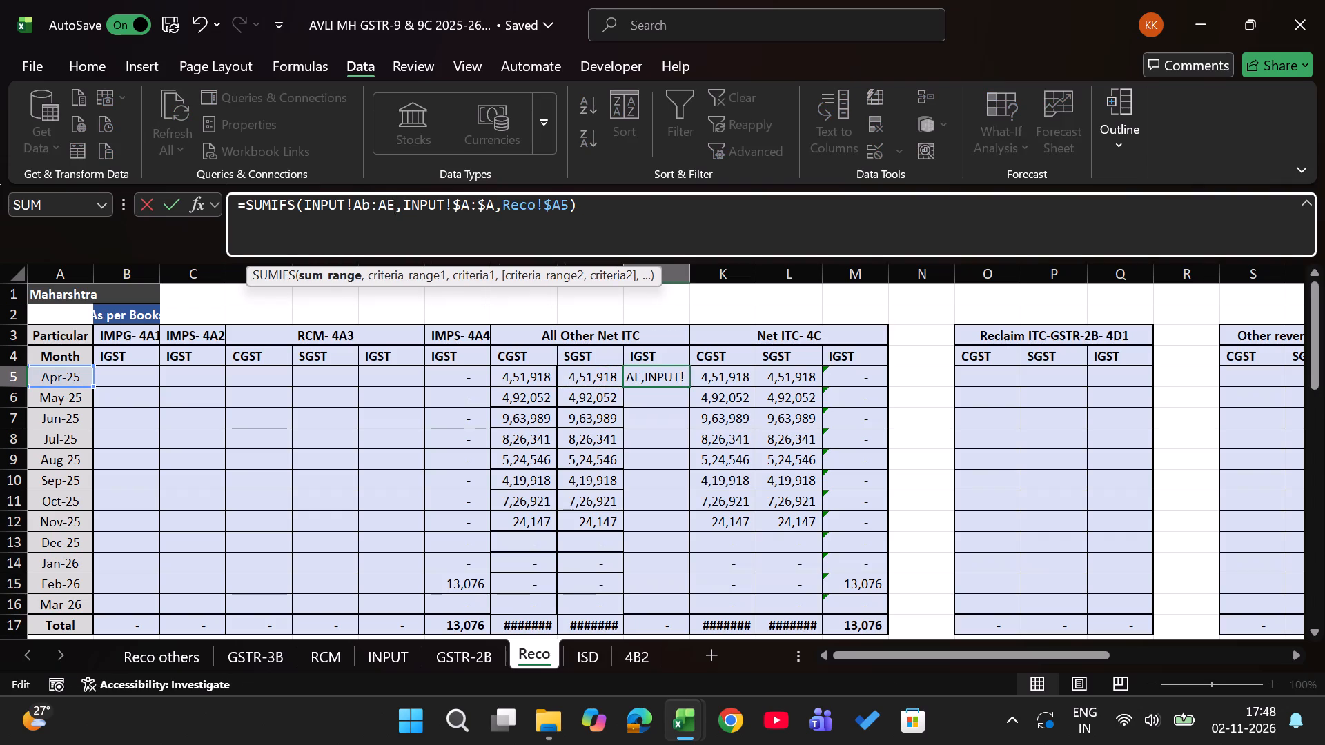
{"action": "key", "text": "BackSpace"}
{"action": "key", "text": "b"}
{"action": "key", "text": "Return"}
Fill the J5 IGST formula down to Mar-26 (J5:J16), stopping above the Total row.
{"action": "key", "text": "Left"}
{"action": "key", "text": "ctrl+Down"}
{"action": "key", "text": "Right"}
{"action": "key", "text": "ctrl+shift+Up"}
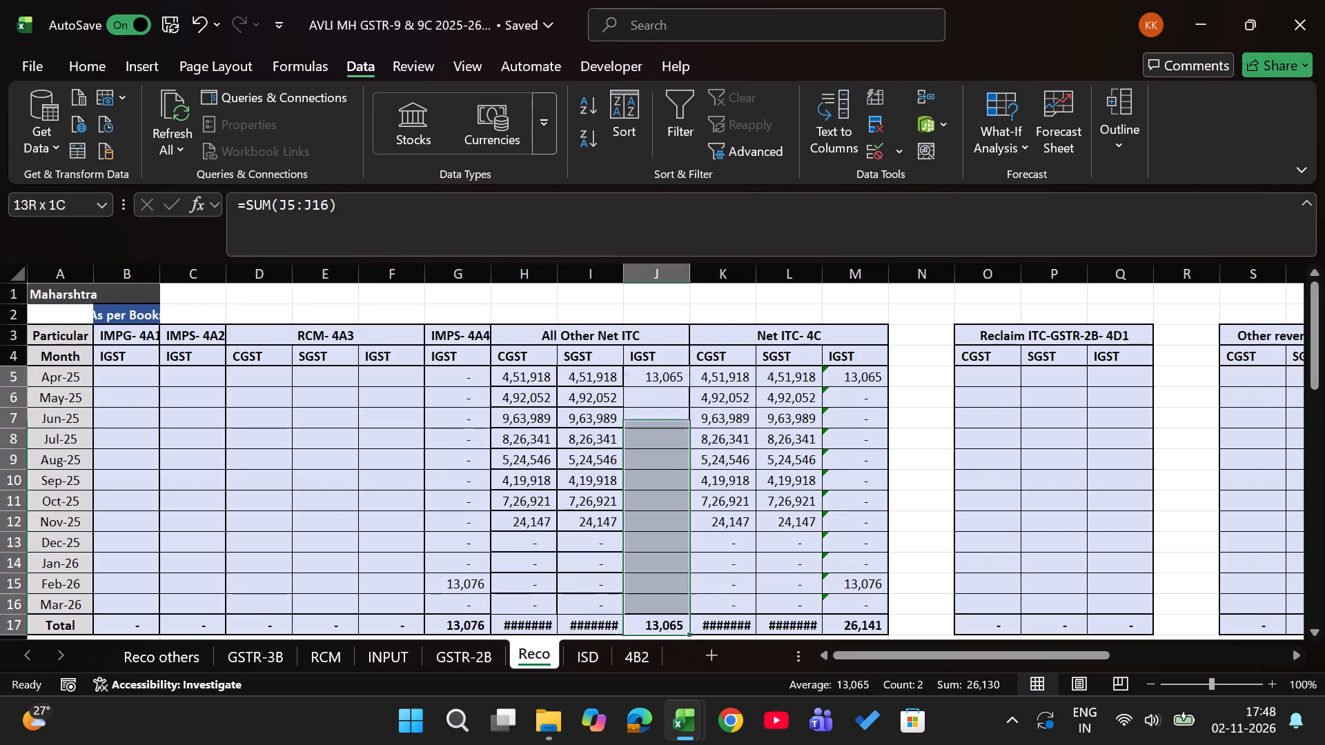
{"action": "key", "text": "Up"}
{"action": "key", "text": "ctrl+shift+Up"}
{"action": "key", "text": "ctrl+d"}
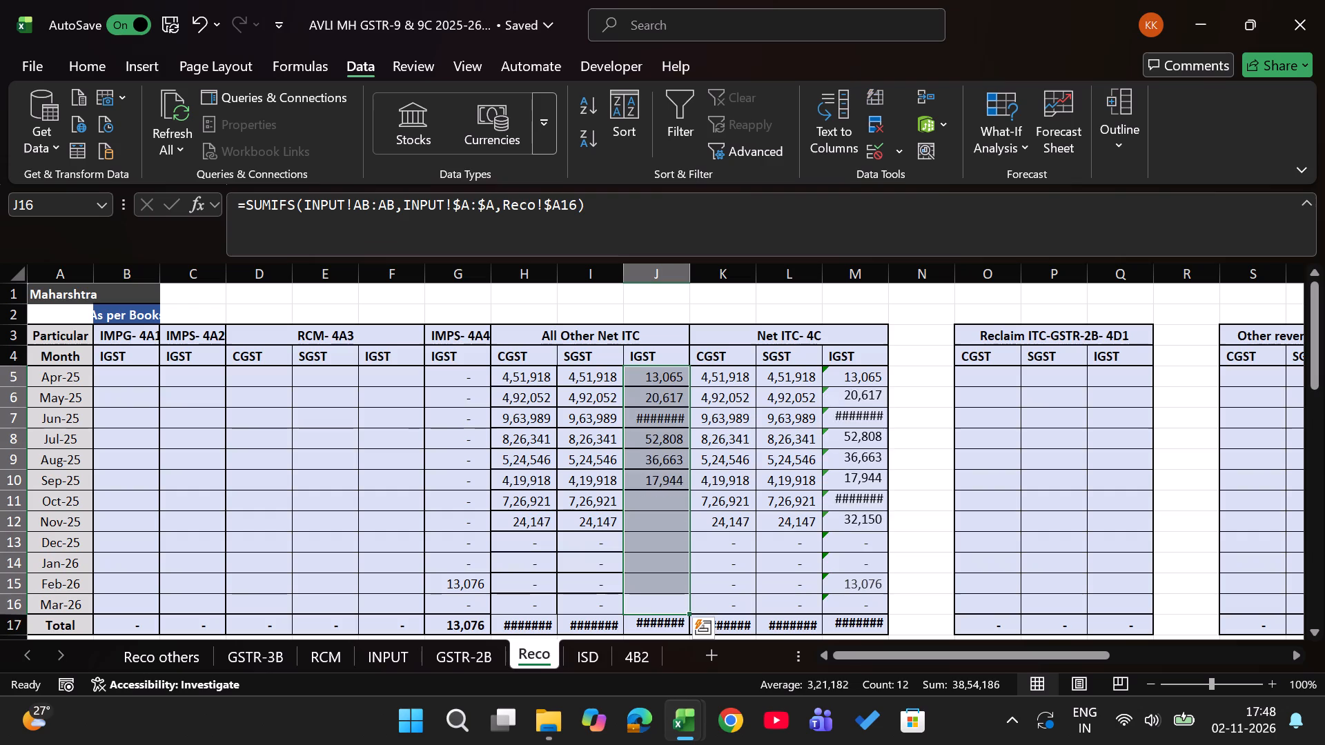
Apply all borders and a thick outside border to the All Other Net ITC cells H5:J16.
{"action": "key", "text": "shift+Left"}
{"action": "key", "text": "shift+Left"}
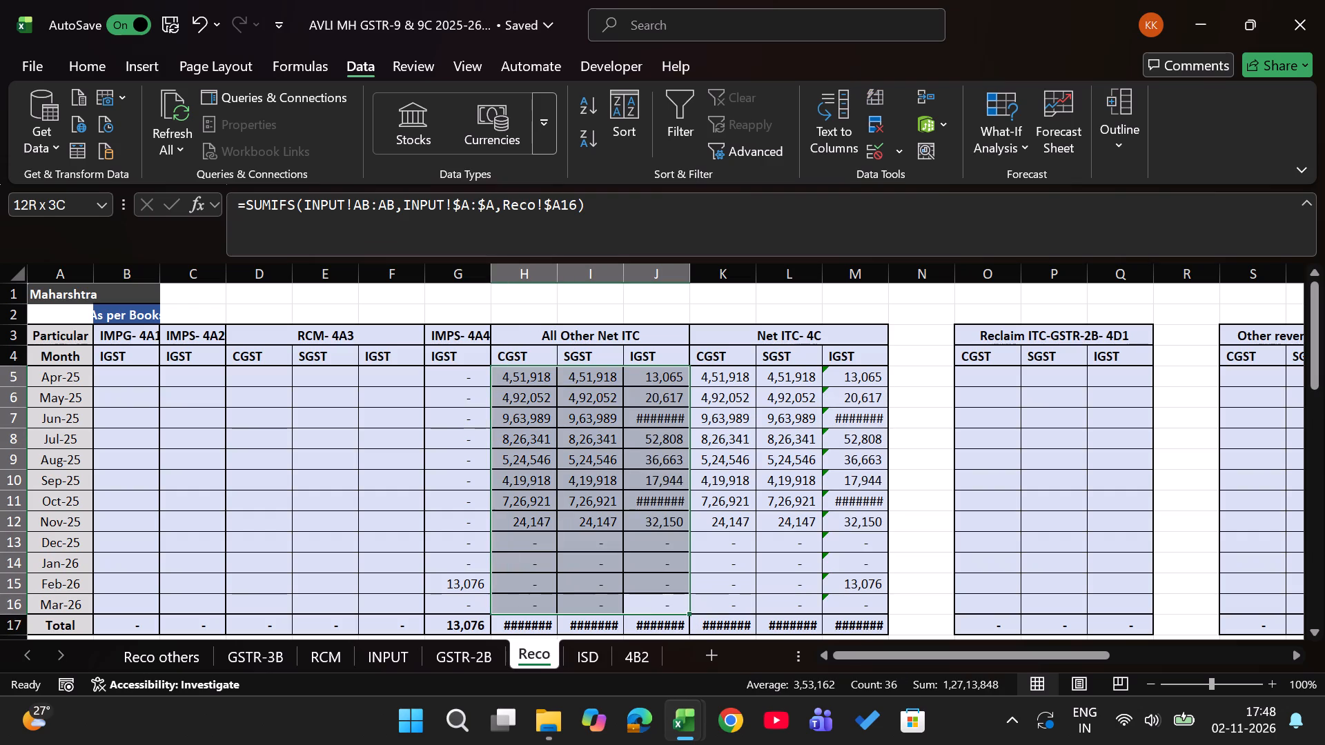
{"action": "type", "text": "hba"}
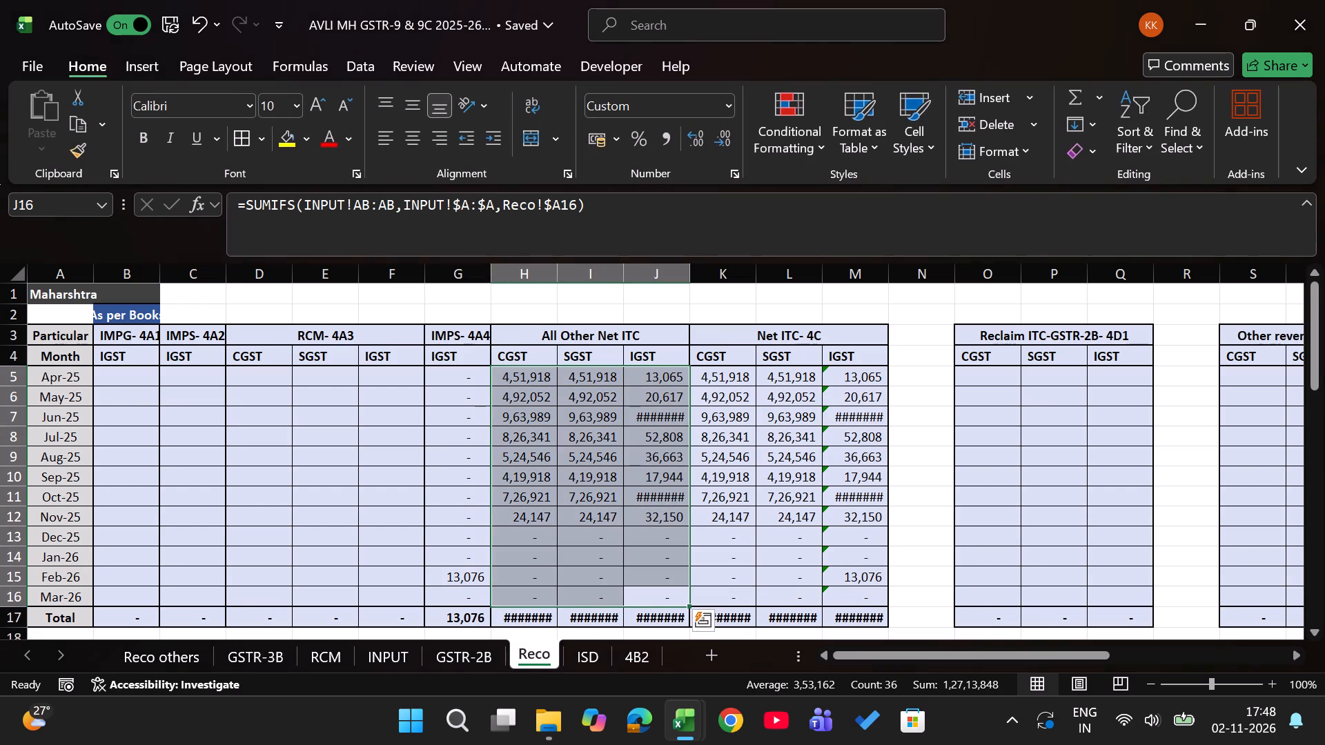
{"action": "type", "text": "hbt"}
AutoFit the widths of the two IGST columns J and M.
{"action": "left_click", "coordinate": [637, 312]}
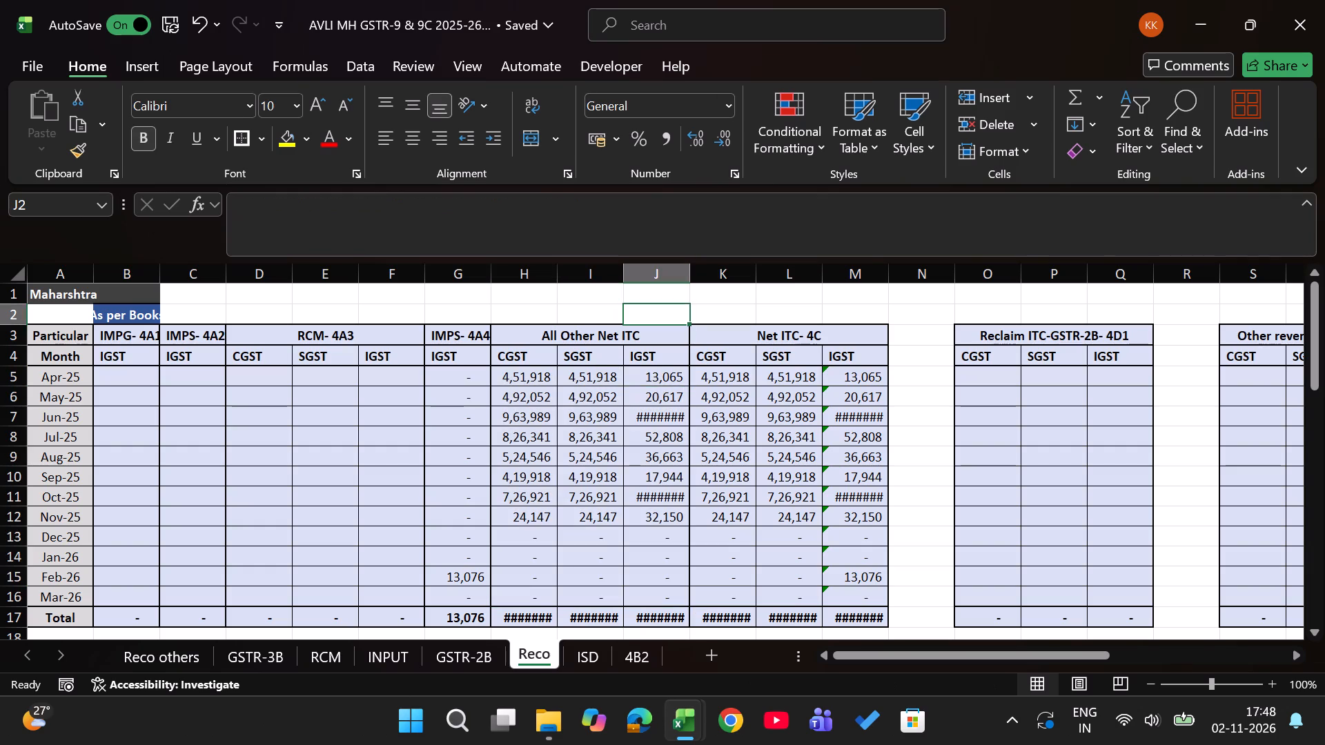
{"action": "double_click", "coordinate": [692, 278]}
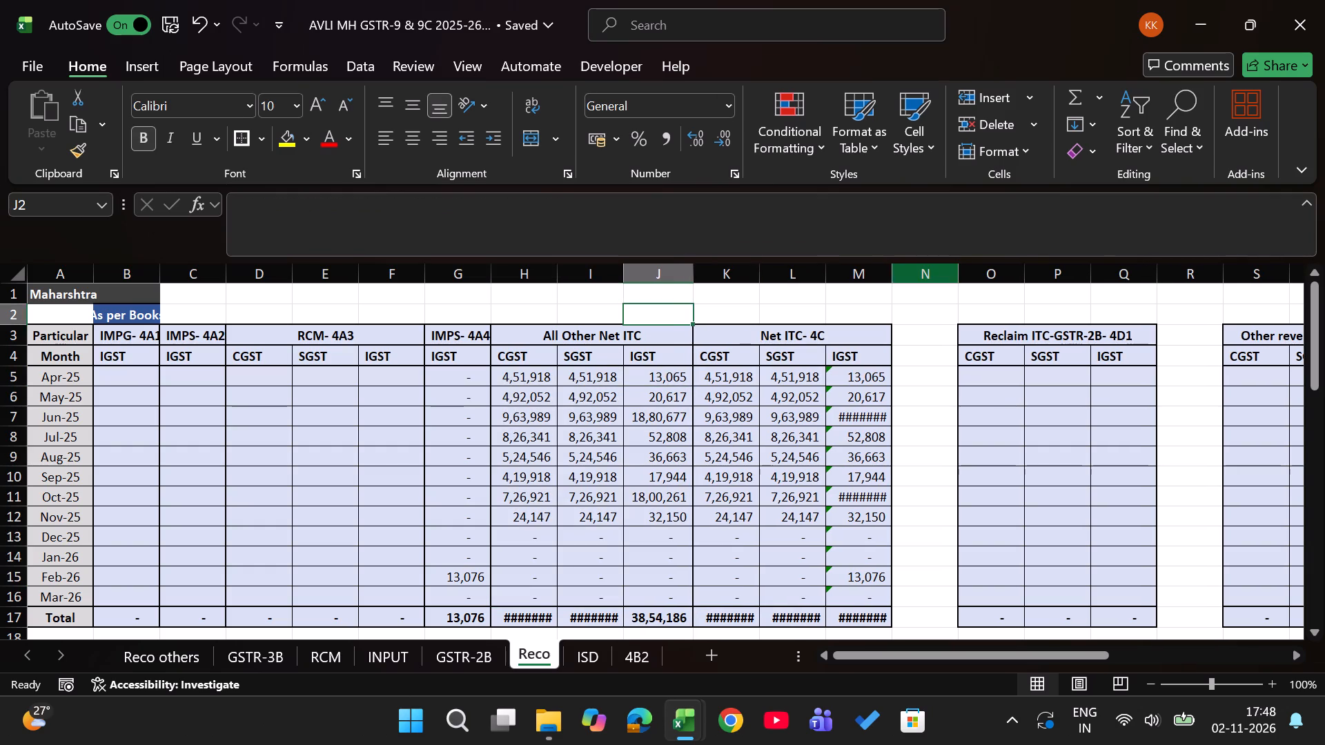
{"action": "double_click", "coordinate": [899, 281]}
{"action": "key", "text": "Down"}
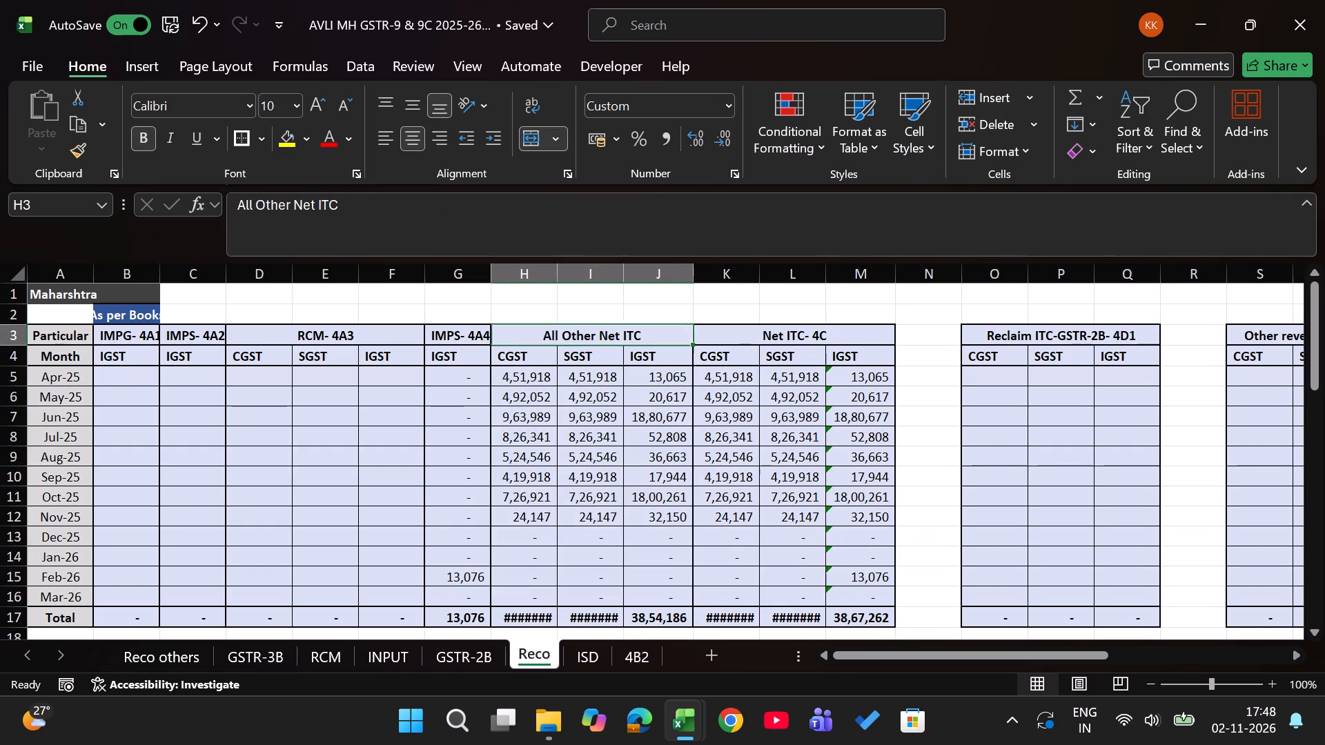
{"action": "key", "text": "Down"}
{"action": "key", "text": "Down"}
Review the Reco sheet's As per Books table, the GSTR-3B table and the monthly table below them, including the reclaim, reversal and total ITC blocks.
{"action": "scroll", "coordinate": [762, 434], "scroll_direction": "left", "scroll_amount": 1}
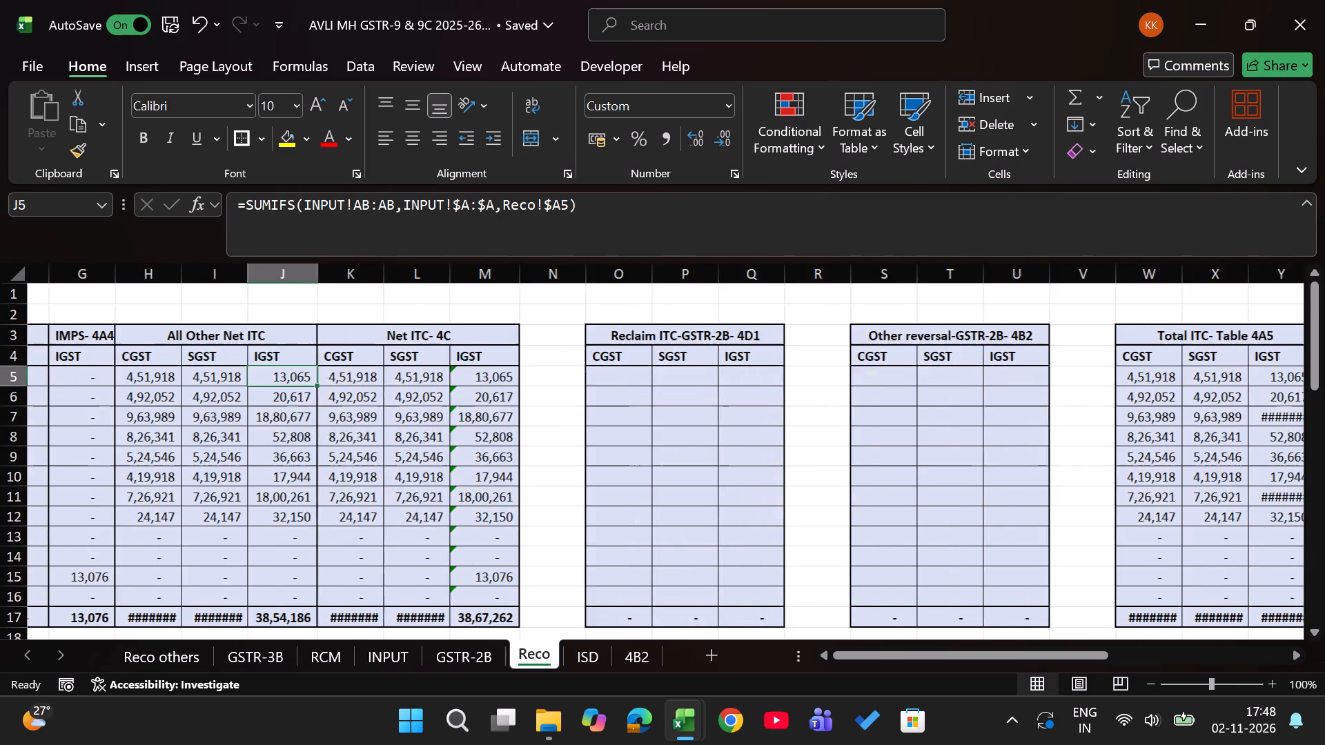
{"action": "scroll", "coordinate": [762, 434], "scroll_direction": "left", "scroll_amount": 1}
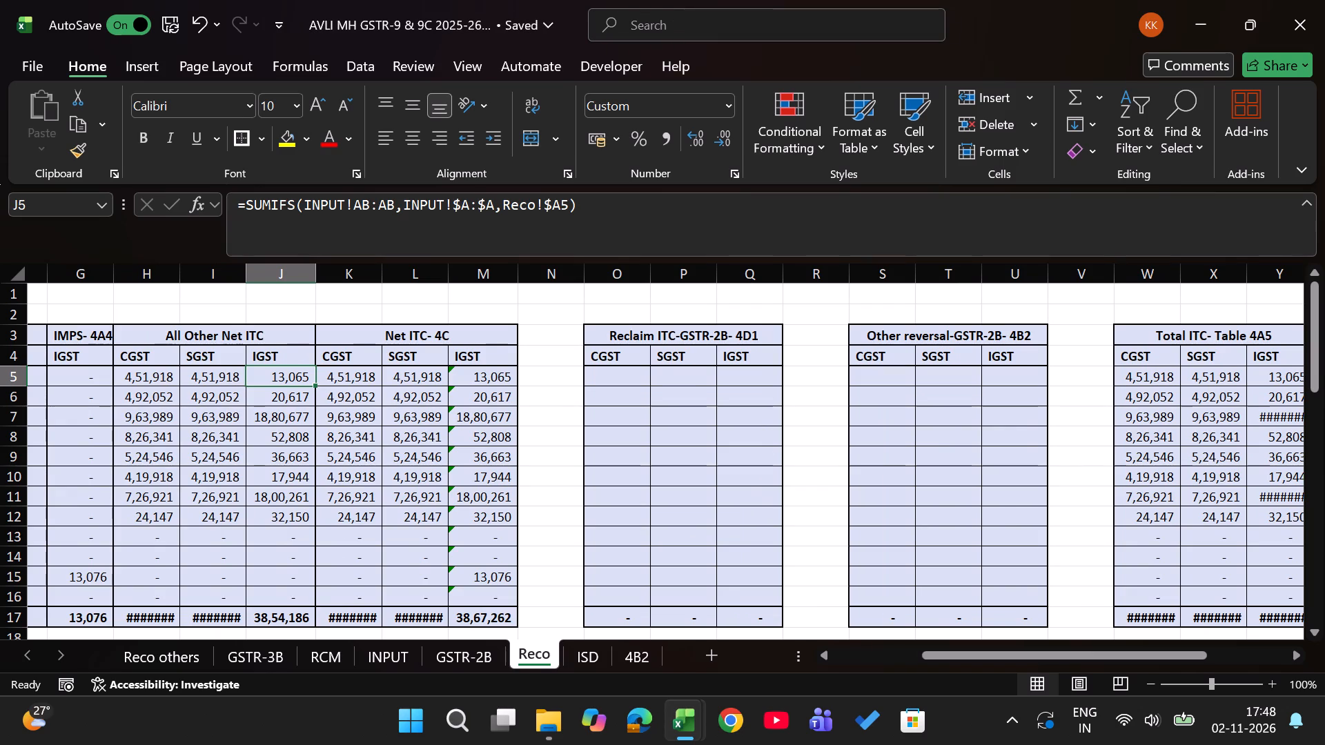
{"action": "scroll", "coordinate": [666, 411], "scroll_direction": "left", "scroll_amount": 3}
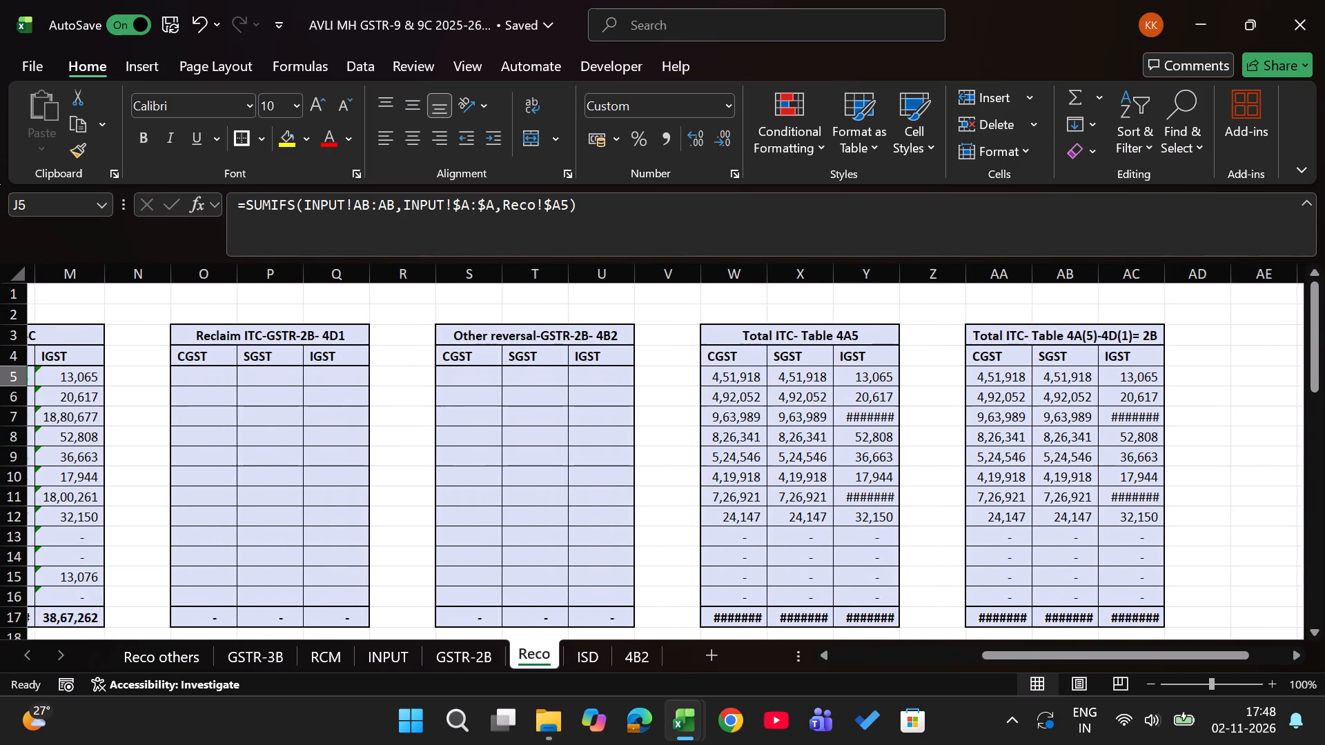
{"action": "scroll", "coordinate": [876, 490], "scroll_direction": "down", "scroll_amount": 2}
{"action": "scroll", "coordinate": [876, 490], "scroll_direction": "right", "scroll_amount": 3}
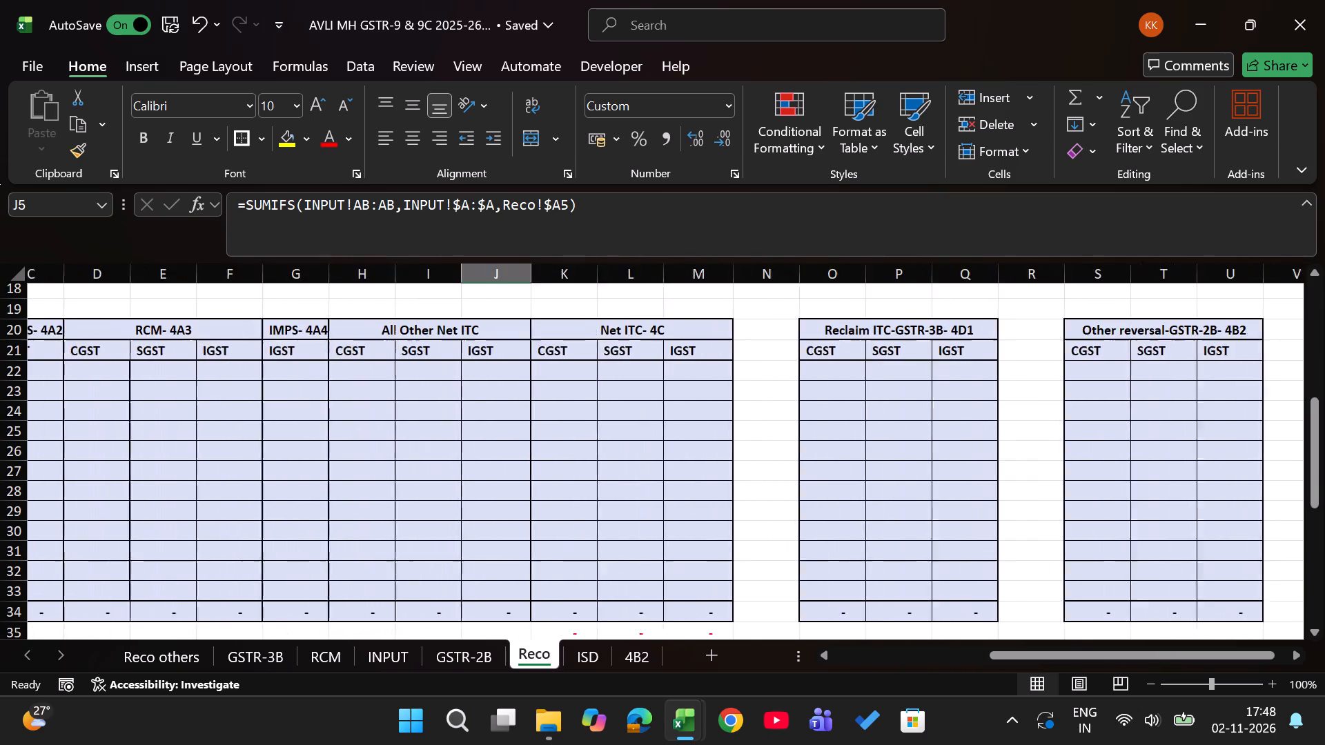
{"action": "scroll", "coordinate": [876, 490], "scroll_direction": "right", "scroll_amount": 2}
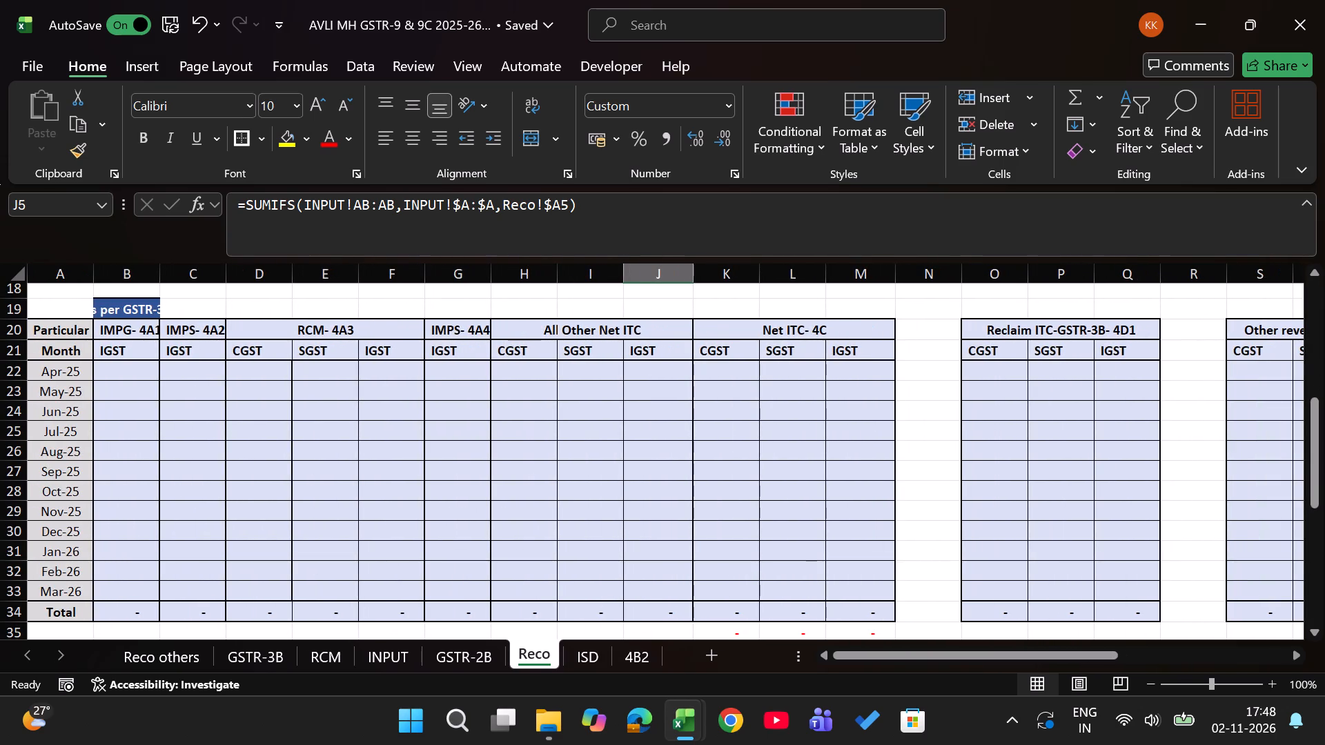
{"action": "scroll", "coordinate": [732, 437], "scroll_direction": "up", "scroll_amount": 6}
{"action": "scroll", "coordinate": [732, 437], "scroll_direction": "down", "scroll_amount": 5}
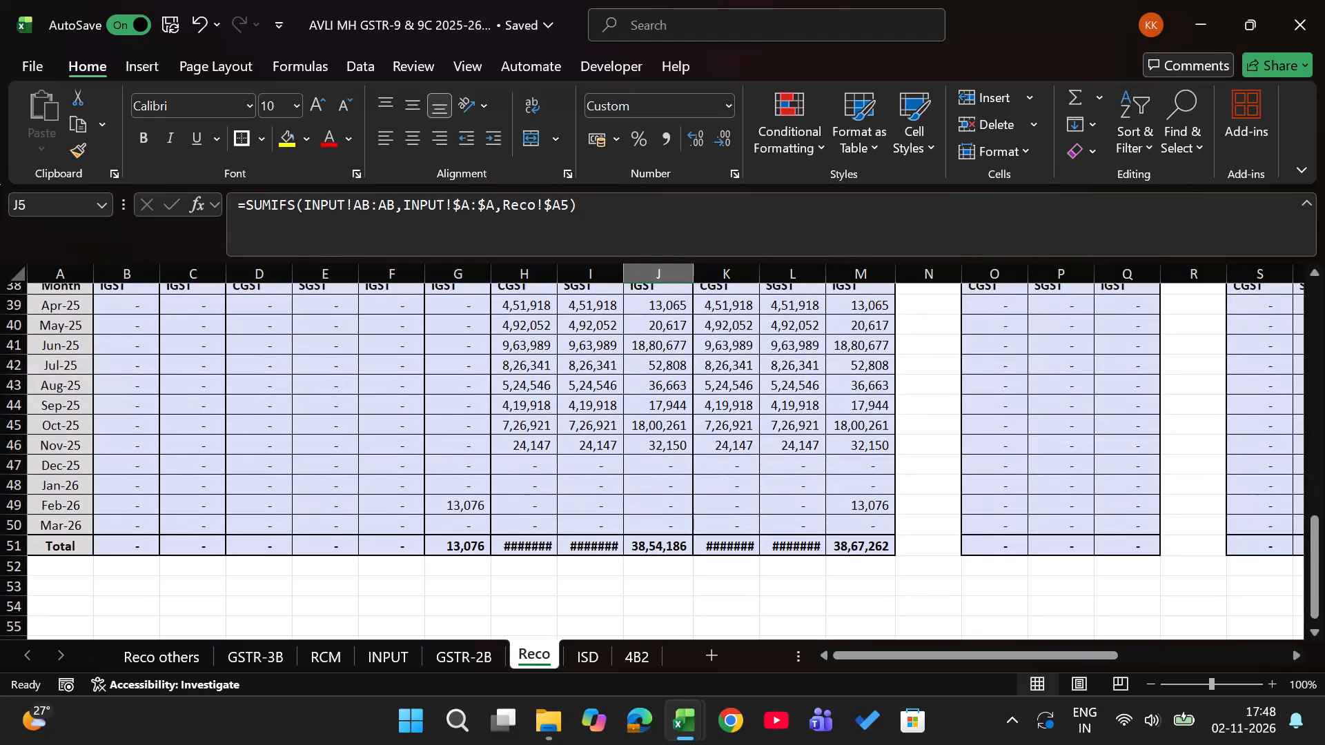
{"action": "scroll", "coordinate": [732, 437], "scroll_direction": "up", "scroll_amount": 8}
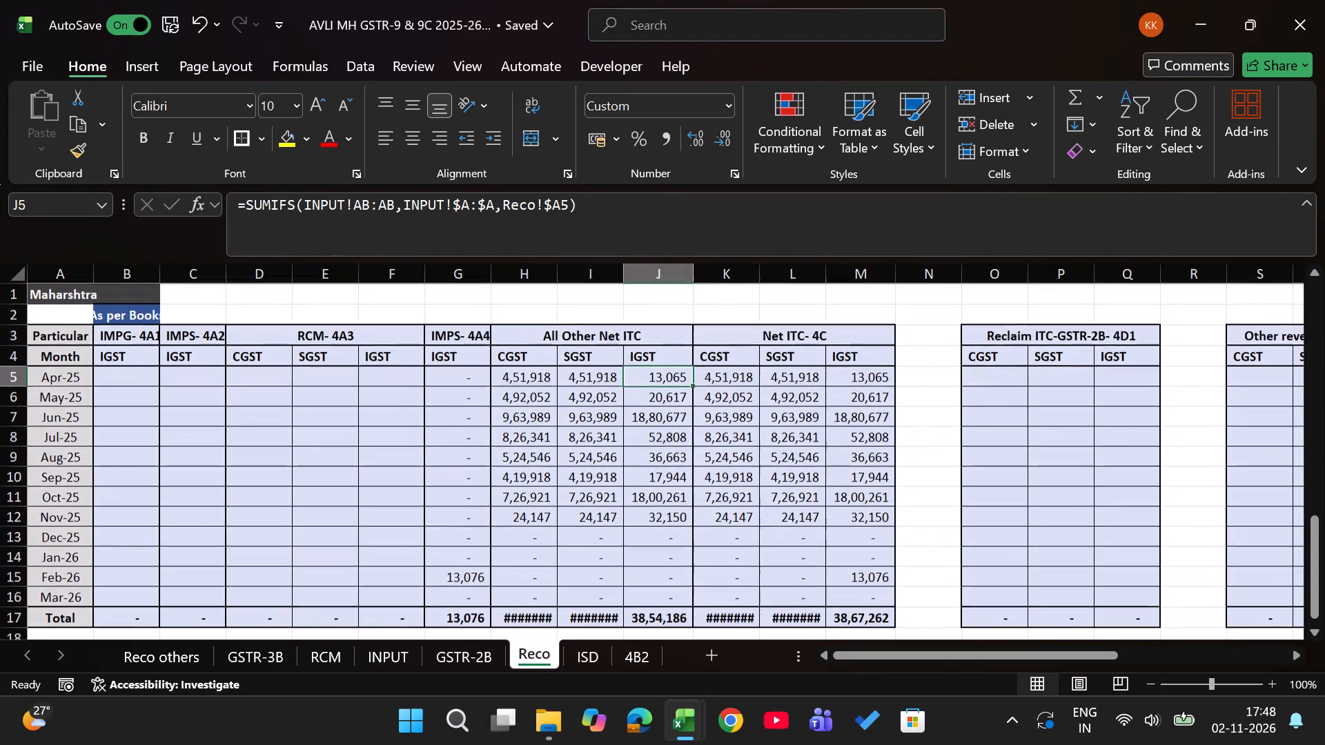
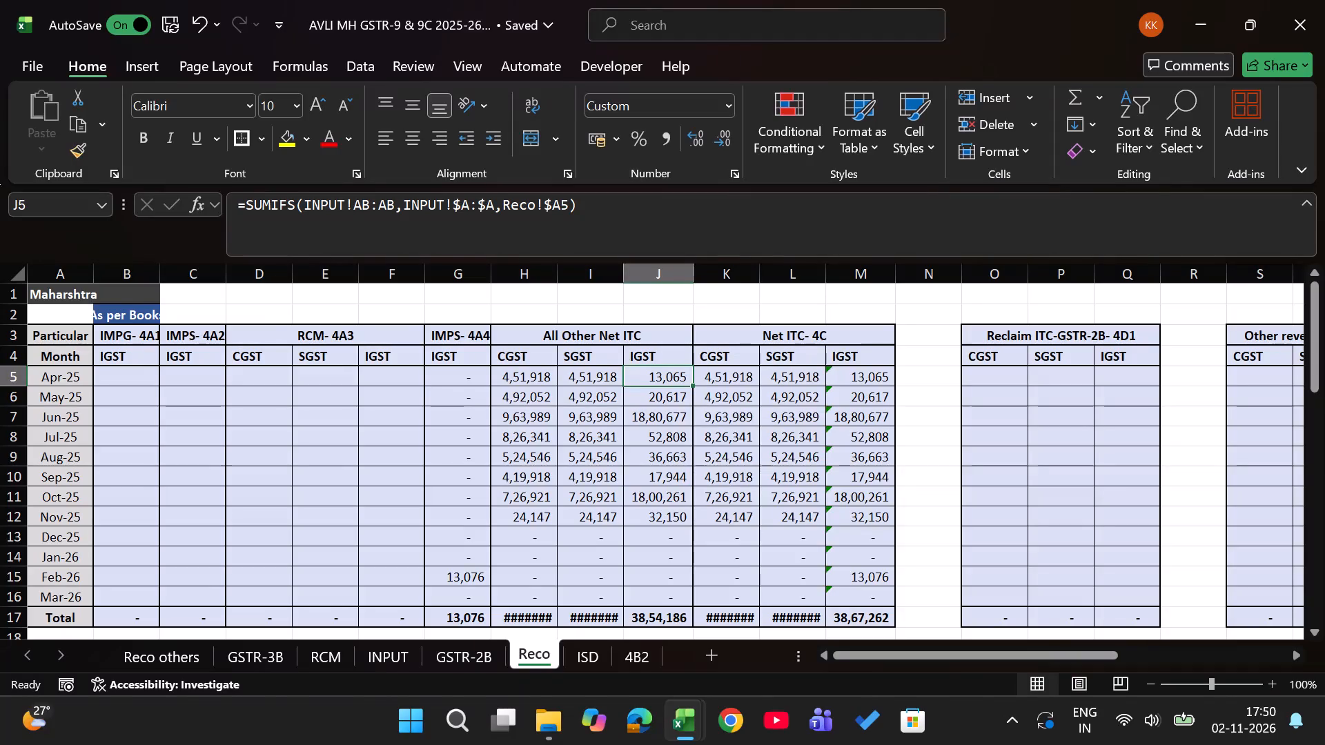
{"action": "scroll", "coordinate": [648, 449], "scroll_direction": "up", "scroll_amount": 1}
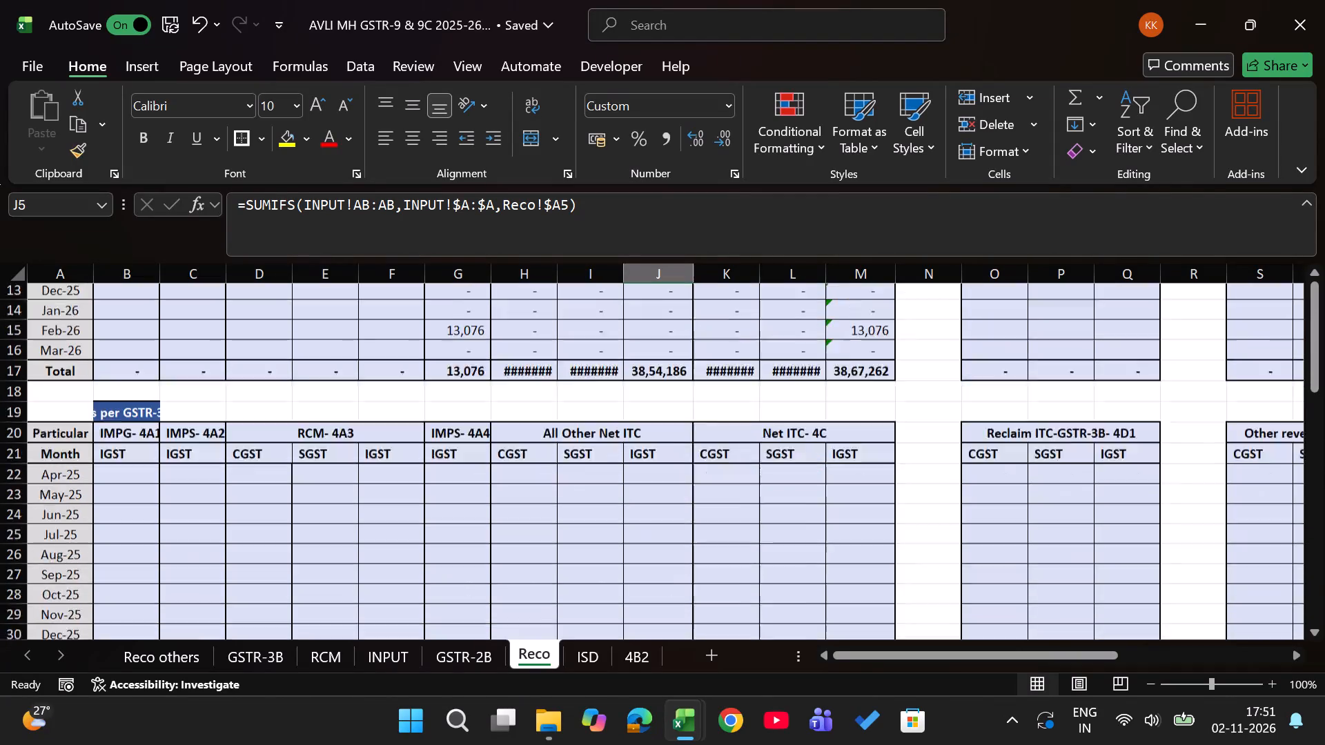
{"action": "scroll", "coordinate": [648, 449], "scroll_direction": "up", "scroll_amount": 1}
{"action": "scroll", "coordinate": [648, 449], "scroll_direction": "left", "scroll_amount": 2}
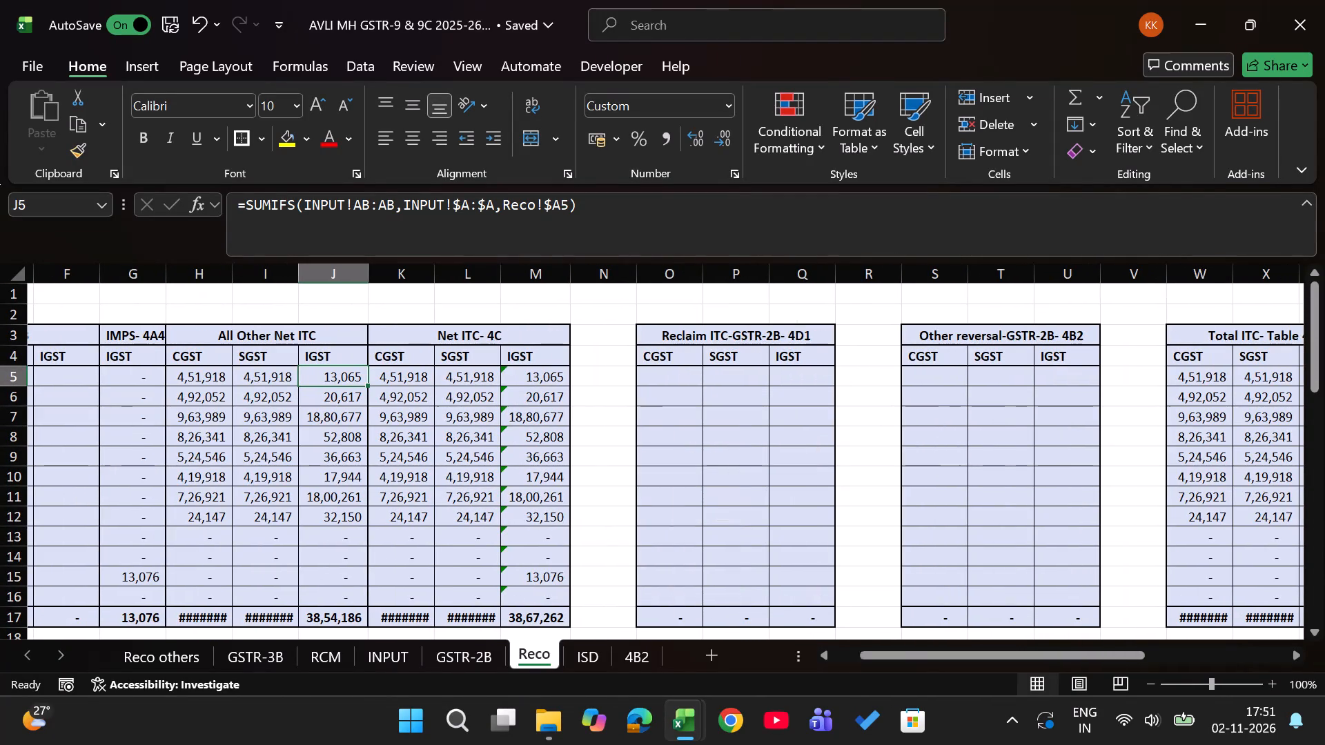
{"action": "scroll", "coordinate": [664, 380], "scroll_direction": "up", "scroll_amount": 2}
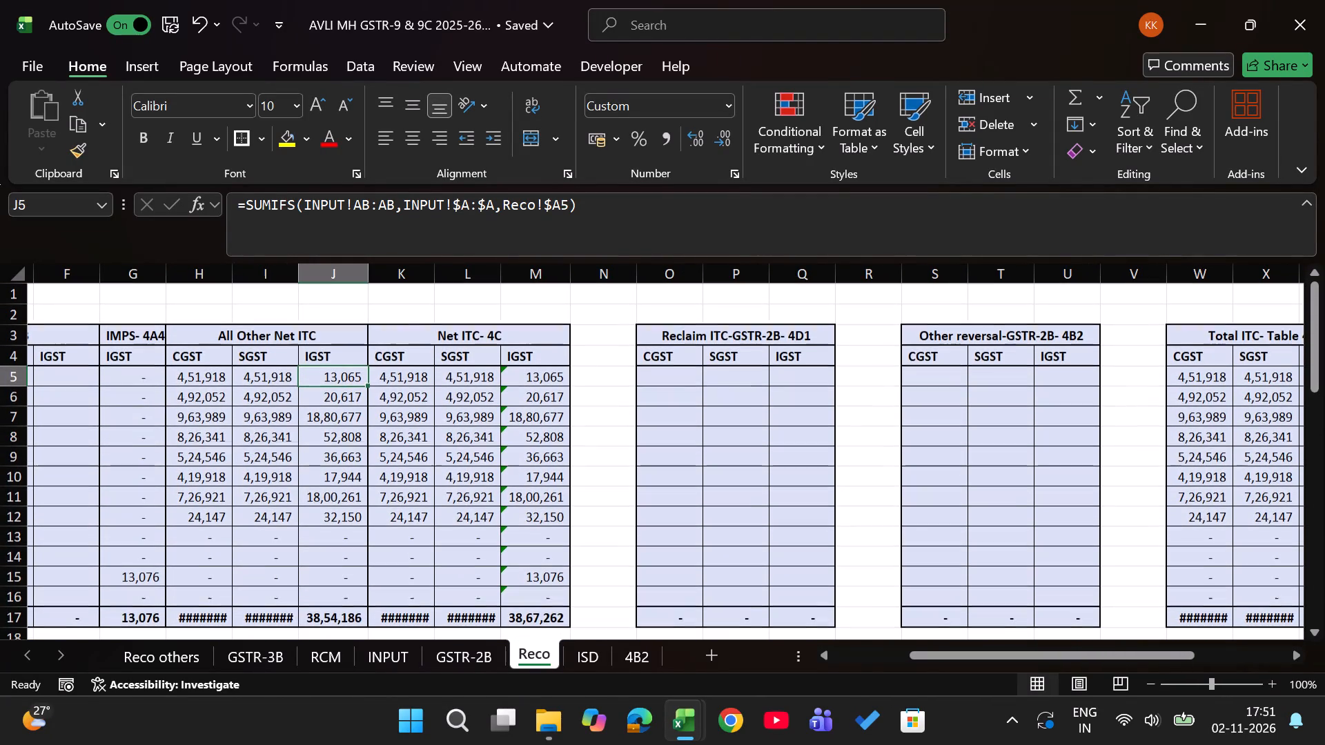
Move the 4B2 sheet so it sits directly before the GSTR-2B sheet.
{"action": "key", "text": "ctrl+Page_Up"}
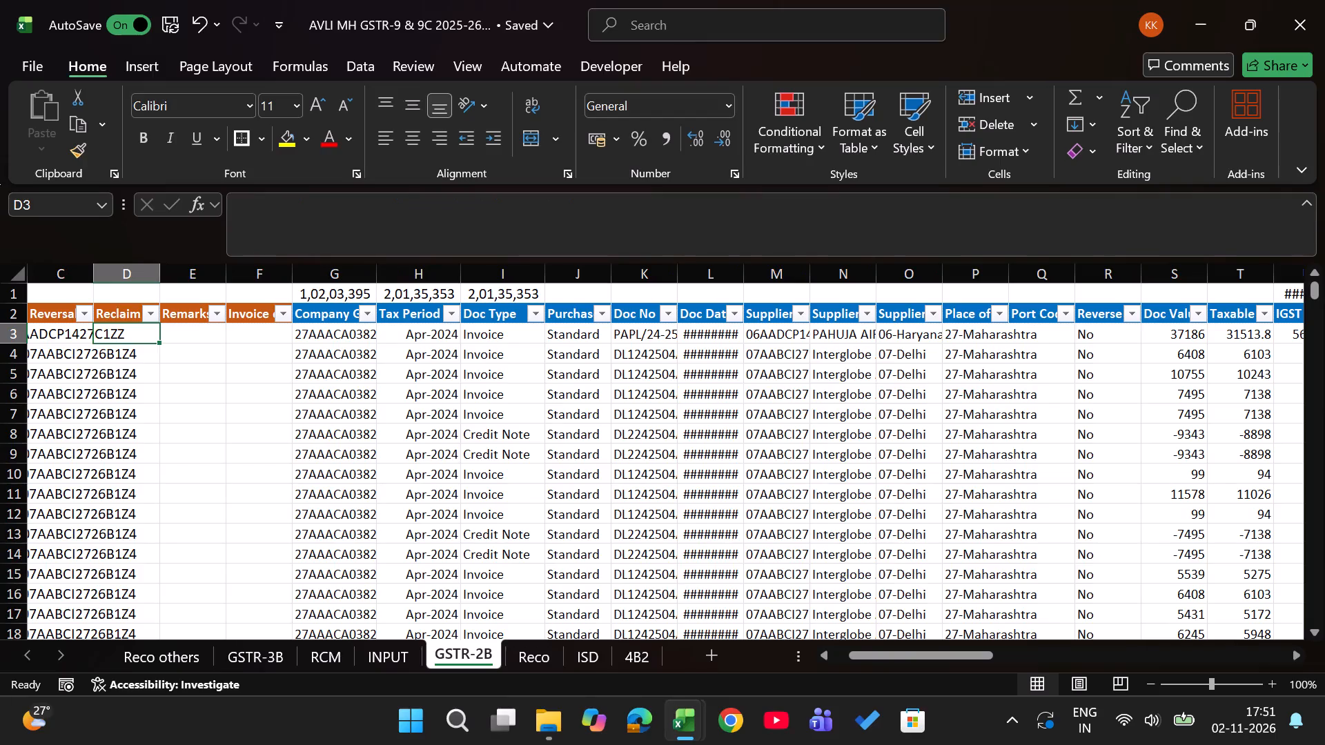
{"action": "key", "text": "ctrl+Page_Down"}
{"action": "key", "text": "ctrl+Page_Down"}
{"action": "key", "text": "ctrl+Page_Down"}
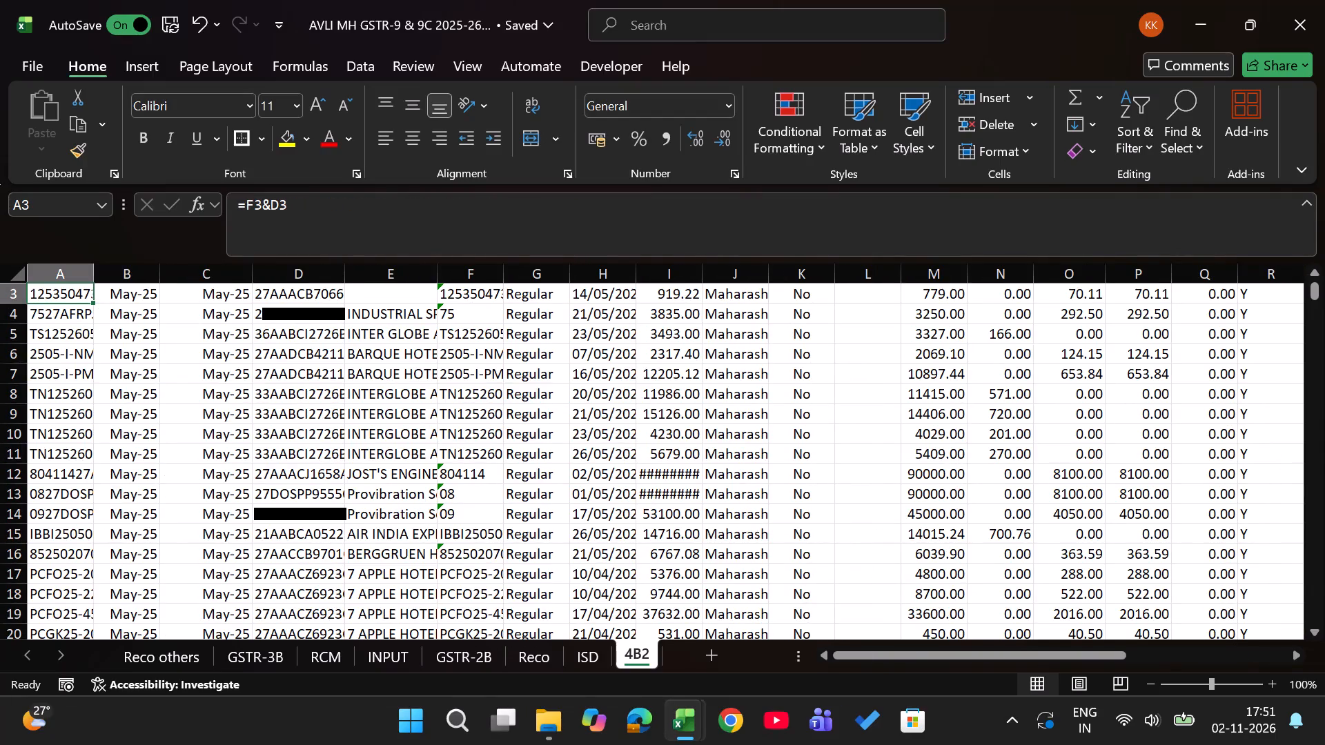
{"action": "left_click_drag", "start_coordinate": [640, 652], "coordinate": [501, 653]}
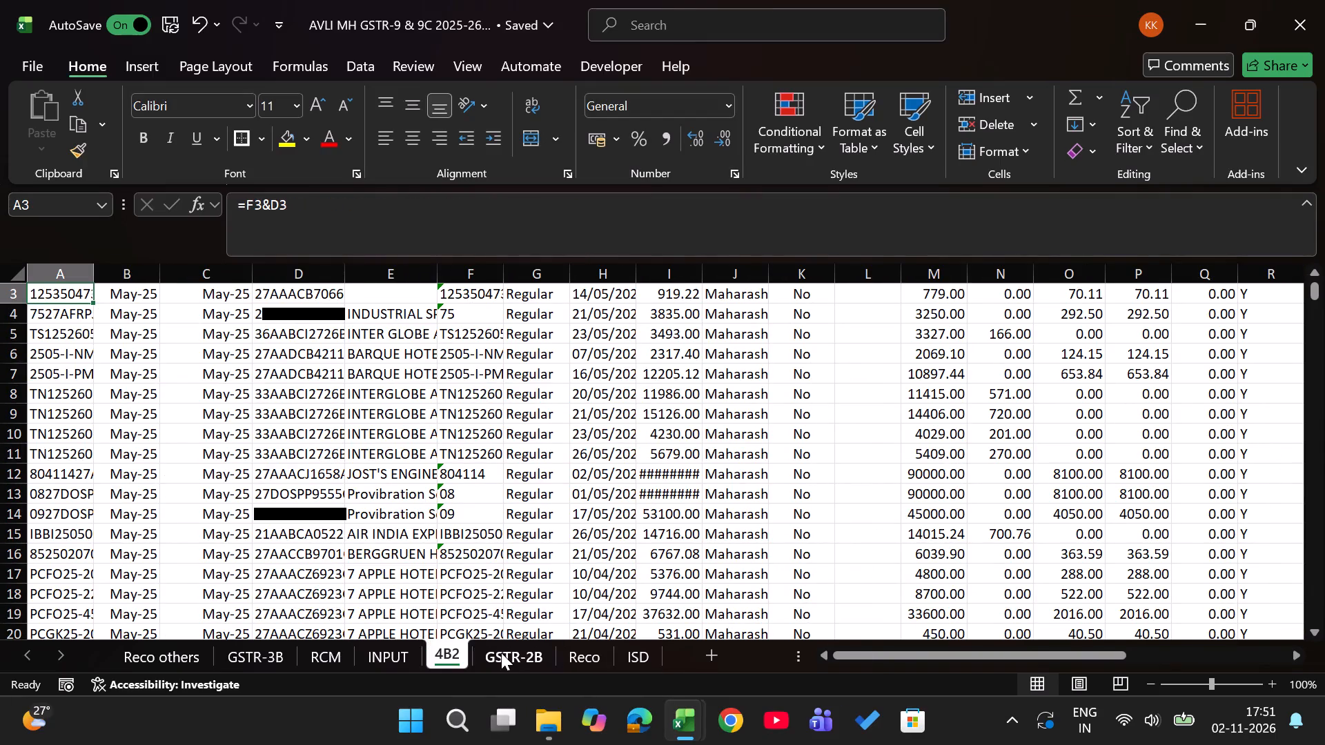
In GSTR-2B cell B3, under Input availed month, enter =VLOOKUP(A3,'4B2'!A:B,2,0) to look up the UID in the 4B2 sheet.
{"action": "key", "text": "ctrl+Page_Down"}
{"action": "key", "text": "ctrl+Page_Up"}
{"action": "key", "text": "ctrl+Page_Down"}
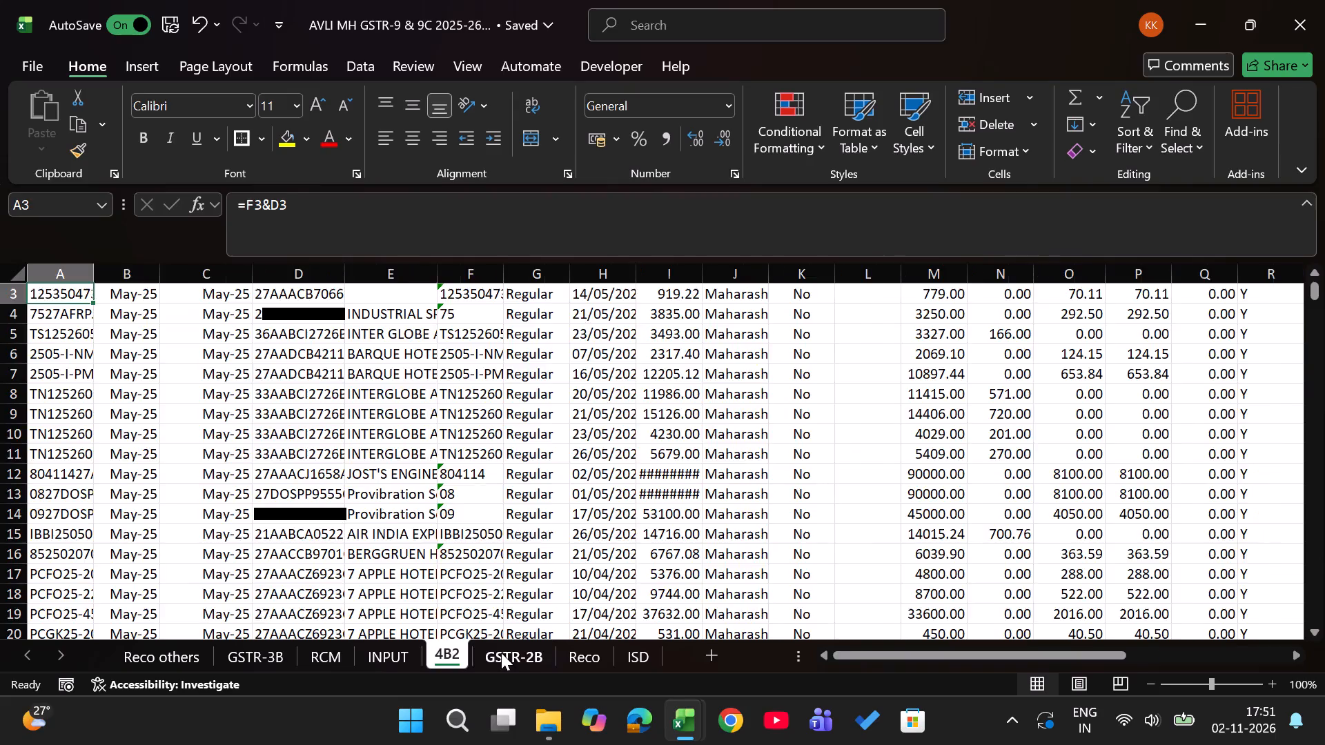
{"action": "key", "text": "Up"}
{"action": "key", "text": "Down"}
{"action": "key", "text": "Left"}
{"action": "key", "text": "Left"}
{"action": "key", "text": "Left"}
{"action": "key", "text": "Right"}
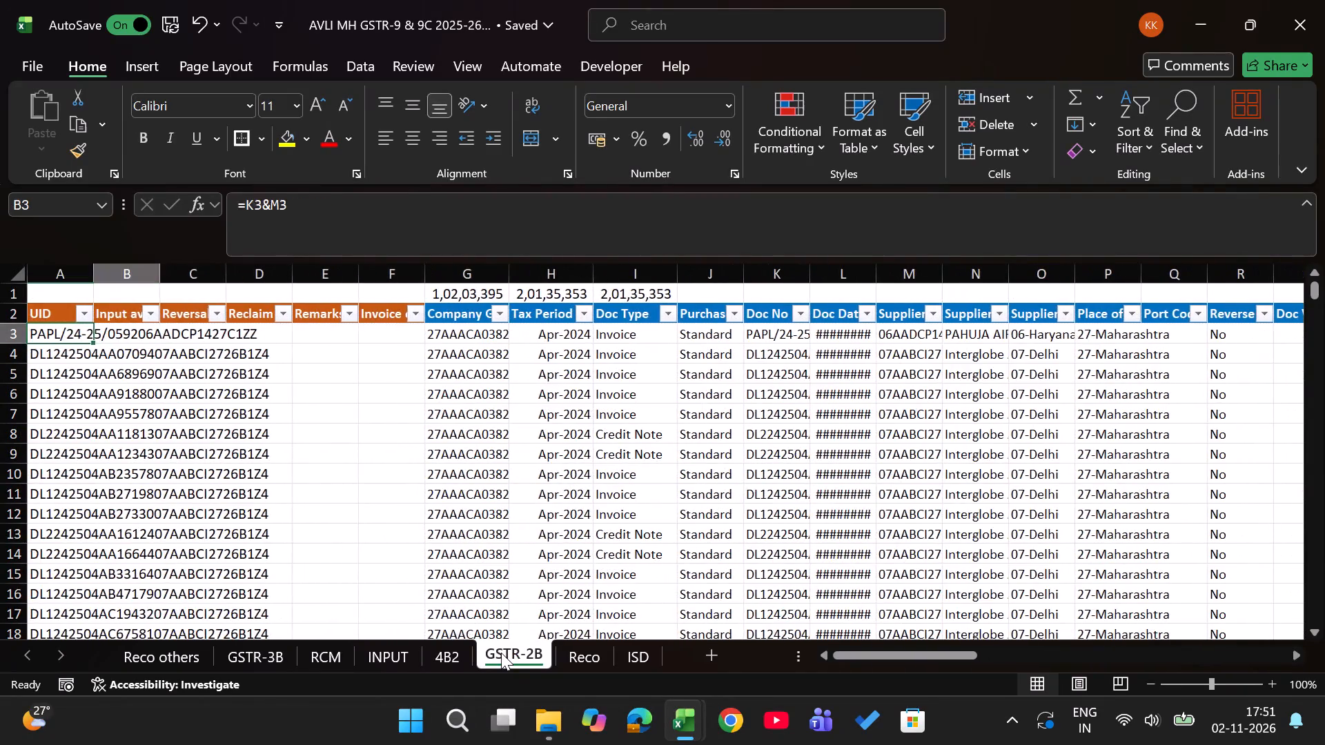
{"action": "key", "text": "Right"}
{"action": "key", "text": "Up"}
{"action": "key", "text": "Left"}
{"action": "key", "text": "Down"}
{"action": "key", "text": "Left"}
{"action": "key", "text": "Left"}
{"action": "key", "text": "Right"}
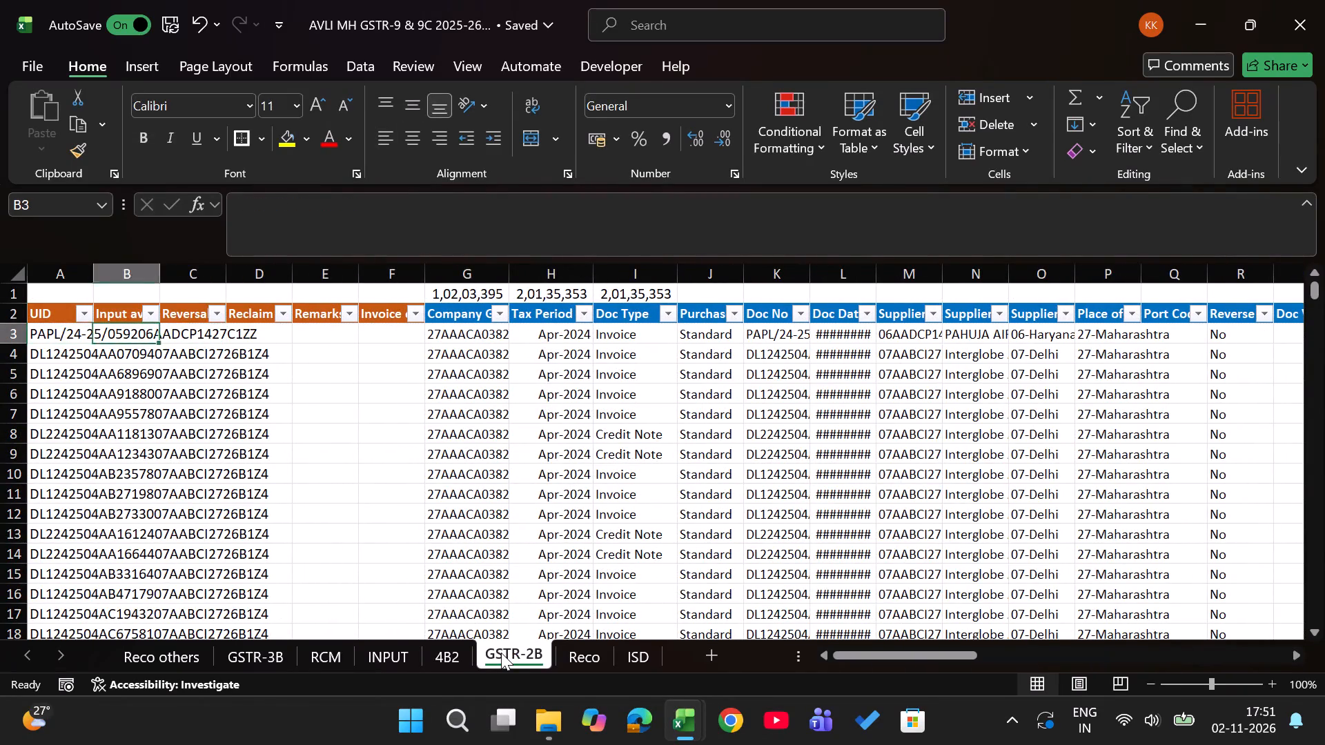
{"action": "key", "text": "Right"}
{"action": "key", "text": "Left"}
{"action": "key", "text": "equal"}
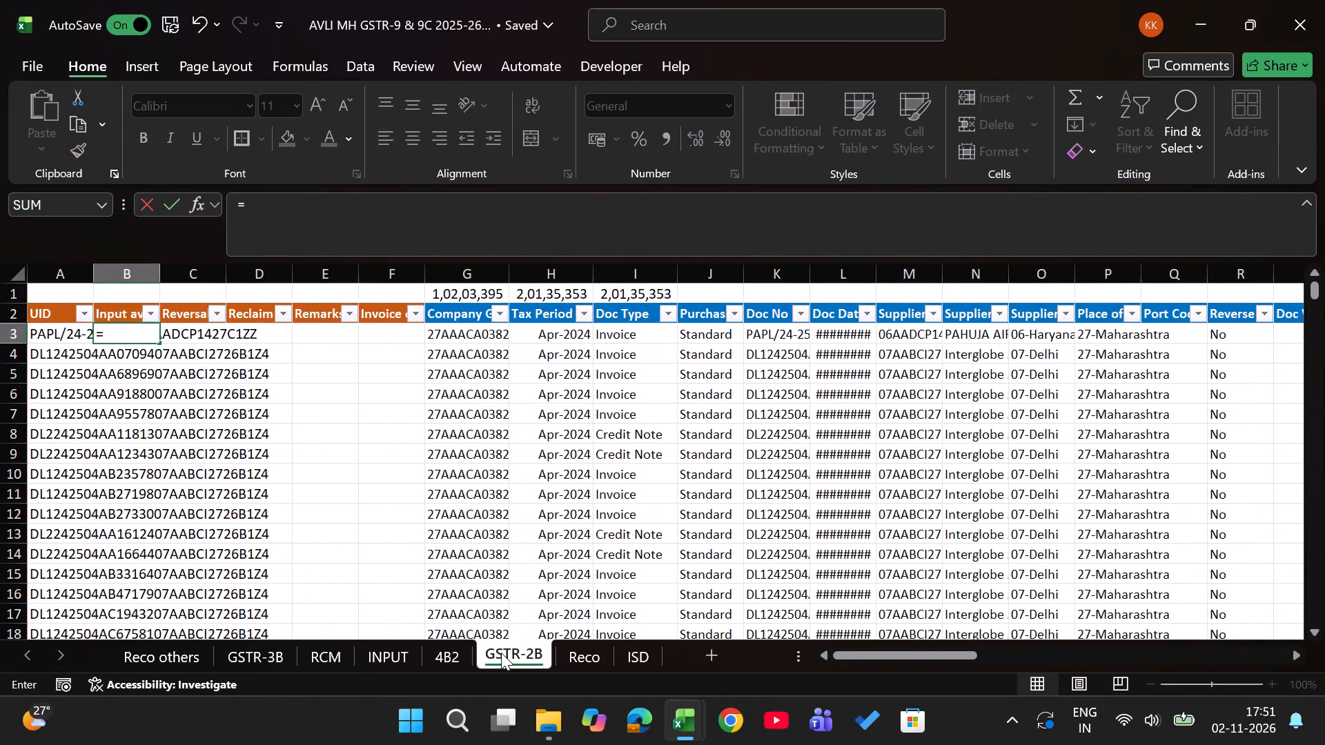
{"action": "type", "text": "vlo"}
{"action": "key", "text": "Tab"}
{"action": "key", "text": "Left"}
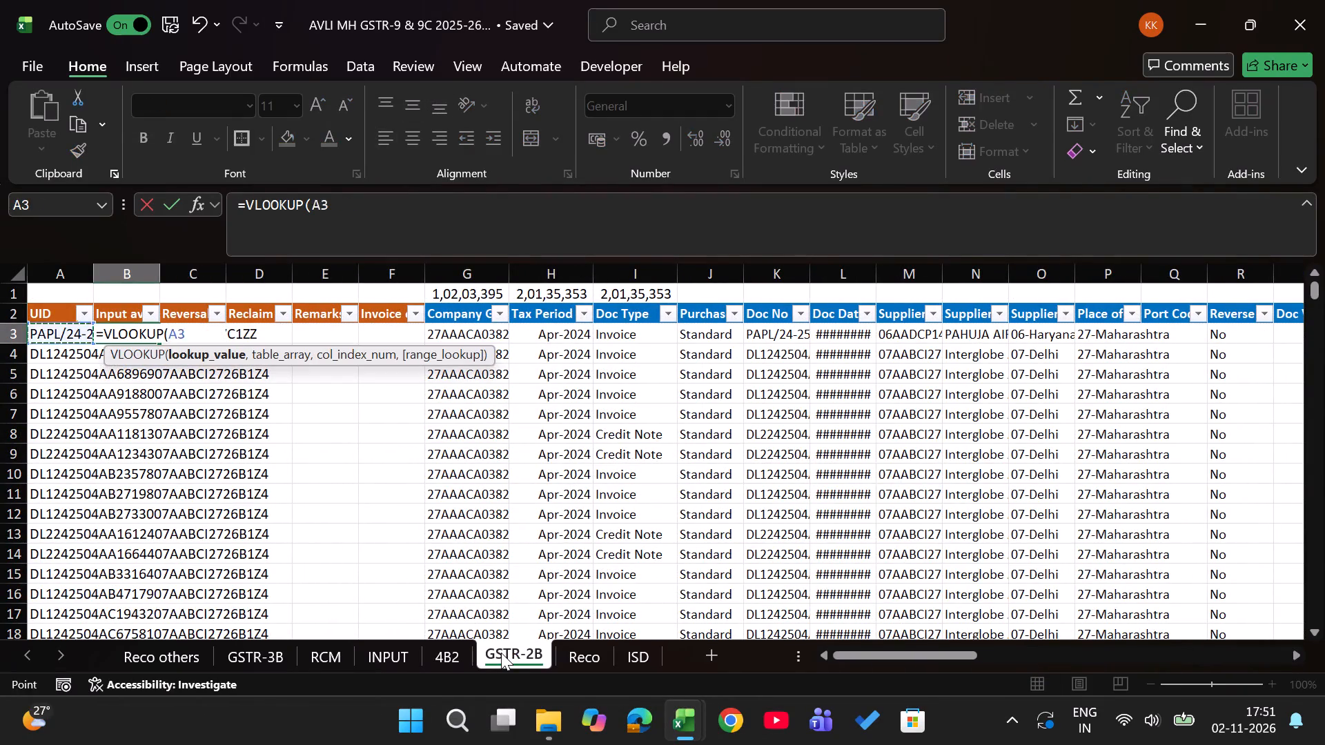
{"action": "key", "text": "comma"}
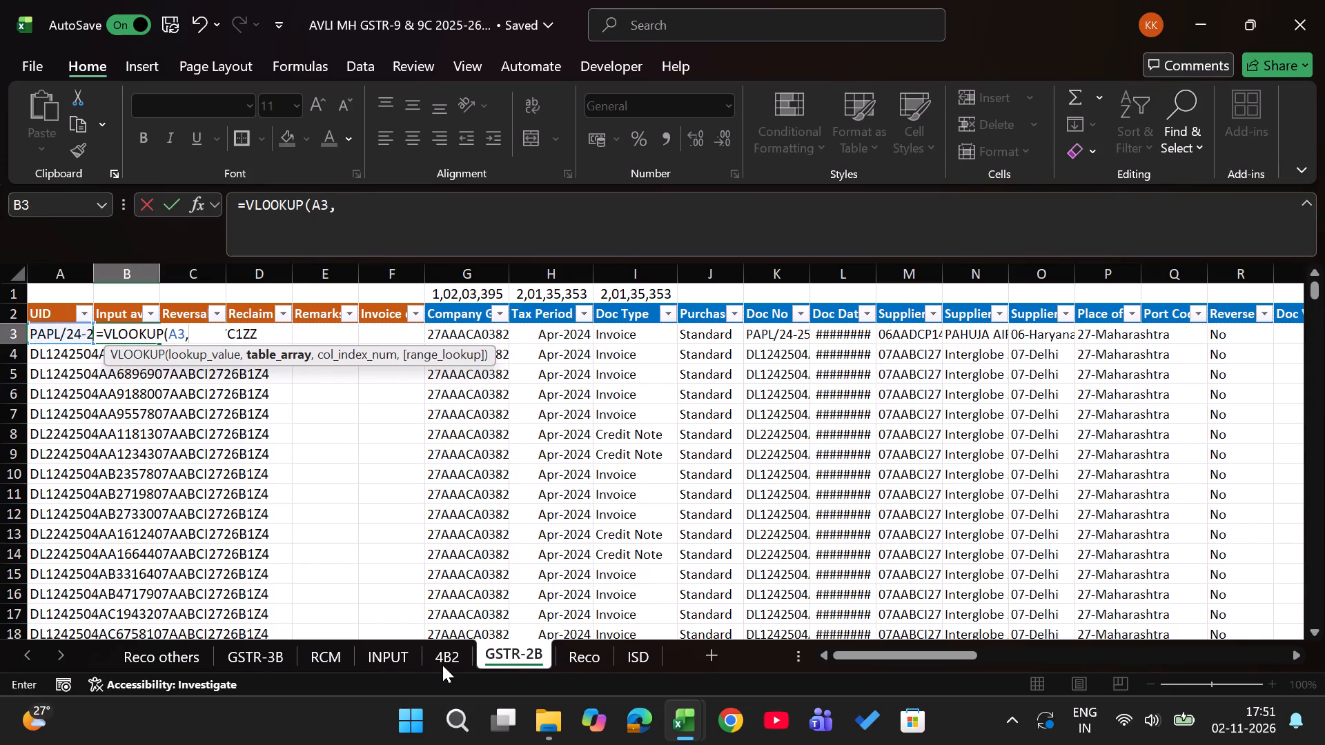
{"action": "left_click", "coordinate": [442, 667]}
{"action": "left_click", "coordinate": [81, 277]}
{"action": "key", "text": "shift+Right"}
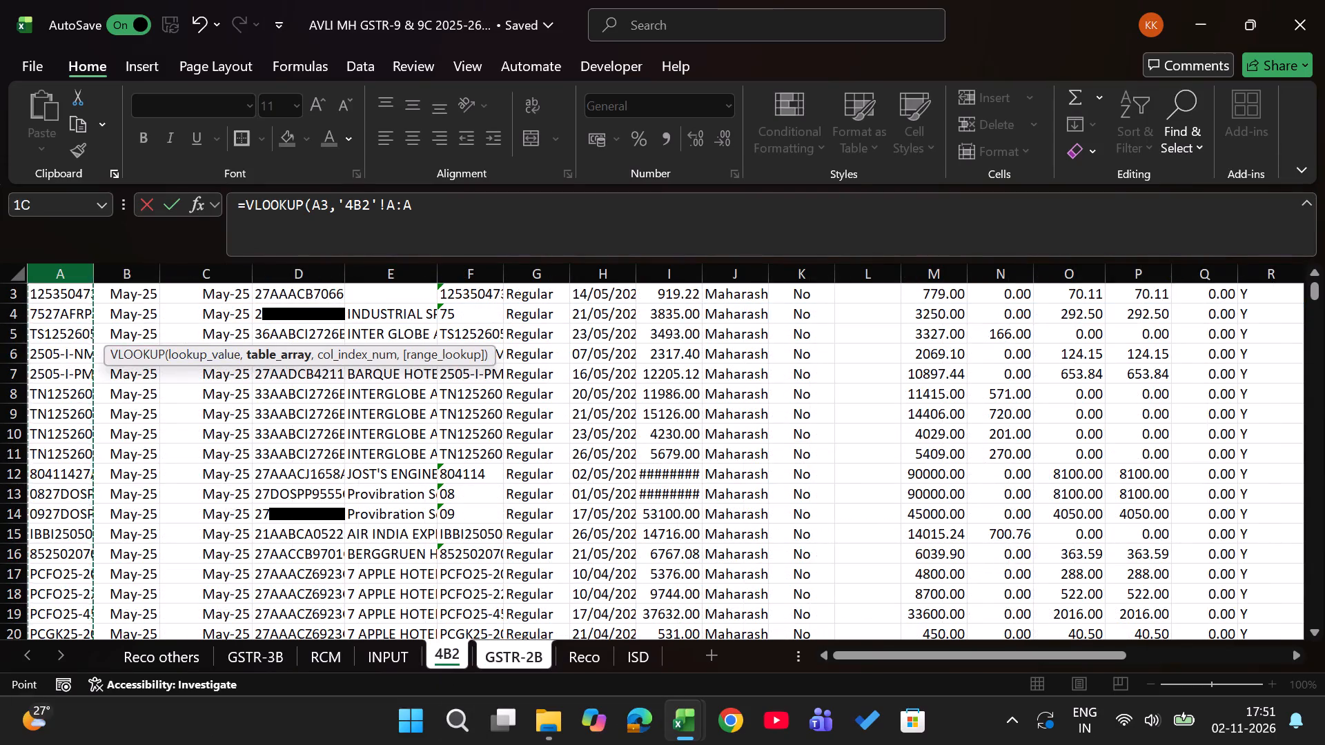
{"action": "type", "text": ",2,"}
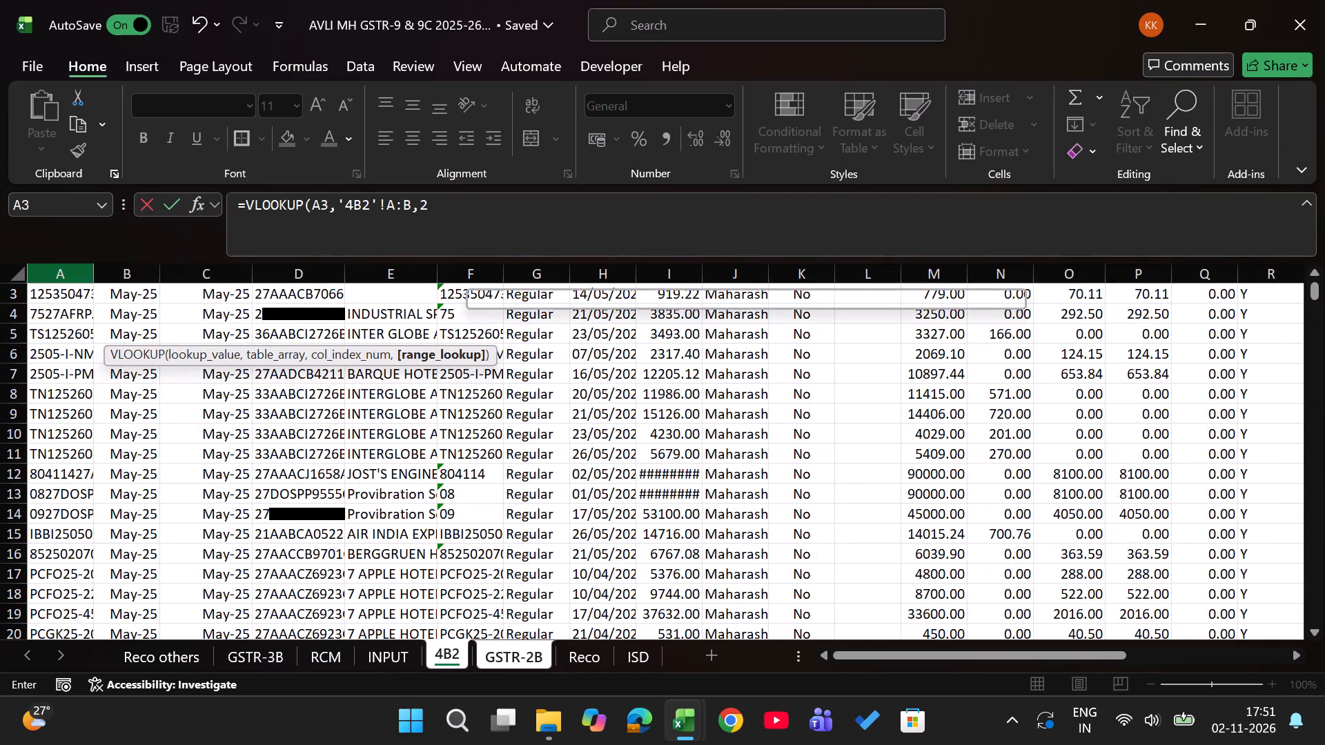
{"action": "key", "text": "0"}
{"action": "key", "text": "Return"}
Fill the B3 lookup formula down the Input availed month column to the last data row, B6072.
{"action": "key", "text": "Left"}
{"action": "key", "text": "ctrl+Down"}
{"action": "key", "text": "Right"}
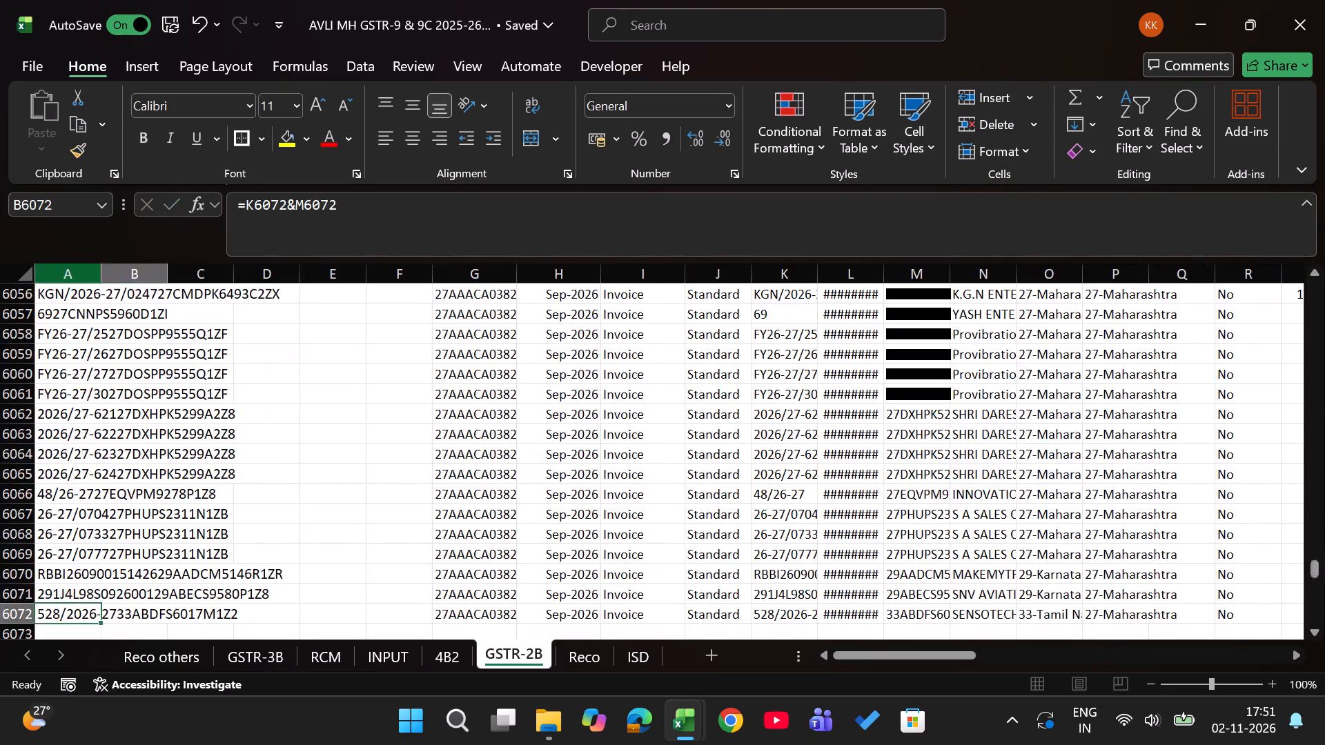
{"action": "key", "text": "ctrl+shift+Up"}
{"action": "key", "text": "ctrl+d"}
{"action": "key", "text": "ctrl+Up"}
{"action": "key", "text": "alt+Down"}
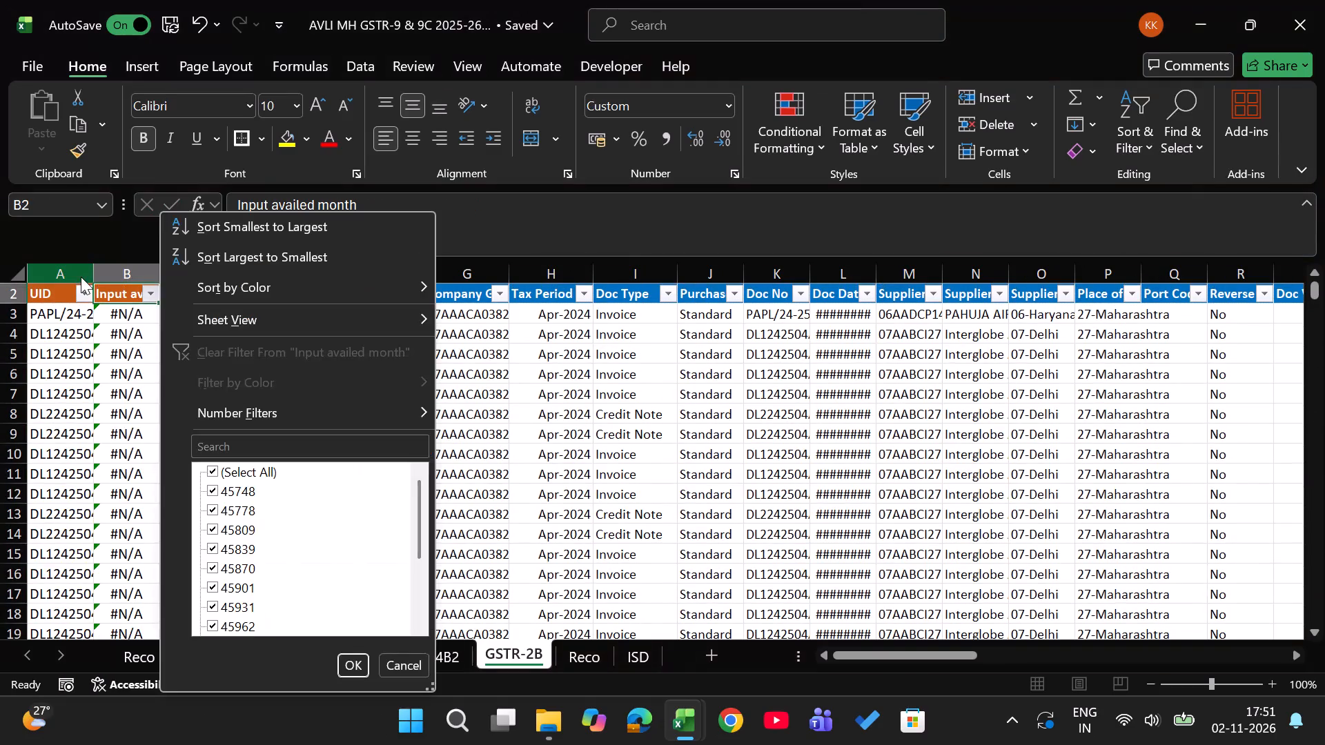
{"action": "left_click", "coordinate": [600, 519]}
Copy only the formatting of Tax Period cell H3 onto the Input availed month cells from B3 down.
{"action": "key", "text": "Right"}
{"action": "key", "text": "Right"}
{"action": "key", "text": "Right"}
{"action": "key", "text": "Right"}
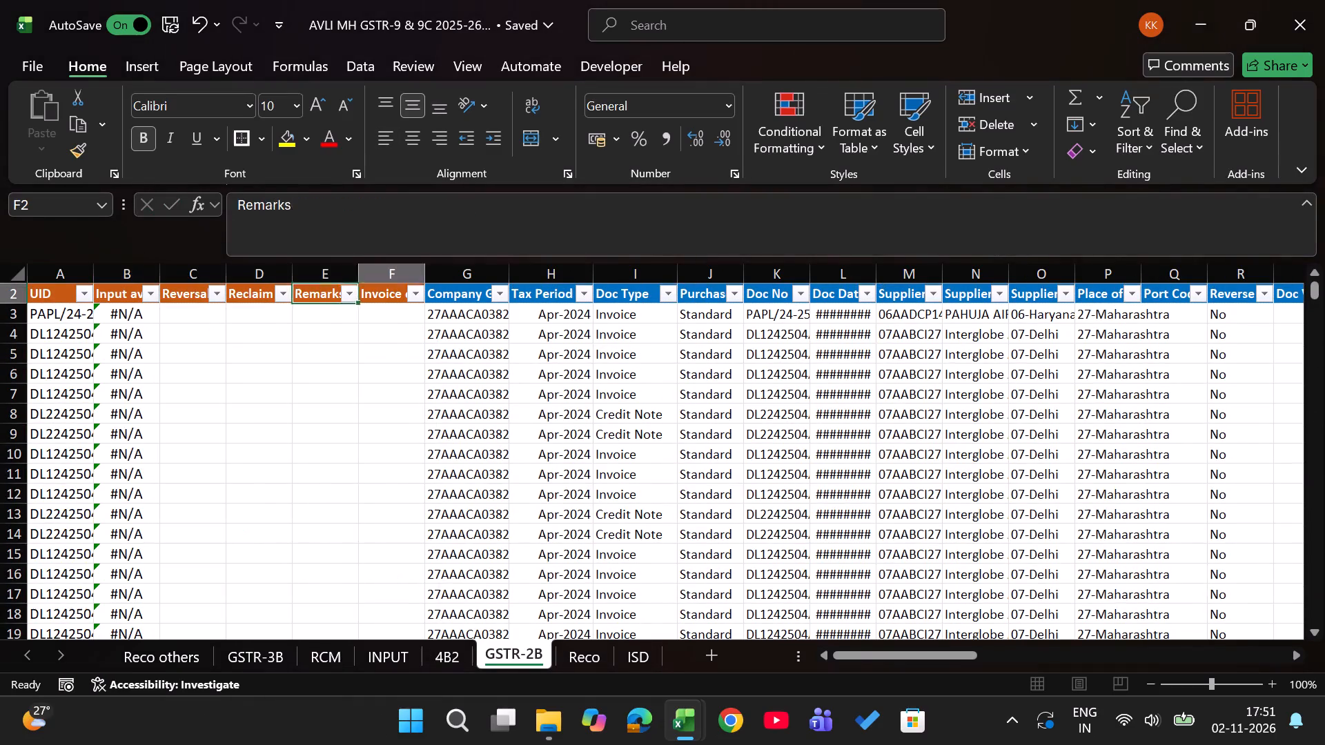
{"action": "key", "text": "Right"}
{"action": "key", "text": "Down"}
{"action": "key", "text": "Right"}
{"action": "key", "text": "ctrl+c"}
{"action": "key", "text": "Left"}
{"action": "key", "text": "Left"}
{"action": "key", "text": "Left"}
{"action": "key", "text": "Left"}
{"action": "key", "text": "Left"}
{"action": "key", "text": "Left"}
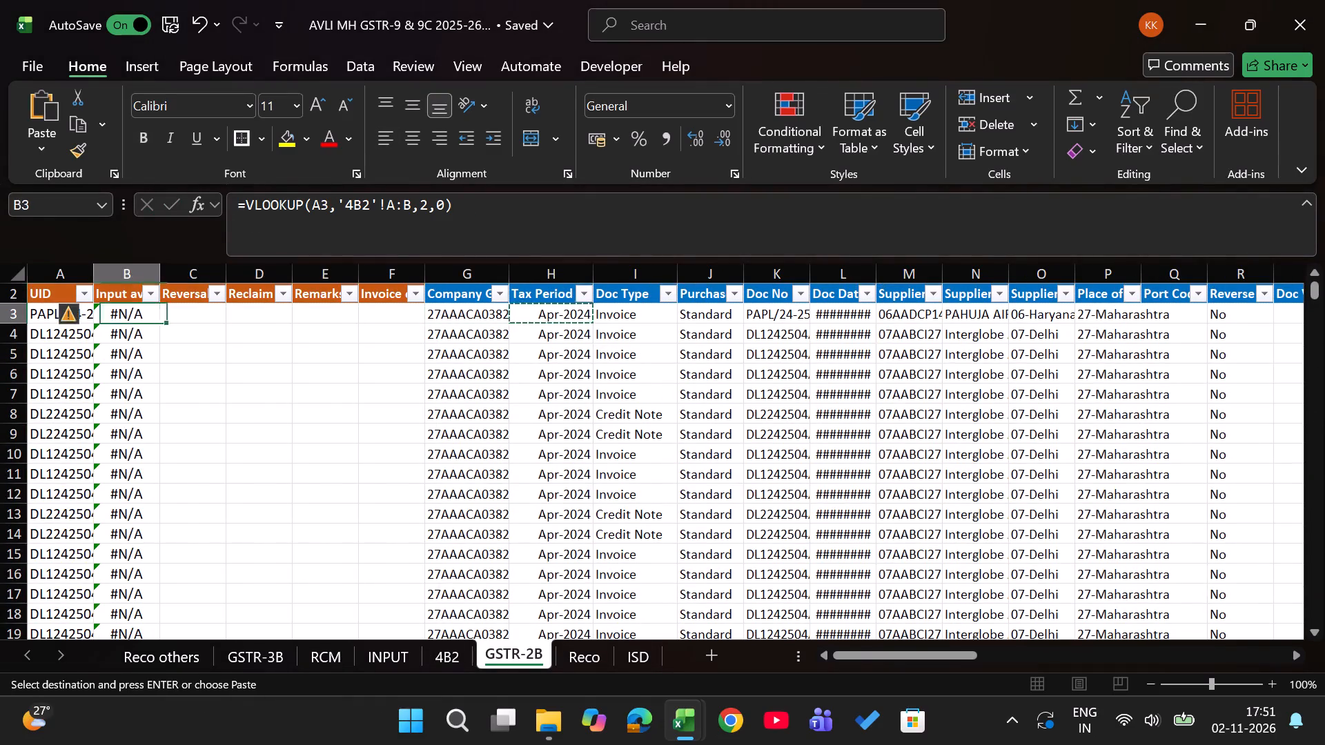
{"action": "key", "text": "ctrl+shift+Down"}
{"action": "key", "text": "ctrl+alt+v"}
{"action": "key", "text": "t"}
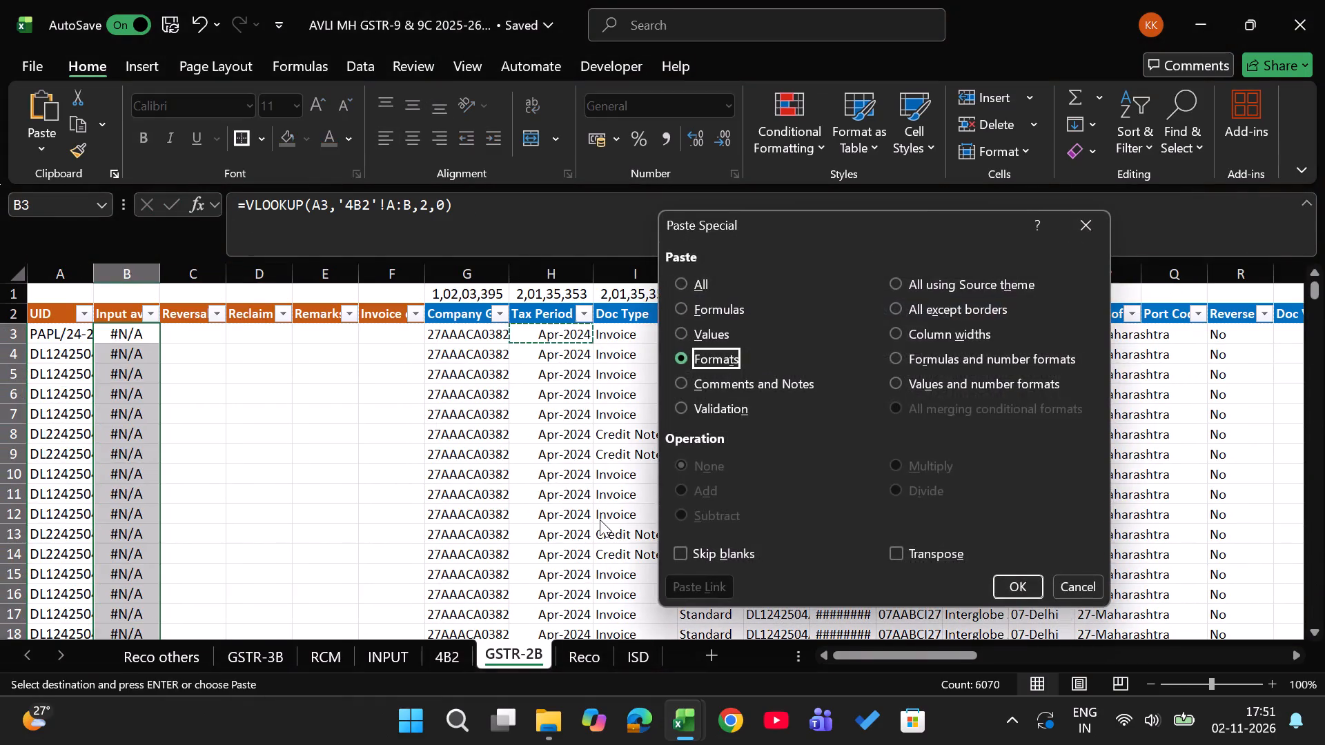
{"action": "key", "text": "Return"}
Filter the Input availed month column to exclude #N/A, keeping the 2025 and 2026 months.
{"action": "key", "text": "Right"}
{"action": "key", "text": "Right"}
{"action": "key", "text": "Right"}
{"action": "key", "text": "Right"}
{"action": "key", "text": "Up"}
{"action": "key", "text": "Left"}
{"action": "key", "text": "Left"}
{"action": "key", "text": "Left"}
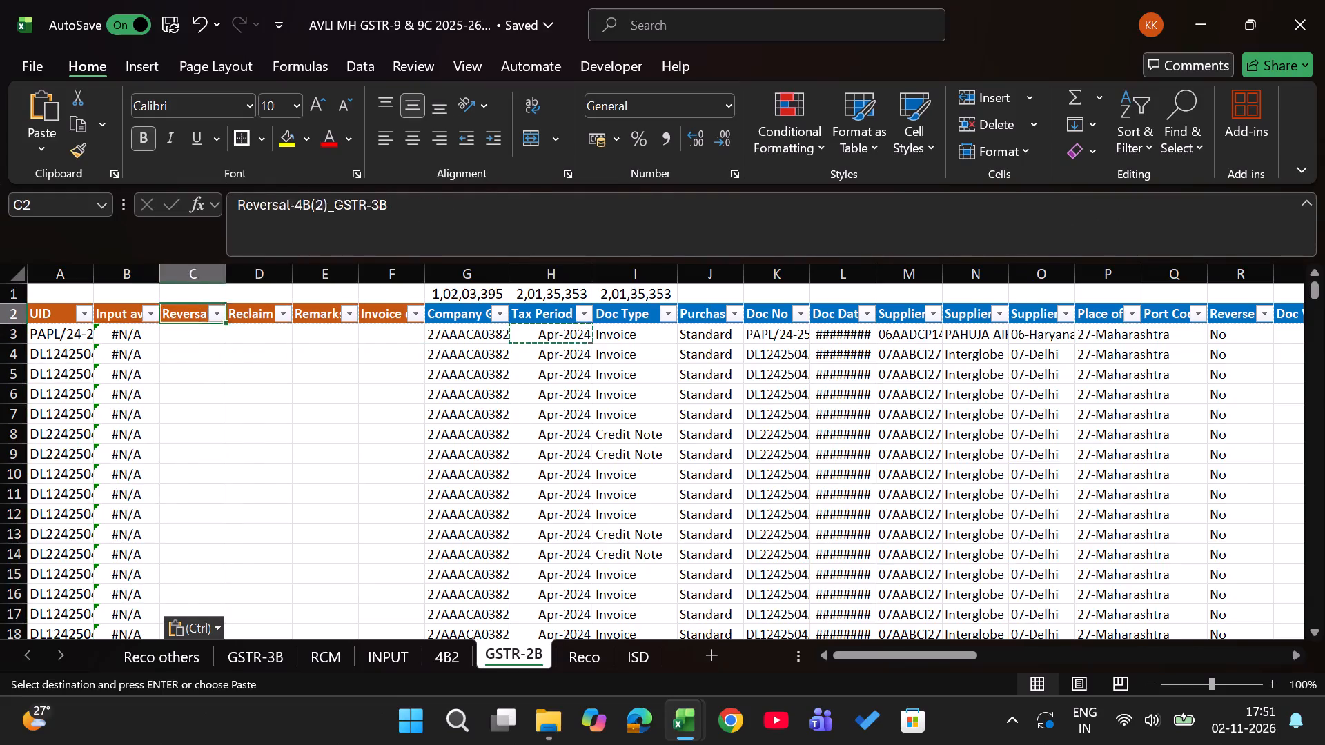
{"action": "key", "text": "Left"}
{"action": "key", "text": "alt+Down"}
{"action": "left_click", "coordinate": [251, 527]}
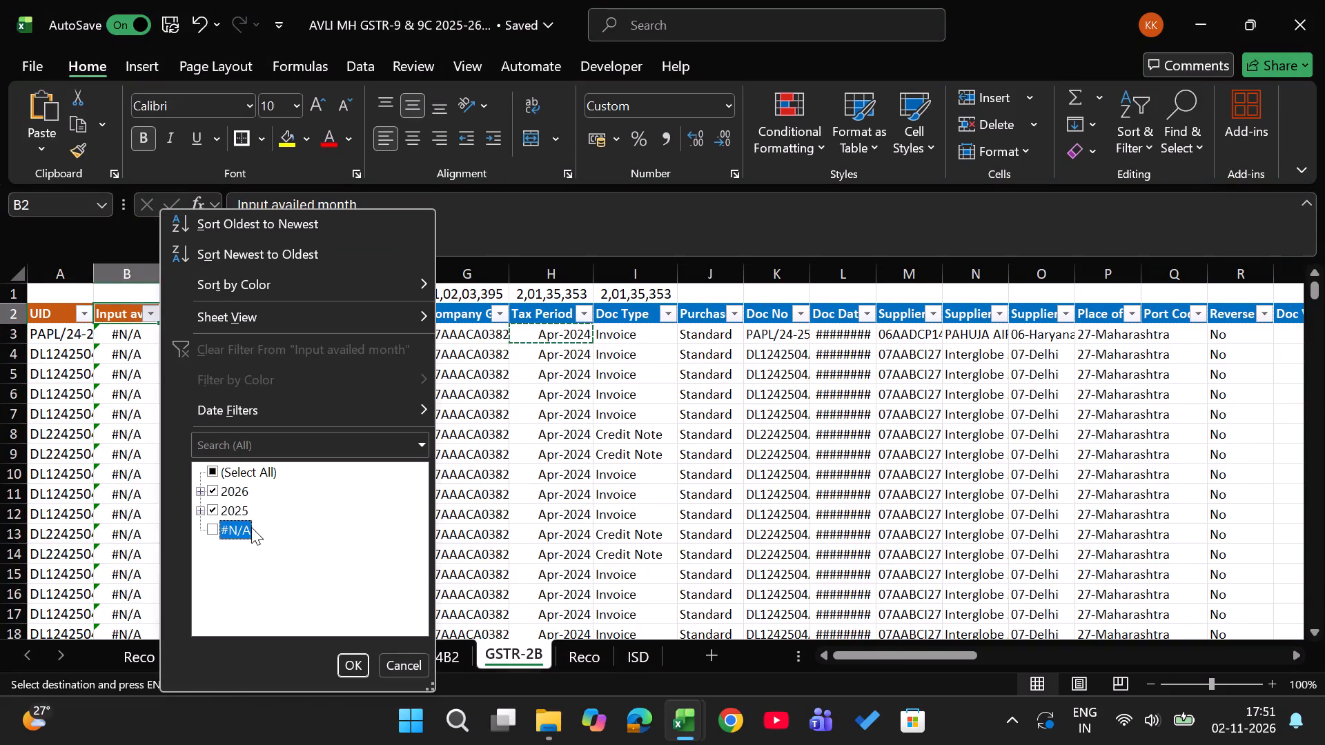
{"action": "key", "text": "Return"}
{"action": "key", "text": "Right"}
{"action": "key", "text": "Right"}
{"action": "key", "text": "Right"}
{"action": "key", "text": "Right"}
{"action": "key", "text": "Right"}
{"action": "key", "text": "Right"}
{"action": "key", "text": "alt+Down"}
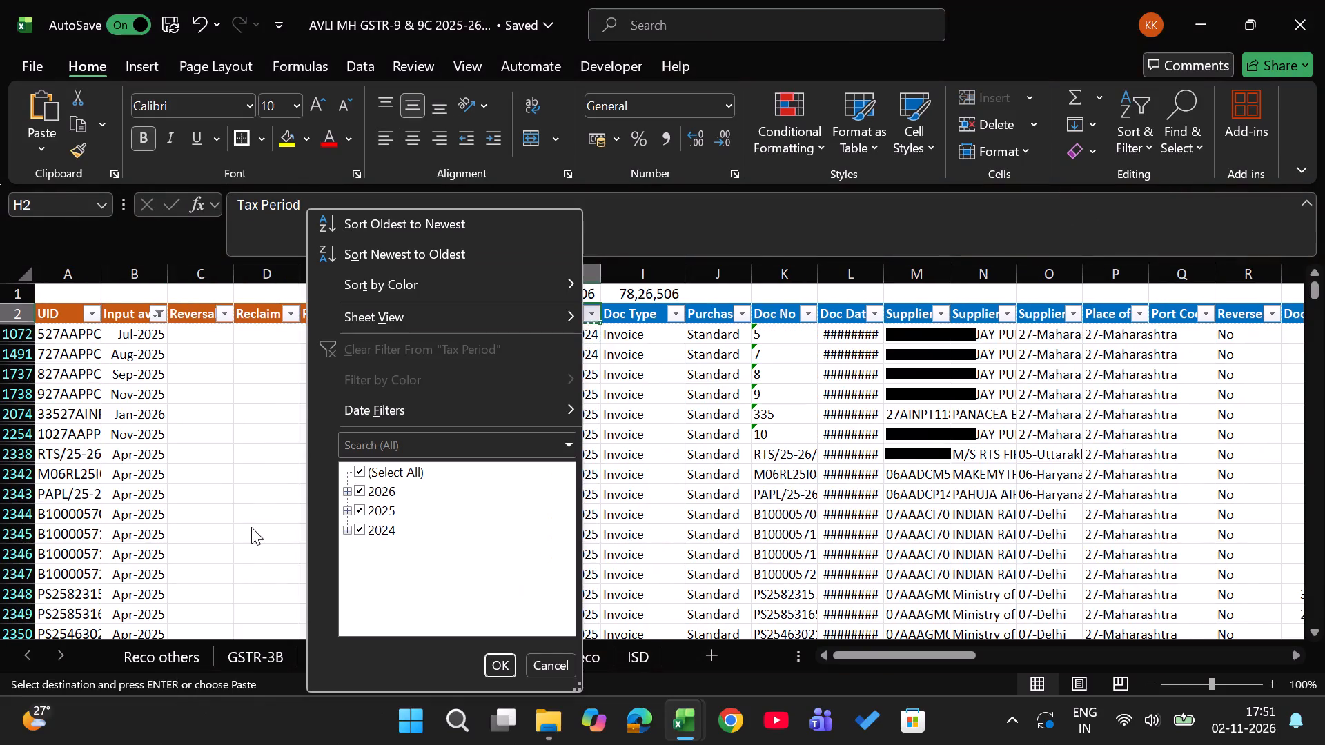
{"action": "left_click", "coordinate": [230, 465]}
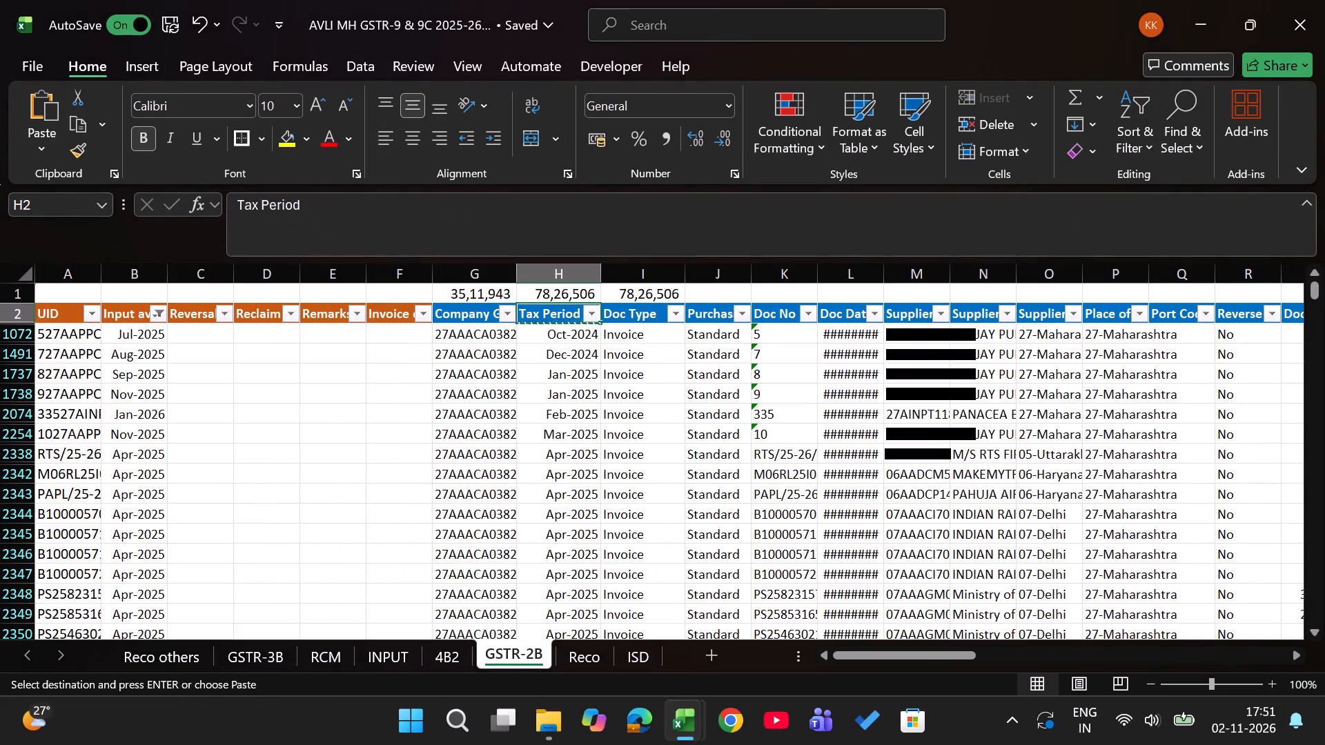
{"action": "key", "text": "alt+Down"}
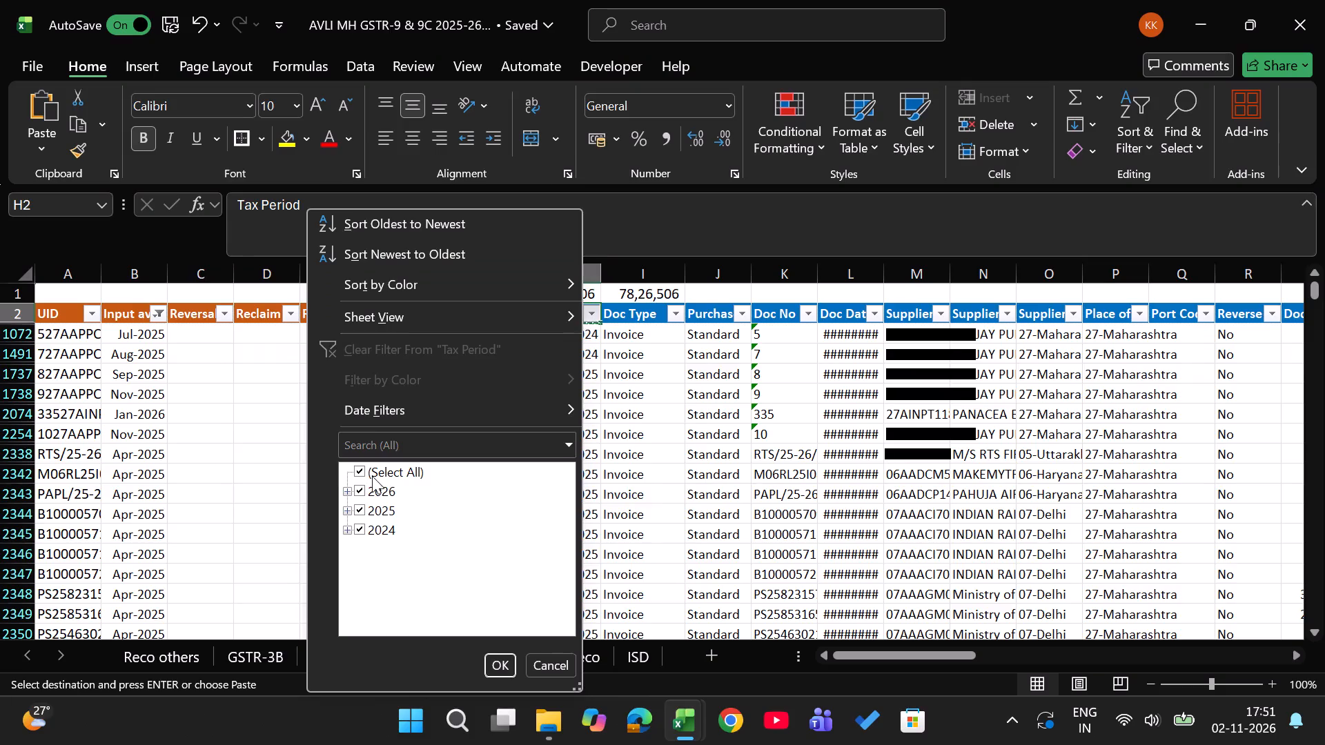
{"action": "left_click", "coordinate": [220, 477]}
Compare the row 1 tax totals on the 4B2 sheet with the filtered totals on the GSTR-2B sheet.
{"action": "key", "text": "alt+Tab"}
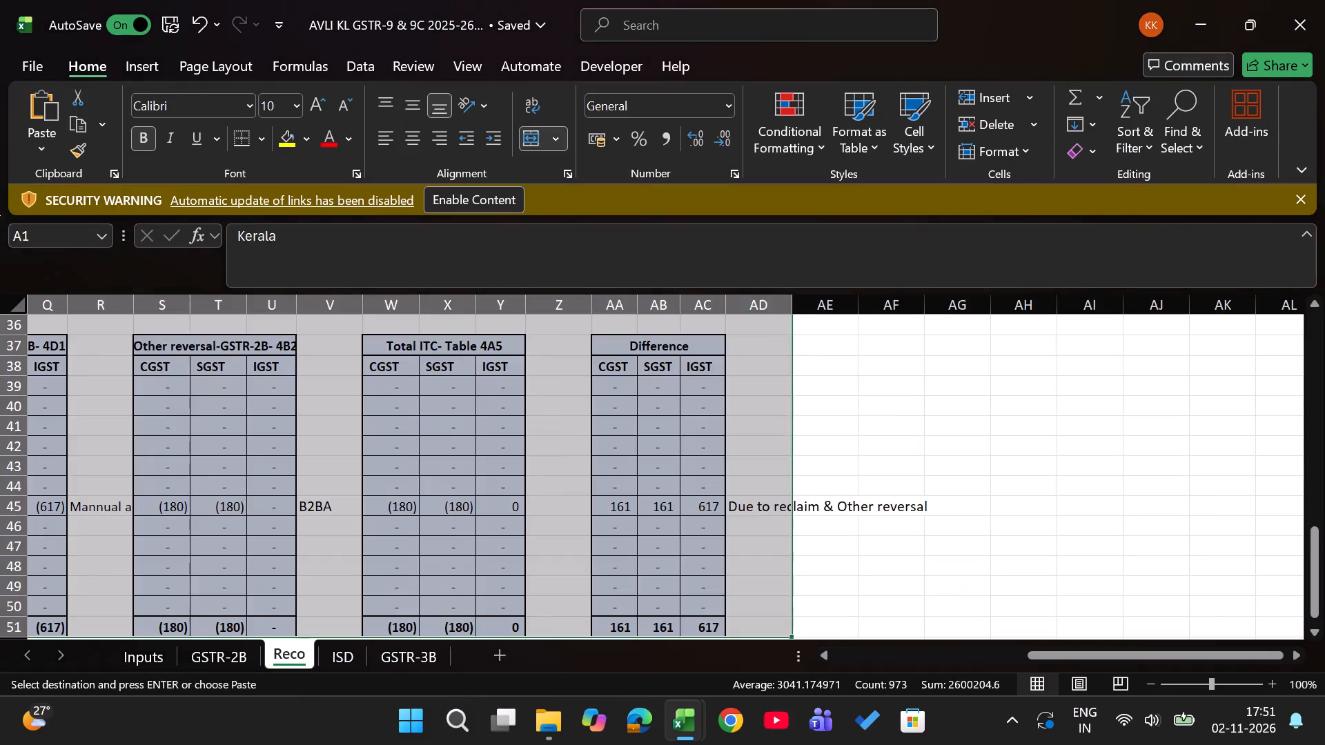
{"action": "key", "text": "alt+Tab"}
{"action": "key", "text": "ctrl+Page_Up"}
{"action": "key", "text": "Up"}
{"action": "key", "text": "Up"}
{"action": "key", "text": "Up"}
{"action": "key", "text": "Right"}
{"action": "key", "text": "Right"}
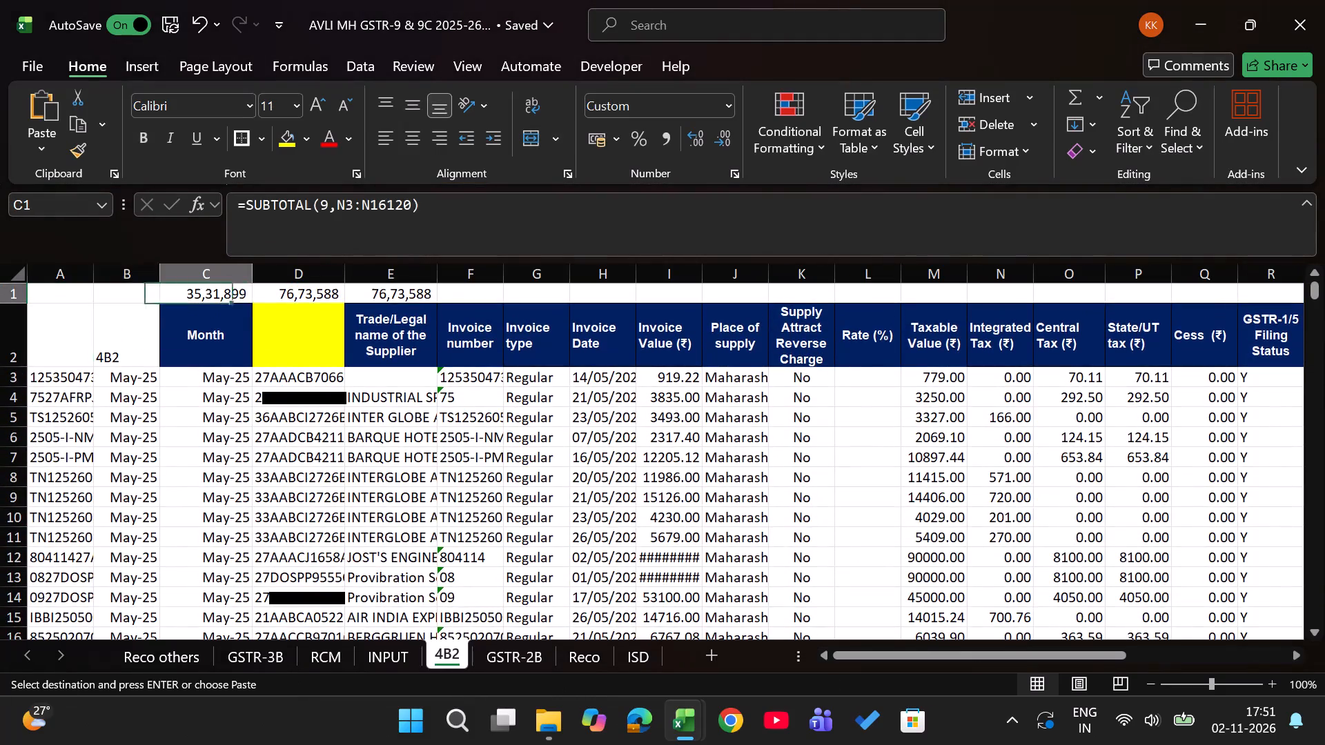
{"action": "key", "text": "ctrl+Page_Down"}
{"action": "key", "text": "Up"}
{"action": "key", "text": "Left"}
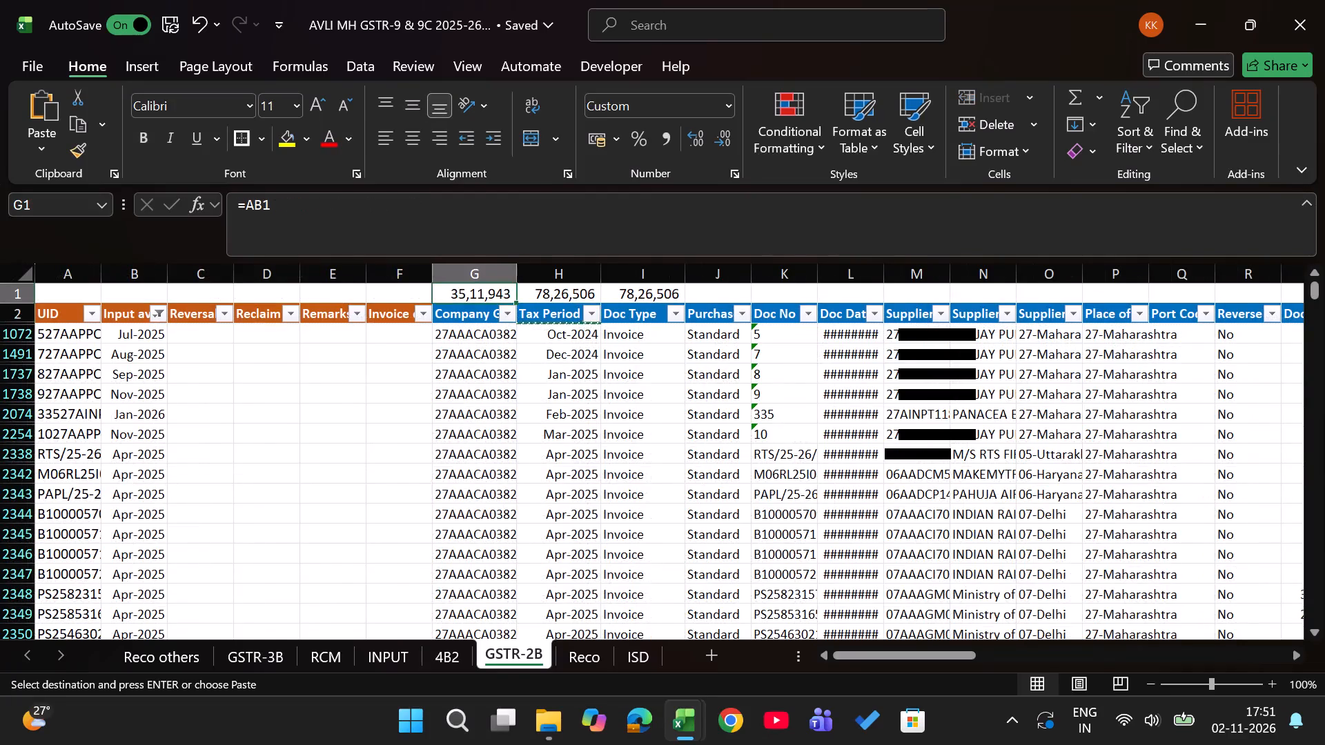
{"action": "key", "text": "ctrl+Page_Up"}
{"action": "key", "text": "ctrl+Page_Down"}
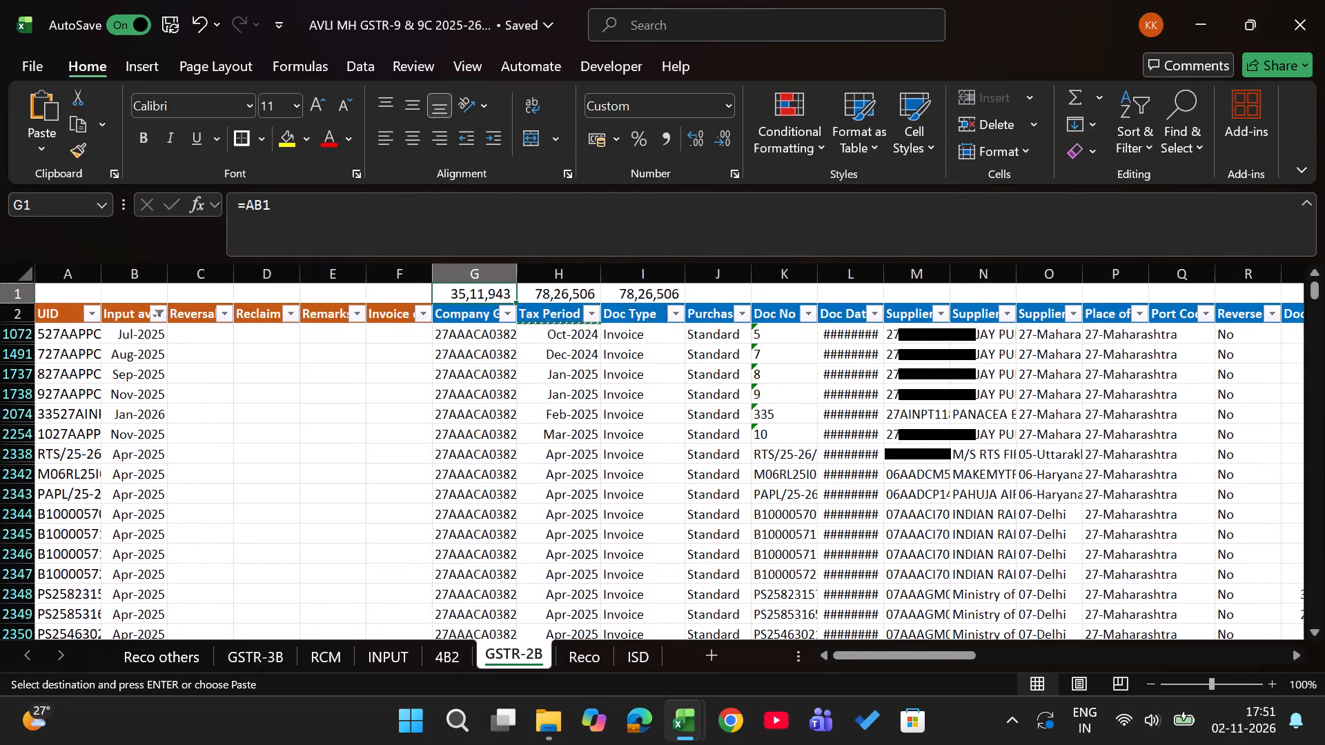
{"action": "key", "text": "ctrl+Page_Up"}
{"action": "key", "text": "ctrl+Page_Down"}
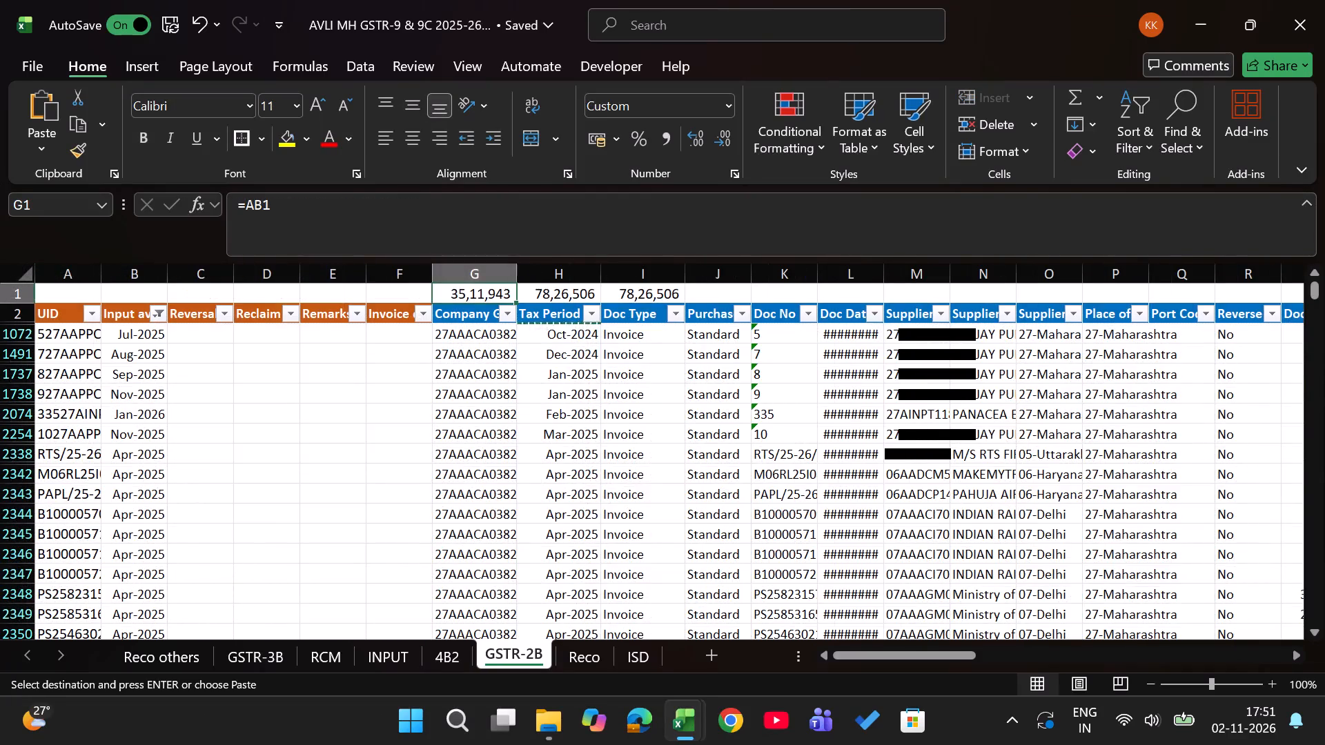
Filter GSTR-2B's Tax Period column to exclude 2024, January to March 2025 and April 2026.
{"action": "key", "text": "Right"}
{"action": "key", "text": "Down"}
{"action": "key", "text": "alt+Down"}
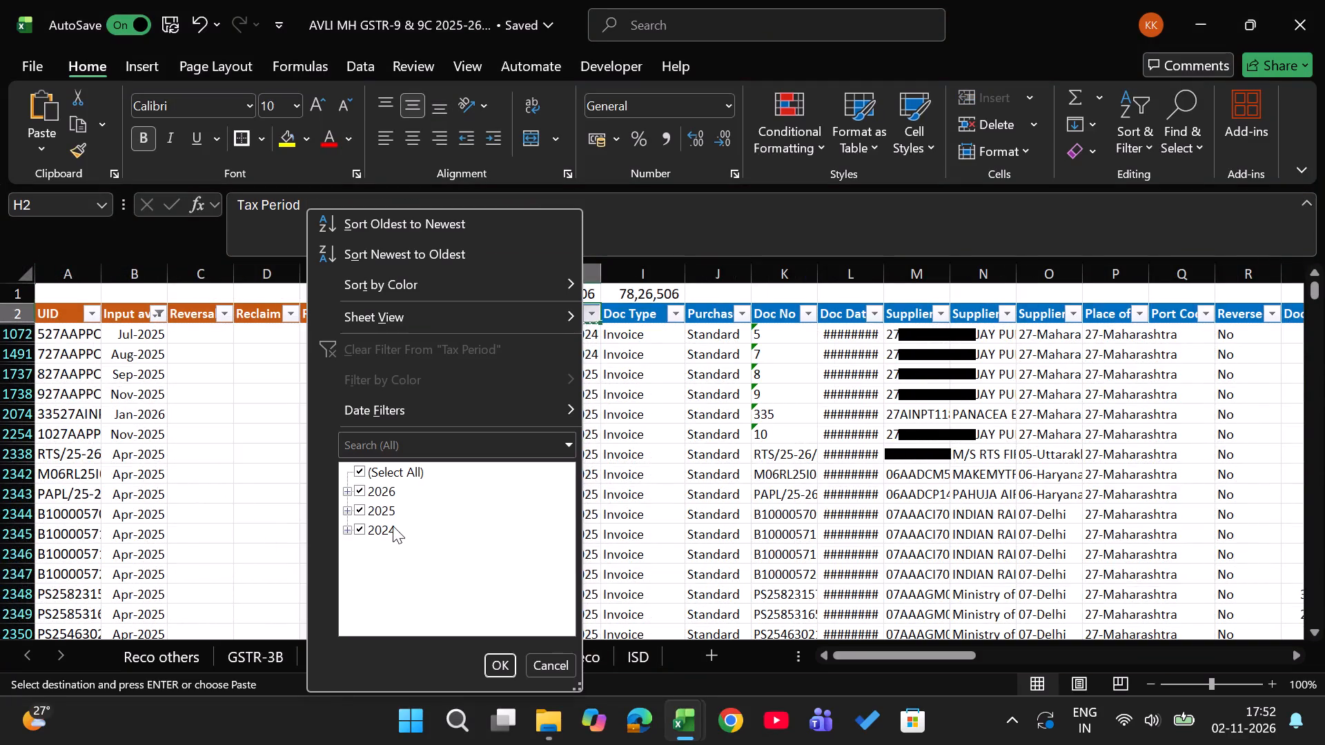
{"action": "left_click", "coordinate": [393, 526]}
{"action": "key", "text": "Up"}
{"action": "key", "text": "Right"}
{"action": "key", "text": "Down"}
{"action": "key", "text": "space"}
{"action": "key", "text": "Down"}
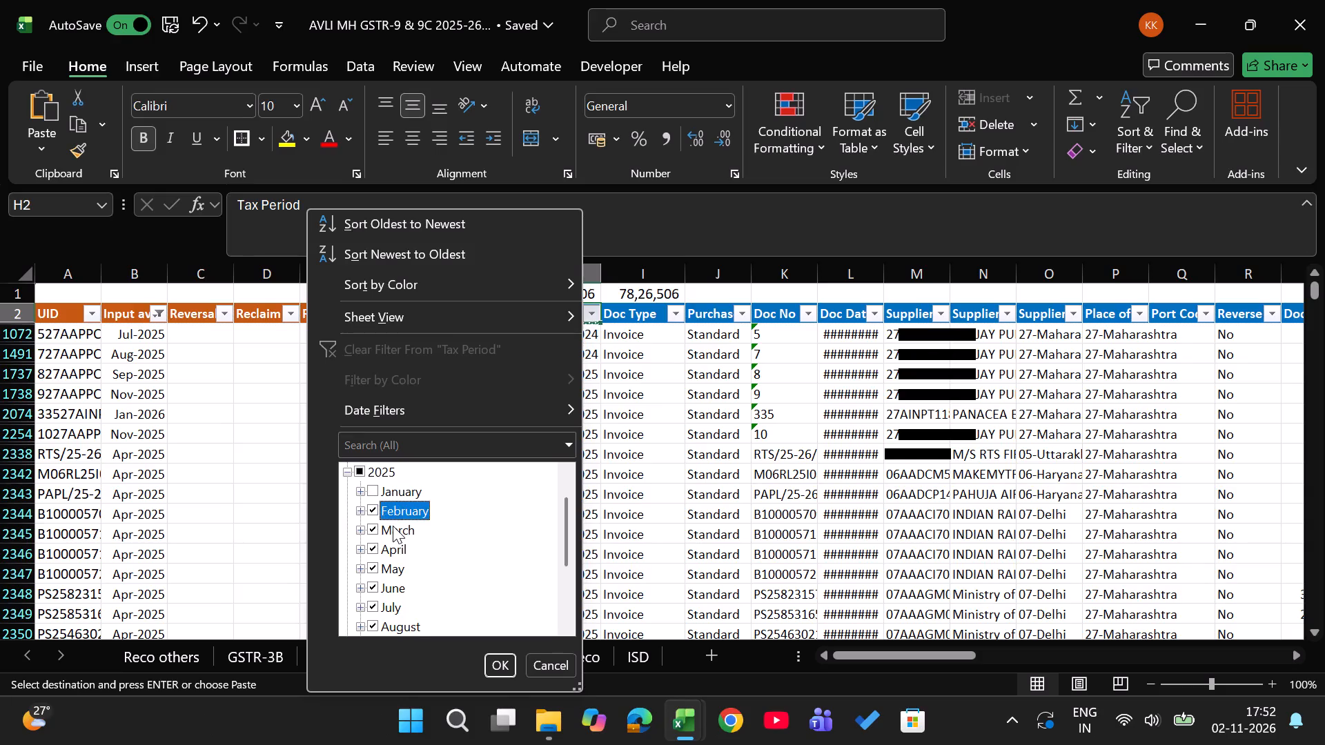
{"action": "key", "text": "space"}
{"action": "key", "text": "Down"}
{"action": "key", "text": "space"}
{"action": "key", "text": "Up"}
{"action": "key", "text": "Up"}
{"action": "key", "text": "Up"}
{"action": "key", "text": "Up"}
{"action": "key", "text": "Right"}
{"action": "key", "text": "Down"}
{"action": "key", "text": "Down"}
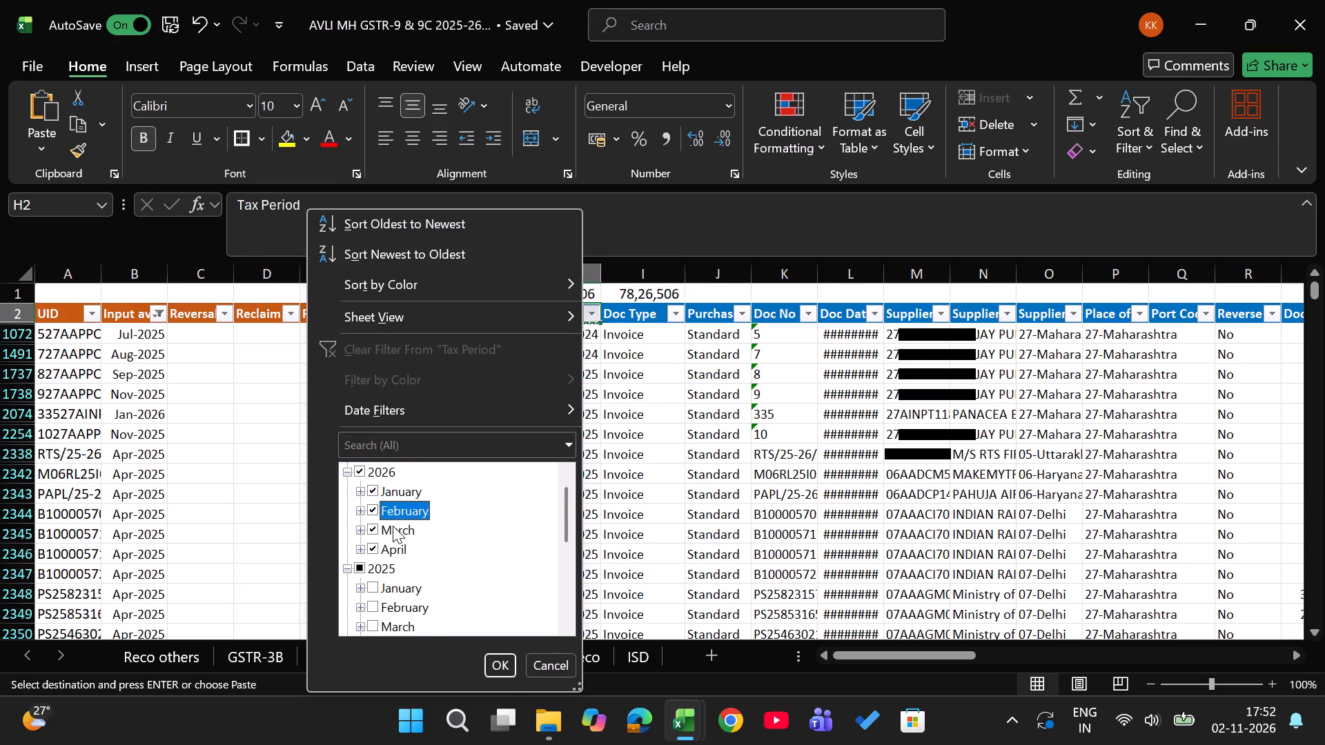
{"action": "key", "text": "Down"}
{"action": "key", "text": "Down"}
{"action": "key", "text": "space"}
{"action": "key", "text": "Return"}
Compare the 4B2 row 1 tax totals with the GSTR-2B totals under the Tax Period filter.
{"action": "key", "text": "ctrl+Page_Up"}
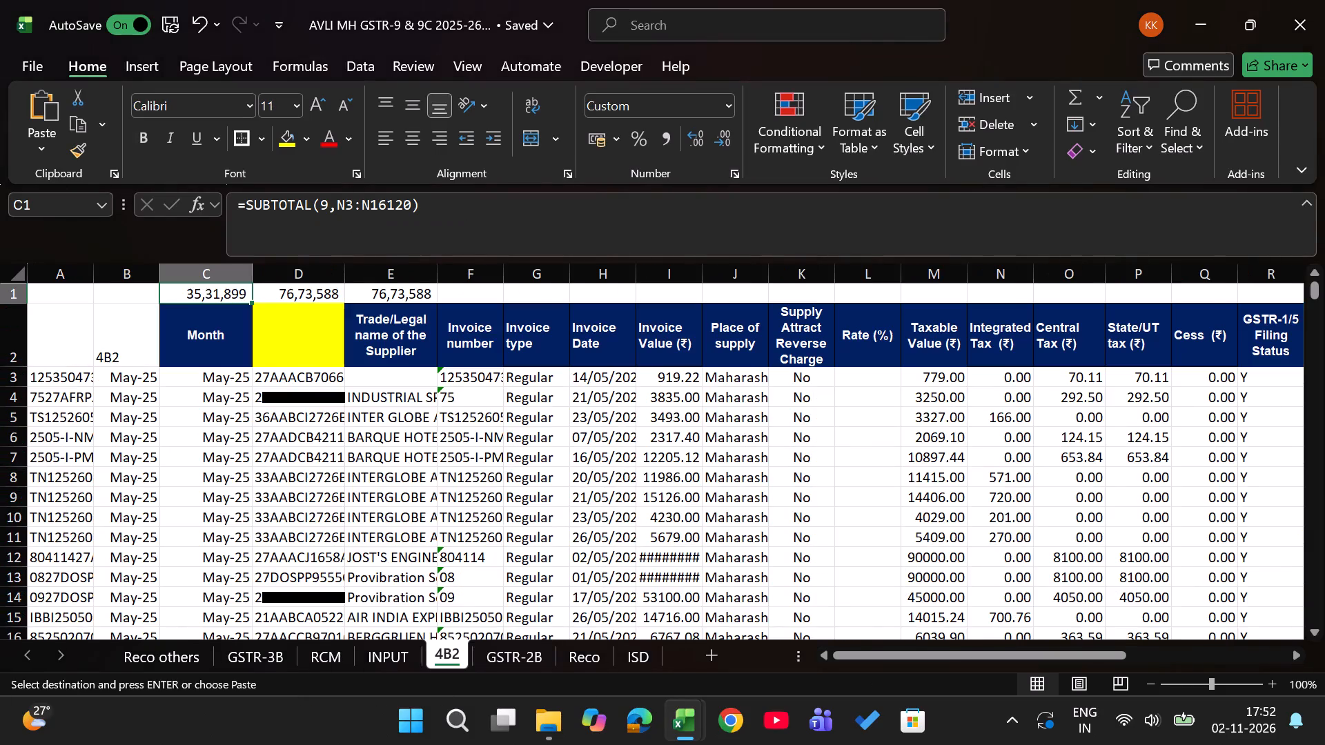
{"action": "key", "text": "ctrl+Page_Down"}
{"action": "key", "text": "ctrl+Page_Up"}
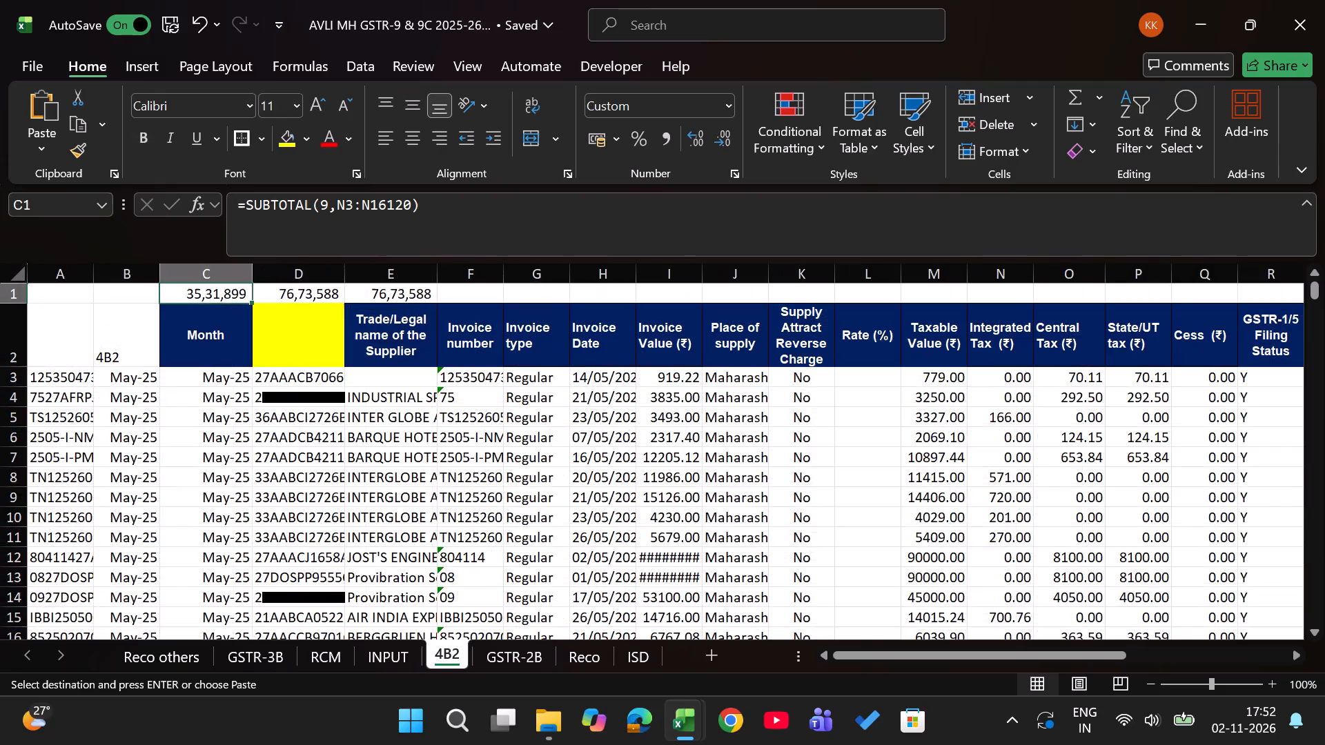
{"action": "key", "text": "ctrl+Page_Down"}
{"action": "key", "text": "ctrl+Page_Up"}
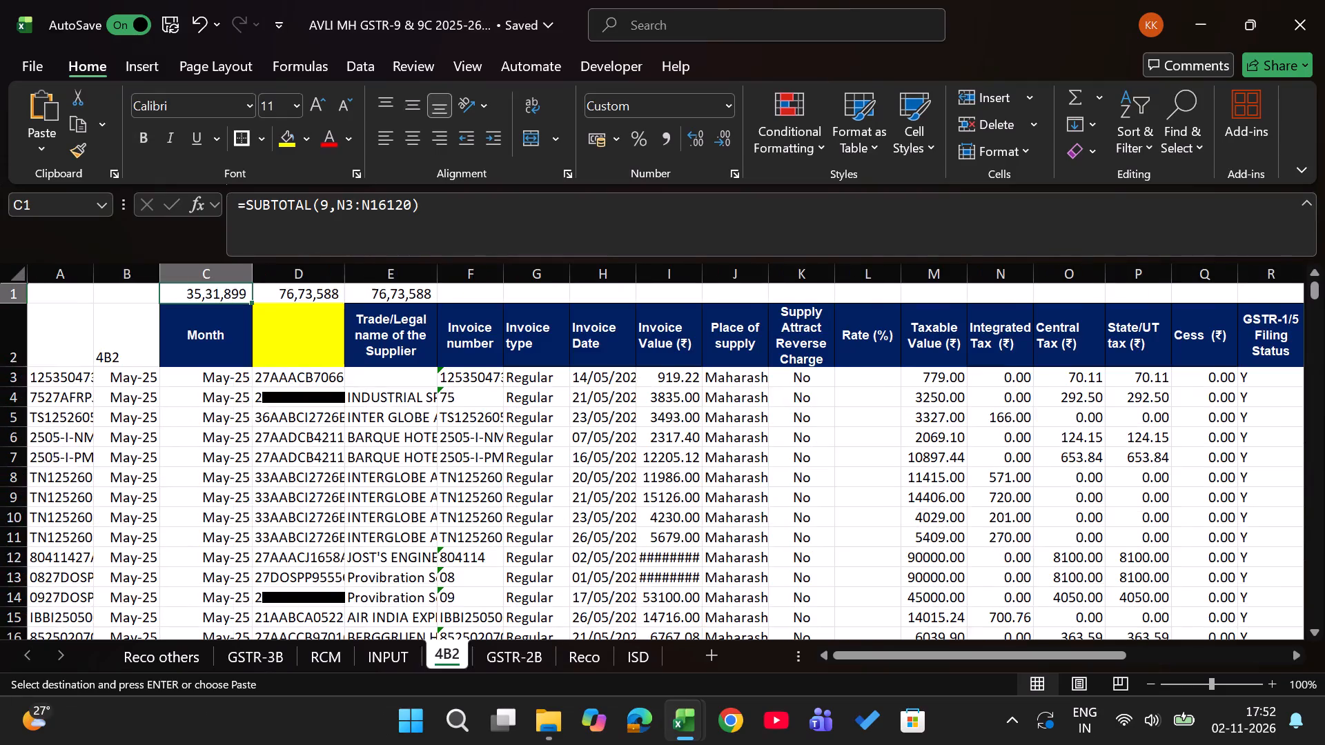
Compare the 4B2 row 1 tax totals with the filtered GSTR-2B totals again.
{"action": "key", "text": "ctrl+Page_Down"}
{"action": "key", "text": "ctrl+Page_Up"}
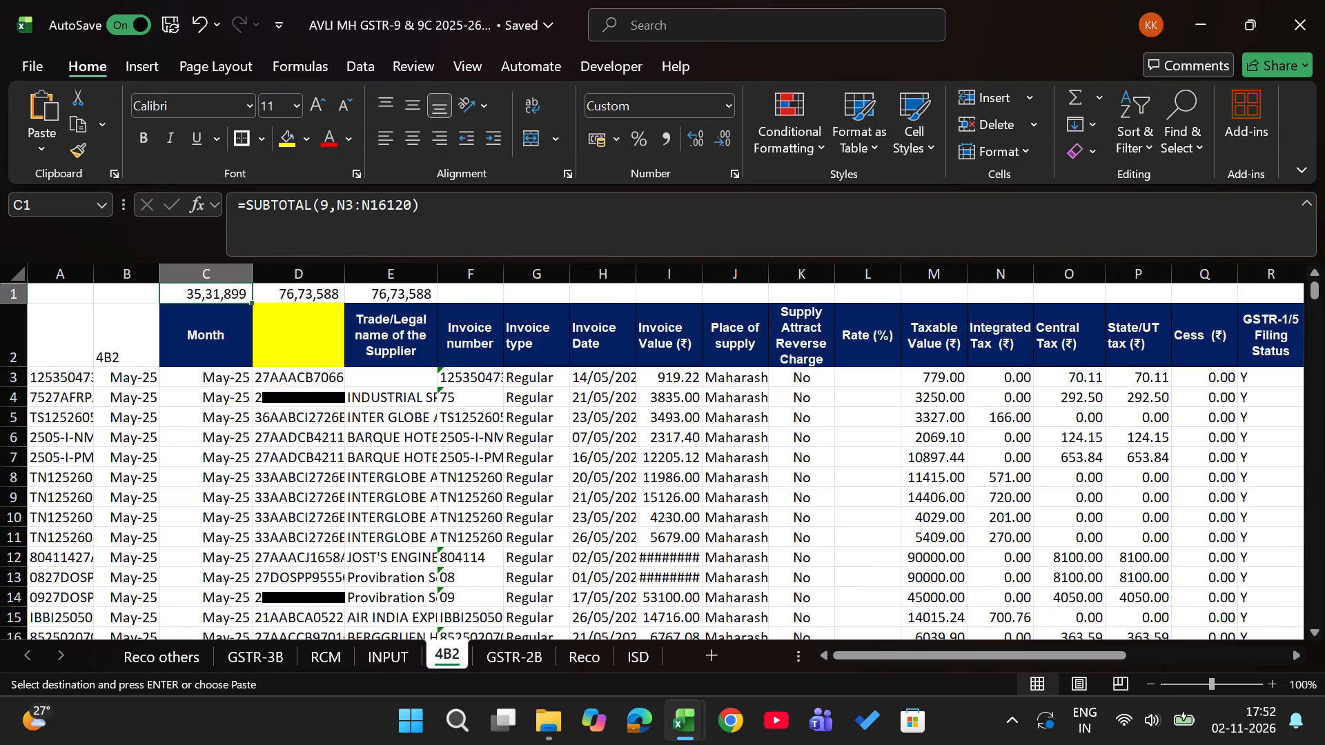
{"action": "key", "text": "Right"}
{"action": "key", "text": "Right"}
{"action": "key", "text": "Down"}
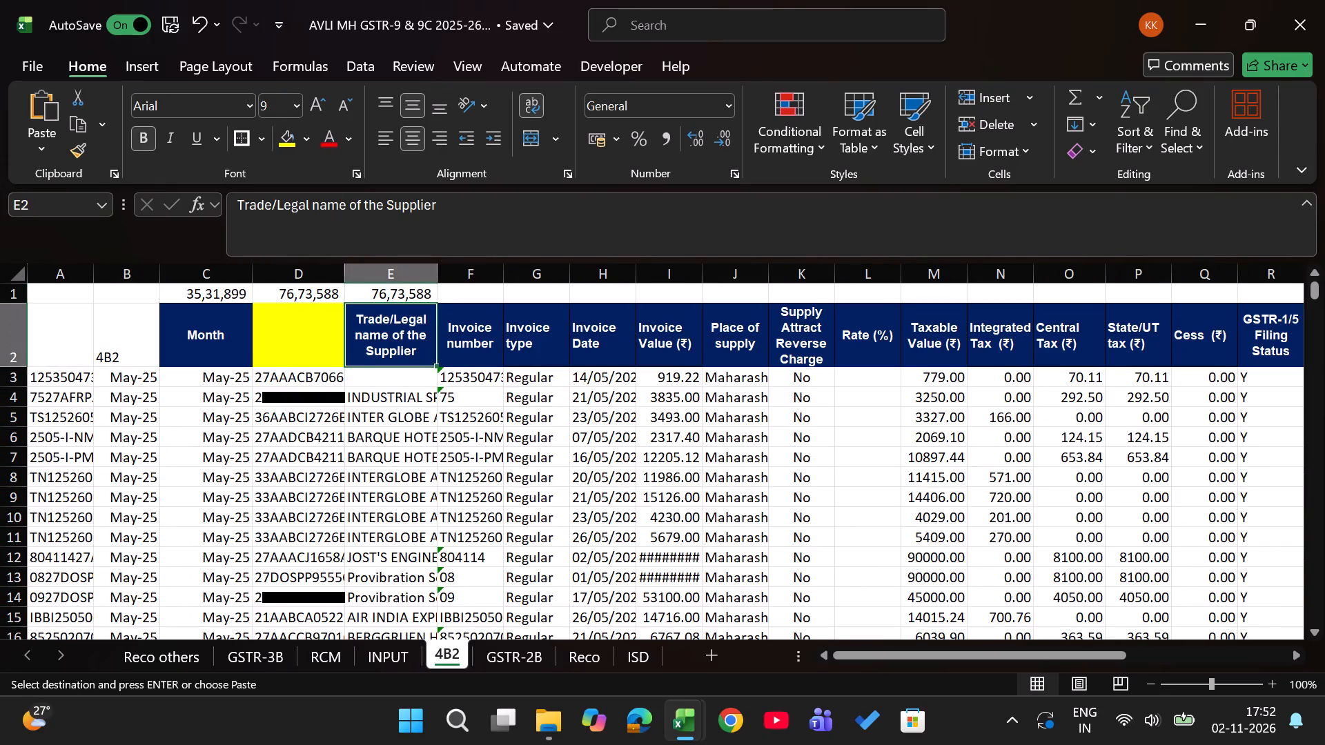
Clear all active filters on the GSTR-2B sheet.
{"action": "key", "text": "ctrl+Page_Down"}
{"action": "key", "text": "Left"}
{"action": "key", "text": "Right"}
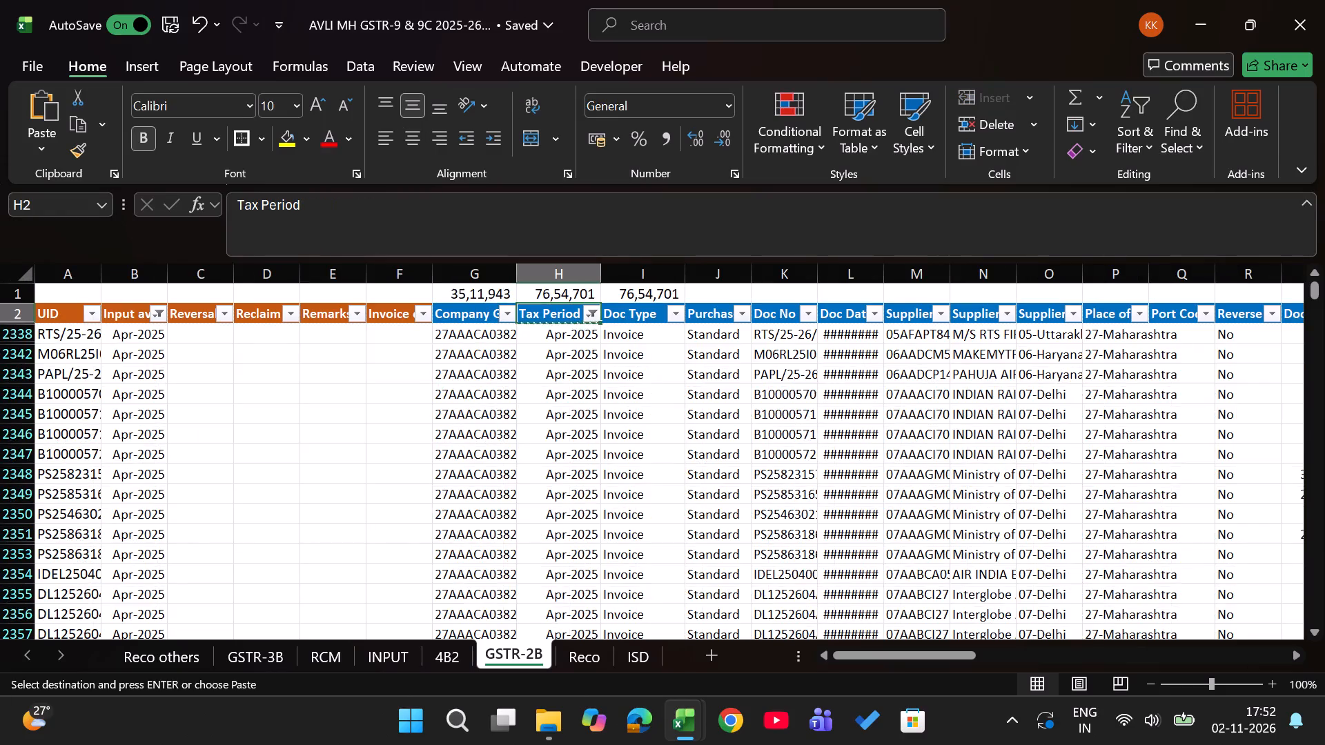
{"action": "type", "text": "ac"}
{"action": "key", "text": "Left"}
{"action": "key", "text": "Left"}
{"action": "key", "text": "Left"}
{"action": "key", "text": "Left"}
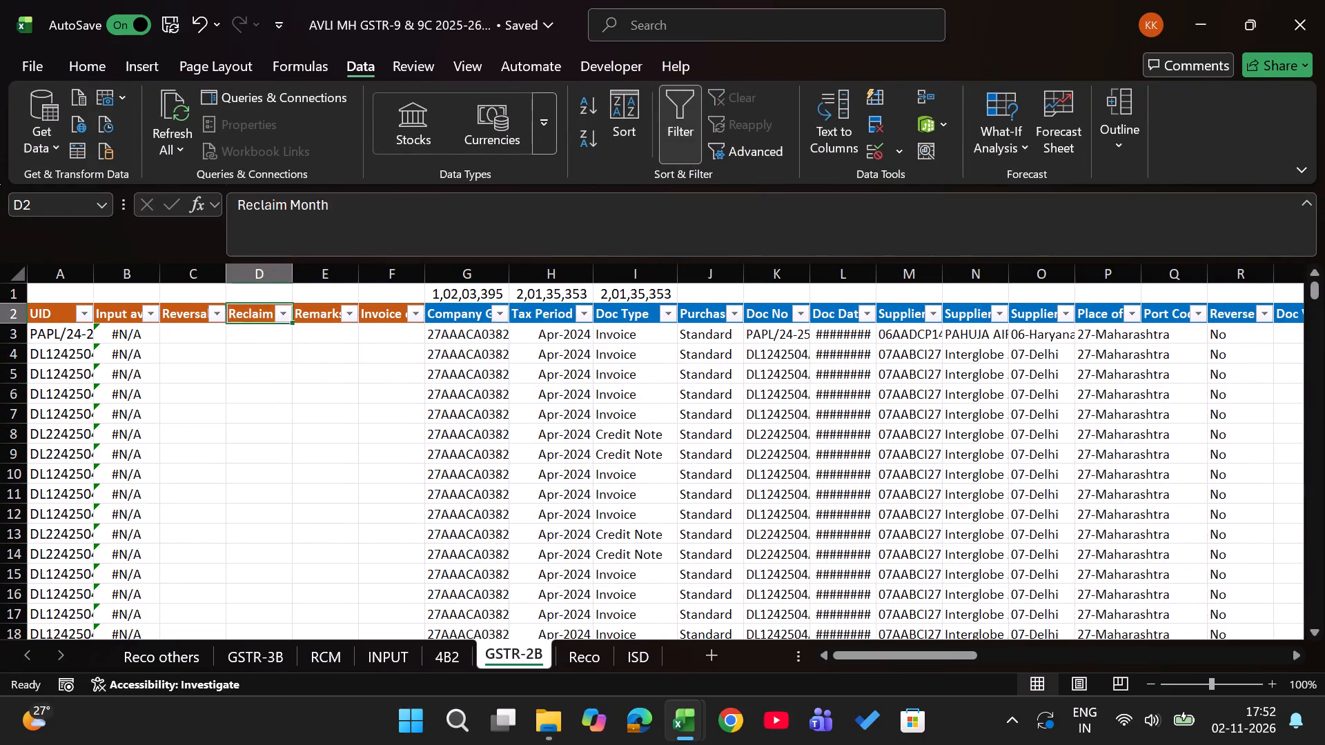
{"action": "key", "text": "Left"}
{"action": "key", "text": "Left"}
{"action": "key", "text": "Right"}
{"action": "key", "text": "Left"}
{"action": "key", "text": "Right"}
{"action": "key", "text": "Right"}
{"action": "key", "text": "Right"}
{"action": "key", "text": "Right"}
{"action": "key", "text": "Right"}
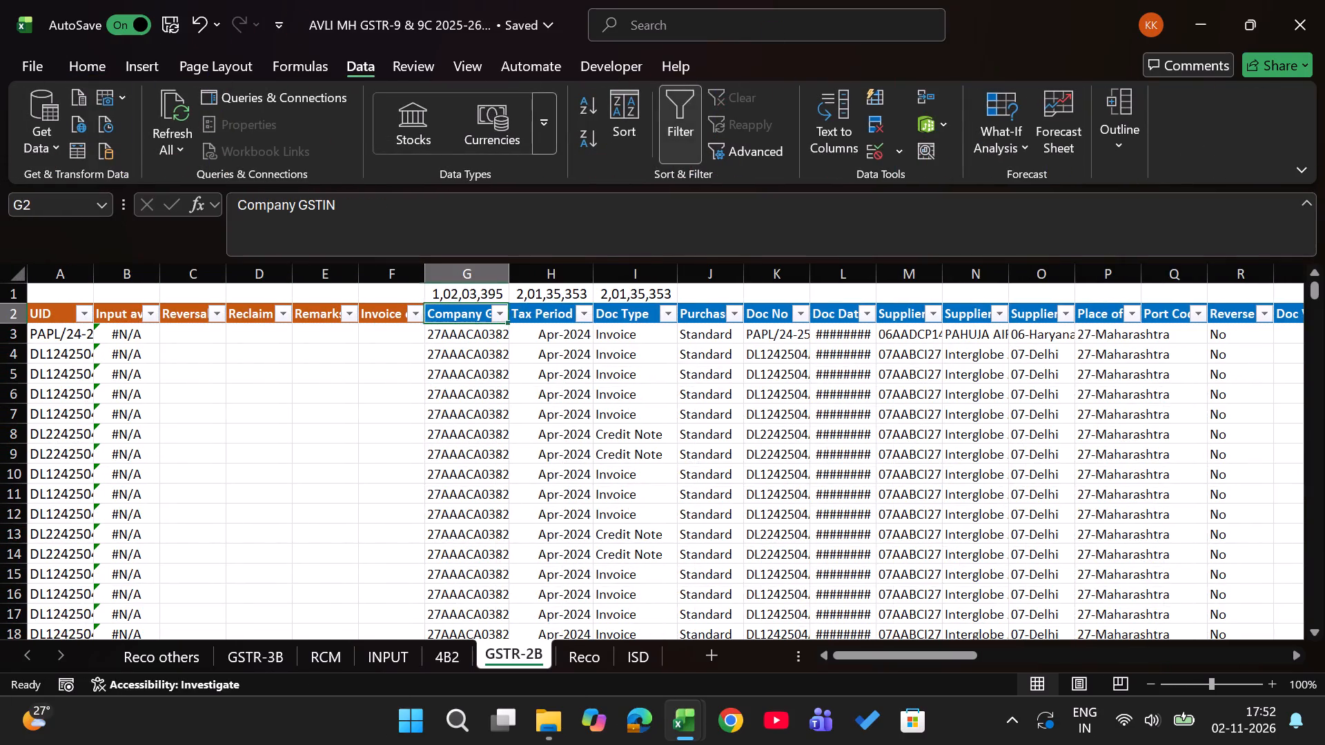
Turn on filters for the header row, row 2, of the 4B2 sheet.
{"action": "key", "text": "ctrl+Page_Up"}
{"action": "key", "text": "Left"}
{"action": "key", "text": "shift+space"}
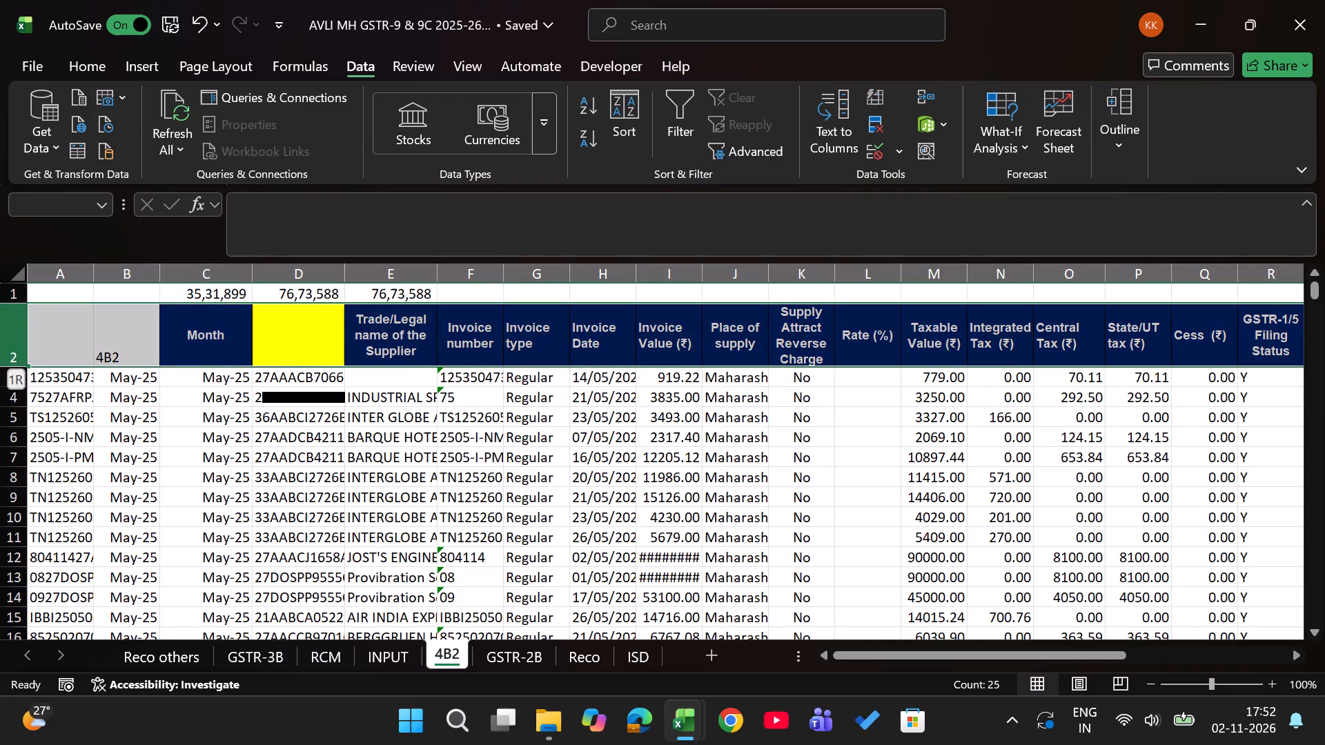
{"action": "key", "text": "ctrl+shift+l"}
Filter the 4B2 month column in column B to show only January 2026.
{"action": "key", "text": "Right"}
{"action": "key", "text": "Left"}
{"action": "key", "text": "Left"}
{"action": "key", "text": "Left"}
{"action": "key", "text": "alt+Down"}
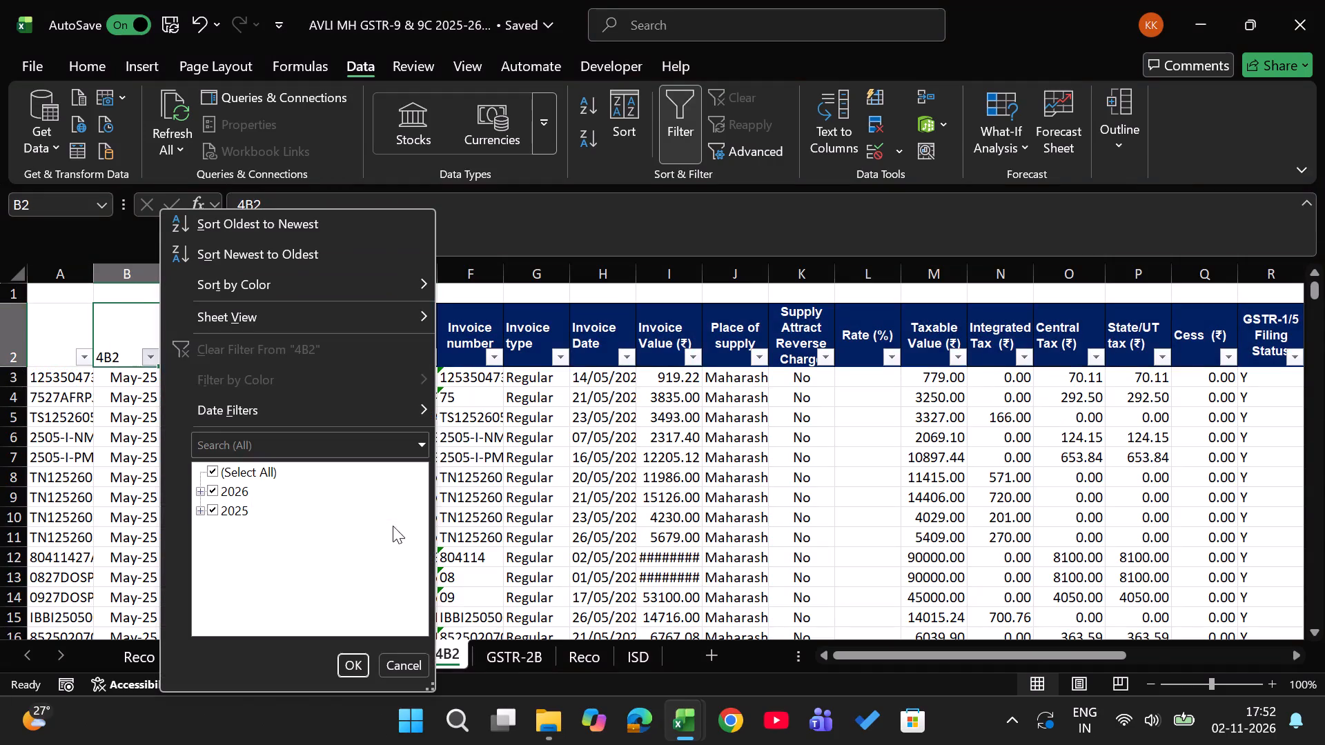
{"action": "left_click", "coordinate": [239, 470]}
{"action": "key", "text": "Down"}
{"action": "key", "text": "Right"}
{"action": "key", "text": "Down"}
{"action": "key", "text": "space"}
{"action": "key", "text": "Return"}
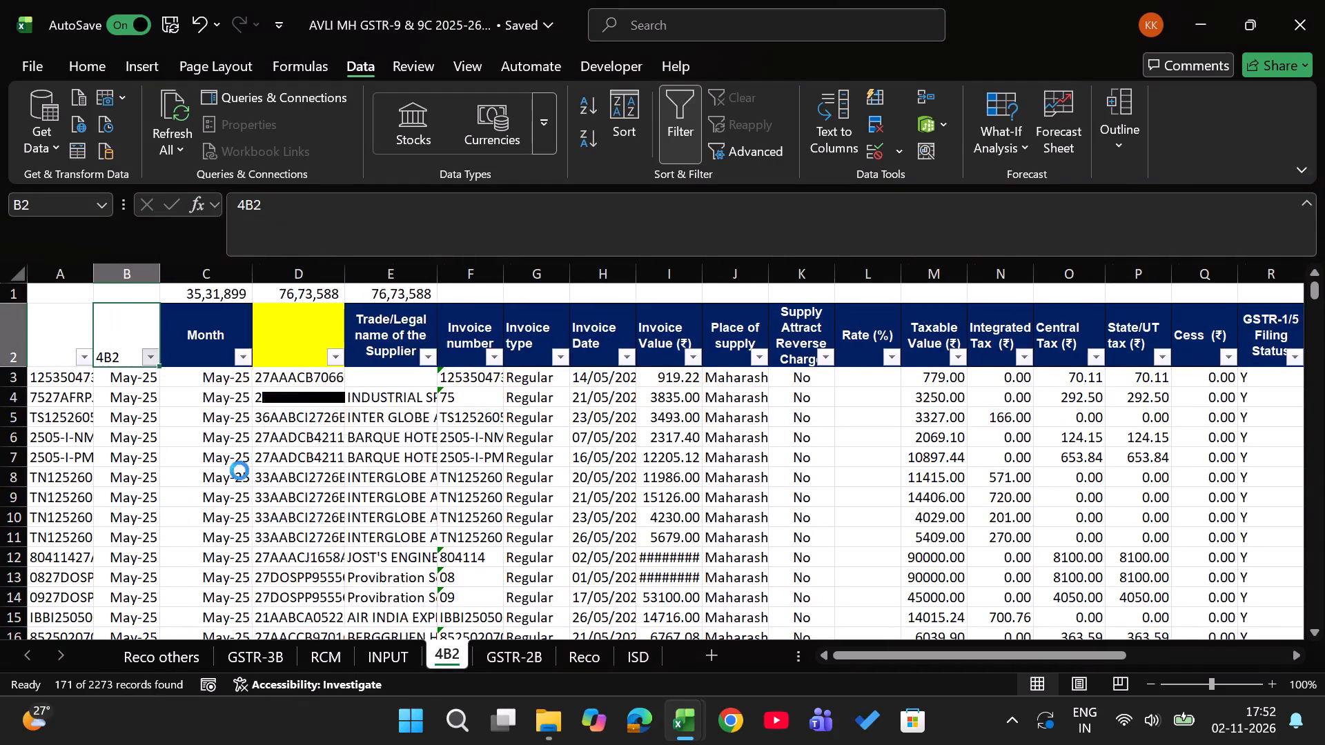
Filter GSTR-2B's Input availed month column to exclude #N/A.
{"action": "key", "text": "ctrl+Page_Down"}
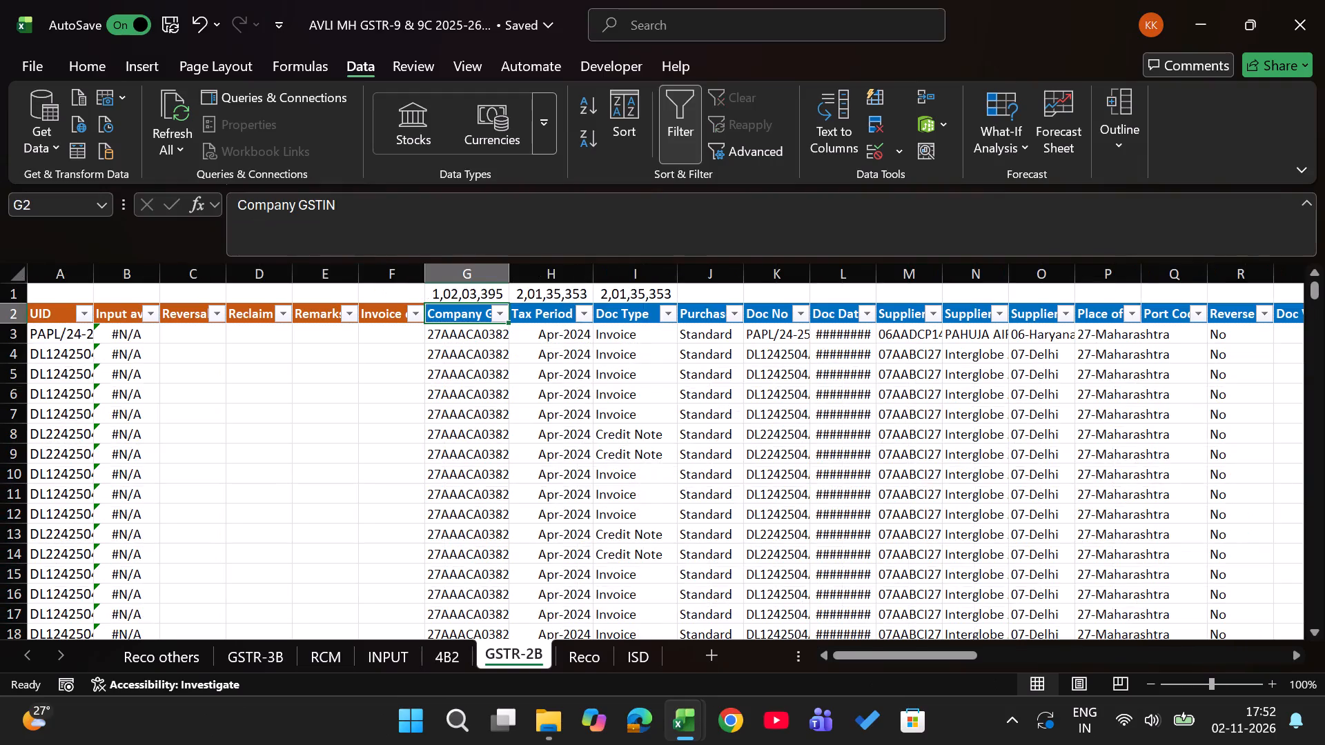
{"action": "key", "text": "Right"}
{"action": "key", "text": "Left"}
{"action": "key", "text": "Left"}
{"action": "key", "text": "Left"}
{"action": "key", "text": "Left"}
{"action": "key", "text": "Left"}
{"action": "key", "text": "Left"}
{"action": "key", "text": "alt+Down"}
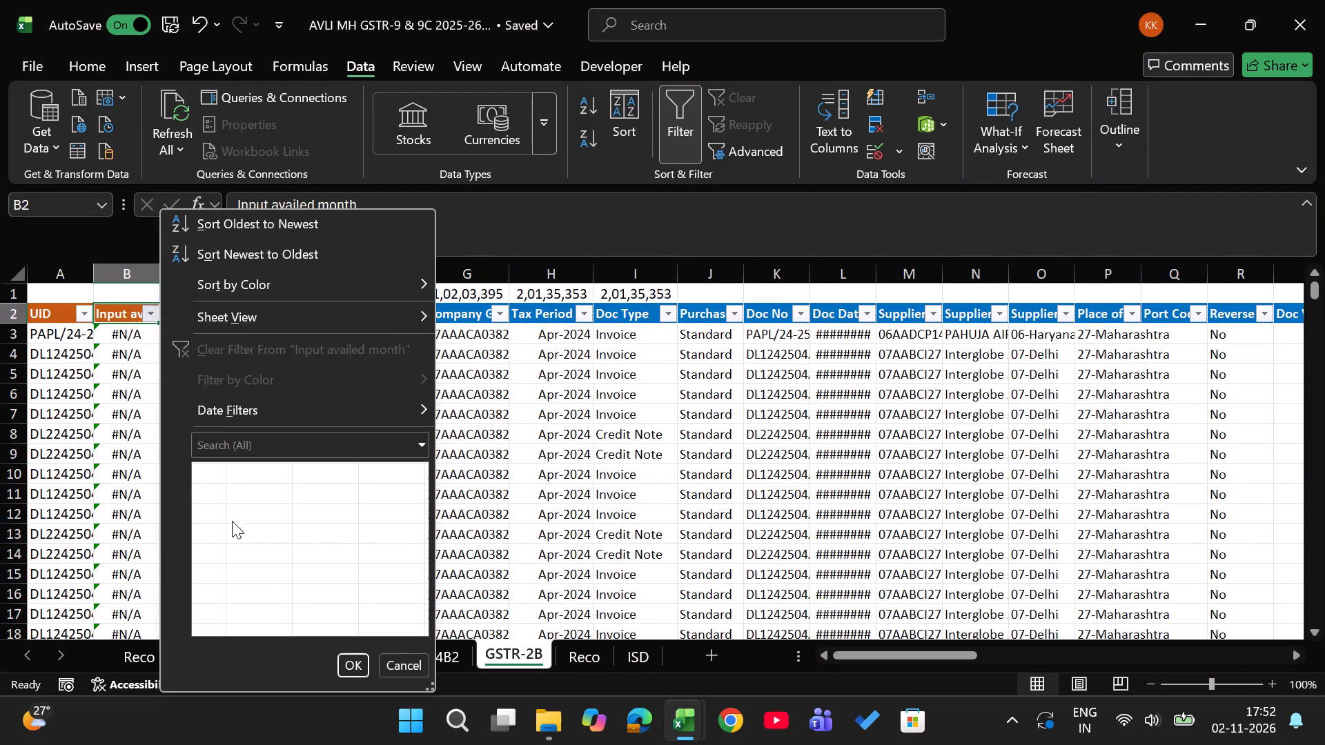
{"action": "left_click", "coordinate": [232, 522]}
{"action": "key", "text": "Return"}
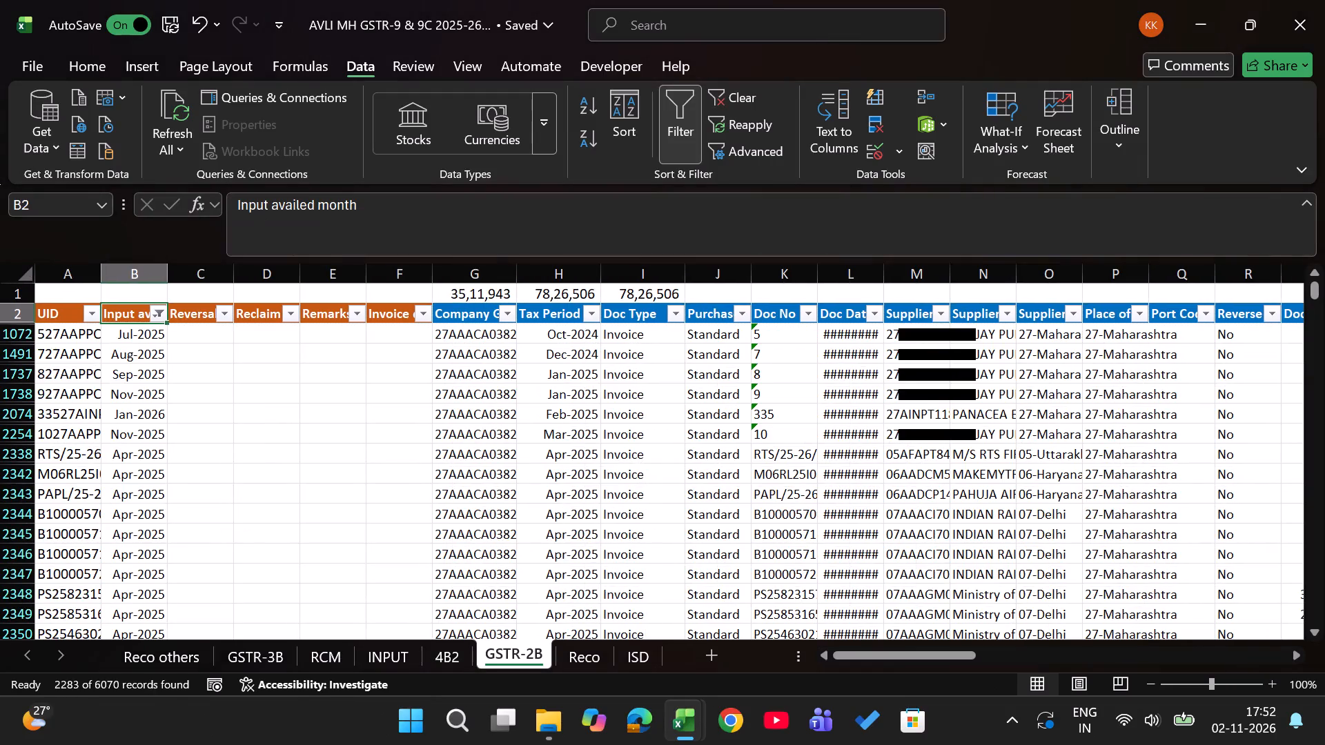
Filter GSTR-2B's Tax Period column to show only January 2026.
{"action": "key", "text": "Right"}
{"action": "key", "text": "Right"}
{"action": "key", "text": "Right"}
{"action": "key", "text": "Right"}
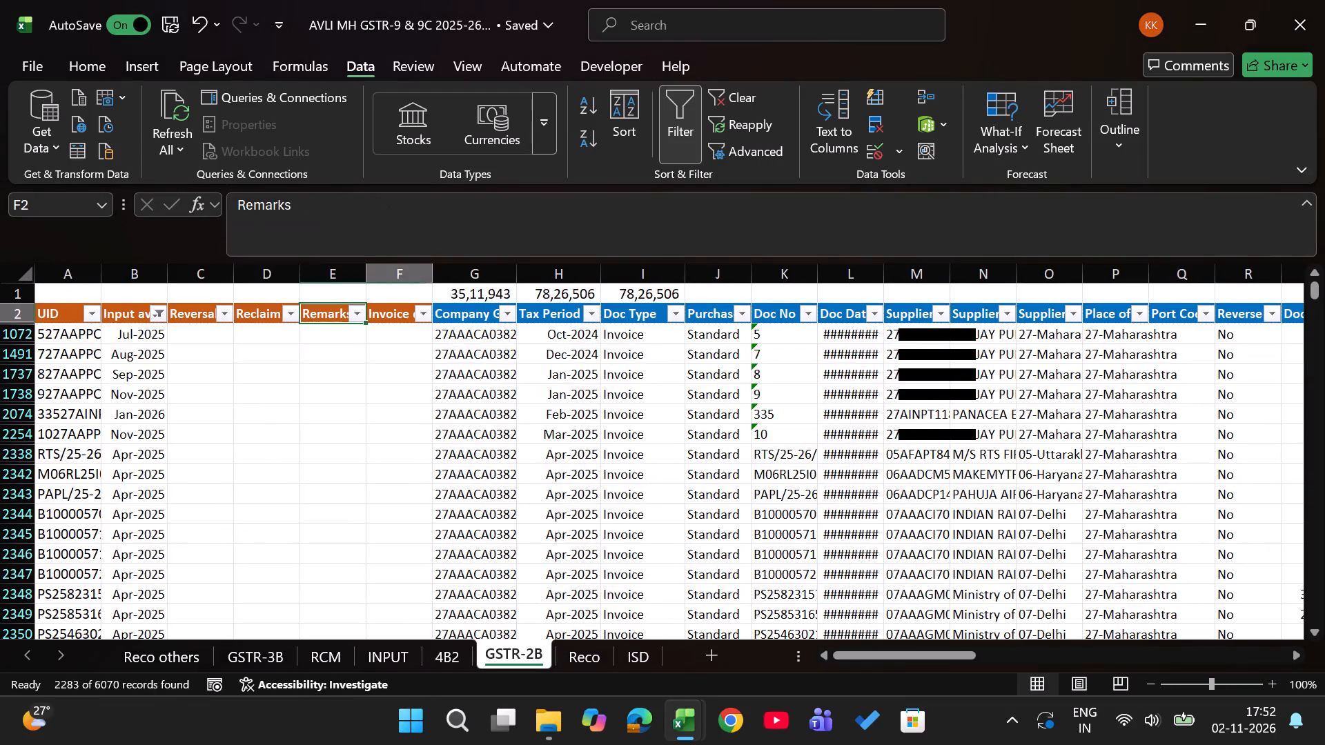
{"action": "key", "text": "Right"}
{"action": "key", "text": "Right"}
{"action": "key", "text": "alt+Down"}
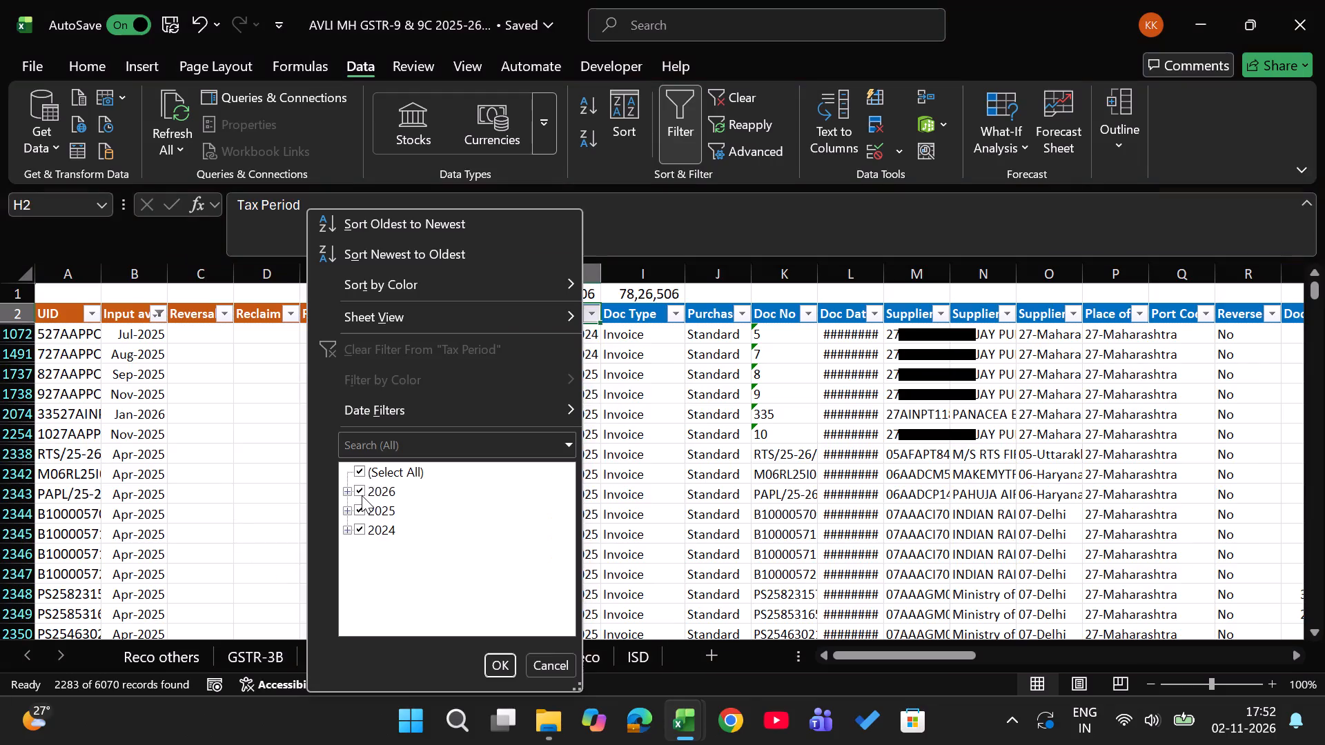
{"action": "left_click", "coordinate": [375, 470]}
{"action": "key", "text": "Down"}
{"action": "key", "text": "Right"}
{"action": "key", "text": "Down"}
{"action": "key", "text": "space"}
{"action": "key", "text": "Return"}
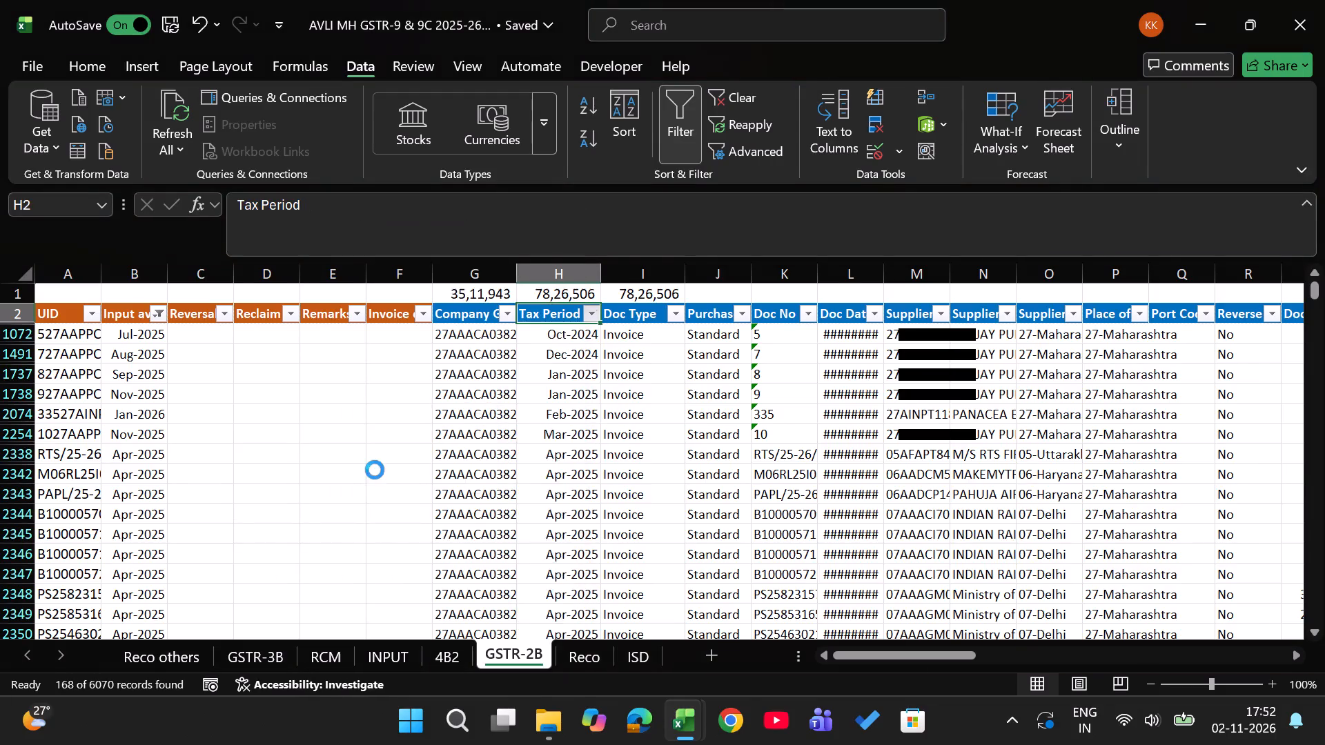
Compare the January 2026 row 1 tax totals on the 4B2 sheet with those on the GSTR-2B sheet.
{"action": "key", "text": "ctrl+Page_Up"}
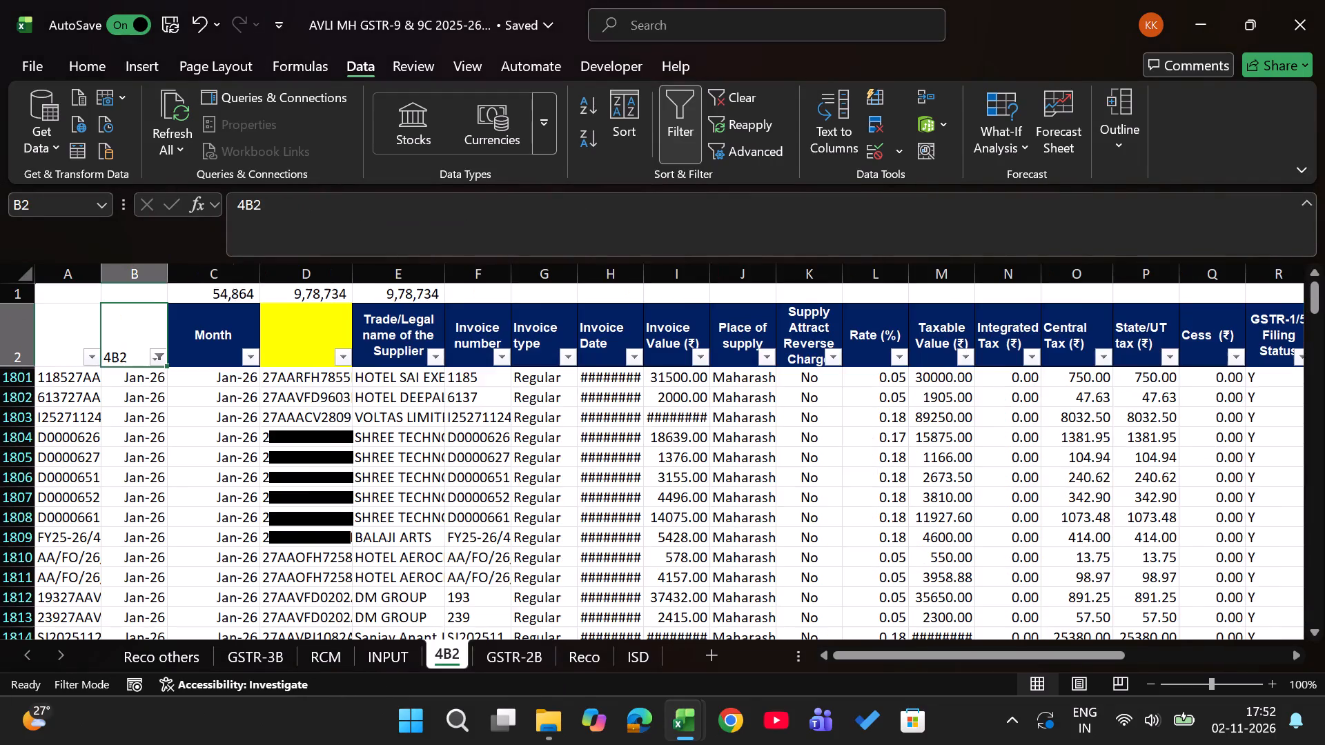
{"action": "key", "text": "ctrl+Page_Down"}
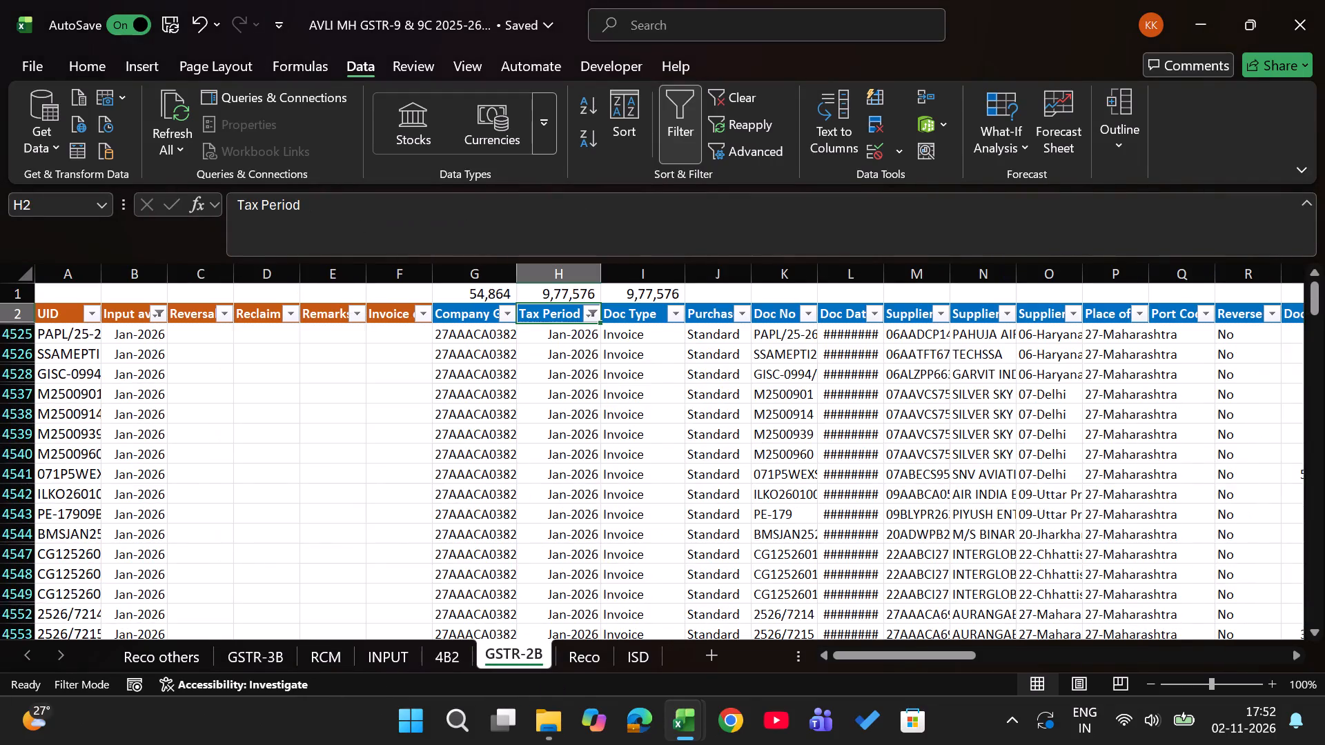
{"action": "key", "text": "ctrl+Page_Up"}
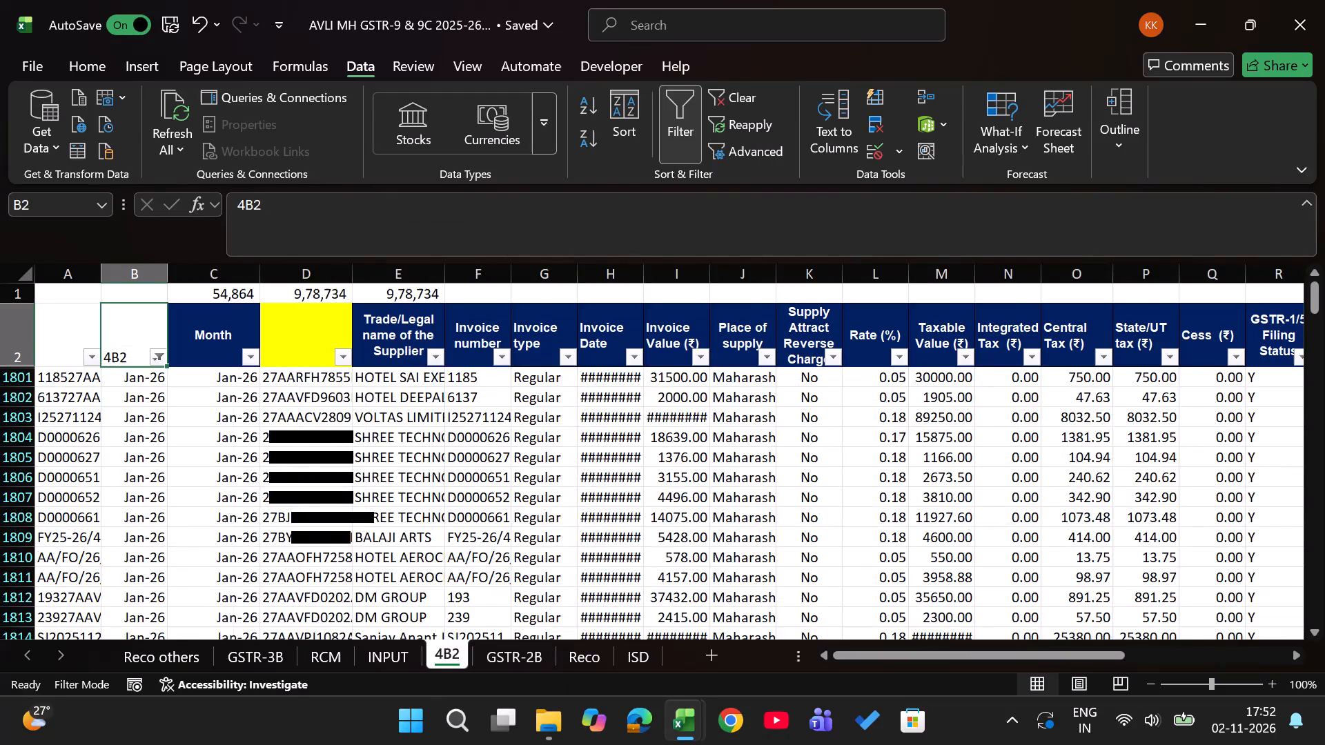
{"action": "key", "text": "Right"}
{"action": "key", "text": "alt+Down"}
{"action": "left_click", "coordinate": [630, 483]}
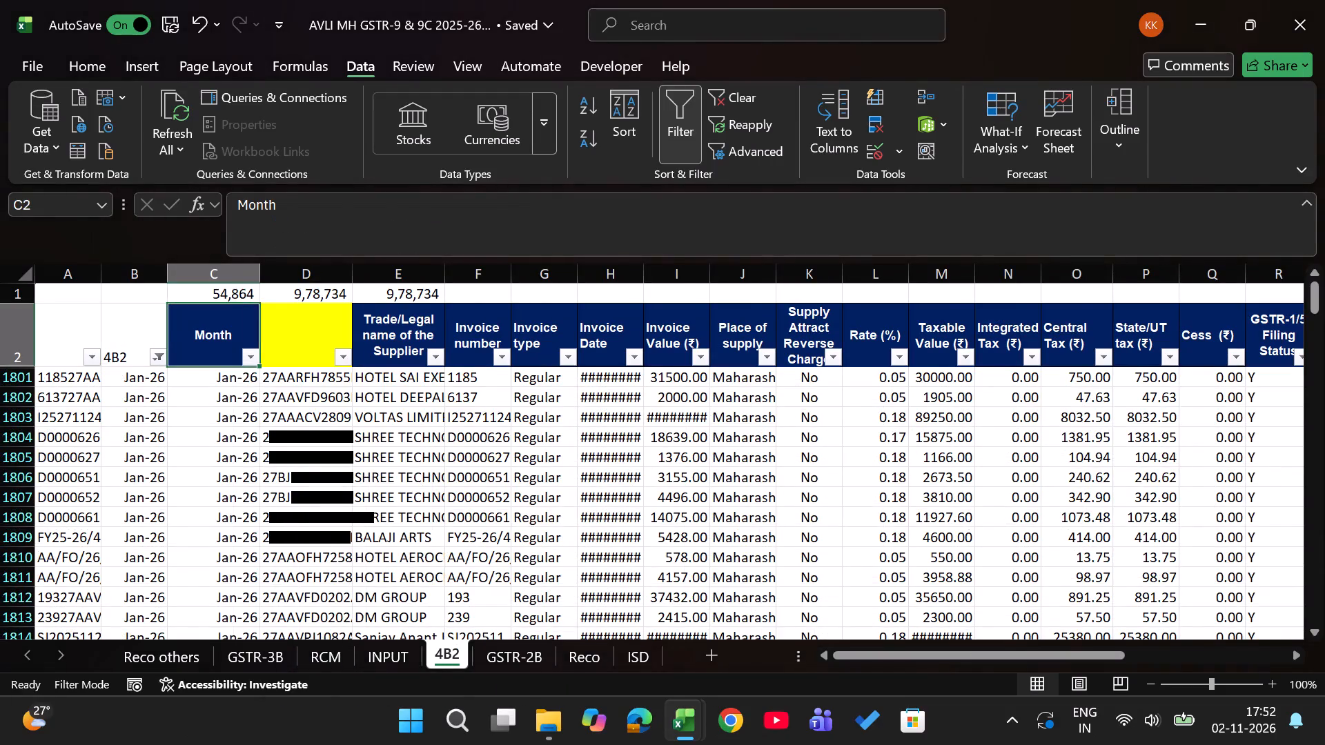
{"action": "key", "text": "ctrl+Page_Down"}
{"action": "key", "text": "ctrl+Page_Up"}
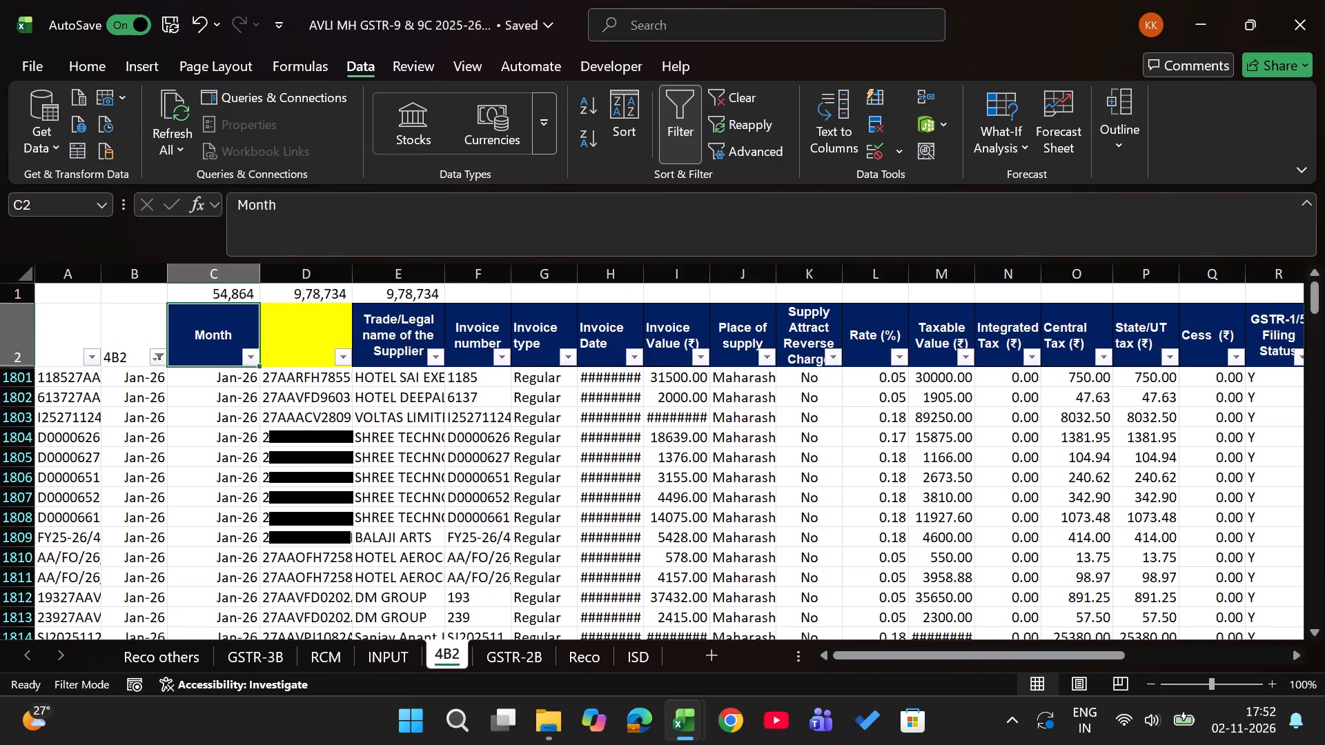
Switch the 4B2 column B month filter to show only February 2026.
{"action": "key", "text": "Left"}
{"action": "key", "text": "alt+Down"}
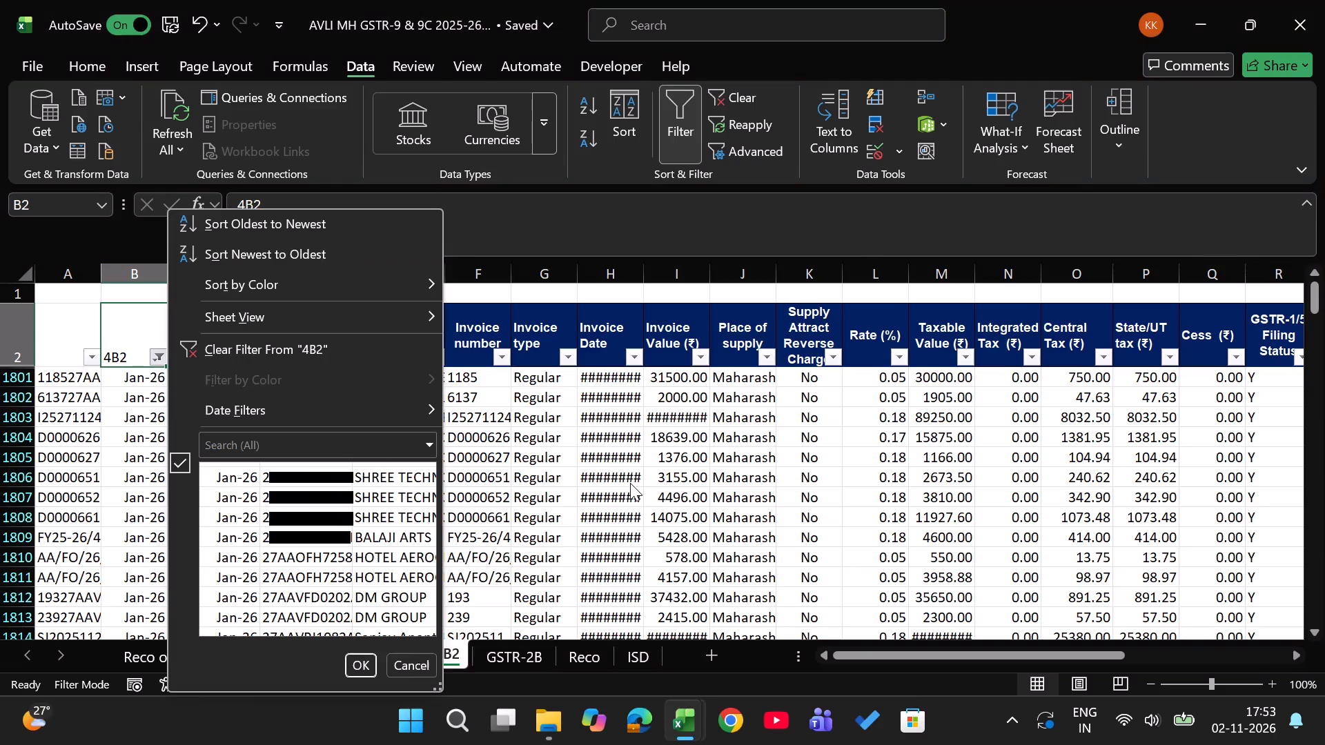
{"action": "left_click", "coordinate": [207, 494]}
{"action": "key", "text": "Down"}
{"action": "key", "text": "Down"}
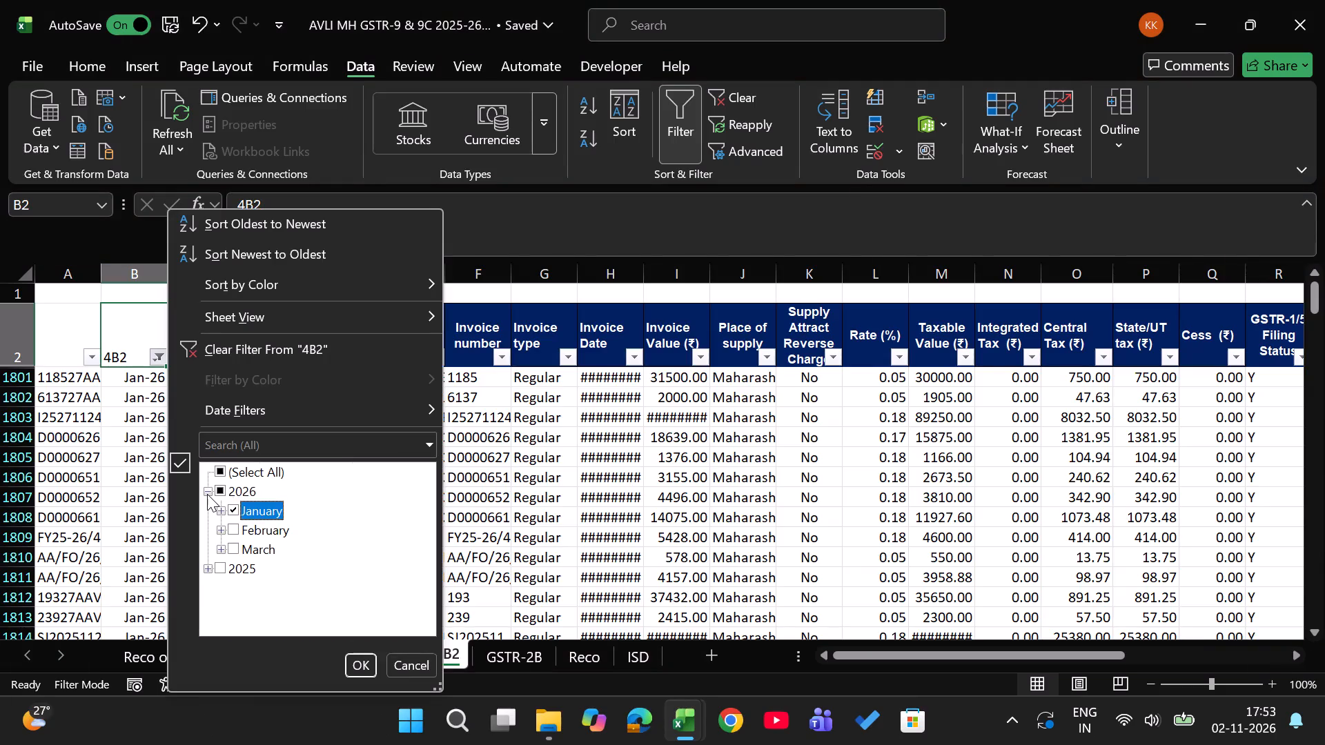
{"action": "key", "text": "space"}
{"action": "key", "text": "Down"}
{"action": "key", "text": "space"}
{"action": "key", "text": "Return"}
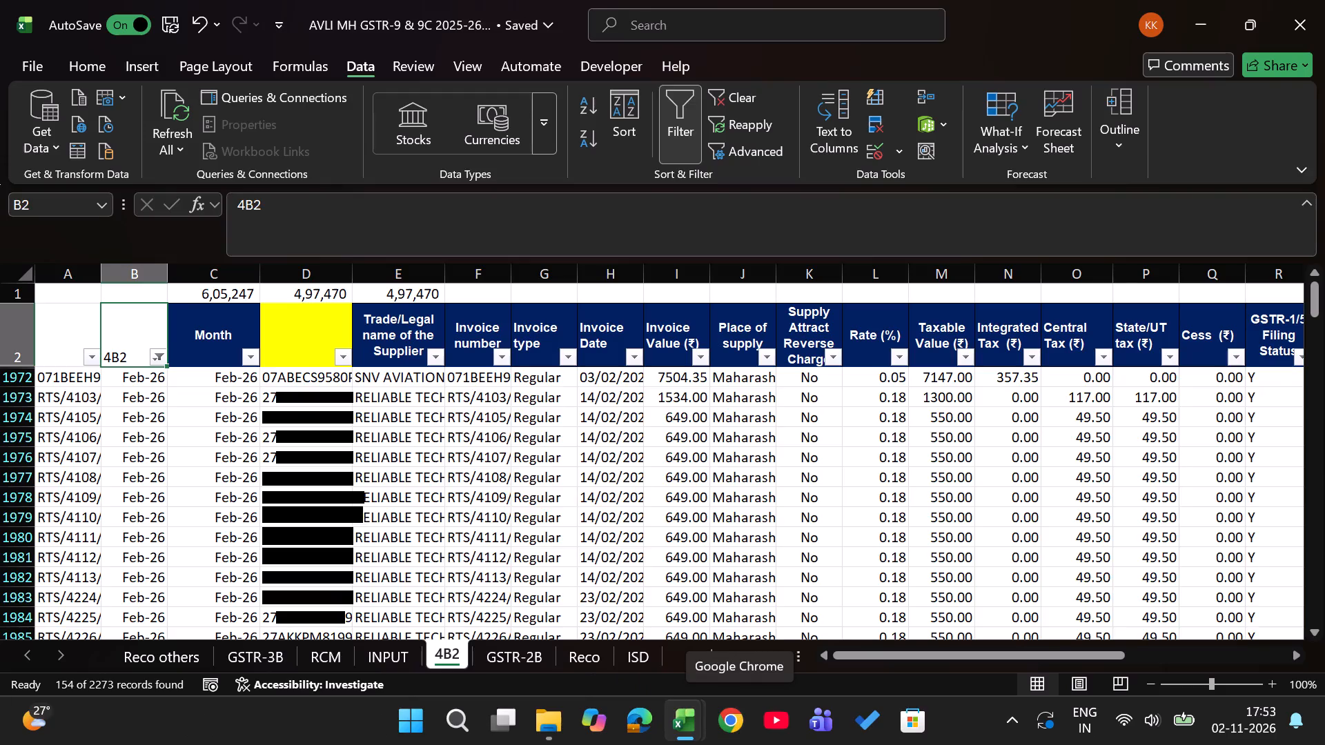
Switch to Google Chrome with the Person 1 profile and open taxocredit.com.
{"action": "left_click", "coordinate": [745, 742]}
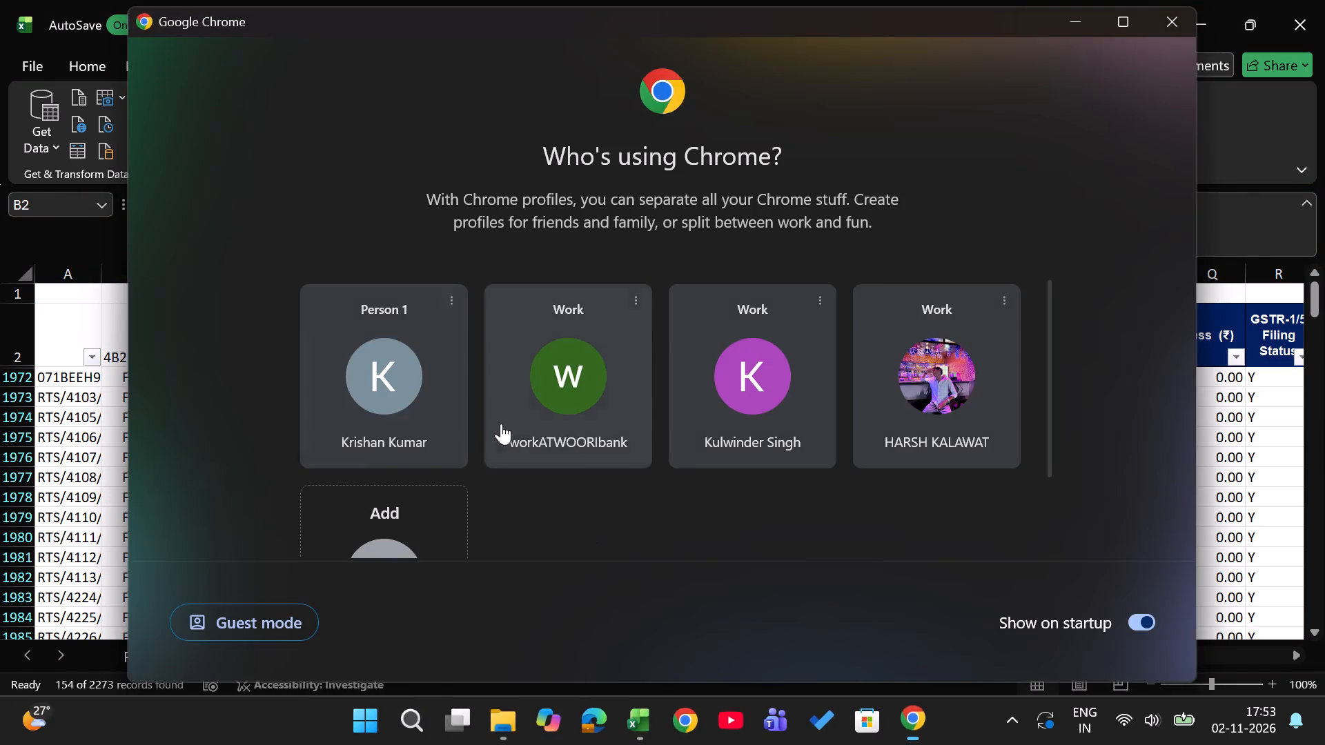
{"action": "left_click", "coordinate": [405, 392]}
{"action": "type", "text": "ta"}
{"action": "type", "text": "xocred"}
{"action": "key", "text": "Right"}
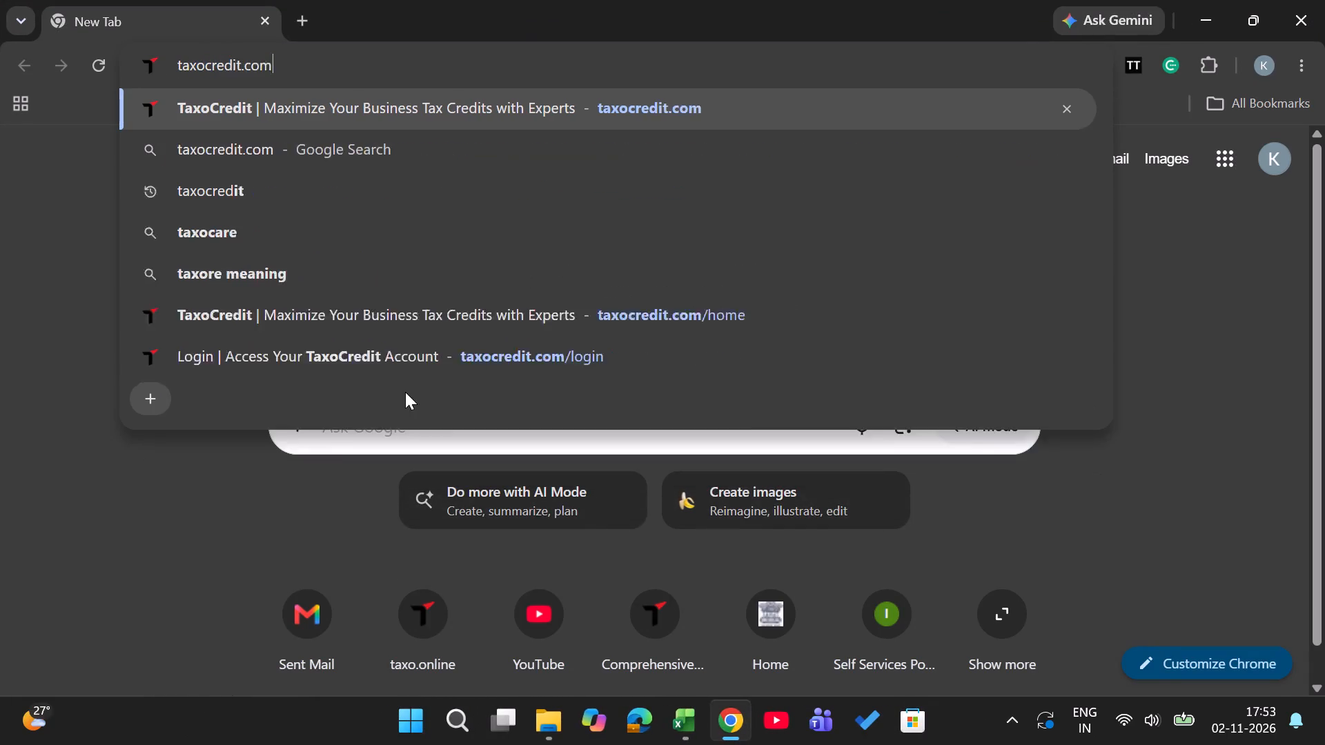
{"action": "key", "text": "Return"}
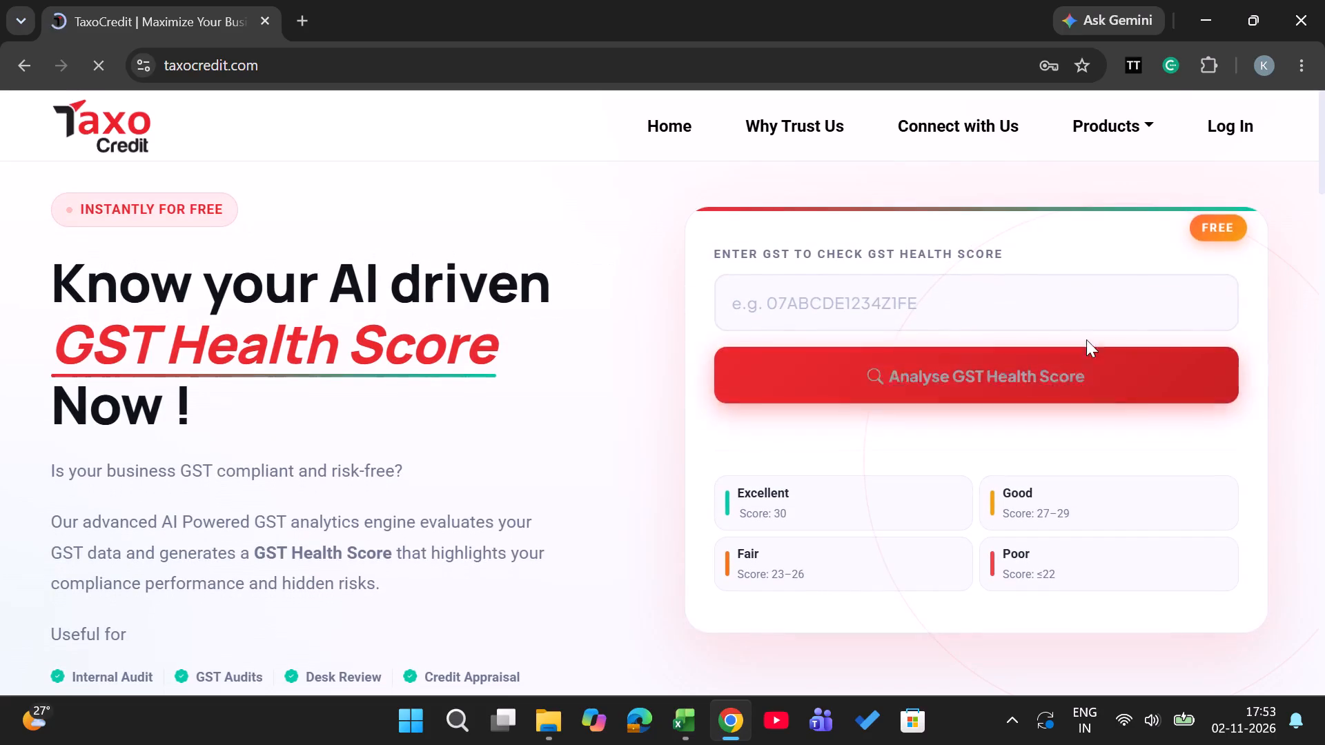
Go to the TaxoCredit account login.
{"action": "left_click", "coordinate": [1221, 119]}
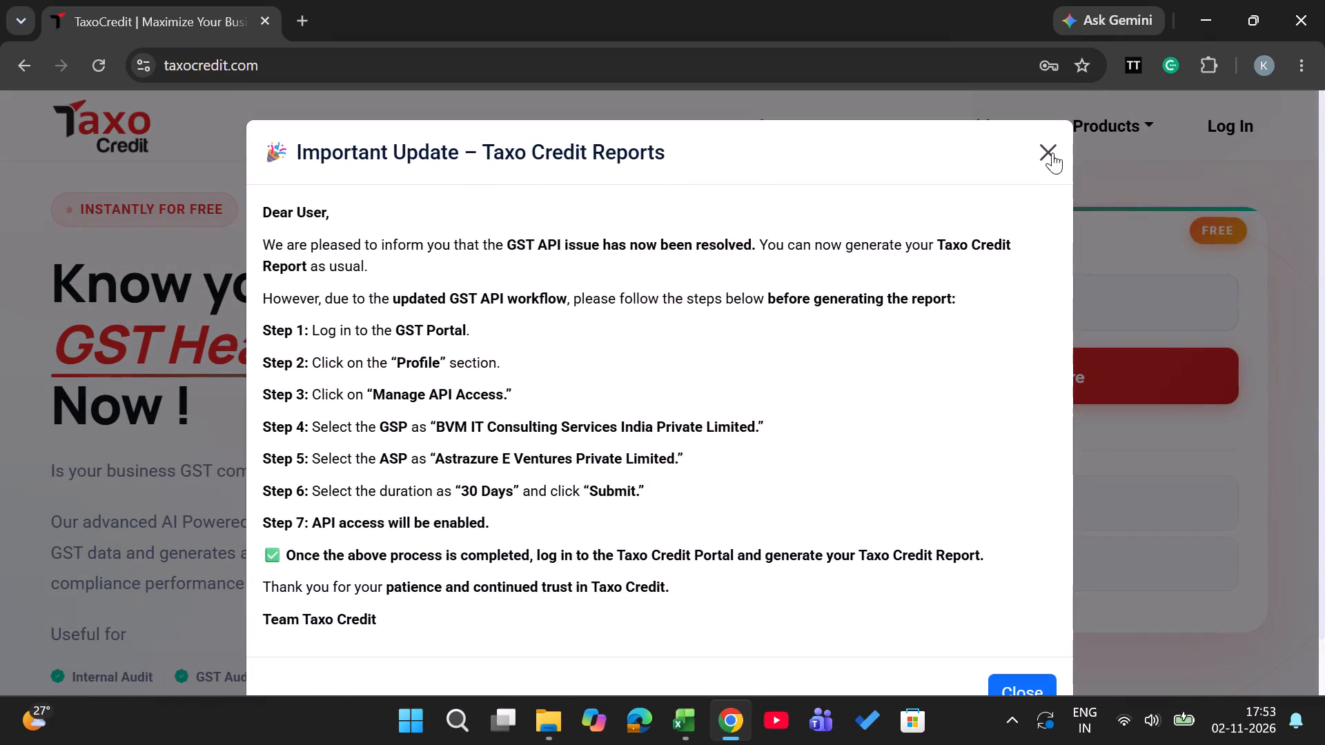
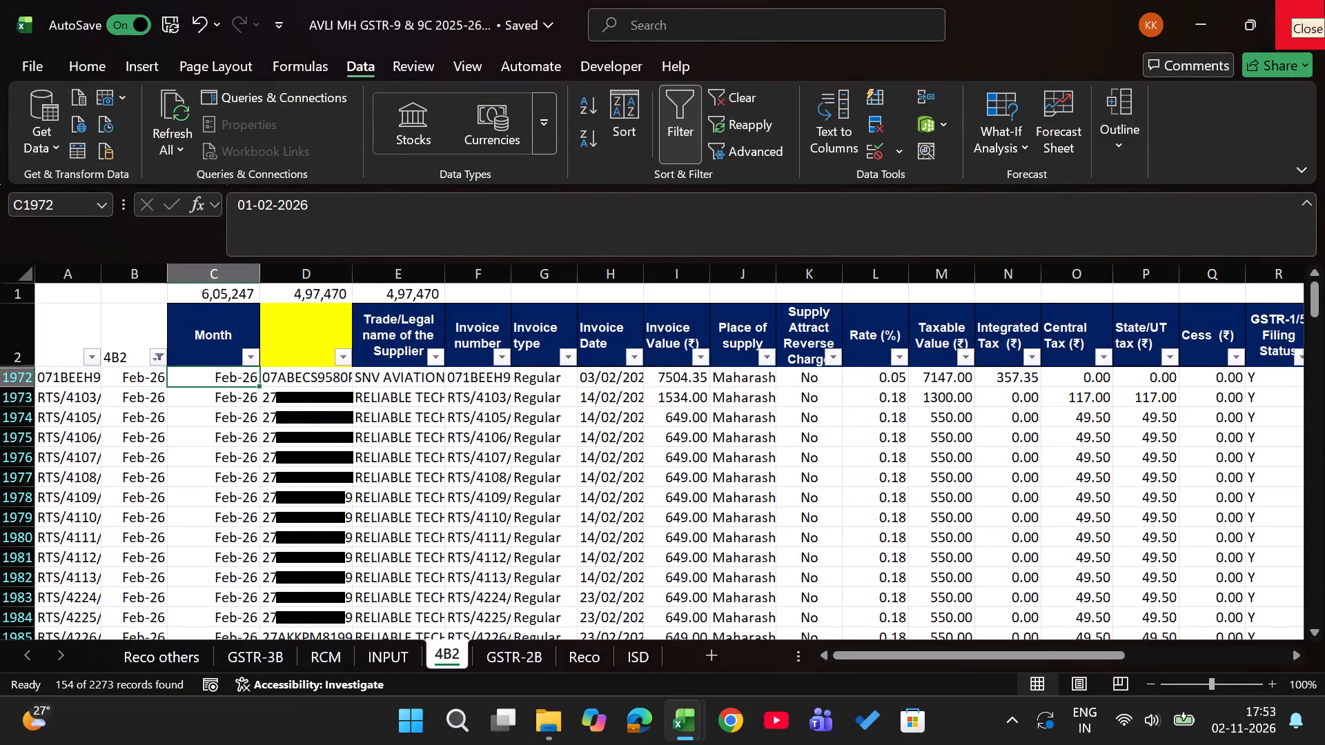
Switch the 4B2 column B month filter to show only April 2025.
{"action": "key", "text": "Left"}
{"action": "key", "text": "Left"}
{"action": "key", "text": "alt+Down"}
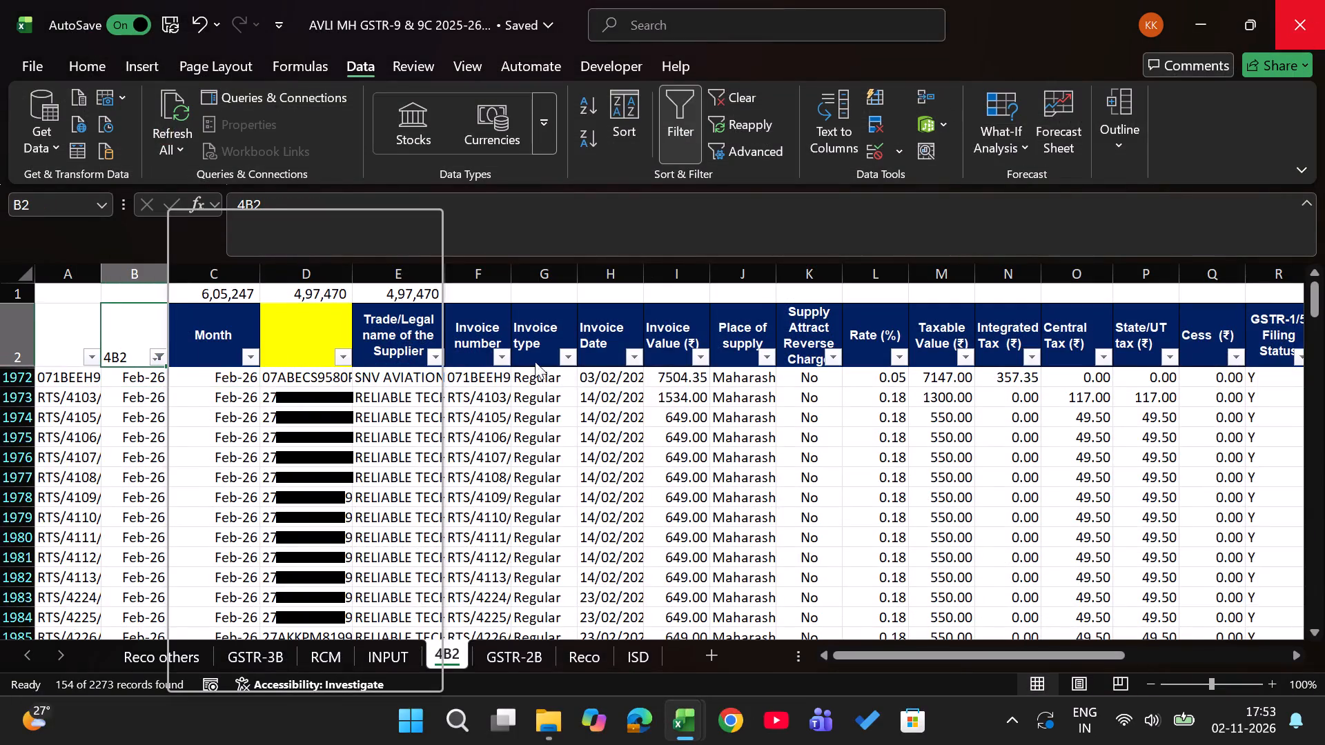
{"action": "left_click", "coordinate": [266, 473]}
{"action": "key", "text": "space"}
{"action": "key", "text": "space"}
{"action": "key", "text": "Down"}
{"action": "key", "text": "Up"}
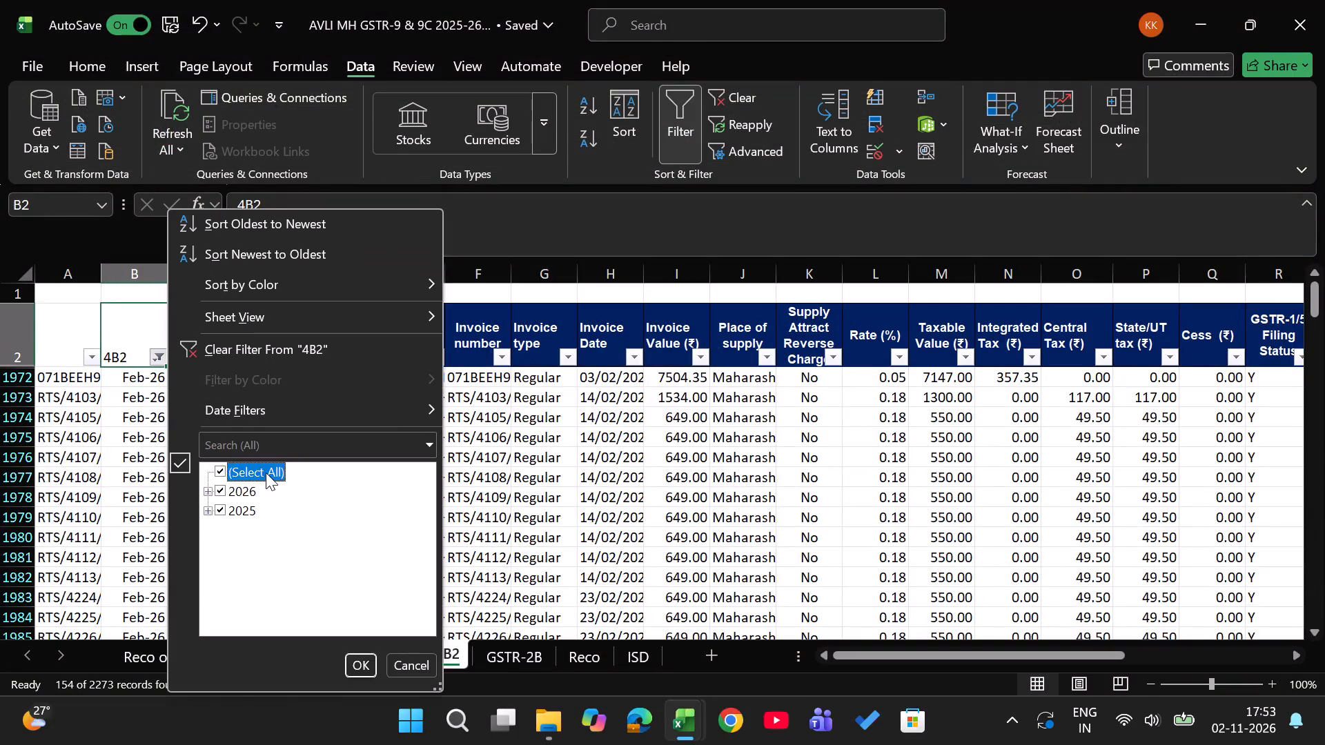
{"action": "key", "text": "space"}
{"action": "key", "text": "Down"}
{"action": "key", "text": "Down"}
{"action": "key", "text": "Right"}
{"action": "key", "text": "Down"}
{"action": "key", "text": "space"}
{"action": "key", "text": "Return"}
Switch the Tax Period filter on the GSTR-2B sheet to show only April 2025.
{"action": "key", "text": "ctrl+Page_Down"}
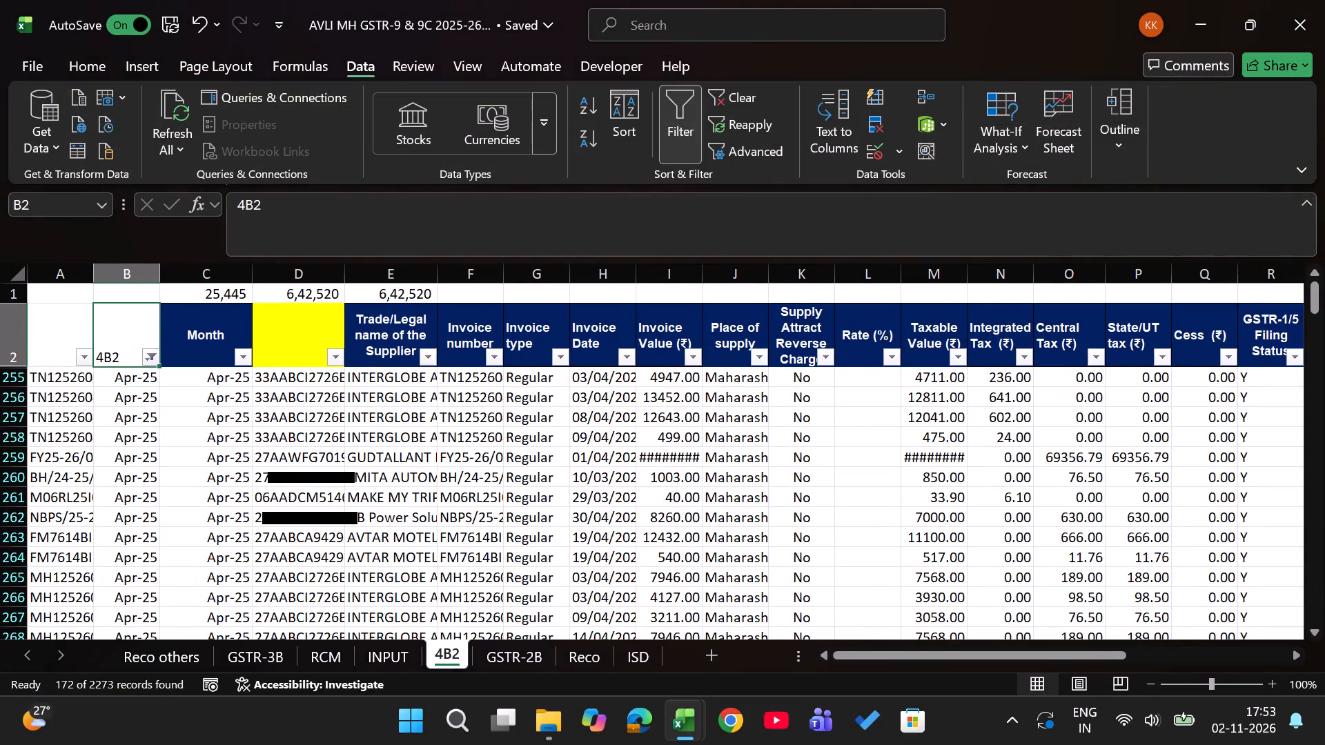
{"action": "key", "text": "alt+Down"}
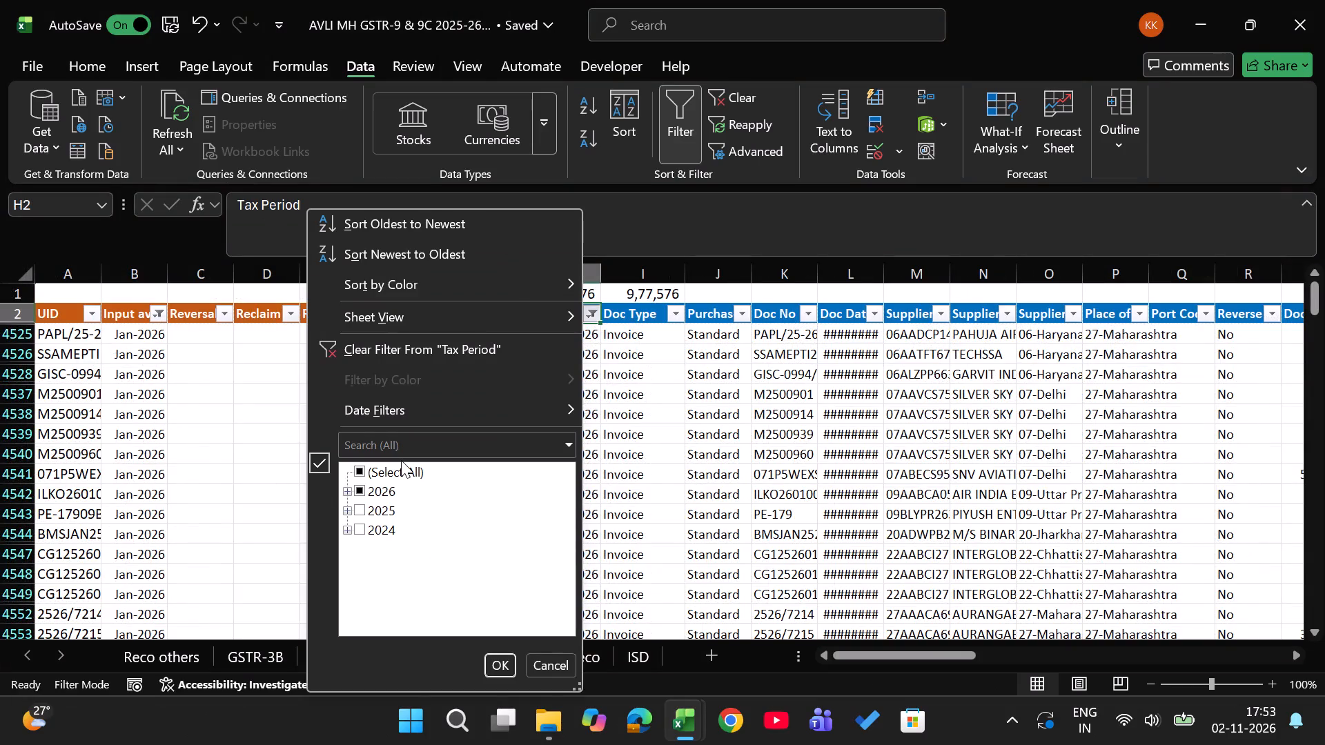
{"action": "left_click", "coordinate": [401, 460]}
{"action": "left_click", "coordinate": [364, 476]}
{"action": "key", "text": "space"}
{"action": "key", "text": "space"}
{"action": "key", "text": "space"}
{"action": "key", "text": "Down"}
{"action": "key", "text": "Down"}
{"action": "key", "text": "Right"}
{"action": "key", "text": "Down"}
{"action": "key", "text": "Down"}
{"action": "key", "text": "Down"}
{"action": "key", "text": "Down"}
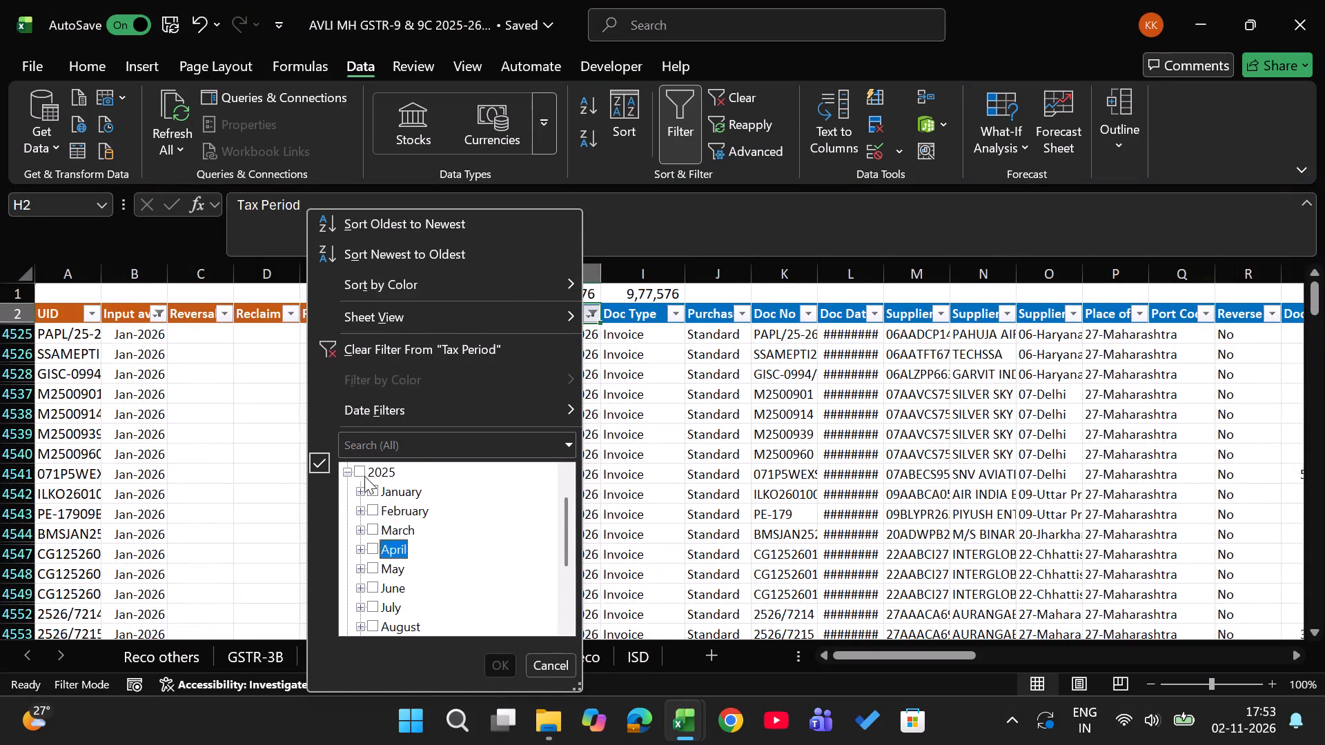
{"action": "key", "text": "space"}
{"action": "key", "text": "Return"}
Compare the April 2025 row 1 tax totals on the 4B2 sheet with those on the GSTR-2B sheet.
{"action": "key", "text": "ctrl+Page_Up"}
{"action": "key", "text": "ctrl+Page_Down"}
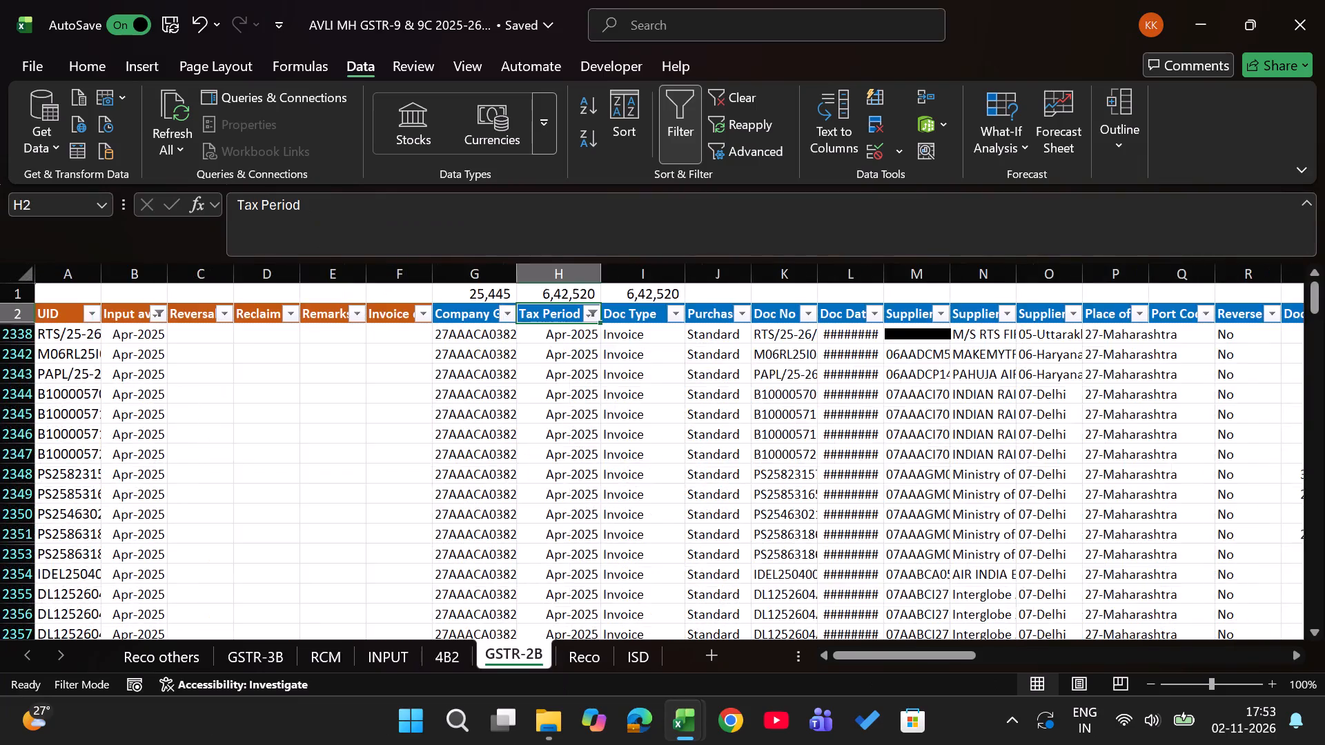
{"action": "key", "text": "ctrl+Page_Up"}
{"action": "key", "text": "ctrl+Page_Down"}
Fill the Reversal-4B(2)_GSTR-3B column with Apr-25 for all visible April 2025 rows on the GSTR-2B sheet.
{"action": "key", "text": "Left"}
{"action": "key", "text": "Left"}
{"action": "key", "text": "Left"}
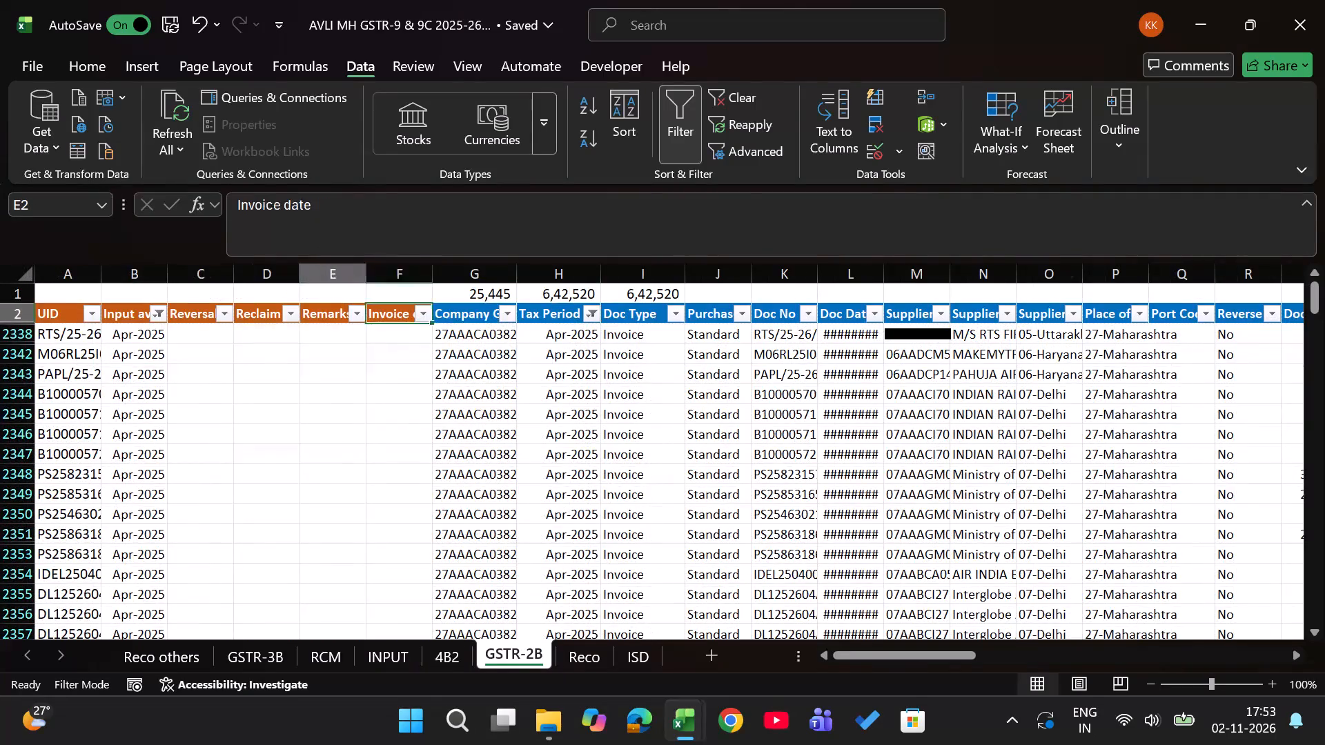
{"action": "key", "text": "Left"}
{"action": "key", "text": "Left"}
{"action": "key", "text": "Down"}
{"action": "type", "text": "apr25"}
{"action": "key", "text": "Return"}
{"action": "key", "text": "Left"}
{"action": "key", "text": "ctrl+Down"}
{"action": "key", "text": "Right"}
{"action": "key", "text": "ctrl+shift+Up"}
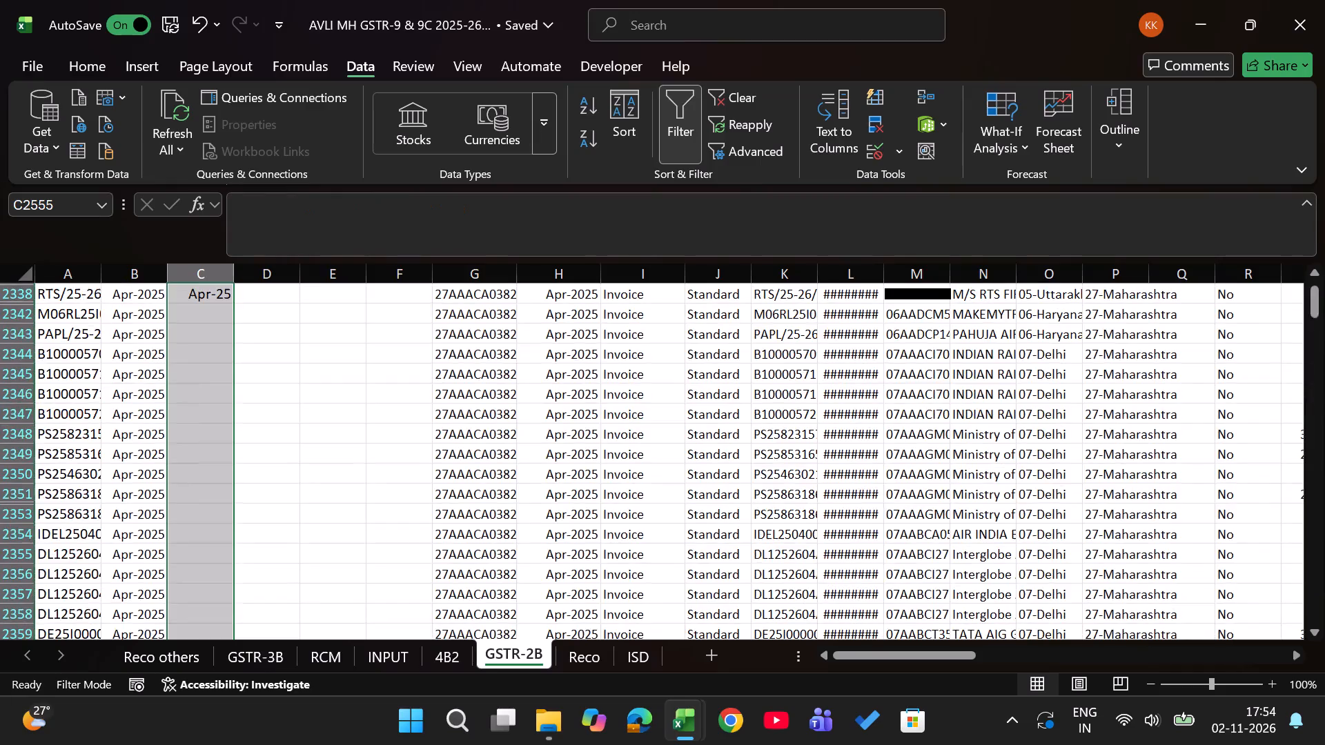
{"action": "key", "text": "alt+semicolon"}
{"action": "key", "text": "ctrl+d"}
{"action": "key", "text": "ctrl+Up"}
Switch the GSTR-2B Tax Period filter to show only May 2025.
{"action": "key", "text": "Right"}
{"action": "key", "text": "Right"}
{"action": "key", "text": "Right"}
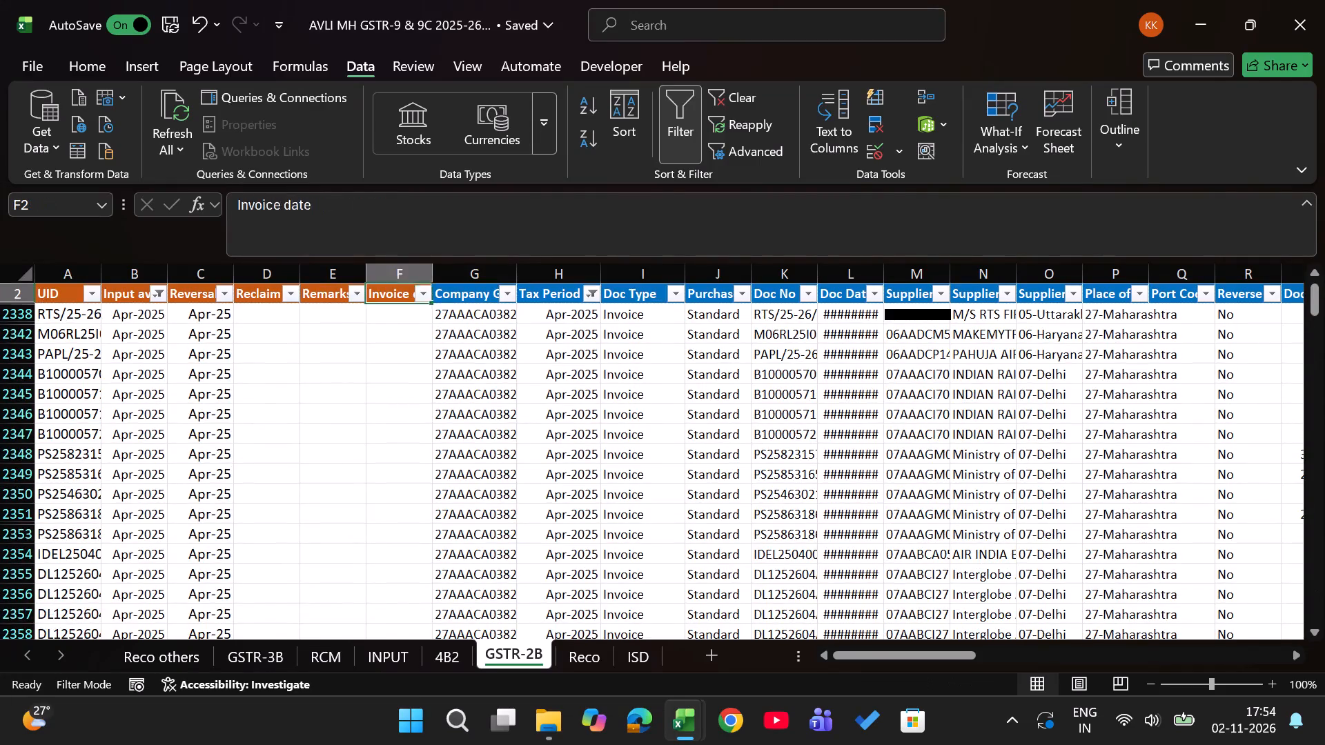
{"action": "key", "text": "Right"}
{"action": "key", "text": "Right"}
{"action": "key", "text": "alt+Down"}
{"action": "left_click", "coordinate": [348, 509]}
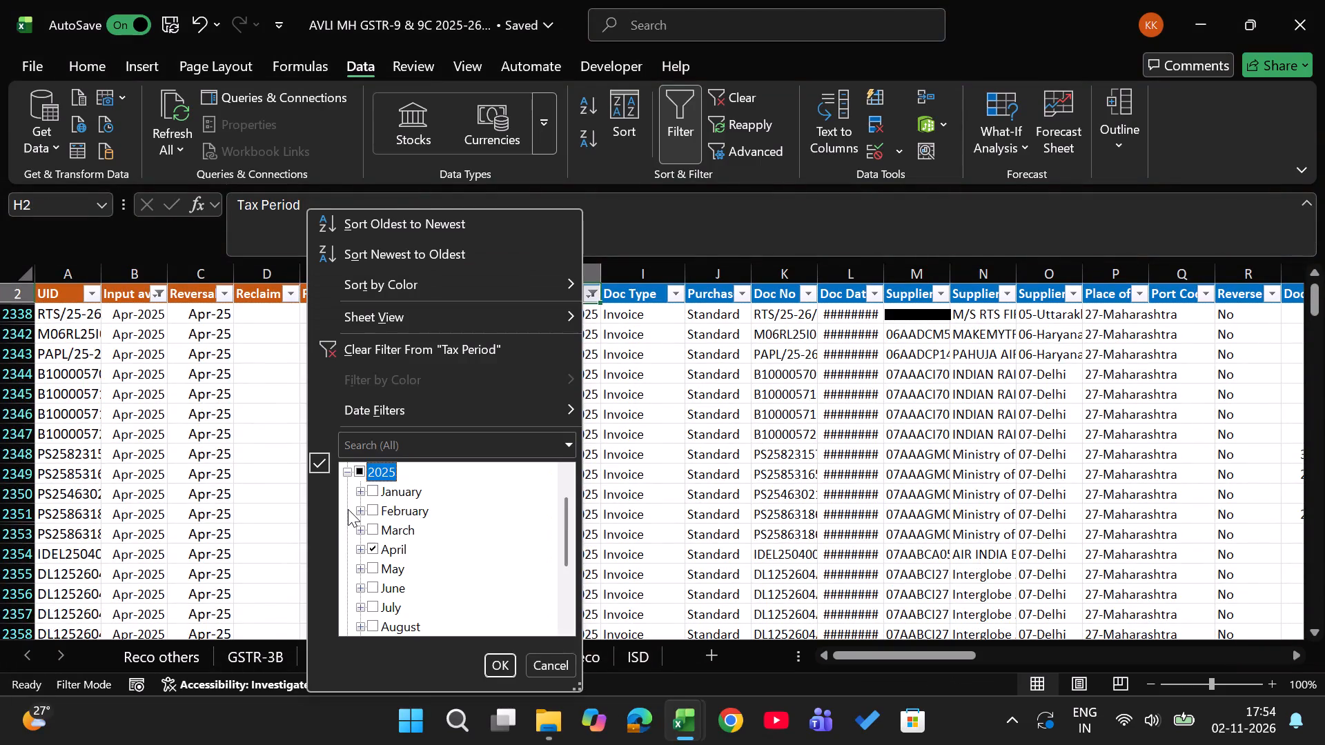
{"action": "key", "text": "Down"}
{"action": "key", "text": "Down"}
{"action": "key", "text": "Down"}
{"action": "key", "text": "Down"}
{"action": "key", "text": "space"}
{"action": "key", "text": "Down"}
{"action": "key", "text": "space"}
{"action": "key", "text": "Return"}
Switch the 4B2 column B month filter to show only May 2025.
{"action": "key", "text": "ctrl+Page_Up"}
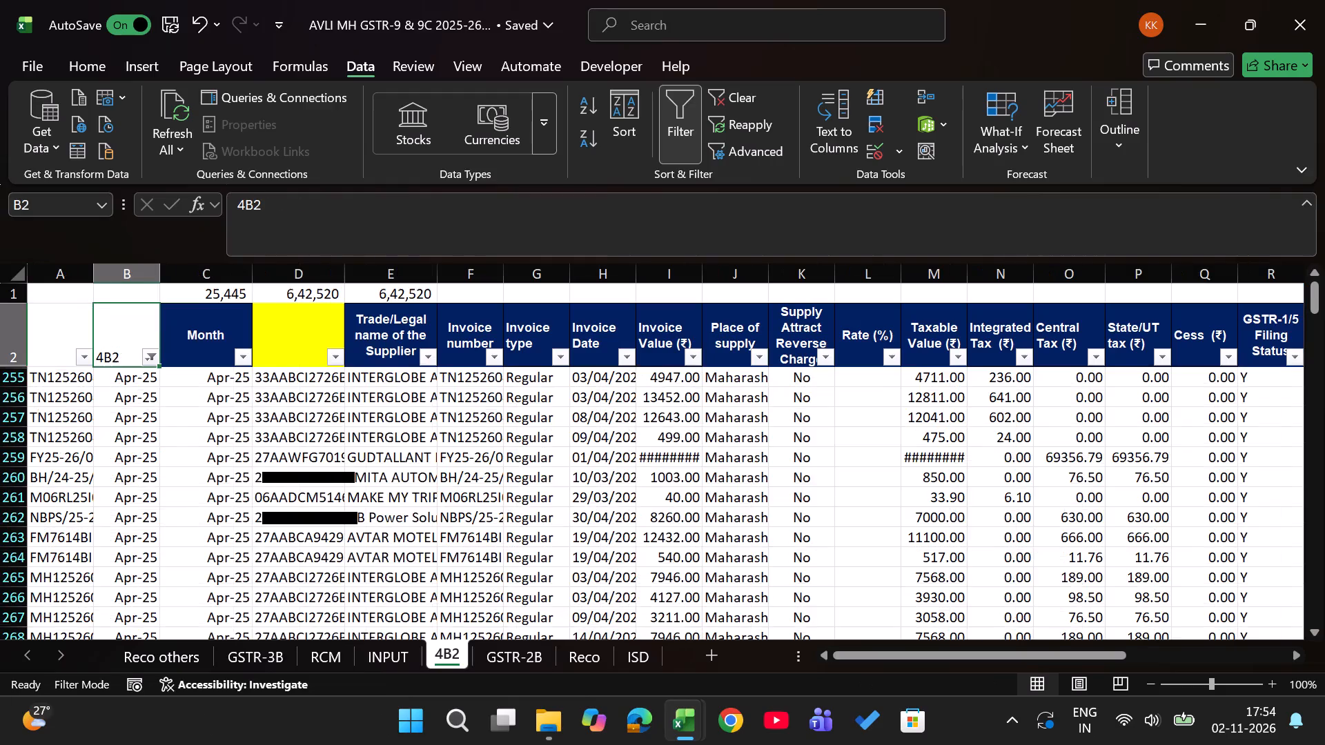
{"action": "key", "text": "alt+Down"}
{"action": "left_click", "coordinate": [199, 507]}
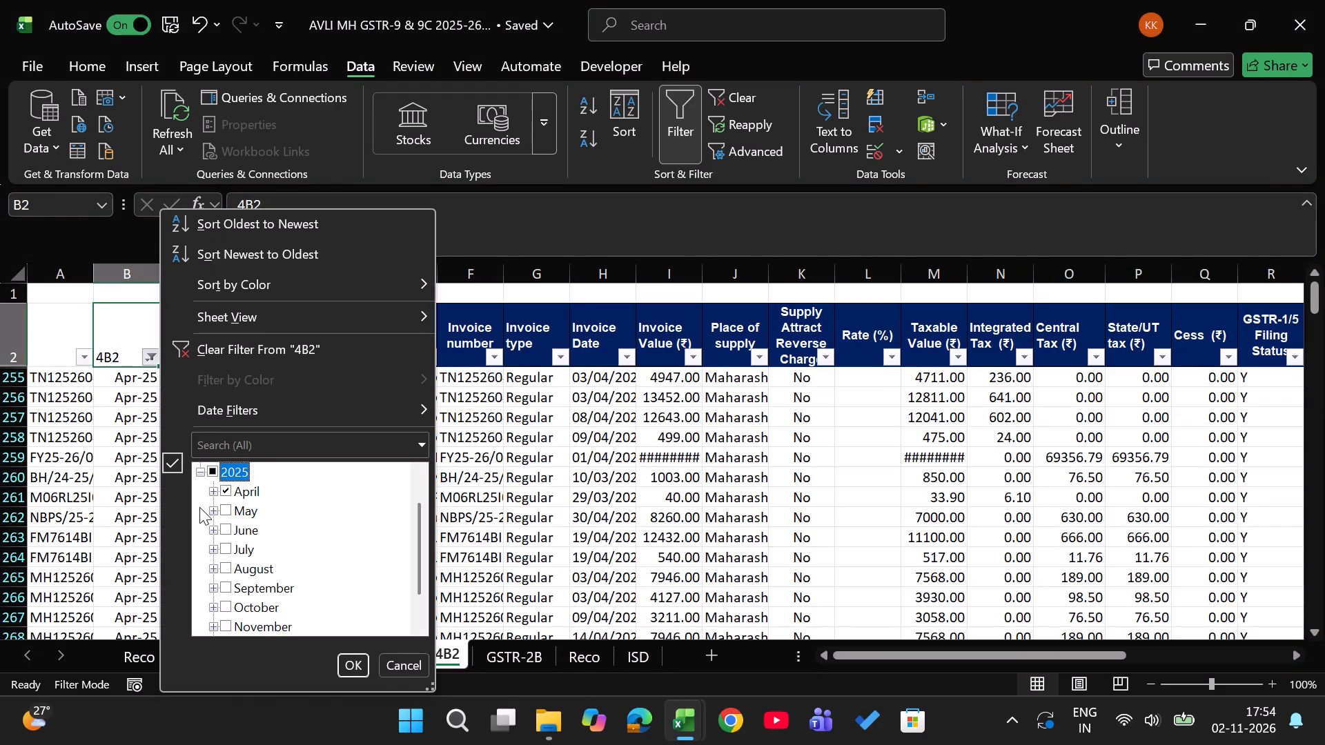
{"action": "key", "text": "Down"}
{"action": "key", "text": "Down"}
{"action": "key", "text": "space"}
{"action": "key", "text": "Up"}
{"action": "key", "text": "space"}
{"action": "key", "text": "Return"}
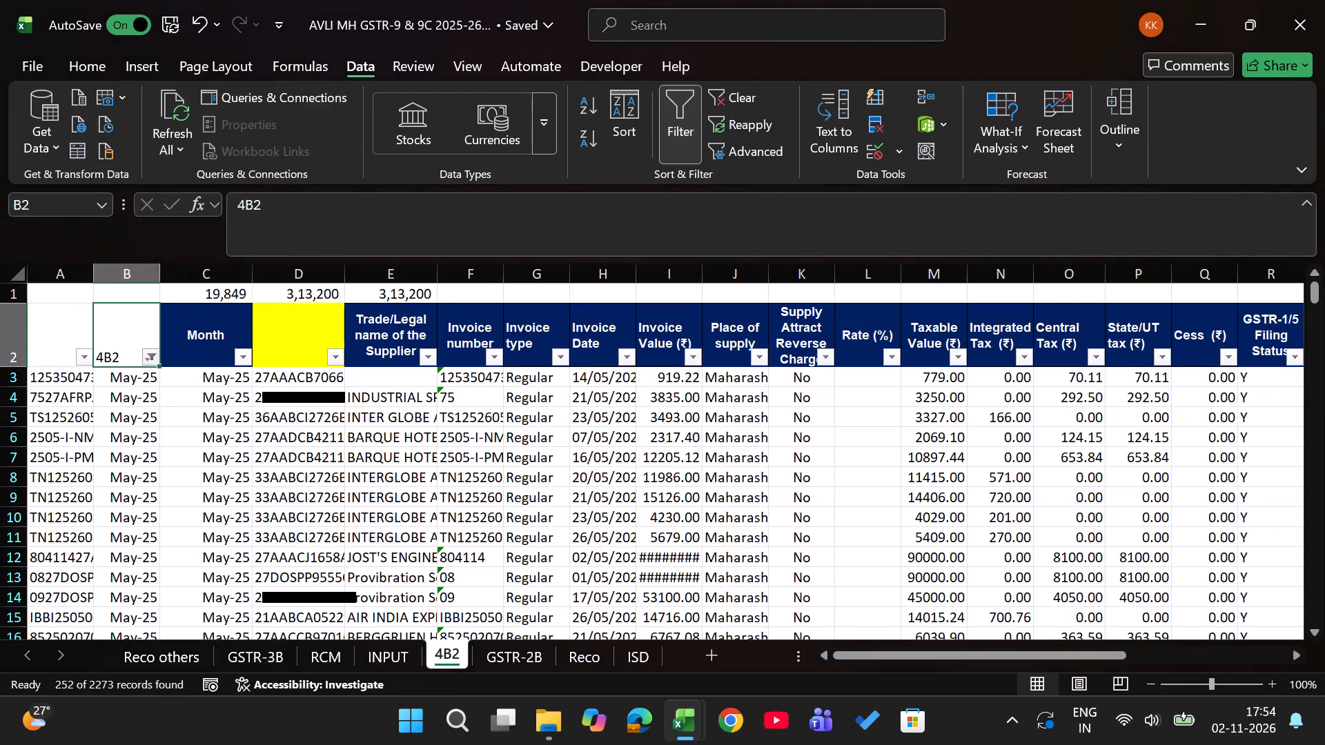
Compare the May 2025 row 1 tax totals on the 4B2 sheet with those on the GSTR-2B sheet.
{"action": "key", "text": "Up"}
{"action": "key", "text": "Right"}
{"action": "key", "text": "Right"}
{"action": "key", "text": "ctrl+Page_Up"}
{"action": "key", "text": "Up"}
{"action": "key", "text": "ctrl+Page_Down"}
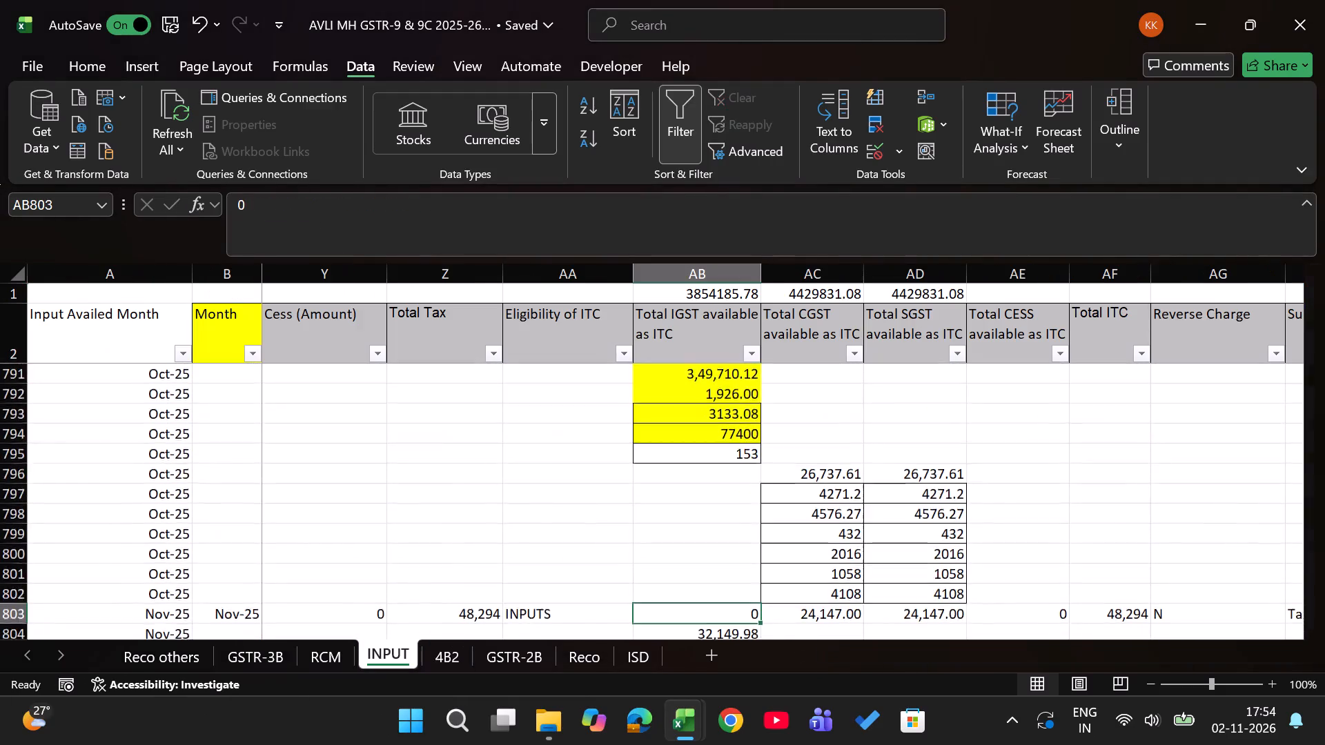
{"action": "key", "text": "ctrl+Page_Down"}
{"action": "key", "text": "Up"}
{"action": "key", "text": "Up"}
{"action": "key", "text": "Up"}
{"action": "key", "text": "ctrl+Page_Up"}
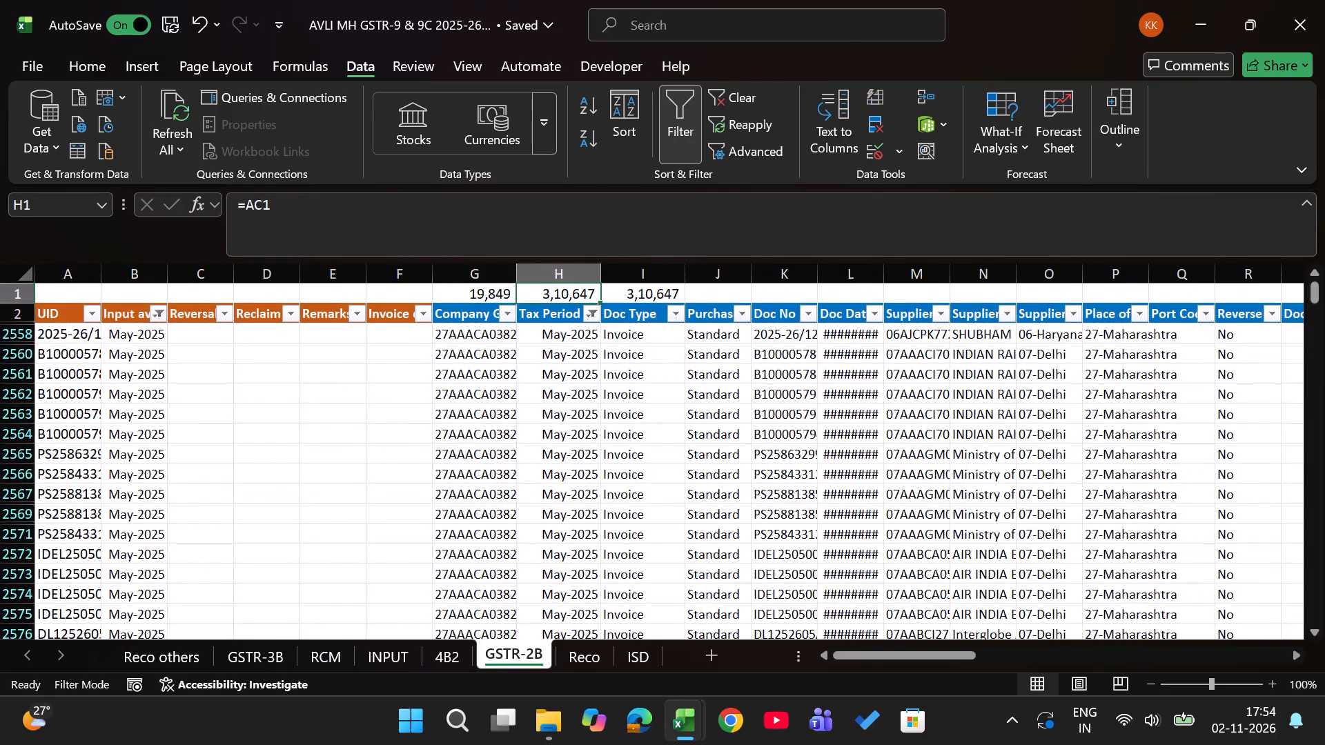
{"action": "key", "text": "Left"}
{"action": "key", "text": "ctrl+Page_Down"}
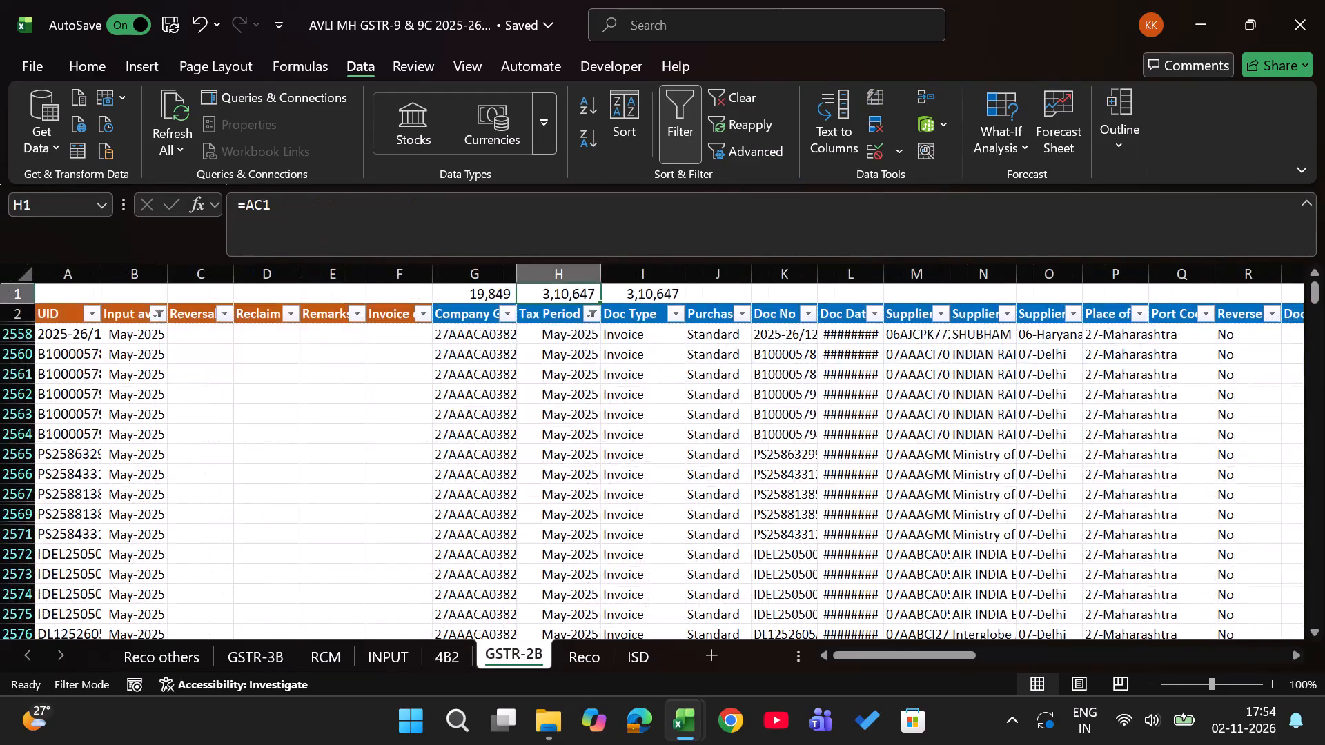
{"action": "key", "text": "ctrl+Page_Up"}
{"action": "key", "text": "ctrl+Page_Down"}
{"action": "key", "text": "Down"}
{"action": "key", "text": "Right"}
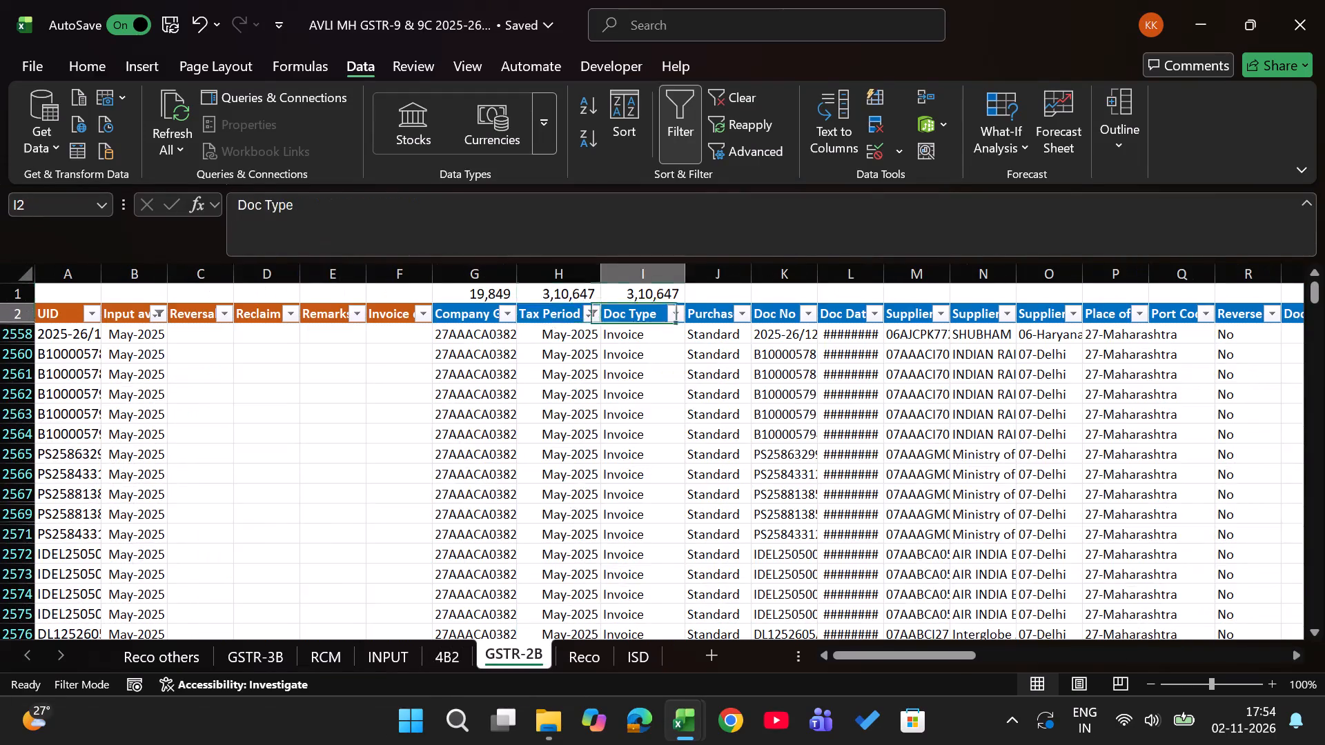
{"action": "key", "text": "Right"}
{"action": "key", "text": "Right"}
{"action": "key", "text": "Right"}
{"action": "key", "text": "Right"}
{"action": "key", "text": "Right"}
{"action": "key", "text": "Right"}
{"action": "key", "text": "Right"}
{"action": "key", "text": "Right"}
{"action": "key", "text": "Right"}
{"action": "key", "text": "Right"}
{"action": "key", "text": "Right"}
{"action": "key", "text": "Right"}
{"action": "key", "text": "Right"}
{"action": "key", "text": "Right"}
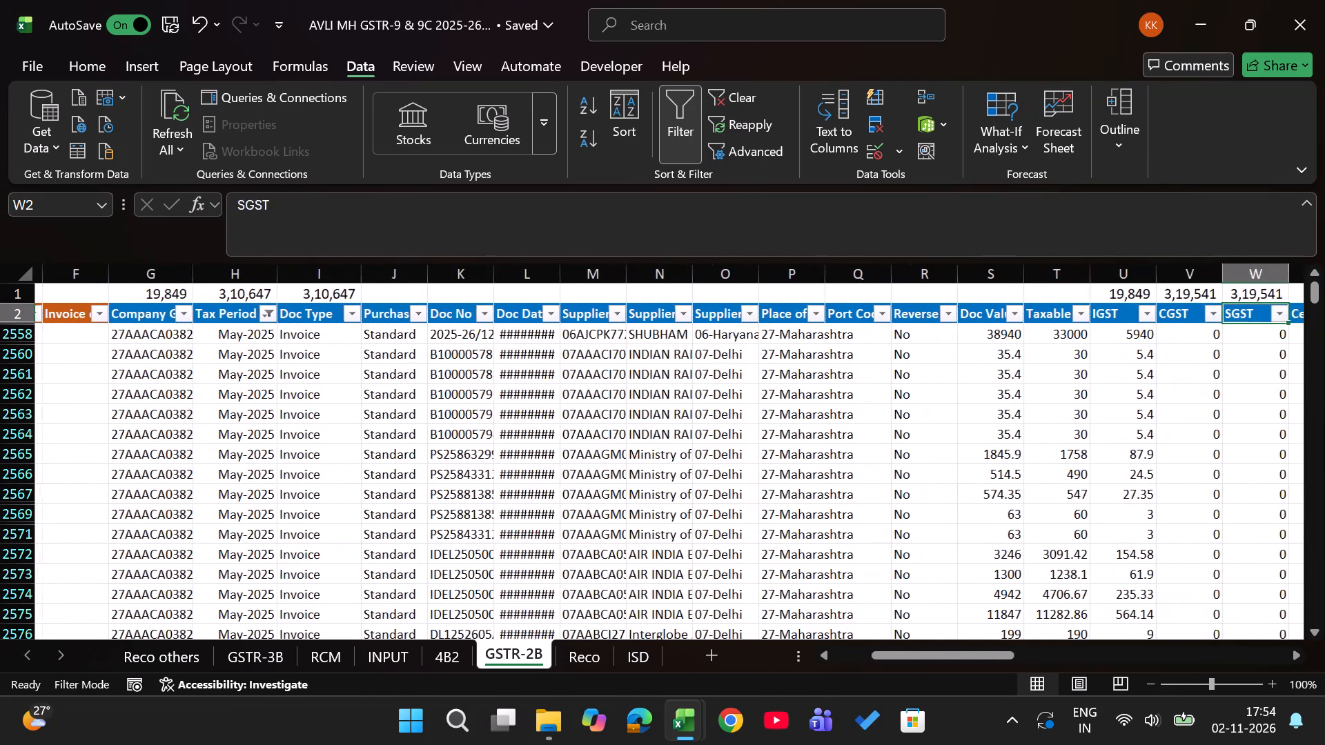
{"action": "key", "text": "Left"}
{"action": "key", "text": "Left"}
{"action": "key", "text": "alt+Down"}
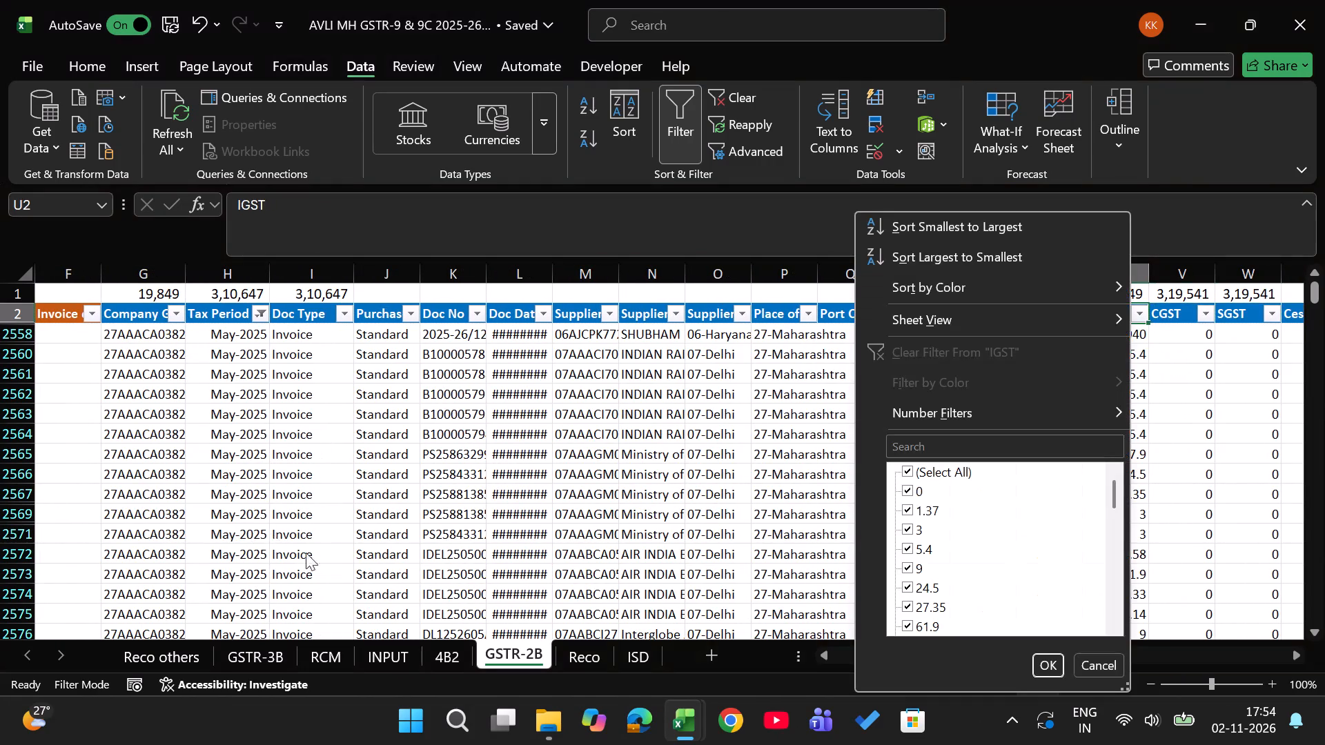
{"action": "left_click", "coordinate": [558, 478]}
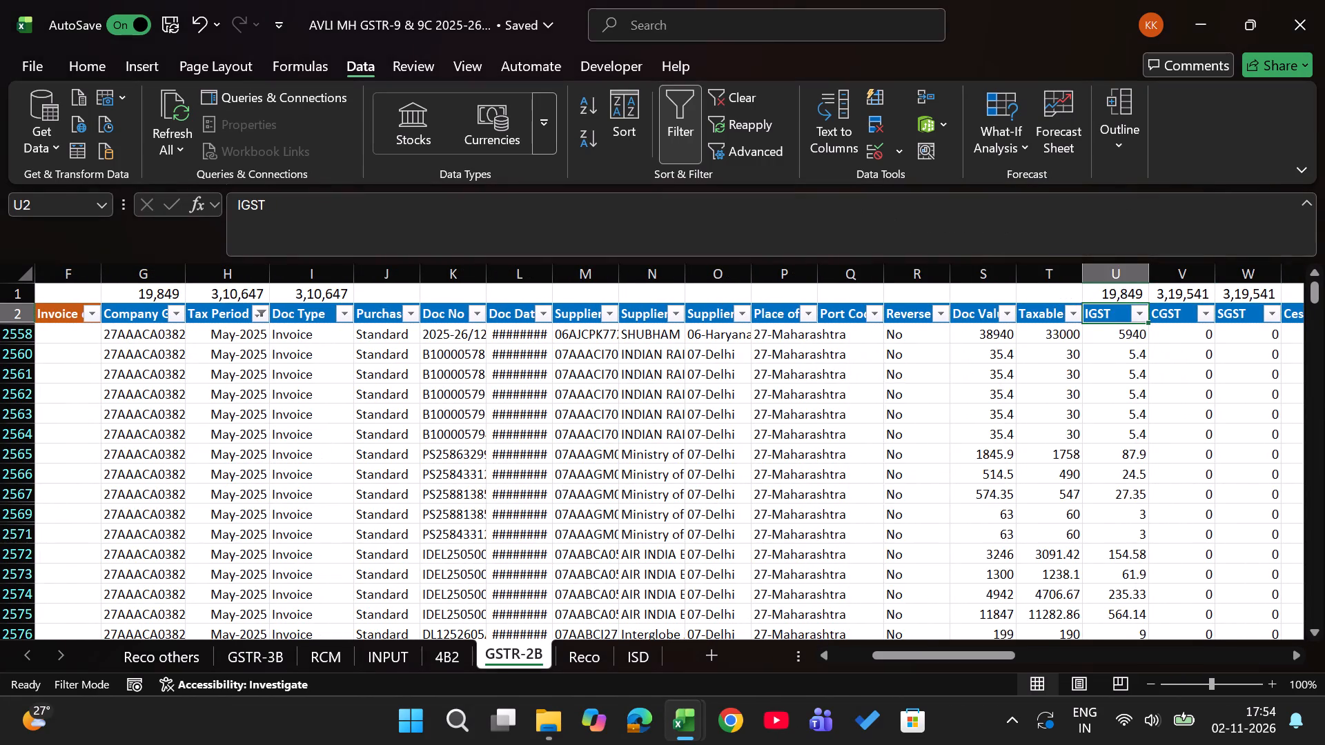
Exclude April 2025 from the Input availed month filter on the GSTR-2B sheet, keeping only May 2025.
{"action": "key", "text": "ctrl+Left"}
{"action": "key", "text": "Right"}
{"action": "key", "text": "alt+Down"}
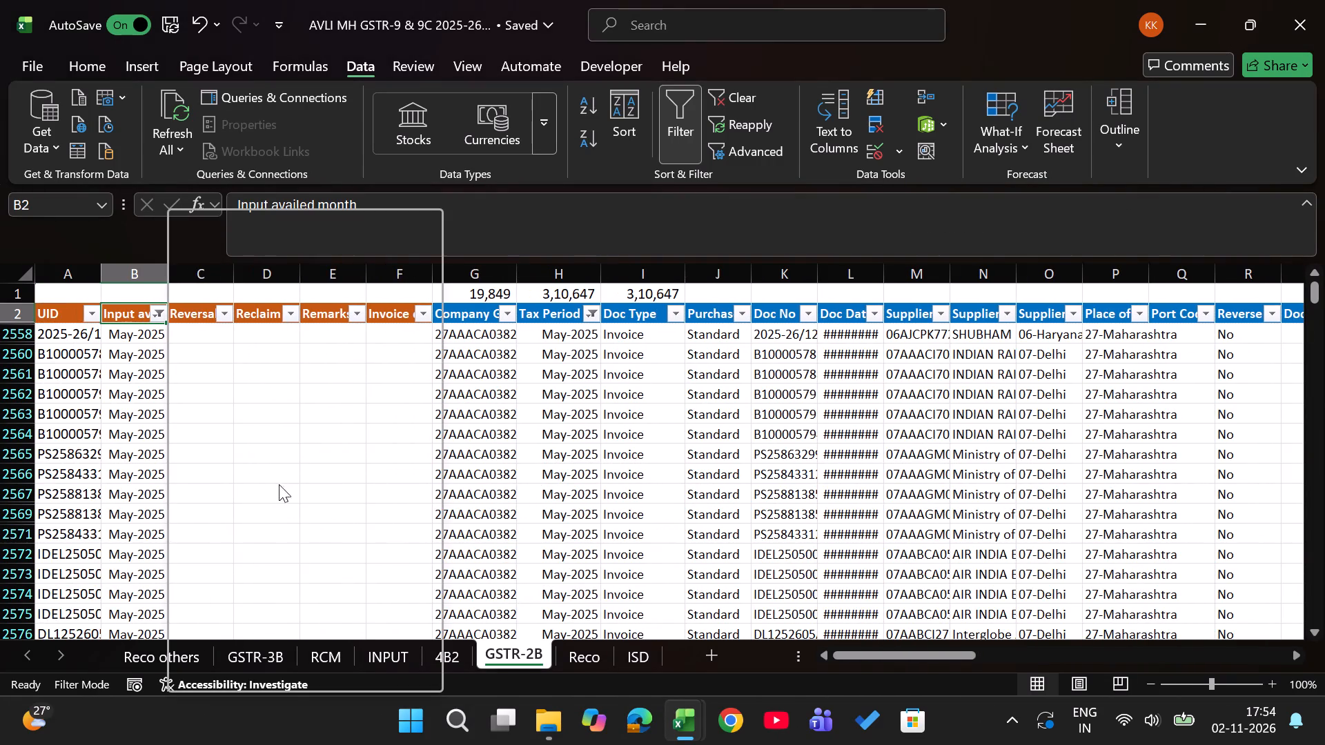
{"action": "left_click", "coordinate": [258, 513]}
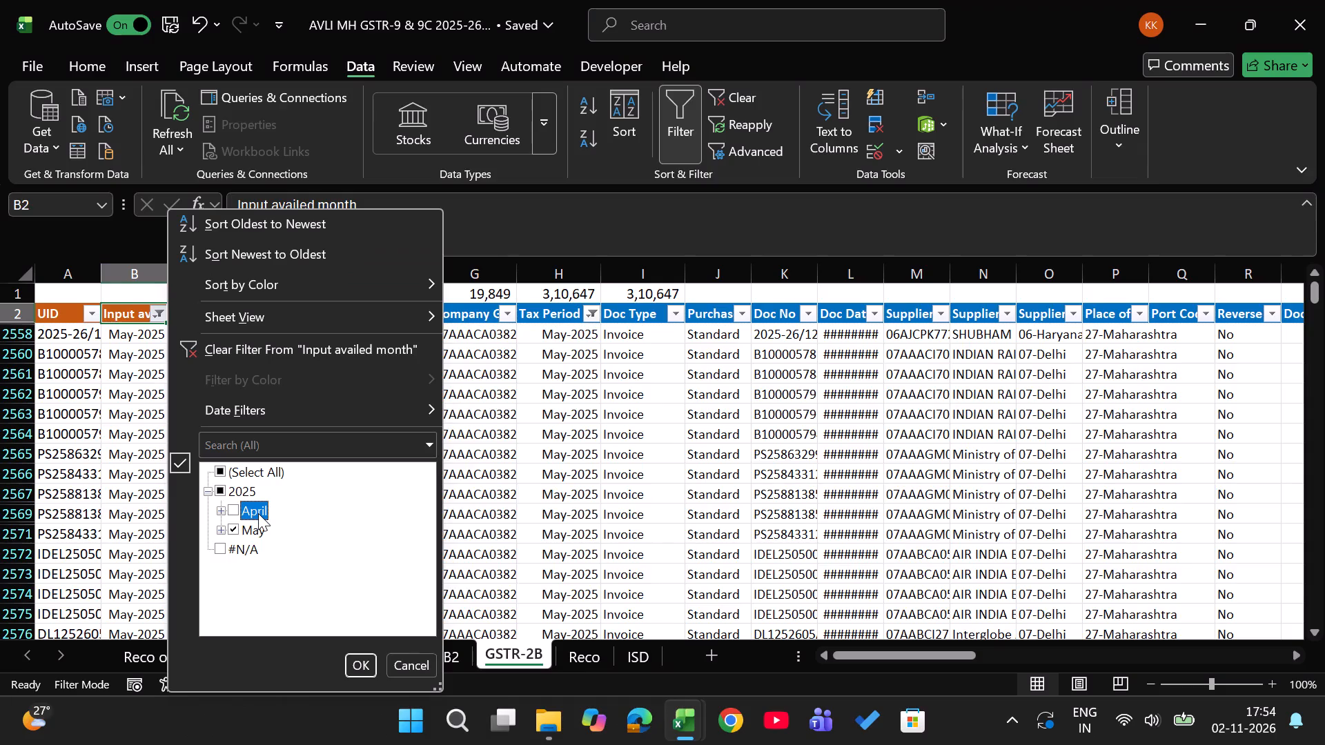
{"action": "key", "text": "Return"}
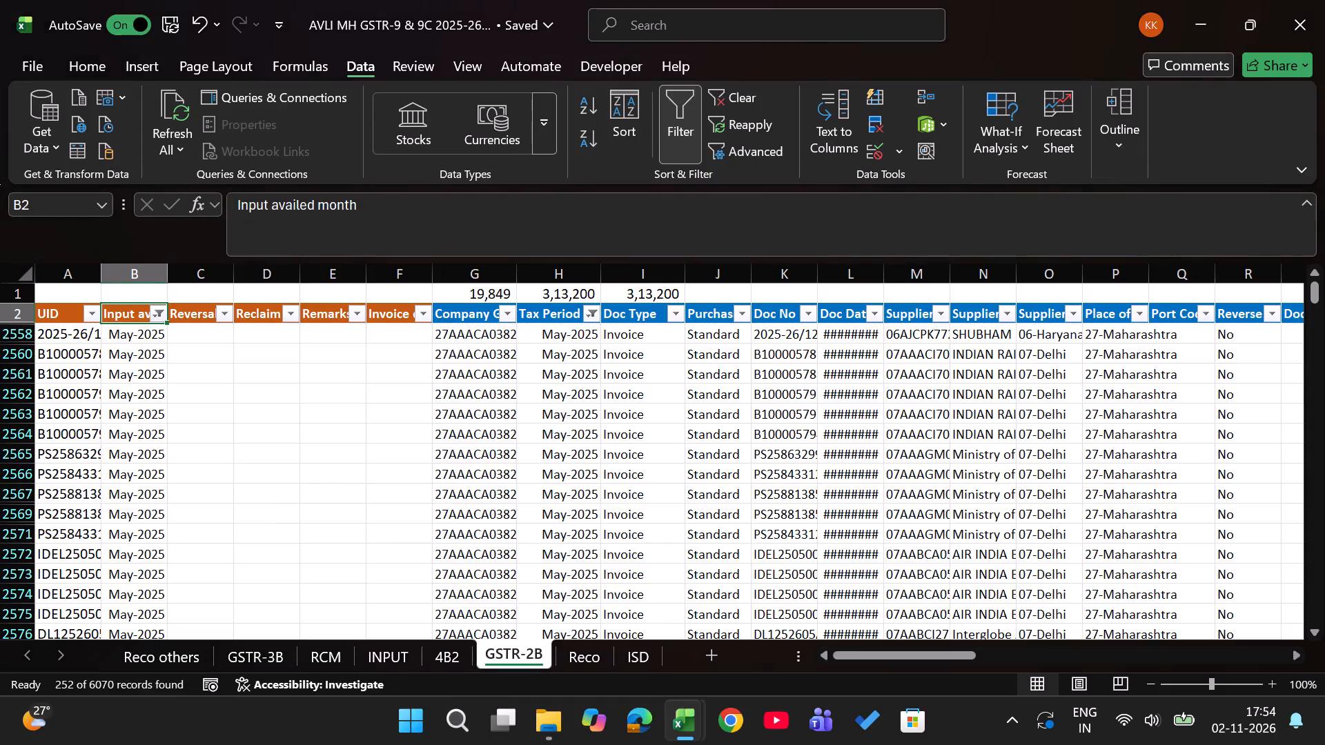
Recheck the GSTR-2B row 1 tax totals for May 2025 against those on the 4B2 sheet.
{"action": "key", "text": "ctrl+Page_Up"}
{"action": "key", "text": "ctrl+Page_Down"}
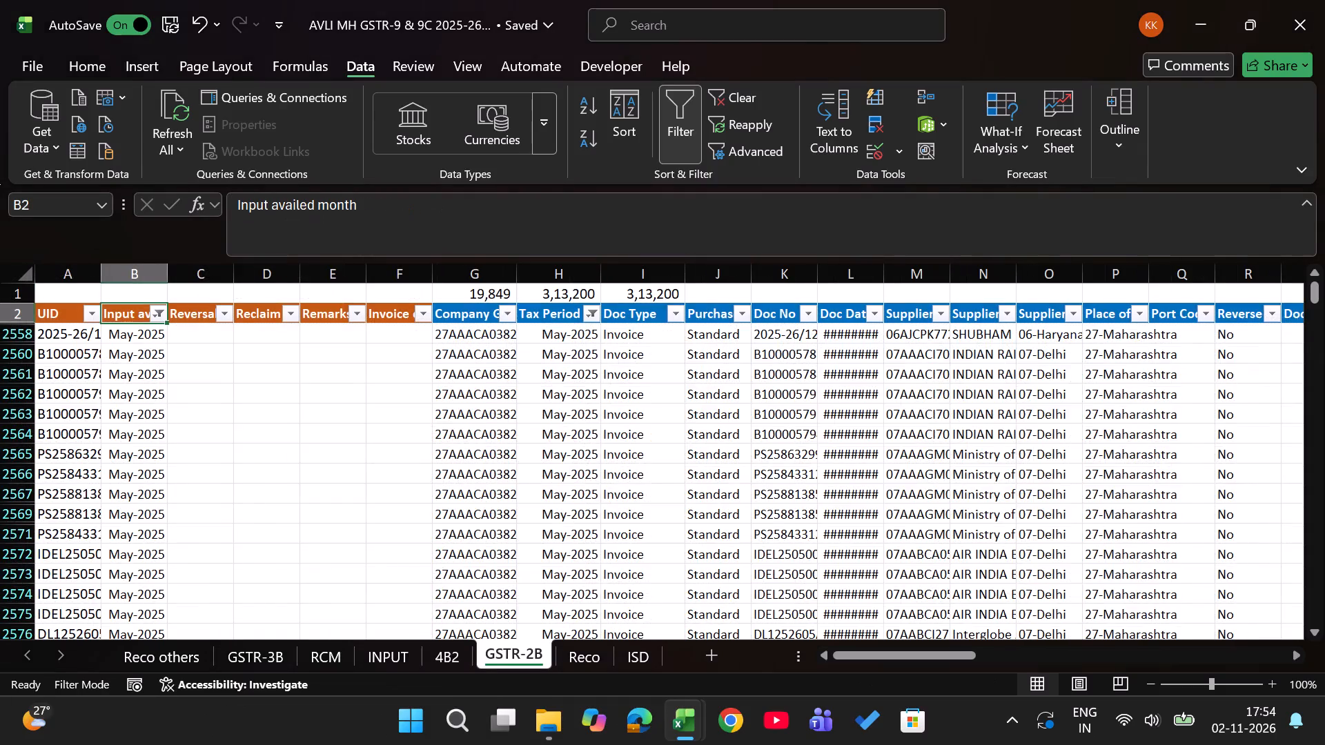
Fill the Reversal-4B(2)_GSTR-3B column with May-25 for all visible May 2025 rows on the GSTR-2B sheet.
{"action": "key", "text": "Right"}
{"action": "key", "text": "Down"}
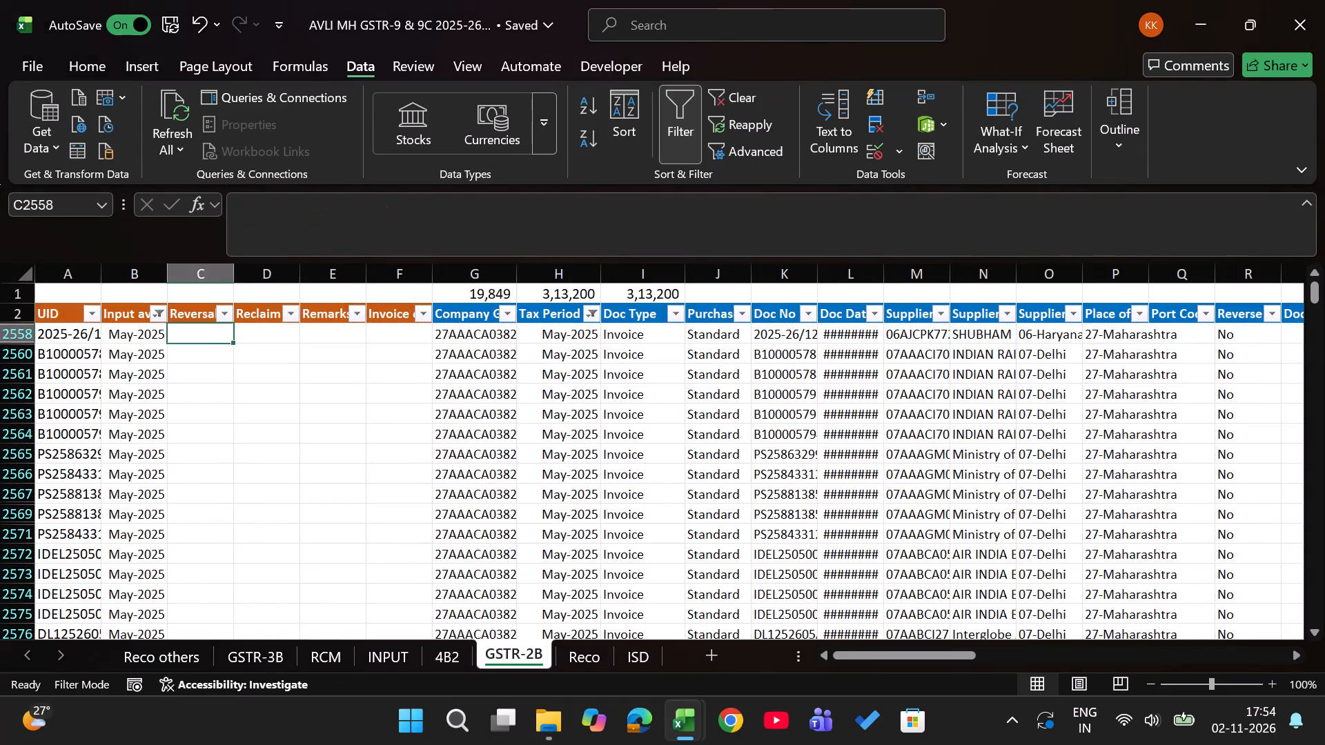
{"action": "type", "text": "may"}
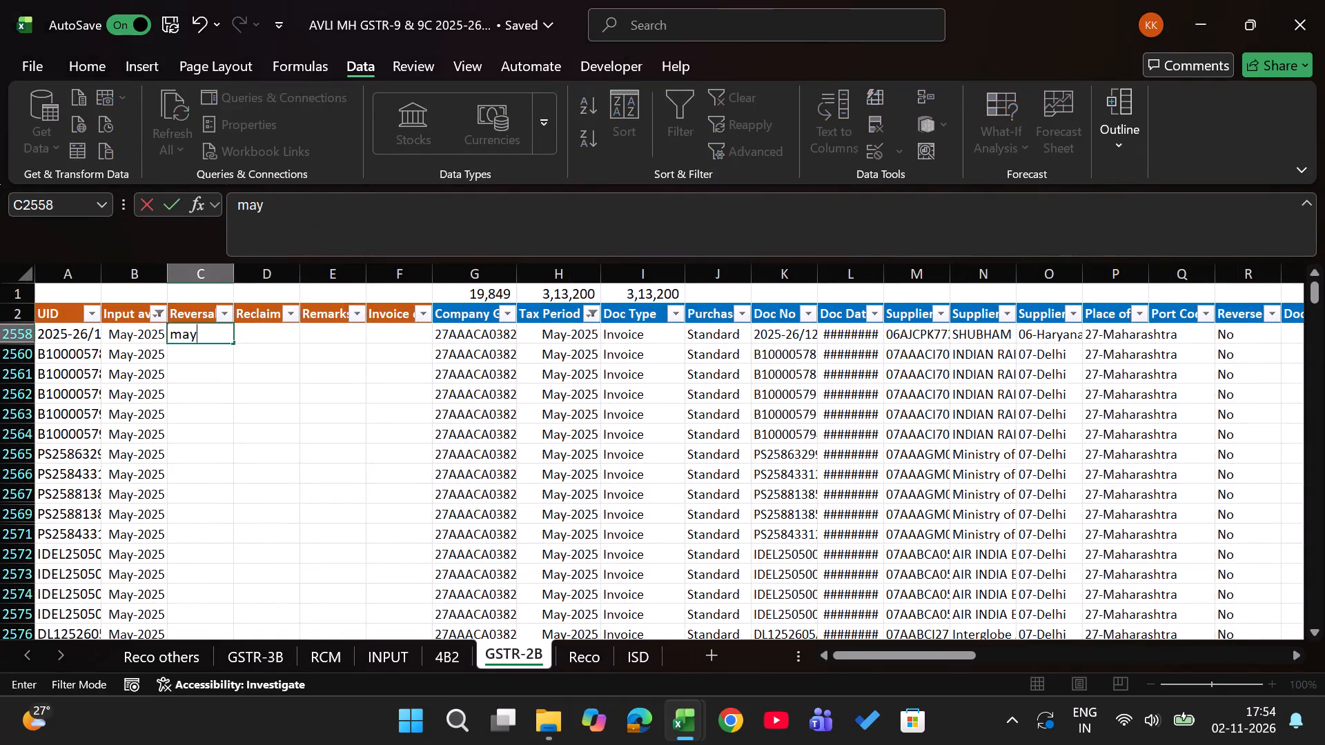
{"action": "type", "text": "25"}
{"action": "key", "text": "Return"}
{"action": "key", "text": "Left"}
{"action": "key", "text": "ctrl+Down"}
{"action": "key", "text": "Right"}
{"action": "key", "text": "ctrl+shift+Up"}
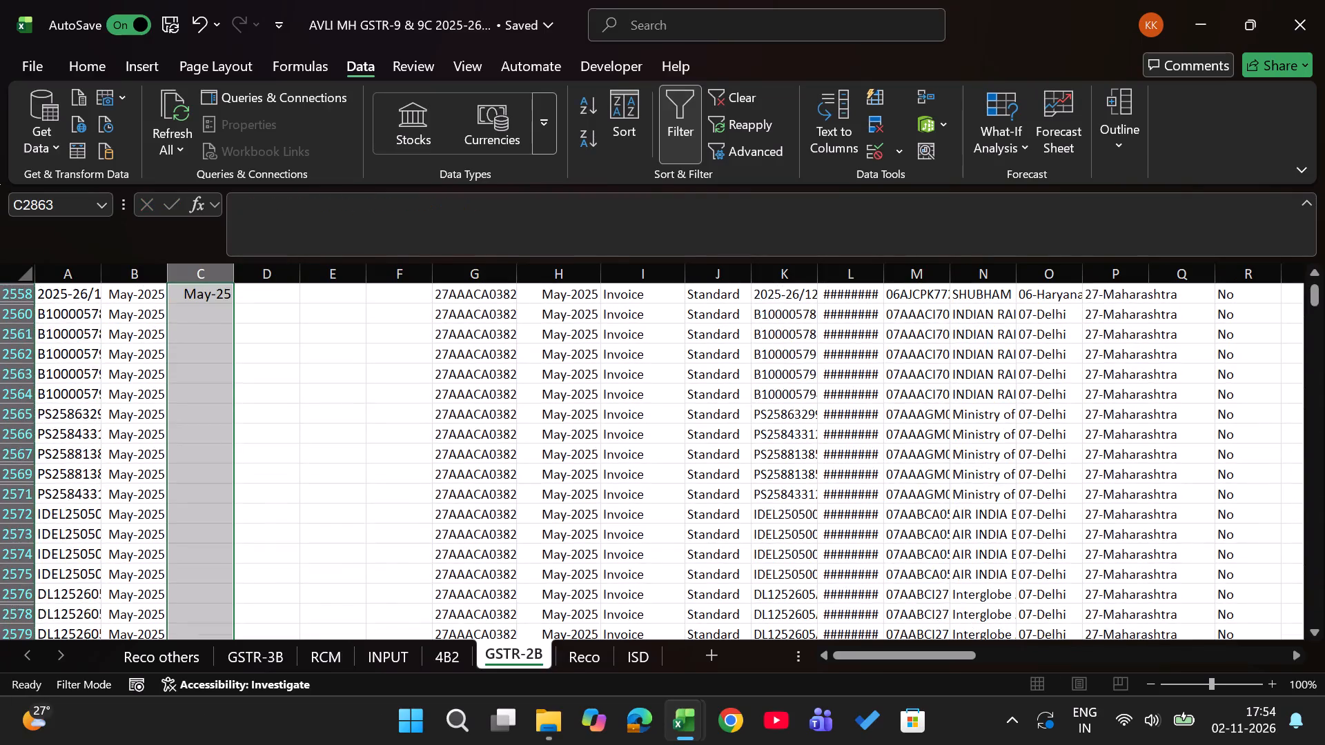
{"action": "key", "text": "alt+semicolon"}
{"action": "key", "text": "ctrl+d"}
{"action": "key", "text": "ctrl+Up"}
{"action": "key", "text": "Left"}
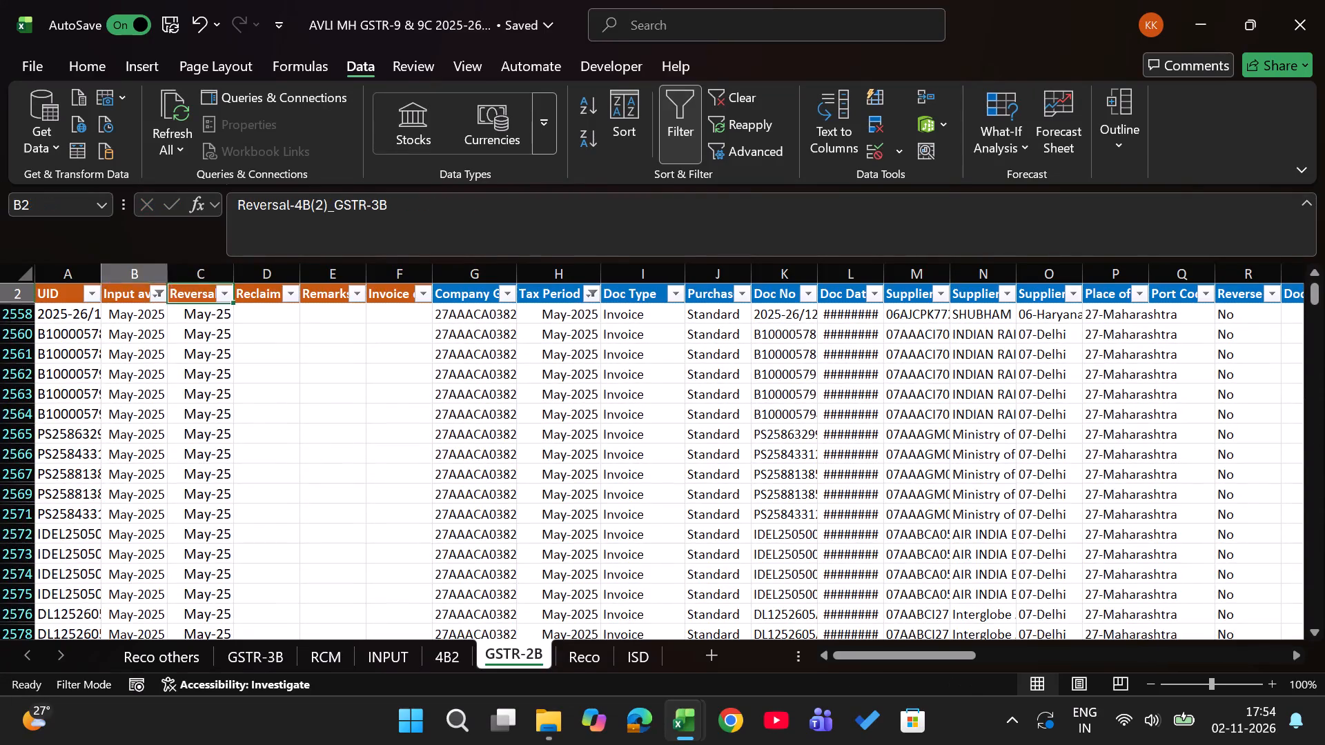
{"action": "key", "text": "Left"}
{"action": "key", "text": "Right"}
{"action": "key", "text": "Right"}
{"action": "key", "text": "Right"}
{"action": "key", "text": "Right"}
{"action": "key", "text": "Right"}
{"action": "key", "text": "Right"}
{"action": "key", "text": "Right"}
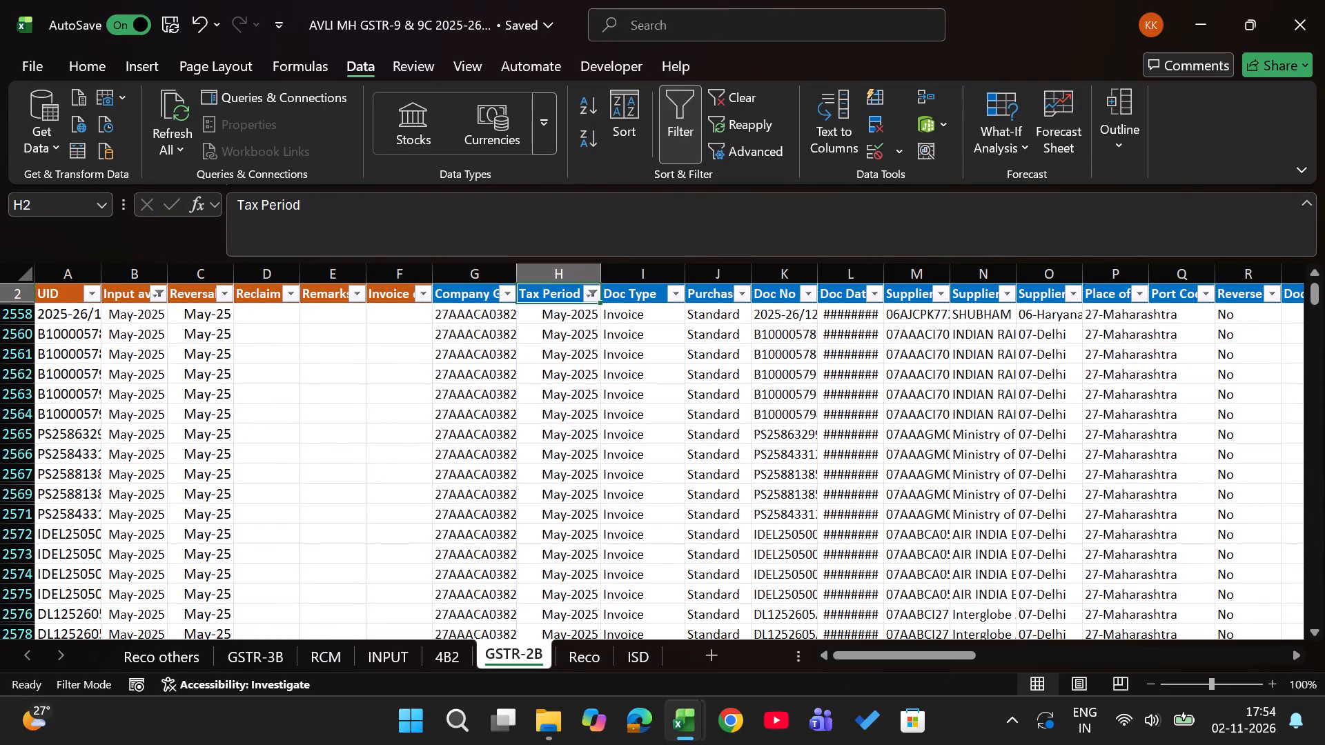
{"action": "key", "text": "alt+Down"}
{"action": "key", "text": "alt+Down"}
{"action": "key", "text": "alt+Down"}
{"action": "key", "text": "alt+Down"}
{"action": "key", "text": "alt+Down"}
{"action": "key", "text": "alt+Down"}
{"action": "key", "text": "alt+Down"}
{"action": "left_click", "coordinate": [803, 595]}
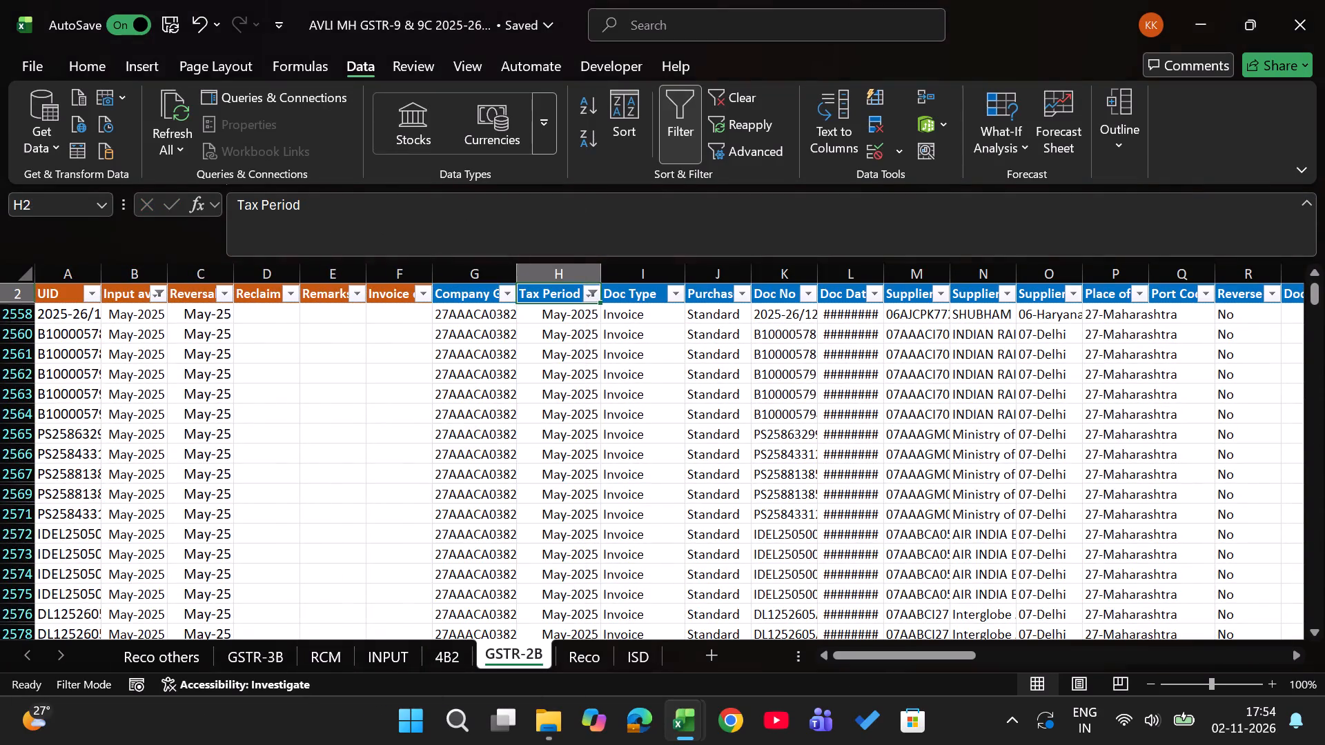
Include April 2025 again alongside May 2025 in the GSTR-2B Input availed month filter.
{"action": "key", "text": "Left"}
{"action": "key", "text": "Left"}
{"action": "key", "text": "Left"}
{"action": "key", "text": "Left"}
{"action": "key", "text": "Left"}
{"action": "key", "text": "Left"}
{"action": "key", "text": "alt+Down"}
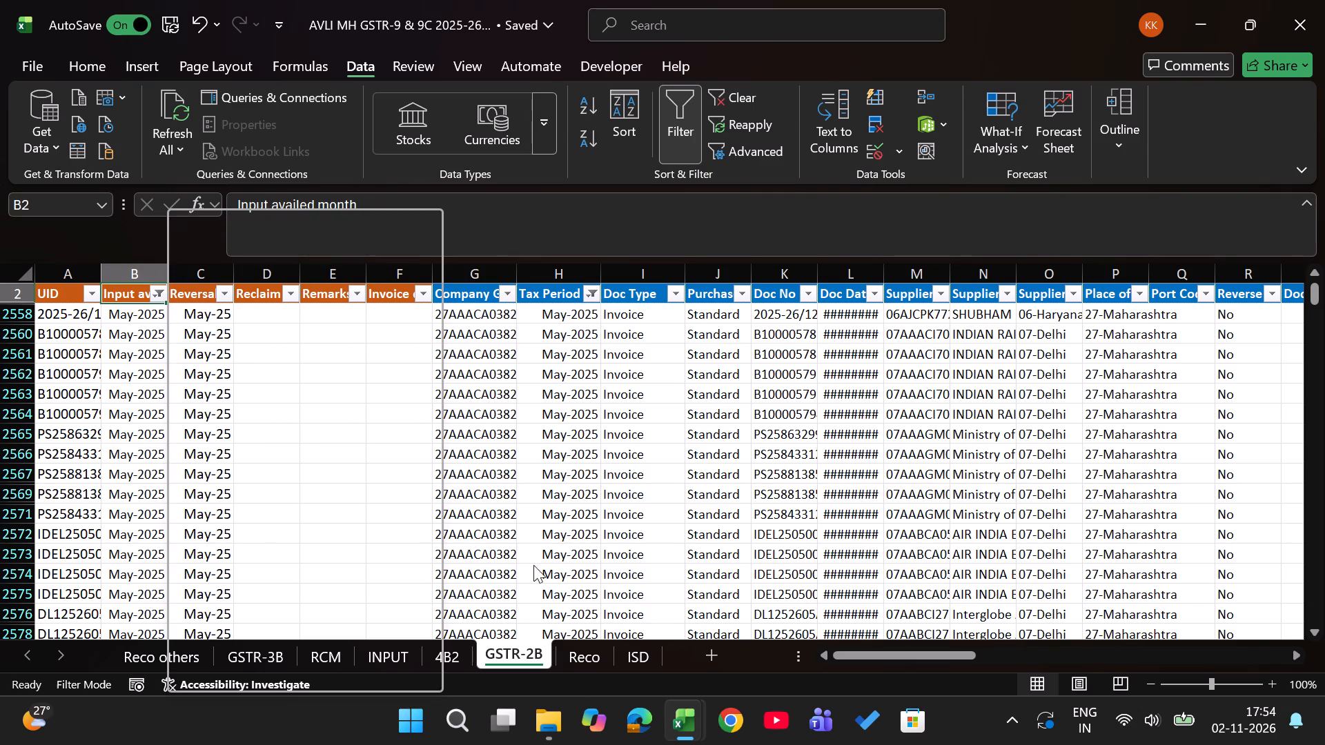
{"action": "left_click", "coordinate": [234, 510]}
{"action": "key", "text": "Return"}
{"action": "key", "text": "Down"}
{"action": "key", "text": "Right"}
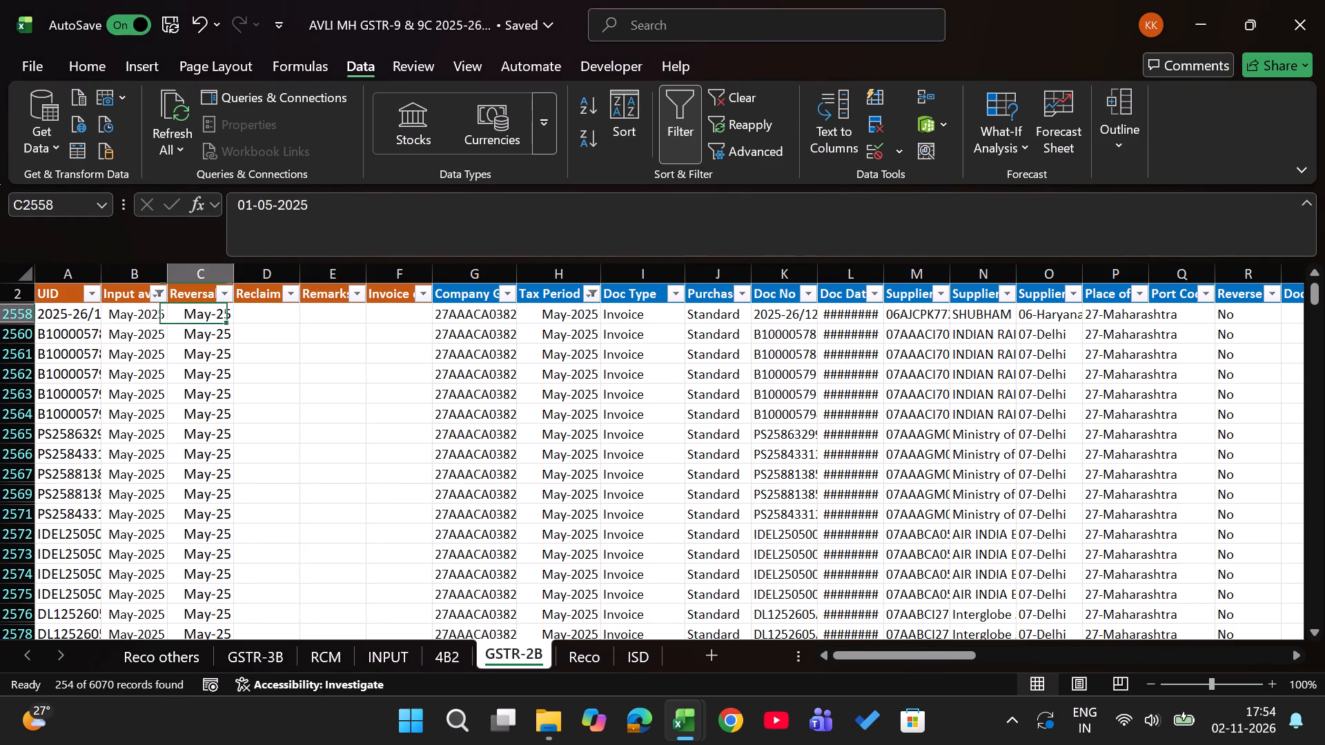
Examine the Reversal-4B(2)_GSTR-3B column on the GSTR-2B sheet for gaps in the filtered rows.
{"action": "key", "text": "ctrl+Down"}
{"action": "key", "text": "Down"}
{"action": "key", "text": "Down"}
{"action": "key", "text": "Up"}
{"action": "key", "text": "Up"}
{"action": "key", "text": "Down"}
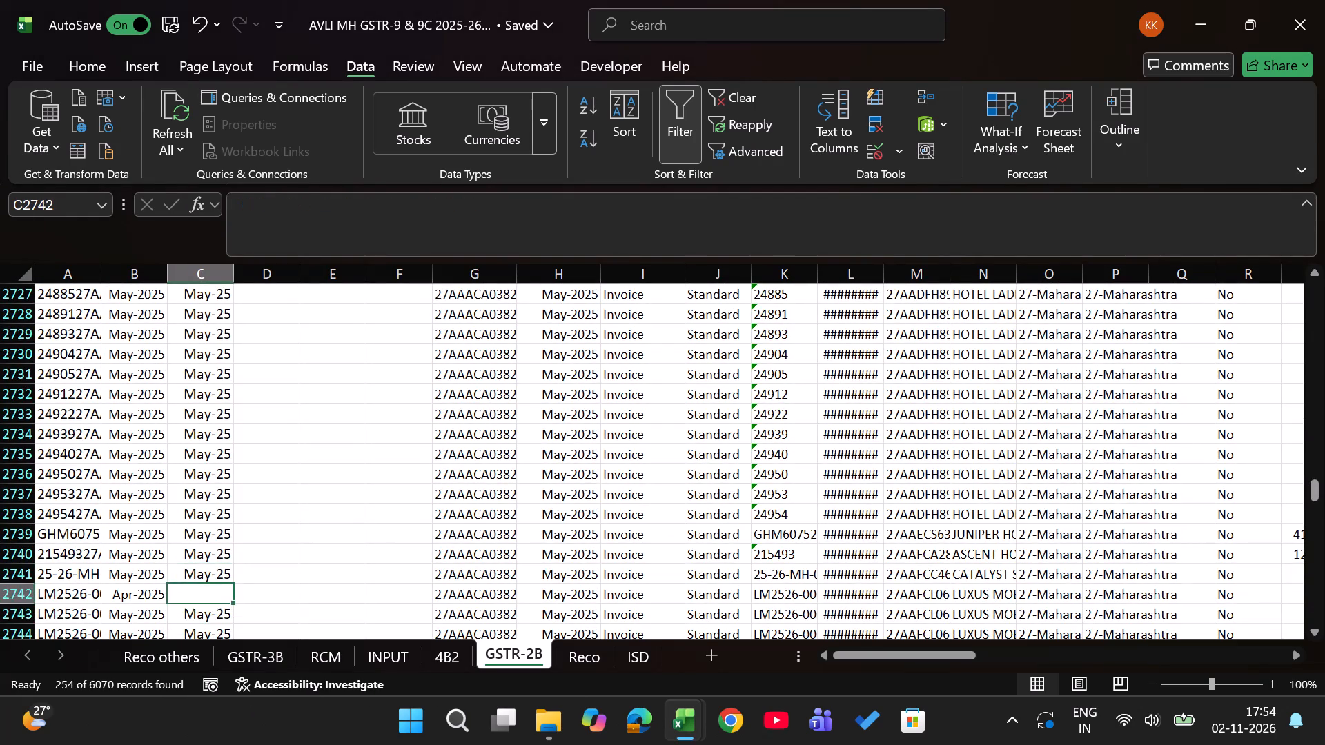
{"action": "key", "text": "Up"}
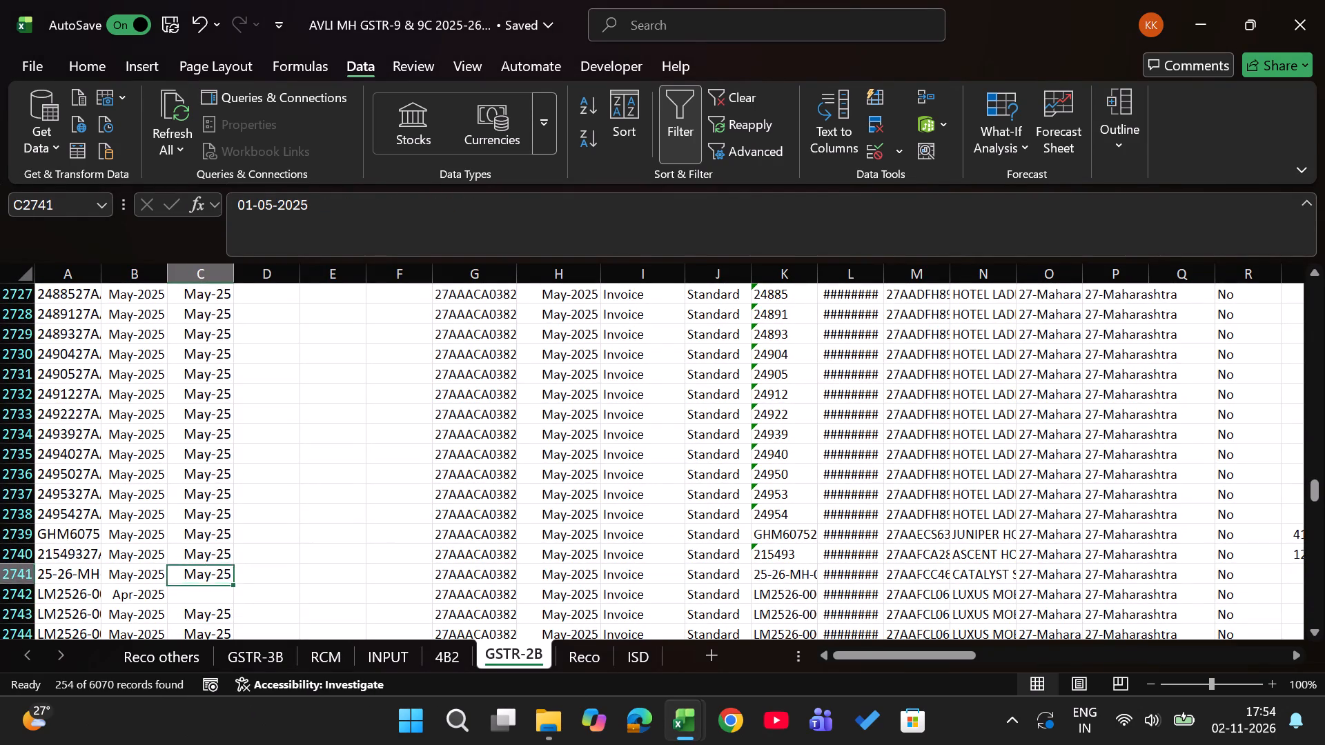
{"action": "key", "text": "Up"}
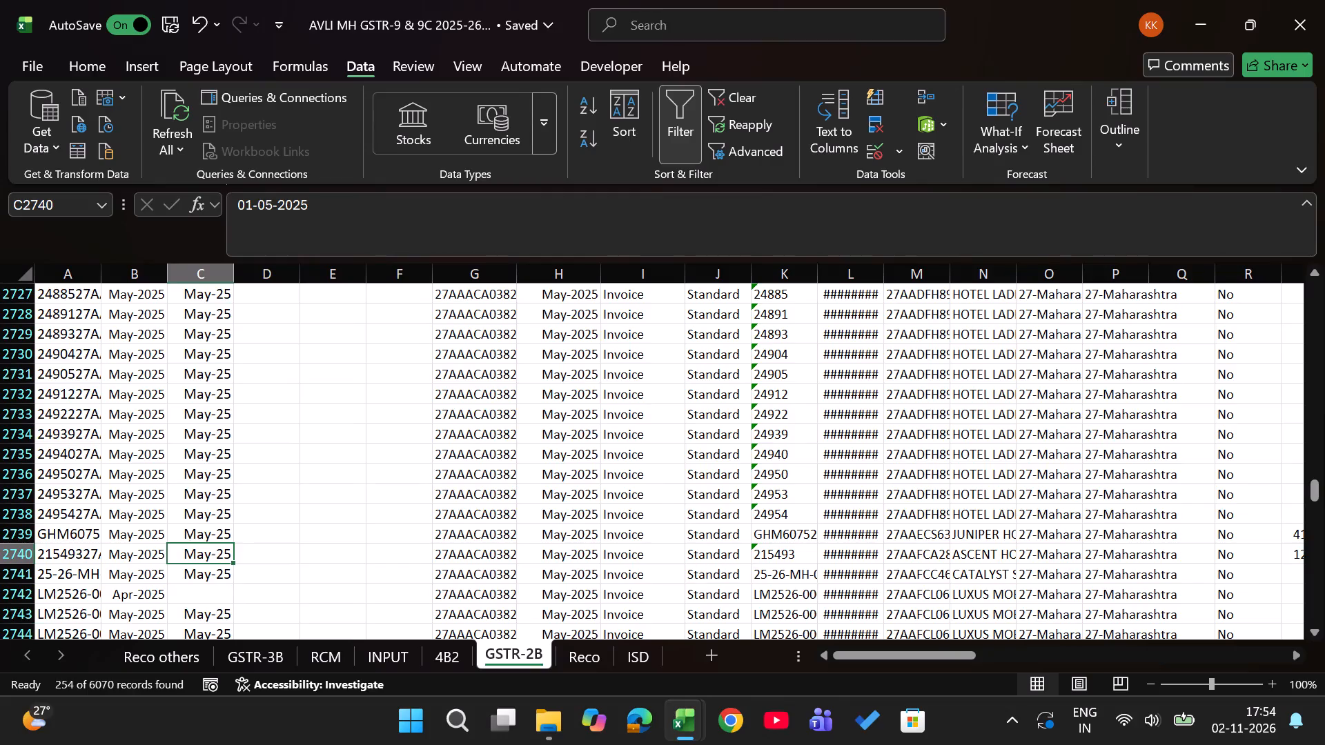
Clear all filters on the GSTR-2B sheet.
{"action": "type", "text": "ac"}
{"action": "key", "text": "ctrl+Up"}
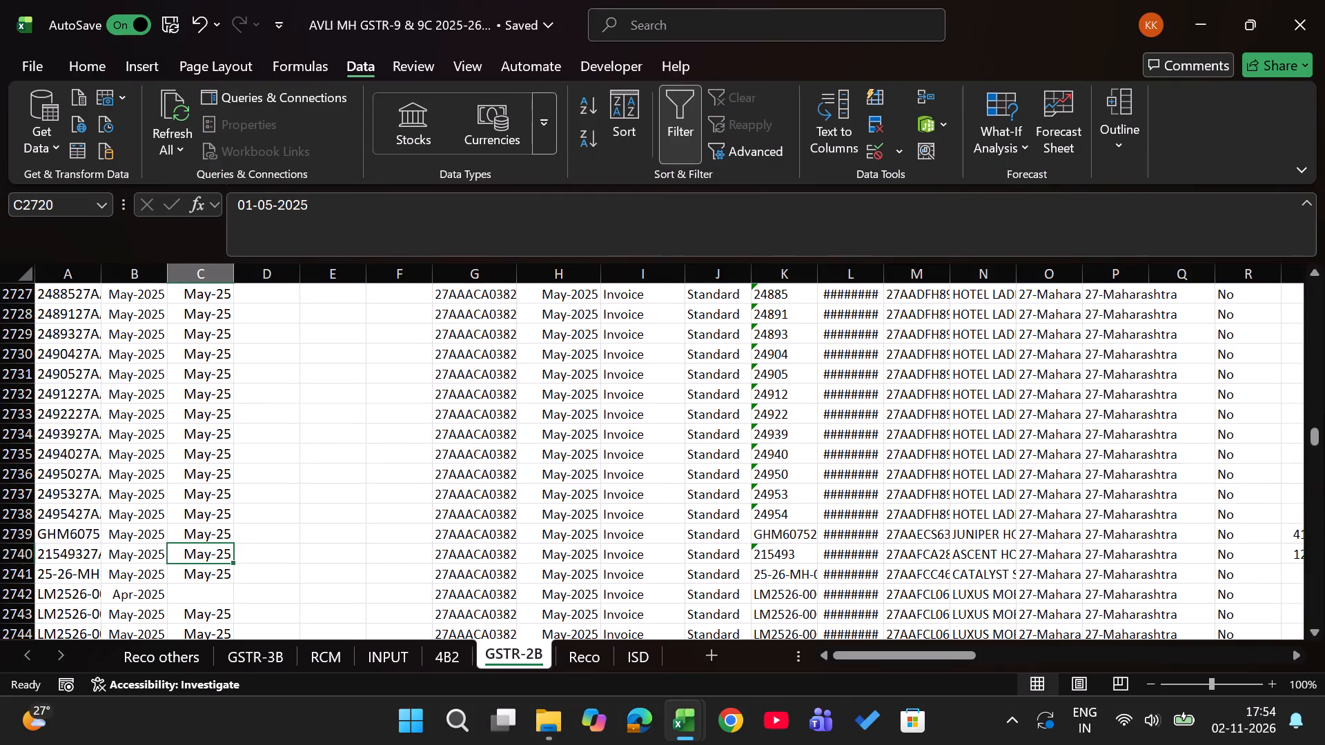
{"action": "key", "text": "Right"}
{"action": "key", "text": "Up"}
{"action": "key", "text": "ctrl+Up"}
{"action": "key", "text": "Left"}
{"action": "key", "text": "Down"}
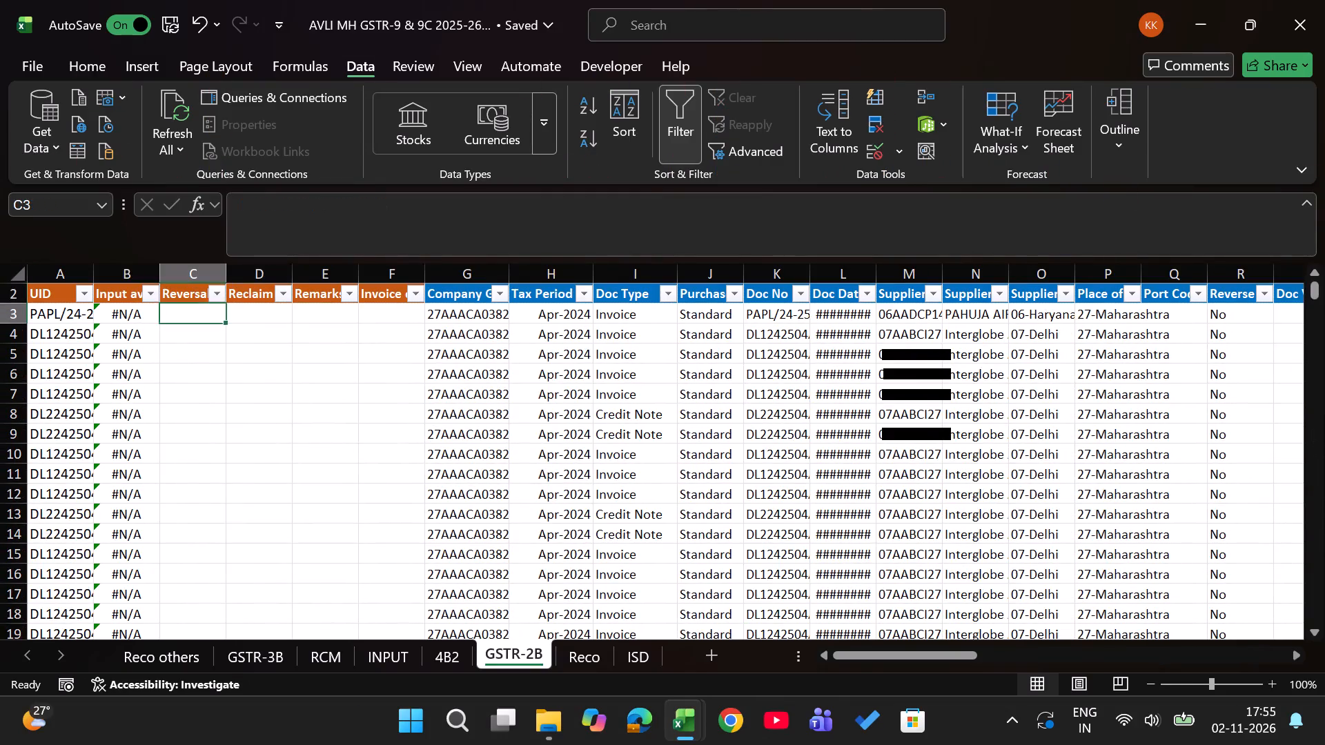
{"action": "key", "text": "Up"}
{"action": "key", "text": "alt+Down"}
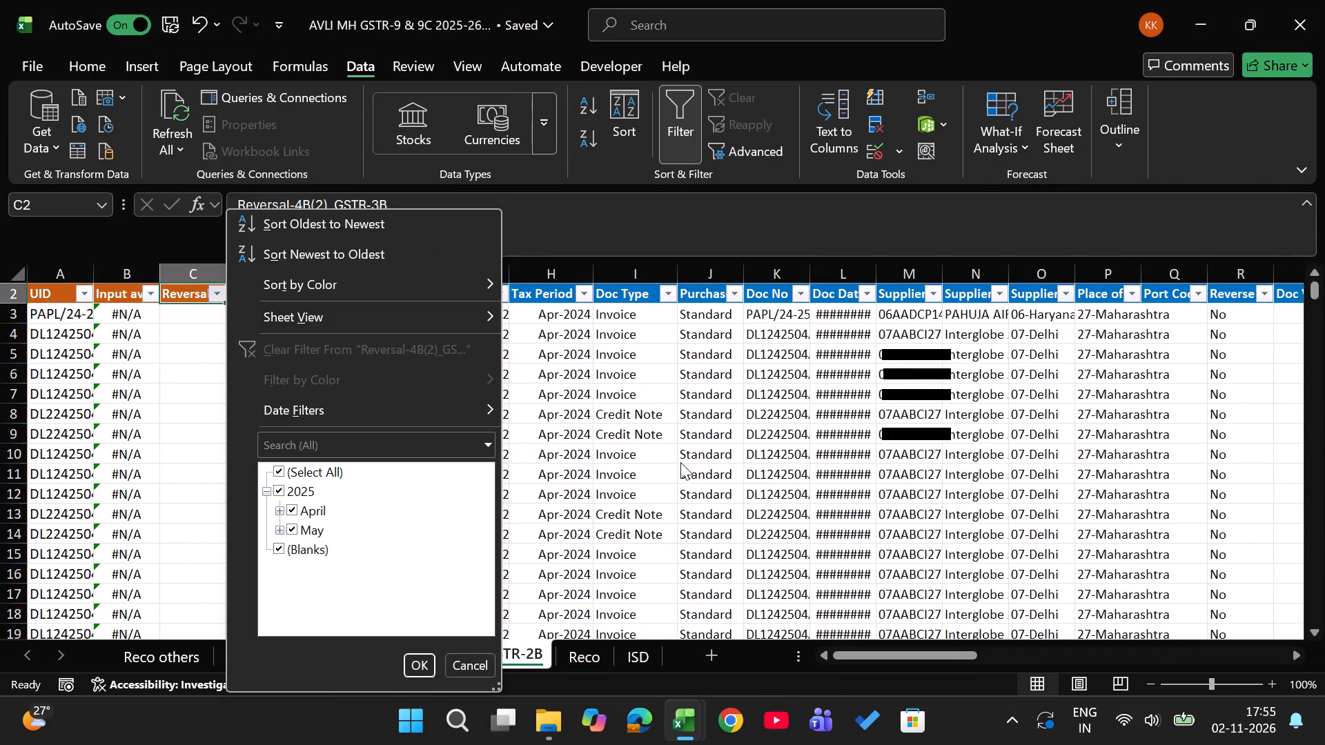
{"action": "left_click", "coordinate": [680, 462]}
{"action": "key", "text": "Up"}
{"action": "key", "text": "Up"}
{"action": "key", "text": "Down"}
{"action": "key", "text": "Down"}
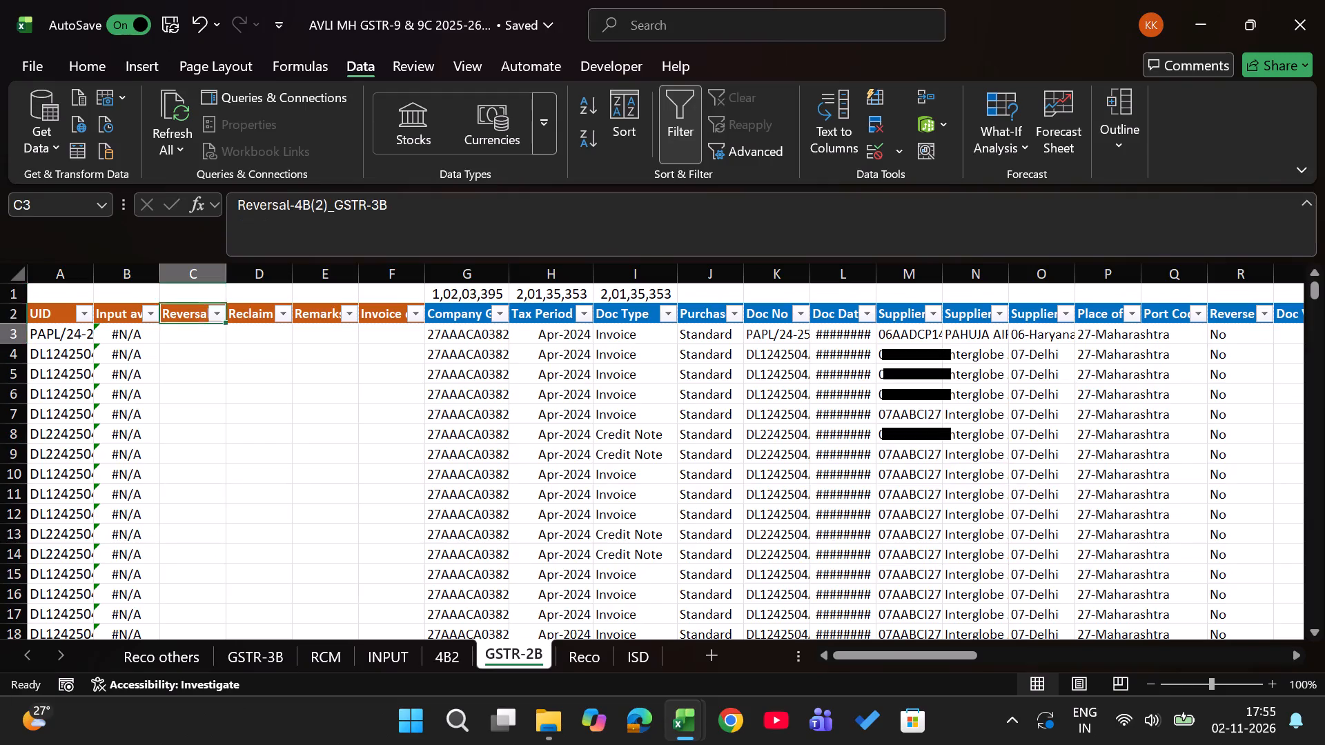
Filter the GSTR-2B Input availed month column to exclude #N/A.
{"action": "key", "text": "Up"}
{"action": "key", "text": "Left"}
{"action": "key", "text": "alt+Down"}
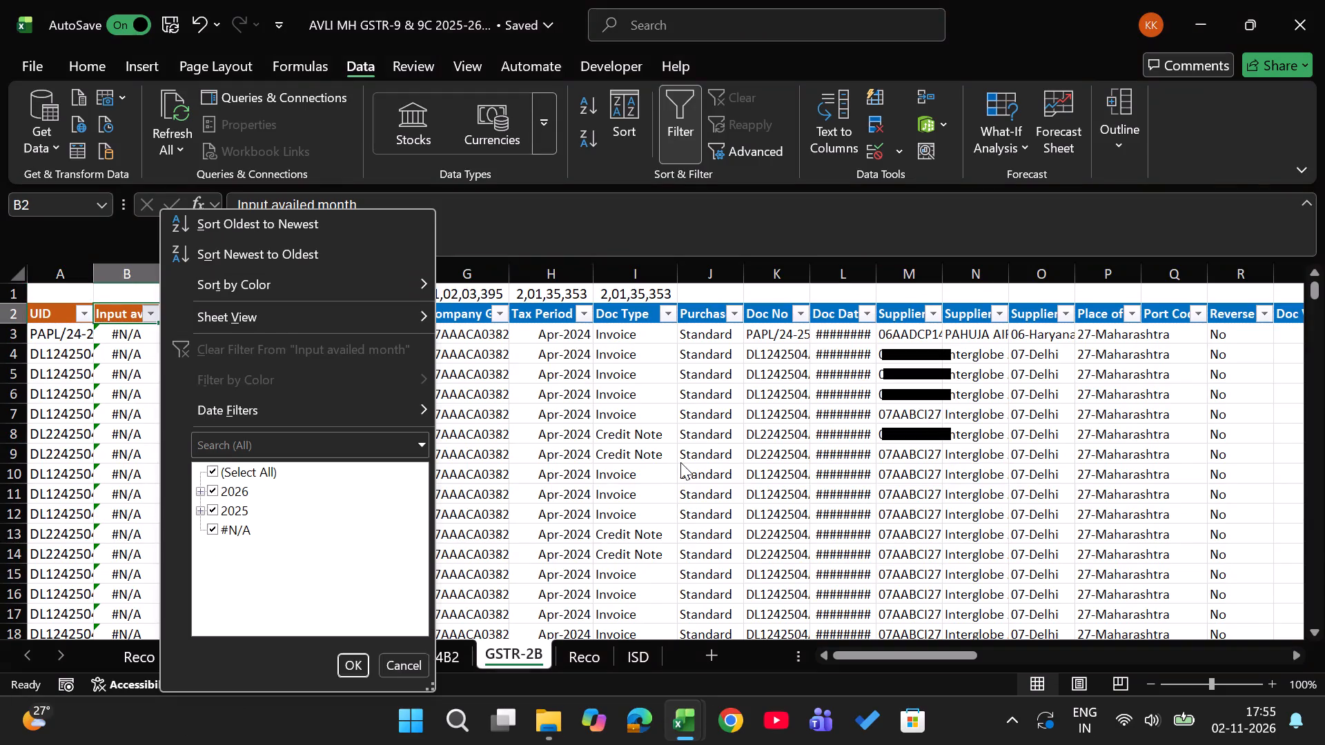
{"action": "left_click", "coordinate": [227, 533]}
{"action": "key", "text": "Return"}
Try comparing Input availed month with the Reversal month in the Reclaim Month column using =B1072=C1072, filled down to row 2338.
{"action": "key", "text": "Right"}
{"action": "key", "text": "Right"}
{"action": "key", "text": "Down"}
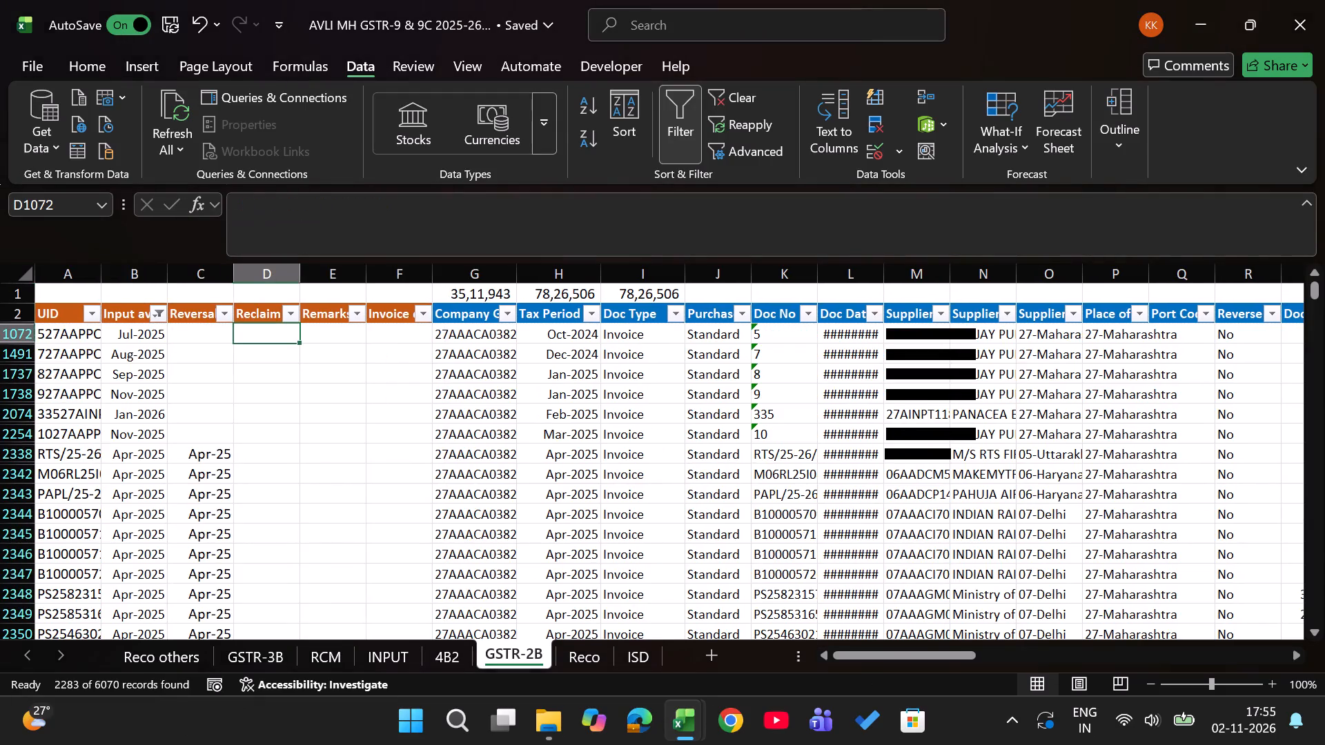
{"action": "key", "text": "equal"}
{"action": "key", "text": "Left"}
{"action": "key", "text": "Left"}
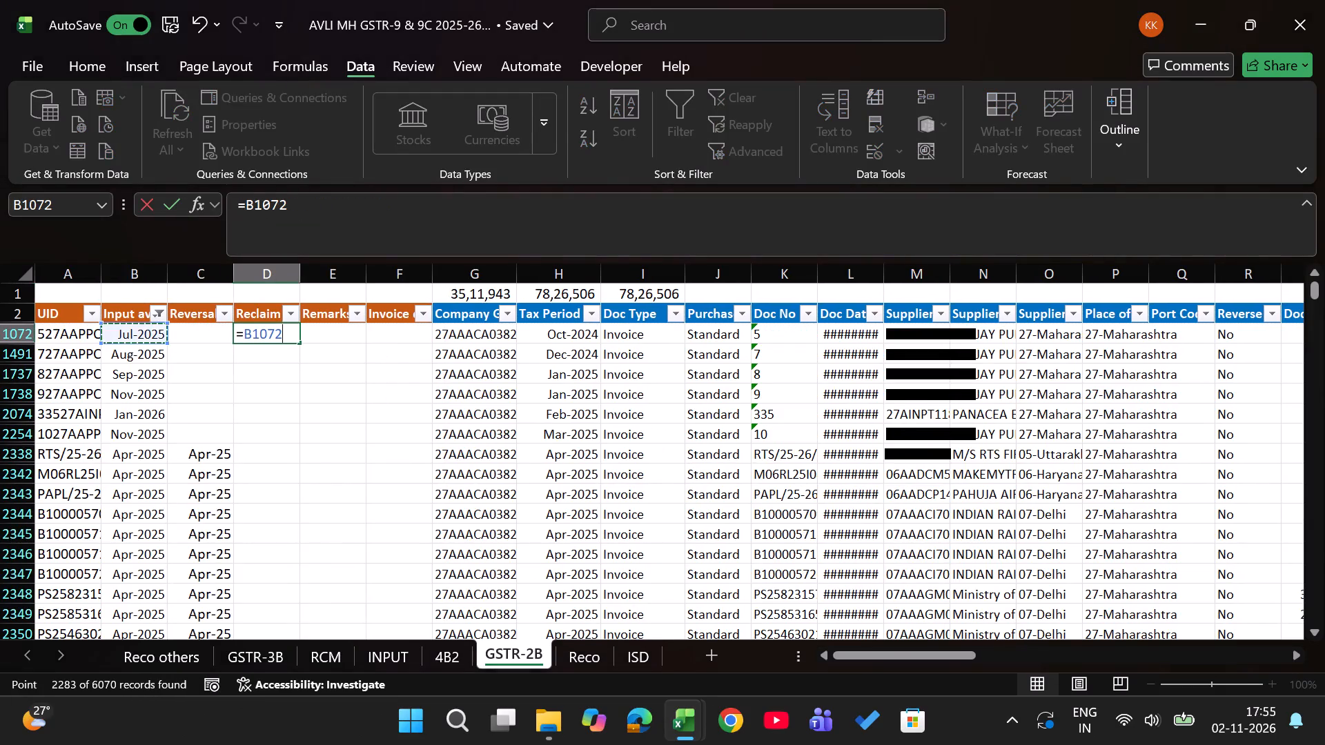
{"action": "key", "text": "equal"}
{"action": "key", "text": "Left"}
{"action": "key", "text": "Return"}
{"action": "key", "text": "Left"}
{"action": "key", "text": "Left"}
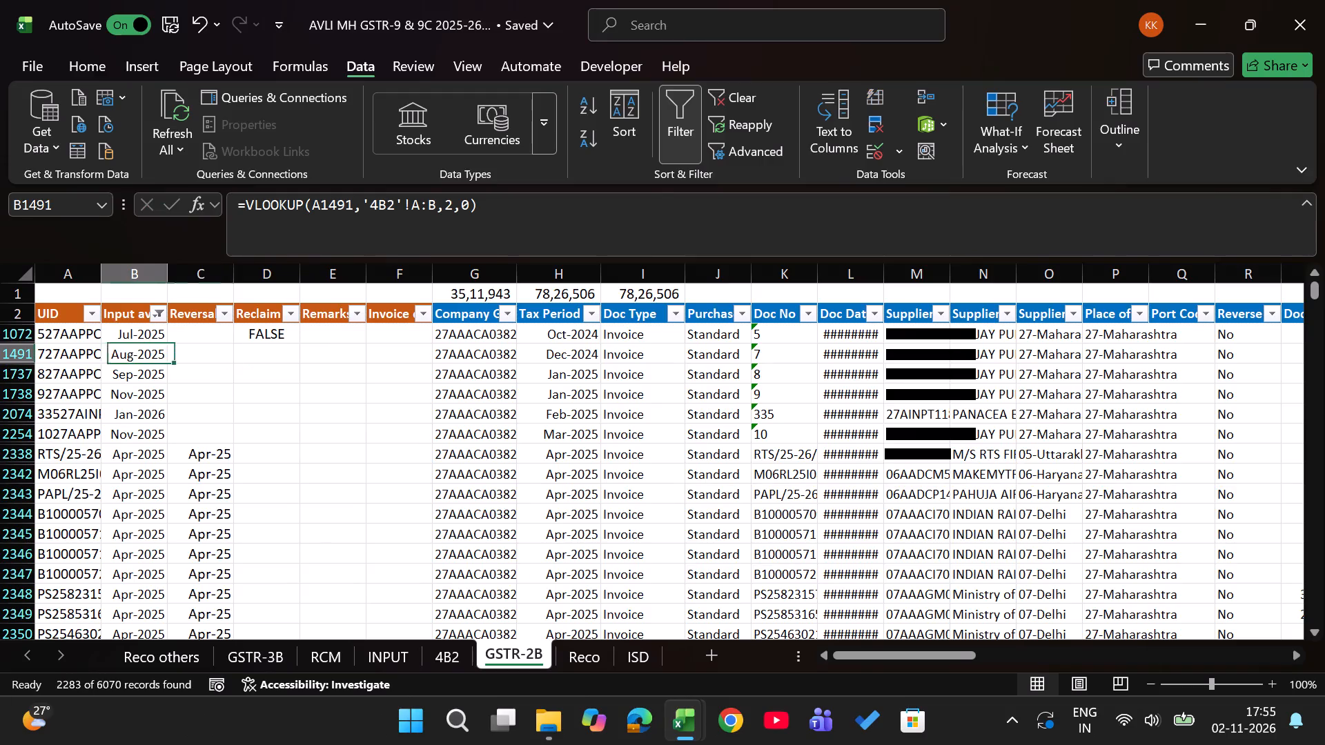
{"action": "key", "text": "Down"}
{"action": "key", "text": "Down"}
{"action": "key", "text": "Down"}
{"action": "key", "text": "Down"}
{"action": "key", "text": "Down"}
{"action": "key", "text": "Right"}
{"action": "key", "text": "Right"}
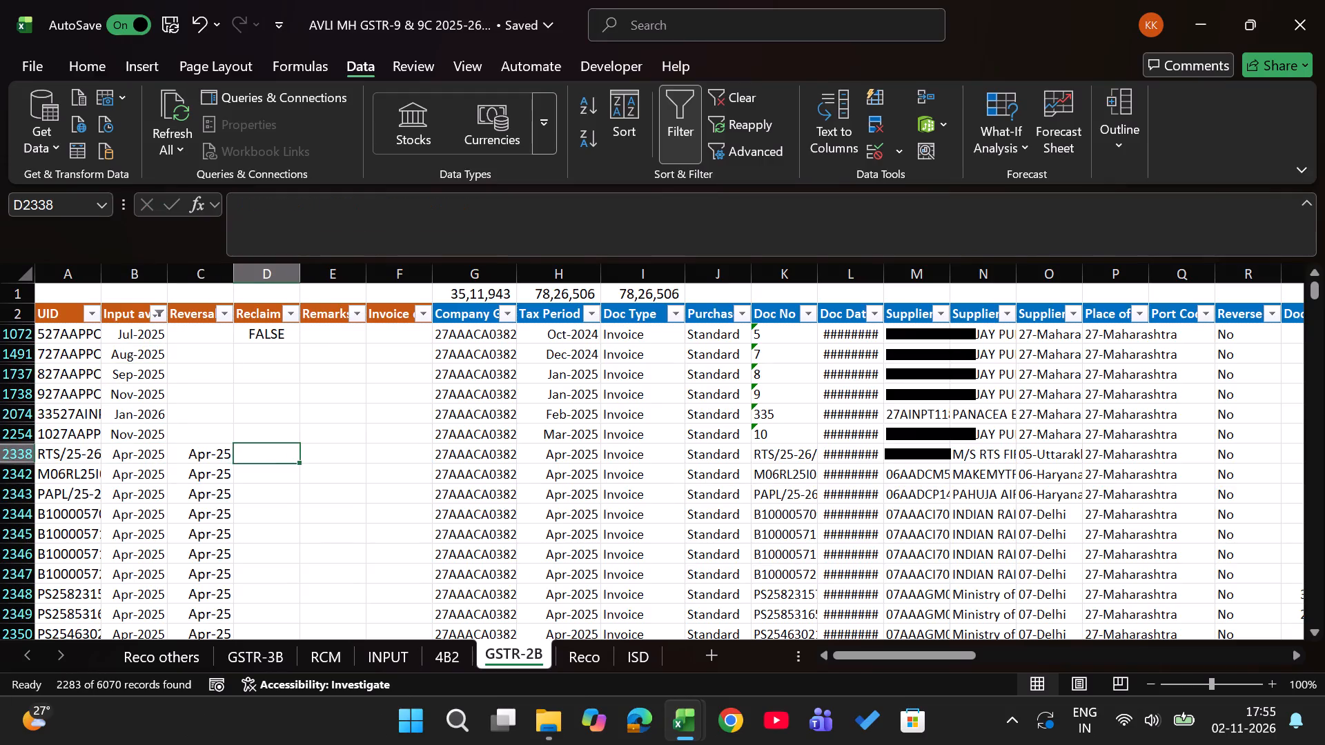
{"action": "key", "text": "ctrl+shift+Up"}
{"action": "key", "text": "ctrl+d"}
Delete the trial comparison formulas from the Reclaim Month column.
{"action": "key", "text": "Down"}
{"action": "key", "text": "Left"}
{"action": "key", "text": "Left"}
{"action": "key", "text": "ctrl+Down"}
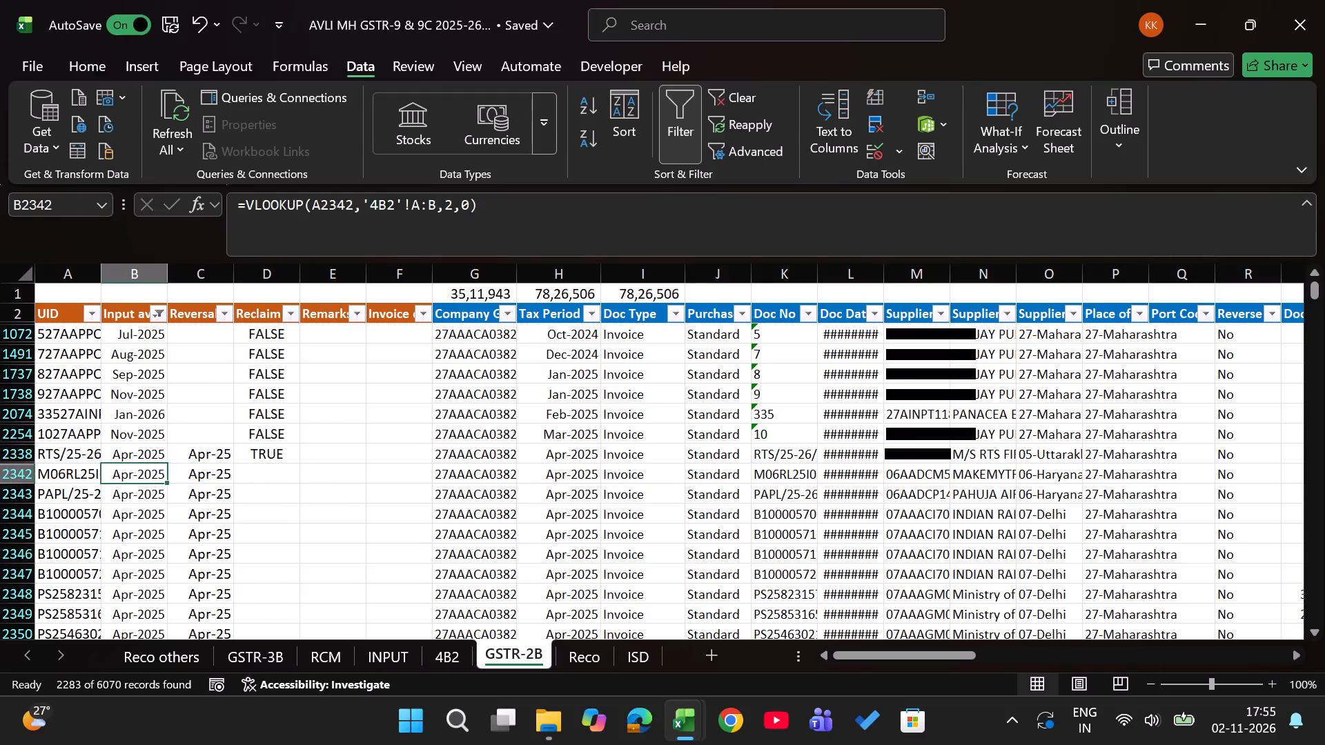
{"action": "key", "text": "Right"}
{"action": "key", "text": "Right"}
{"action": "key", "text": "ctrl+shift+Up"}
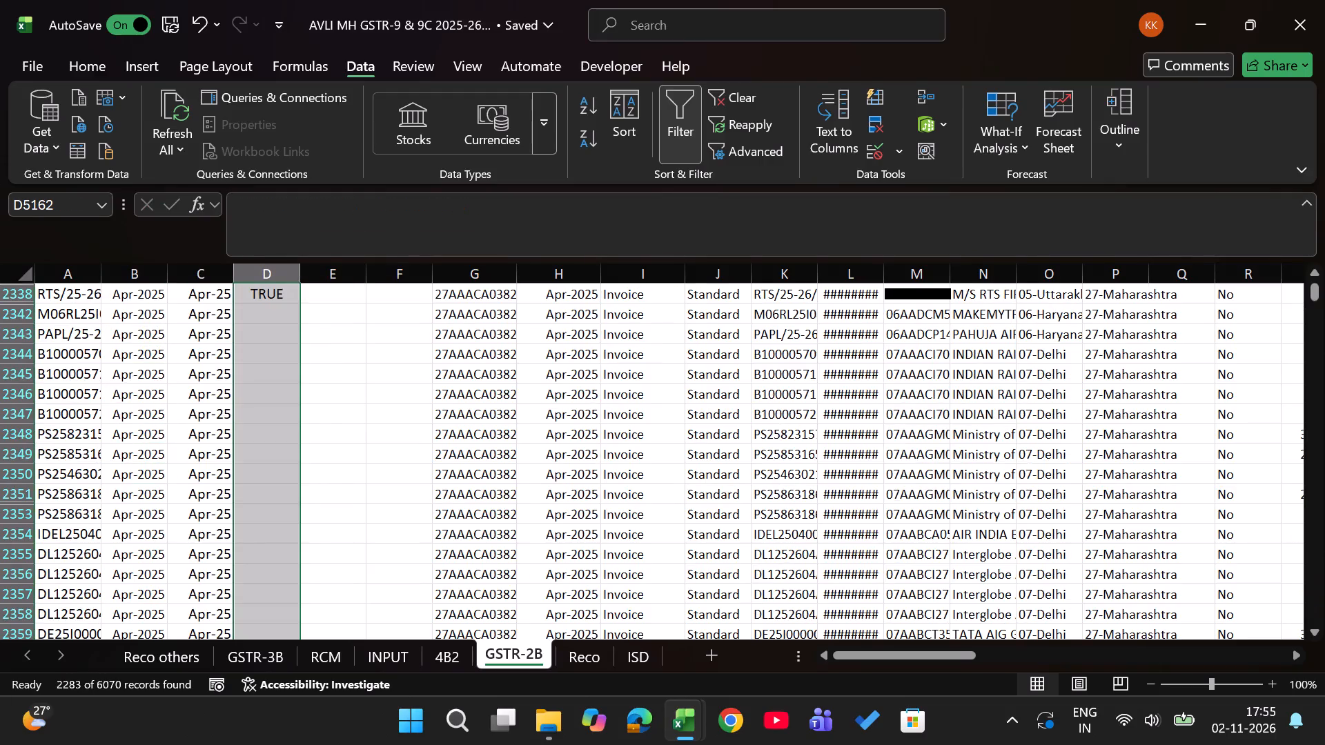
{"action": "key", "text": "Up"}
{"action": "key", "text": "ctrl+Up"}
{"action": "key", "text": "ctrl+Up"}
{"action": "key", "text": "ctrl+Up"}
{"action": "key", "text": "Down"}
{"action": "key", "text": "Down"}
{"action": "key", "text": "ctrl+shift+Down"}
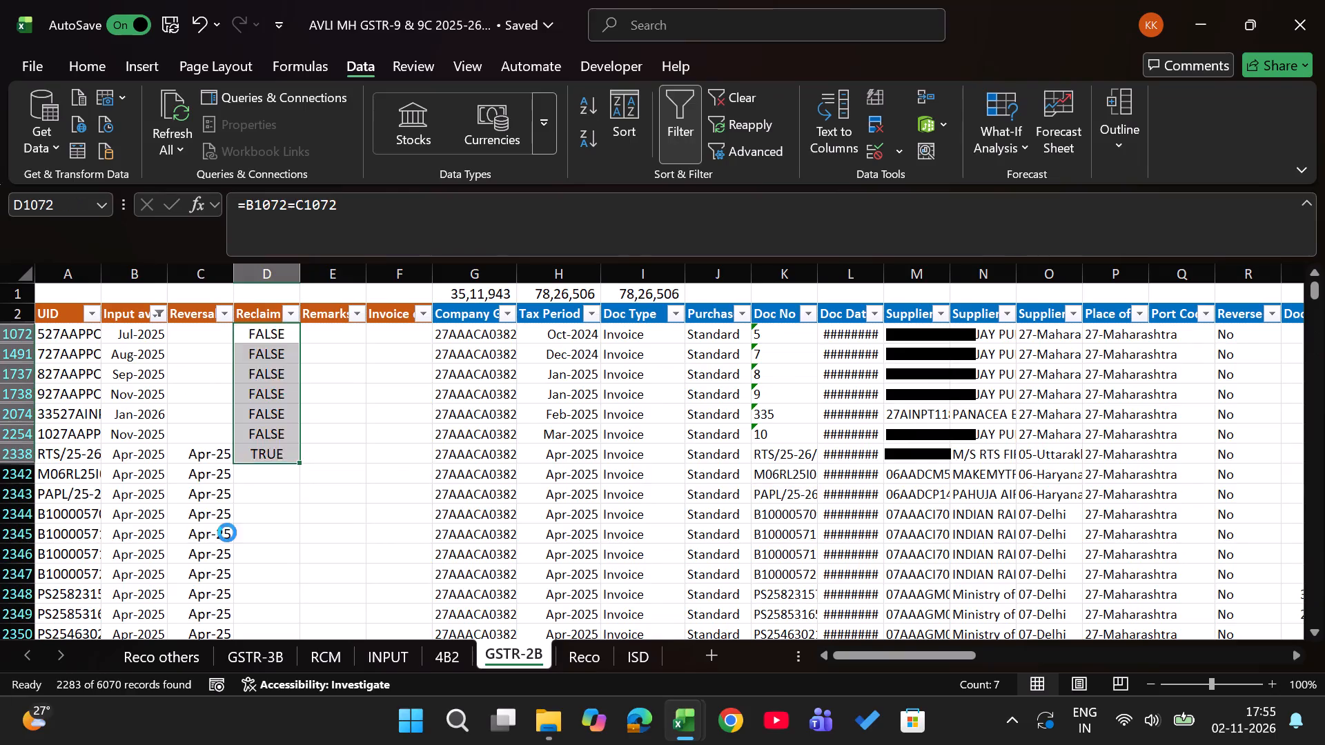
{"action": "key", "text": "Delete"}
Enter =B1072=H1072 in Reclaim Month to compare Input availed month with Tax Period, and fill it down all visible rows.
{"action": "key", "text": "Down"}
{"action": "key", "text": "Up"}
{"action": "key", "text": "equal"}
{"action": "key", "text": "Left"}
{"action": "key", "text": "Left"}
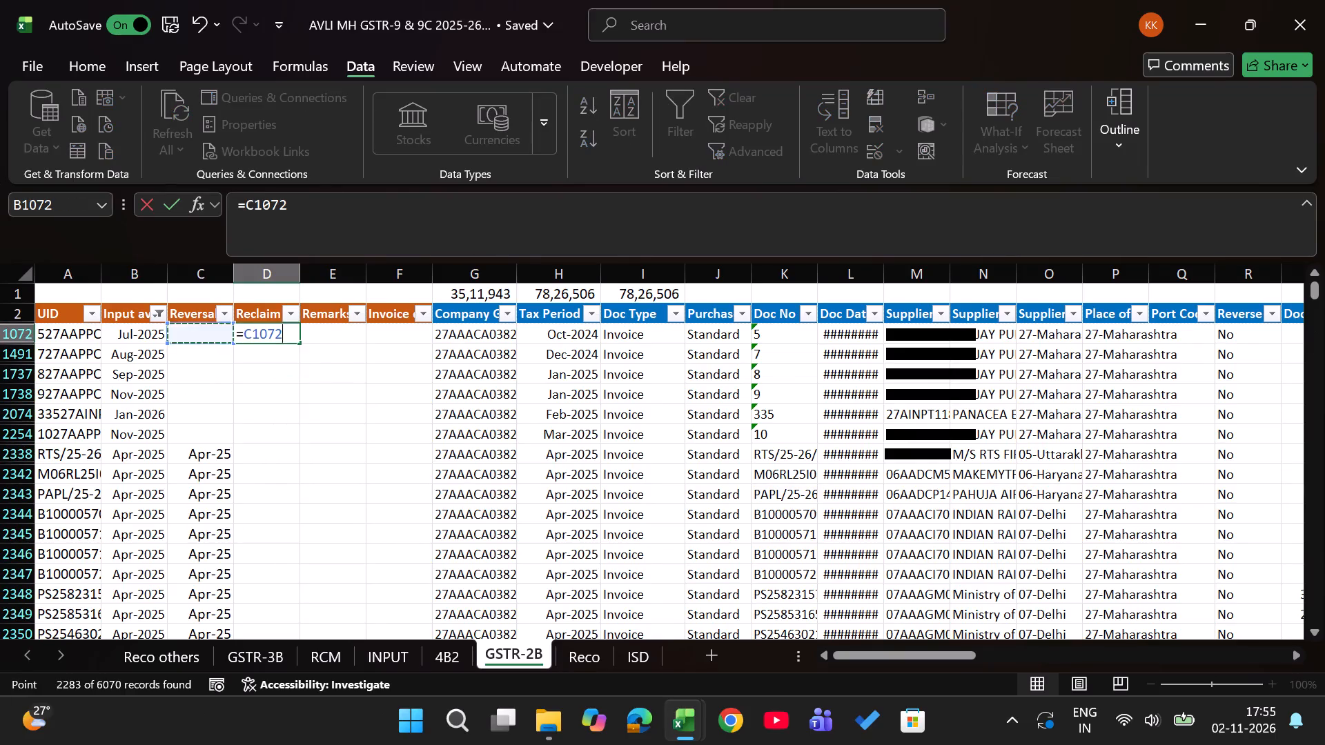
{"action": "key", "text": "equal"}
{"action": "key", "text": "Right"}
{"action": "key", "text": "Right"}
{"action": "key", "text": "Right"}
{"action": "key", "text": "Right"}
{"action": "key", "text": "Return"}
{"action": "key", "text": "Left"}
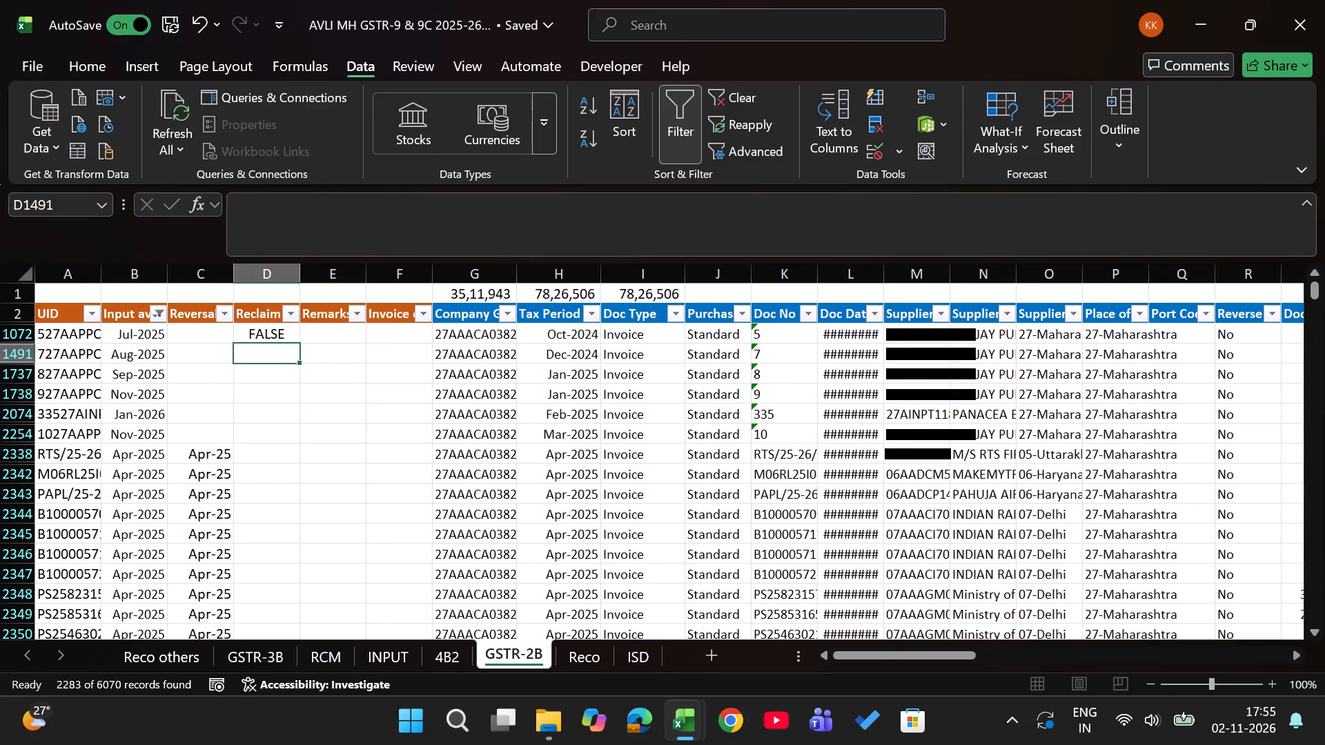
{"action": "key", "text": "Left"}
{"action": "key", "text": "ctrl+Down"}
{"action": "key", "text": "Right"}
{"action": "key", "text": "Right"}
{"action": "key", "text": "ctrl+shift+Up"}
{"action": "key", "text": "alt+semicolon"}
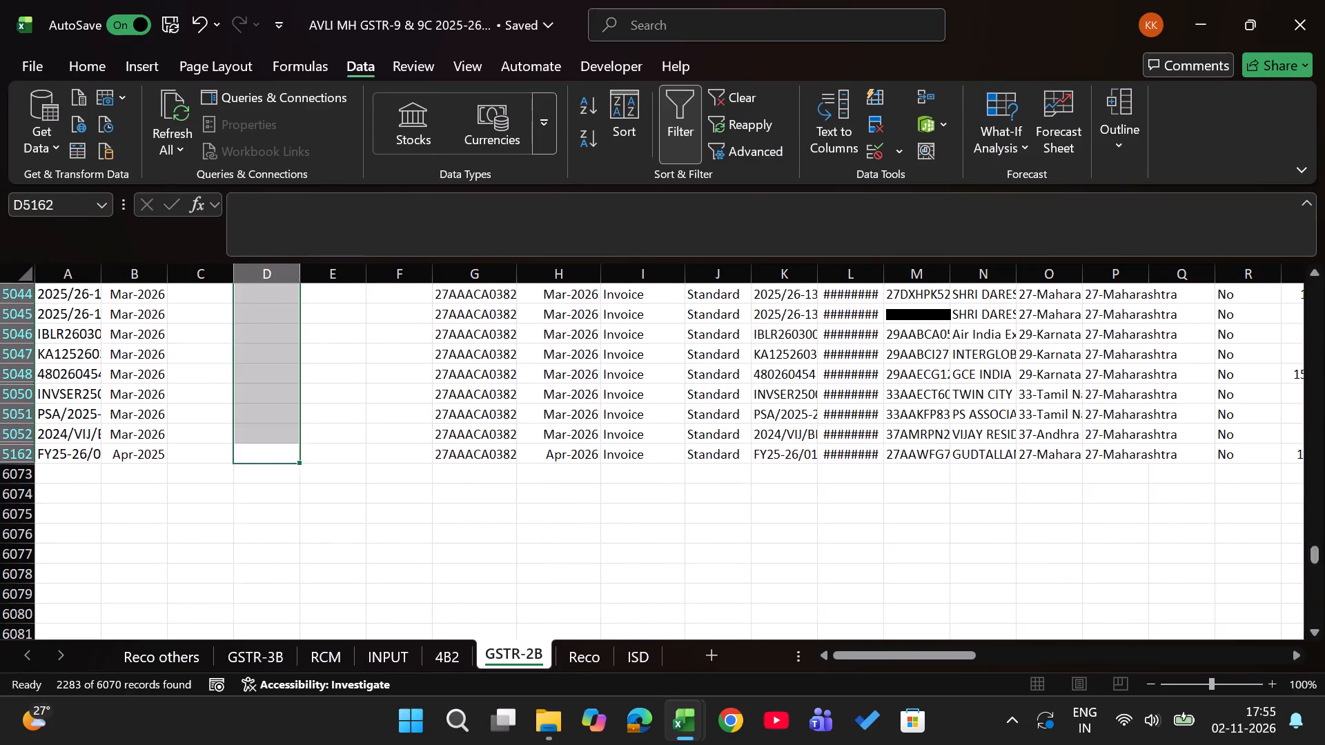
{"action": "key", "text": "ctrl+d"}
Filter the Reclaim Month column to exclude FALSE, keeping only TRUE rows.
{"action": "key", "text": "ctrl+Up"}
{"action": "key", "text": "alt+Down"}
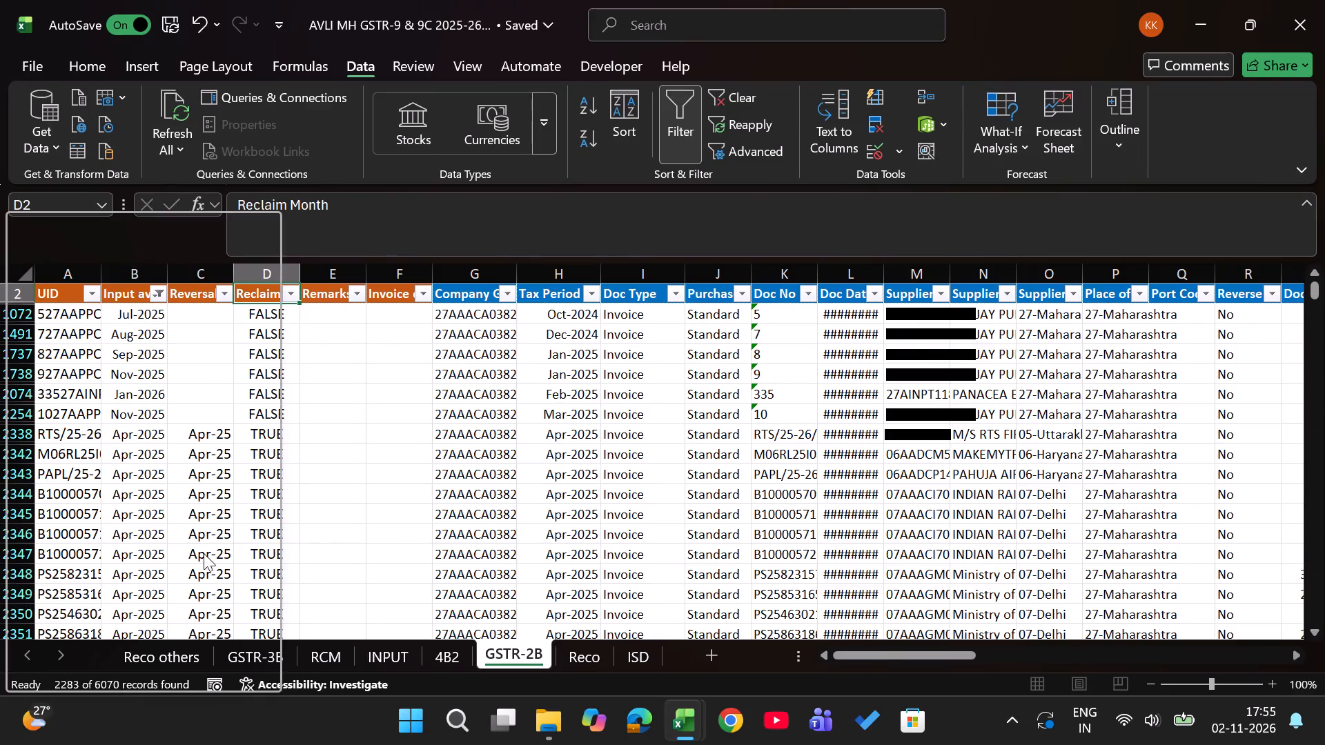
{"action": "left_click", "coordinate": [91, 498]}
{"action": "key", "text": "Return"}
Clear all filters on the 4B2 sheet.
{"action": "key", "text": "Up"}
{"action": "key", "text": "Up"}
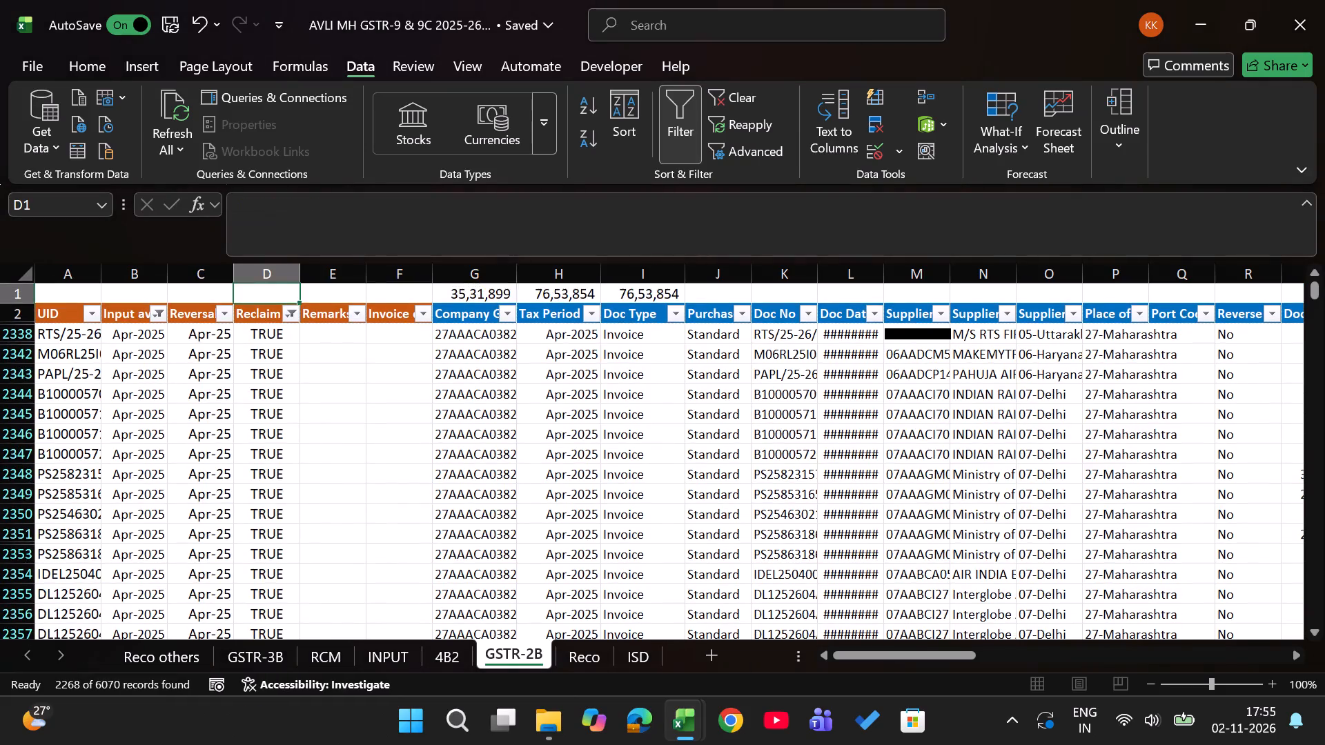
{"action": "key", "text": "Right"}
{"action": "key", "text": "Right"}
{"action": "key", "text": "Right"}
{"action": "key", "text": "ctrl+Page_Up"}
{"action": "key", "text": "Up"}
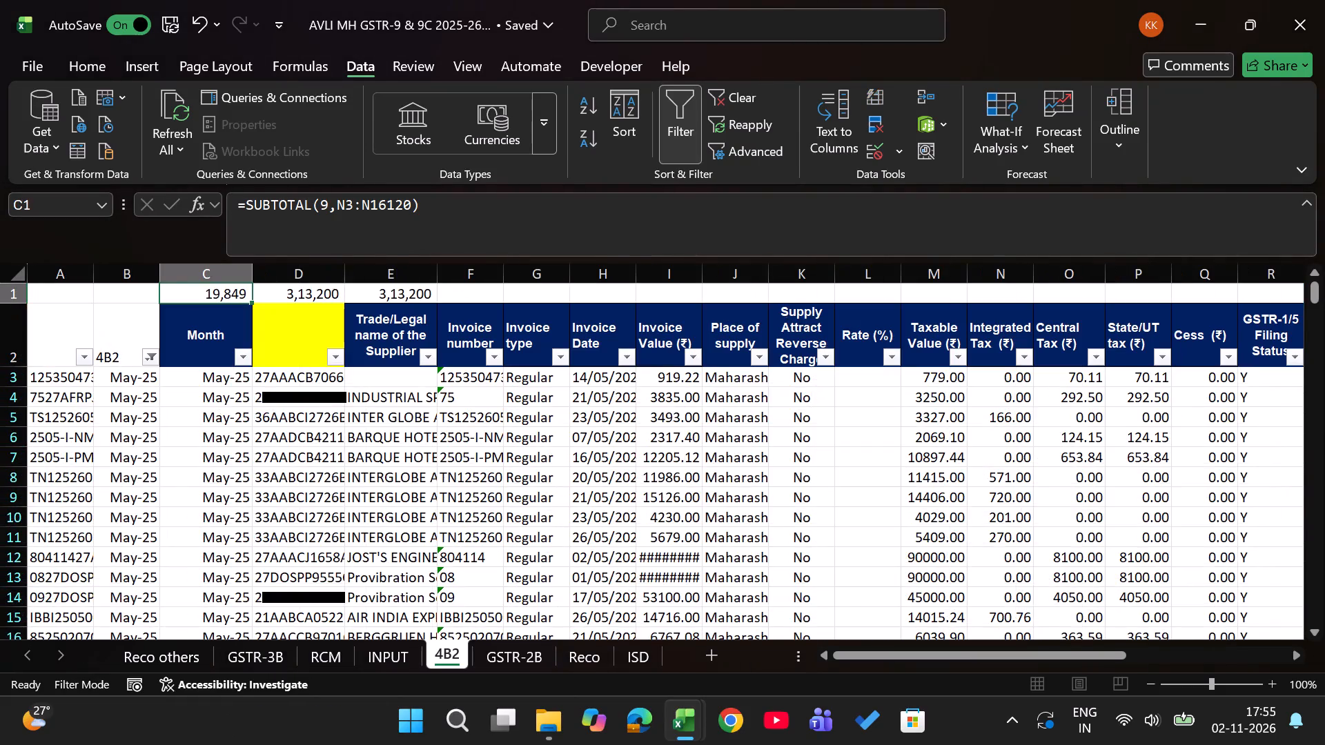
{"action": "type", "text": "ac"}
Compare the row 1 tax totals of the filtered GSTR-2B sheet with those on the 4B2 sheet.
{"action": "key", "text": "ctrl+Page_Down"}
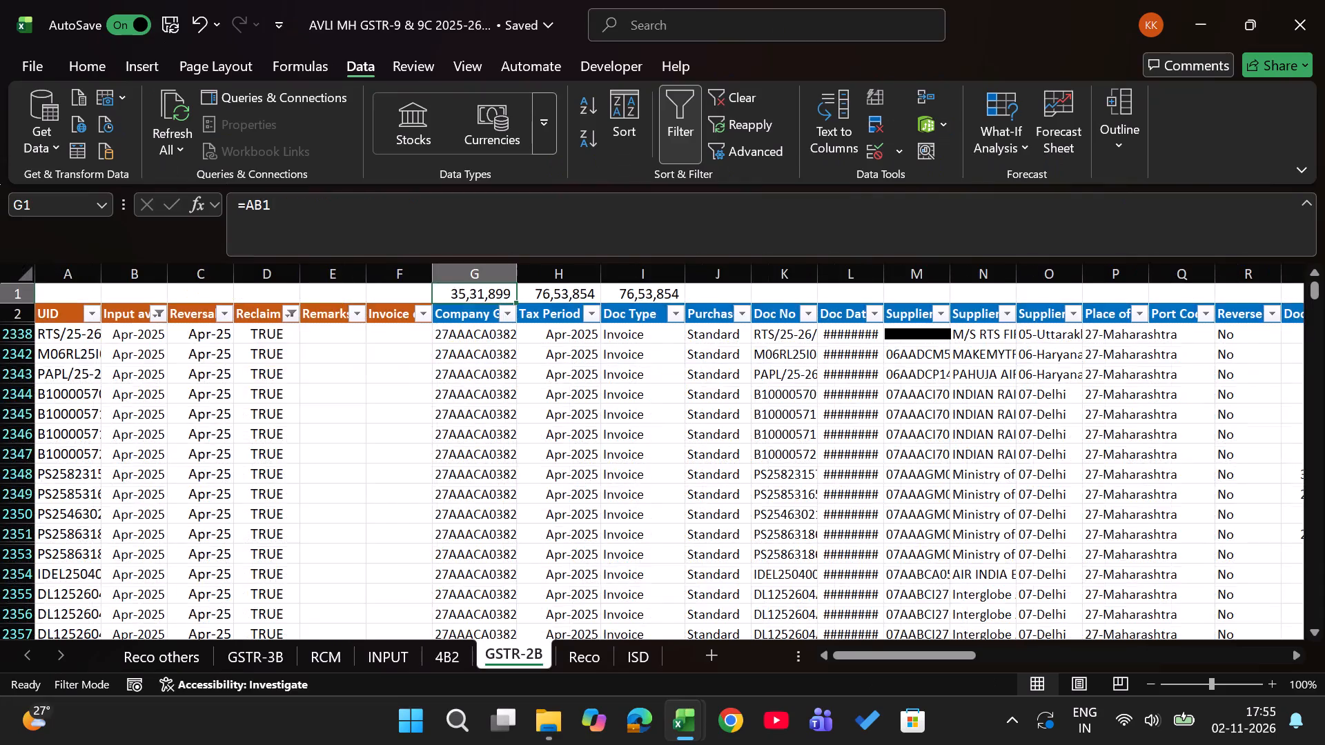
{"action": "key", "text": "ctrl+Page_Up"}
{"action": "key", "text": "ctrl+Page_Down"}
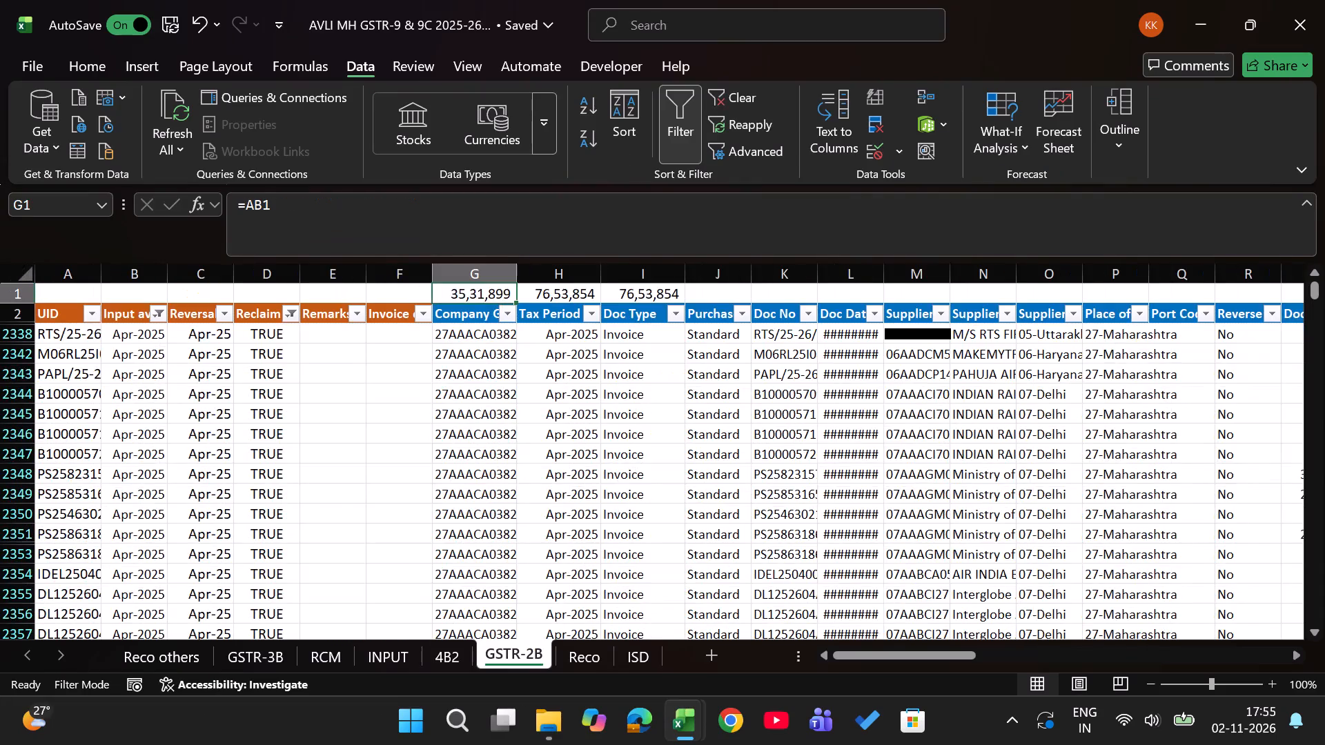
{"action": "key", "text": "ctrl+Page_Up"}
{"action": "key", "text": "ctrl+Page_Down"}
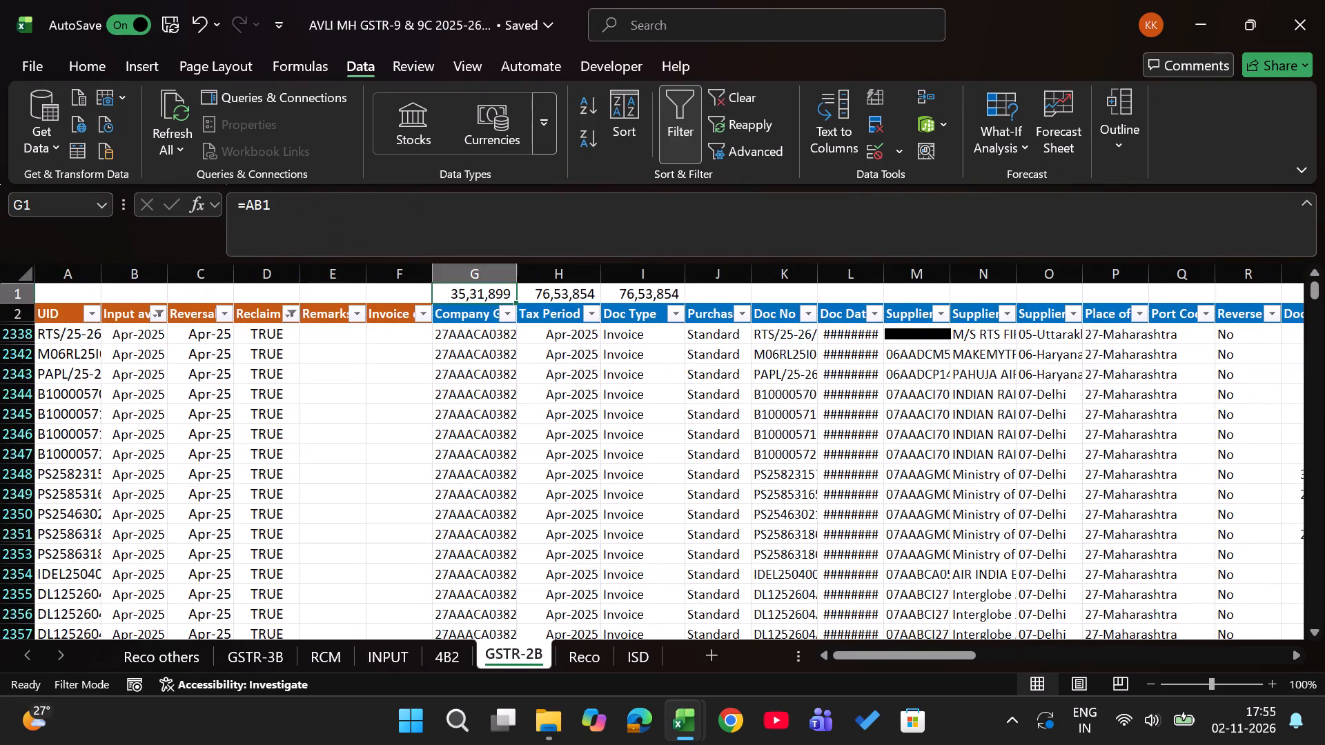
Filter the IGST column on the GSTR-2B sheet to exclude 0.
{"action": "key", "text": "Down"}
{"action": "key", "text": "Right"}
{"action": "key", "text": "Right"}
{"action": "key", "text": "Right"}
{"action": "key", "text": "Right"}
{"action": "key", "text": "Right"}
{"action": "key", "text": "Right"}
{"action": "key", "text": "Right"}
{"action": "key", "text": "Right"}
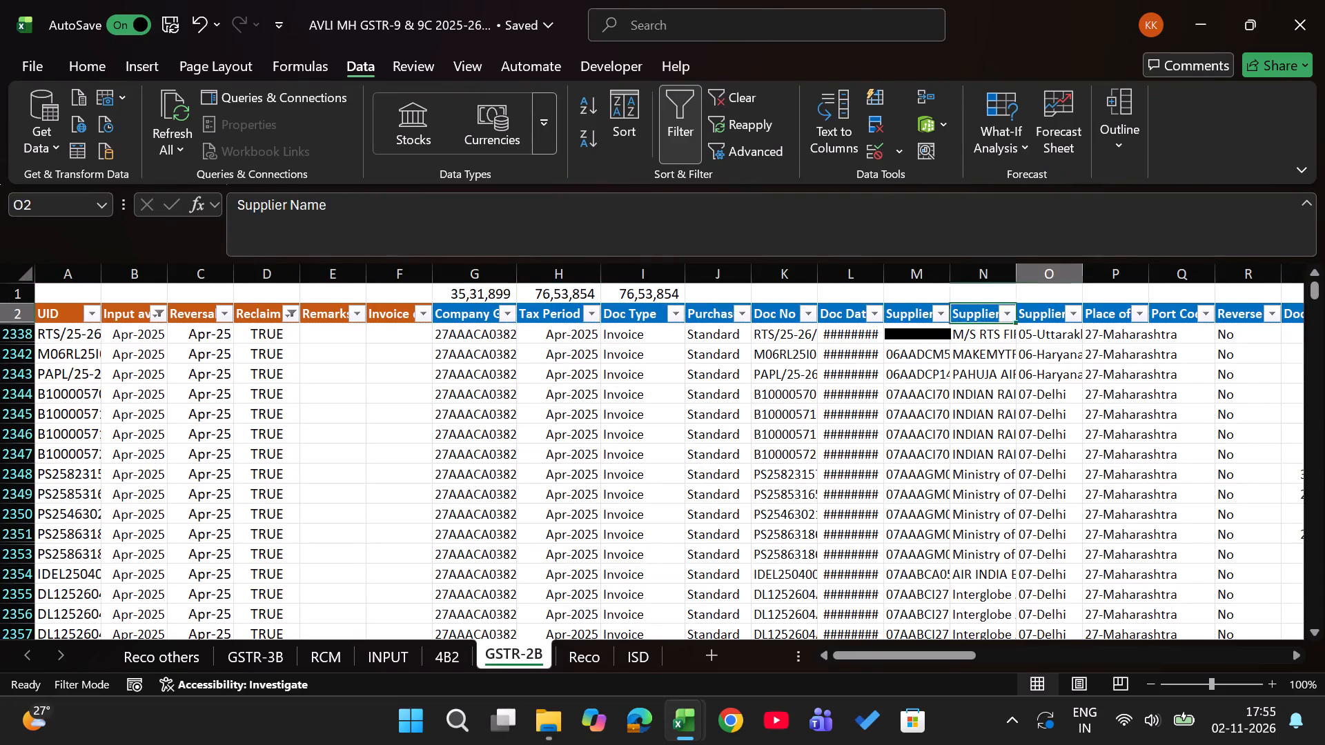
{"action": "key", "text": "Right"}
{"action": "key", "text": "Right"}
{"action": "key", "text": "Right"}
{"action": "key", "text": "Right"}
{"action": "key", "text": "Right"}
{"action": "key", "text": "Right"}
{"action": "key", "text": "Right"}
{"action": "key", "text": "Right"}
{"action": "key", "text": "Left"}
{"action": "key", "text": "Left"}
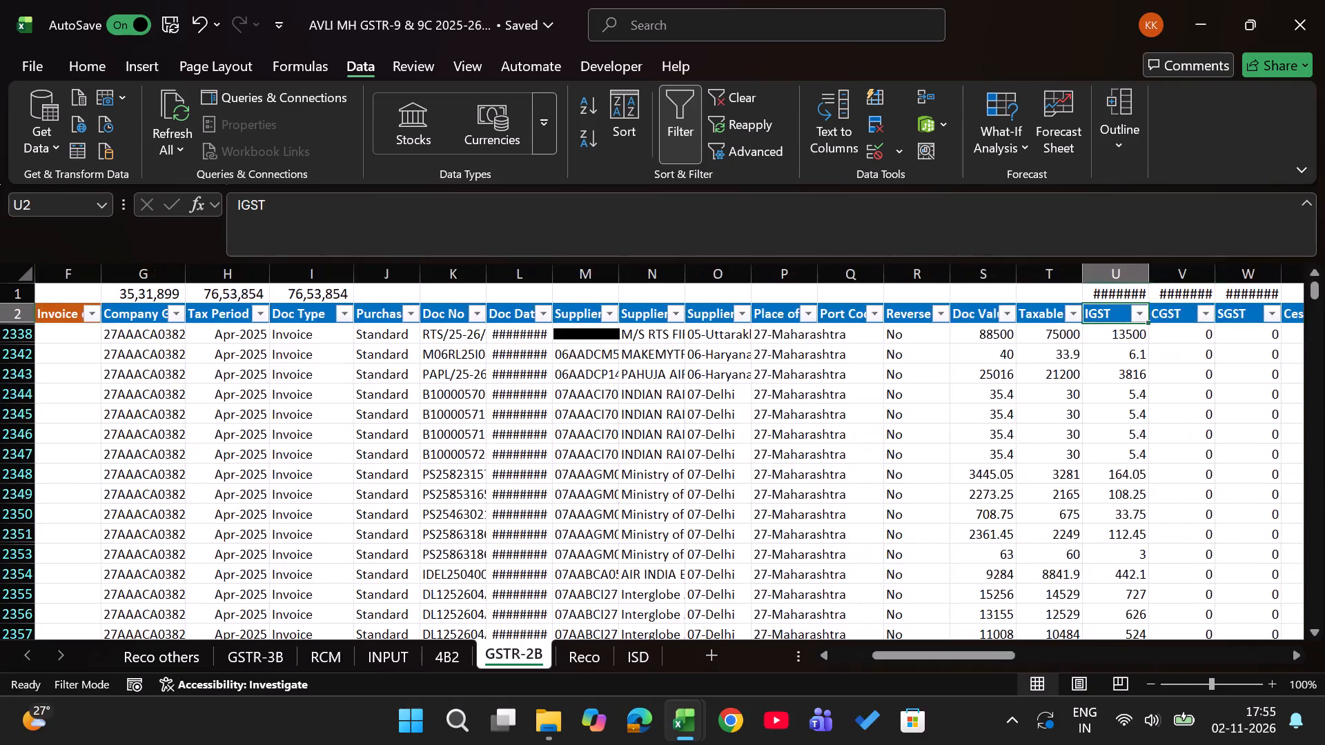
{"action": "key", "text": "alt+Down"}
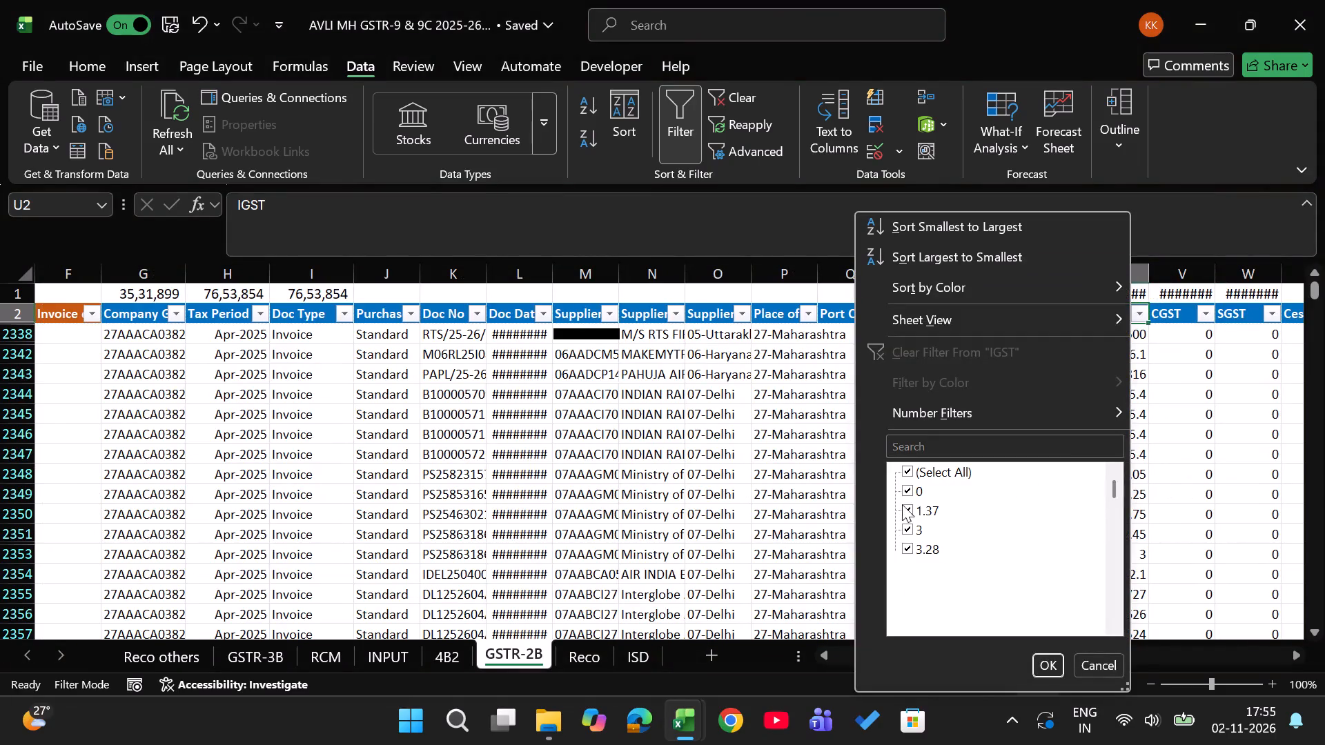
{"action": "left_click", "coordinate": [914, 498]}
{"action": "key", "text": "Return"}
Compare the GSTR-2B row 1 IGST total with the one on the 4B2 sheet.
{"action": "key", "text": "Left"}
{"action": "key", "text": "Left"}
{"action": "key", "text": "Up"}
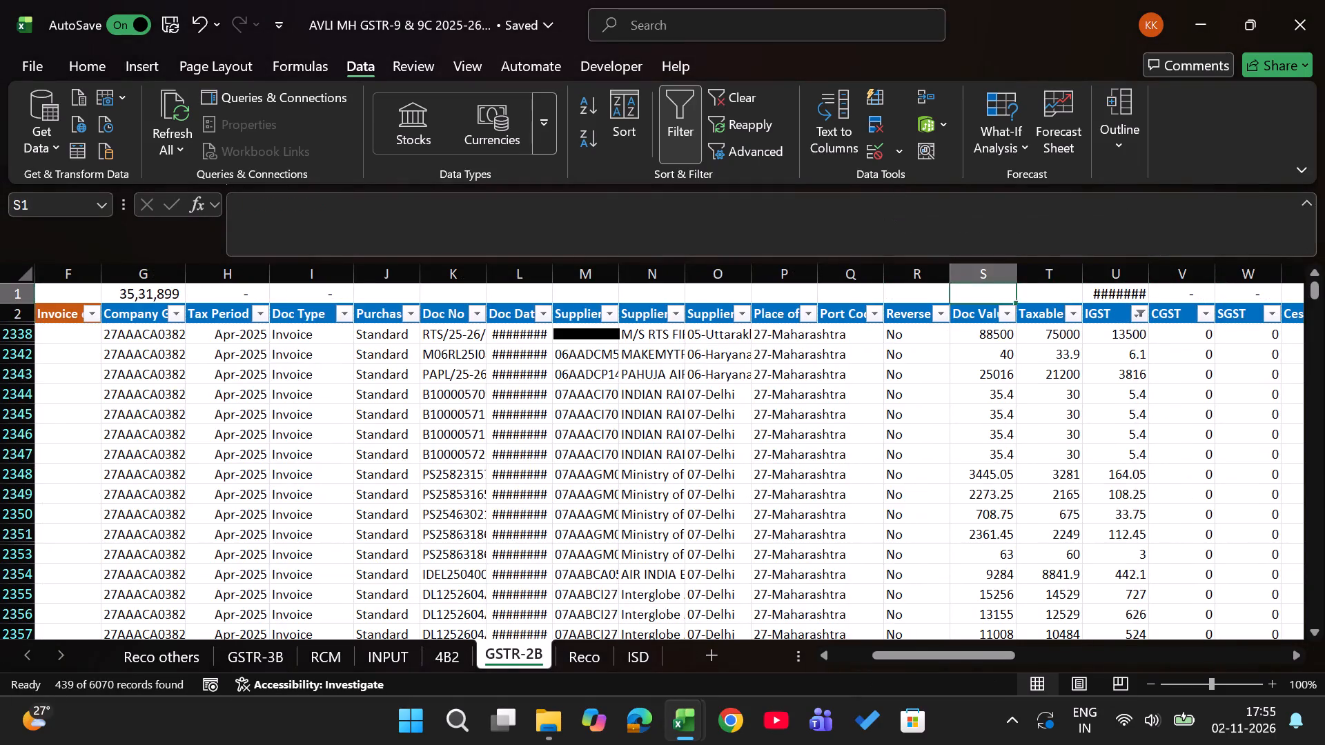
{"action": "key", "text": "ctrl+Left"}
{"action": "key", "text": "Left"}
{"action": "key", "text": "Left"}
{"action": "key", "text": "ctrl+Page_Up"}
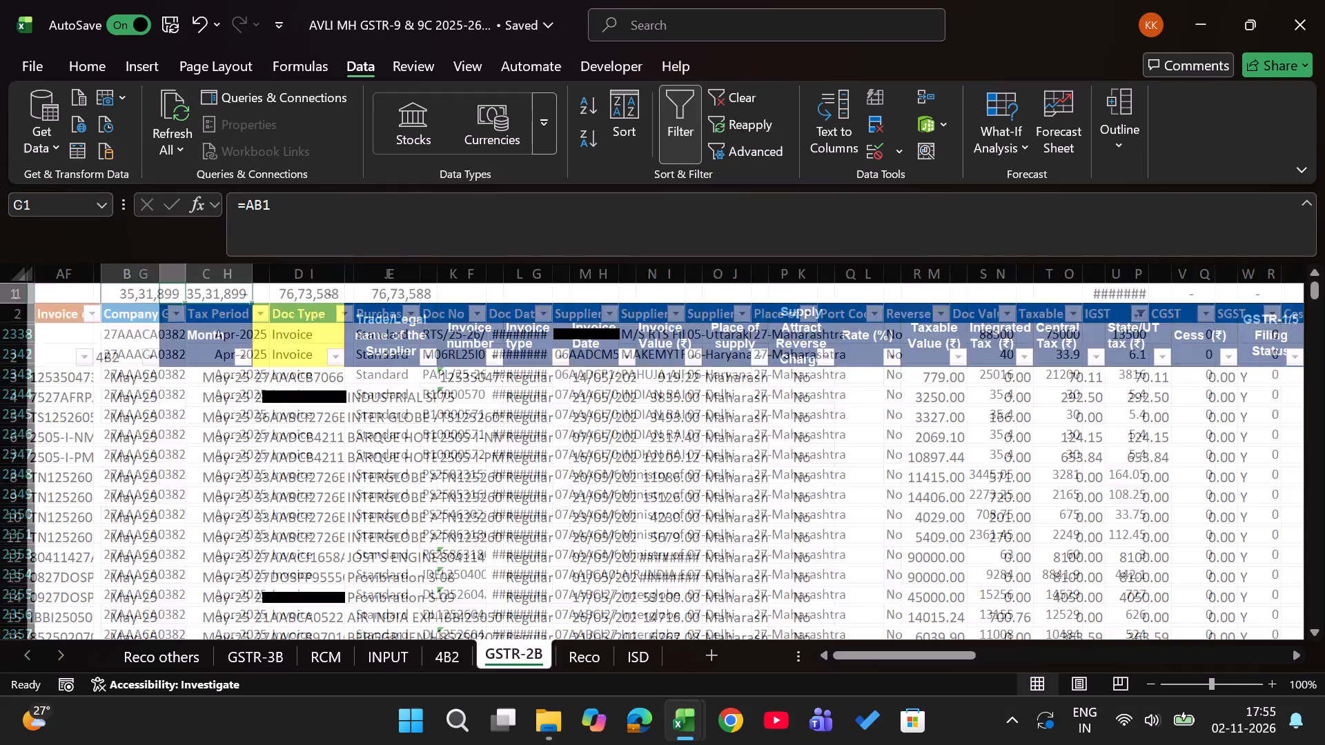
{"action": "key", "text": "ctrl+Page_Down"}
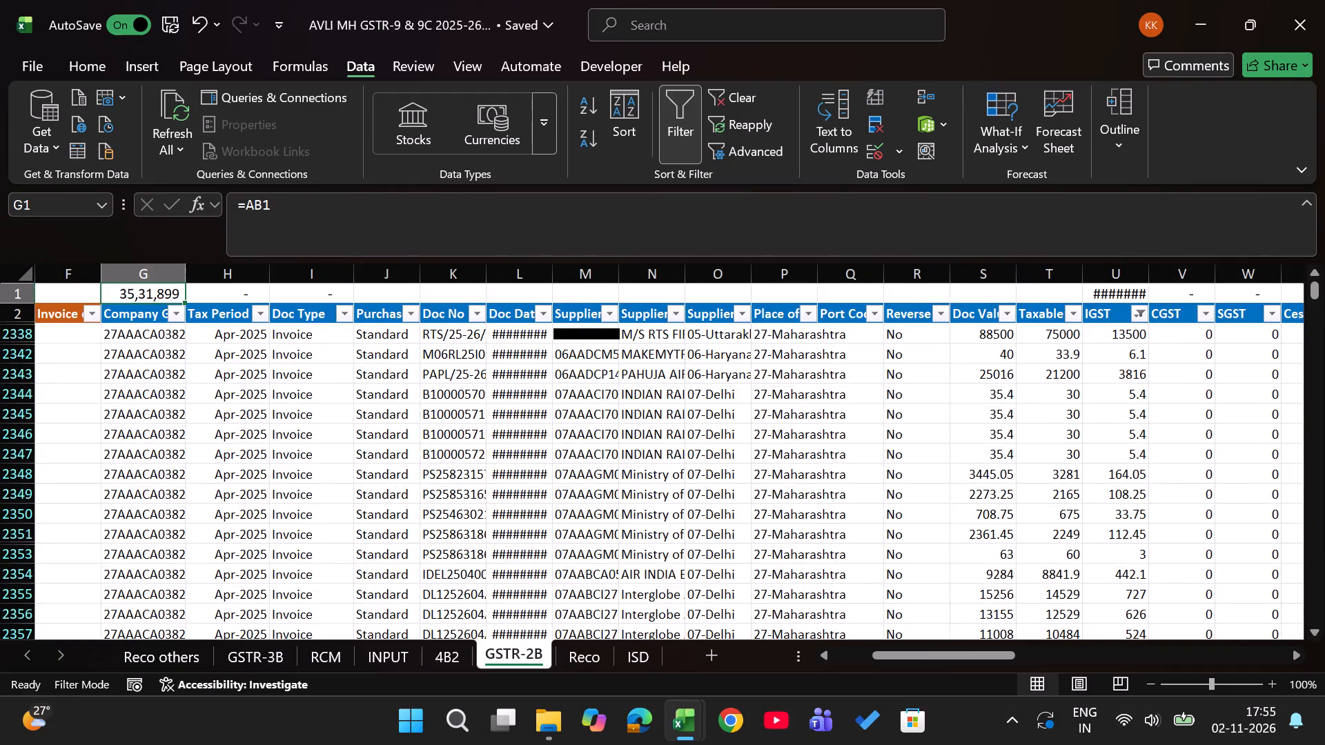
Examine the filtered GSTR-2B rows to find where the Reversal-4B(2)_GSTR-3B months stop being tagged.
{"action": "key", "text": "Down"}
{"action": "key", "text": "Left"}
{"action": "key", "text": "Left"}
{"action": "key", "text": "Left"}
{"action": "key", "text": "Left"}
{"action": "key", "text": "Left"}
{"action": "key", "text": "Left"}
{"action": "key", "text": "Right"}
{"action": "key", "text": "Right"}
{"action": "key", "text": "Right"}
{"action": "key", "text": "Down"}
{"action": "key", "text": "Left"}
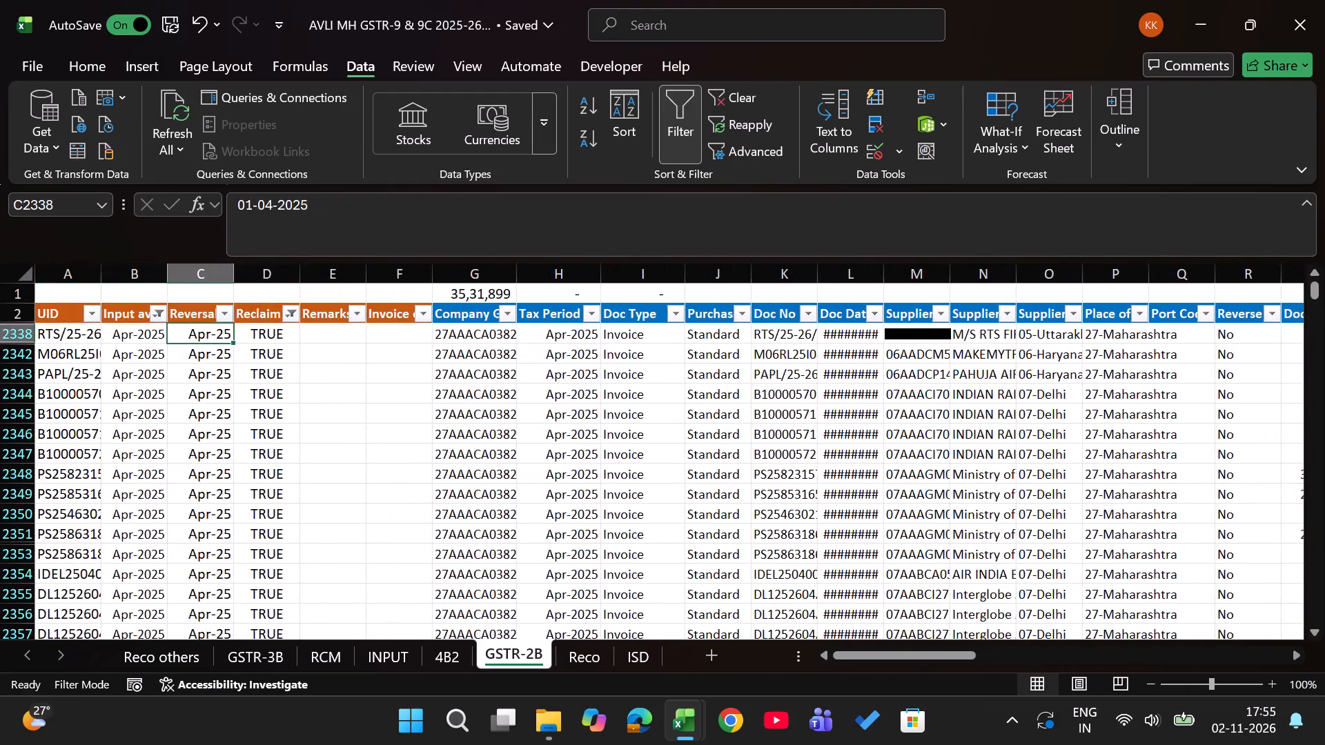
{"action": "key", "text": "Up"}
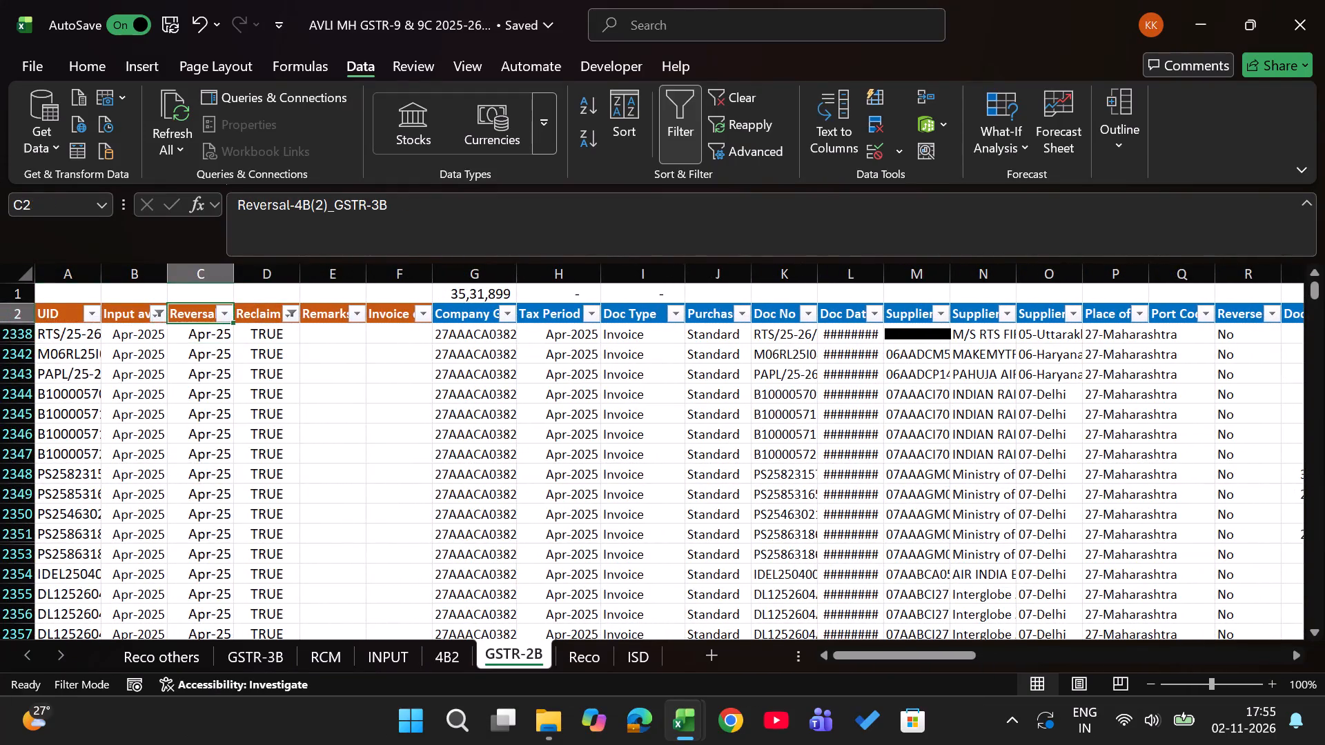
{"action": "key", "text": "Down"}
{"action": "key", "text": "Down"}
{"action": "key", "text": "ctrl+Down"}
{"action": "key", "text": "Down"}
{"action": "key", "text": "Down"}
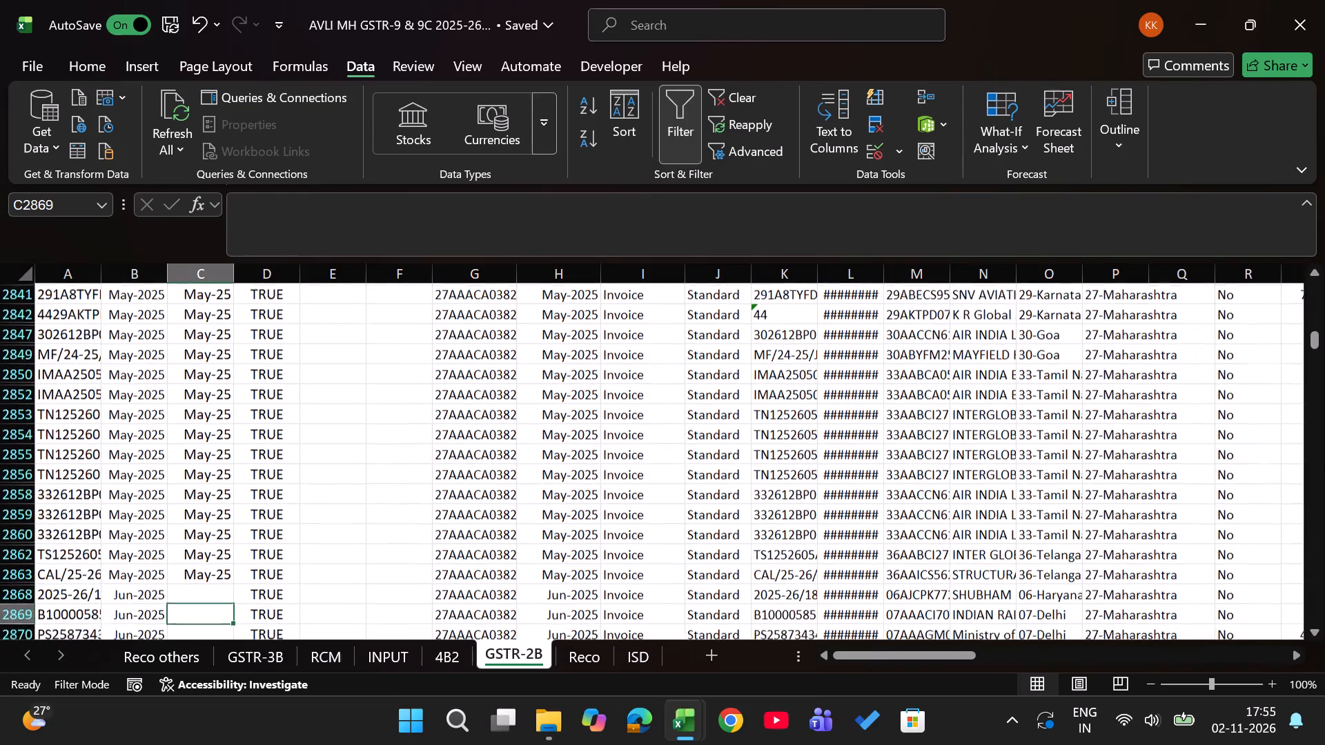
{"action": "key", "text": "Down"}
{"action": "key", "text": "Up"}
{"action": "key", "text": "Up"}
{"action": "key", "text": "Up"}
{"action": "key", "text": "ctrl+Up"}
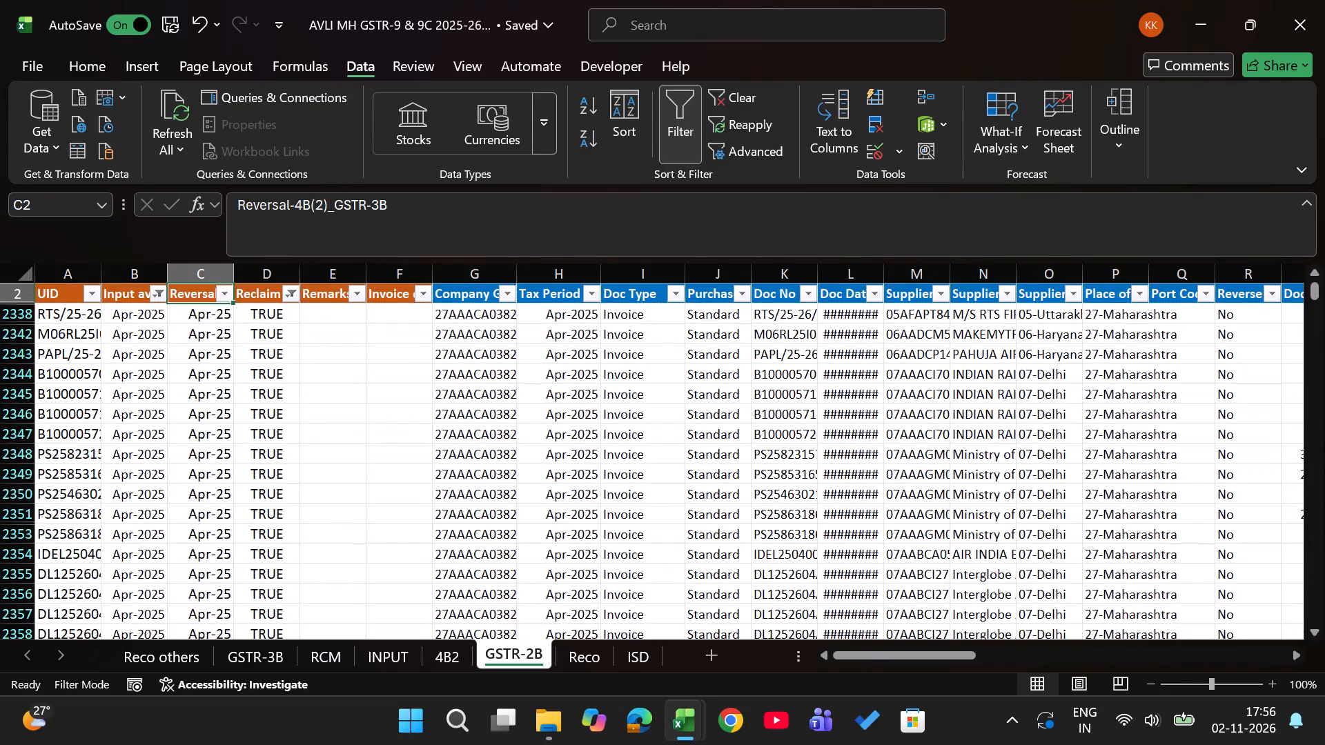
Filter the Tax Period column on the GSTR-2B sheet to June 2025 only.
{"action": "key", "text": "Right"}
{"action": "key", "text": "Right"}
{"action": "key", "text": "Right"}
{"action": "key", "text": "Right"}
{"action": "key", "text": "Right"}
{"action": "key", "text": "alt+Down"}
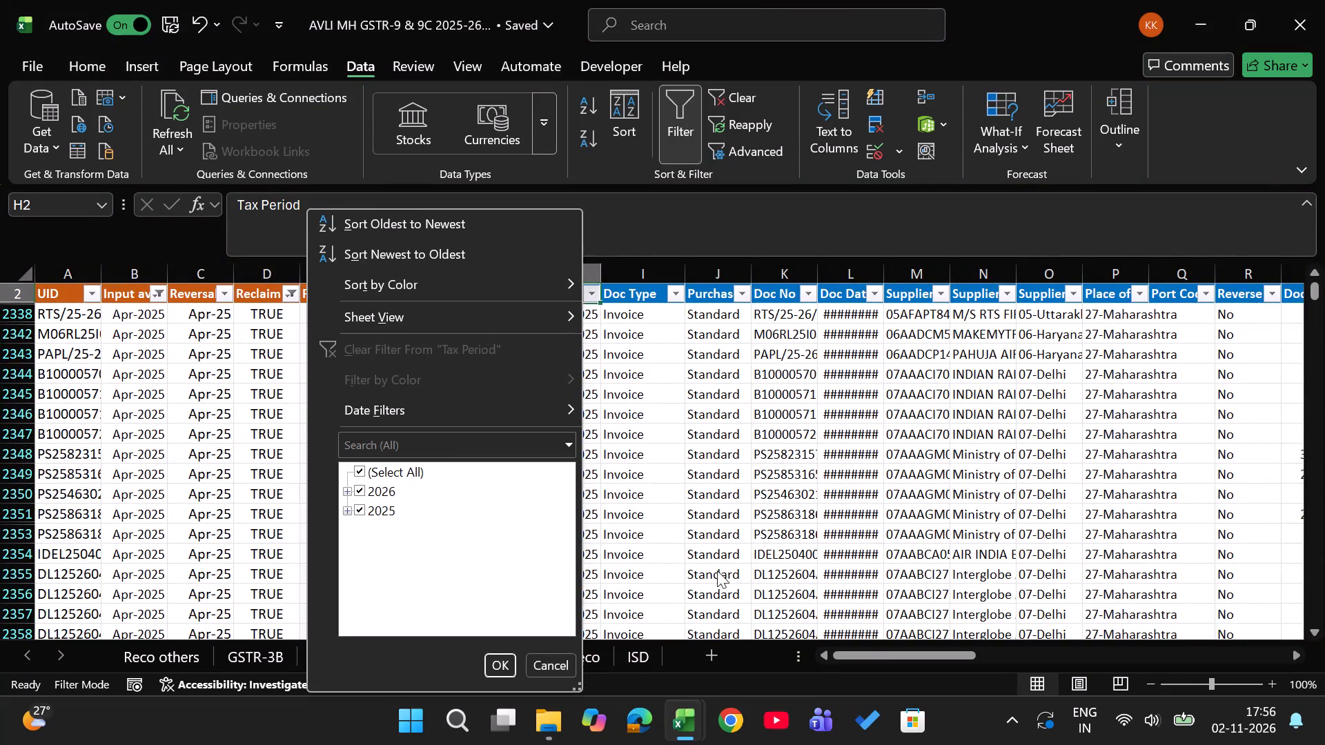
{"action": "left_click", "coordinate": [395, 475]}
{"action": "key", "text": "Down"}
{"action": "key", "text": "Down"}
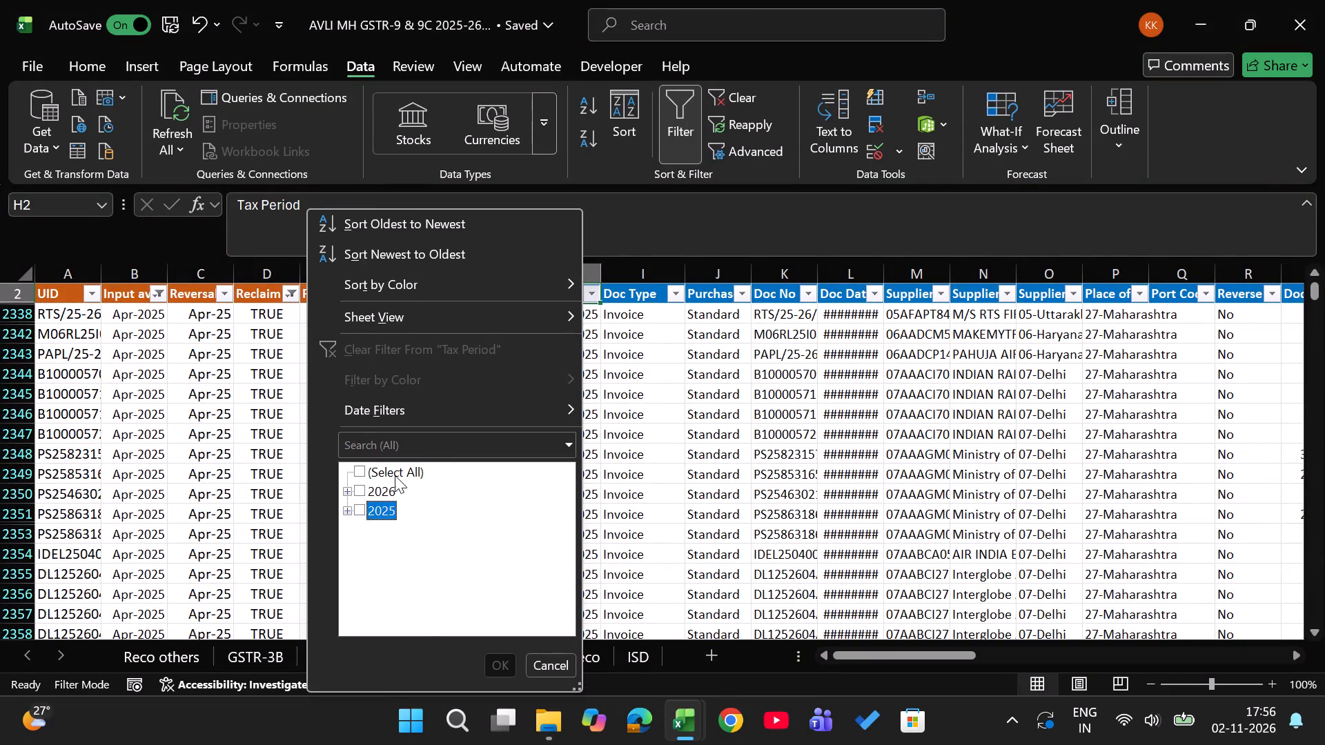
{"action": "key", "text": "Right"}
{"action": "key", "text": "Down"}
{"action": "key", "text": "Down"}
{"action": "key", "text": "Down"}
{"action": "key", "text": "space"}
{"action": "key", "text": "Return"}
Enter Jun-25 as the Reversal-4B(2)_GSTR-3B month in all visible June 2025 rows.
{"action": "key", "text": "Down"}
{"action": "key", "text": "Left"}
{"action": "key", "text": "Left"}
{"action": "key", "text": "Left"}
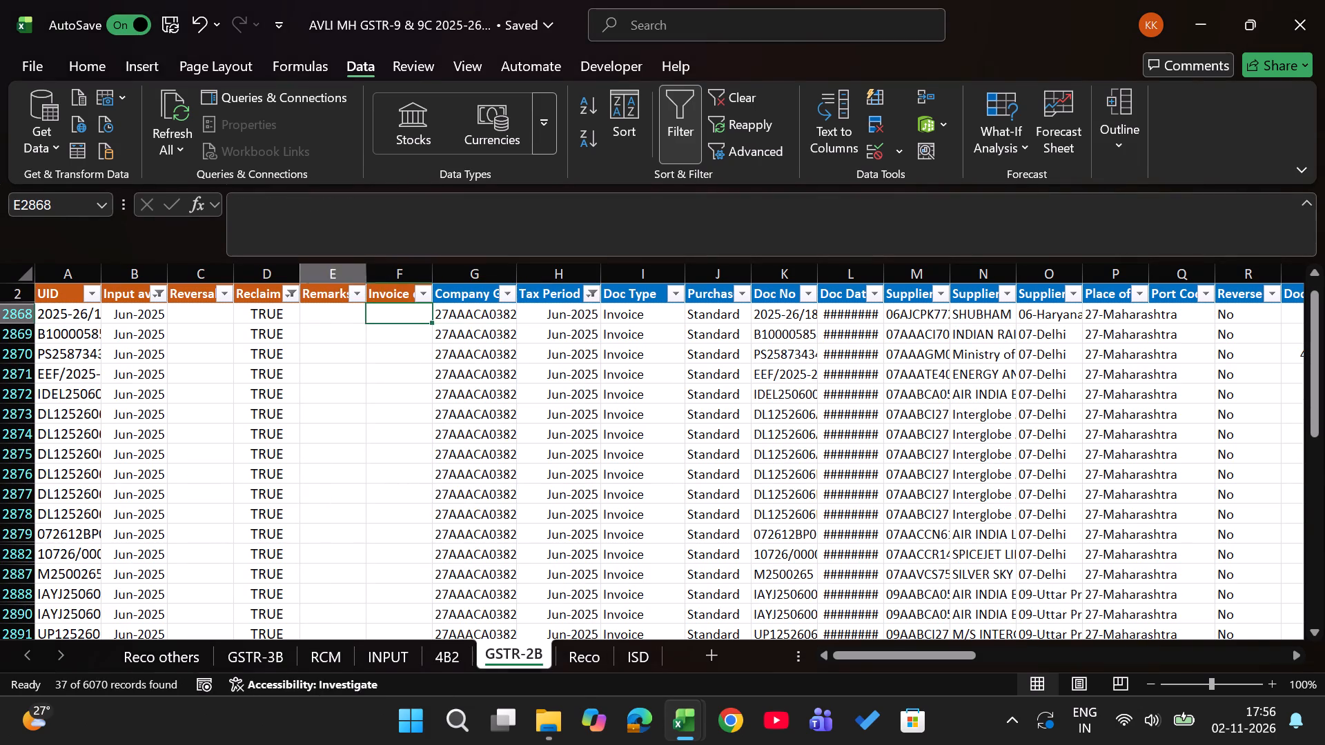
{"action": "key", "text": "Left"}
{"action": "key", "text": "Left"}
{"action": "type", "text": "jun25"}
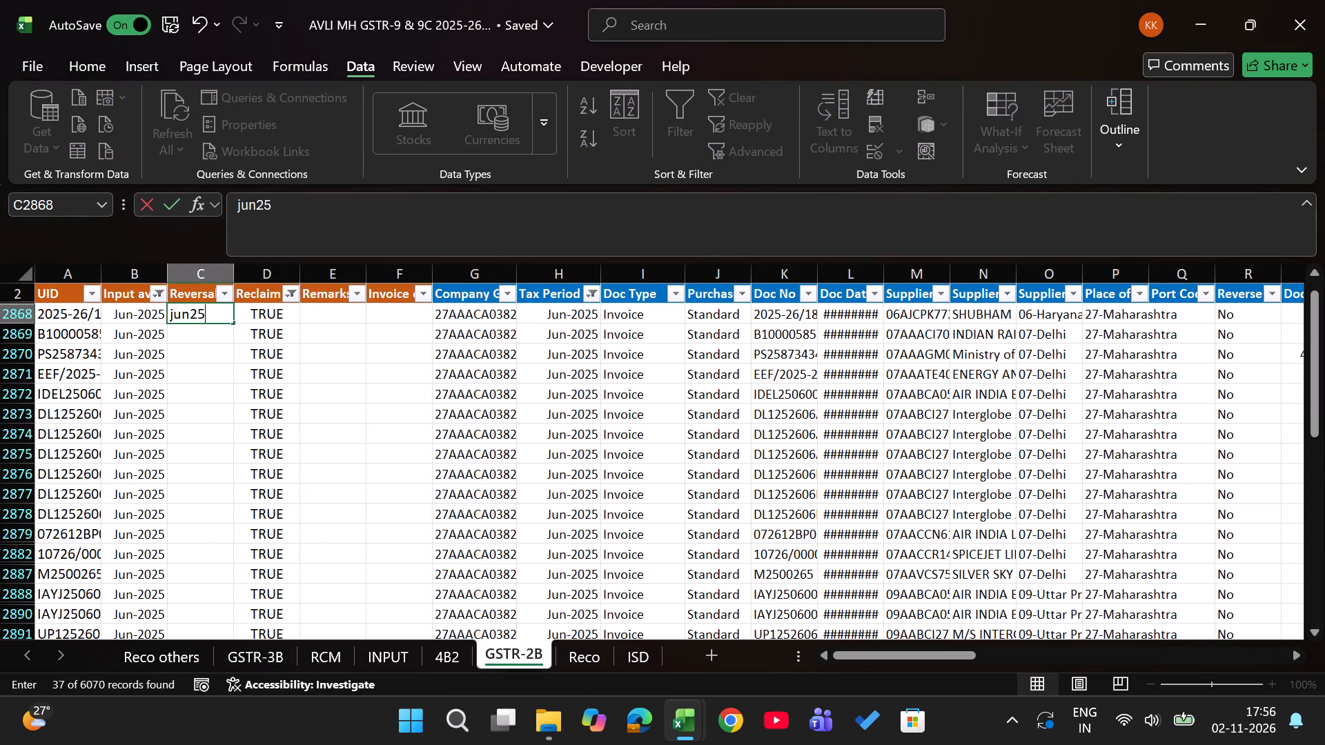
{"action": "key", "text": "Return"}
{"action": "key", "text": "Left"}
{"action": "key", "text": "ctrl+Down"}
{"action": "key", "text": "Right"}
{"action": "key", "text": "ctrl+shift+Up"}
{"action": "key", "text": "alt+semicolon"}
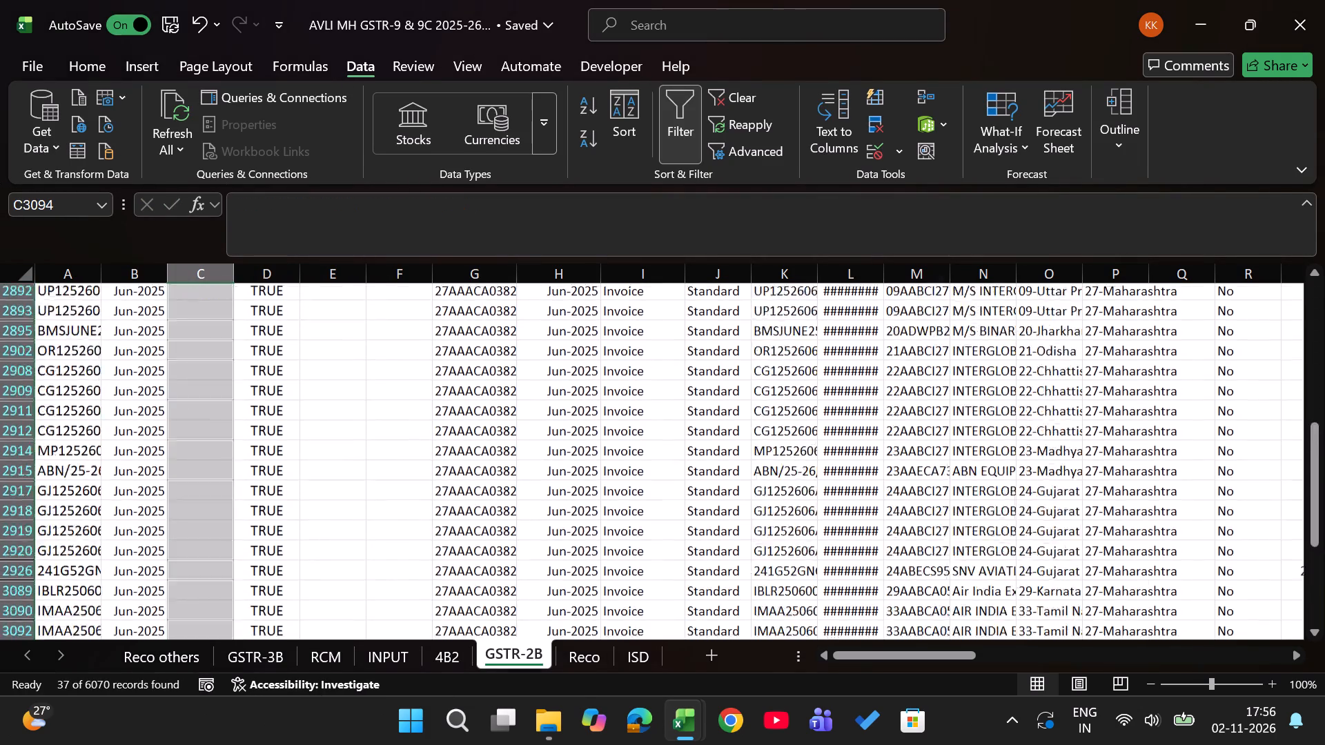
{"action": "key", "text": "ctrl+d"}
Switch the Tax Period filter on the GSTR-2B sheet to July 2025 only.
{"action": "key", "text": "ctrl+Up"}
{"action": "key", "text": "Right"}
{"action": "key", "text": "Right"}
{"action": "key", "text": "Right"}
{"action": "key", "text": "Right"}
{"action": "key", "text": "Right"}
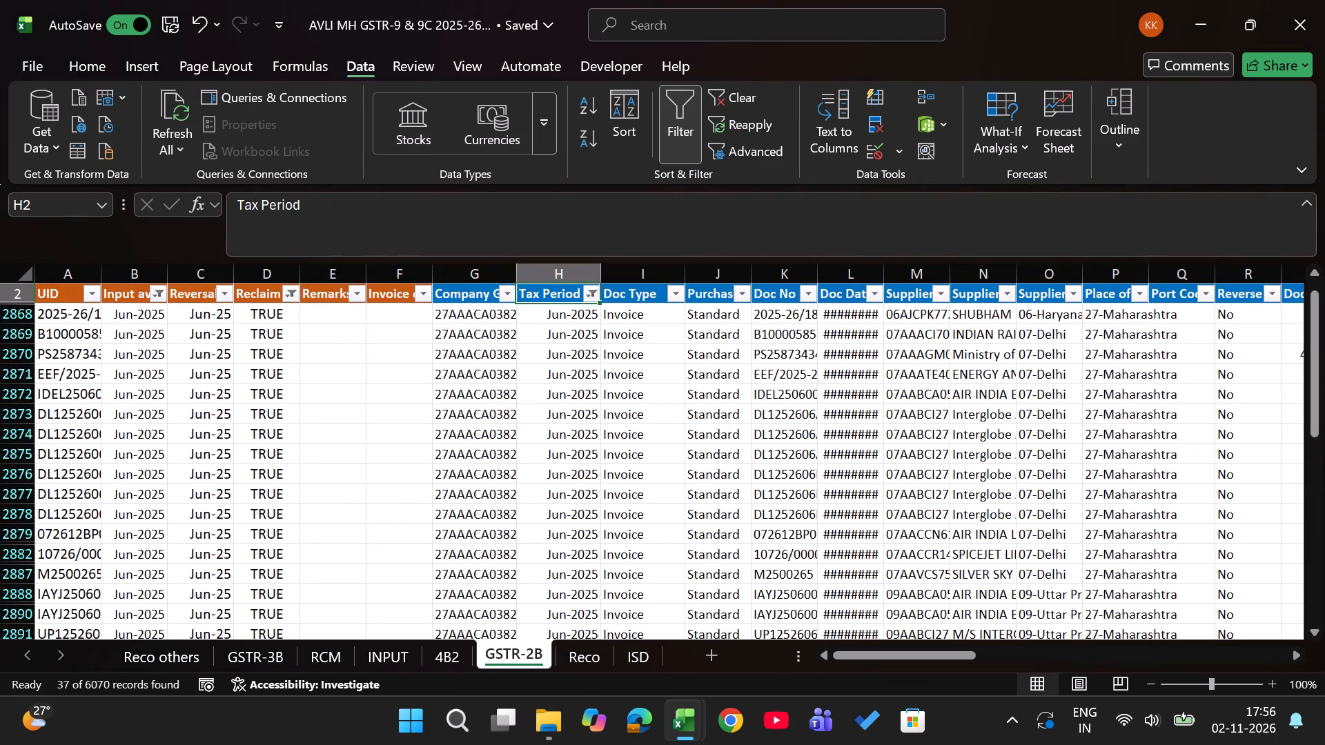
{"action": "key", "text": "alt+Down"}
{"action": "left_click", "coordinate": [357, 508]}
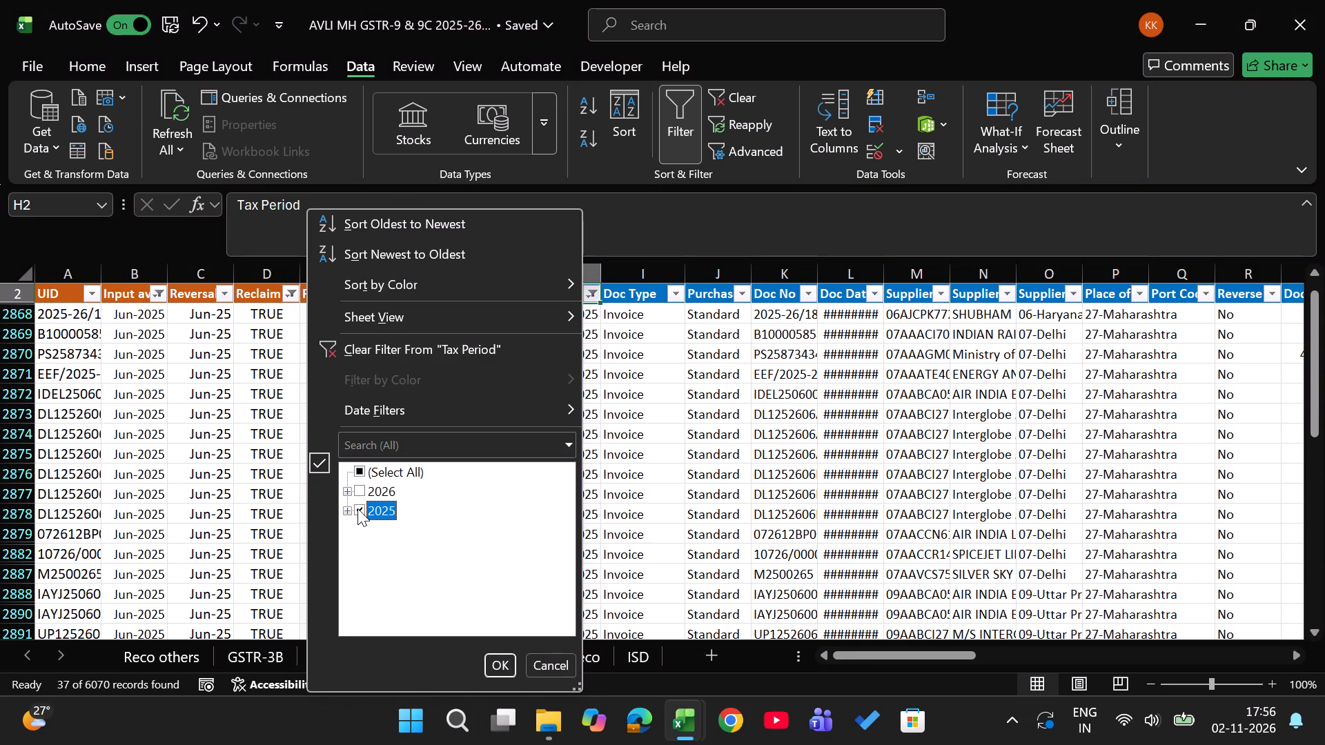
{"action": "key", "text": "space"}
{"action": "key", "text": "Down"}
{"action": "key", "text": "Right"}
{"action": "key", "text": "Up"}
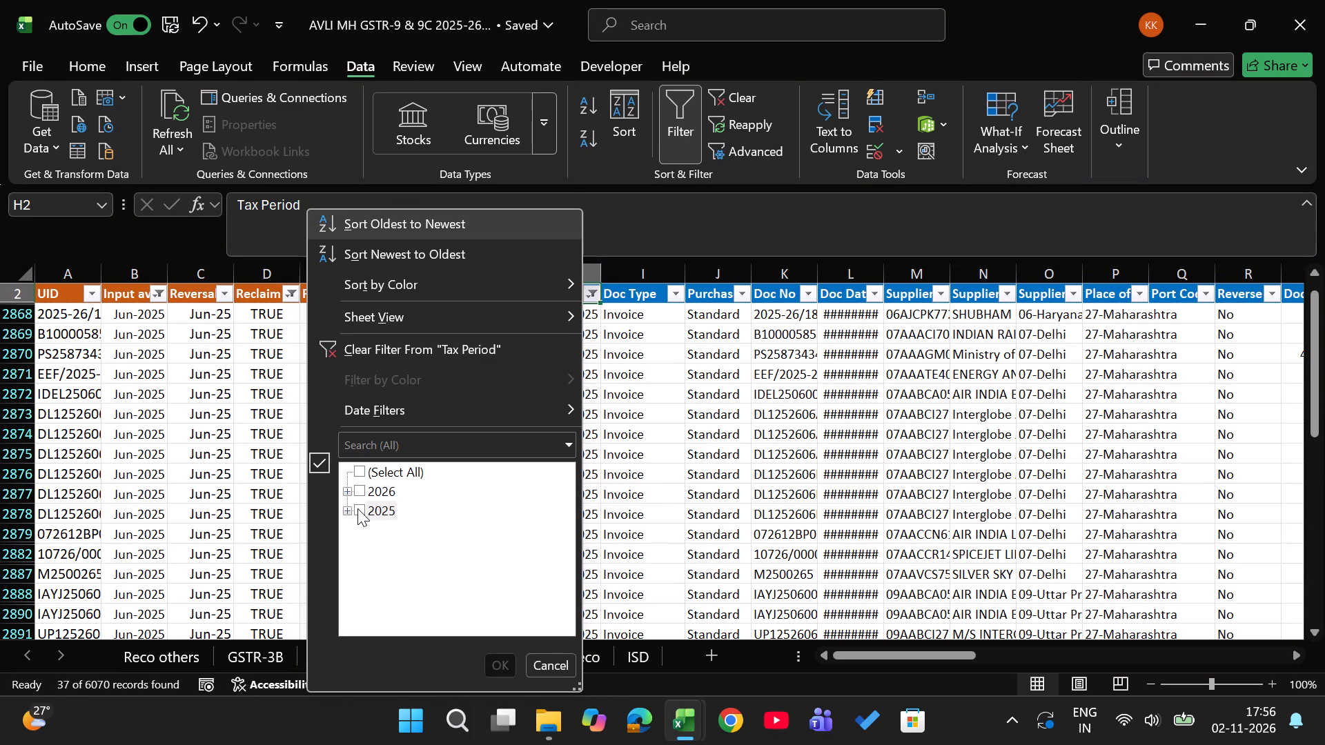
{"action": "key", "text": "Right"}
{"action": "key", "text": "Left"}
{"action": "key", "text": "Right"}
{"action": "left_click", "coordinate": [346, 511]}
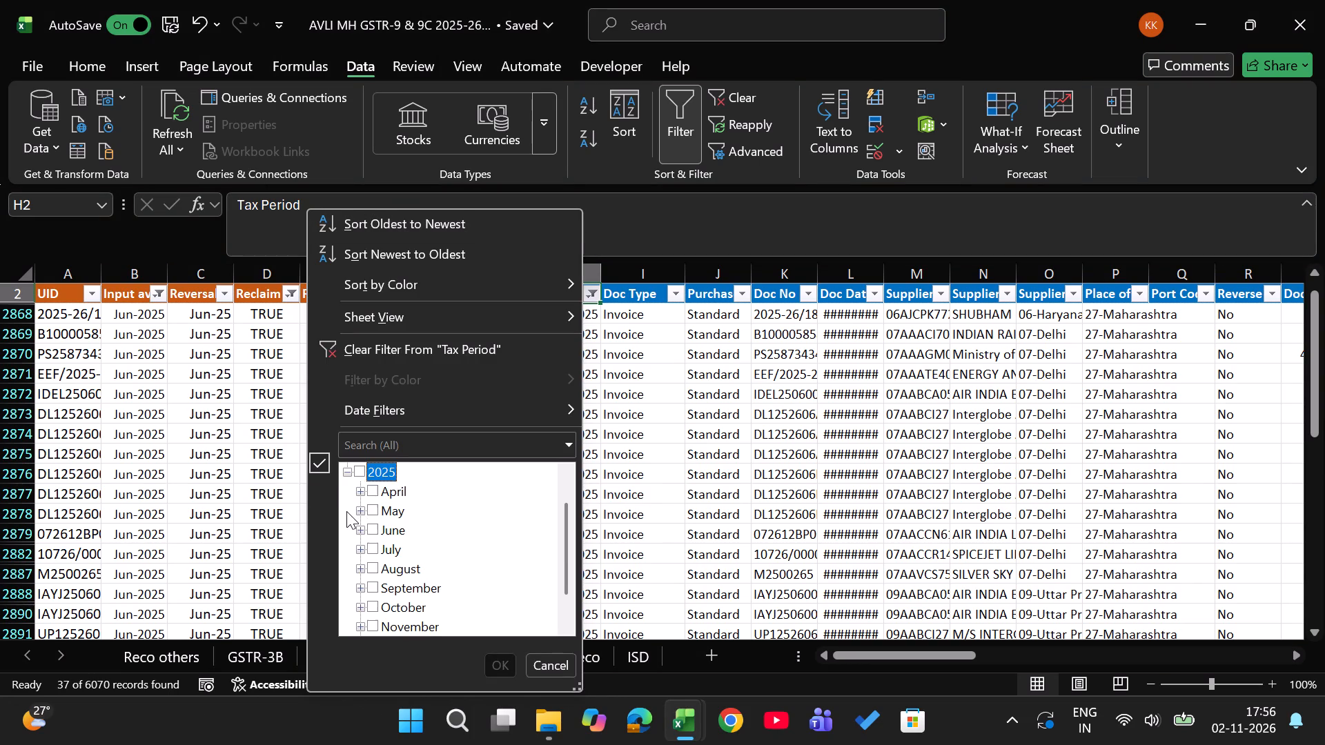
{"action": "key", "text": "Down"}
{"action": "key", "text": "Down"}
{"action": "key", "text": "Down"}
{"action": "key", "text": "Down"}
{"action": "key", "text": "space"}
{"action": "key", "text": "Return"}
Enter Jul-25 as the Reversal-4B(2)_GSTR-3B month in all visible July 2025 rows.
{"action": "key", "text": "Down"}
{"action": "key", "text": "Left"}
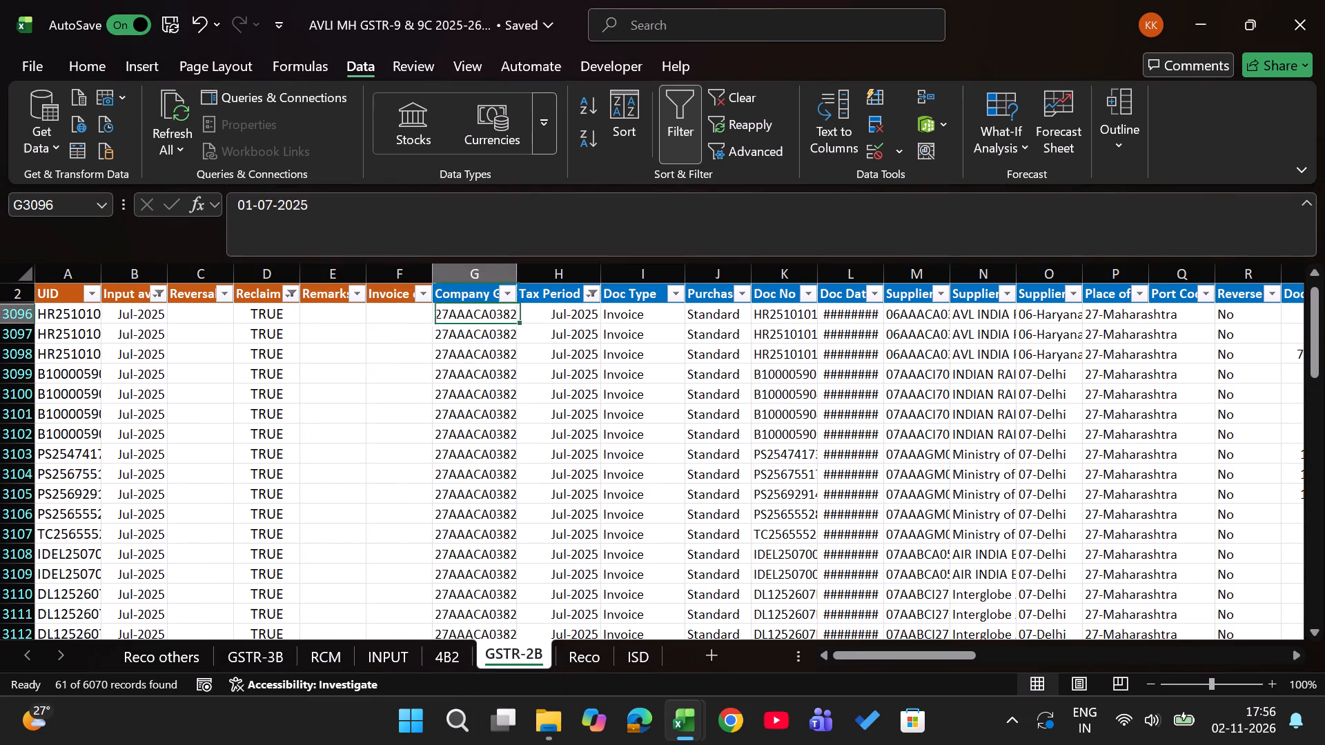
{"action": "key", "text": "Left"}
{"action": "key", "text": "Left"}
{"action": "key", "text": "Left"}
{"action": "key", "text": "Left"}
{"action": "type", "text": "jul25"}
{"action": "key", "text": "Return"}
{"action": "key", "text": "Left"}
{"action": "key", "text": "ctrl+Down"}
{"action": "key", "text": "Right"}
{"action": "key", "text": "ctrl+shift+Up"}
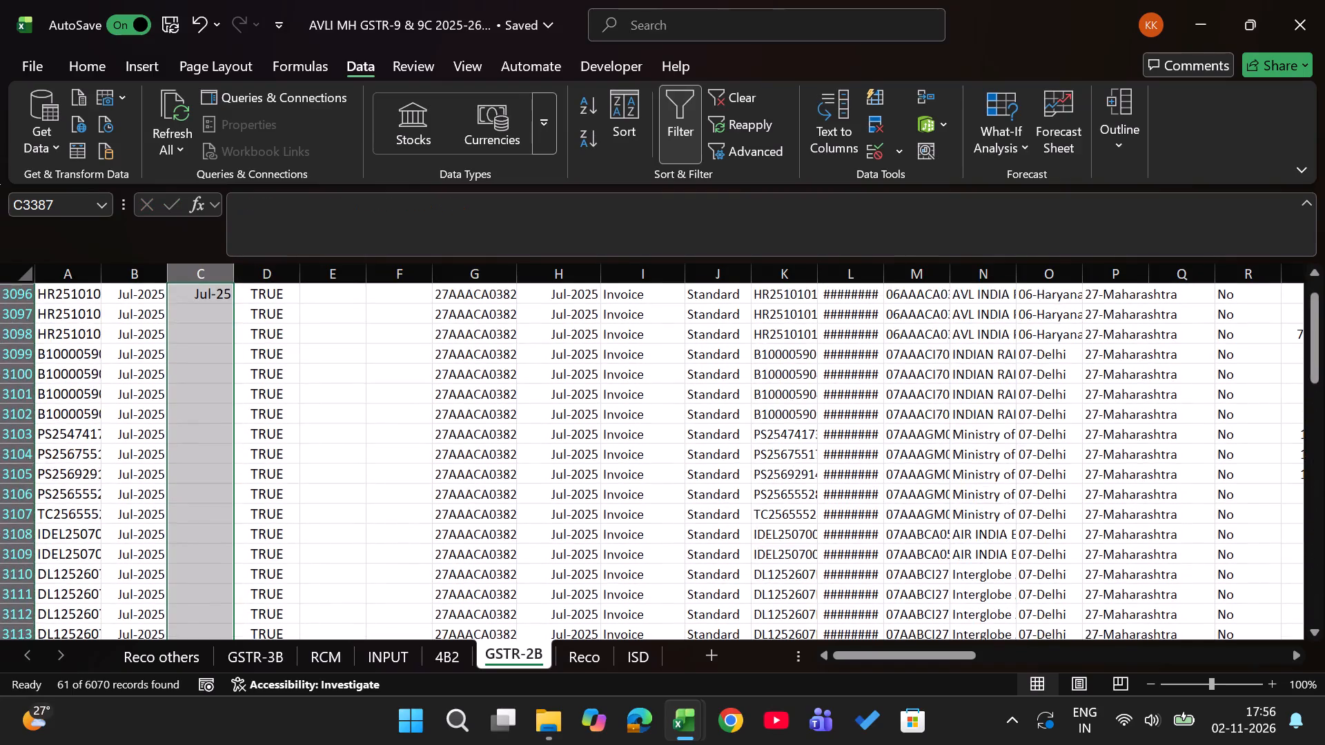
{"action": "key", "text": "alt+semicolon"}
{"action": "key", "text": "ctrl+d"}
Switch the Tax Period filter on the GSTR-2B sheet to August 2025 only.
{"action": "key", "text": "ctrl+Up"}
{"action": "key", "text": "Right"}
{"action": "key", "text": "Right"}
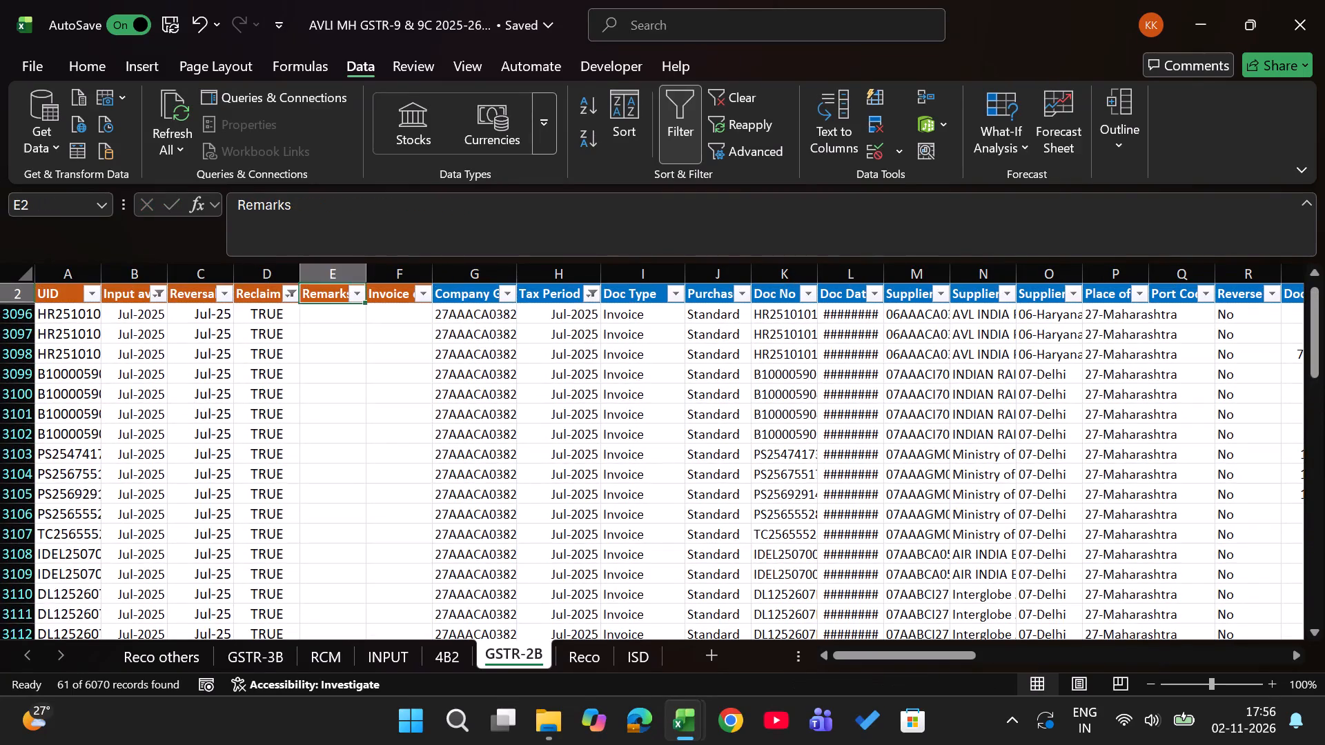
{"action": "key", "text": "Right"}
{"action": "key", "text": "Right"}
{"action": "key", "text": "Right"}
{"action": "key", "text": "alt+Down"}
{"action": "left_click", "coordinate": [351, 513]}
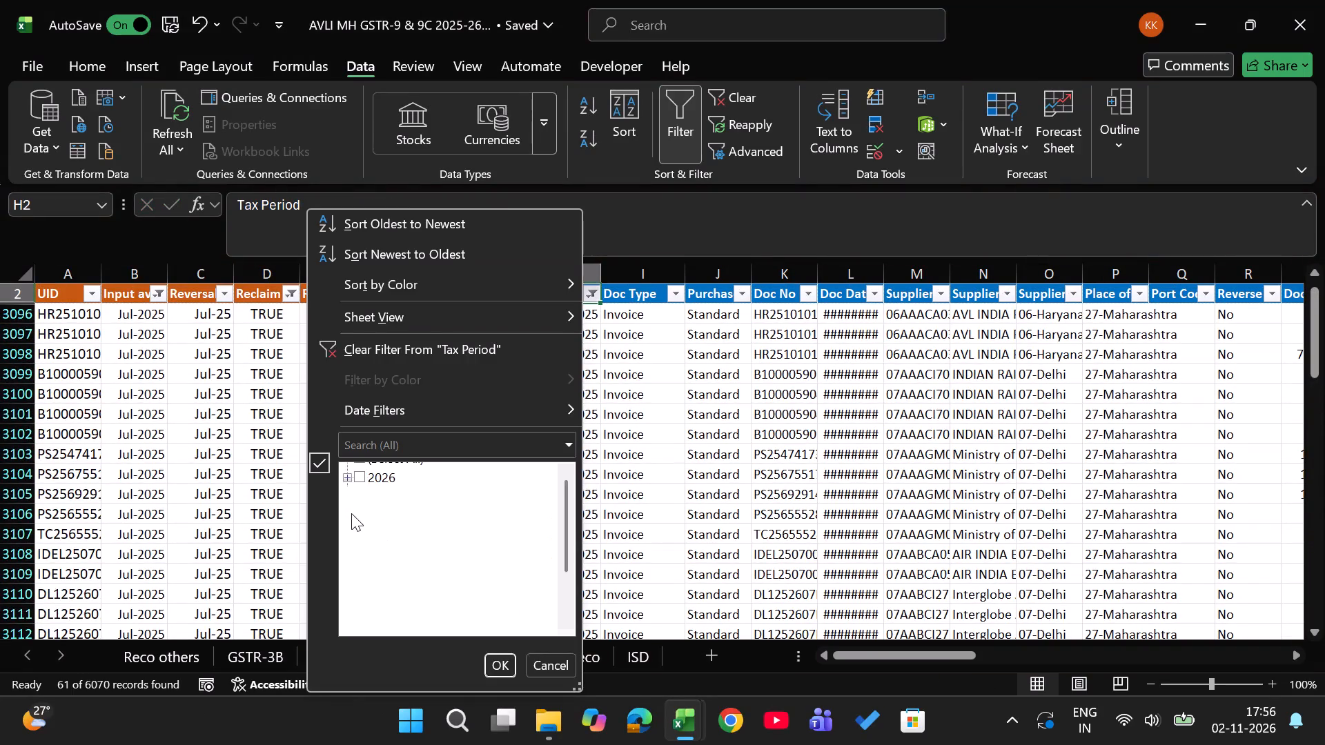
{"action": "key", "text": "Down"}
{"action": "key", "text": "Down"}
{"action": "key", "text": "Down"}
{"action": "key", "text": "Down"}
{"action": "key", "text": "space"}
{"action": "key", "text": "Down"}
{"action": "key", "text": "space"}
{"action": "key", "text": "Return"}
Enter Aug-25 as the Reversal-4B(2)_GSTR-3B month in all visible August 2025 rows.
{"action": "key", "text": "Down"}
{"action": "key", "text": "Left"}
{"action": "key", "text": "Left"}
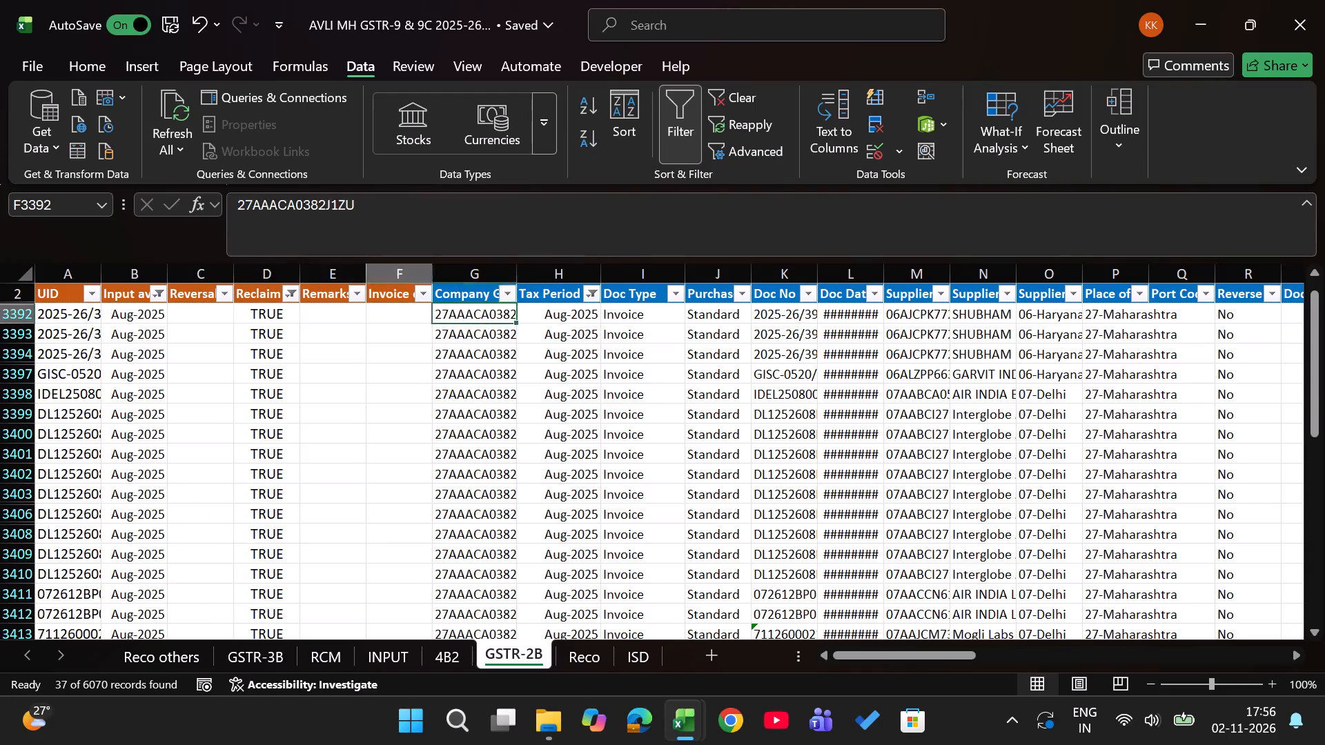
{"action": "key", "text": "Left"}
{"action": "key", "text": "Left"}
{"action": "key", "text": "Left"}
{"action": "type", "text": "aug25"}
{"action": "key", "text": "Return"}
{"action": "key", "text": "Left"}
{"action": "key", "text": "ctrl+Down"}
{"action": "key", "text": "Right"}
{"action": "key", "text": "ctrl+shift+Up"}
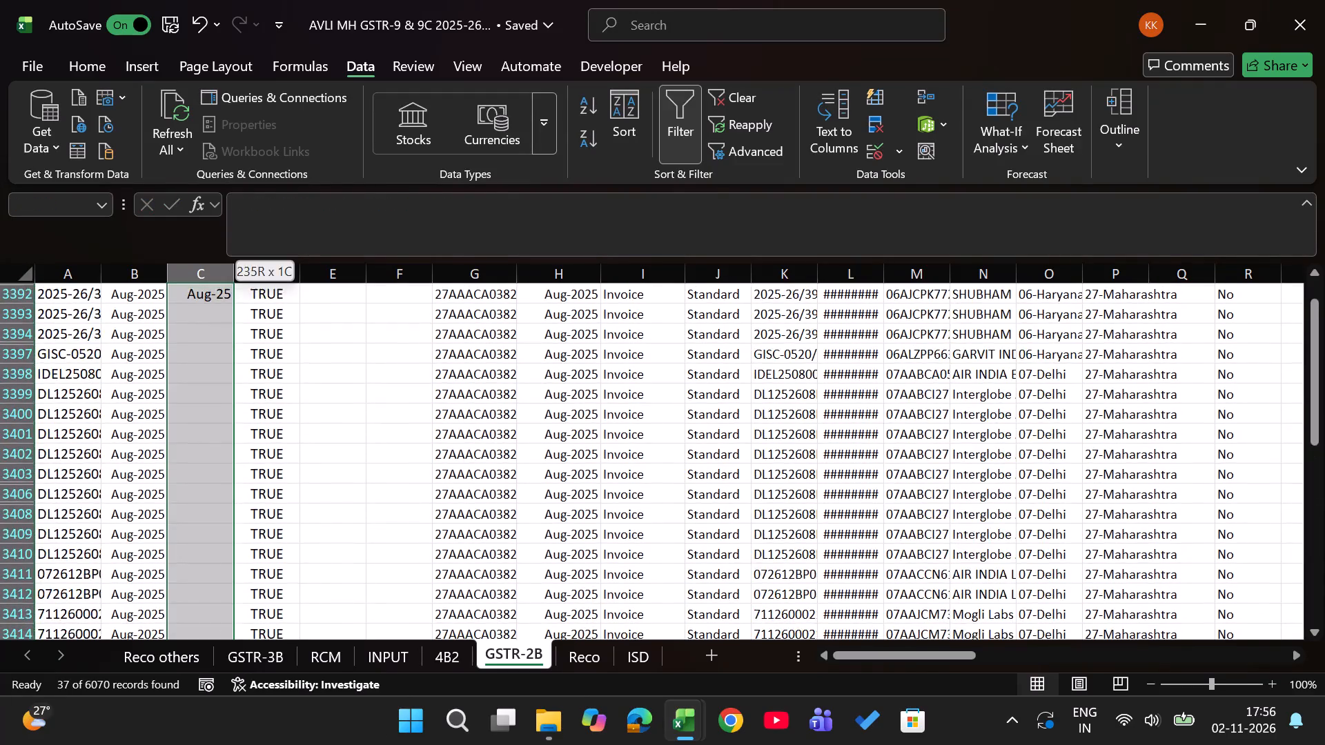
{"action": "key", "text": "alt+semicolon"}
{"action": "key", "text": "ctrl+d"}
Switch the Tax Period filter on the GSTR-2B sheet to September 2025 only.
{"action": "key", "text": "ctrl+Up"}
{"action": "key", "text": "Right"}
{"action": "key", "text": "Right"}
{"action": "key", "text": "Right"}
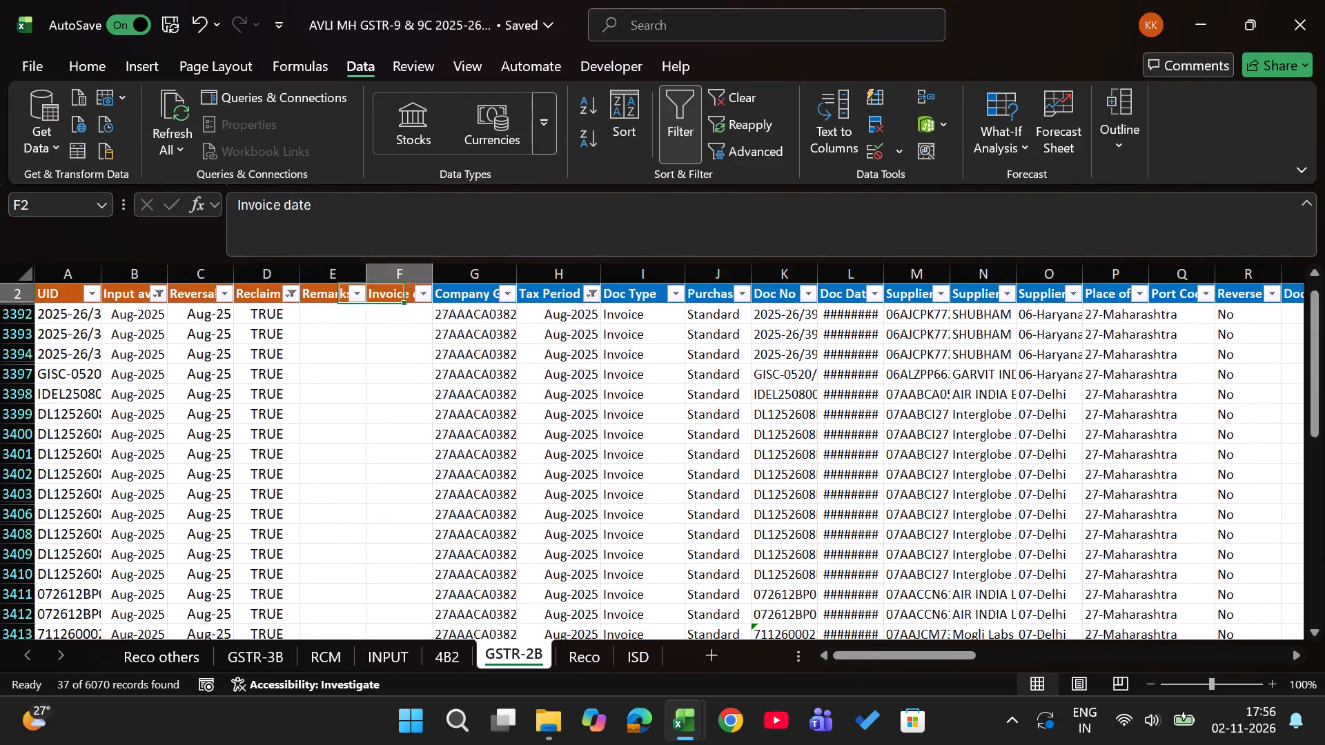
{"action": "key", "text": "Right"}
{"action": "key", "text": "Right"}
{"action": "key", "text": "alt+Down"}
{"action": "left_click", "coordinate": [350, 512]}
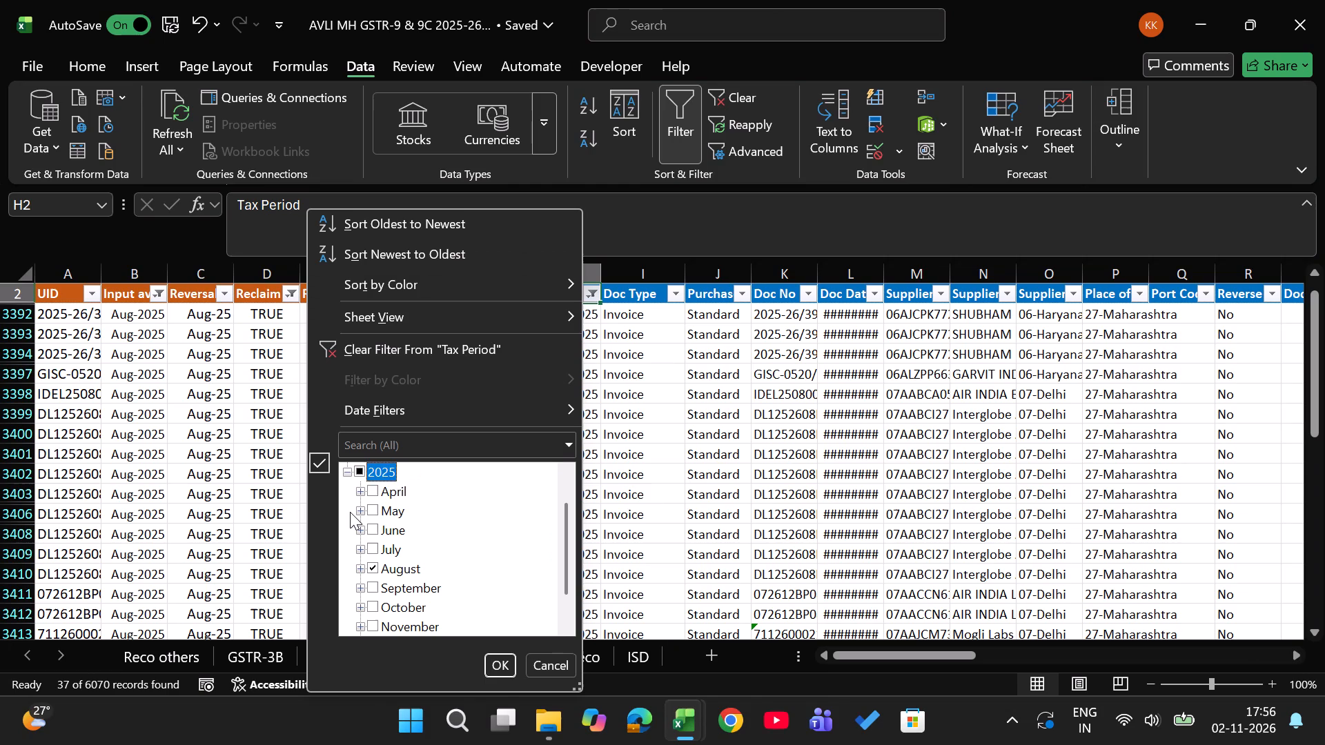
{"action": "key", "text": "Down"}
{"action": "key", "text": "Down"}
{"action": "key", "text": "Down"}
{"action": "key", "text": "Down"}
{"action": "key", "text": "Down"}
{"action": "key", "text": "space"}
{"action": "key", "text": "Down"}
{"action": "key", "text": "space"}
{"action": "key", "text": "Return"}
Enter Sep-25 as the Reversal-4B(2)_GSTR-3B month in all visible September 2025 rows.
{"action": "key", "text": "Left"}
{"action": "key", "text": "Left"}
{"action": "key", "text": "Left"}
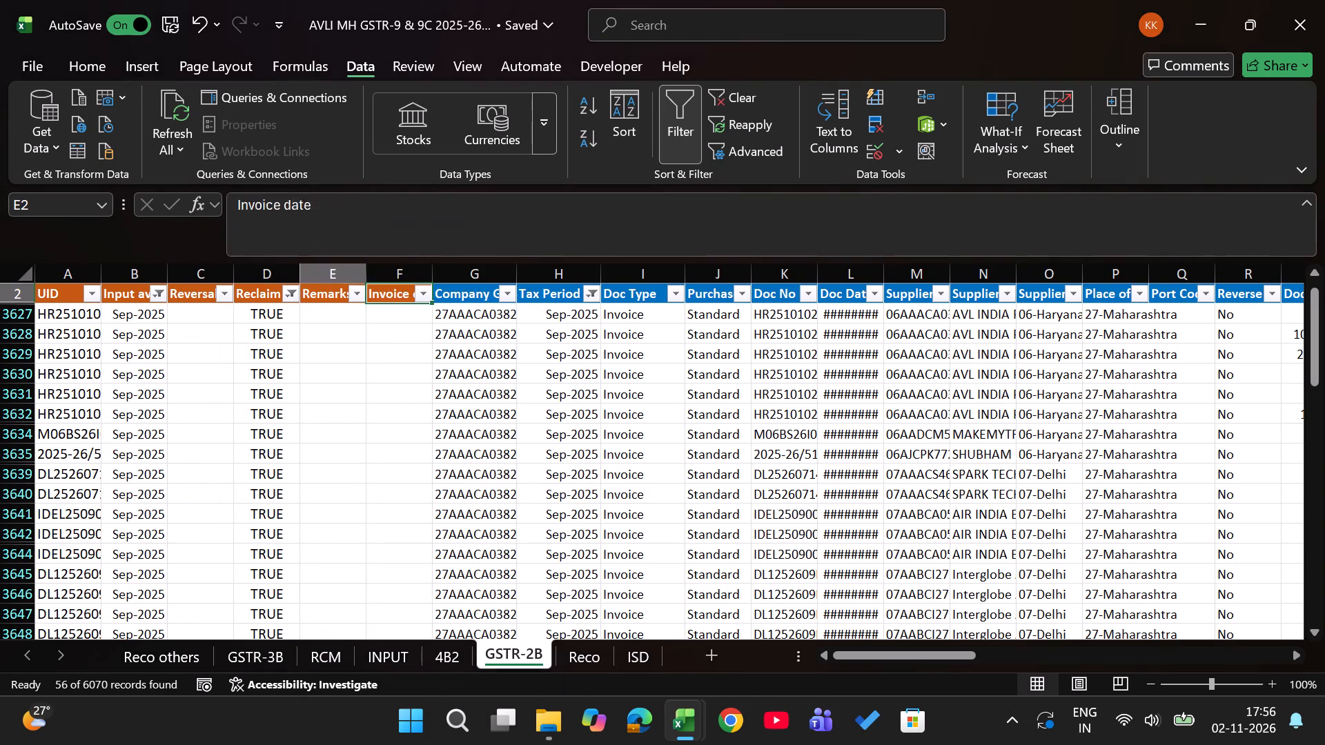
{"action": "key", "text": "Left"}
{"action": "key", "text": "Left"}
{"action": "key", "text": "Down"}
{"action": "type", "text": "sep25"}
{"action": "key", "text": "Return"}
{"action": "key", "text": "Left"}
{"action": "key", "text": "ctrl+Down"}
{"action": "key", "text": "Right"}
{"action": "key", "text": "ctrl+shift+Up"}
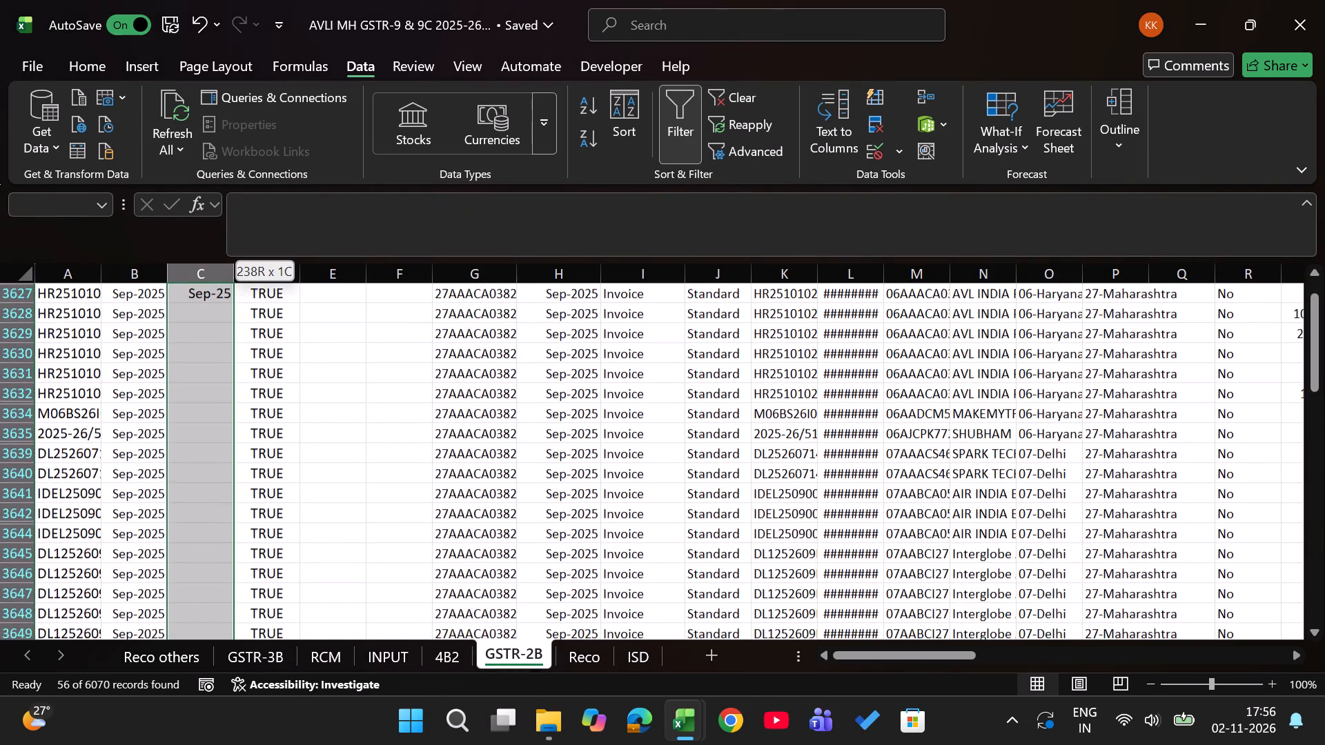
{"action": "key", "text": "alt+semicolon"}
{"action": "key", "text": "ctrl+d"}
Switch the Tax Period filter on the GSTR-2B sheet to October 2025 only.
{"action": "key", "text": "ctrl+Up"}
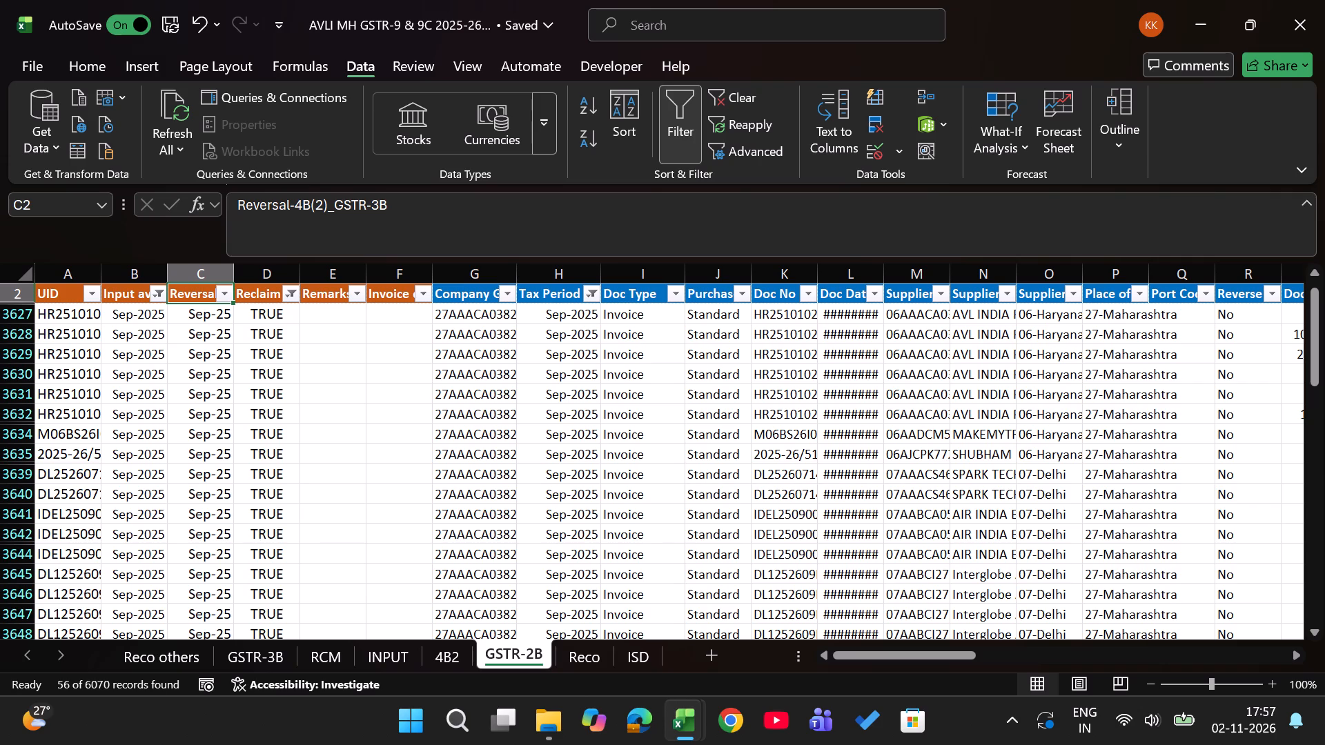
{"action": "key", "text": "Right"}
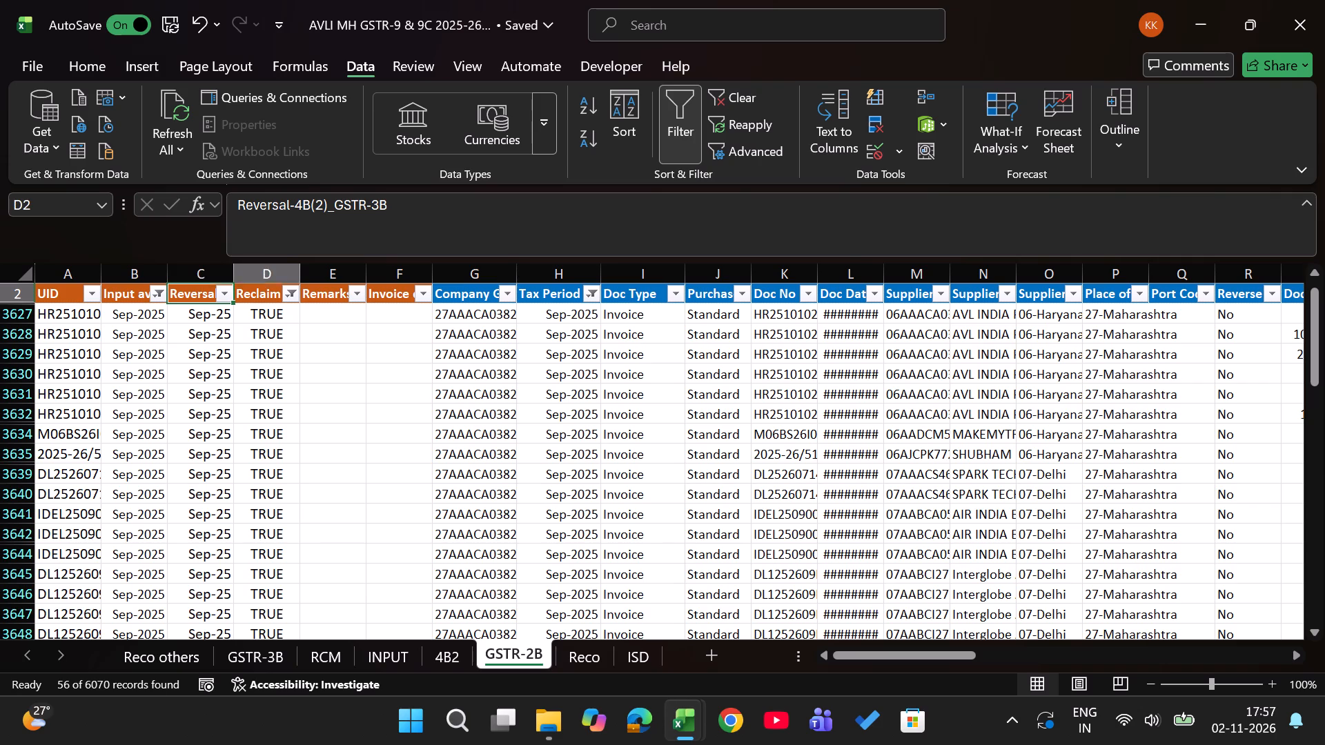
{"action": "key", "text": "Right"}
{"action": "key", "text": "Right"}
{"action": "key", "text": "Right"}
{"action": "key", "text": "Right"}
{"action": "key", "text": "alt+Down"}
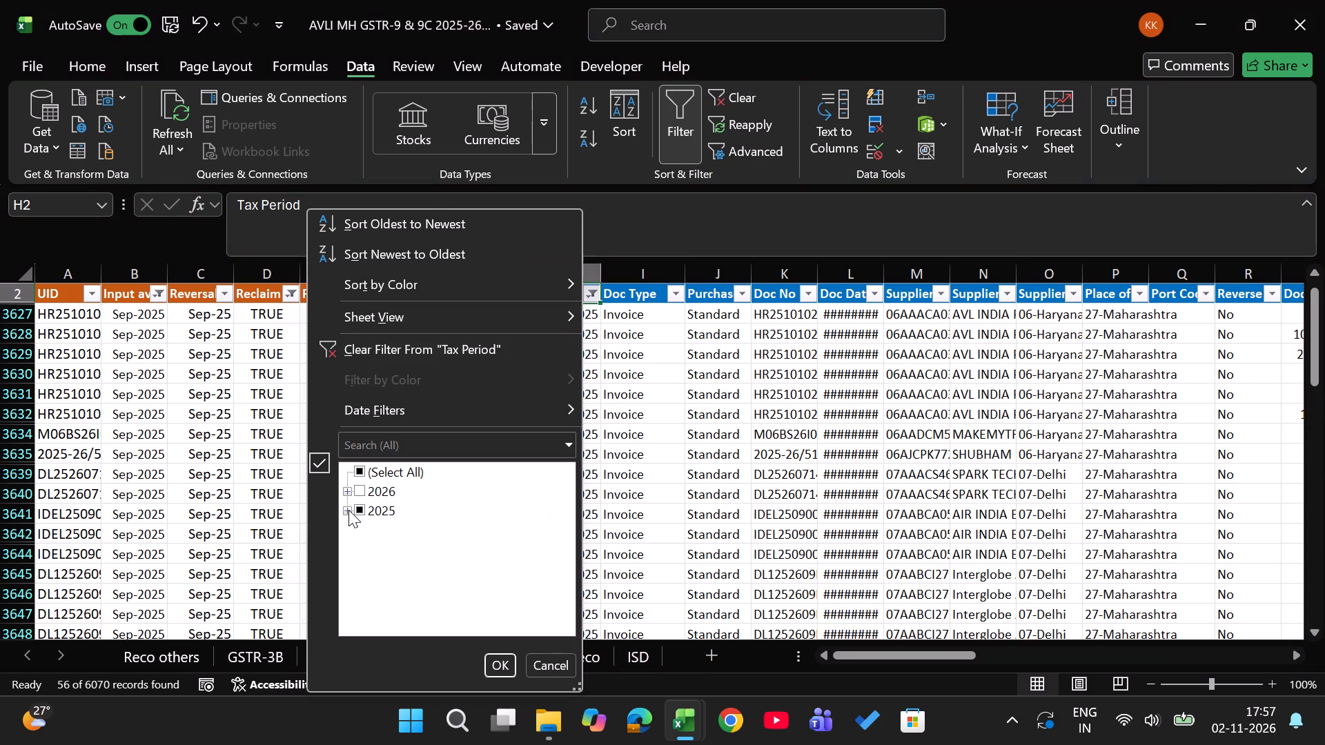
{"action": "left_click", "coordinate": [349, 510]}
{"action": "key", "text": "Down"}
{"action": "key", "text": "Down"}
{"action": "key", "text": "Down"}
{"action": "key", "text": "Down"}
{"action": "key", "text": "Down"}
{"action": "key", "text": "Down"}
{"action": "key", "text": "space"}
{"action": "key", "text": "Down"}
{"action": "key", "text": "space"}
{"action": "key", "text": "Return"}
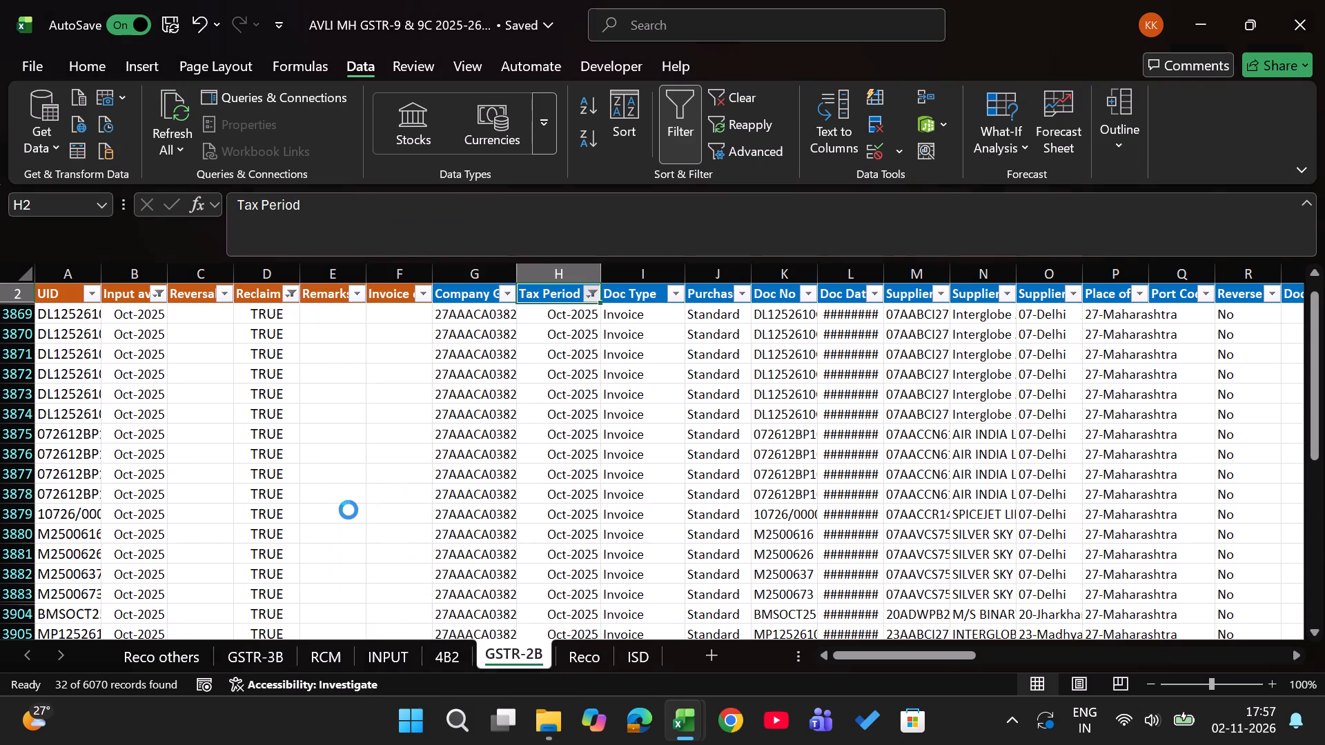
Enter Oct-25 as the Reversal-4B(2)_GSTR-3B month in all visible October 2025 rows.
{"action": "key", "text": "Left"}
{"action": "key", "text": "Left"}
{"action": "key", "text": "Left"}
{"action": "key", "text": "Left"}
{"action": "key", "text": "Left"}
{"action": "key", "text": "Down"}
{"action": "type", "text": "oct25"}
{"action": "key", "text": "Return"}
{"action": "key", "text": "Left"}
{"action": "key", "text": "ctrl+Down"}
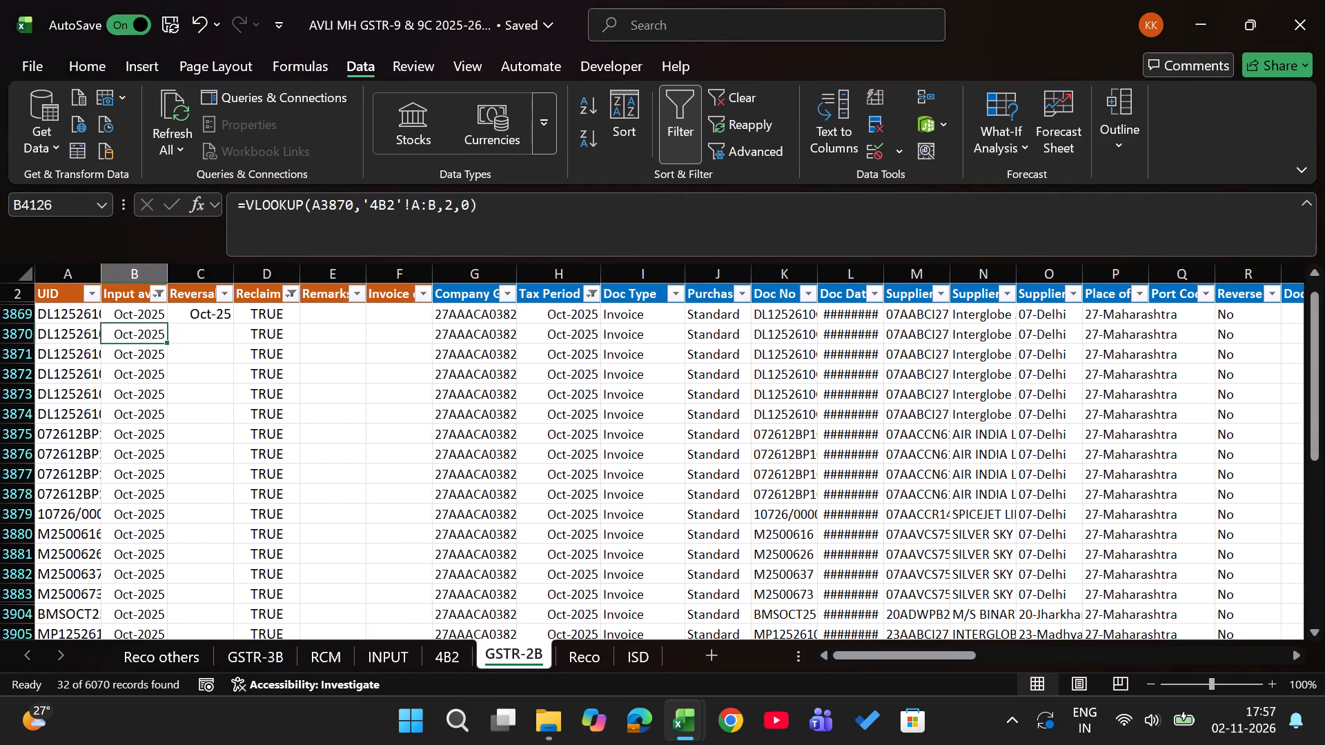
{"action": "key", "text": "Right"}
{"action": "key", "text": "ctrl+shift+Up"}
{"action": "key", "text": "alt+semicolon"}
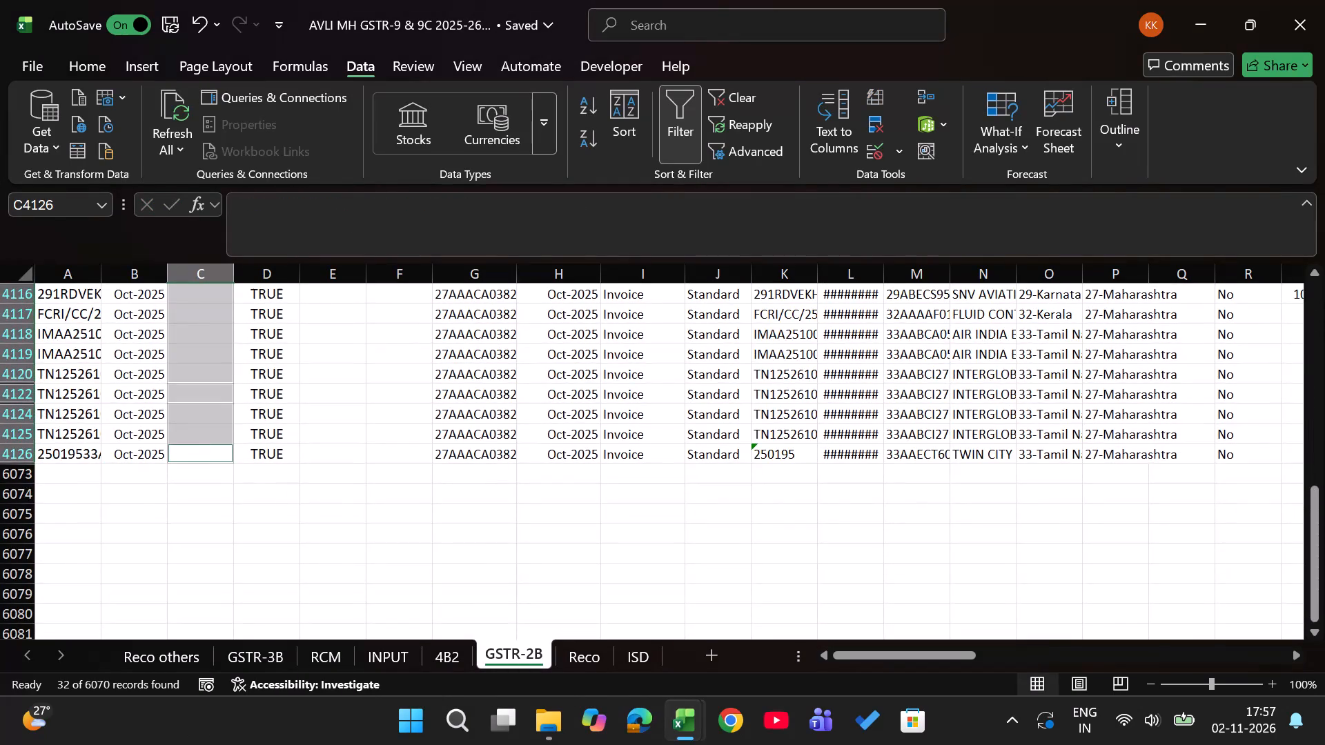
{"action": "key", "text": "ctrl+d"}
Switch the Tax Period filter on the GSTR-2B sheet to November 2025 only.
{"action": "key", "text": "ctrl+Up"}
{"action": "key", "text": "Right"}
{"action": "key", "text": "Right"}
{"action": "key", "text": "Right"}
{"action": "key", "text": "Right"}
{"action": "key", "text": "Right"}
{"action": "key", "text": "Right"}
{"action": "key", "text": "Left"}
{"action": "key", "text": "alt+Down"}
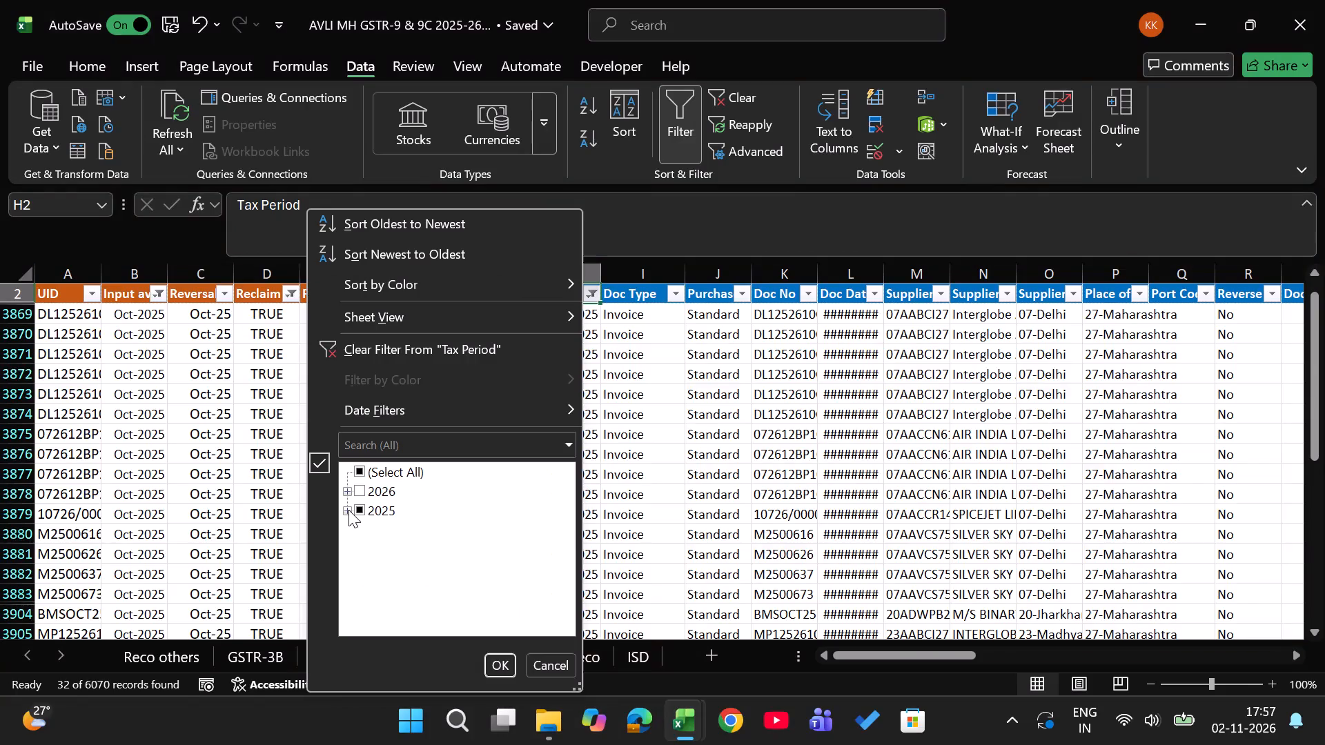
{"action": "left_click", "coordinate": [349, 511]}
{"action": "key", "text": "Down"}
{"action": "key", "text": "Down"}
{"action": "key", "text": "Down"}
{"action": "key", "text": "Down"}
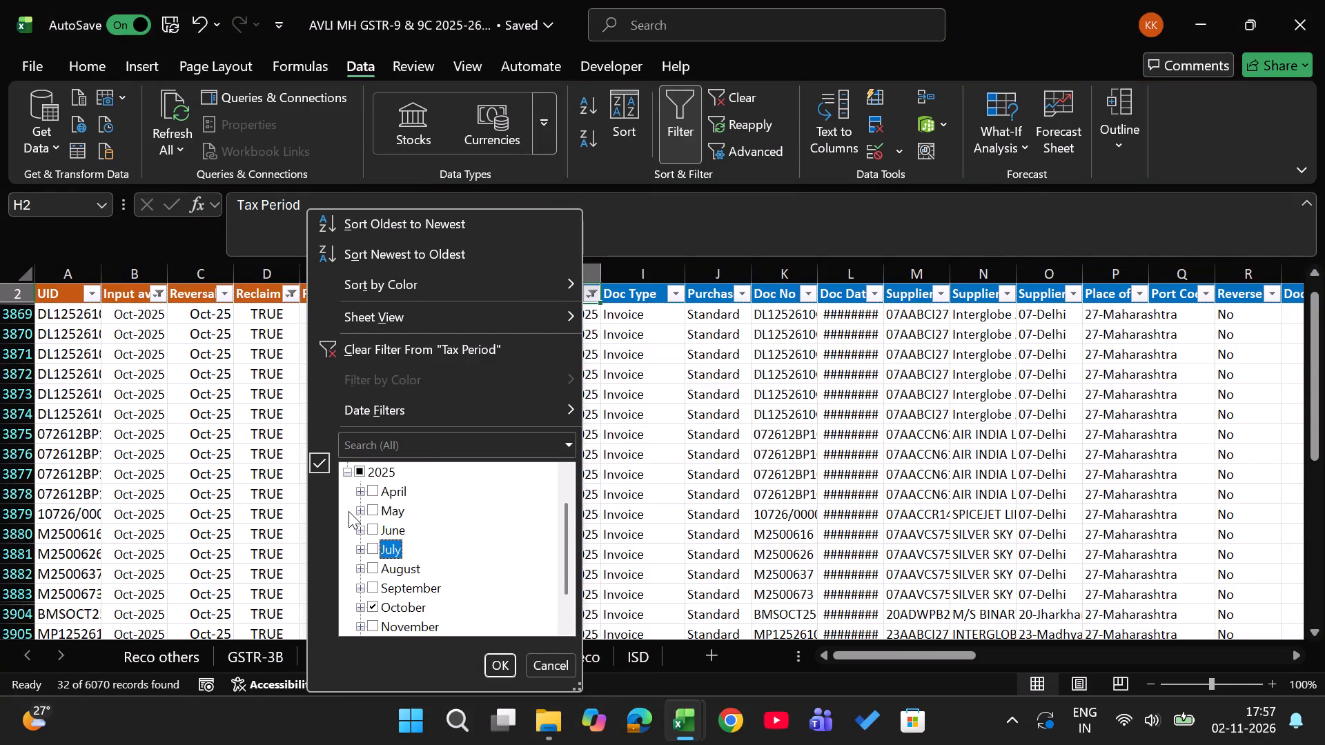
{"action": "key", "text": "Down"}
{"action": "key", "text": "Down"}
{"action": "key", "text": "Down"}
{"action": "key", "text": "space"}
{"action": "key", "text": "space"}
{"action": "key", "text": "Down"}
{"action": "key", "text": "Up"}
{"action": "key", "text": "space"}
{"action": "key", "text": "Down"}
{"action": "key", "text": "space"}
{"action": "key", "text": "Return"}
Enter Nov-25 as the Reversal-4B(2)_GSTR-3B month in all visible November 2025 rows.
{"action": "key", "text": "Left"}
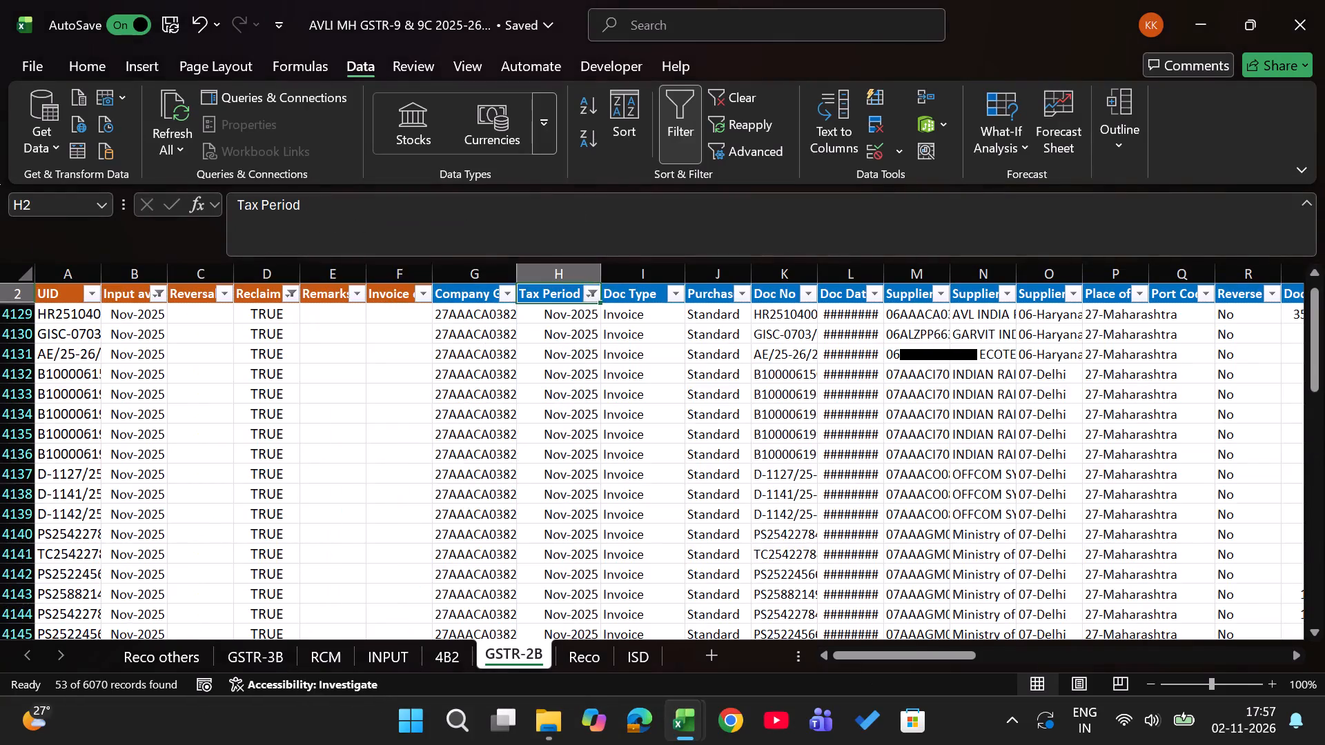
{"action": "key", "text": "Left"}
{"action": "key", "text": "Left"}
{"action": "key", "text": "Left"}
{"action": "key", "text": "Left"}
{"action": "key", "text": "Down"}
{"action": "type", "text": "nov25"}
{"action": "key", "text": "Return"}
{"action": "key", "text": "Left"}
{"action": "key", "text": "ctrl+Down"}
{"action": "key", "text": "Right"}
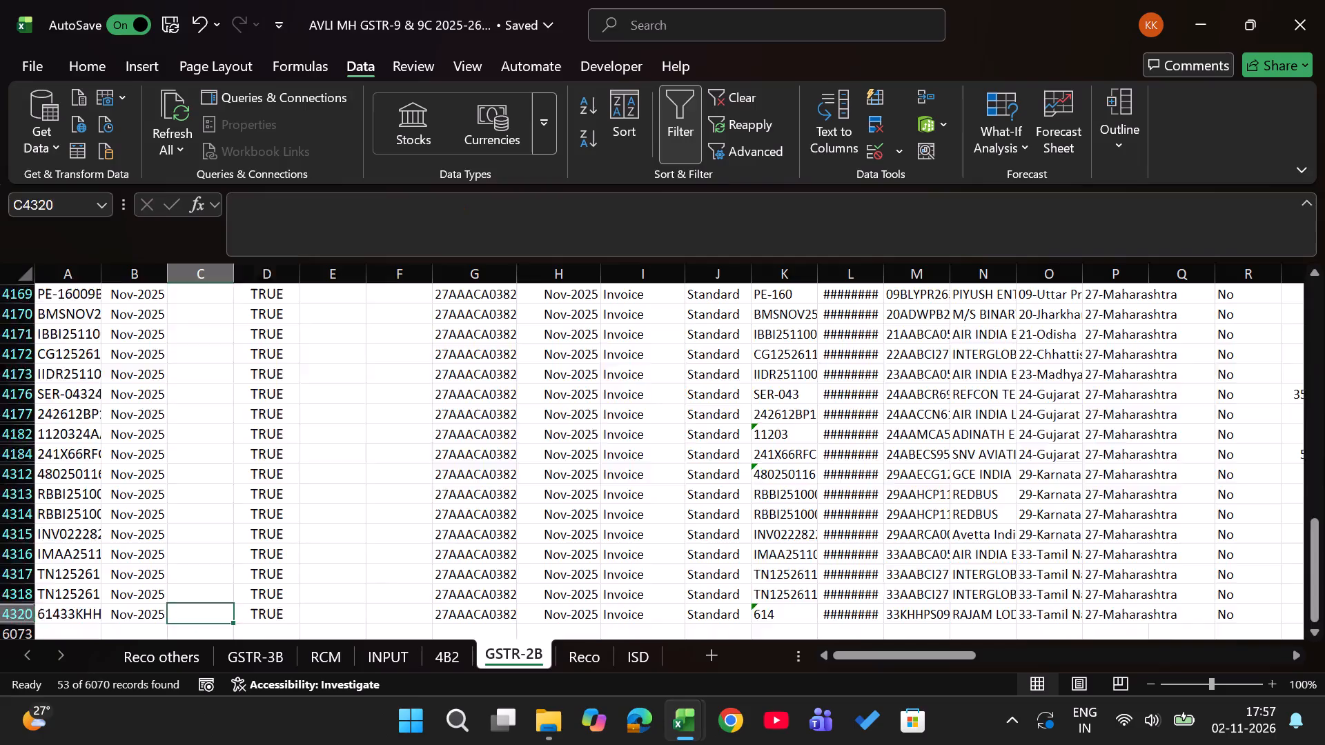
{"action": "key", "text": "ctrl+shift+Up"}
{"action": "key", "text": "alt+semicolon"}
{"action": "key", "text": "ctrl+d"}
Switch the Tax Period filter on the GSTR-2B sheet to December 2025 only.
{"action": "key", "text": "ctrl+Up"}
{"action": "key", "text": "Right"}
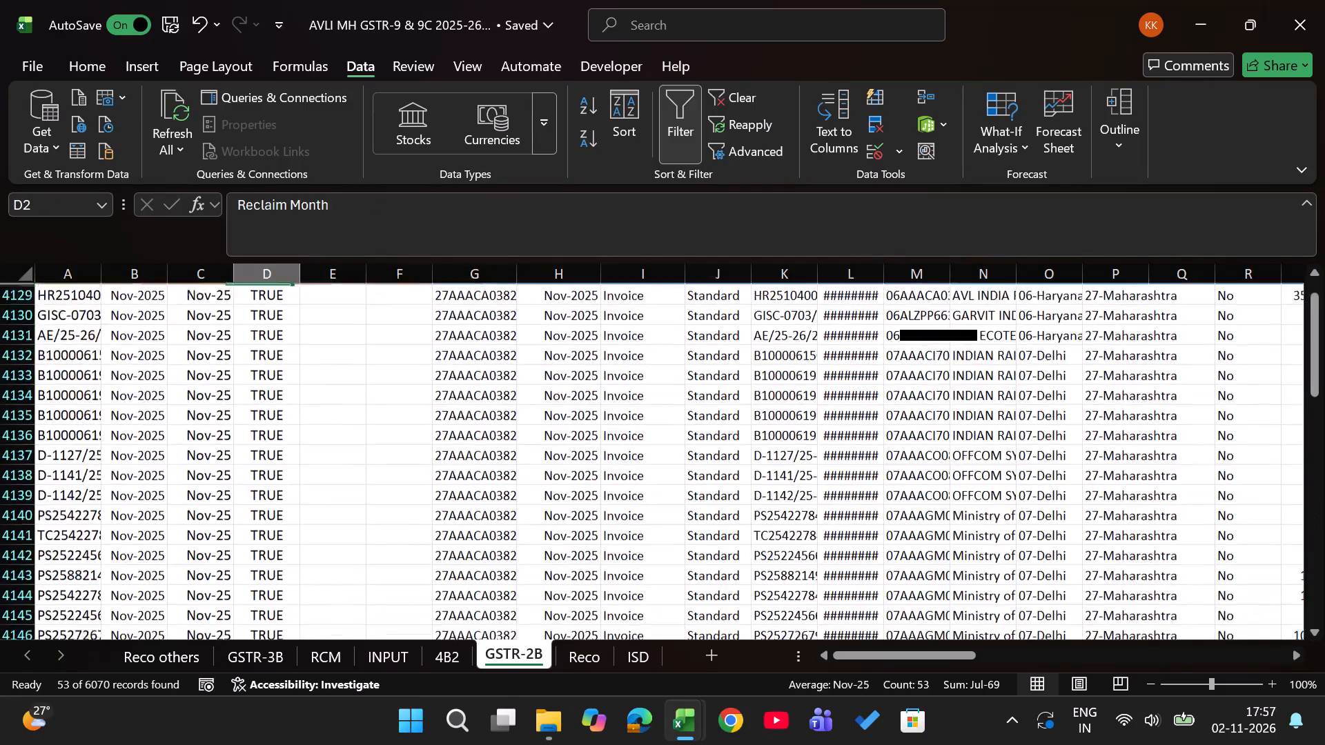
{"action": "key", "text": "Right"}
{"action": "key", "text": "Right"}
{"action": "key", "text": "Right"}
{"action": "key", "text": "Right"}
{"action": "key", "text": "alt+Down"}
{"action": "left_click", "coordinate": [347, 513]}
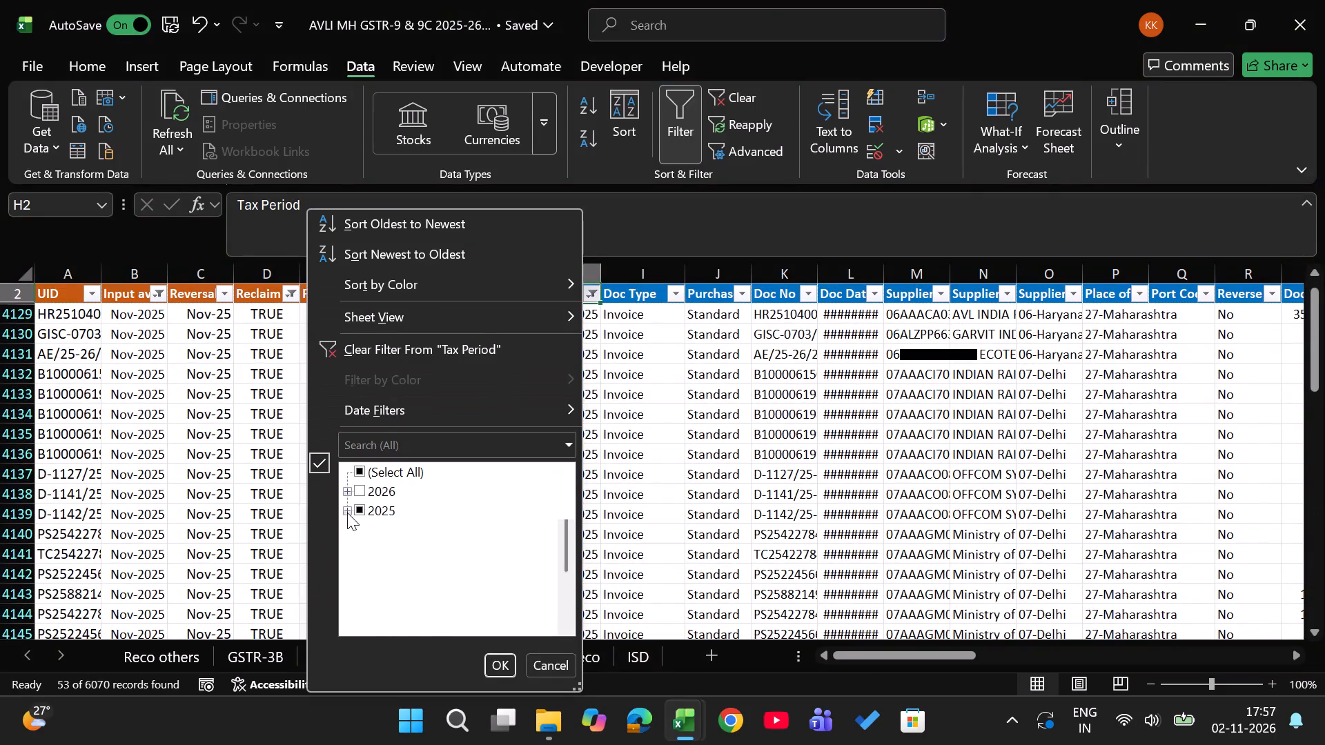
{"action": "key", "text": "Down"}
{"action": "key", "text": "Down"}
{"action": "key", "text": "Down"}
{"action": "key", "text": "Down"}
{"action": "key", "text": "Down"}
{"action": "key", "text": "Down"}
{"action": "key", "text": "Down"}
{"action": "key", "text": "Down"}
{"action": "key", "text": "space"}
{"action": "key", "text": "Down"}
{"action": "key", "text": "space"}
{"action": "key", "text": "Return"}
Enter Dec-25 as the Reversal-4B(2)_GSTR-3B month in all visible December 2025 rows.
{"action": "key", "text": "Left"}
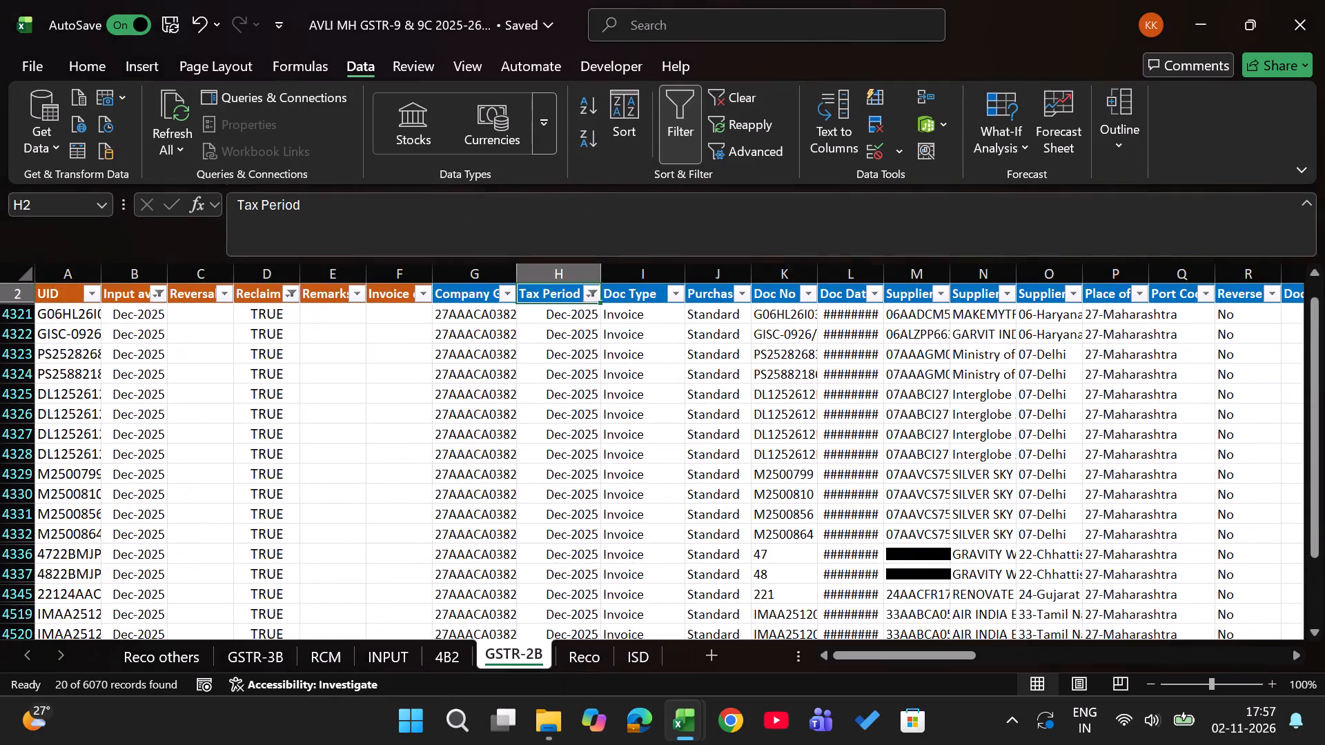
{"action": "key", "text": "Left"}
{"action": "key", "text": "Left"}
{"action": "key", "text": "Left"}
{"action": "key", "text": "Left"}
{"action": "key", "text": "Down"}
{"action": "type", "text": "dec25"}
{"action": "key", "text": "Return"}
{"action": "key", "text": "Left"}
{"action": "key", "text": "ctrl+Down"}
{"action": "key", "text": "Right"}
{"action": "key", "text": "ctrl+shift+Up"}
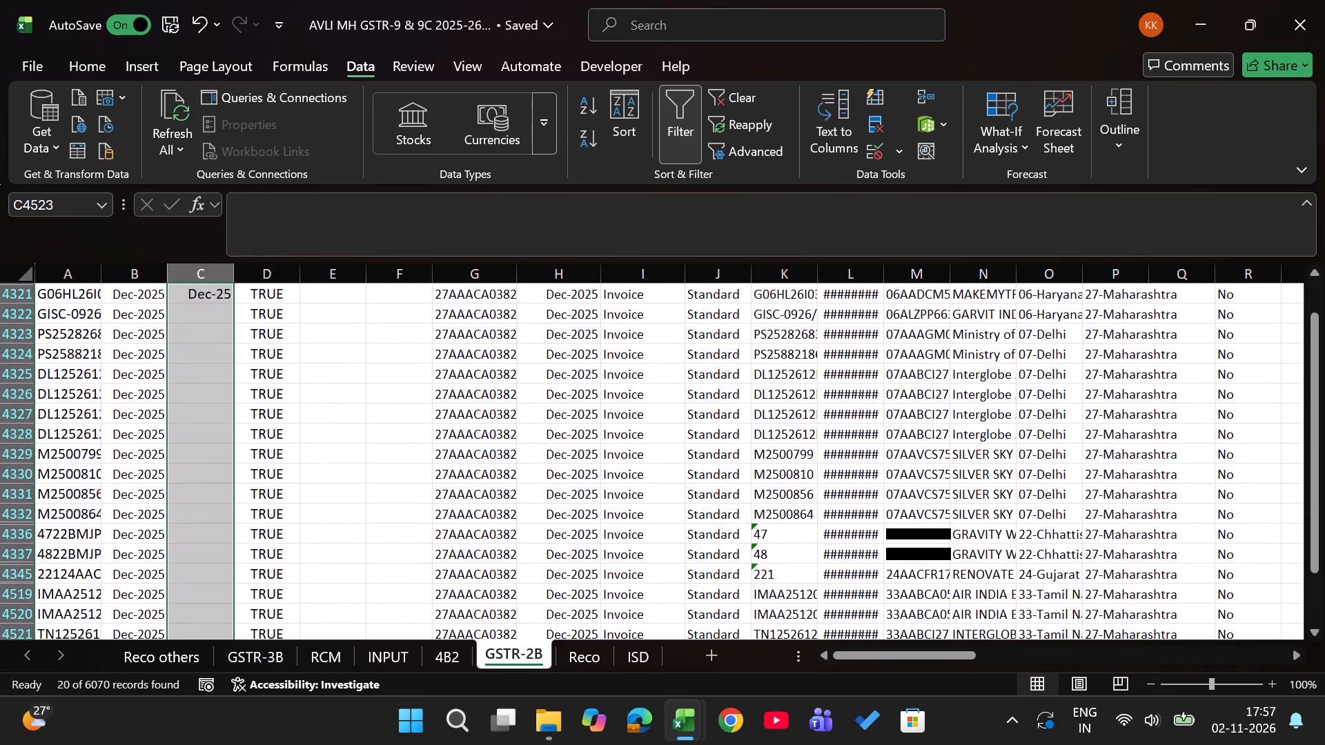
{"action": "key", "text": "alt+semicolon"}
{"action": "key", "text": "ctrl+d"}
Switch the Tax Period filter on the GSTR-2B sheet to January 2026 only.
{"action": "key", "text": "ctrl+Up"}
{"action": "key", "text": "Right"}
{"action": "key", "text": "Right"}
{"action": "key", "text": "Right"}
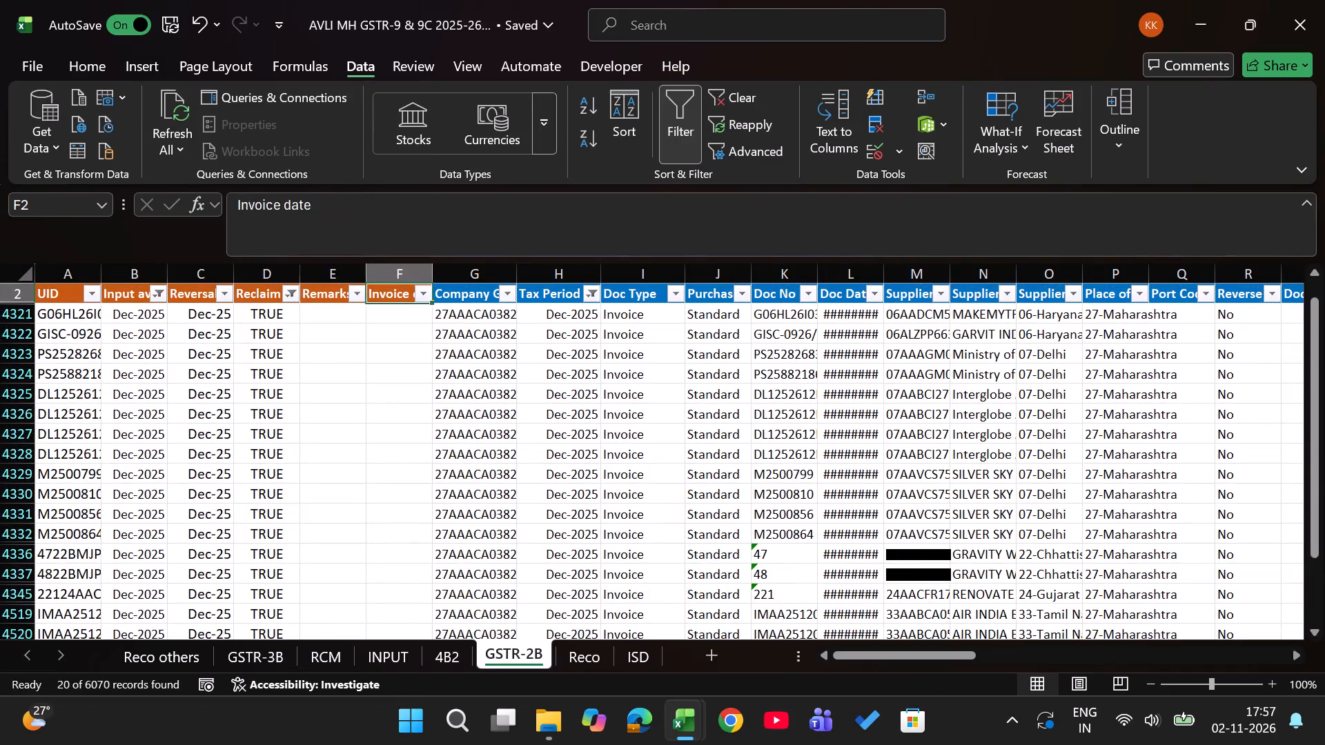
{"action": "key", "text": "Right"}
{"action": "key", "text": "Right"}
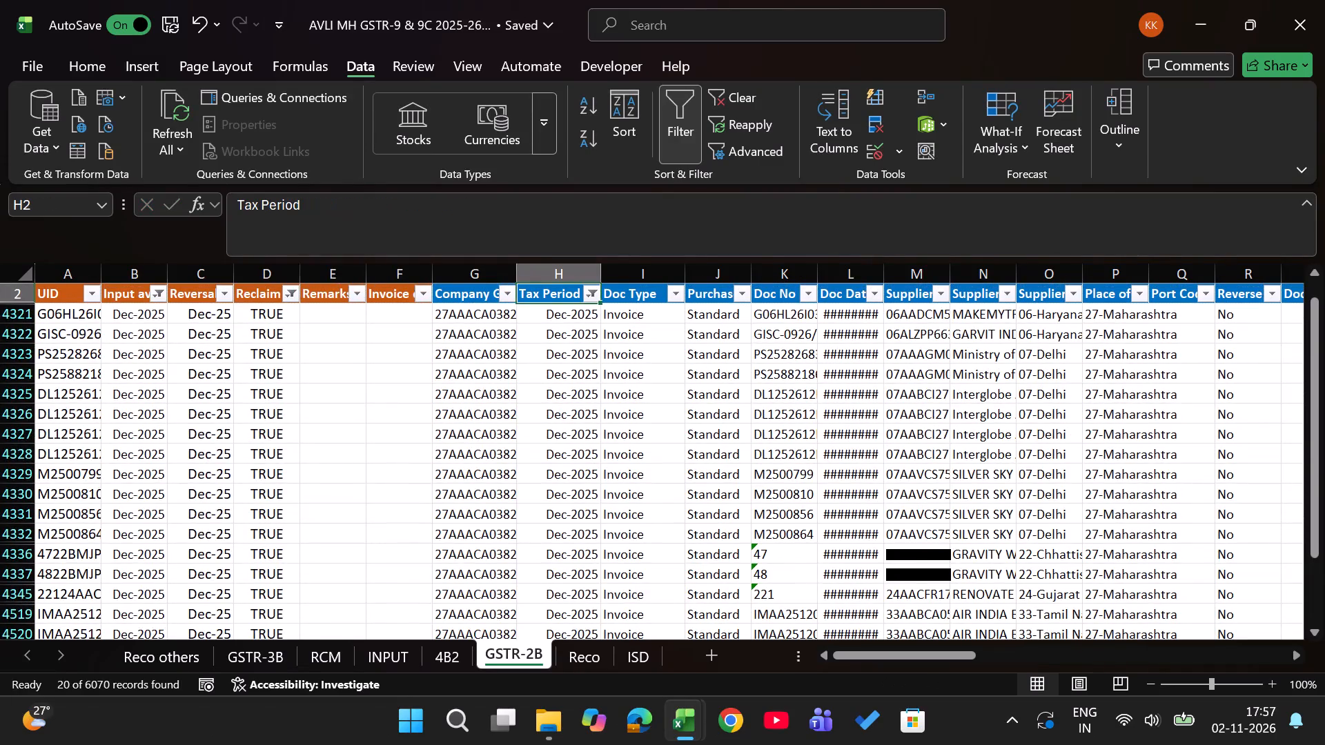
{"action": "key", "text": "alt+Down"}
{"action": "left_click", "coordinate": [396, 473]}
{"action": "key", "text": "space"}
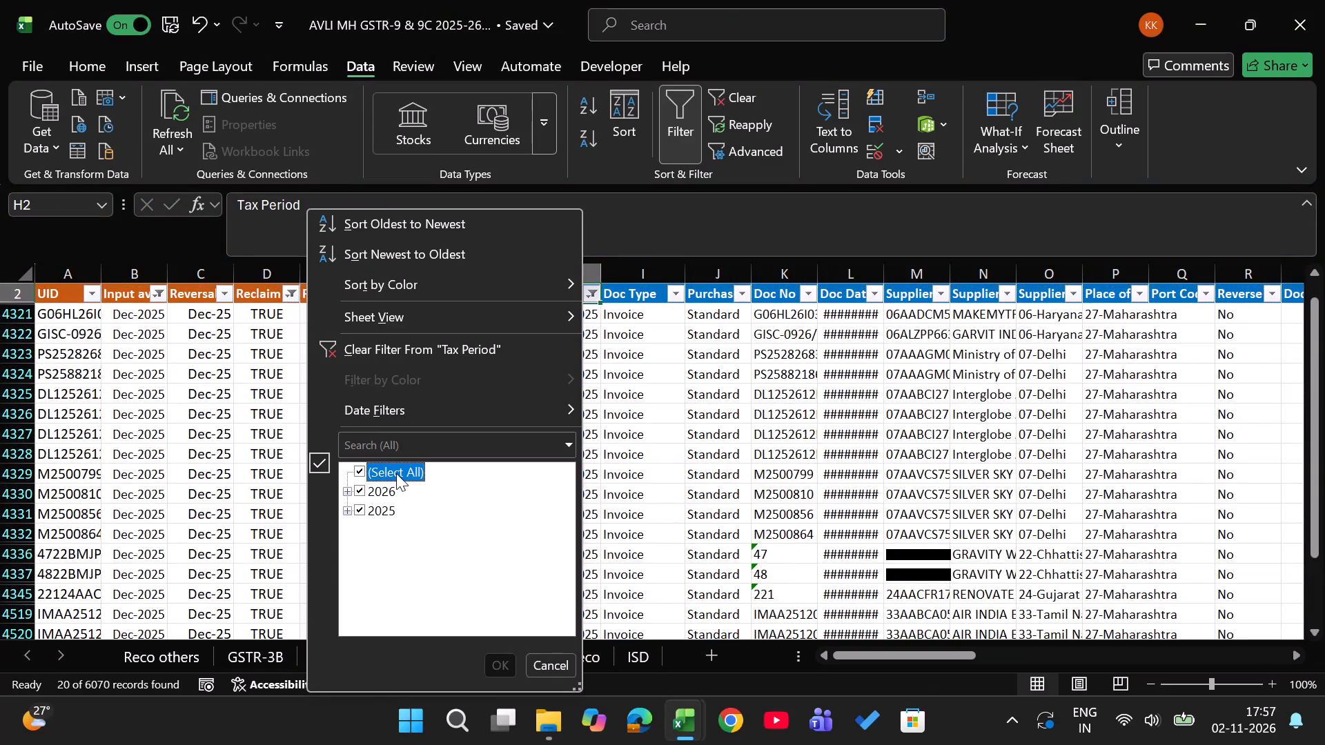
{"action": "key", "text": "Down"}
{"action": "key", "text": "Right"}
{"action": "key", "text": "Down"}
{"action": "key", "text": "space"}
{"action": "key", "text": "Return"}
Enter Jan-26 as the Reversal-4B(2)_GSTR-3B month in all visible January 2026 rows.
{"action": "key", "text": "Left"}
{"action": "key", "text": "Left"}
{"action": "key", "text": "Left"}
{"action": "key", "text": "Left"}
{"action": "key", "text": "Left"}
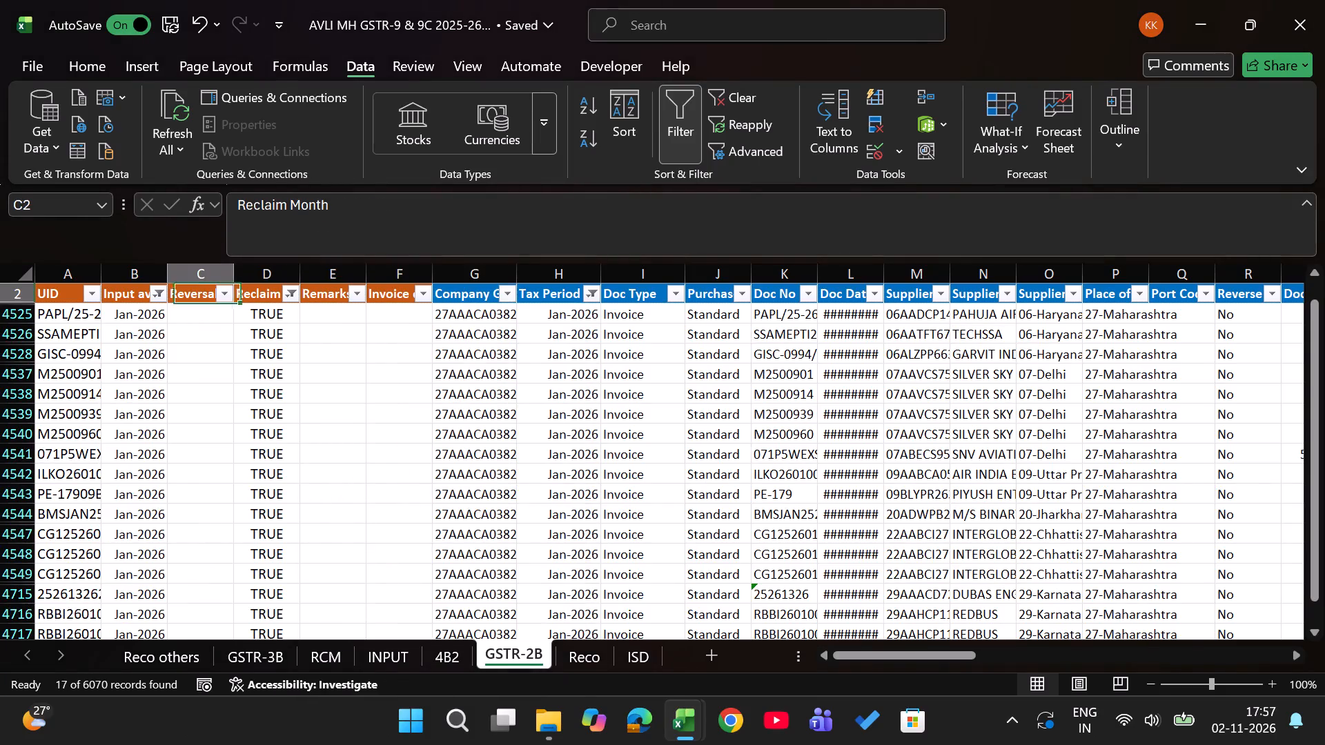
{"action": "key", "text": "Down"}
{"action": "type", "text": "jan"}
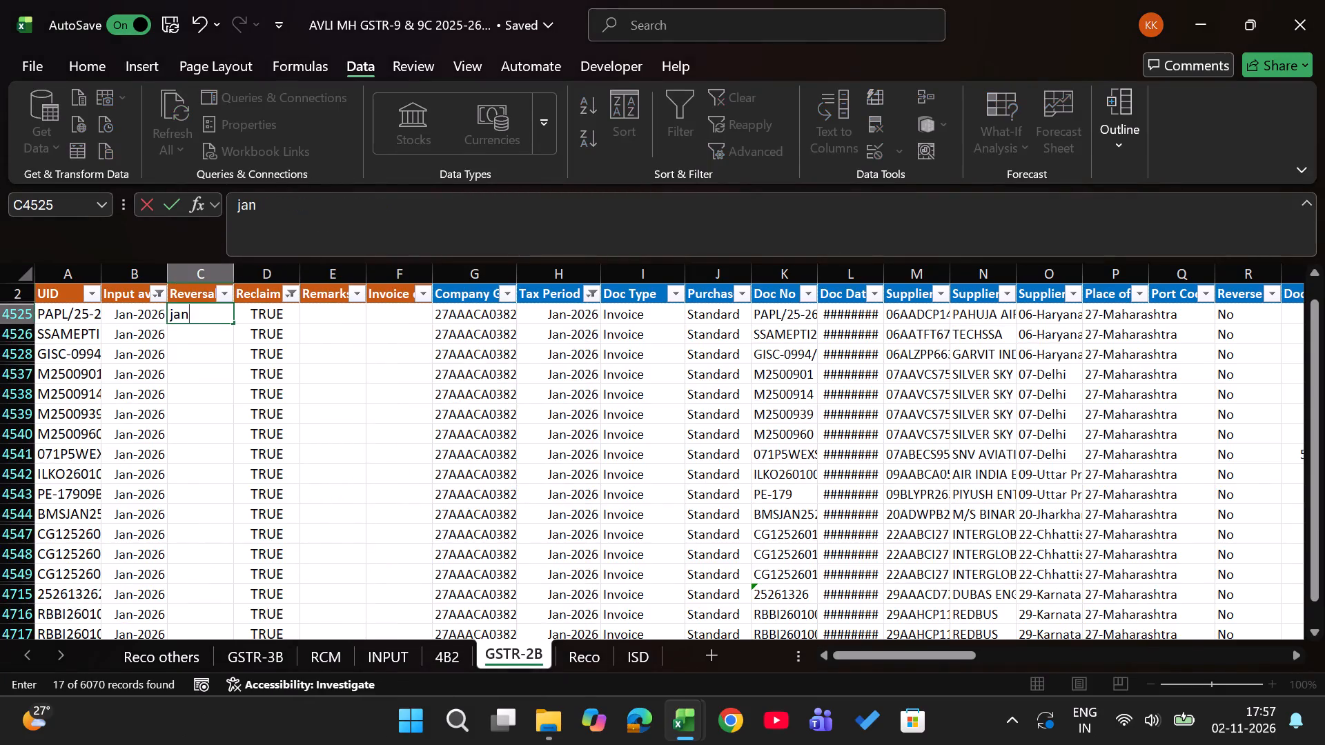
{"action": "type", "text": "26"}
{"action": "key", "text": "Return"}
{"action": "key", "text": "Left"}
{"action": "key", "text": "ctrl+Down"}
{"action": "key", "text": "Right"}
{"action": "key", "text": "ctrl+shift+Up"}
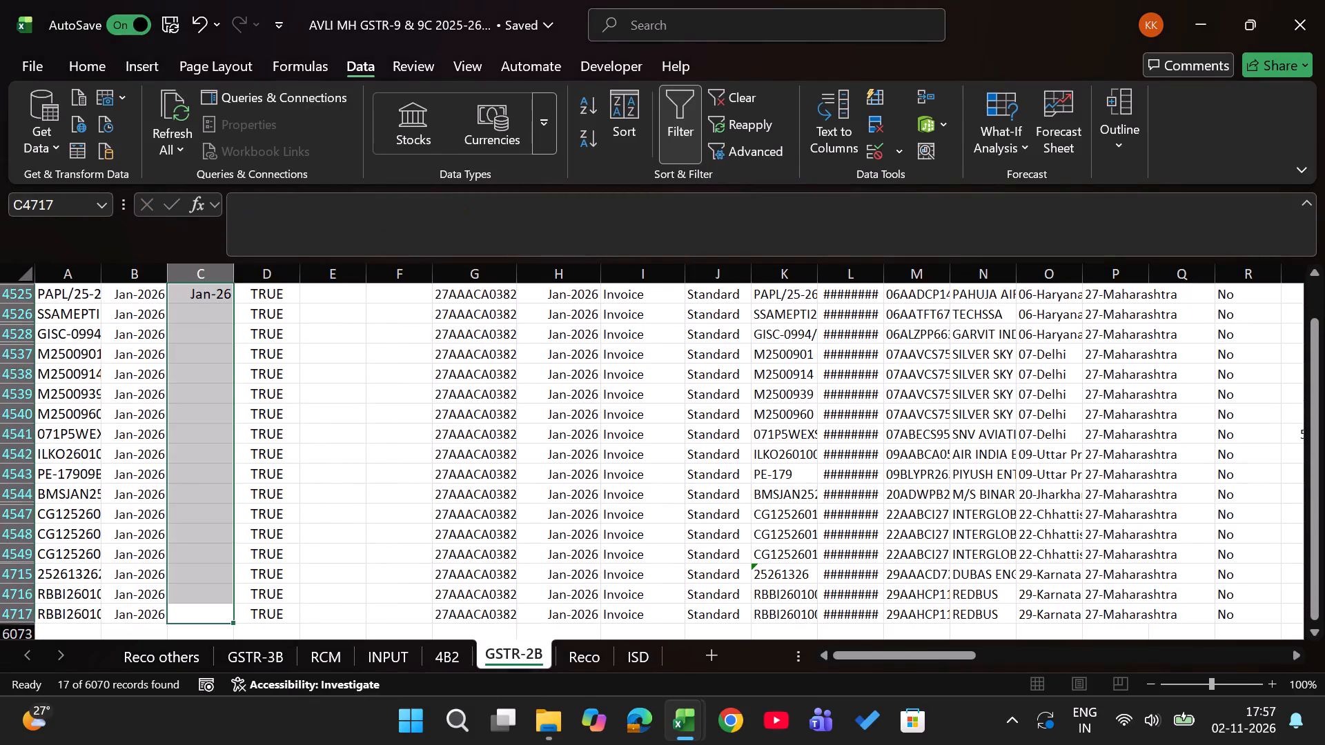
{"action": "key", "text": "alt+semicolon"}
{"action": "key", "text": "ctrl+d"}
Switch the Tax Period filter on the GSTR-2B sheet to February 2026 only.
{"action": "key", "text": "ctrl+Up"}
{"action": "key", "text": "Right"}
{"action": "key", "text": "Right"}
{"action": "key", "text": "Right"}
{"action": "key", "text": "Right"}
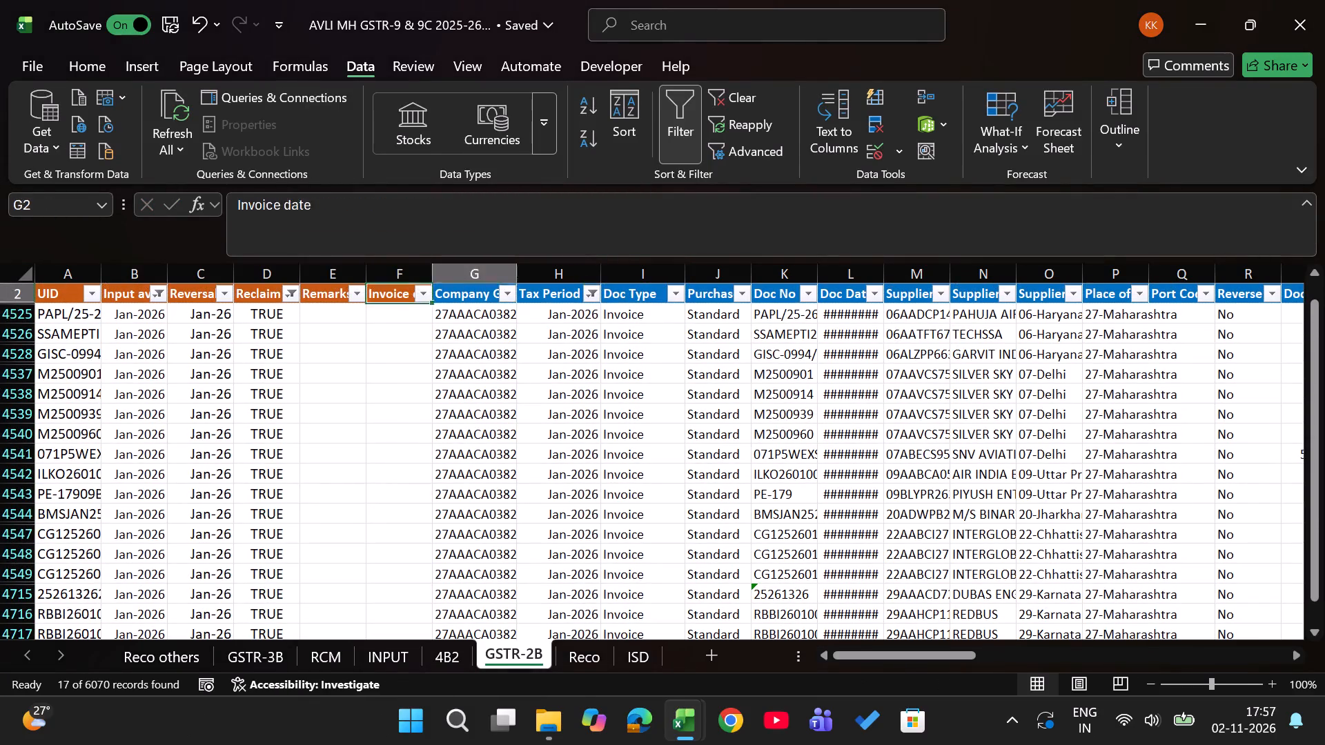
{"action": "key", "text": "Right"}
{"action": "key", "text": "Right"}
{"action": "key", "text": "Left"}
{"action": "key", "text": "alt+Down"}
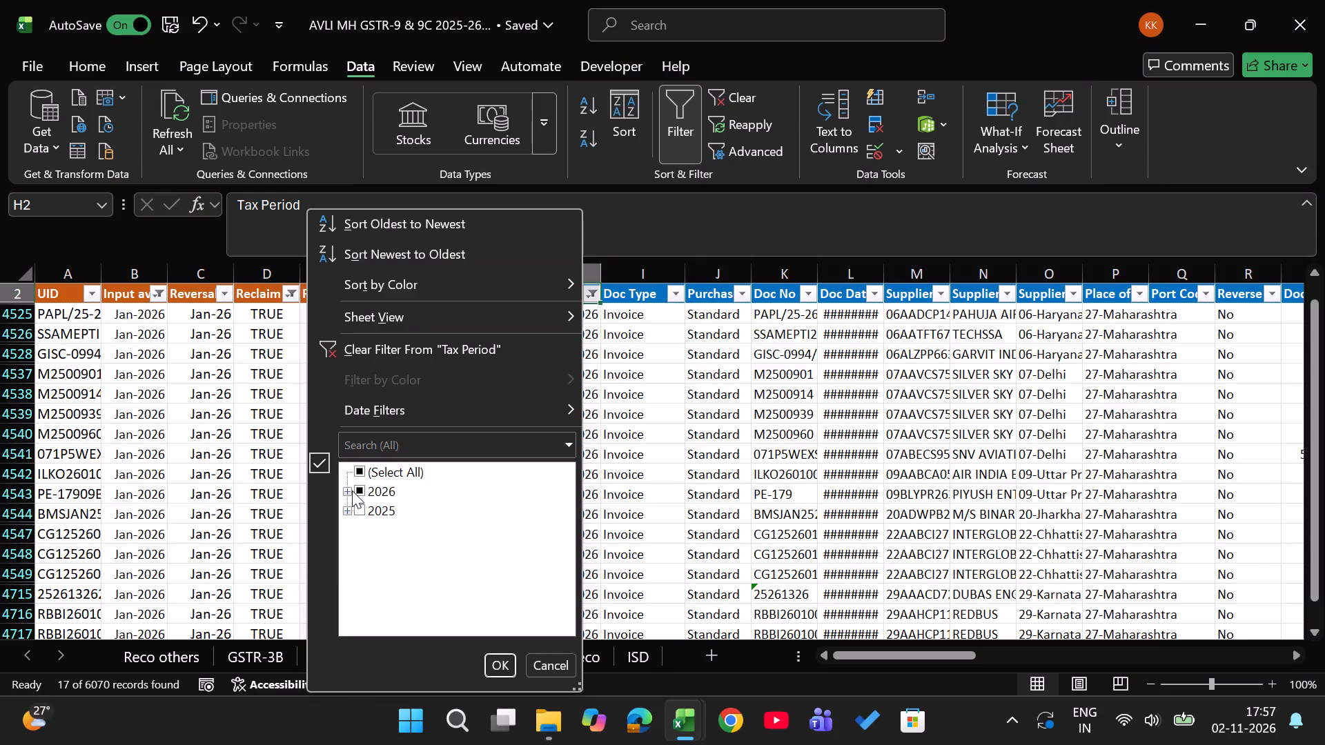
{"action": "left_click", "coordinate": [352, 490]}
{"action": "key", "text": "Down"}
{"action": "key", "text": "Down"}
{"action": "key", "text": "space"}
{"action": "key", "text": "Down"}
{"action": "key", "text": "space"}
{"action": "key", "text": "Return"}
Enter Feb-26 as the Reversal-4B(2)_GSTR-3B month in all visible February 2026 rows.
{"action": "key", "text": "Left"}
{"action": "key", "text": "Left"}
{"action": "key", "text": "Left"}
{"action": "key", "text": "Left"}
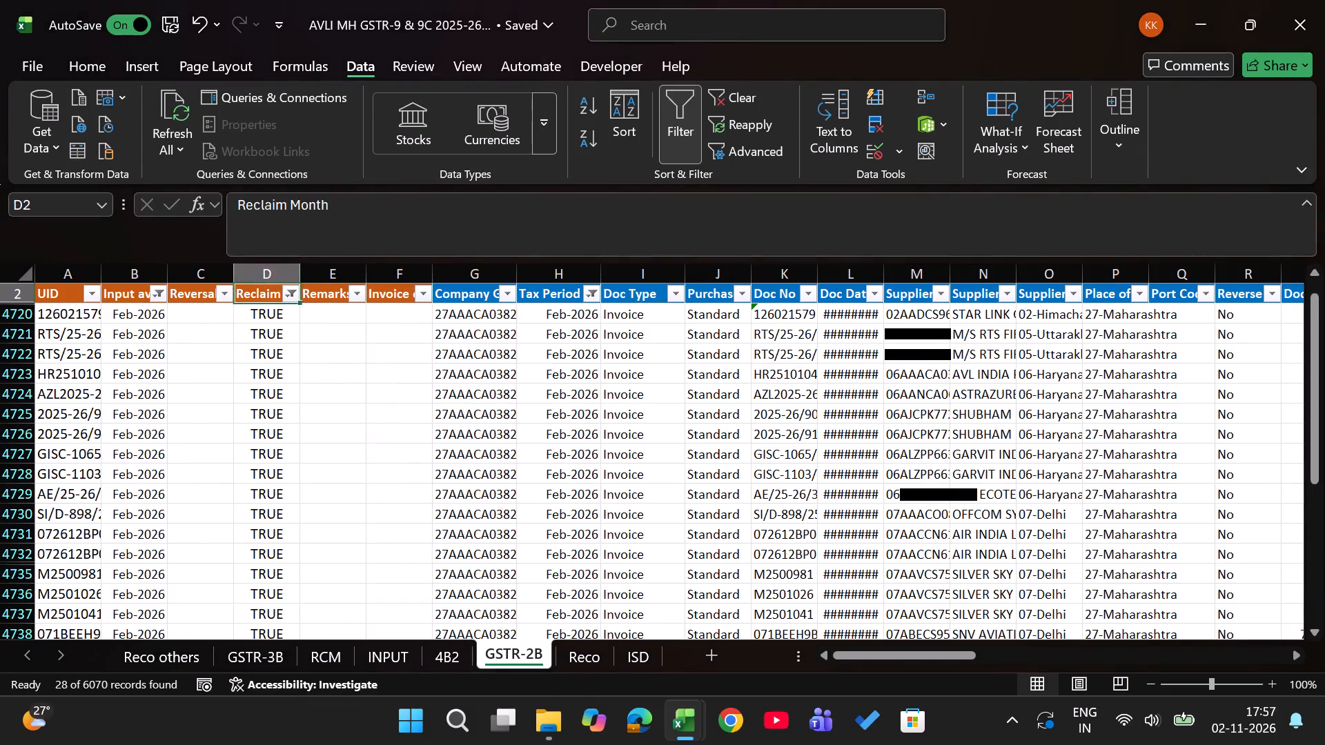
{"action": "key", "text": "Left"}
{"action": "key", "text": "Down"}
{"action": "type", "text": "feb"}
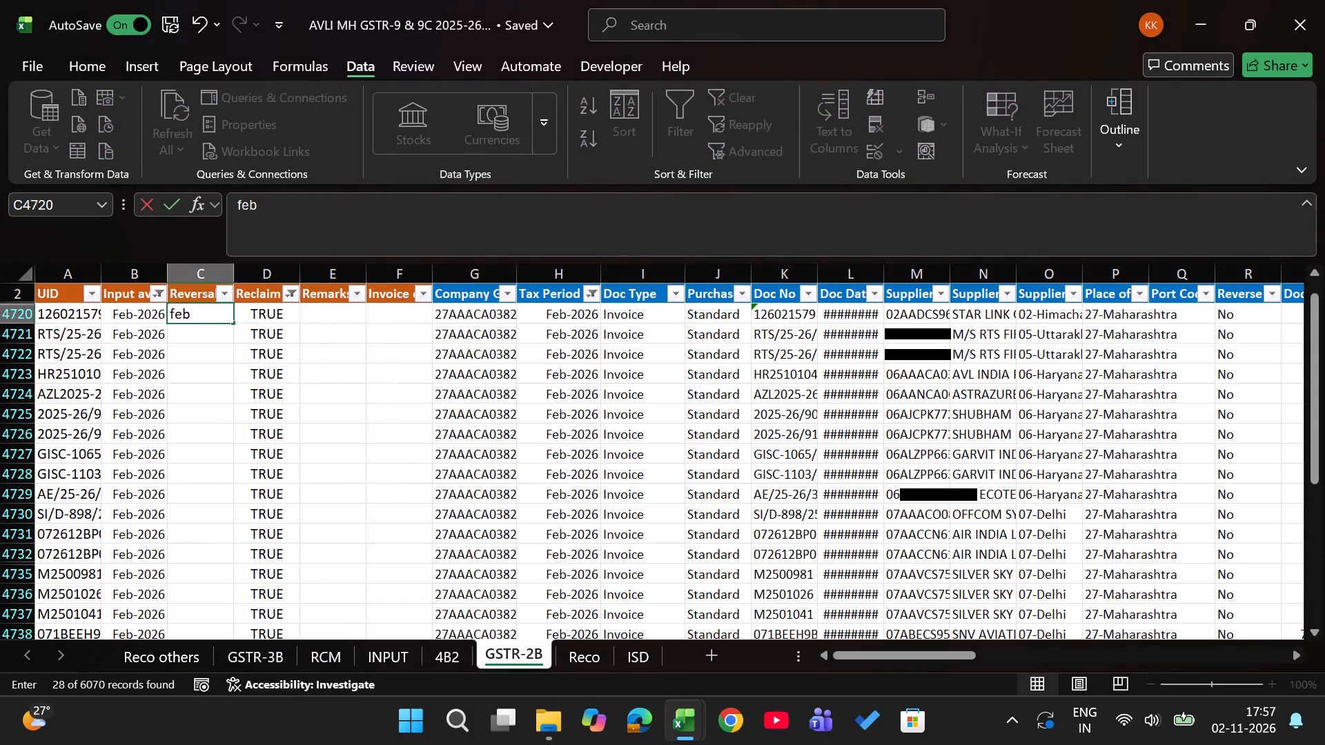
{"action": "type", "text": "26"}
{"action": "key", "text": "Return"}
{"action": "key", "text": "Left"}
{"action": "key", "text": "ctrl+Down"}
{"action": "key", "text": "Right"}
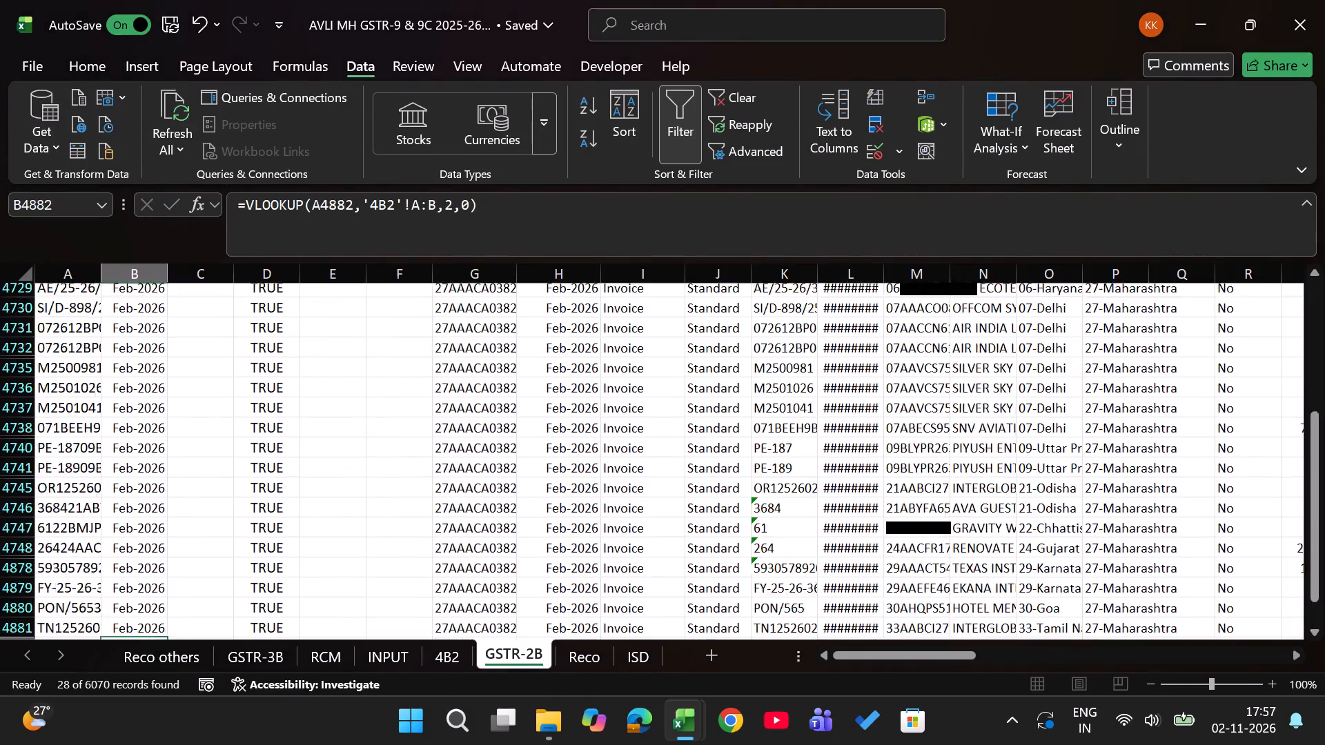
{"action": "key", "text": "ctrl+shift+Up"}
{"action": "key", "text": "alt+semicolon"}
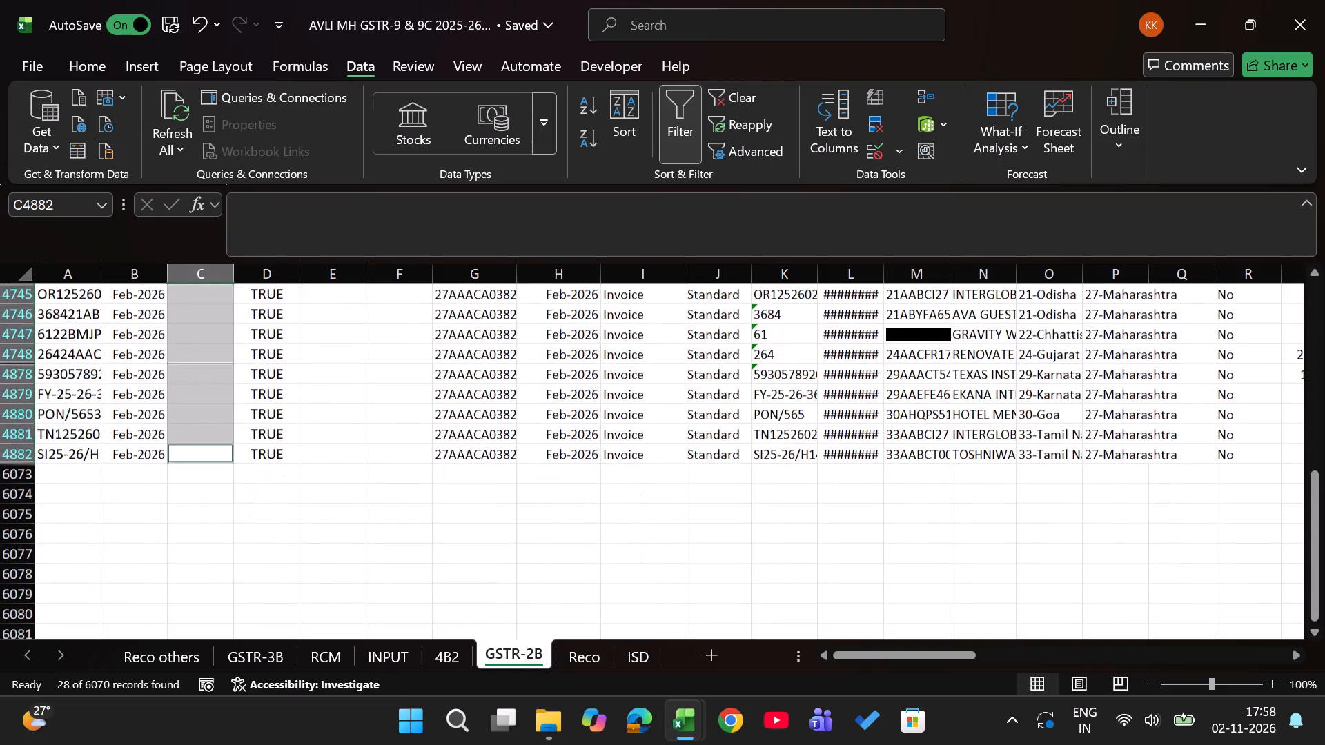
{"action": "key", "text": "ctrl+d"}
Switch the Tax Period filter on the GSTR-2B sheet to March 2026 only.
{"action": "key", "text": "ctrl+Up"}
{"action": "key", "text": "Right"}
{"action": "key", "text": "Right"}
{"action": "key", "text": "Right"}
{"action": "key", "text": "Right"}
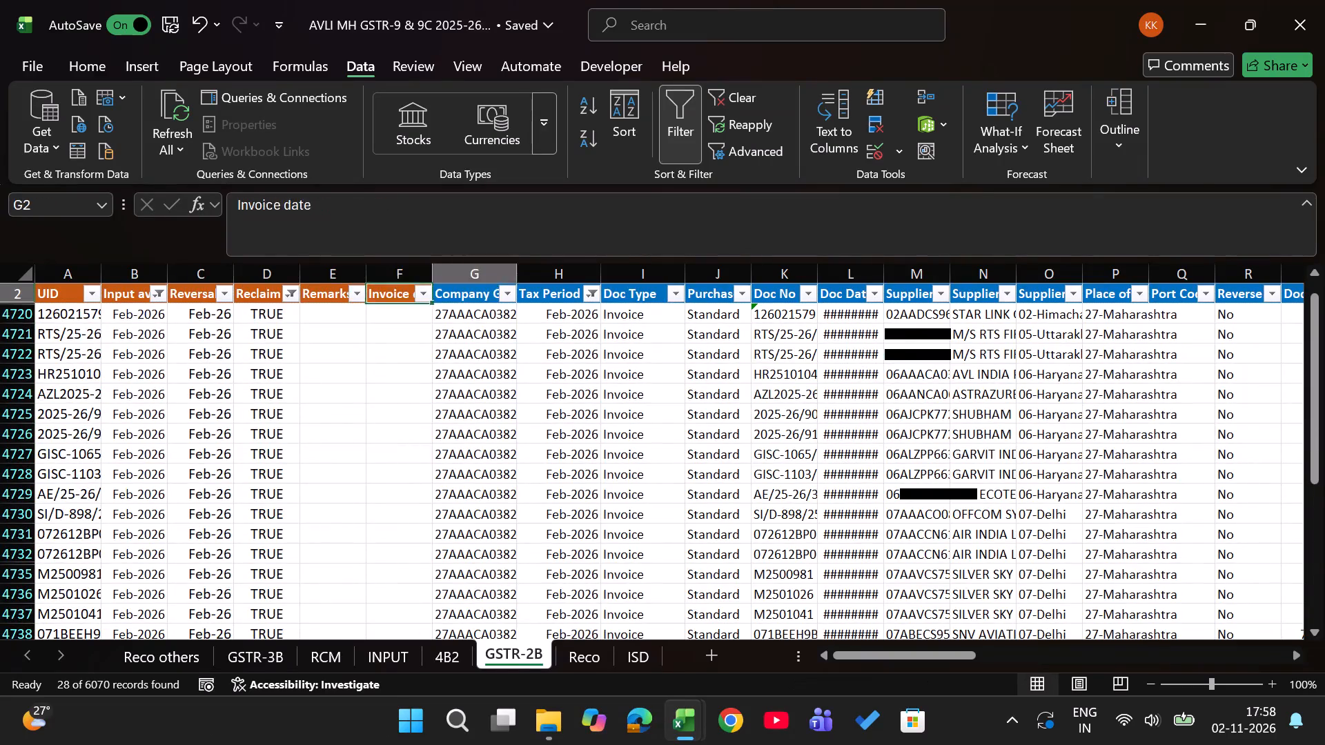
{"action": "key", "text": "Right"}
{"action": "key", "text": "alt+Down"}
{"action": "left_click", "coordinate": [353, 495]}
{"action": "key", "text": "Down"}
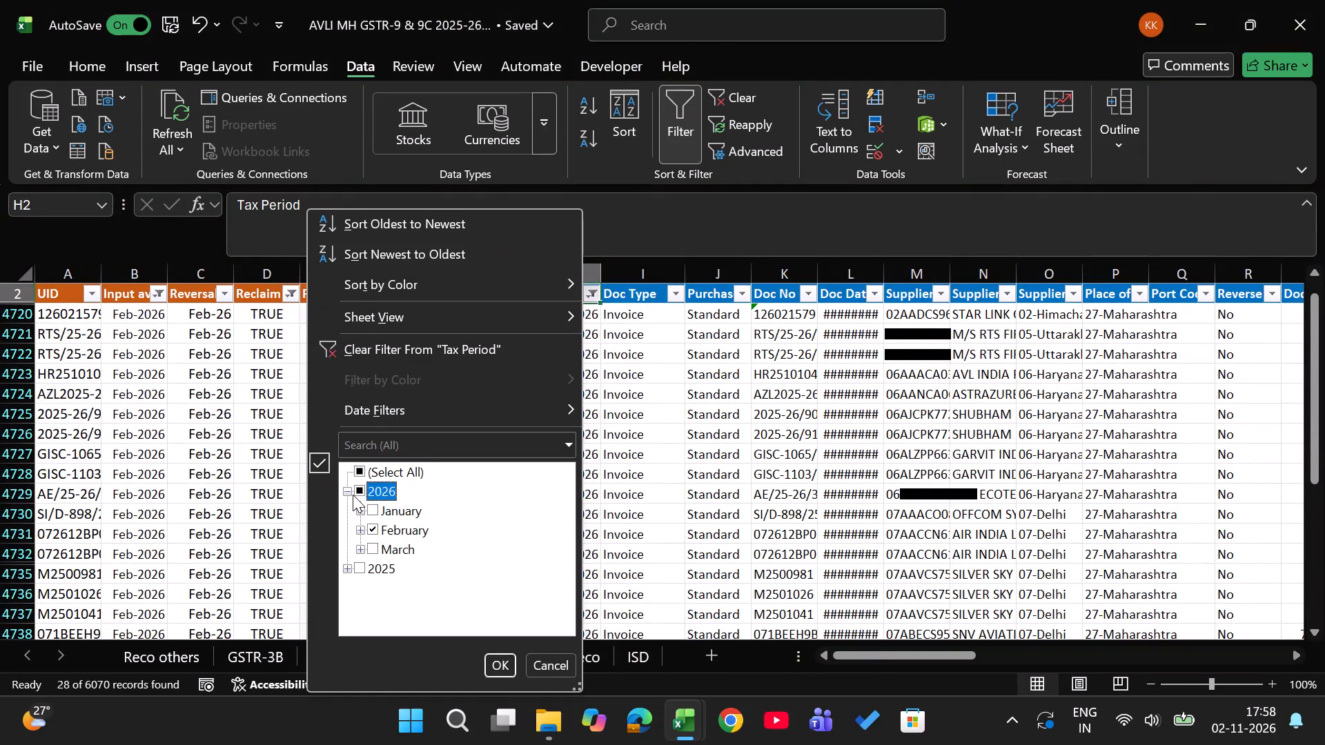
{"action": "key", "text": "Down"}
{"action": "key", "text": "Down"}
{"action": "key", "text": "space"}
{"action": "key", "text": "Down"}
{"action": "key", "text": "space"}
{"action": "key", "text": "Return"}
Enter Mar-26 as the Reversal-4B(2)_GSTR-3B month in all visible March 2026 rows.
{"action": "key", "text": "Left"}
{"action": "key", "text": "Left"}
{"action": "key", "text": "Left"}
{"action": "key", "text": "Left"}
{"action": "key", "text": "Left"}
{"action": "key", "text": "Down"}
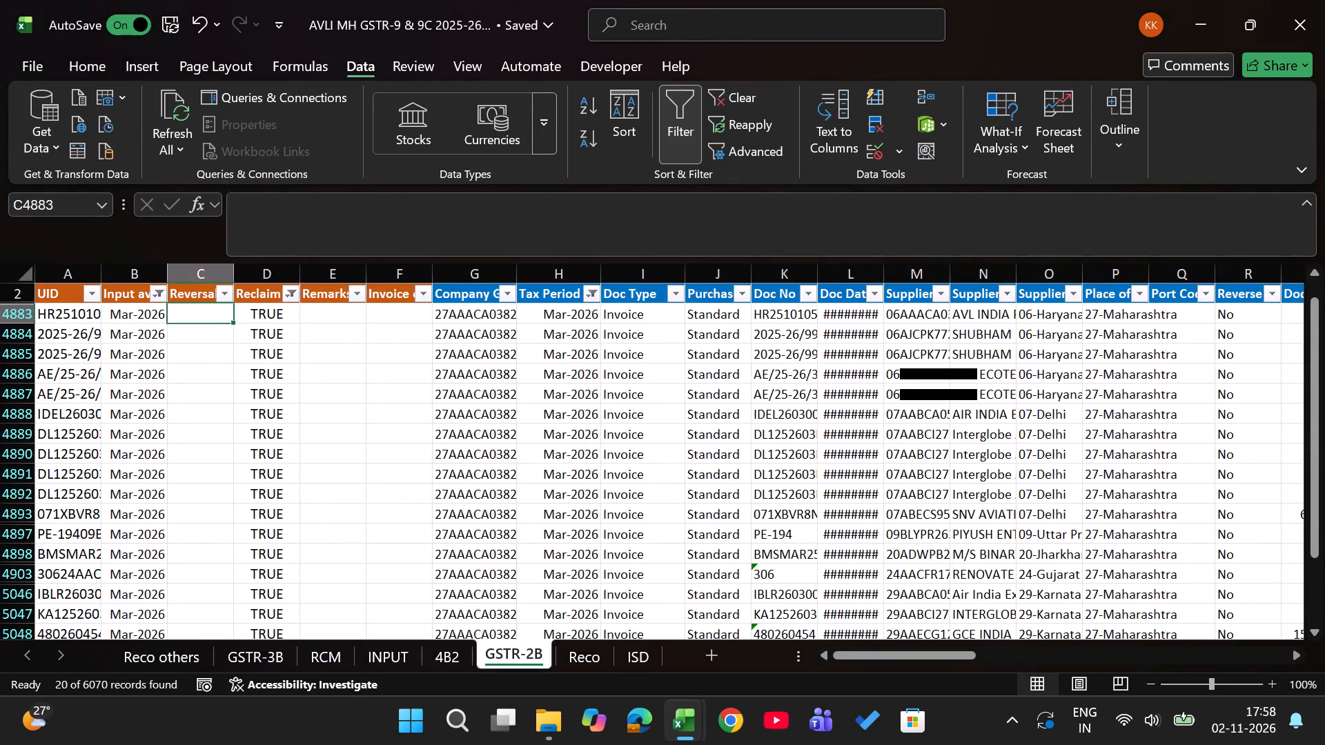
{"action": "type", "text": "mar26"}
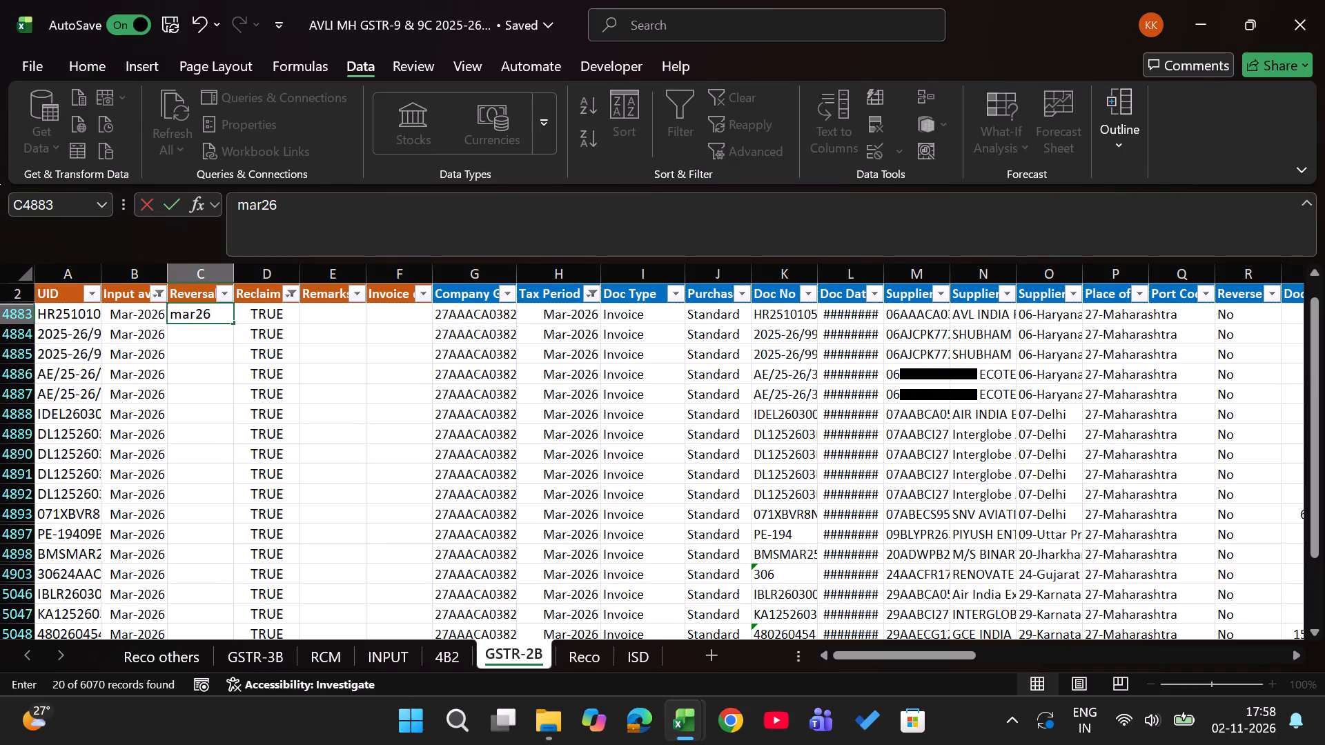
{"action": "key", "text": "Return"}
{"action": "key", "text": "Left"}
{"action": "key", "text": "ctrl+Down"}
{"action": "key", "text": "Right"}
{"action": "key", "text": "ctrl+Up"}
{"action": "key", "text": "Left"}
{"action": "key", "text": "ctrl+Down"}
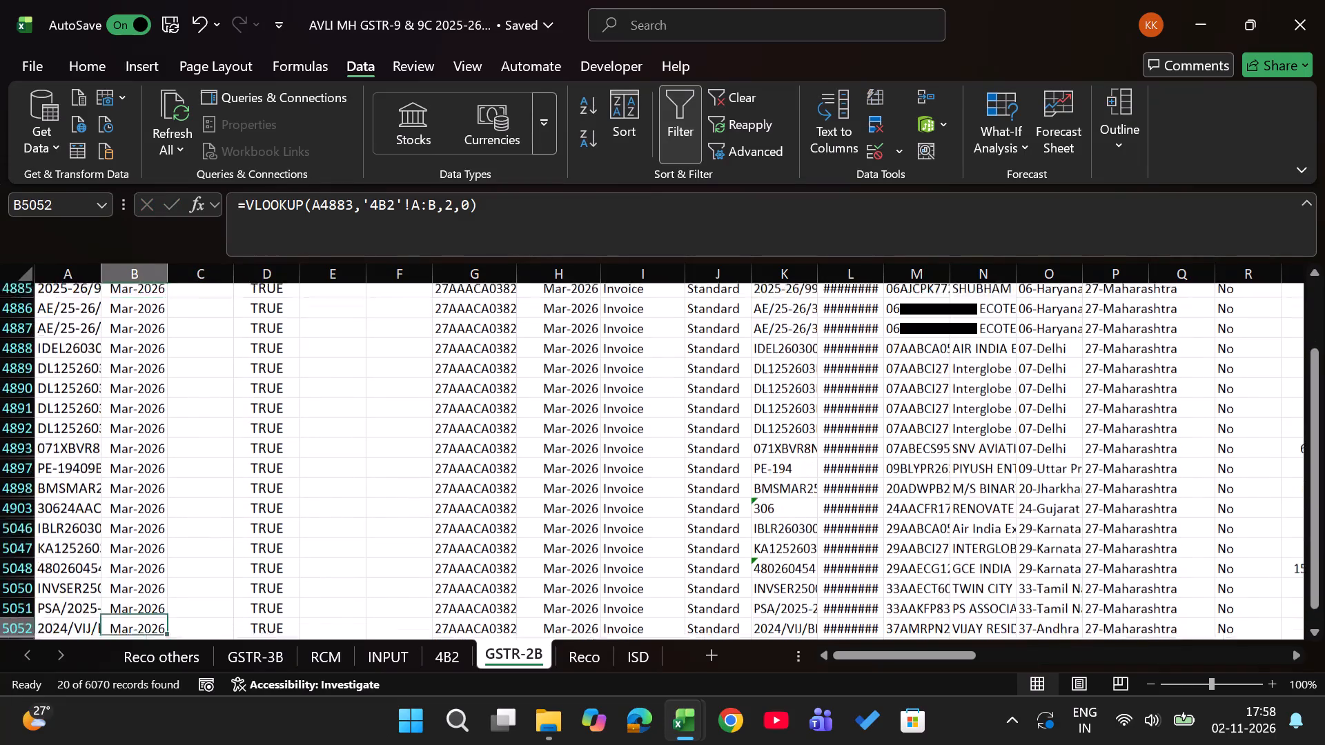
{"action": "key", "text": "Right"}
{"action": "key", "text": "ctrl+shift+Up"}
{"action": "key", "text": "alt+semicolon"}
{"action": "key", "text": "ctrl+d"}
Clear all filters on GSTR-2B and exclude blanks in the Reversal-4B(2)_GSTR-3B column to isolate the tagged rows.
{"action": "key", "text": "Up"}
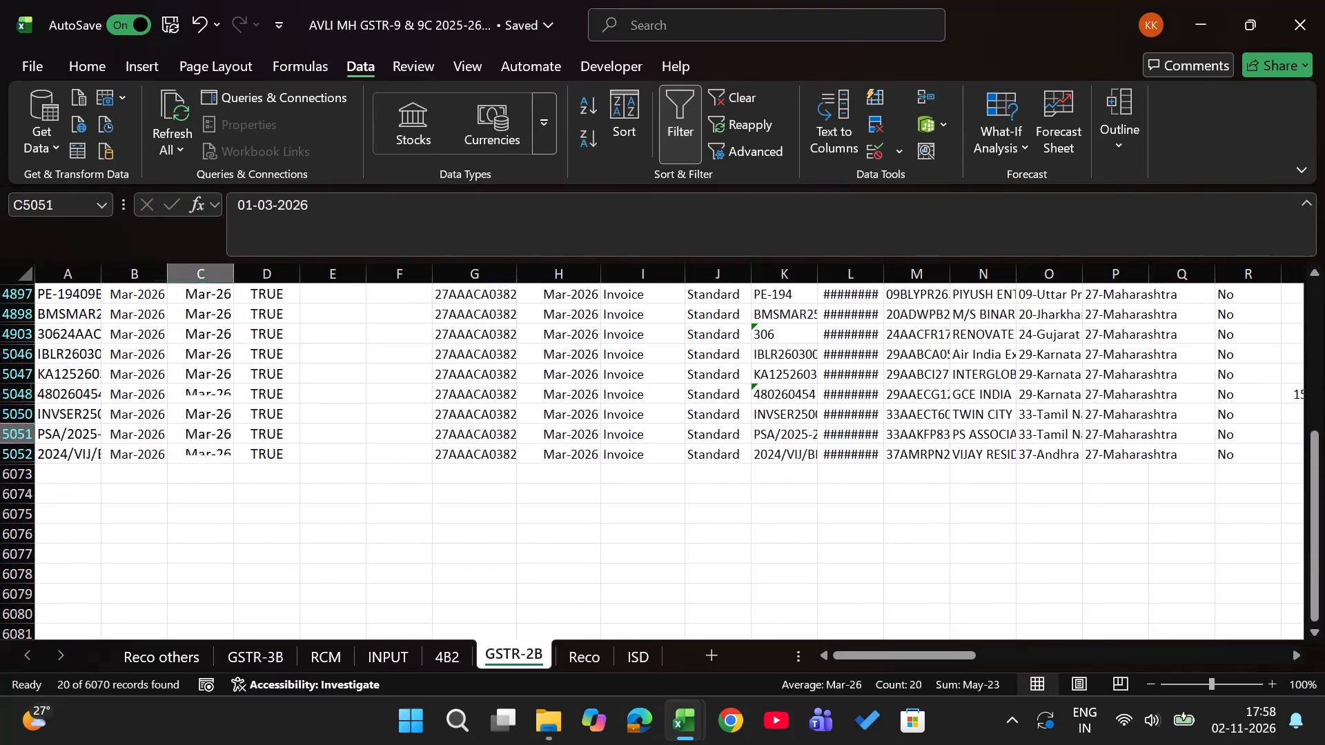
{"action": "key", "text": "Up"}
{"action": "key", "text": "Up"}
{"action": "type", "text": "ac"}
{"action": "key", "text": "ctrl+Up"}
{"action": "key", "text": "Right"}
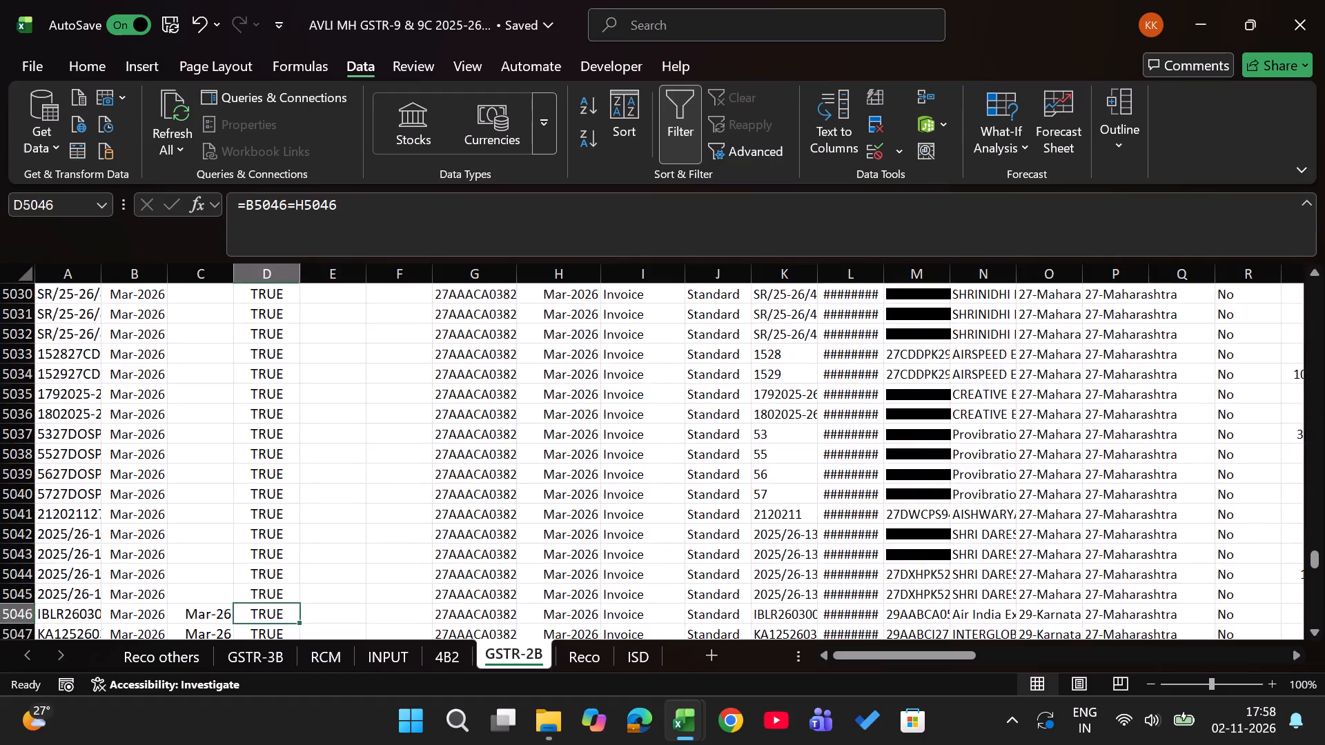
{"action": "key", "text": "Right"}
{"action": "key", "text": "ctrl+Up"}
{"action": "key", "text": "Left"}
{"action": "key", "text": "Left"}
{"action": "key", "text": "alt+Down"}
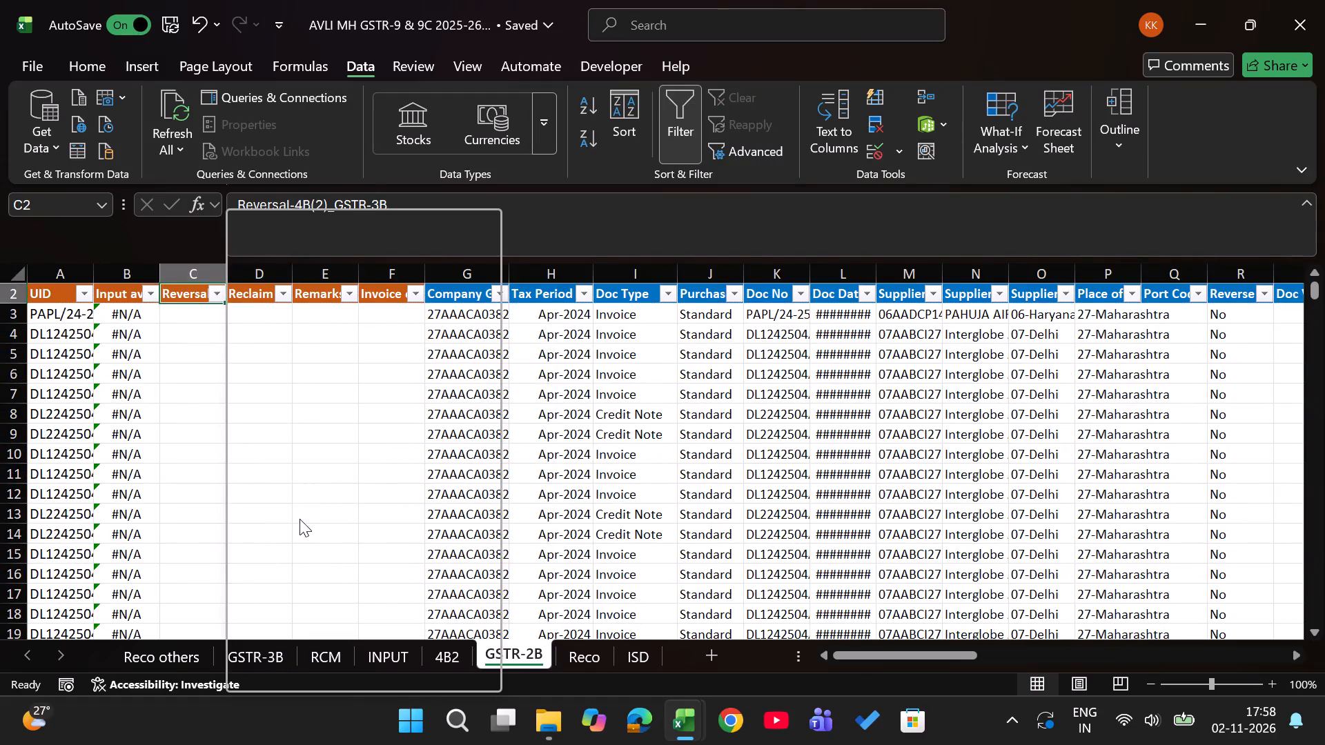
{"action": "left_click", "coordinate": [297, 525]}
{"action": "key", "text": "Return"}
Compare the GSTR-2B tax subtotals of the tagged reversal rows with the subtotals on the 4B2 sheet.
{"action": "key", "text": "Up"}
{"action": "key", "text": "Up"}
{"action": "key", "text": "Right"}
{"action": "key", "text": "Right"}
{"action": "key", "text": "Right"}
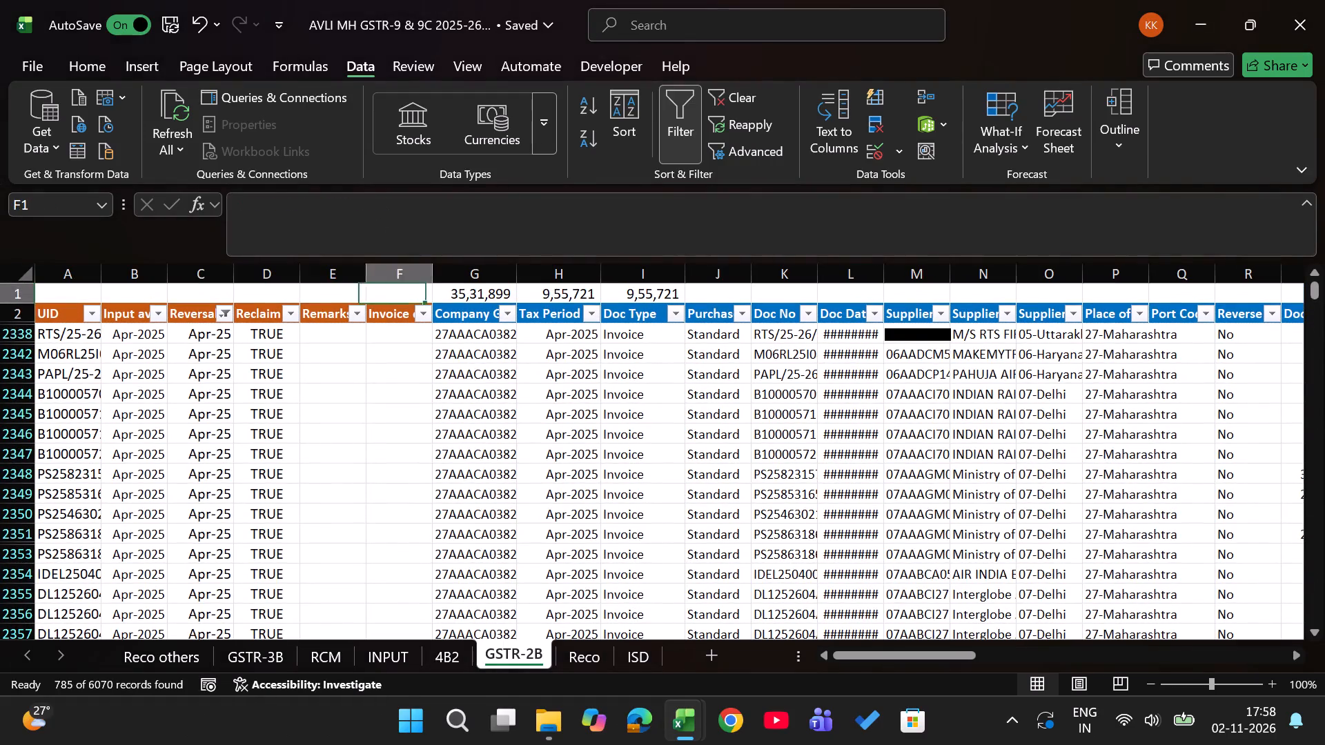
{"action": "key", "text": "Right"}
{"action": "key", "text": "ctrl+Page_Up"}
{"action": "key", "text": "Right"}
{"action": "key", "text": "Right"}
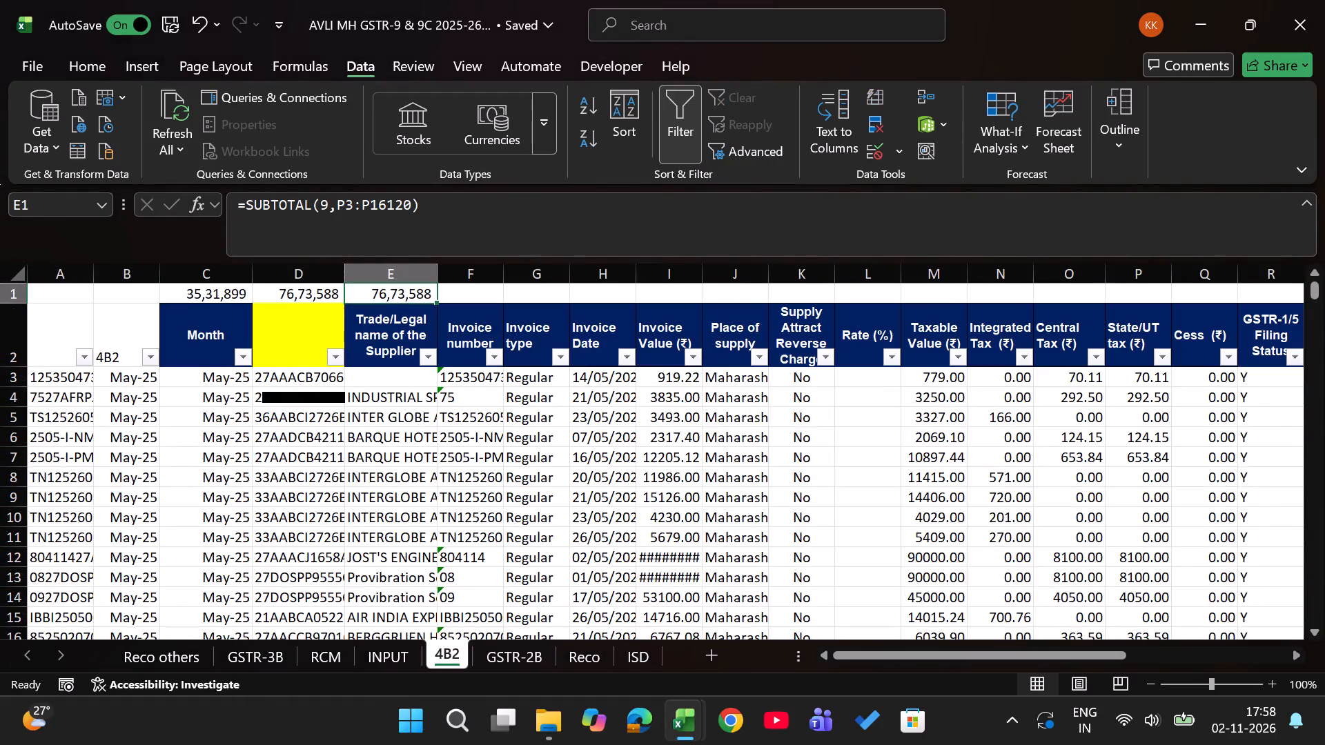
{"action": "key", "text": "ctrl+Page_Down"}
{"action": "key", "text": "Down"}
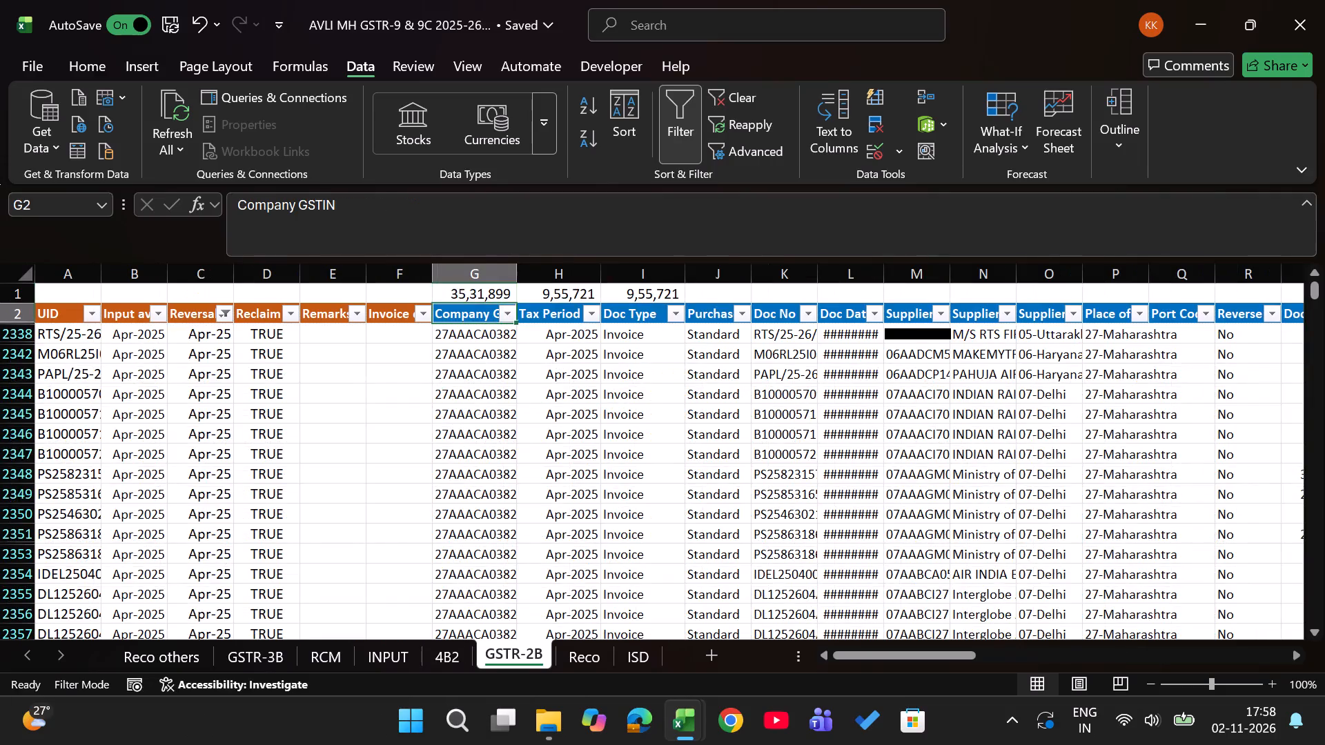
Clear the GSTR-2B filters and filter the Input availed month column to exclude #N/A.
{"action": "key", "text": "Right"}
{"action": "key", "text": "Left"}
{"action": "key", "text": "Left"}
{"action": "key", "text": "Left"}
{"action": "key", "text": "Left"}
{"action": "key", "text": "Left"}
{"action": "key", "text": "alt+Down"}
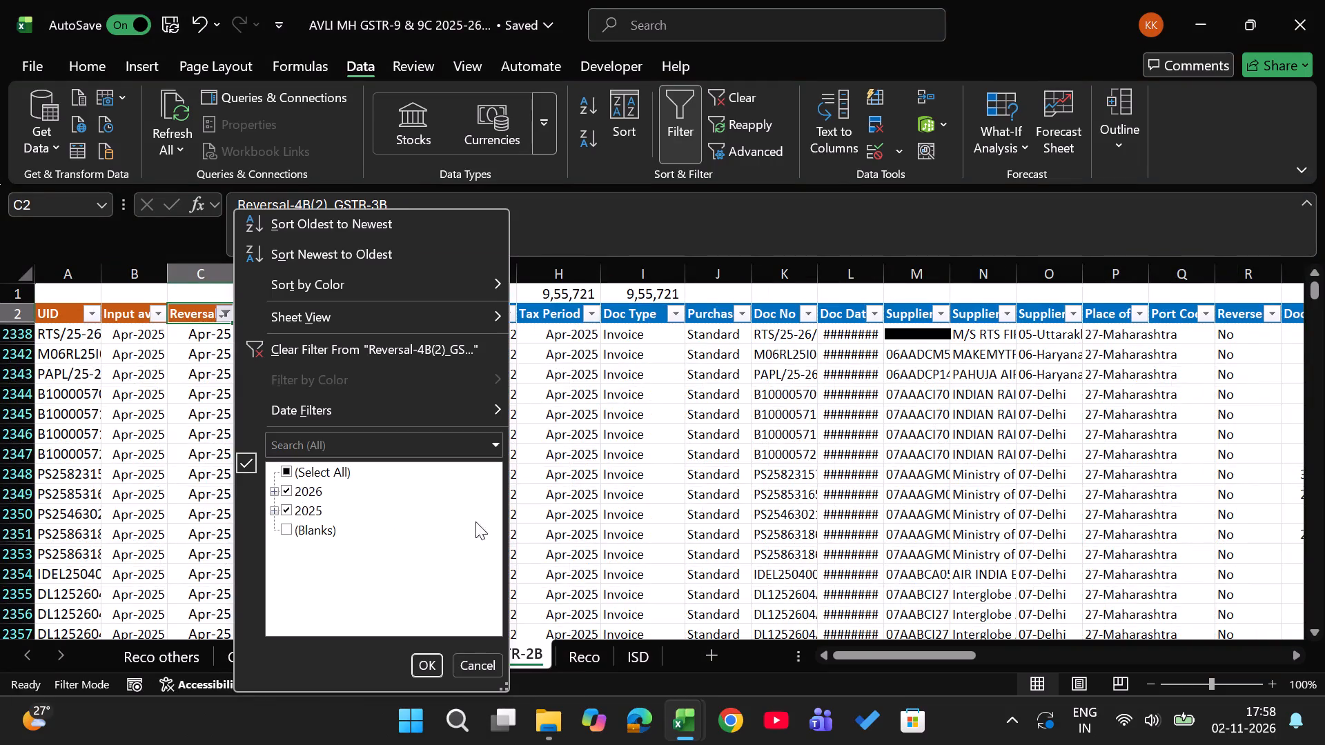
{"action": "left_click", "coordinate": [608, 527]}
{"action": "type", "text": "ac"}
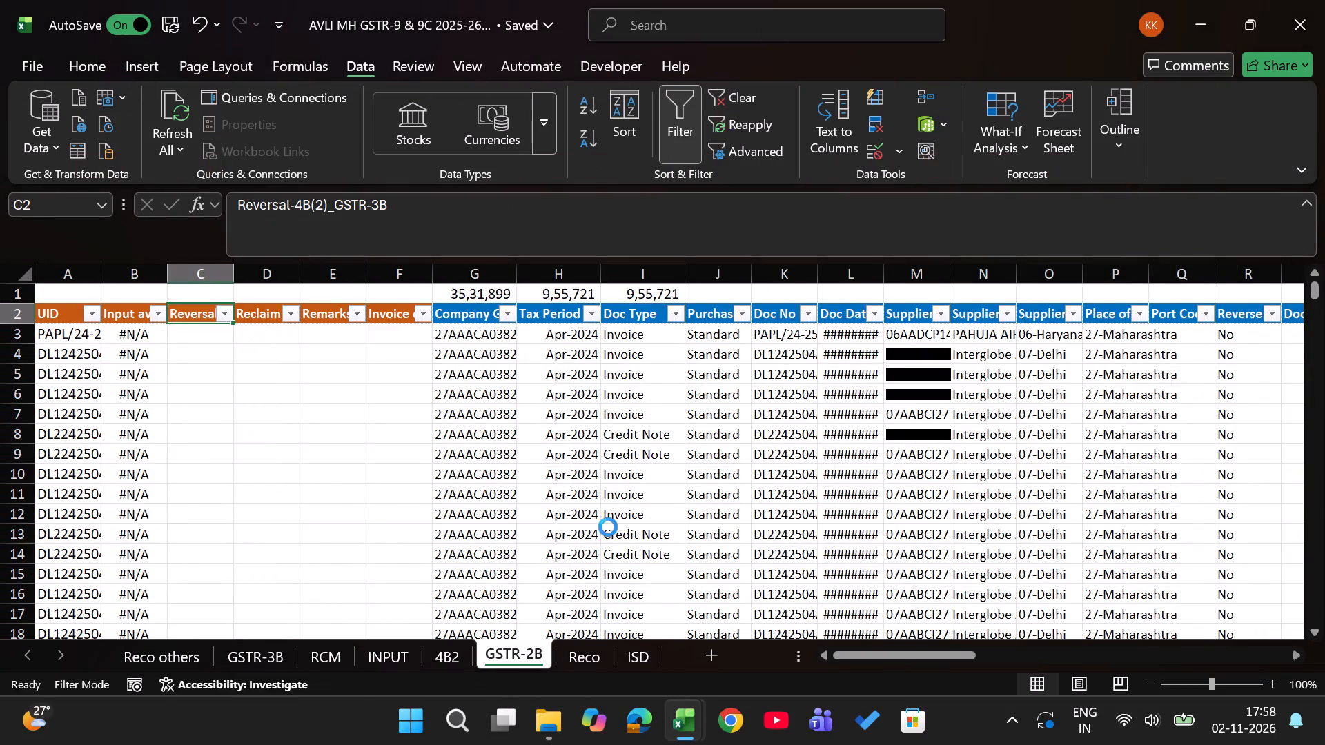
{"action": "key", "text": "Left"}
{"action": "key", "text": "alt+Down"}
{"action": "left_click", "coordinate": [248, 530]}
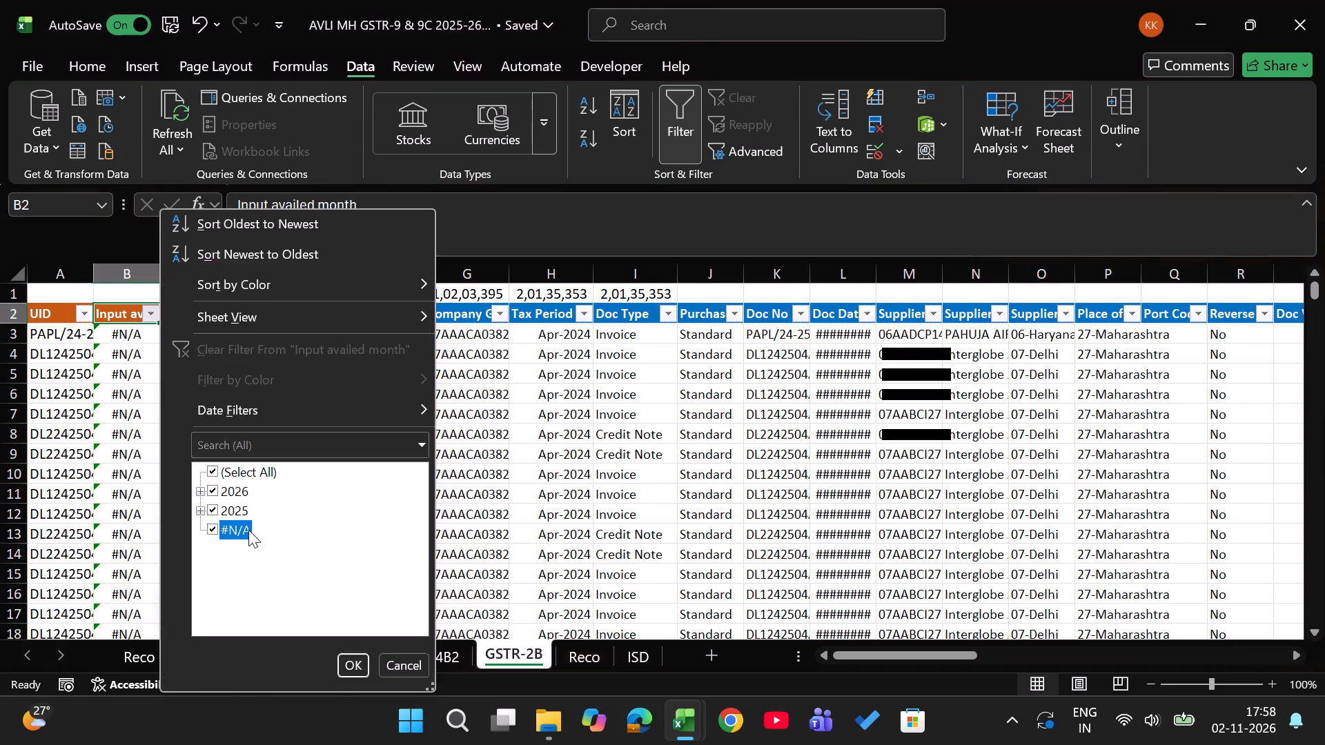
{"action": "key", "text": "Return"}
Filter the Reversal-4B(2)_GSTR-3B column to blank rows only.
{"action": "key", "text": "Right"}
{"action": "key", "text": "alt+Down"}
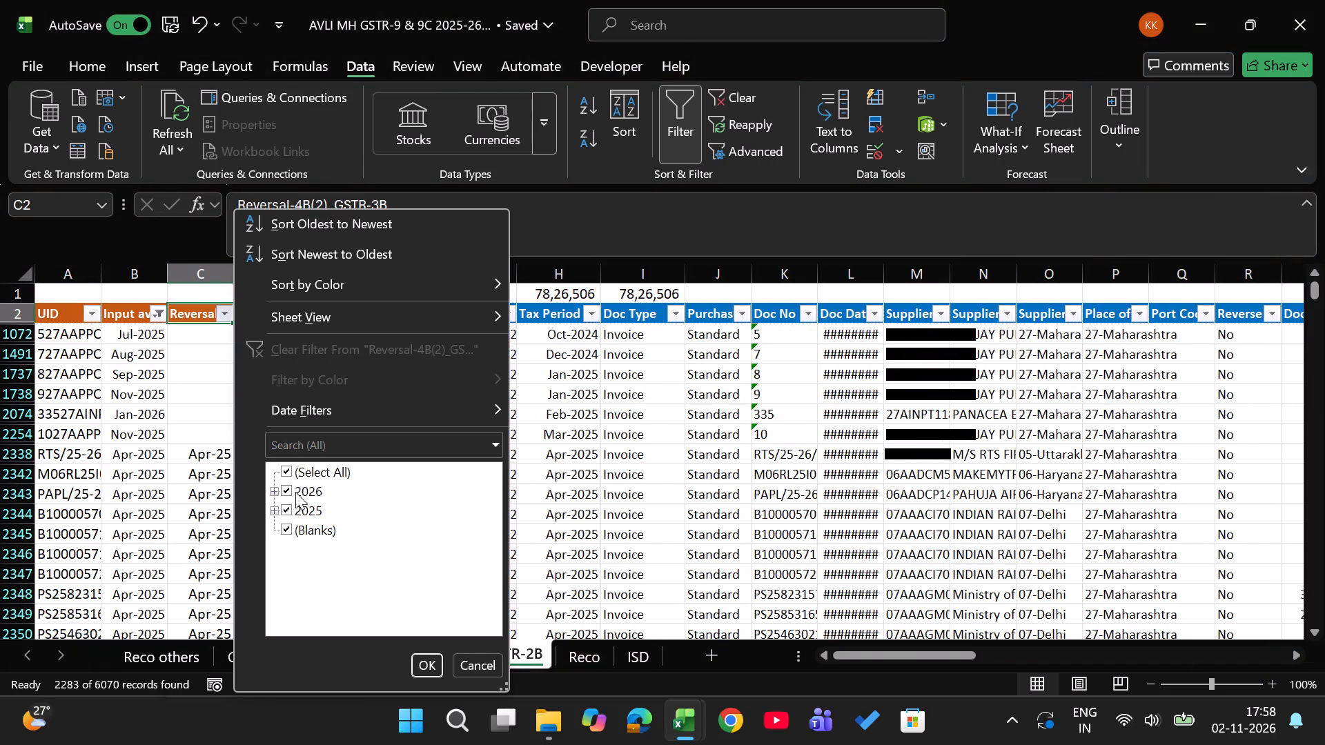
{"action": "left_click", "coordinate": [295, 492]}
{"action": "key", "text": "Down"}
{"action": "key", "text": "space"}
{"action": "key", "text": "Return"}
Filter the Reclaim Month column on the GSTR-2B sheet to TRUE only.
{"action": "key", "text": "Right"}
{"action": "key", "text": "Right"}
{"action": "key", "text": "Right"}
{"action": "key", "text": "Left"}
{"action": "key", "text": "Left"}
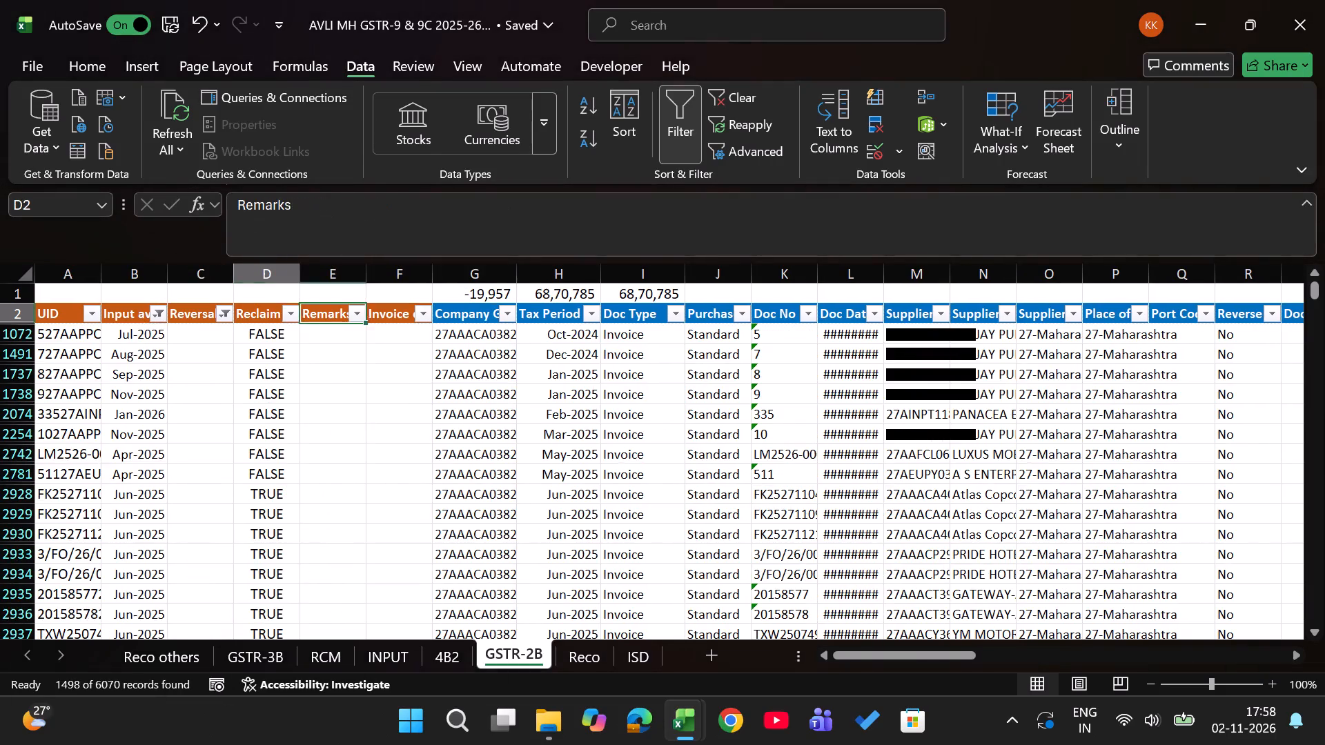
{"action": "key", "text": "alt+Down"}
{"action": "key", "text": "alt+Down"}
{"action": "key", "text": "alt+Down"}
{"action": "key", "text": "alt+Down"}
{"action": "key", "text": "alt+Down"}
{"action": "key", "text": "alt+Down"}
{"action": "key", "text": "alt+Down"}
{"action": "key", "text": "alt+Down"}
{"action": "key", "text": "alt+Down"}
{"action": "key", "text": "Down"}
{"action": "key", "text": "Down"}
{"action": "key", "text": "space"}
{"action": "key", "text": "Return"}
Filter the Tax Period column on the GSTR-2B sheet to January 2026 only.
{"action": "key", "text": "Right"}
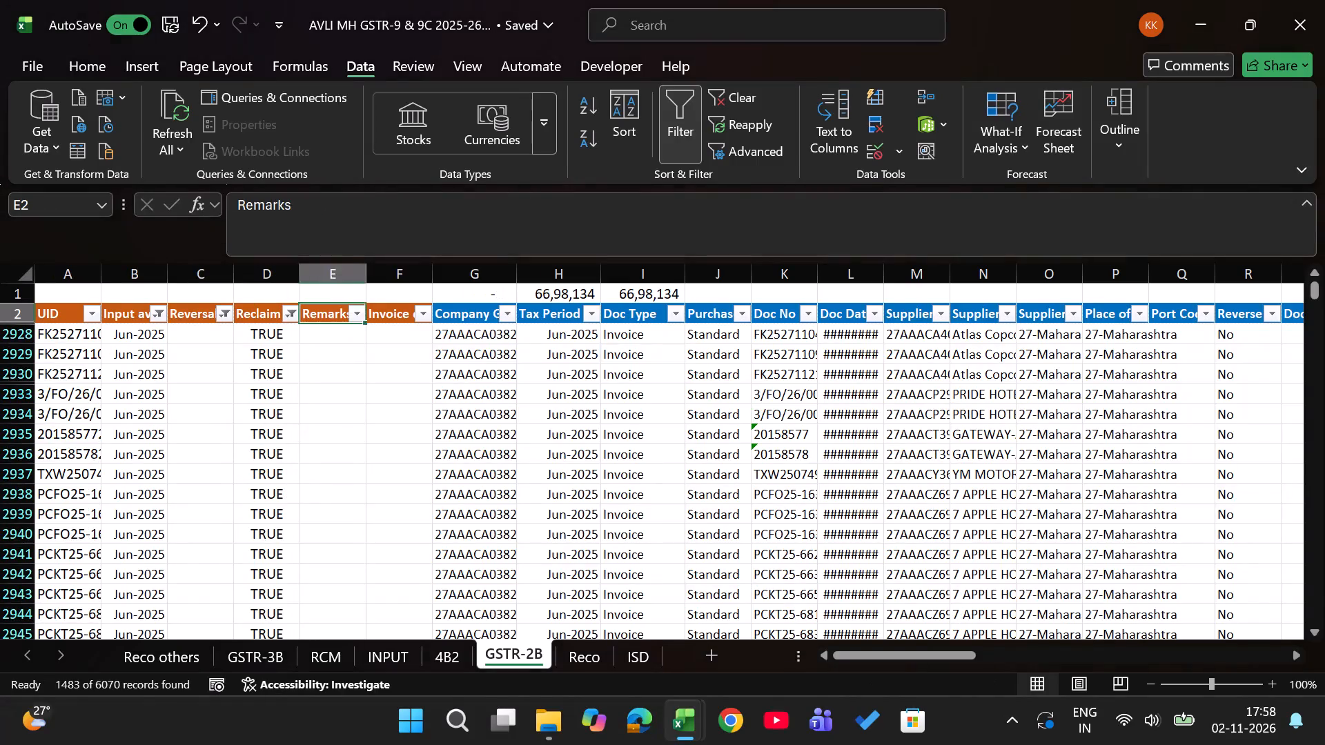
{"action": "key", "text": "Right"}
{"action": "key", "text": "Right"}
{"action": "key", "text": "Right"}
{"action": "key", "text": "alt+Down"}
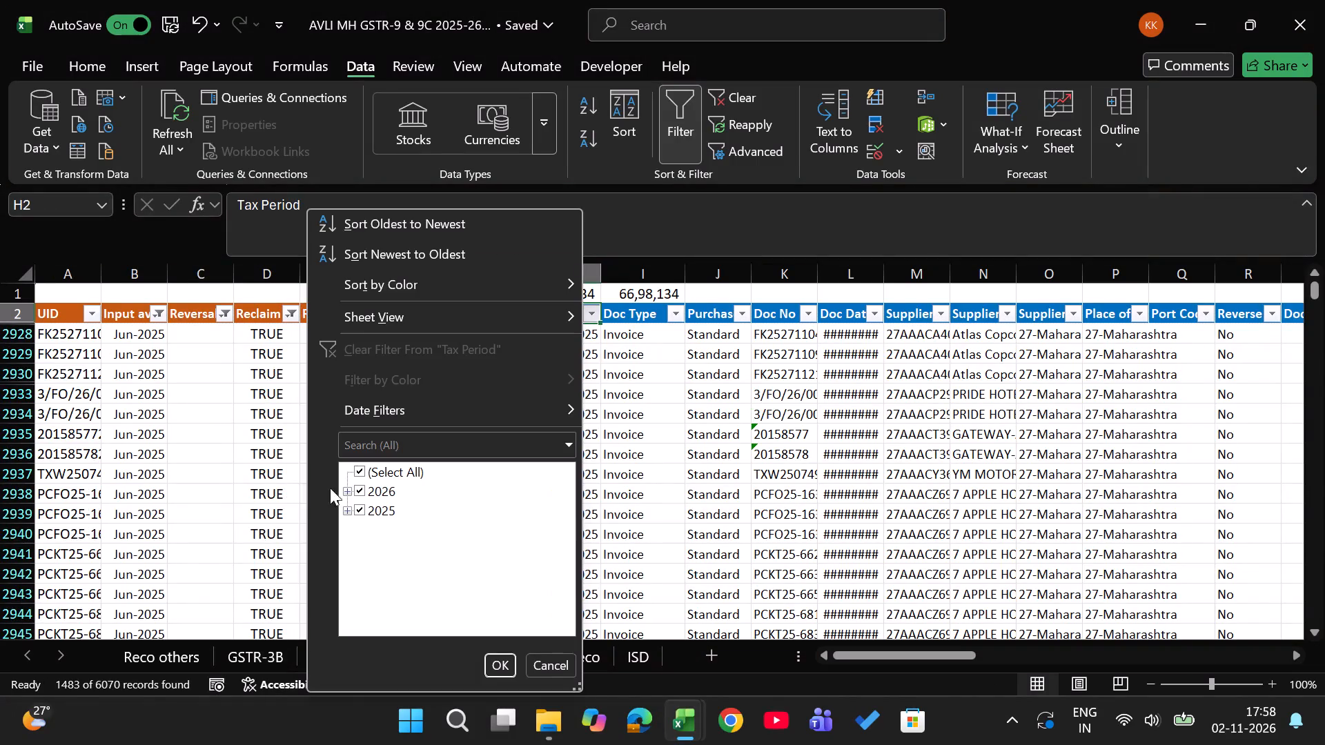
{"action": "left_click", "coordinate": [359, 473]}
{"action": "key", "text": "Down"}
{"action": "key", "text": "Right"}
{"action": "key", "text": "Down"}
{"action": "key", "text": "space"}
{"action": "key", "text": "Return"}
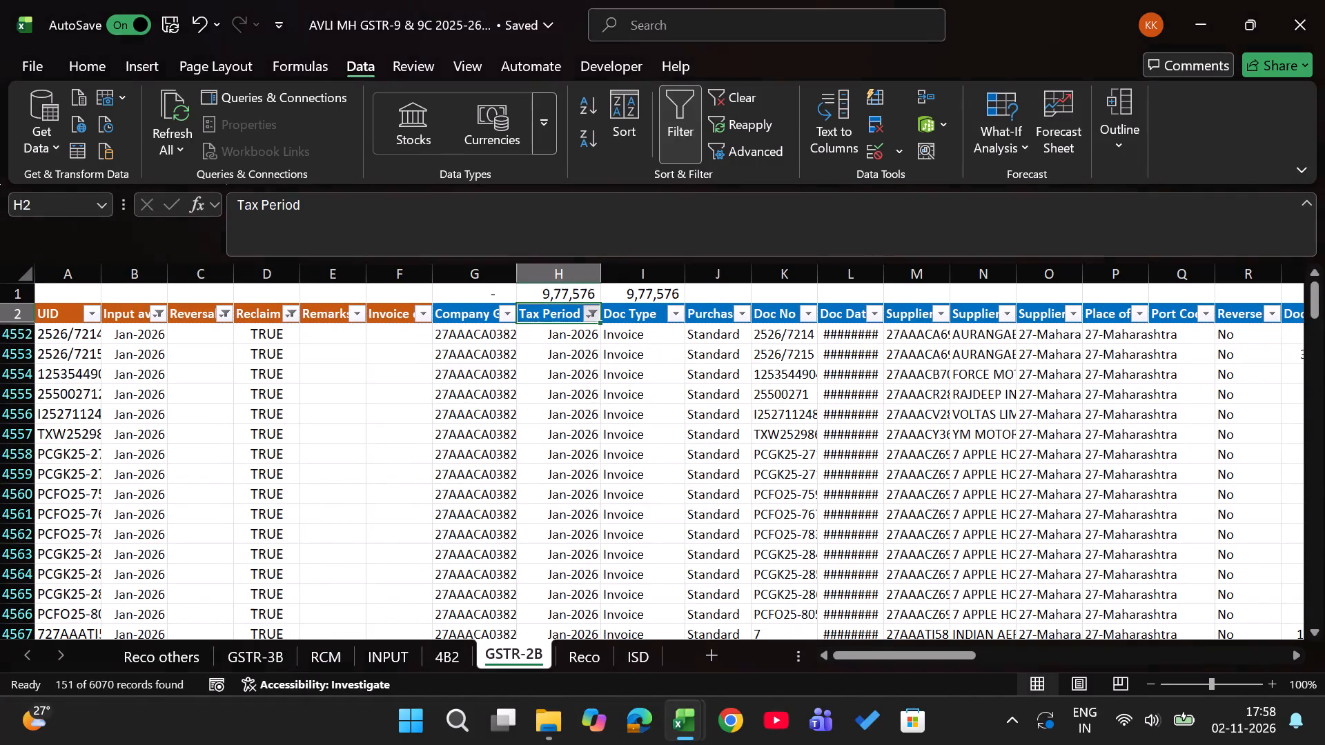
Check the 4B2 sheet's header and subtotals against the filtered GSTR-2B rows.
{"action": "key", "text": "Left"}
{"action": "key", "text": "Left"}
{"action": "key", "text": "Left"}
{"action": "key", "text": "Left"}
{"action": "key", "text": "ctrl+Page_Up"}
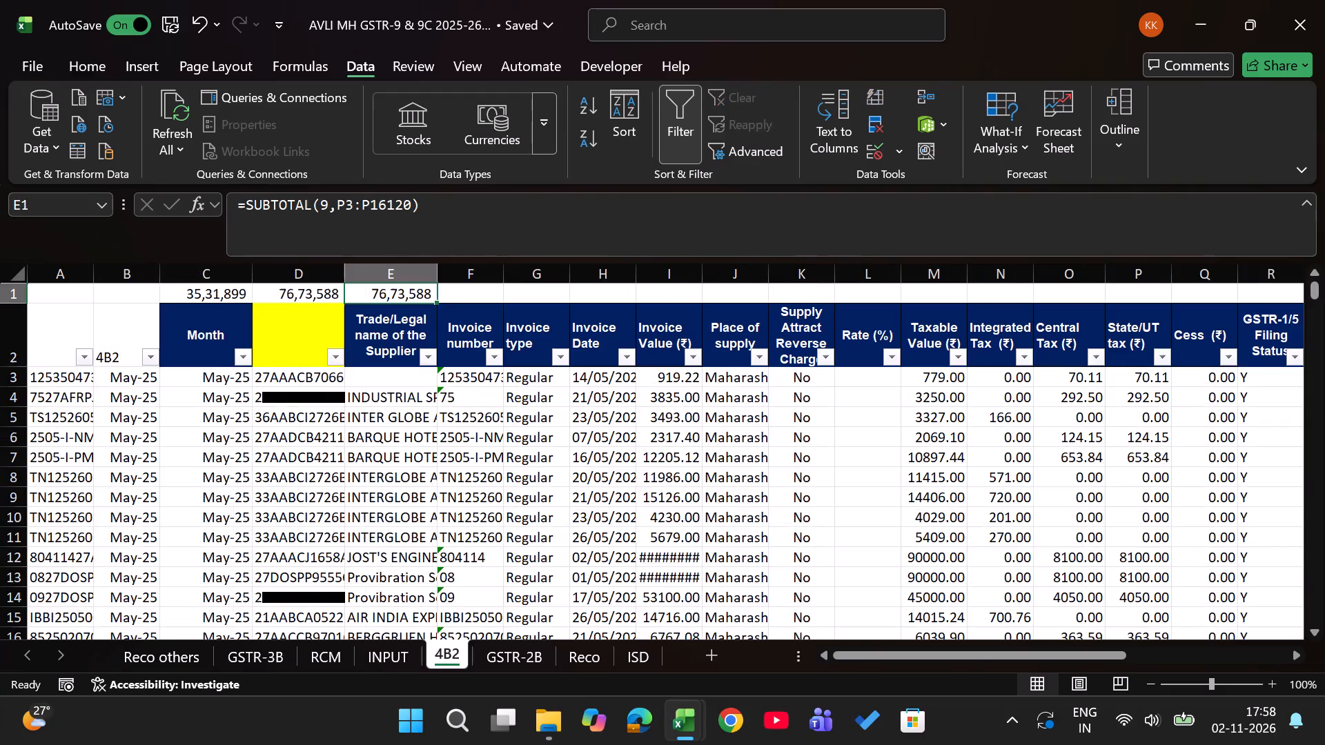
{"action": "key", "text": "Down"}
{"action": "key", "text": "Left"}
{"action": "key", "text": "Left"}
{"action": "key", "text": "Left"}
{"action": "key", "text": "Left"}
{"action": "key", "text": "Right"}
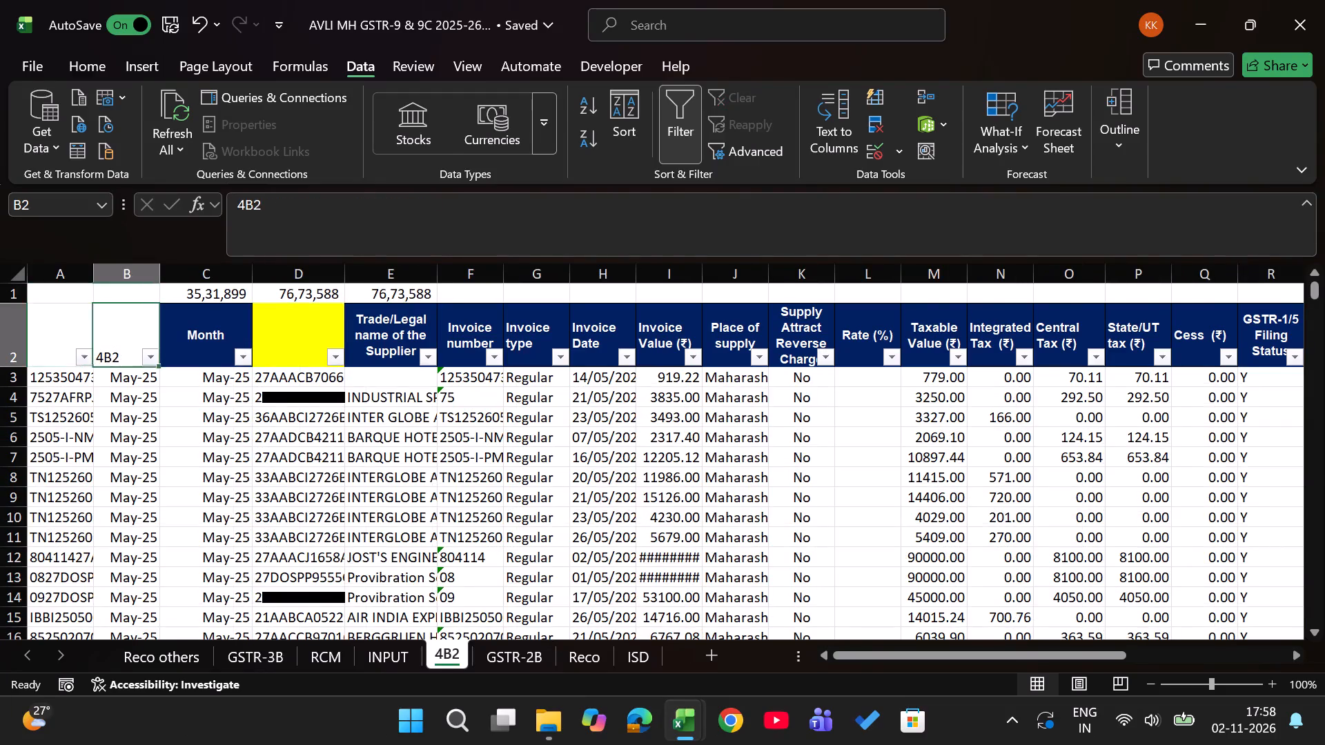
Switch to the Kerala GSTR-9 & 9C workbook and close it.
{"action": "key", "text": "alt+Tab"}
{"action": "key", "text": "alt+Tab"}
{"action": "key", "text": "ctrl+Page_Down"}
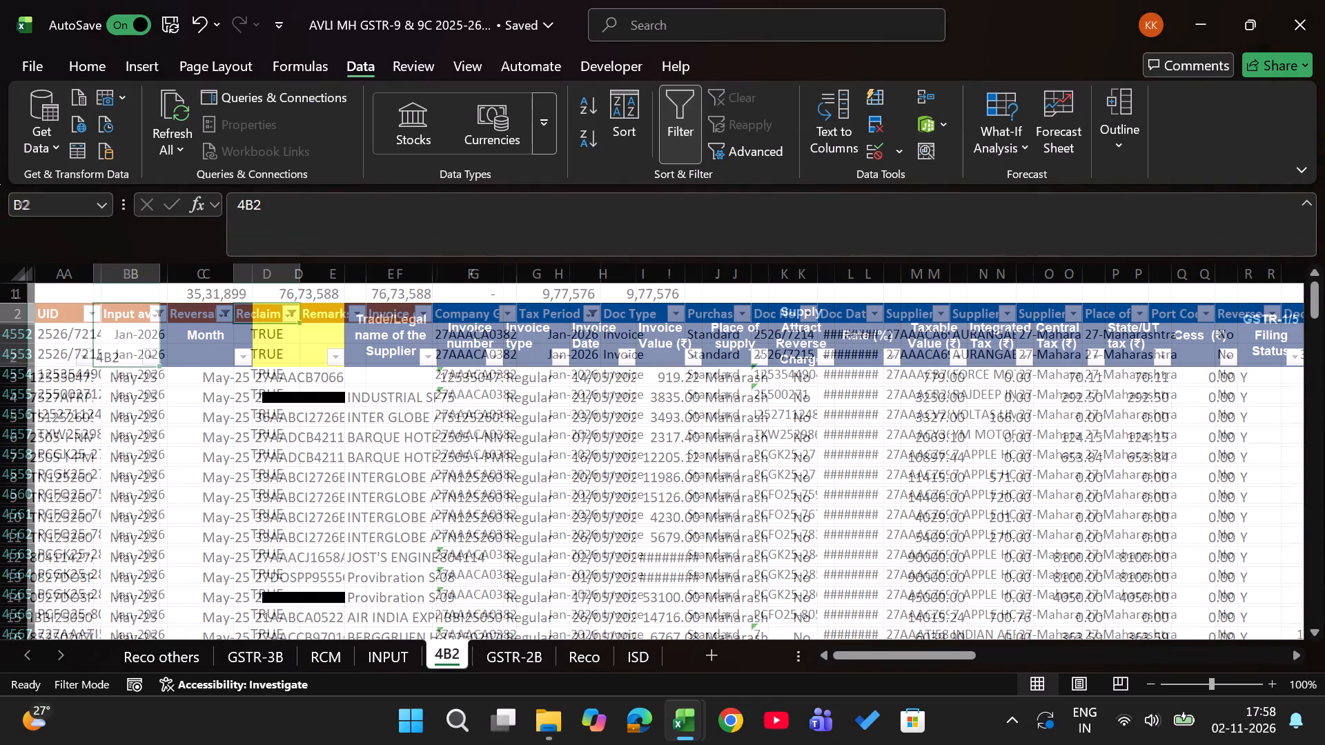
{"action": "key", "text": "alt+Tab"}
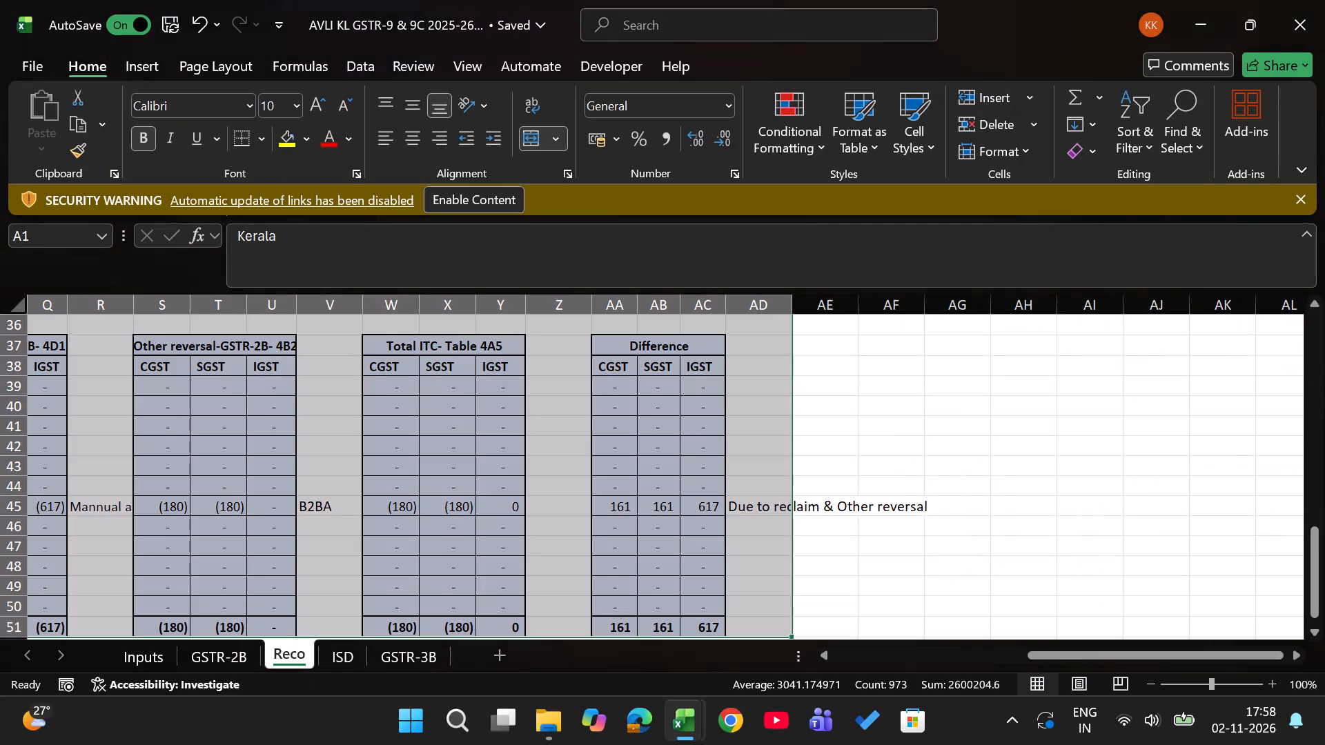
{"action": "left_click", "coordinate": [1324, 0]}
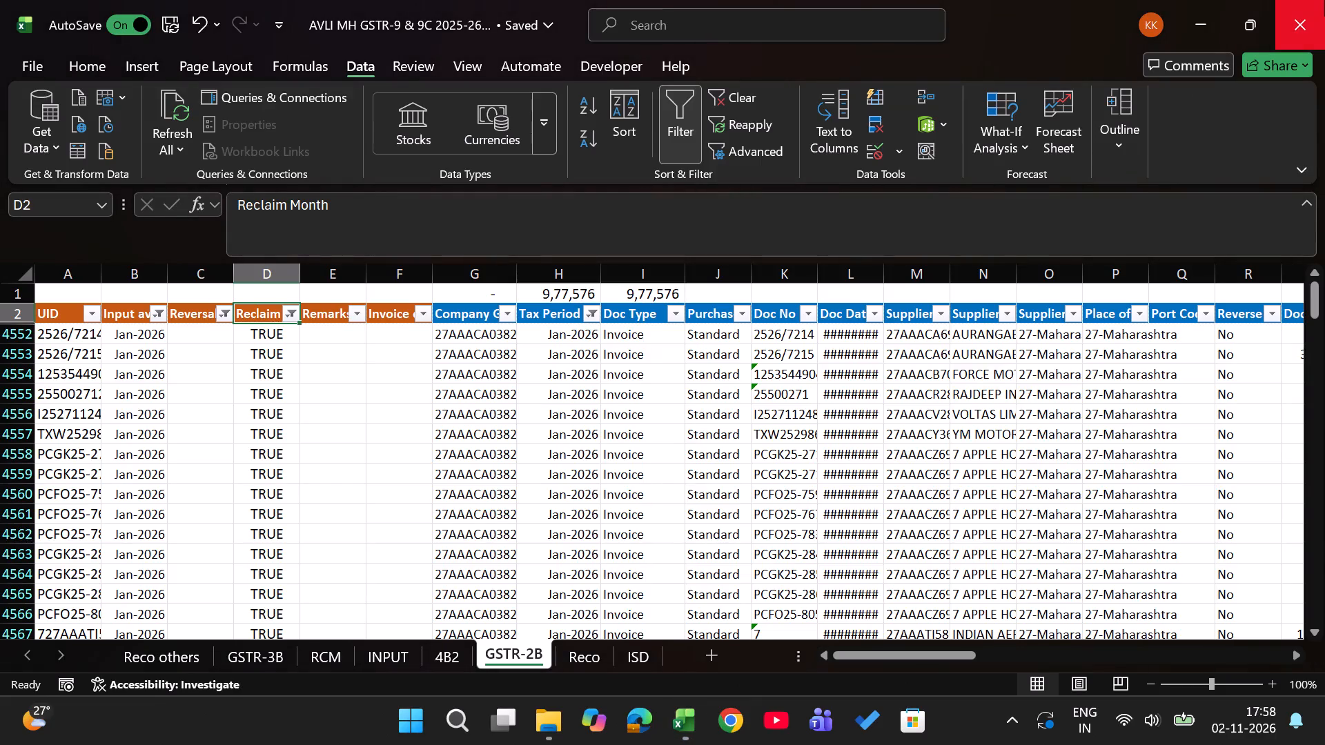
Filter the 4B2 sheet's Month column to January 2026 only and compare its tax subtotals with the GSTR-2B sheet.
{"action": "key", "text": "Left"}
{"action": "key", "text": "Right"}
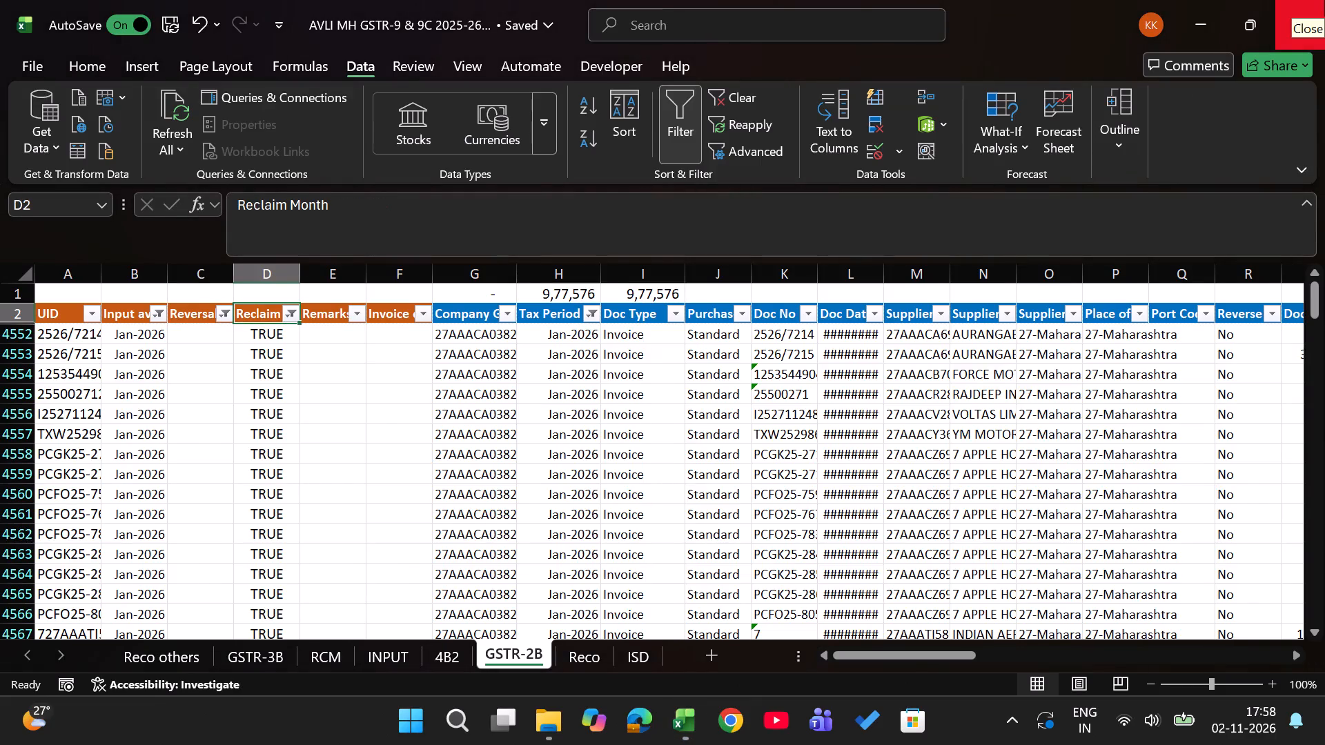
{"action": "key", "text": "ctrl+Page_Up"}
{"action": "key", "text": "ctrl+Page_Down"}
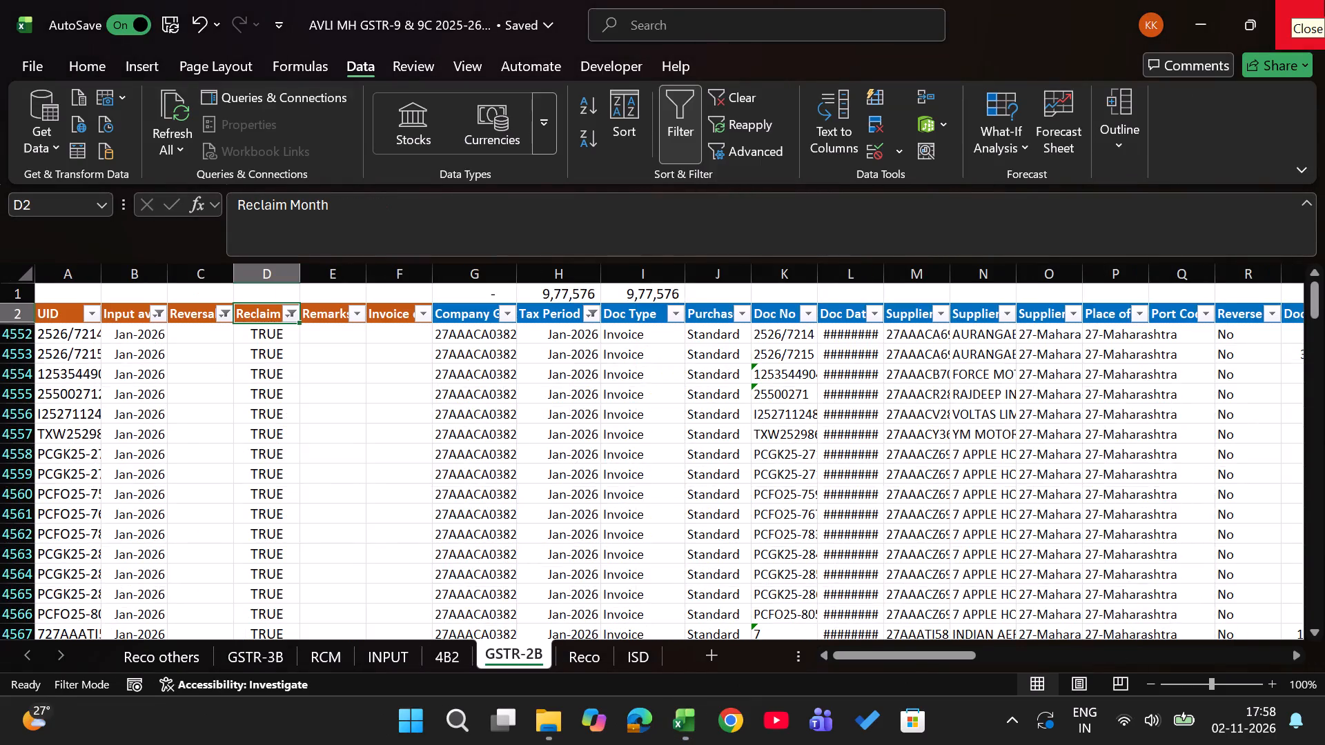
{"action": "key", "text": "ctrl+Page_Up"}
{"action": "key", "text": "Up"}
{"action": "key", "text": "Right"}
{"action": "key", "text": "Right"}
{"action": "key", "text": "Down"}
{"action": "key", "text": "Right"}
{"action": "key", "text": "Left"}
{"action": "key", "text": "Left"}
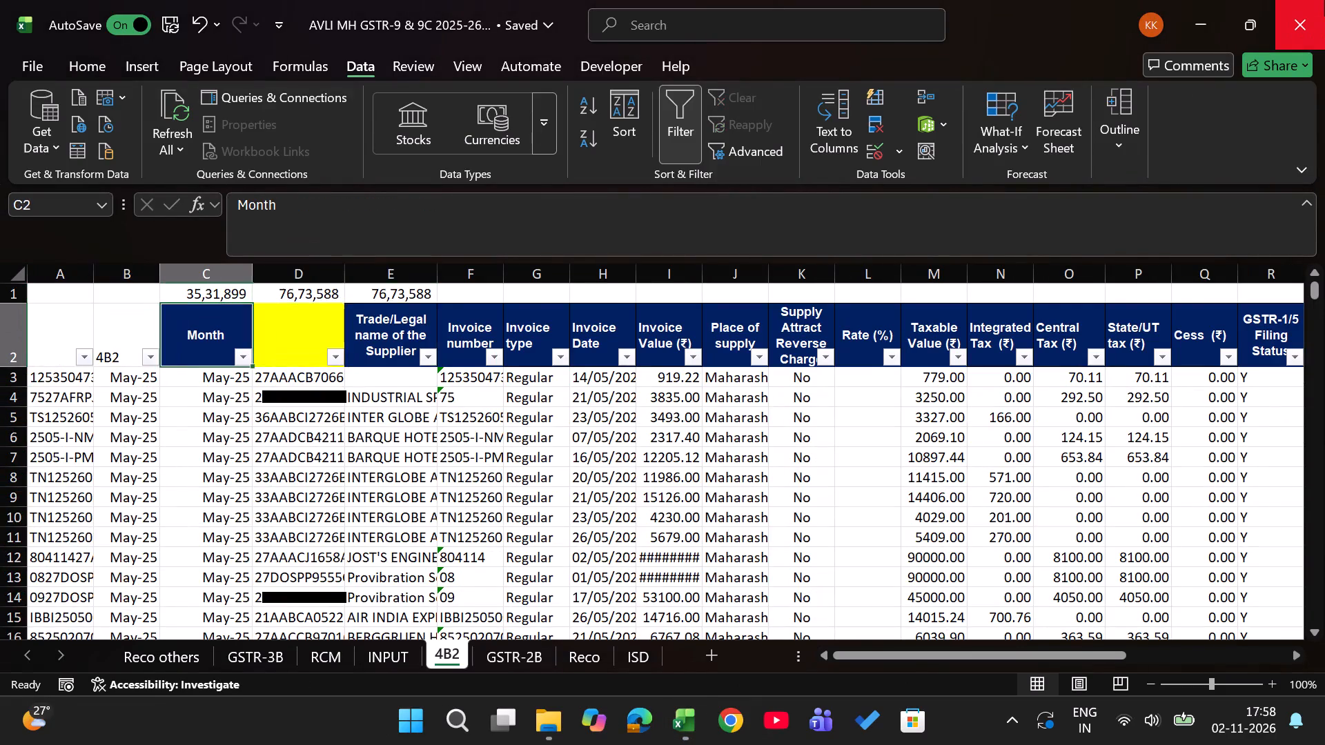
{"action": "key", "text": "alt+Down"}
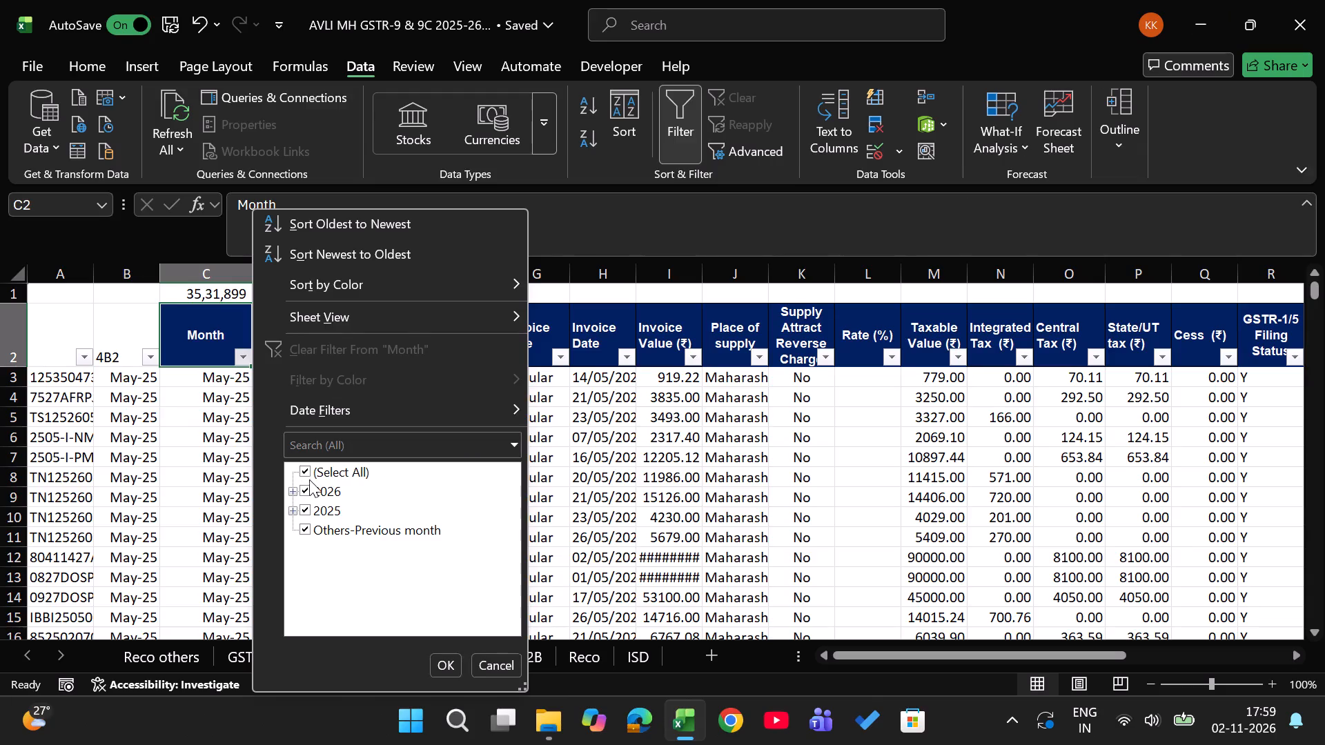
{"action": "left_click", "coordinate": [330, 474]}
{"action": "key", "text": "Down"}
{"action": "key", "text": "Right"}
{"action": "key", "text": "Down"}
{"action": "key", "text": "space"}
{"action": "key", "text": "Return"}
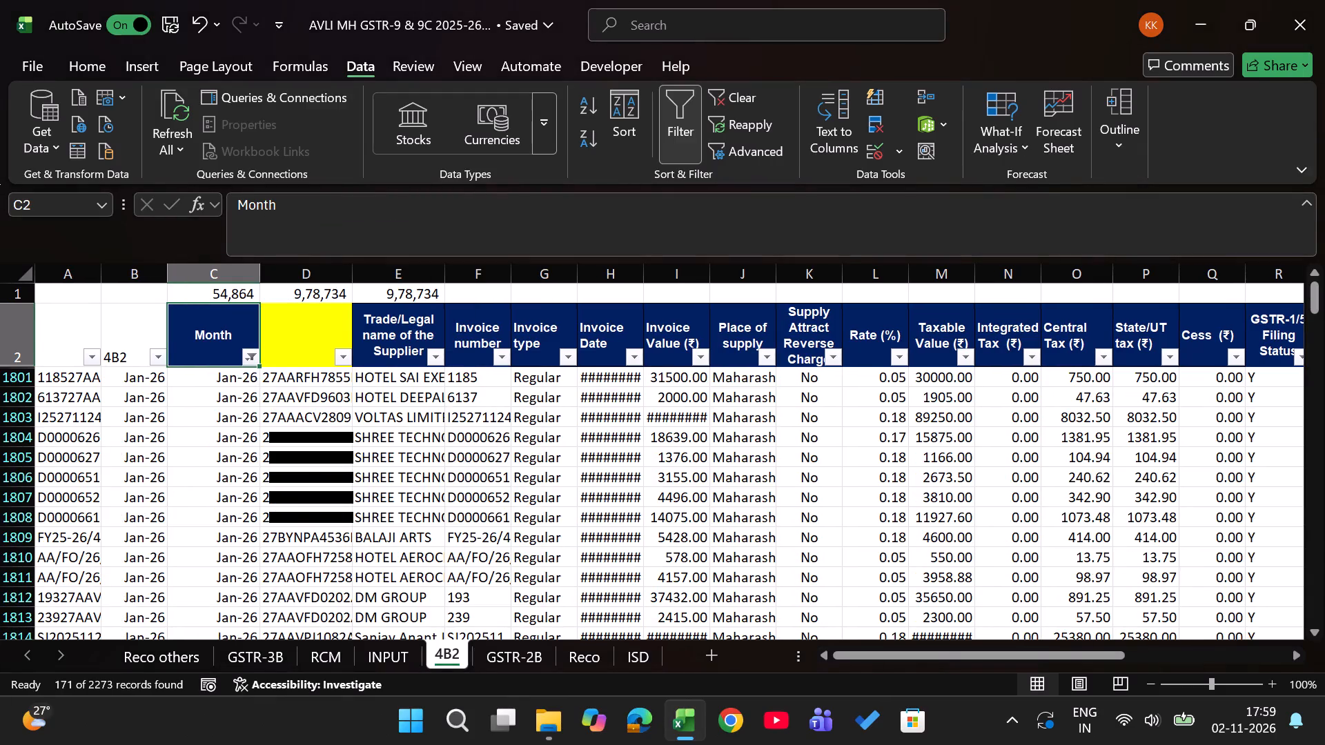
{"action": "key", "text": "Down"}
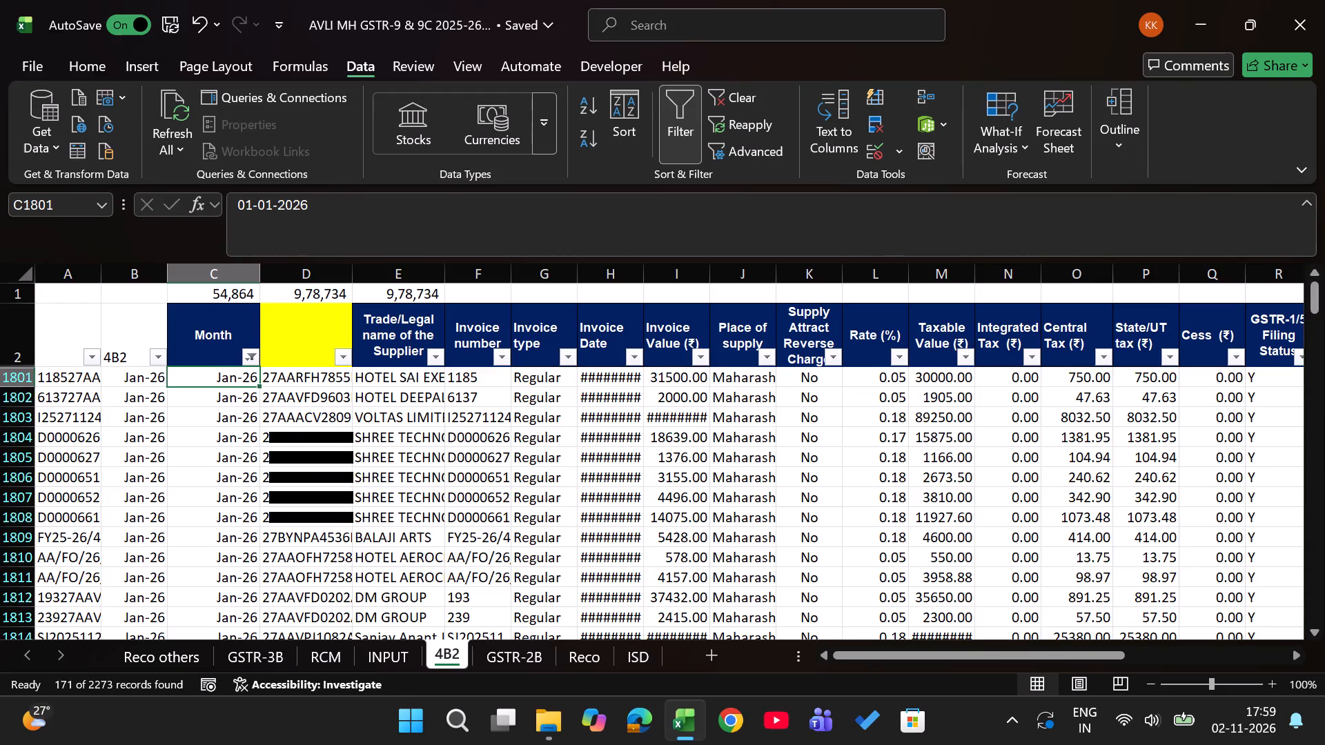
{"action": "key", "text": "ctrl+Page_Down"}
{"action": "key", "text": "ctrl+Page_Up"}
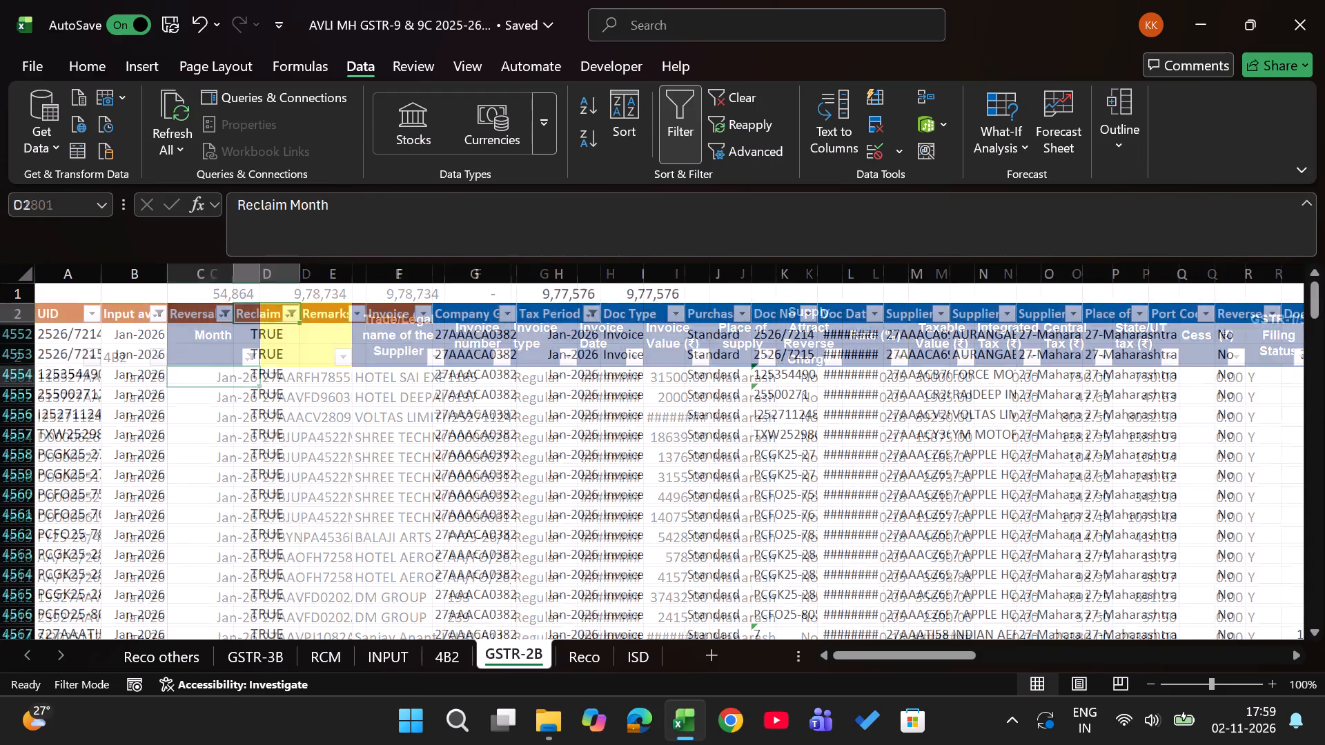
Switch the Month filter on the 4B2 sheet to February 2026 only.
{"action": "key", "text": "Up"}
{"action": "key", "text": "alt+Down"}
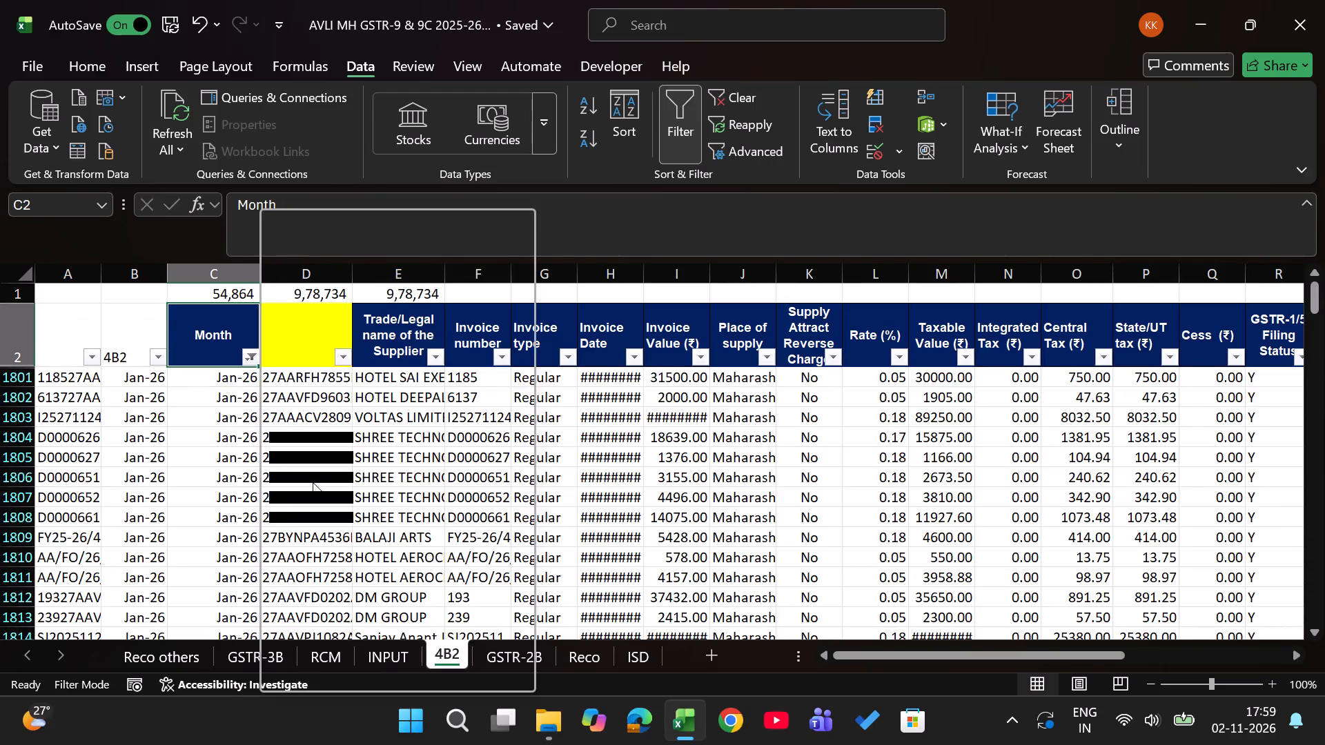
{"action": "left_click", "coordinate": [306, 491]}
{"action": "key", "text": "Down"}
{"action": "key", "text": "Down"}
{"action": "key", "text": "space"}
{"action": "key", "text": "Down"}
{"action": "key", "text": "space"}
{"action": "key", "text": "Return"}
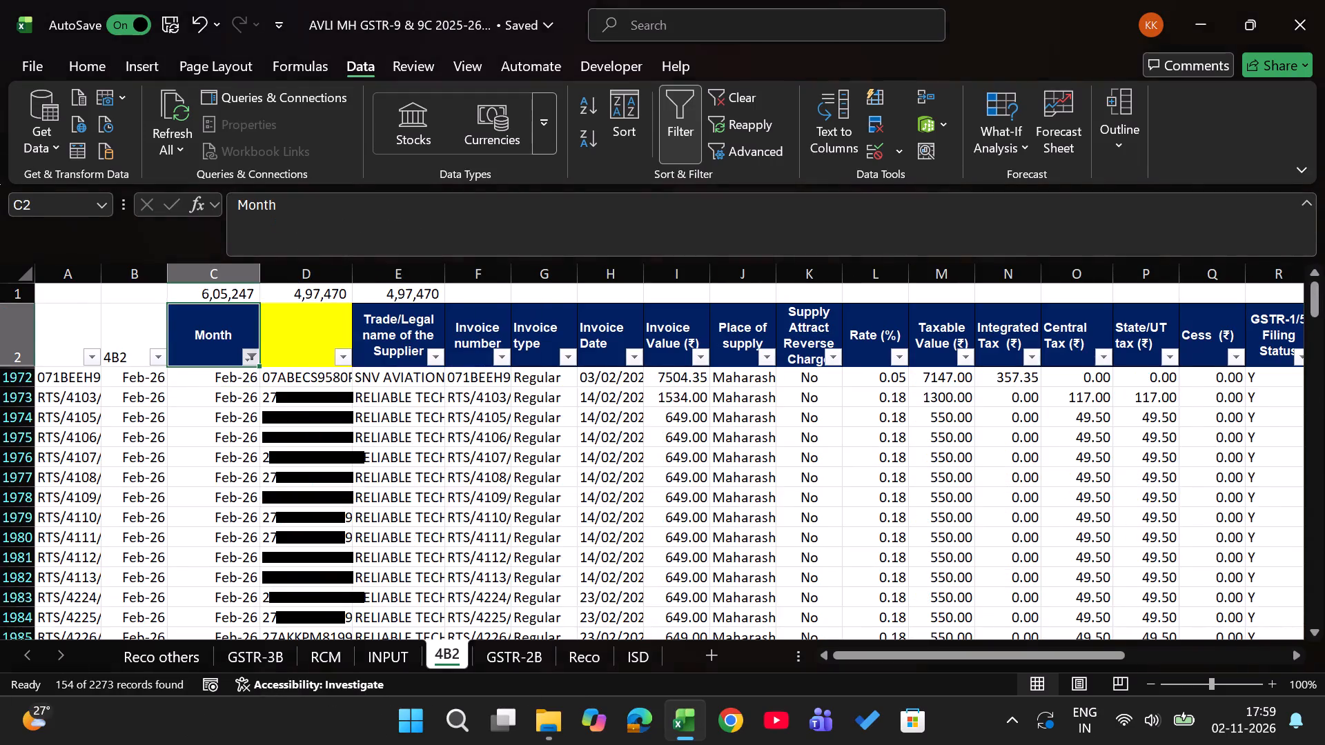
{"action": "key", "text": "ctrl+Page_Up"}
{"action": "key", "text": "ctrl+Page_Down"}
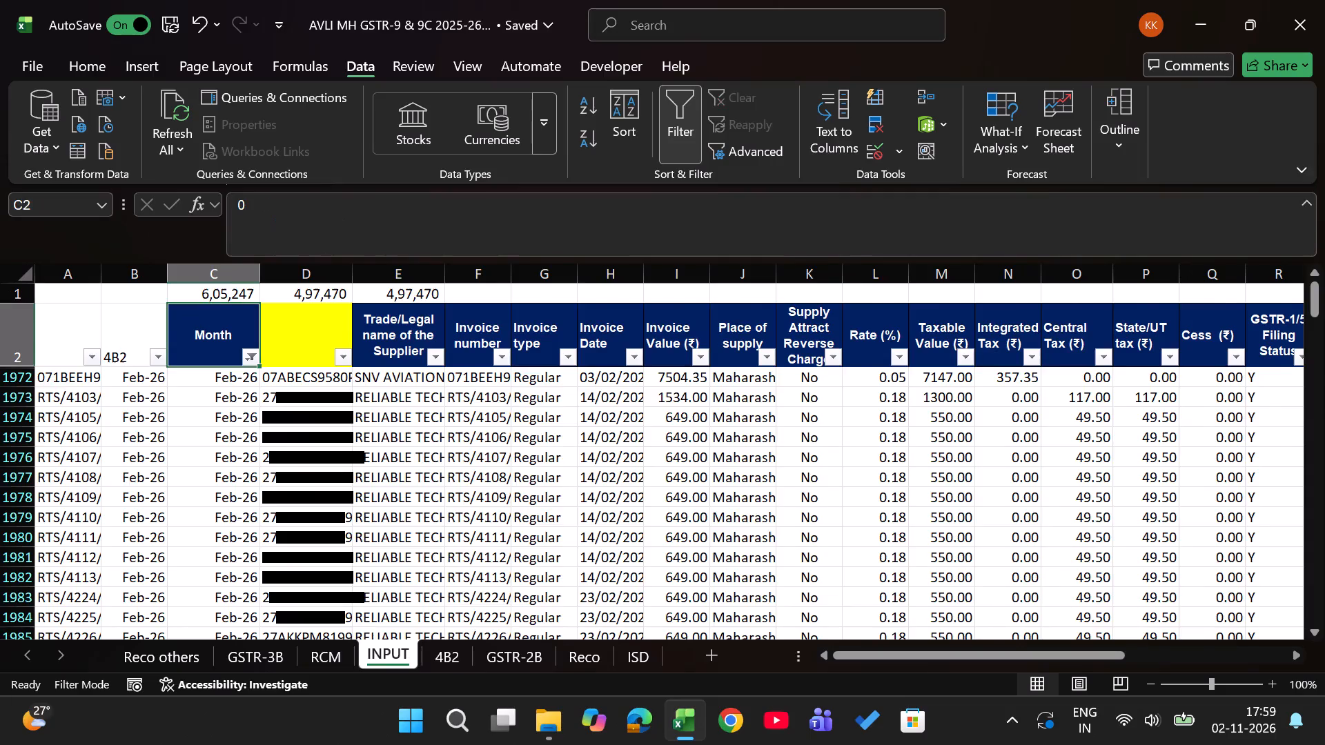
Filter the GSTR-2B sheet's Tax Period to February 2026 only and compare its tax subtotals with the 4B2 sheet.
{"action": "key", "text": "ctrl+Page_Down"}
{"action": "key", "text": "Right"}
{"action": "key", "text": "Right"}
{"action": "key", "text": "Right"}
{"action": "key", "text": "Right"}
{"action": "key", "text": "alt+Down"}
{"action": "key", "text": "alt+Down"}
{"action": "key", "text": "alt+Down"}
{"action": "key", "text": "alt+Down"}
{"action": "key", "text": "alt+Down"}
{"action": "key", "text": "alt+Down"}
{"action": "key", "text": "alt+Down"}
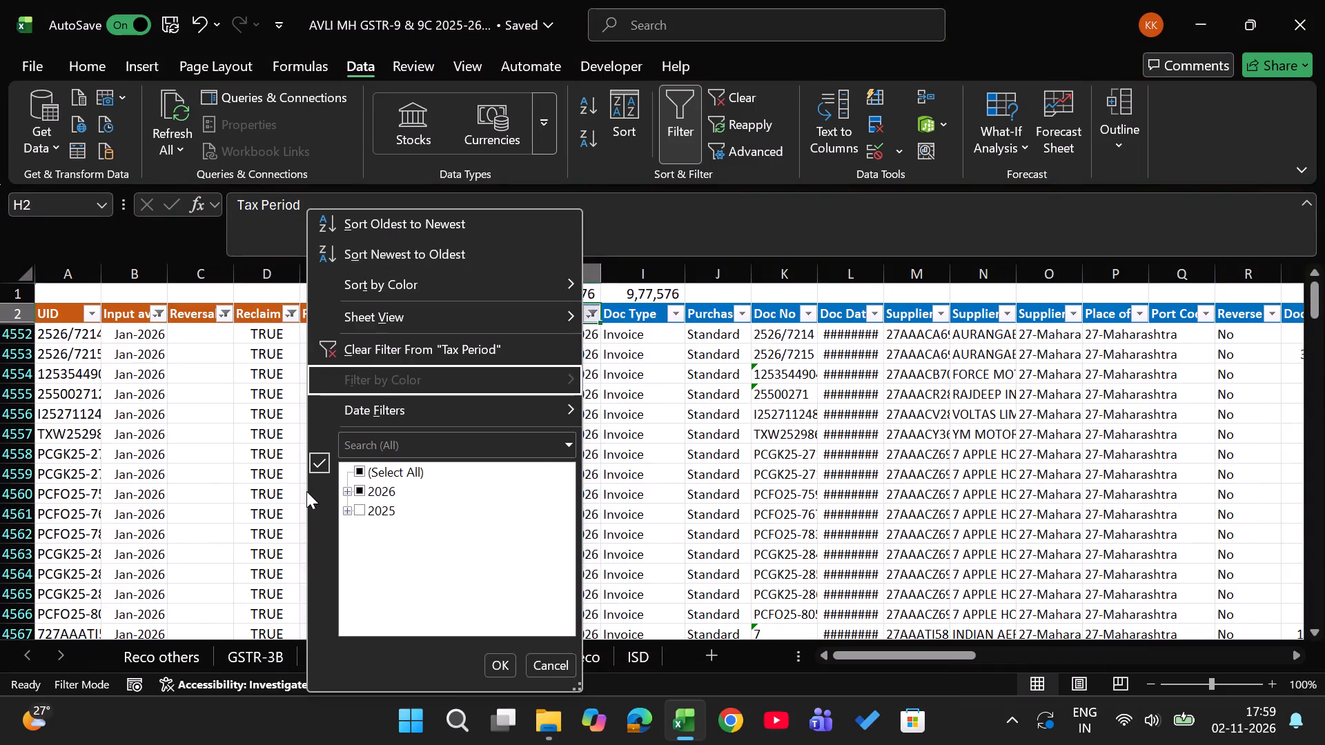
{"action": "key", "text": "Down"}
{"action": "key", "text": "Down"}
{"action": "key", "text": "Tab"}
{"action": "key", "text": "Tab"}
{"action": "key", "text": "Down"}
{"action": "key", "text": "Right"}
{"action": "key", "text": "Down"}
{"action": "key", "text": "Down"}
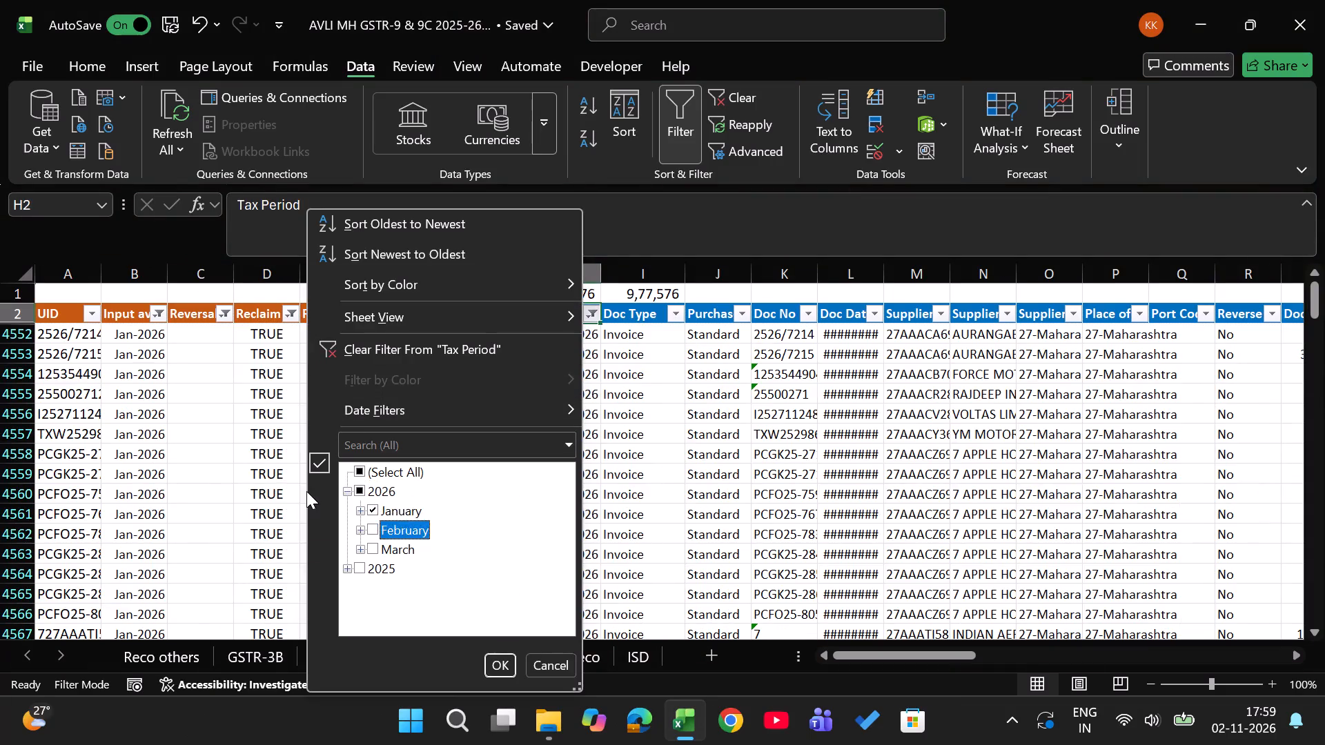
{"action": "key", "text": "Up"}
{"action": "key", "text": "space"}
{"action": "key", "text": "Down"}
{"action": "key", "text": "space"}
{"action": "key", "text": "Return"}
{"action": "key", "text": "Up"}
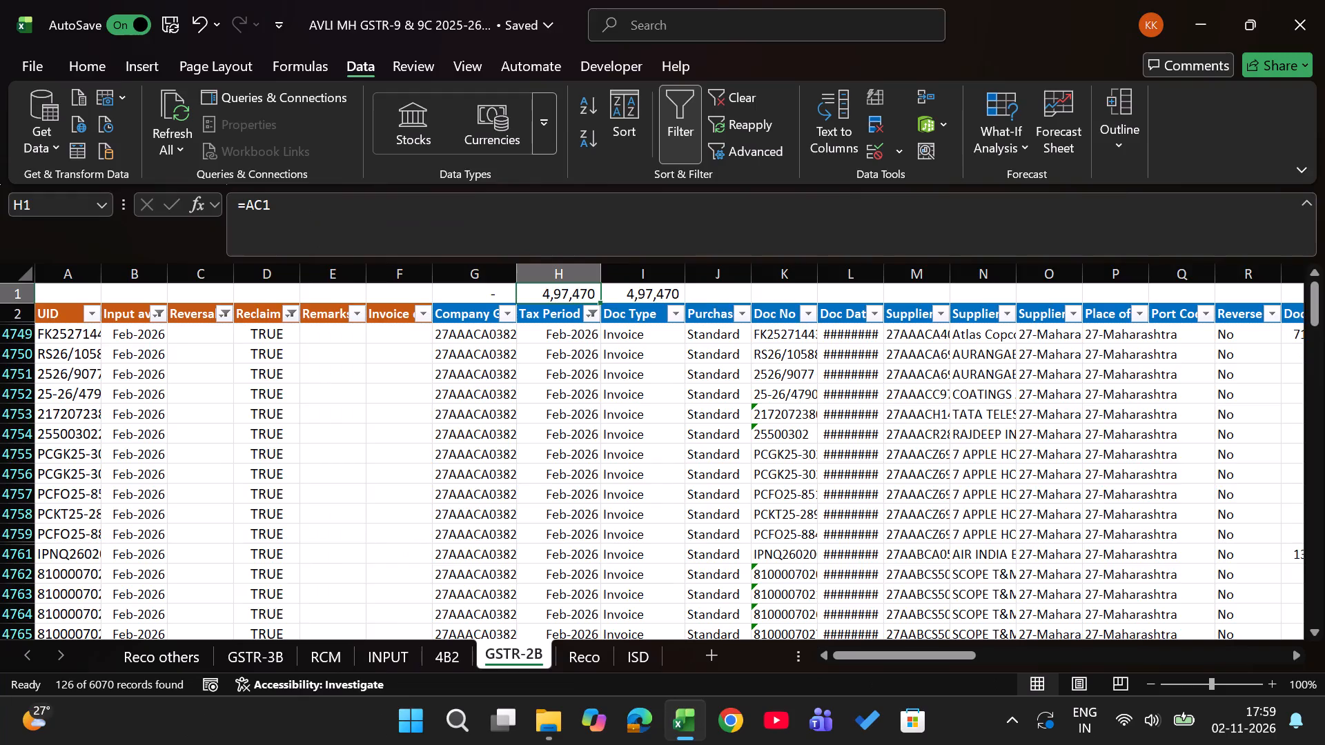
{"action": "key", "text": "ctrl+Page_Up"}
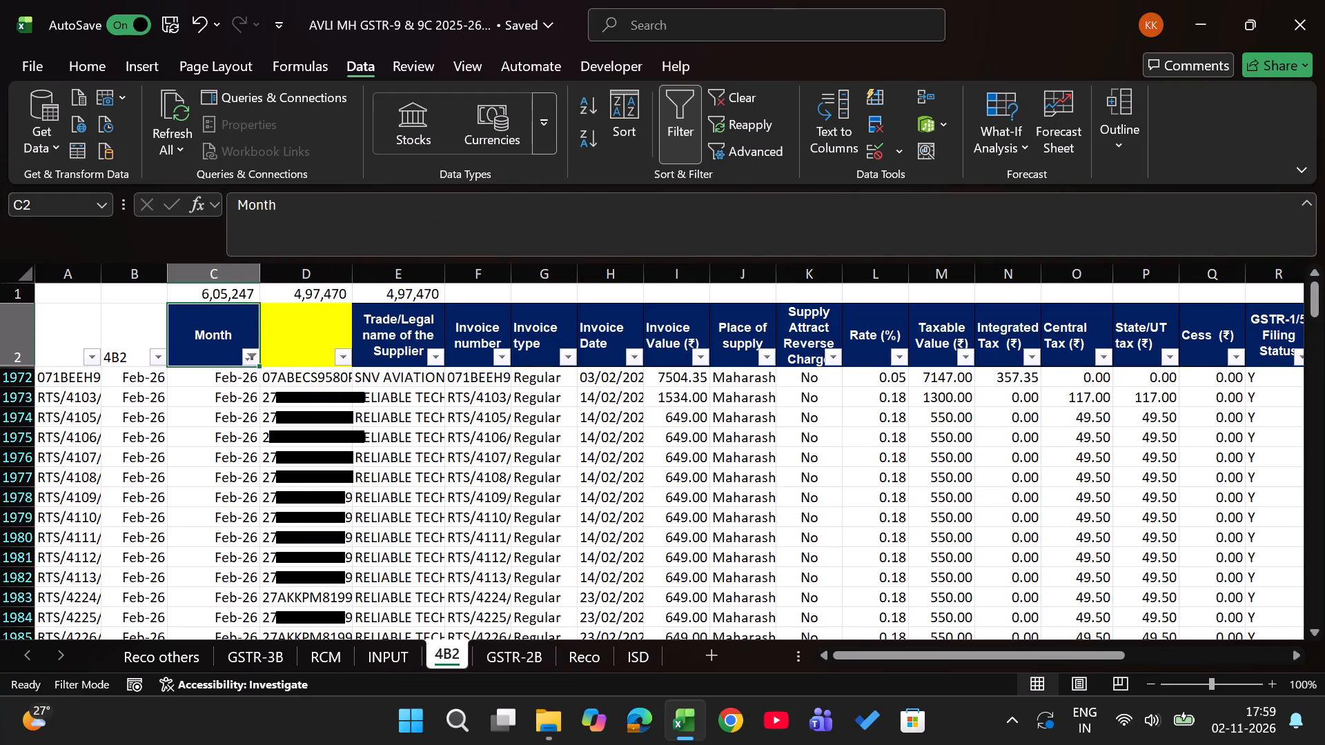
Enter Feb-26 in the GSTR-2B sheet's Reversal-4B(2)_GSTR-3B column for all visible February 2026 rows.
{"action": "key", "text": "ctrl+Page_Down"}
{"action": "key", "text": "Left"}
{"action": "key", "text": "Left"}
{"action": "key", "text": "Left"}
{"action": "key", "text": "Down"}
{"action": "key", "text": "Left"}
{"action": "key", "text": "Left"}
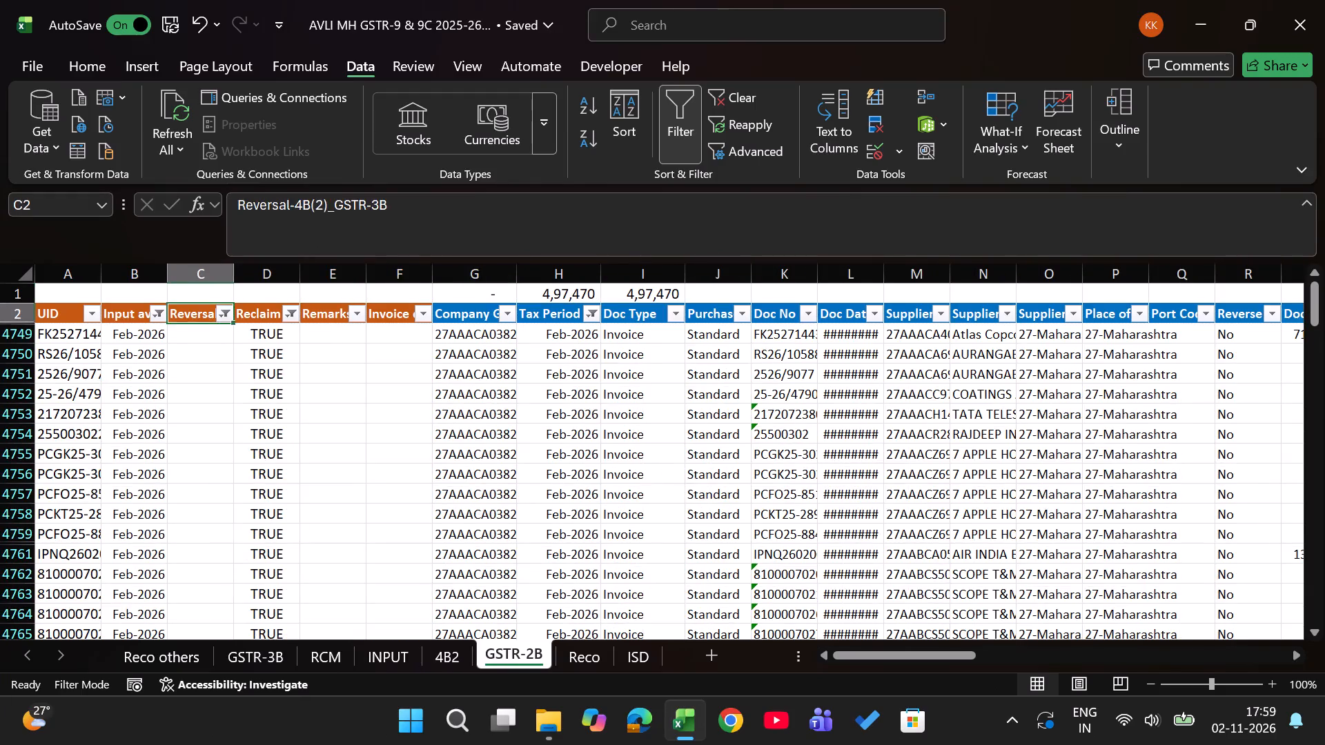
{"action": "key", "text": "Down"}
{"action": "type", "text": "feb"}
{"action": "type", "text": "26"}
{"action": "key", "text": "Return"}
{"action": "key", "text": "Left"}
{"action": "key", "text": "ctrl+Down"}
{"action": "key", "text": "Right"}
{"action": "key", "text": "ctrl+shift+Up"}
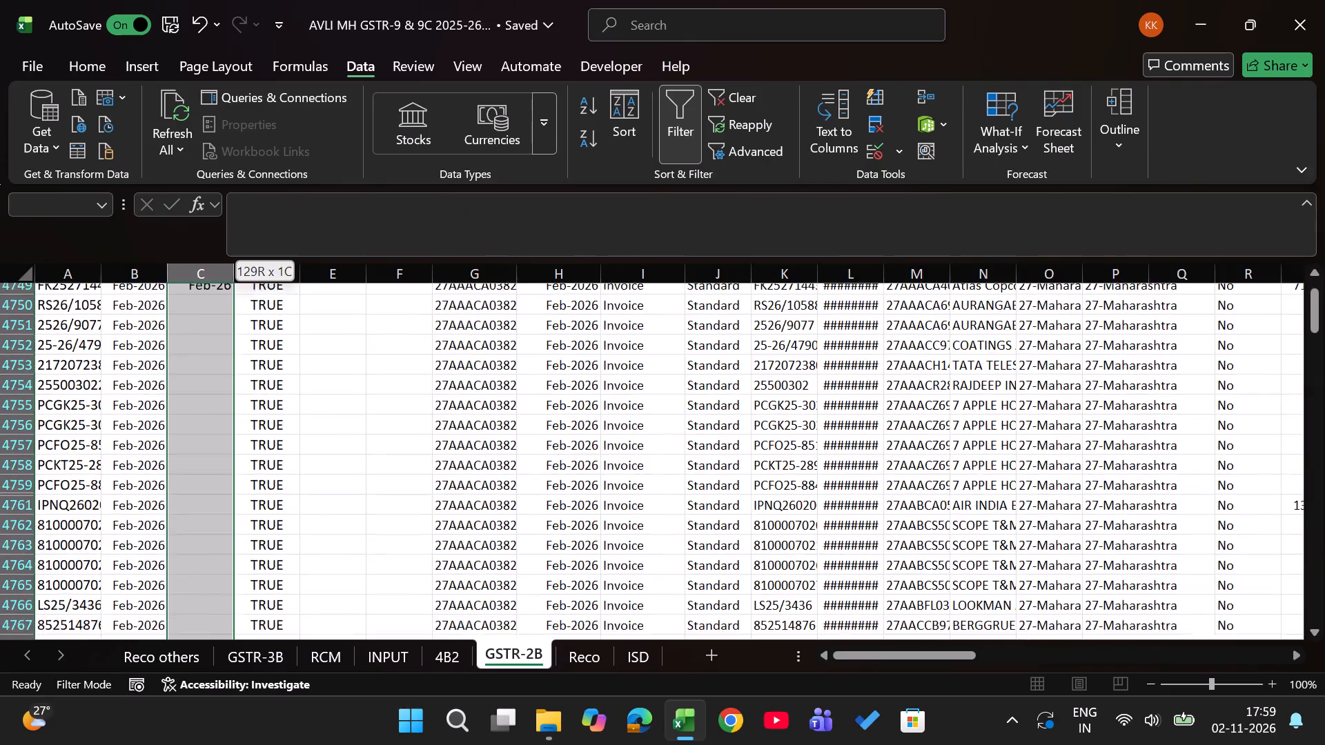
{"action": "key", "text": "alt+semicolon"}
{"action": "key", "text": "ctrl+d"}
Switch the GSTR-2B sheet's Tax Period filter to March 2026 only.
{"action": "key", "text": "ctrl+Up"}
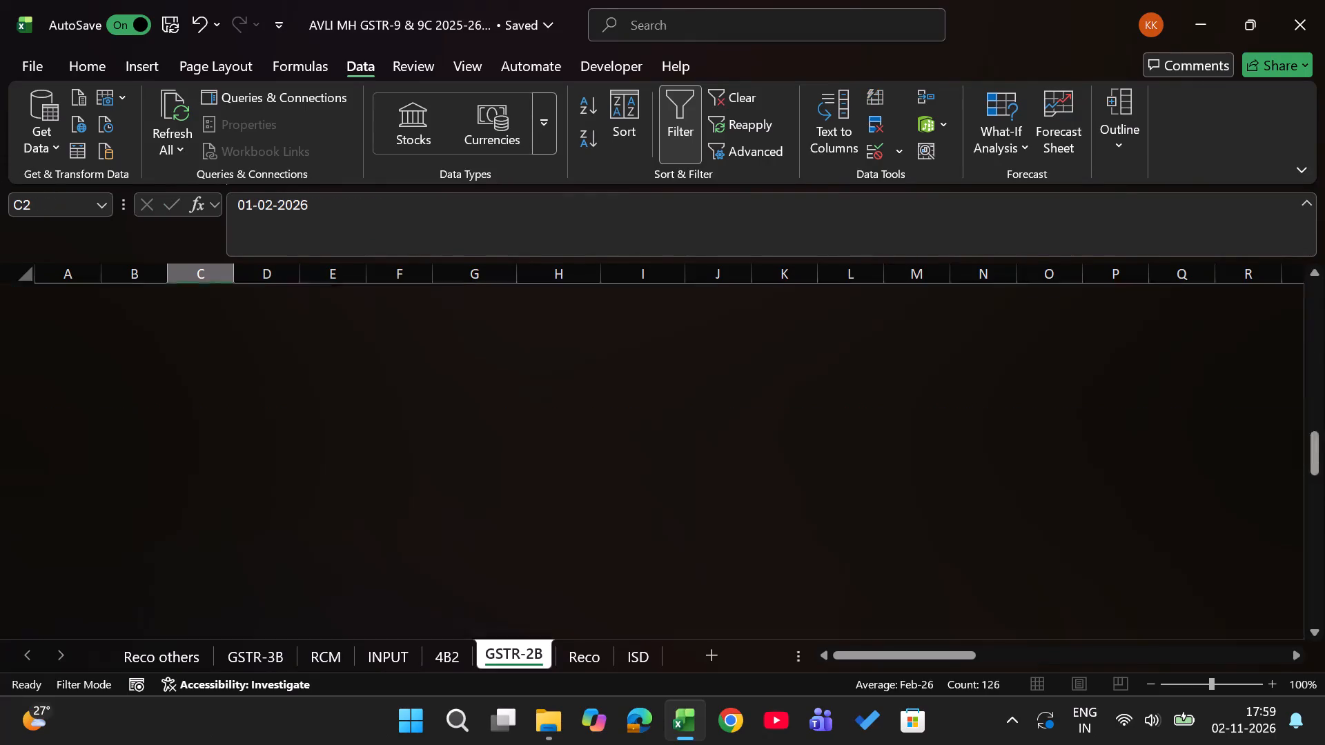
{"action": "key", "text": "Right"}
{"action": "key", "text": "Right"}
{"action": "key", "text": "Right"}
{"action": "key", "text": "Right"}
{"action": "key", "text": "Right"}
{"action": "key", "text": "alt+Down"}
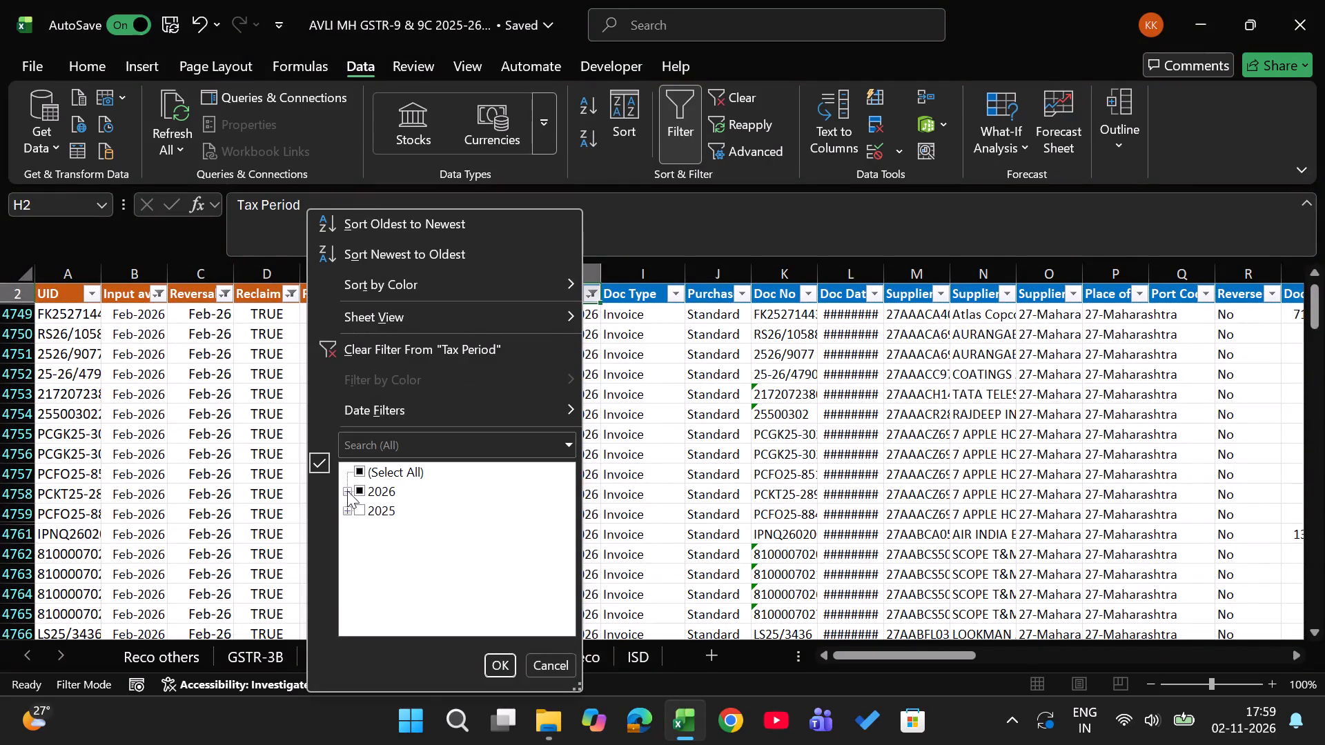
{"action": "left_click", "coordinate": [348, 491]}
{"action": "key", "text": "Down"}
{"action": "key", "text": "Down"}
{"action": "key", "text": "Down"}
{"action": "key", "text": "space"}
{"action": "key", "text": "Down"}
{"action": "key", "text": "space"}
{"action": "key", "text": "Return"}
Filter the 4B2 sheet's Month column to March 2026 only and compare its tax subtotals with the GSTR-2B sheet.
{"action": "key", "text": "ctrl+Page_Up"}
{"action": "key", "text": "ctrl+Up"}
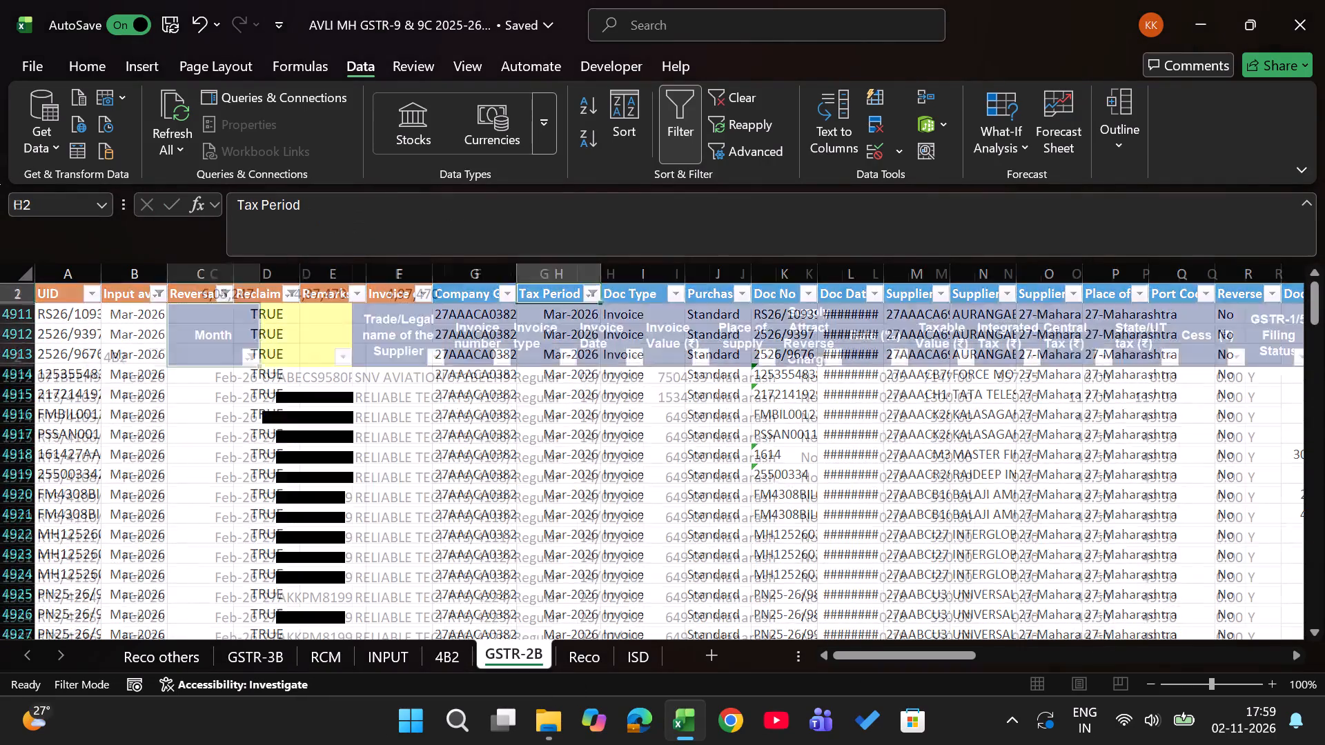
{"action": "key", "text": "Down"}
{"action": "key", "text": "alt+Down"}
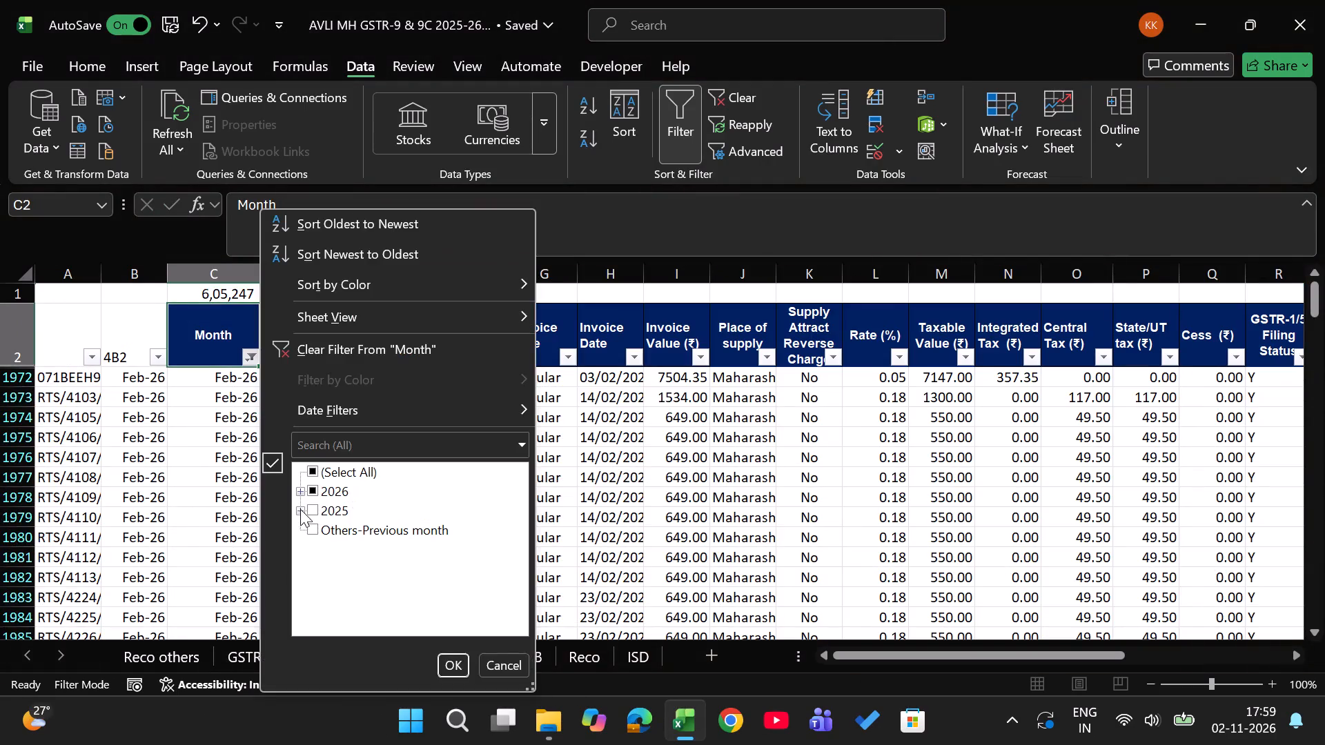
{"action": "left_click", "coordinate": [304, 494]}
{"action": "key", "text": "Down"}
{"action": "key", "text": "Down"}
{"action": "key", "text": "Down"}
{"action": "key", "text": "space"}
{"action": "key", "text": "Down"}
{"action": "key", "text": "space"}
{"action": "key", "text": "Return"}
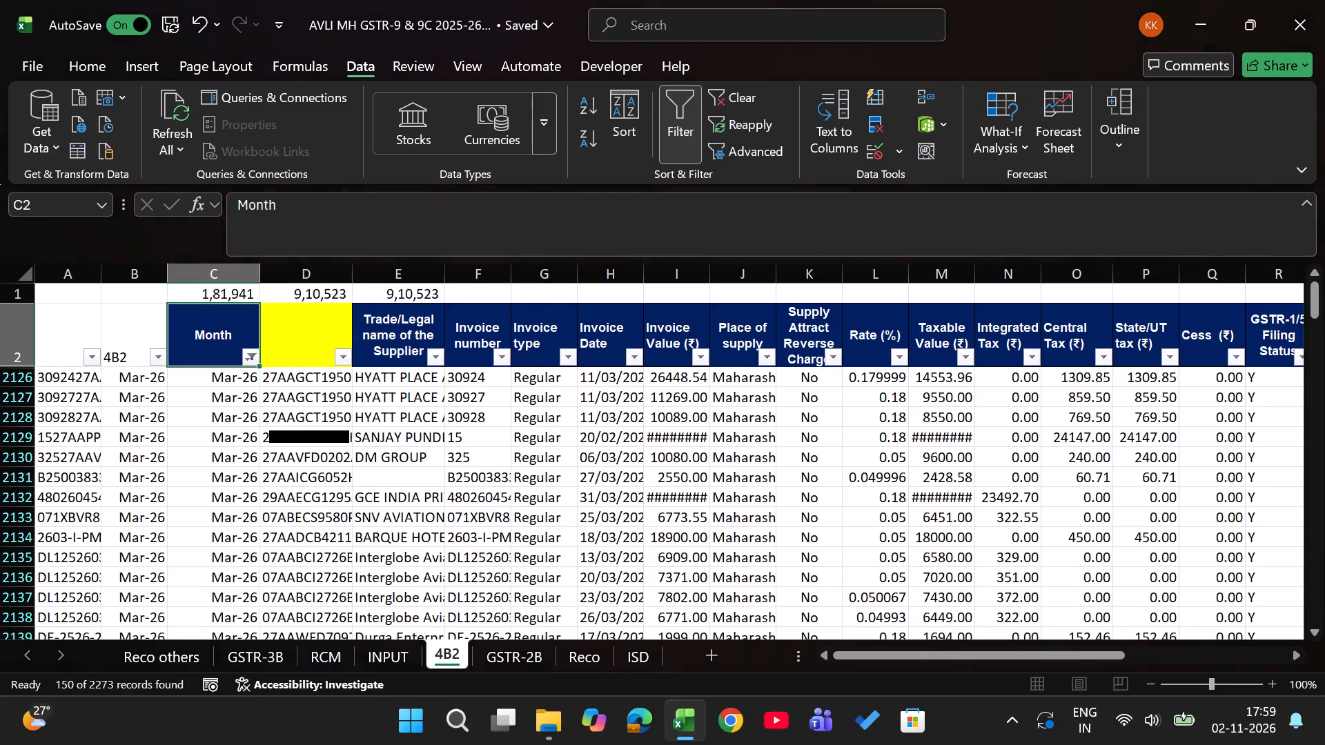
{"action": "key", "text": "ctrl+Page_Down"}
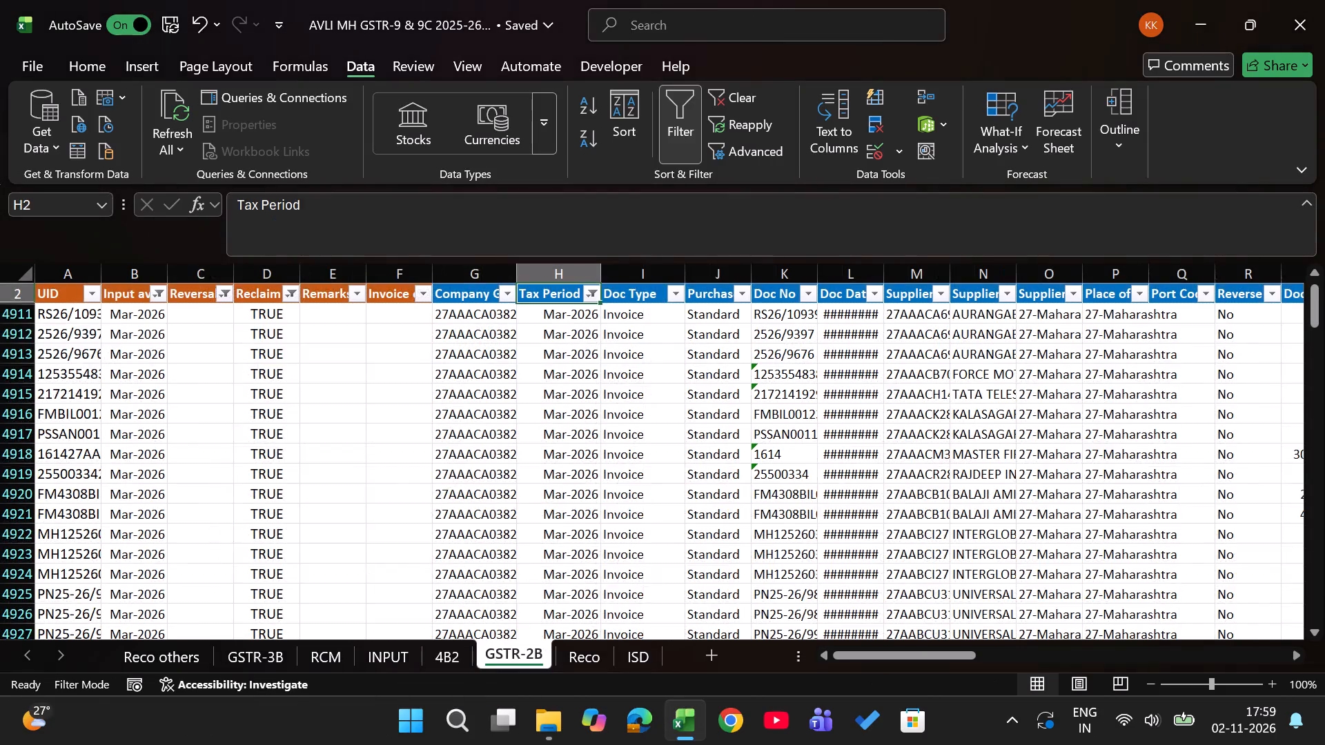
{"action": "key", "text": "Up"}
{"action": "key", "text": "Down"}
Enter Mar-26 in the GSTR-2B sheet's Reversal-4B(2)_GSTR-3B column for all visible March 2026 rows.
{"action": "key", "text": "Left"}
{"action": "key", "text": "Left"}
{"action": "key", "text": "Left"}
{"action": "key", "text": "Left"}
{"action": "key", "text": "Left"}
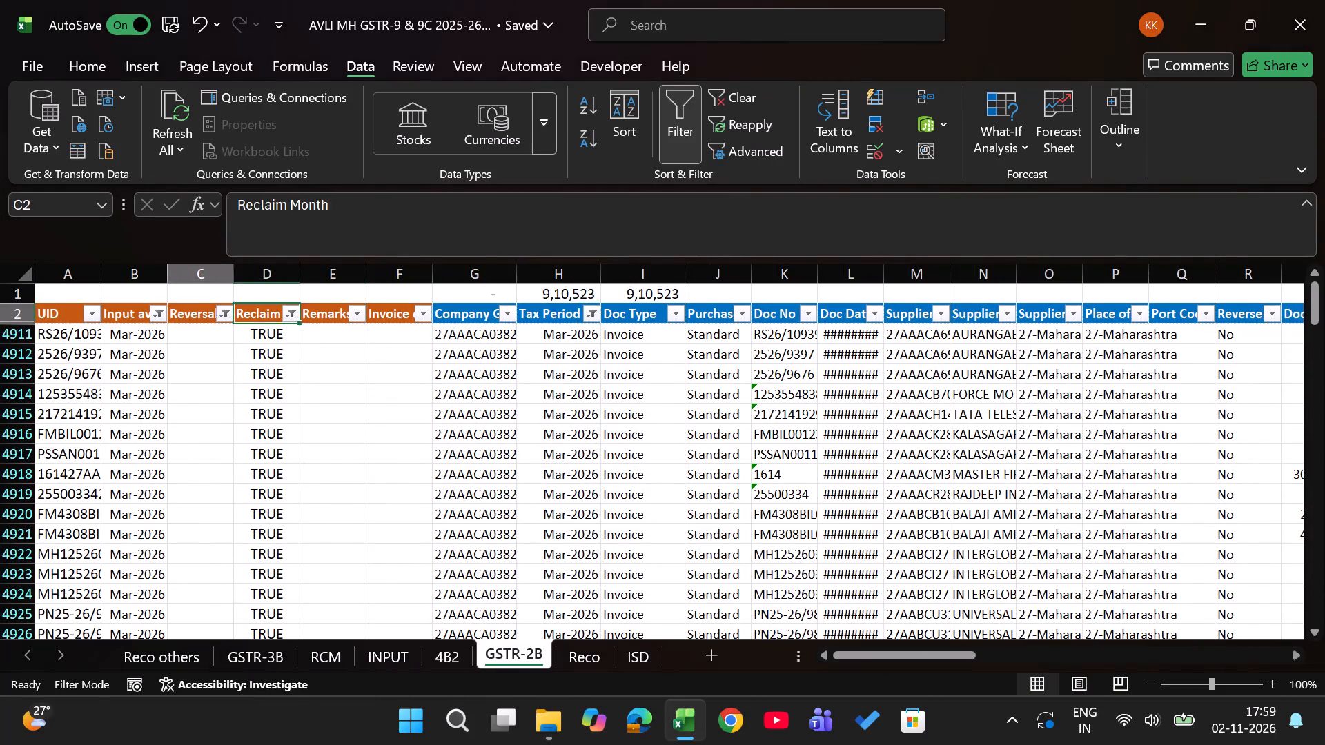
{"action": "key", "text": "Down"}
{"action": "type", "text": "mar26"}
{"action": "key", "text": "Return"}
{"action": "key", "text": "Left"}
{"action": "key", "text": "ctrl+Down"}
{"action": "key", "text": "Right"}
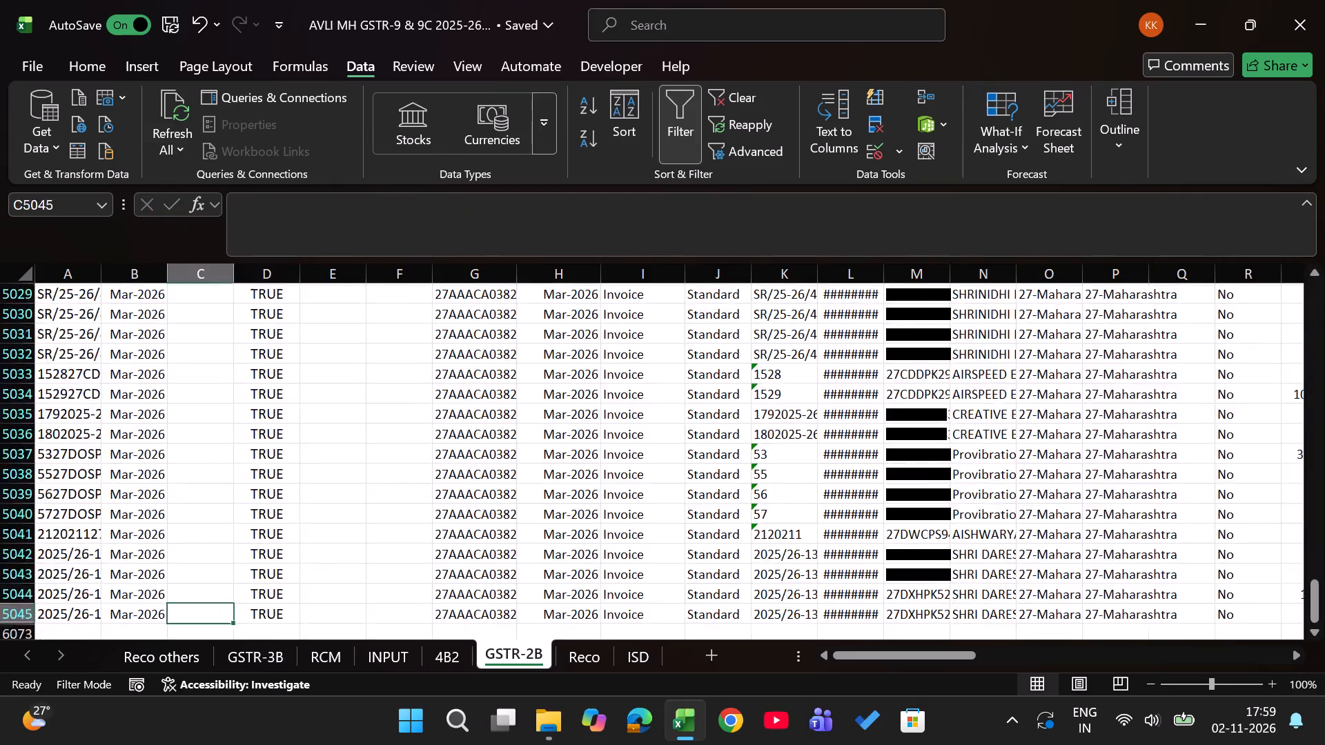
{"action": "key", "text": "ctrl+shift+Up"}
{"action": "key", "text": "alt+semicolon"}
{"action": "key", "text": "ctrl+d"}
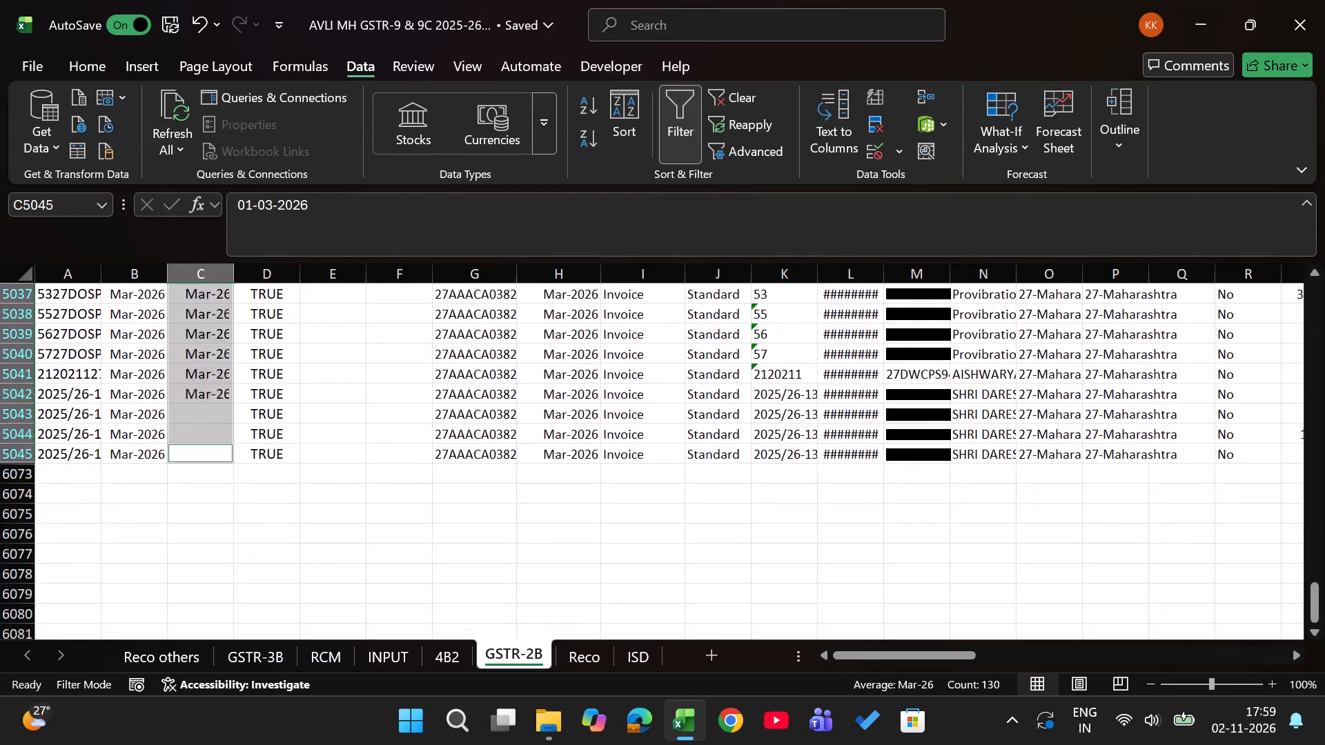
Reset the GSTR-2B sheet's Tax Period filter and exclude 2026 so that only the 2025 periods show.
{"action": "key", "text": "ctrl+Up"}
{"action": "key", "text": "Right"}
{"action": "key", "text": "Right"}
{"action": "key", "text": "Right"}
{"action": "key", "text": "Right"}
{"action": "key", "text": "Left"}
{"action": "key", "text": "Left"}
{"action": "key", "text": "Left"}
{"action": "key", "text": "Right"}
{"action": "key", "text": "Right"}
{"action": "key", "text": "Right"}
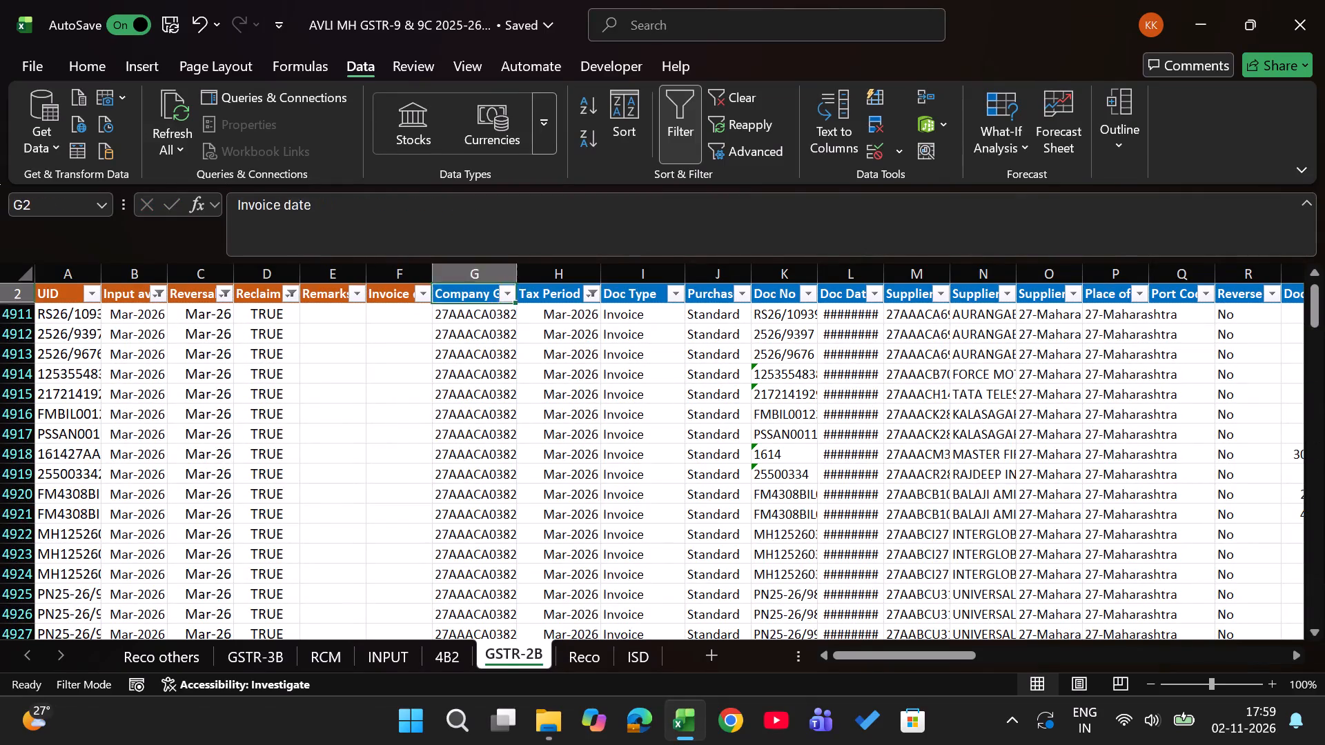
{"action": "key", "text": "Right"}
{"action": "key", "text": "Right"}
{"action": "key", "text": "Left"}
{"action": "key", "text": "alt+Down"}
{"action": "left_click", "coordinate": [393, 474]}
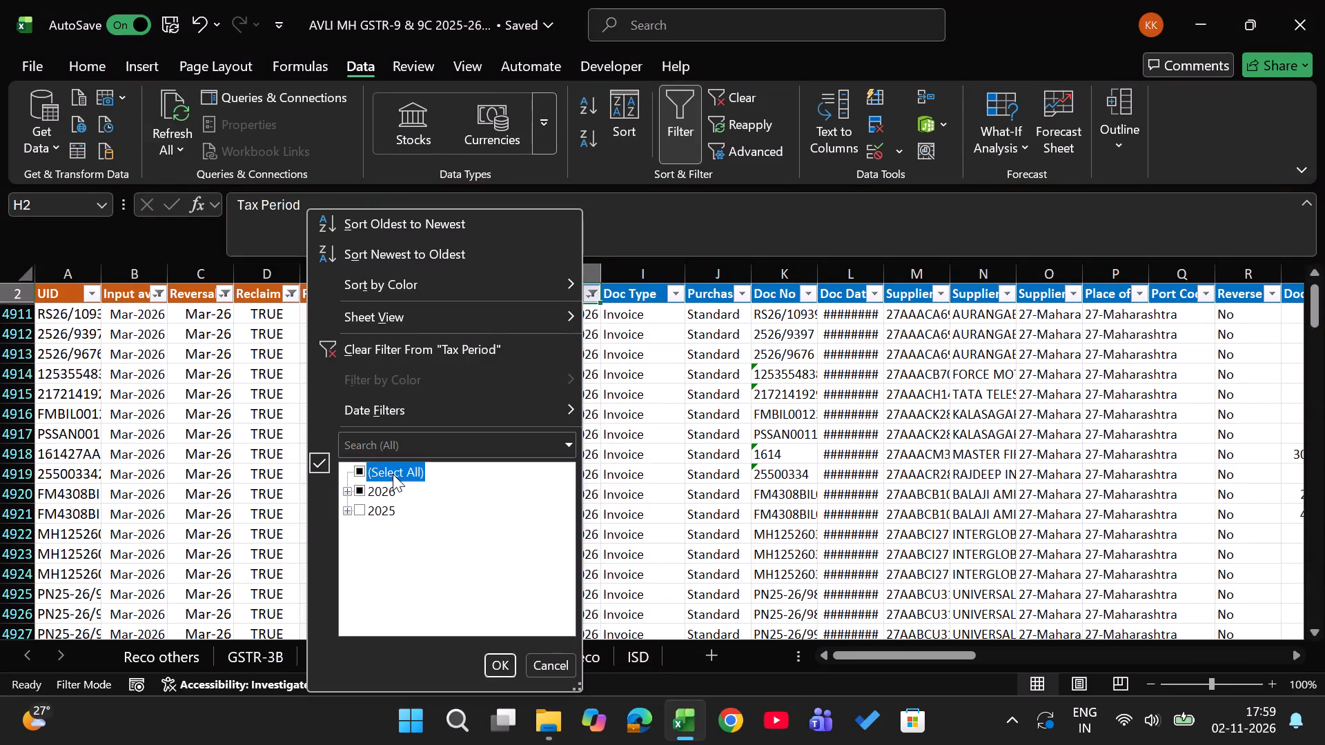
{"action": "key", "text": "Return"}
{"action": "key", "text": "Down"}
{"action": "key", "text": "Up"}
{"action": "key", "text": "alt+Down"}
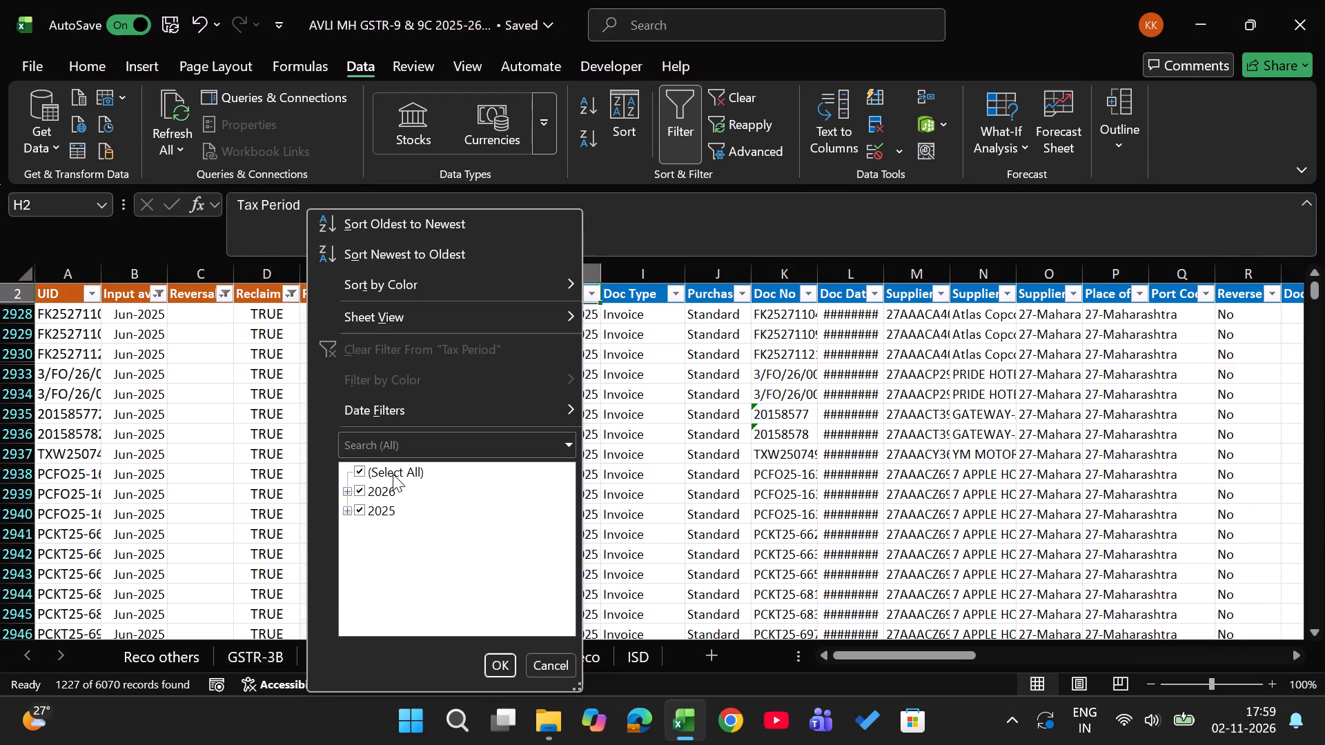
{"action": "left_click", "coordinate": [365, 492]}
{"action": "key", "text": "Return"}
Filter the 4B2 sheet's Month column to June through December 2025 and compare its tax subtotals with the GSTR-2B sheet.
{"action": "key", "text": "ctrl+Page_Up"}
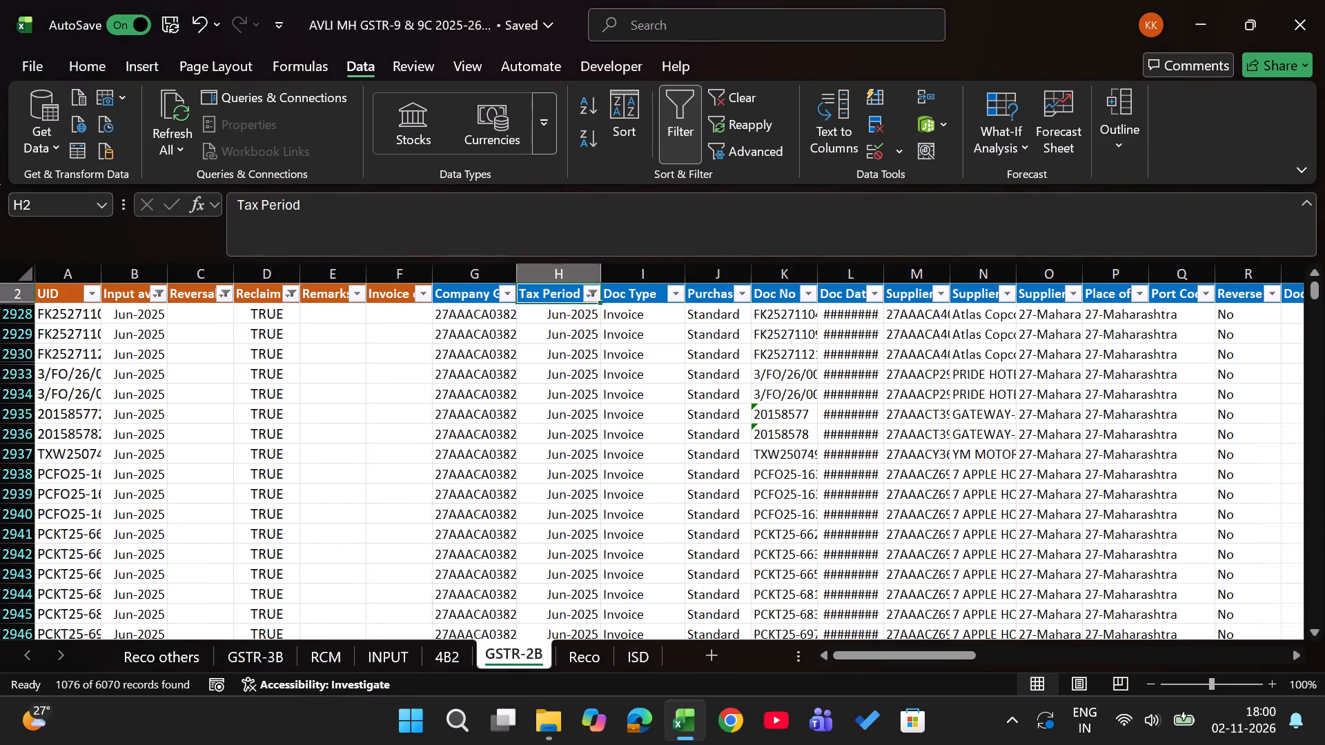
{"action": "key", "text": "Right"}
{"action": "key", "text": "Right"}
{"action": "key", "text": "Left"}
{"action": "key", "text": "Left"}
{"action": "key", "text": "alt+Down"}
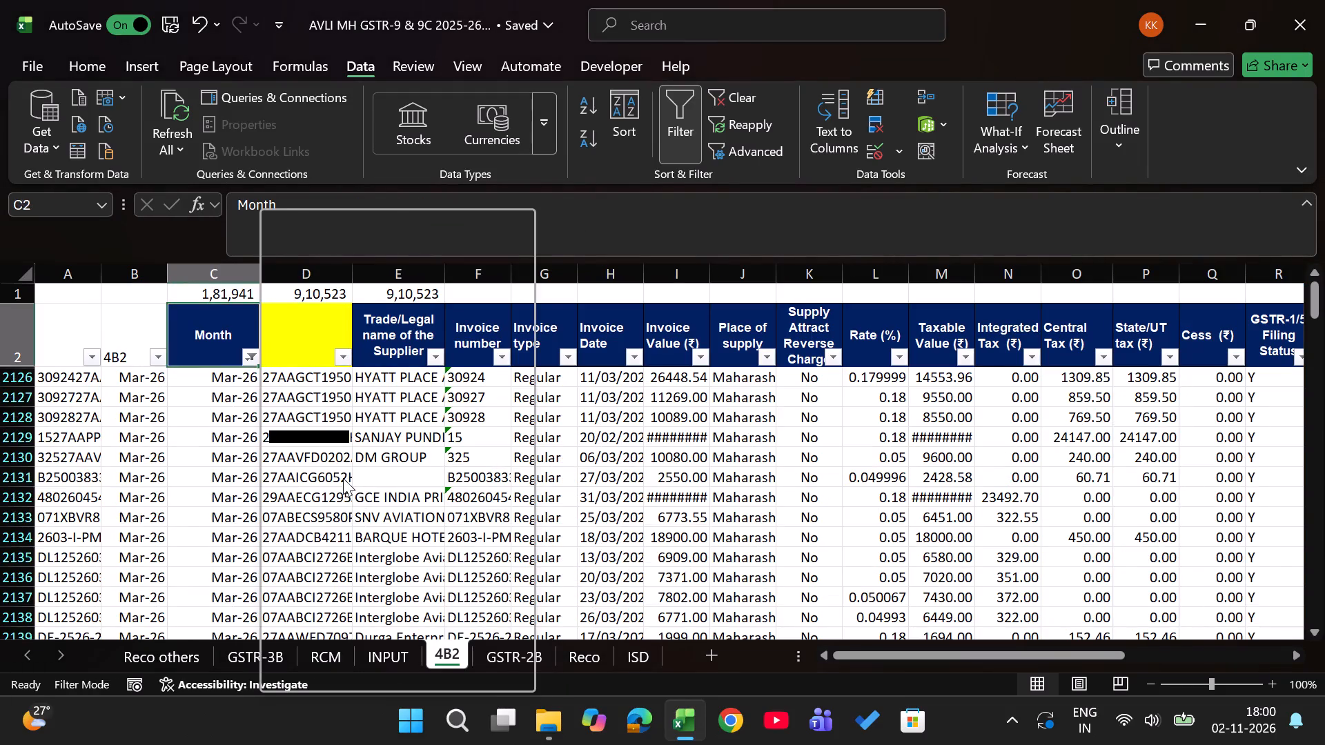
{"action": "left_click", "coordinate": [343, 478]}
{"action": "key", "text": "space"}
{"action": "key", "text": "Down"}
{"action": "key", "text": "Down"}
{"action": "key", "text": "Right"}
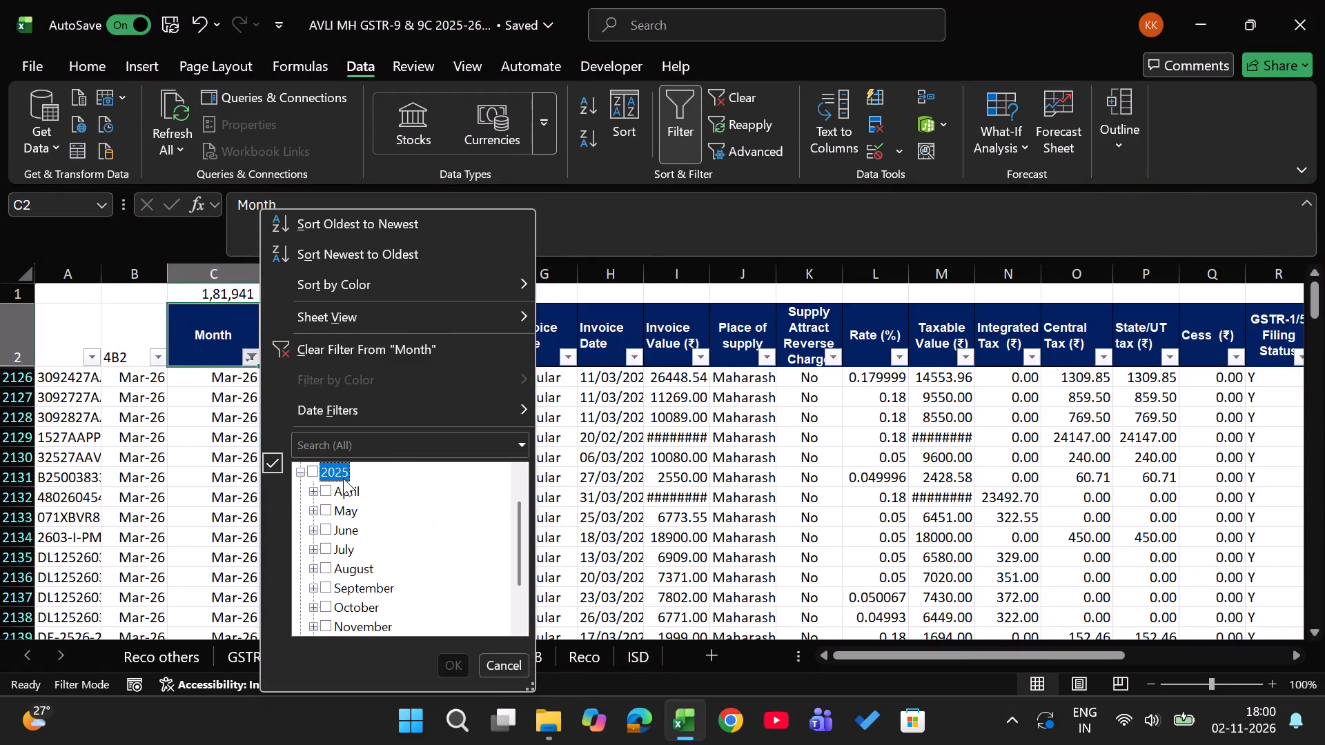
{"action": "key", "text": "space"}
{"action": "key", "text": "Down"}
{"action": "key", "text": "space"}
{"action": "key", "text": "Down"}
{"action": "key", "text": "space"}
{"action": "key", "text": "Return"}
{"action": "key", "text": "Up"}
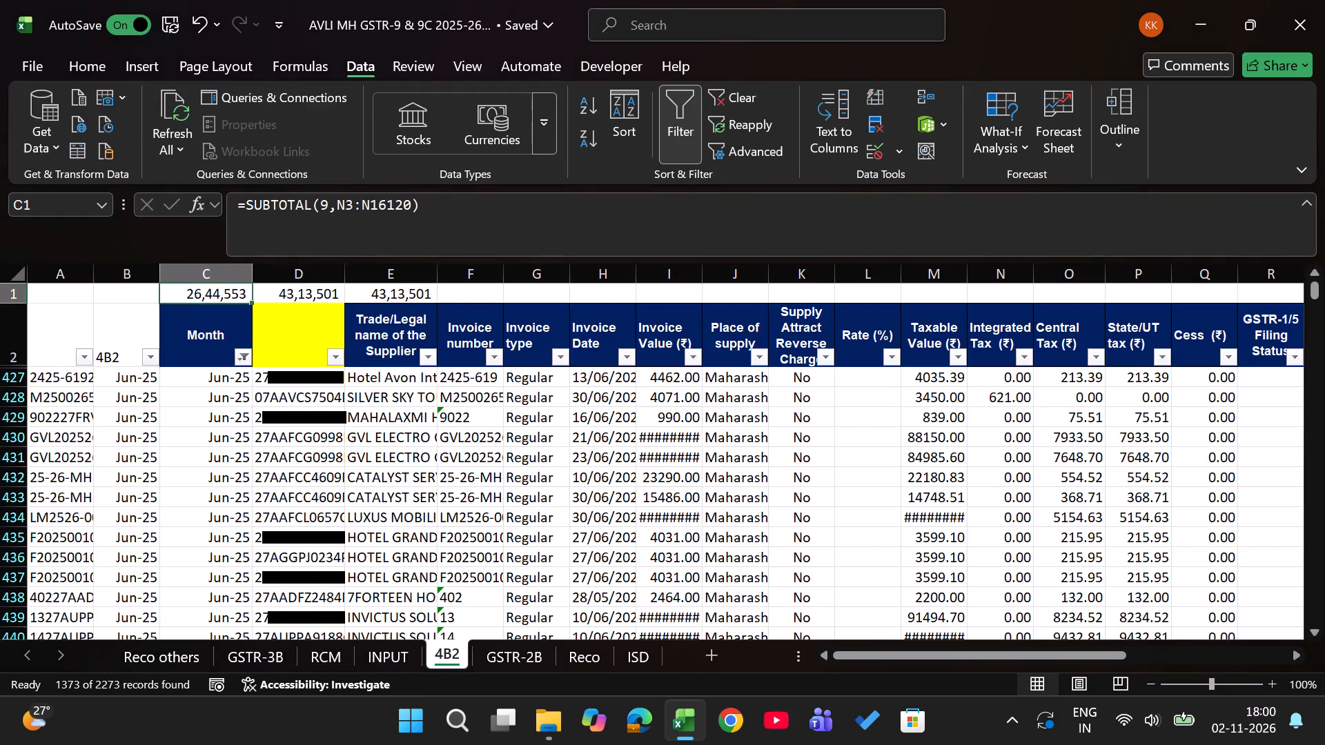
{"action": "key", "text": "ctrl+Page_Down"}
{"action": "key", "text": "Up"}
{"action": "key", "text": "Up"}
{"action": "key", "text": "ctrl+Page_Up"}
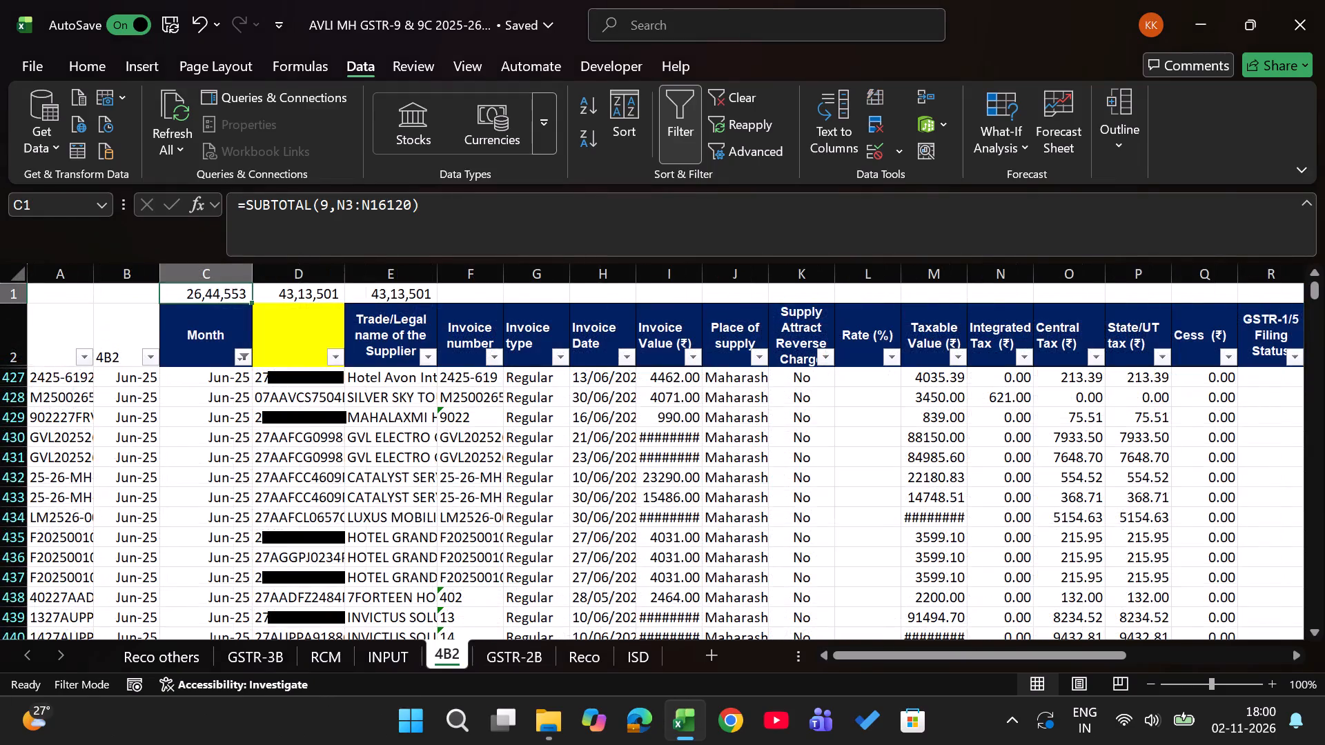
Narrow the GSTR-2B sheet's Tax Period filter to June 2025 only.
{"action": "key", "text": "ctrl+Page_Down"}
{"action": "key", "text": "Right"}
{"action": "key", "text": "Down"}
{"action": "key", "text": "Left"}
{"action": "key", "text": "alt+Down"}
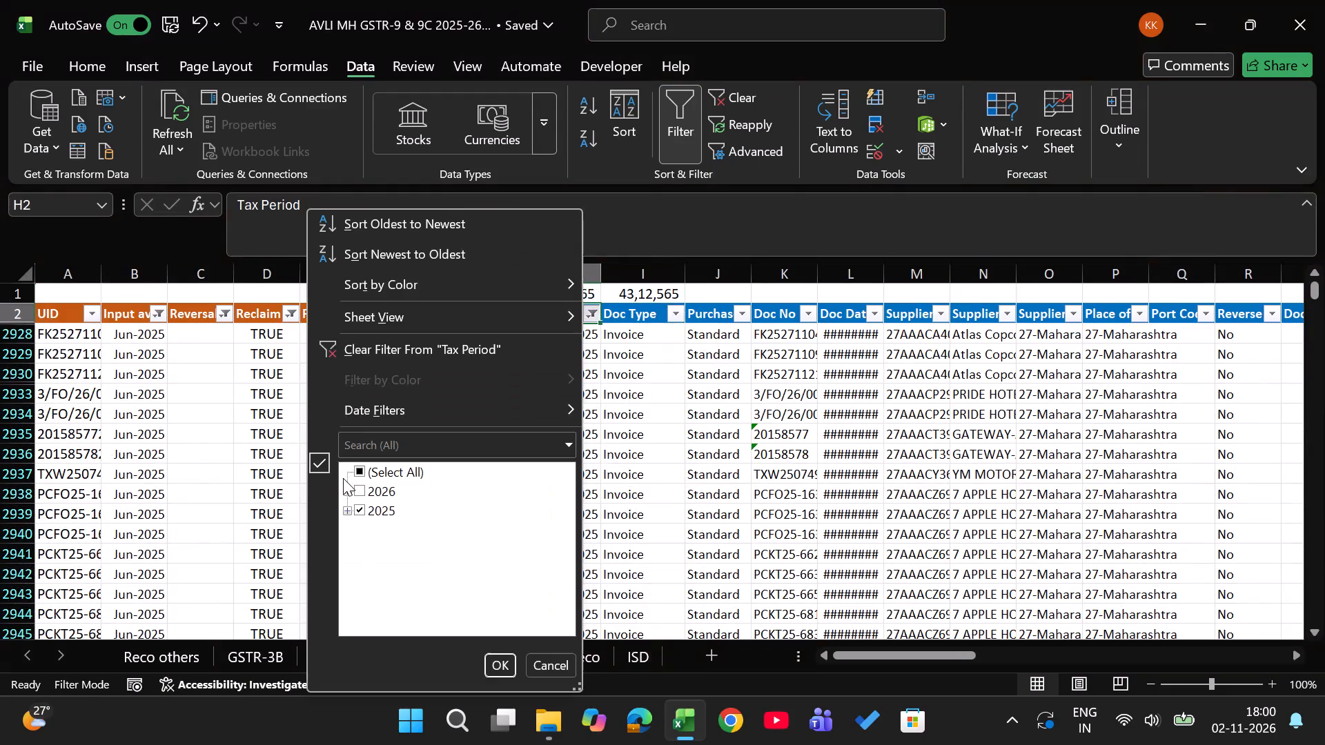
{"action": "left_click", "coordinate": [351, 509]}
{"action": "key", "text": "Down"}
{"action": "key", "text": "Up"}
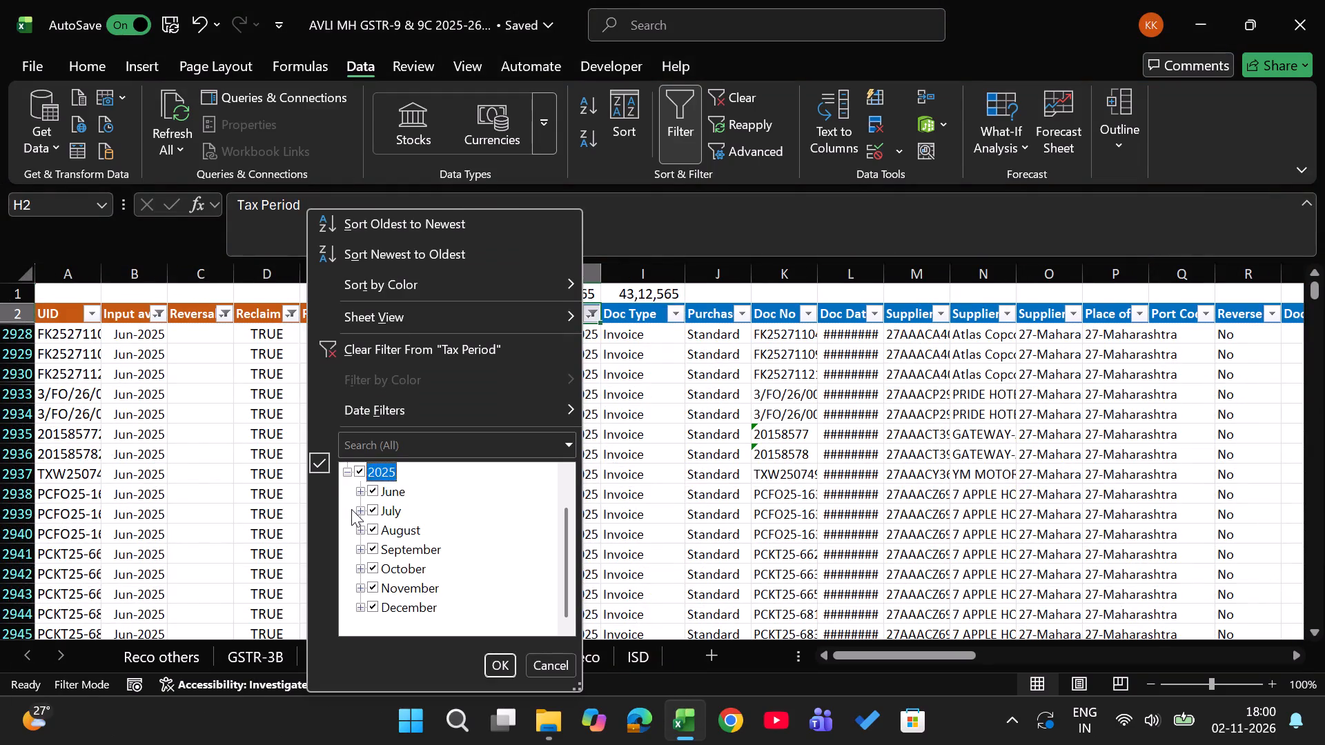
{"action": "key", "text": "space"}
{"action": "key", "text": "Down"}
{"action": "key", "text": "space"}
{"action": "key", "text": "Return"}
Filter the 4B2 sheet's Month column to June 2025 only and compare its tax subtotals with the GSTR-2B sheet.
{"action": "key", "text": "ctrl+Page_Up"}
{"action": "key", "text": "Down"}
{"action": "key", "text": "alt+Down"}
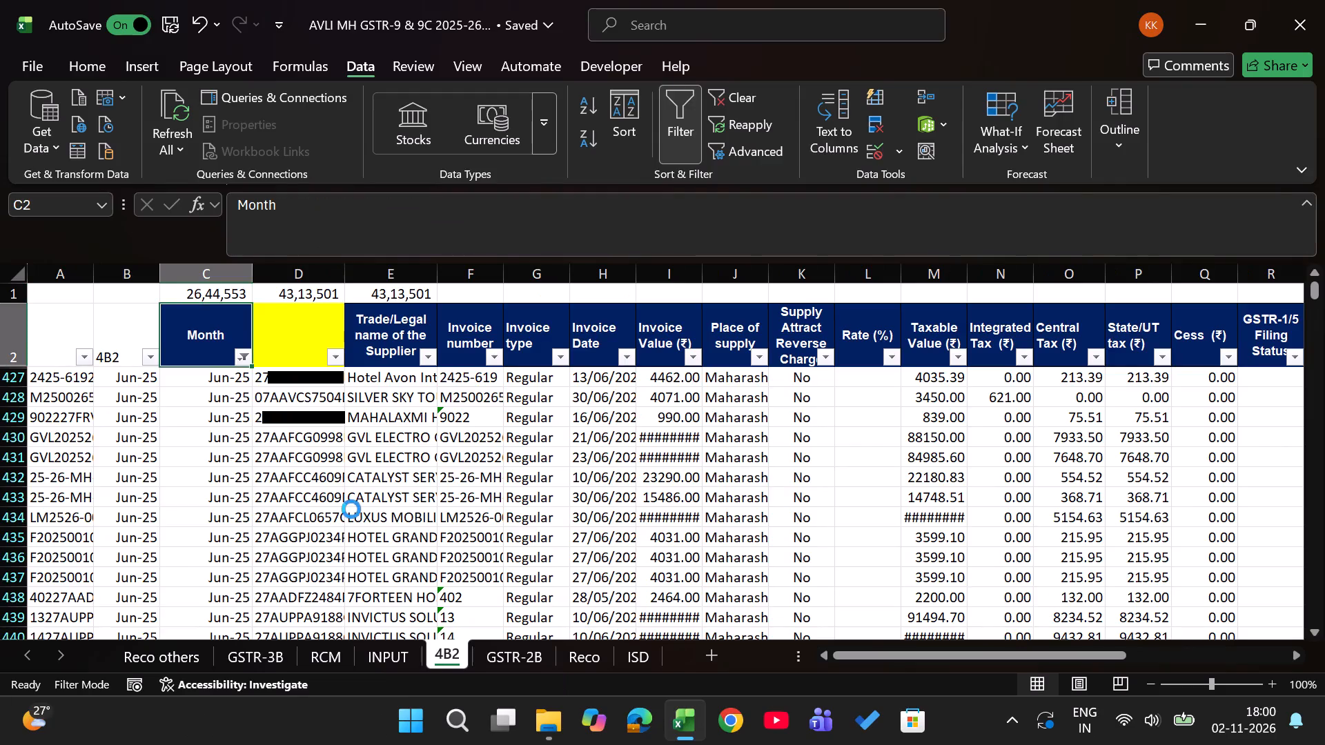
{"action": "left_click", "coordinate": [292, 514]}
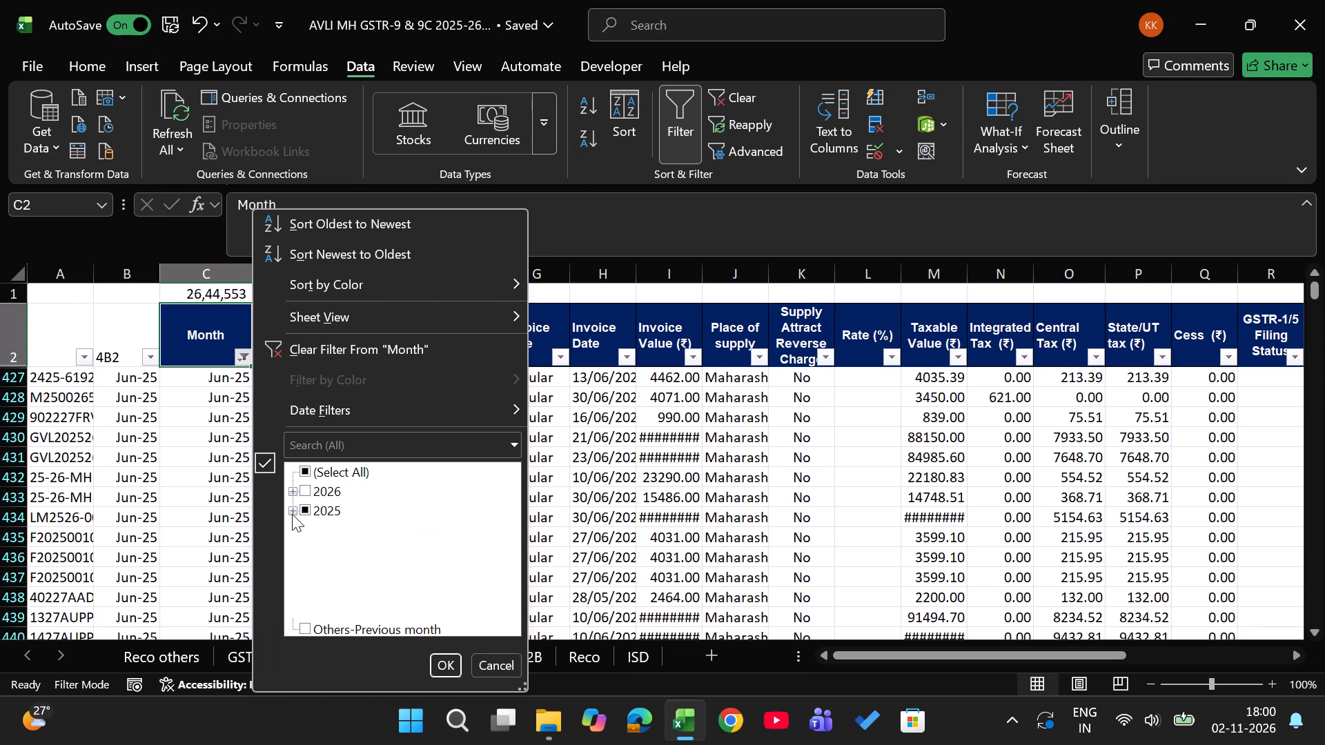
{"action": "key", "text": "Down"}
{"action": "key", "text": "Up"}
{"action": "key", "text": "space"}
{"action": "key", "text": "Down"}
{"action": "key", "text": "Down"}
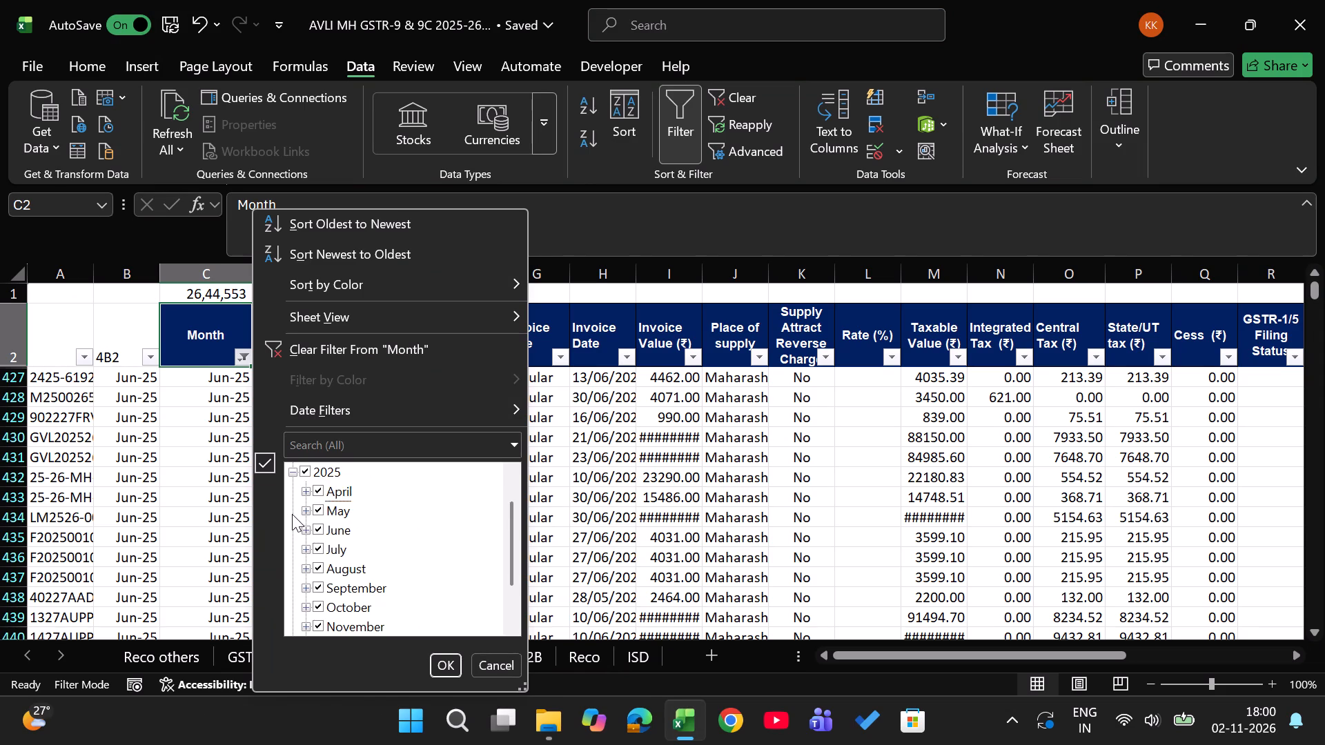
{"action": "key", "text": "Up"}
{"action": "key", "text": "Up"}
{"action": "key", "text": "space"}
{"action": "key", "text": "Down"}
{"action": "key", "text": "Down"}
{"action": "key", "text": "Down"}
{"action": "key", "text": "Down"}
{"action": "key", "text": "space"}
{"action": "key", "text": "space"}
{"action": "key", "text": "Up"}
{"action": "key", "text": "space"}
{"action": "key", "text": "Return"}
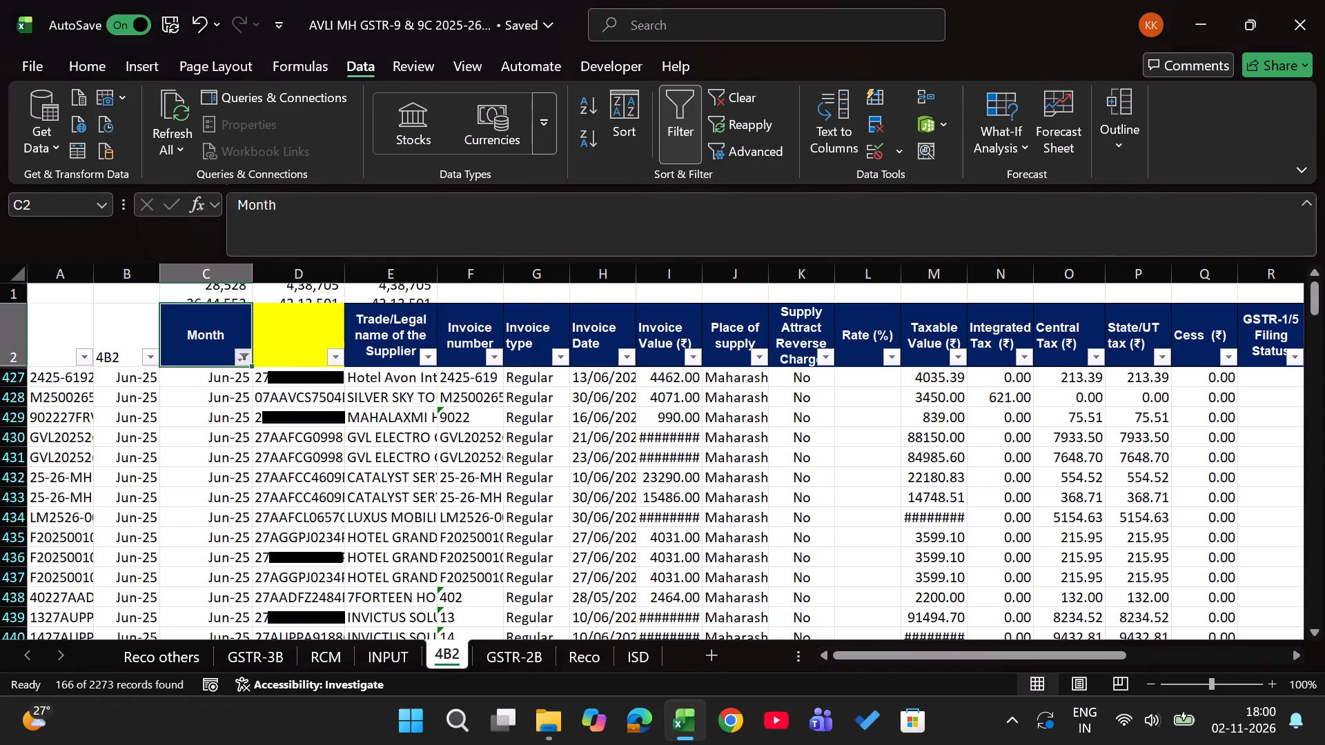
{"action": "key", "text": "ctrl+Page_Down"}
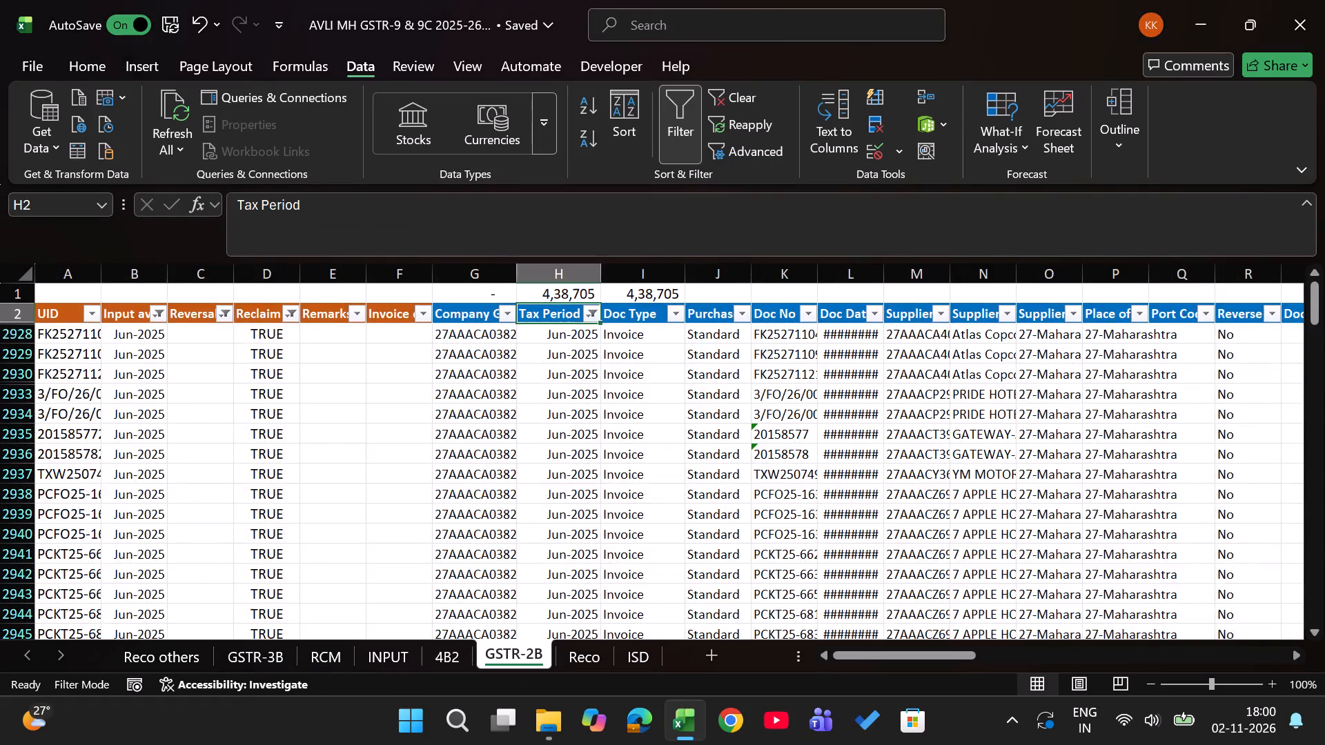
{"action": "key", "text": "ctrl+Page_Up"}
{"action": "key", "text": "ctrl+Page_Down"}
Enter Jun-25 in the GSTR-2B sheet's Reversal column and fill it through all visible June 2025 rows.
{"action": "key", "text": "Down"}
{"action": "key", "text": "Left"}
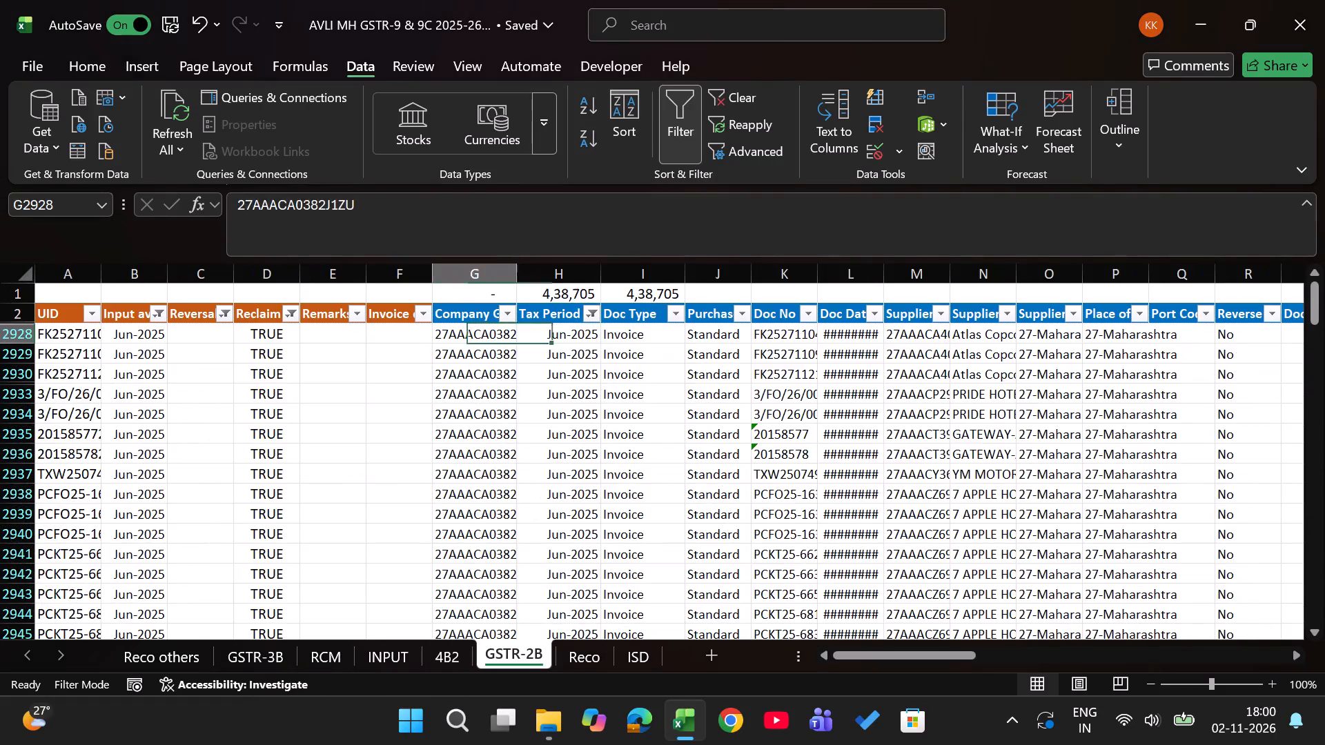
{"action": "key", "text": "Left"}
{"action": "key", "text": "Left"}
{"action": "key", "text": "Left"}
{"action": "key", "text": "Left"}
{"action": "type", "text": "jun25"}
{"action": "key", "text": "Return"}
{"action": "key", "text": "ctrl+Left"}
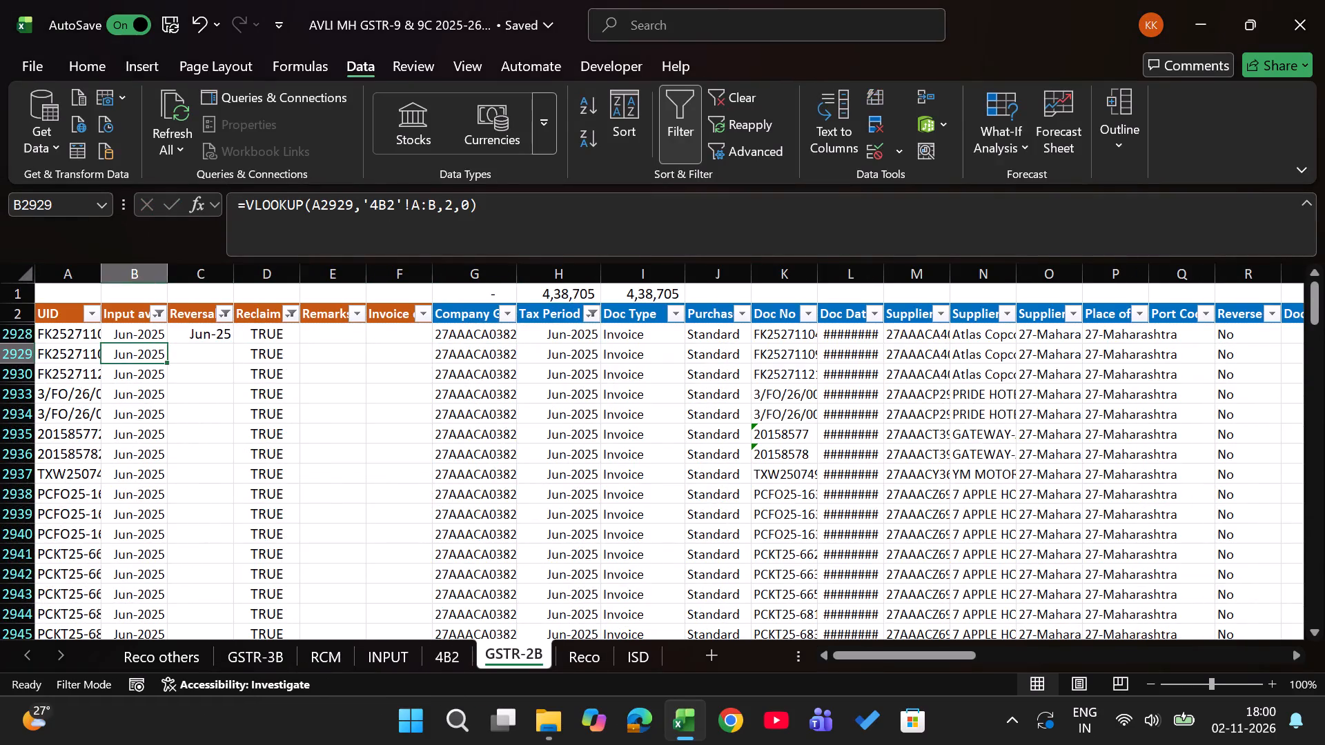
{"action": "key", "text": "ctrl+Down"}
{"action": "key", "text": "Right"}
{"action": "key", "text": "ctrl+shift+Up"}
{"action": "key", "text": "alt+semicolon"}
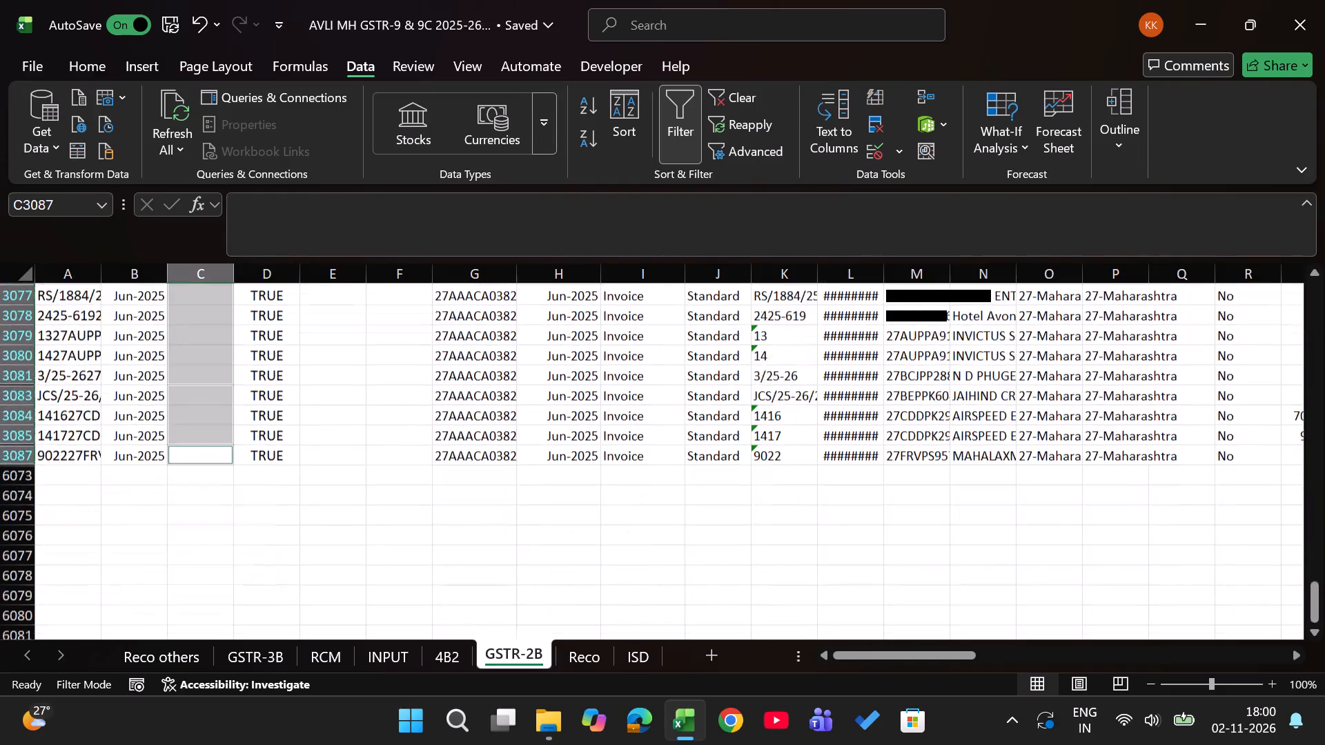
{"action": "key", "text": "ctrl+d"}
Switch the GSTR-2B sheet's Tax Period filter from June to July 2025 only.
{"action": "key", "text": "ctrl+Up"}
{"action": "key", "text": "Right"}
{"action": "key", "text": "Right"}
{"action": "key", "text": "Right"}
{"action": "key", "text": "Right"}
{"action": "key", "text": "Right"}
{"action": "key", "text": "Right"}
{"action": "key", "text": "Left"}
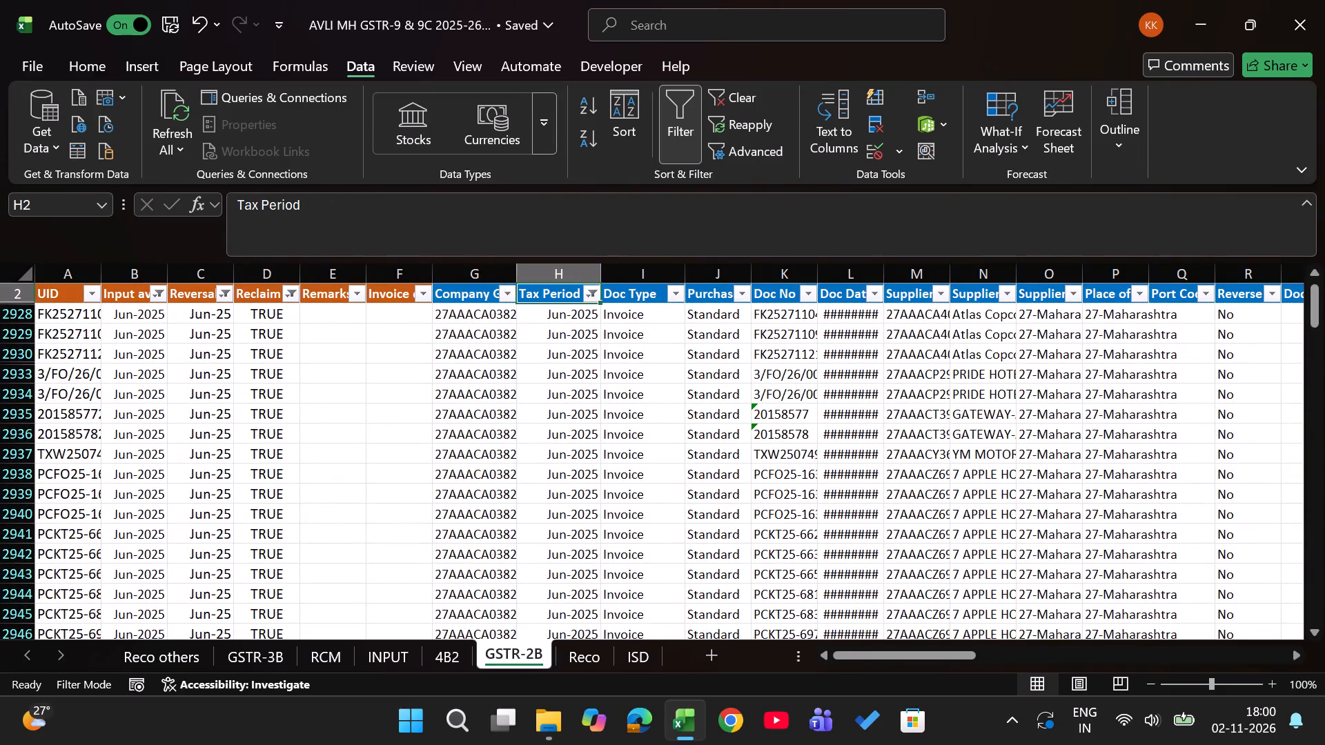
{"action": "key", "text": "alt+Down"}
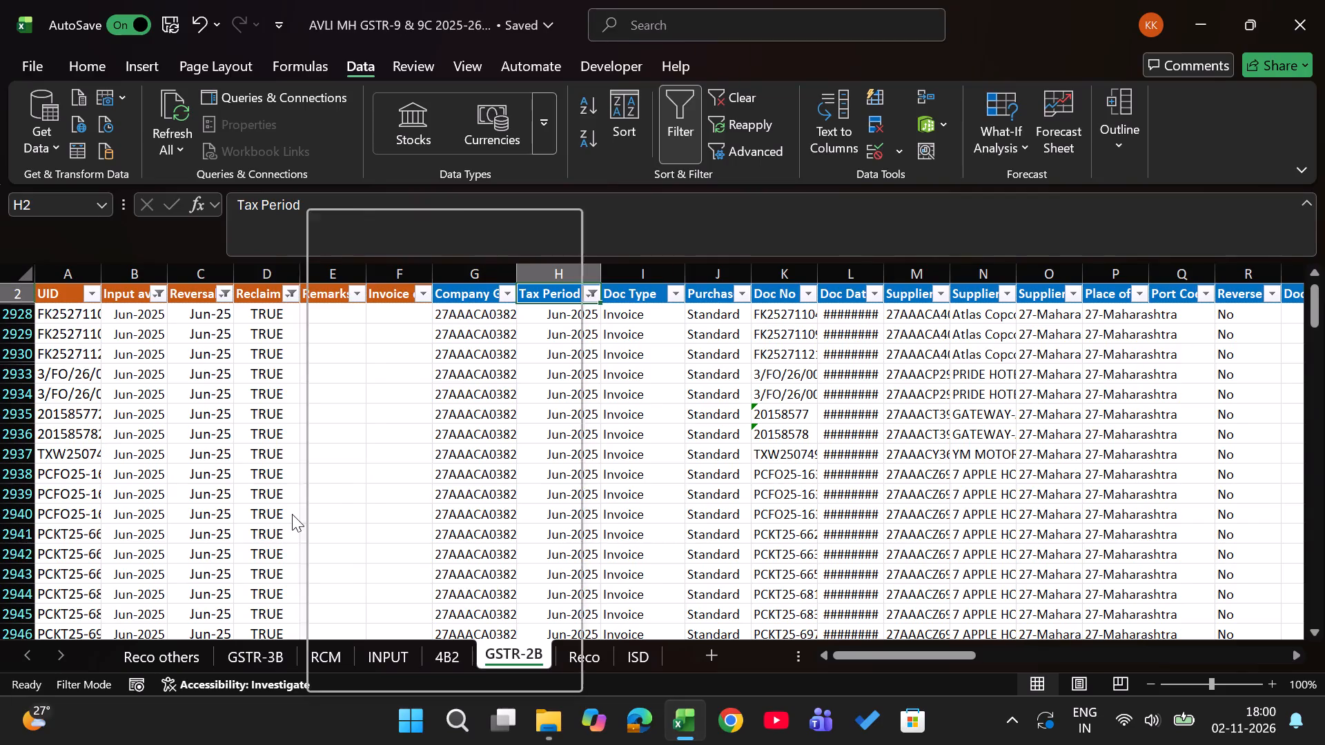
{"action": "left_click", "coordinate": [343, 516]}
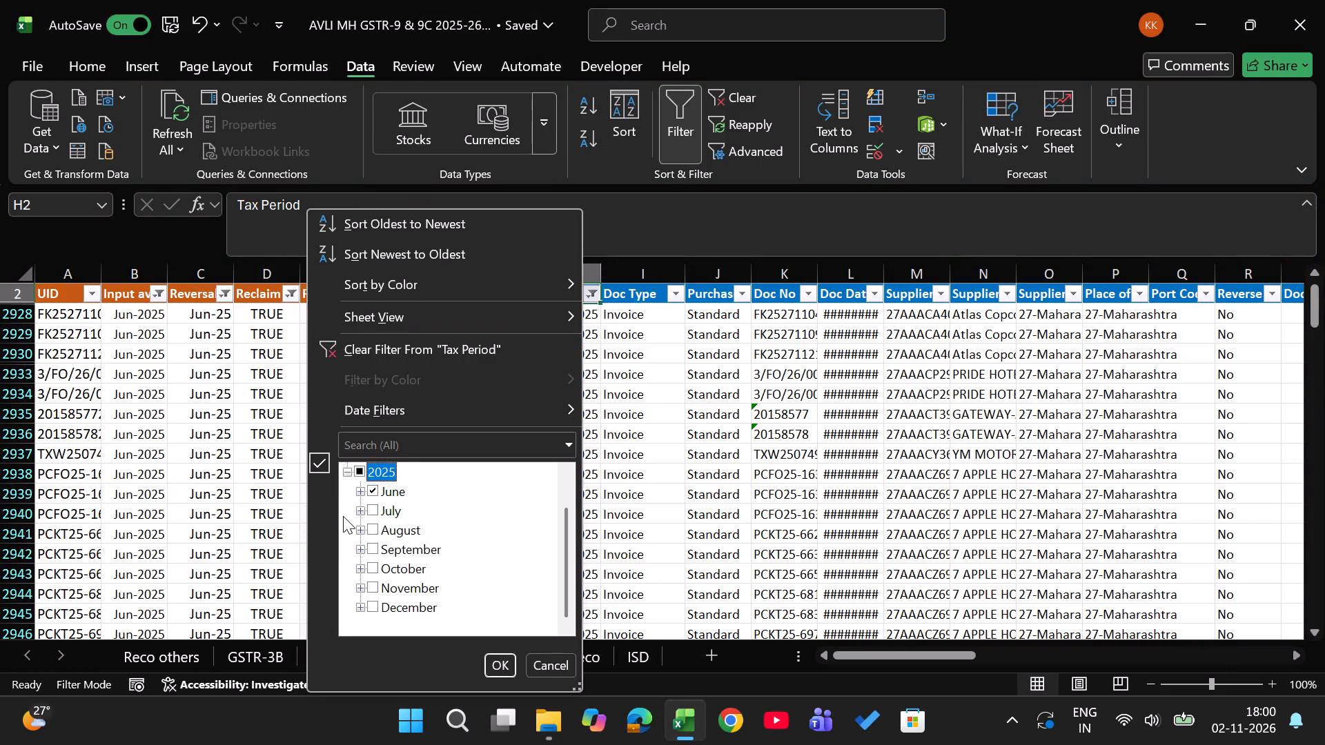
{"action": "key", "text": "Down"}
{"action": "key", "text": "space"}
{"action": "key", "text": "Down"}
{"action": "key", "text": "space"}
{"action": "key", "text": "Return"}
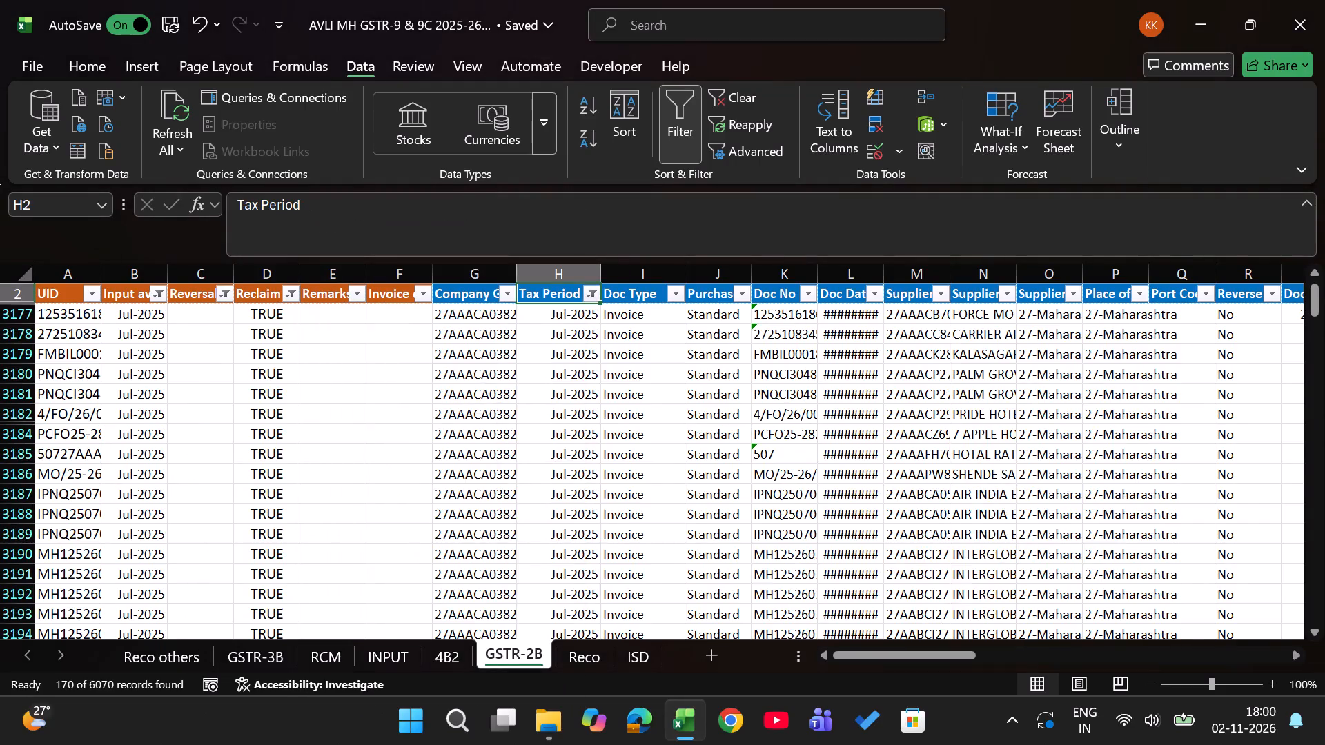
Switch the 4B2 sheet's Month filter to July 2025 only and compare its tax subtotals with the GSTR-2B sheet.
{"action": "key", "text": "ctrl+Page_Up"}
{"action": "key", "text": "alt+Down"}
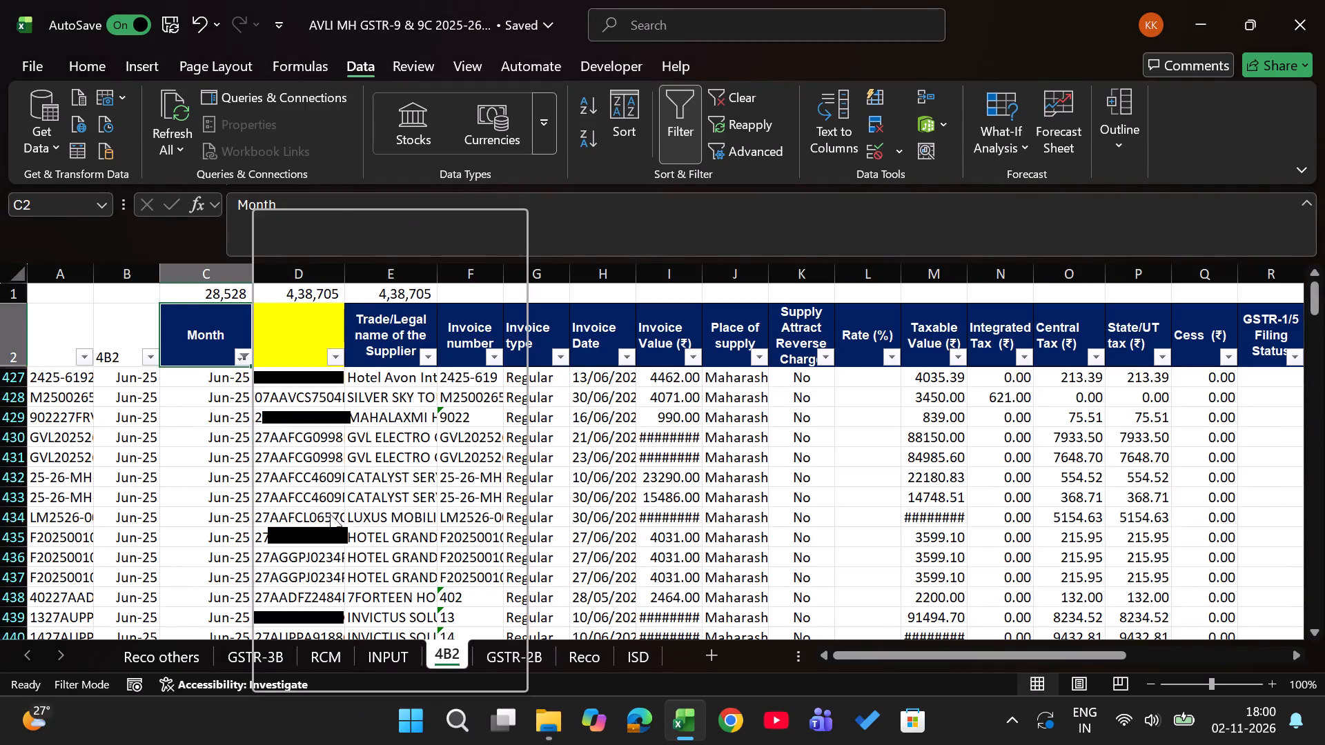
{"action": "left_click", "coordinate": [295, 510]}
{"action": "key", "text": "Down"}
{"action": "key", "text": "Down"}
{"action": "key", "text": "Down"}
{"action": "key", "text": "space"}
{"action": "key", "text": "Down"}
{"action": "key", "text": "space"}
{"action": "key", "text": "Return"}
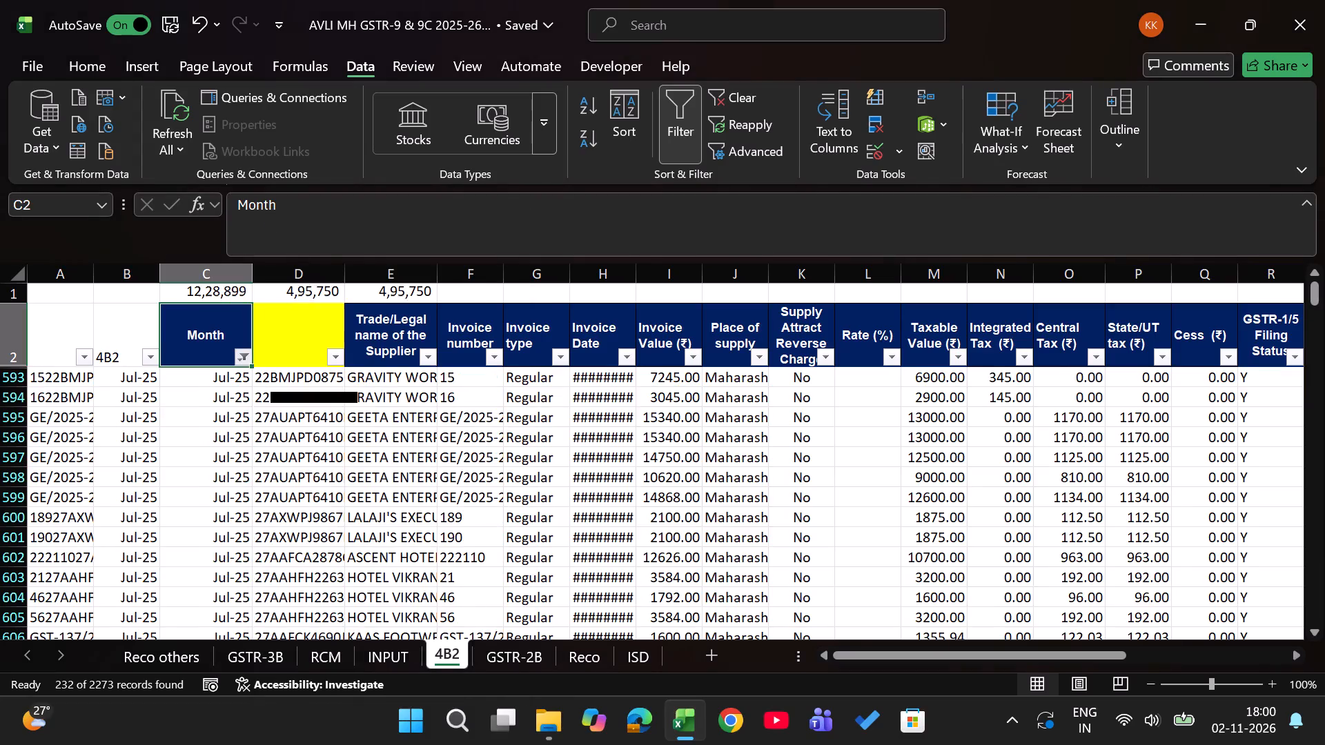
{"action": "key", "text": "ctrl+Page_Down"}
{"action": "key", "text": "Up"}
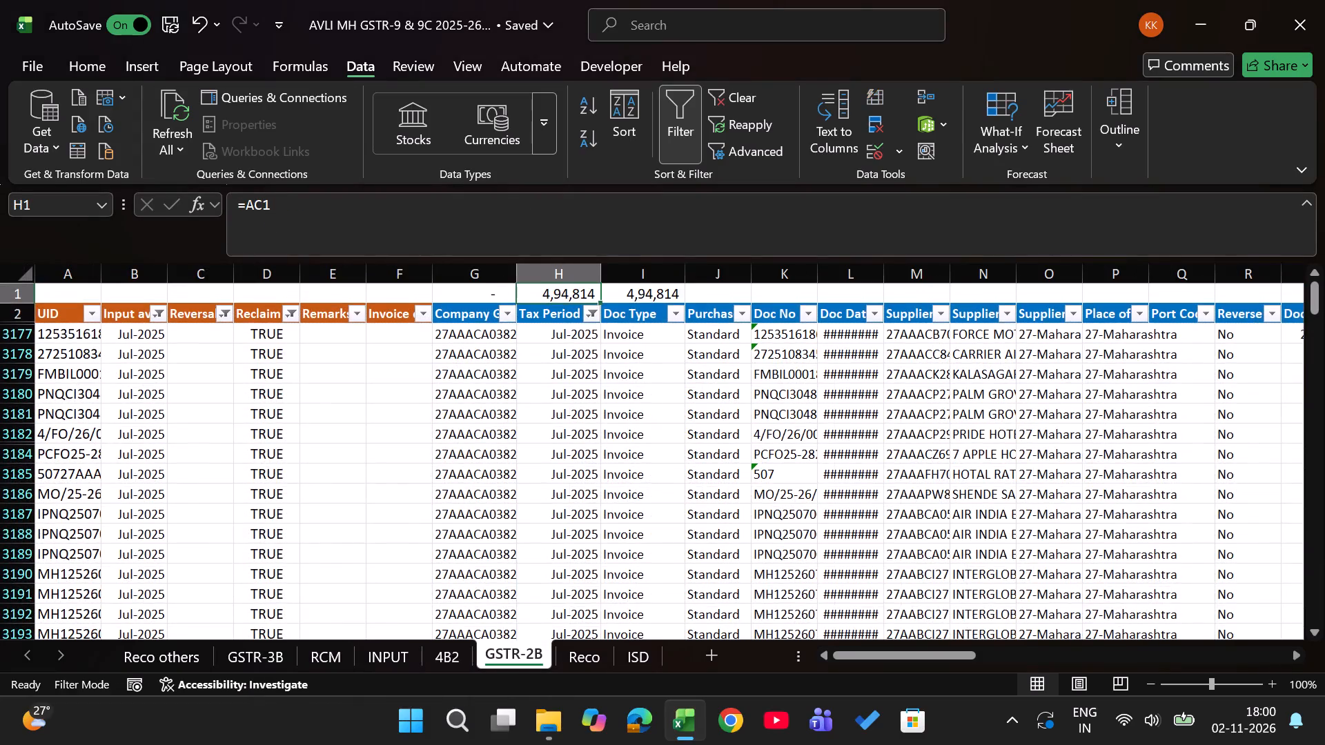
Switch the 4B2 sheet's Month filter from July to August 2025 only.
{"action": "key", "text": "ctrl+Page_Up"}
{"action": "key", "text": "alt+Down"}
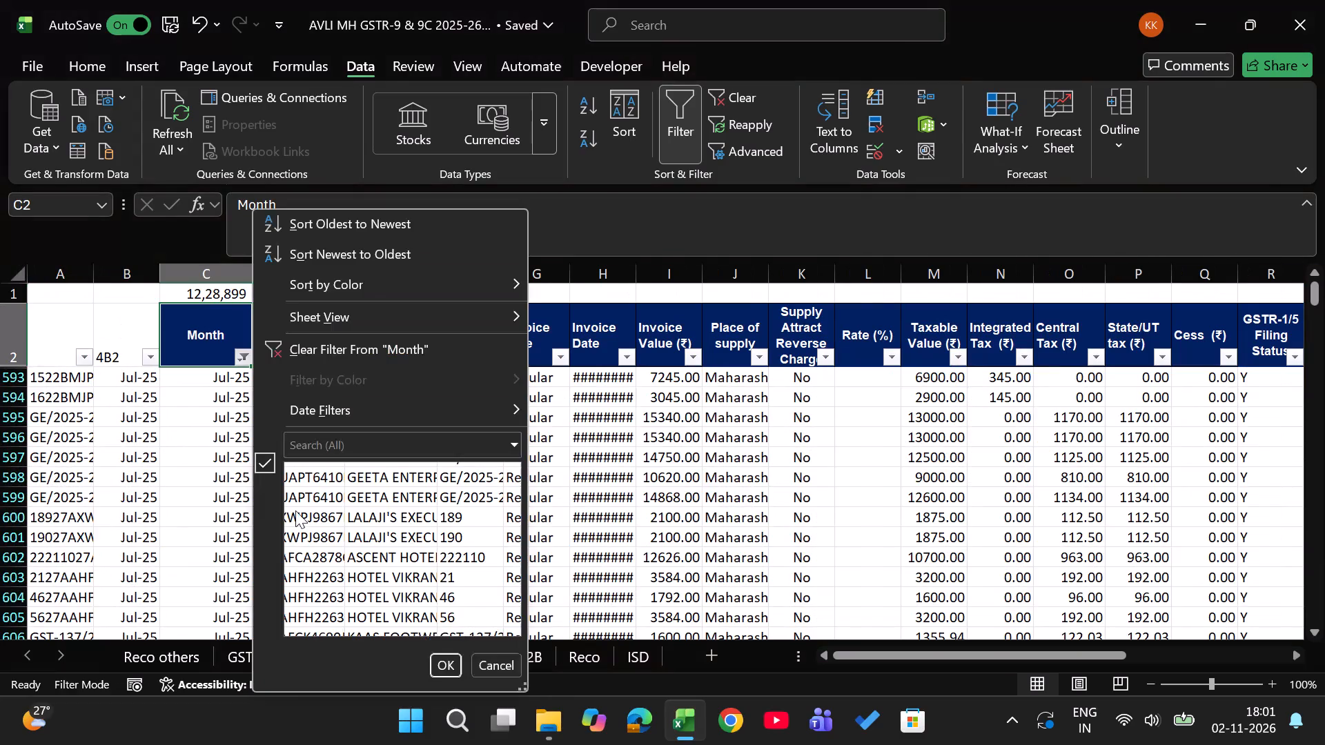
{"action": "left_click", "coordinate": [293, 509]}
{"action": "key", "text": "Down"}
{"action": "key", "text": "Down"}
{"action": "key", "text": "Down"}
{"action": "key", "text": "Down"}
{"action": "key", "text": "space"}
{"action": "key", "text": "Down"}
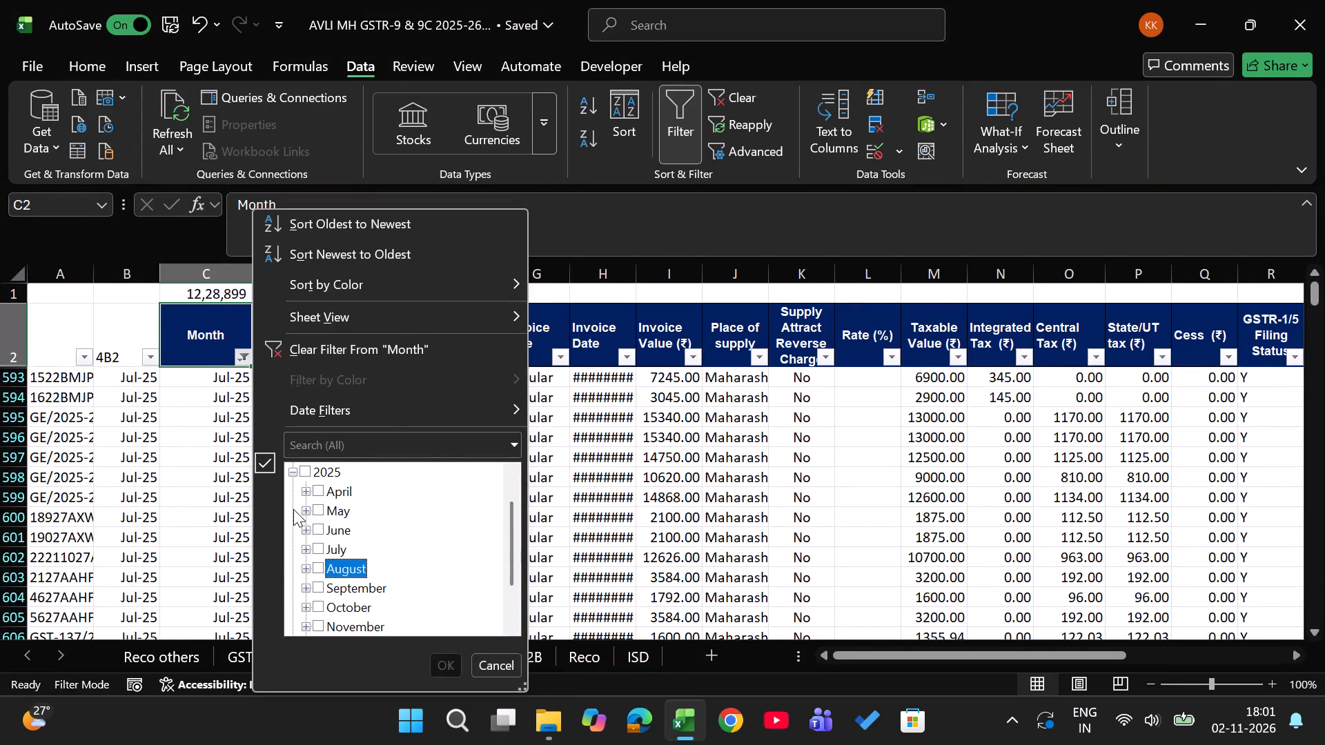
{"action": "key", "text": "space"}
{"action": "key", "text": "Return"}
Set the GSTR-2B sheet's Tax Period filter to August 2025 only and compare its tax subtotals with the 4B2 sheet.
{"action": "key", "text": "ctrl+Page_Down"}
{"action": "key", "text": "Down"}
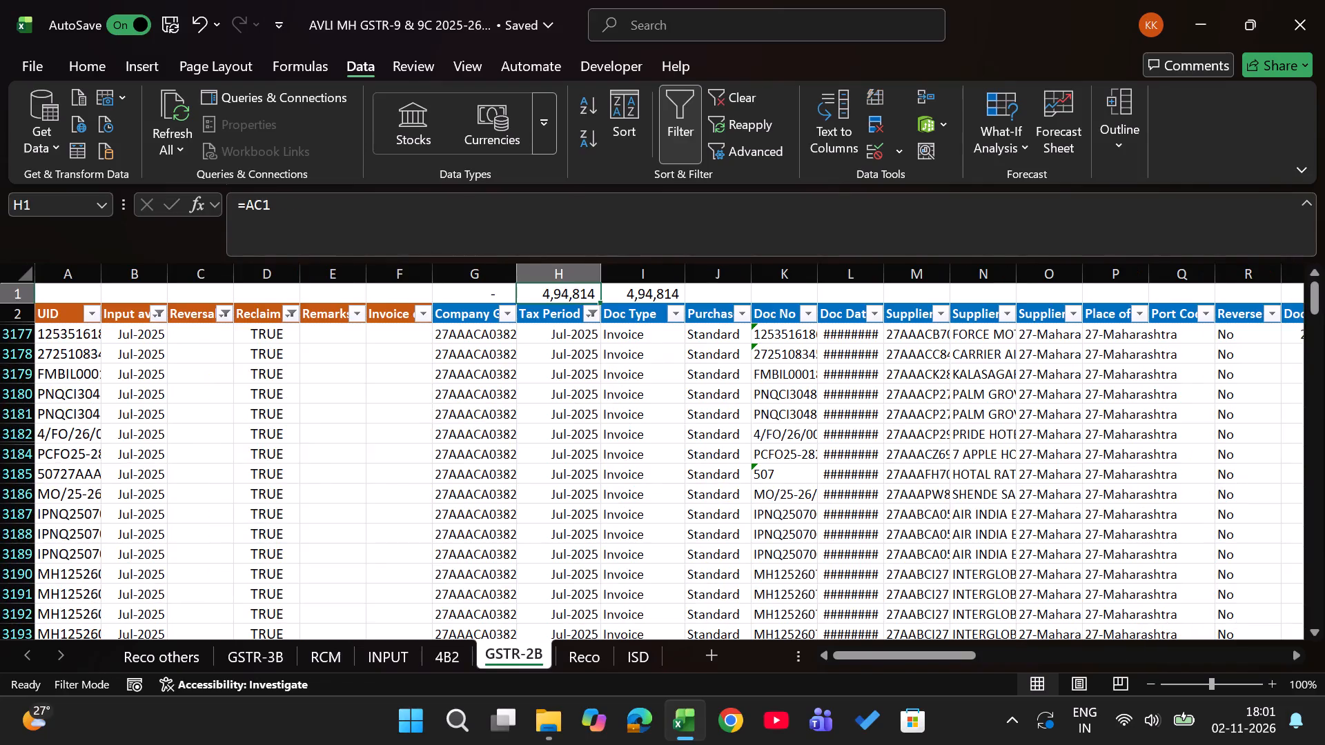
{"action": "key", "text": "alt+Down"}
{"action": "key", "text": "alt+Down"}
{"action": "key", "text": "alt+Down"}
{"action": "key", "text": "alt+Down"}
{"action": "key", "text": "alt+Down"}
{"action": "key", "text": "alt+Down"}
{"action": "key", "text": "alt+Down"}
{"action": "key", "text": "alt+Down"}
{"action": "key", "text": "Down"}
{"action": "key", "text": "Down"}
{"action": "key", "text": "Tab"}
{"action": "key", "text": "Tab"}
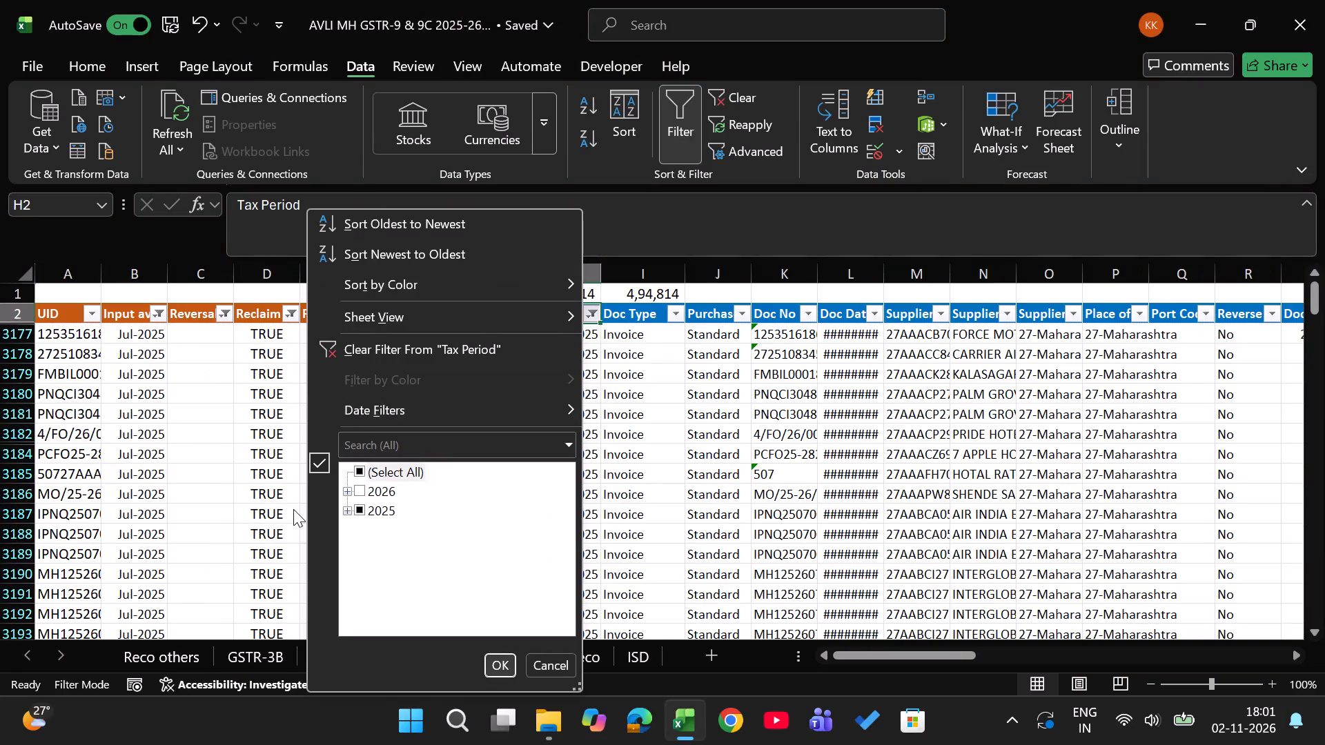
{"action": "key", "text": "Up"}
{"action": "key", "text": "space"}
{"action": "key", "text": "space"}
{"action": "key", "text": "Down"}
{"action": "key", "text": "Down"}
{"action": "key", "text": "Right"}
{"action": "key", "text": "Down"}
{"action": "key", "text": "Down"}
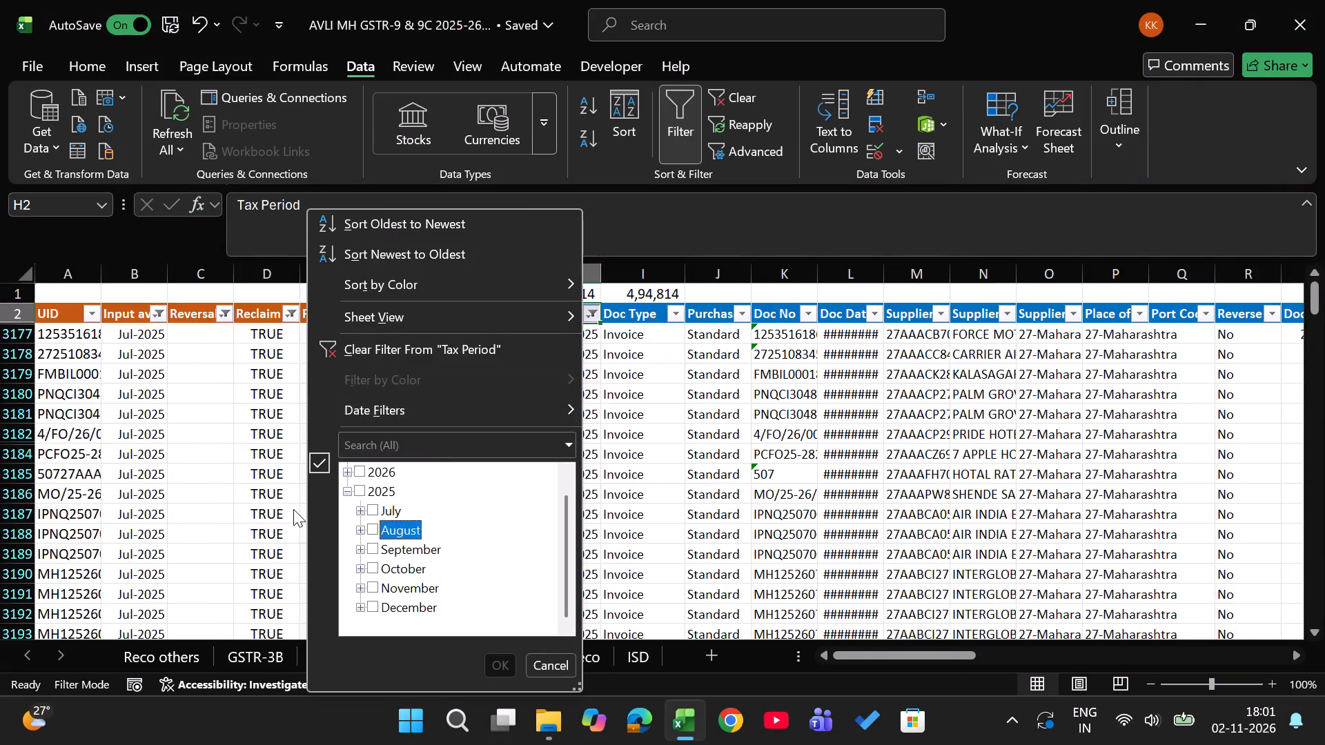
{"action": "key", "text": "space"}
{"action": "key", "text": "Return"}
{"action": "key", "text": "ctrl+Page_Up"}
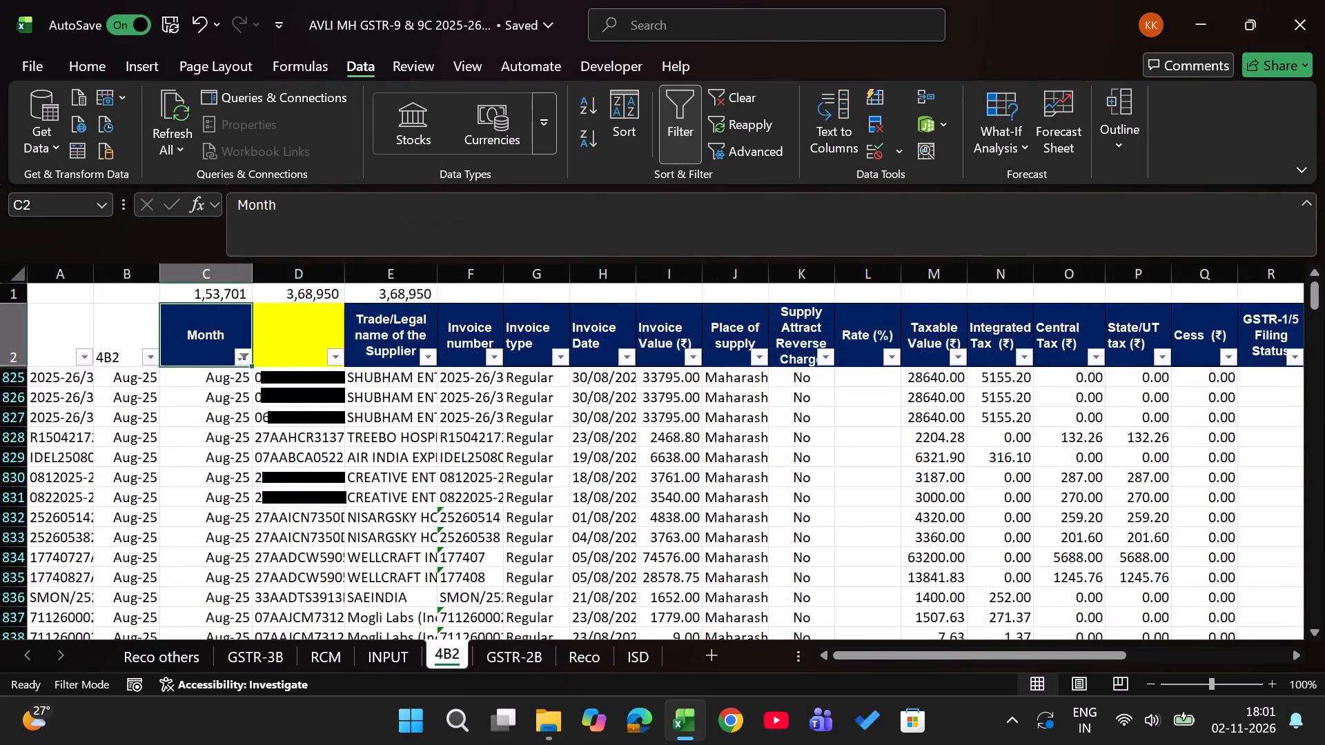
{"action": "key", "text": "ctrl+Page_Down"}
Enter Aug-25 in the GSTR-2B sheet's Reversal column and fill it through all visible August 2025 rows.
{"action": "key", "text": "Left"}
{"action": "key", "text": "Left"}
{"action": "key", "text": "Left"}
{"action": "key", "text": "Left"}
{"action": "key", "text": "Down"}
{"action": "key", "text": "Left"}
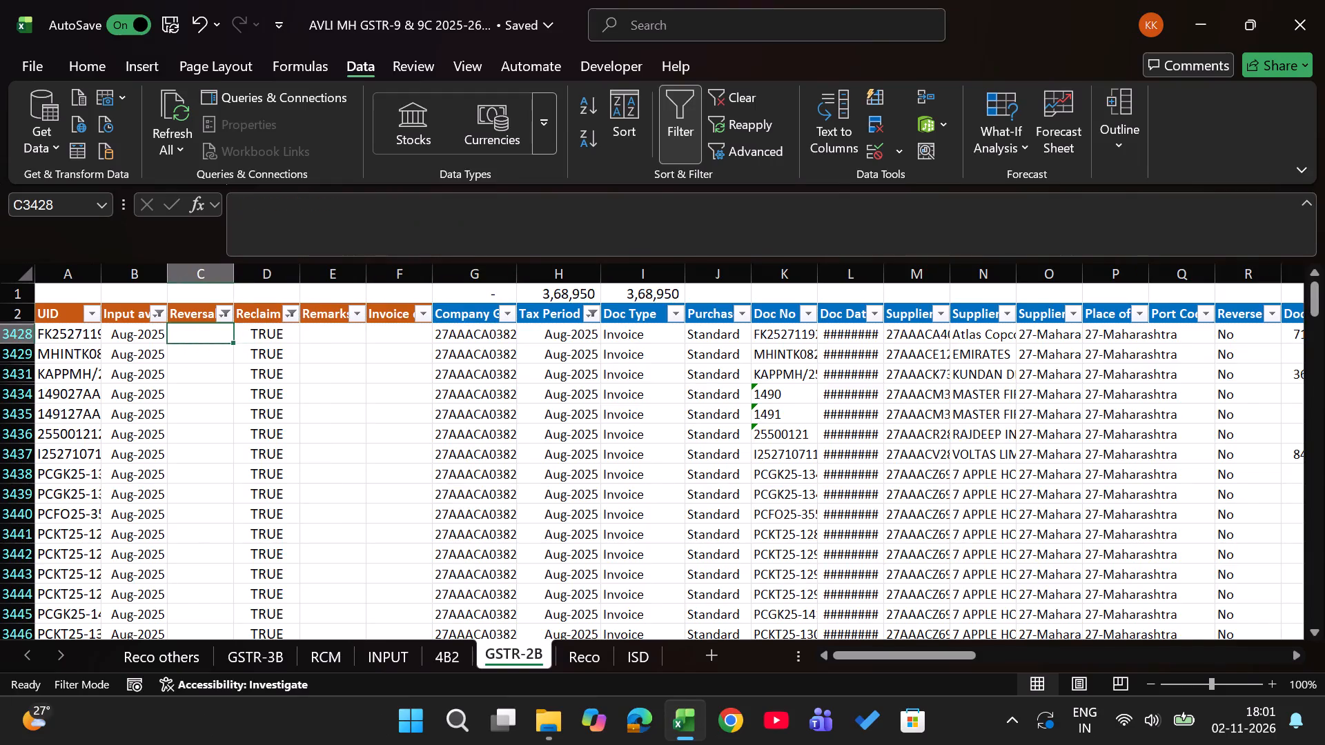
{"action": "type", "text": "aug25"}
{"action": "key", "text": "Return"}
{"action": "key", "text": "Left"}
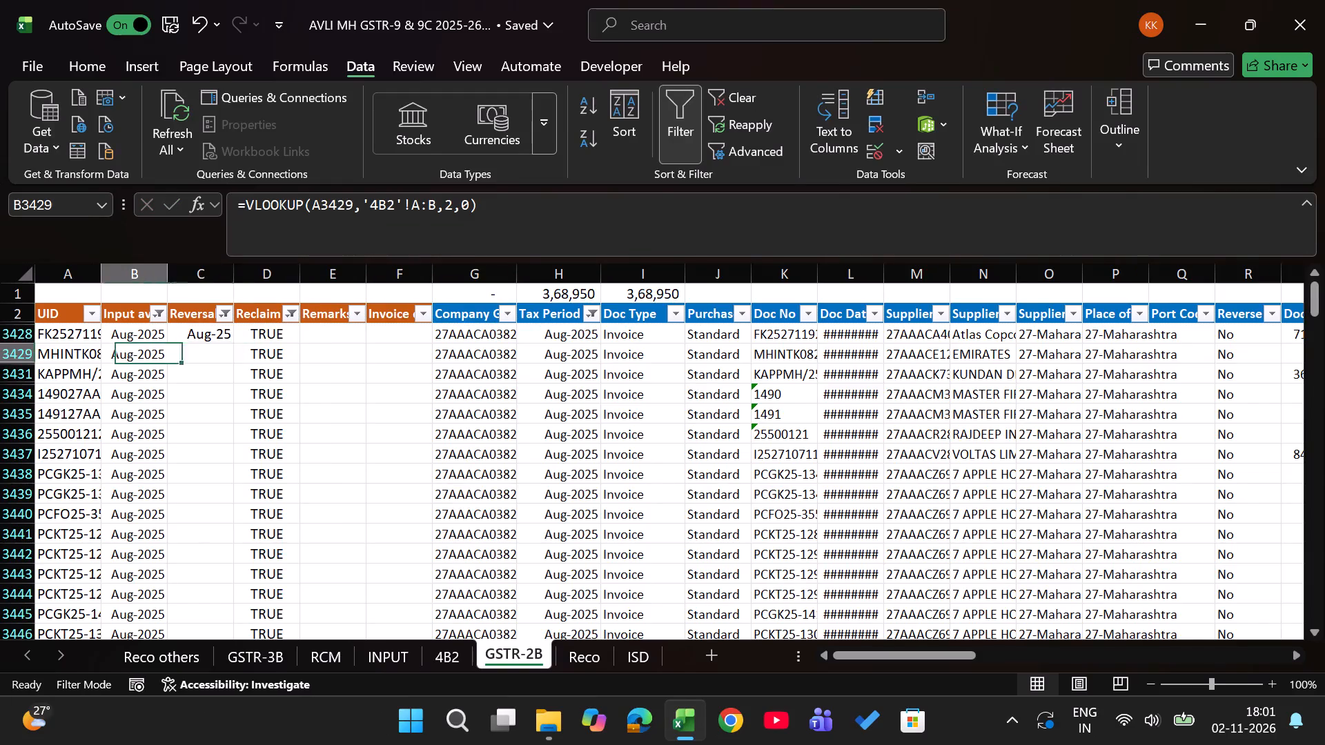
{"action": "key", "text": "ctrl+Down"}
{"action": "key", "text": "Right"}
{"action": "key", "text": "ctrl+shift+Up"}
{"action": "key", "text": "alt+semicolon"}
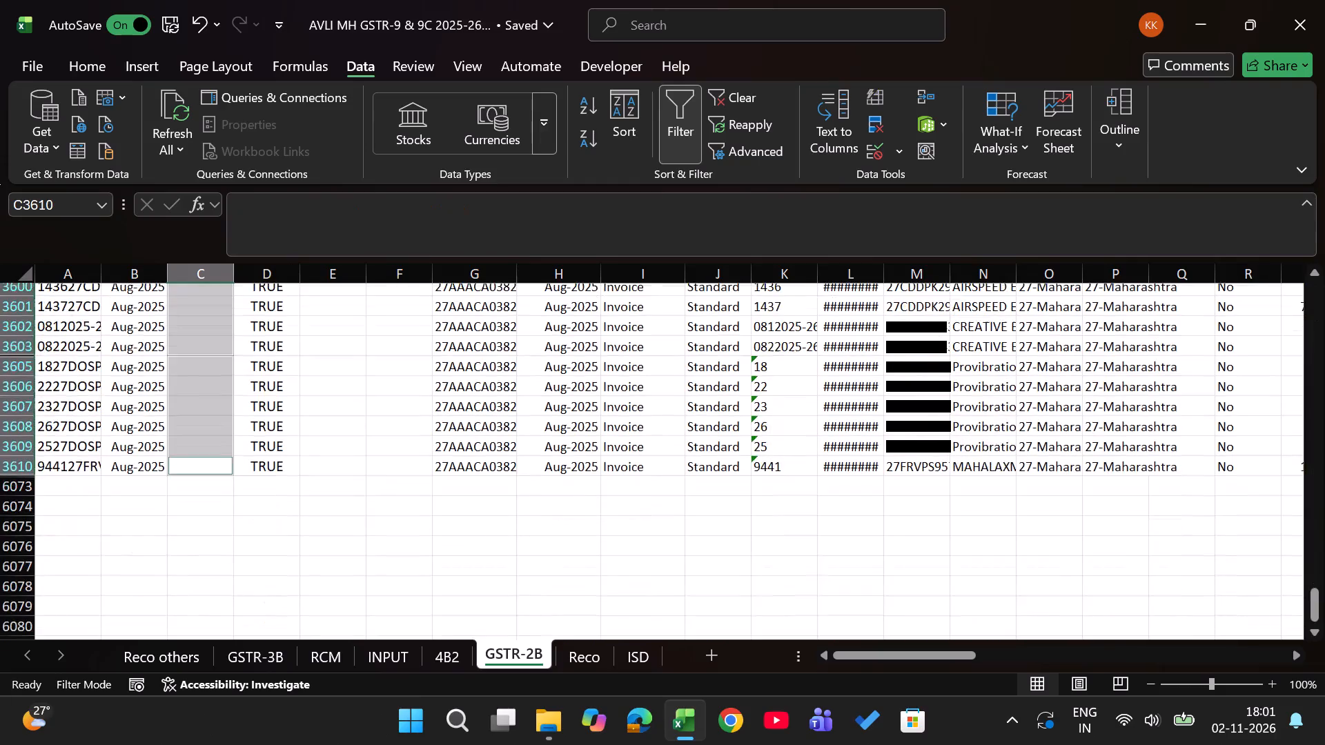
{"action": "key", "text": "ctrl+d"}
{"action": "key", "text": "ctrl+Up"}
{"action": "key", "text": "Right"}
{"action": "key", "text": "Right"}
{"action": "key", "text": "Right"}
{"action": "key", "text": "Right"}
{"action": "key", "text": "Right"}
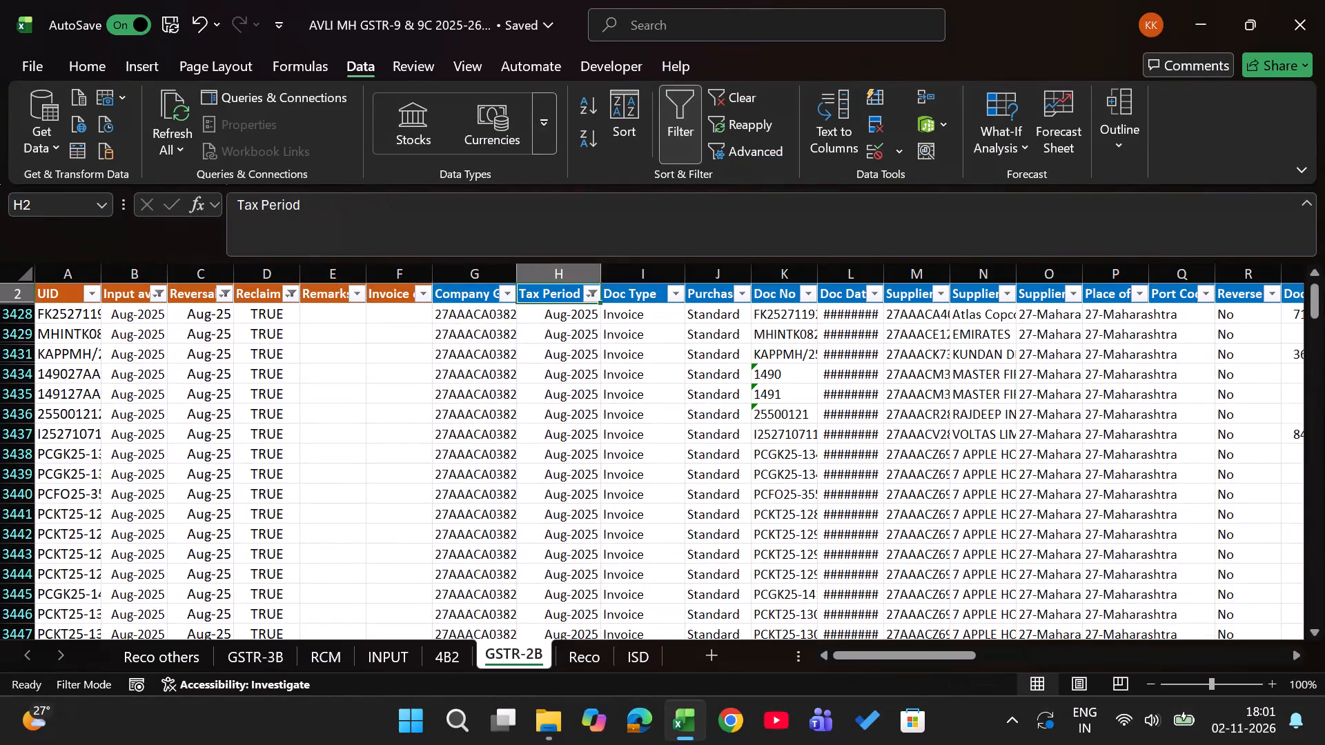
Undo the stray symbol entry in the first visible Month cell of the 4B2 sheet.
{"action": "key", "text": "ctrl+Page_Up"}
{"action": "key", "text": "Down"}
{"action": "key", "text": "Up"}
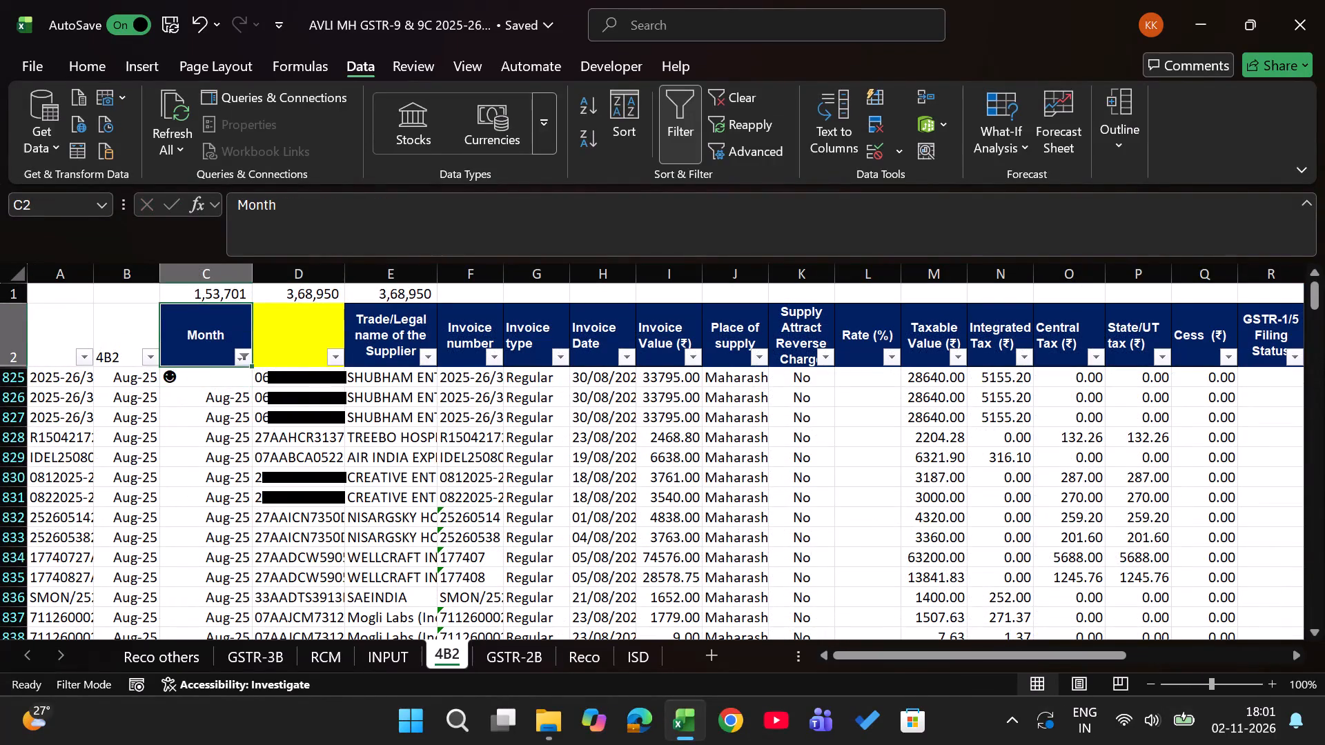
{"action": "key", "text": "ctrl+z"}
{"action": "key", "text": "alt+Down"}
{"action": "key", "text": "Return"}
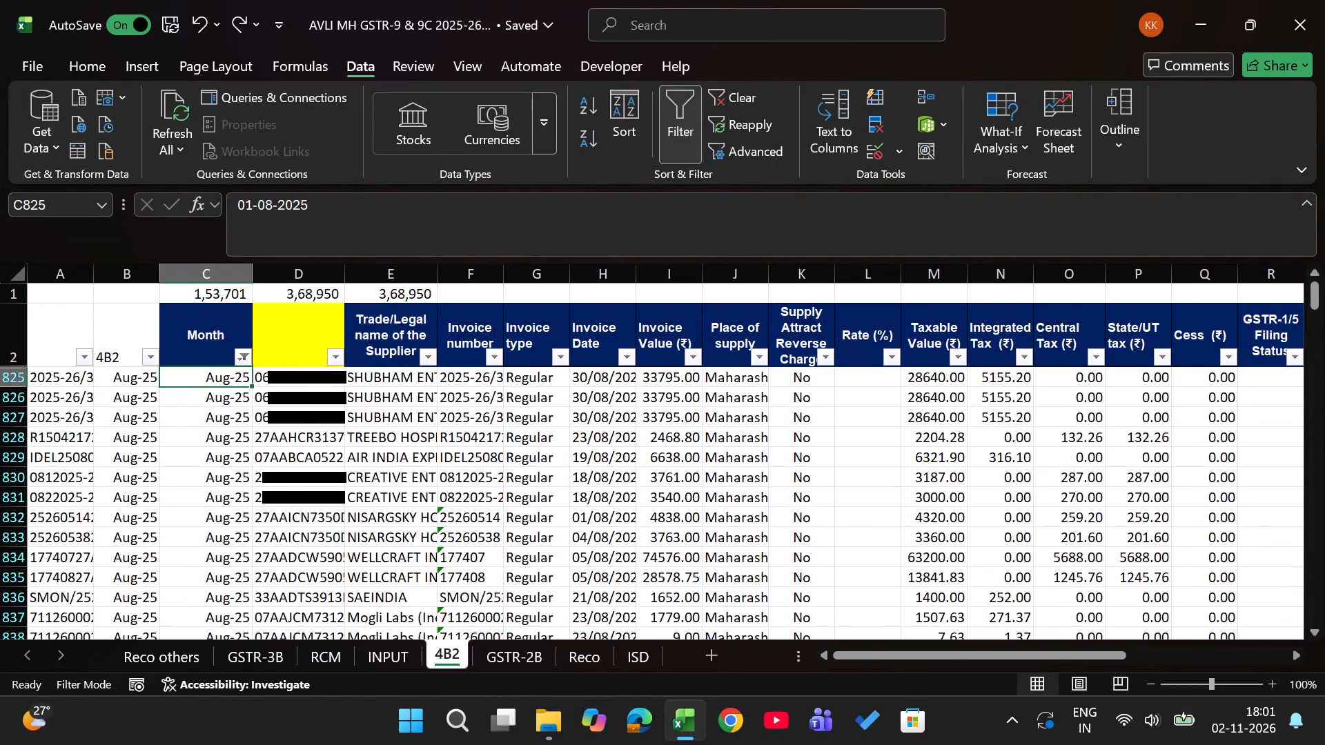
Switch the 4B2 sheet's Month filter from August to September 2025 only.
{"action": "key", "text": "Up"}
{"action": "key", "text": "alt+Down"}
{"action": "left_click", "coordinate": [300, 505]}
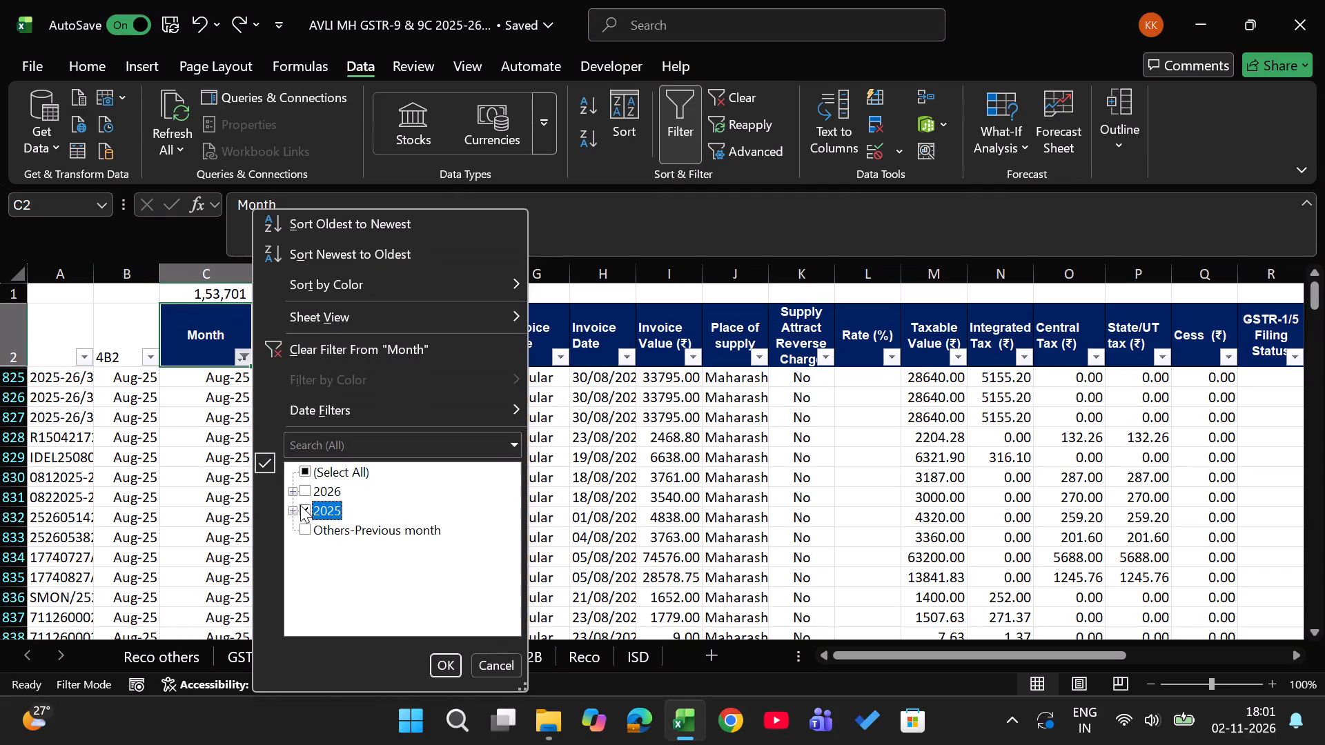
{"action": "key", "text": "Right"}
{"action": "key", "text": "space"}
{"action": "key", "text": "Down"}
{"action": "key", "text": "Down"}
{"action": "key", "text": "Down"}
{"action": "key", "text": "Down"}
{"action": "key", "text": "Down"}
{"action": "key", "text": "Down"}
{"action": "key", "text": "space"}
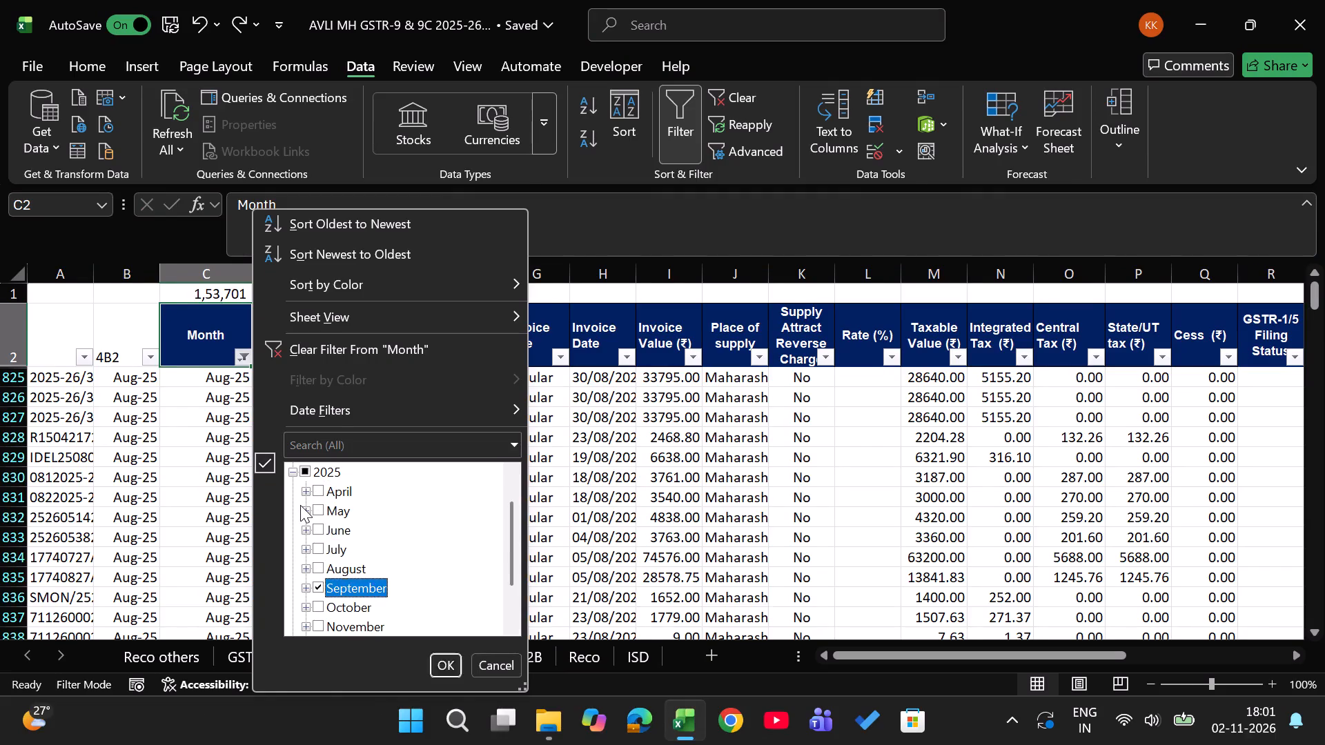
{"action": "key", "text": "Return"}
Switch the GSTR-2B sheet's Tax Period filter to September 2025 only and compare its tax subtotals with the 4B2 sheet.
{"action": "key", "text": "ctrl+Page_Down"}
{"action": "key", "text": "alt+Down"}
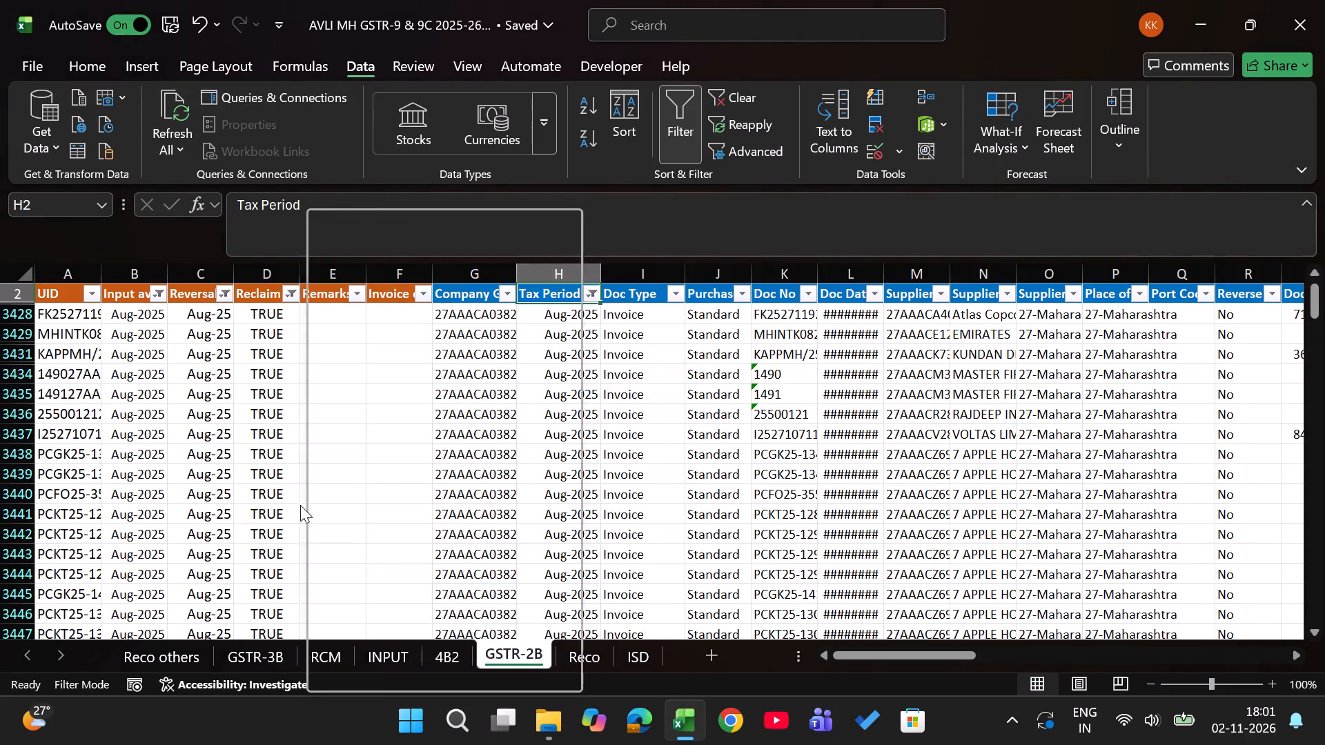
{"action": "left_click", "coordinate": [351, 512]}
{"action": "key", "text": "Down"}
{"action": "key", "text": "Down"}
{"action": "key", "text": "Down"}
{"action": "key", "text": "space"}
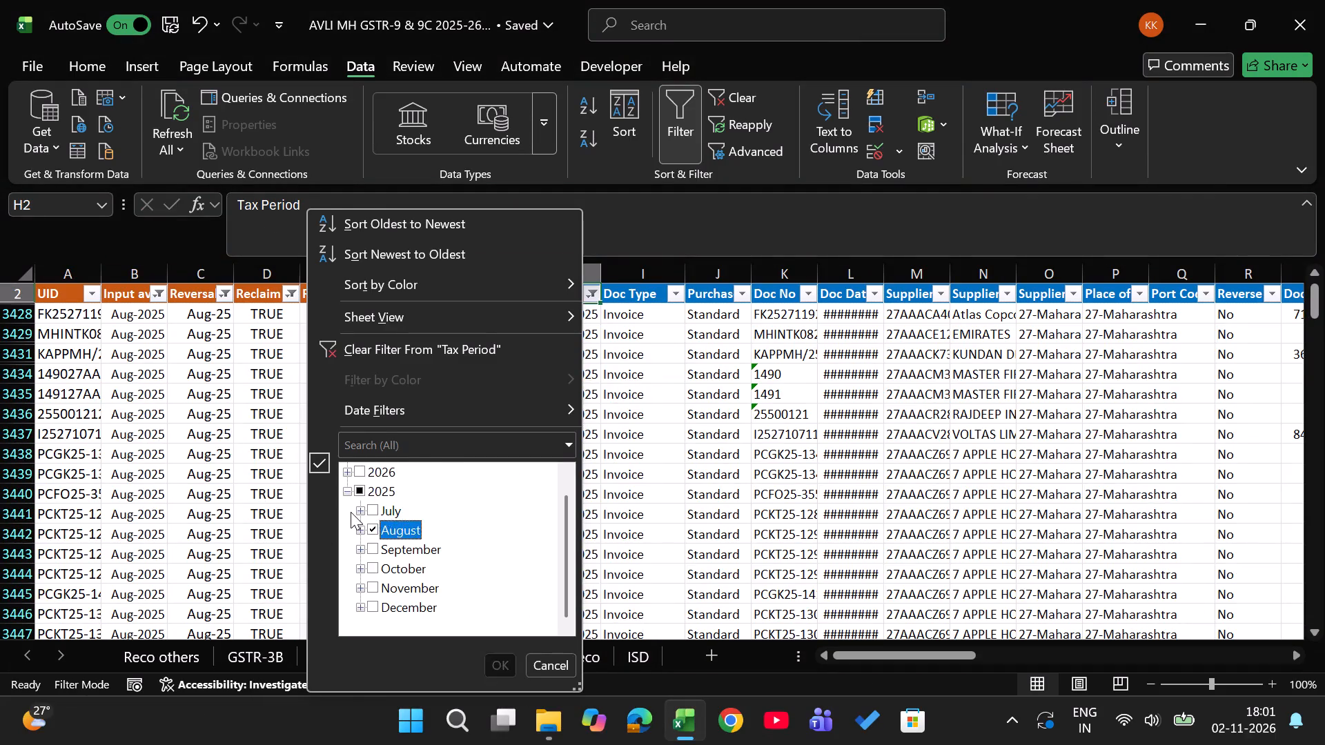
{"action": "key", "text": "Down"}
{"action": "key", "text": "space"}
{"action": "key", "text": "Return"}
{"action": "key", "text": "Up"}
{"action": "key", "text": "ctrl+Page_Up"}
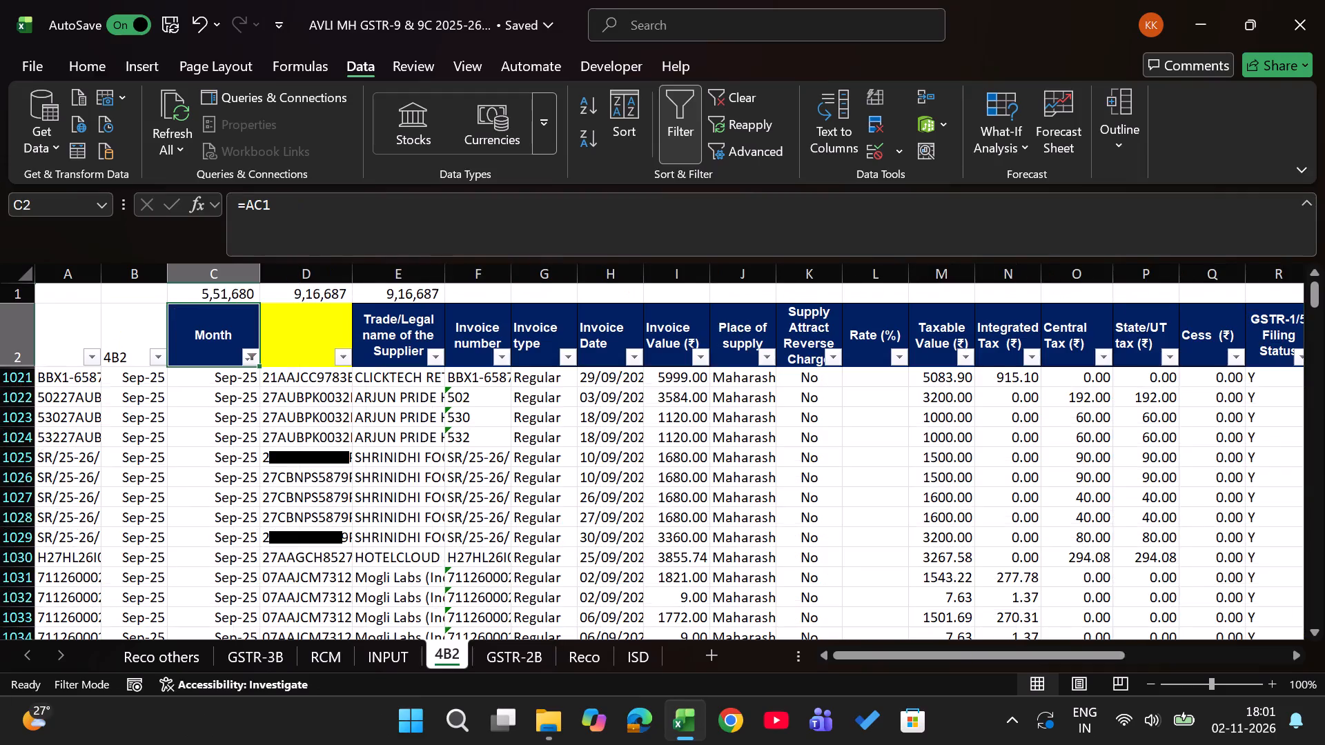
{"action": "key", "text": "Down"}
{"action": "key", "text": "ctrl+Page_Down"}
{"action": "key", "text": "Left"}
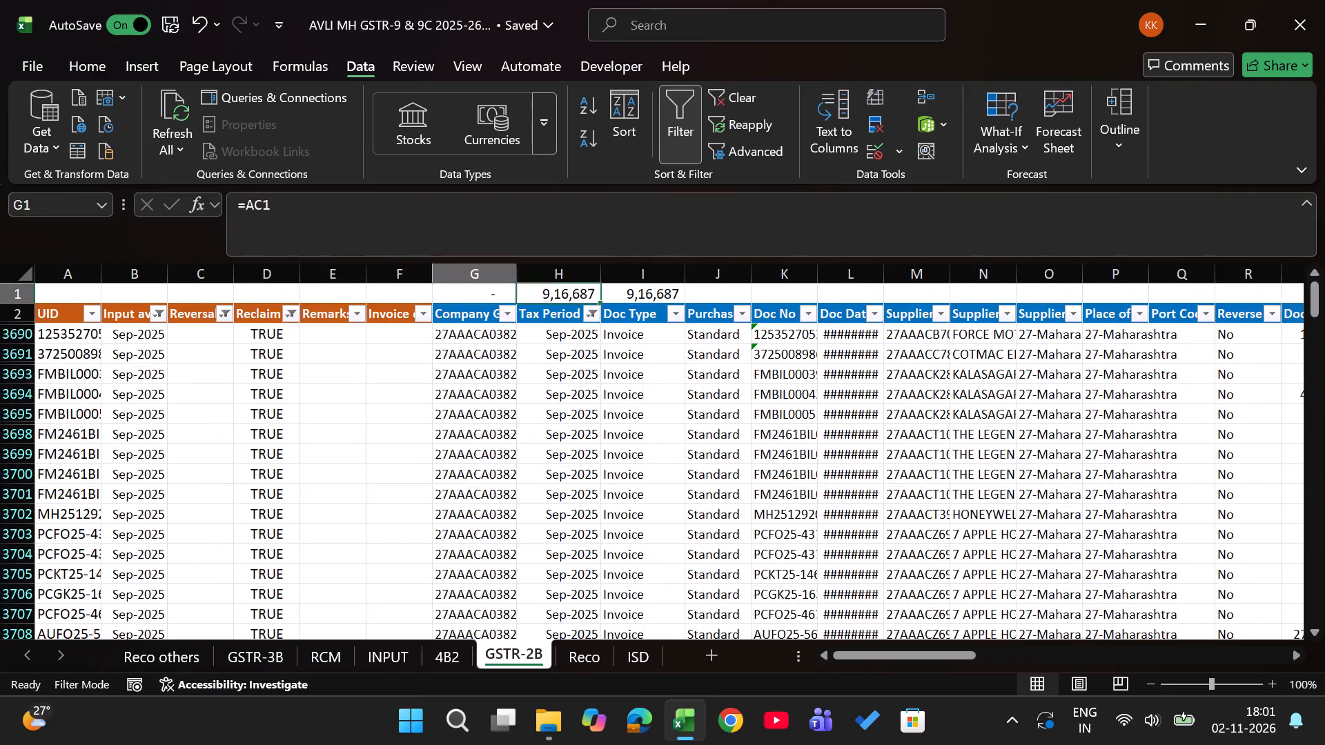
Enter Sep-25 in the GSTR-2B sheet's Reversal column and fill it through all visible September 2025 rows.
{"action": "key", "text": "Left"}
{"action": "key", "text": "Left"}
{"action": "key", "text": "Left"}
{"action": "key", "text": "Left"}
{"action": "key", "text": "Down"}
{"action": "key", "text": "Down"}
{"action": "type", "text": "sep26"}
{"action": "key", "text": "BackSpace"}
{"action": "key", "text": "5"}
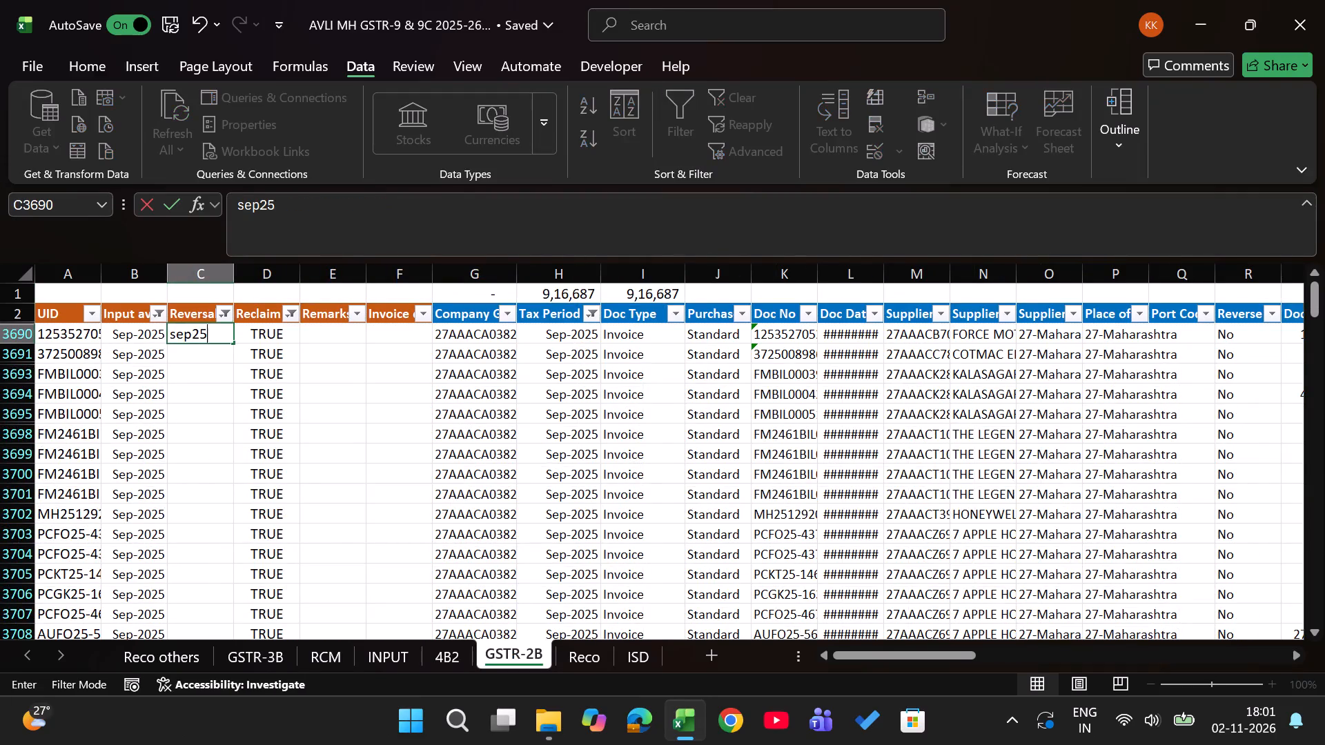
{"action": "key", "text": "Return"}
{"action": "key", "text": "Left"}
{"action": "key", "text": "ctrl+Down"}
{"action": "key", "text": "Right"}
{"action": "key", "text": "ctrl+shift+Up"}
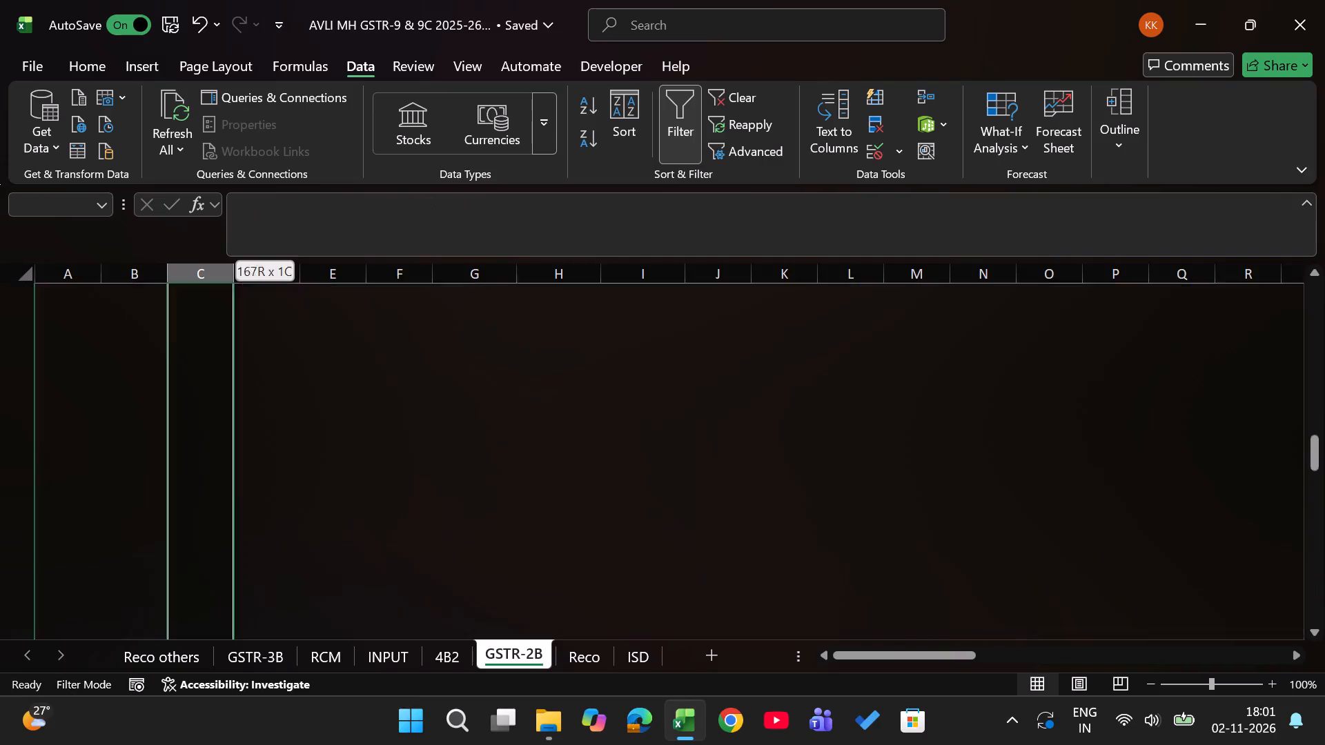
{"action": "key", "text": "alt+semicolon"}
{"action": "key", "text": "ctrl+d"}
Switch the GSTR-2B sheet's Tax Period filter from September to October 2025 only.
{"action": "key", "text": "ctrl+Up"}
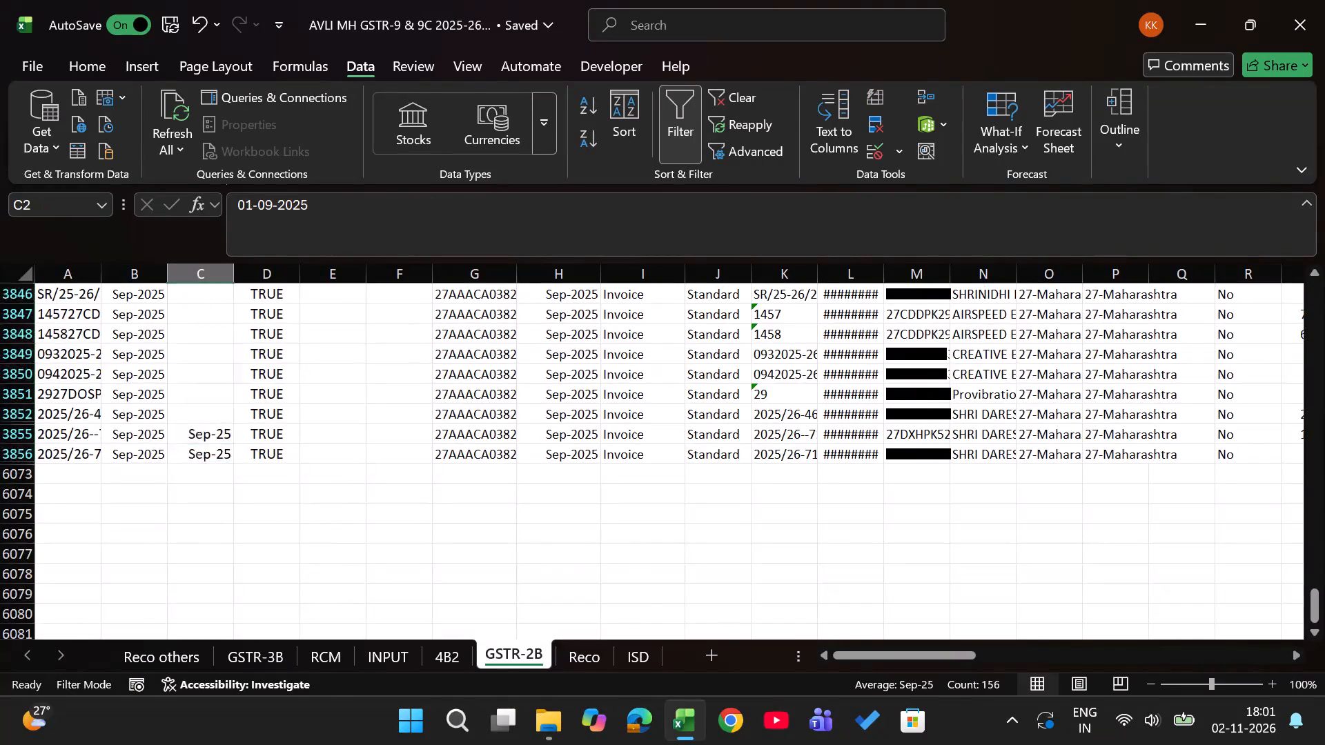
{"action": "key", "text": "Right"}
{"action": "key", "text": "Right"}
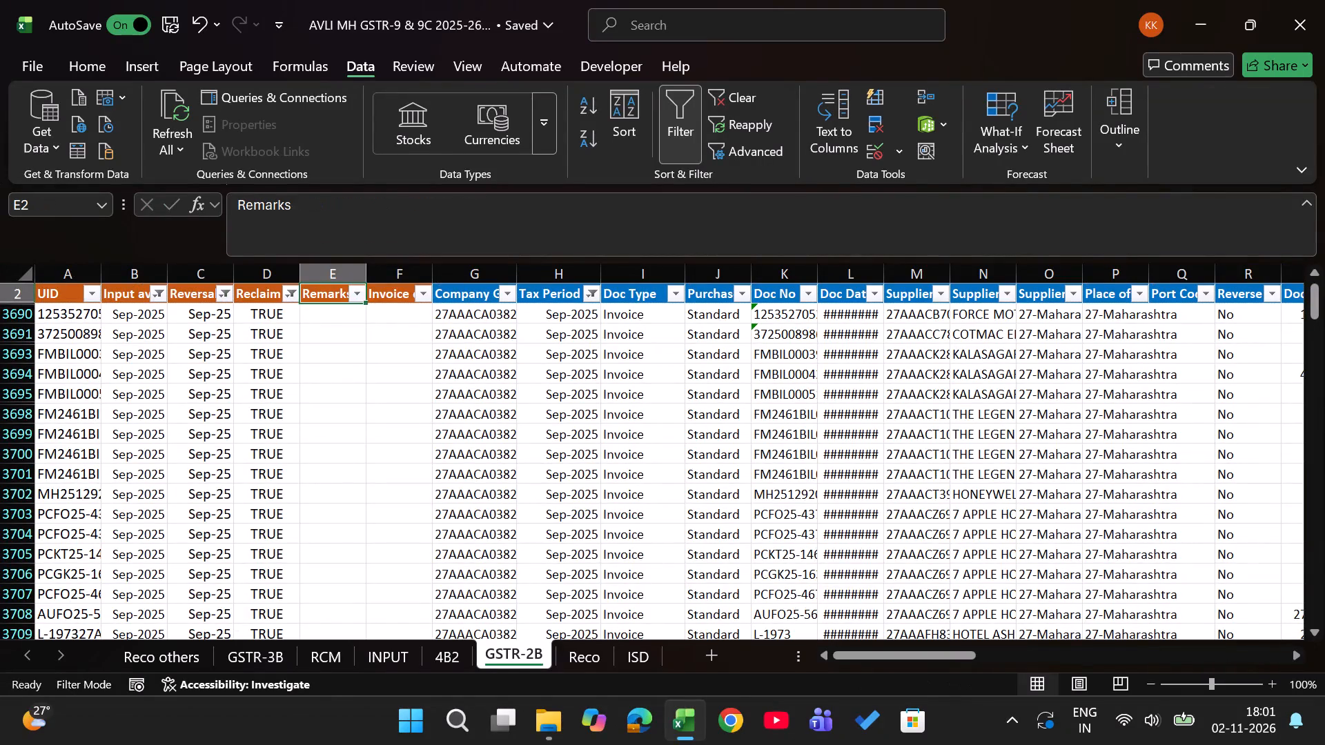
{"action": "key", "text": "Left"}
{"action": "key", "text": "Left"}
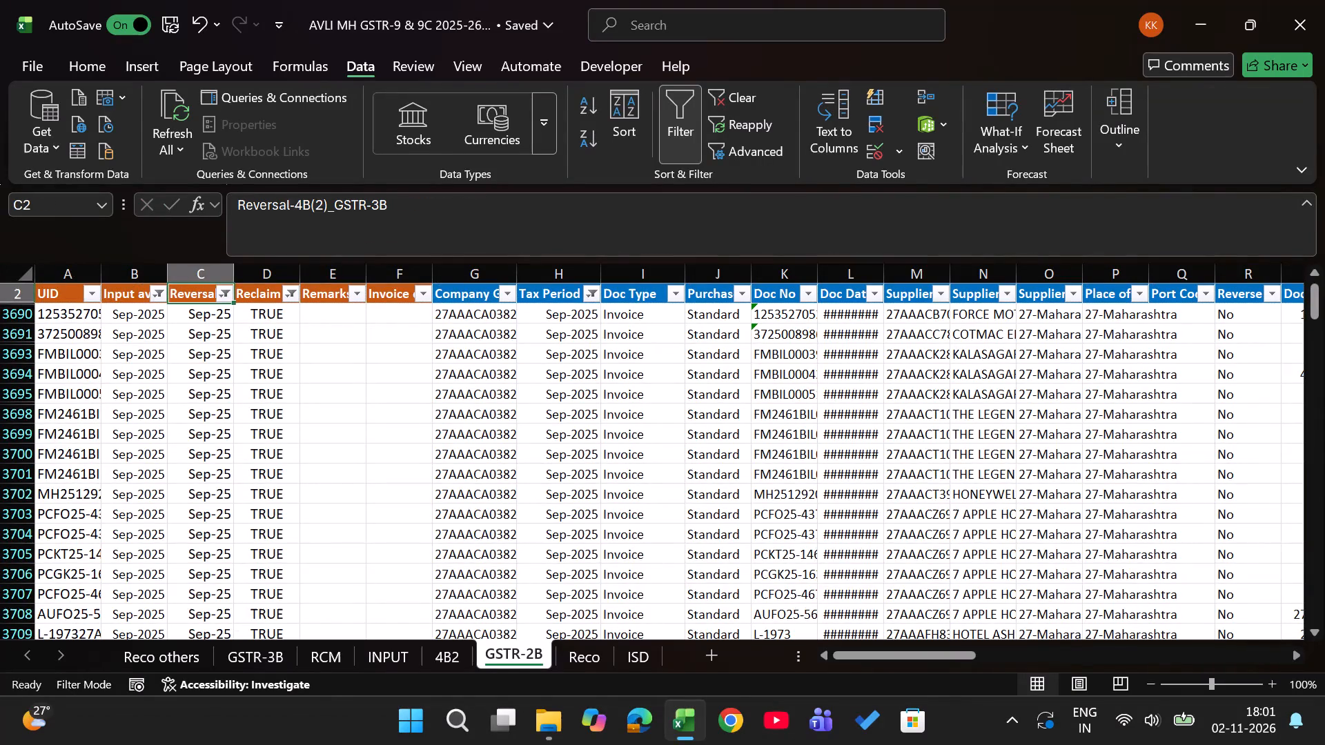
{"action": "key", "text": "Right"}
{"action": "key", "text": "Right"}
{"action": "key", "text": "Right"}
{"action": "key", "text": "Right"}
{"action": "key", "text": "Right"}
{"action": "key", "text": "alt+Down"}
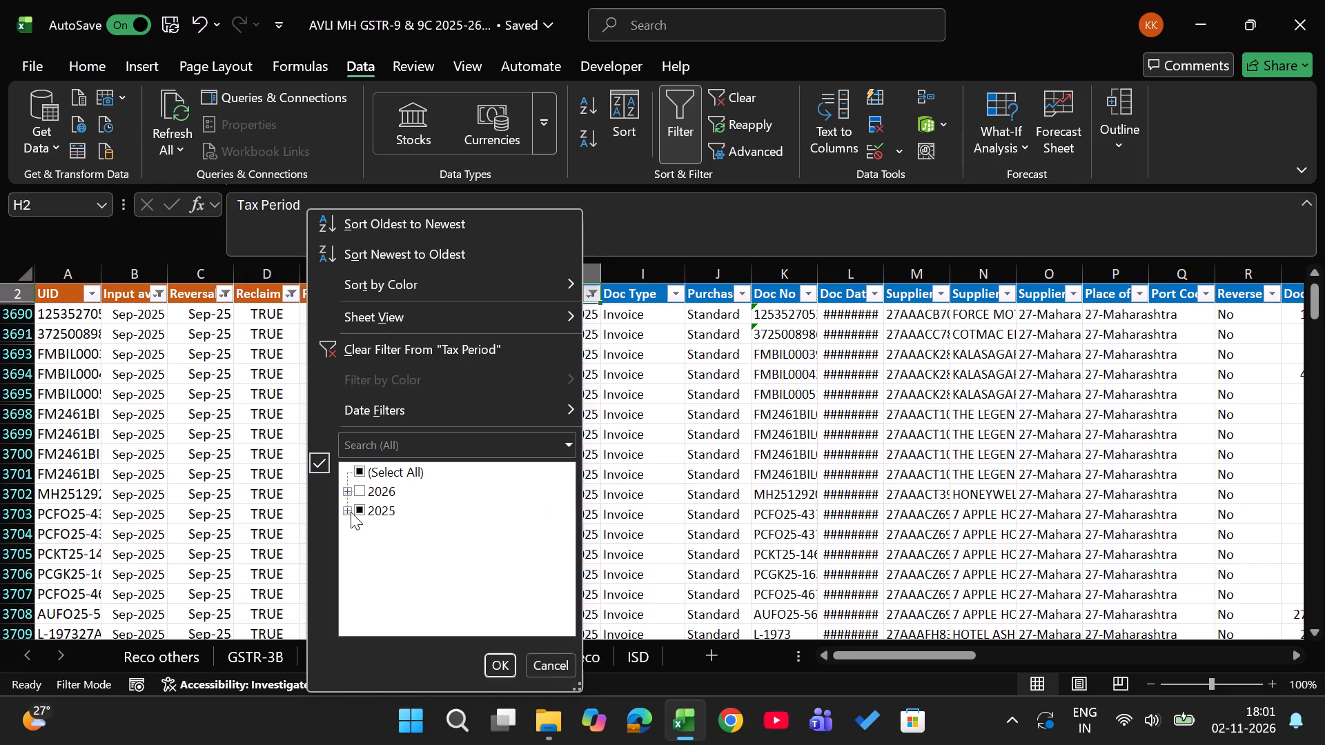
{"action": "left_click", "coordinate": [351, 511]}
{"action": "key", "text": "Down"}
{"action": "key", "text": "Down"}
{"action": "key", "text": "Down"}
{"action": "key", "text": "Down"}
{"action": "key", "text": "space"}
{"action": "key", "text": "Down"}
{"action": "key", "text": "space"}
{"action": "key", "text": "Return"}
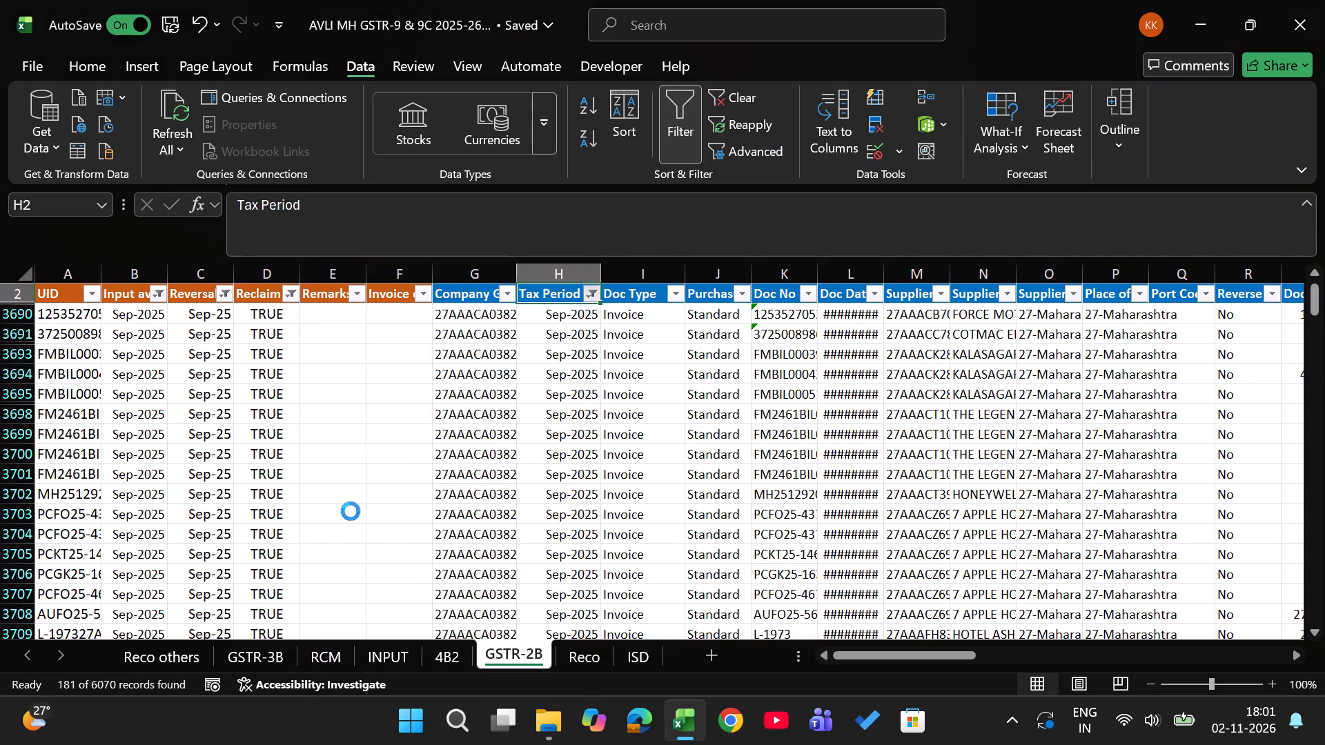
Switch the 4B2 sheet's Month filter from September to October, November and December 2025.
{"action": "key", "text": "ctrl+Page_Up"}
{"action": "key", "text": "Up"}
{"action": "key", "text": "alt+Down"}
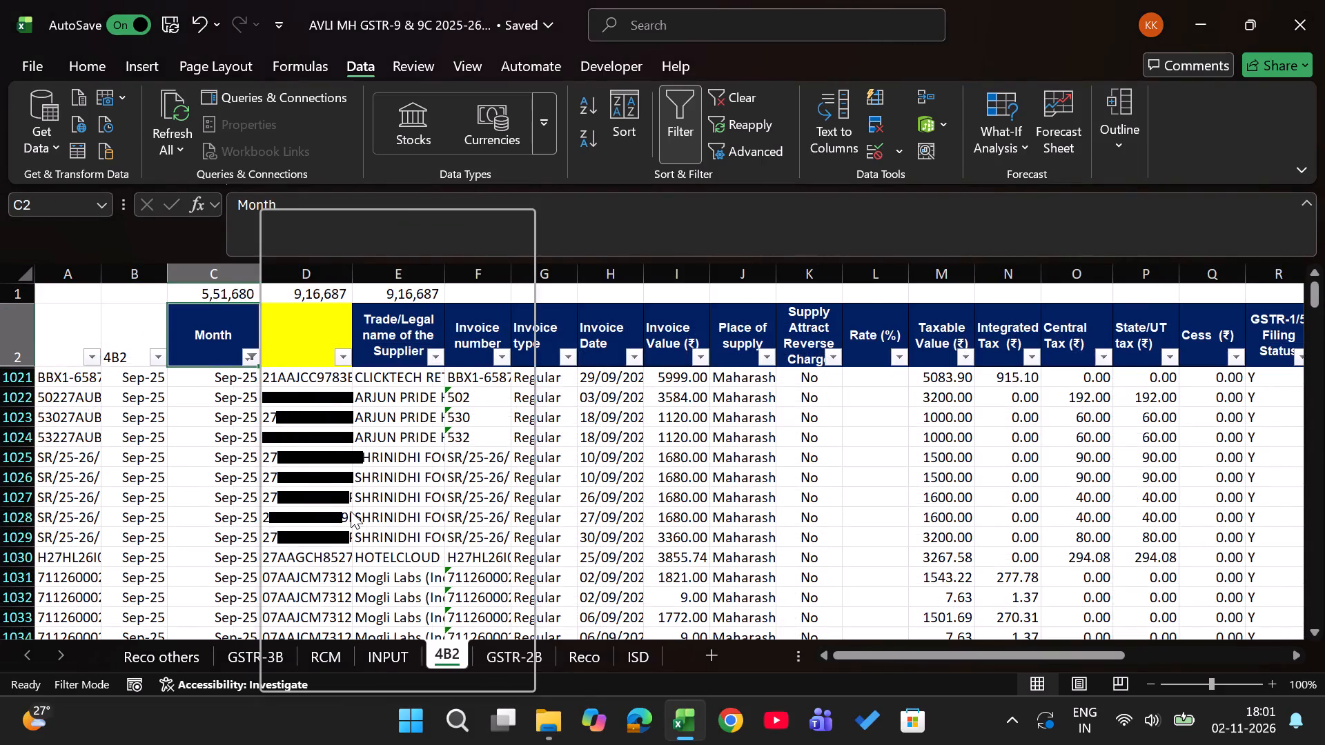
{"action": "left_click", "coordinate": [301, 508]}
{"action": "key", "text": "Down"}
{"action": "key", "text": "Down"}
{"action": "key", "text": "Down"}
{"action": "key", "text": "Down"}
{"action": "key", "text": "Down"}
{"action": "key", "text": "Down"}
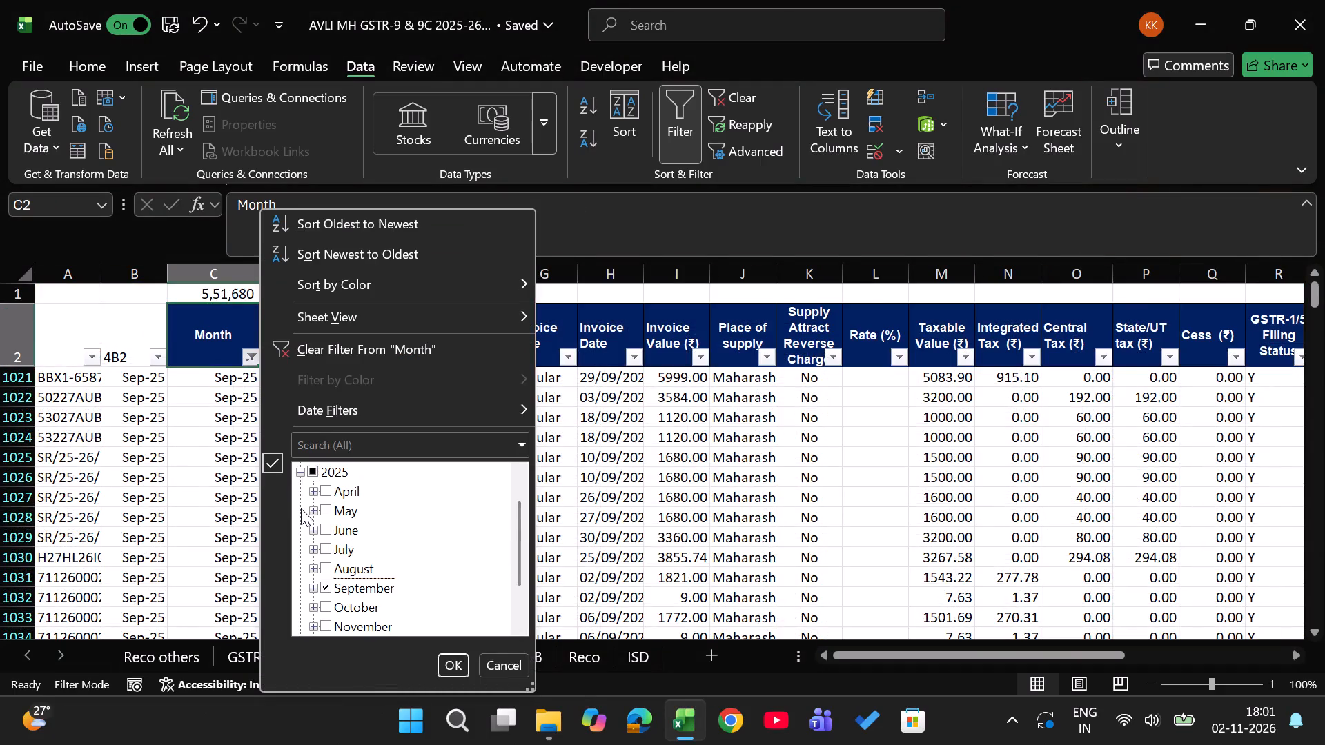
{"action": "key", "text": "space"}
{"action": "key", "text": "Down"}
{"action": "key", "text": "space"}
{"action": "key", "text": "Down"}
{"action": "key", "text": "space"}
{"action": "key", "text": "Down"}
{"action": "key", "text": "space"}
{"action": "key", "text": "Return"}
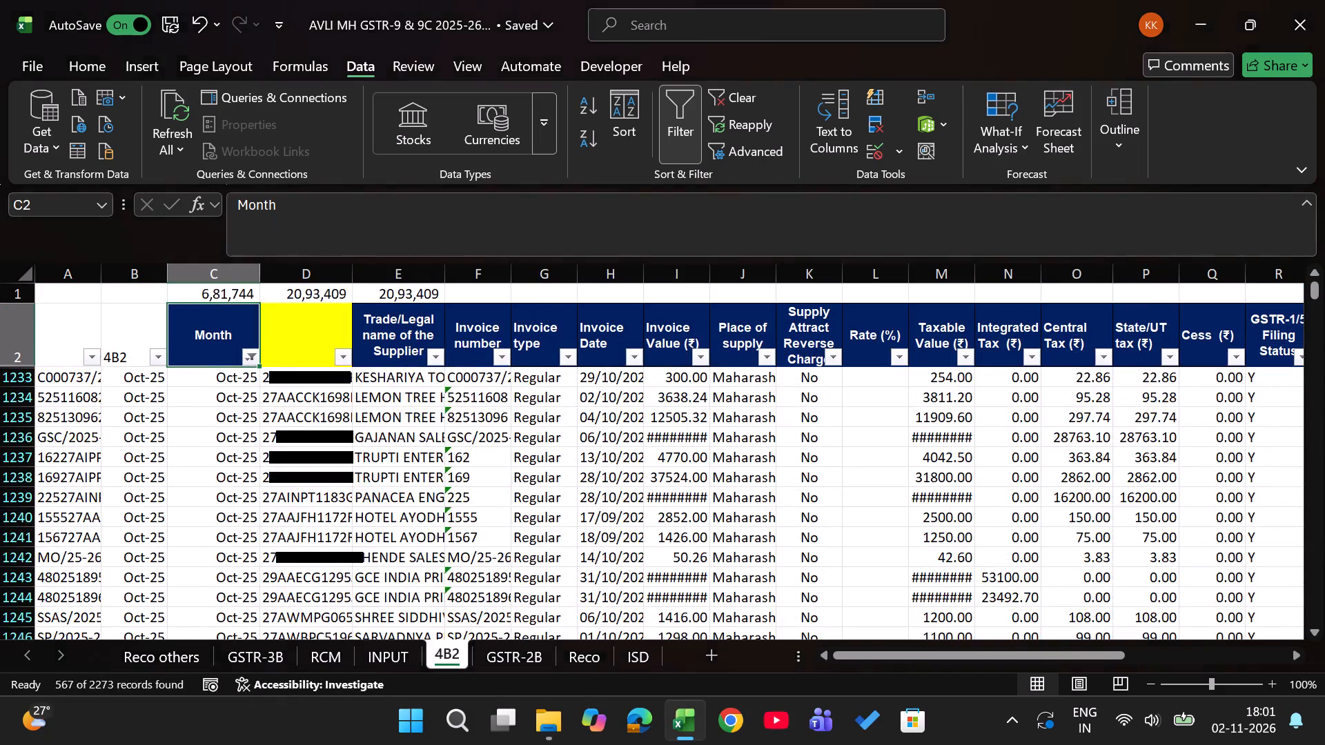
Add November and December 2025 to the GSTR-2B sheet's Tax Period filter and compare its tax subtotals with the 4B2 sheet.
{"action": "key", "text": "ctrl+Page_Down"}
{"action": "key", "text": "alt+Down"}
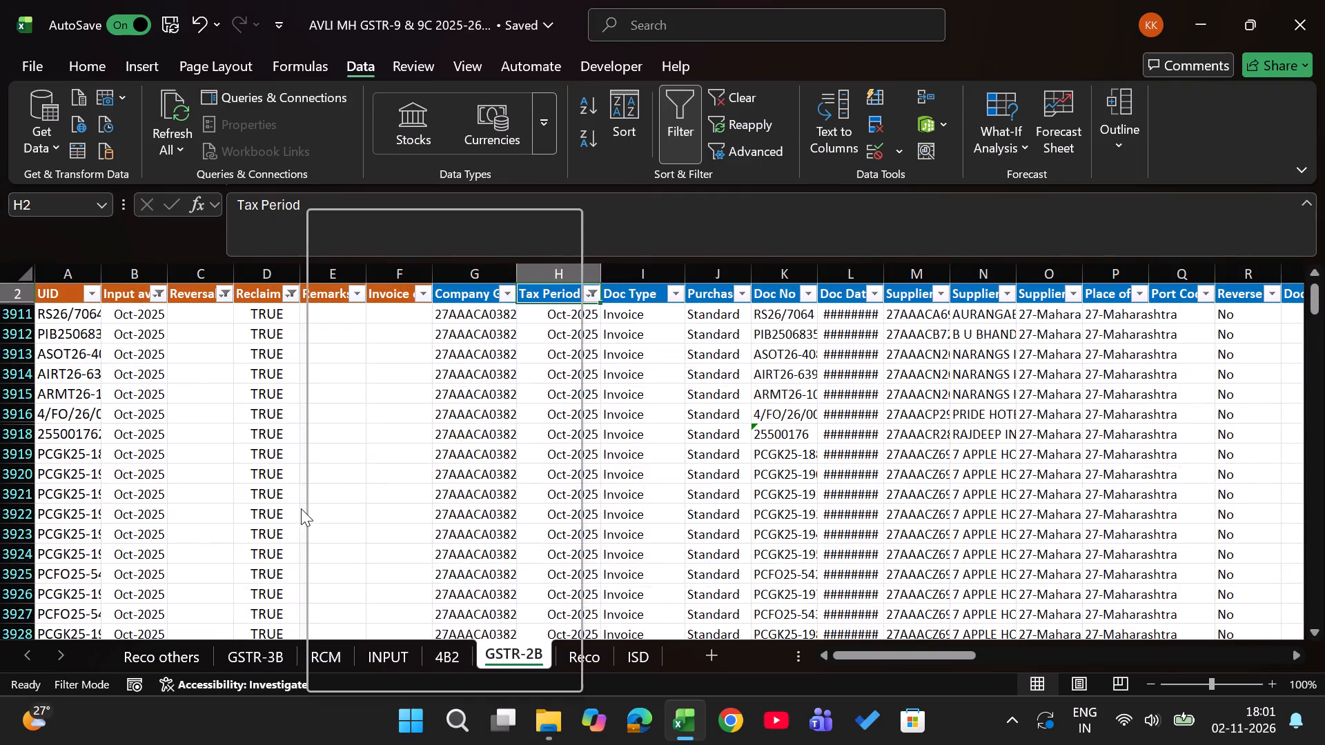
{"action": "left_click", "coordinate": [341, 508]}
{"action": "key", "text": "Down"}
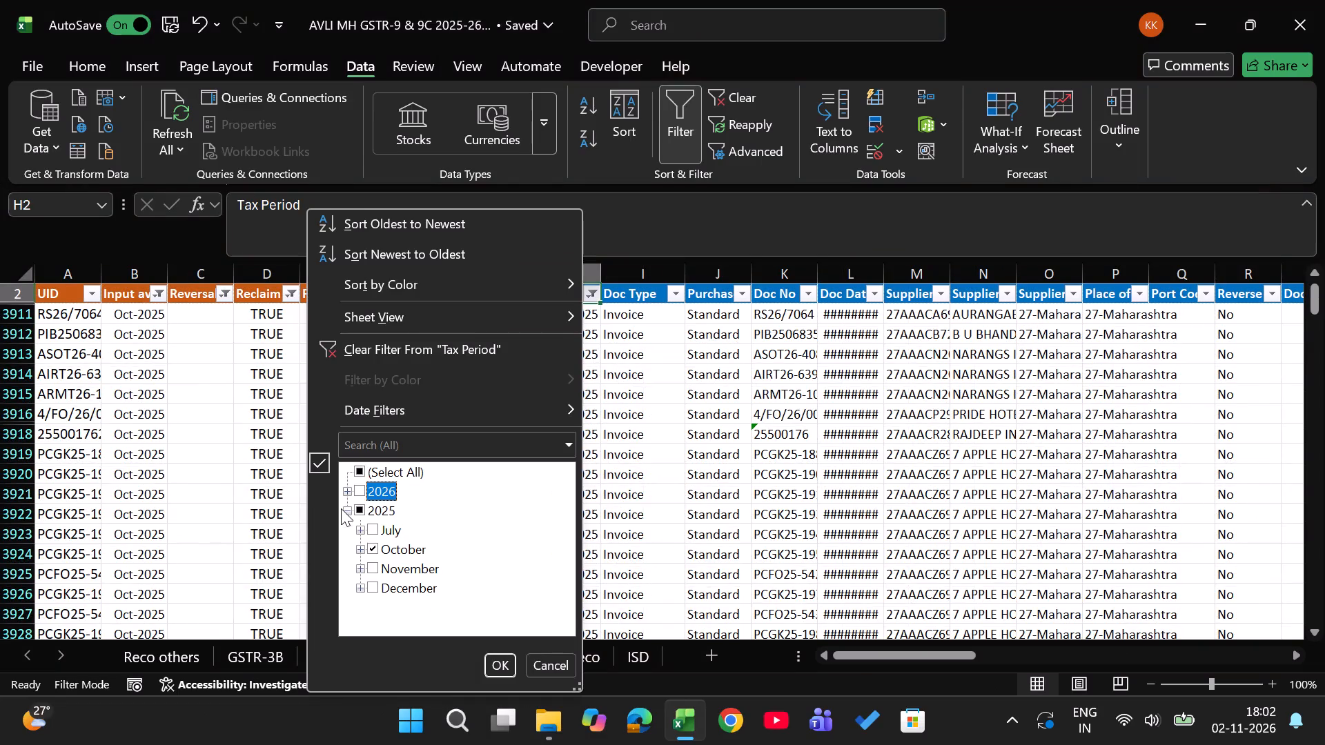
{"action": "key", "text": "Down"}
{"action": "key", "text": "Down"}
{"action": "key", "text": "Down"}
{"action": "key", "text": "Down"}
{"action": "key", "text": "space"}
{"action": "key", "text": "Down"}
{"action": "key", "text": "space"}
{"action": "key", "text": "Return"}
{"action": "key", "text": "Up"}
{"action": "key", "text": "Up"}
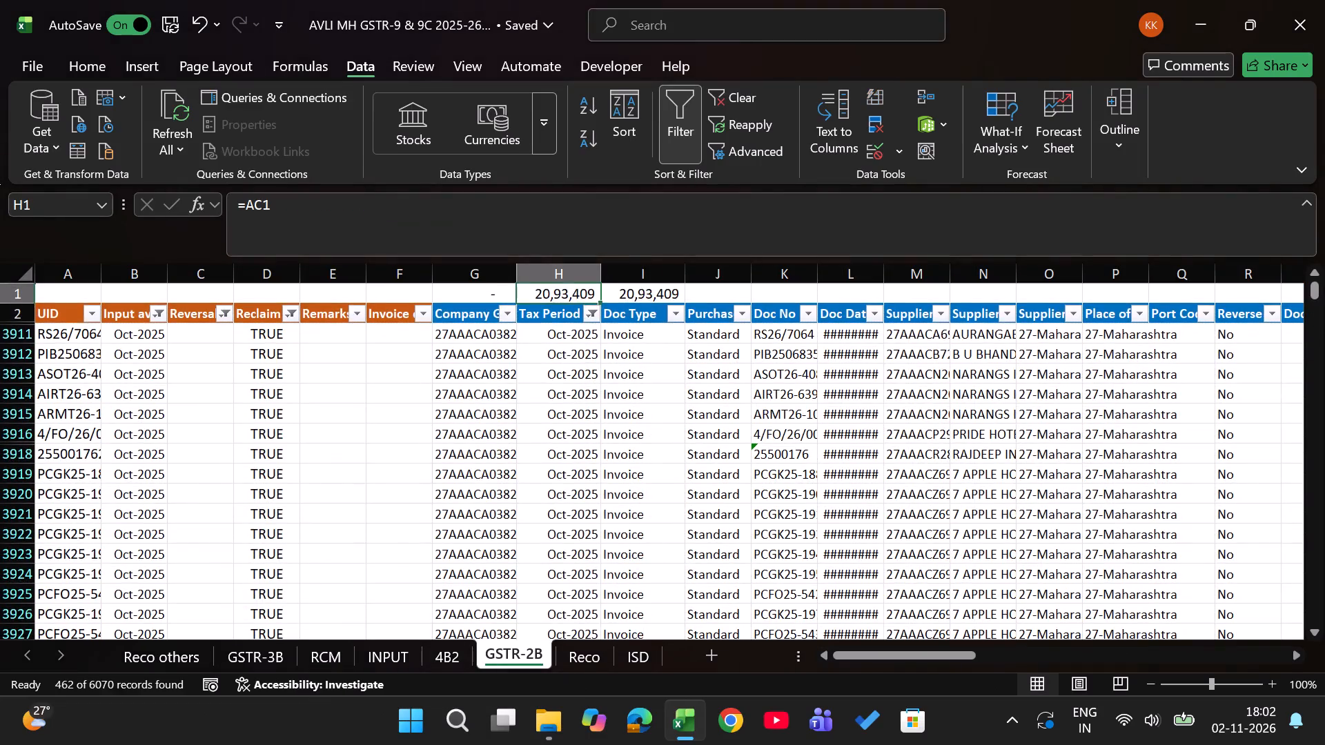
{"action": "key", "text": "ctrl+Page_Up"}
{"action": "key", "text": "ctrl+Page_Down"}
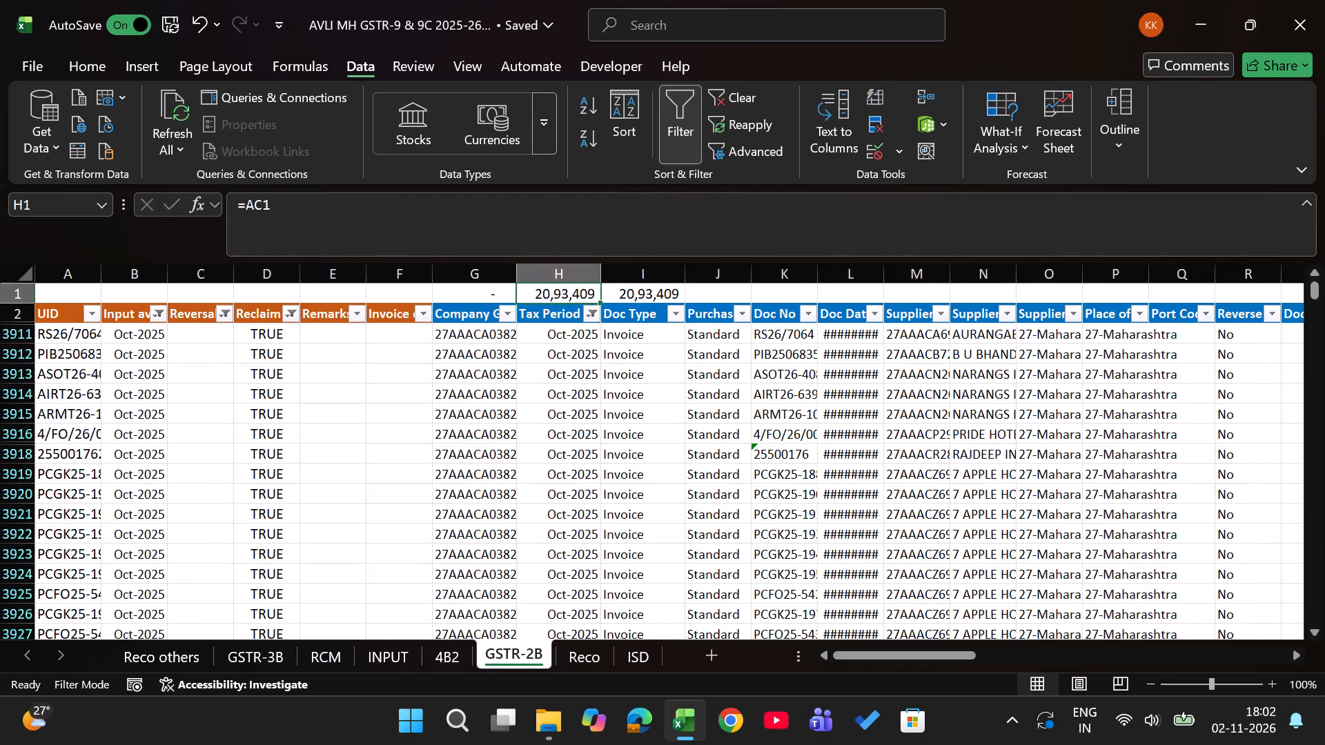
Enter Oct-25 in the first visible row of the GSTR-2B sheet's Reversal column and fill it through the last October 2025 row.
{"action": "key", "text": "Down"}
{"action": "key", "text": "Left"}
{"action": "key", "text": "Left"}
{"action": "key", "text": "Left"}
{"action": "key", "text": "Left"}
{"action": "key", "text": "Left"}
{"action": "key", "text": "Down"}
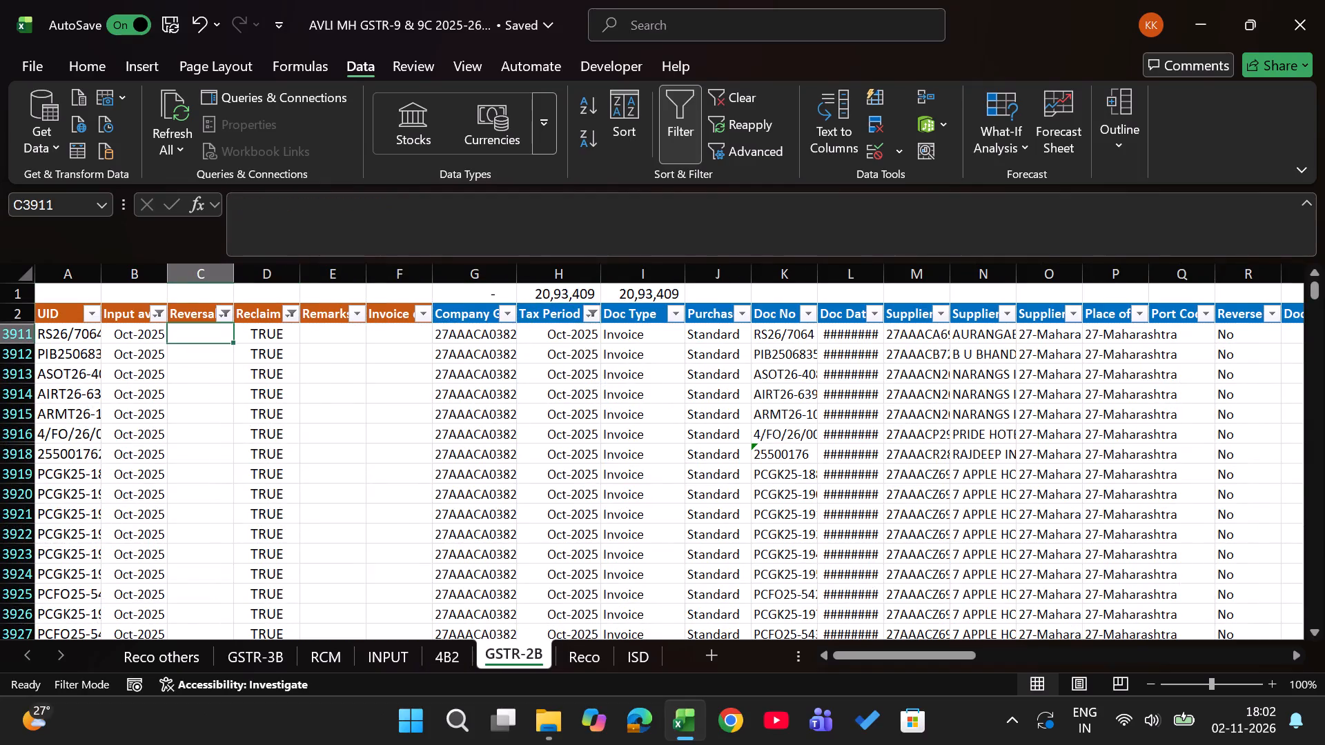
{"action": "type", "text": "oct25"}
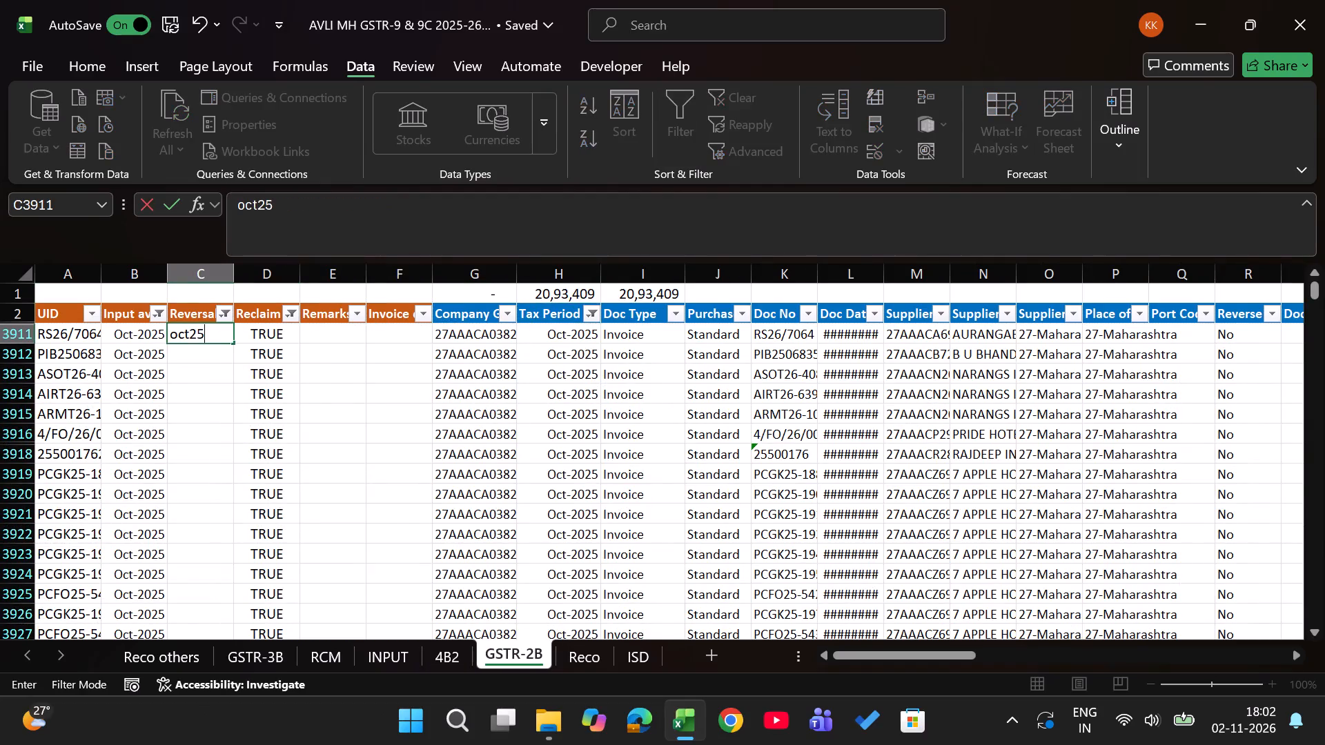
{"action": "key", "text": "Return"}
{"action": "key", "text": "Down"}
{"action": "key", "text": "Down"}
{"action": "key", "text": "Down"}
{"action": "key", "text": "Down"}
{"action": "key", "text": "Down"}
{"action": "key", "text": "Down"}
{"action": "key", "text": "Down"}
{"action": "key", "text": "Down"}
{"action": "key", "text": "Down"}
{"action": "key", "text": "Down"}
{"action": "key", "text": "Down"}
{"action": "key", "text": "Down"}
{"action": "key", "text": "Down"}
{"action": "key", "text": "Down"}
{"action": "key", "text": "Down"}
{"action": "key", "text": "Down"}
{"action": "key", "text": "Down"}
{"action": "key", "text": "Down"}
{"action": "key", "text": "Down"}
{"action": "key", "text": "Down"}
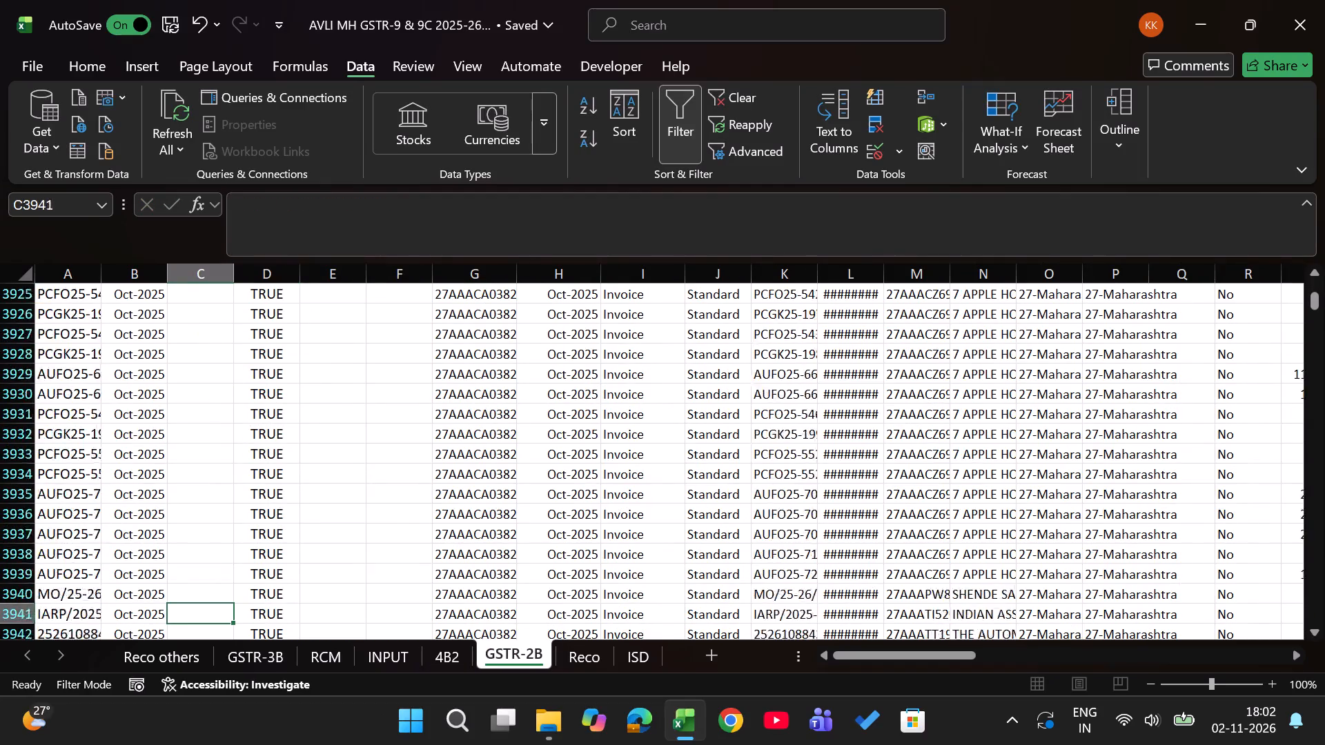
{"action": "key", "text": "Down"}
{"action": "key", "text": "Down"}
{"action": "key", "text": "Down"}
{"action": "key", "text": "Down"}
{"action": "key", "text": "Down"}
{"action": "key", "text": "Down"}
{"action": "key", "text": "Down"}
{"action": "key", "text": "Down"}
{"action": "key", "text": "Down"}
{"action": "key", "text": "Down"}
{"action": "key", "text": "Down"}
{"action": "key", "text": "Down"}
{"action": "key", "text": "Down"}
{"action": "key", "text": "Down"}
{"action": "key", "text": "Down"}
{"action": "key", "text": "Down"}
{"action": "key", "text": "Down"}
{"action": "key", "text": "Down"}
{"action": "key", "text": "Down"}
{"action": "key", "text": "Down"}
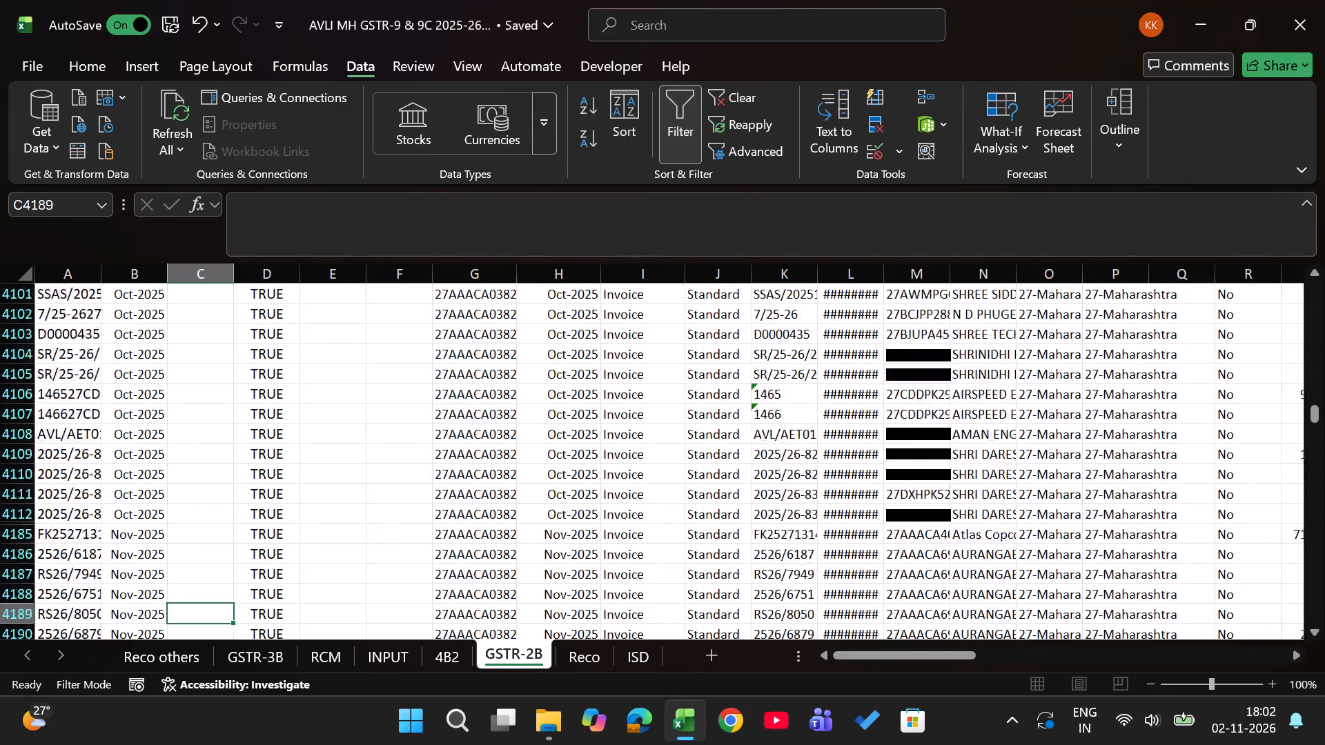
{"action": "key", "text": "Up"}
{"action": "key", "text": "Up"}
{"action": "key", "text": "Up"}
{"action": "key", "text": "Up"}
{"action": "key", "text": "Up"}
{"action": "key", "text": "Up"}
{"action": "key", "text": "Up"}
{"action": "key", "text": "Up"}
{"action": "key", "text": "Up"}
{"action": "key", "text": "Up"}
{"action": "key", "text": "Up"}
{"action": "key", "text": "Up"}
{"action": "key", "text": "Up"}
{"action": "key", "text": "Up"}
{"action": "key", "text": "ctrl+shift+Up"}
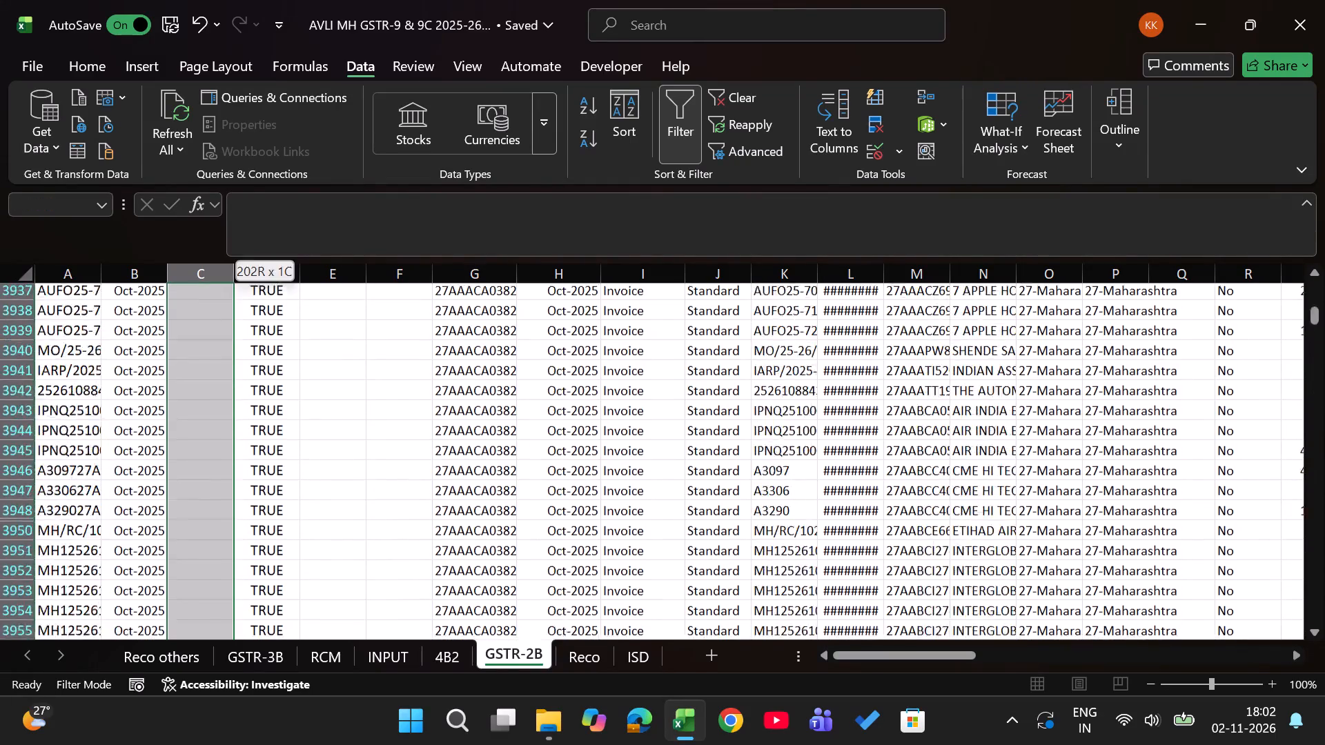
{"action": "key", "text": "alt+semicolon"}
{"action": "key", "text": "ctrl+d"}
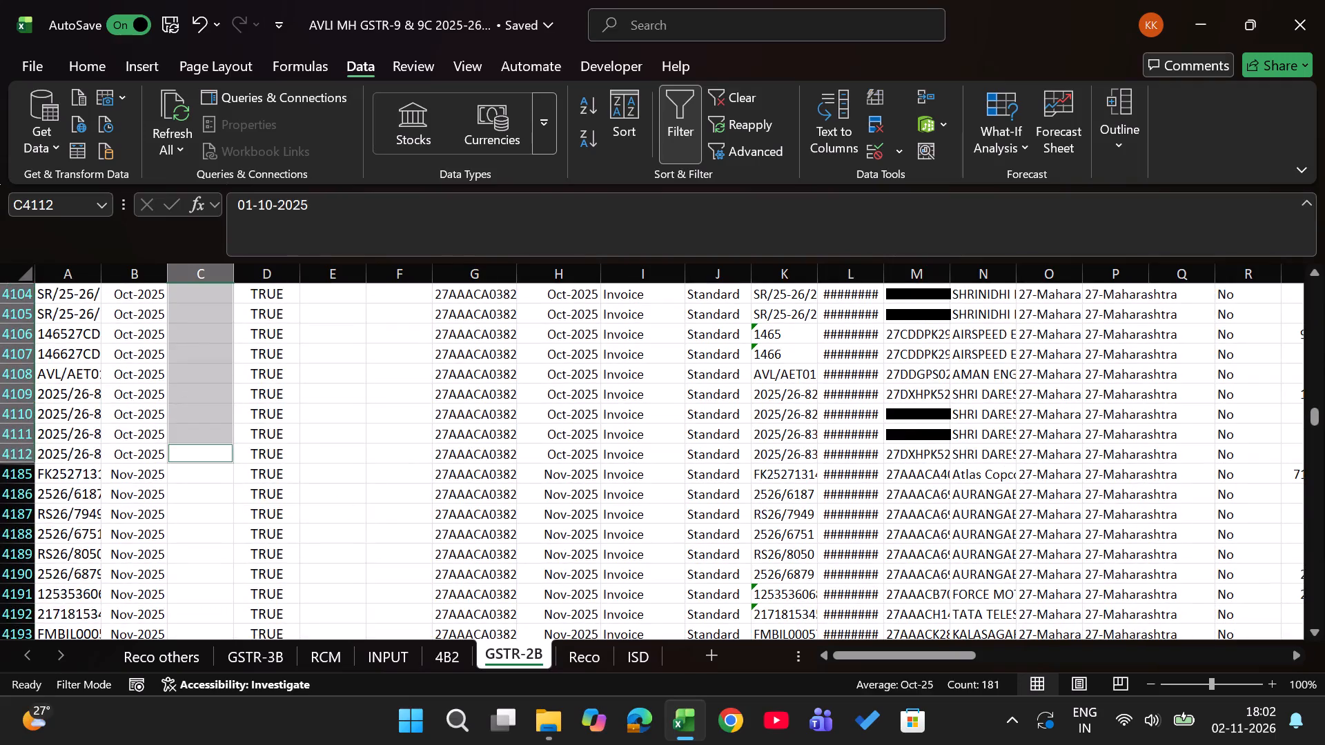
Enter Nov-25 in the first November 2025 row of the GSTR-2B sheet's Reversal column and fill it through the last visible November row.
{"action": "key", "text": "Down"}
{"action": "key", "text": "Down"}
{"action": "key", "text": "Up"}
{"action": "type", "text": "ov25"}
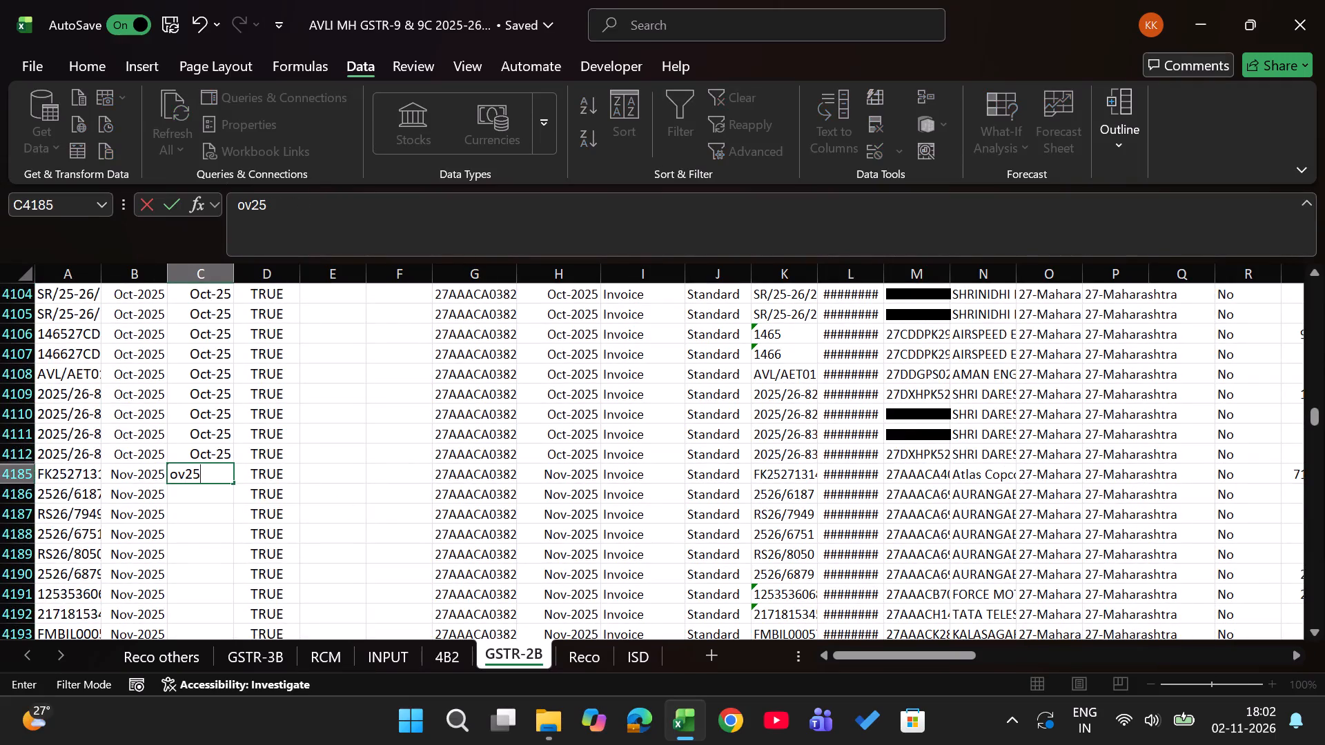
{"action": "left_click", "coordinate": [237, 201]}
{"action": "key", "text": "n"}
{"action": "key", "text": "Return"}
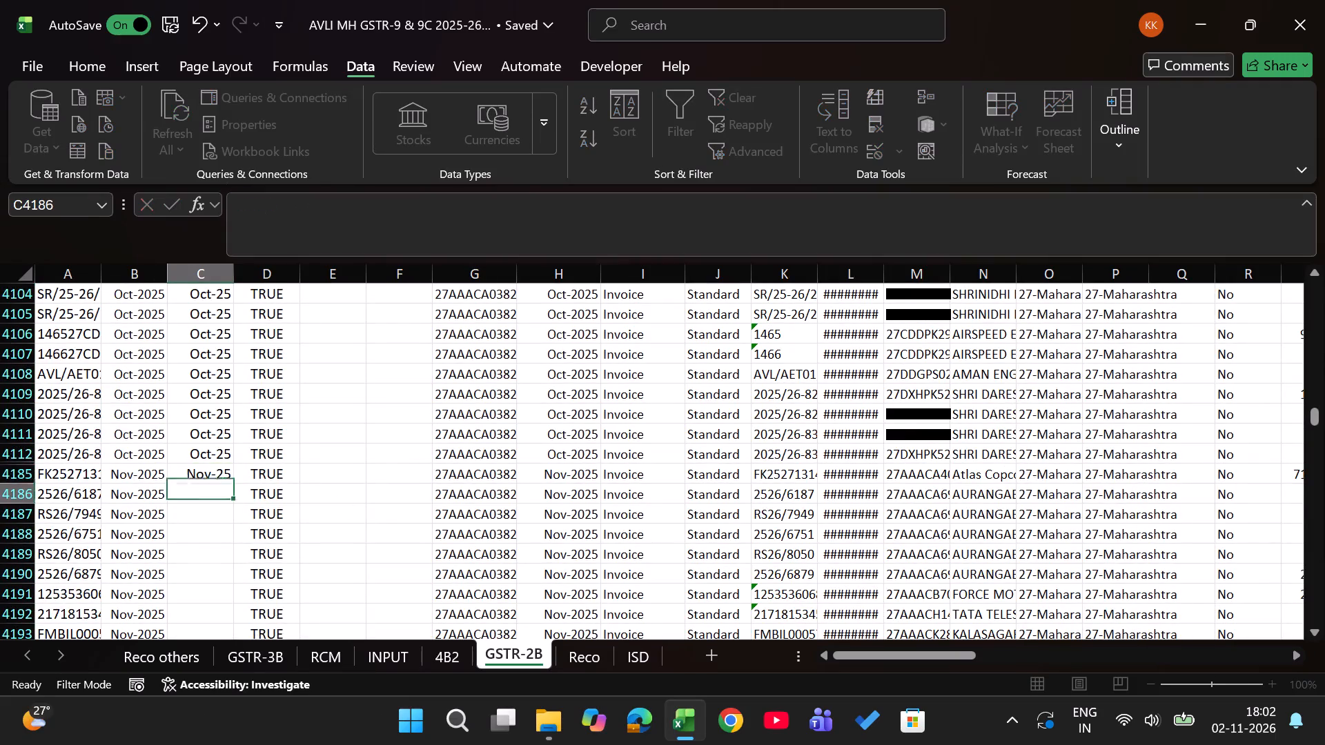
{"action": "key", "text": "Up"}
{"action": "key", "text": "Left"}
{"action": "key", "text": "Down"}
{"action": "key", "text": "Down"}
{"action": "key", "text": "Down"}
{"action": "key", "text": "Down"}
{"action": "key", "text": "Down"}
{"action": "key", "text": "Down"}
{"action": "key", "text": "Down"}
{"action": "key", "text": "Down"}
{"action": "key", "text": "Down"}
{"action": "key", "text": "Down"}
{"action": "key", "text": "Down"}
{"action": "key", "text": "Down"}
{"action": "key", "text": "Down"}
{"action": "key", "text": "Down"}
{"action": "key", "text": "Down"}
{"action": "key", "text": "Down"}
{"action": "key", "text": "Down"}
{"action": "key", "text": "Down"}
{"action": "key", "text": "Down"}
{"action": "key", "text": "Down"}
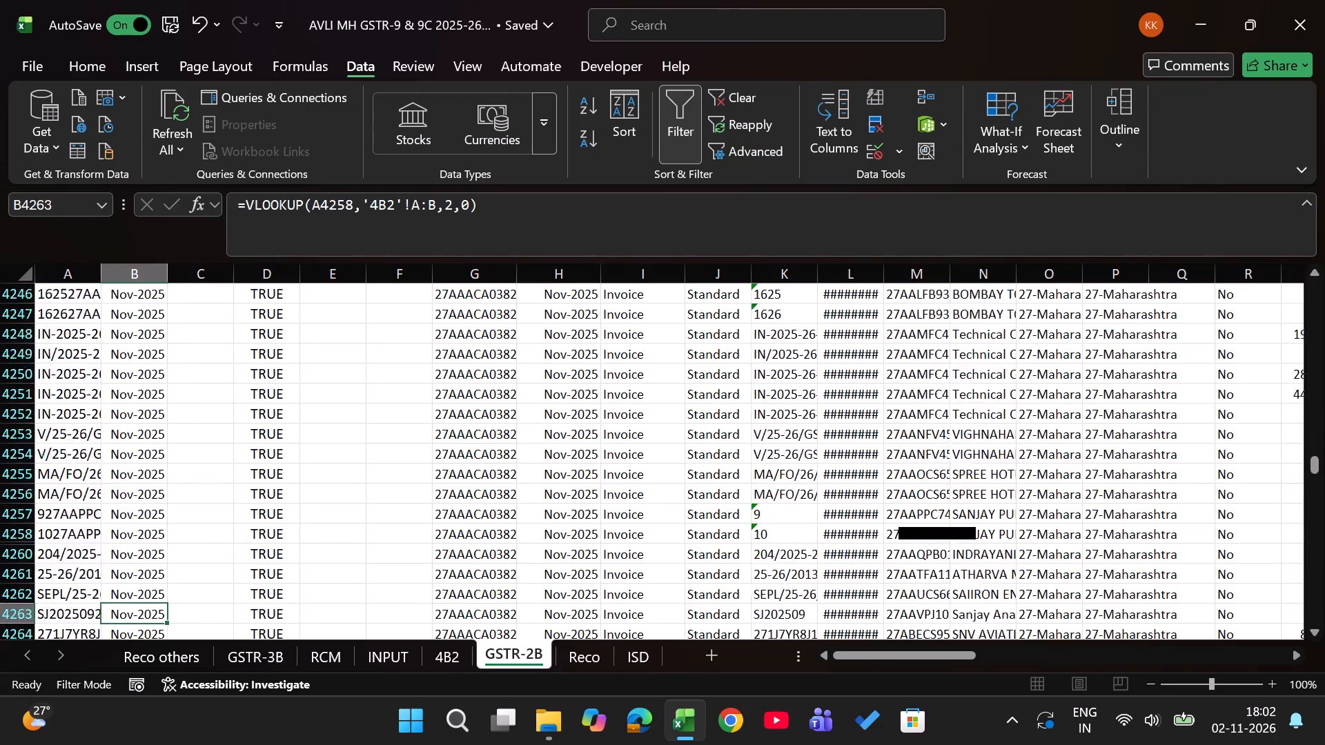
{"action": "key", "text": "Up"}
{"action": "key", "text": "Up"}
{"action": "key", "text": "Up"}
{"action": "key", "text": "Up"}
{"action": "key", "text": "Up"}
{"action": "key", "text": "Up"}
{"action": "key", "text": "Up"}
{"action": "key", "text": "Up"}
{"action": "key", "text": "Up"}
{"action": "key", "text": "Up"}
{"action": "key", "text": "Up"}
{"action": "key", "text": "Up"}
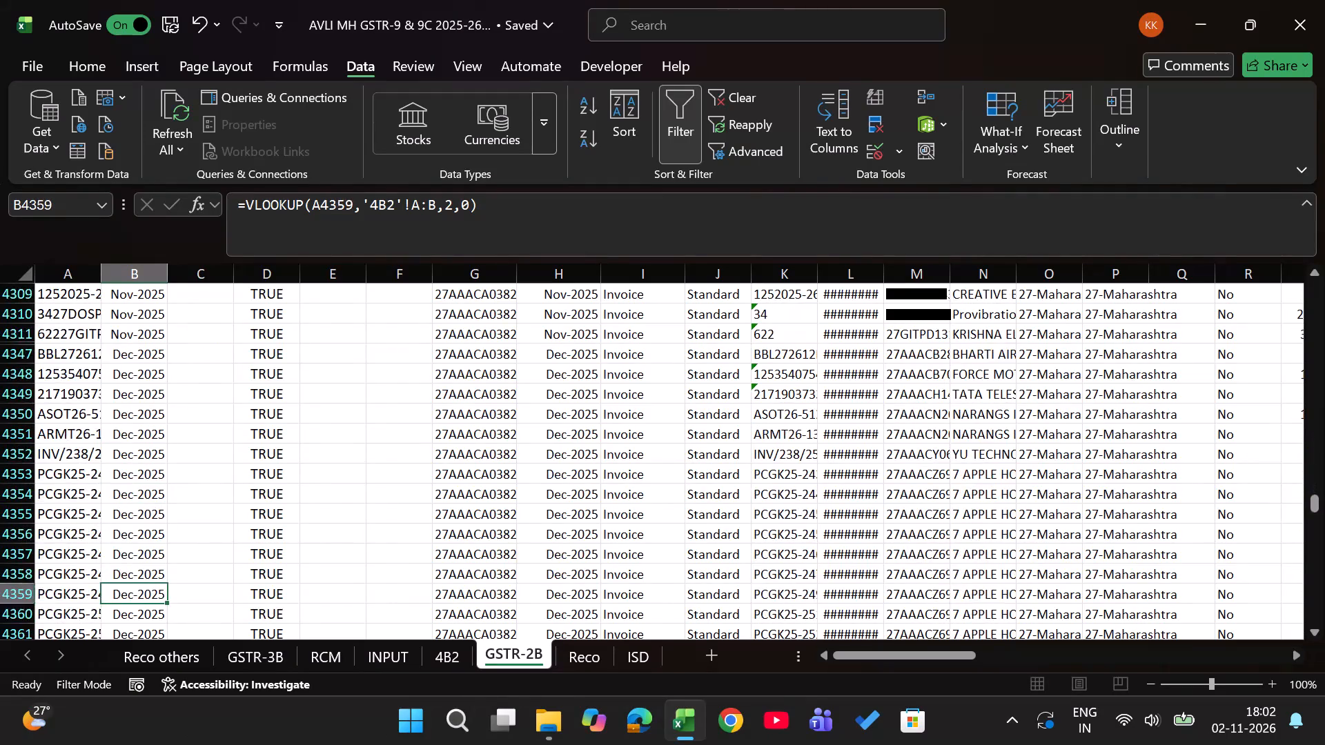
{"action": "key", "text": "Up"}
{"action": "key", "text": "Right"}
{"action": "key", "text": "Up"}
{"action": "key", "text": "ctrl+shift+Up"}
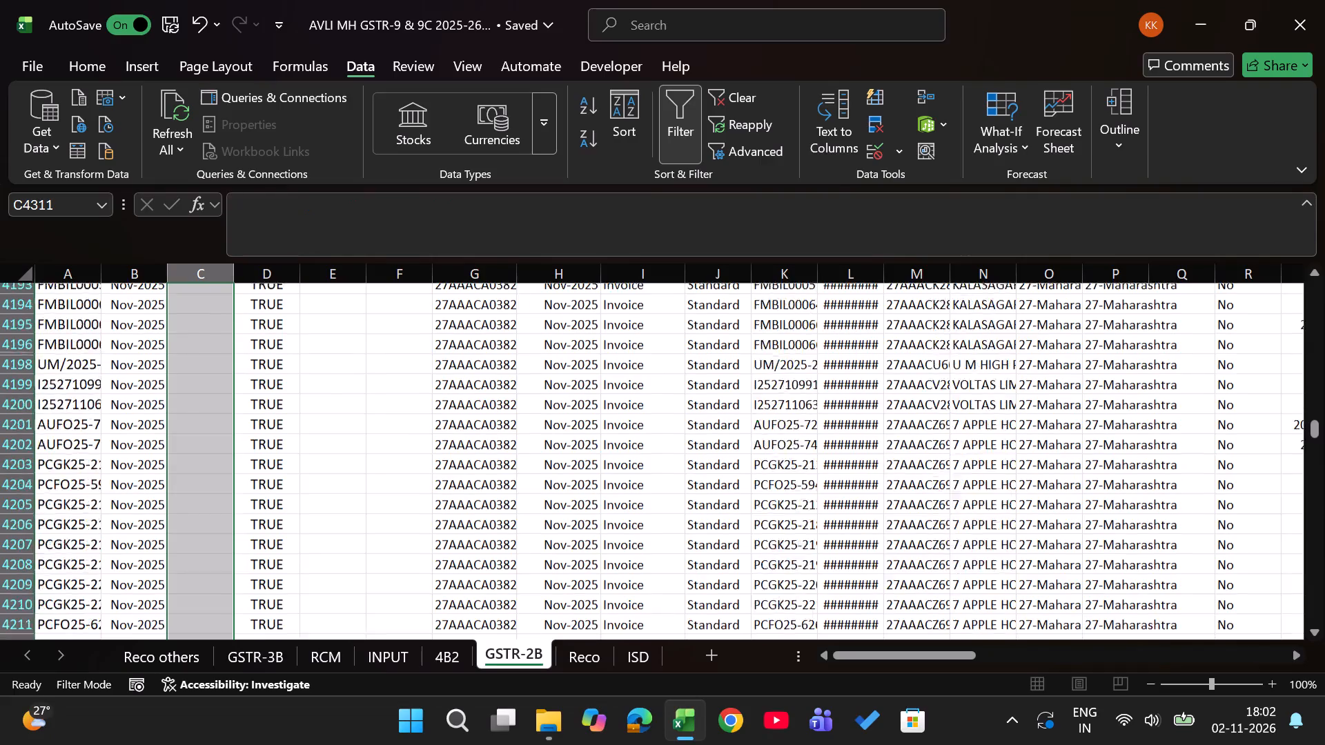
{"action": "key", "text": "alt+semicolon"}
{"action": "key", "text": "ctrl+d"}
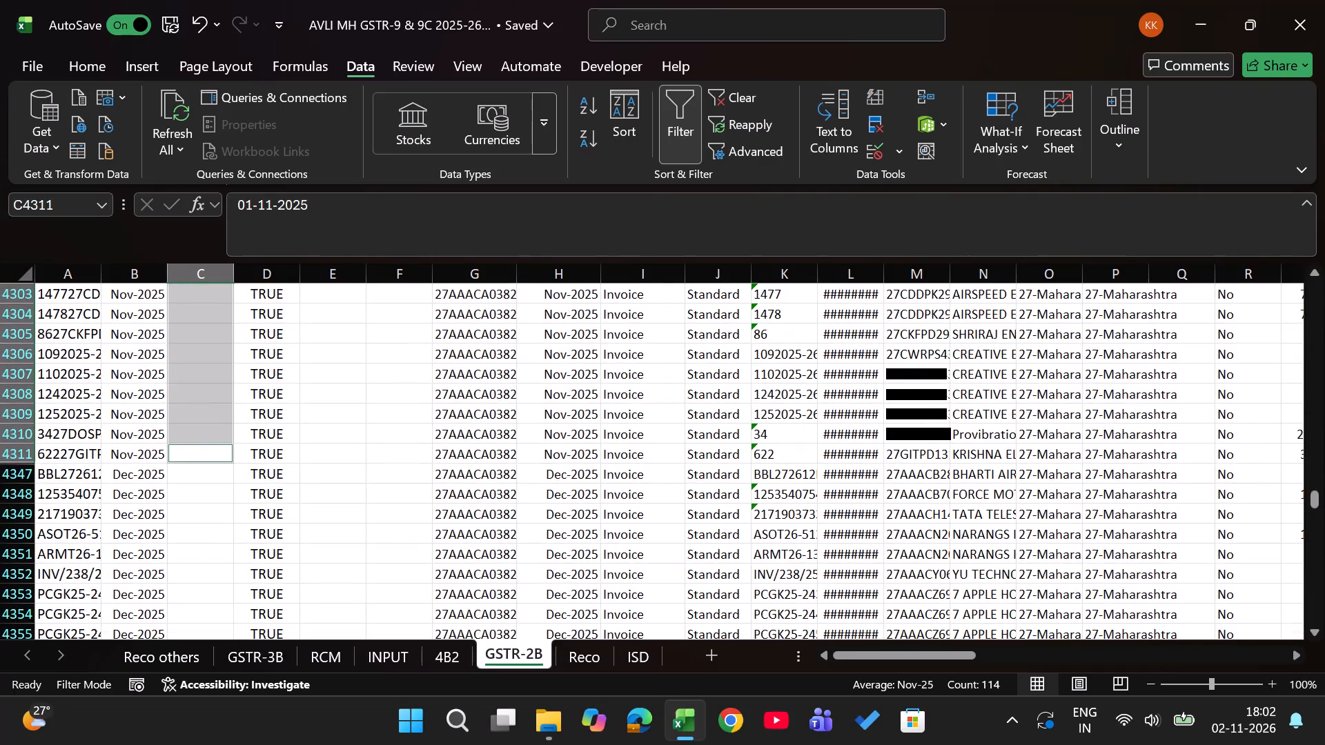
Enter Dec-25 in the first December 2025 row of the GSTR-2B sheet's Reversal column and fill it through the last visible December row.
{"action": "key", "text": "Down"}
{"action": "key", "text": "Down"}
{"action": "key", "text": "Up"}
{"action": "type", "text": "dec25"}
{"action": "key", "text": "Return"}
{"action": "key", "text": "Left"}
{"action": "key", "text": "ctrl+Down"}
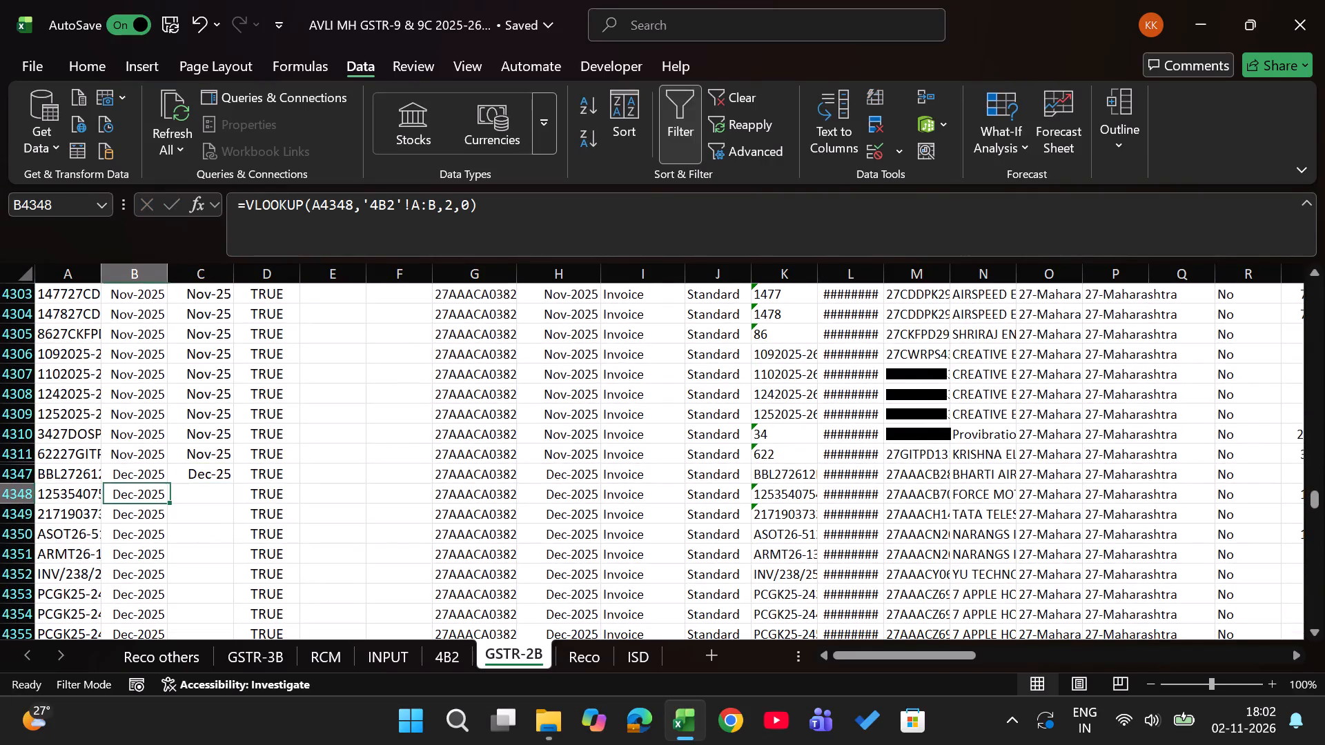
{"action": "key", "text": "Right"}
{"action": "key", "text": "ctrl+shift+Up"}
{"action": "key", "text": "alt+semicolon"}
{"action": "key", "text": "ctrl+d"}
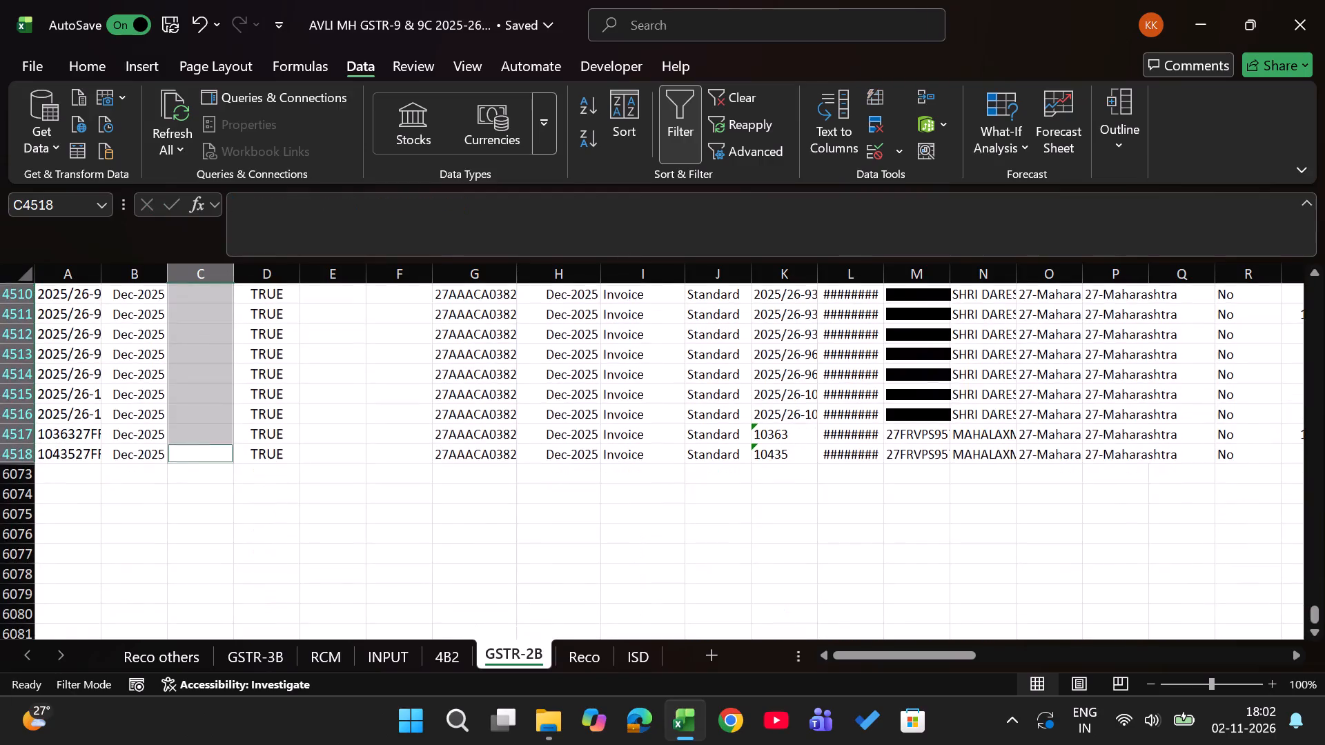
{"action": "scroll", "coordinate": [227, 425], "scroll_direction": "up", "scroll_amount": 4}
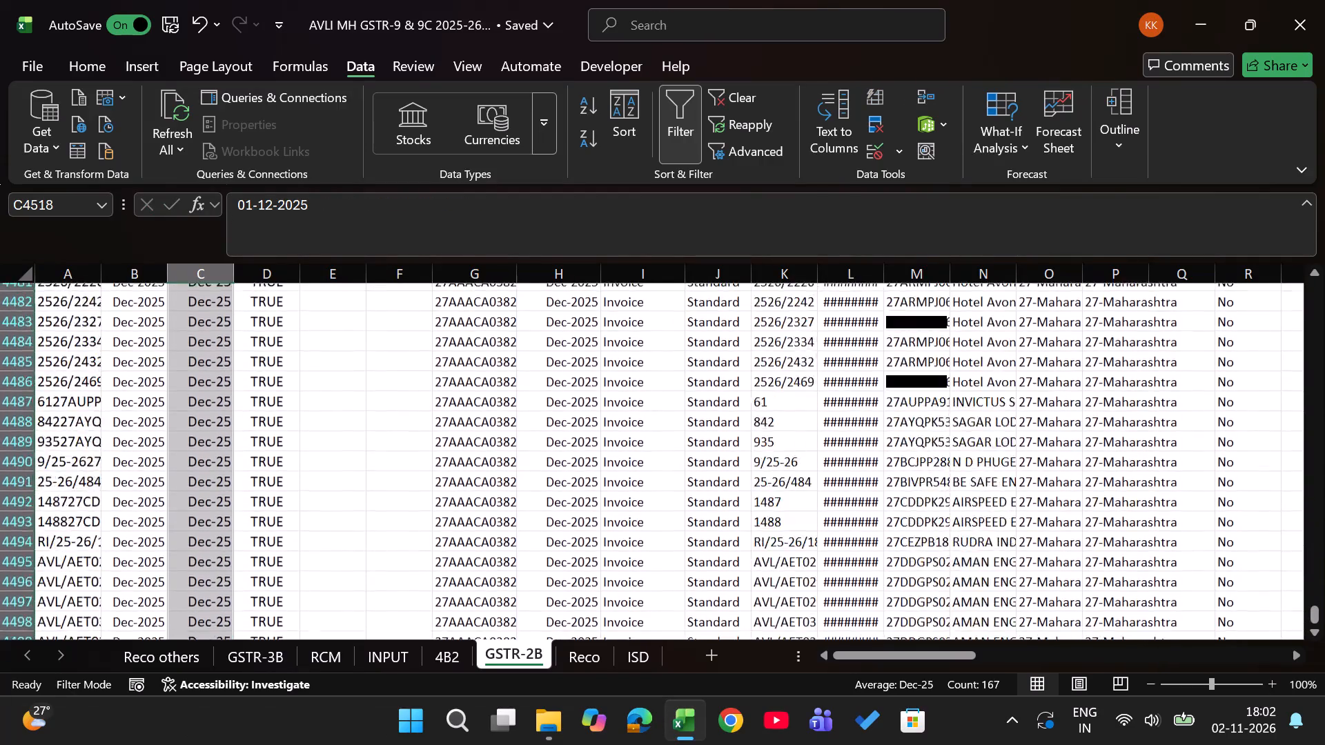
{"action": "scroll", "coordinate": [227, 425], "scroll_direction": "up", "scroll_amount": 8}
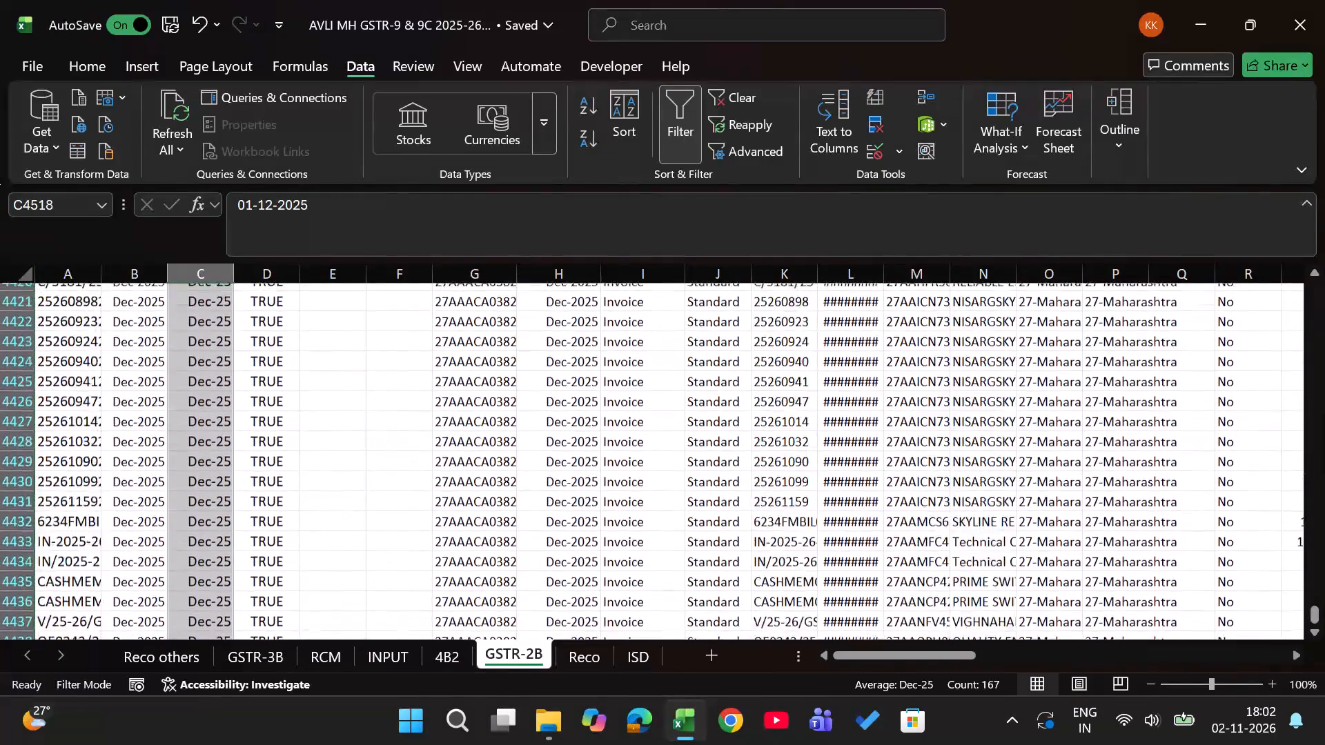
{"action": "scroll", "coordinate": [227, 425], "scroll_direction": "up", "scroll_amount": 8}
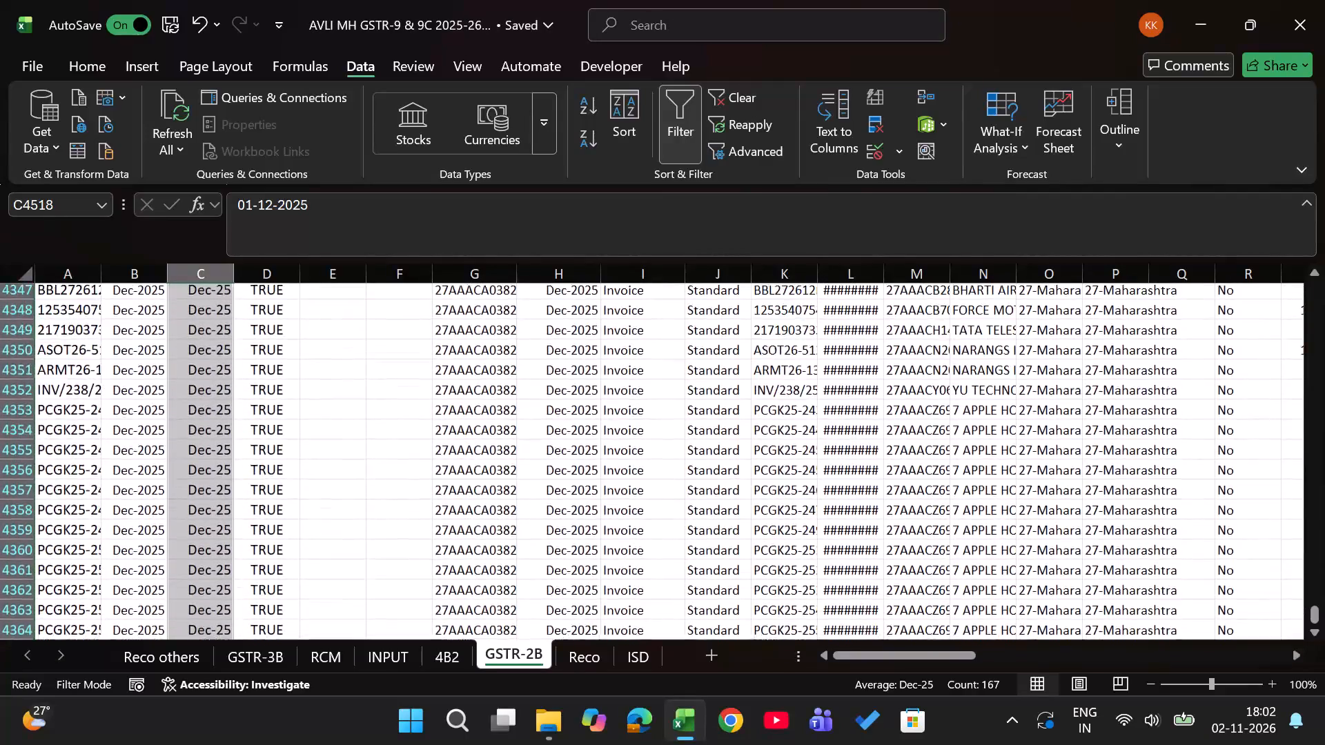
In Reco cell S5, the April 4B2 reversal CGST, enter a SUMIFS of GSTR-2B column AC where column $C matches month $A5.
{"action": "left_click", "coordinate": [409, 359]}
{"action": "key", "text": "ctrl+Page_Up"}
{"action": "key", "text": "ctrl+Page_Up"}
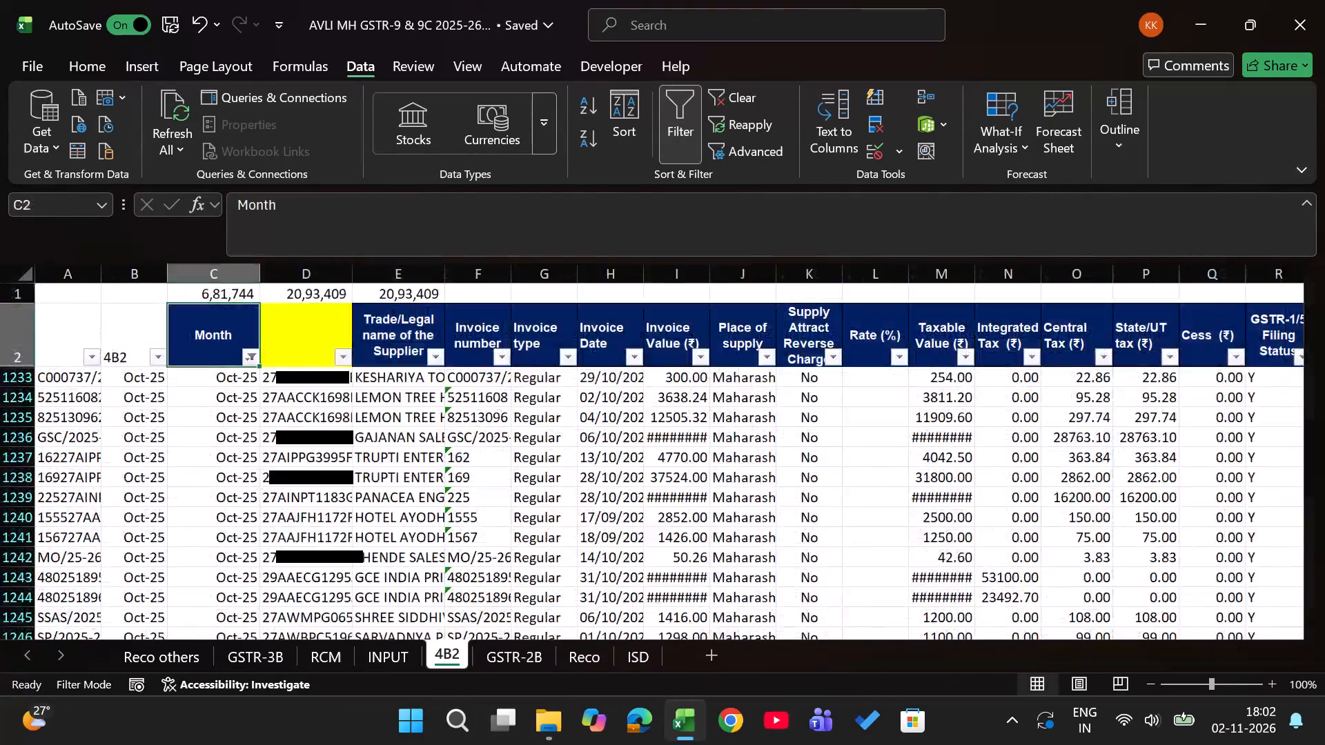
{"action": "key", "text": "ctrl+Page_Up"}
{"action": "key", "text": "ctrl+Page_Up"}
{"action": "key", "text": "ctrl+Page_Up"}
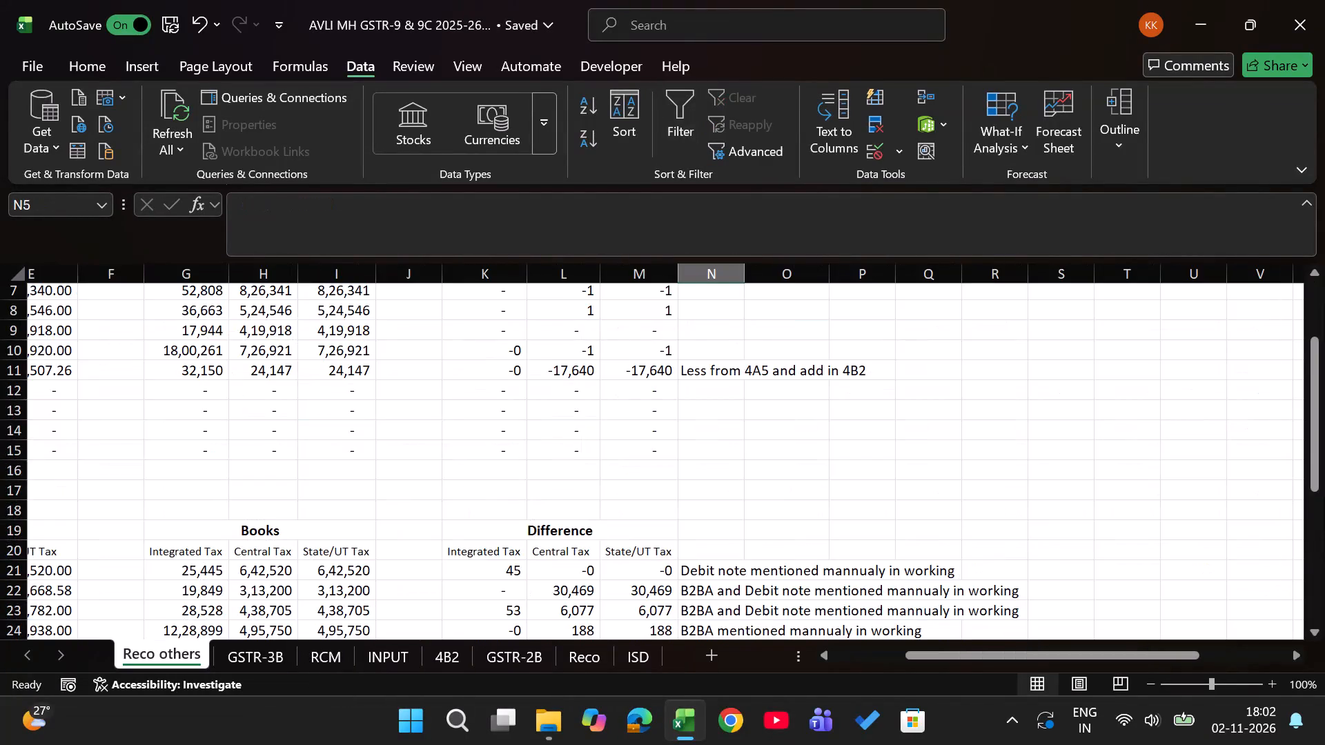
{"action": "key", "text": "ctrl+Page_Down"}
{"action": "key", "text": "ctrl+Page_Down"}
{"action": "key", "text": "ctrl+Page_Down"}
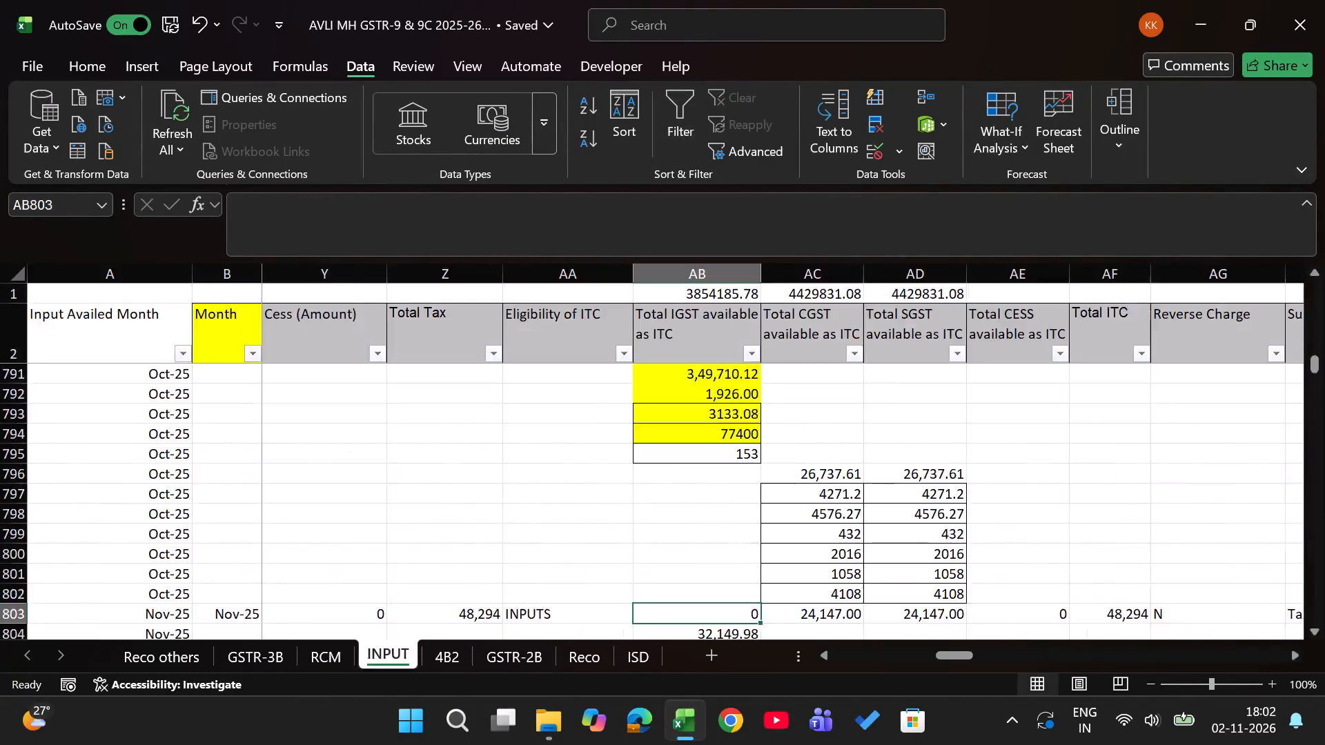
{"action": "key", "text": "ctrl+Page_Down"}
{"action": "key", "text": "ctrl+Page_Down"}
{"action": "key", "text": "ctrl+Page_Down"}
{"action": "key", "text": "Right"}
{"action": "key", "text": "Right"}
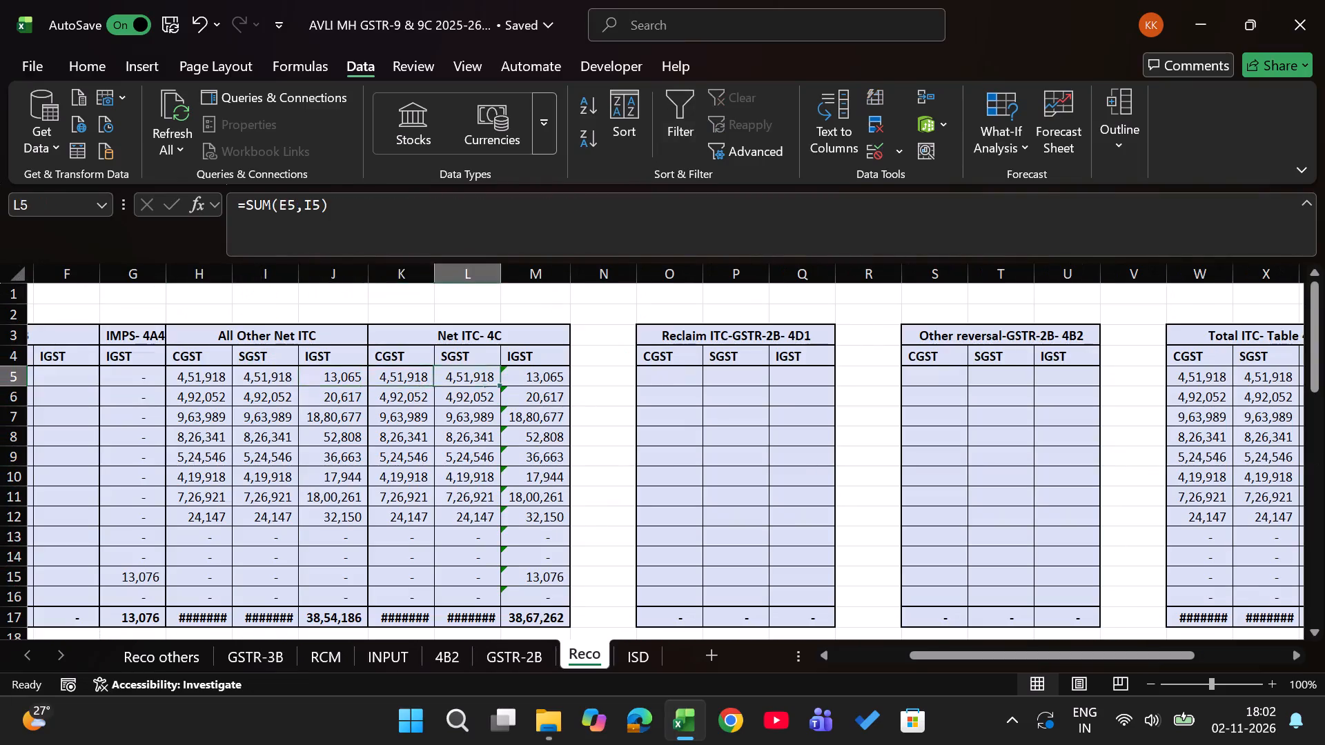
{"action": "key", "text": "Right"}
{"action": "key", "text": "Right"}
{"action": "key", "text": "Right"}
{"action": "scroll", "coordinate": [576, 342], "scroll_direction": "up", "scroll_amount": 1}
{"action": "key", "text": "Right"}
{"action": "key", "text": "Right"}
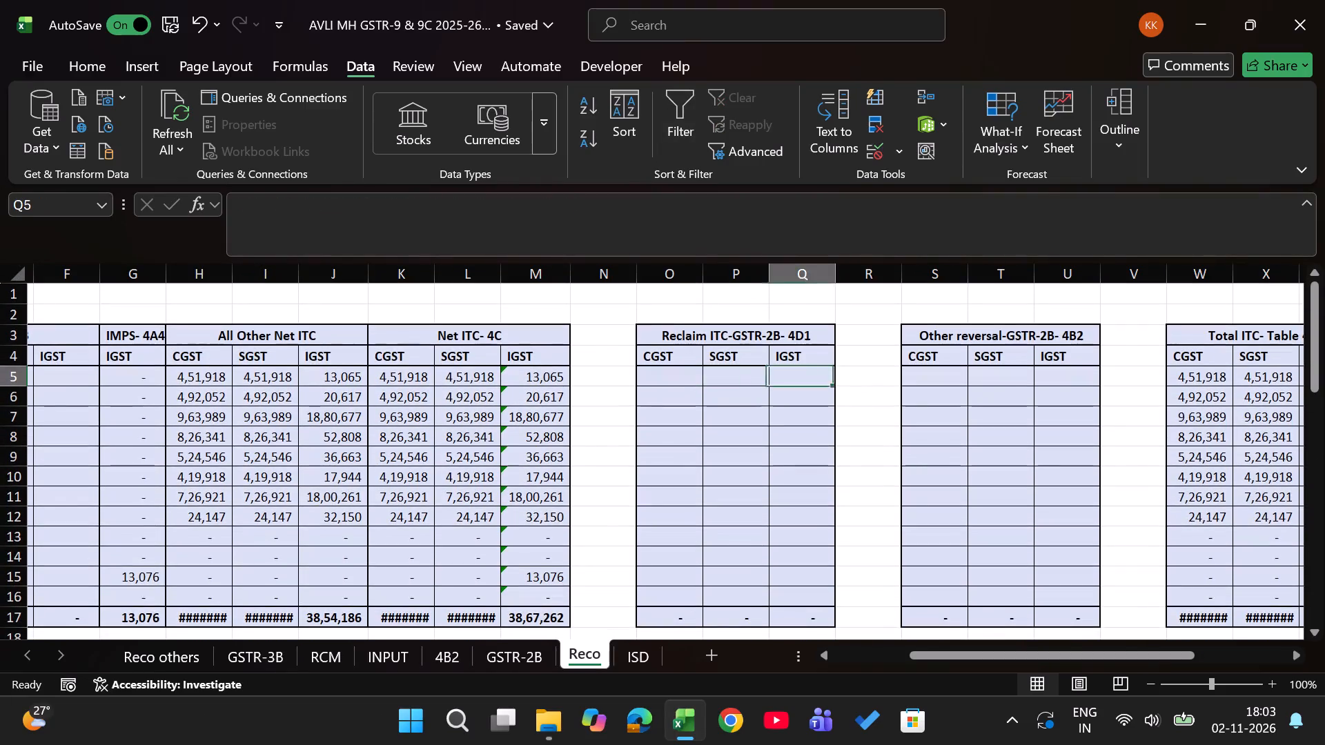
{"action": "key", "text": "Right"}
{"action": "key", "text": "Right"}
{"action": "type", "text": "=sumifs"}
{"action": "key", "text": "Tab"}
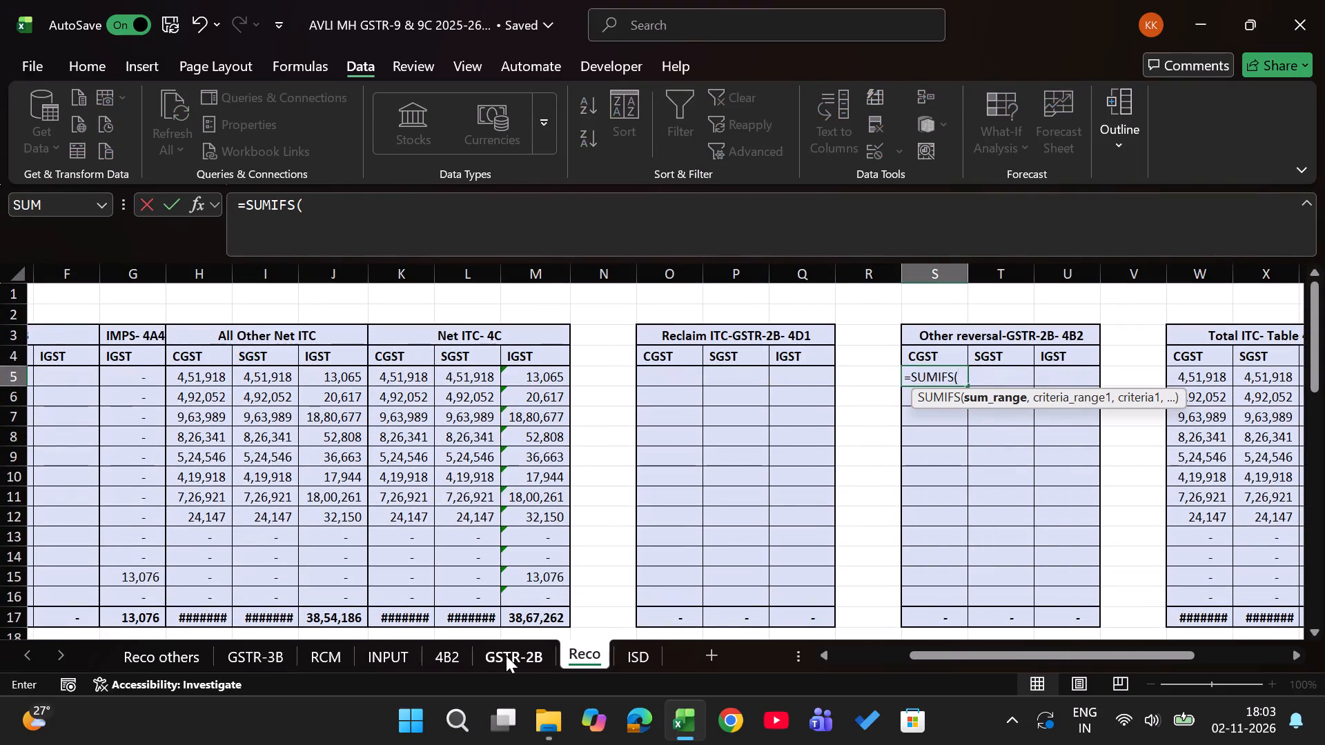
{"action": "left_click", "coordinate": [506, 655]}
{"action": "scroll", "coordinate": [901, 337], "scroll_direction": "up", "scroll_amount": 11}
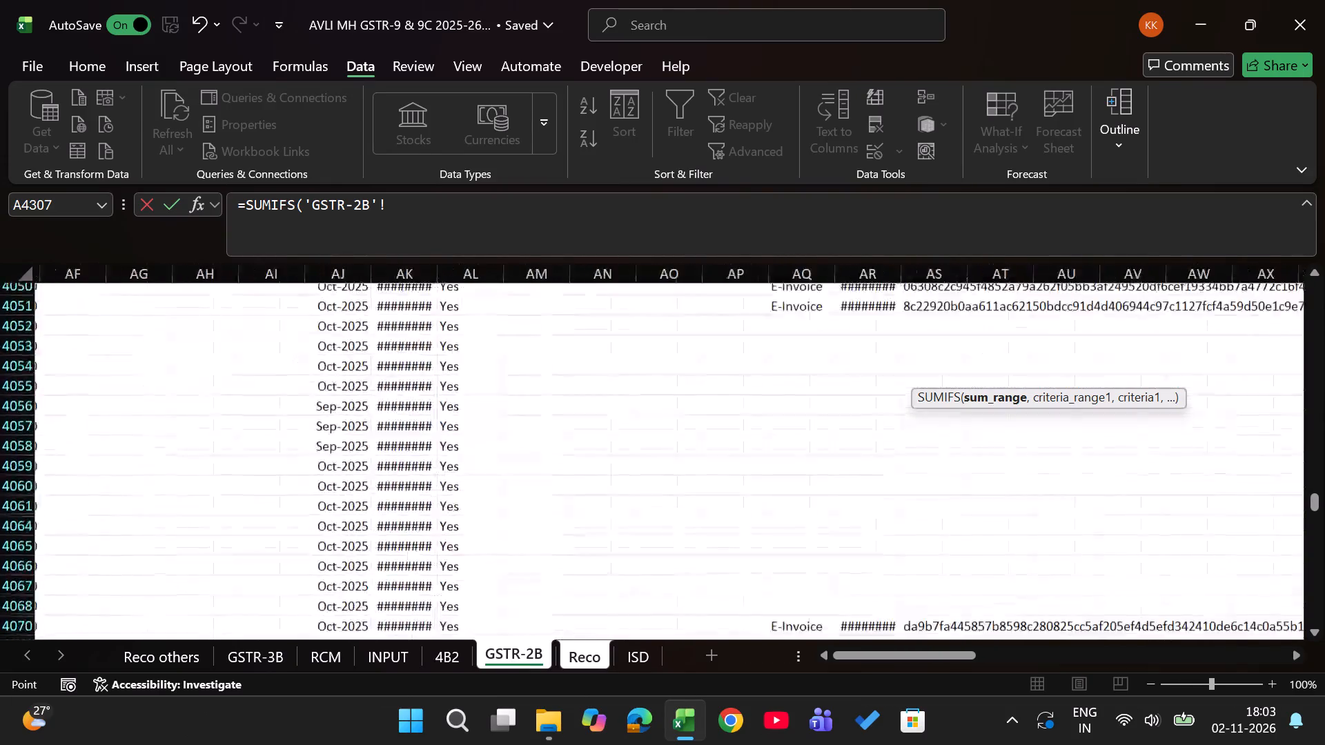
{"action": "scroll", "coordinate": [901, 337], "scroll_direction": "up", "scroll_amount": 5}
{"action": "scroll", "coordinate": [901, 337], "scroll_direction": "right", "scroll_amount": 3}
{"action": "scroll", "coordinate": [901, 337], "scroll_direction": "up", "scroll_amount": 12}
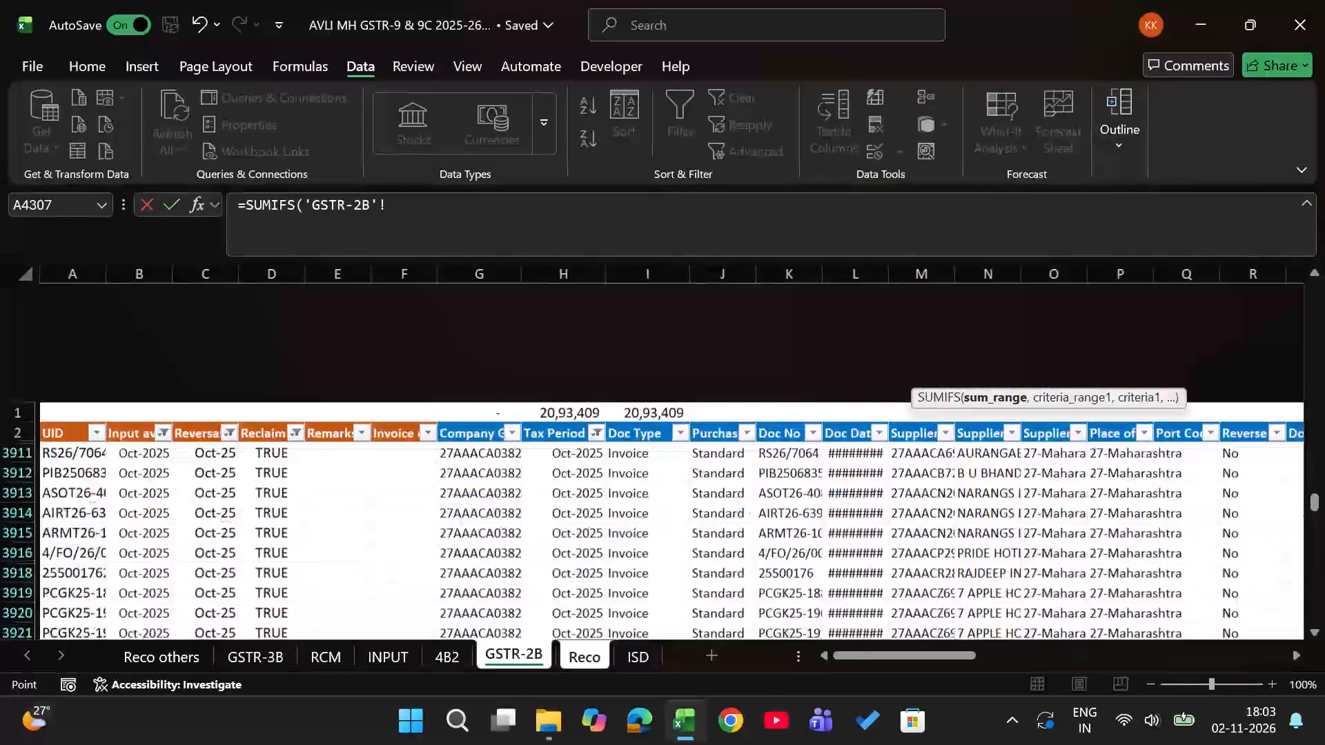
{"action": "scroll", "coordinate": [901, 337], "scroll_direction": "left", "scroll_amount": 11}
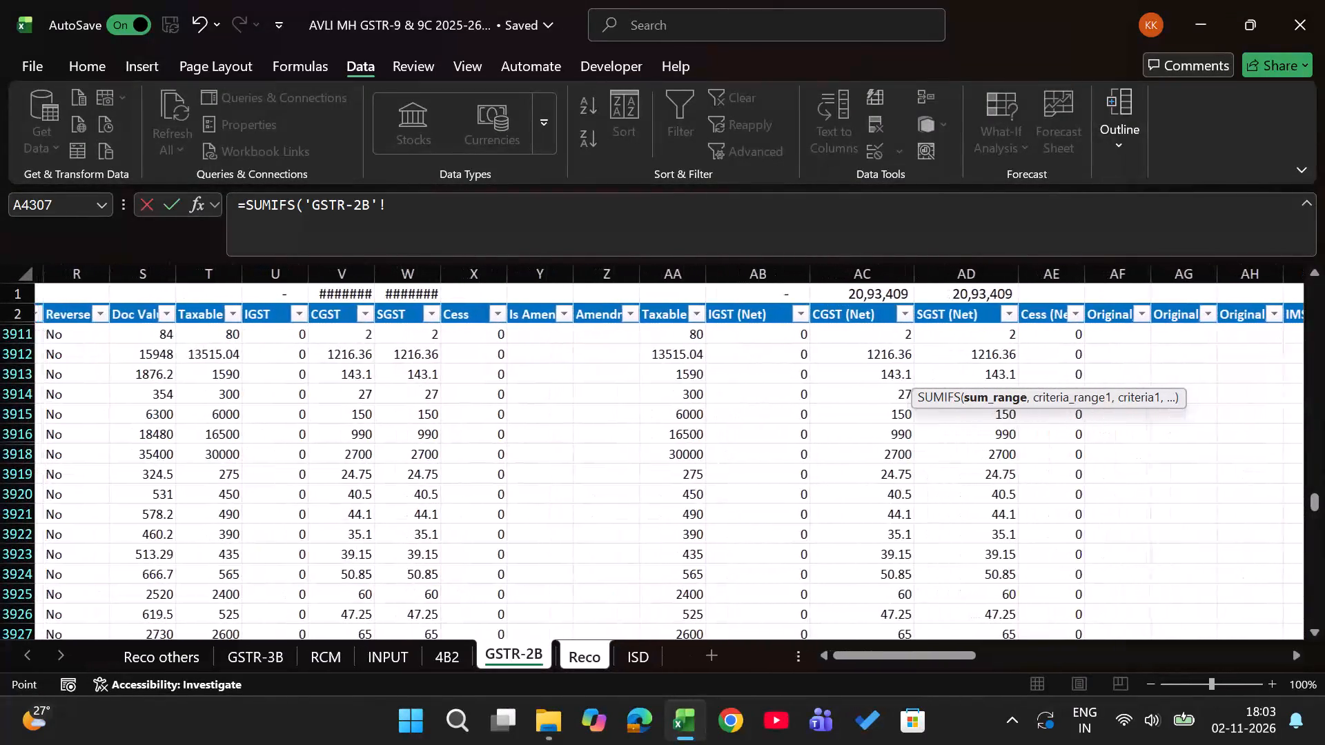
{"action": "left_click", "coordinate": [864, 276]}
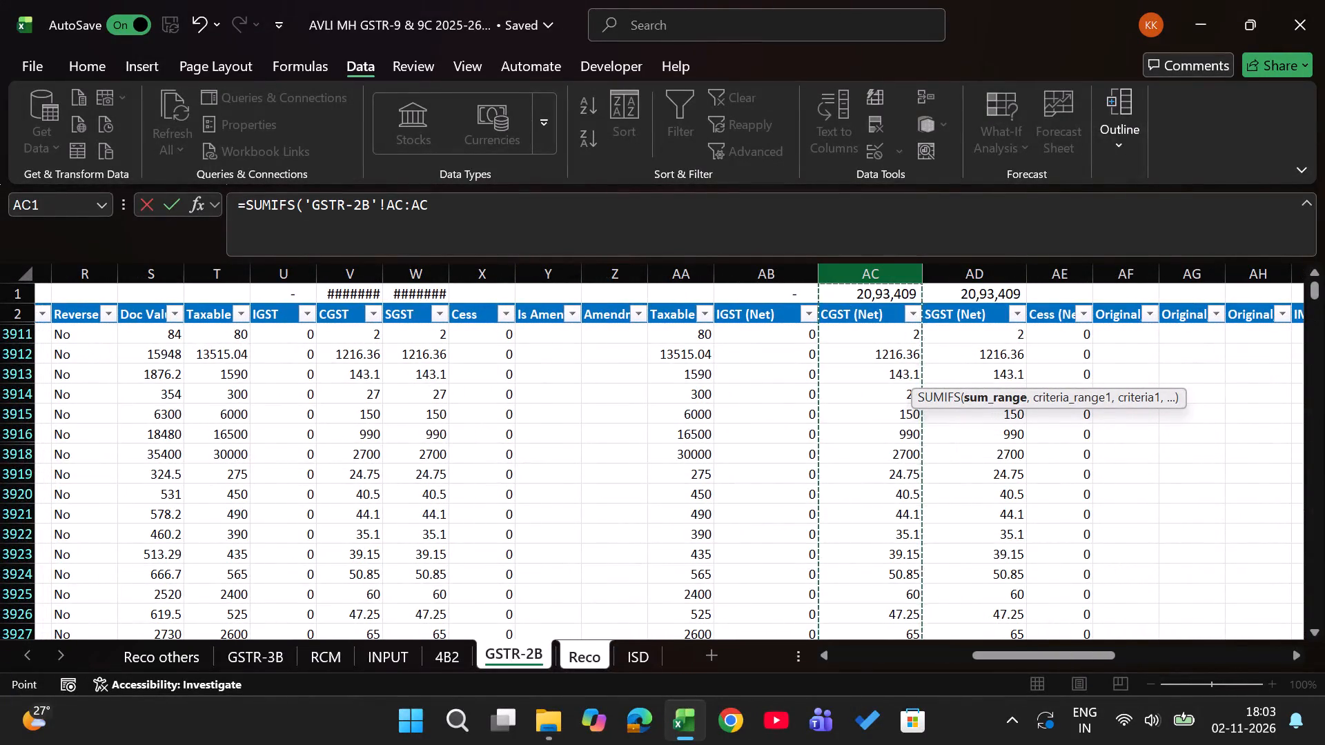
{"action": "key", "text": "comma"}
{"action": "scroll", "coordinate": [581, 457], "scroll_direction": "right", "scroll_amount": 15}
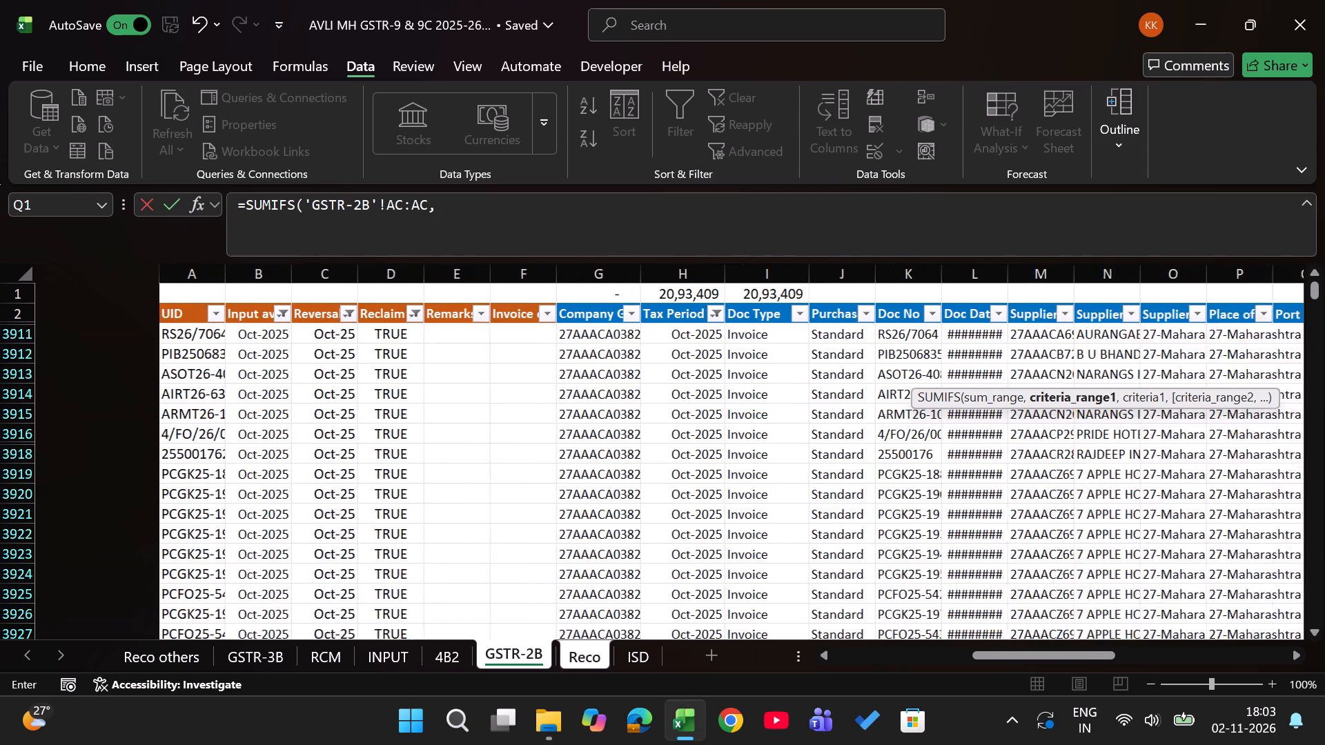
{"action": "left_click", "coordinate": [198, 276]}
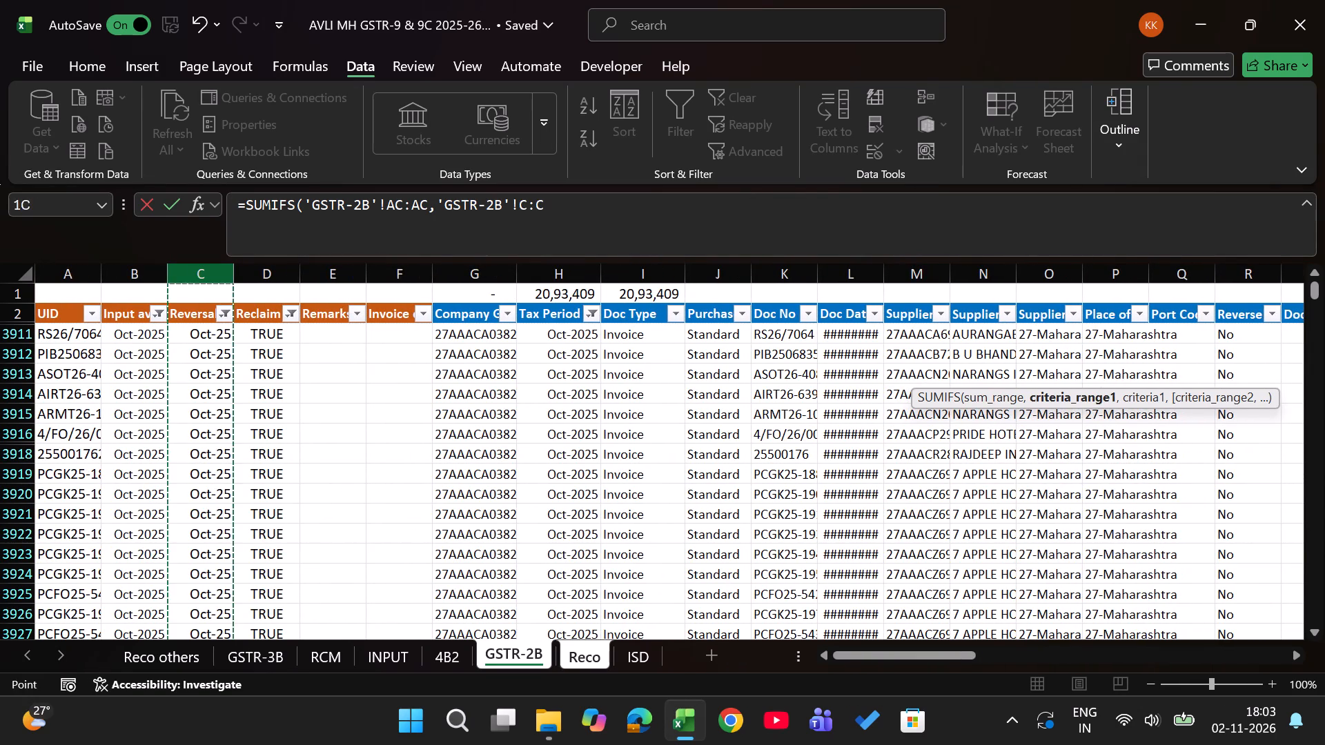
{"action": "key", "text": "F4"}
{"action": "key", "text": "comma"}
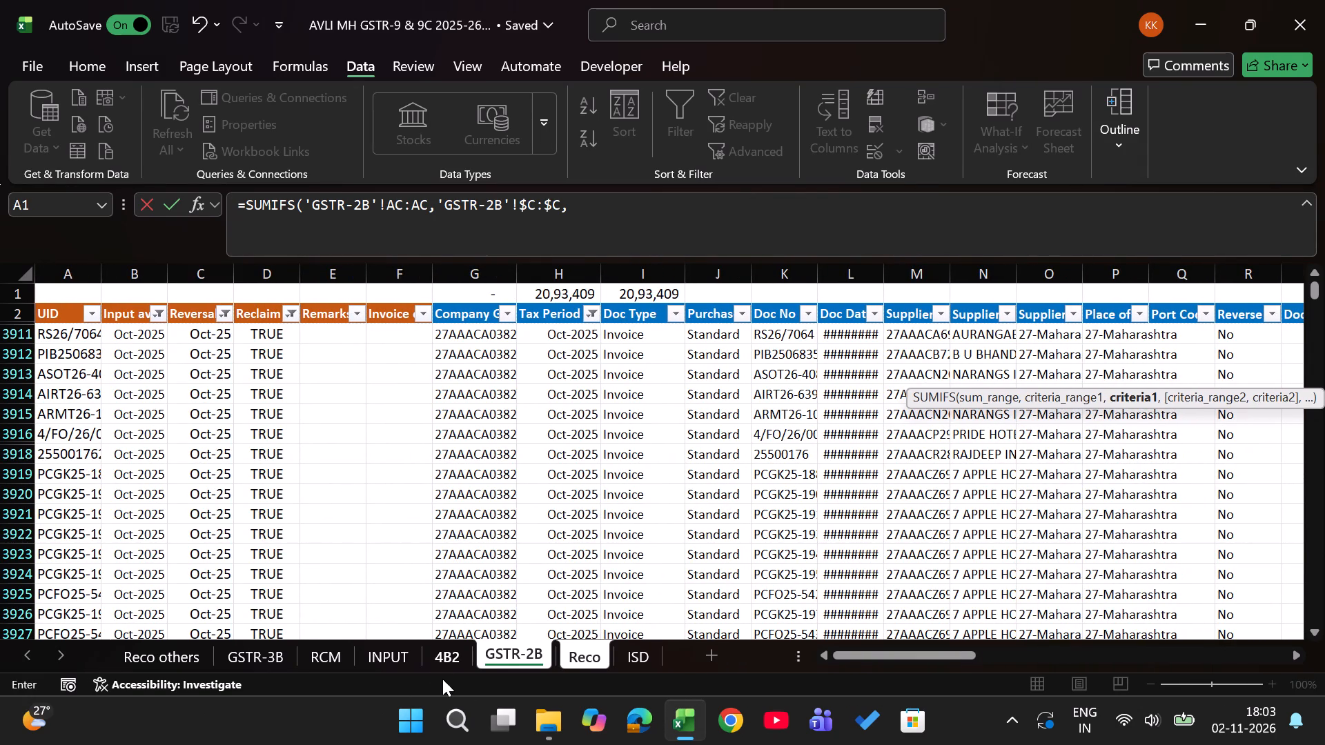
{"action": "left_click", "coordinate": [602, 662]}
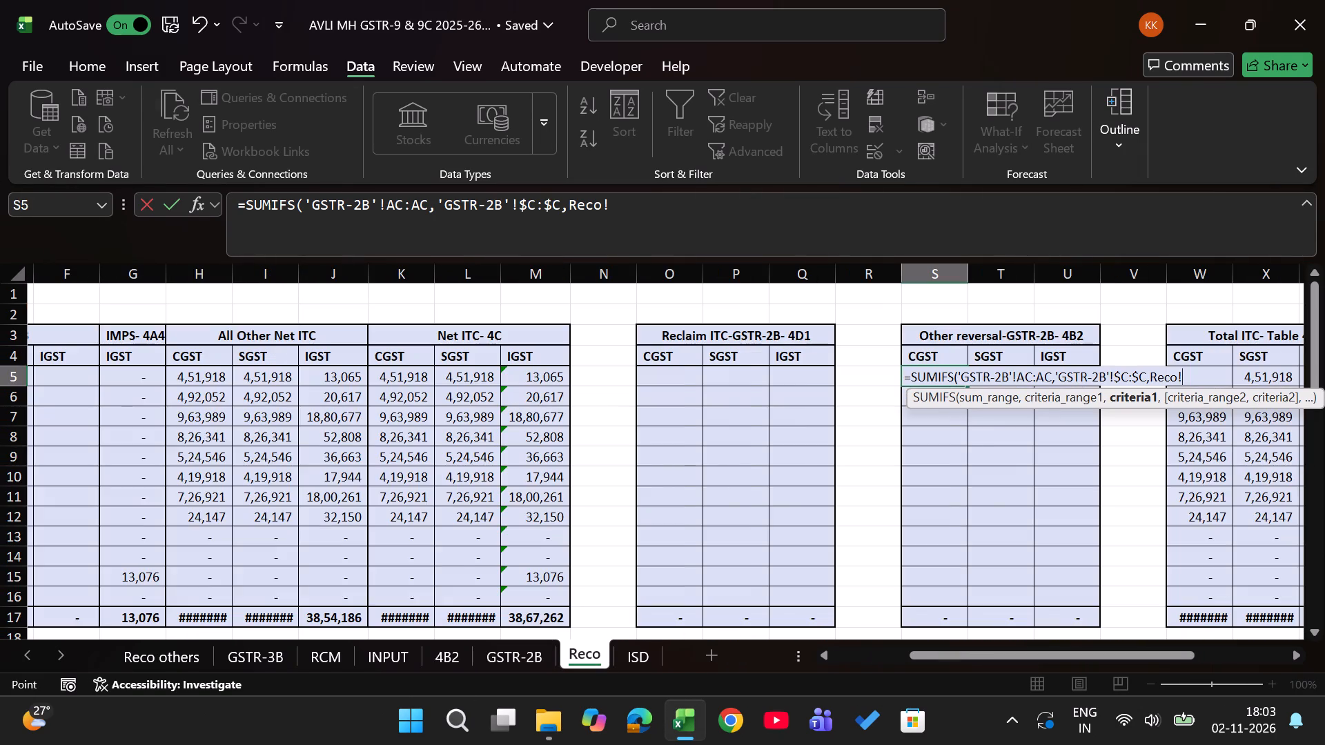
{"action": "scroll", "coordinate": [91, 412], "scroll_direction": "right", "scroll_amount": 8}
{"action": "left_click", "coordinate": [44, 377]}
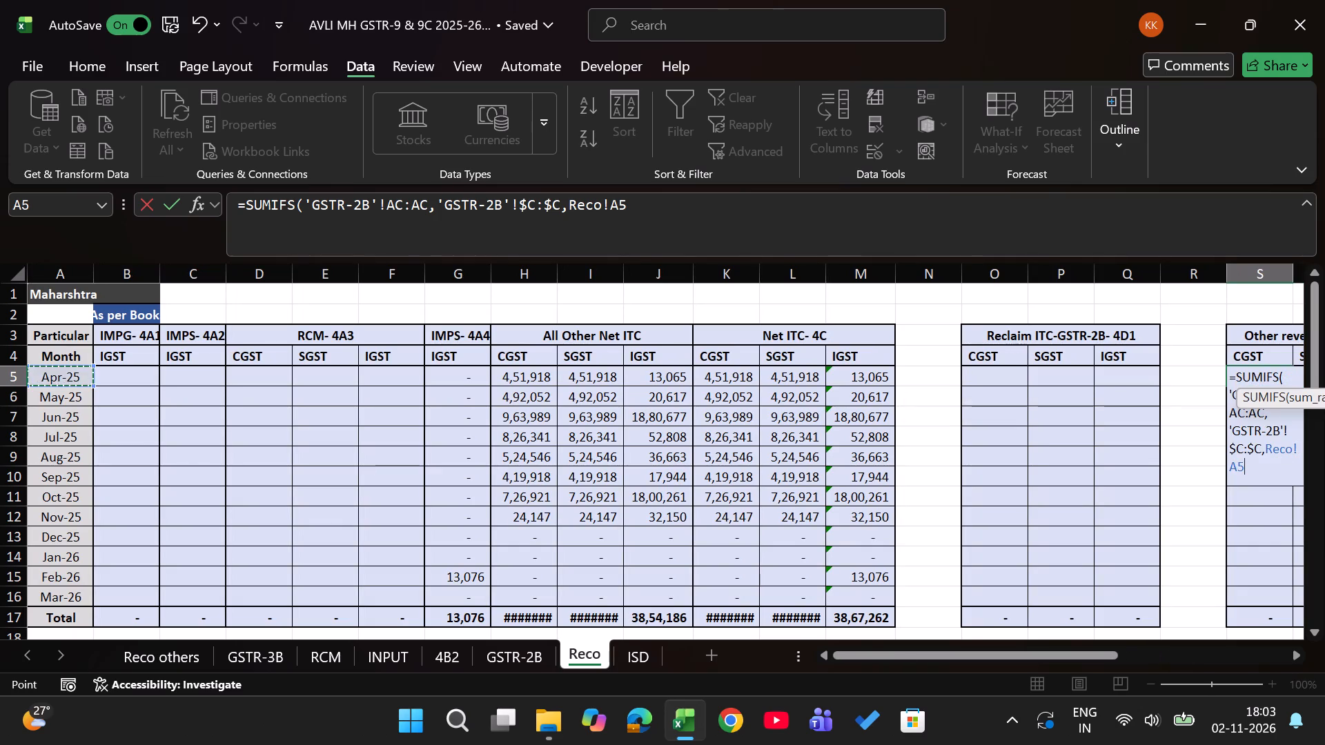
{"action": "key", "text": "F4"}
{"action": "key", "text": "F4"}
{"action": "key", "text": "F4"}
{"action": "key", "text": "Return"}
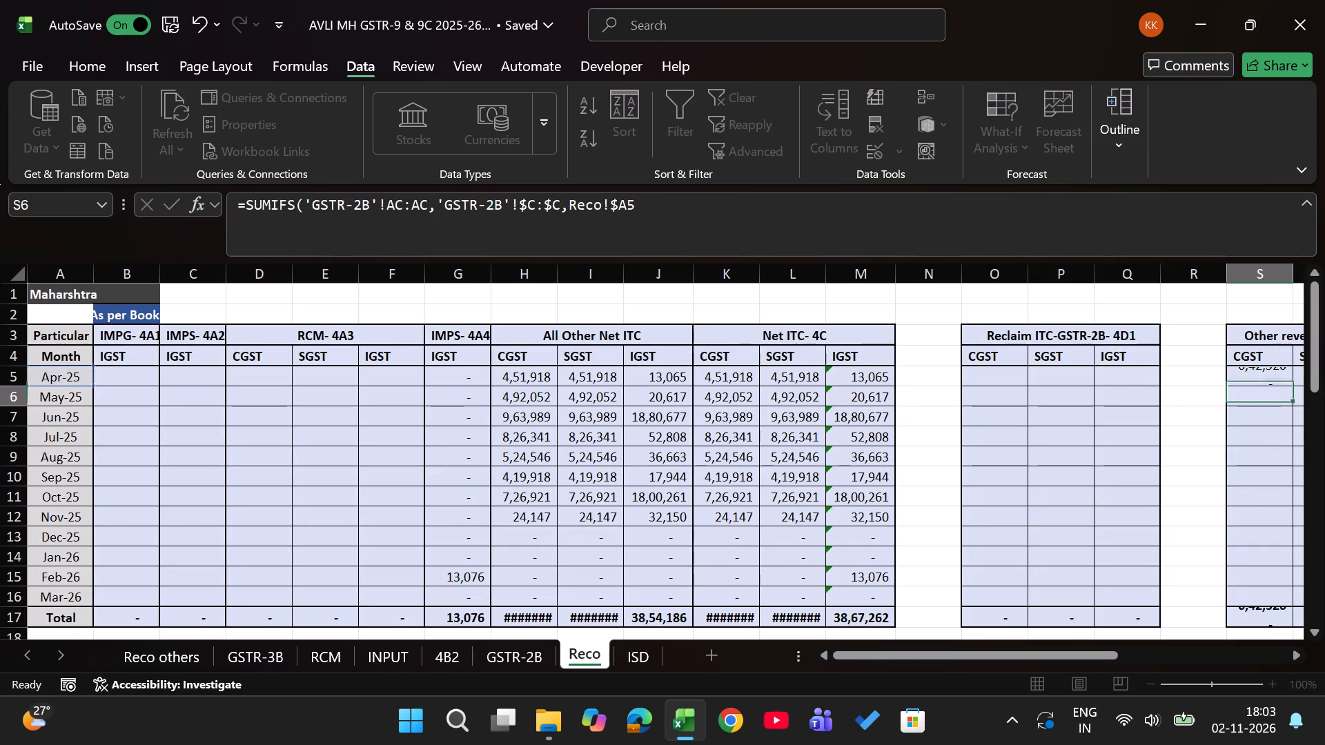
Fill the 4B2 reversal CGST formula across to SGST and down from Apr-25 to Mar-26 in the Reco sheet.
{"action": "key", "text": "Up"}
{"action": "key", "text": "shift+Right"}
{"action": "key", "text": "shift+Down"}
{"action": "key", "text": "shift+Down"}
{"action": "key", "text": "shift+Down"}
{"action": "key", "text": "shift+Down"}
{"action": "key", "text": "shift+Down"}
{"action": "key", "text": "shift+Down"}
{"action": "key", "text": "shift+Down"}
{"action": "key", "text": "shift+Down"}
{"action": "key", "text": "shift+Down"}
{"action": "key", "text": "shift+Down"}
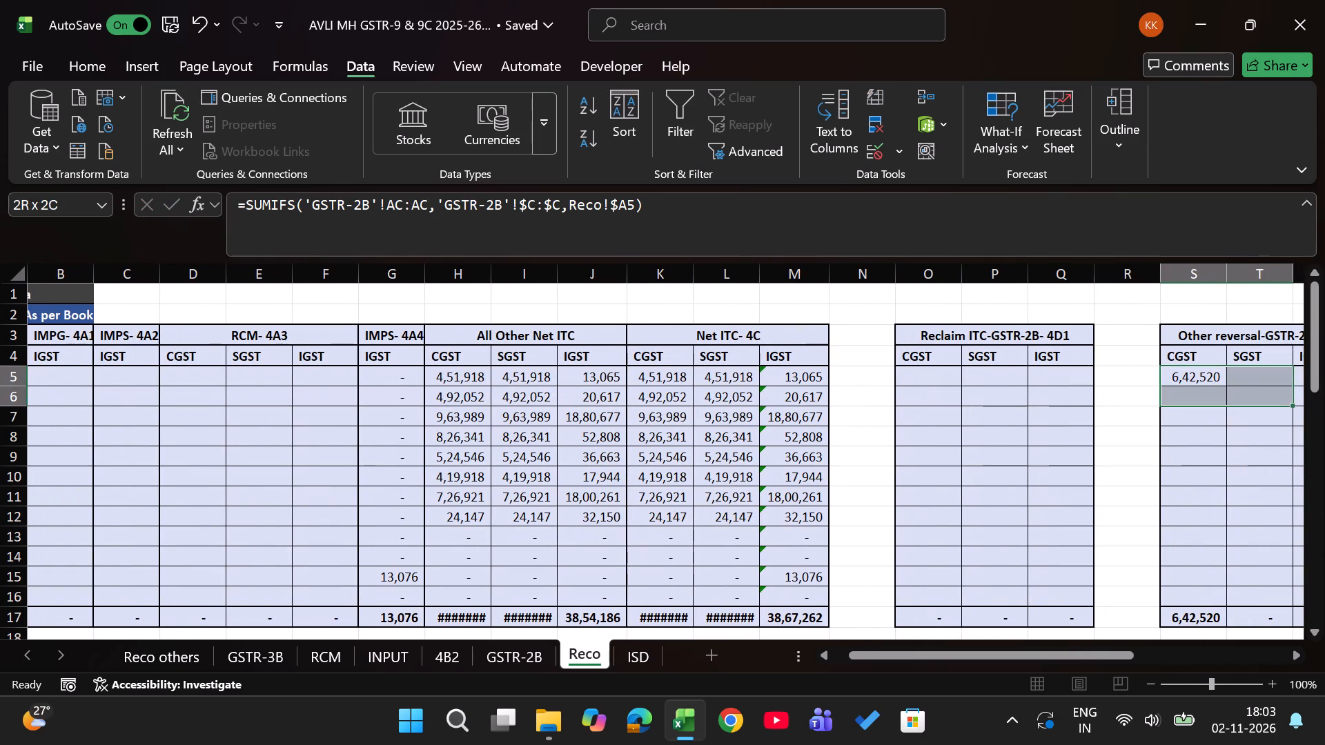
{"action": "key", "text": "shift+Down"}
{"action": "key", "text": "ctrl+r"}
{"action": "key", "text": "ctrl+d"}
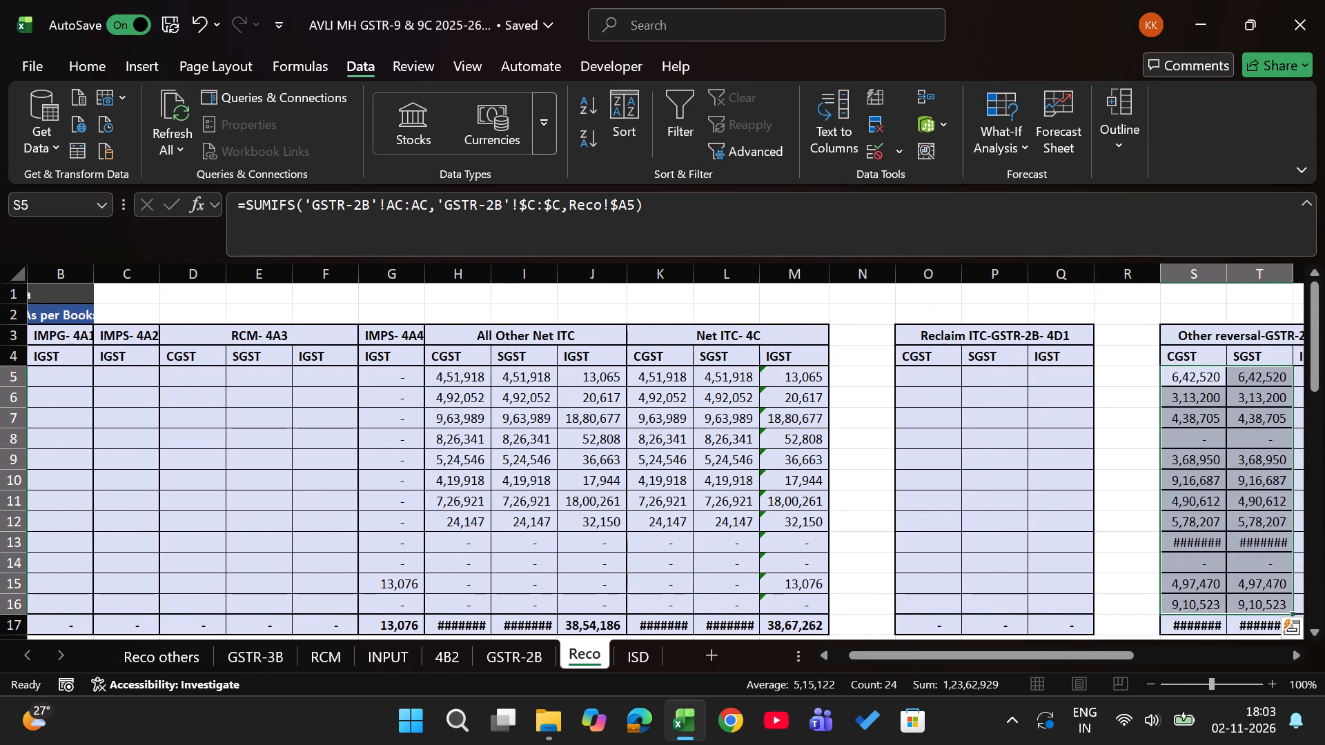
Copy the April SGST reversal formula into the IGST cell U5 and change its sum range to GSTR-2B column AB:AB.
{"action": "key", "text": "Right"}
{"action": "key", "text": "Left"}
{"action": "key", "text": "Right"}
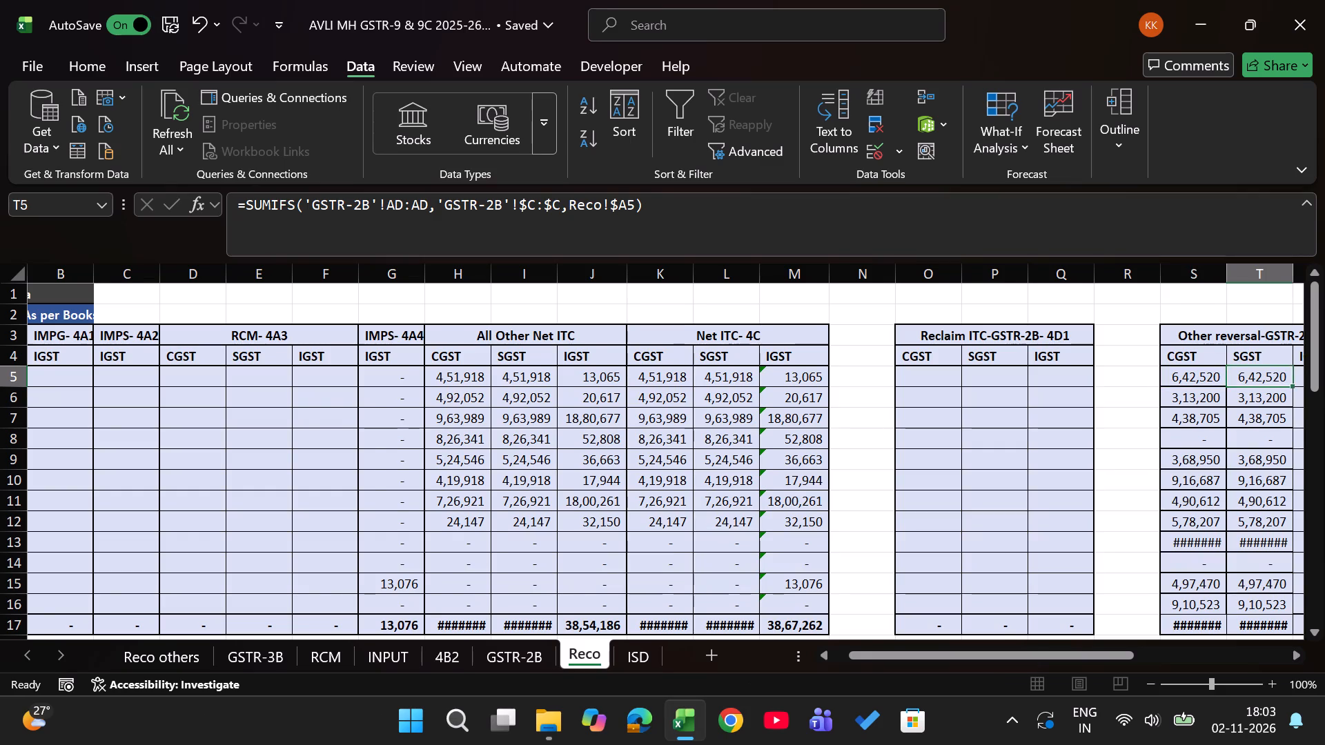
{"action": "key", "text": "ctrl+c"}
{"action": "key", "text": "Right"}
{"action": "key", "text": "Return"}
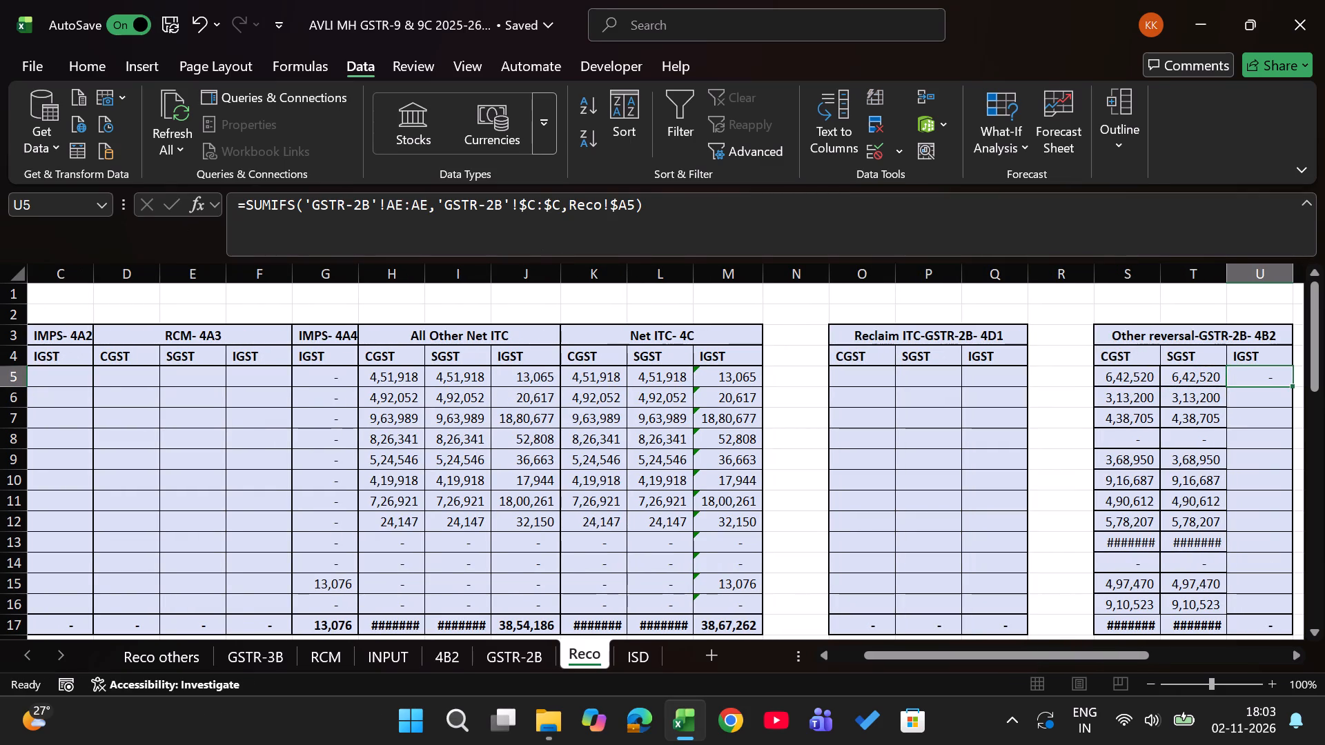
{"action": "left_click", "coordinate": [426, 209]}
{"action": "key", "text": "BackSpace"}
{"action": "key", "text": "b"}
{"action": "key", "text": "Left"}
{"action": "key", "text": "Left"}
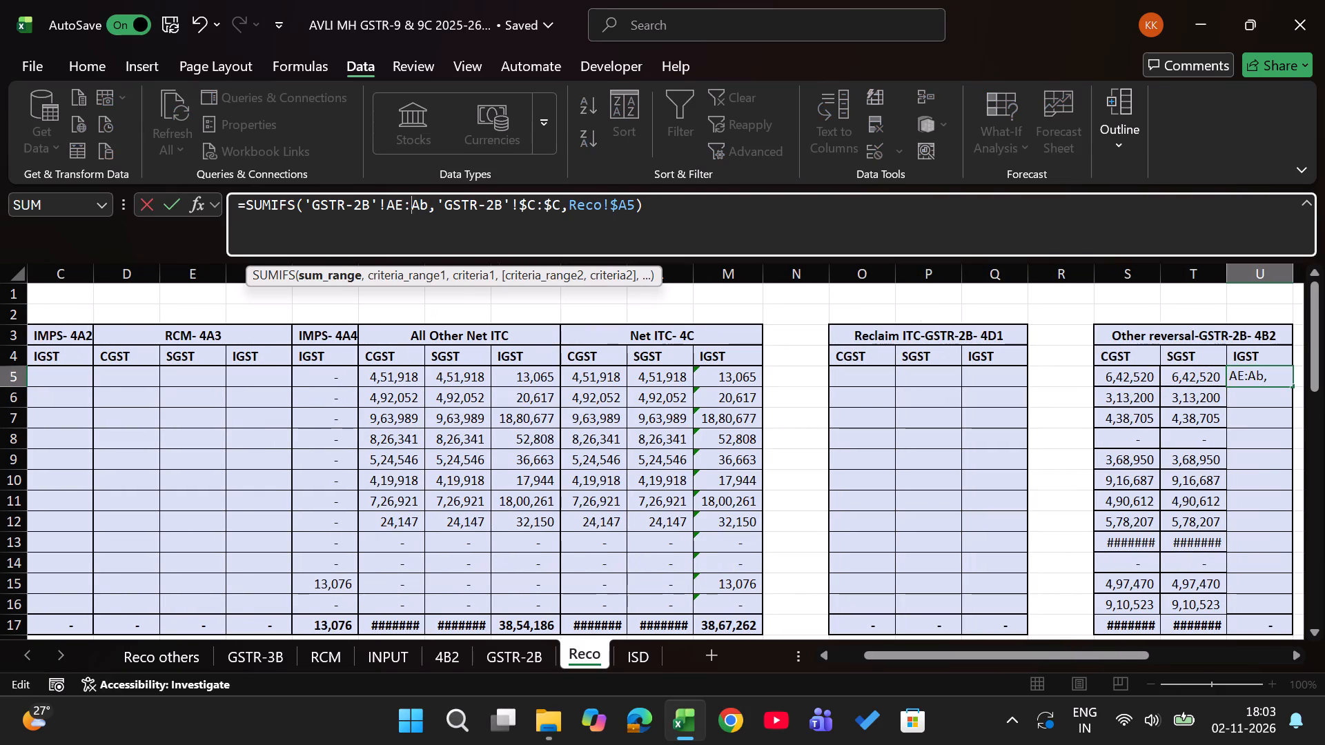
{"action": "key", "text": "Left"}
{"action": "key", "text": "BackSpace"}
{"action": "key", "text": "b"}
{"action": "key", "text": "Return"}
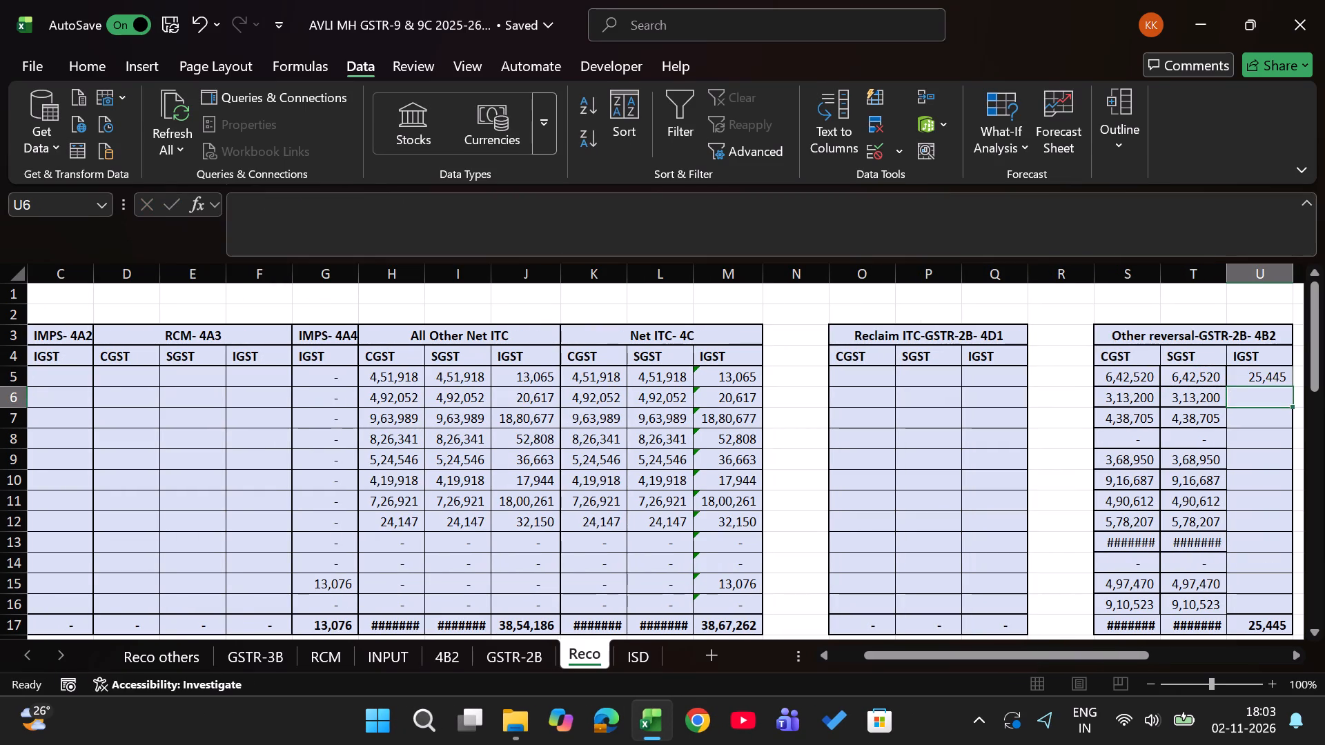
Fill the 4B2 reversal IGST formula down from Apr-25 to Mar-26 in the Reco sheet.
{"action": "key", "text": "Up"}
{"action": "key", "text": "Left"}
{"action": "key", "text": "ctrl+Down"}
{"action": "key", "text": "Right"}
{"action": "key", "text": "Up"}
{"action": "key", "text": "ctrl+shift+Up"}
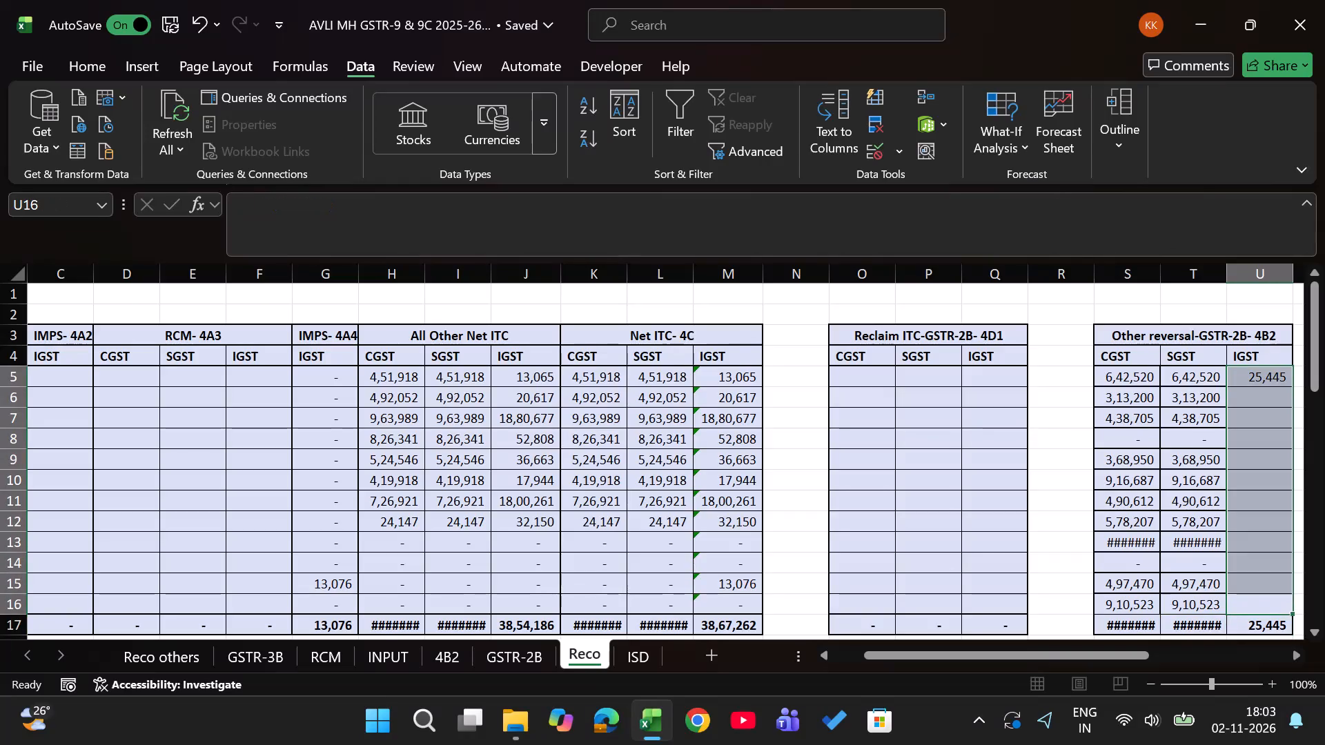
{"action": "key", "text": "alt+semicolon"}
{"action": "key", "text": "ctrl+d"}
{"action": "key", "text": "Up"}
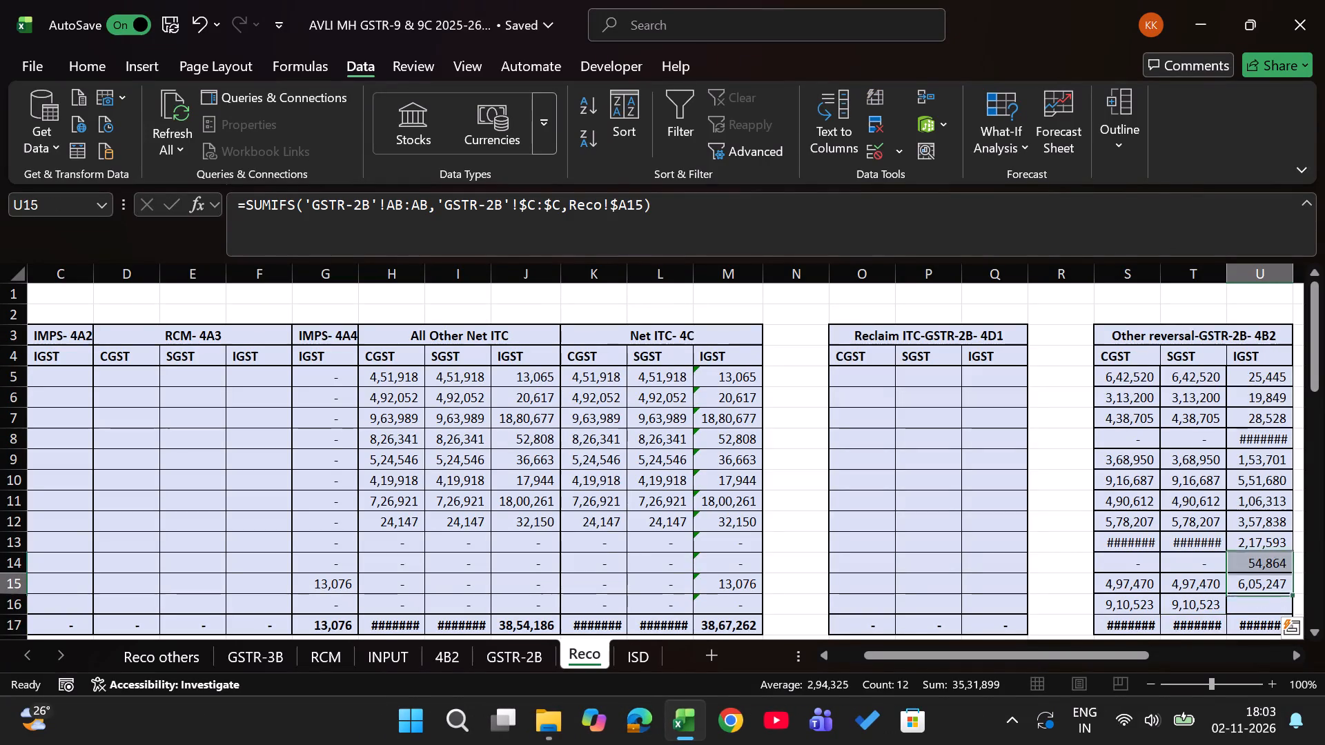
Apply all borders and a thick outside border to the GSTR-2B 4B2 reversal cells S5:U16 in Reco.
{"action": "key", "text": "Left"}
{"action": "key", "text": "Left"}
{"action": "key", "text": "Down"}
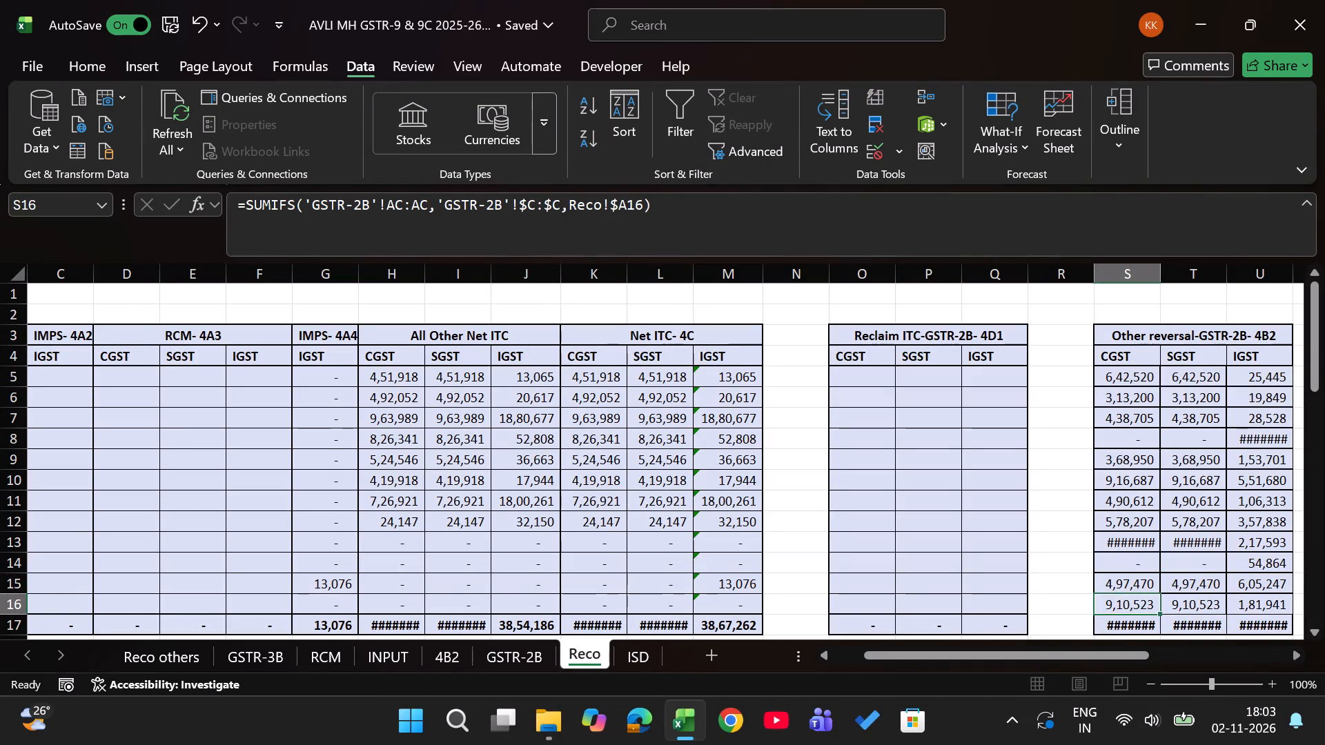
{"action": "key", "text": "ctrl+shift+Up"}
{"action": "key", "text": "shift+Down"}
{"action": "key", "text": "shift+Down"}
{"action": "type", "text": "hba"}
{"action": "type", "text": "hbt"}
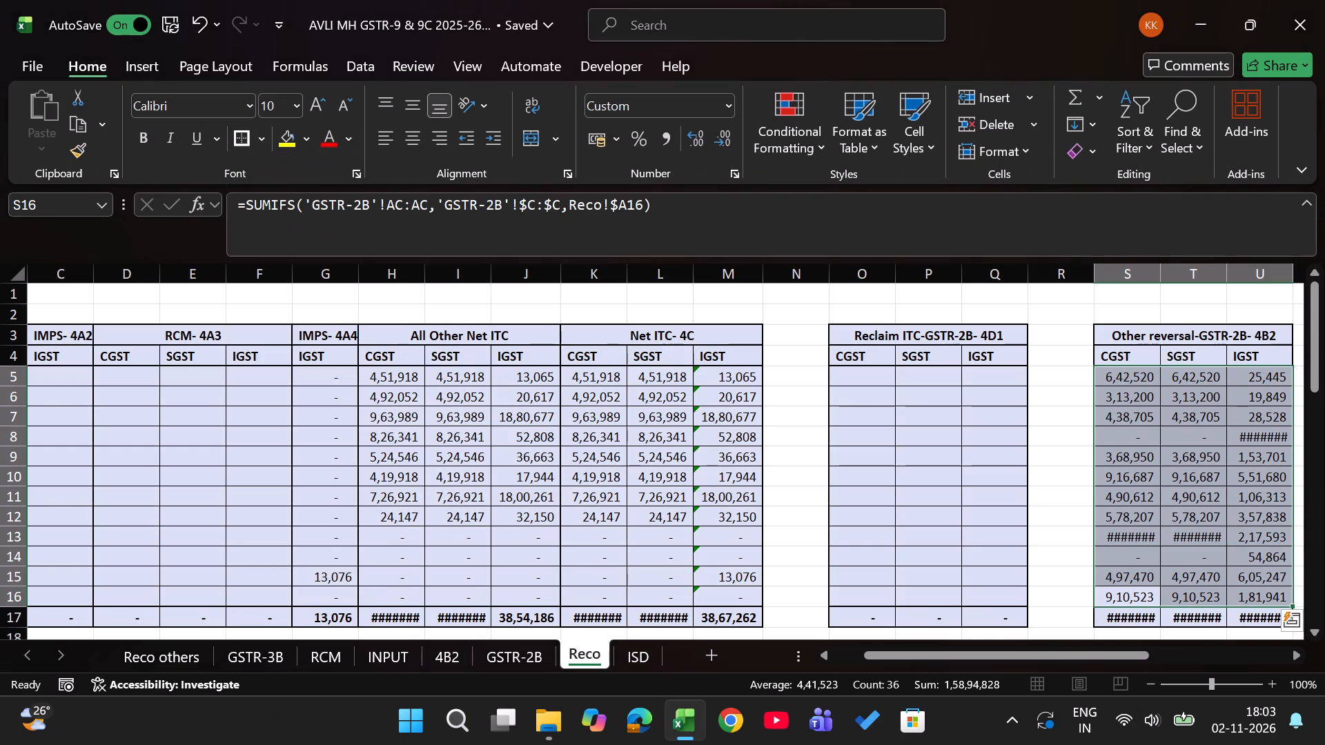
{"action": "key", "text": "Up"}
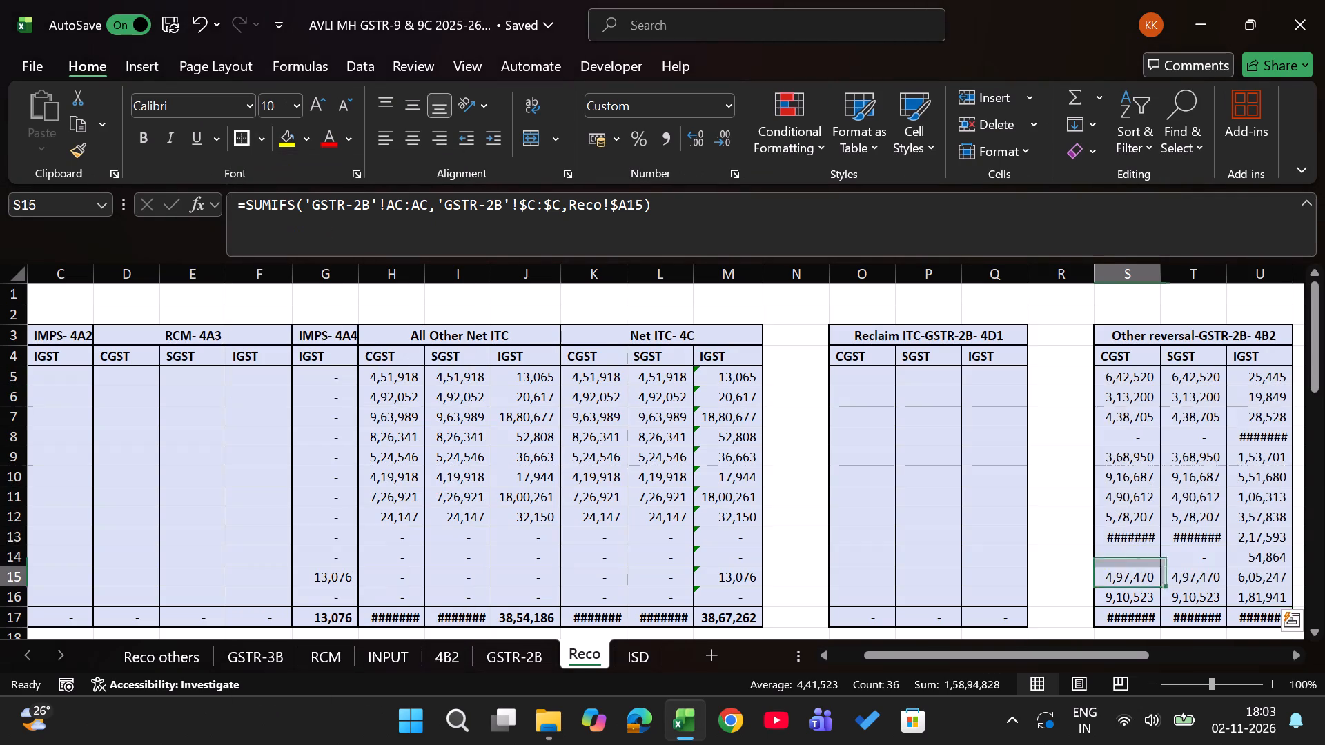
AutoFit the column widths across the whole Reco sheet.
{"action": "key", "text": "Up"}
{"action": "key", "text": "Left"}
{"action": "key", "text": "ctrl+a"}
{"action": "key", "text": "ctrl+a"}
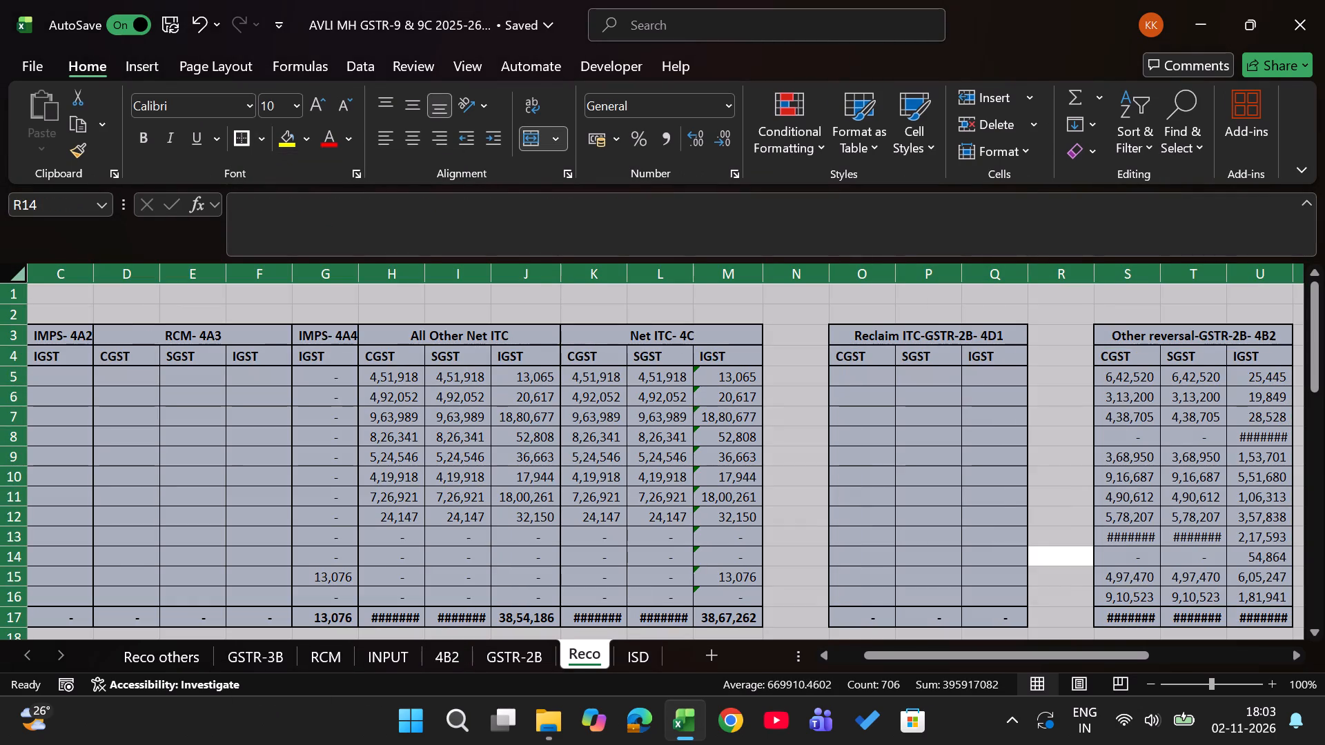
{"action": "type", "text": "hoi"}
In Reco cell S22, enter an XLOOKUP of month $A22 in GSTR-3B row $1:$1, returning row $26:$26.
{"action": "key", "text": "Right"}
{"action": "key", "text": "Right"}
{"action": "key", "text": "Right"}
{"action": "key", "text": "Right"}
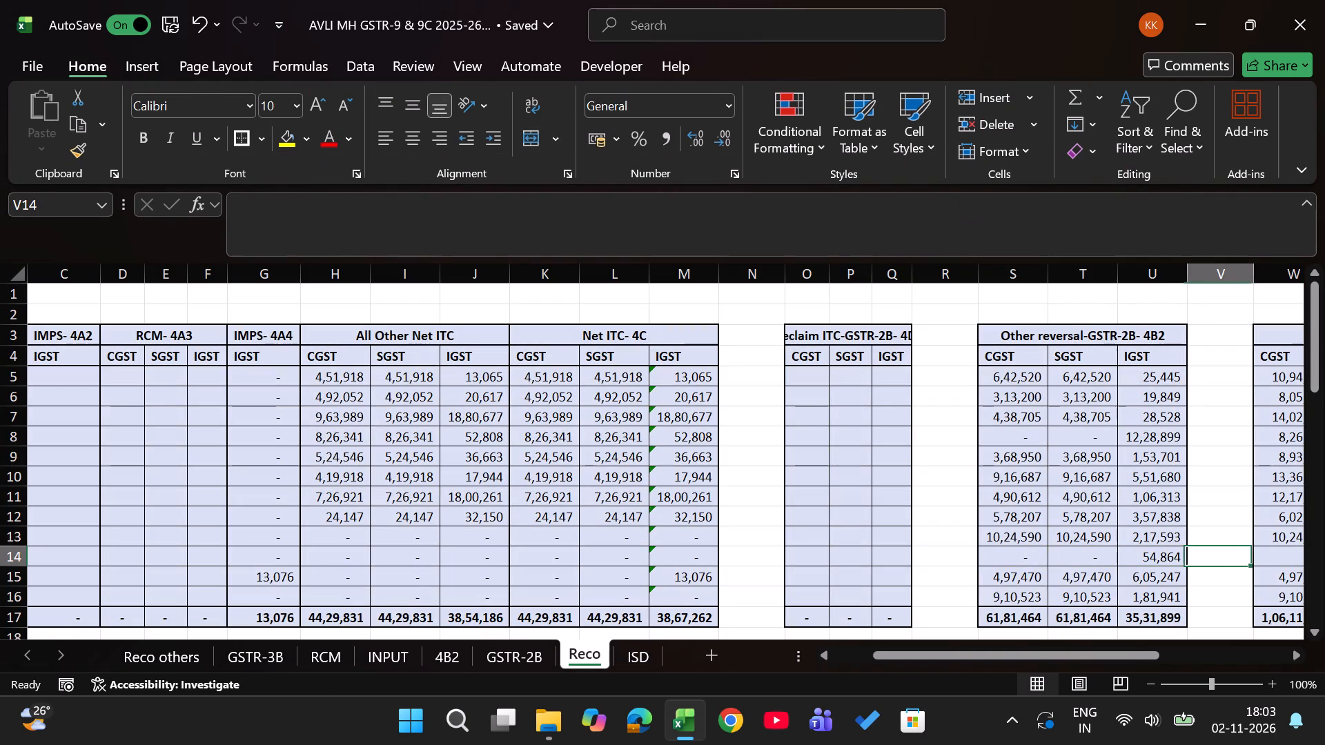
{"action": "key", "text": "Down"}
{"action": "key", "text": "Down"}
{"action": "key", "text": "Down"}
{"action": "key", "text": "Down"}
{"action": "key", "text": "Down"}
{"action": "key", "text": "Down"}
{"action": "key", "text": "Down"}
{"action": "key", "text": "Down"}
{"action": "key", "text": "Down"}
{"action": "key", "text": "Down"}
{"action": "key", "text": "Down"}
{"action": "key", "text": "Down"}
{"action": "key", "text": "Down"}
{"action": "key", "text": "Down"}
{"action": "key", "text": "Left"}
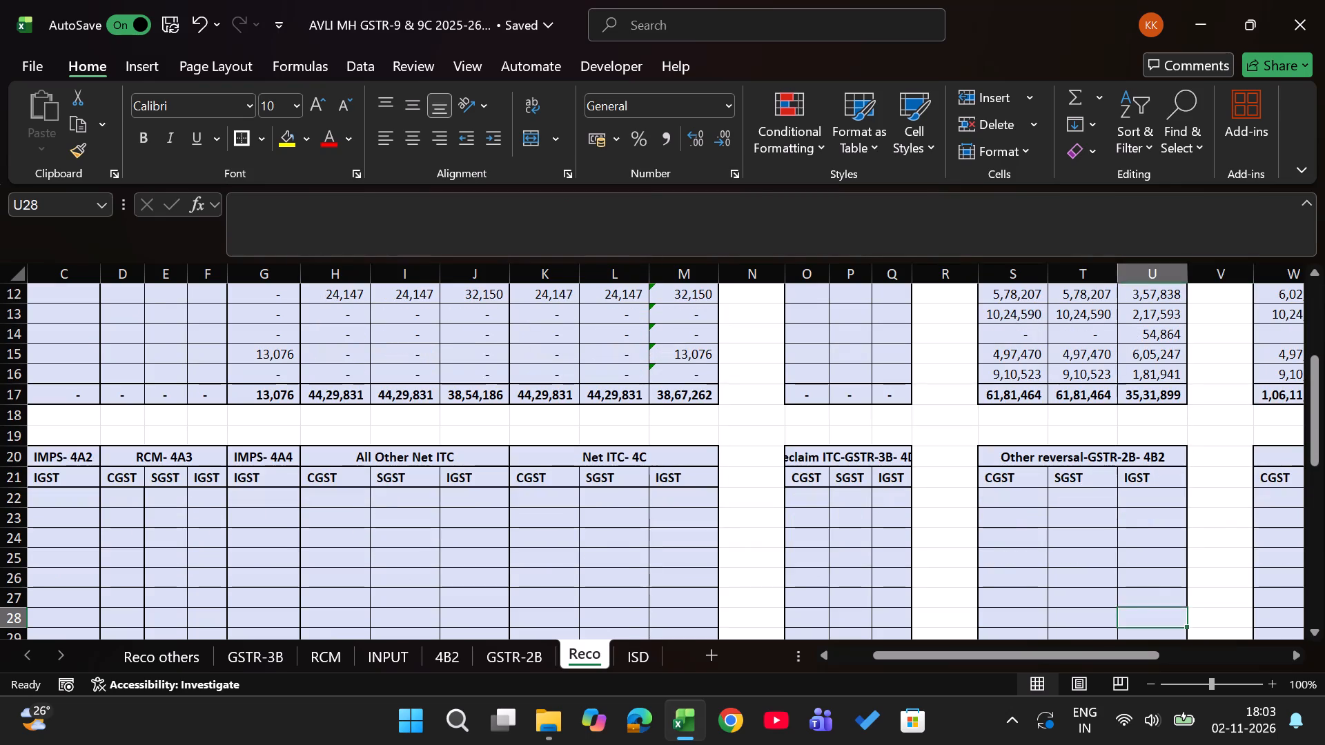
{"action": "key", "text": "Left"}
{"action": "key", "text": "Left"}
{"action": "key", "text": "Up"}
{"action": "key", "text": "Up"}
{"action": "key", "text": "Up"}
{"action": "key", "text": "Up"}
{"action": "key", "text": "Up"}
{"action": "key", "text": "Up"}
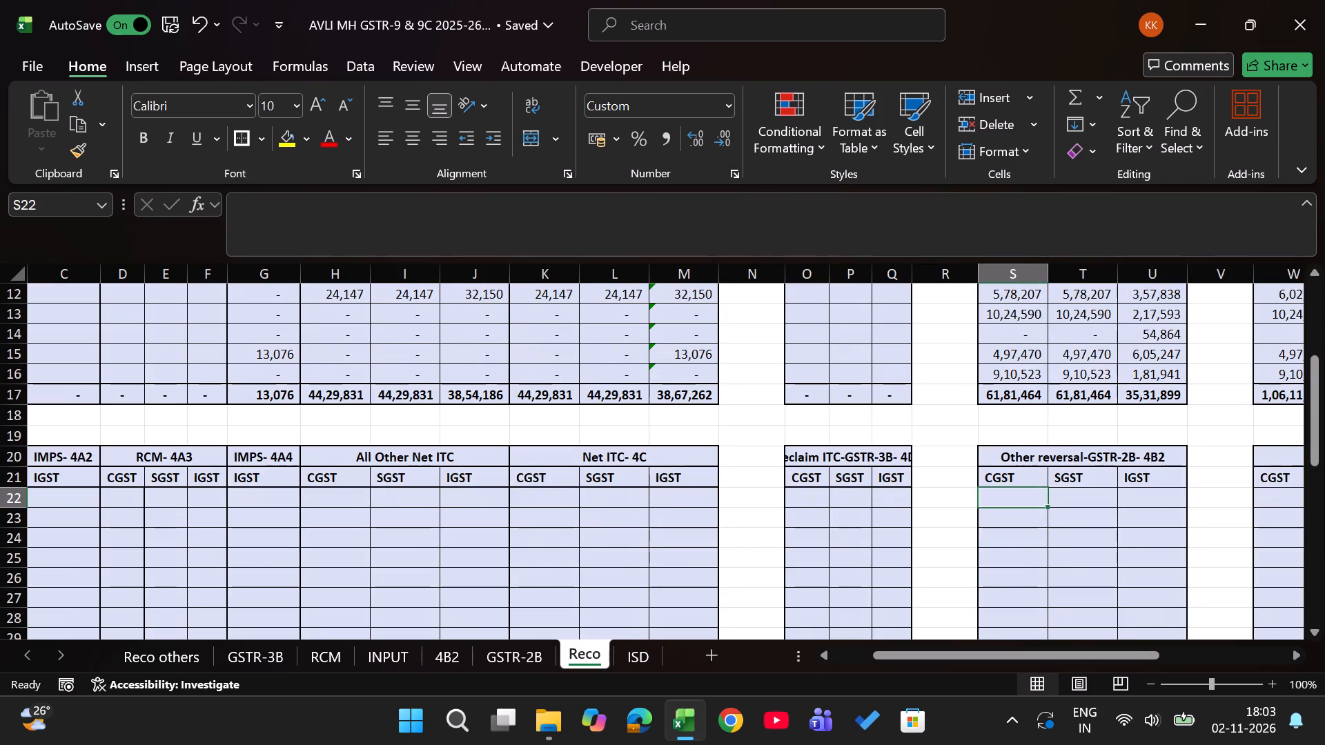
{"action": "key", "text": "equal"}
{"action": "type", "text": "xlo"}
{"action": "key", "text": "Tab"}
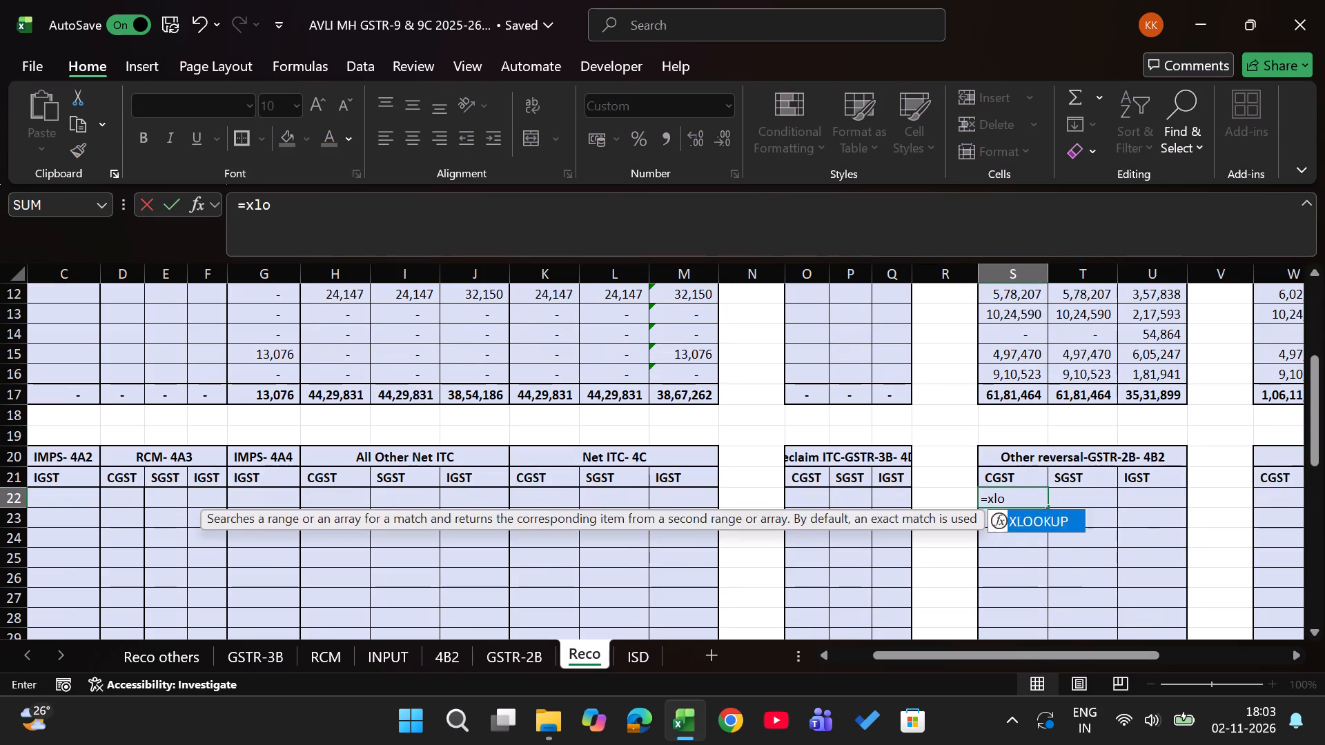
{"action": "key", "text": "Left"}
{"action": "key", "text": "Left"}
{"action": "key", "text": "Left"}
{"action": "key", "text": "Left"}
{"action": "key", "text": "Left"}
{"action": "key", "text": "Left"}
{"action": "key", "text": "Left"}
{"action": "key", "text": "Left"}
{"action": "key", "text": "Left"}
{"action": "key", "text": "Left"}
{"action": "key", "text": "Left"}
{"action": "key", "text": "Left"}
{"action": "key", "text": "Left"}
{"action": "key", "text": "Left"}
{"action": "key", "text": "Left"}
{"action": "key", "text": "Left"}
{"action": "key", "text": "Left"}
{"action": "key", "text": "Left"}
{"action": "key", "text": "Left"}
{"action": "key", "text": "Left"}
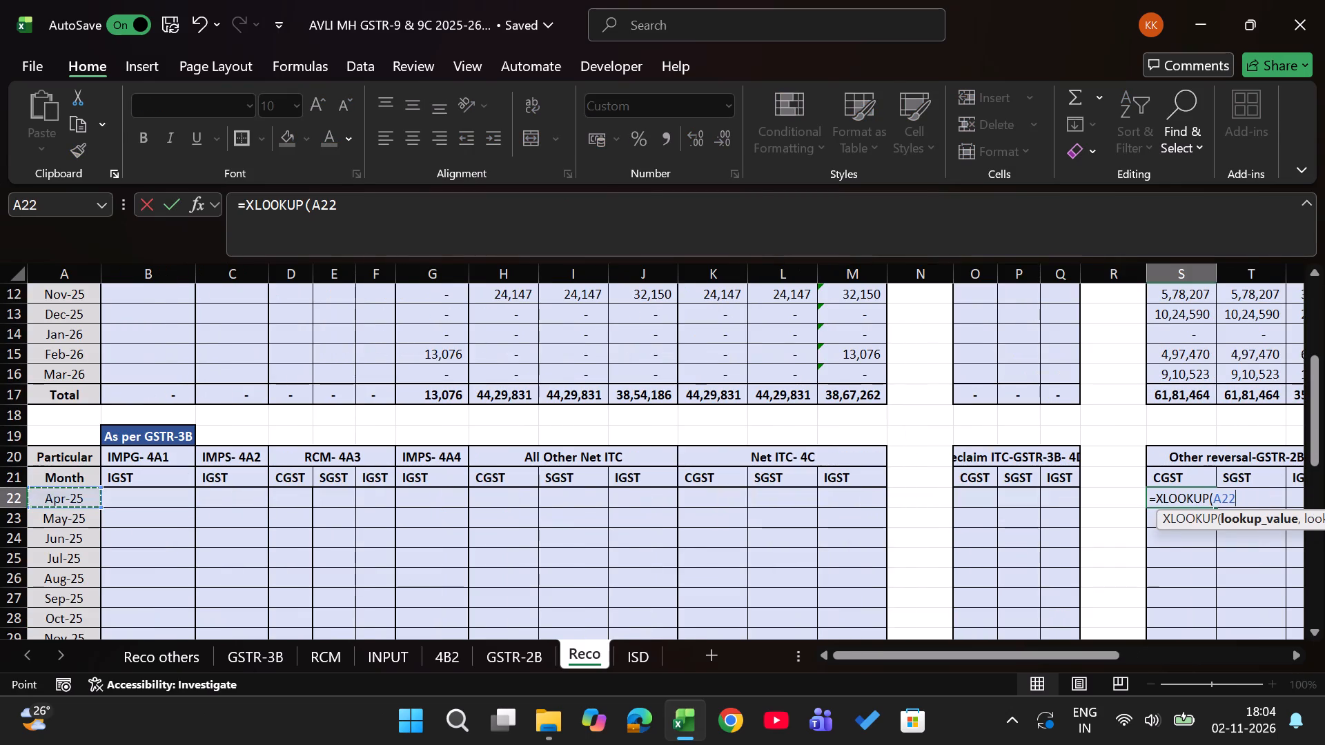
{"action": "key", "text": "comma"}
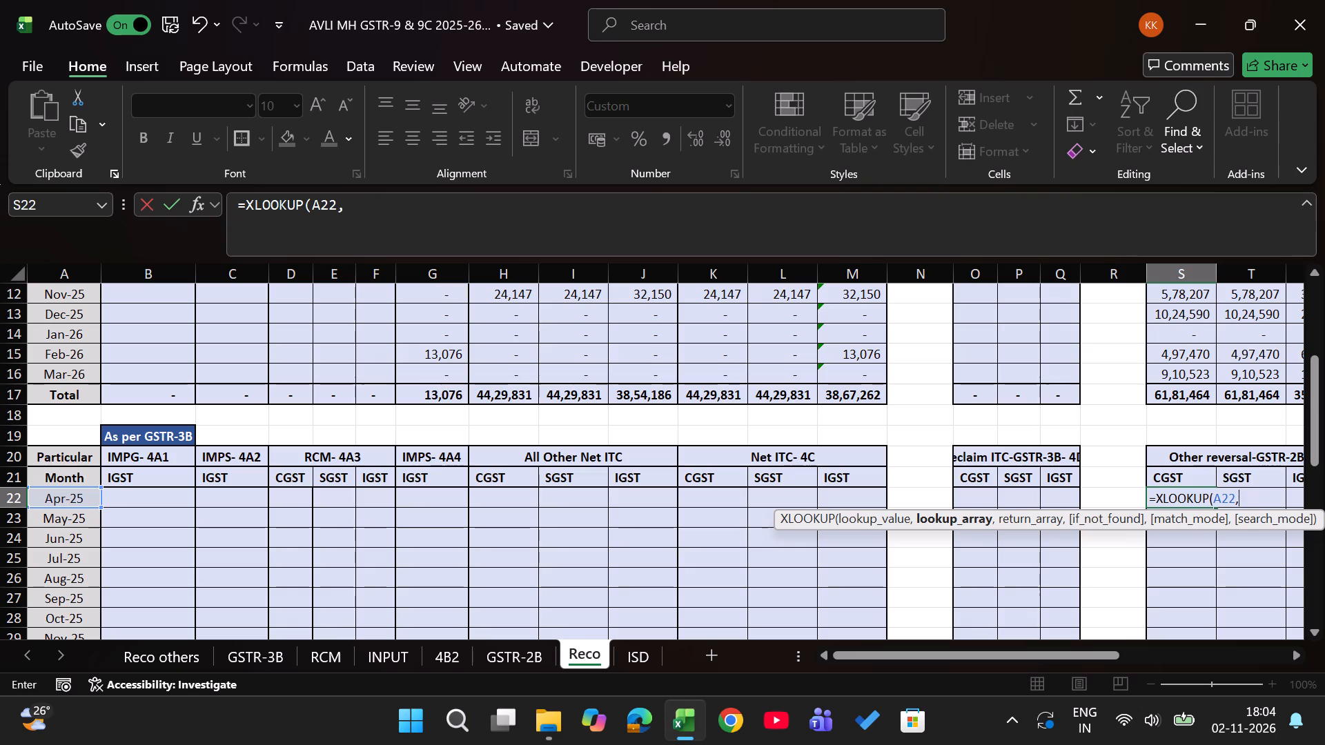
{"action": "key", "text": "BackSpace"}
{"action": "key", "text": "F4"}
{"action": "key", "text": "F4"}
{"action": "key", "text": "F4"}
{"action": "key", "text": "comma"}
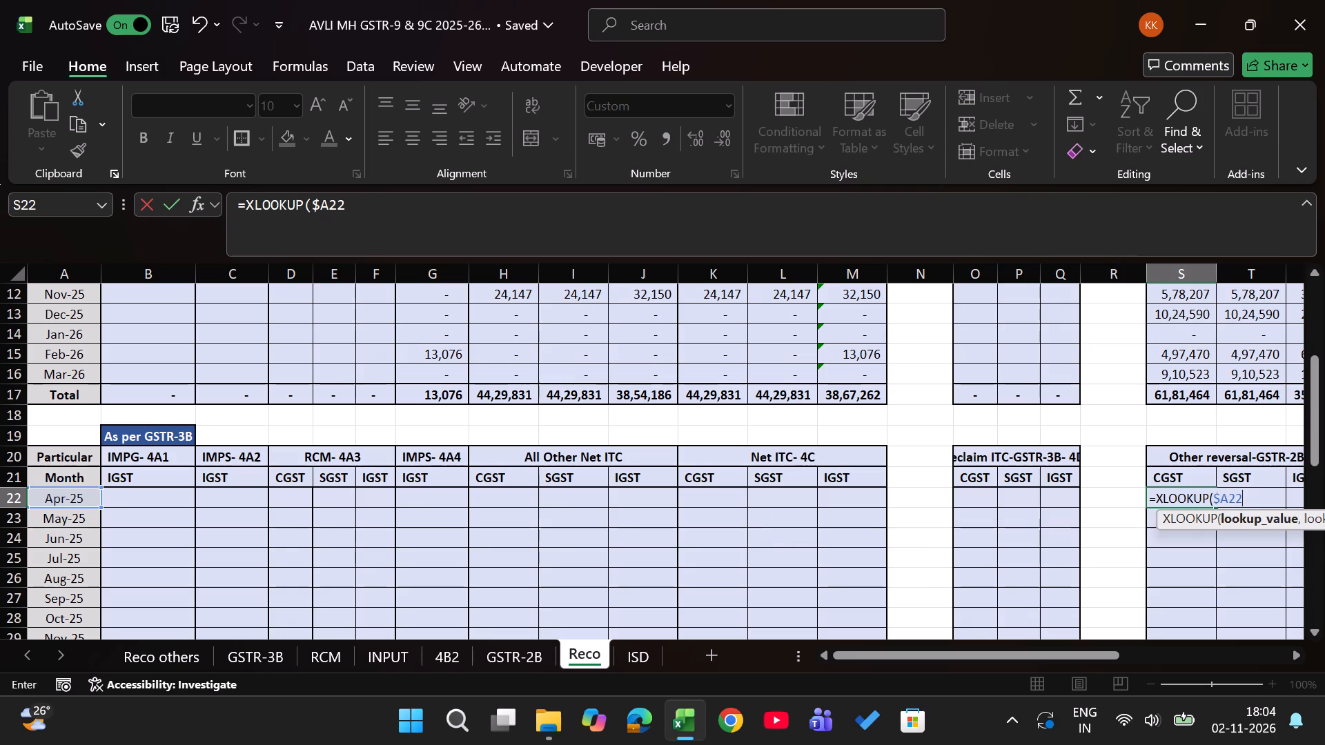
{"action": "left_click", "coordinate": [257, 657]}
{"action": "left_click", "coordinate": [14, 292]}
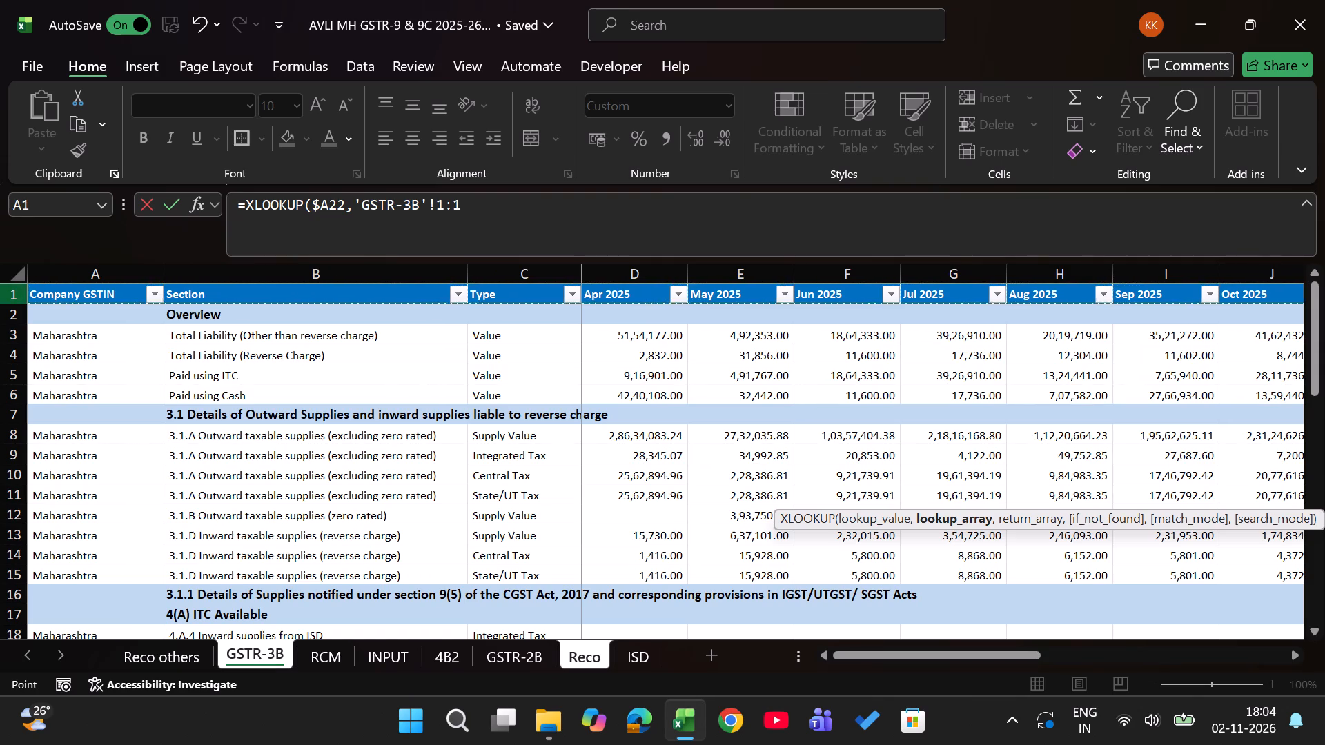
{"action": "key", "text": "F4"}
{"action": "key", "text": "comma"}
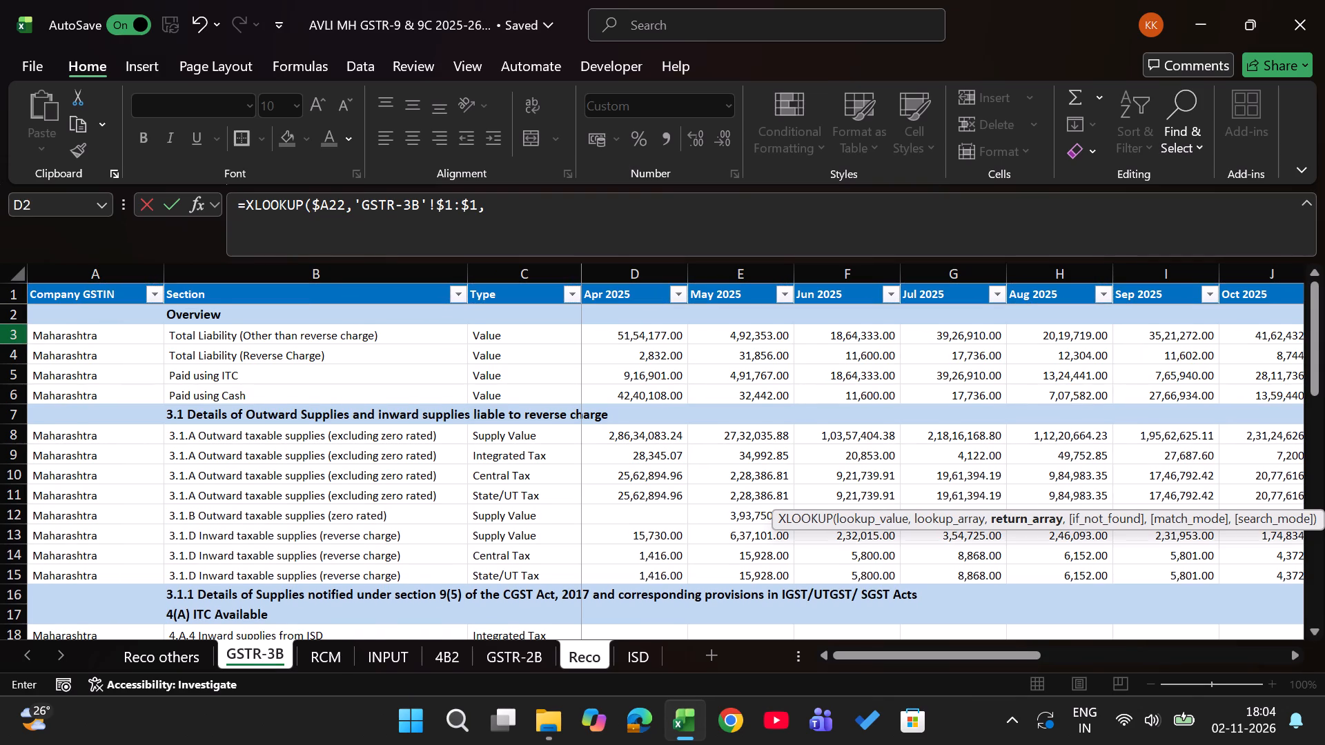
{"action": "scroll", "coordinate": [102, 531], "scroll_direction": "down", "scroll_amount": 4}
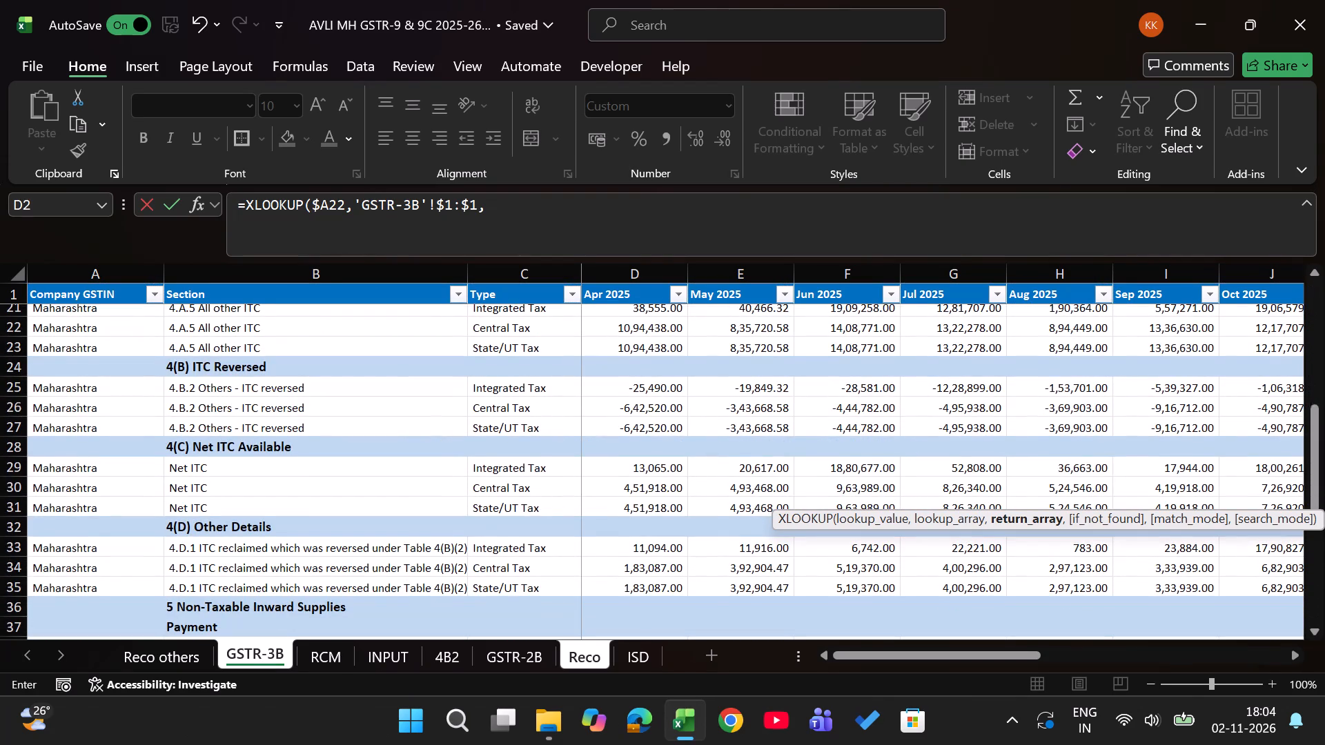
{"action": "left_click", "coordinate": [12, 413]}
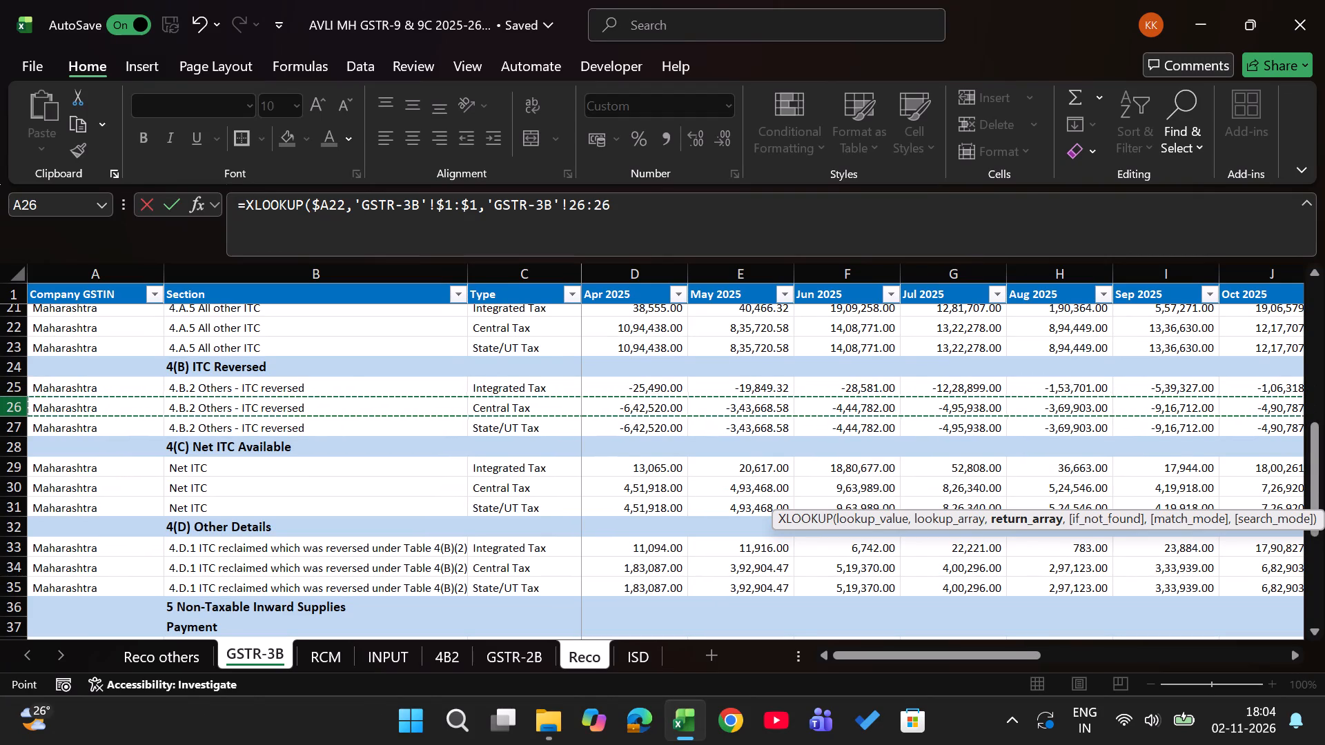
{"action": "key", "text": "F4"}
{"action": "type", "text": ",,"}
{"action": "key", "text": "Return"}
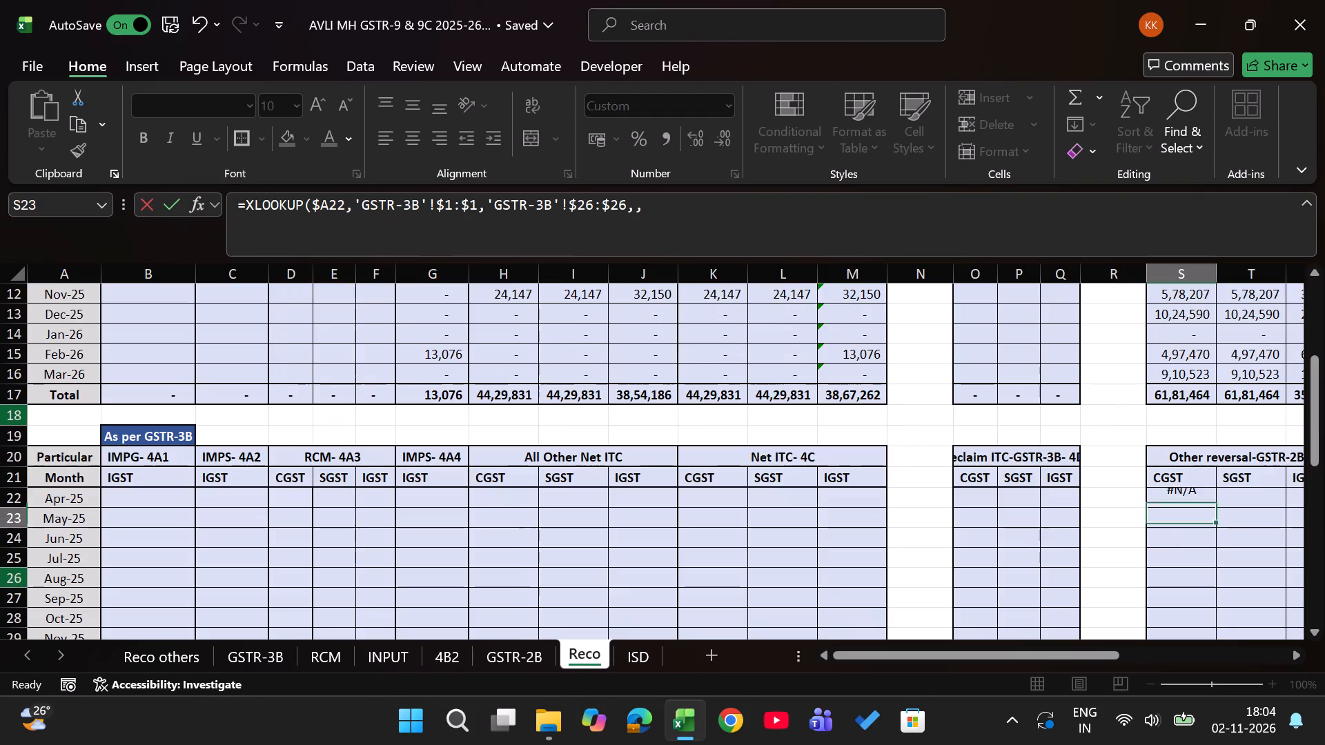
{"action": "key", "text": "Up"}
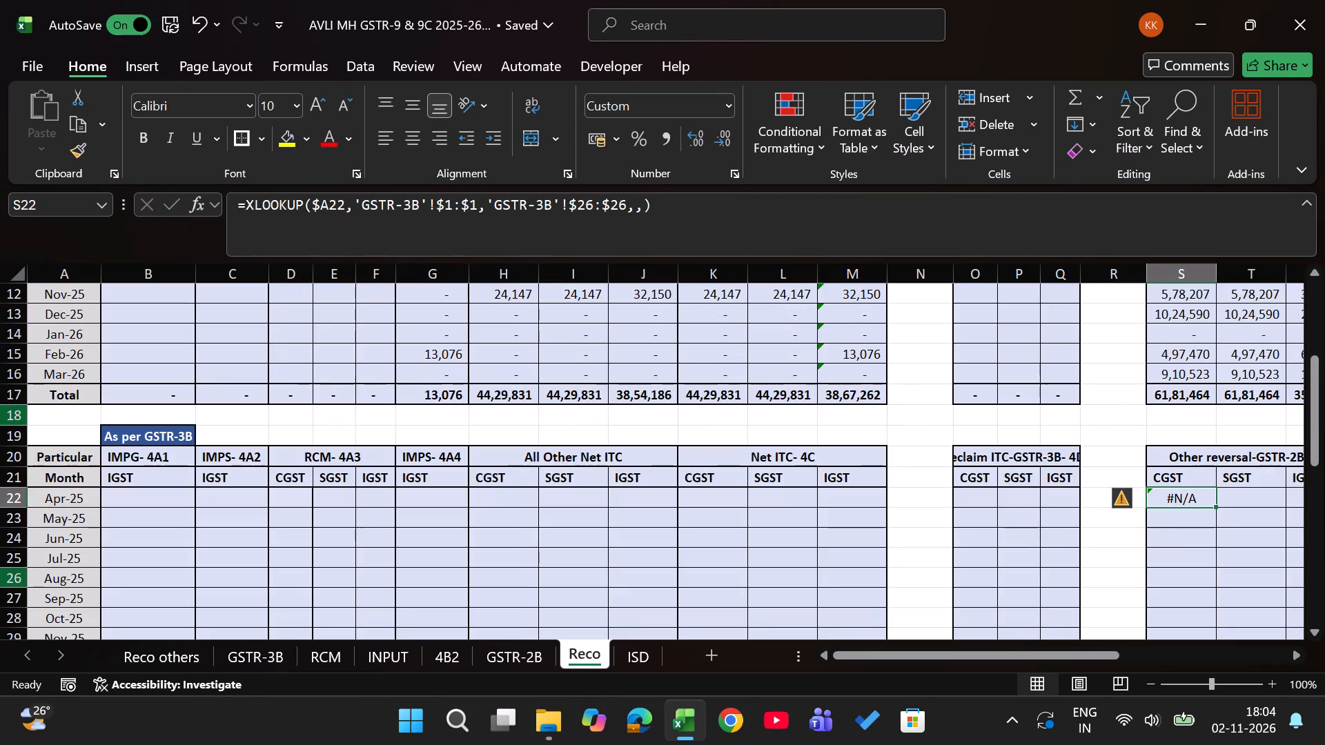
Replace the April and May 2025 headings in GSTR-3B cells D1 and E1 with apr25 and may25 as dates.
{"action": "key", "text": "ctrl+Page_Up"}
{"action": "key", "text": "ctrl+Page_Up"}
{"action": "key", "text": "ctrl+Page_Up"}
{"action": "key", "text": "ctrl+Page_Up"}
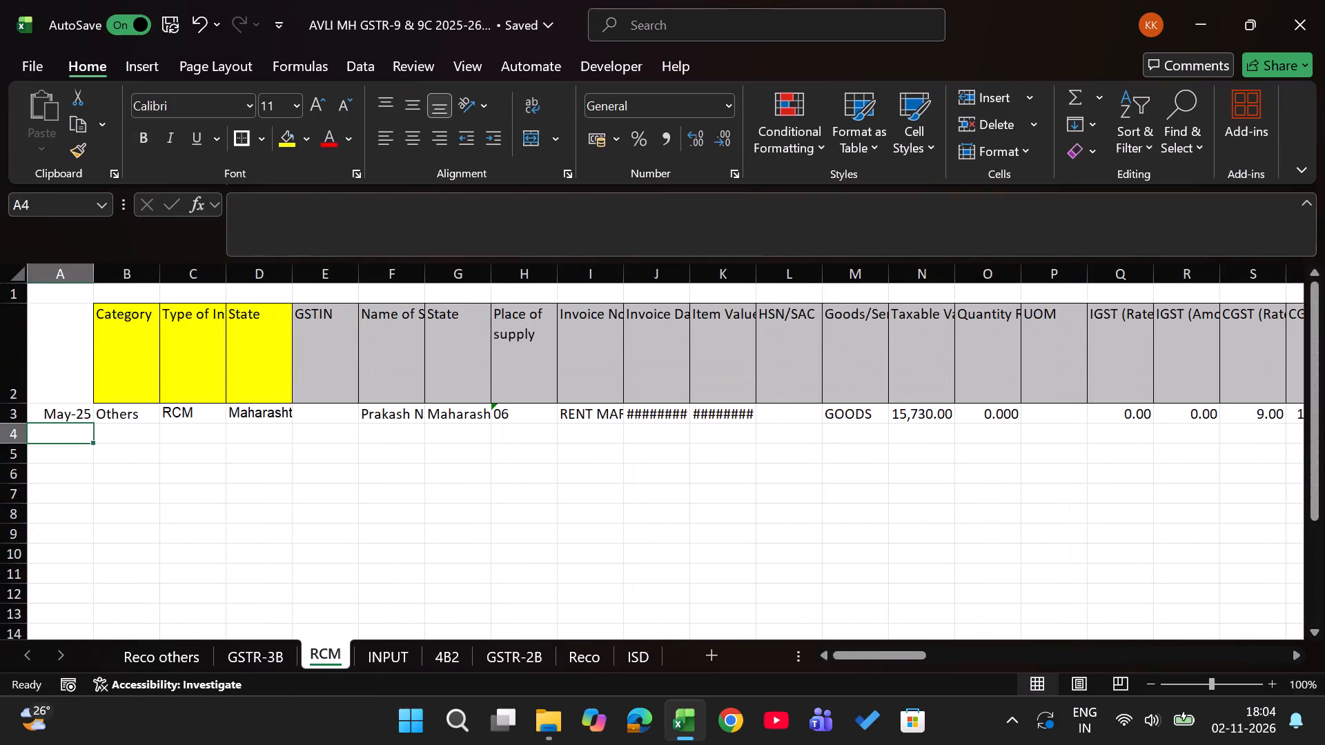
{"action": "key", "text": "ctrl+Page_Up"}
{"action": "key", "text": "Right"}
{"action": "key", "text": "Right"}
{"action": "key", "text": "Right"}
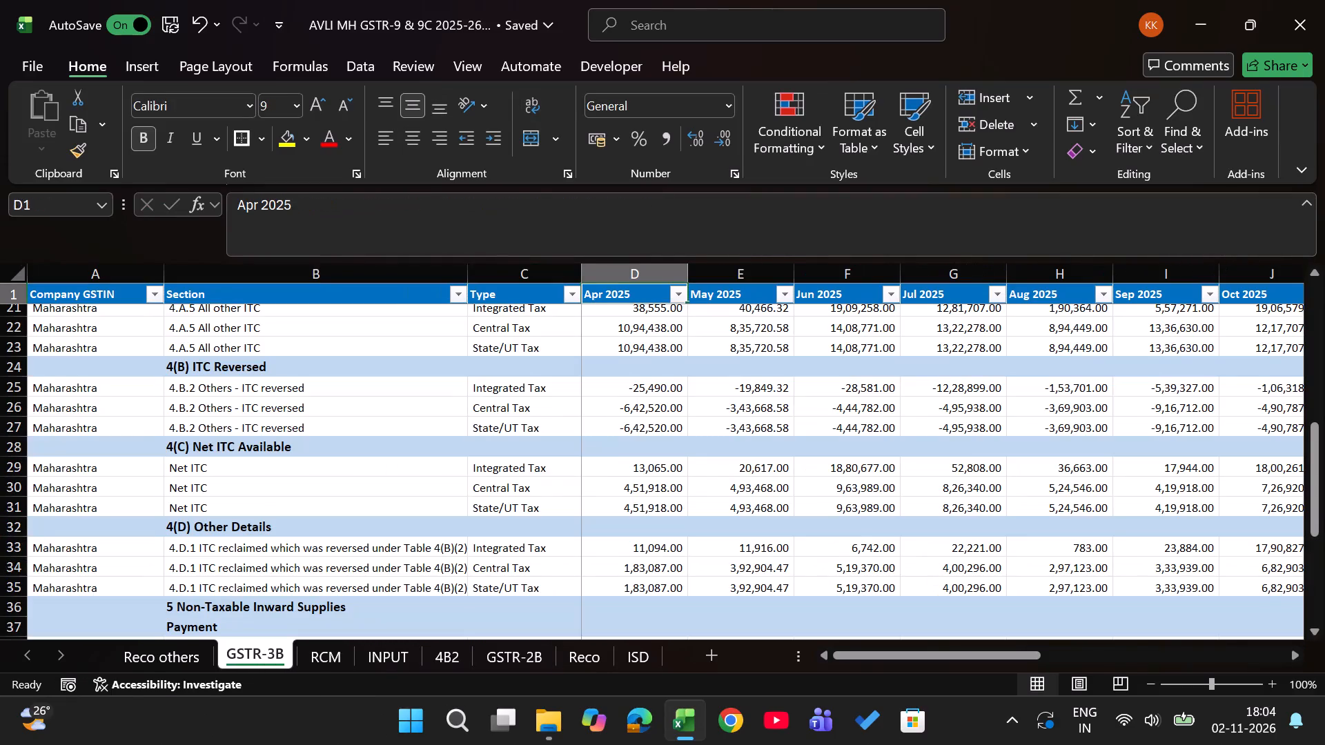
{"action": "type", "text": "apr25"}
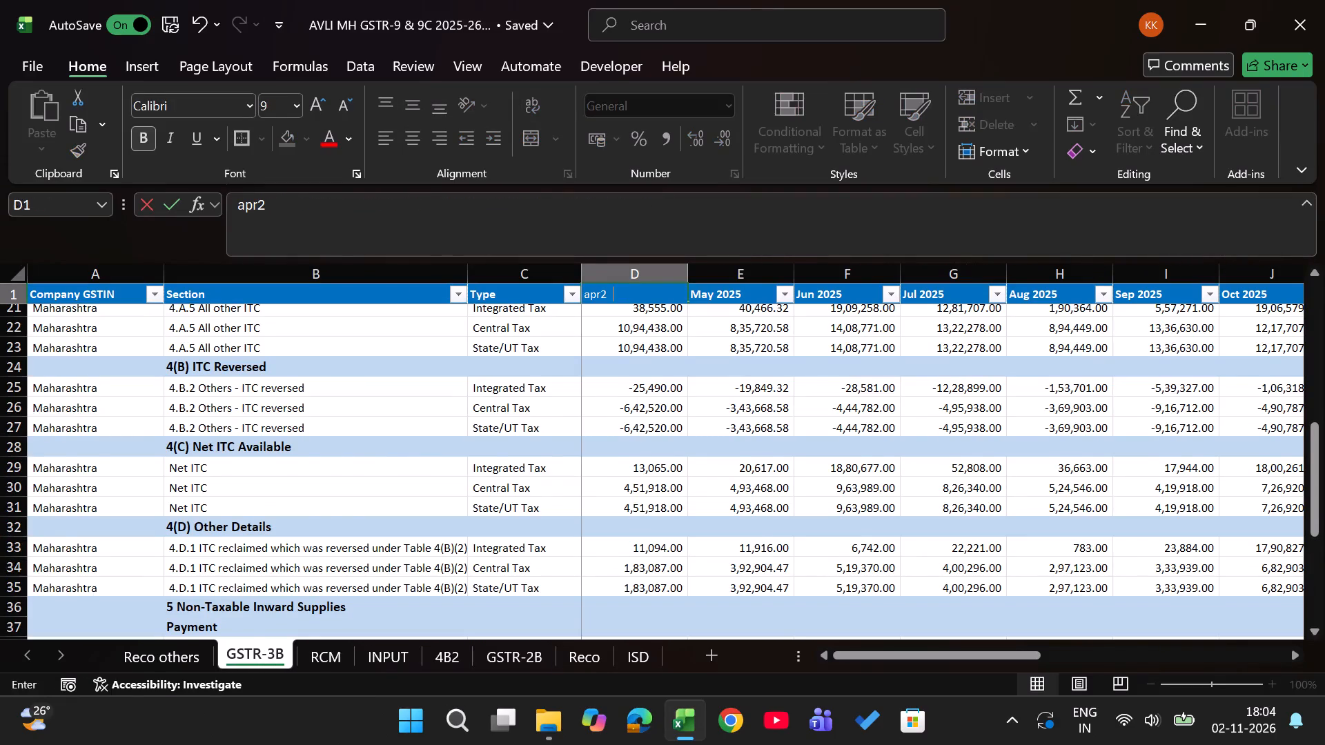
{"action": "key", "text": "Return"}
{"action": "key", "text": "Up"}
{"action": "key", "text": "Right"}
{"action": "type", "text": "may25"}
{"action": "key", "text": "Return"}
{"action": "key", "text": "Up"}
Extend the Apr-25 and May-25 date headings as a monthly series across GSTR-3B row 1 to Mar-26.
{"action": "key", "text": "Left"}
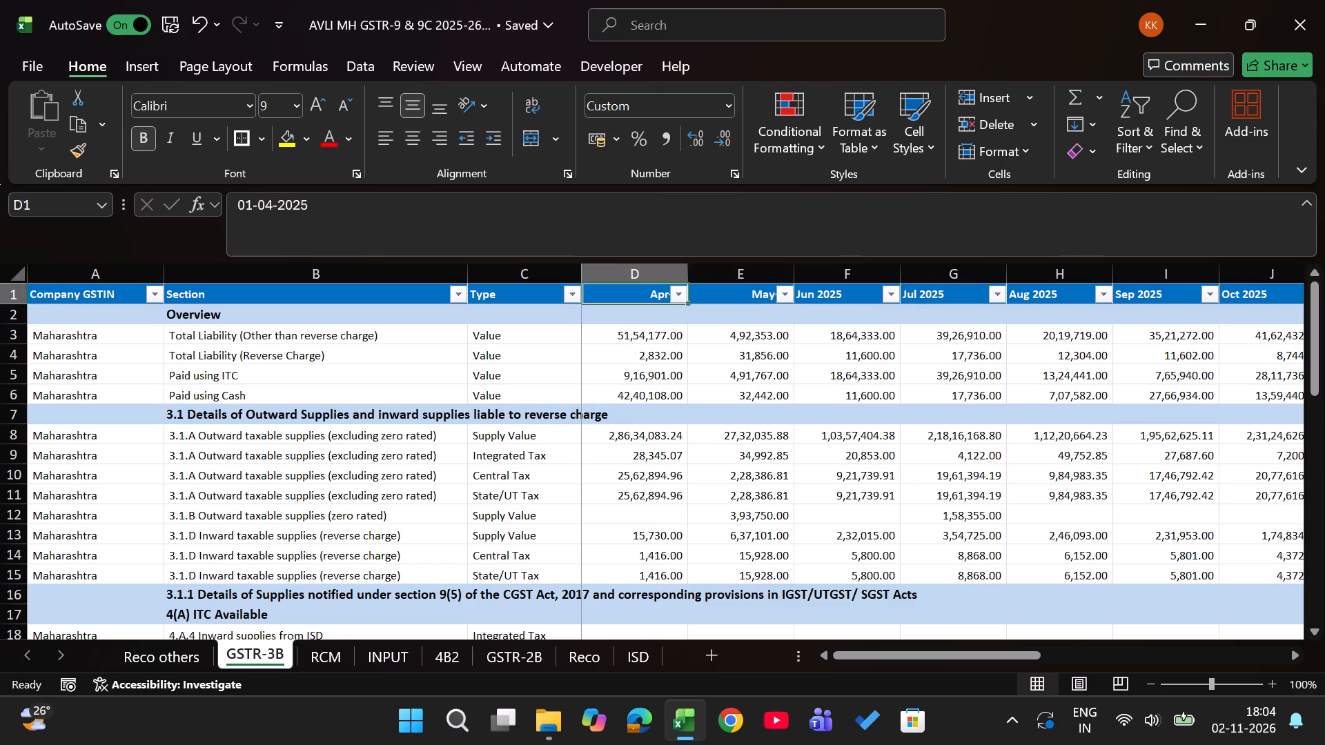
{"action": "key", "text": "shift+Right"}
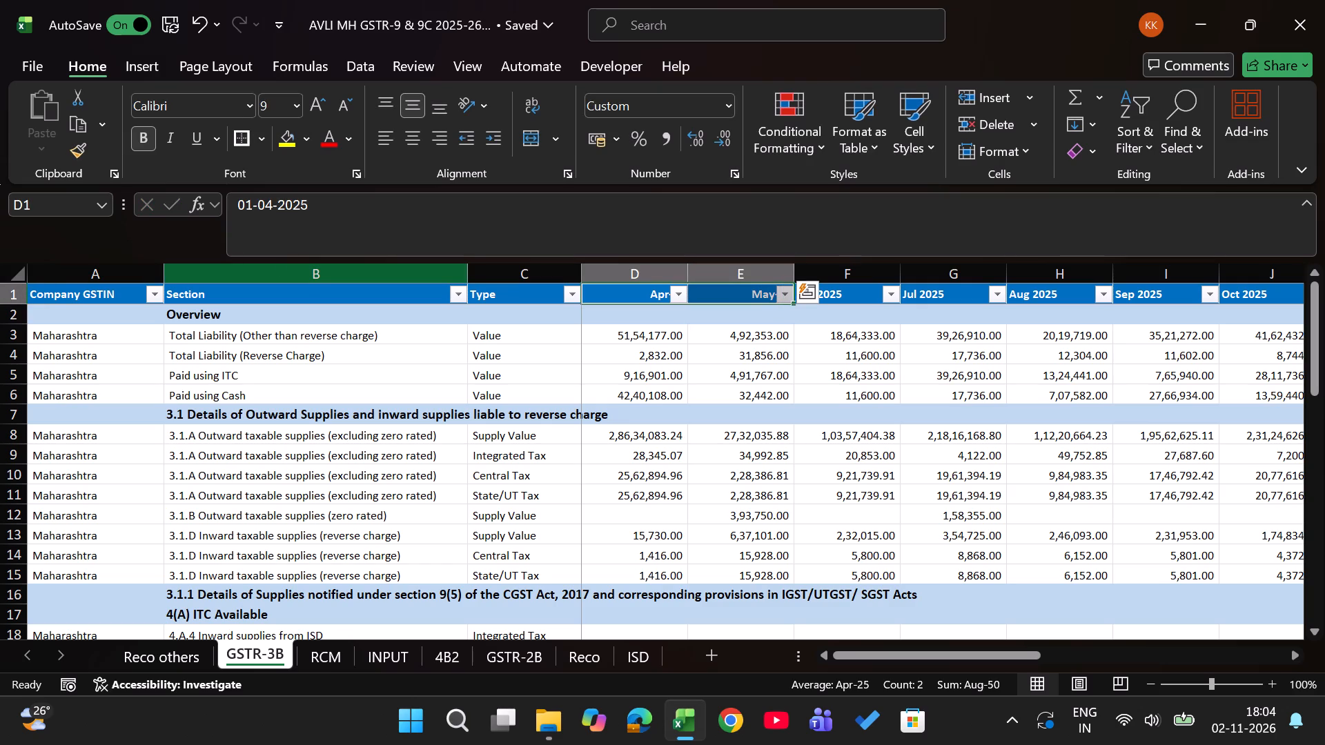
{"action": "left_click", "coordinate": [793, 304]}
{"action": "left_click_drag", "start_coordinate": [793, 304], "coordinate": [1324, 295]}
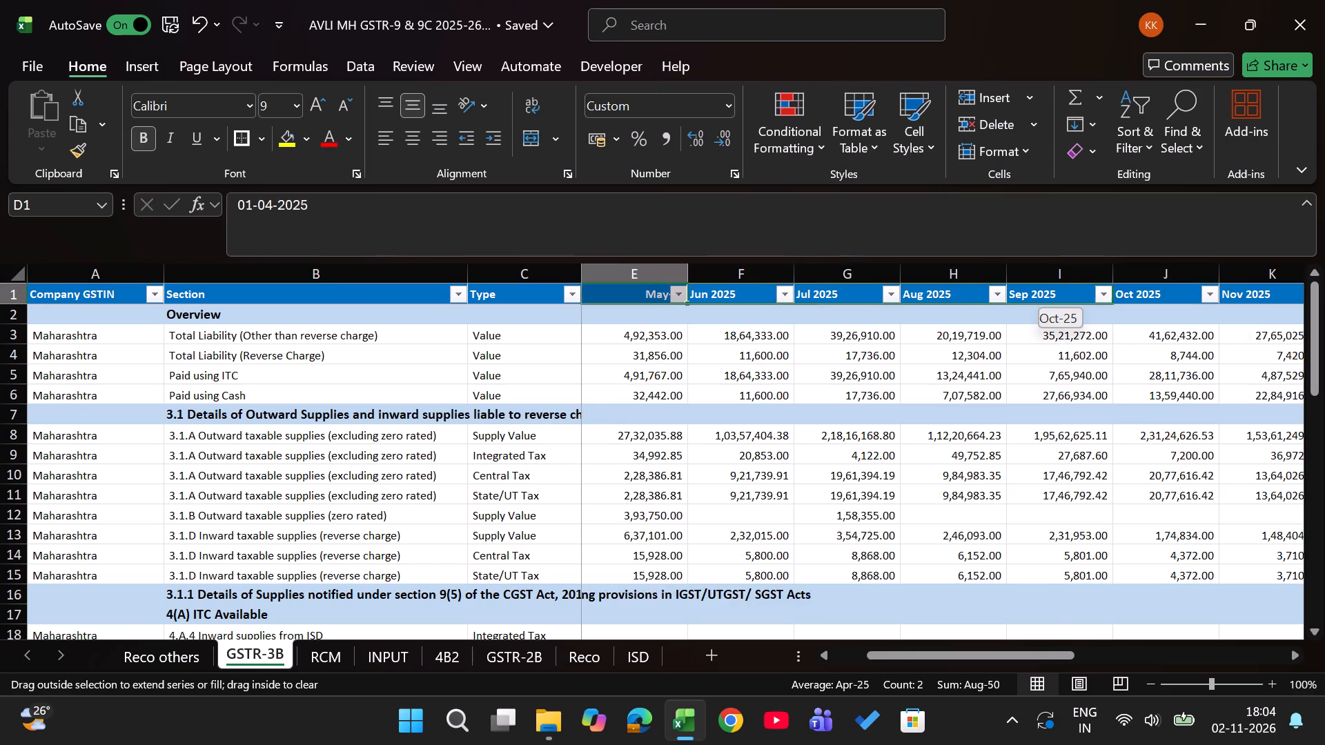
{"action": "left_click_drag", "start_coordinate": [1324, 295], "coordinate": [1009, 289]}
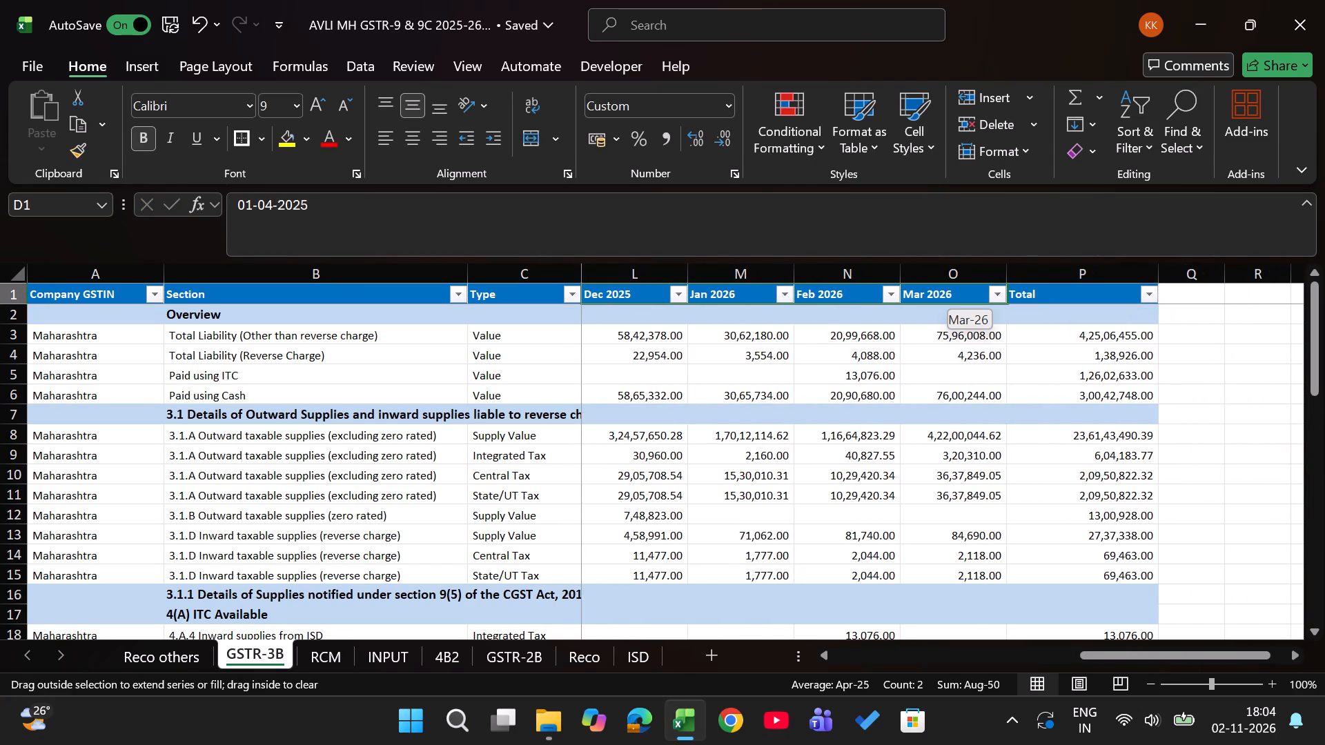
{"action": "left_click_drag", "start_coordinate": [1009, 289], "coordinate": [1012, 288]}
{"action": "key", "text": "Down"}
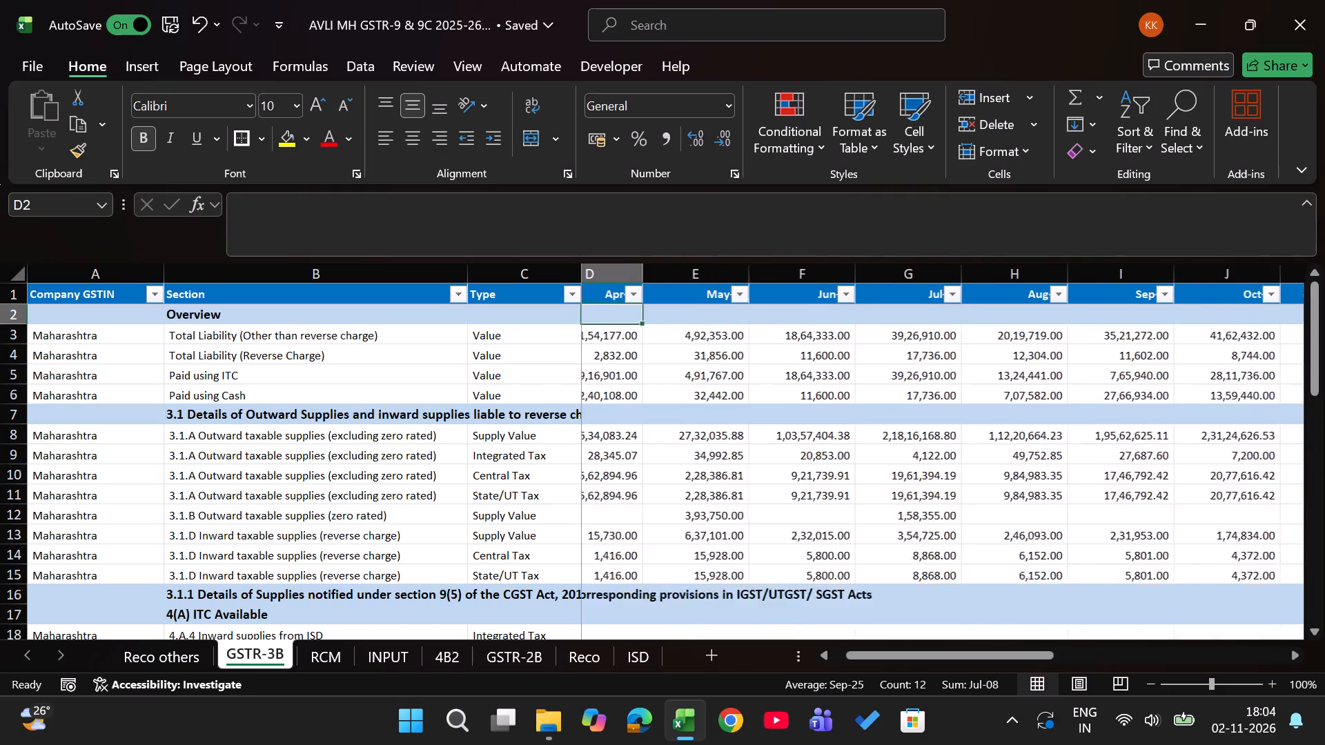
Fill the Reco S22 XLOOKUP across to the SGST column and down from Apr-25 to Mar-26.
{"action": "key", "text": "ctrl+Page_Down"}
{"action": "key", "text": "ctrl+Page_Down"}
{"action": "key", "text": "ctrl+Page_Down"}
{"action": "key", "text": "ctrl+Page_Down"}
{"action": "key", "text": "ctrl+Page_Down"}
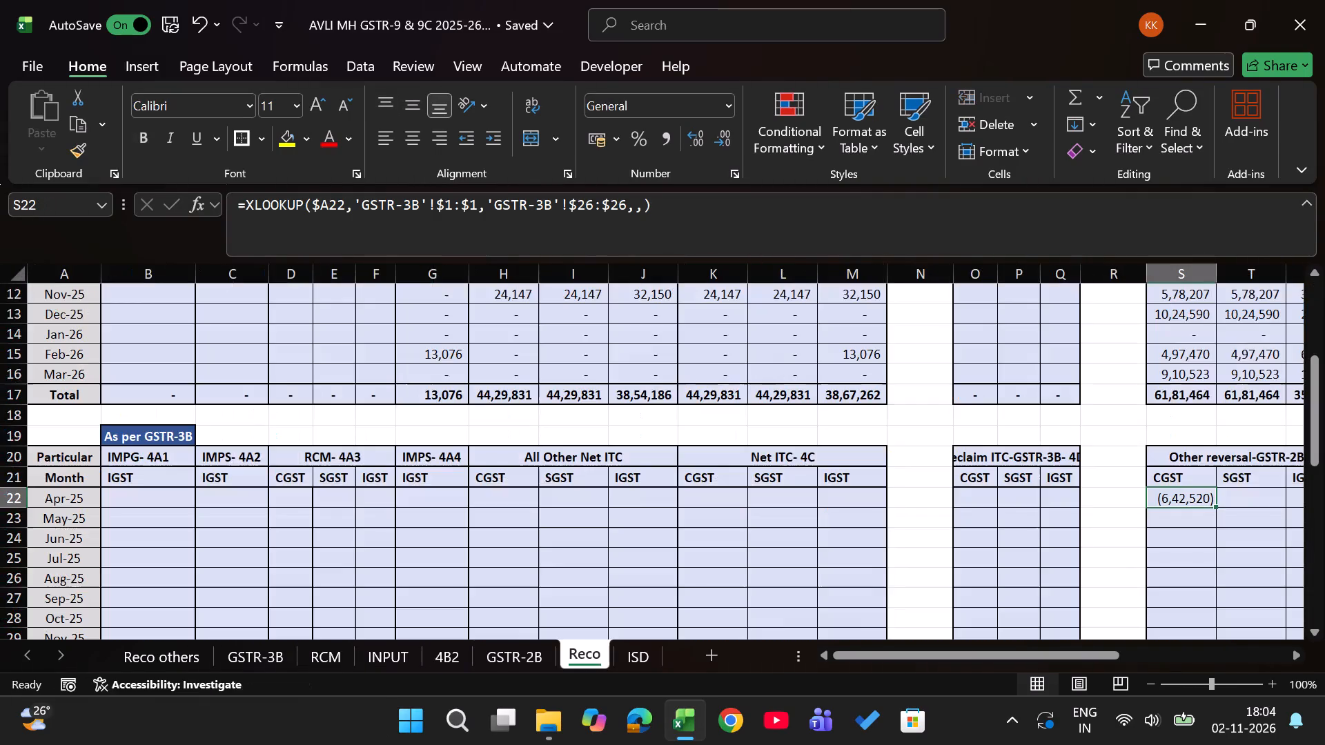
{"action": "key", "text": "Right"}
{"action": "key", "text": "Right"}
{"action": "key", "text": "Left"}
{"action": "key", "text": "Left"}
{"action": "key", "text": "shift+Right"}
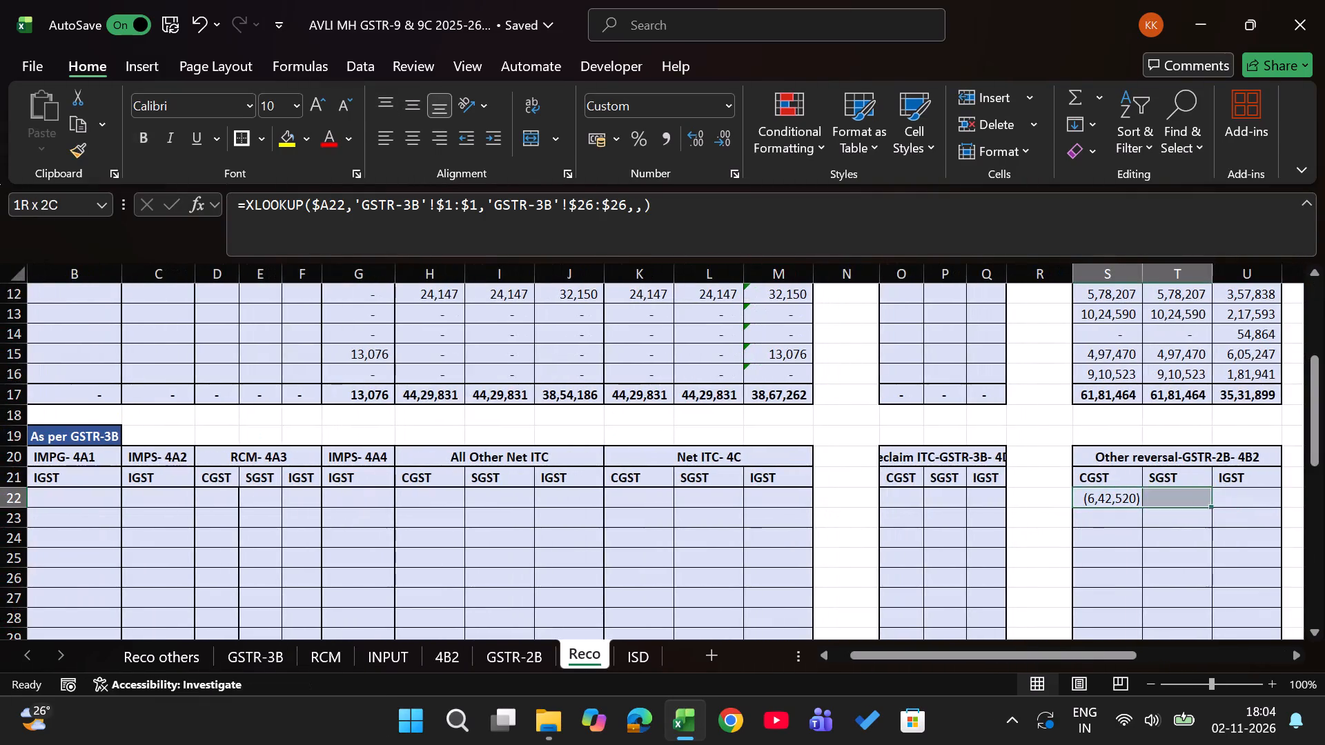
{"action": "key", "text": "ctrl+shift+Down"}
{"action": "key", "text": "shift+Up"}
{"action": "key", "text": "ctrl+r"}
{"action": "key", "text": "ctrl+d"}
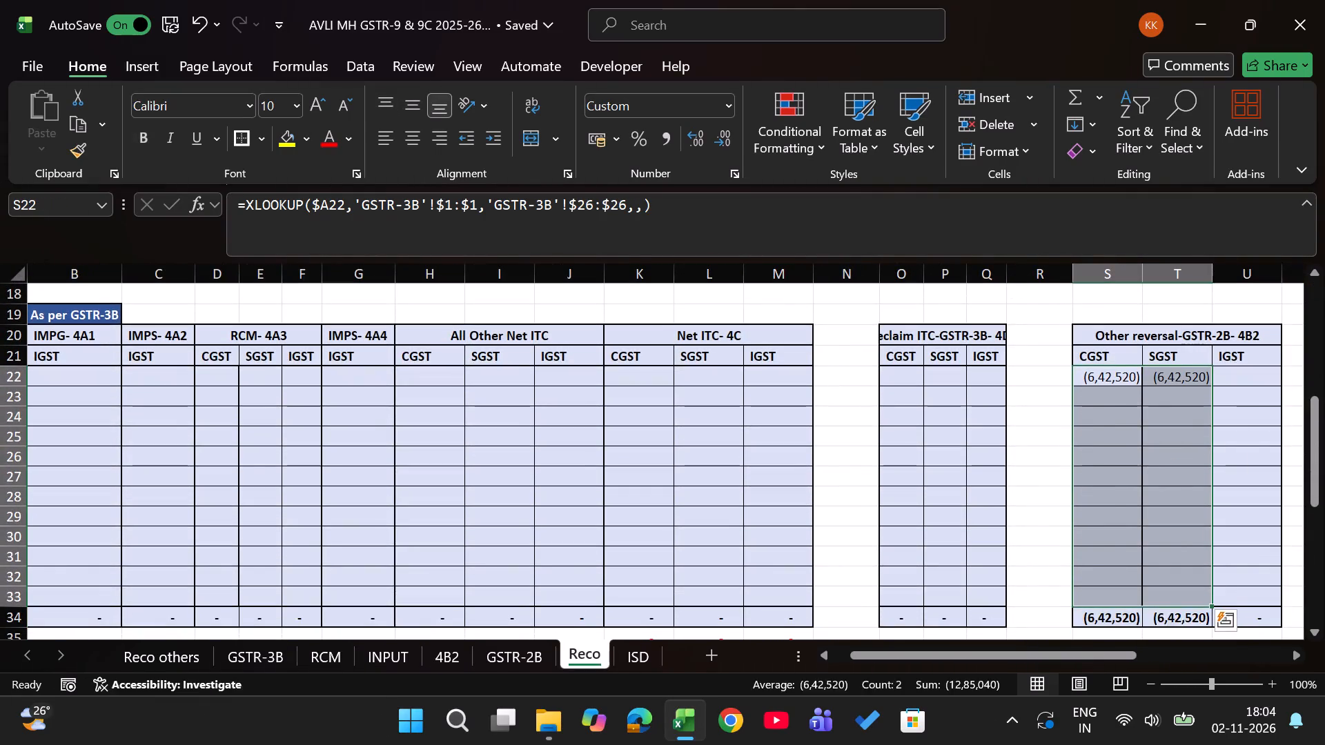
Change the return row of the April SGST reversal XLOOKUP in T22 to GSTR-3B $27:$27.
{"action": "key", "text": "Right"}
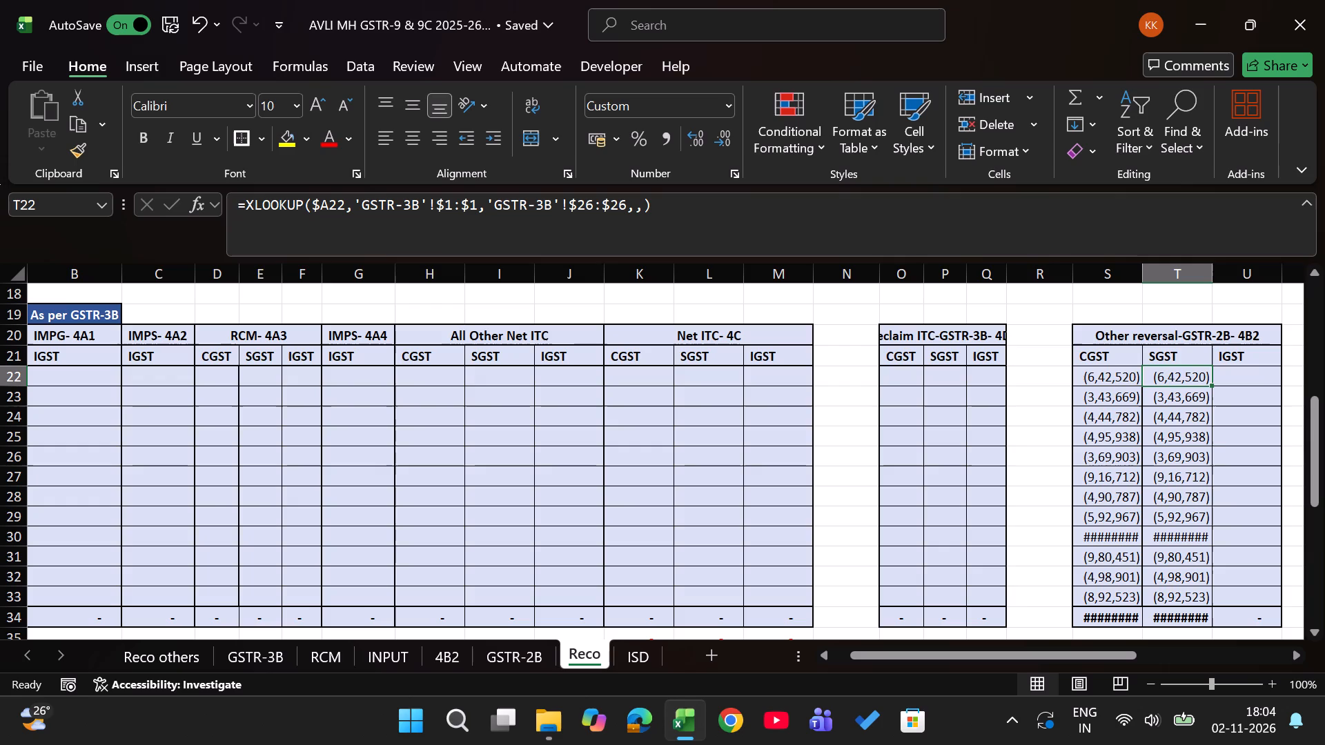
{"action": "left_click", "coordinate": [623, 206]}
{"action": "key", "text": "BackSpace"}
{"action": "key", "text": "7"}
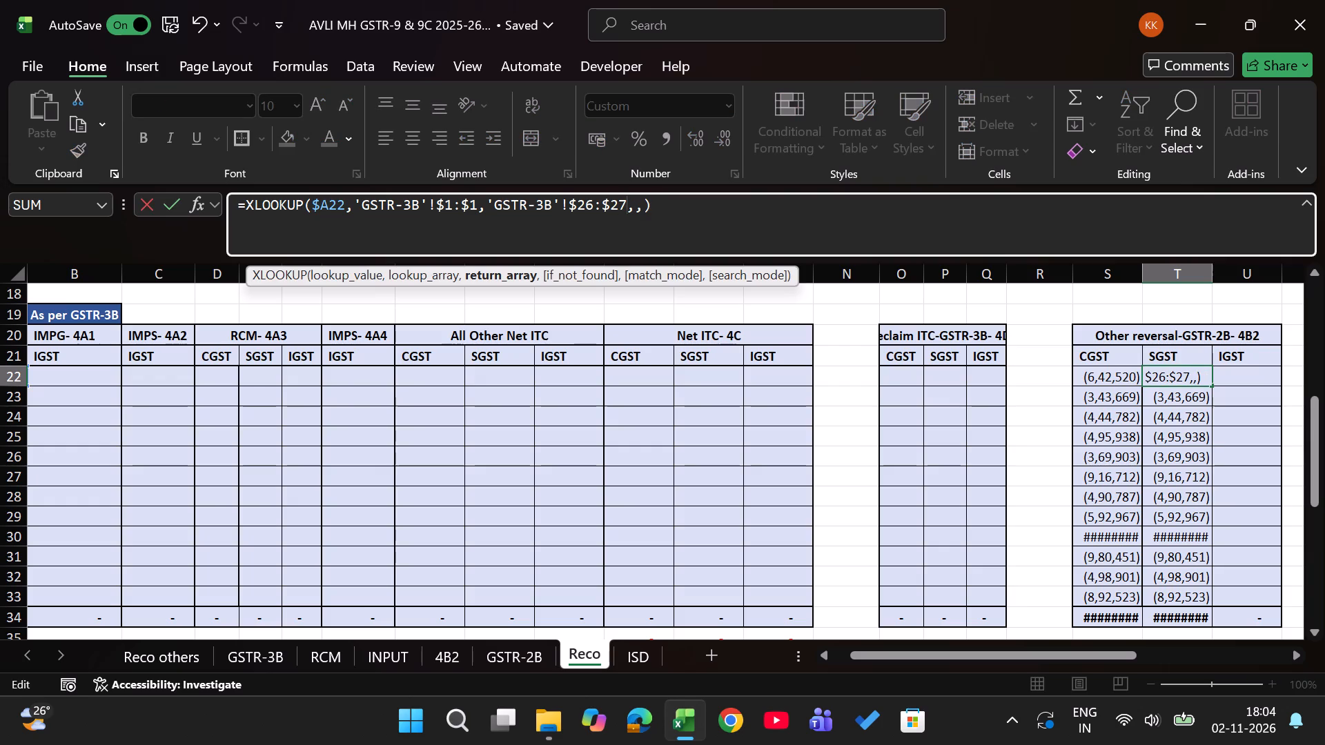
{"action": "key", "text": "Left"}
{"action": "key", "text": "Left"}
{"action": "key", "text": "Left"}
{"action": "key", "text": "Left"}
{"action": "key", "text": "Left"}
{"action": "key", "text": "Right"}
{"action": "key", "text": "BackSpace"}
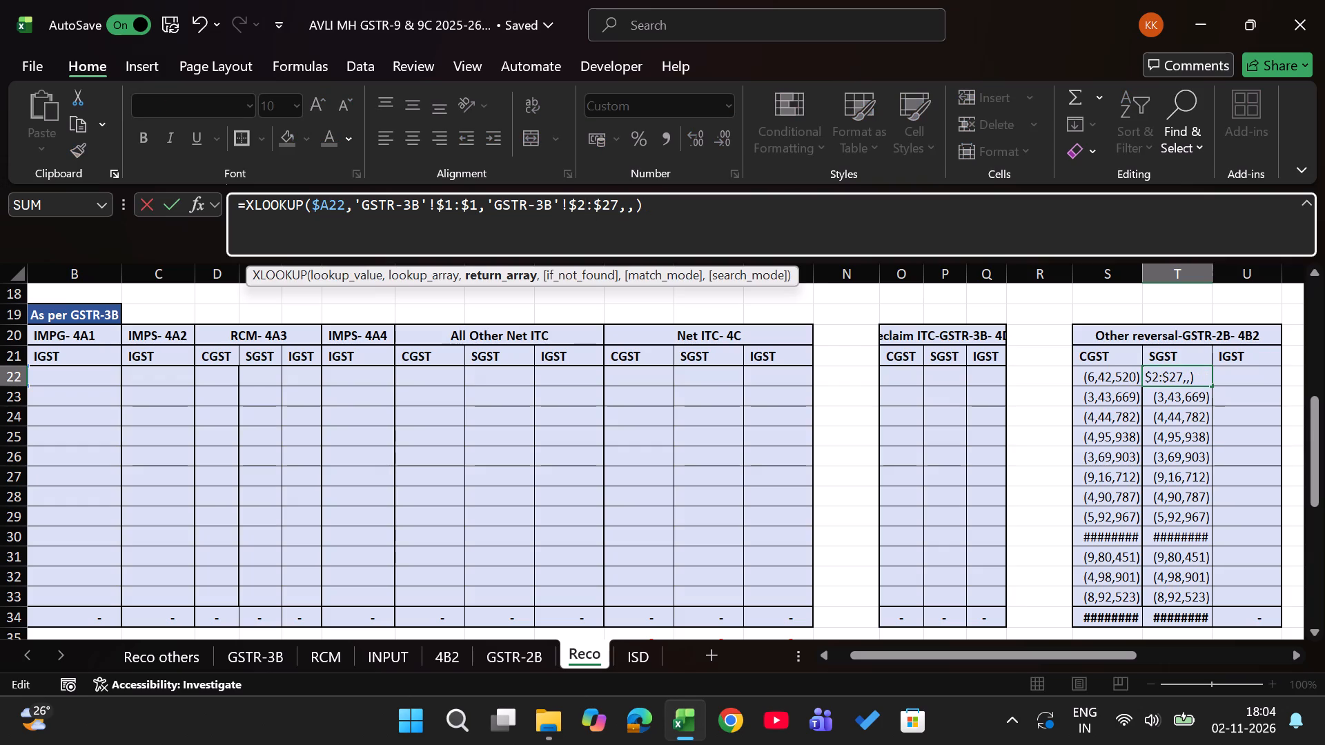
{"action": "key", "text": "7"}
{"action": "key", "text": "Return"}
Fill the T22 SGST reversal XLOOKUP down from Apr-25 to Mar-26 in the GSTR-3B block.
{"action": "key", "text": "Up"}
{"action": "key", "text": "ctrl+shift+Down"}
{"action": "key", "text": "shift+Up"}
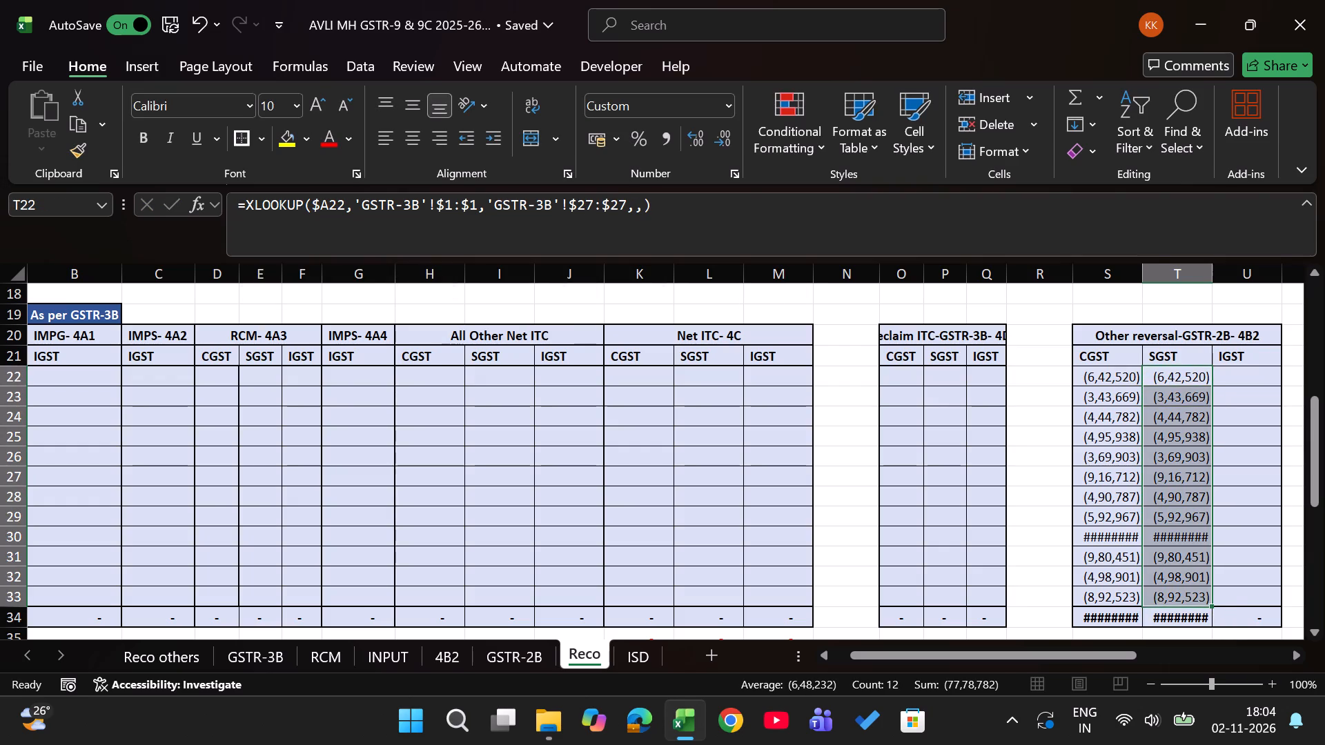
{"action": "key", "text": "ctrl+d"}
Copy the April SGST reversal XLOOKUP from T22 into the IGST cell U22 of Reco's GSTR-3B block.
{"action": "key", "text": "Right"}
{"action": "key", "text": "Left"}
{"action": "key", "text": "ctrl+c"}
{"action": "key", "text": "Right"}
{"action": "key", "text": "Return"}
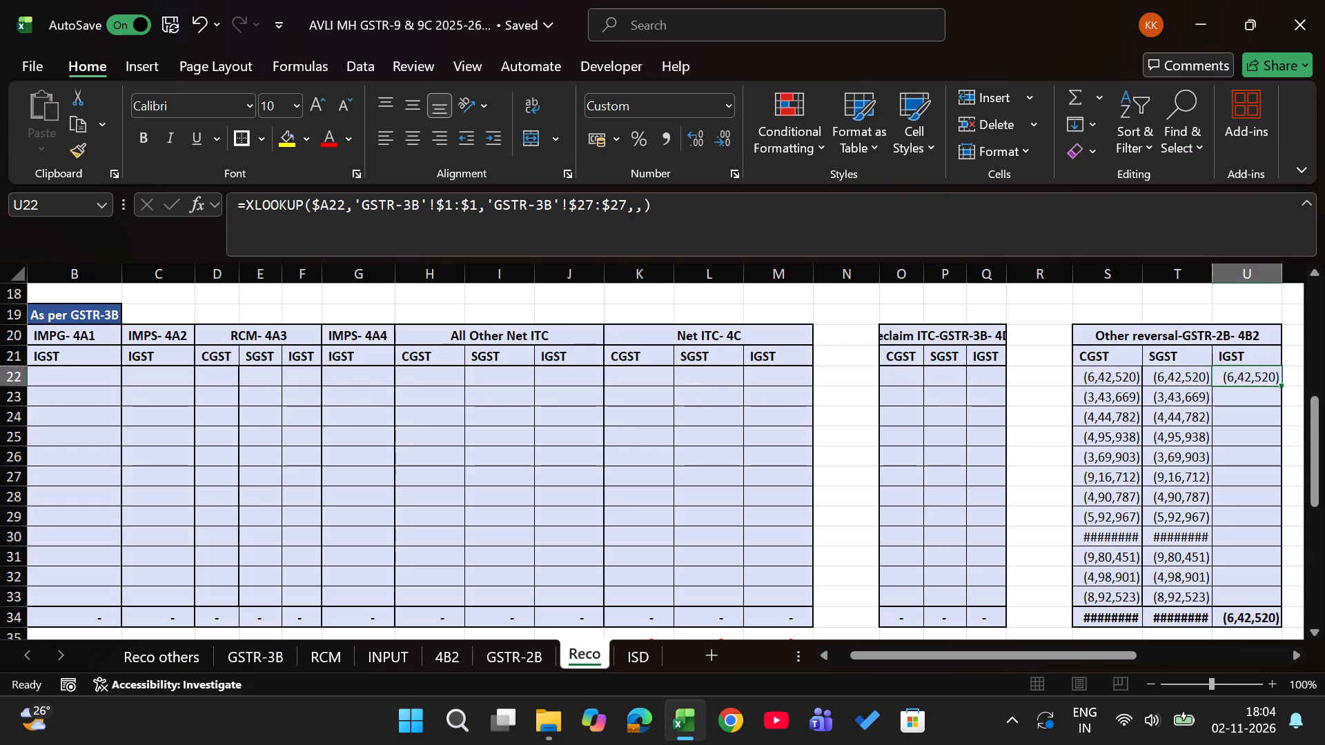
{"action": "key", "text": "Left"}
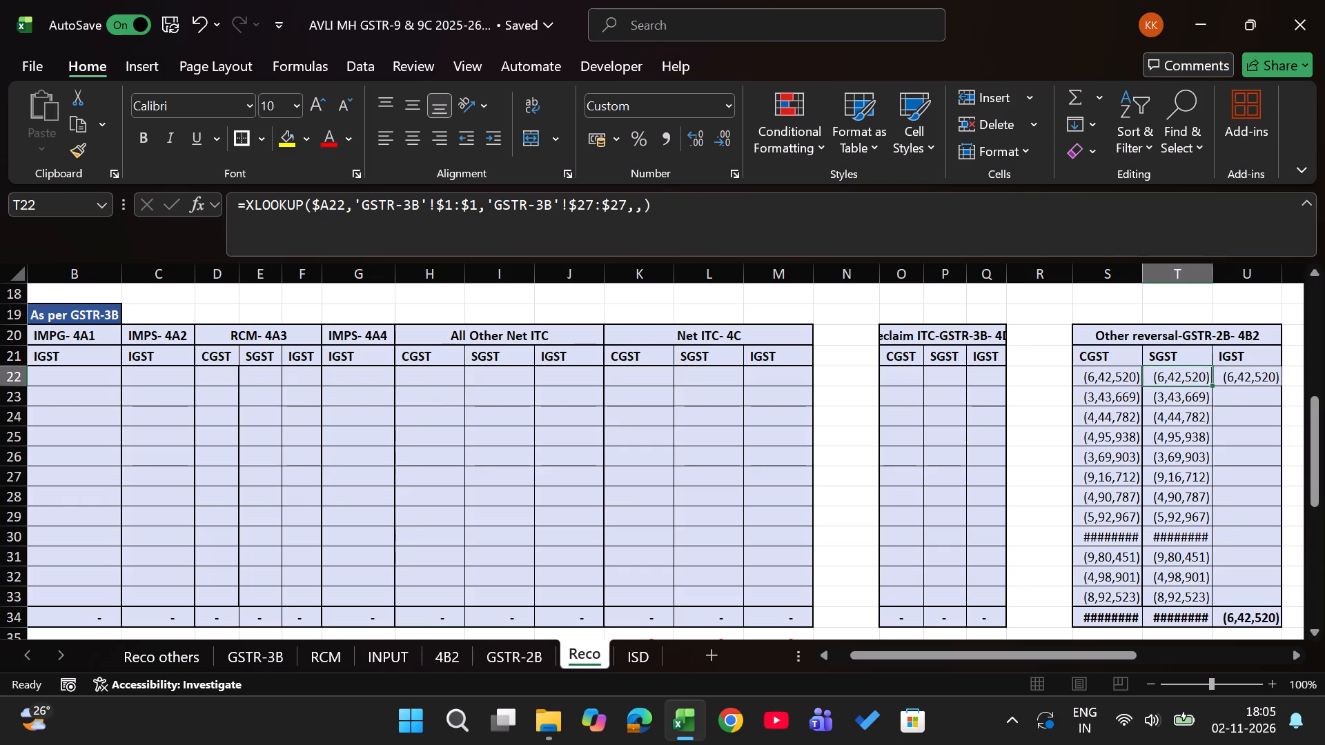
{"action": "key", "text": "Left"}
{"action": "key", "text": "Right"}
{"action": "key", "text": "Right"}
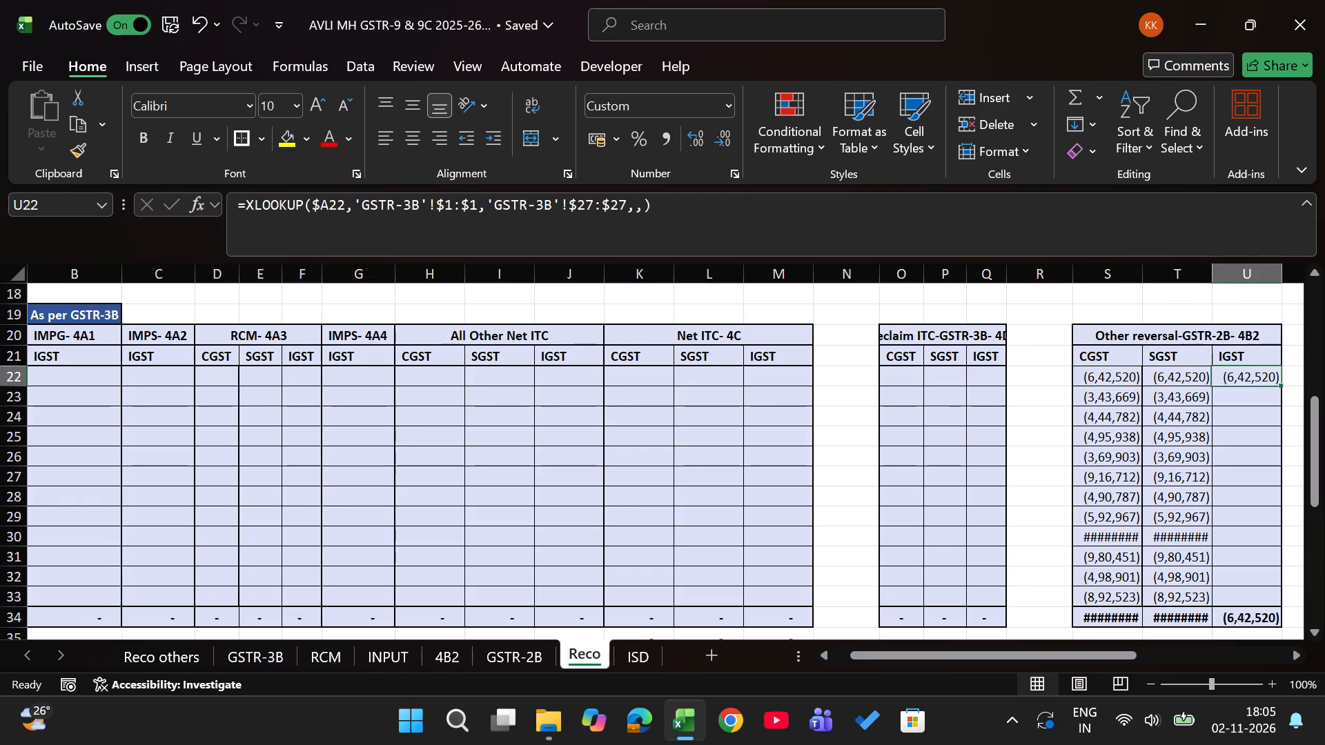
Change the return row of the April IGST reversal XLOOKUP in U22 to GSTR-3B $25:$25.
{"action": "left_click", "coordinate": [629, 203]}
{"action": "key", "text": "BackSpace"}
{"action": "key", "text": "5"}
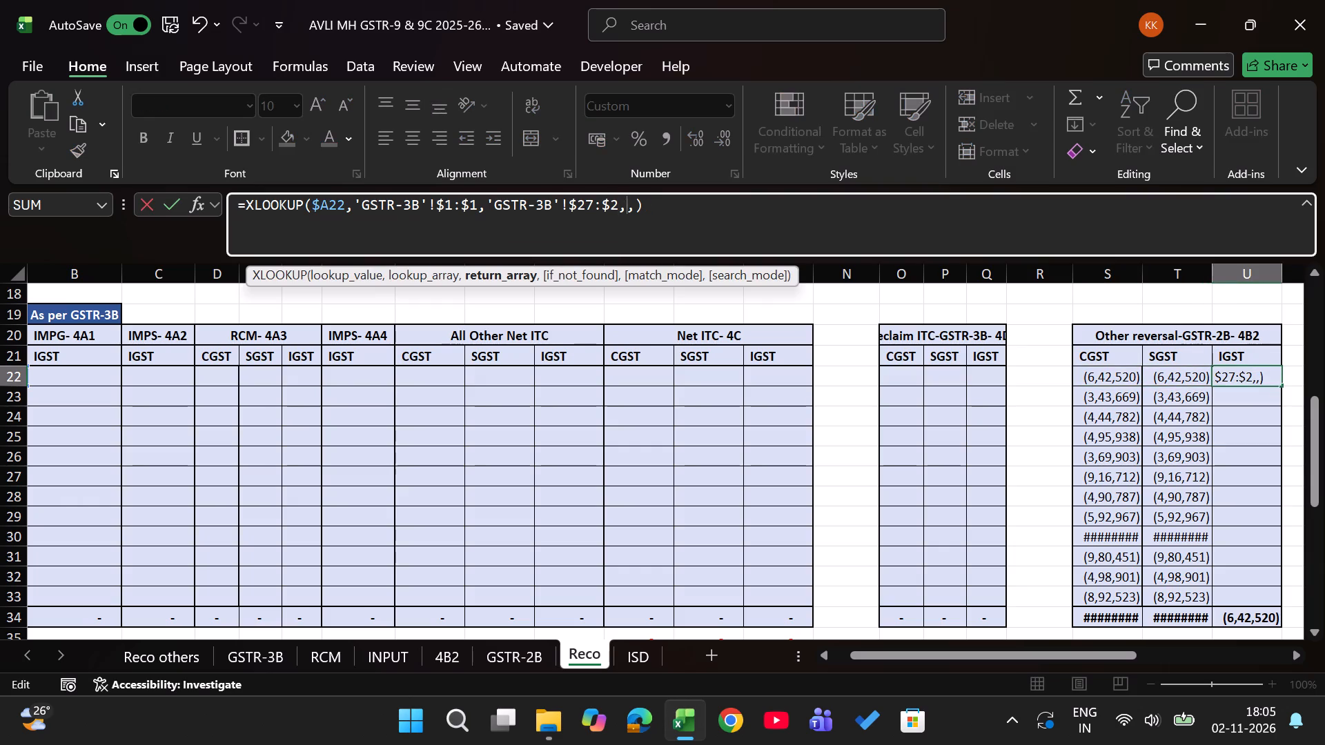
{"action": "key", "text": "Left"}
{"action": "key", "text": "Left"}
{"action": "key", "text": "Left"}
{"action": "key", "text": "Left"}
{"action": "key", "text": "BackSpace"}
{"action": "key", "text": "5"}
{"action": "key", "text": "Return"}
{"action": "key", "text": "Up"}
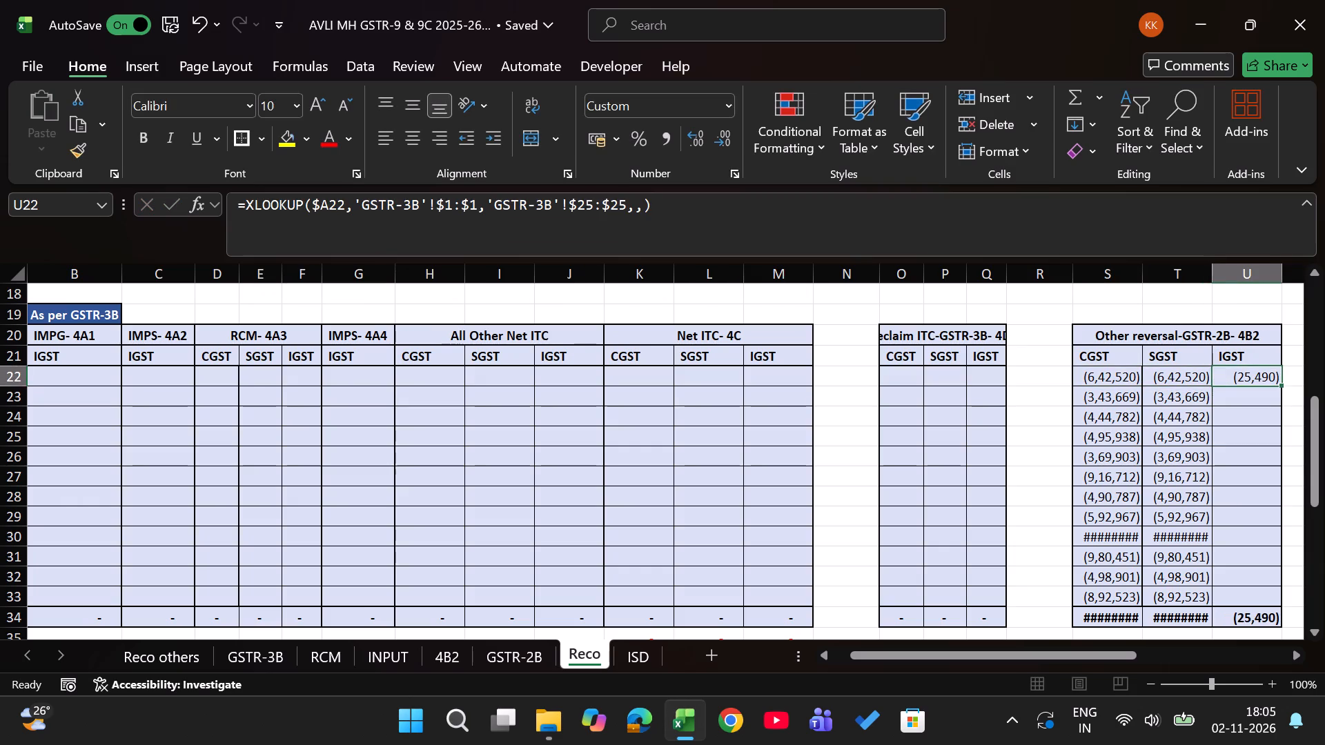
Fill the U22 IGST reversal XLOOKUP down through the total row U34 in the GSTR-3B block.
{"action": "key", "text": "Left"}
{"action": "key", "text": "ctrl+Down"}
{"action": "key", "text": "Right"}
{"action": "key", "text": "ctrl+shift+Up"}
{"action": "key", "text": "alt+semicolon"}
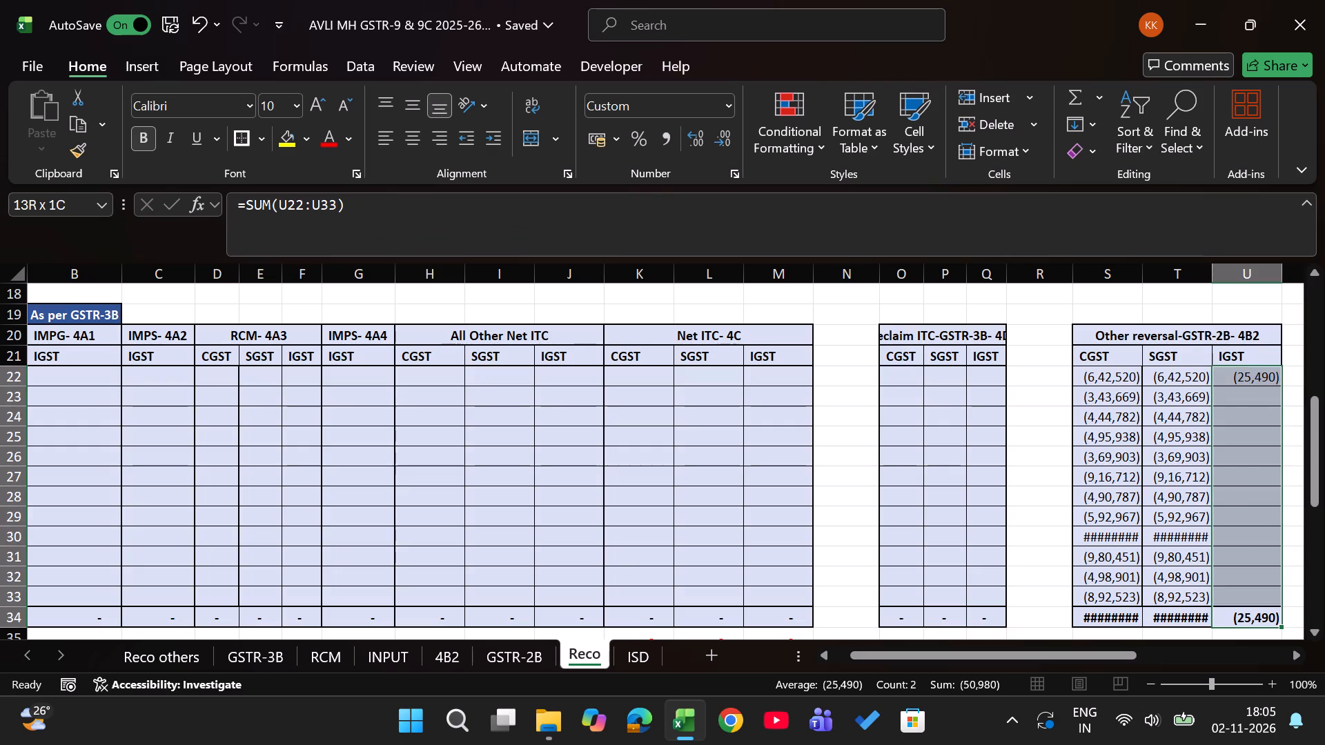
{"action": "key", "text": "ctrl+d"}
{"action": "key", "text": "ctrl+Up"}
{"action": "key", "text": "Right"}
{"action": "key", "text": "Right"}
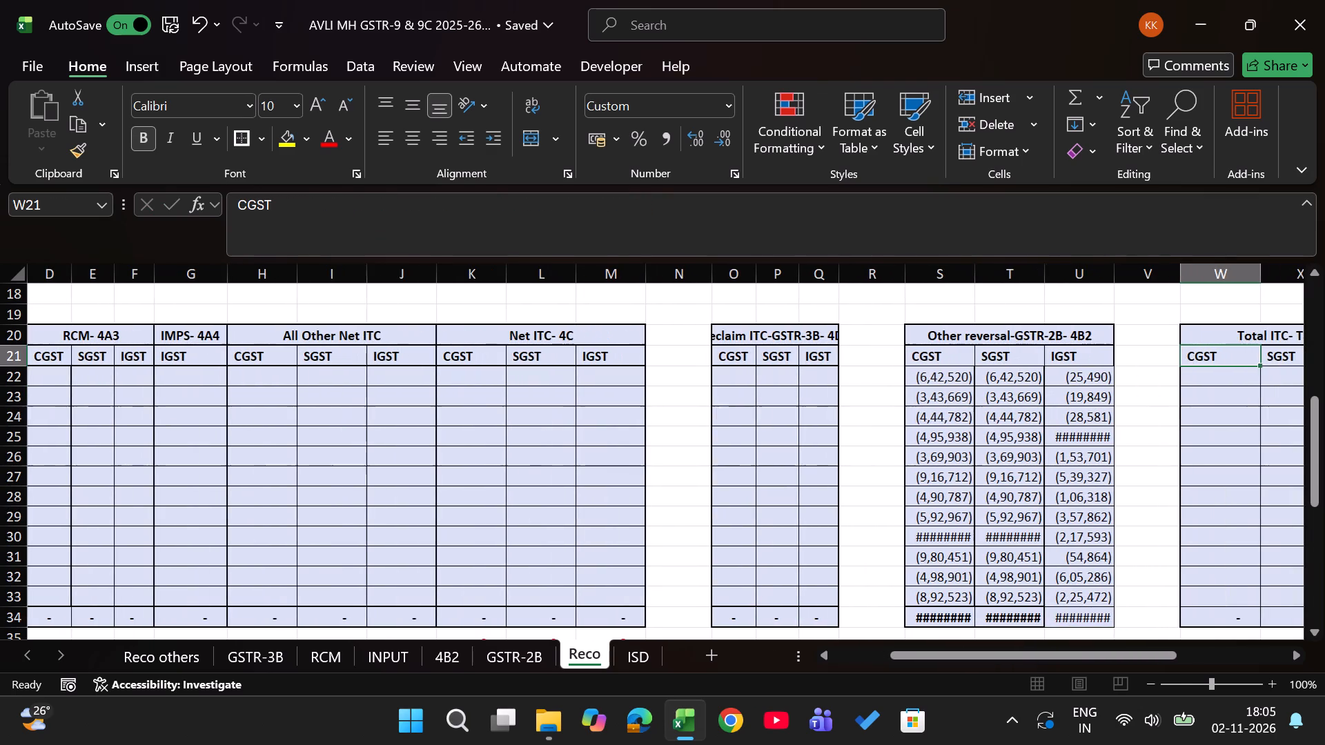
Apply all borders to the GSTR-3B block's 4B2 reversal headings and monthly values in S21:U33.
{"action": "key", "text": "Left"}
{"action": "key", "text": "Left"}
{"action": "key", "text": "Left"}
{"action": "key", "text": "Left"}
{"action": "key", "text": "Down"}
{"action": "key", "text": "Up"}
{"action": "key", "text": "shift+Right"}
{"action": "key", "text": "shift+Right"}
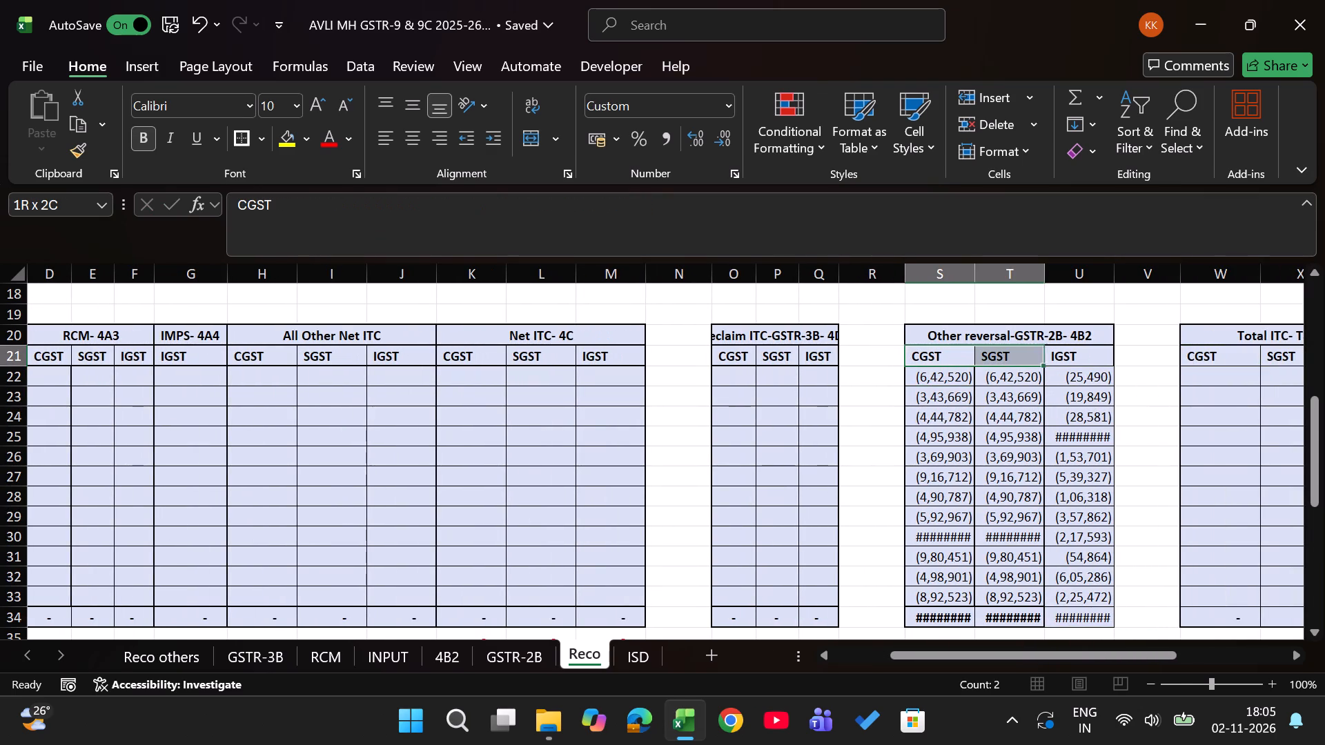
{"action": "key", "text": "Down"}
{"action": "key", "text": "Escape"}
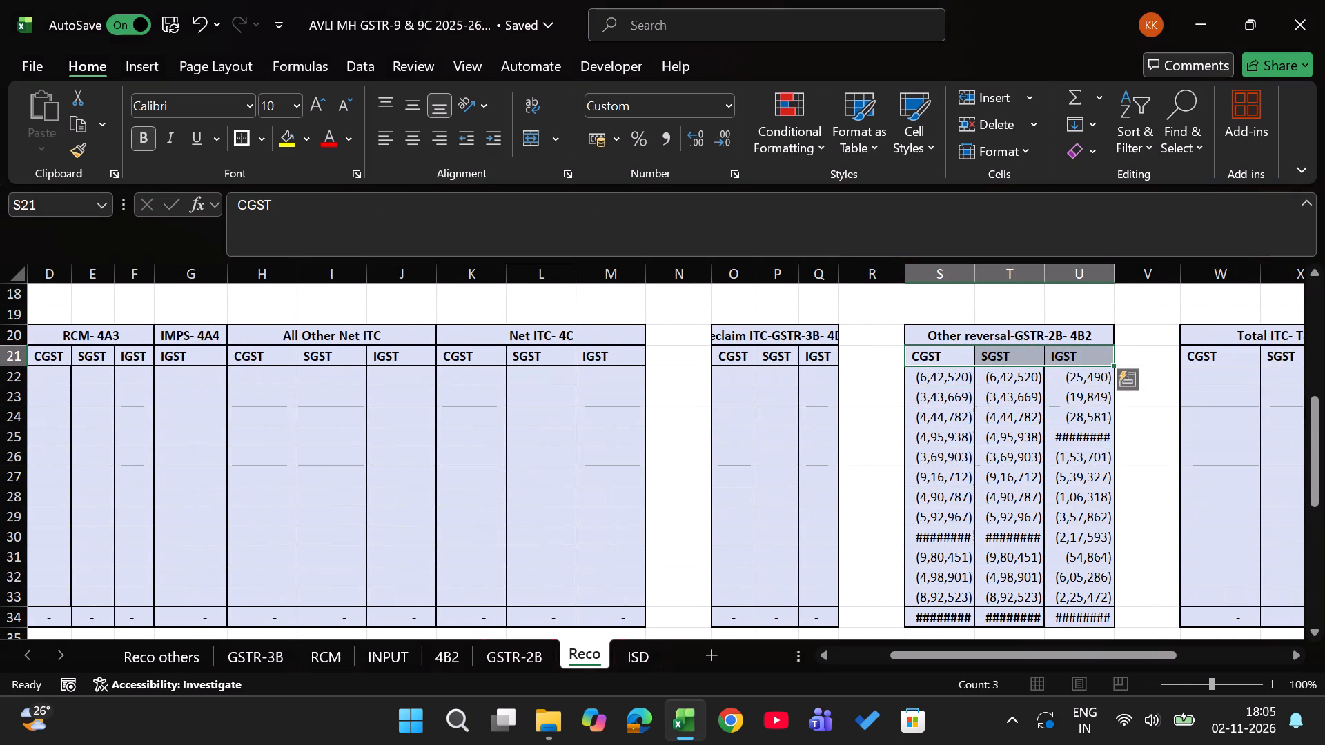
{"action": "key", "text": "Left"}
{"action": "key", "text": "Down"}
{"action": "key", "text": "Right"}
{"action": "key", "text": "Up"}
{"action": "key", "text": "shift+Right"}
{"action": "key", "text": "shift+Right"}
{"action": "key", "text": "shift+Right"}
{"action": "key", "text": "shift+Left"}
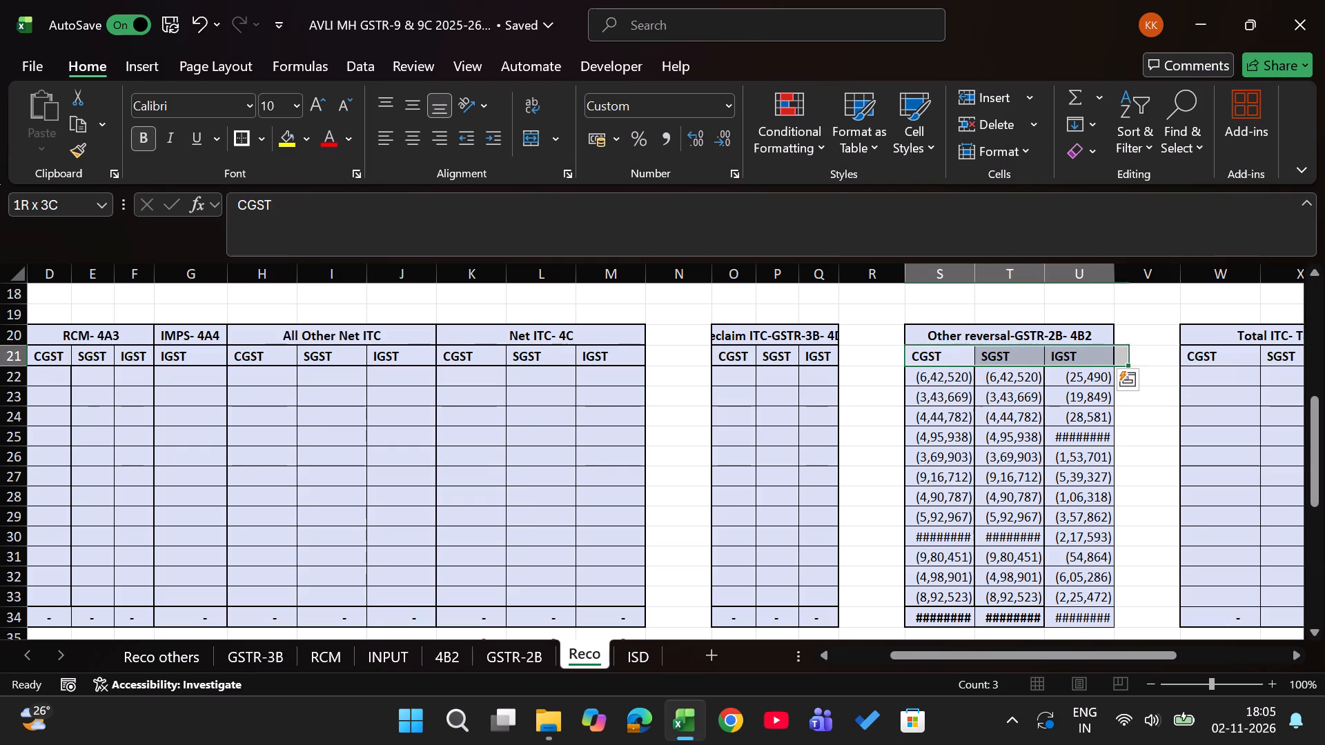
{"action": "key", "text": "ctrl+shift+Down"}
{"action": "key", "text": "shift+Up"}
{"action": "type", "text": "hb"}
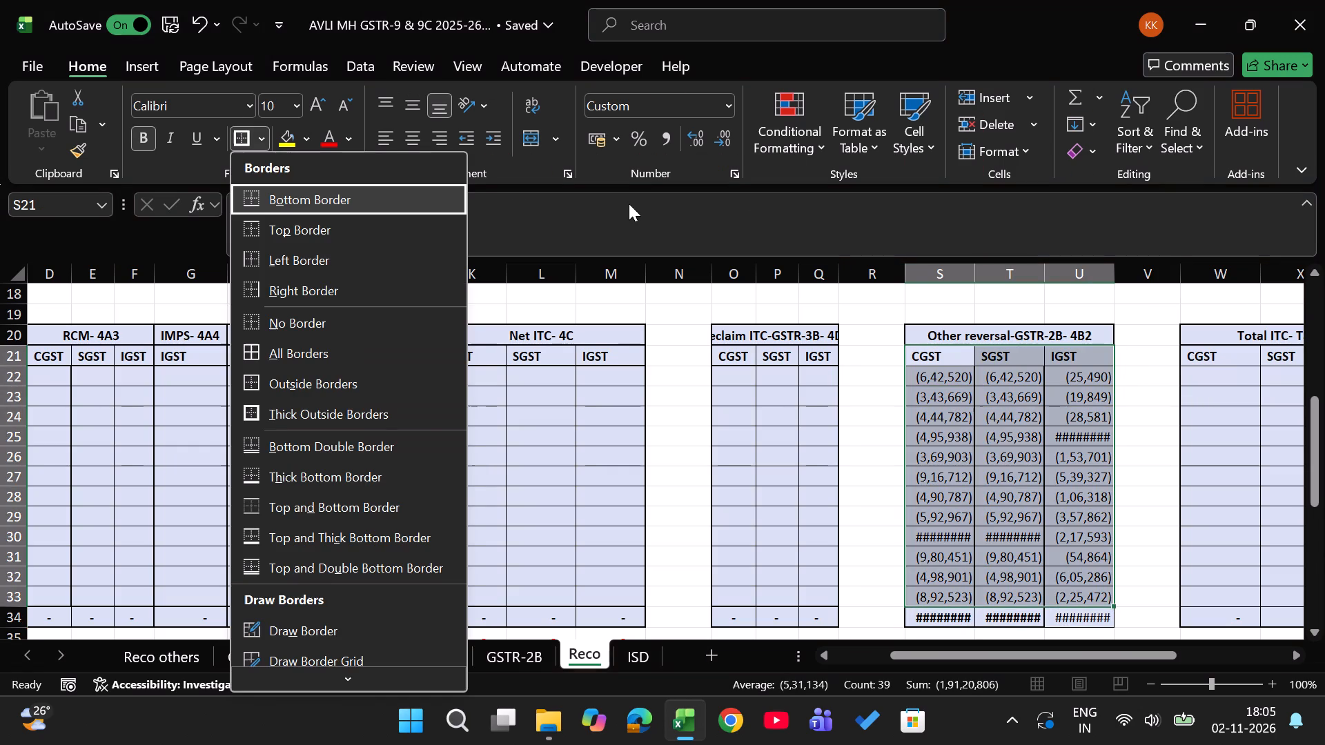
{"action": "key", "text": "a"}
Add thick outside borders around the 4B2 reversal range S21:U33.
{"action": "type", "text": "hbt"}
{"action": "key", "text": "Right"}
{"action": "key", "text": "Right"}
{"action": "key", "text": "Right"}
{"action": "key", "text": "Left"}
{"action": "key", "text": "Left"}
{"action": "key", "text": "Left"}
{"action": "key", "text": "Left"}
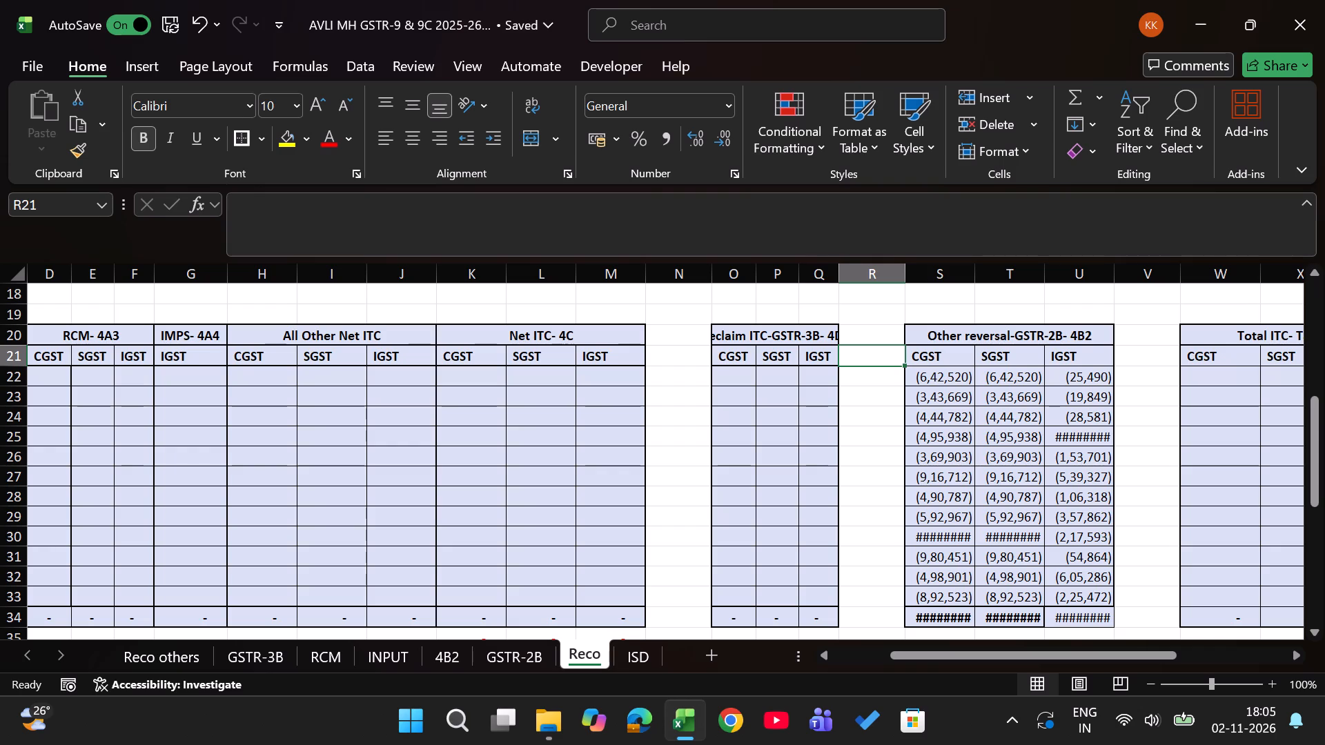
AutoFit the column widths across the whole Reco sheet.
{"action": "scroll", "coordinate": [824, 430], "scroll_direction": "down", "scroll_amount": 4}
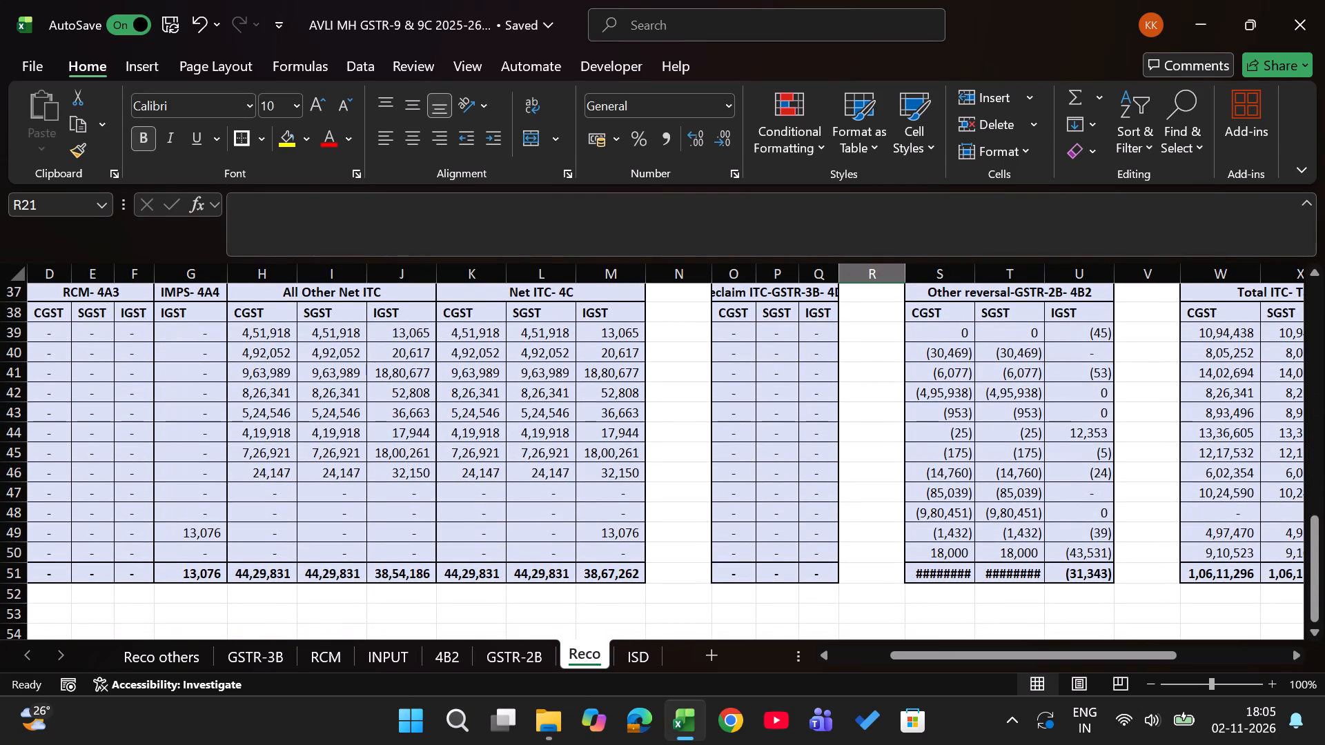
{"action": "left_click", "coordinate": [824, 430]}
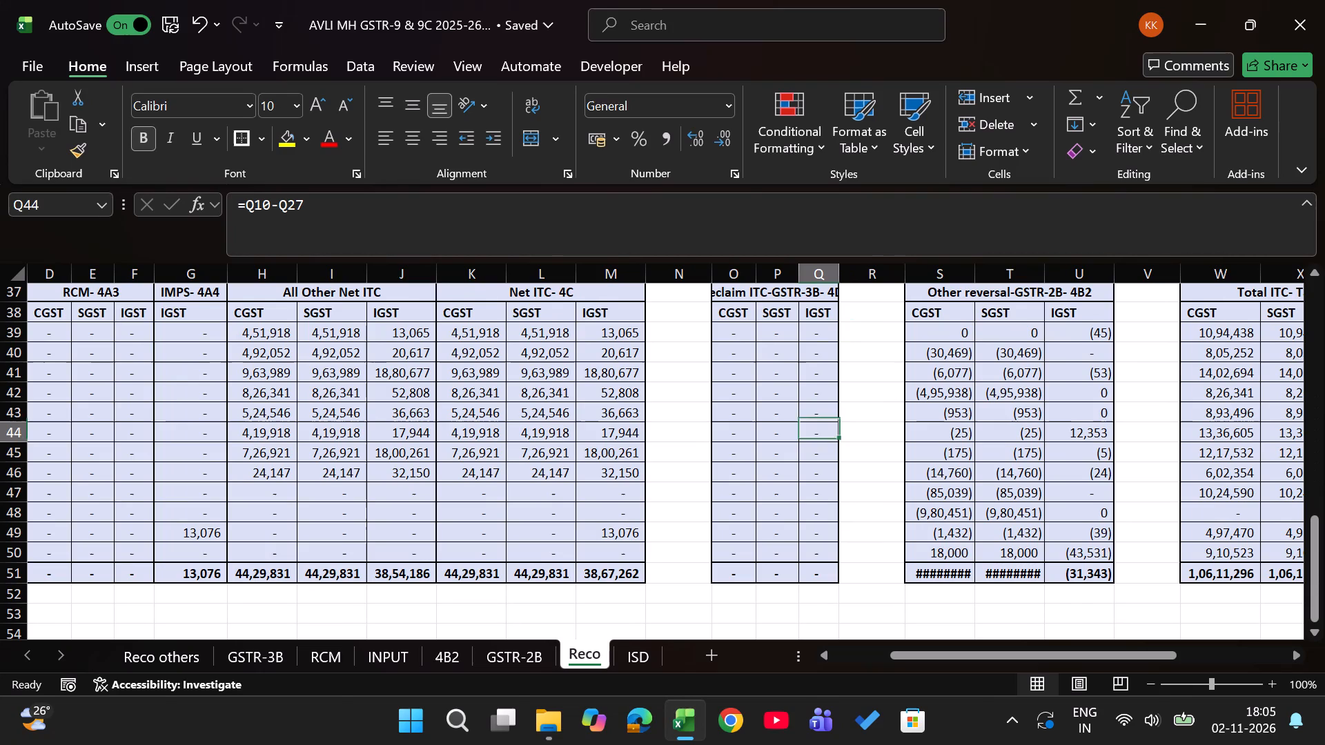
{"action": "scroll", "coordinate": [824, 430], "scroll_direction": "down", "scroll_amount": 1}
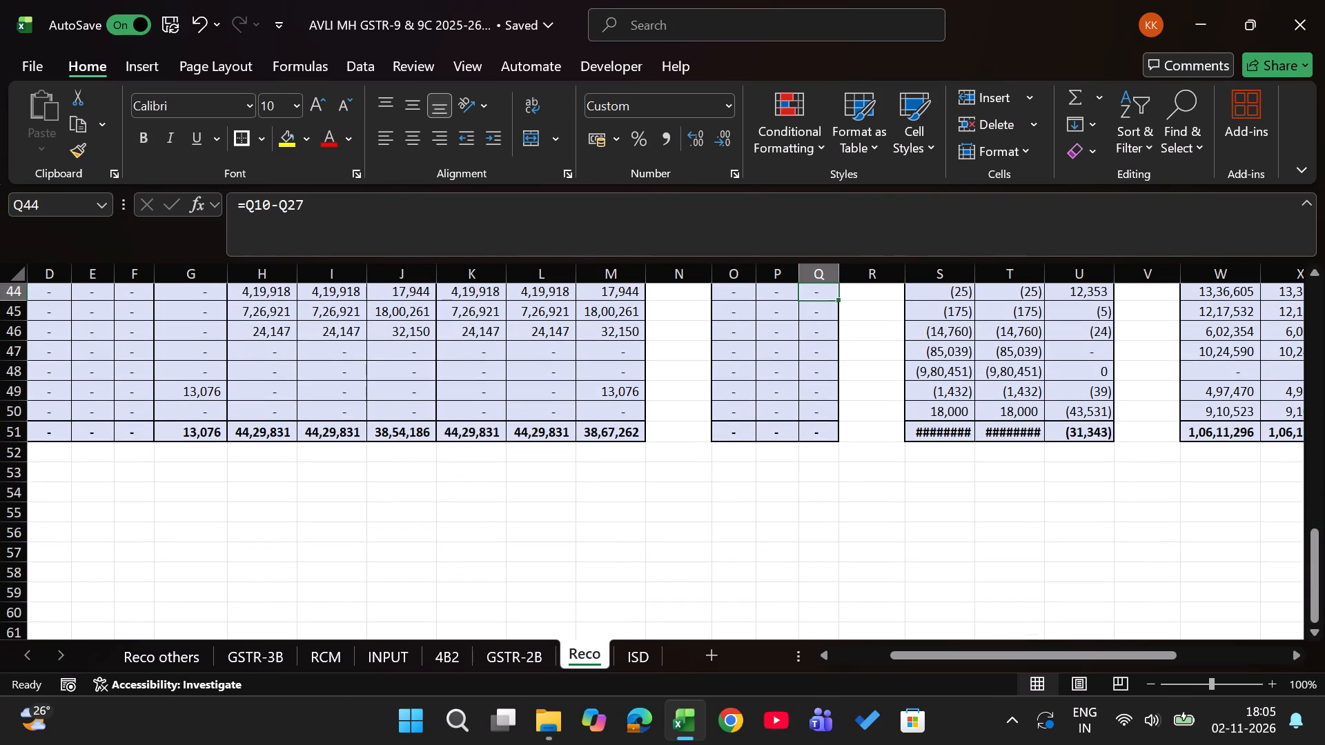
{"action": "left_click", "coordinate": [952, 508]}
{"action": "key", "text": "ctrl+a"}
{"action": "type", "text": "hoi"}
{"action": "key", "text": "Right"}
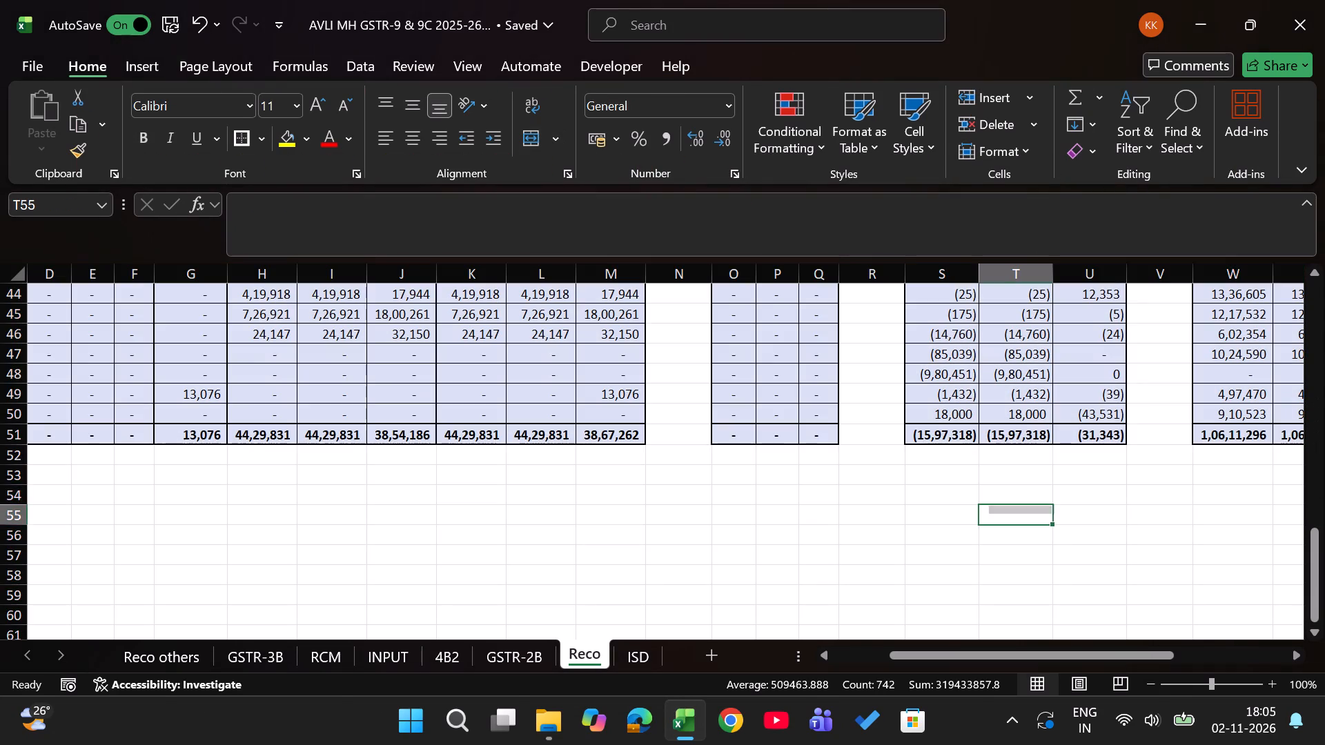
Review the monthly 4B2 reversal figures in the difference, GSTR-3B and GSTR-2B blocks of Reco.
{"action": "key", "text": "Up"}
{"action": "key", "text": "Up"}
{"action": "key", "text": "Up"}
{"action": "key", "text": "Up"}
{"action": "key", "text": "ctrl+Up"}
{"action": "key", "text": "ctrl+Up"}
{"action": "key", "text": "ctrl+Up"}
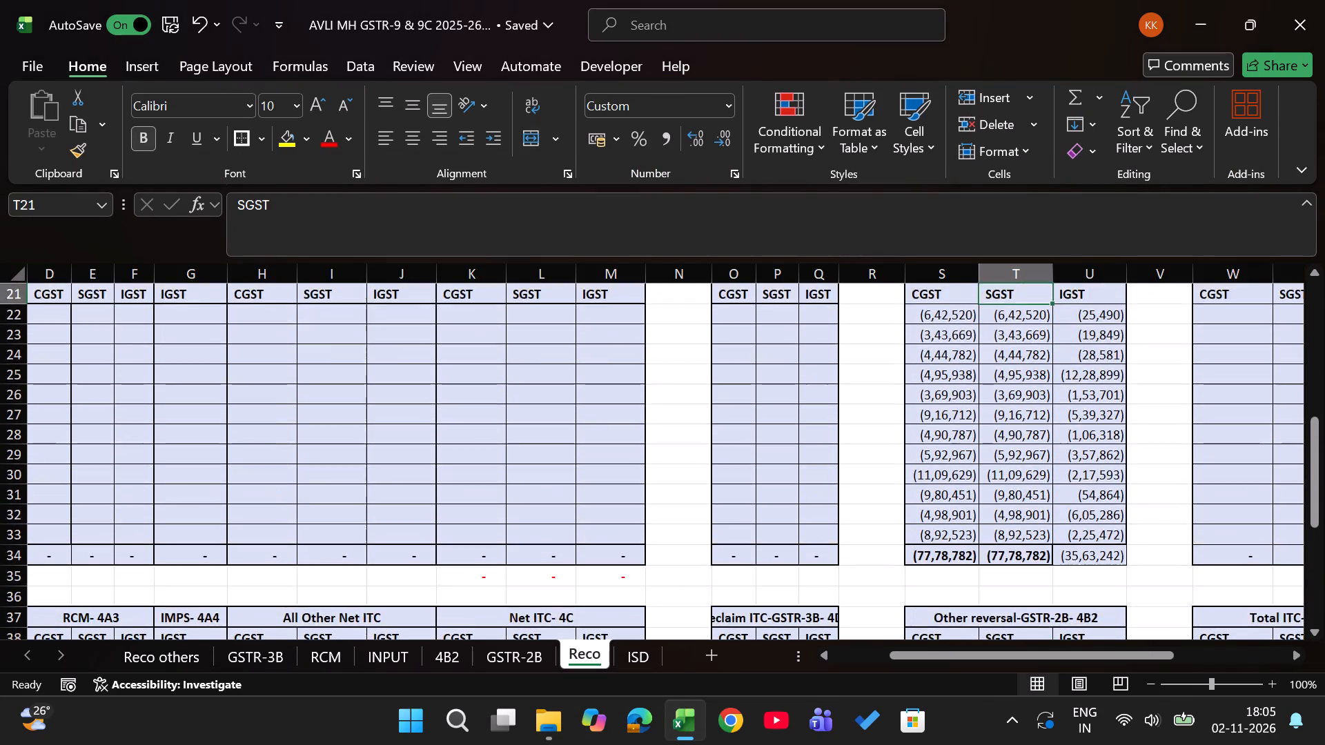
{"action": "key", "text": "ctrl+Up"}
{"action": "key", "text": "Up"}
{"action": "key", "text": "Up"}
{"action": "key", "text": "Up"}
{"action": "key", "text": "Up"}
{"action": "key", "text": "Up"}
{"action": "key", "text": "Up"}
{"action": "key", "text": "Up"}
{"action": "key", "text": "Up"}
{"action": "key", "text": "Up"}
{"action": "key", "text": "Up"}
{"action": "key", "text": "Up"}
{"action": "key", "text": "Up"}
{"action": "key", "text": "Up"}
{"action": "key", "text": "Up"}
{"action": "key", "text": "Up"}
{"action": "key", "text": "Up"}
{"action": "key", "text": "Up"}
{"action": "key", "text": "Up"}
{"action": "key", "text": "Up"}
{"action": "key", "text": "Up"}
{"action": "key", "text": "Up"}
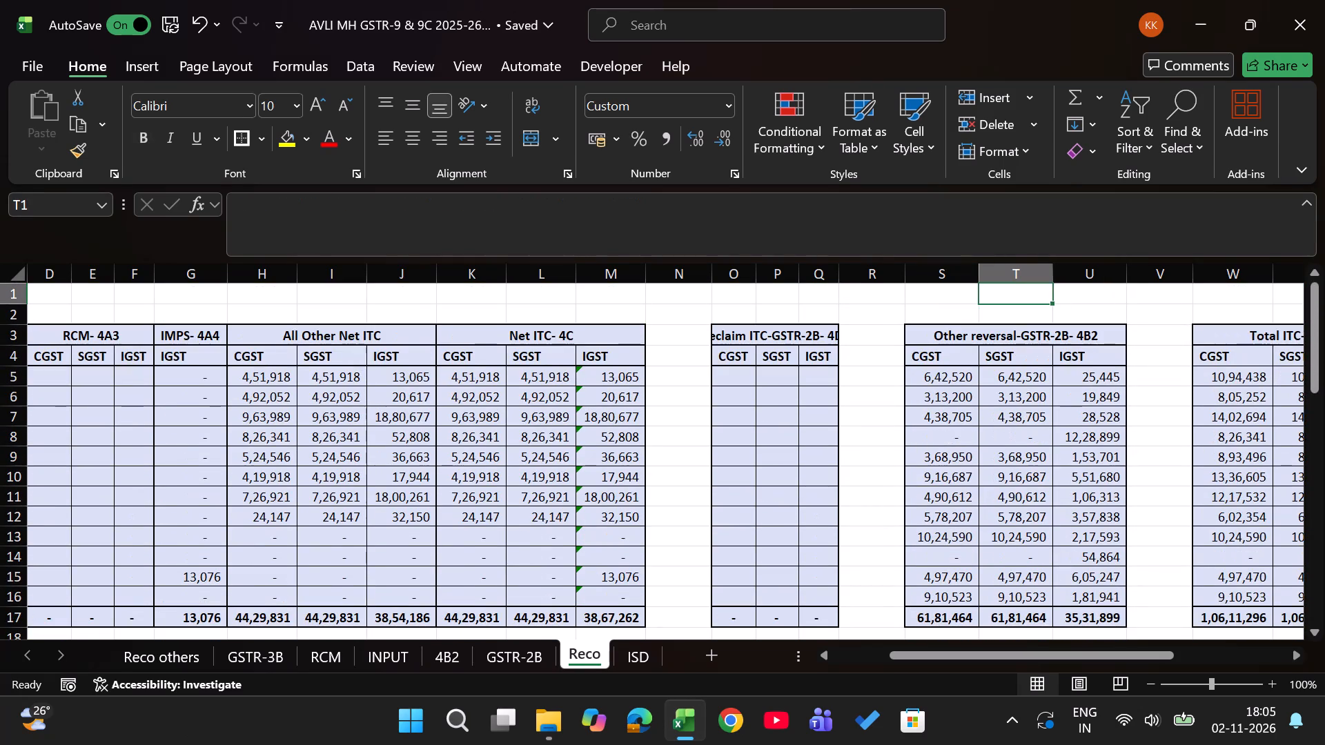
{"action": "key", "text": "Down"}
{"action": "key", "text": "Down"}
{"action": "key", "text": "Down"}
{"action": "key", "text": "Down"}
{"action": "key", "text": "Down"}
{"action": "key", "text": "Down"}
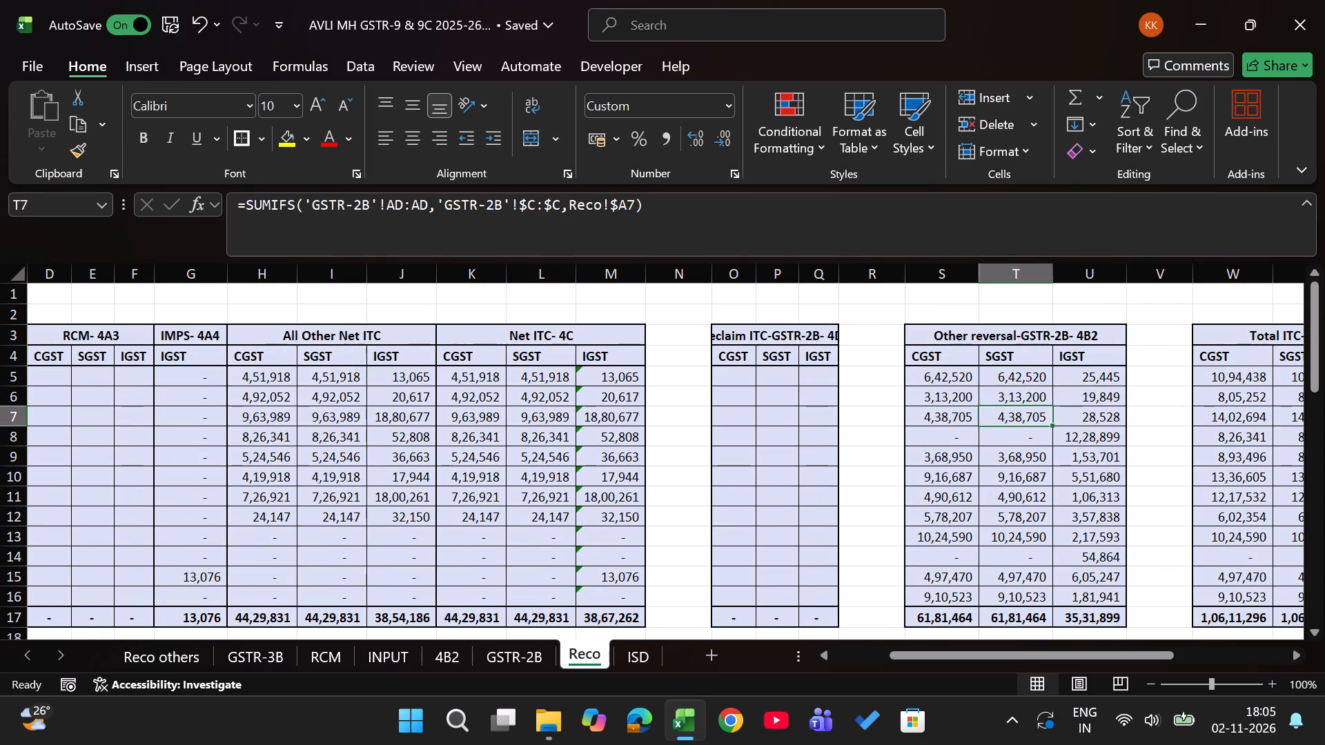
{"action": "key", "text": "Down"}
{"action": "key", "text": "Down"}
{"action": "key", "text": "Right"}
{"action": "key", "text": "Right"}
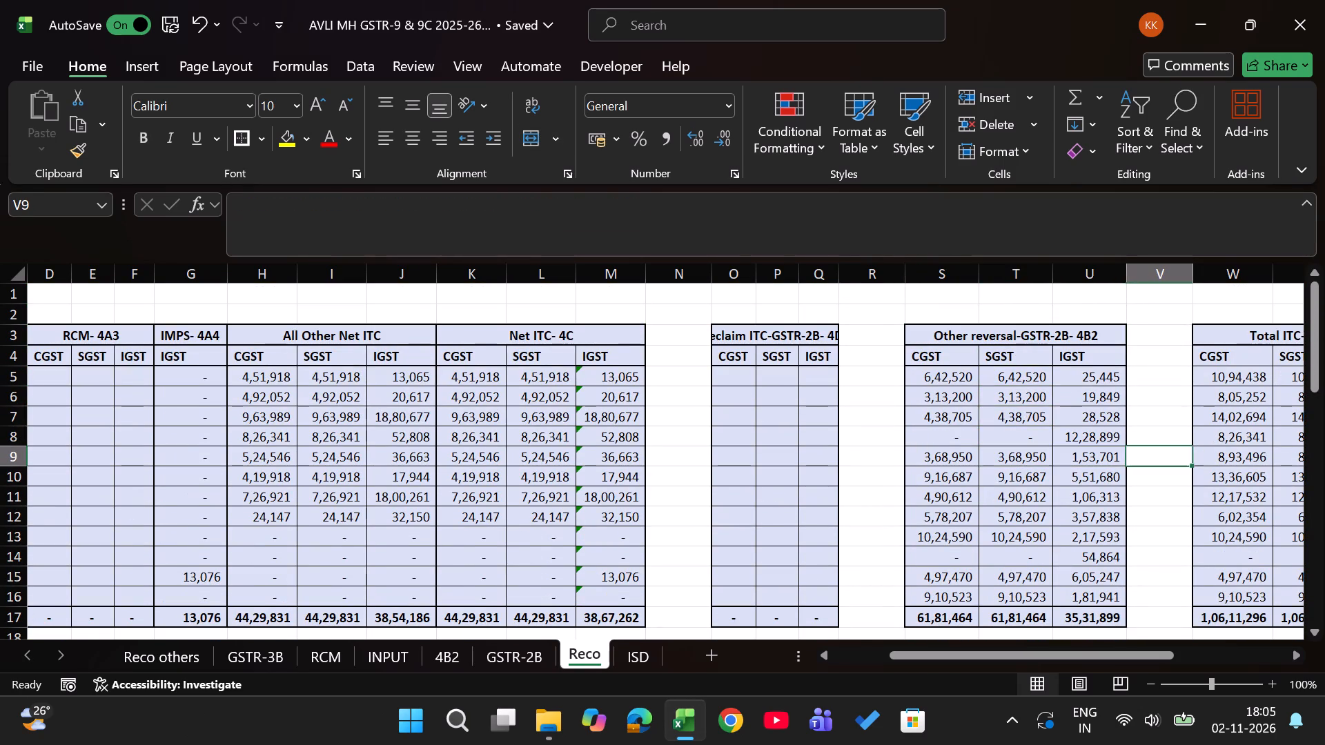
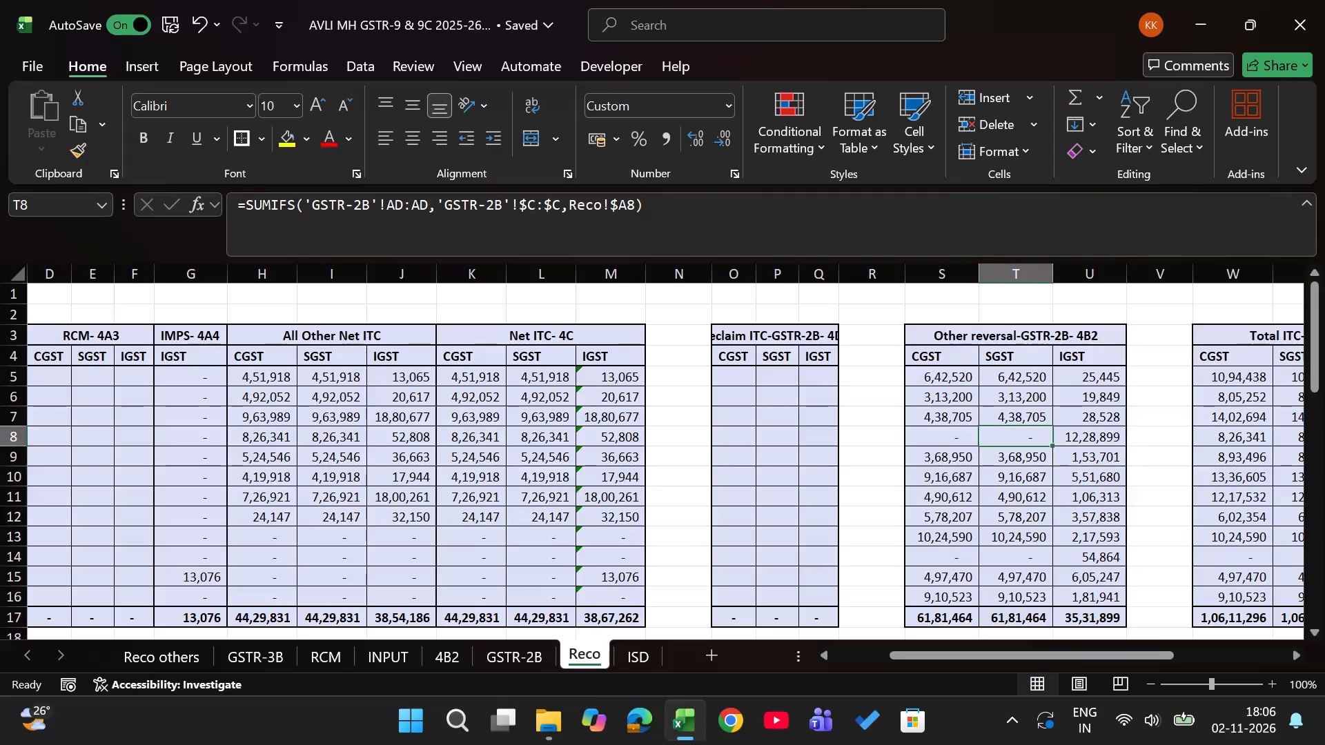
Clear the month filter on the 4B2 sheet so all records are listed.
{"action": "key", "text": "ctrl+Page_Up"}
{"action": "key", "text": "ctrl+Page_Up"}
{"action": "key", "text": "Left"}
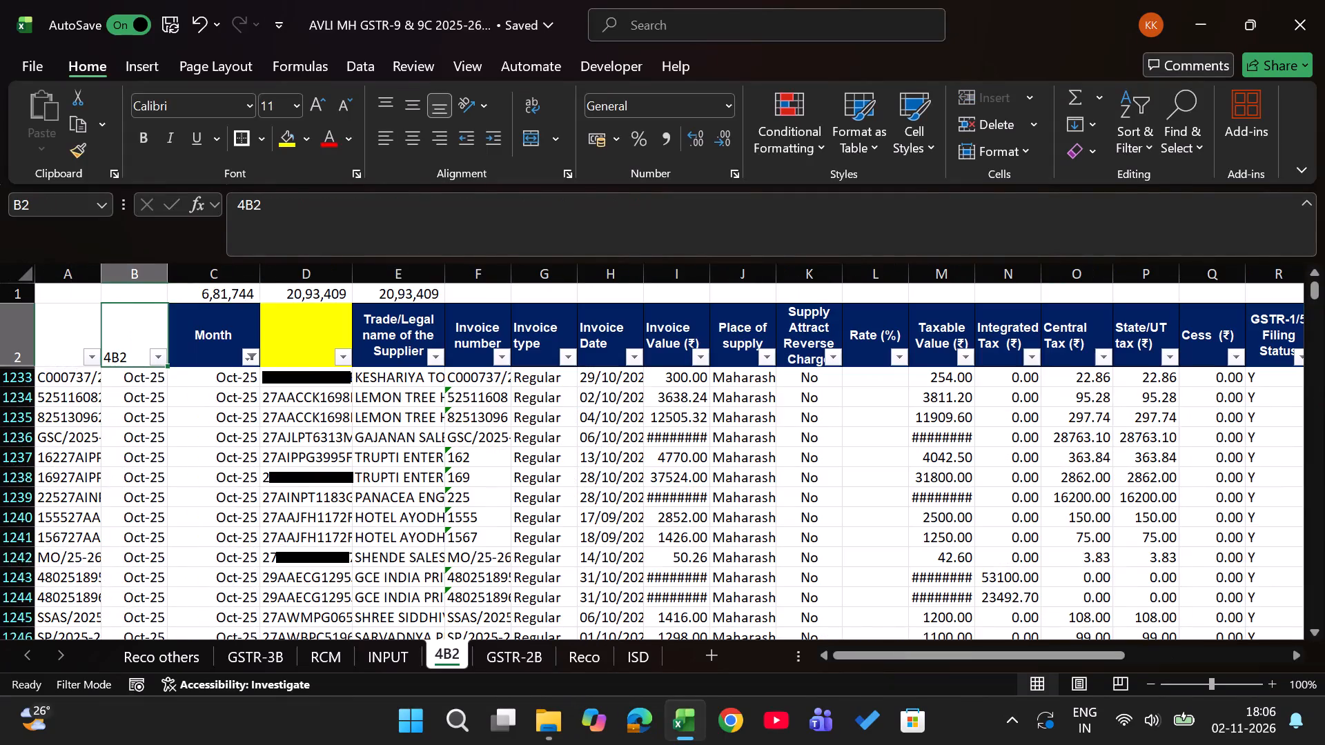
{"action": "type", "text": "ac"}
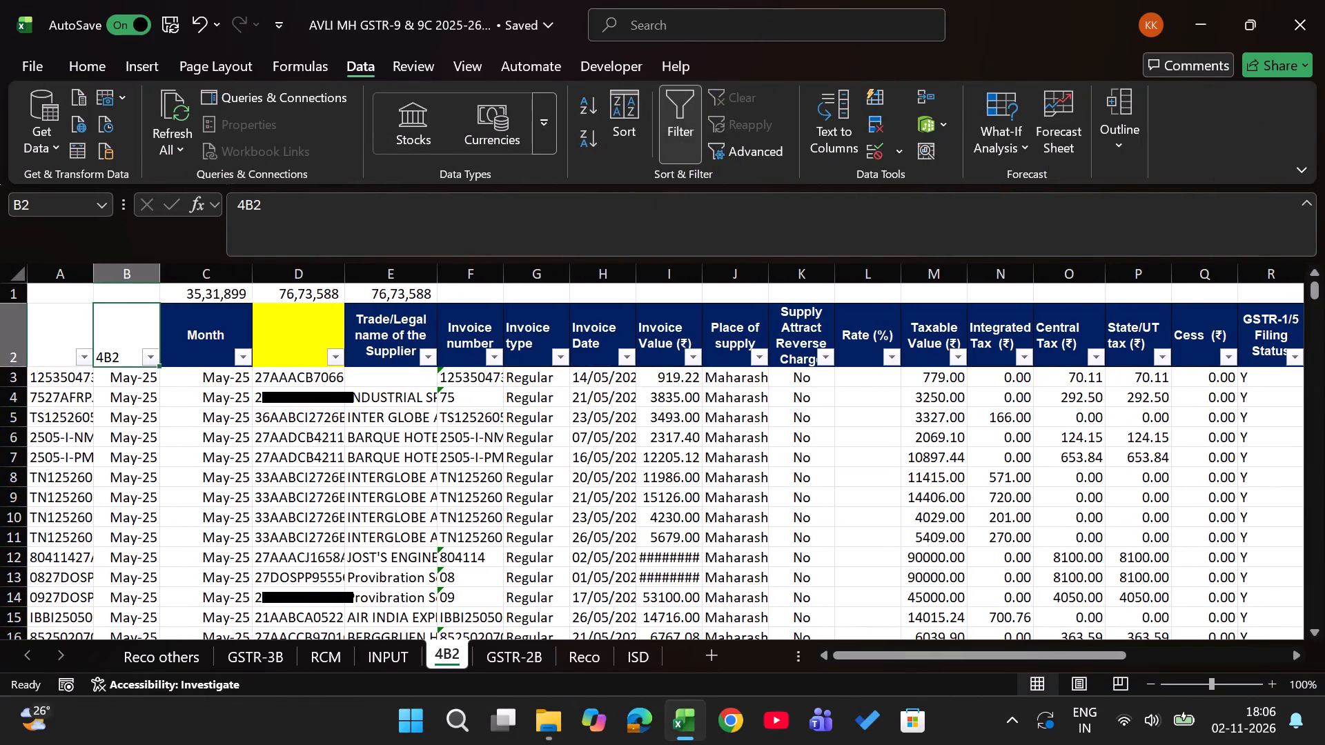
On the GSTR-2B sheet, reset the Tax Period filter to include all periods.
{"action": "key", "text": "ctrl+Page_Down"}
{"action": "key", "text": "Left"}
{"action": "key", "text": "Left"}
{"action": "key", "text": "ctrl+Up"}
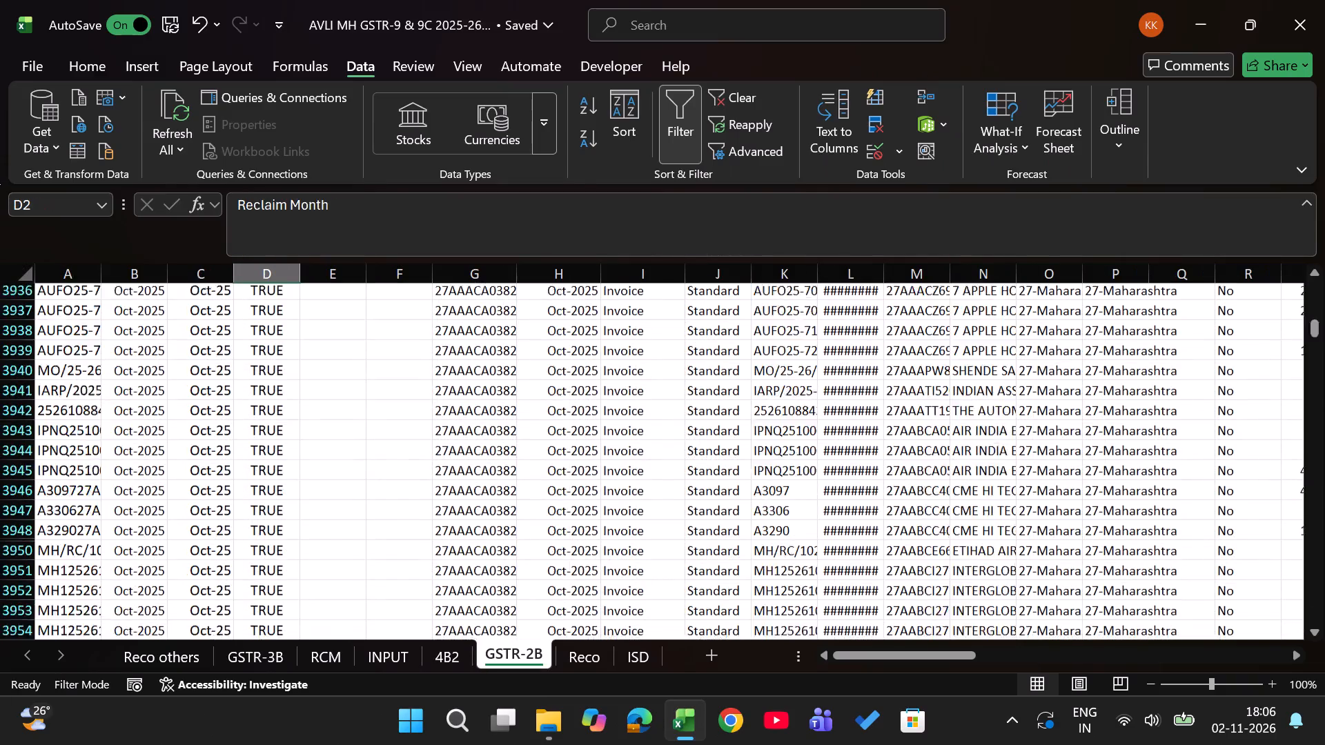
{"action": "key", "text": "Left"}
{"action": "key", "text": "Right"}
{"action": "key", "text": "Right"}
{"action": "key", "text": "Right"}
{"action": "key", "text": "Right"}
{"action": "key", "text": "Right"}
{"action": "key", "text": "alt+Down"}
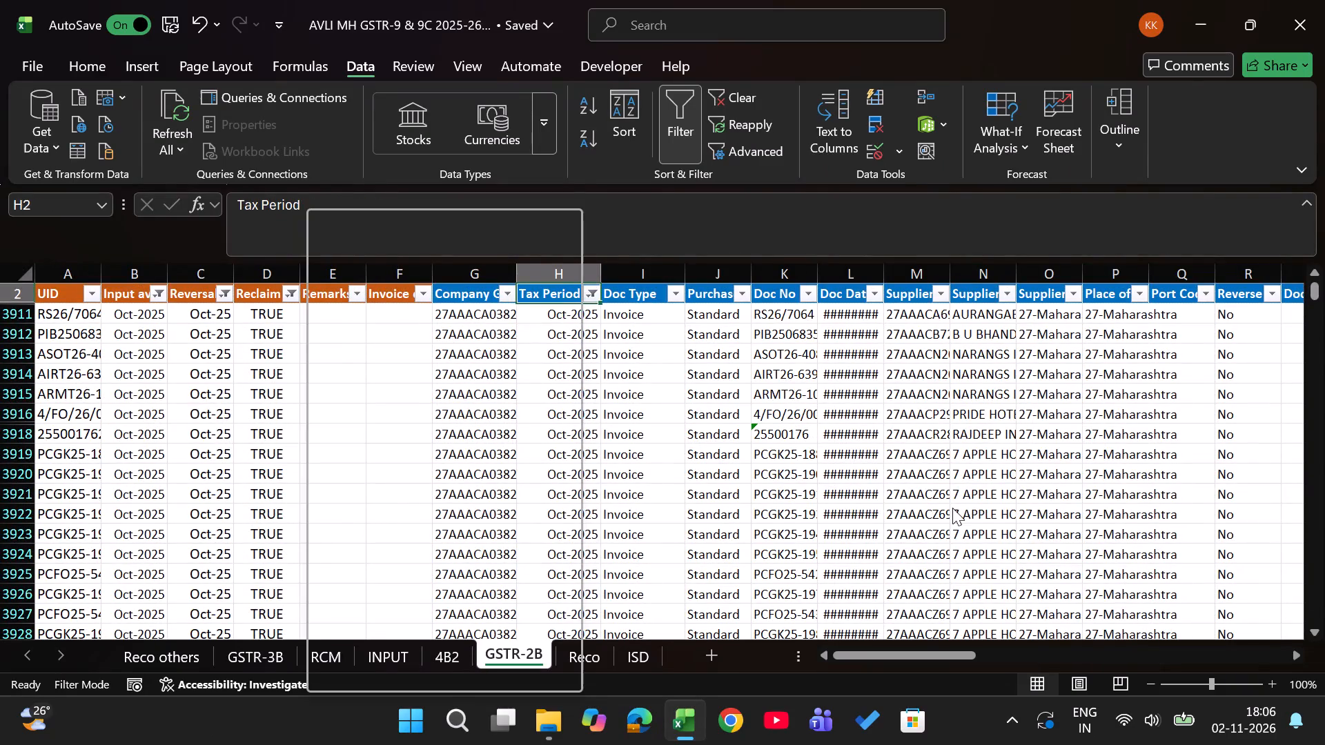
{"action": "left_click", "coordinate": [389, 474]}
{"action": "key", "text": "Return"}
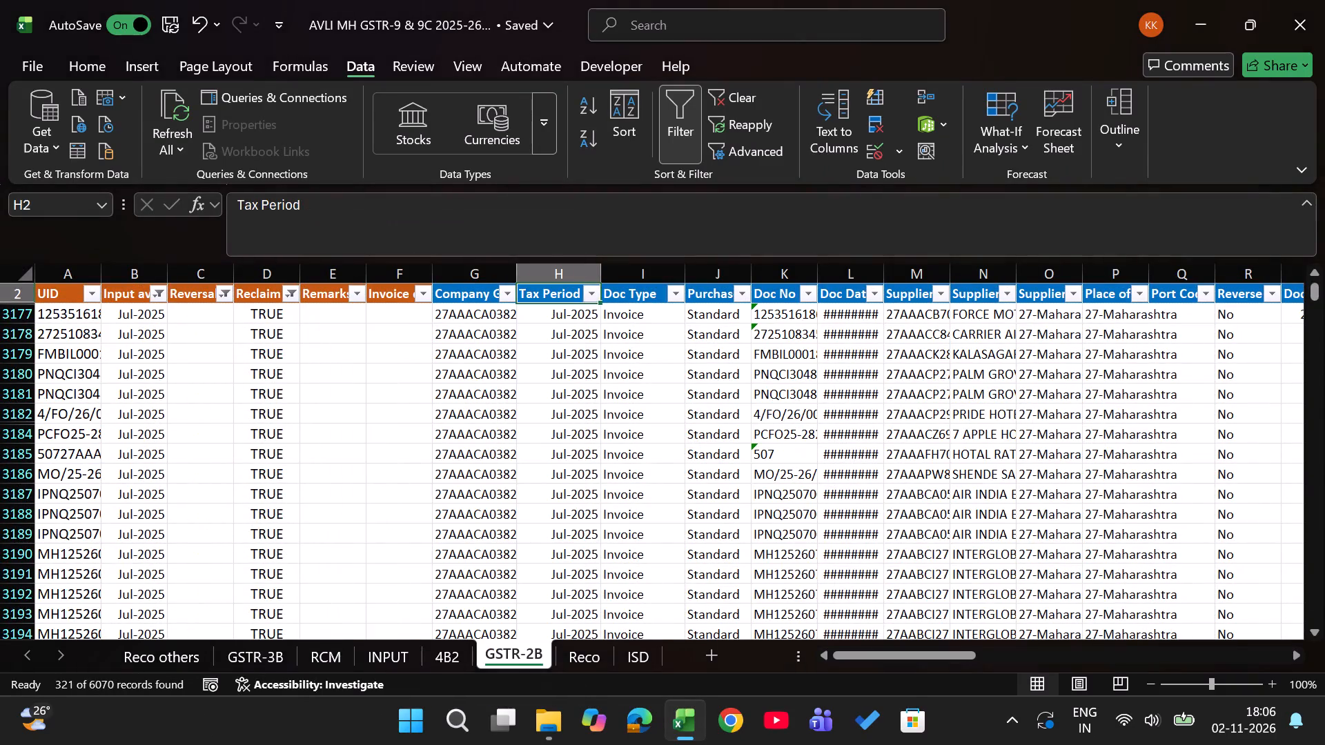
Filter the GSTR-2B Tax Period column to 2026 only.
{"action": "key", "text": "Down"}
{"action": "key", "text": "Up"}
{"action": "key", "text": "alt+Down"}
{"action": "left_click", "coordinate": [379, 475]}
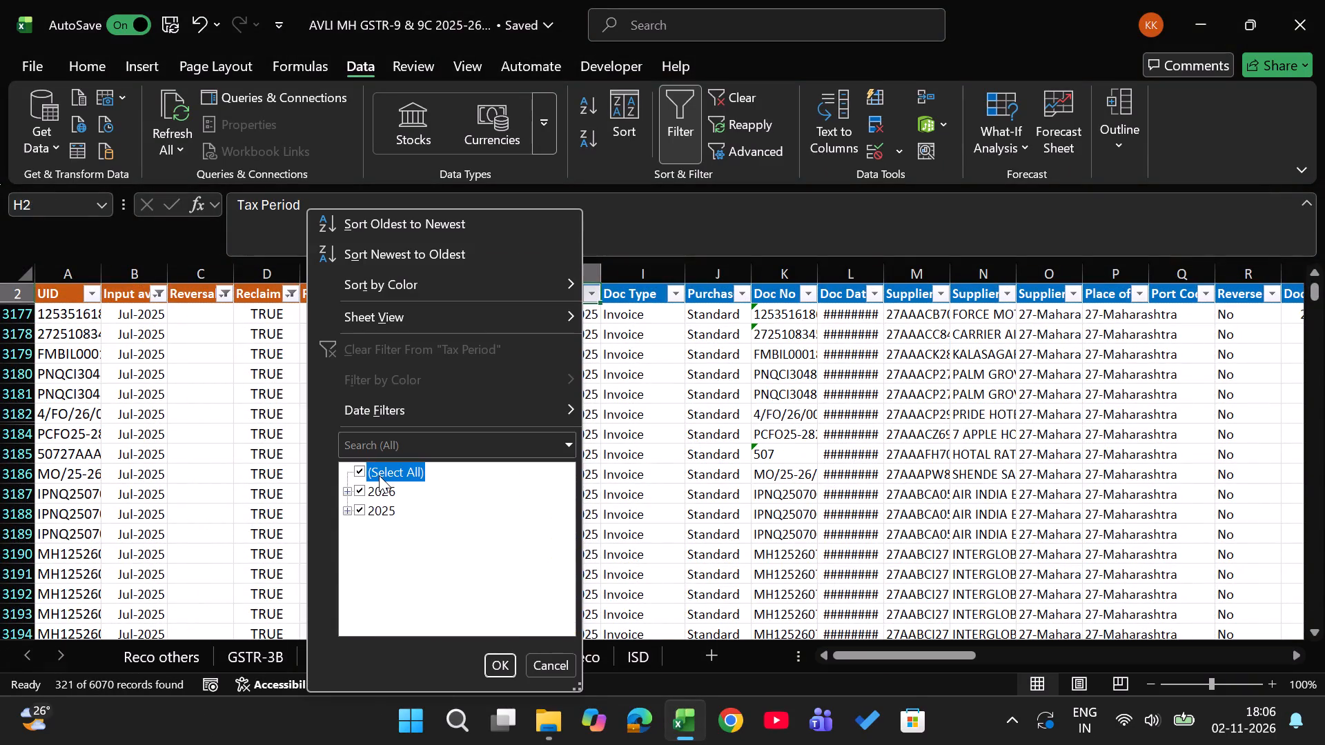
{"action": "key", "text": "Right"}
{"action": "key", "text": "Down"}
{"action": "key", "text": "space"}
{"action": "key", "text": "Right"}
{"action": "key", "text": "Return"}
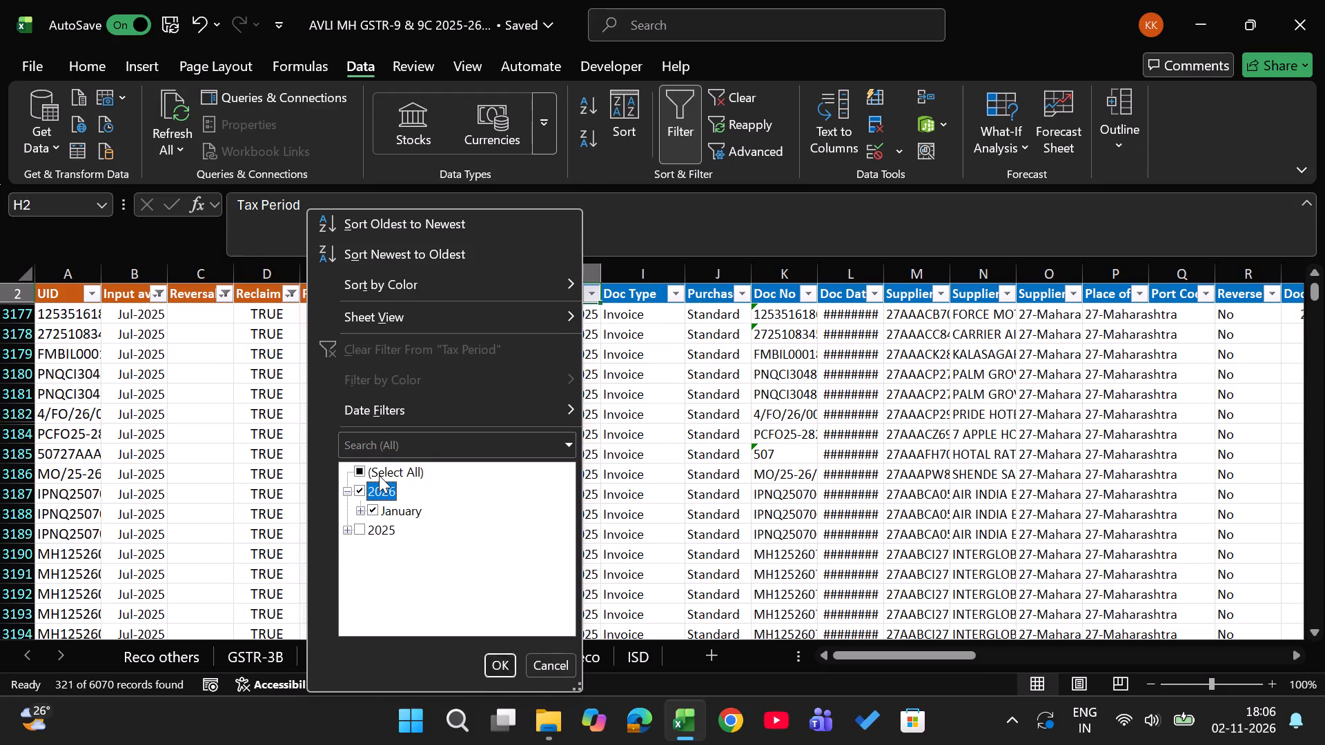
Filter the Month column of the 4B2 sheet to January 2026.
{"action": "key", "text": "ctrl+Page_Up"}
{"action": "key", "text": "Right"}
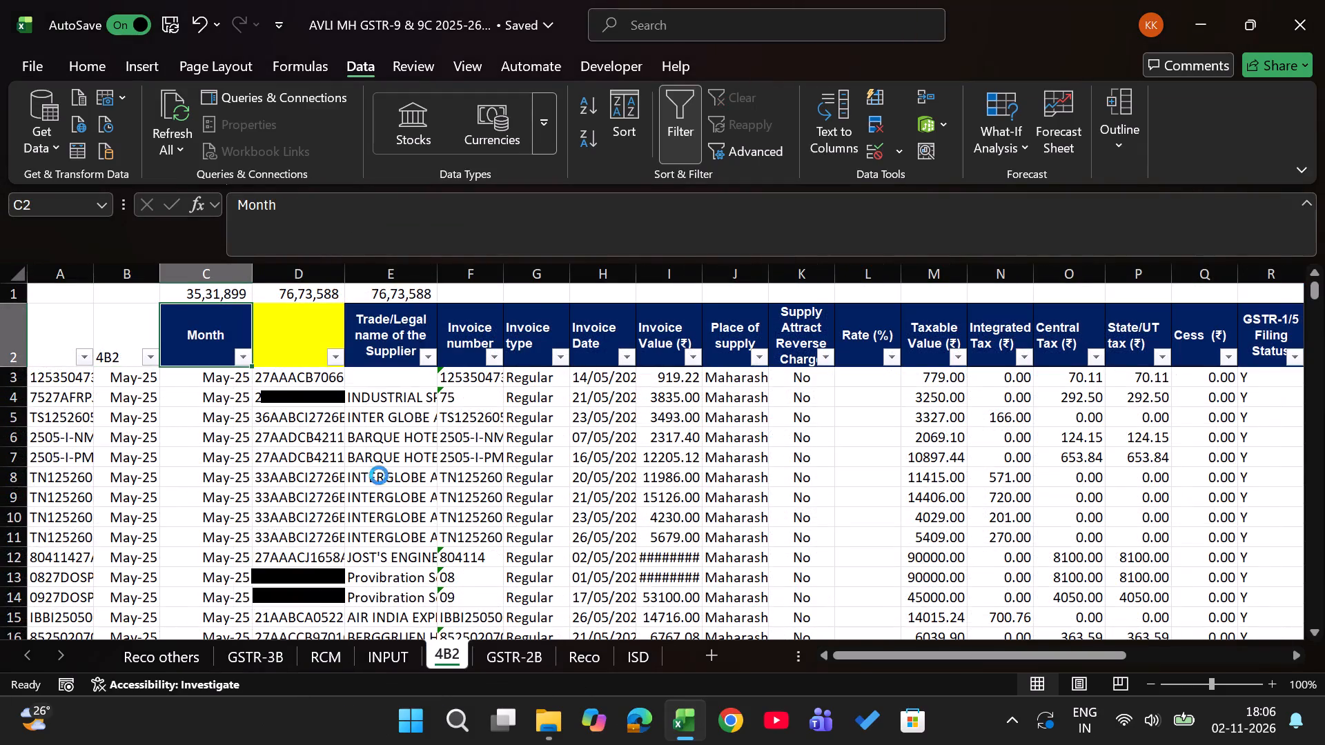
{"action": "key", "text": "alt+Down"}
{"action": "left_click", "coordinate": [335, 475]}
{"action": "key", "text": "Down"}
{"action": "key", "text": "Right"}
{"action": "key", "text": "Down"}
{"action": "key", "text": "Down"}
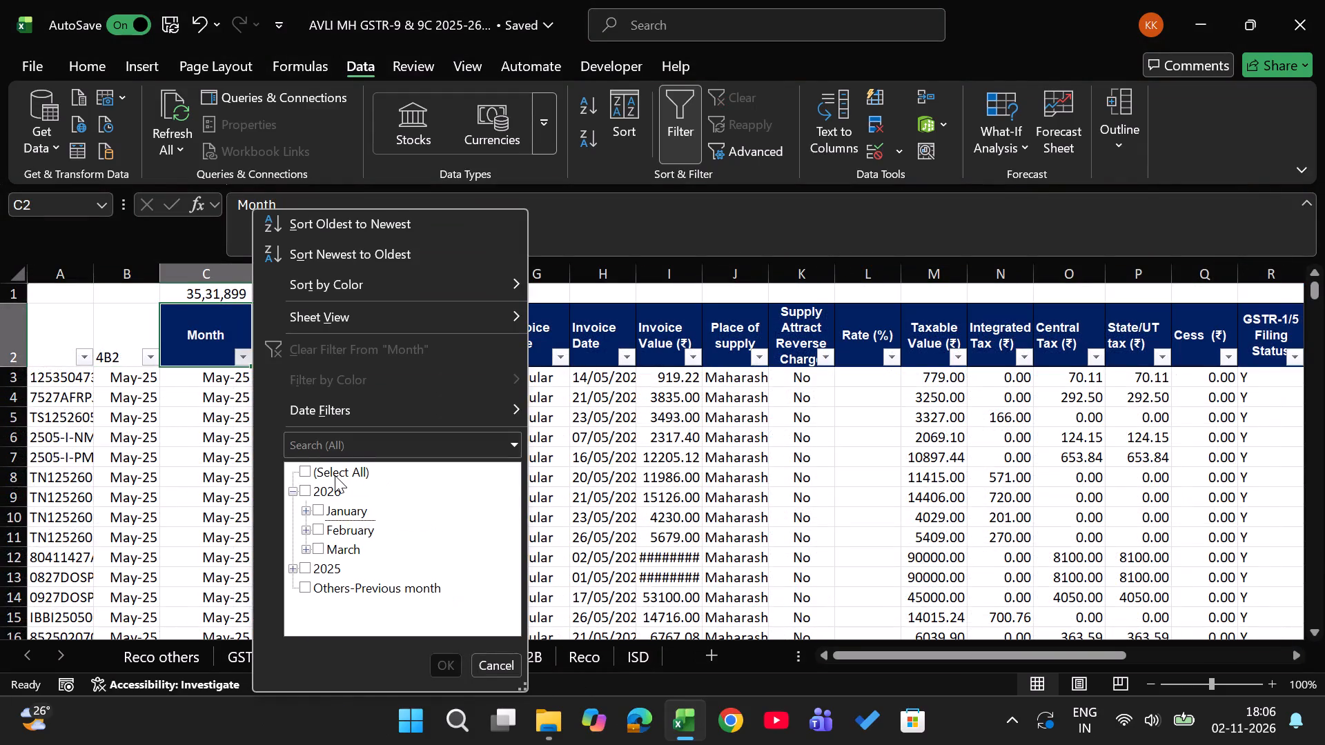
{"action": "key", "text": "Down"}
{"action": "key", "text": "Up"}
{"action": "key", "text": "space"}
{"action": "key", "text": "space"}
{"action": "key", "text": "Up"}
{"action": "key", "text": "space"}
{"action": "key", "text": "Return"}
{"action": "key", "text": "Left"}
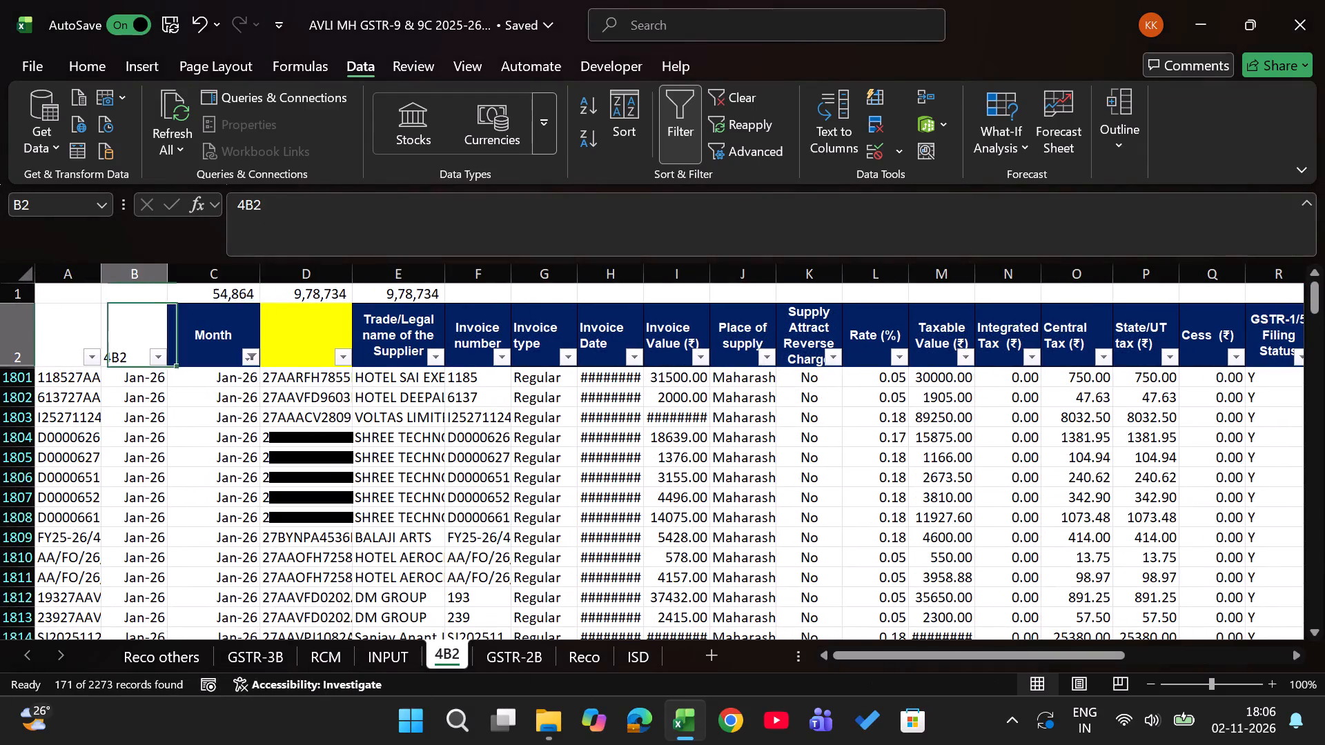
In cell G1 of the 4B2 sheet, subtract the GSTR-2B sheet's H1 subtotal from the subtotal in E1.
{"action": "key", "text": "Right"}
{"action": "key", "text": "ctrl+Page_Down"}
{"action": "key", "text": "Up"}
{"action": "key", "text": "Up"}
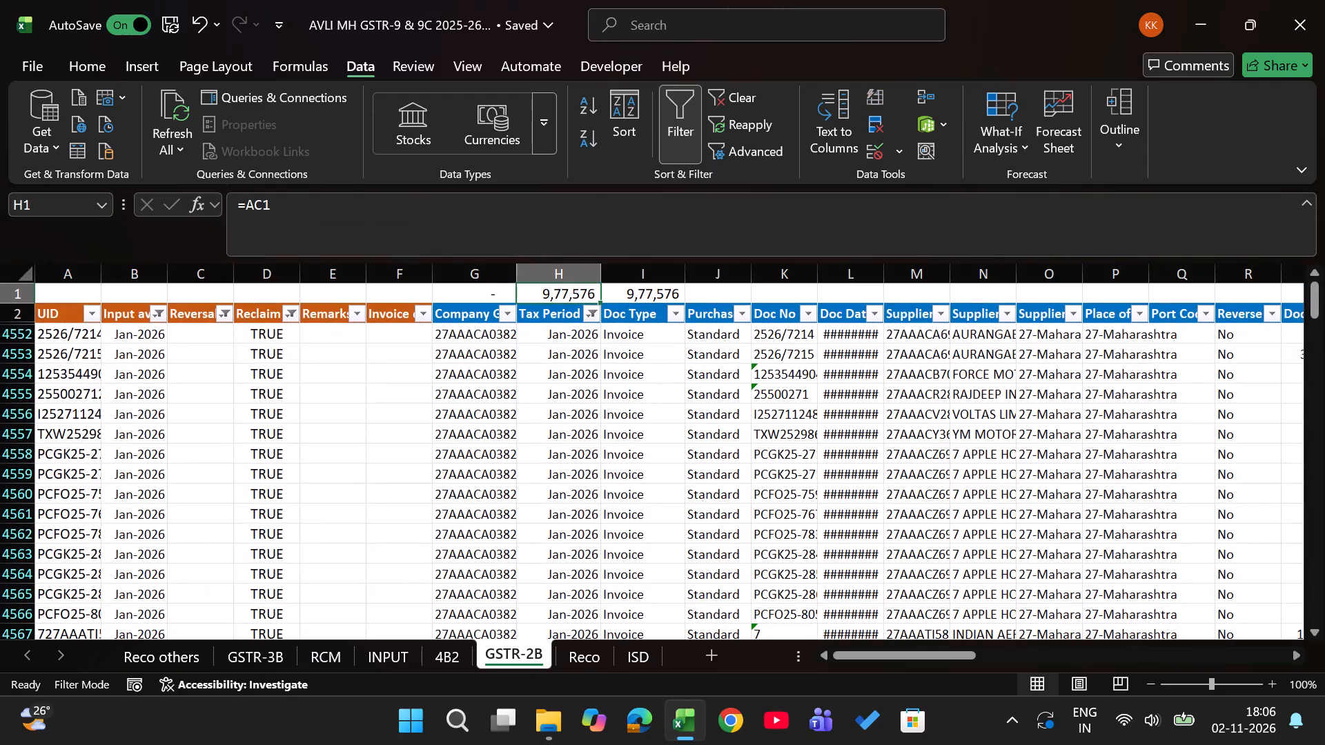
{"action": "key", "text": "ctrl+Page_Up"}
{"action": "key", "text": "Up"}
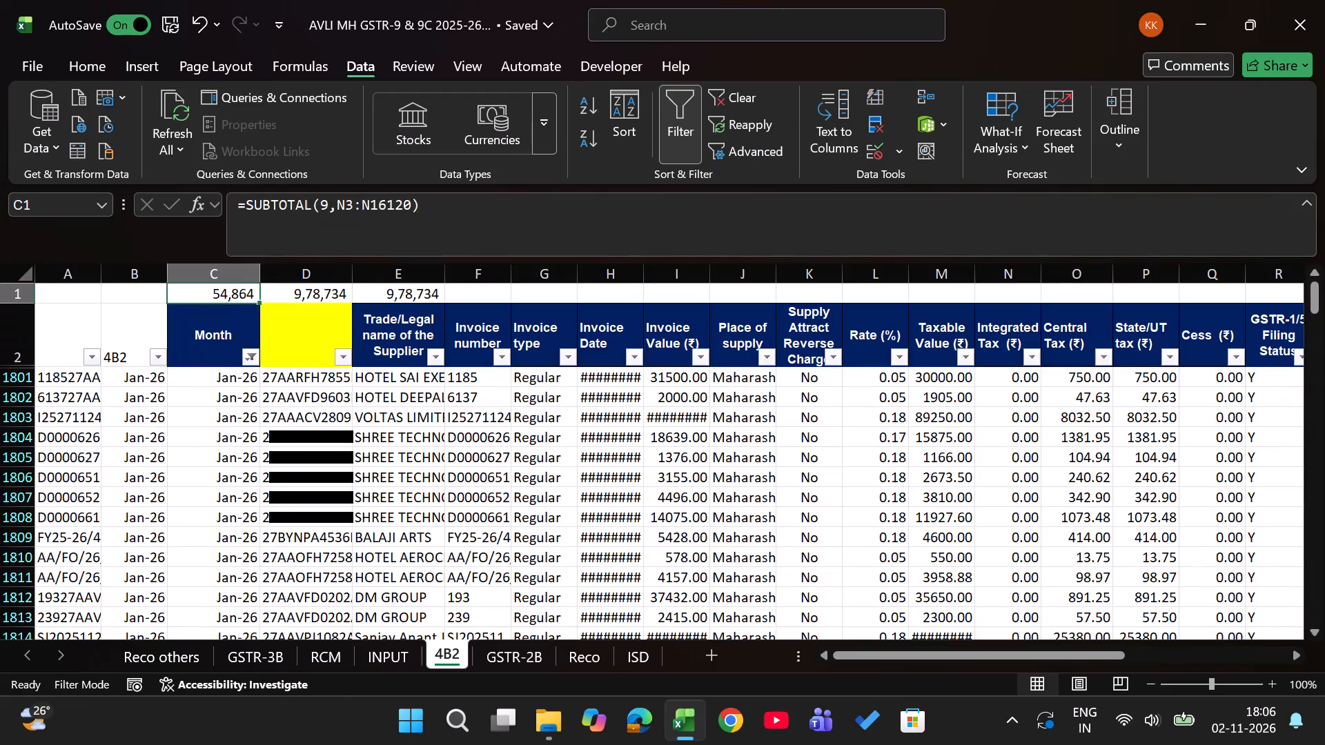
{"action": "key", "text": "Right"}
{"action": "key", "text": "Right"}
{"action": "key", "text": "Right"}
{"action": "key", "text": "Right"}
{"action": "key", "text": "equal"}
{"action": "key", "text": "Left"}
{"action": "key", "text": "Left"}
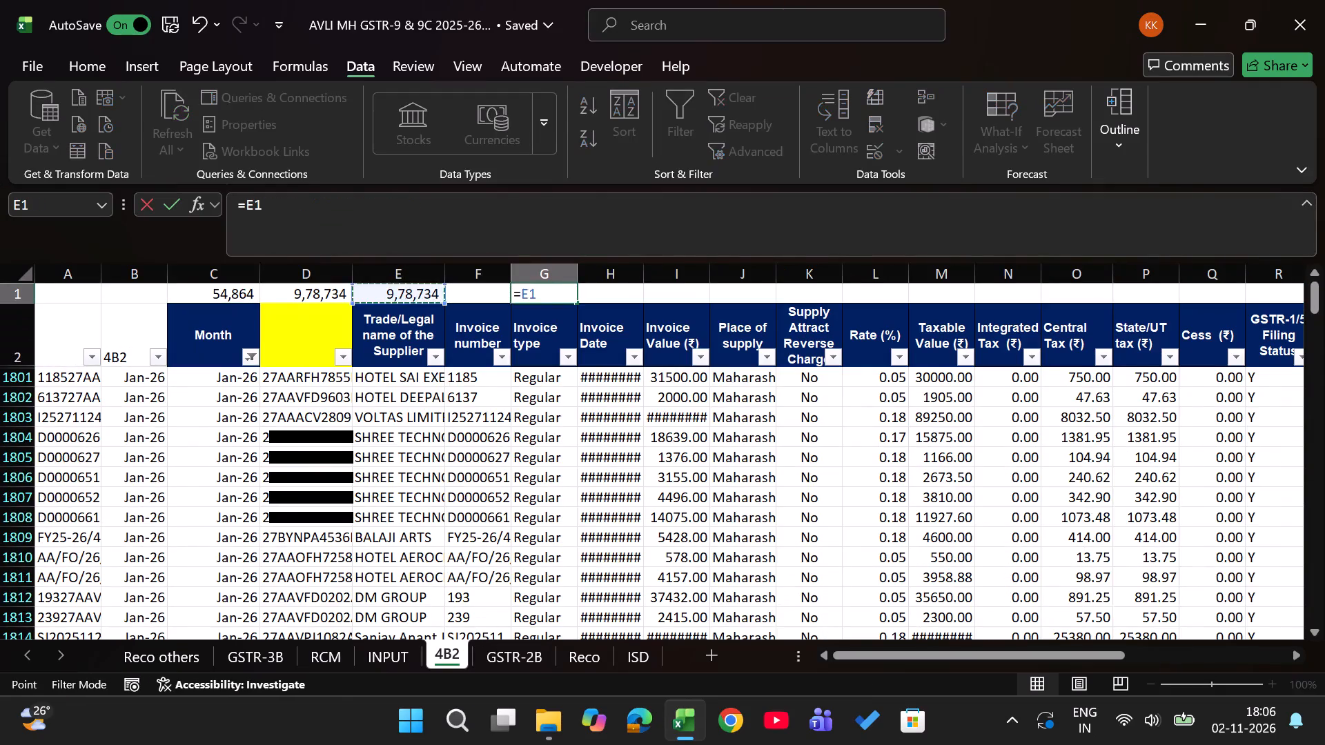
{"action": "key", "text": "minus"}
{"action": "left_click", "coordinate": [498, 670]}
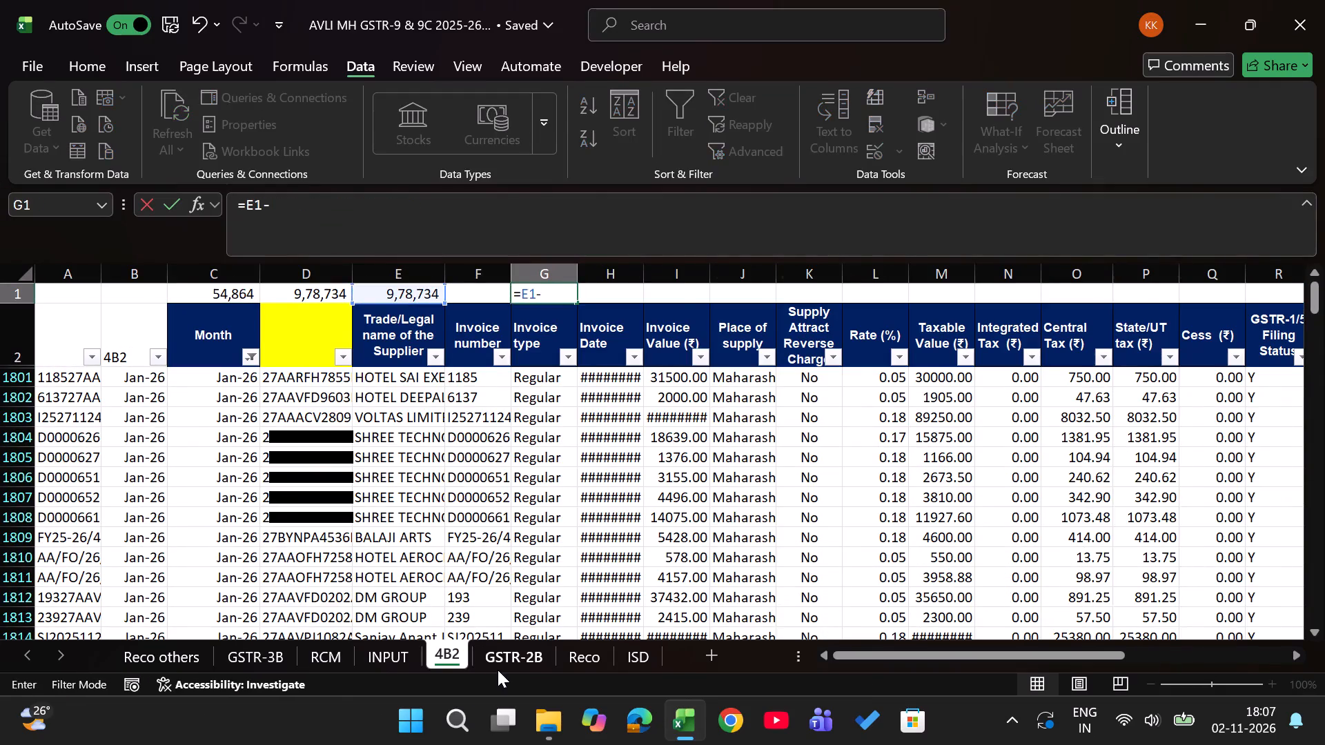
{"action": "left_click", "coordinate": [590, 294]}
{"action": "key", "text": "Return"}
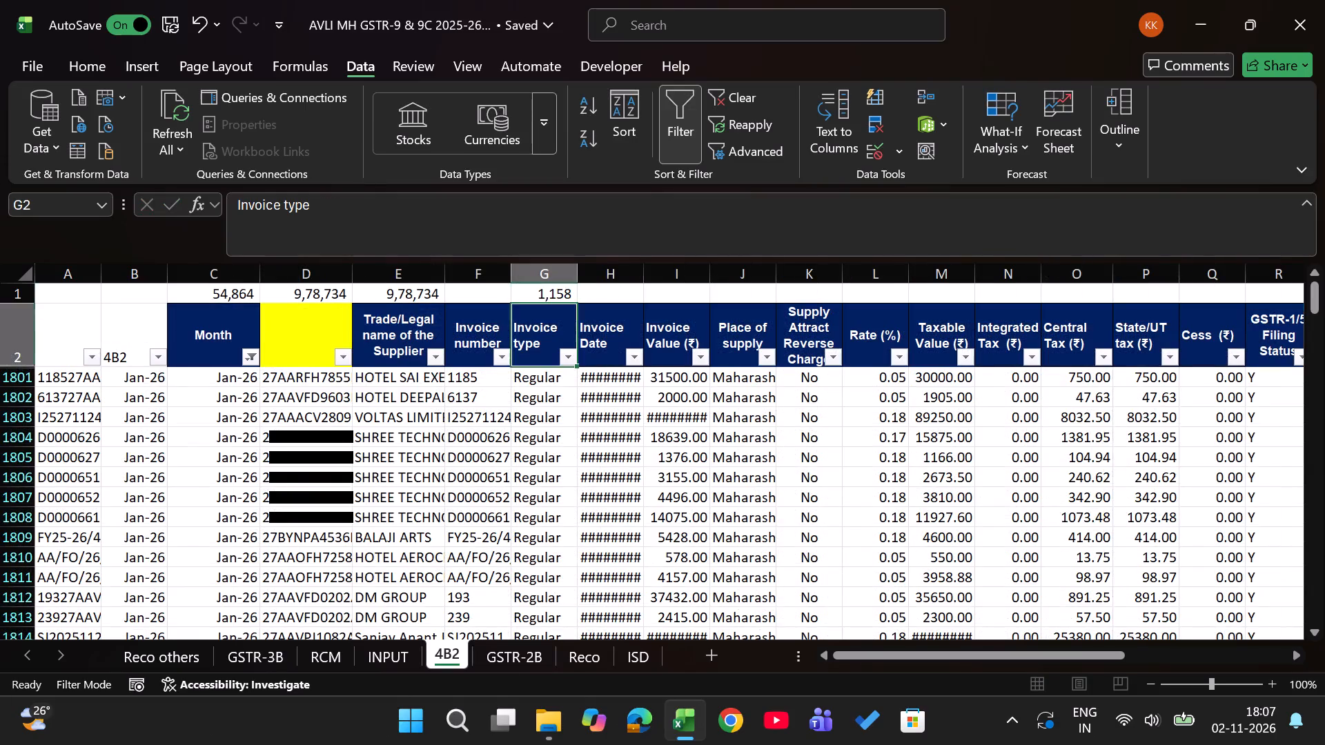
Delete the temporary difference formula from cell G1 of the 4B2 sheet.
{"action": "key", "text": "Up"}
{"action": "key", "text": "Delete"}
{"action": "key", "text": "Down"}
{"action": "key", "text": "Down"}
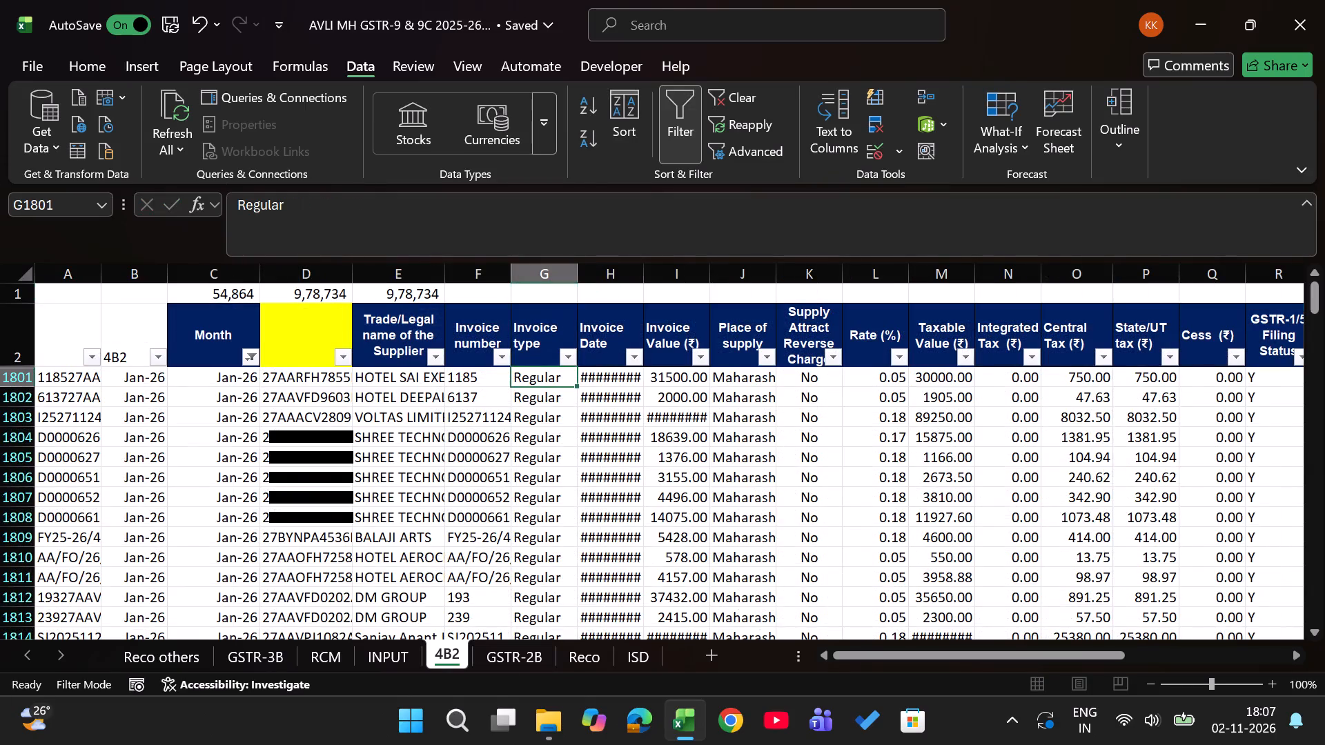
Look across the document and tax amount columns of the filtered January 2026 entries on the GSTR-2B sheet.
{"action": "key", "text": "Left"}
{"action": "key", "text": "ctrl+Page_Down"}
{"action": "key", "text": "Right"}
{"action": "key", "text": "Down"}
{"action": "key", "text": "Right"}
{"action": "key", "text": "Right"}
{"action": "key", "text": "Right"}
{"action": "key", "text": "Right"}
{"action": "key", "text": "Right"}
{"action": "key", "text": "Right"}
{"action": "key", "text": "Right"}
{"action": "key", "text": "Right"}
{"action": "key", "text": "Right"}
{"action": "key", "text": "Right"}
{"action": "key", "text": "Right"}
{"action": "key", "text": "Right"}
{"action": "key", "text": "Right"}
{"action": "key", "text": "Right"}
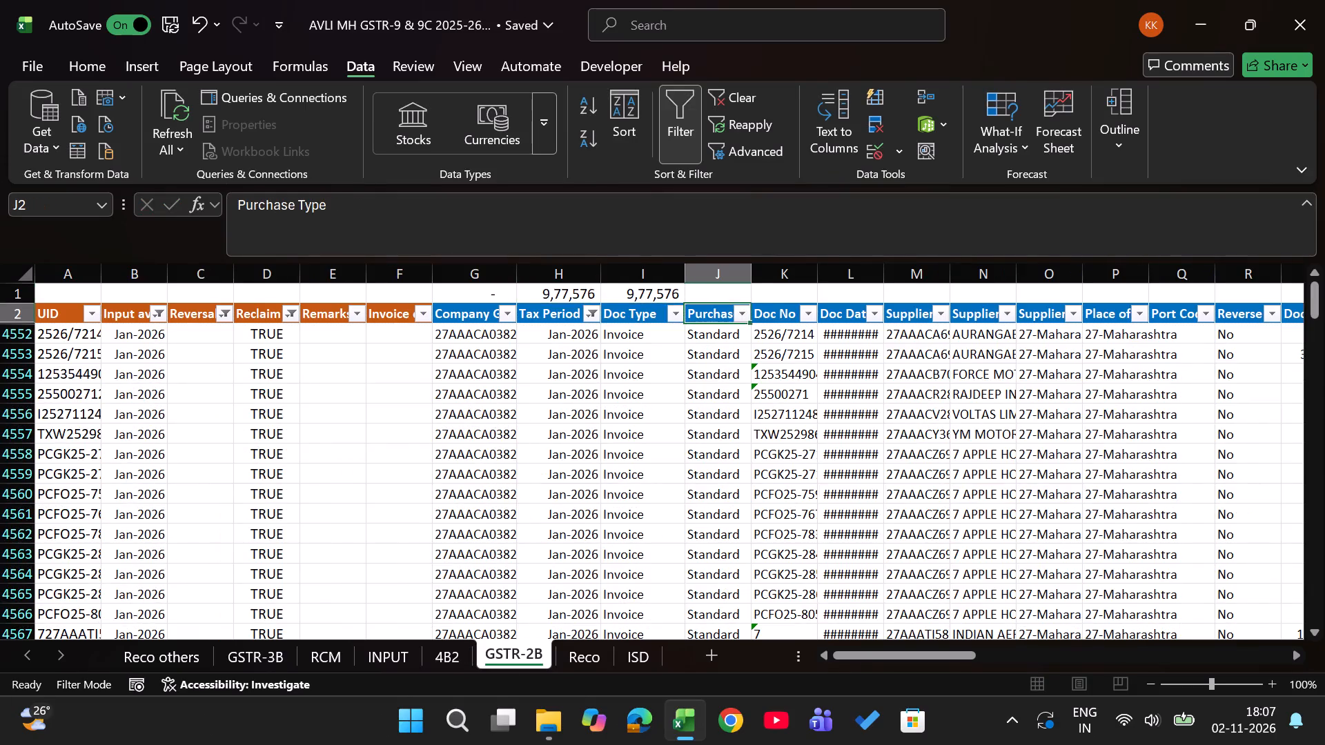
{"action": "key", "text": "Right"}
{"action": "key", "text": "Right"}
{"action": "key", "text": "Right"}
{"action": "key", "text": "Right"}
{"action": "key", "text": "Right"}
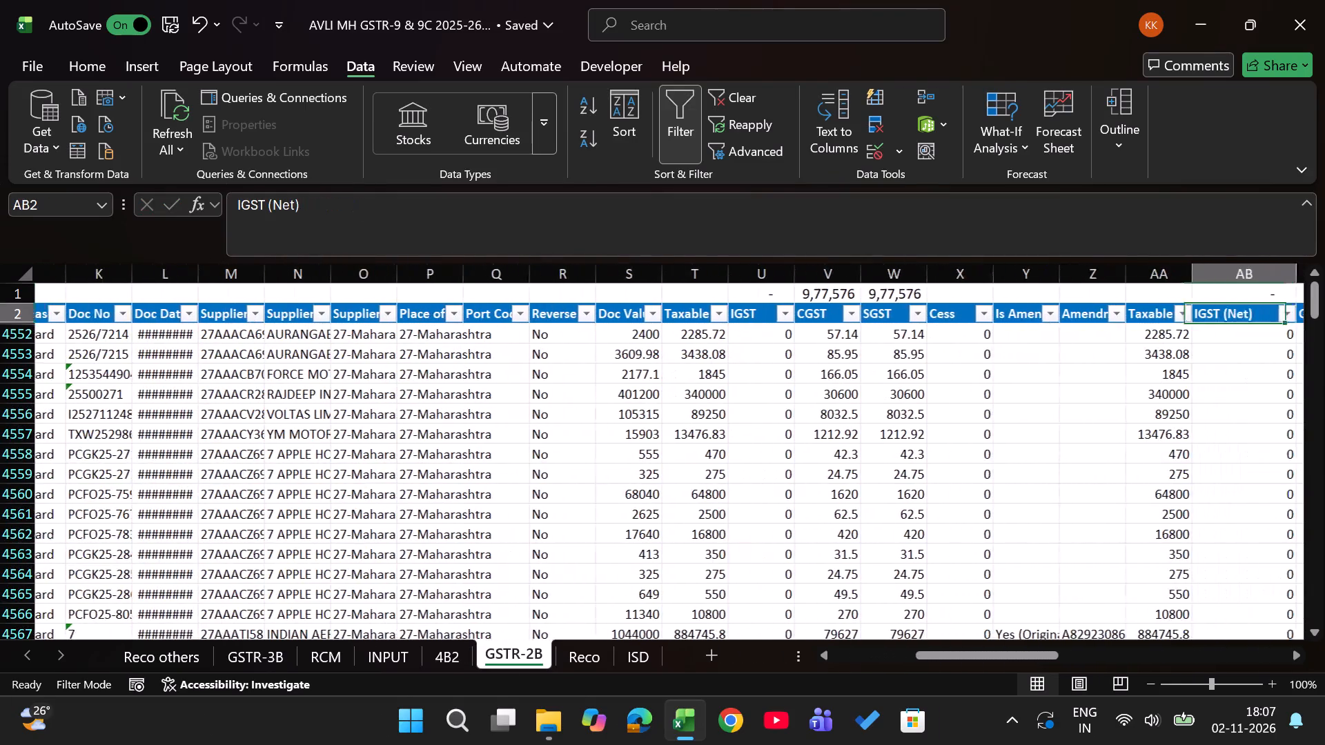
{"action": "key", "text": "Right"}
Examine the amendment status column of the January 2026 entries on the GSTR-2B sheet.
{"action": "key", "text": "Left"}
{"action": "key", "text": "Left"}
{"action": "key", "text": "Left"}
{"action": "key", "text": "Left"}
{"action": "key", "text": "Down"}
{"action": "key", "text": "Down"}
{"action": "key", "text": "Down"}
{"action": "key", "text": "Down"}
{"action": "key", "text": "Down"}
{"action": "key", "text": "Down"}
{"action": "key", "text": "Down"}
{"action": "key", "text": "Down"}
{"action": "key", "text": "Down"}
{"action": "key", "text": "Down"}
{"action": "key", "text": "Down"}
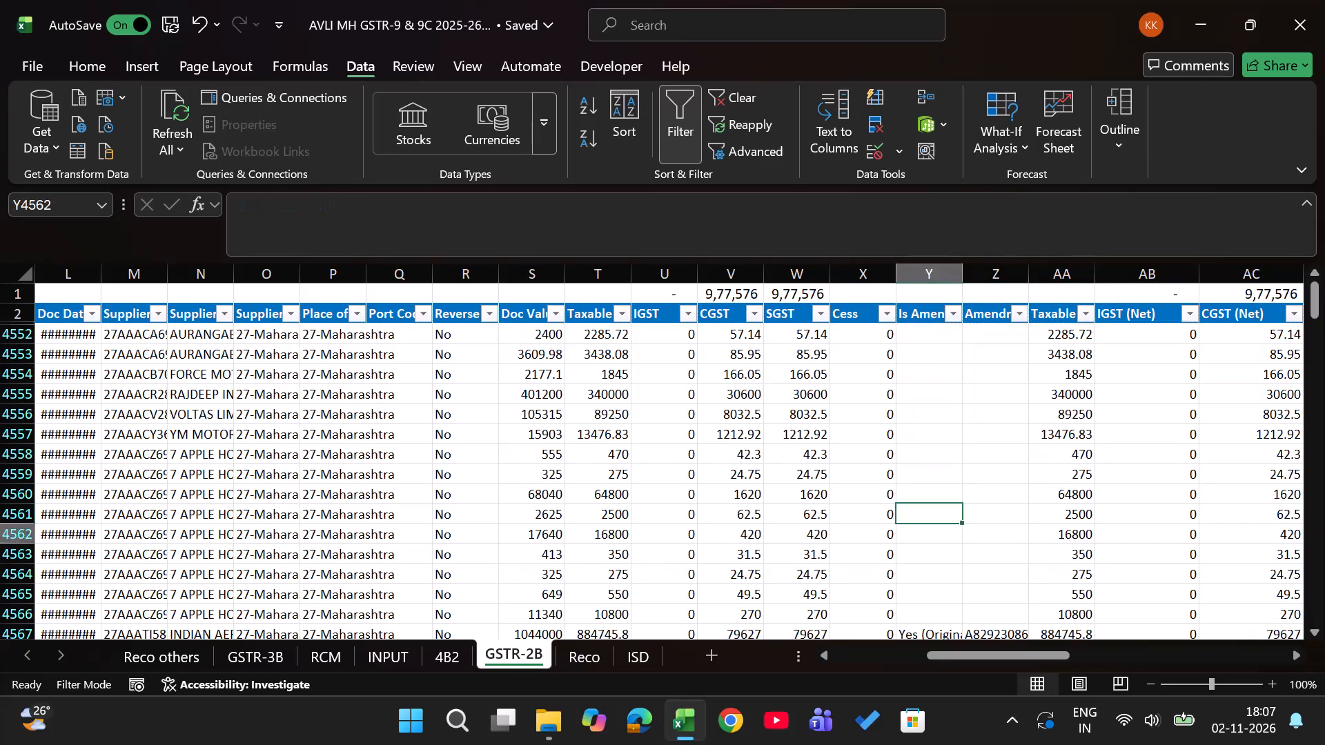
{"action": "key", "text": "Down"}
{"action": "key", "text": "Down"}
{"action": "key", "text": "Down"}
{"action": "key", "text": "Down"}
{"action": "key", "text": "Down"}
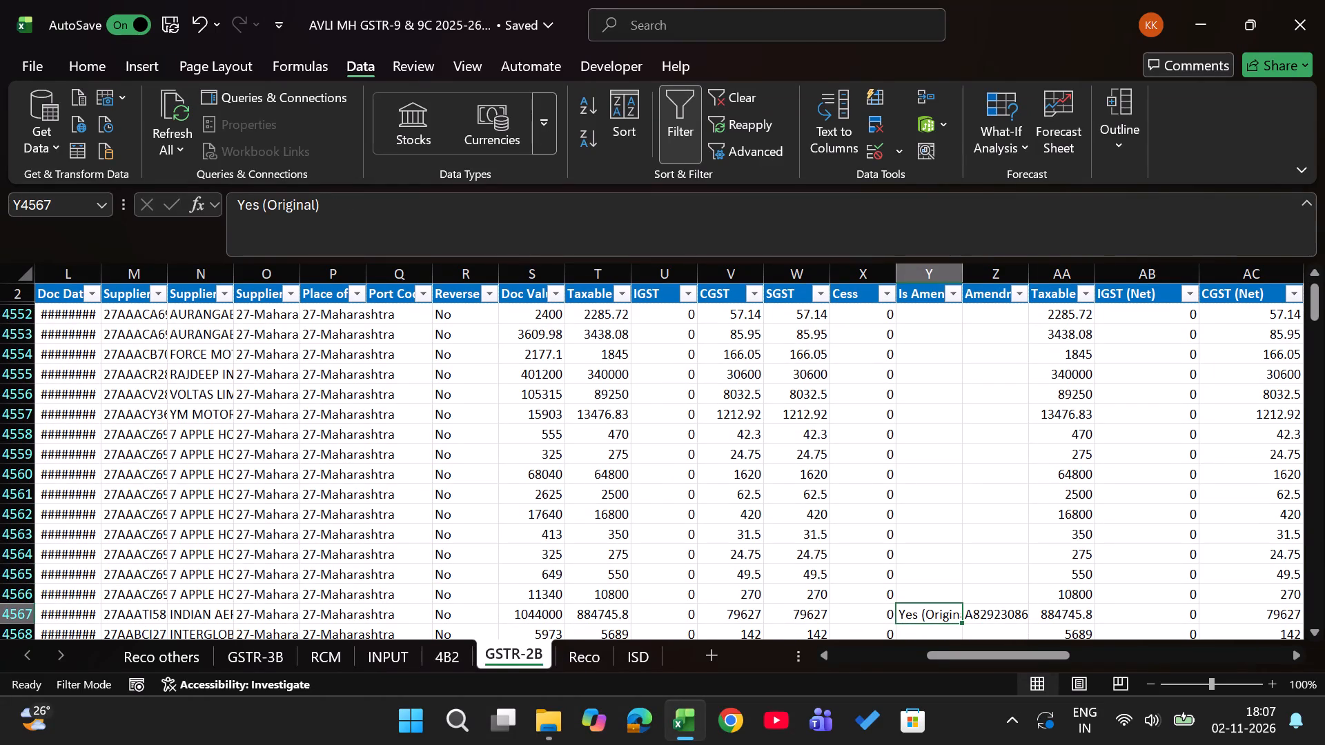
{"action": "key", "text": "ctrl+Down"}
{"action": "key", "text": "ctrl+Up"}
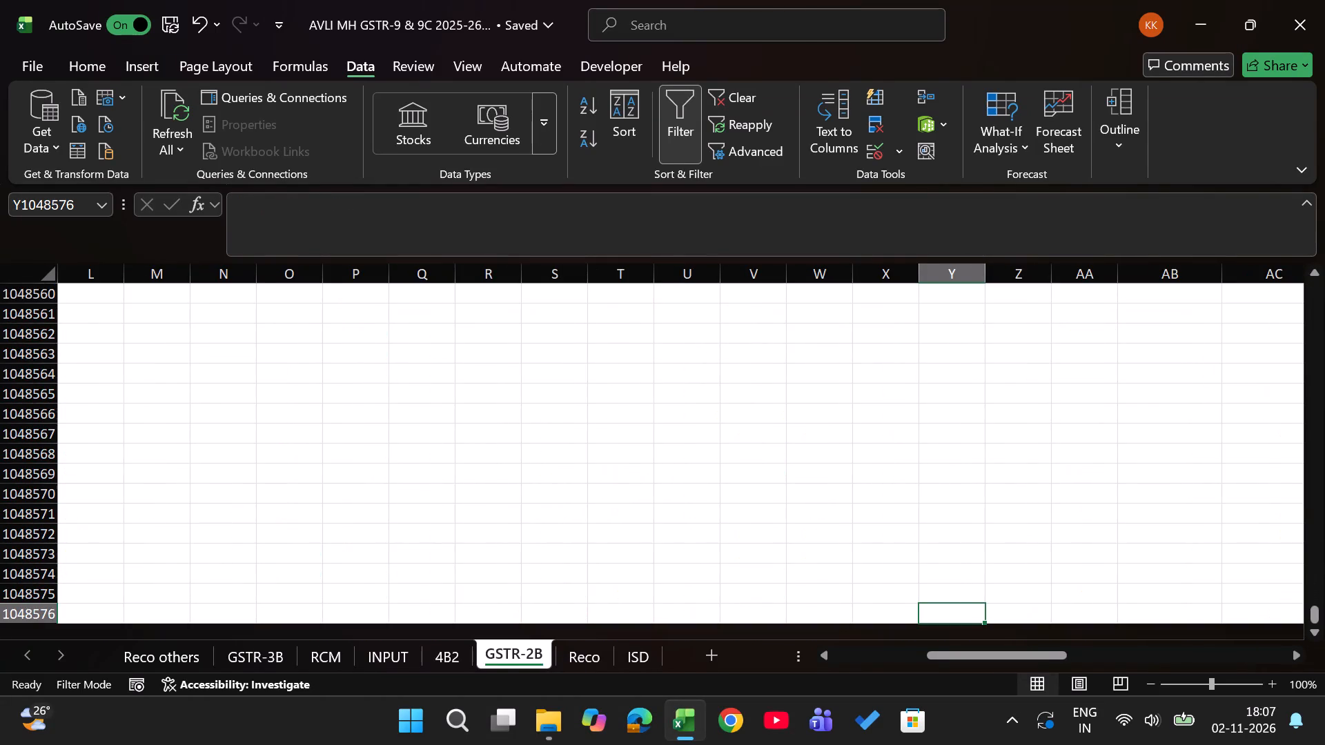
Review the net IGST, CGST and SGST columns of the January 2026 entries on the GSTR-2B sheet.
{"action": "key", "text": "Right"}
{"action": "key", "text": "Right"}
{"action": "key", "text": "Right"}
{"action": "key", "text": "Up"}
{"action": "key", "text": "Right"}
{"action": "key", "text": "Right"}
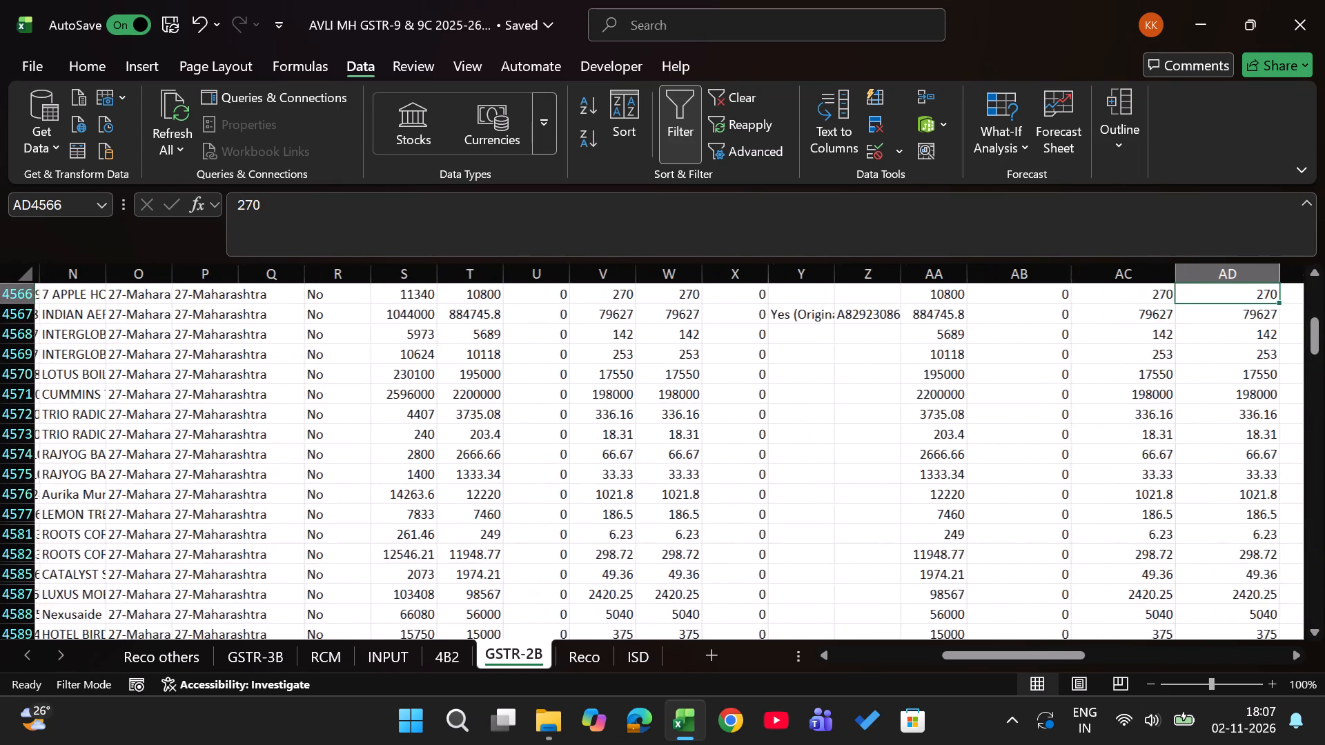
{"action": "key", "text": "Up"}
{"action": "key", "text": "ctrl+Up"}
{"action": "key", "text": "Down"}
{"action": "key", "text": "Left"}
{"action": "key", "text": "Left"}
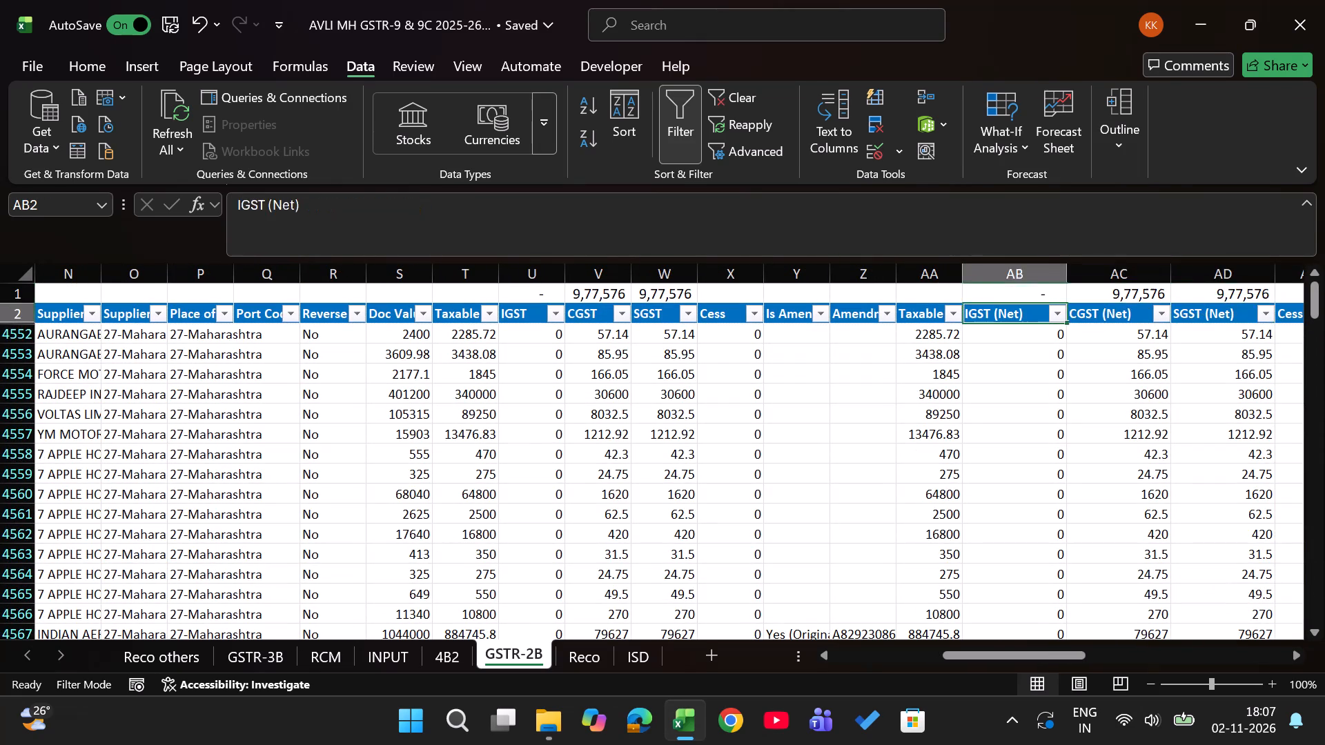
{"action": "key", "text": "Left"}
{"action": "key", "text": "Left"}
{"action": "key", "text": "Left"}
{"action": "key", "text": "Left"}
{"action": "key", "text": "Left"}
{"action": "key", "text": "Left"}
{"action": "key", "text": "Left"}
{"action": "key", "text": "ctrl+Left"}
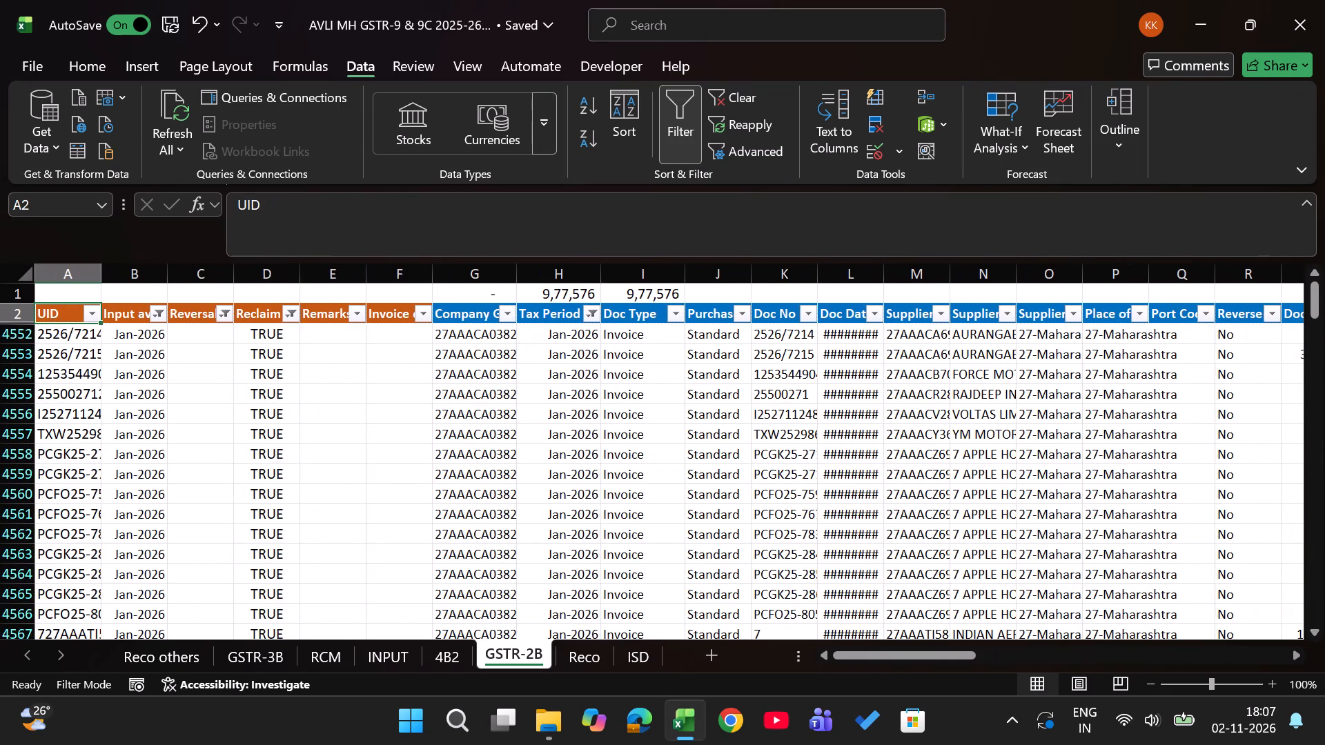
Filter the Central Tax column of the January 2026 entries on the 4B2 sheet to exclude 0.00 values.
{"action": "key", "text": "ctrl+Page_Up"}
{"action": "key", "text": "Left"}
{"action": "key", "text": "Left"}
{"action": "key", "text": "Up"}
{"action": "key", "text": "Right"}
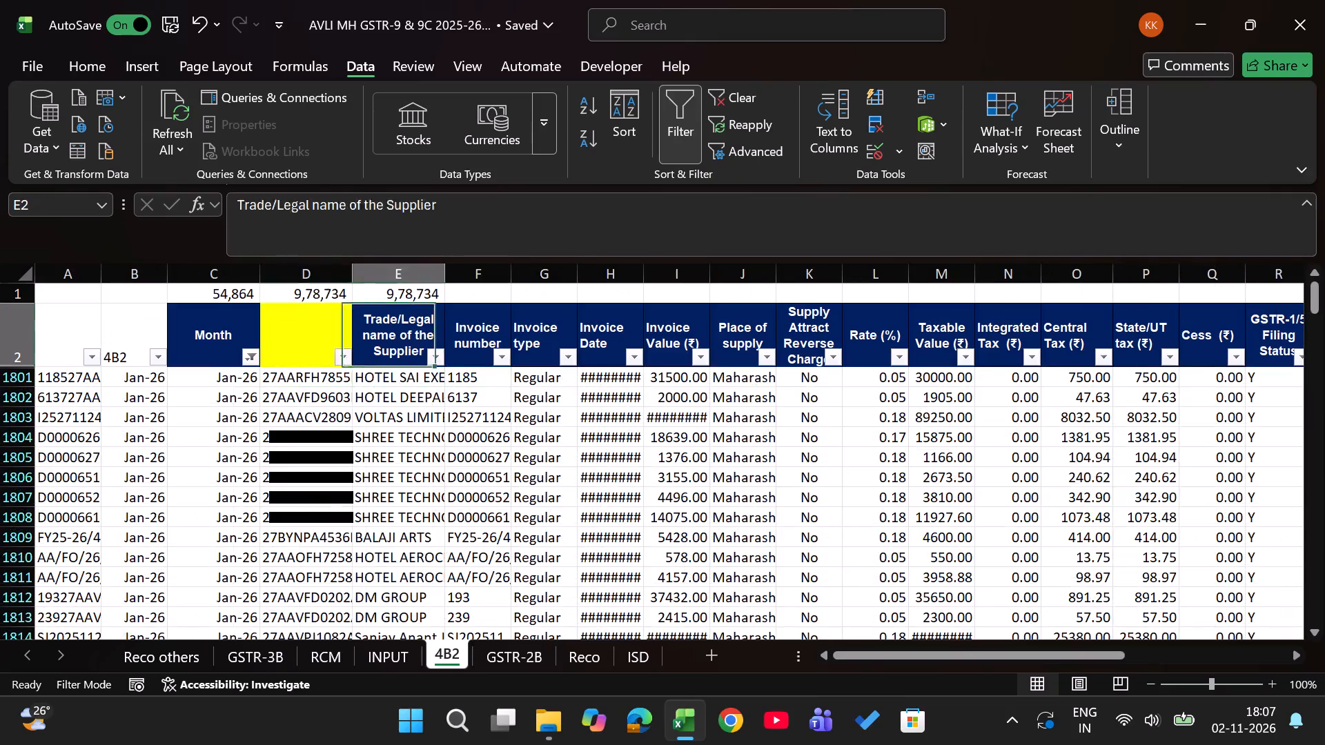
{"action": "key", "text": "Right"}
{"action": "key", "text": "Right"}
{"action": "key", "text": "Right"}
{"action": "key", "text": "Right"}
{"action": "key", "text": "Right"}
{"action": "key", "text": "Right"}
{"action": "key", "text": "Right"}
{"action": "key", "text": "Right"}
{"action": "key", "text": "Right"}
{"action": "key", "text": "Right"}
{"action": "key", "text": "alt+Down"}
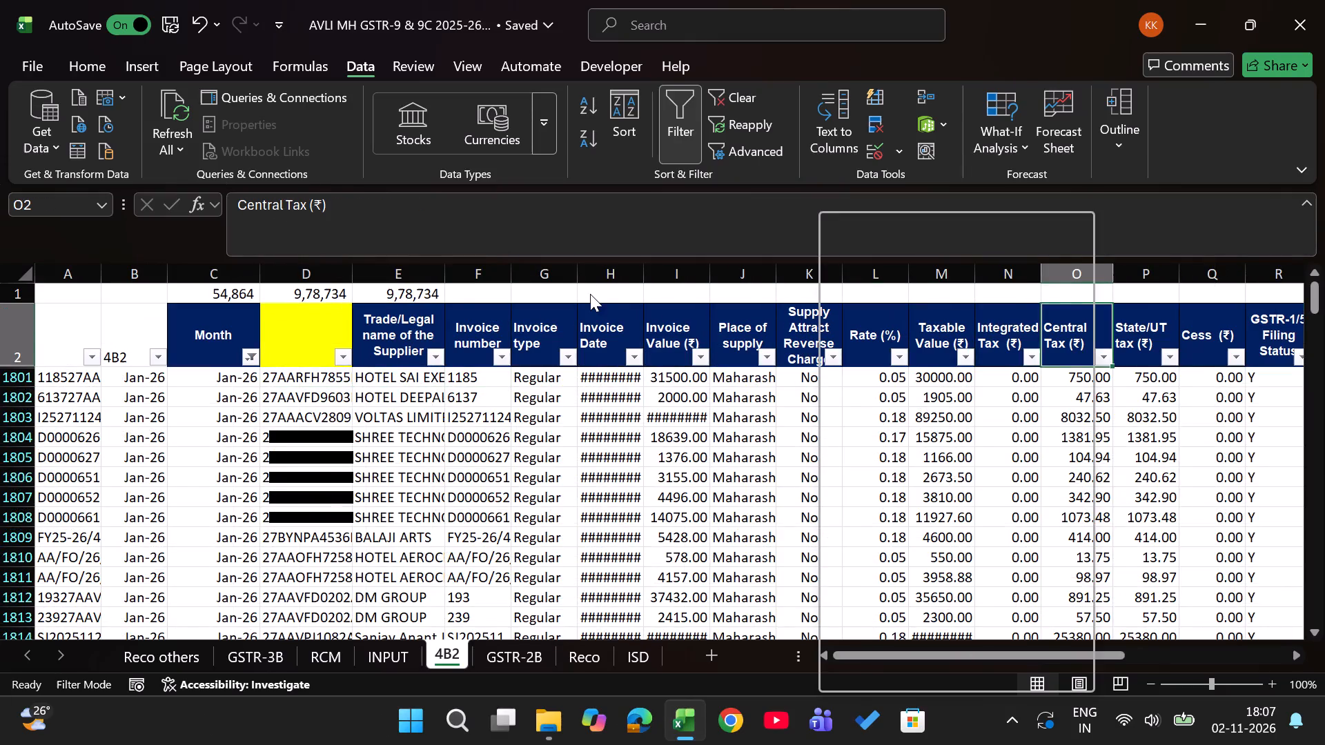
{"action": "left_click", "coordinate": [893, 491]}
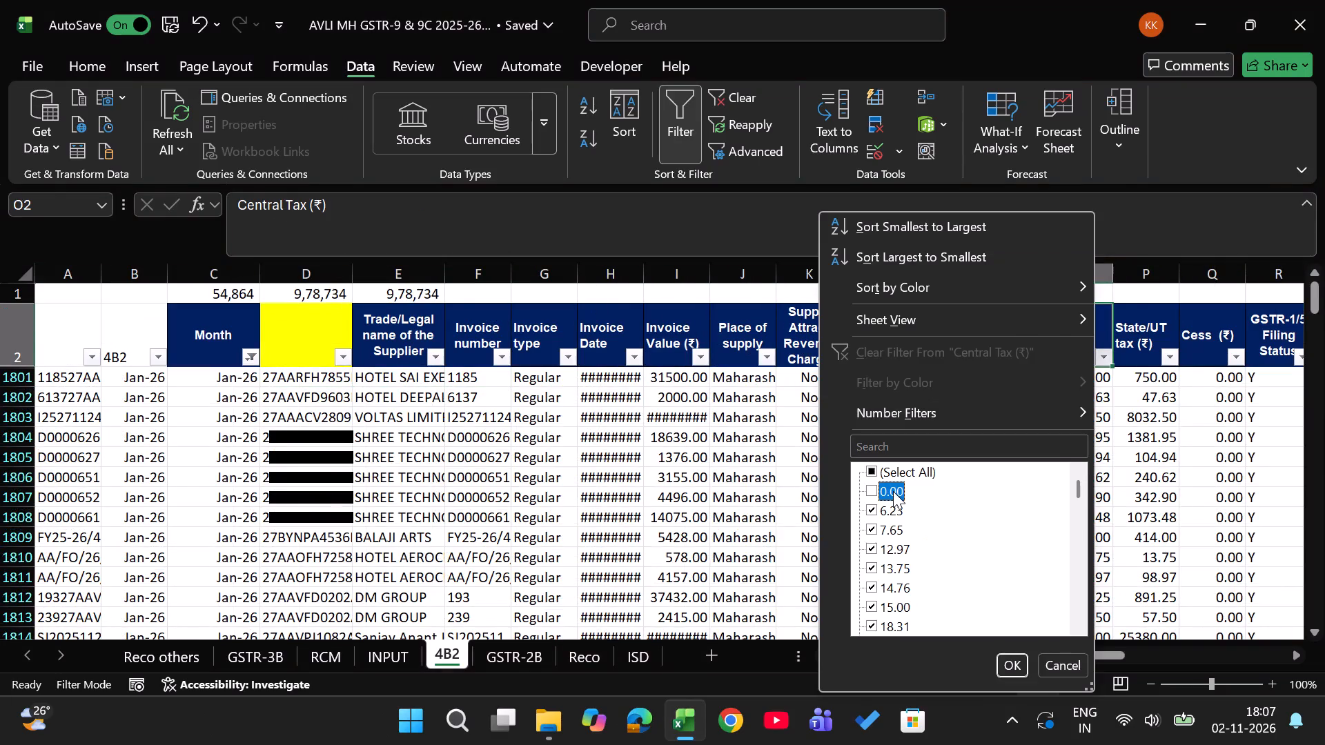
{"action": "key", "text": "Return"}
Select all filtered invoice keys in column A of the 4B2 sheet to check their count.
{"action": "key", "text": "Left"}
{"action": "key", "text": "Left"}
{"action": "key", "text": "Left"}
{"action": "key", "text": "Left"}
{"action": "key", "text": "Left"}
{"action": "key", "text": "Left"}
{"action": "key", "text": "Left"}
{"action": "key", "text": "Left"}
{"action": "key", "text": "Left"}
{"action": "key", "text": "Left"}
{"action": "key", "text": "Left"}
{"action": "key", "text": "Left"}
{"action": "key", "text": "Left"}
{"action": "key", "text": "Left"}
{"action": "key", "text": "Left"}
{"action": "key", "text": "Left"}
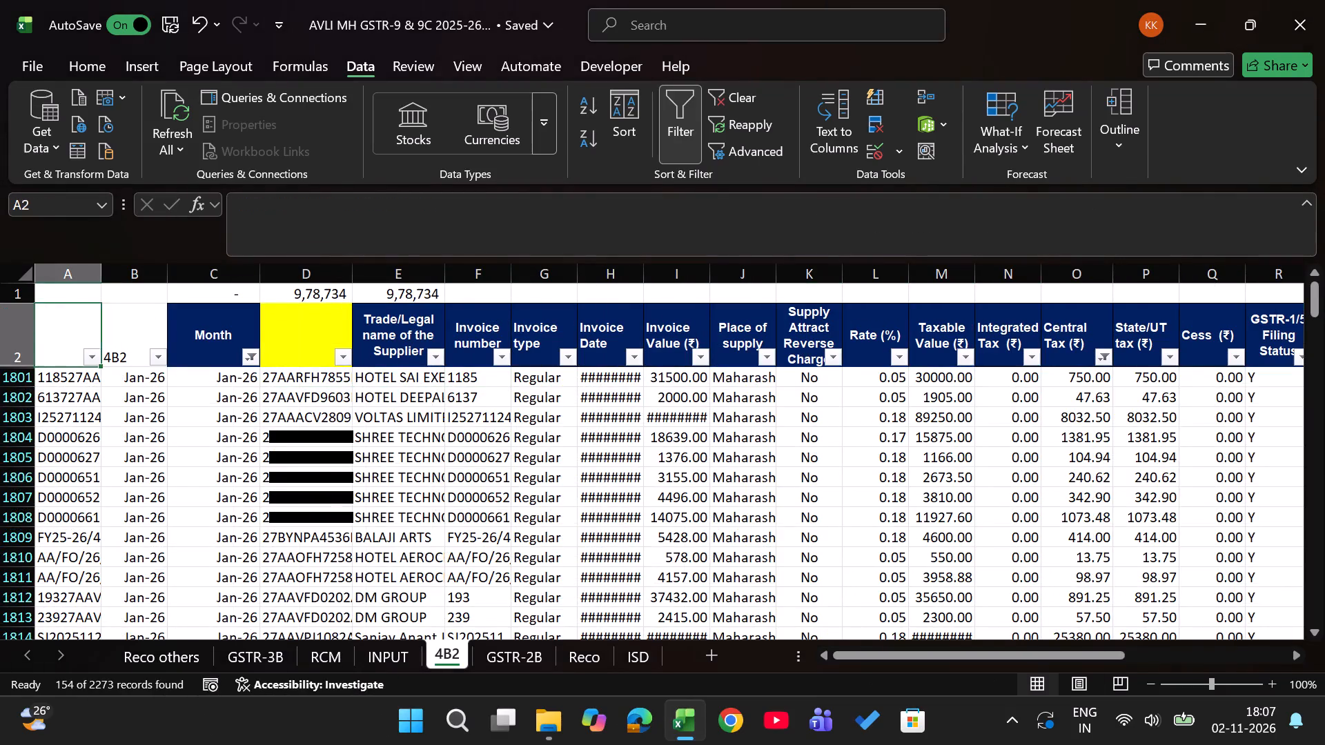
{"action": "key", "text": "Down"}
{"action": "key", "text": "ctrl+shift+Down"}
Copy the filtered UIDs in column A of the GSTR-2B sheet into a new blank workbook, starting at cell A2.
{"action": "key", "text": "ctrl+Page_Down"}
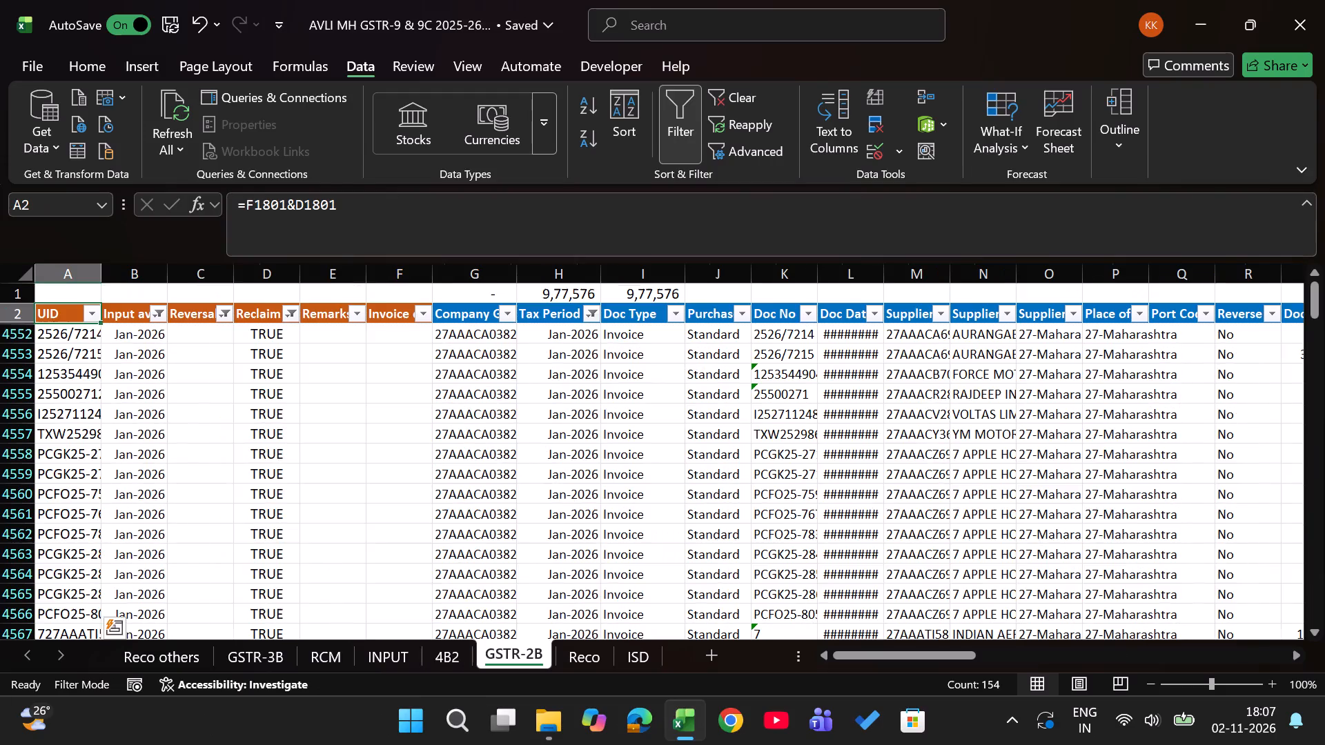
{"action": "key", "text": "Left"}
{"action": "key", "text": "Down"}
{"action": "key", "text": "ctrl+shift+Down"}
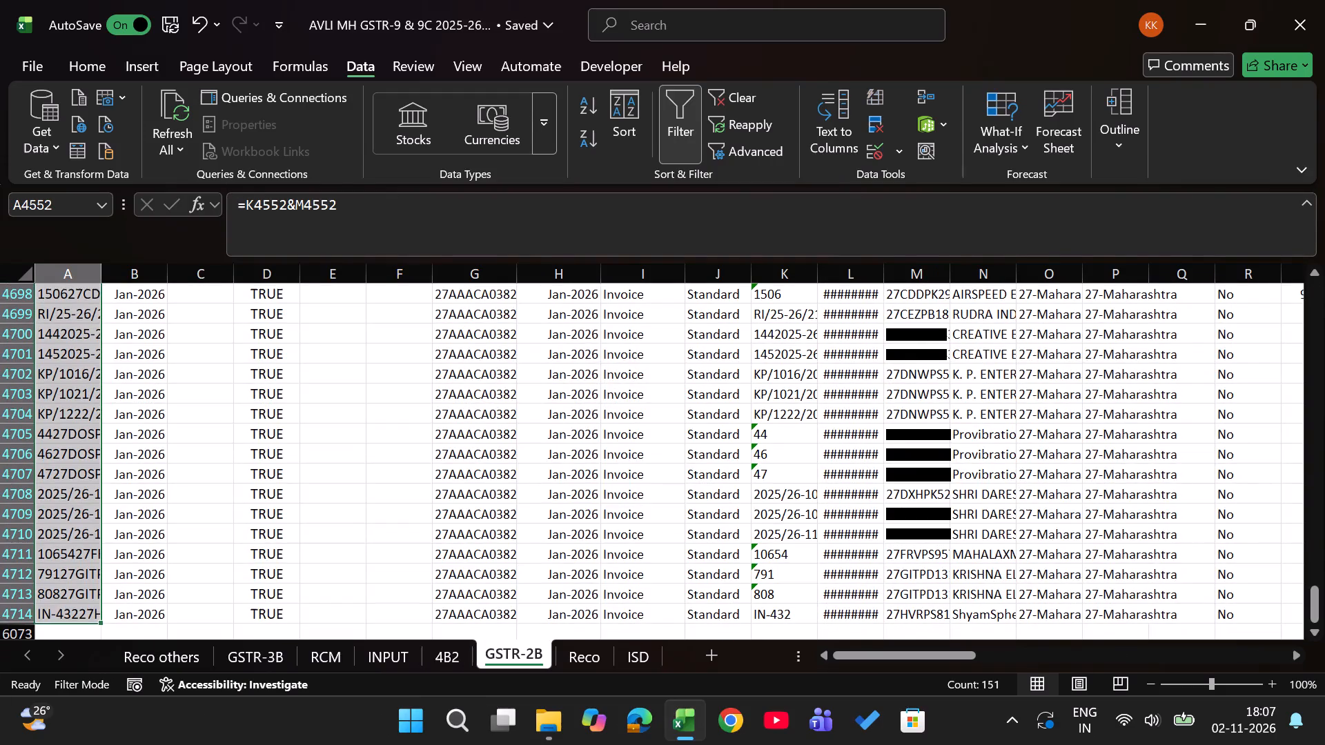
{"action": "key", "text": "alt+Tab"}
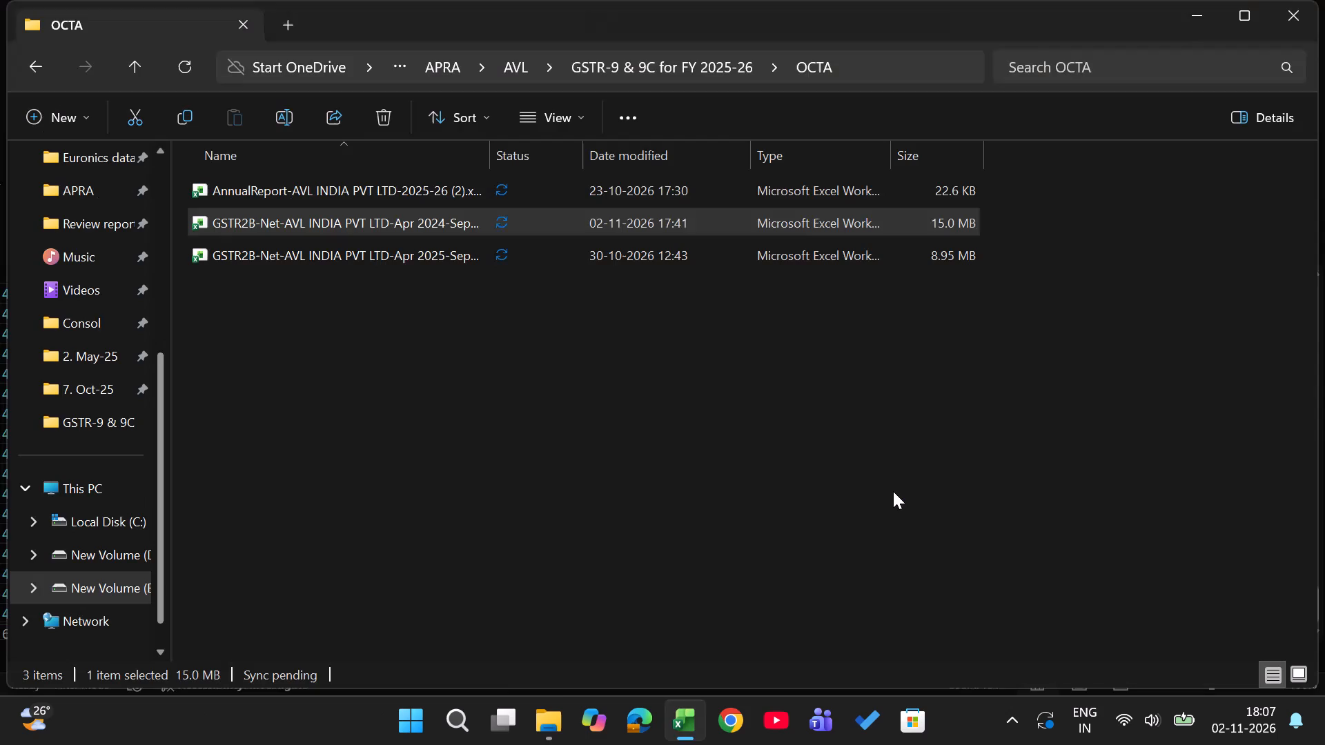
{"action": "key", "text": "alt+Tab"}
{"action": "key", "text": "ctrl+n"}
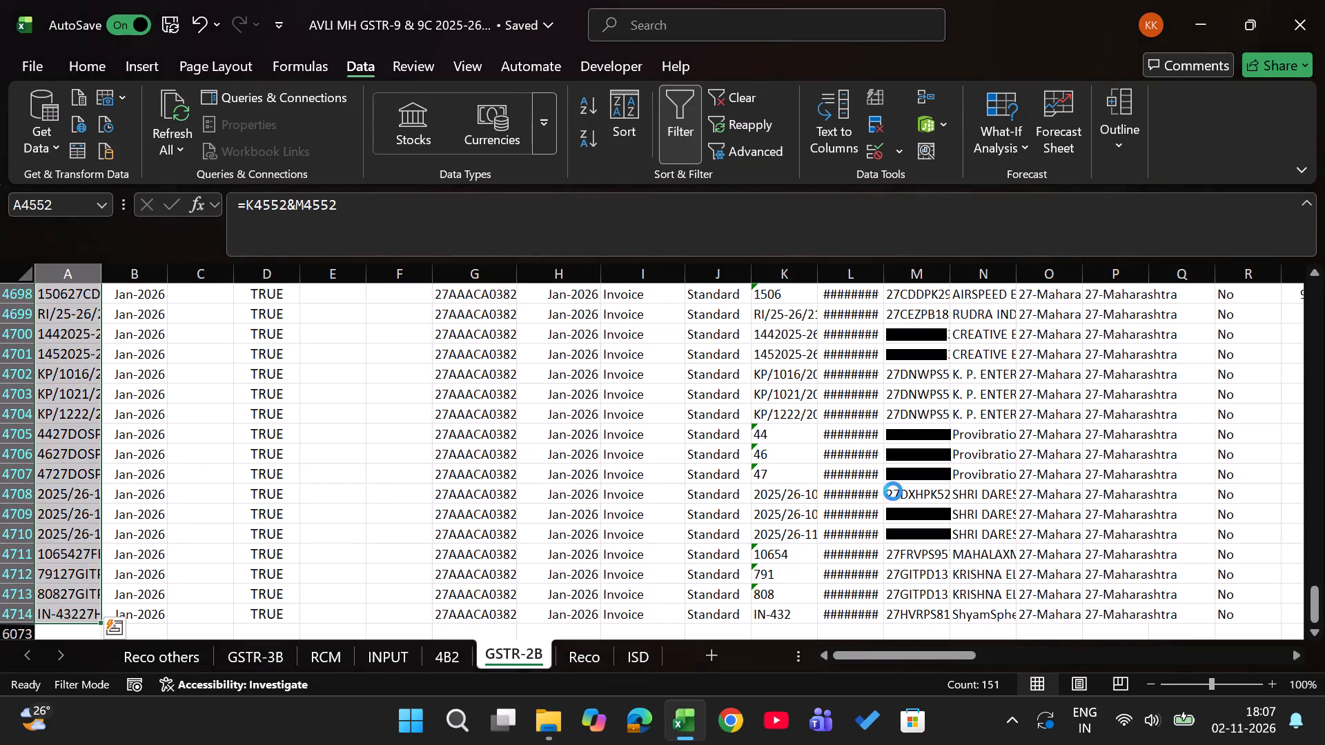
{"action": "key", "text": "alt+Tab"}
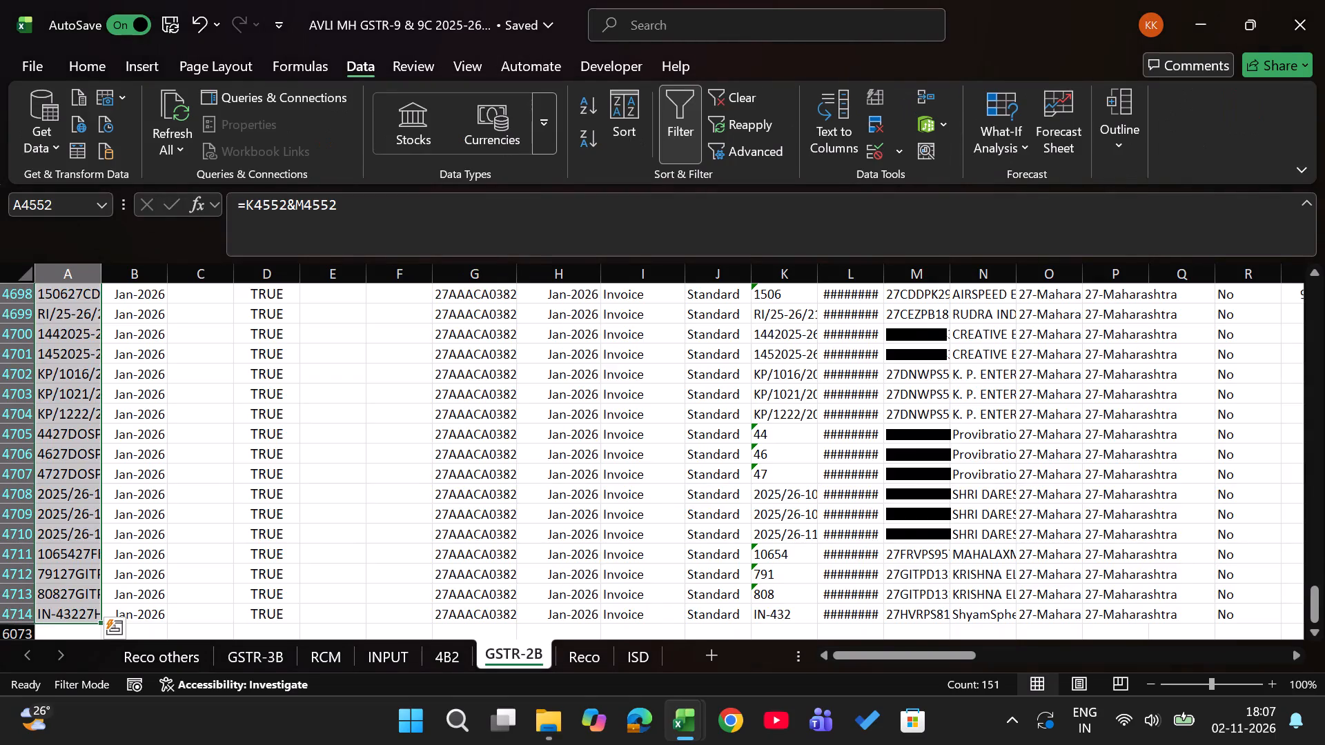
{"action": "key", "text": "ctrl+c"}
{"action": "key", "text": "alt+Tab"}
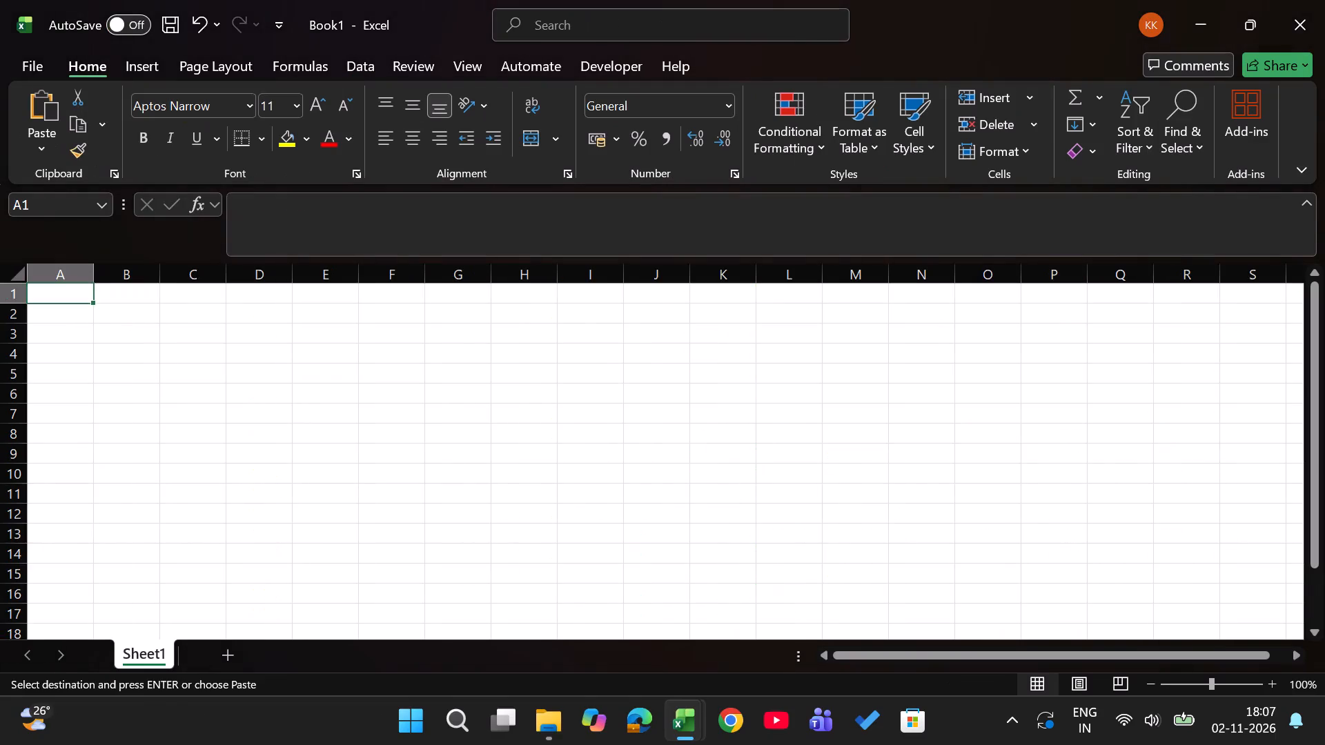
{"action": "key", "text": "Down"}
{"action": "key", "text": "Right"}
{"action": "key", "text": "Left"}
{"action": "key", "text": "Return"}
Copy the filtered column A invoice keys of the 4B2 sheet into the new workbook, starting at cell D2.
{"action": "key", "text": "Down"}
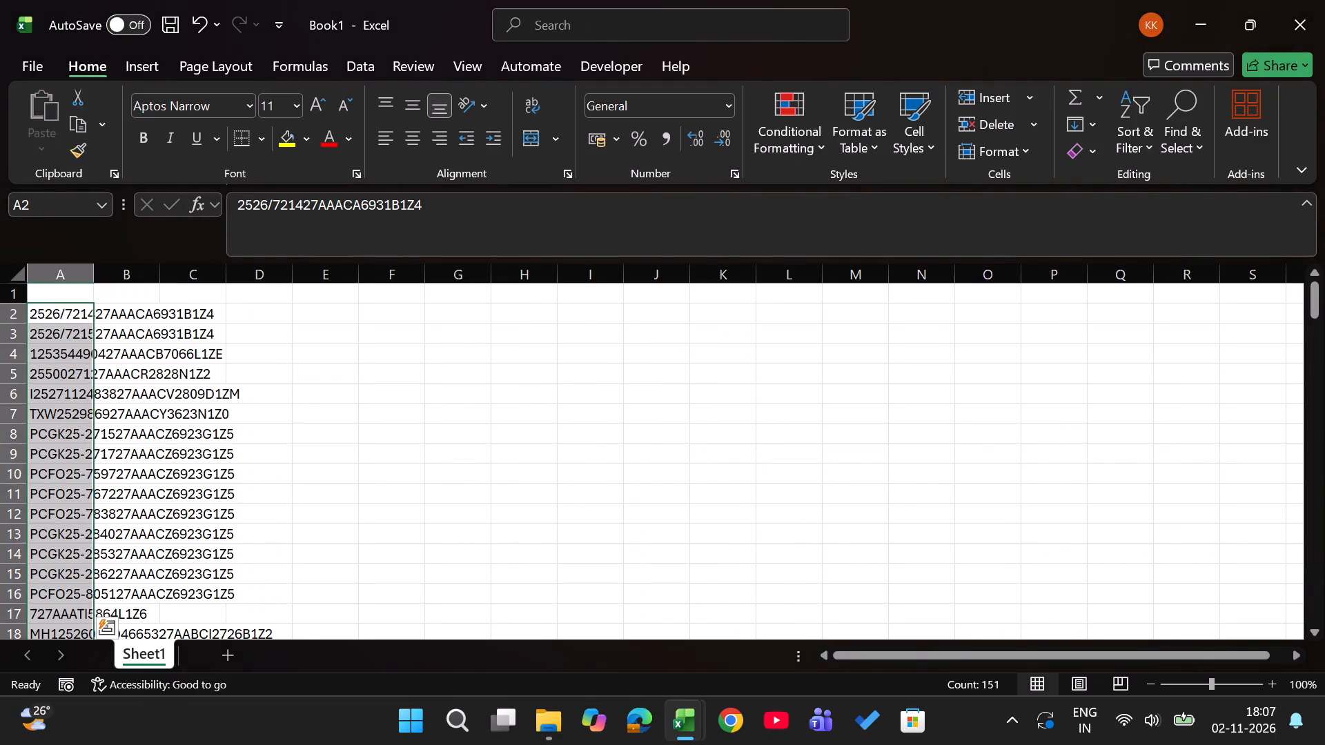
{"action": "key", "text": "Up"}
{"action": "key", "text": "Right"}
{"action": "key", "text": "Right"}
{"action": "key", "text": "alt+Tab"}
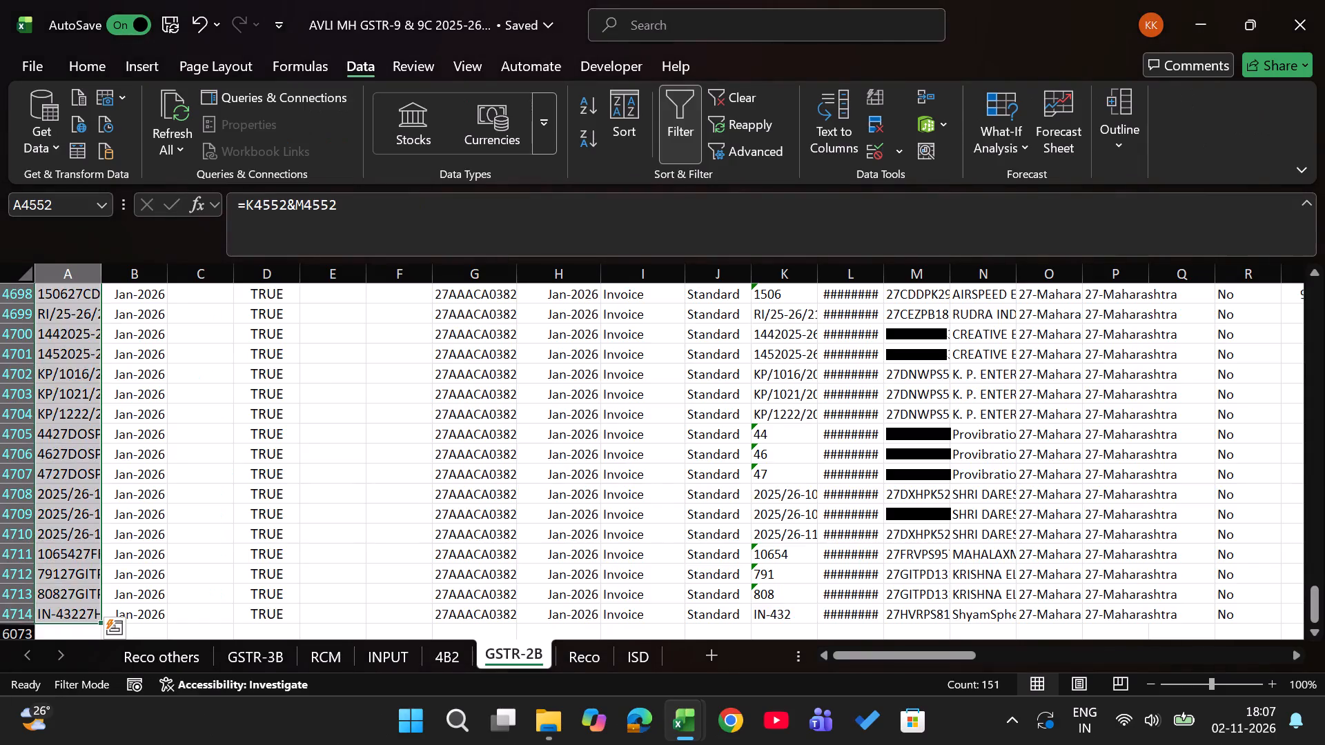
{"action": "key", "text": "ctrl+Page_Up"}
{"action": "key", "text": "ctrl+Up"}
{"action": "key", "text": "Left"}
{"action": "key", "text": "Left"}
{"action": "key", "text": "Down"}
{"action": "key", "text": "Down"}
{"action": "key", "text": "ctrl+shift+Down"}
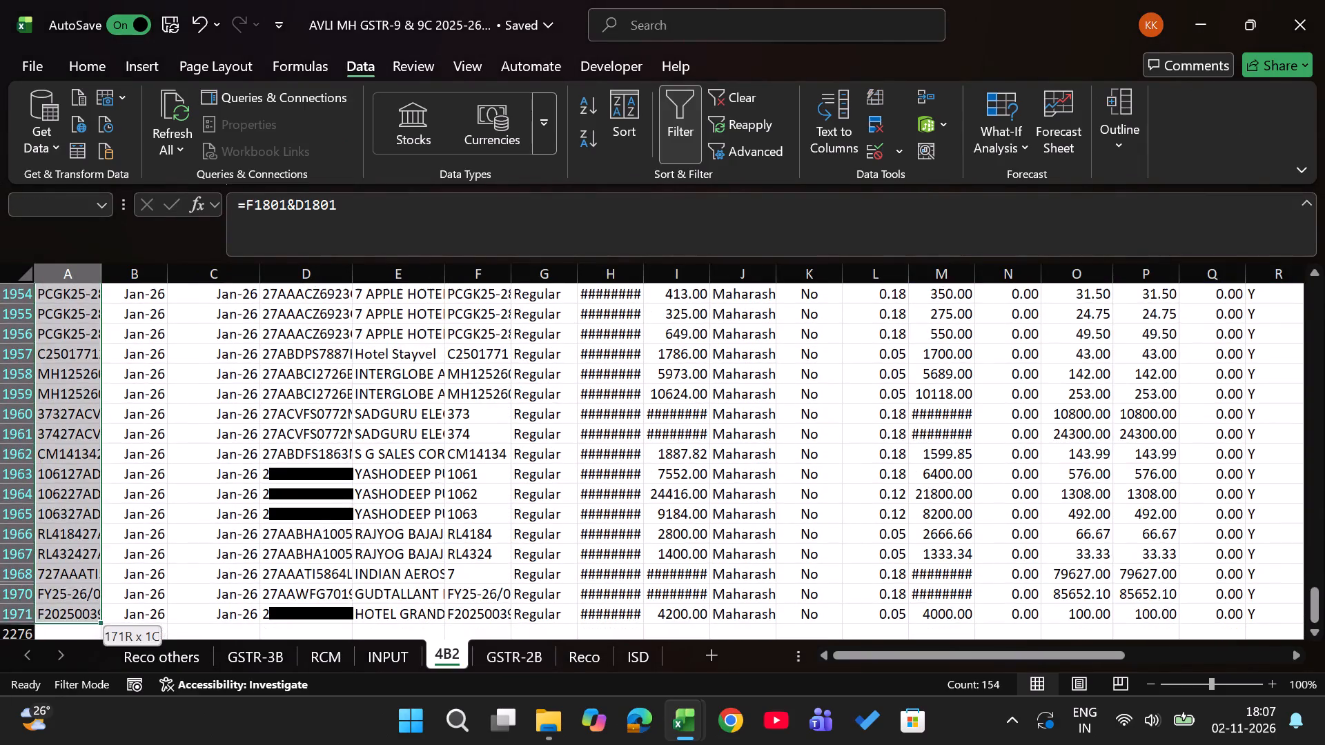
{"action": "key", "text": "ctrl+c"}
{"action": "key", "text": "alt+Tab"}
{"action": "key", "text": "Right"}
{"action": "key", "text": "shift+Return"}
{"action": "key", "text": "Left"}
{"action": "key", "text": "Down"}
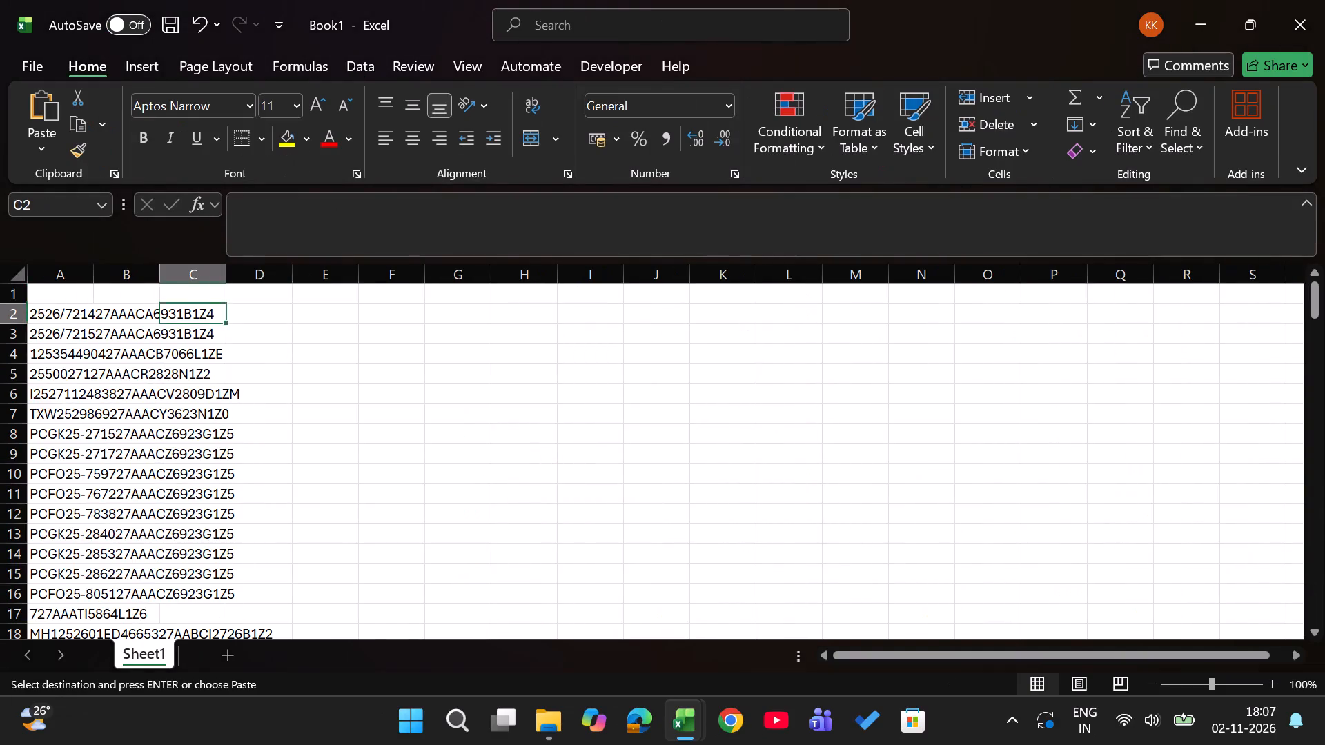
{"action": "key", "text": "Right"}
{"action": "key", "text": "alt+Tab"}
{"action": "key", "text": "ctrl+c"}
{"action": "key", "text": "alt+Tab"}
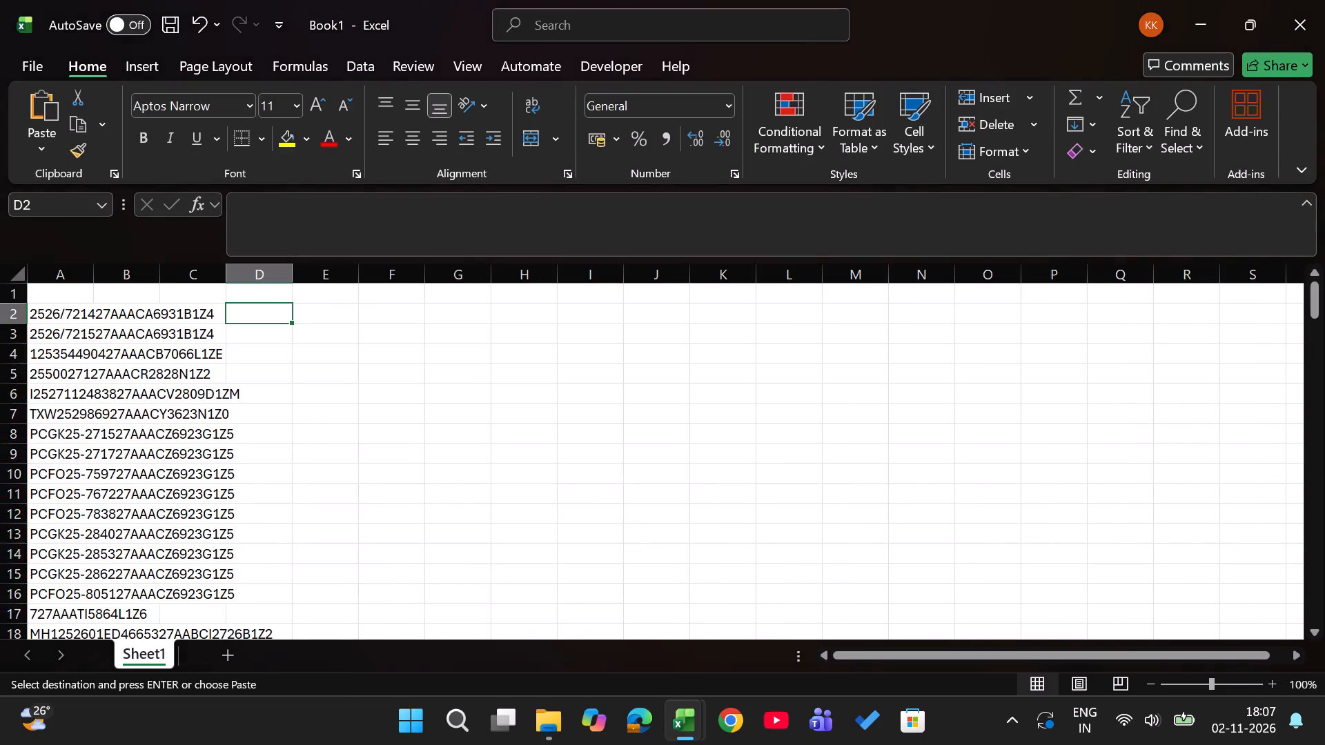
{"action": "key", "text": "Return"}
Enter the formula =VLOOKUP(D2,A:A,1,0) in cell E2 to match the 4B2 keys against the GSTR-2B keys.
{"action": "key", "text": "Down"}
{"action": "key", "text": "Up"}
{"action": "key", "text": "Right"}
{"action": "type", "text": "=vlo"}
{"action": "key", "text": "Tab"}
{"action": "key", "text": "Left"}
{"action": "key", "text": "comma"}
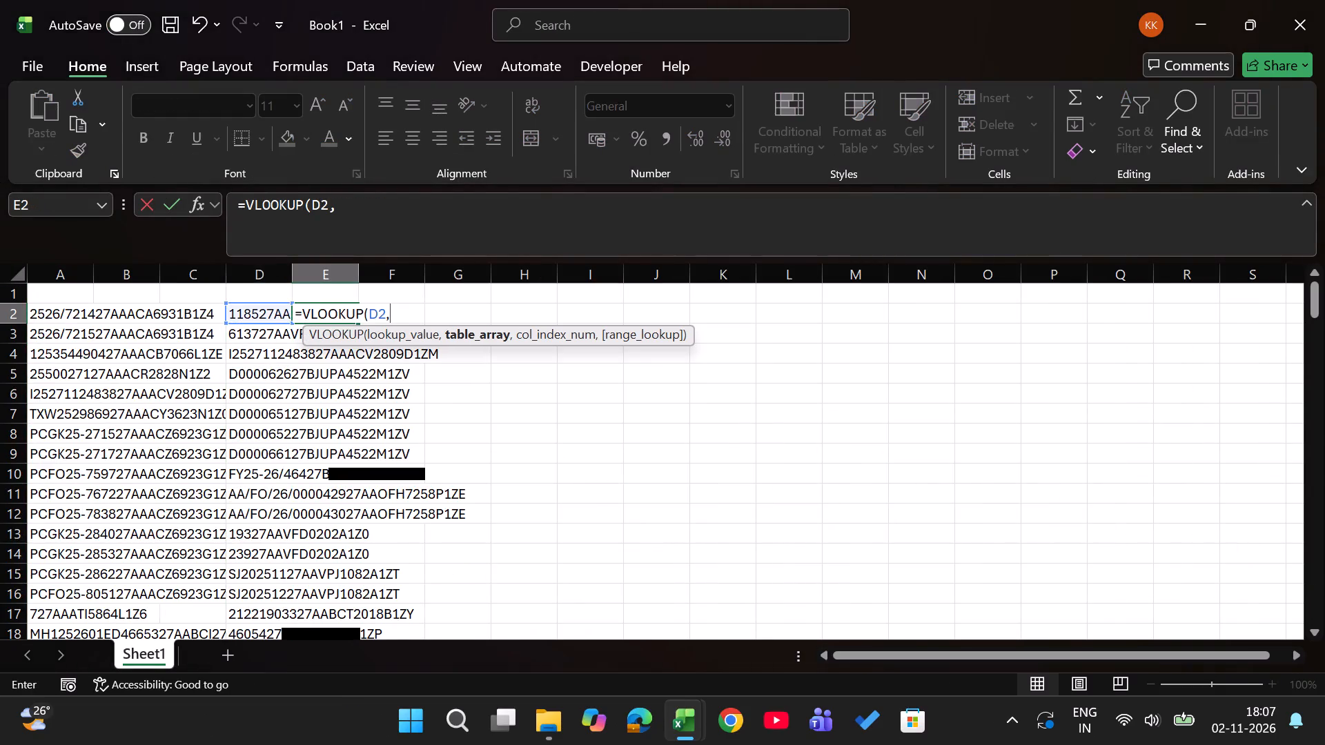
{"action": "left_click", "coordinate": [59, 277]}
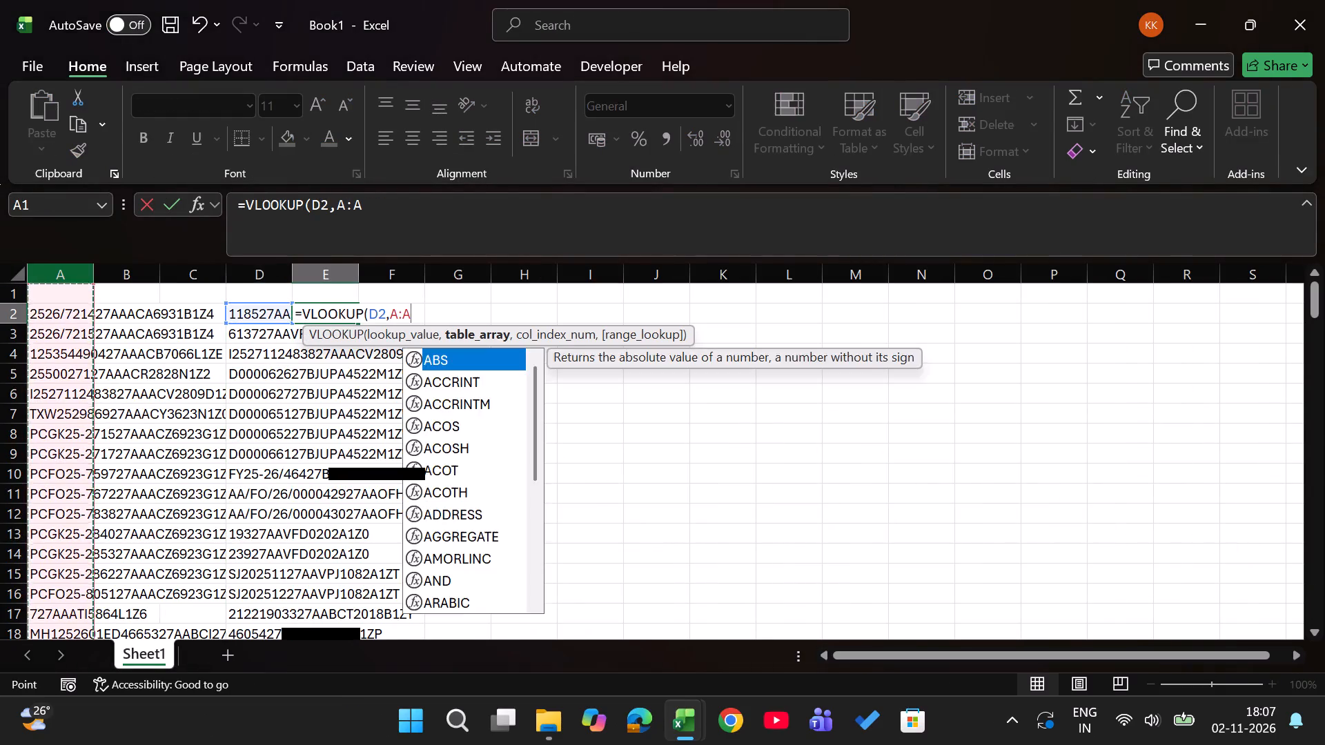
{"action": "type", "text": ",1,0"}
{"action": "key", "text": "Return"}
Fill the lookup formula down column E to the last 4B2 key in row 155.
{"action": "key", "text": "Left"}
{"action": "key", "text": "ctrl+Down"}
{"action": "key", "text": "Right"}
{"action": "key", "text": "ctrl+shift+Up"}
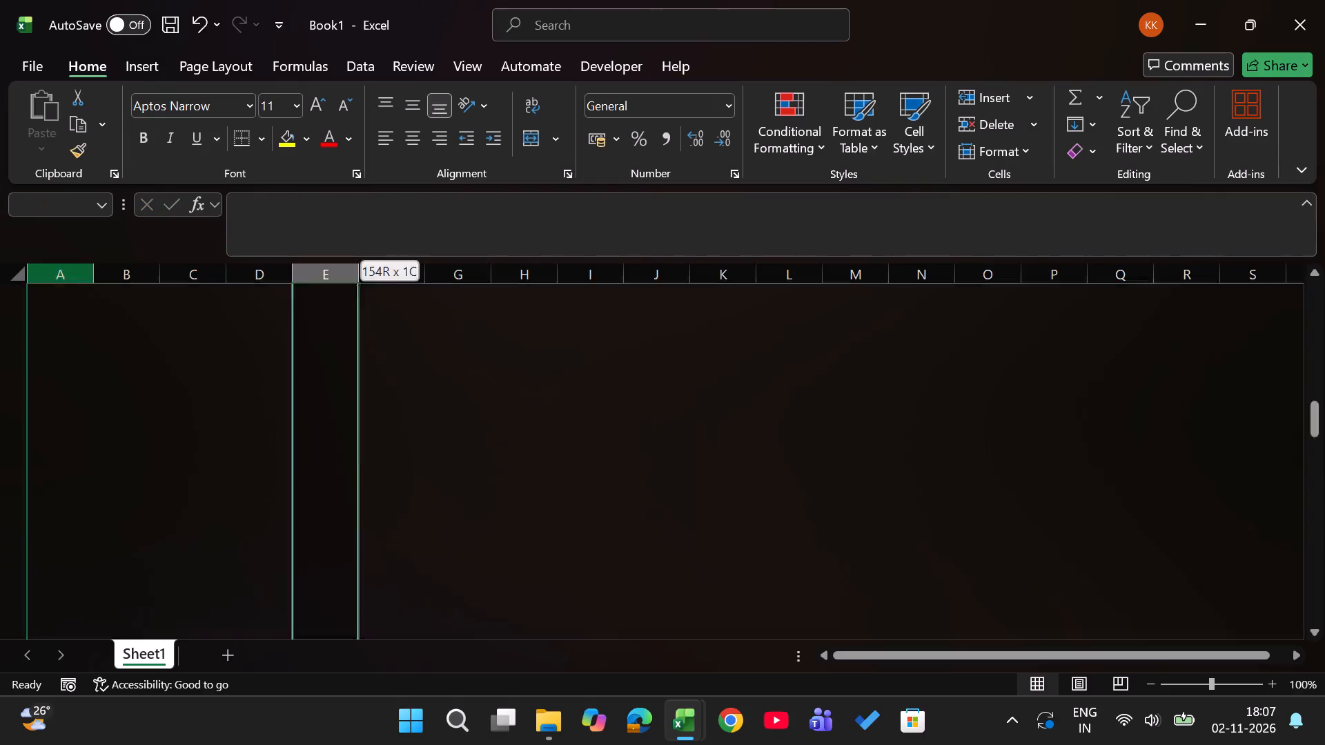
{"action": "key", "text": "ctrl+d"}
{"action": "key", "text": "ctrl+Up"}
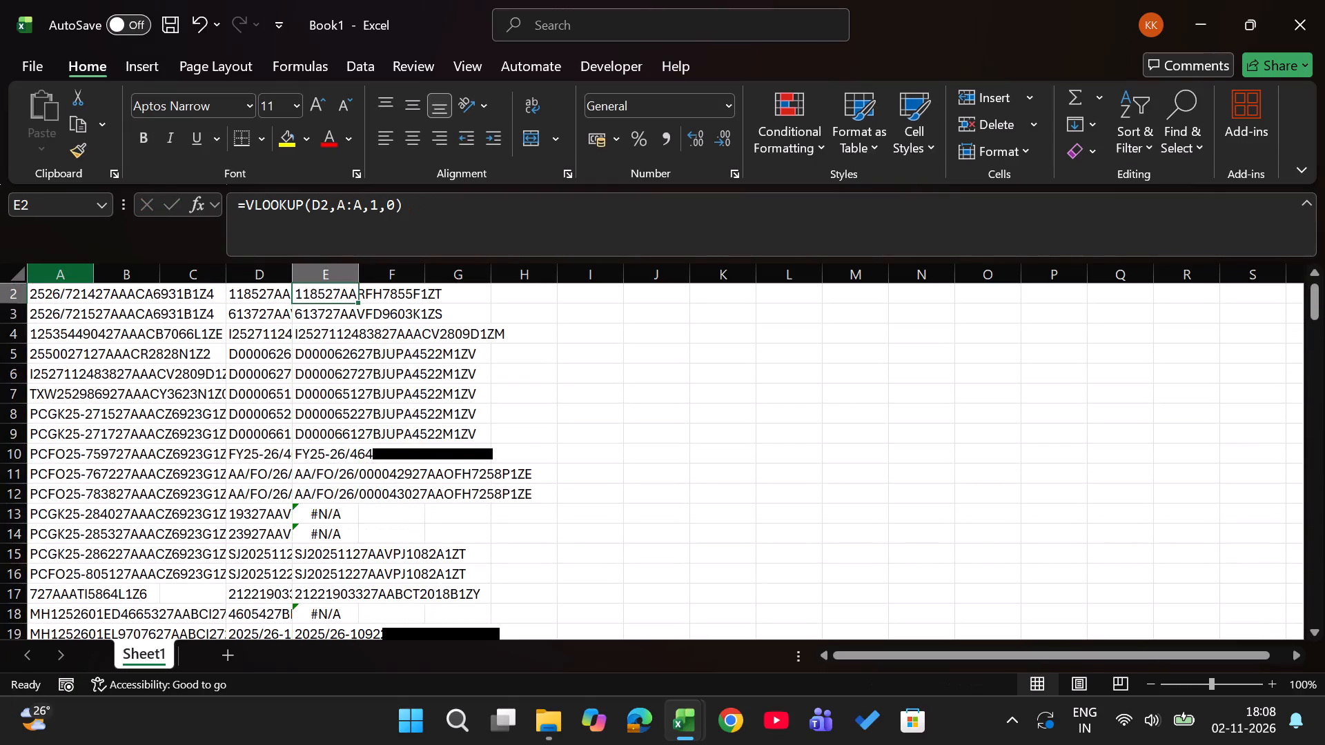
Examine the lookup results in column E for 4B2 keys without a GSTR-2B match.
{"action": "key", "text": "Down"}
{"action": "key", "text": "Down"}
{"action": "key", "text": "Down"}
{"action": "key", "text": "Down"}
{"action": "scroll", "coordinate": [351, 543], "scroll_direction": "down", "scroll_amount": 3}
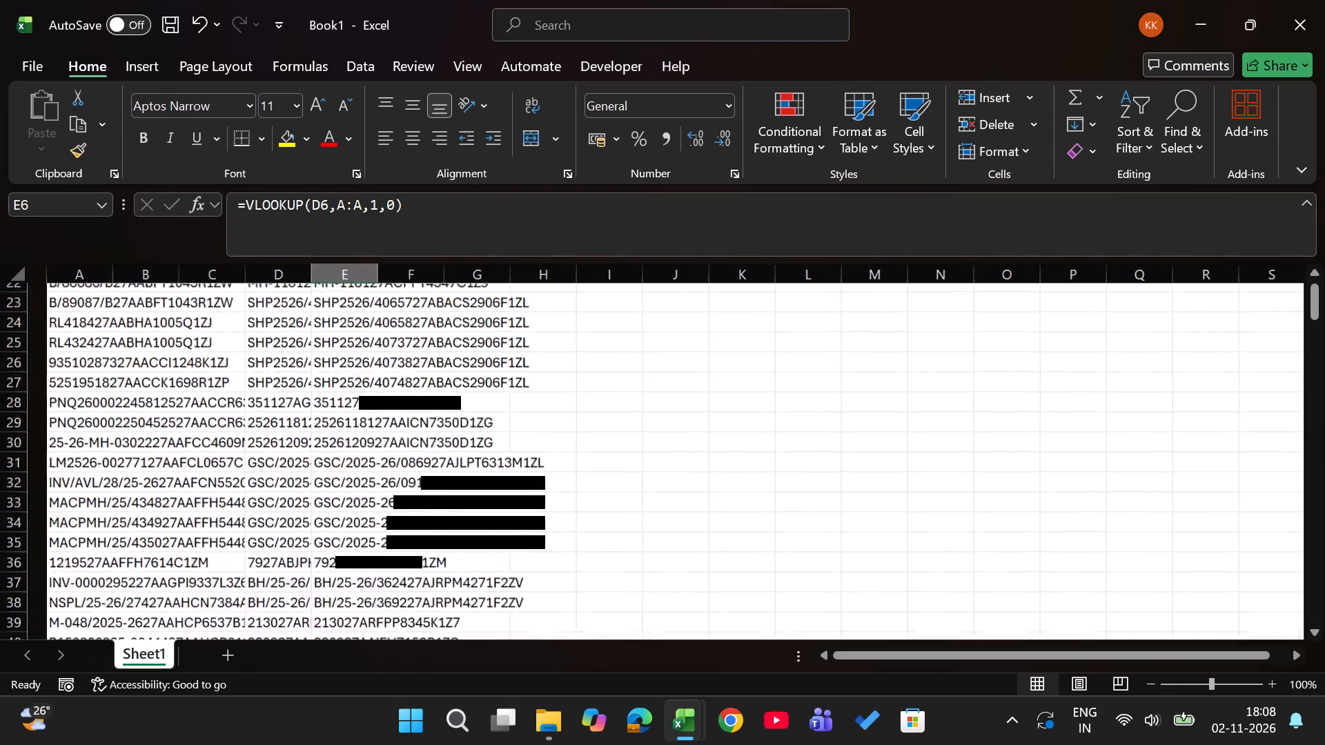
{"action": "scroll", "coordinate": [351, 543], "scroll_direction": "down", "scroll_amount": 13}
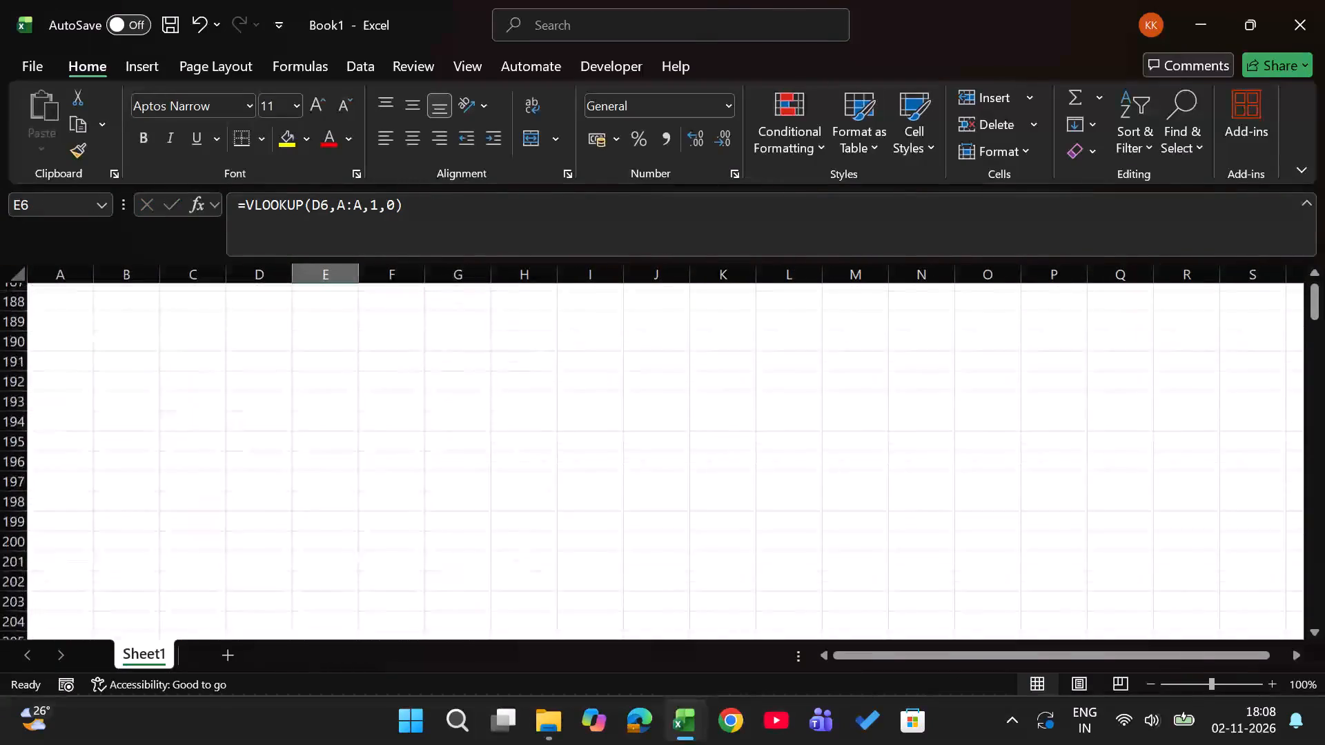
{"action": "scroll", "coordinate": [351, 543], "scroll_direction": "up", "scroll_amount": 15}
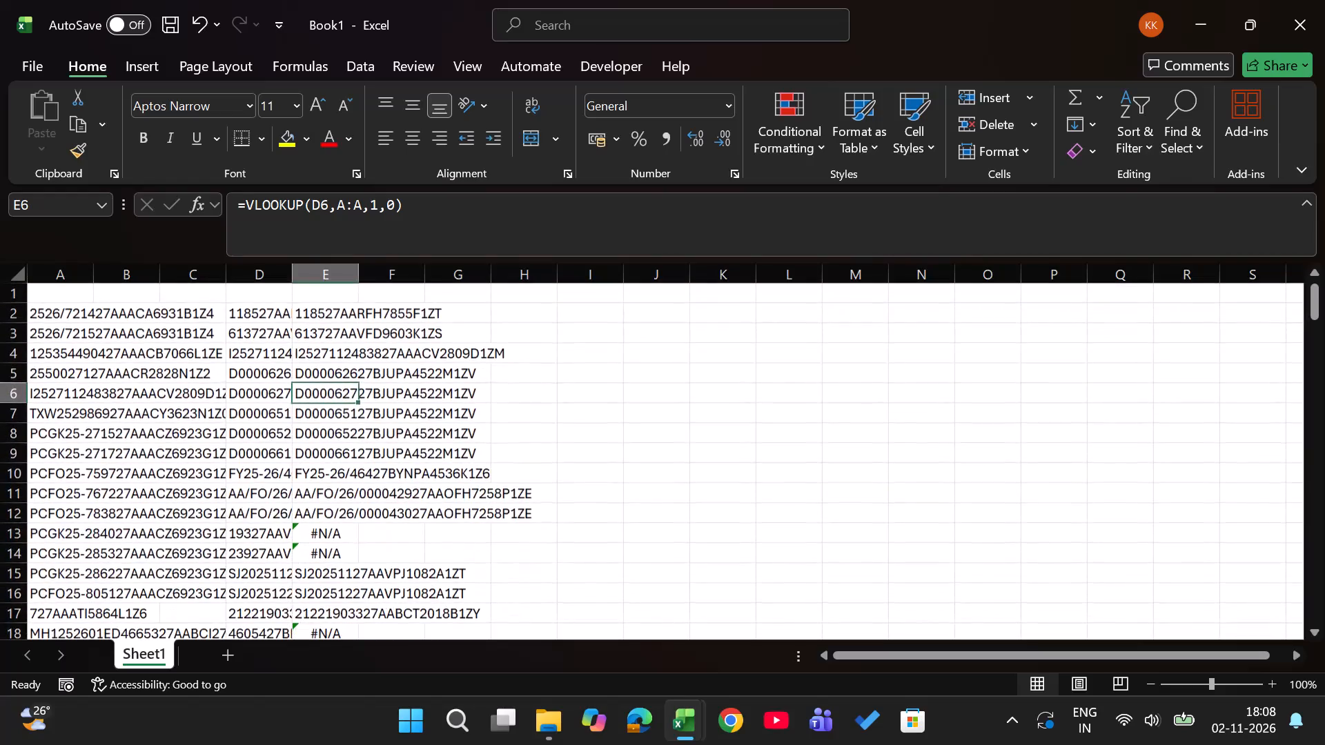
Enter 1 as the heading in cells D1 and E1 and add filters to row 1.
{"action": "key", "text": "Up"}
{"action": "key", "text": "Up"}
{"action": "key", "text": "Up"}
{"action": "key", "text": "Up"}
{"action": "key", "text": "Up"}
{"action": "key", "text": "Left"}
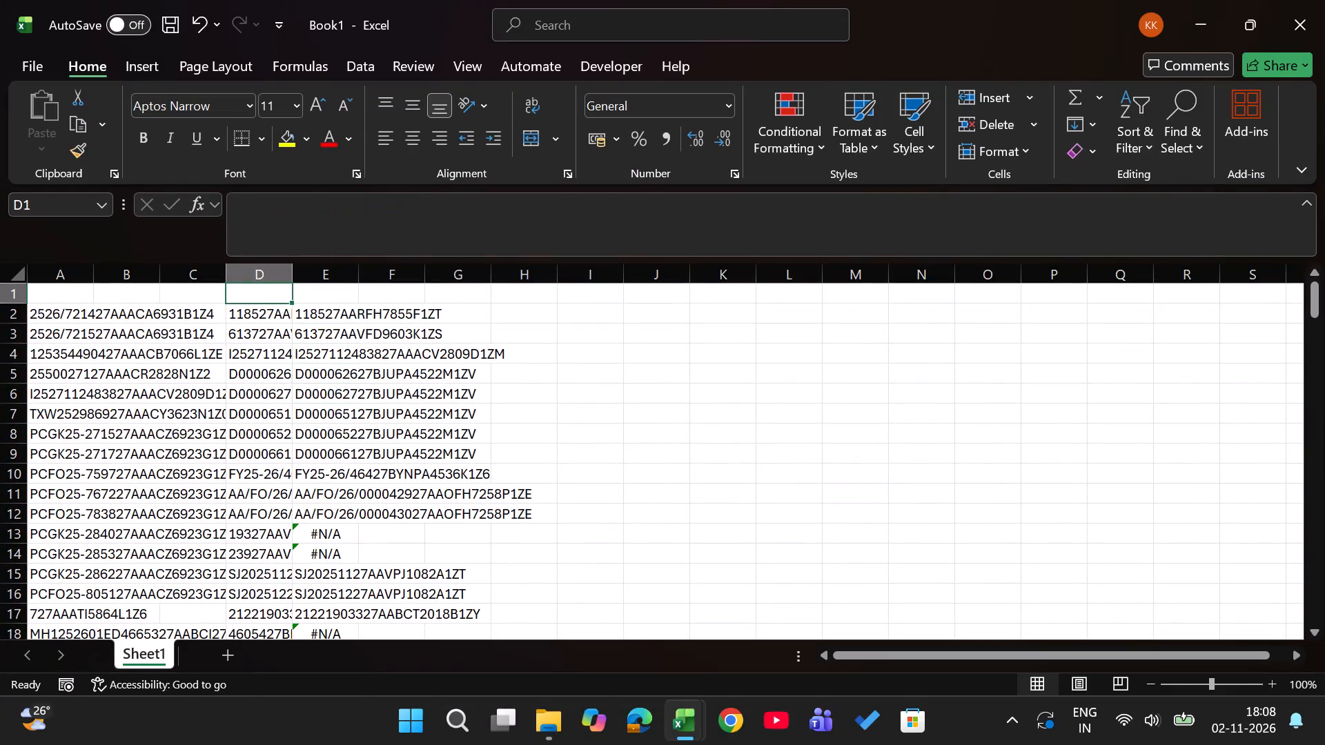
{"action": "key", "text": "1"}
{"action": "key", "text": "Right"}
{"action": "key", "text": "1"}
{"action": "key", "text": "Return"}
{"action": "key", "text": "Up"}
{"action": "key", "text": "shift+space"}
{"action": "key", "text": "ctrl+shift+l"}
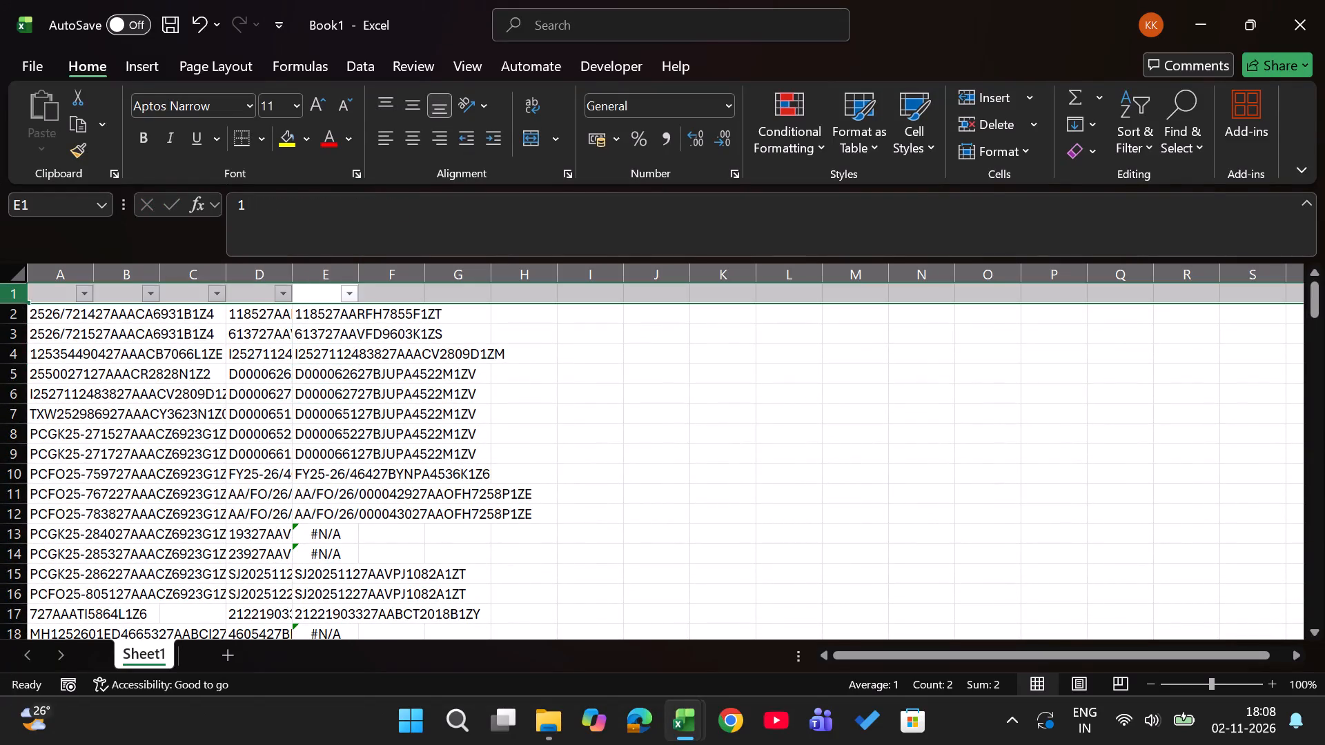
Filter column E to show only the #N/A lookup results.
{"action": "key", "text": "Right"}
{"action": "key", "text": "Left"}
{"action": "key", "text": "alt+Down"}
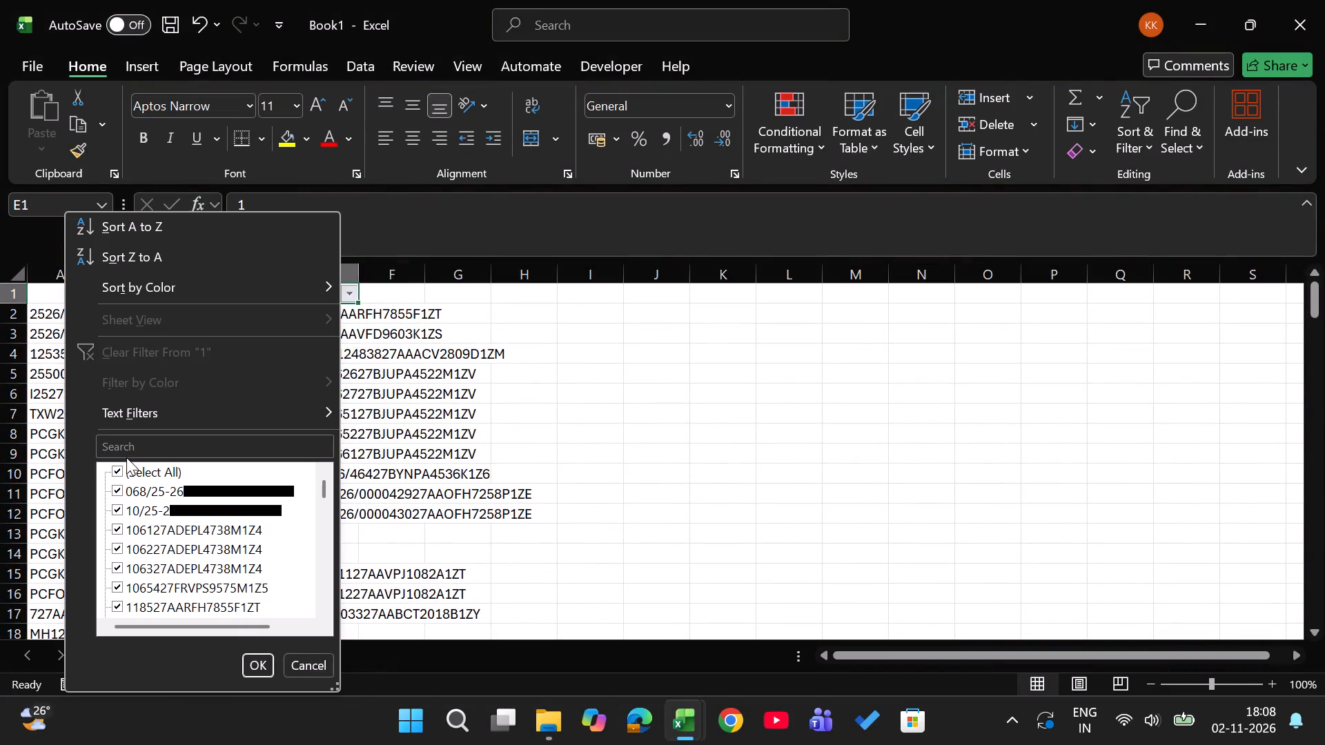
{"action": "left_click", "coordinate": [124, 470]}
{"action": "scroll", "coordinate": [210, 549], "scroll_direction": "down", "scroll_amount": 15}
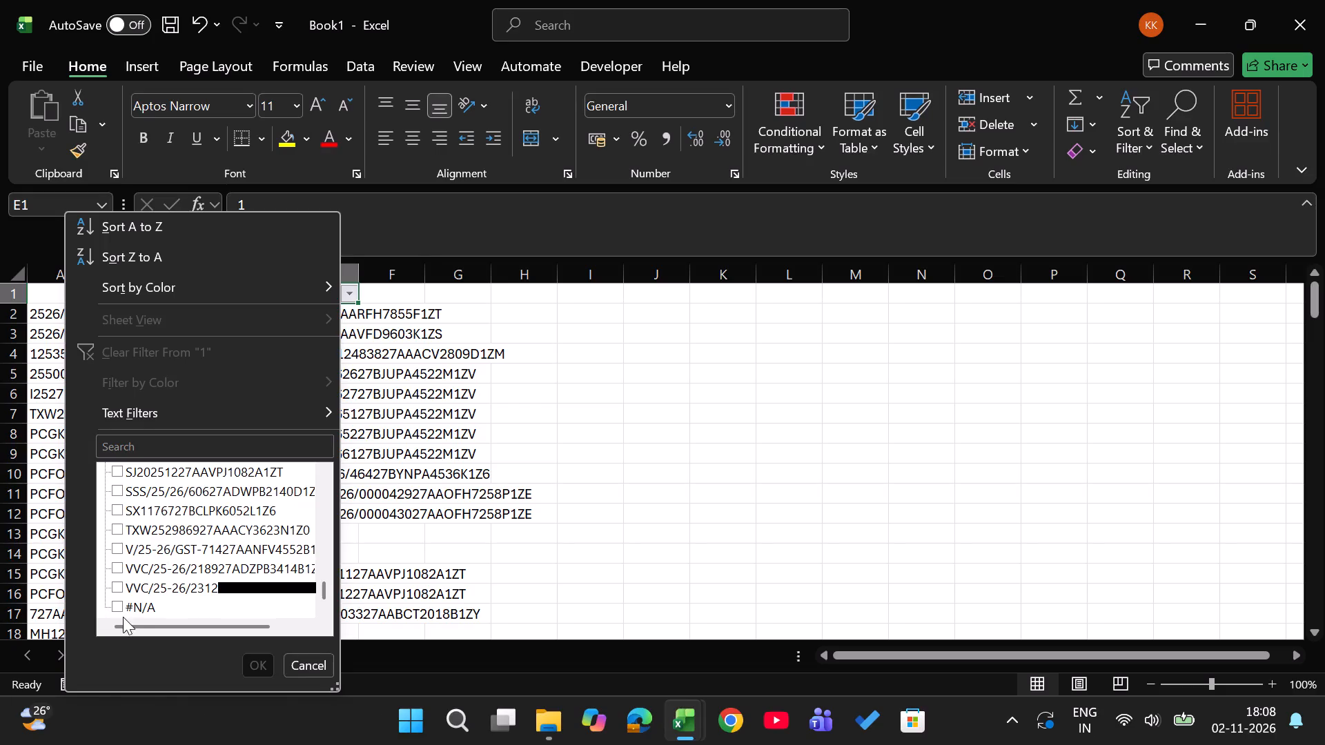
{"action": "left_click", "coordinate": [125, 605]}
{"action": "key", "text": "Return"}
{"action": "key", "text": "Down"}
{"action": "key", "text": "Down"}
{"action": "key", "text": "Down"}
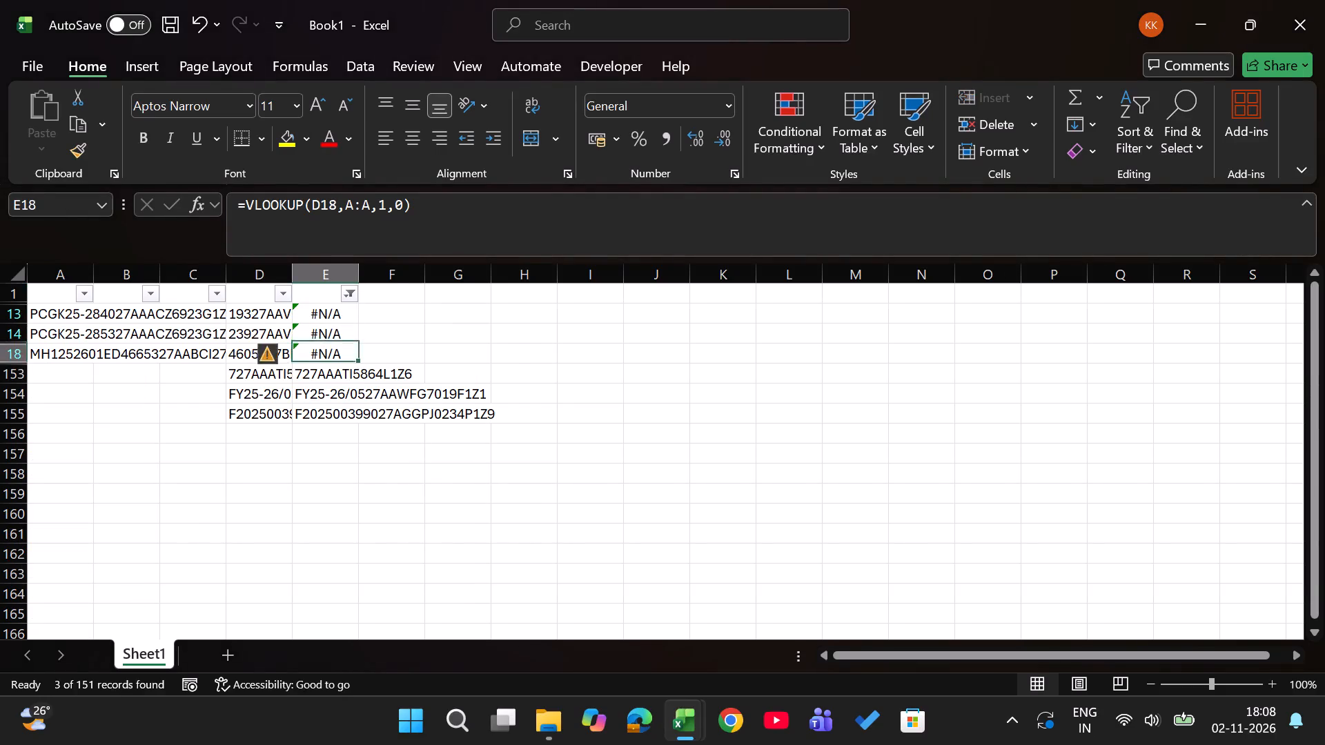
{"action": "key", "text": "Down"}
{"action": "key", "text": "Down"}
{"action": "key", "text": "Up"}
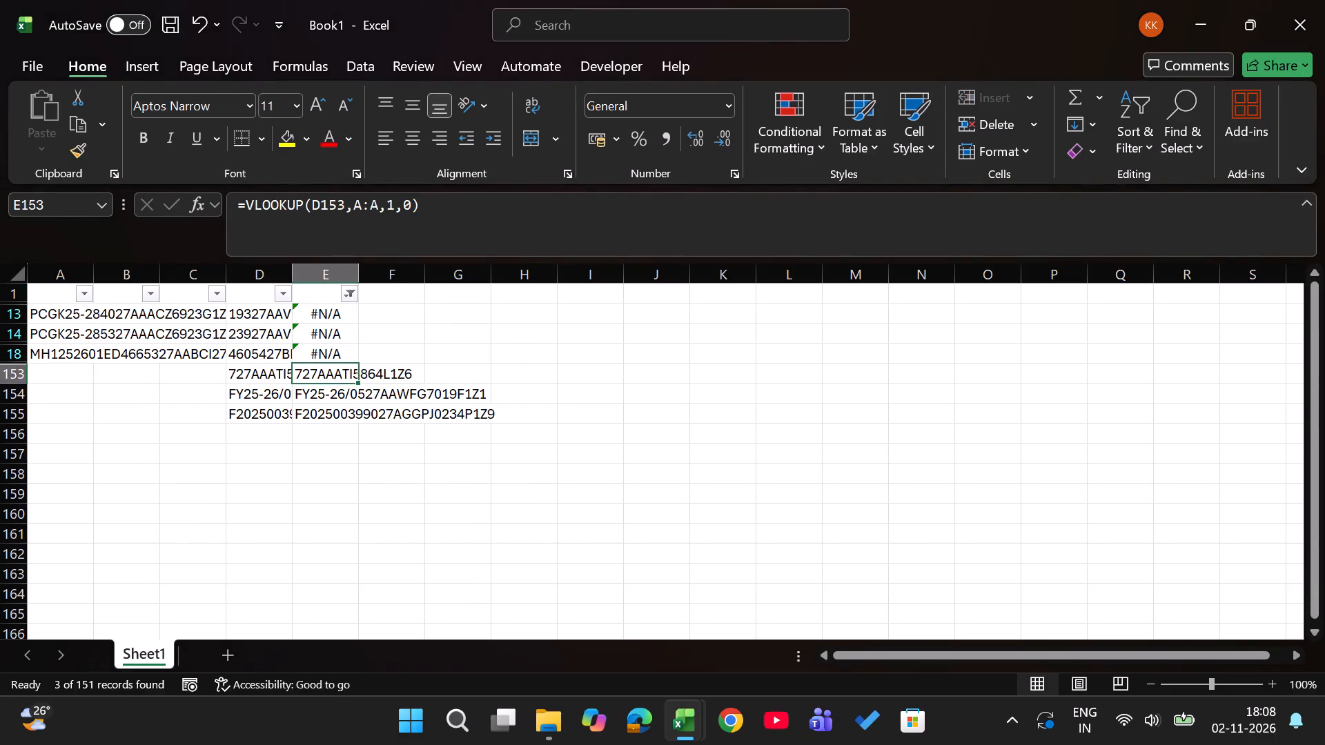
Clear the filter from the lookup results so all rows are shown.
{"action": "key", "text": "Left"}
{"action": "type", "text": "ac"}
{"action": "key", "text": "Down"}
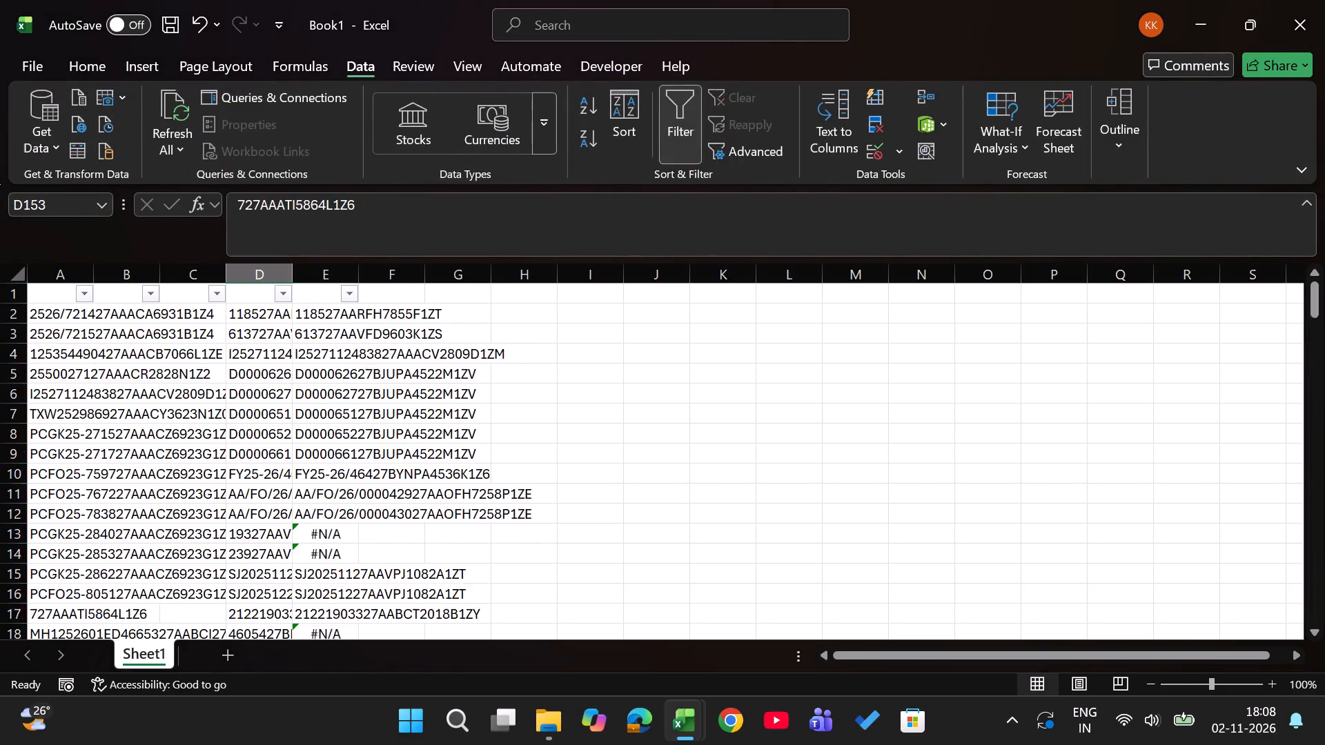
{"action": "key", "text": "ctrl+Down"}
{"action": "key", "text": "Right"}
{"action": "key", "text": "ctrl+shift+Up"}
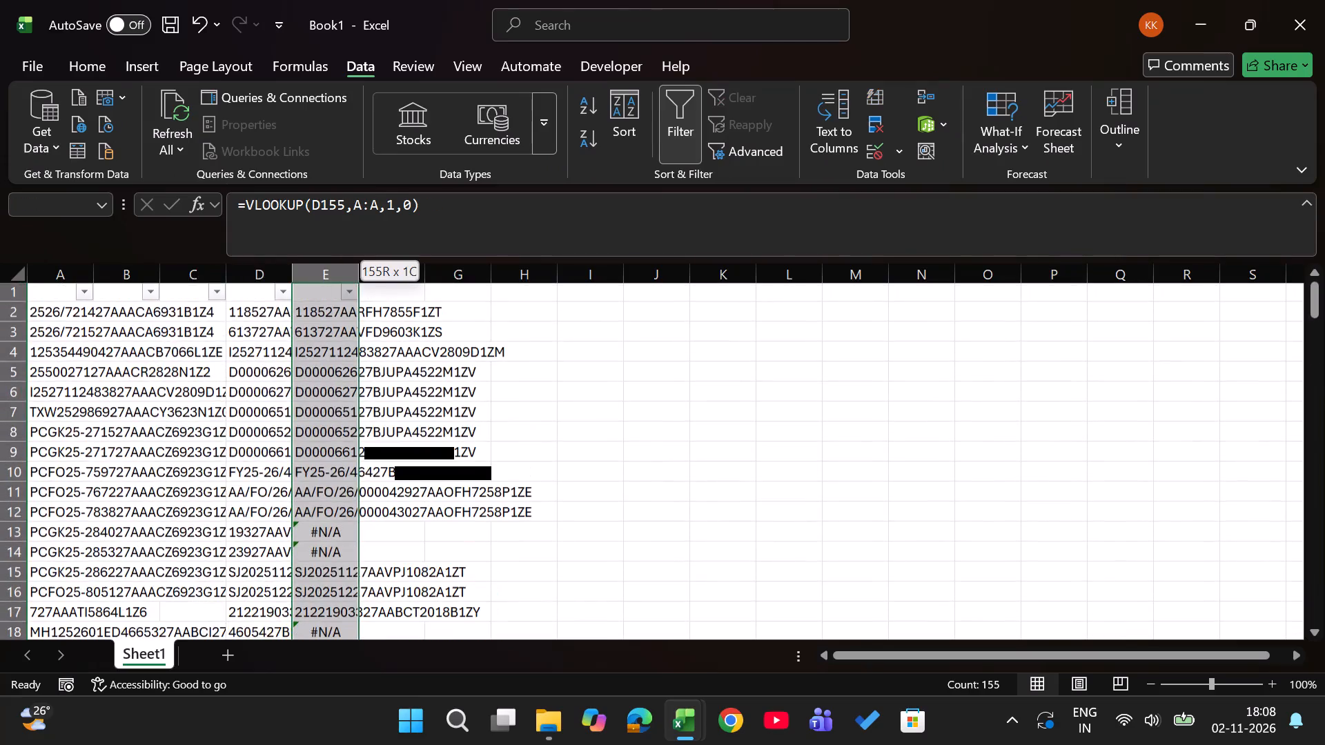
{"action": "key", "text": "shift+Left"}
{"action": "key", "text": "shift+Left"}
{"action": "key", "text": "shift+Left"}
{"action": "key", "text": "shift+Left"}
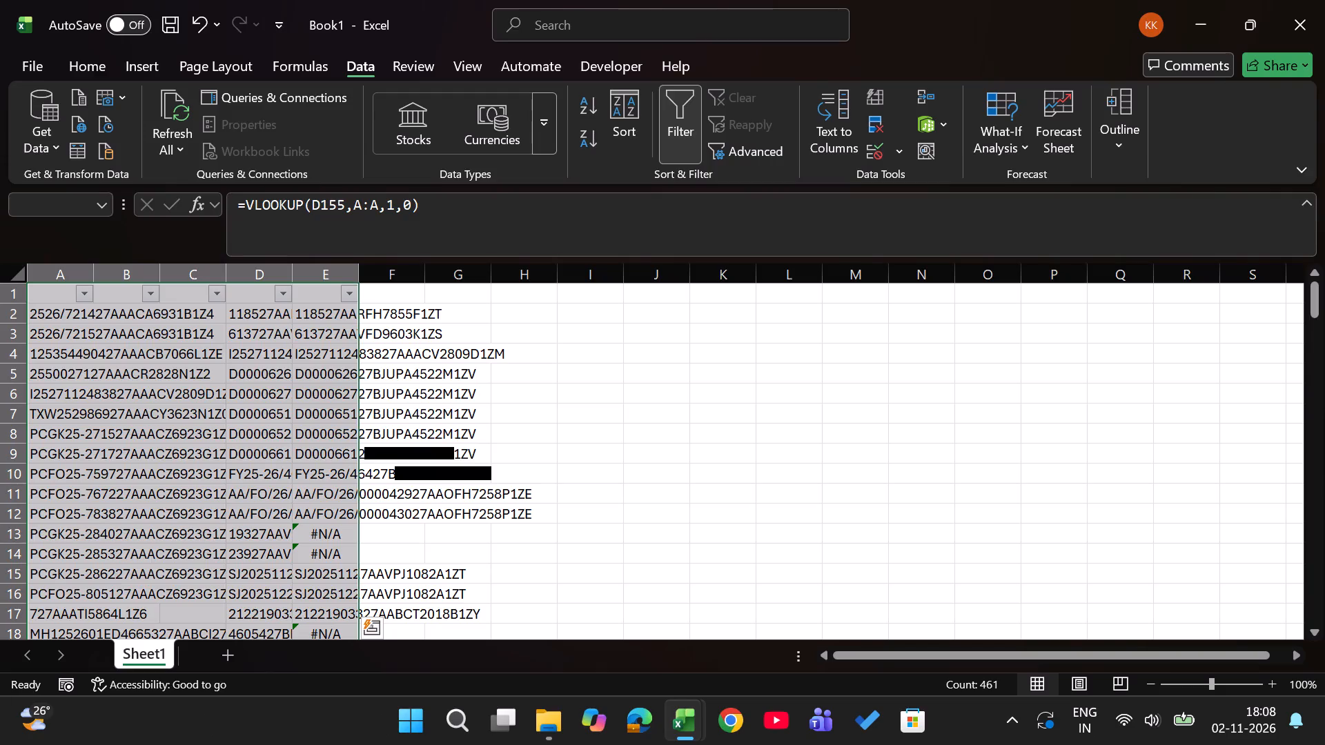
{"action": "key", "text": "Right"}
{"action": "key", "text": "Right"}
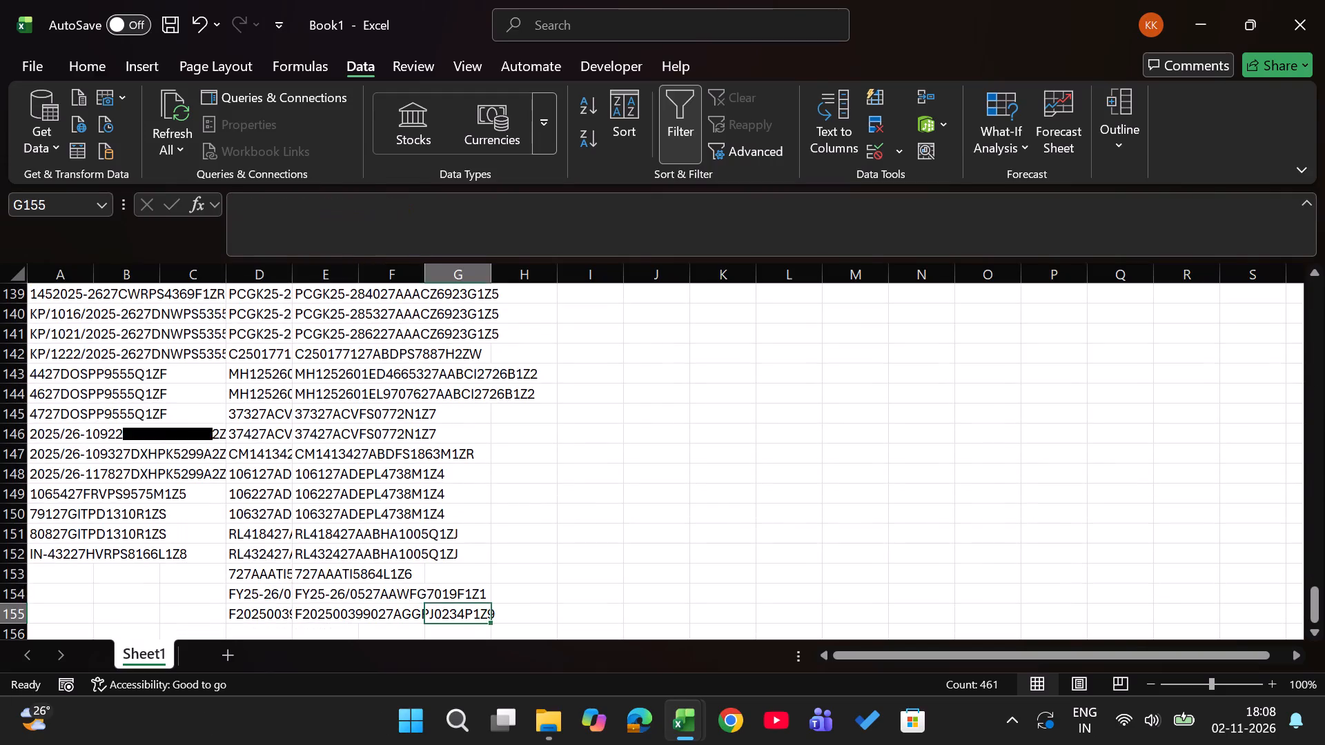
Filter column E of the scratch sheet to show only the #N/A lookup results.
{"action": "key", "text": "Up"}
{"action": "key", "text": "Left"}
{"action": "key", "text": "Left"}
{"action": "key", "text": "ctrl+Up"}
{"action": "key", "text": "alt+Down"}
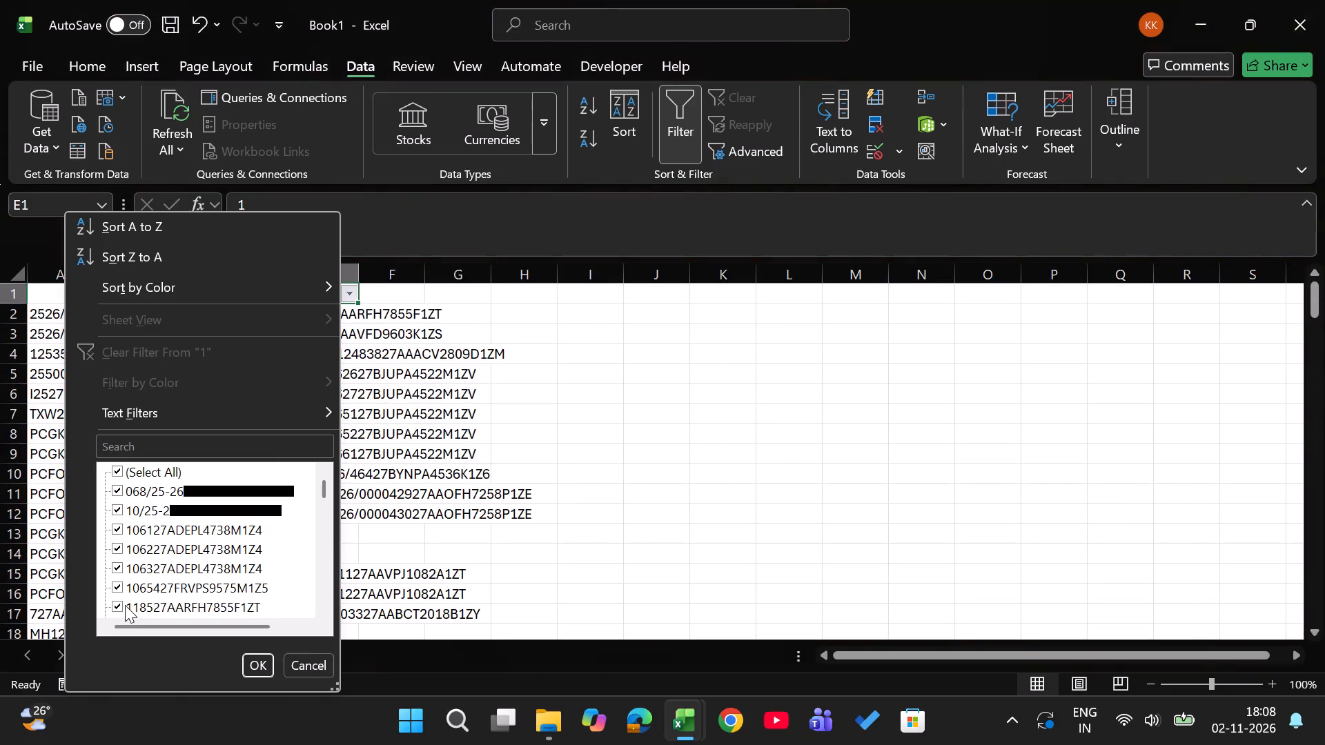
{"action": "left_click", "coordinate": [135, 484]}
{"action": "key", "text": "Up"}
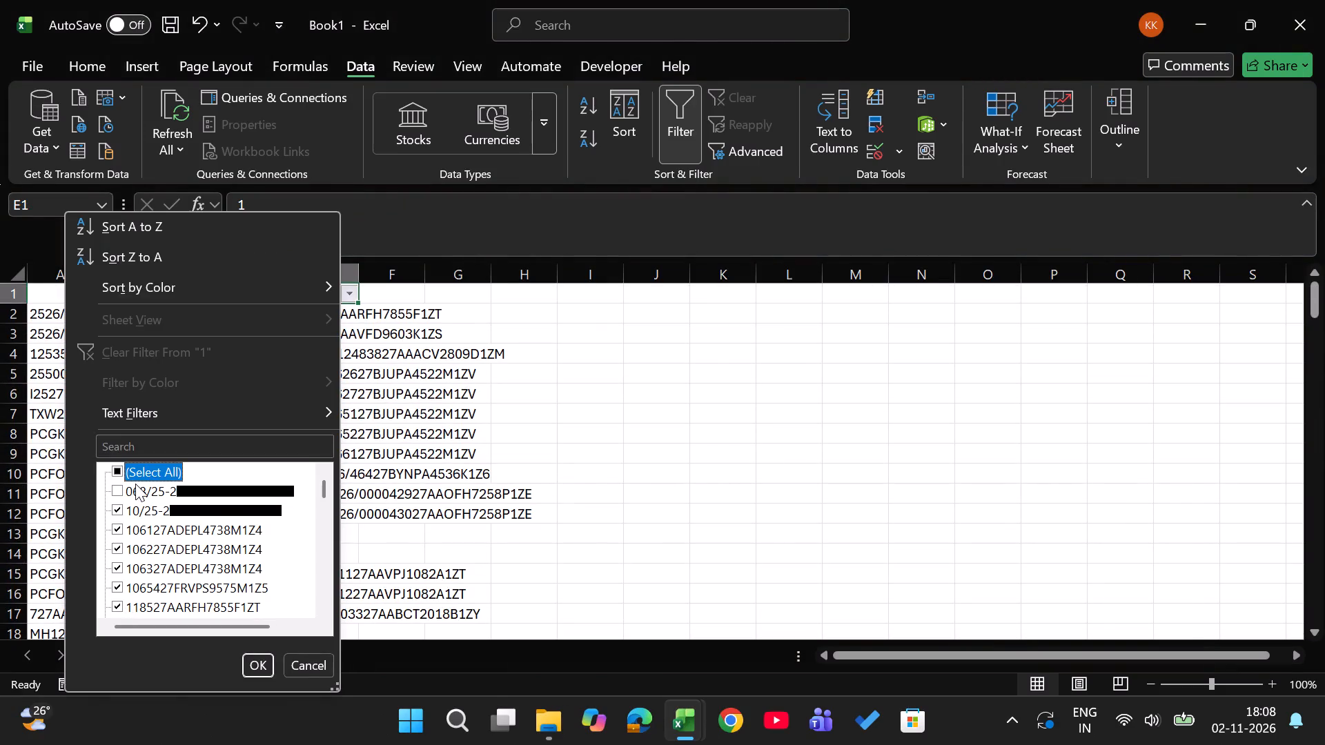
{"action": "key", "text": "space"}
{"action": "key", "text": "space"}
{"action": "scroll", "coordinate": [135, 484], "scroll_direction": "down", "scroll_amount": 16}
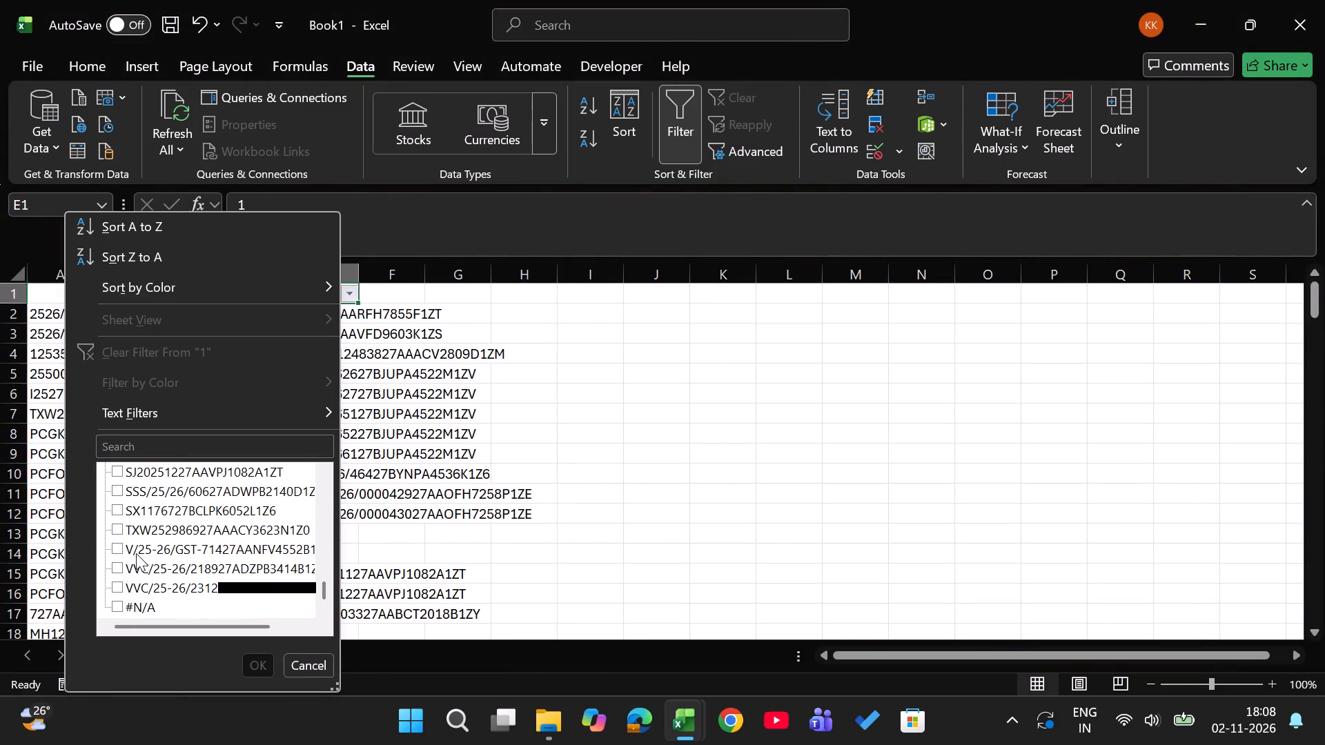
{"action": "left_click", "coordinate": [141, 595]}
{"action": "key", "text": "space"}
{"action": "key", "text": "Down"}
{"action": "key", "text": "space"}
{"action": "key", "text": "Return"}
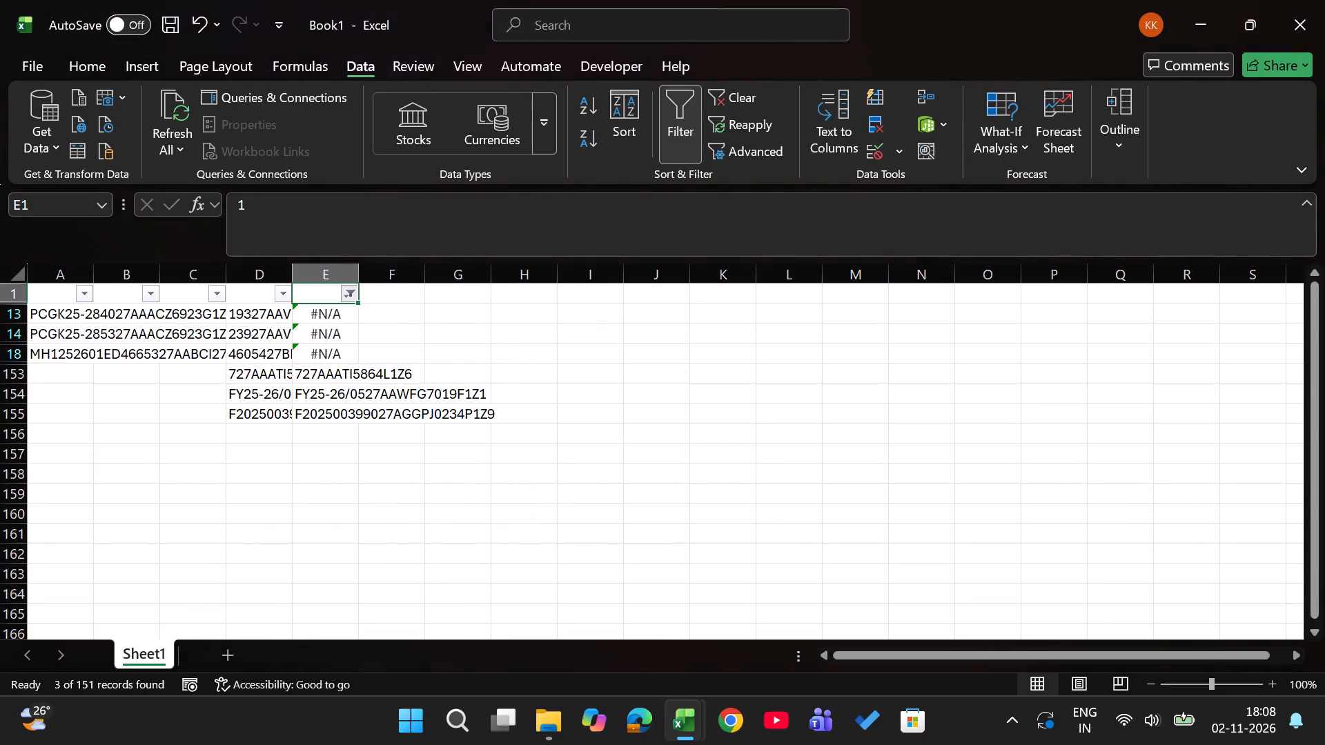
Examine the unmatched 4B2 keys in the filtered rows of the scratch workbook.
{"action": "key", "text": "Down"}
{"action": "key", "text": "Down"}
{"action": "key", "text": "Down"}
{"action": "key", "text": "Down"}
{"action": "key", "text": "Down"}
{"action": "key", "text": "Up"}
{"action": "key", "text": "Up"}
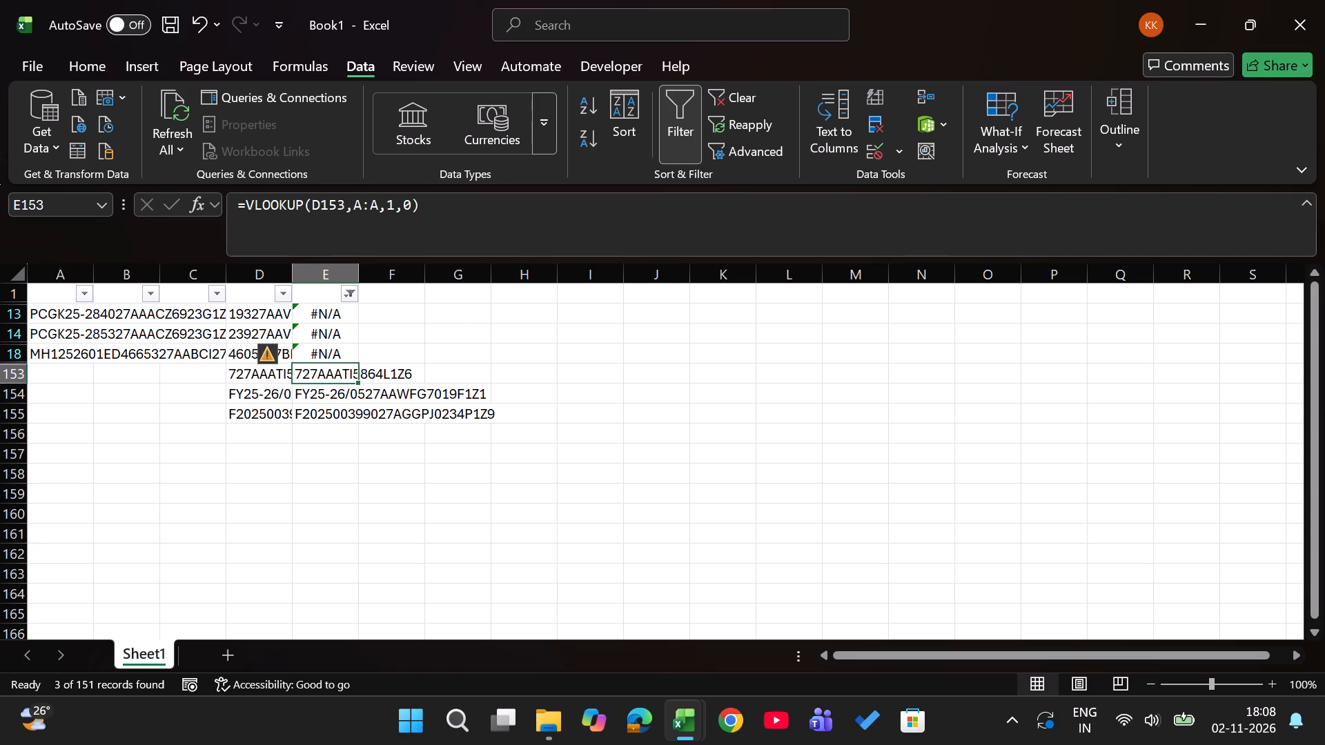
{"action": "key", "text": "Up"}
{"action": "key", "text": "Up"}
{"action": "key", "text": "Left"}
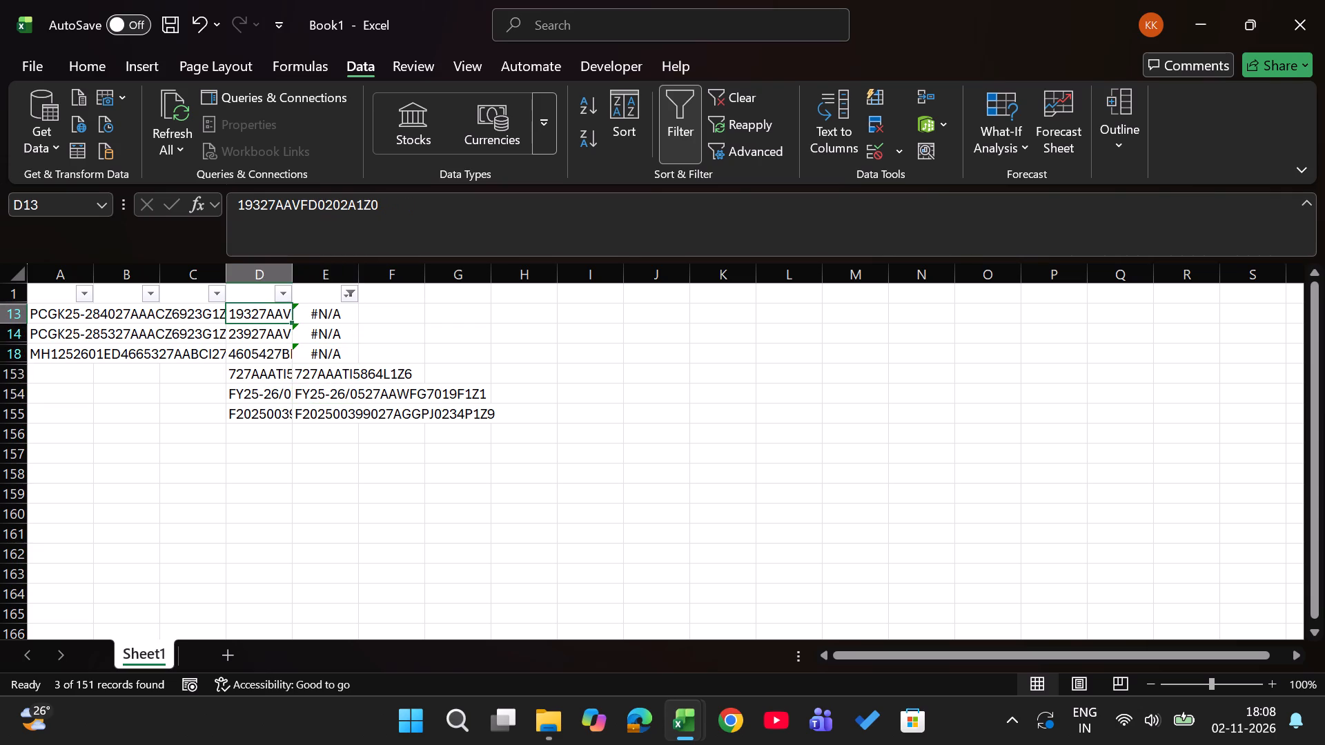
Switch to the GSTR-9 & 9C workbook and clear all filters on the GSTR-2B sheet.
{"action": "key", "text": "alt+Tab"}
{"action": "key", "text": "Up"}
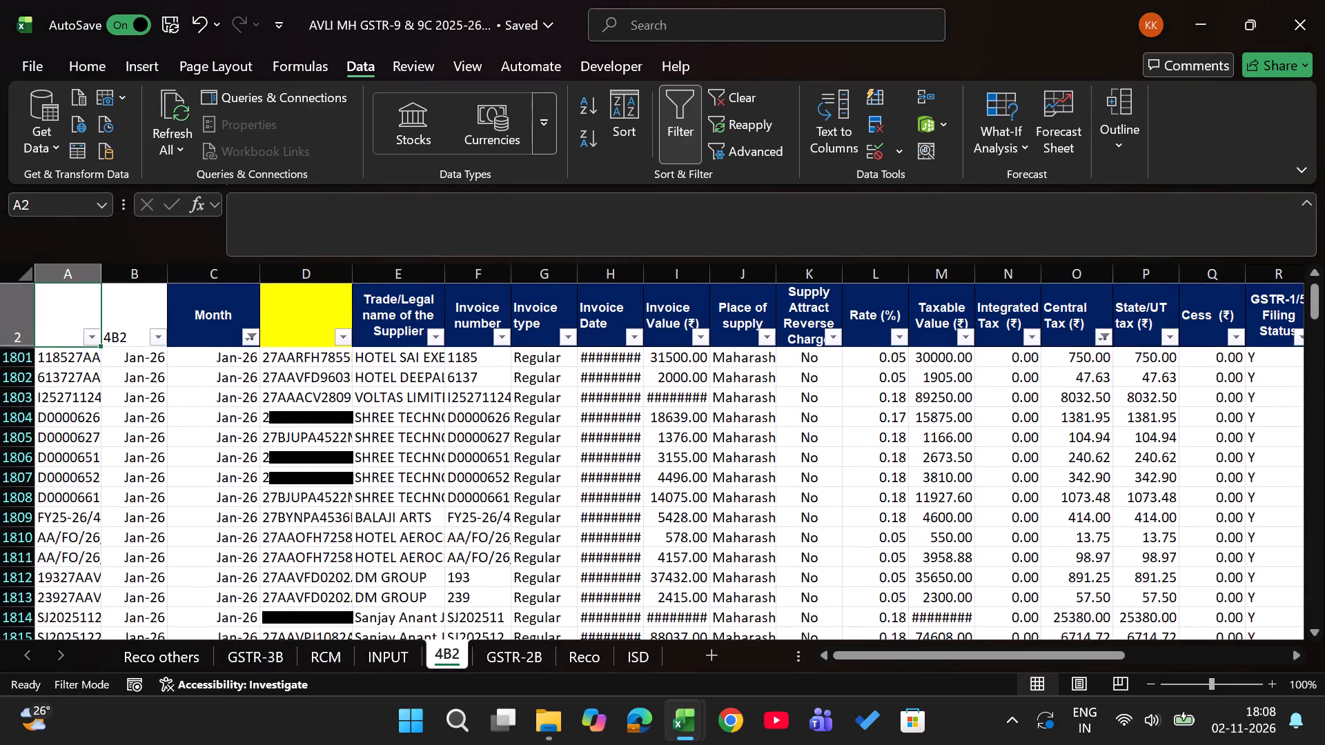
{"action": "key", "text": "ctrl+Page_Down"}
{"action": "key", "text": "ctrl+Up"}
{"action": "key", "text": "Right"}
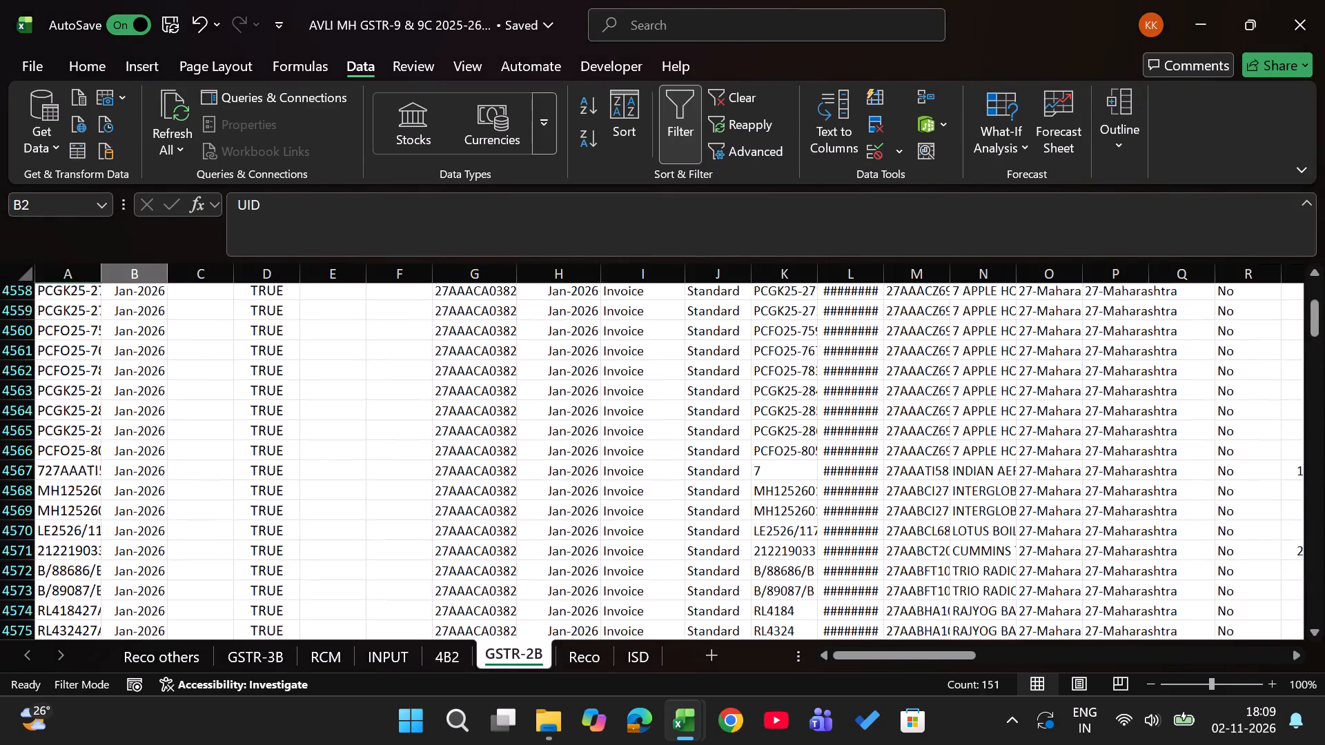
{"action": "key", "text": "Right"}
{"action": "key", "text": "Right"}
{"action": "type", "text": "ac"}
{"action": "key", "text": "Right"}
{"action": "key", "text": "Right"}
{"action": "key", "text": "Right"}
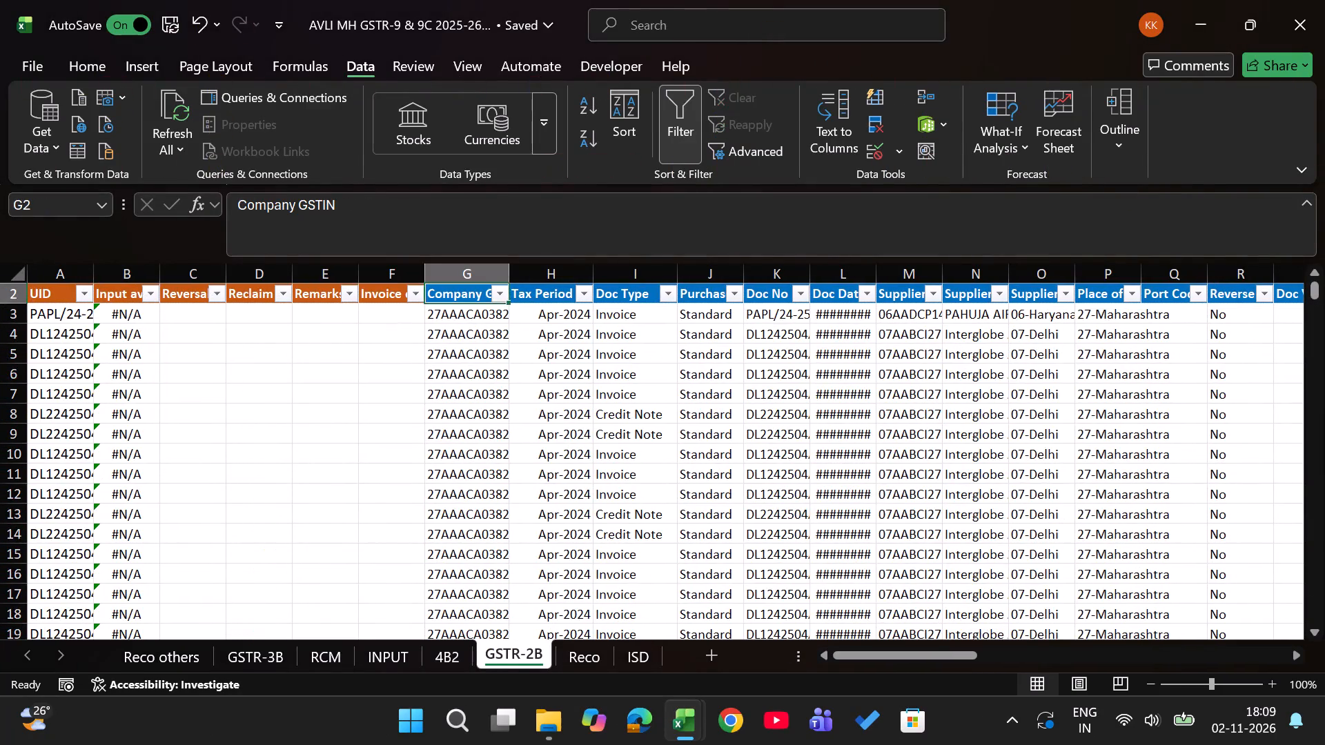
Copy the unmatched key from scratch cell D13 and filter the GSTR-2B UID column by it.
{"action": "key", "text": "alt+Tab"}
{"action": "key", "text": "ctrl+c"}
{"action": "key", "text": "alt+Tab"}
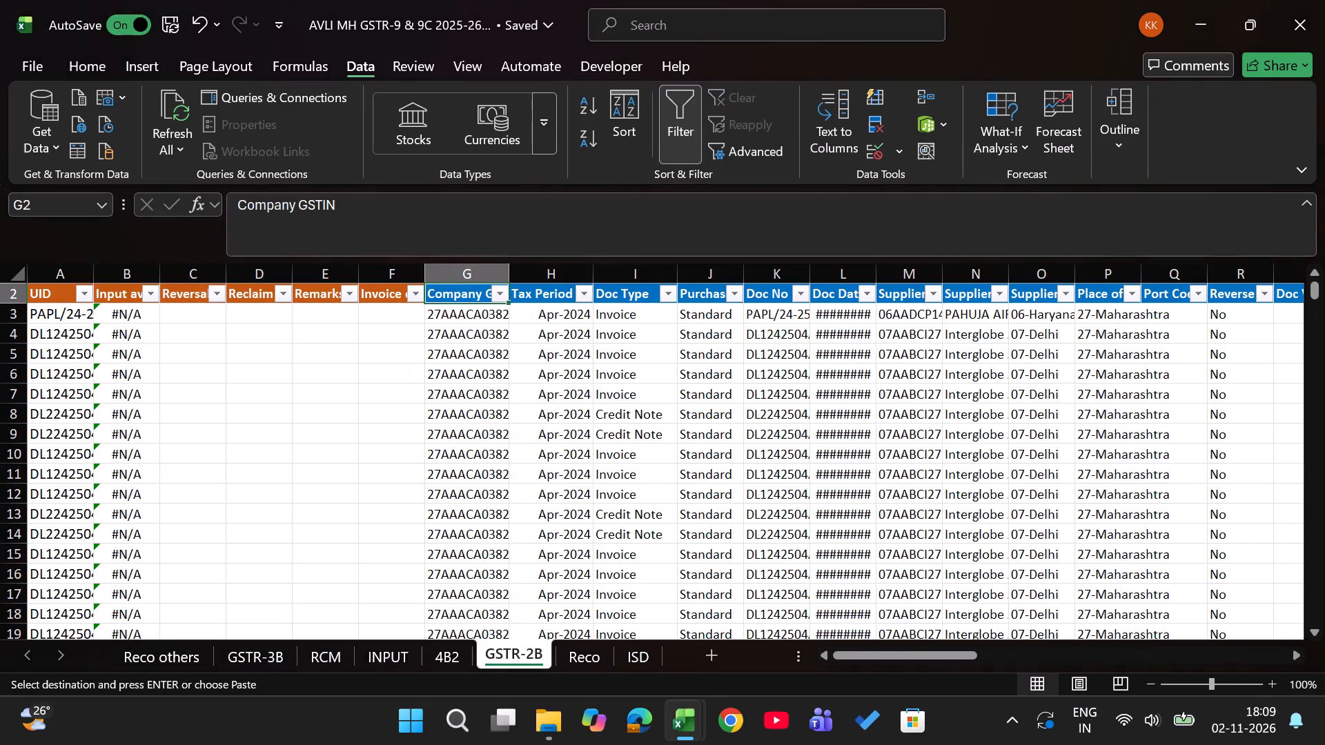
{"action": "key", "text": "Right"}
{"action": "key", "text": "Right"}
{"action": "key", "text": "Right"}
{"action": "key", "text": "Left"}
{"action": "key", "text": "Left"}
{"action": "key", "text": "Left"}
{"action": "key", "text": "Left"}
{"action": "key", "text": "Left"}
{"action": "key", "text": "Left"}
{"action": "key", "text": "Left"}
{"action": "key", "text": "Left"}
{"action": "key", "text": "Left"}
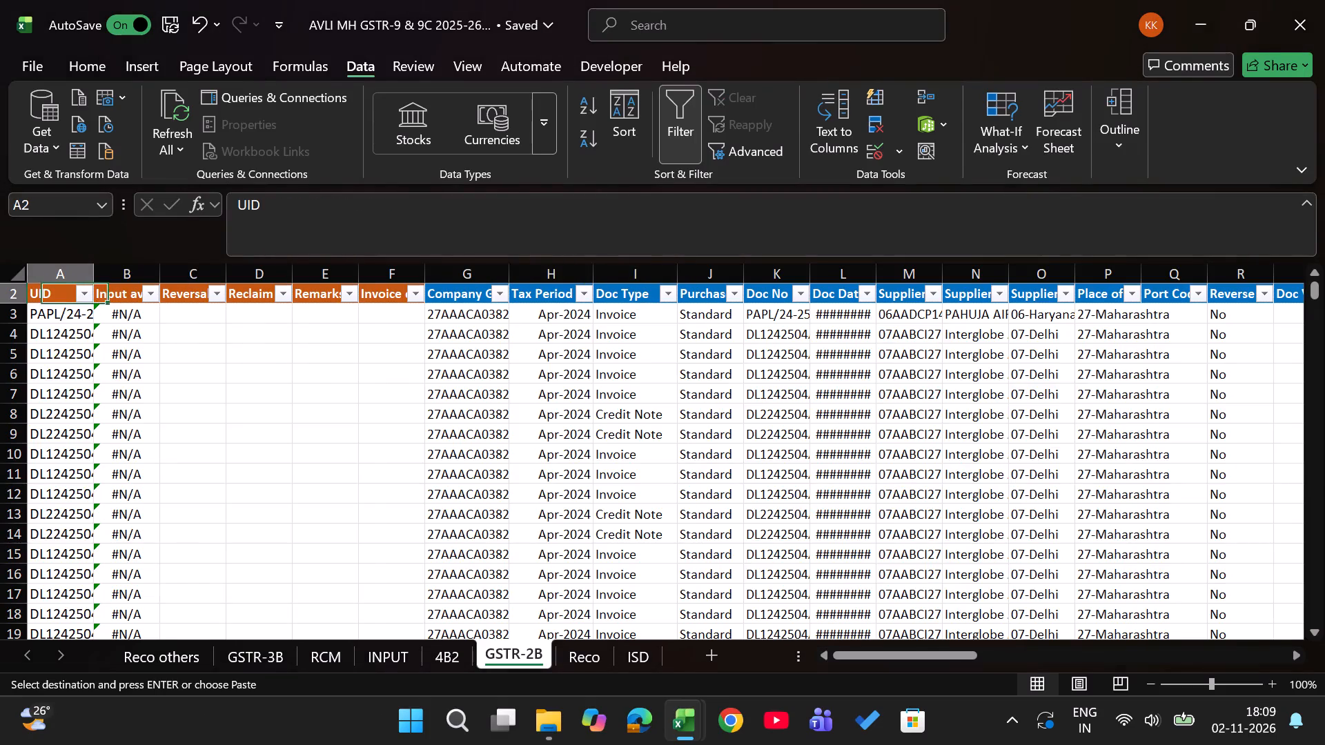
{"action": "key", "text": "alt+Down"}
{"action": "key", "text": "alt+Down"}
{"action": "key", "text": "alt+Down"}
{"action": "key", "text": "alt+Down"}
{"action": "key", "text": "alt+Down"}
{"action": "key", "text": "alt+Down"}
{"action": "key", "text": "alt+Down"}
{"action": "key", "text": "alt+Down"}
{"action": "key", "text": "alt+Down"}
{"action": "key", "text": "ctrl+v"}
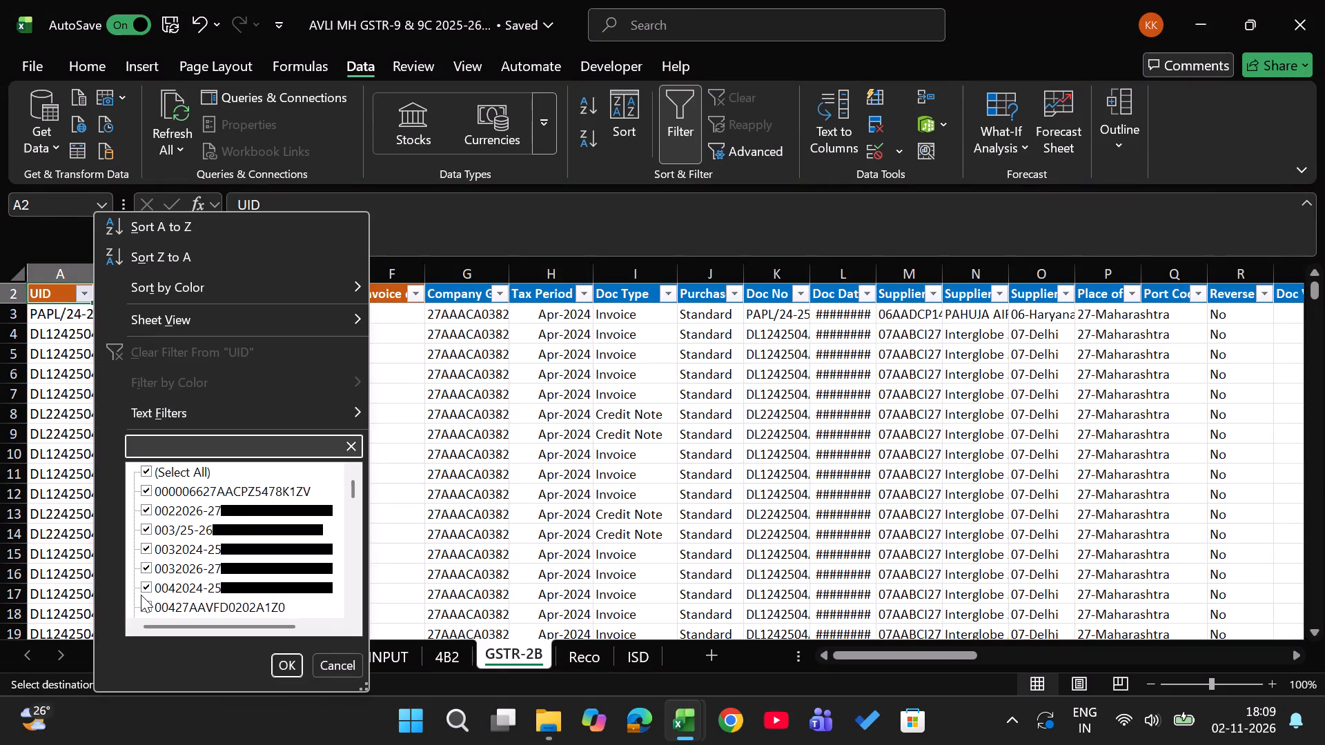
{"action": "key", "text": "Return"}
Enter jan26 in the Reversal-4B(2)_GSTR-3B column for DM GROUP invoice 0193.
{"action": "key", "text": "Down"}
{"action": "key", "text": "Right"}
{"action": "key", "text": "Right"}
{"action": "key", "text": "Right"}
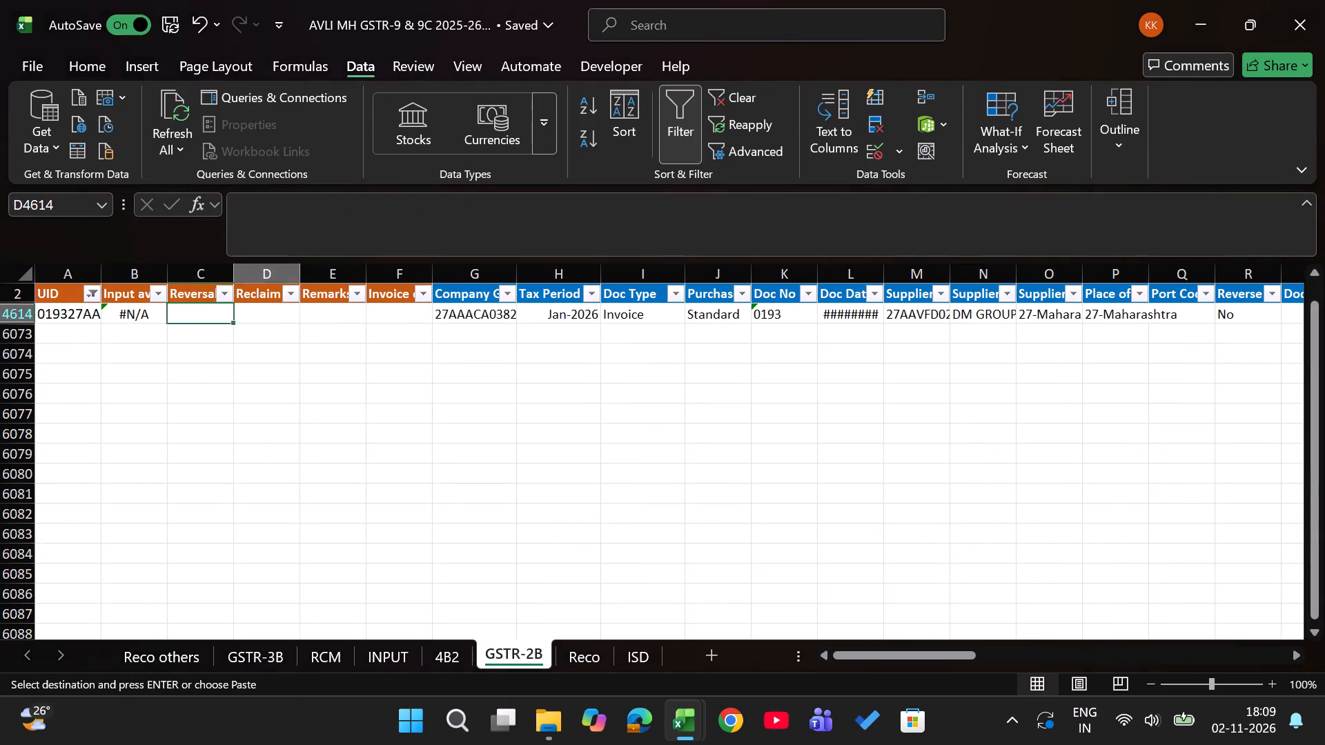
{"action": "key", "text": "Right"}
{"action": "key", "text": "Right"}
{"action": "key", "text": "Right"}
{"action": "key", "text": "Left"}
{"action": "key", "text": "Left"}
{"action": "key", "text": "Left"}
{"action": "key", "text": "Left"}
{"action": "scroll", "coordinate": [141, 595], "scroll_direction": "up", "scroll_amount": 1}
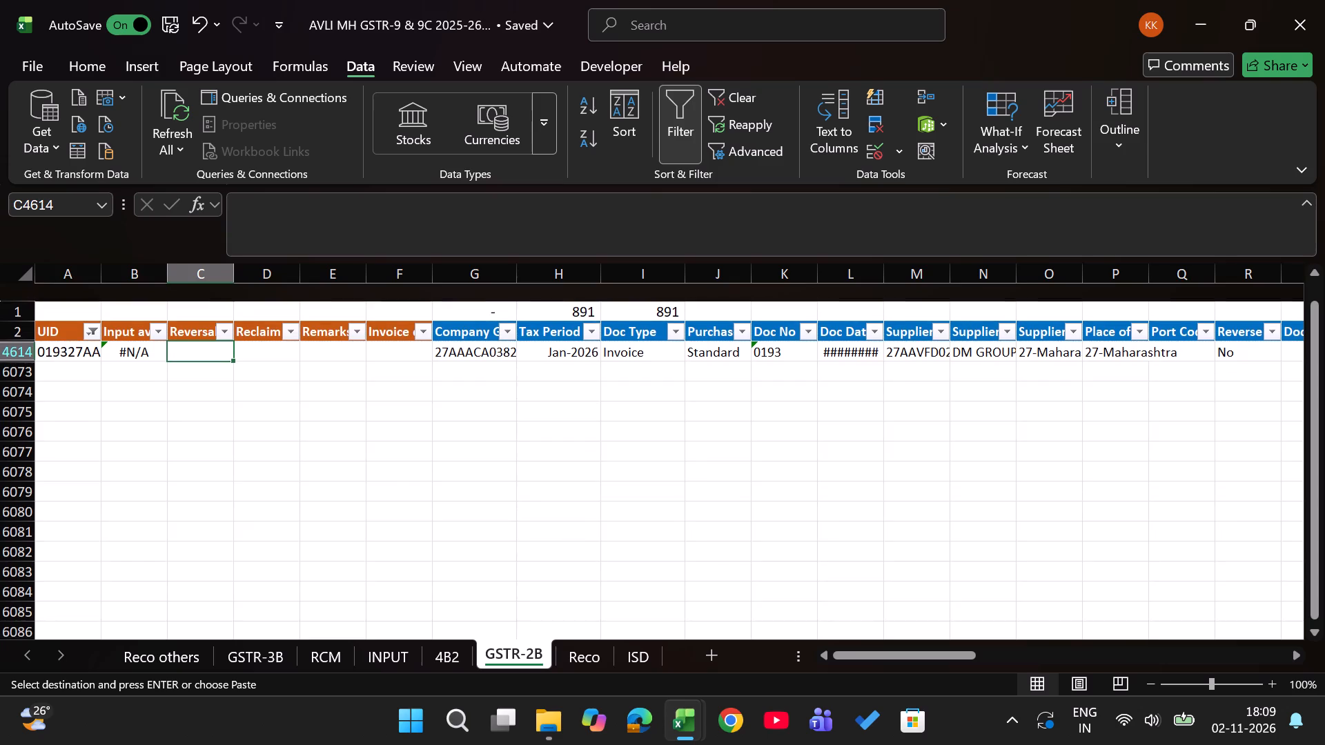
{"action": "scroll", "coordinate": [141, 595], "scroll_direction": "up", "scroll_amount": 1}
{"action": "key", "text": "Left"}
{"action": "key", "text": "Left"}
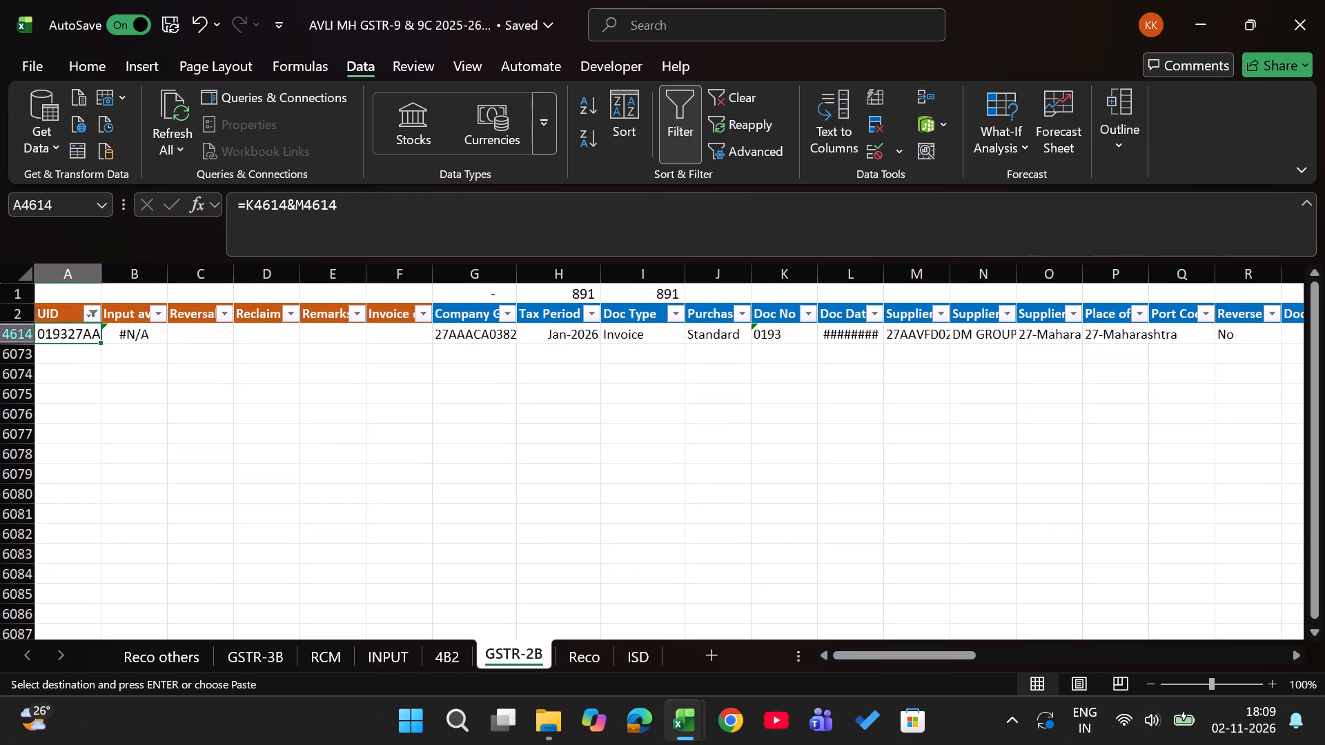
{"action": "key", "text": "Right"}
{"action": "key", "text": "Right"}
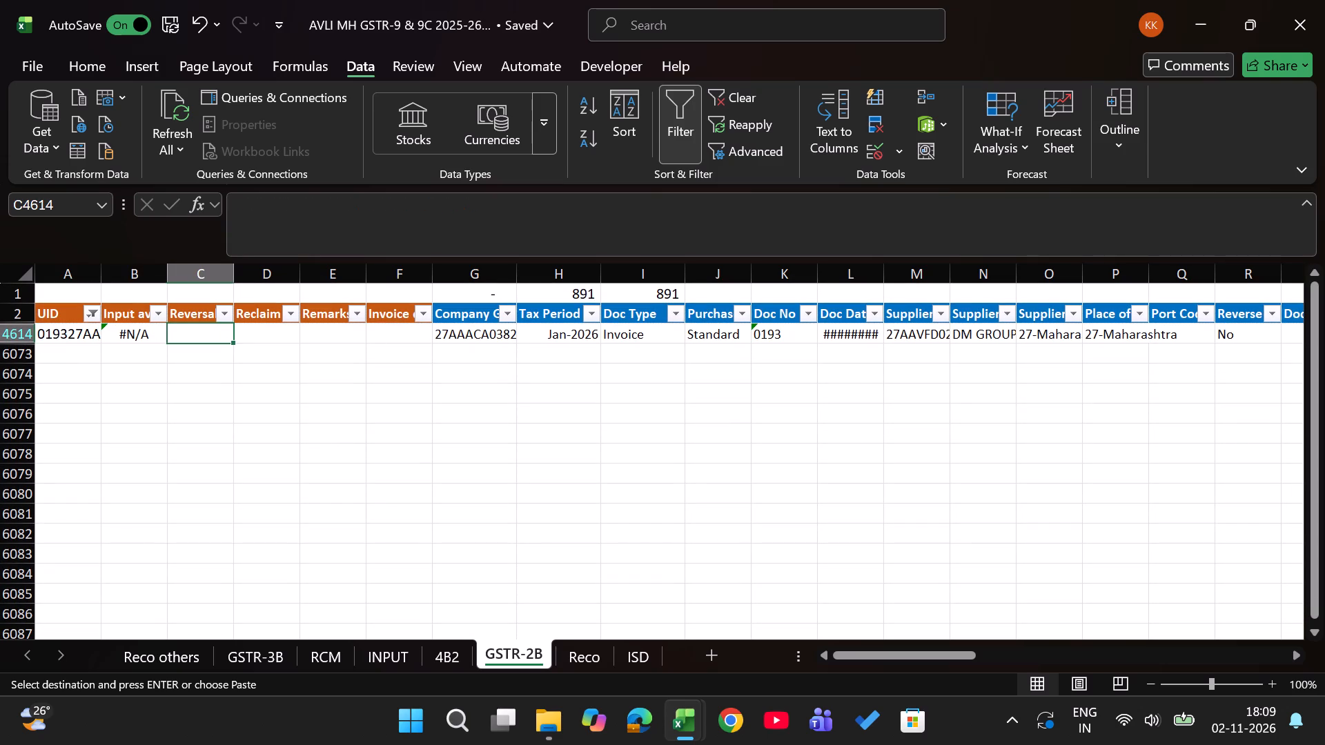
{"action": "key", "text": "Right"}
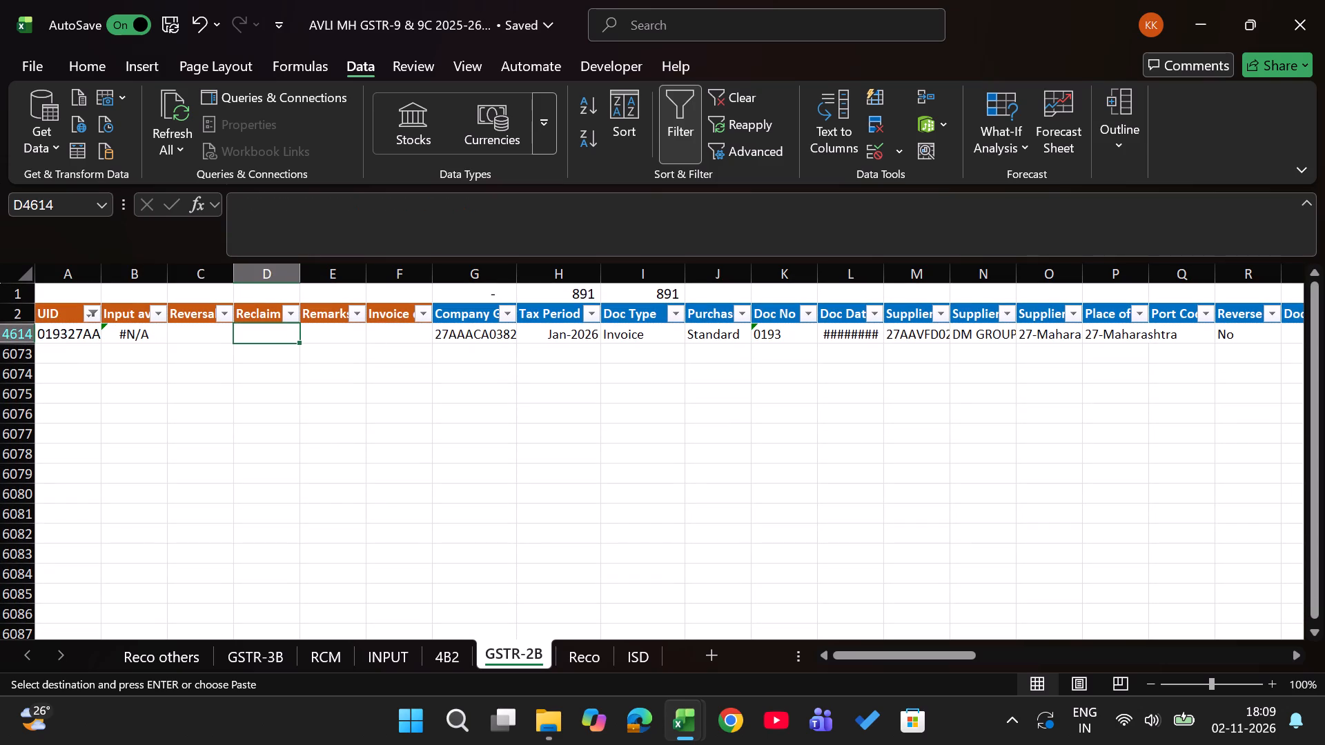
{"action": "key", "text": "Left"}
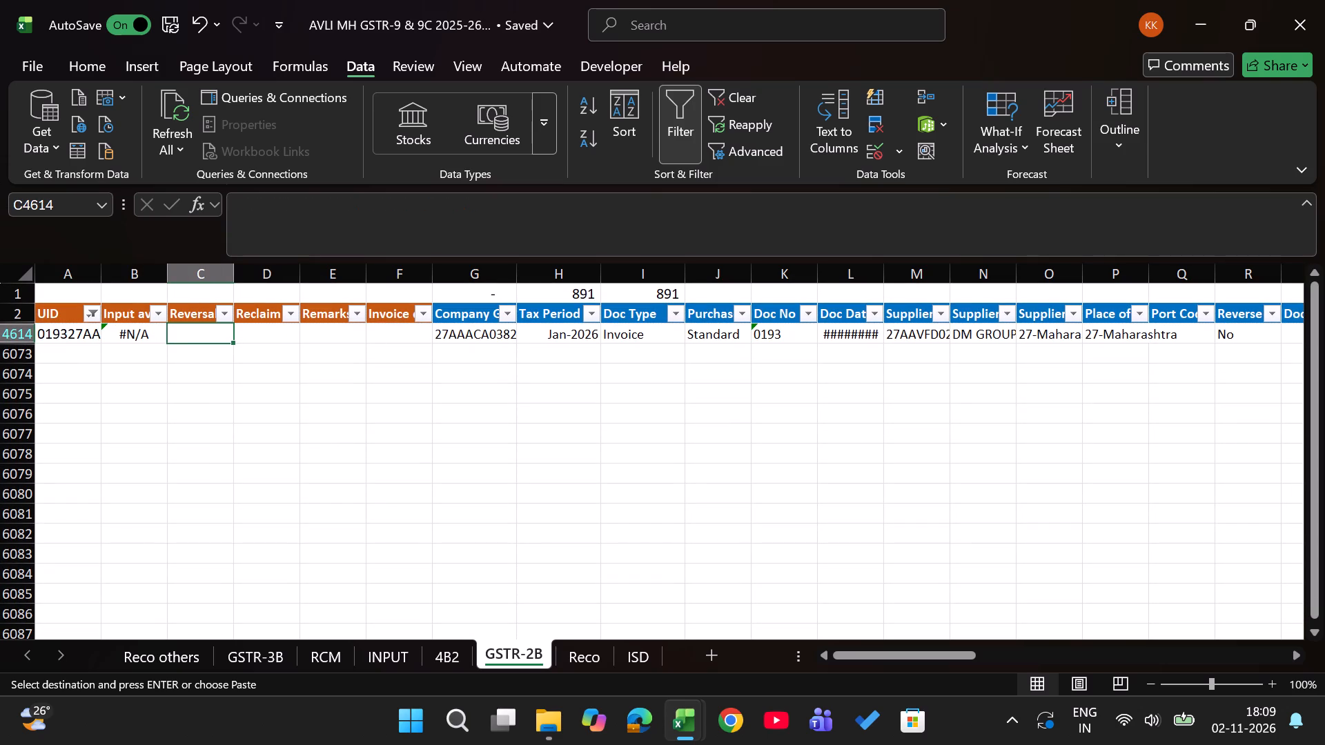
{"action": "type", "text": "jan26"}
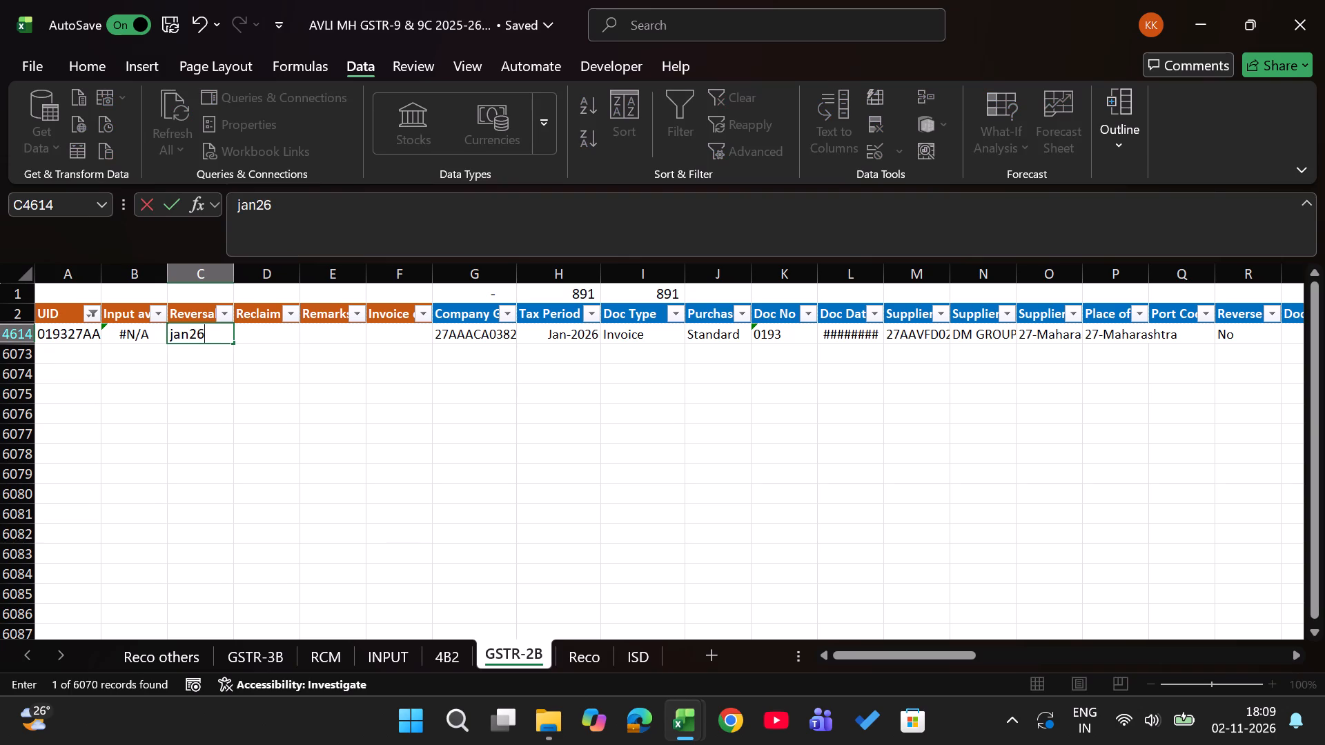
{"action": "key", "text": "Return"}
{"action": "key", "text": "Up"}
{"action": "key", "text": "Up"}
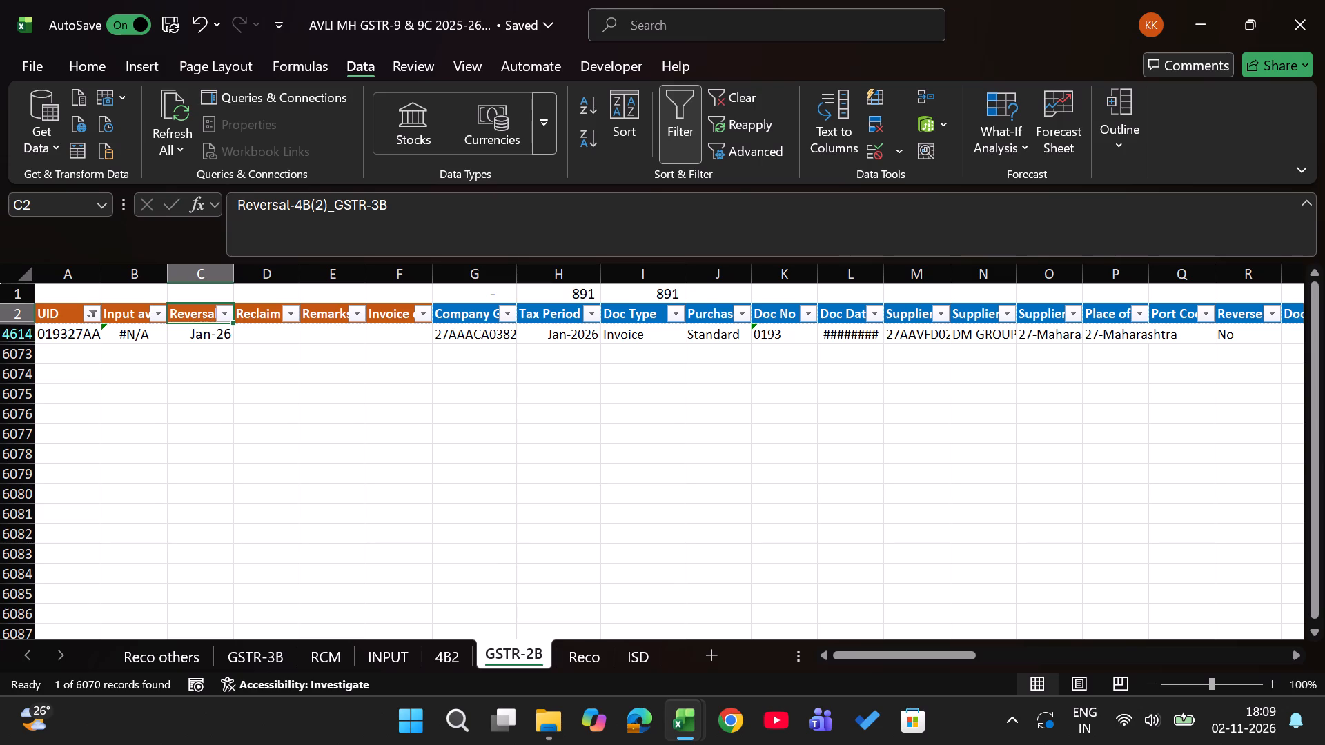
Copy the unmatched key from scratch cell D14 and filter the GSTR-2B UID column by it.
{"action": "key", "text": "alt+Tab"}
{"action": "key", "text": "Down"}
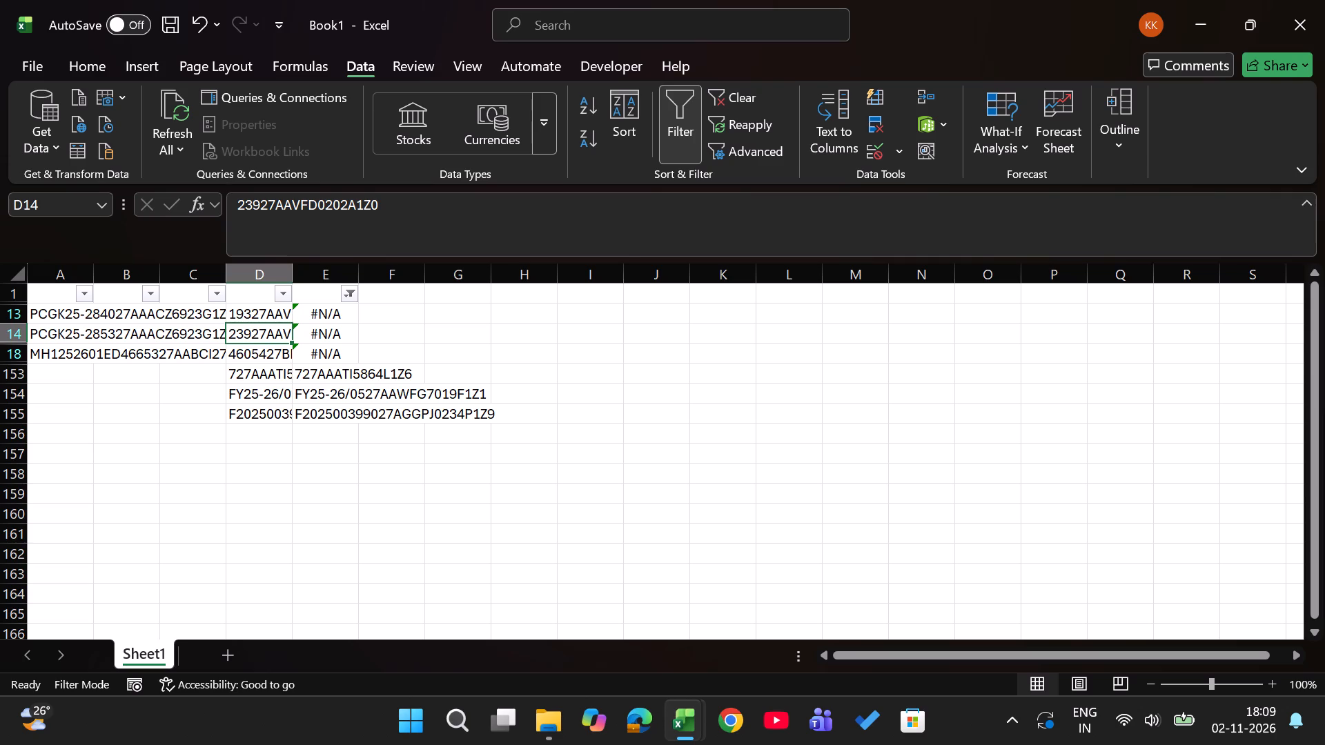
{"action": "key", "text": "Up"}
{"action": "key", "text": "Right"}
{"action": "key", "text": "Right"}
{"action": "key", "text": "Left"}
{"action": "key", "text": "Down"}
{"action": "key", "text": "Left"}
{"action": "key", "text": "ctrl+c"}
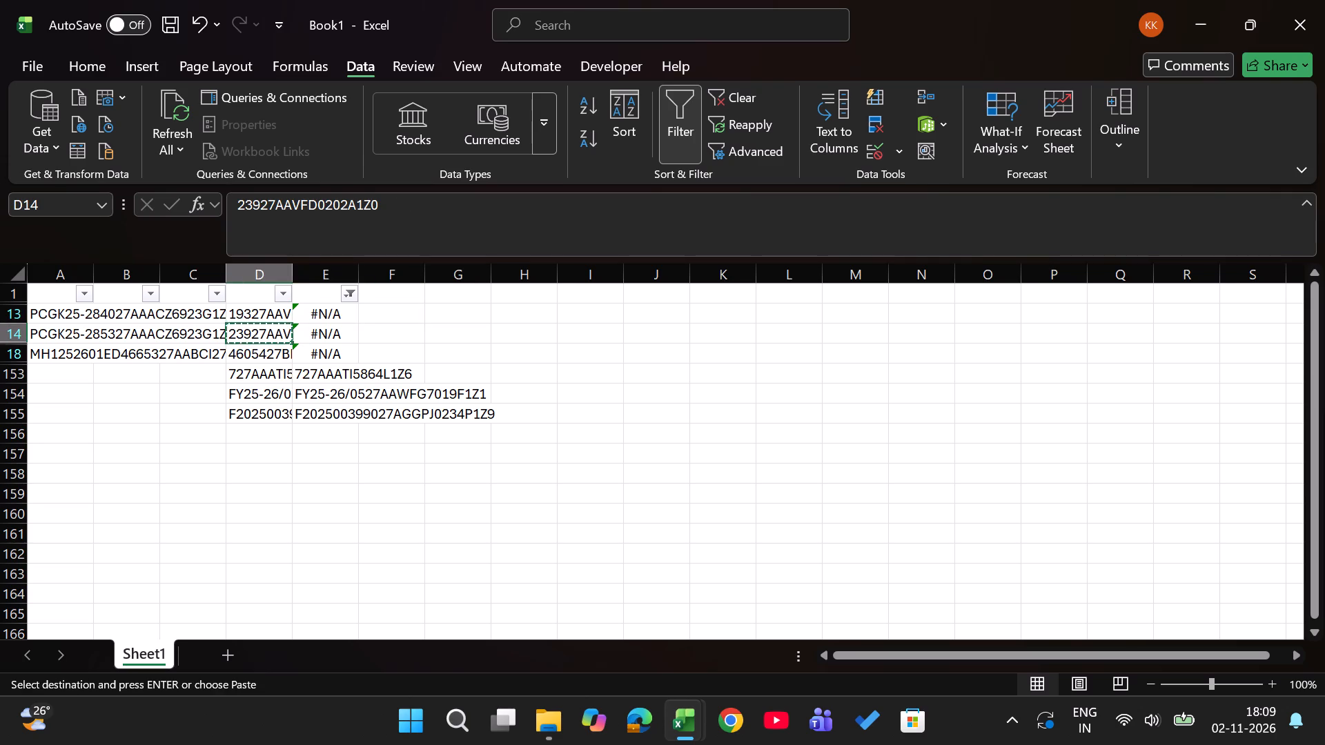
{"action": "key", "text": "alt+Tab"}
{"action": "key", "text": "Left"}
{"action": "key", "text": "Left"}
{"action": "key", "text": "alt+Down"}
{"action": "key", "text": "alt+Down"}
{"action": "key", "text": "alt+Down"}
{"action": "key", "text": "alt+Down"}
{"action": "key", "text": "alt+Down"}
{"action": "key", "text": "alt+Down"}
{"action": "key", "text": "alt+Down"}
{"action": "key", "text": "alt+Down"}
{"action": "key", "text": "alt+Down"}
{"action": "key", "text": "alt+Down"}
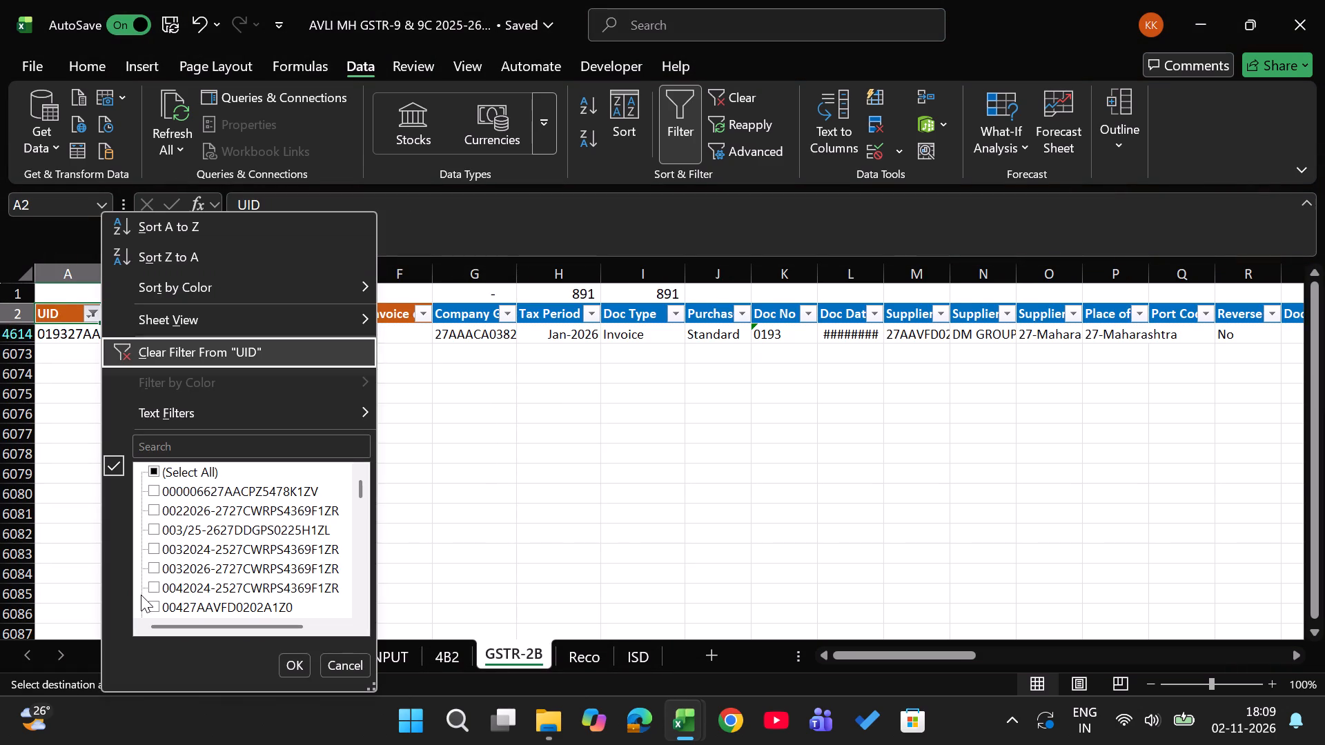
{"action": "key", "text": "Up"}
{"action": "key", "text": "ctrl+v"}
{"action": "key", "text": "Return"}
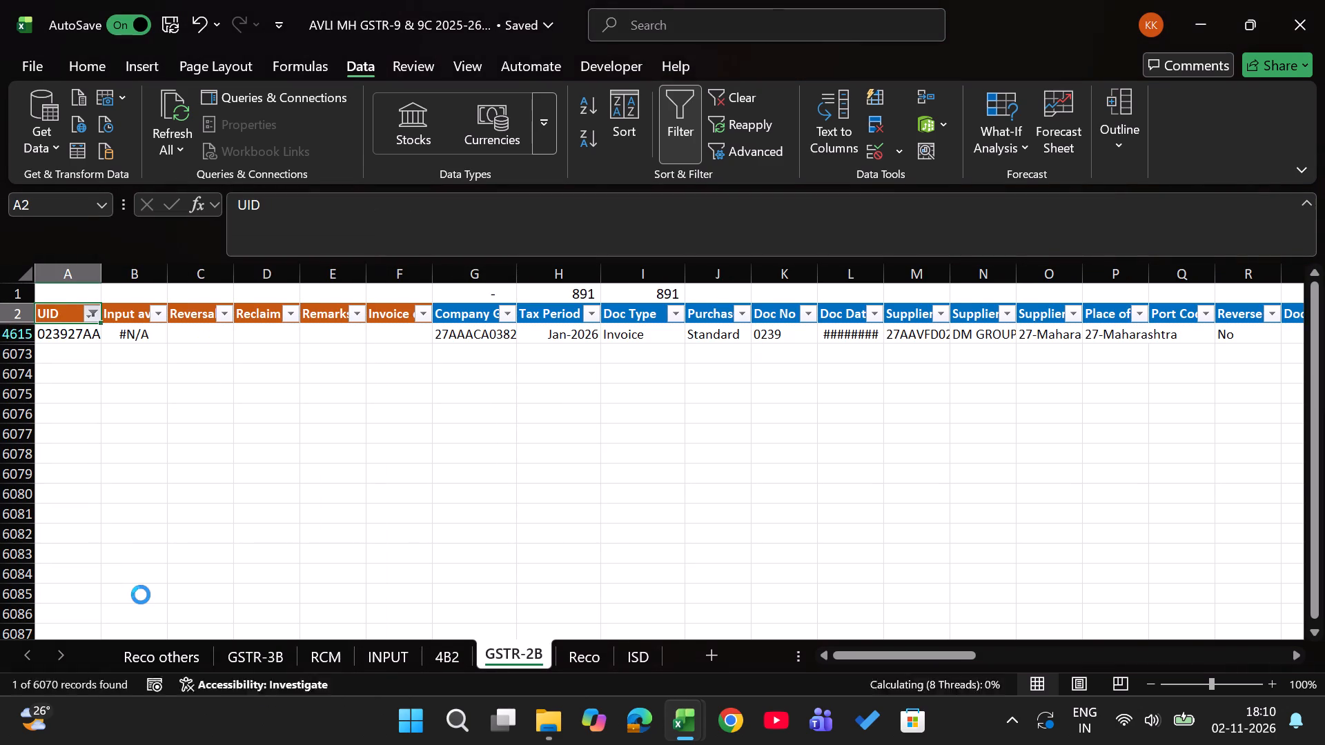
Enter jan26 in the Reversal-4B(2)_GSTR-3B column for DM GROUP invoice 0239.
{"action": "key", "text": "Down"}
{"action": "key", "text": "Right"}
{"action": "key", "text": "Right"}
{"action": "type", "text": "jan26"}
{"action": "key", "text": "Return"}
Copy the unmatched key from scratch cell D18 and search for it in the GSTR-2B UID filter.
{"action": "key", "text": "alt+Tab"}
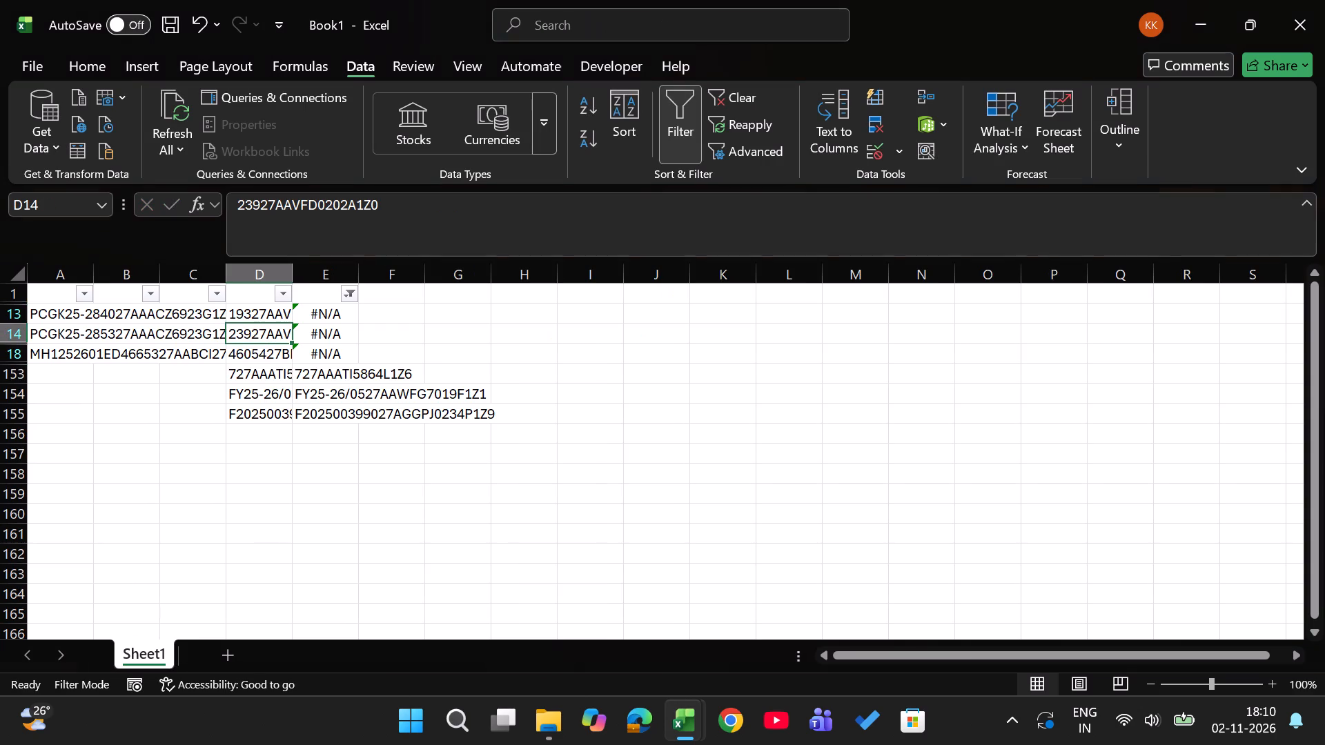
{"action": "key", "text": "Down"}
{"action": "key", "text": "ctrl+c"}
{"action": "key", "text": "alt+Tab"}
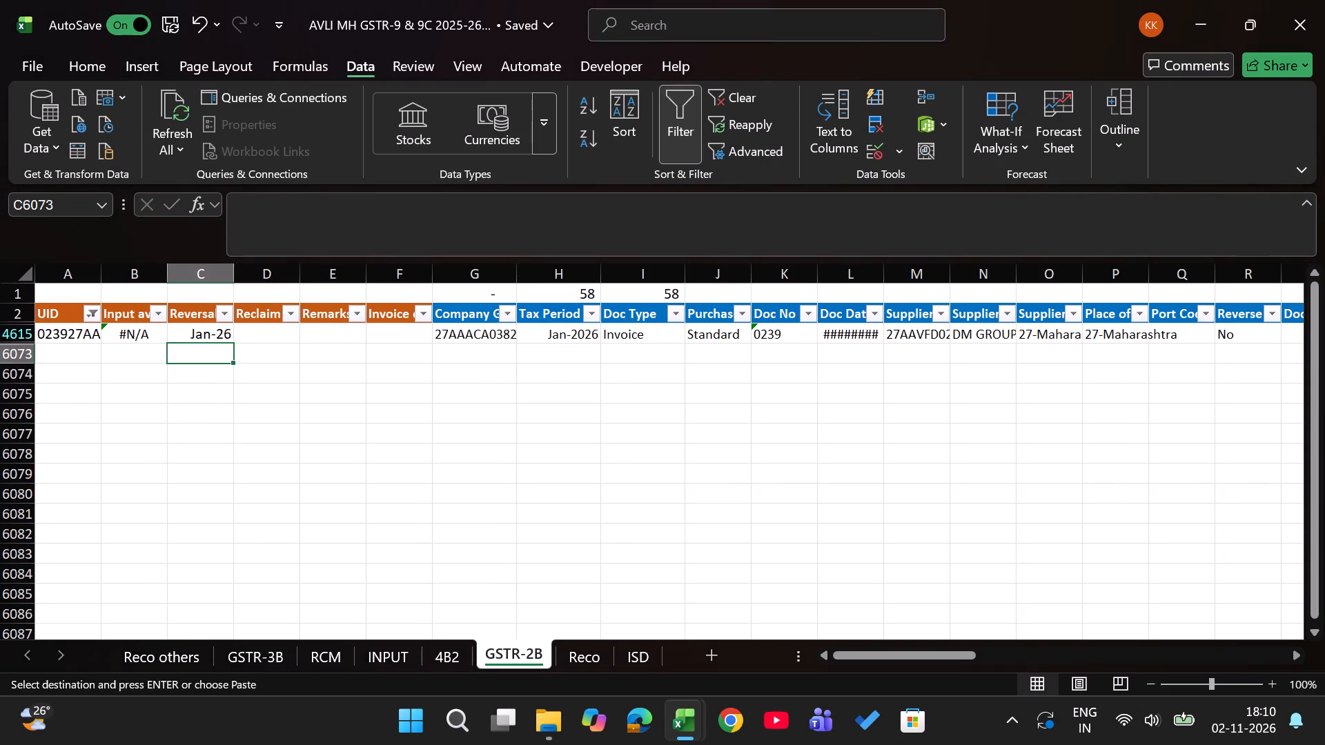
{"action": "key", "text": "Up"}
{"action": "key", "text": "Up"}
{"action": "key", "text": "Left"}
{"action": "key", "text": "Left"}
{"action": "key", "text": "alt+Down"}
{"action": "key", "text": "alt+Down"}
{"action": "key", "text": "alt+Down"}
{"action": "key", "text": "alt+Down"}
{"action": "key", "text": "alt+Down"}
{"action": "key", "text": "alt+Down"}
{"action": "key", "text": "alt+Down"}
{"action": "key", "text": "alt+Down"}
{"action": "key", "text": "alt+Down"}
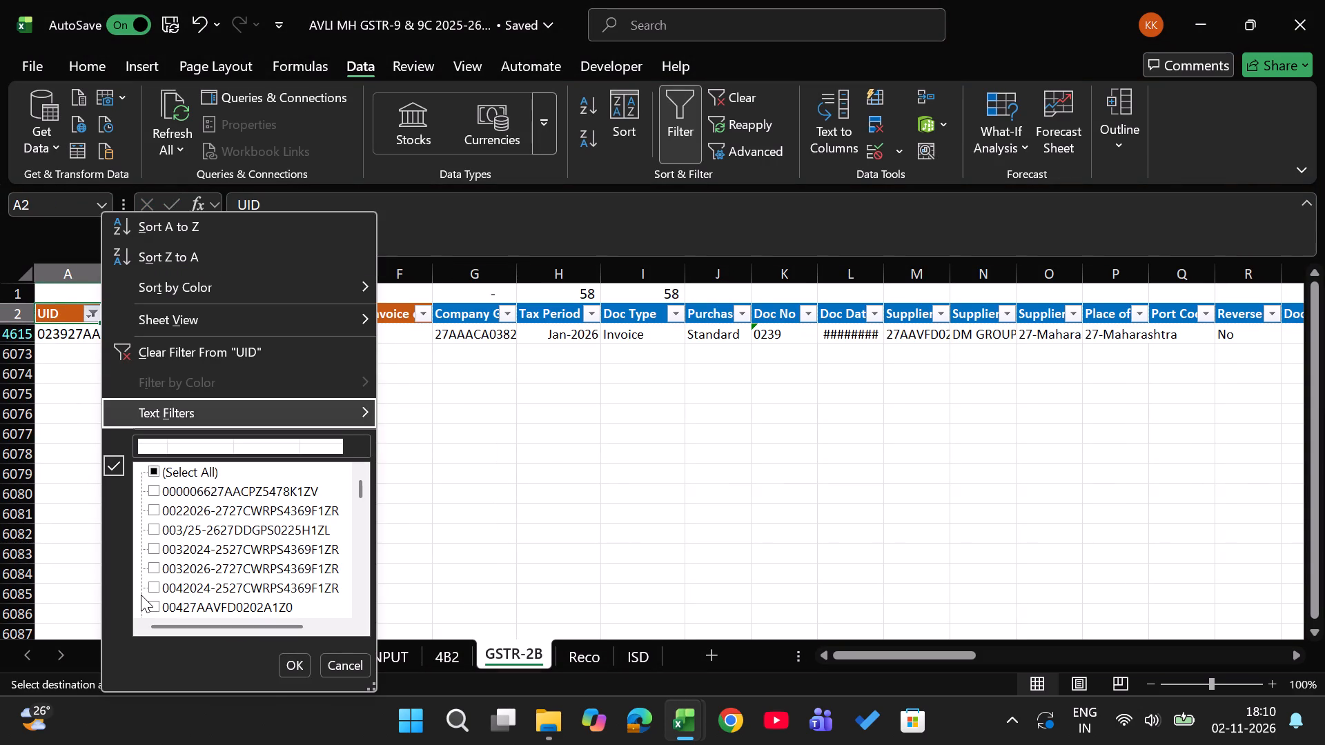
{"action": "key", "text": "ctrl+v"}
{"action": "key", "text": "Return"}
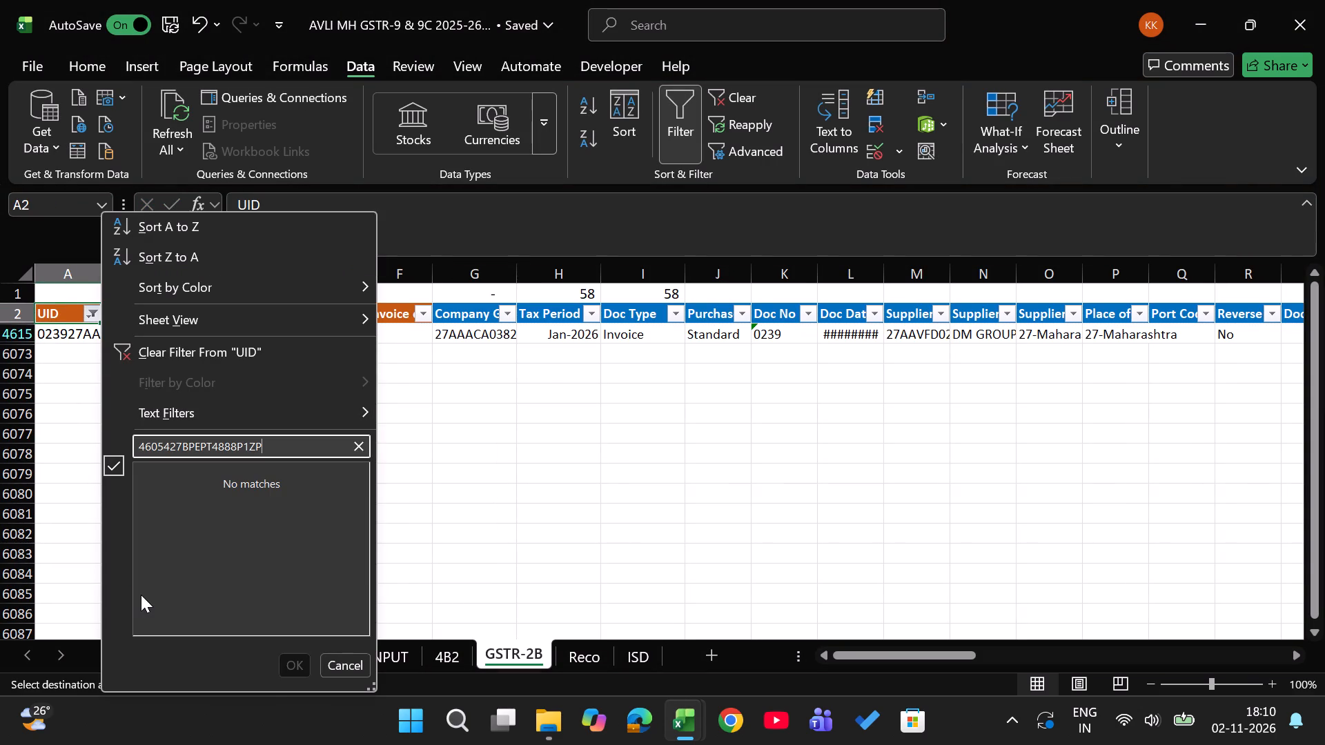
{"action": "key", "text": "BackSpace"}
{"action": "left_click", "coordinate": [696, 371]}
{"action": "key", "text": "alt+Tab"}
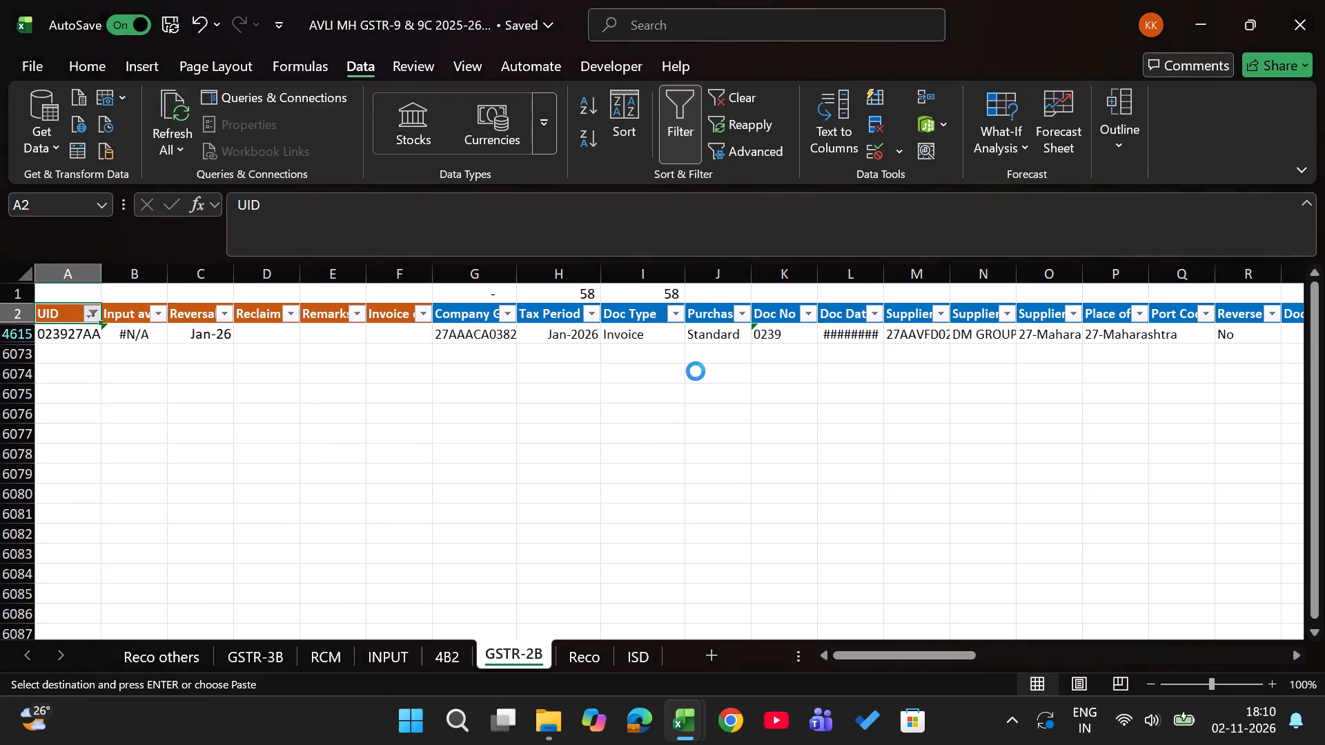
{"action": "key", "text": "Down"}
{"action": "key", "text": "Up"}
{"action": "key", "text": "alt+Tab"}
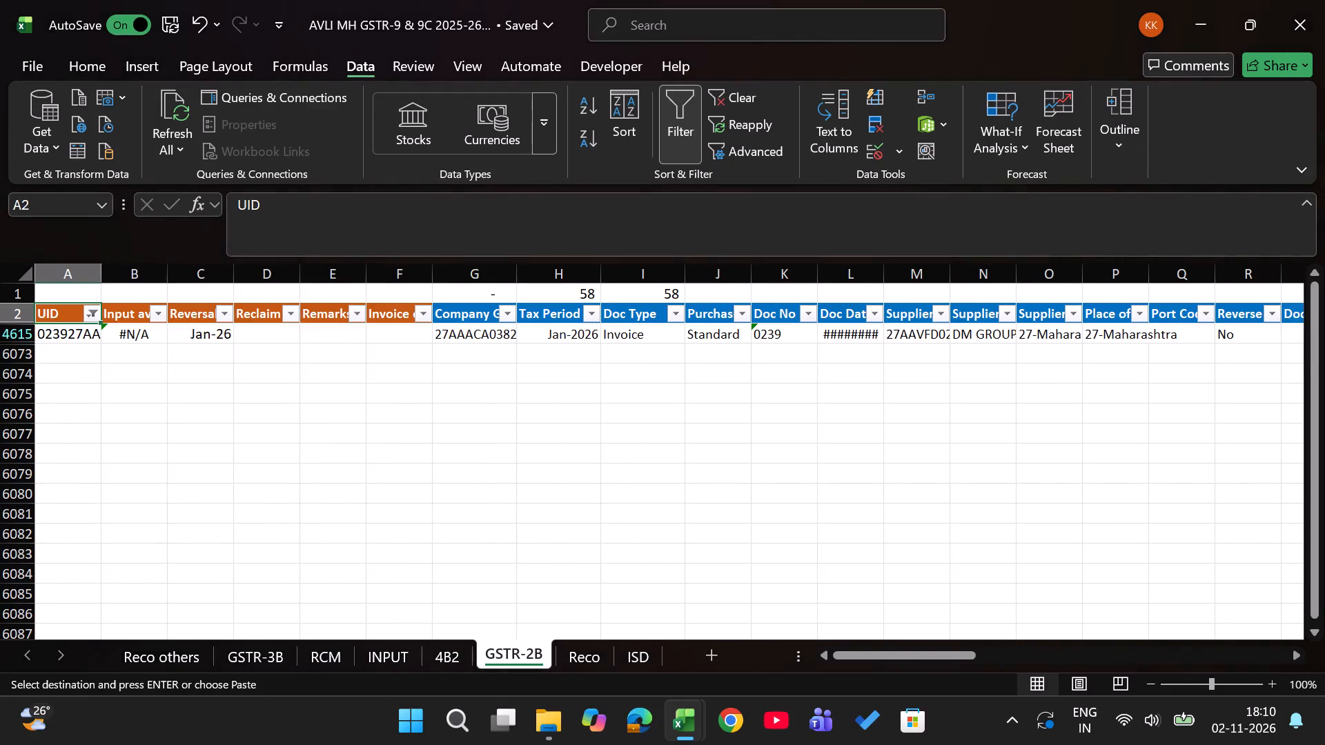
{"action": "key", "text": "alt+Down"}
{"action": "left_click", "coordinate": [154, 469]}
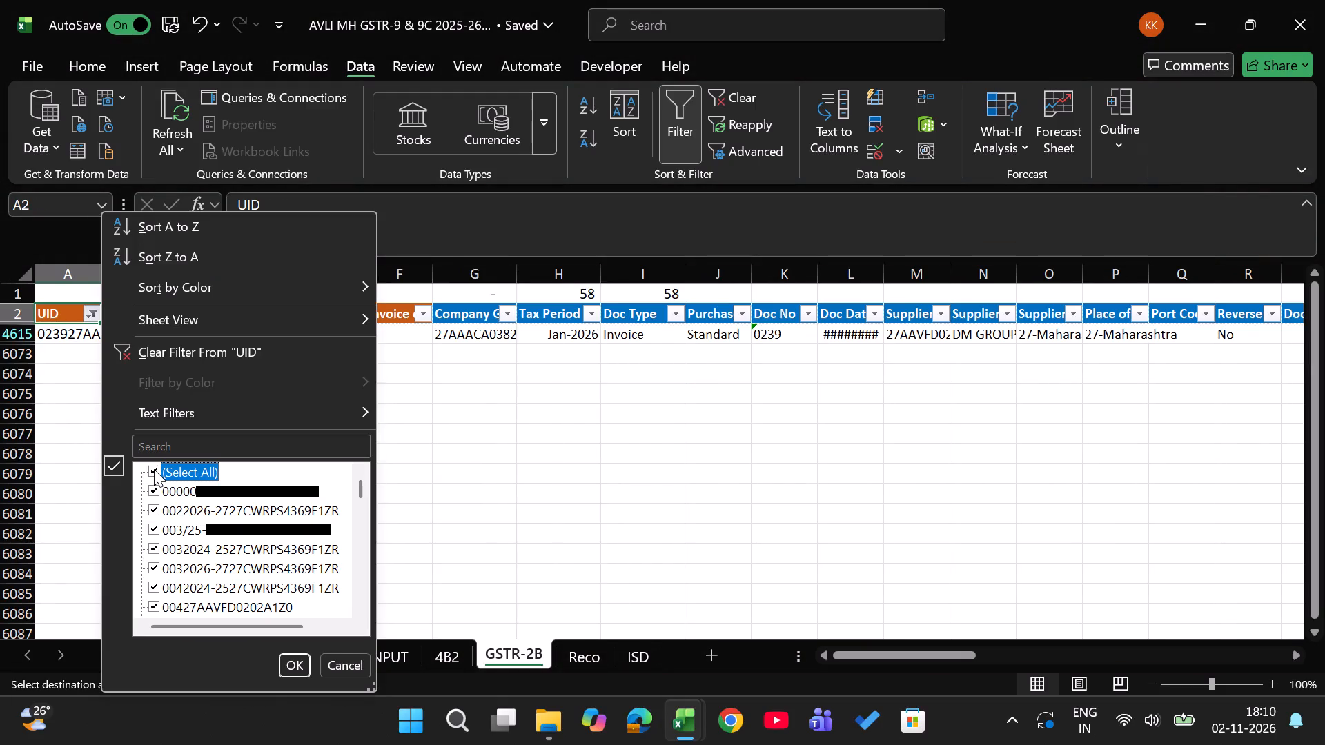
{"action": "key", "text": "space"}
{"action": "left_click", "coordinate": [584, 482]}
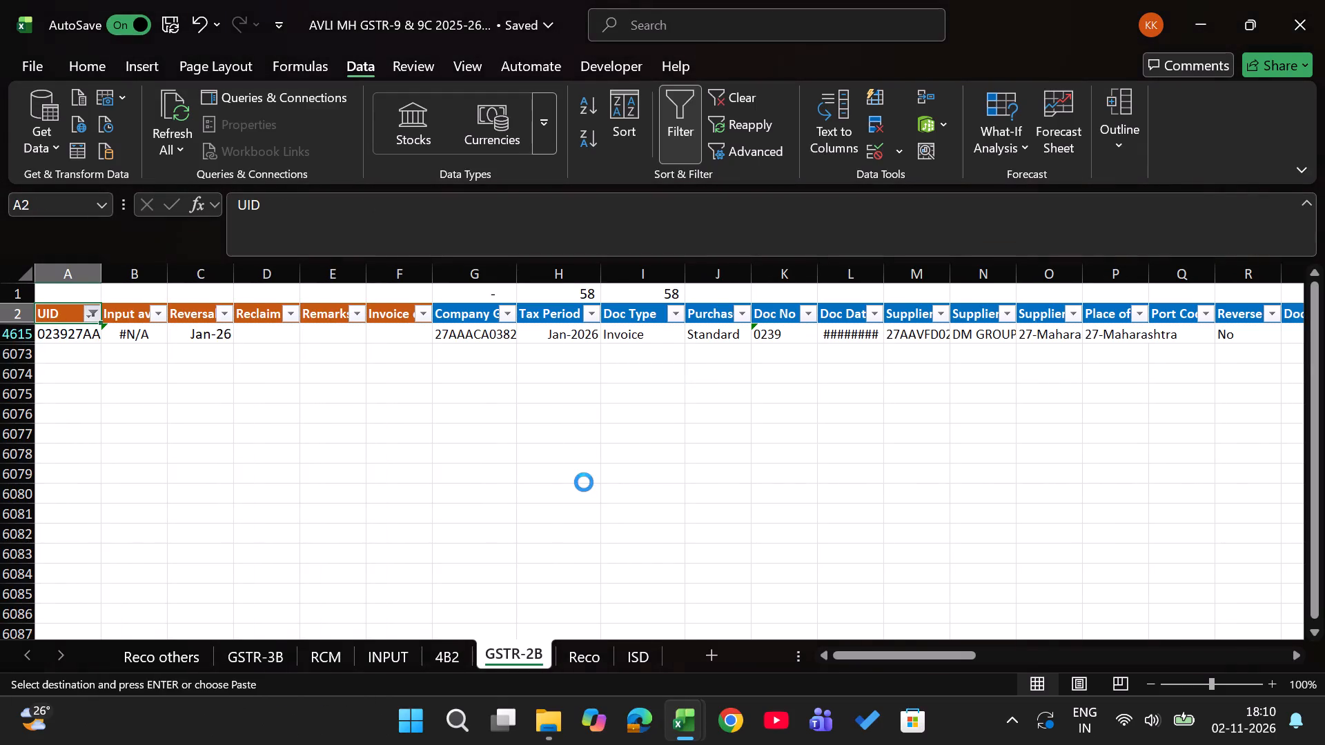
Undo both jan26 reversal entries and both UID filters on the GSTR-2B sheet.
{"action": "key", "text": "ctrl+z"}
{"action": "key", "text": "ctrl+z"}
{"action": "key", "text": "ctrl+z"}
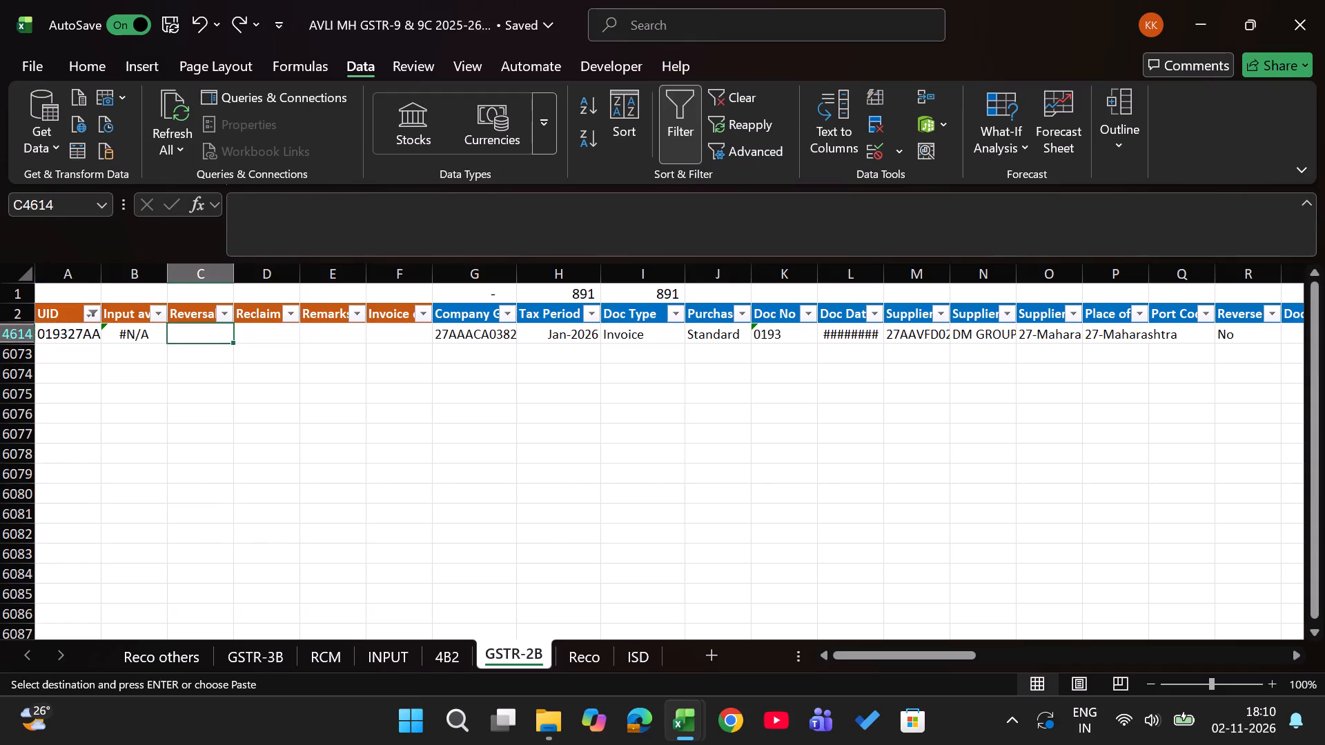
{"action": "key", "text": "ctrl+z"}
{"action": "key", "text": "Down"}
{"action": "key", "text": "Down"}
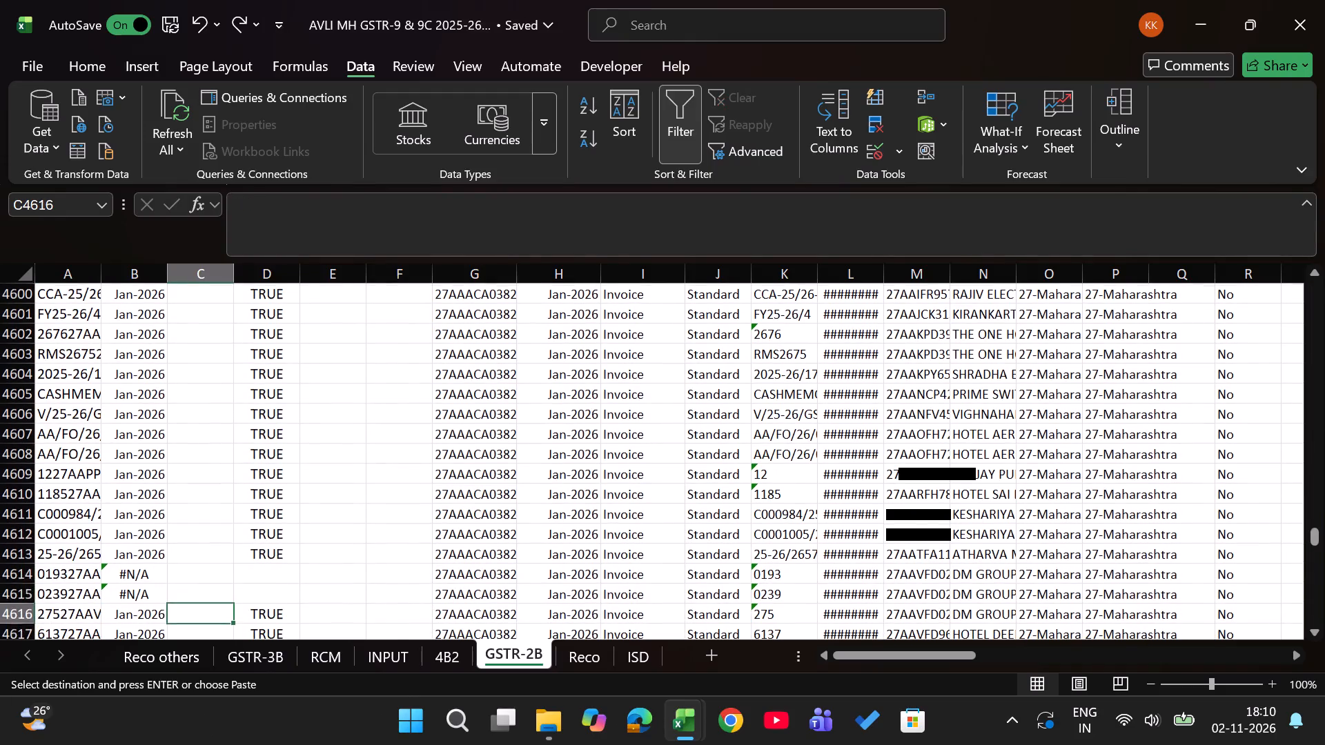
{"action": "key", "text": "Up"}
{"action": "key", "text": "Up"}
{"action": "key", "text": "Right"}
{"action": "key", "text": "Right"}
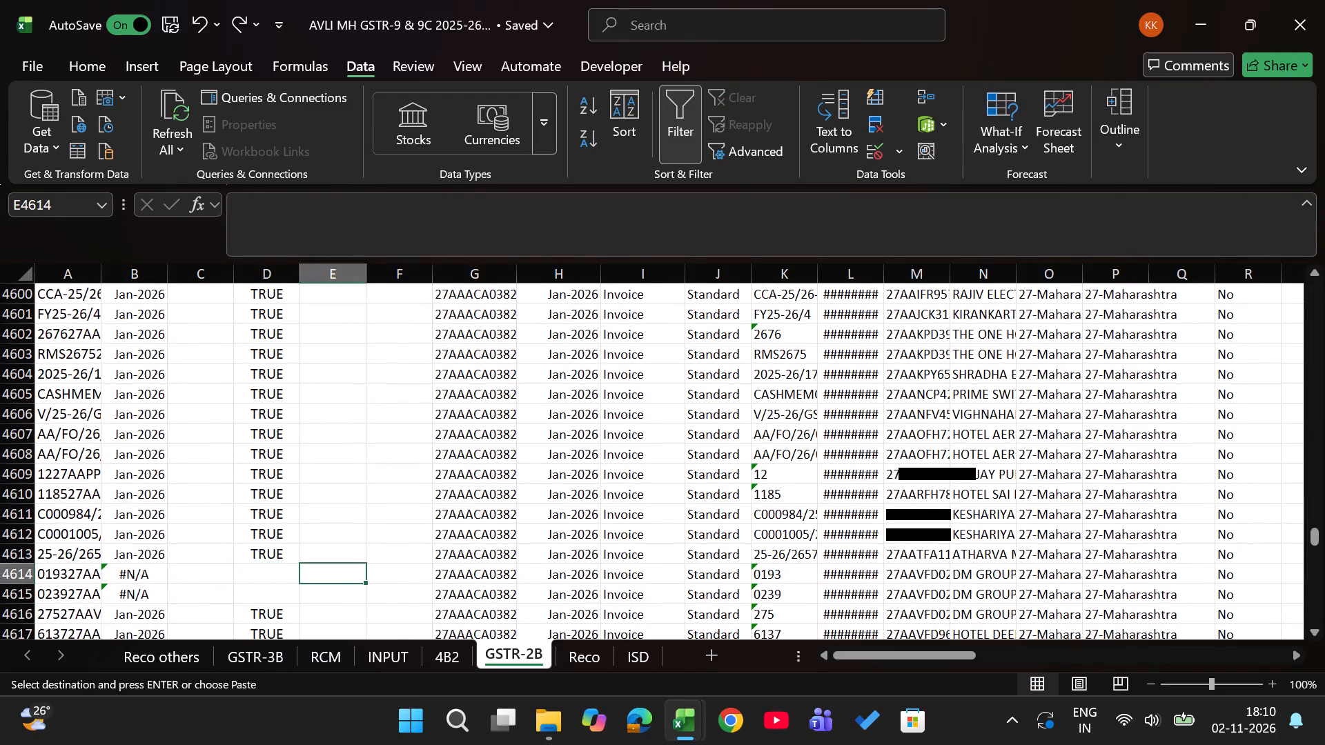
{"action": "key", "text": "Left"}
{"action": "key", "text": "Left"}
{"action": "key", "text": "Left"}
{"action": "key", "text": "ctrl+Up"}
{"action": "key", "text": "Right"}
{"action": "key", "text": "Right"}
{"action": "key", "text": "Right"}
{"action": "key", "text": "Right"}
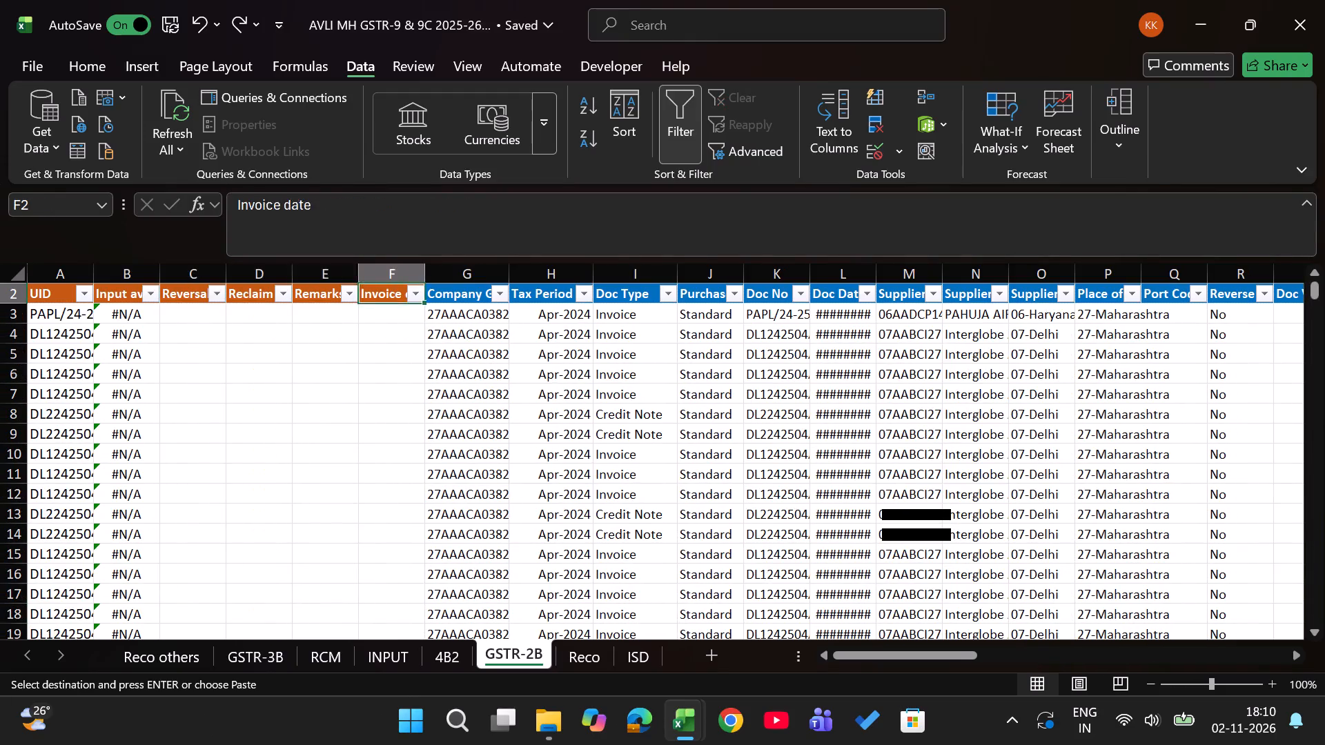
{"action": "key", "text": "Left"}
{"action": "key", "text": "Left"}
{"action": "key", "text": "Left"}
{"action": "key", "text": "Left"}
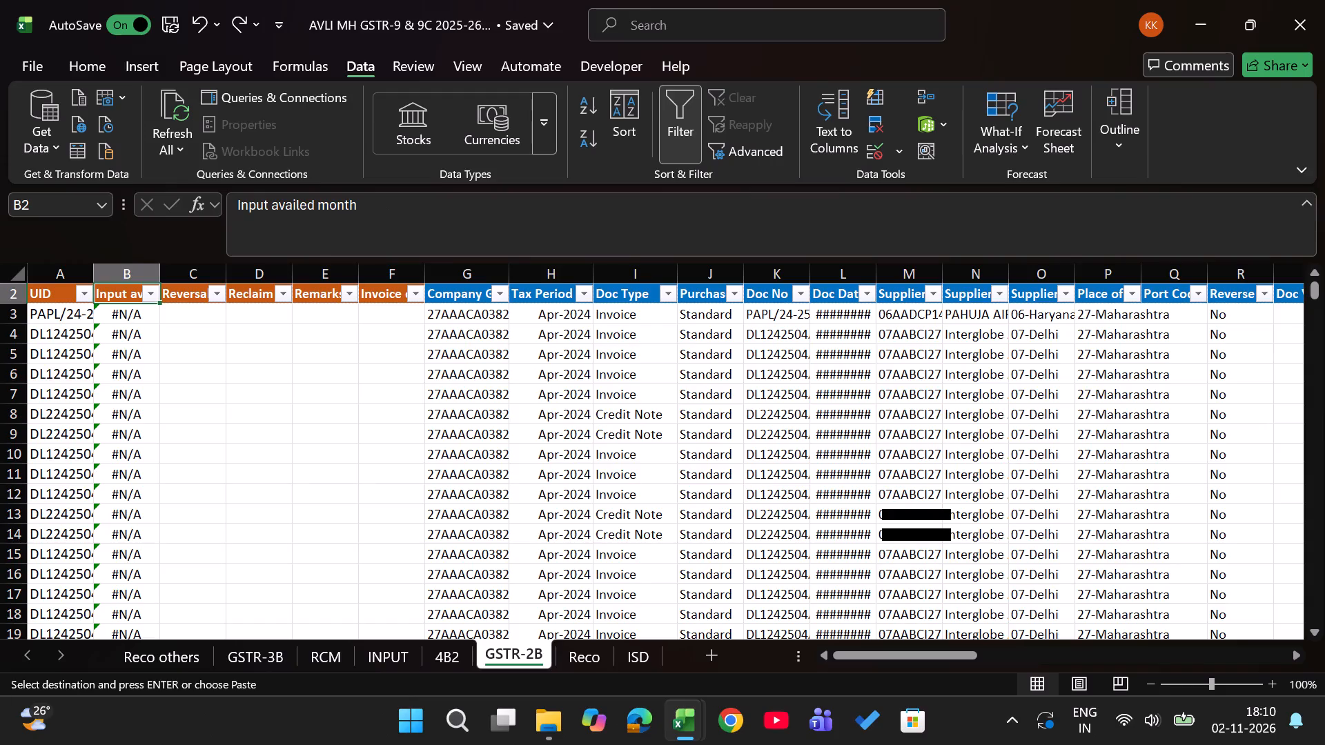
Filter the Tax Period column on the GSTR-2B sheet to January 2026.
{"action": "key", "text": "Right"}
{"action": "key", "text": "Right"}
{"action": "key", "text": "Right"}
{"action": "key", "text": "Right"}
{"action": "key", "text": "Right"}
{"action": "key", "text": "Right"}
{"action": "key", "text": "alt+Down"}
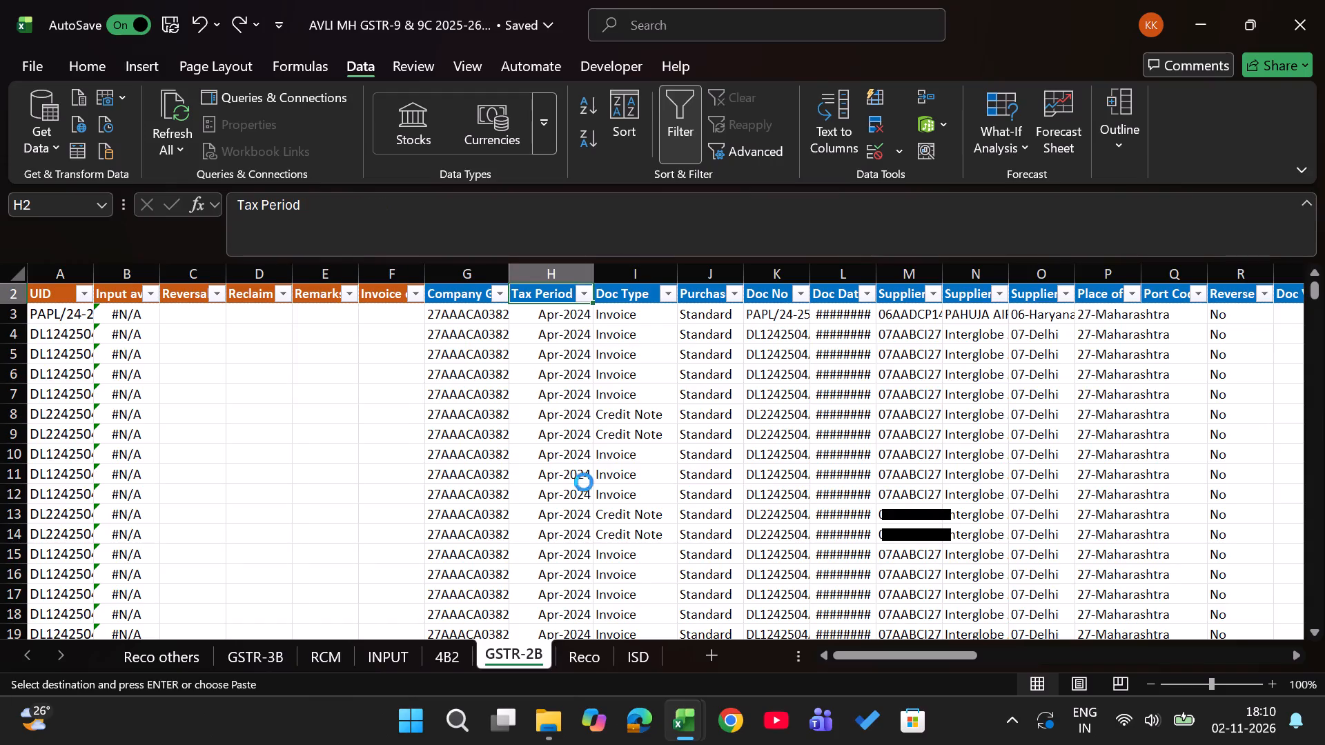
{"action": "left_click", "coordinate": [351, 473]}
{"action": "key", "text": "Down"}
{"action": "key", "text": "Right"}
{"action": "key", "text": "Down"}
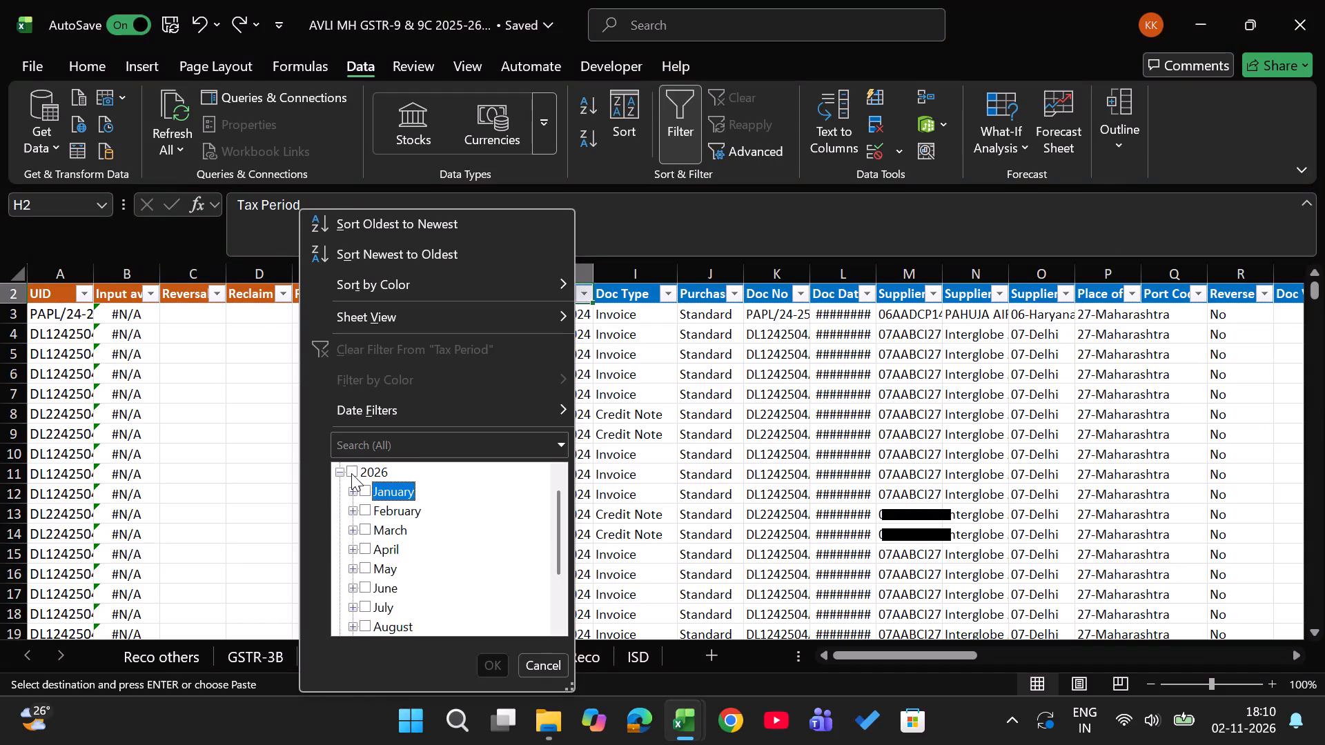
{"action": "key", "text": "space"}
{"action": "key", "text": "Return"}
Filter the Reclaim Month column to TRUE.
{"action": "key", "text": "Left"}
{"action": "key", "text": "Left"}
{"action": "key", "text": "Left"}
{"action": "key", "text": "Left"}
{"action": "key", "text": "alt+Down"}
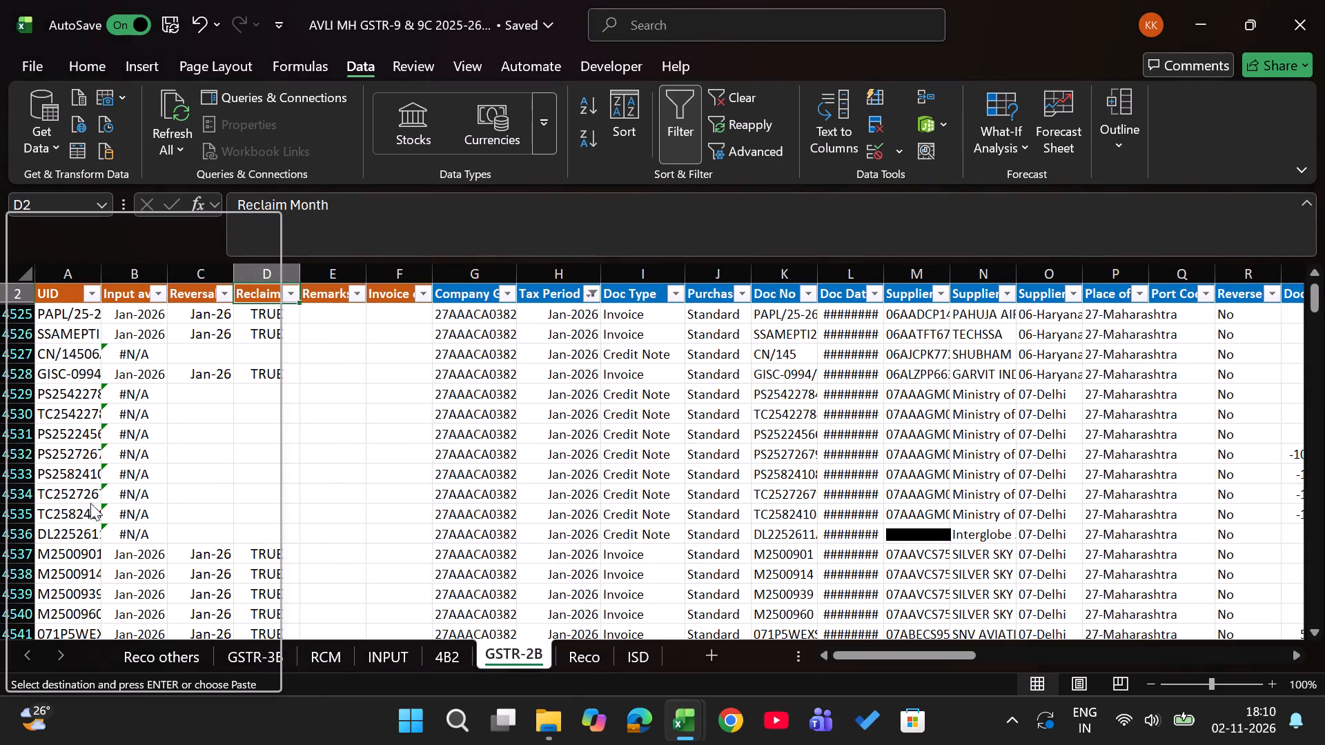
{"action": "left_click", "coordinate": [77, 510]}
{"action": "key", "text": "Return"}
Examine the row 1 totals and the Input availed month lookup for the filtered January invoices.
{"action": "key", "text": "Up"}
{"action": "key", "text": "Up"}
{"action": "key", "text": "Up"}
{"action": "key", "text": "Right"}
{"action": "key", "text": "Right"}
{"action": "key", "text": "Right"}
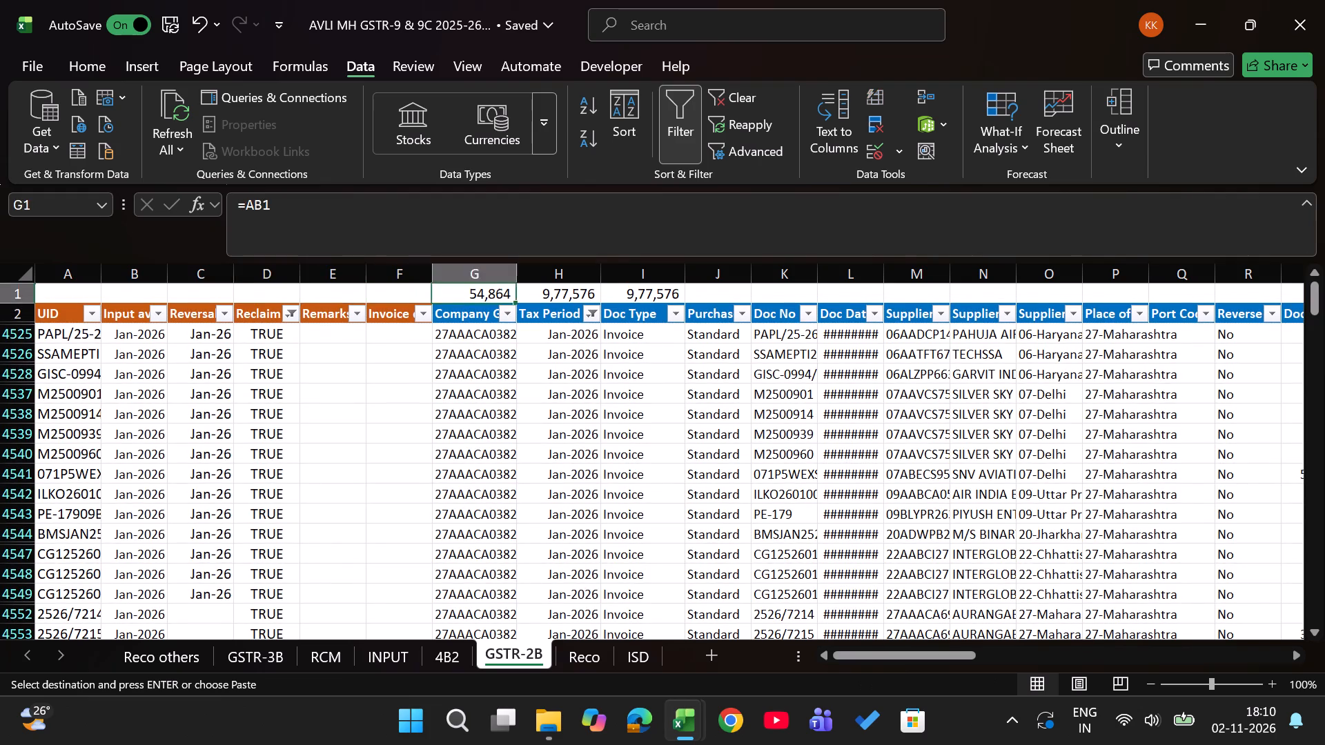
{"action": "key", "text": "Right"}
{"action": "key", "text": "Down"}
{"action": "key", "text": "Left"}
{"action": "key", "text": "Left"}
{"action": "key", "text": "Left"}
{"action": "key", "text": "Left"}
{"action": "key", "text": "Left"}
{"action": "key", "text": "Down"}
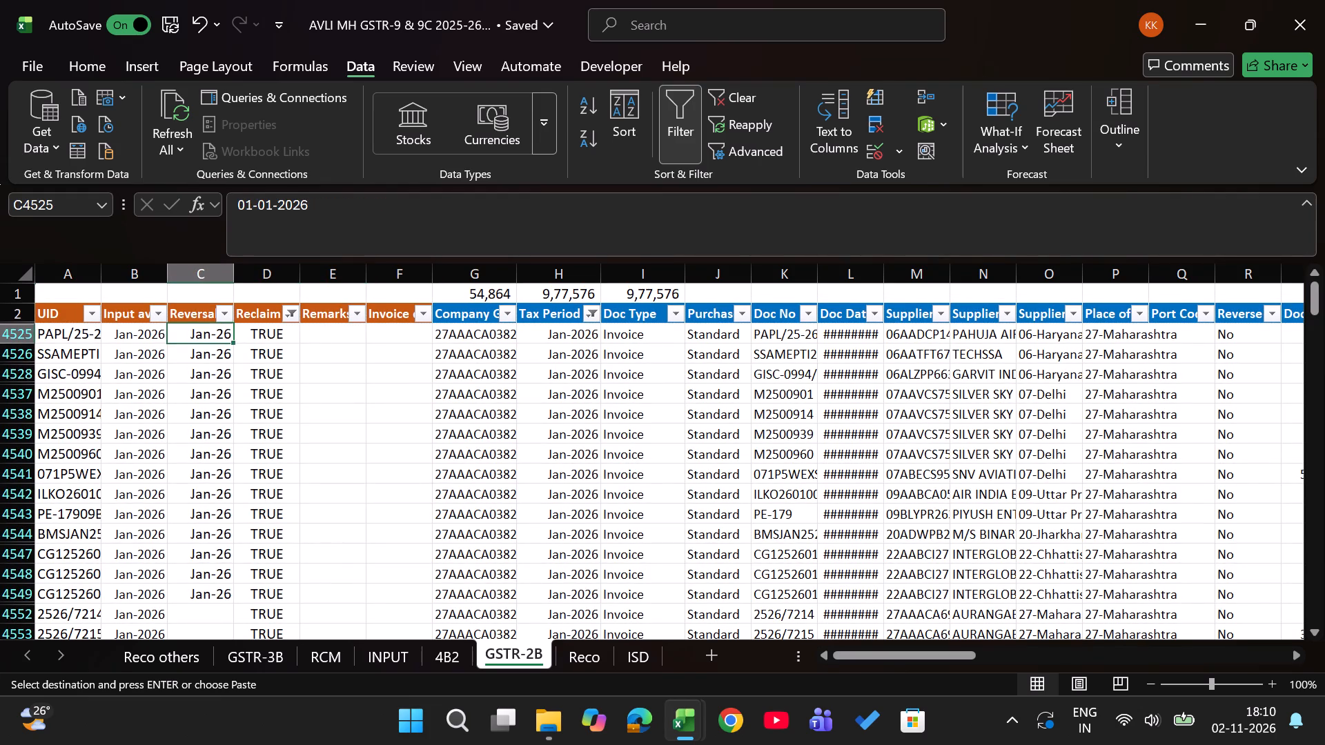
{"action": "key", "text": "Left"}
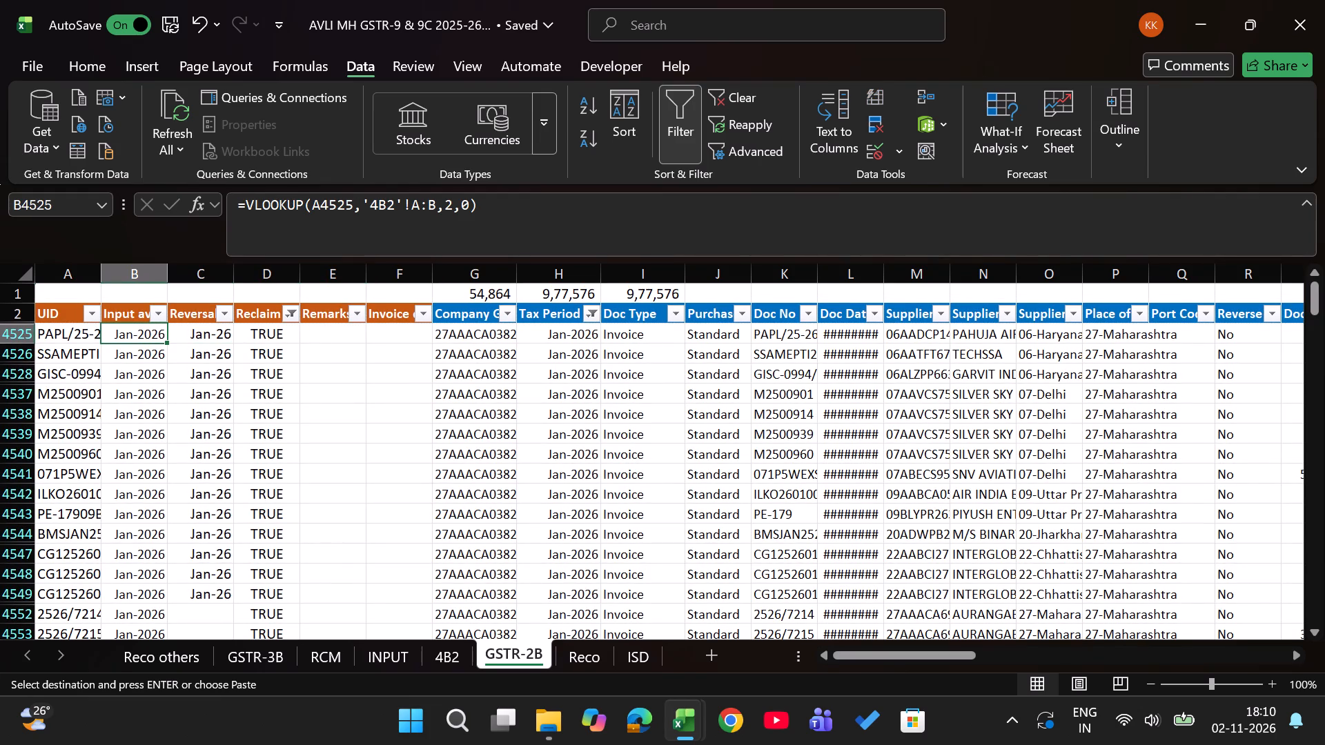
Switch to the Book1 scratch workbook and review the unmatched #N/A keys in column D against column A.
{"action": "key", "text": "alt+Tab"}
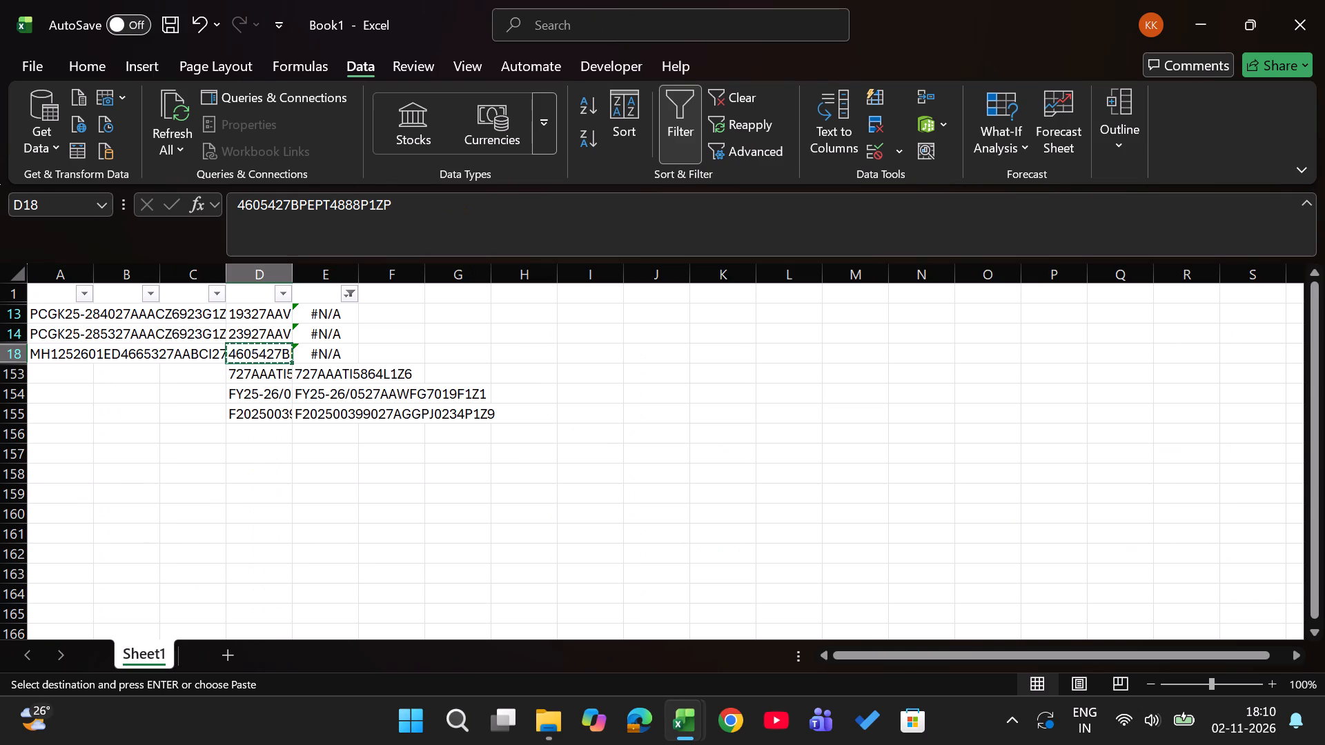
{"action": "key", "text": "Up"}
{"action": "key", "text": "Up"}
{"action": "key", "text": "Left"}
{"action": "key", "text": "Left"}
{"action": "key", "text": "Left"}
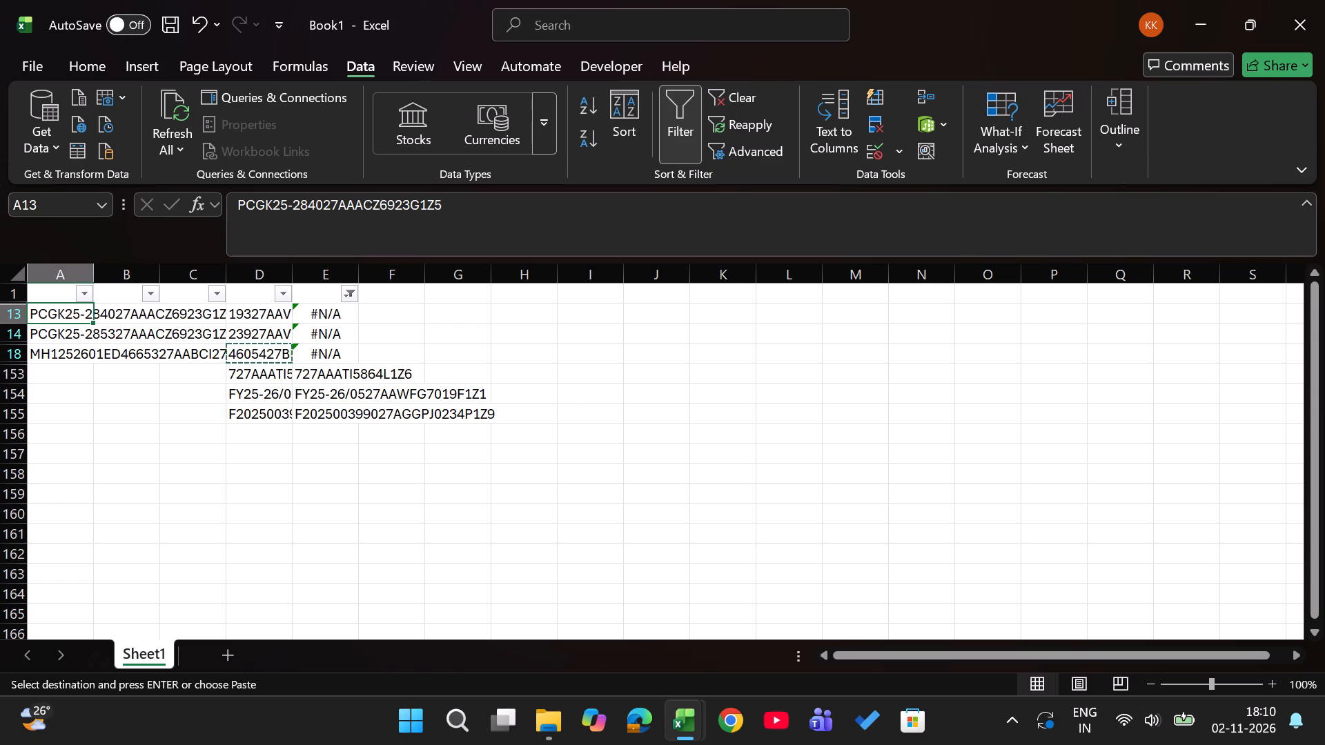
{"action": "key", "text": "Up"}
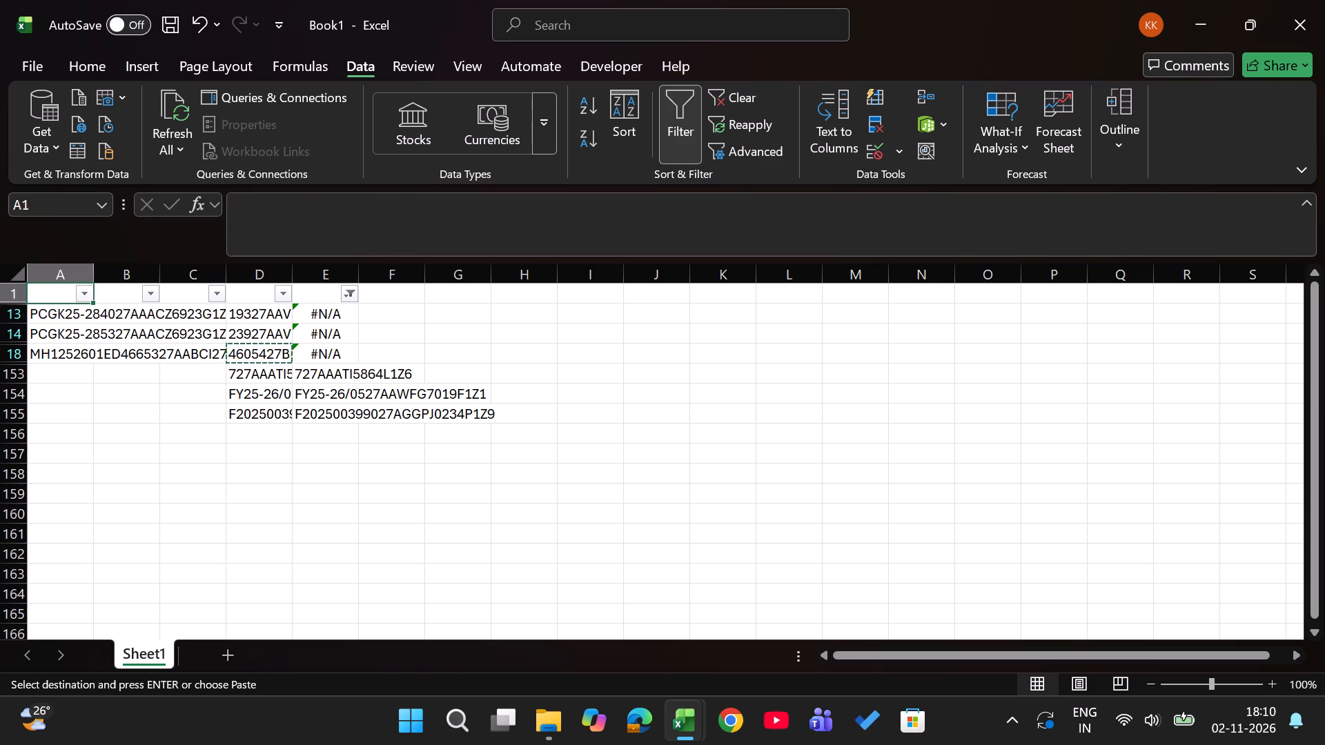
{"action": "key", "text": "Right"}
{"action": "key", "text": "Right"}
{"action": "key", "text": "Right"}
{"action": "key", "text": "Right"}
{"action": "key", "text": "Down"}
{"action": "key", "text": "Left"}
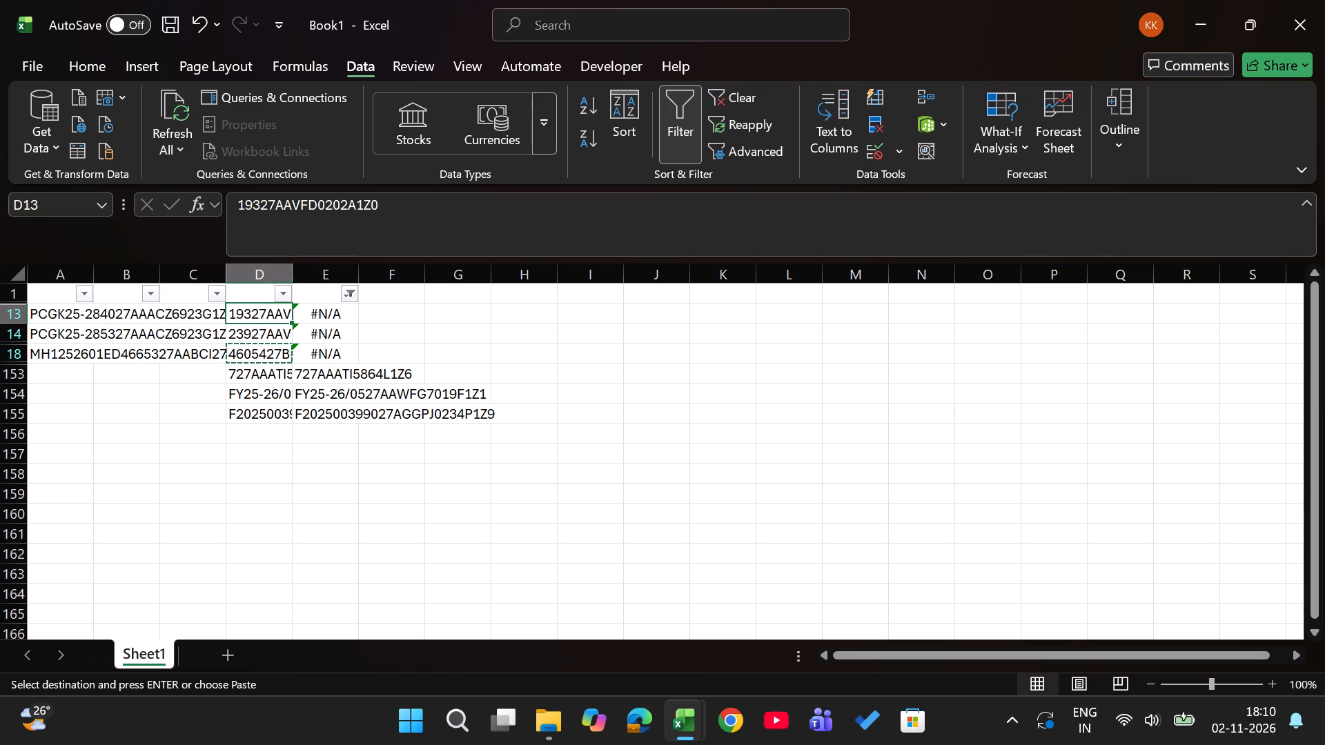
{"action": "key", "text": "Left"}
{"action": "key", "text": "Left"}
{"action": "key", "text": "Left"}
{"action": "key", "text": "alt+Tab"}
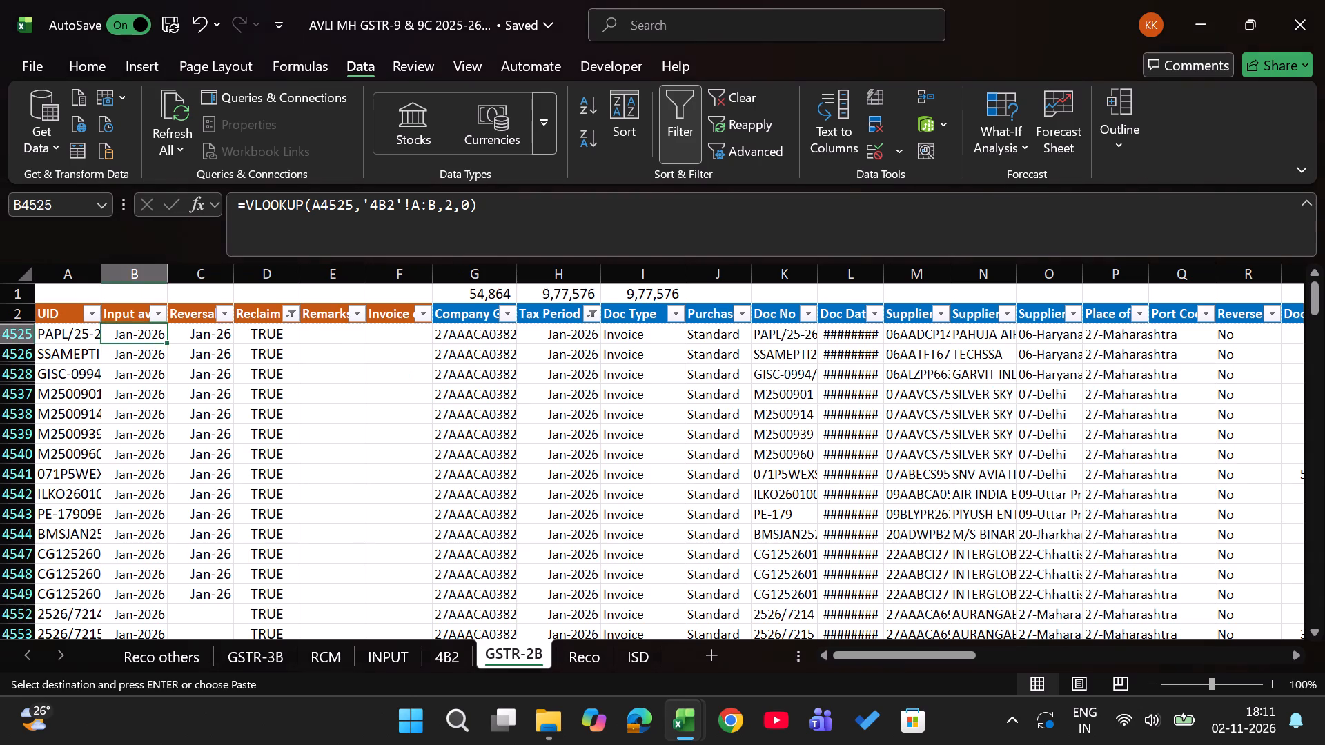
Back on the GSTR-2B sheet, filter the Reversal-4B(2)_GSTR-3B column to blanks.
{"action": "key", "text": "Right"}
{"action": "key", "text": "Right"}
{"action": "key", "text": "Up"}
{"action": "key", "text": "Left"}
{"action": "key", "text": "alt+Down"}
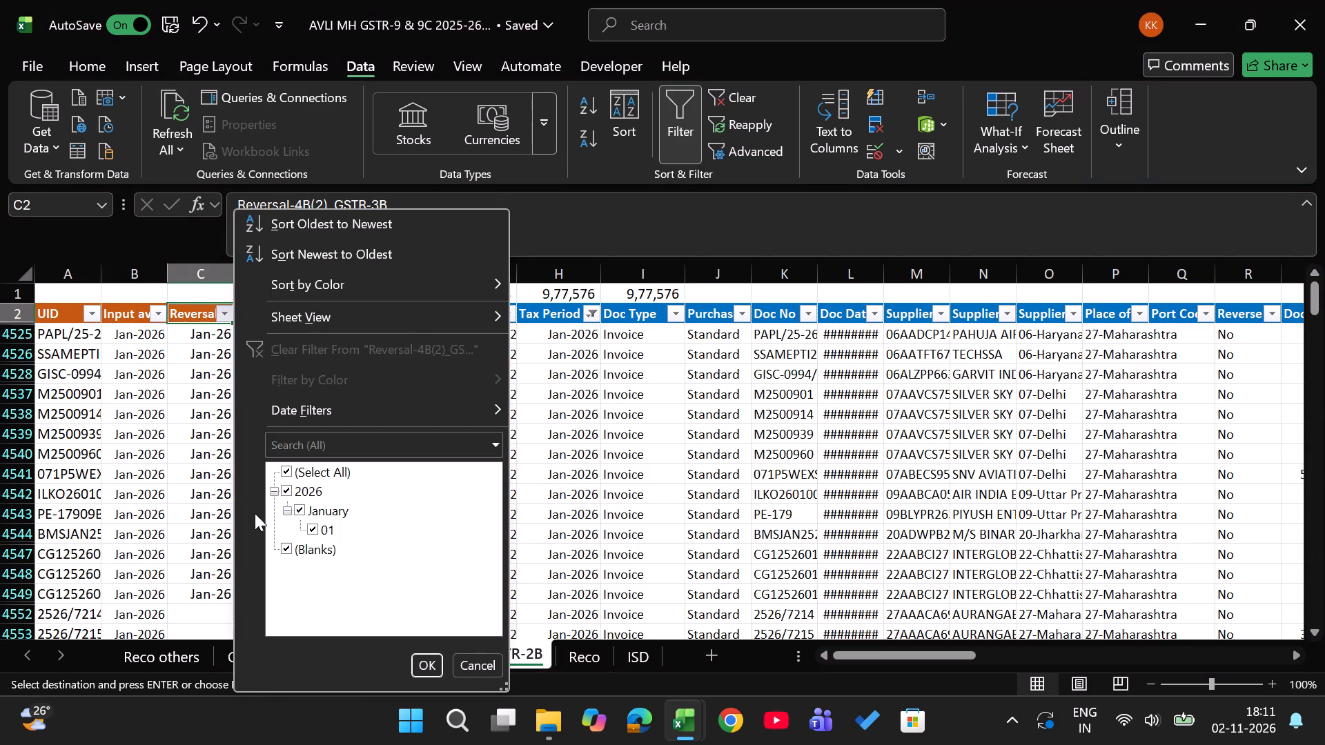
{"action": "left_click", "coordinate": [288, 481]}
{"action": "key", "text": "Down"}
{"action": "key", "text": "Down"}
{"action": "key", "text": "Down"}
{"action": "key", "text": "Down"}
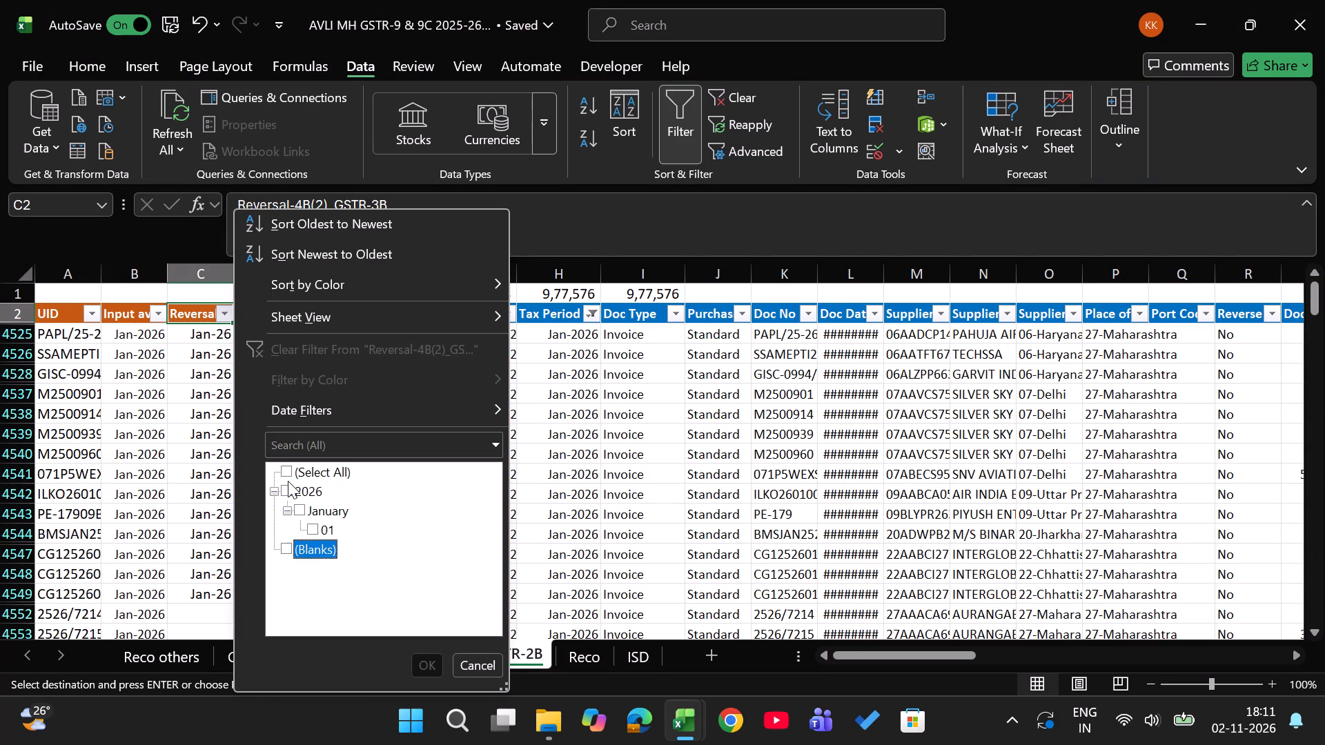
{"action": "key", "text": "space"}
{"action": "key", "text": "Return"}
Select all UIDs in the filtered January list, starting from row 4552.
{"action": "key", "text": "Down"}
{"action": "key", "text": "Left"}
{"action": "key", "text": "shift+Down"}
{"action": "key", "text": "Left"}
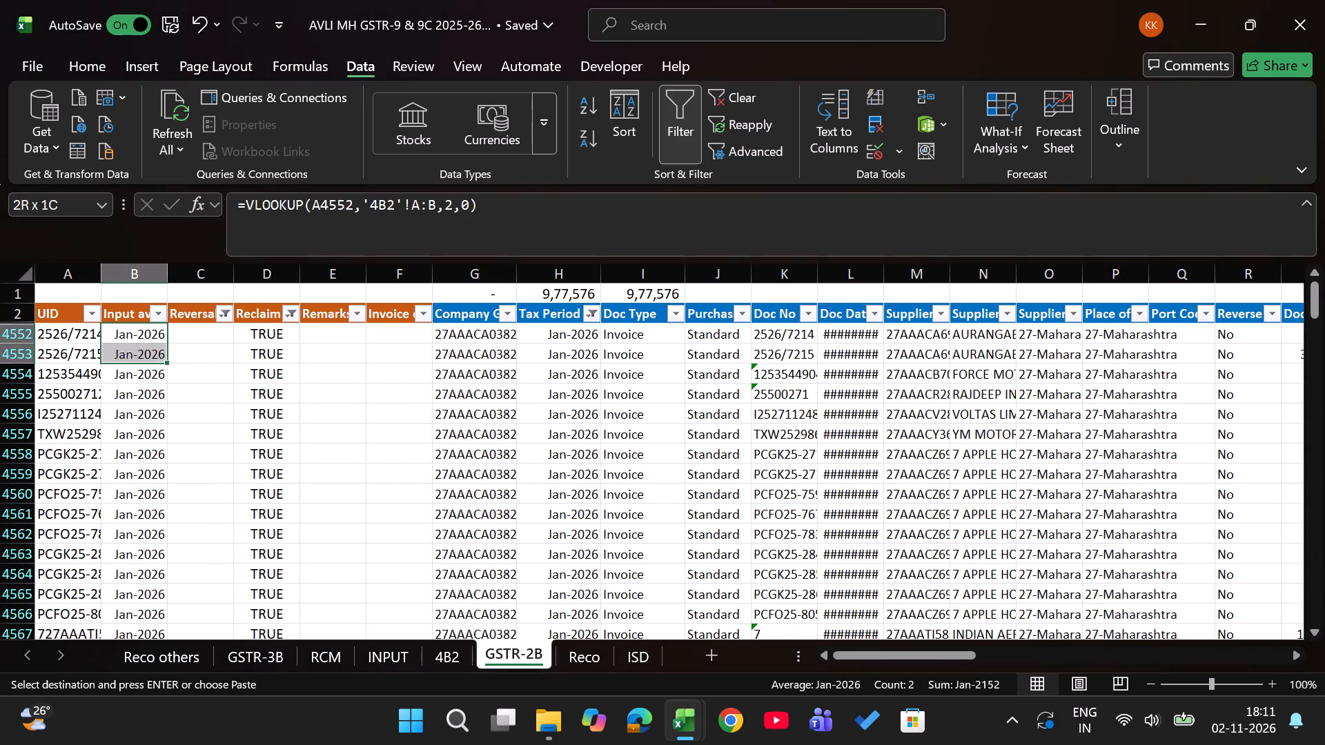
{"action": "key", "text": "ctrl+shift+Down"}
{"action": "key", "text": "Tab"}
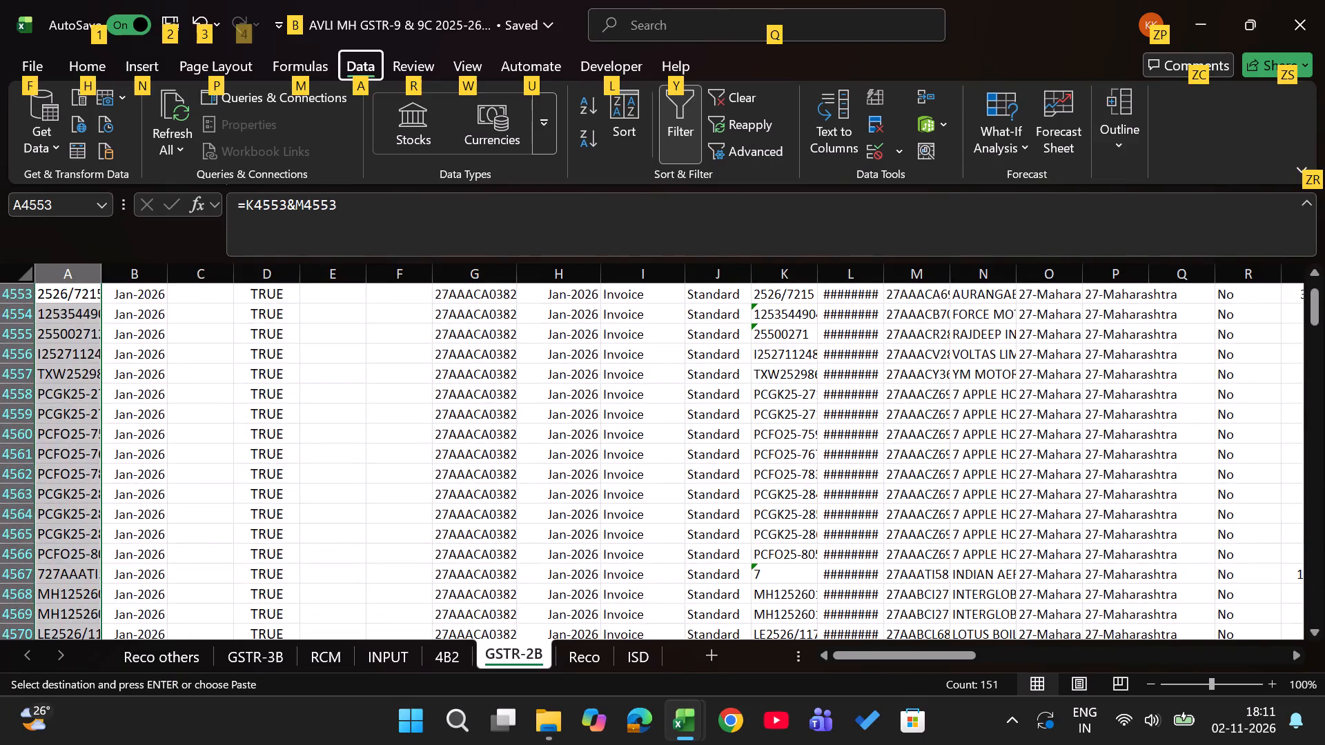
Switch to the Book1 scratch workbook and clear its column E filter.
{"action": "key", "text": "alt+Tab"}
{"action": "type", "text": "ac"}
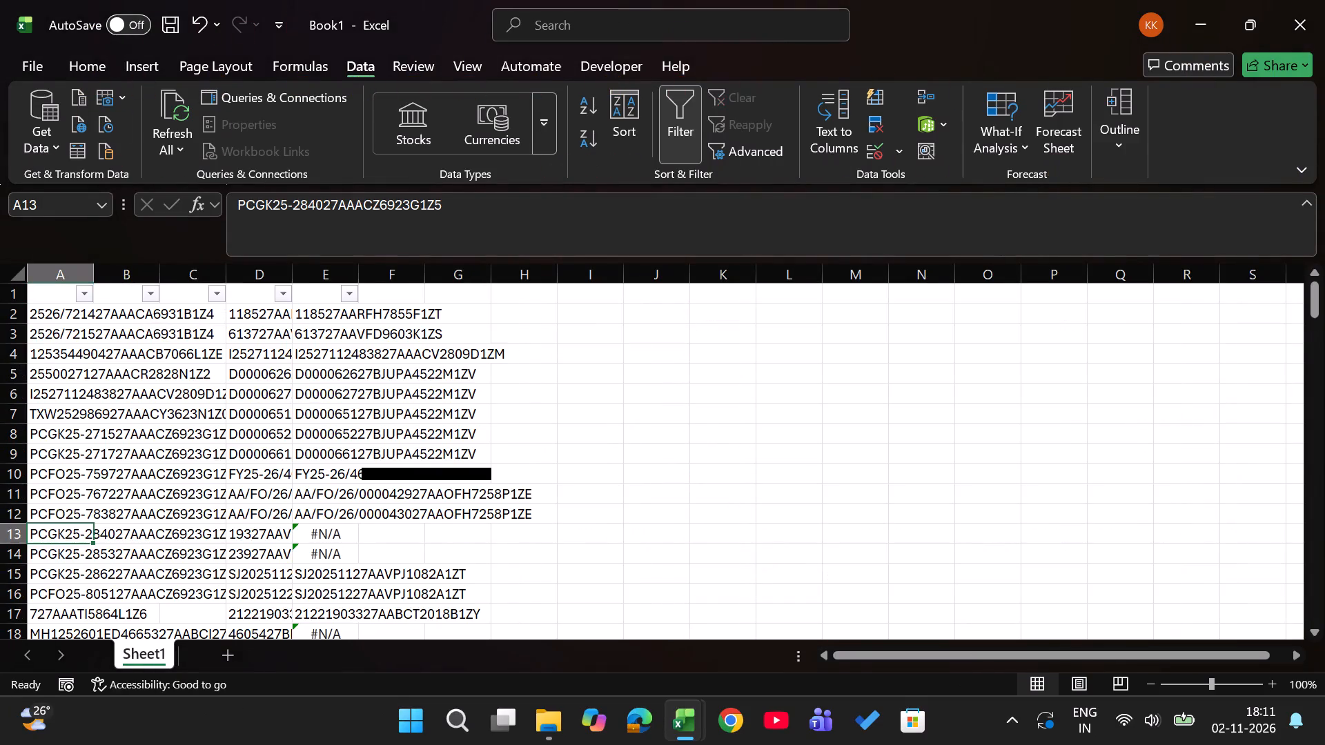
Examine the full key lists in columns A and D of the scratch sheet.
{"action": "key", "text": "Left"}
{"action": "key", "text": "ctrl+Up"}
{"action": "key", "text": "ctrl+shift+Down"}
{"action": "key", "text": "Right"}
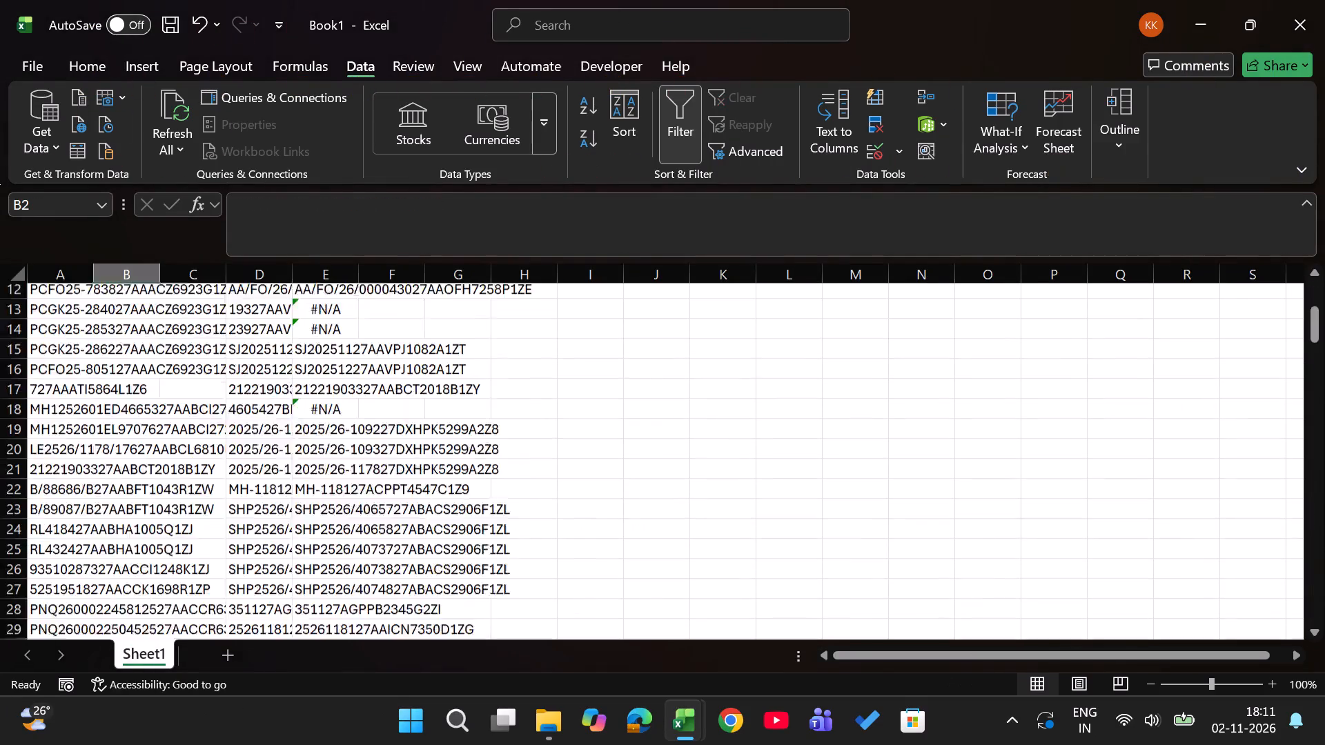
{"action": "key", "text": "Right"}
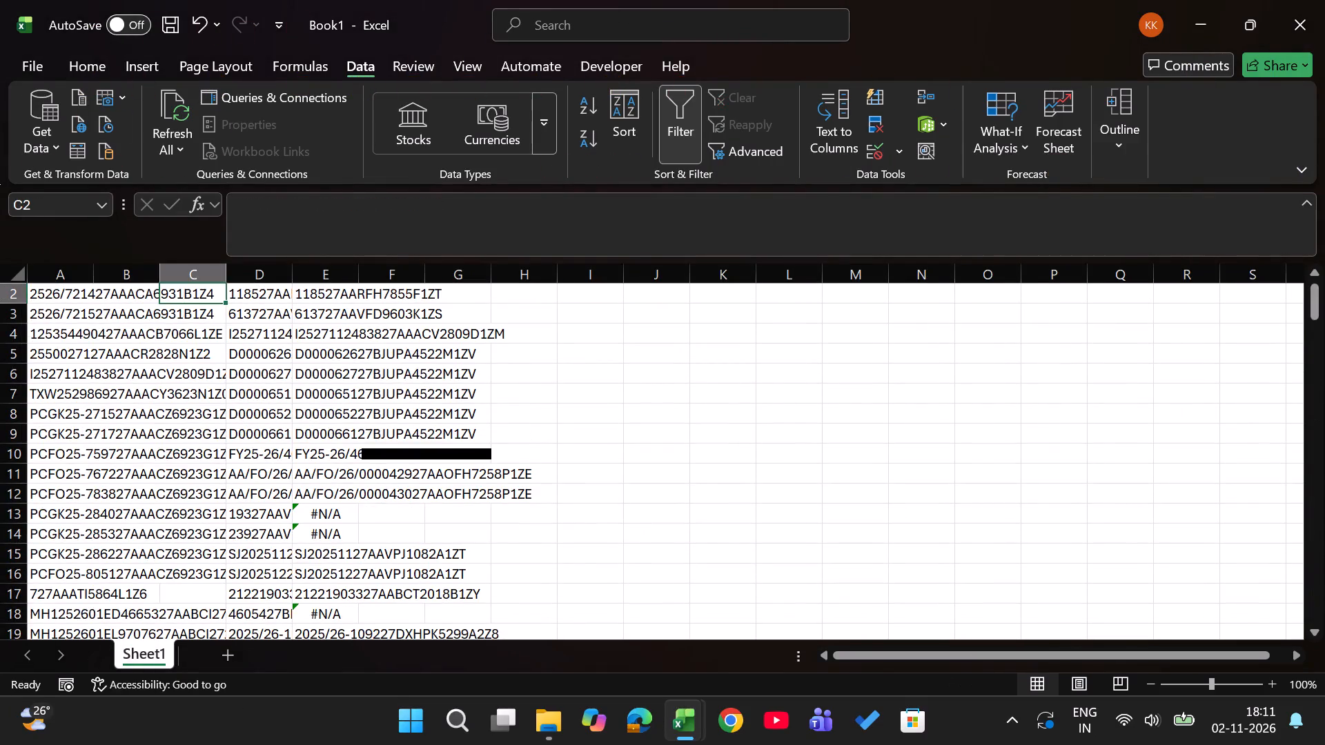
{"action": "key", "text": "Up"}
{"action": "key", "text": "Right"}
{"action": "key", "text": "Down"}
Return to the GSTR-2B sheet and clear all its filters.
{"action": "key", "text": "alt+Tab"}
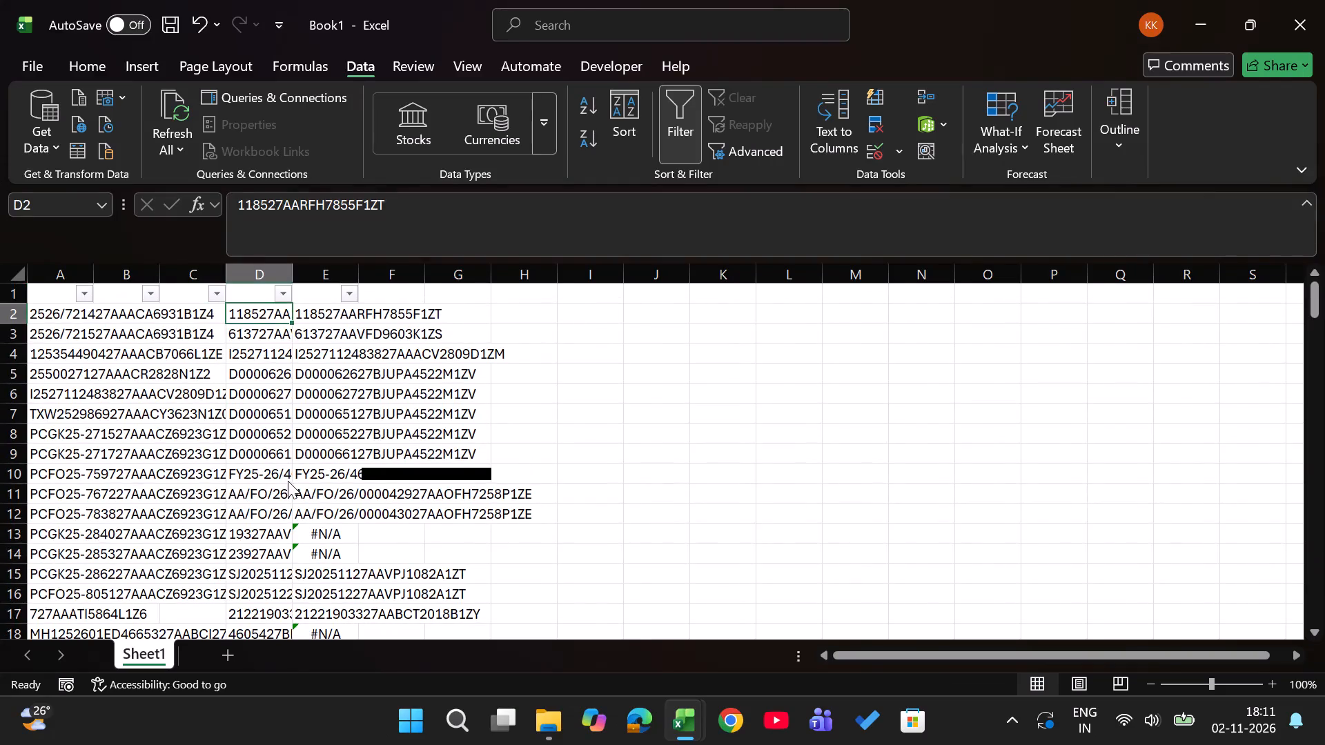
{"action": "key", "text": "Up"}
{"action": "key", "text": "Right"}
{"action": "key", "text": "Right"}
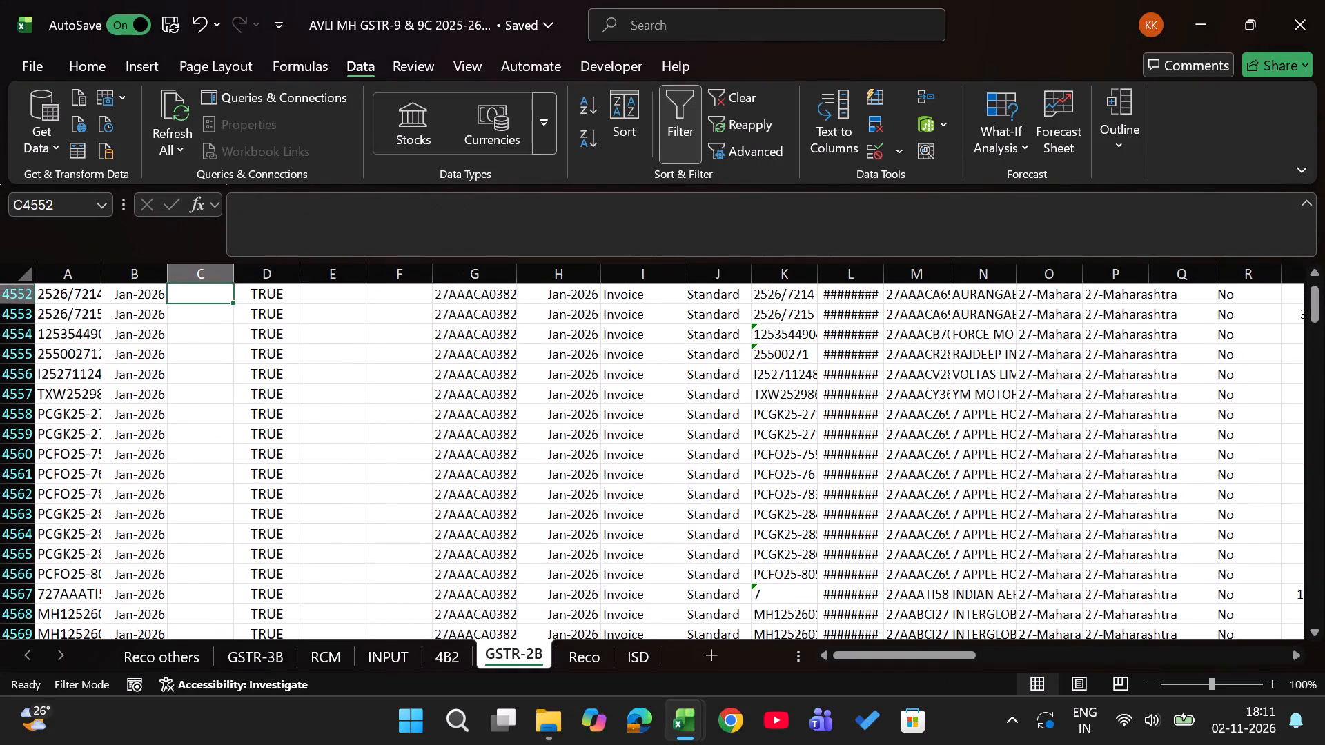
{"action": "key", "text": "Up"}
{"action": "key", "text": "Down"}
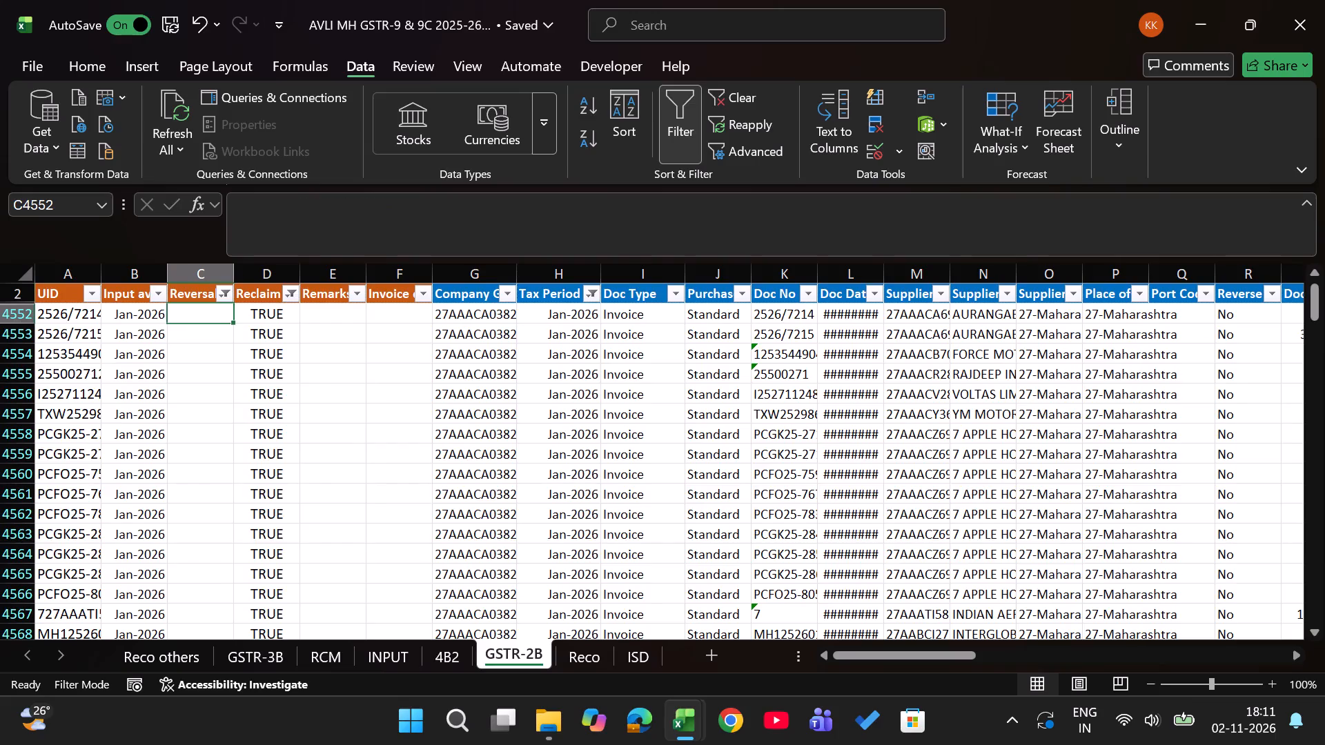
{"action": "type", "text": "ac"}
Copy the unmatched key from cell D13 of the Book1 scratch sheet.
{"action": "key", "text": "alt+Tab"}
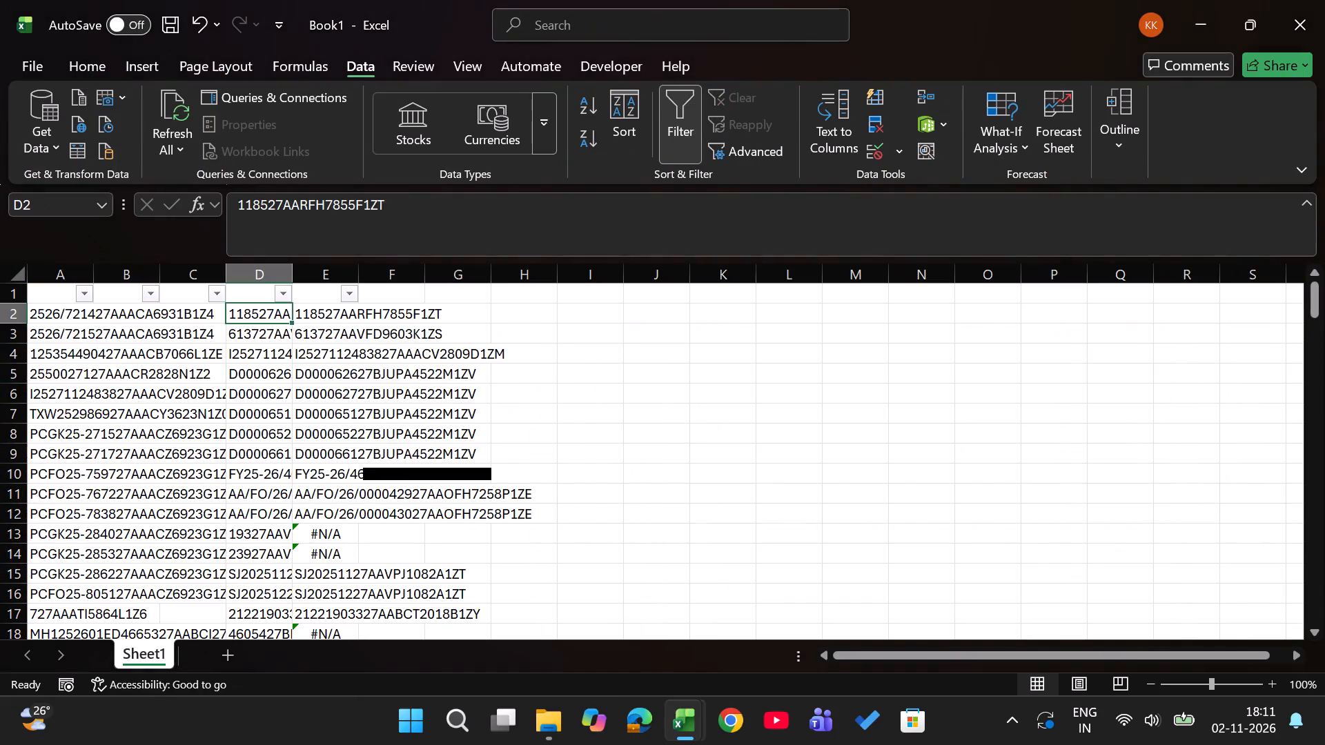
{"action": "key", "text": "Down"}
{"action": "key", "text": "Down"}
{"action": "key", "text": "Down"}
{"action": "key", "text": "Down"}
{"action": "key", "text": "Down"}
{"action": "key", "text": "Down"}
{"action": "key", "text": "Down"}
{"action": "key", "text": "Down"}
{"action": "key", "text": "Down"}
{"action": "key", "text": "Down"}
{"action": "key", "text": "Down"}
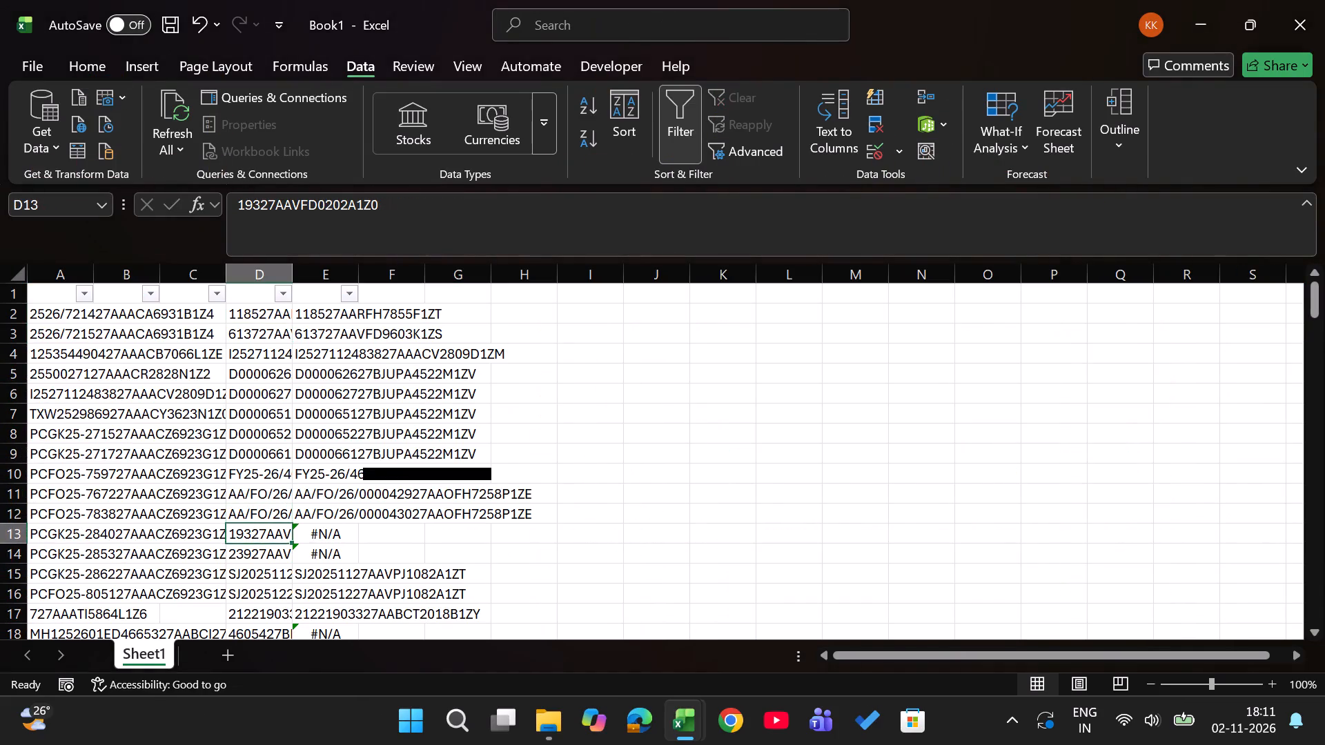
{"action": "key", "text": "ctrl+c"}
Filter the UID column on the GSTR-2B sheet by the copied key.
{"action": "key", "text": "alt+Tab"}
{"action": "key", "text": "Left"}
{"action": "key", "text": "Left"}
{"action": "key", "text": "Left"}
{"action": "key", "text": "ctrl+Up"}
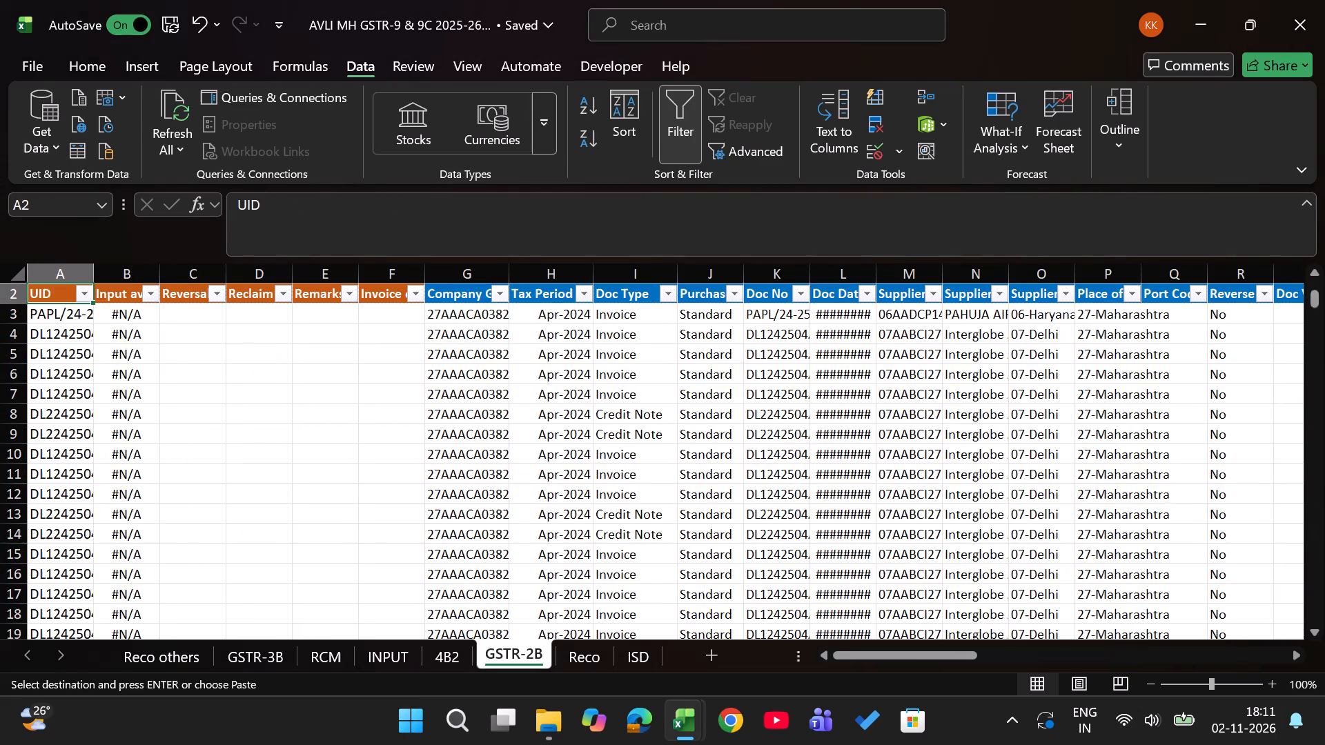
{"action": "key", "text": "alt+Down"}
{"action": "key", "text": "alt+Down"}
{"action": "key", "text": "alt+Down"}
{"action": "key", "text": "alt+Down"}
{"action": "key", "text": "alt+Down"}
{"action": "key", "text": "alt+Down"}
{"action": "key", "text": "alt+Down"}
{"action": "key", "text": "alt+Down"}
{"action": "key", "text": "alt+Down"}
{"action": "key", "text": "alt+Down"}
{"action": "key", "text": "Up"}
{"action": "key", "text": "ctrl+v"}
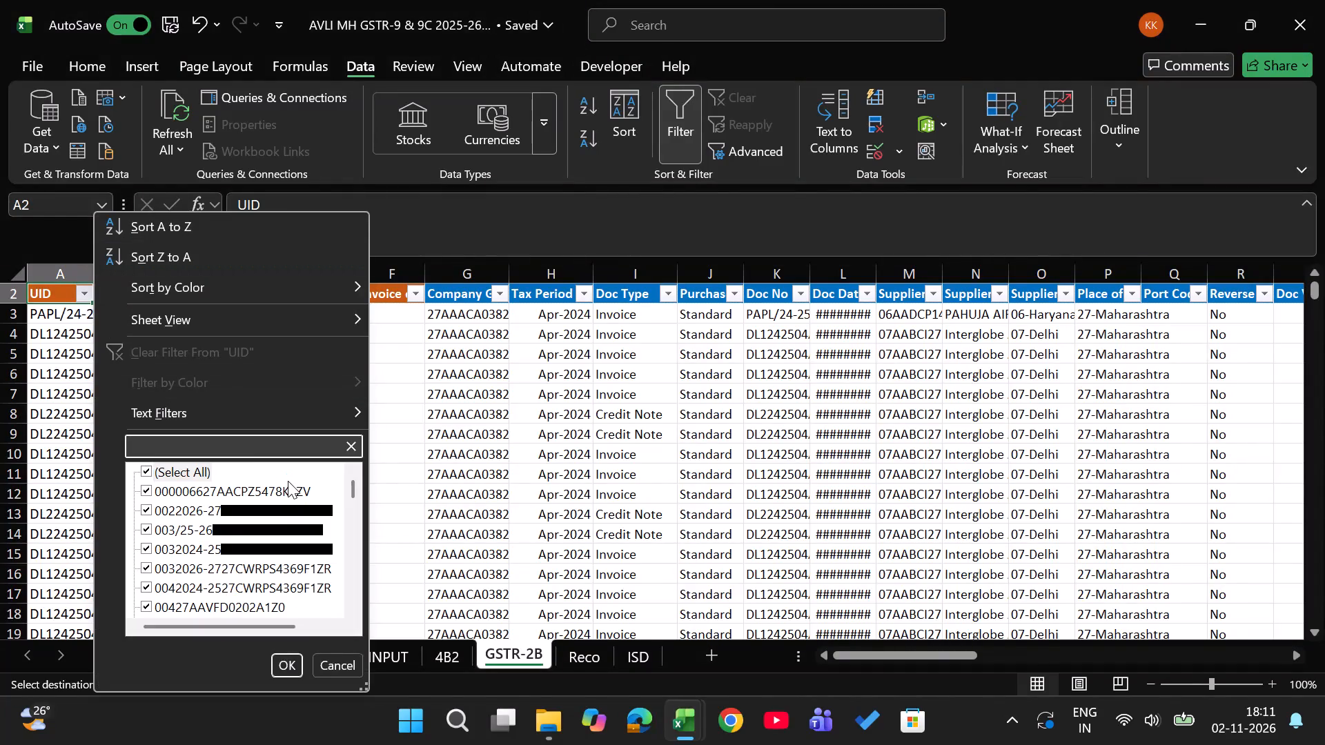
{"action": "key", "text": "Return"}
Enter jan26 in the Reversal-4B(2)_GSTR-3B column for DM GROUP invoice 0193.
{"action": "key", "text": "Down"}
{"action": "key", "text": "Right"}
{"action": "key", "text": "Right"}
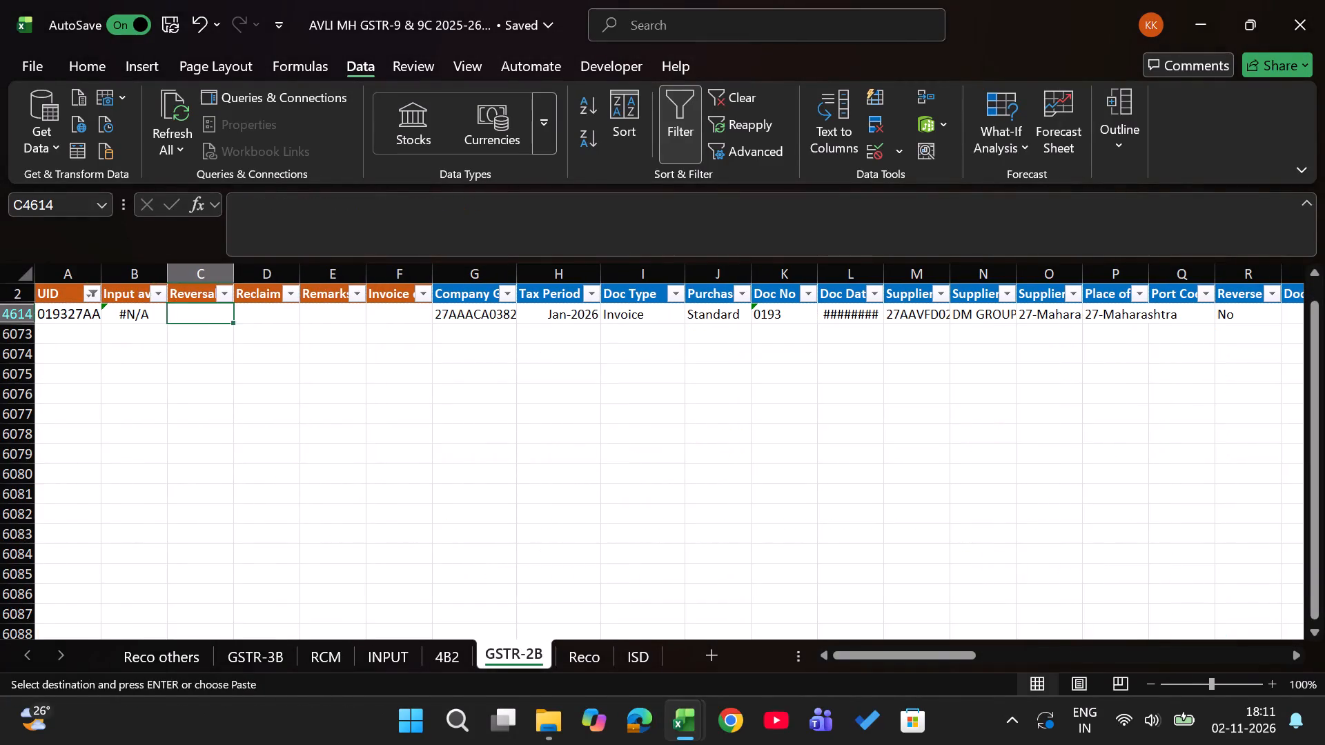
{"action": "type", "text": "jan26"}
{"action": "key", "text": "Return"}
{"action": "key", "text": "Up"}
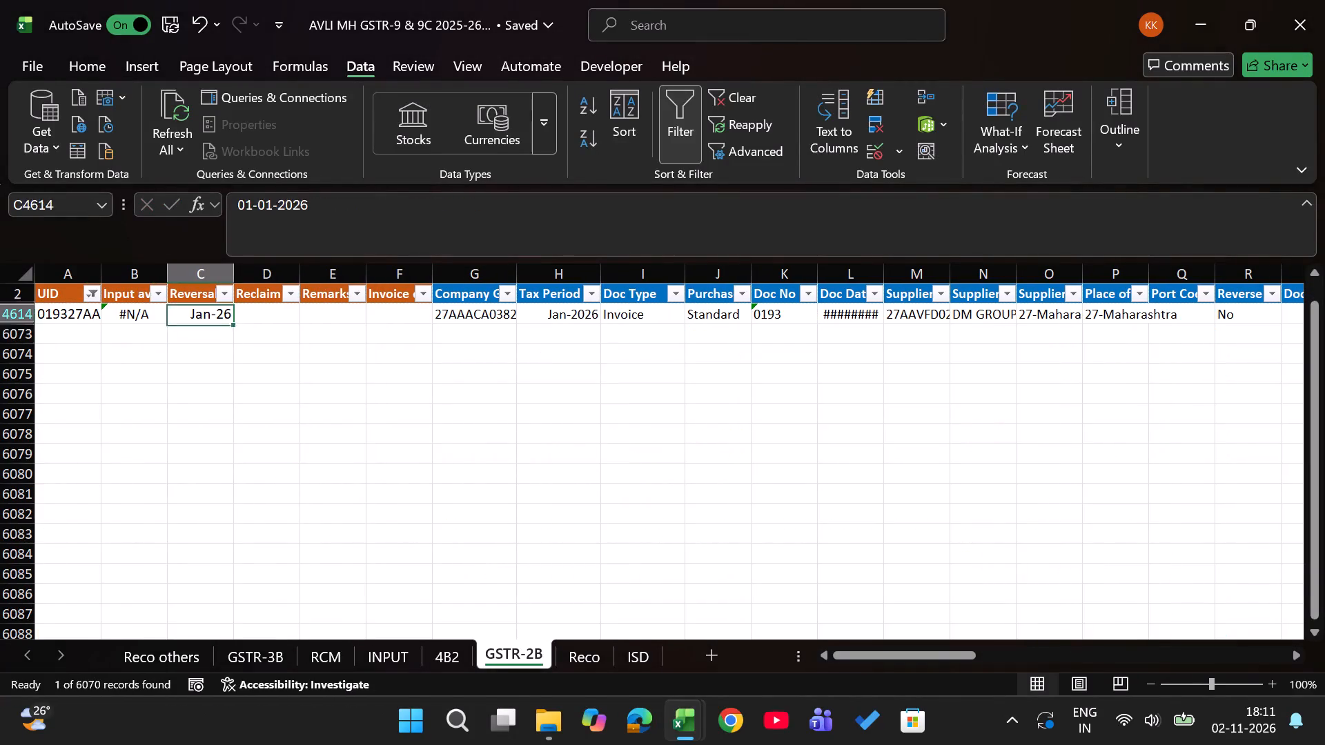
Copy the unmatched key from cell D14 of the Book1 scratch sheet.
{"action": "key", "text": "Up"}
{"action": "key", "text": "Left"}
{"action": "key", "text": "Left"}
{"action": "key", "text": "alt+Tab"}
{"action": "key", "text": "Down"}
{"action": "key", "text": "ctrl+c"}
Filter the UID column on the GSTR-2B sheet by the key copied from D14.
{"action": "key", "text": "alt+Tab"}
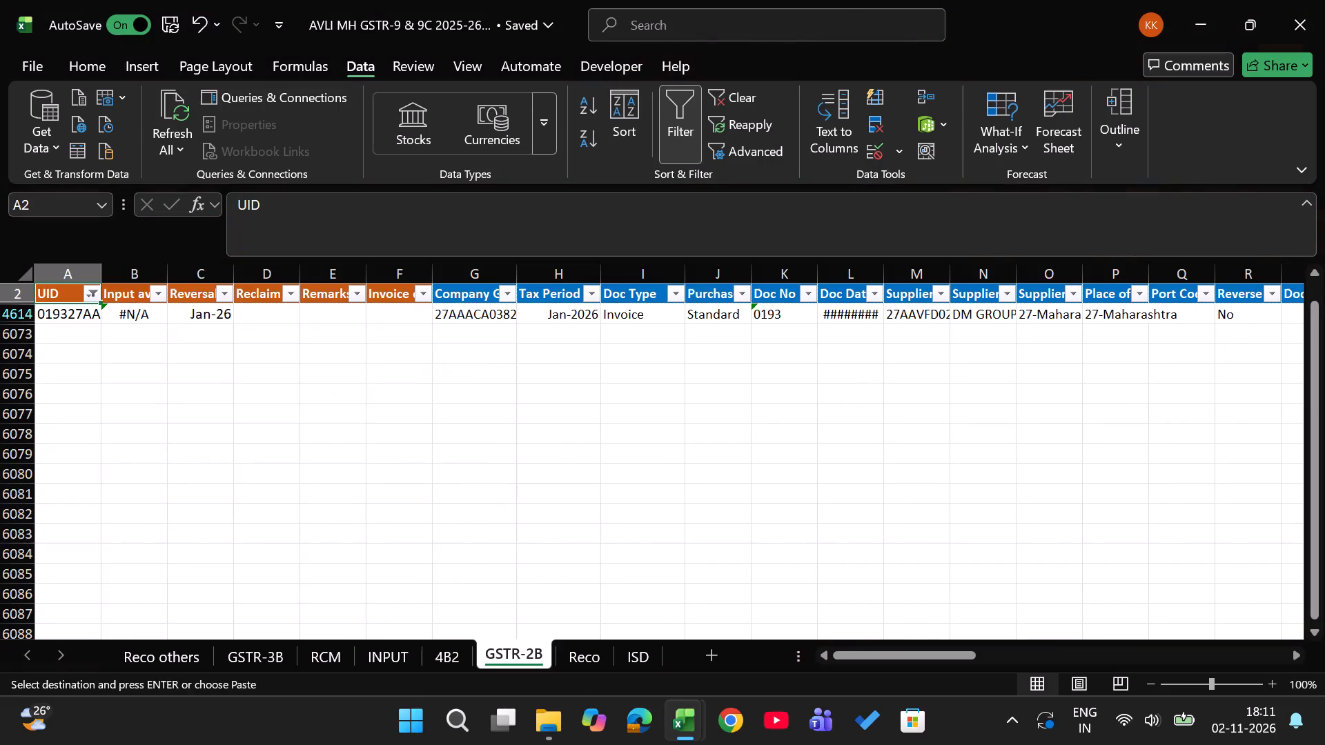
{"action": "key", "text": "alt+Down"}
{"action": "key", "text": "alt+Down"}
{"action": "key", "text": "alt+Down"}
{"action": "key", "text": "alt+Down"}
{"action": "key", "text": "alt+Down"}
{"action": "key", "text": "alt+Down"}
{"action": "key", "text": "alt+Down"}
{"action": "key", "text": "alt+Down"}
{"action": "key", "text": "Down"}
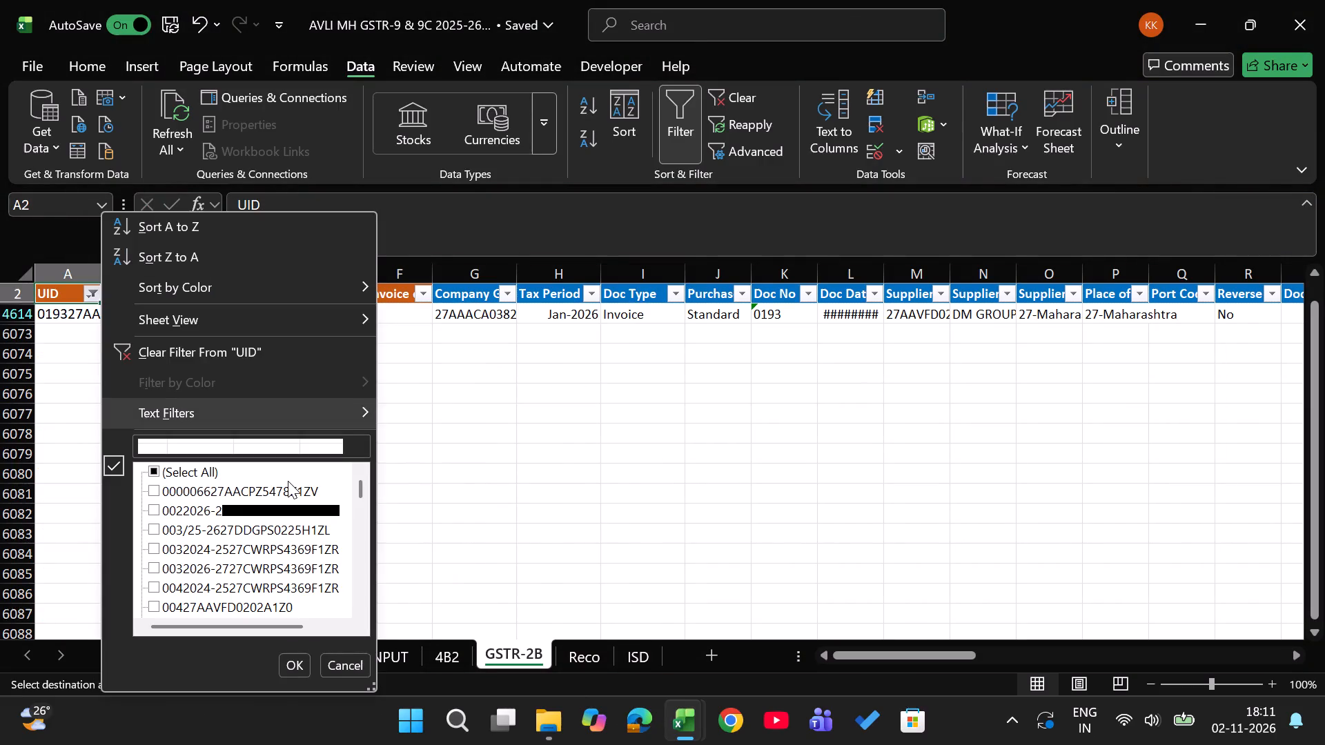
{"action": "key", "text": "ctrl+v"}
{"action": "key", "text": "Return"}
Enter jan26 in the Reversal-4B(2)_GSTR-3B column for DM GROUP invoice 0239.
{"action": "key", "text": "Down"}
{"action": "key", "text": "Right"}
{"action": "key", "text": "Right"}
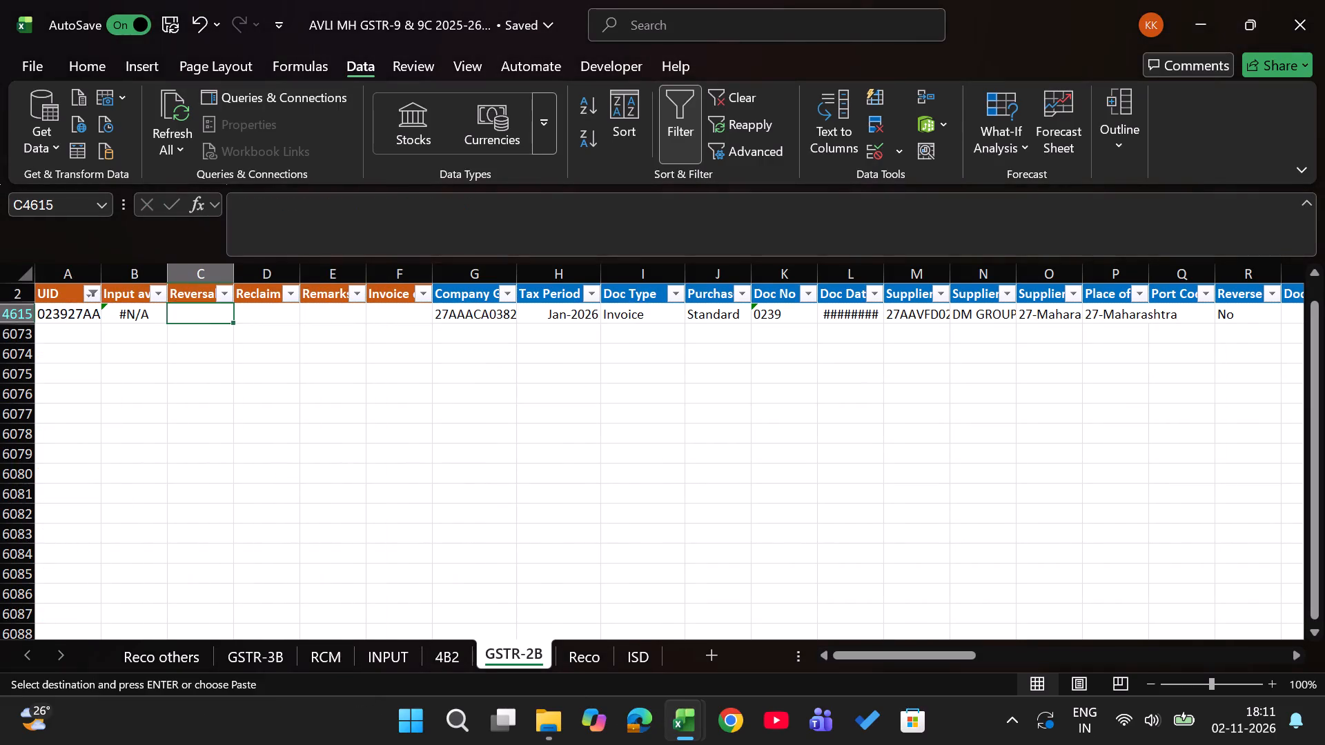
{"action": "type", "text": "jan26"}
{"action": "key", "text": "Return"}
Copy the unmatched key from cell D18 of the Book1 scratch sheet.
{"action": "key", "text": "Up"}
{"action": "key", "text": "Up"}
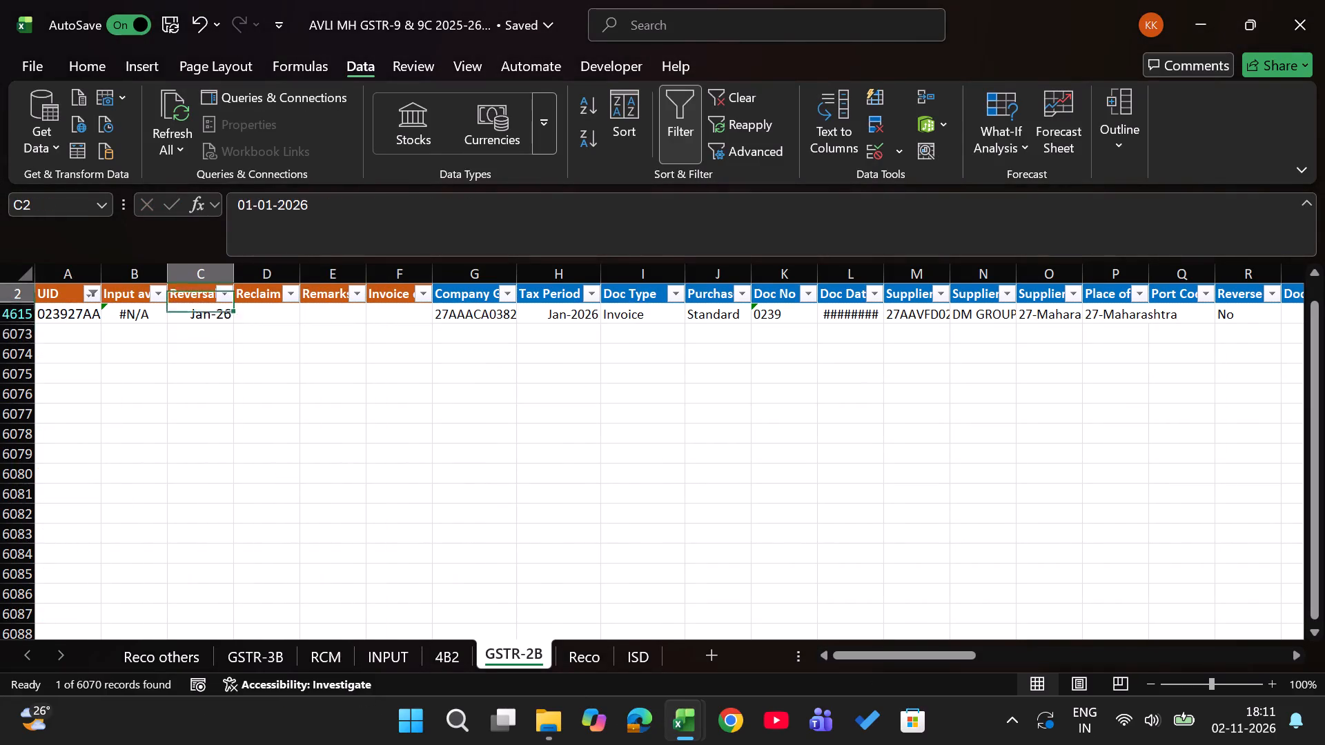
{"action": "key", "text": "Left"}
{"action": "key", "text": "Left"}
{"action": "key", "text": "alt+Tab"}
{"action": "key", "text": "Down"}
{"action": "key", "text": "Down"}
{"action": "key", "text": "Down"}
{"action": "key", "text": "Down"}
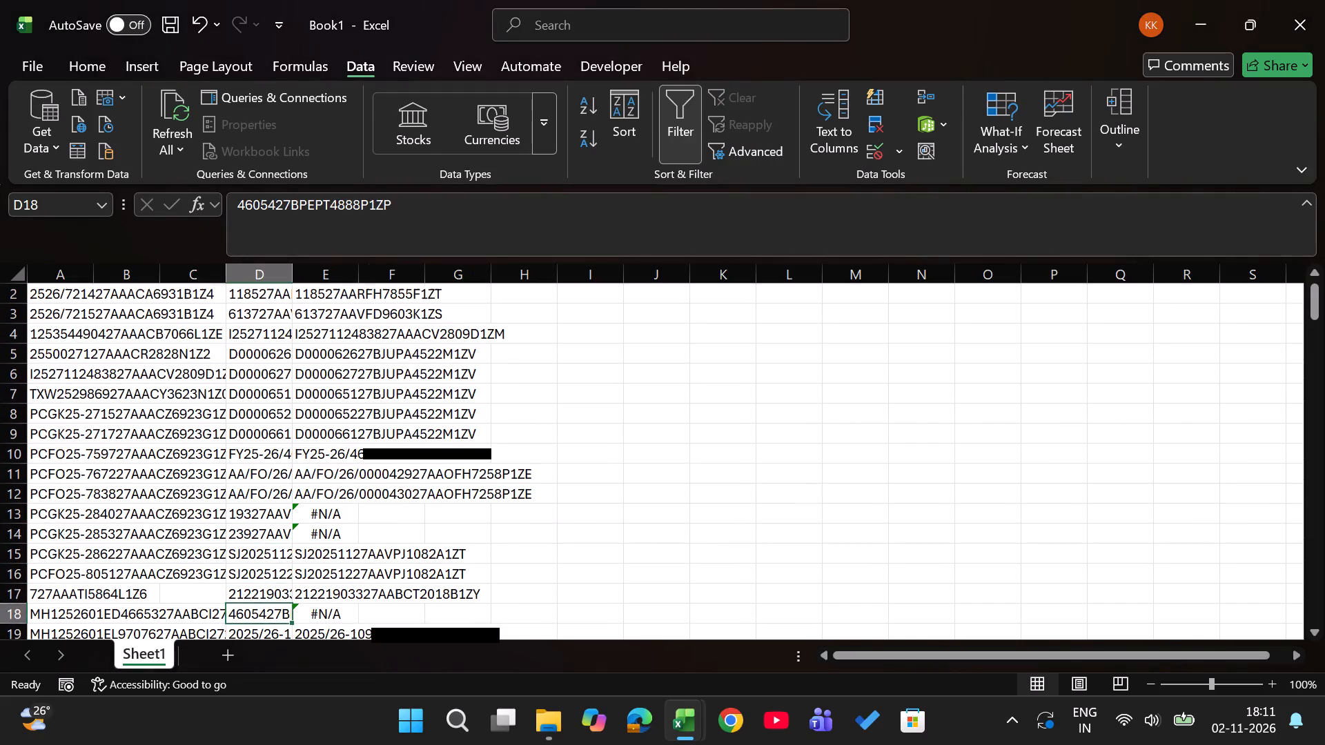
{"action": "key", "text": "ctrl+c"}
Filter the GSTR-2B UID column by the key copied from D18, trimmed to only its last nine characters.
{"action": "key", "text": "alt+Tab"}
{"action": "key", "text": "alt+Down"}
{"action": "key", "text": "alt+Down"}
{"action": "key", "text": "alt+Down"}
{"action": "key", "text": "alt+Down"}
{"action": "key", "text": "alt+Down"}
{"action": "key", "text": "alt+Down"}
{"action": "key", "text": "alt+Down"}
{"action": "key", "text": "alt+Down"}
{"action": "key", "text": "alt+Down"}
{"action": "key", "text": "alt+Down"}
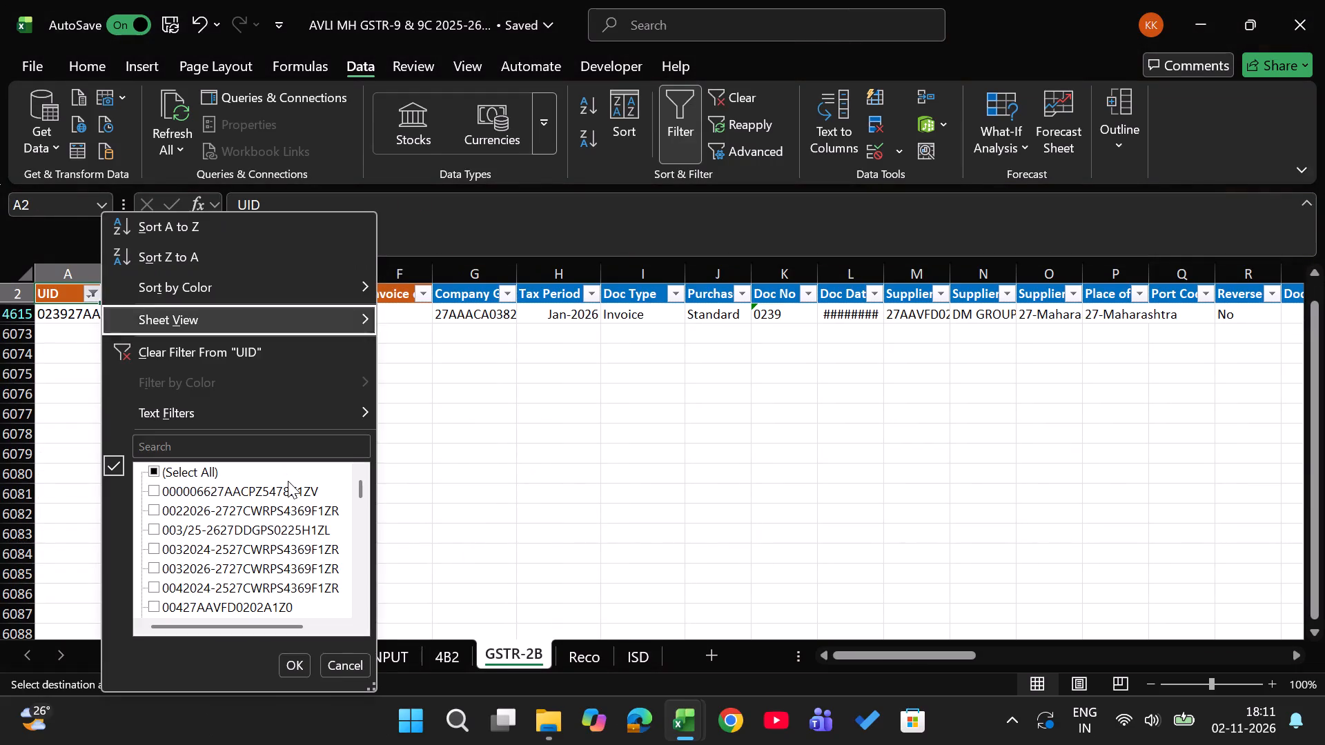
{"action": "key", "text": "Up"}
{"action": "key", "text": "ctrl+v"}
{"action": "key", "text": "Left"}
{"action": "key", "text": "Left"}
{"action": "key", "text": "Left"}
{"action": "key", "text": "Left"}
{"action": "key", "text": "Left"}
{"action": "key", "text": "Left"}
{"action": "key", "text": "Left"}
{"action": "key", "text": "Left"}
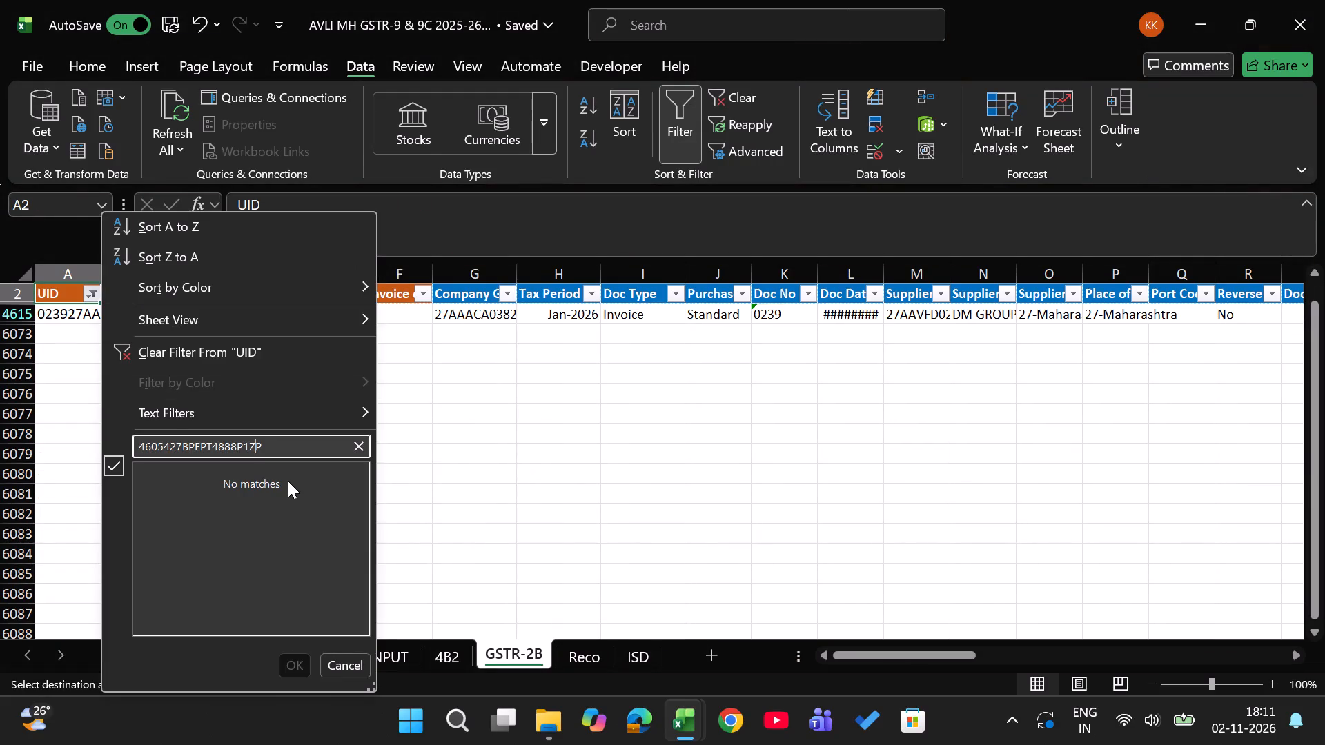
{"action": "key", "text": "Left"}
{"action": "key", "text": "BackSpace"}
{"action": "key", "text": "BackSpace"}
{"action": "key", "text": "BackSpace"}
{"action": "key", "text": "BackSpace"}
{"action": "key", "text": "BackSpace"}
{"action": "key", "text": "BackSpace"}
{"action": "key", "text": "BackSpace"}
{"action": "key", "text": "BackSpace"}
{"action": "key", "text": "BackSpace"}
{"action": "key", "text": "BackSpace"}
{"action": "key", "text": "BackSpace"}
{"action": "key", "text": "BackSpace"}
{"action": "key", "text": "BackSpace"}
{"action": "key", "text": "BackSpace"}
{"action": "key", "text": "BackSpace"}
{"action": "key", "text": "BackSpace"}
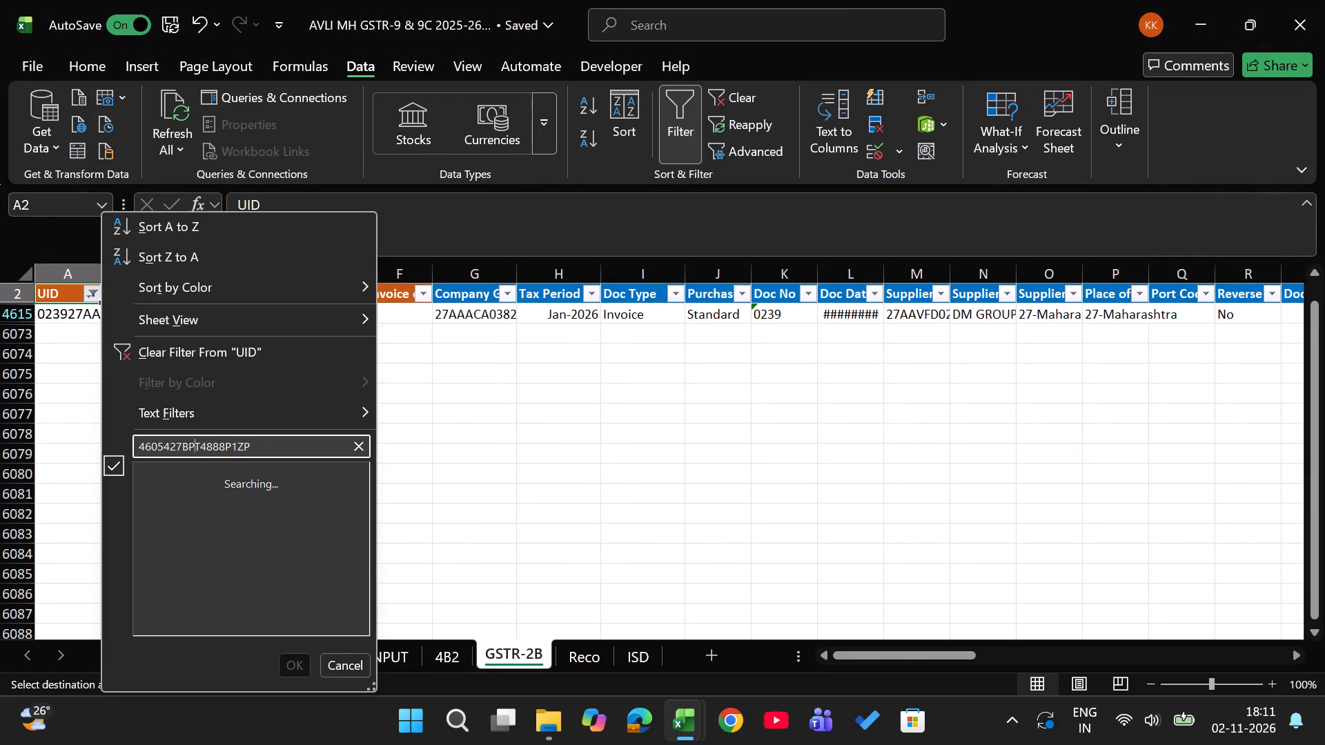
{"action": "key", "text": "Return"}
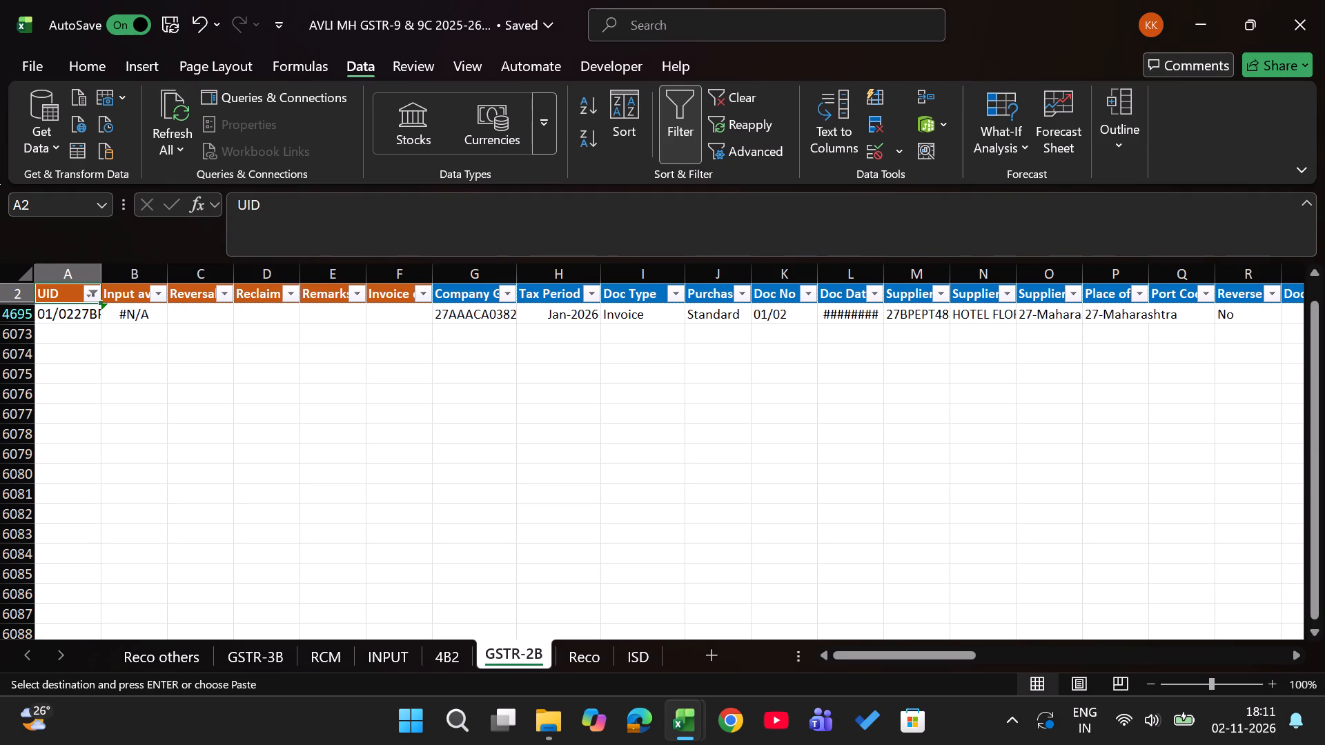
Examine the filtered row's invoice details across the GSTR-2B columns to compare it with the key from D18.
{"action": "key", "text": "Down"}
{"action": "key", "text": "Right"}
{"action": "key", "text": "Right"}
{"action": "key", "text": "Right"}
{"action": "key", "text": "Right"}
{"action": "key", "text": "Right"}
{"action": "key", "text": "Right"}
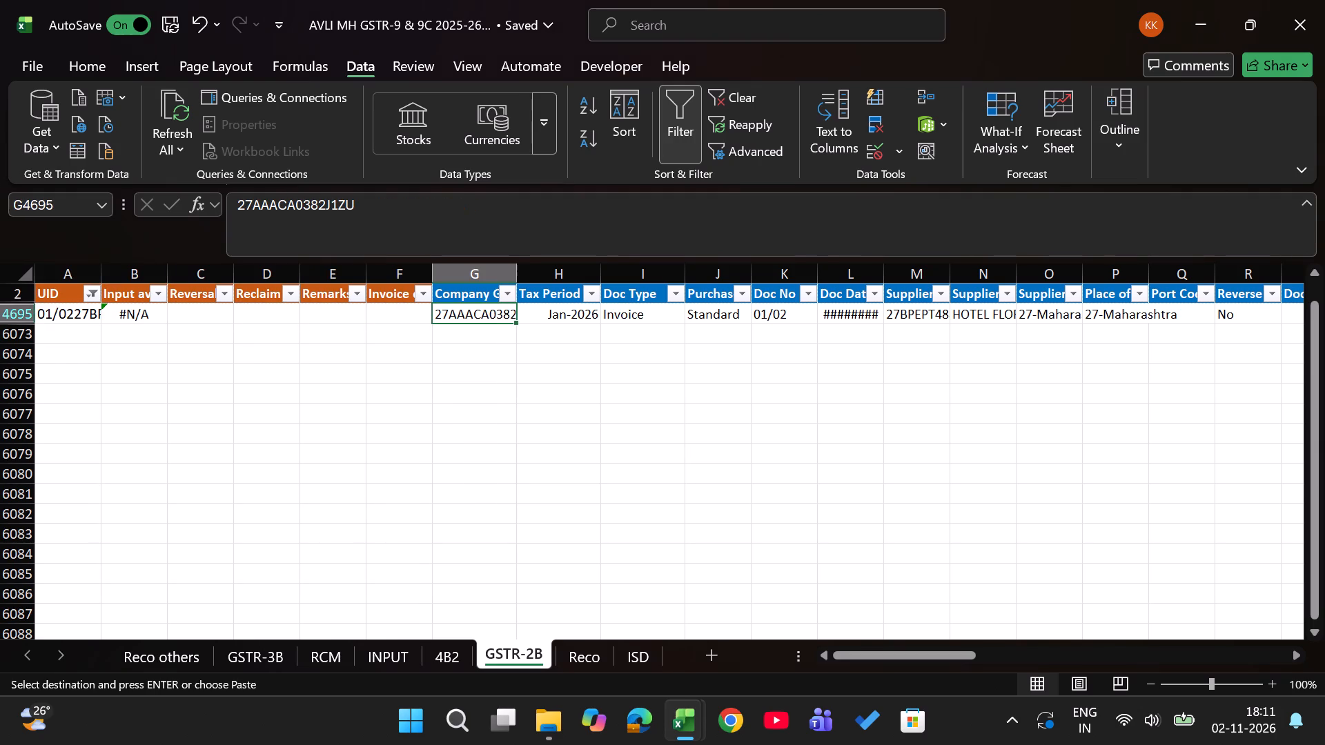
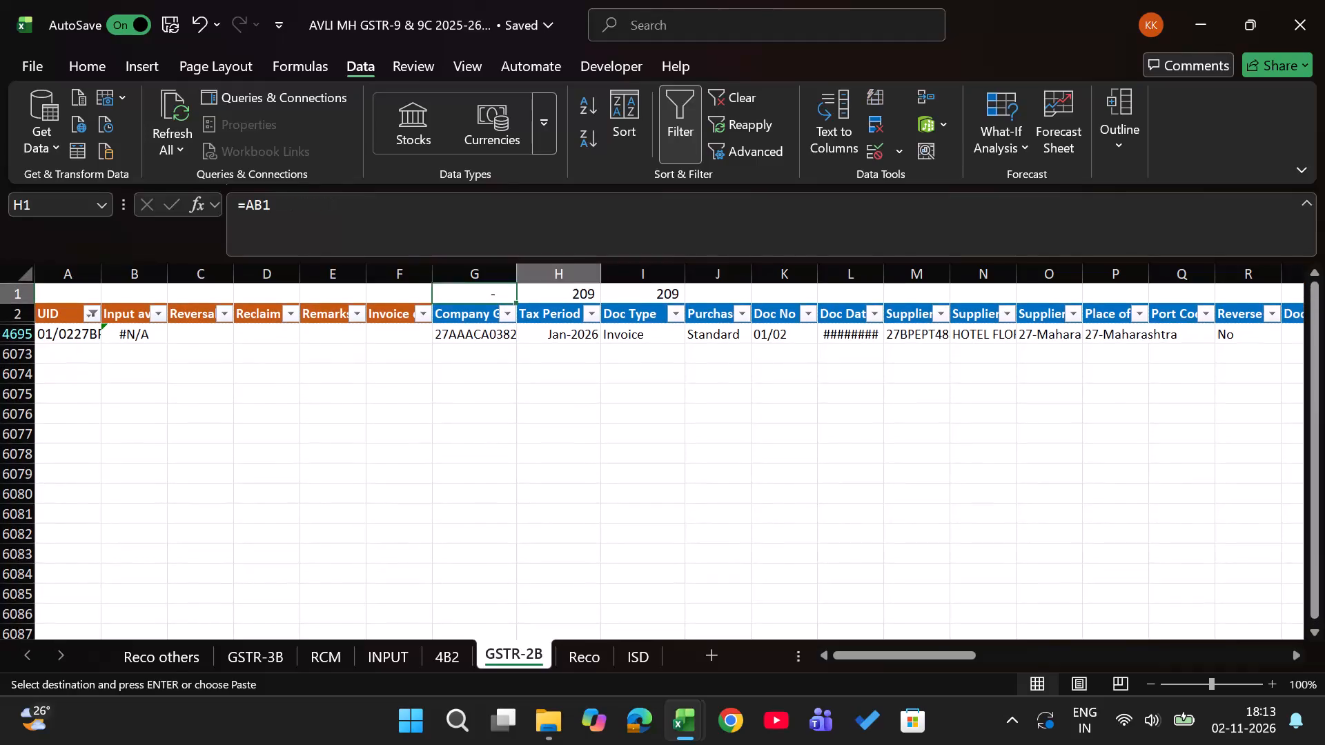
Filter the 4B2 sheet's UID column by the full unmatched key from cell D18 of the Book1 scratch sheet.
{"action": "key", "text": "Right"}
{"action": "key", "text": "Down"}
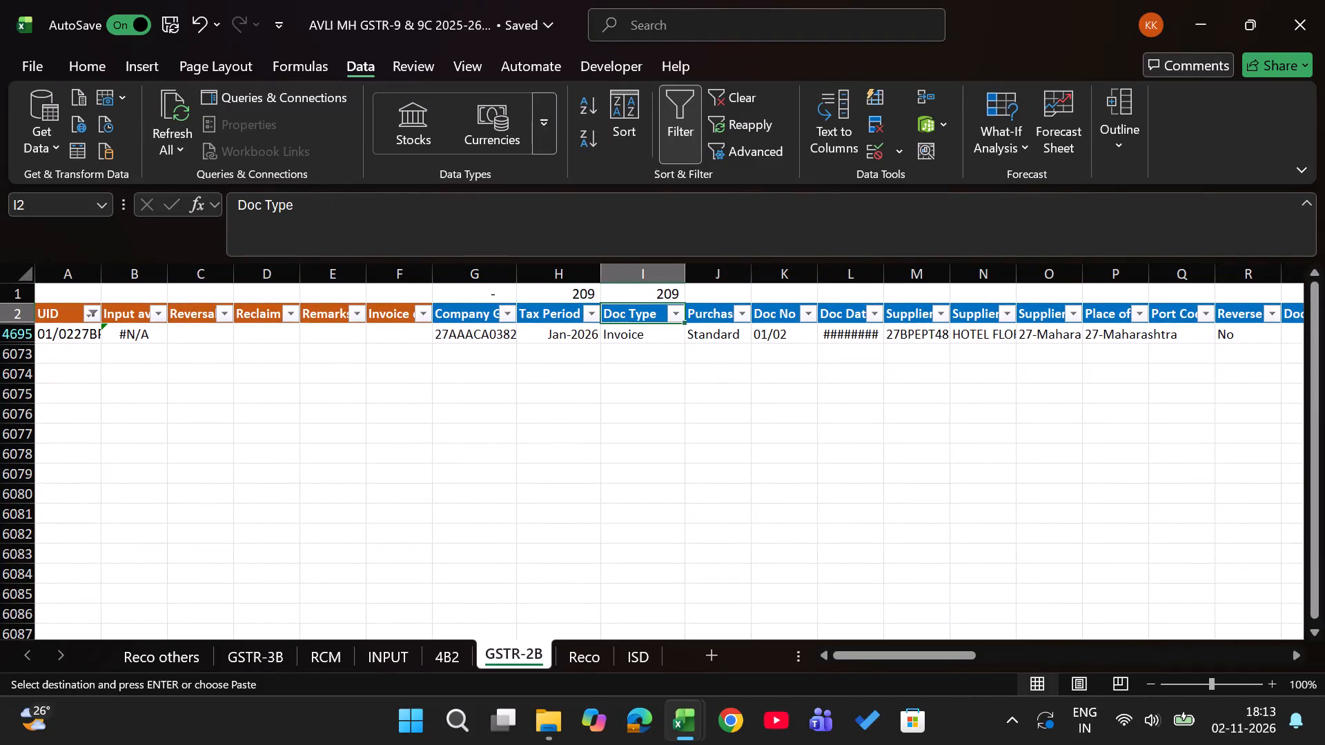
{"action": "key", "text": "ctrl+Page_Up"}
{"action": "key", "text": "Left"}
{"action": "key", "text": "Right"}
{"action": "key", "text": "Left"}
{"action": "key", "text": "alt+Tab"}
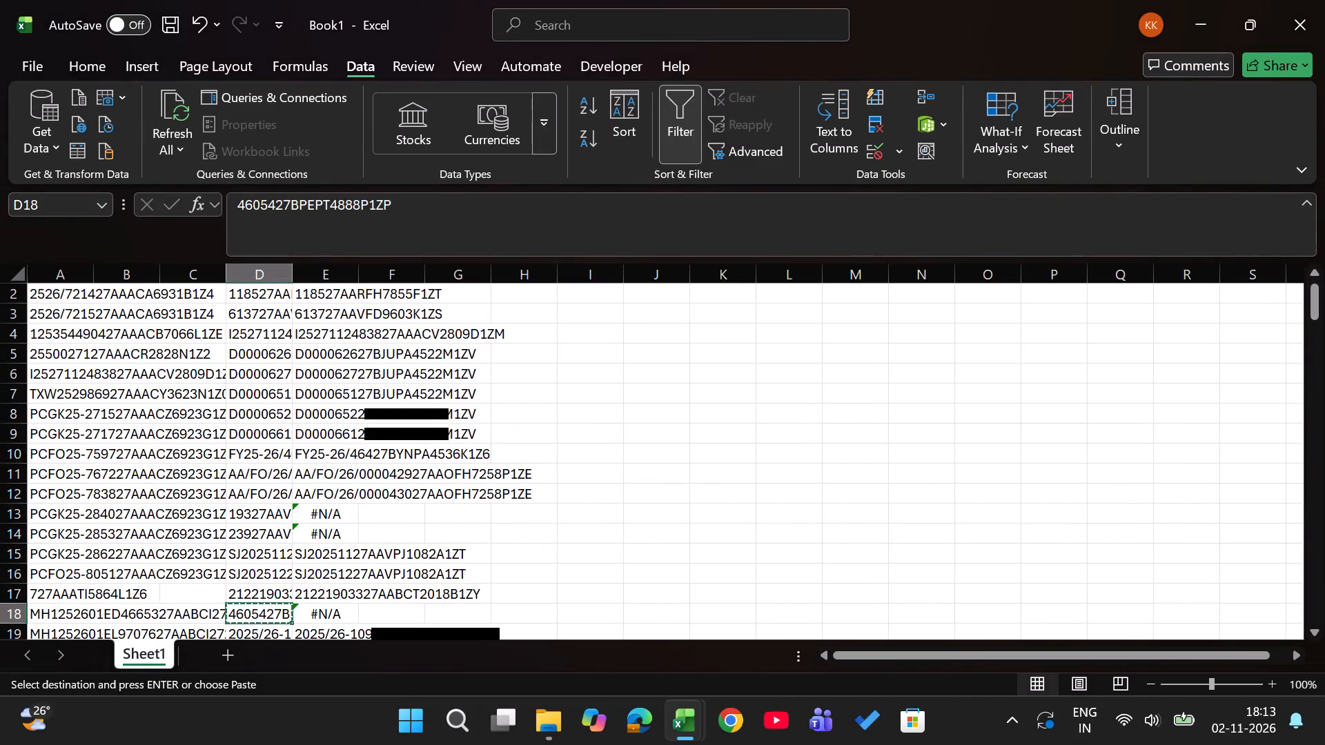
{"action": "key", "text": "alt+Tab"}
{"action": "key", "text": "alt+Down"}
{"action": "key", "text": "alt+Down"}
{"action": "key", "text": "alt+Down"}
{"action": "key", "text": "alt+Down"}
{"action": "key", "text": "alt+Down"}
{"action": "key", "text": "alt+Down"}
{"action": "key", "text": "alt+Down"}
{"action": "key", "text": "alt+Down"}
{"action": "key", "text": "alt+Down"}
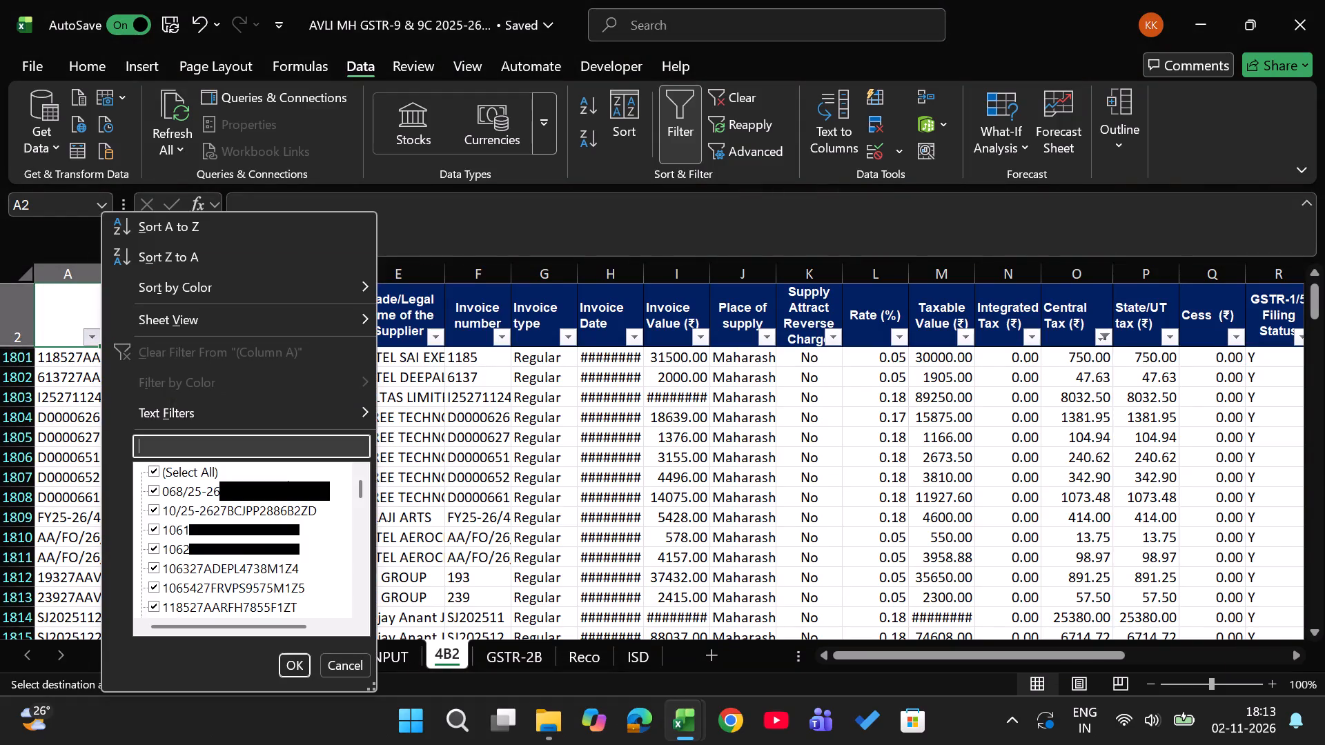
{"action": "key", "text": "ctrl+v"}
{"action": "key", "text": "Return"}
Compare the HOTEL FLORA row's invoice number, date and tax amounts between the 4B2 and GSTR-2B sheets.
{"action": "key", "text": "Up"}
{"action": "key", "text": "Right"}
{"action": "key", "text": "Right"}
{"action": "key", "text": "Right"}
{"action": "key", "text": "Right"}
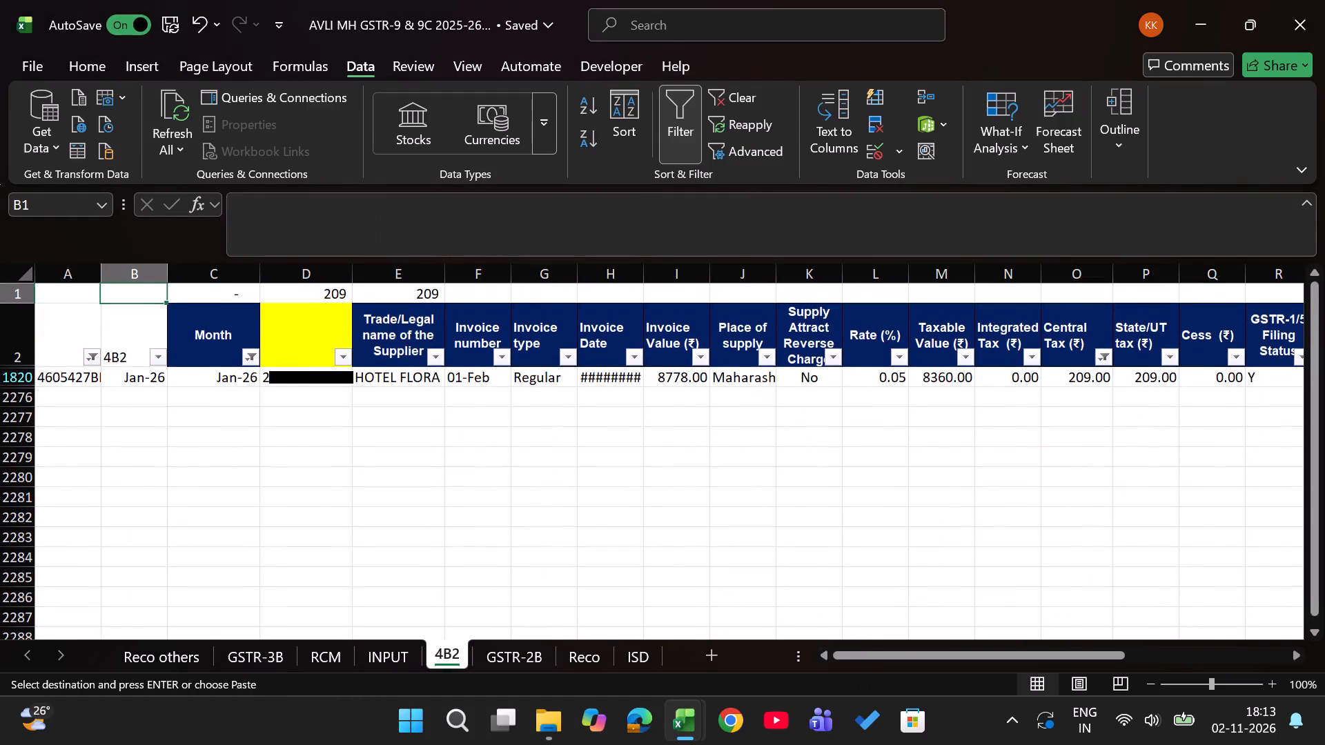
{"action": "key", "text": "ctrl+Page_Down"}
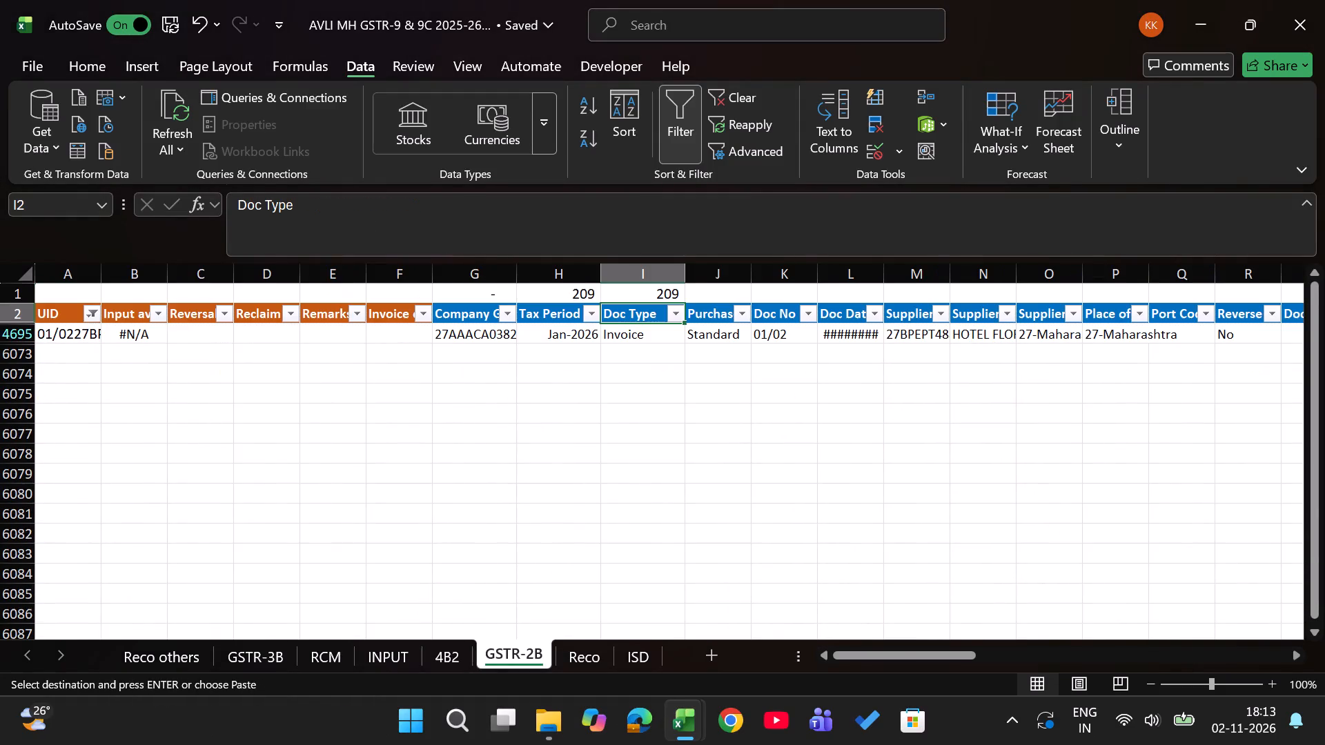
{"action": "key", "text": "ctrl+Page_Up"}
{"action": "key", "text": "ctrl+Up"}
{"action": "key", "text": "Down"}
{"action": "key", "text": "Down"}
{"action": "key", "text": "Down"}
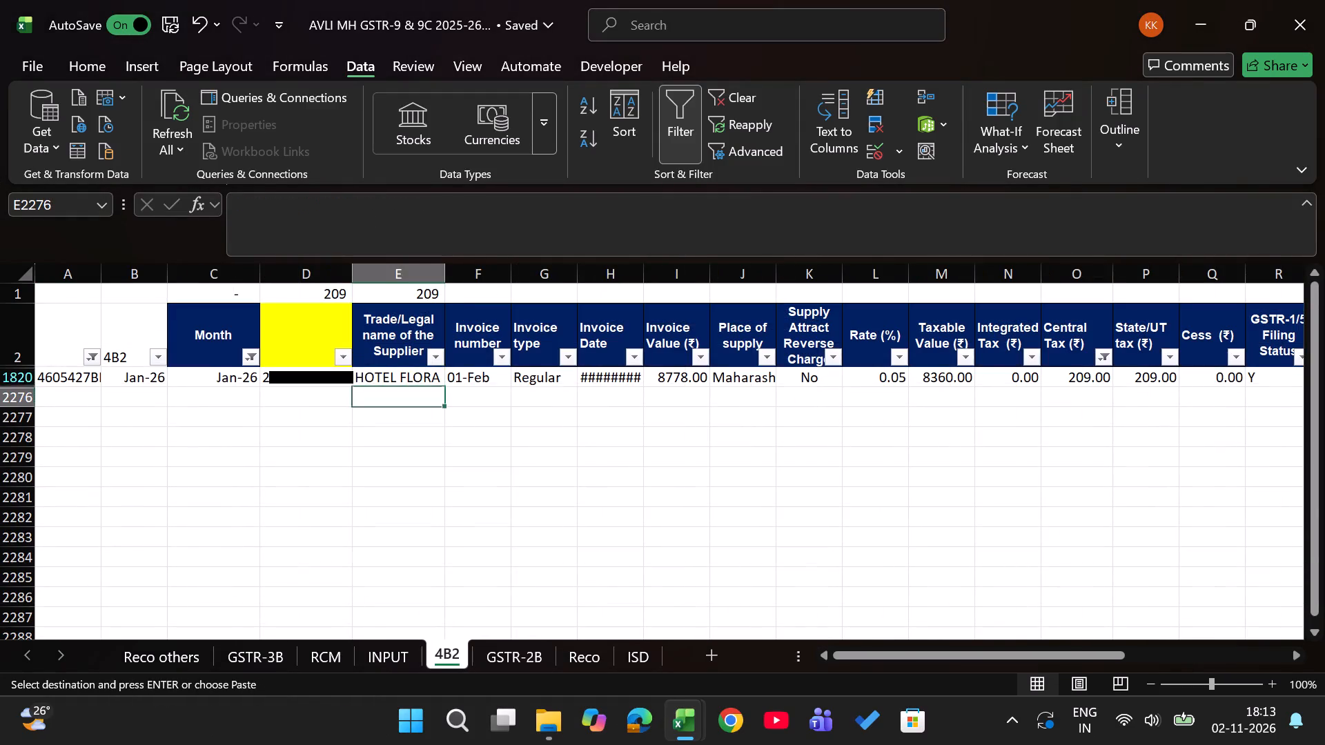
{"action": "key", "text": "Right"}
{"action": "key", "text": "Right"}
{"action": "key", "text": "Right"}
{"action": "key", "text": "Up"}
{"action": "key", "text": "Left"}
{"action": "key", "text": "Left"}
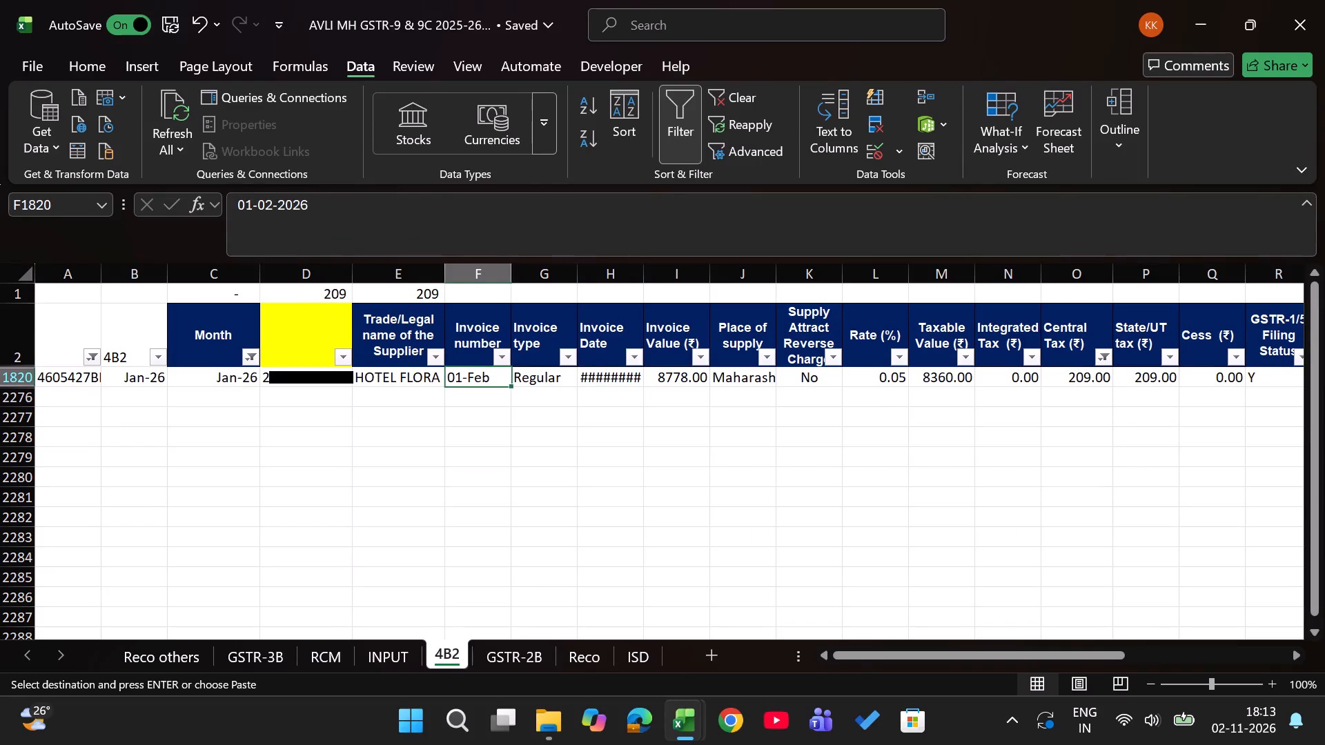
{"action": "key", "text": "ctrl+Page_Down"}
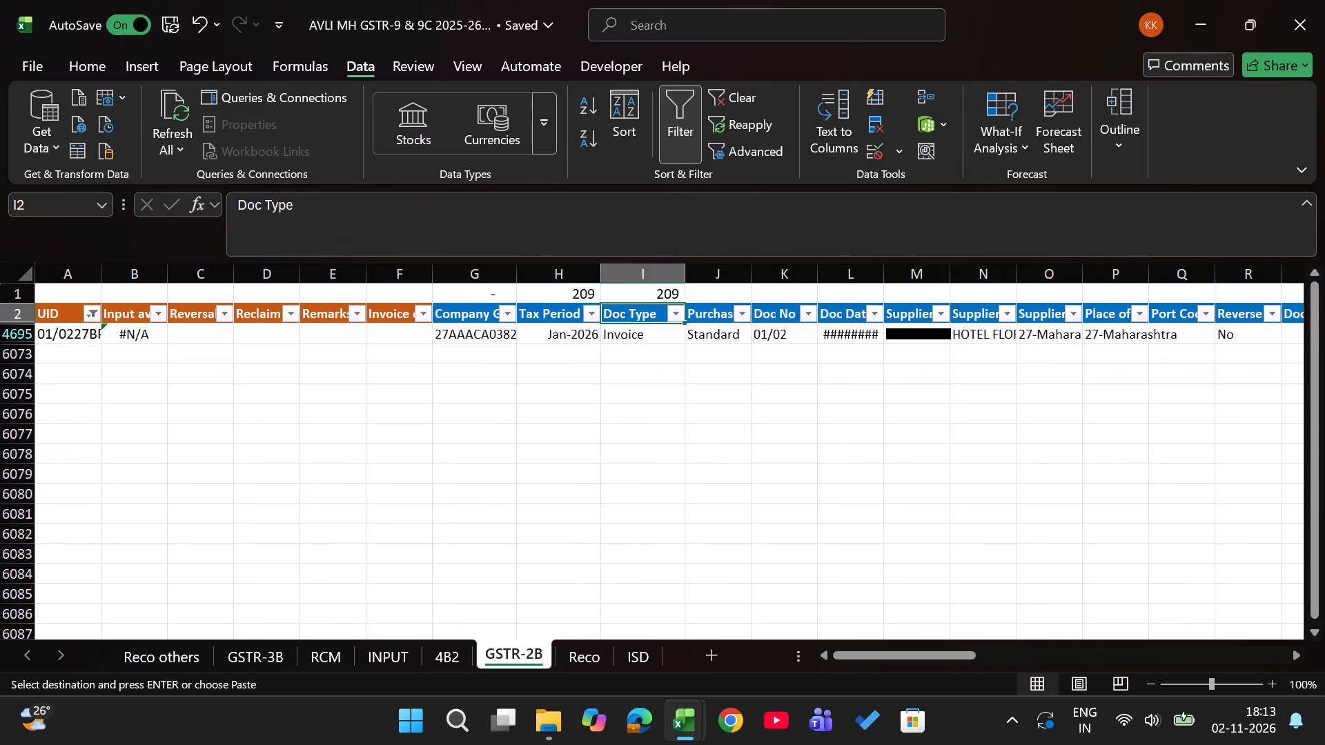
{"action": "key", "text": "Down"}
{"action": "key", "text": "Right"}
{"action": "key", "text": "Right"}
{"action": "key", "text": "Up"}
Enter jan26 in the Reversal-4B(2)_GSTR-3B column for HOTEL FLORA invoice 01/02 in GSTR-2B.
{"action": "key", "text": "Left"}
{"action": "key", "text": "Left"}
{"action": "key", "text": "Left"}
{"action": "key", "text": "Left"}
{"action": "key", "text": "Left"}
{"action": "key", "text": "Left"}
{"action": "key", "text": "Left"}
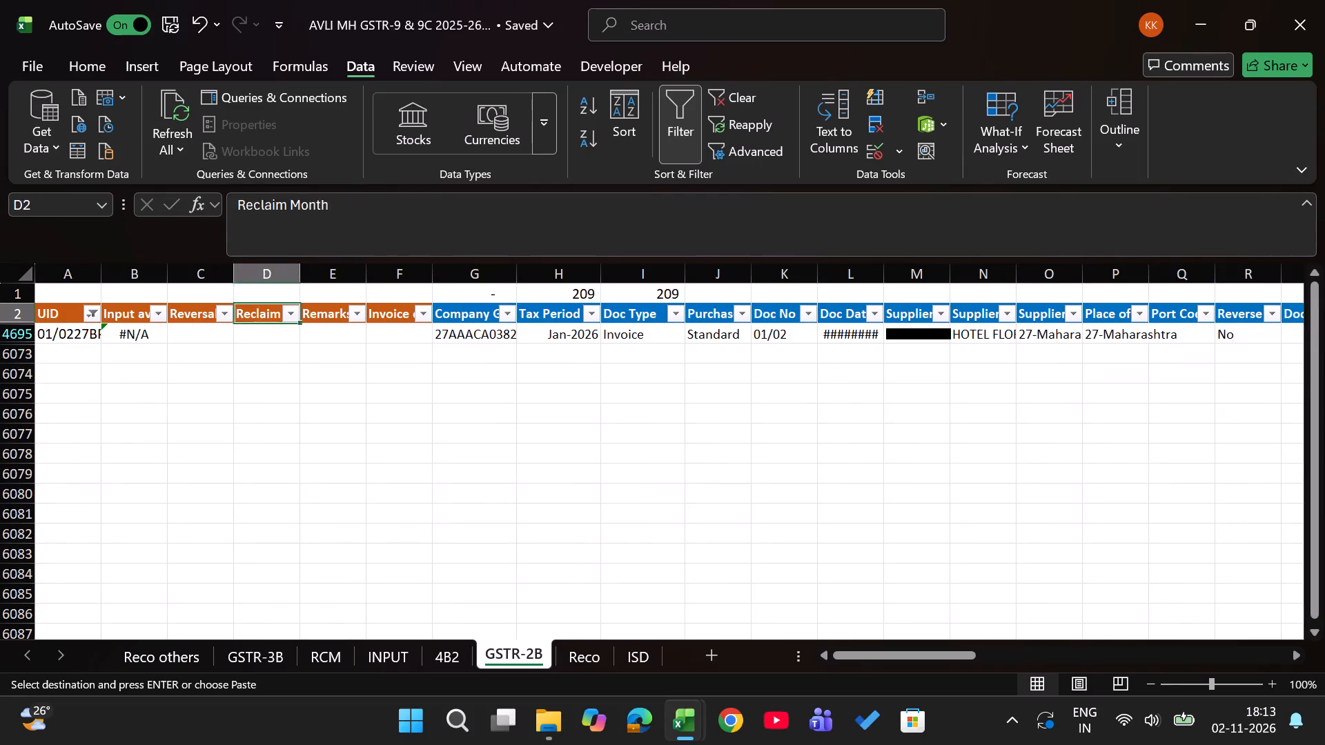
{"action": "key", "text": "Left"}
{"action": "key", "text": "Down"}
{"action": "type", "text": "jan"}
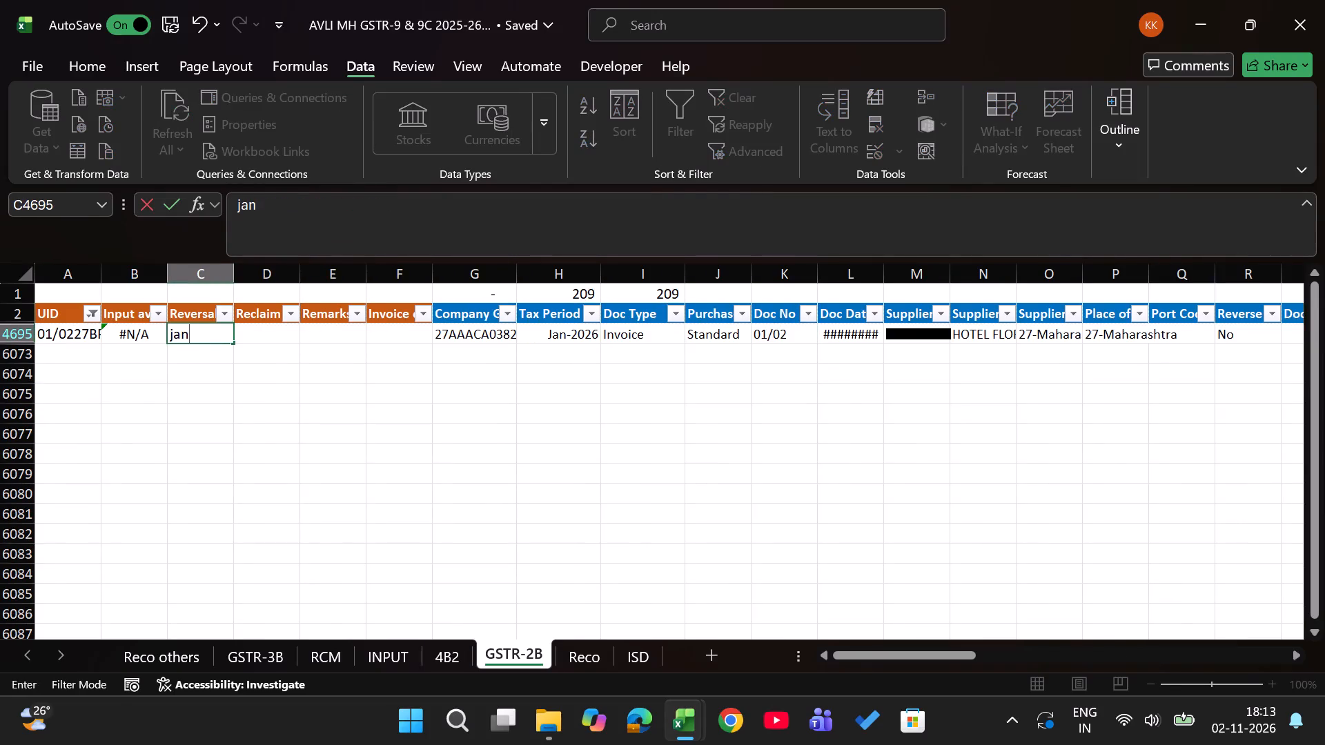
{"action": "type", "text": "26"}
{"action": "key", "text": "Return"}
{"action": "key", "text": "Up"}
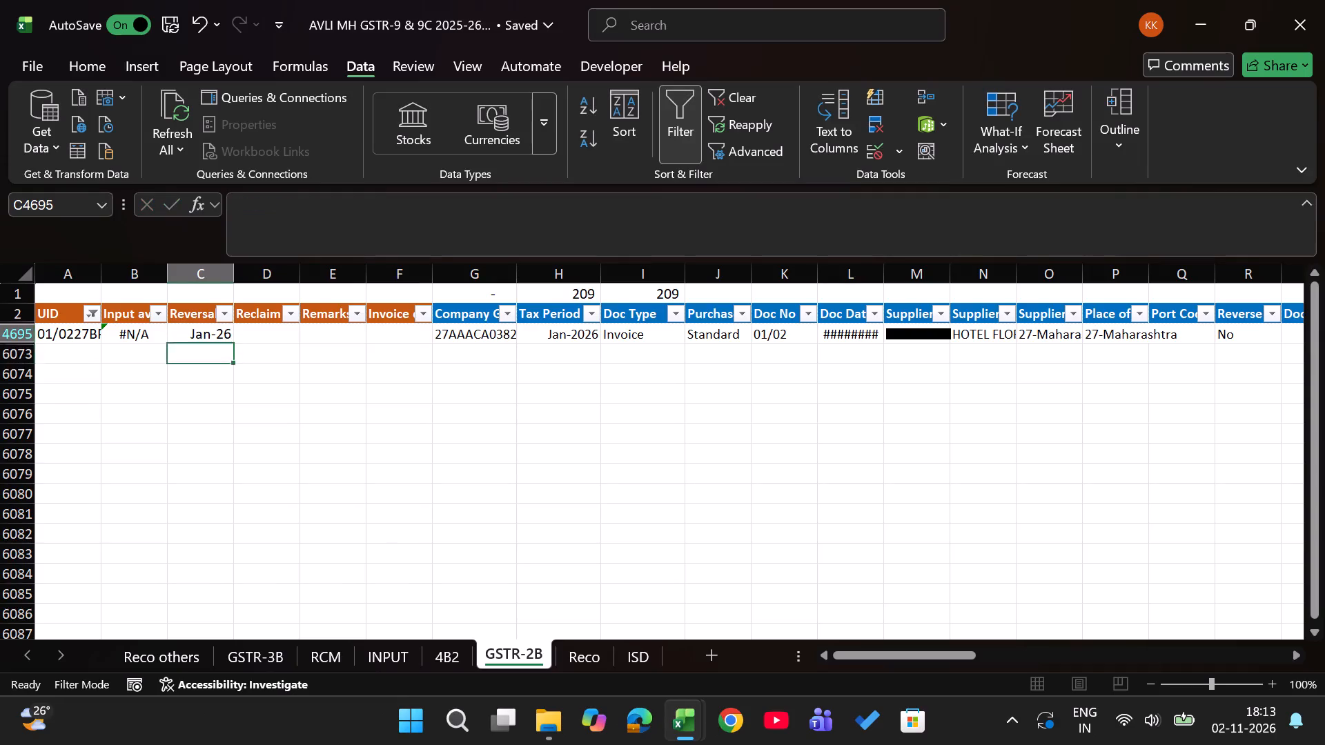
Check the document date of HOTEL FLORA invoice 01/02 in GSTR-2B.
{"action": "key", "text": "Right"}
{"action": "key", "text": "Right"}
{"action": "key", "text": "Right"}
{"action": "key", "text": "Right"}
{"action": "key", "text": "Right"}
{"action": "key", "text": "Right"}
{"action": "key", "text": "Right"}
{"action": "key", "text": "Right"}
{"action": "key", "text": "Right"}
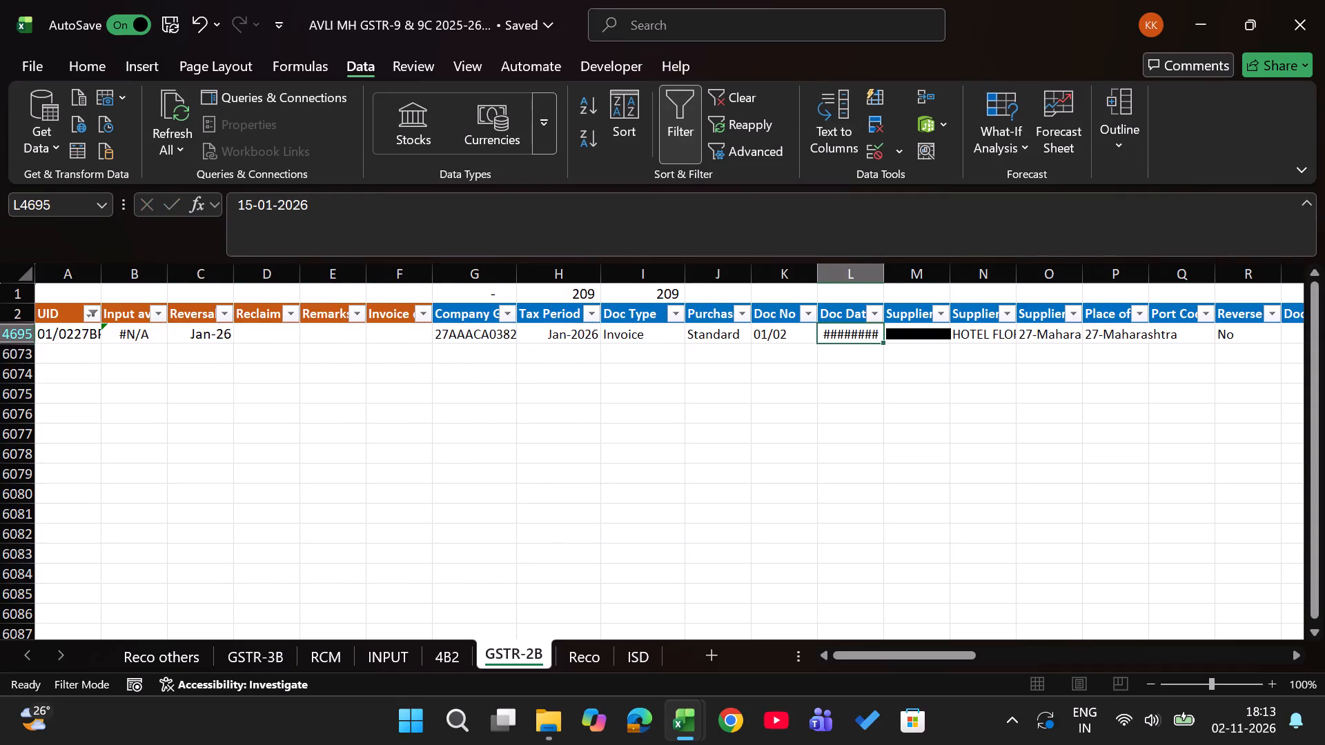
Clear the UID filter on the GSTR-2B sheet so that all records are listed.
{"action": "key", "text": "Up"}
{"action": "key", "text": "Left"}
{"action": "key", "text": "Left"}
{"action": "key", "text": "Left"}
{"action": "key", "text": "Left"}
{"action": "key", "text": "Left"}
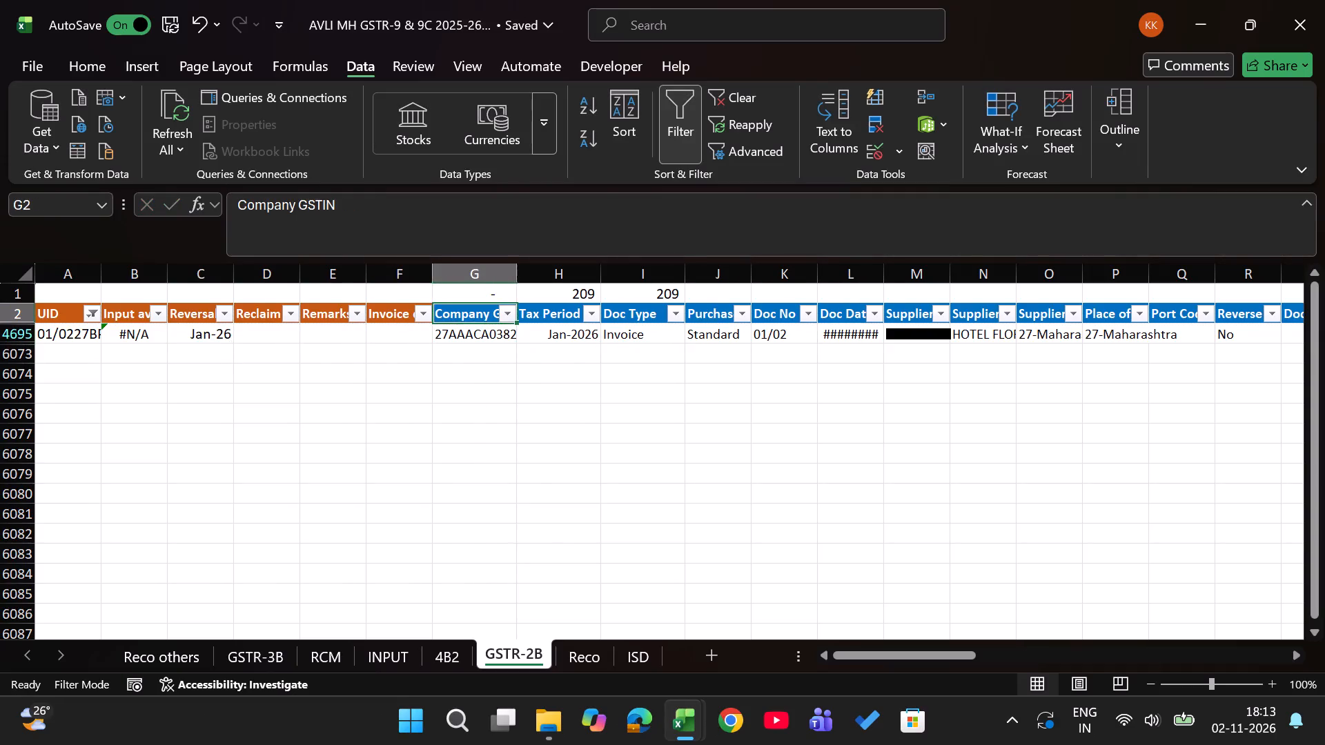
{"action": "key", "text": "Left"}
{"action": "key", "text": "Left"}
{"action": "key", "text": "Left"}
{"action": "type", "text": "ax"}
{"action": "key", "text": "Left"}
{"action": "key", "text": "Left"}
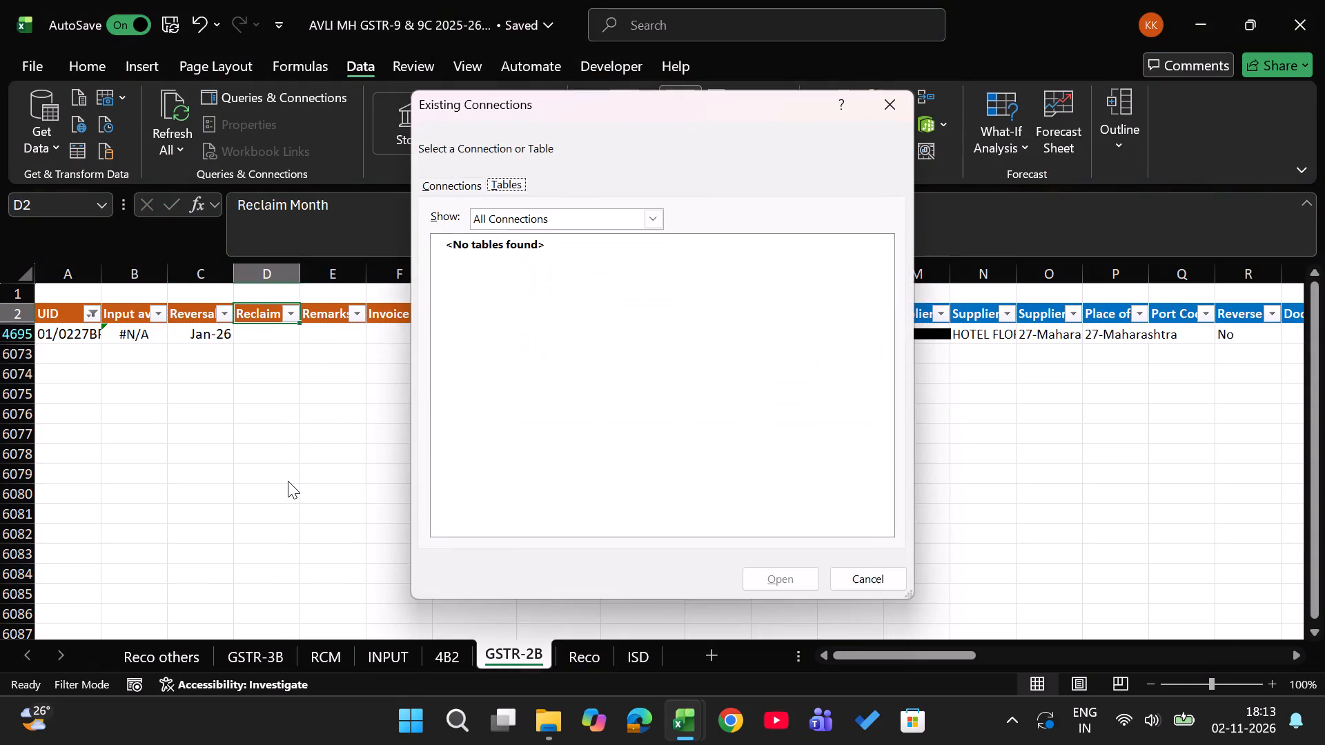
{"action": "left_click", "coordinate": [890, 101]}
{"action": "key", "text": "Left"}
{"action": "key", "text": "Left"}
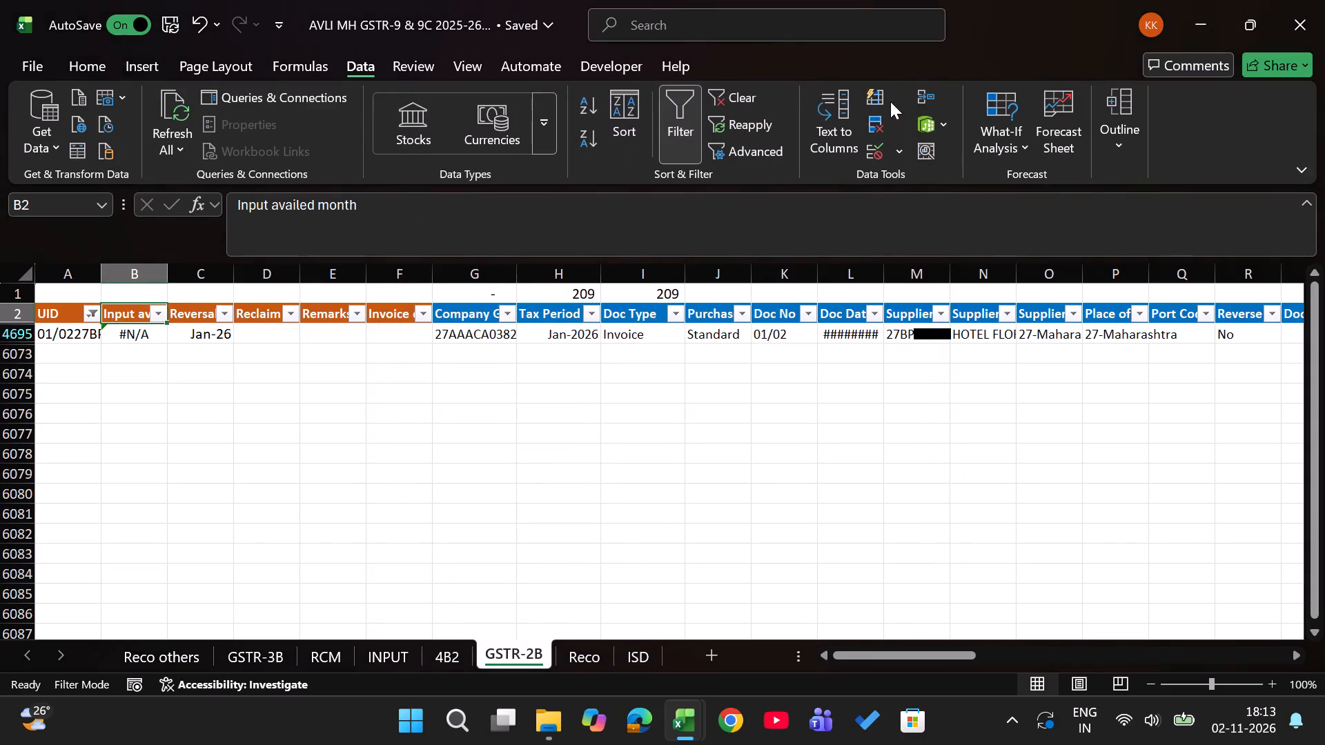
{"action": "type", "text": "ac"}
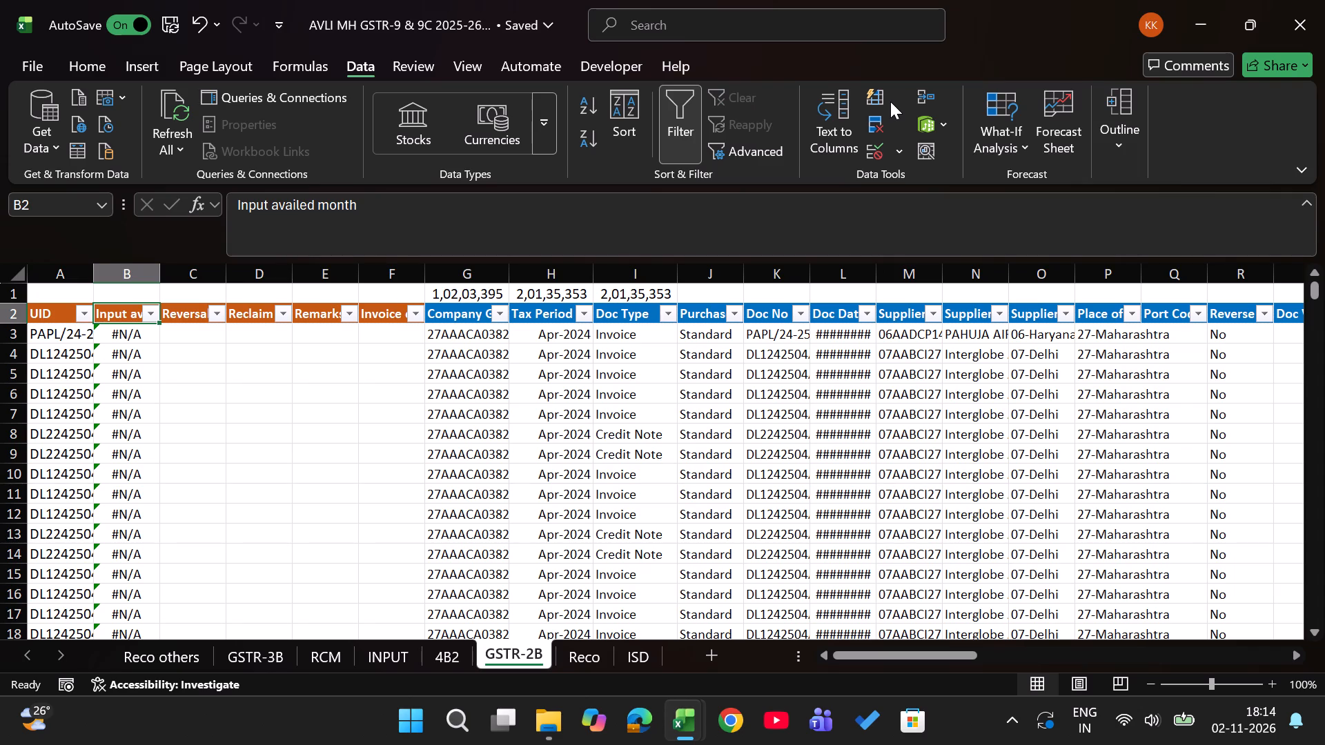
Filter the GSTR-2B Reclaim Month column to show only TRUE.
{"action": "key", "text": "Up"}
{"action": "key", "text": "Right"}
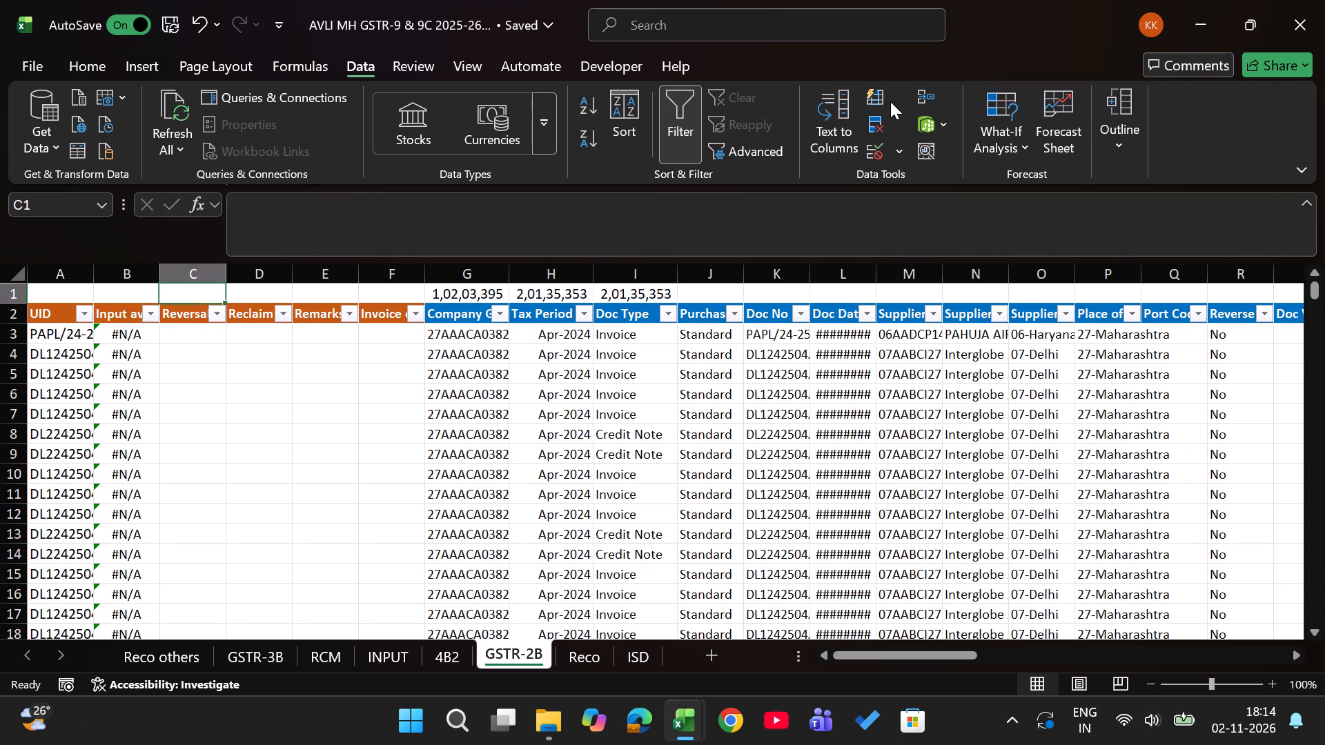
{"action": "key", "text": "Down"}
{"action": "key", "text": "Right"}
{"action": "key", "text": "alt+Down"}
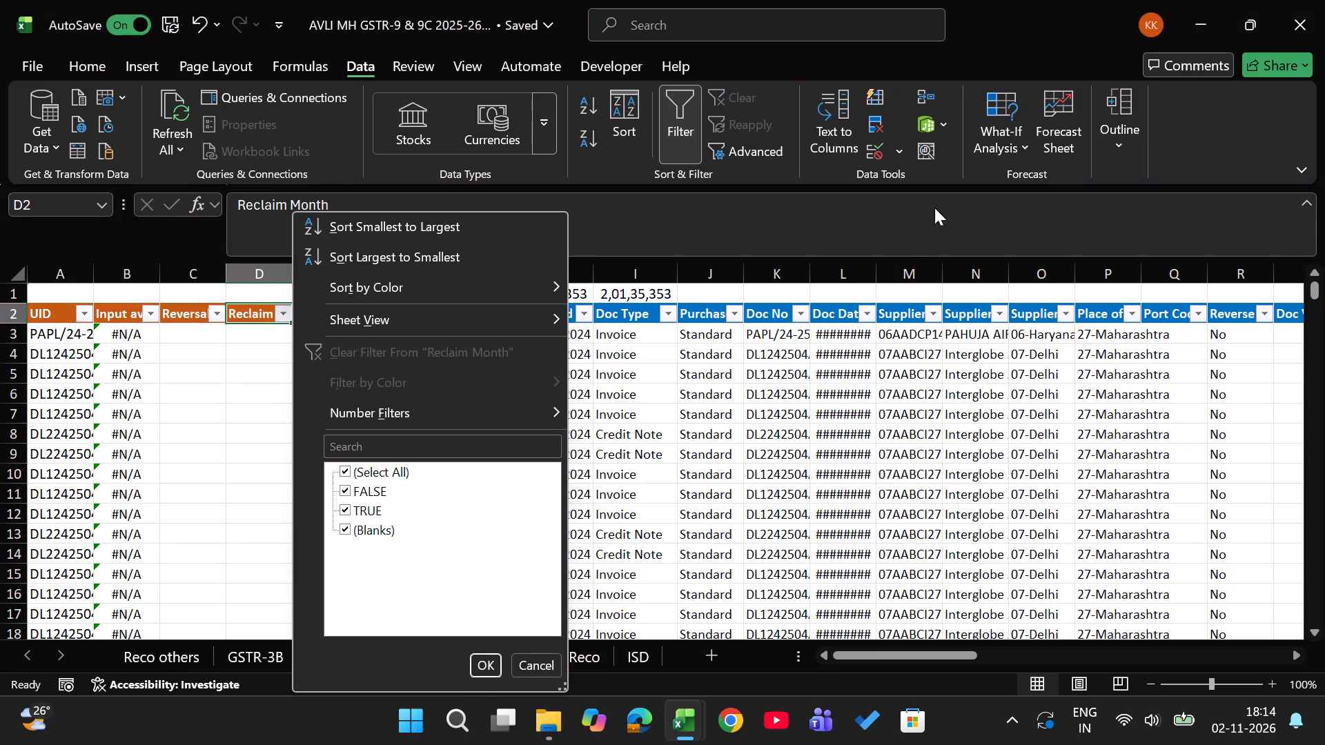
{"action": "left_click", "coordinate": [376, 471]}
{"action": "key", "text": "Down"}
{"action": "key", "text": "Down"}
{"action": "key", "text": "space"}
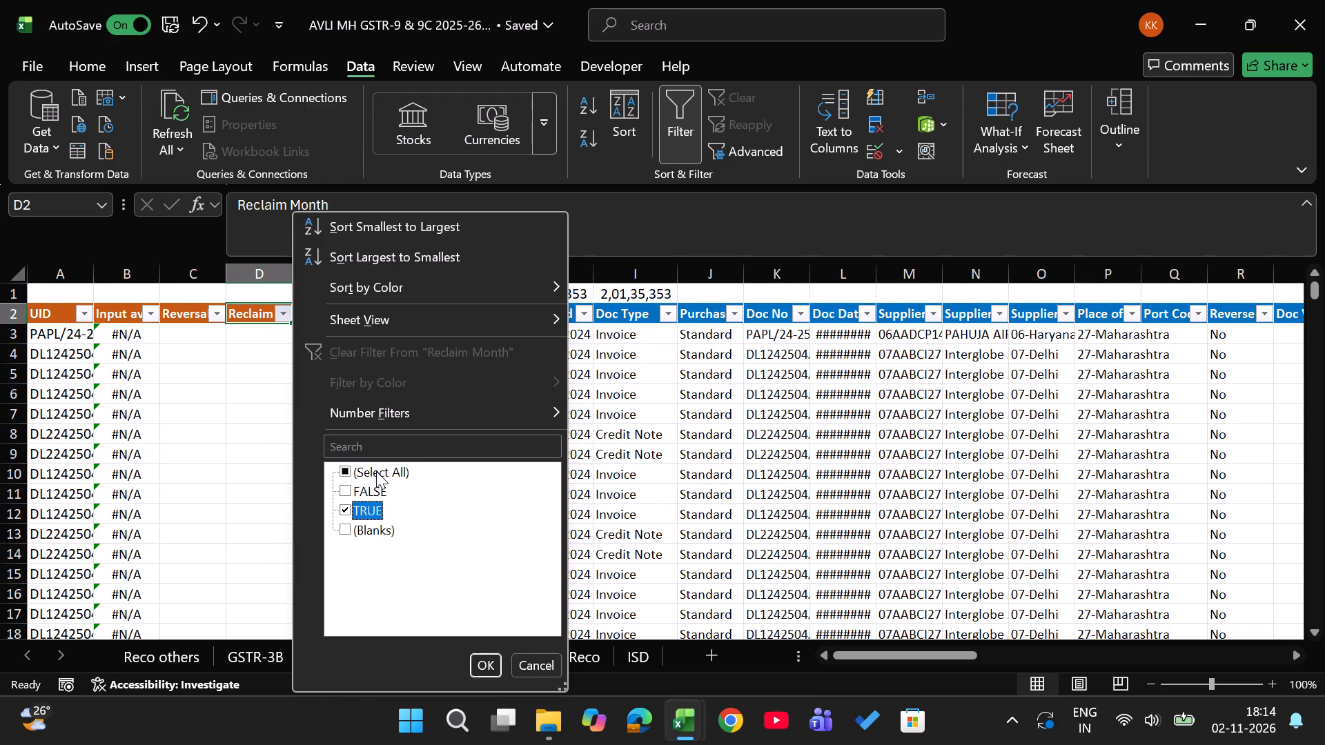
{"action": "key", "text": "Return"}
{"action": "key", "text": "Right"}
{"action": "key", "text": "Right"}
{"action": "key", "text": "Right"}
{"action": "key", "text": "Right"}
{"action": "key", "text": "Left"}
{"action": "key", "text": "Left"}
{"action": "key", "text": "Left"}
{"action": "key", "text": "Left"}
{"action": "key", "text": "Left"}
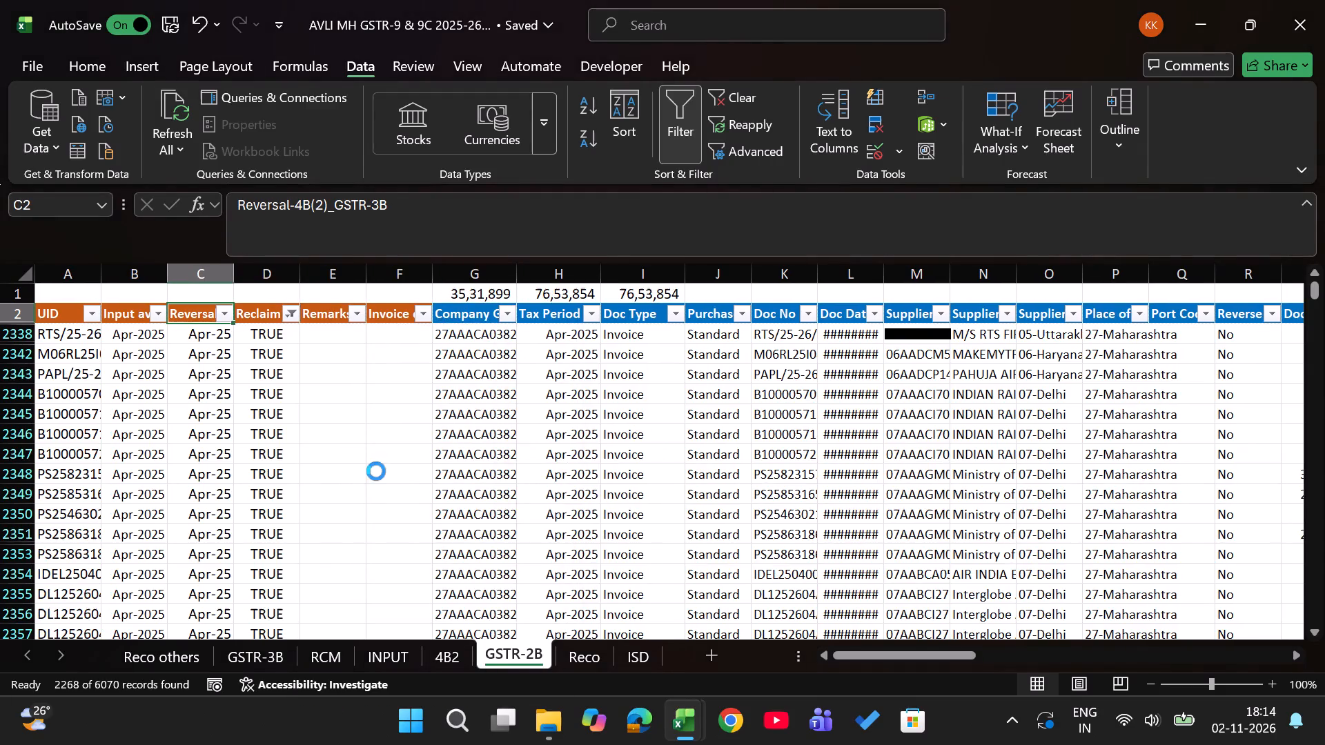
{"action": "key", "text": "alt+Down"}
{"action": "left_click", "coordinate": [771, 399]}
Filter the GSTR-2B Tax Period column to January 2026.
{"action": "key", "text": "Right"}
{"action": "key", "text": "Right"}
{"action": "key", "text": "Right"}
{"action": "key", "text": "Right"}
{"action": "key", "text": "Right"}
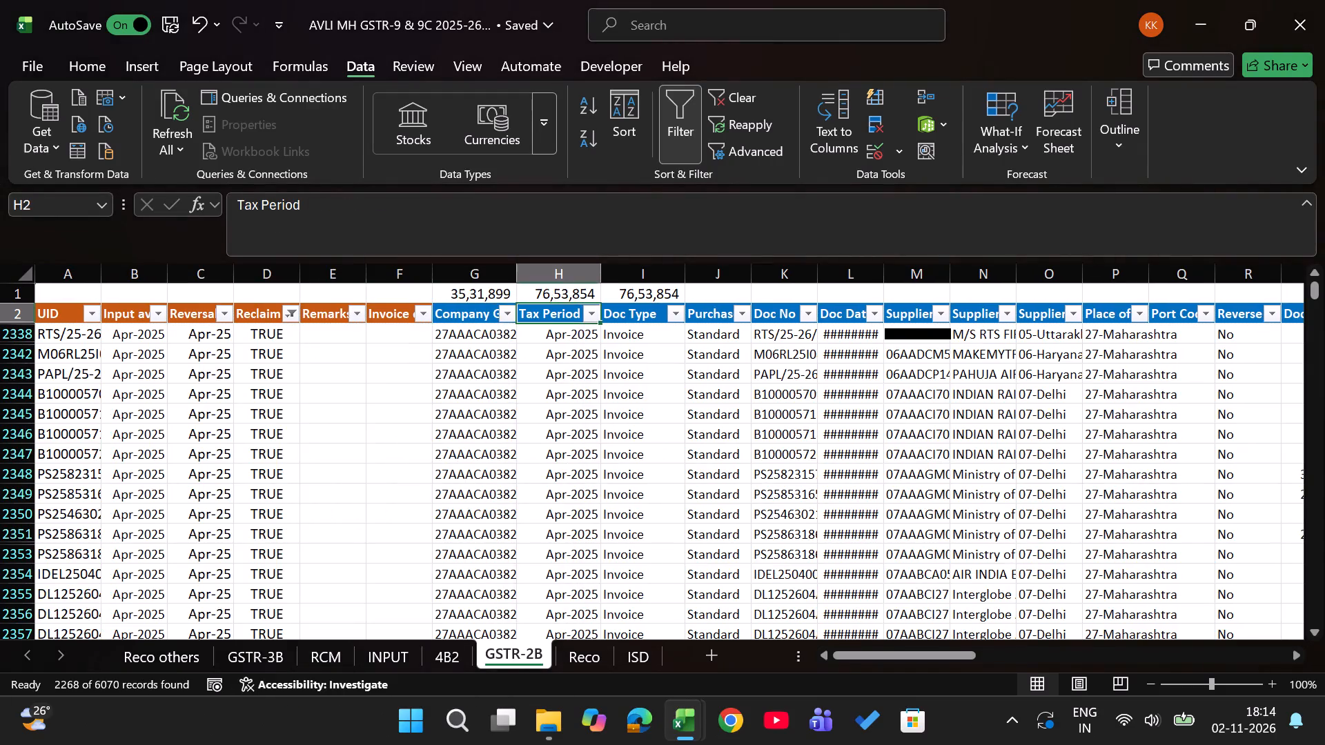
{"action": "key", "text": "alt+Down"}
{"action": "left_click", "coordinate": [390, 476]}
{"action": "key", "text": "Down"}
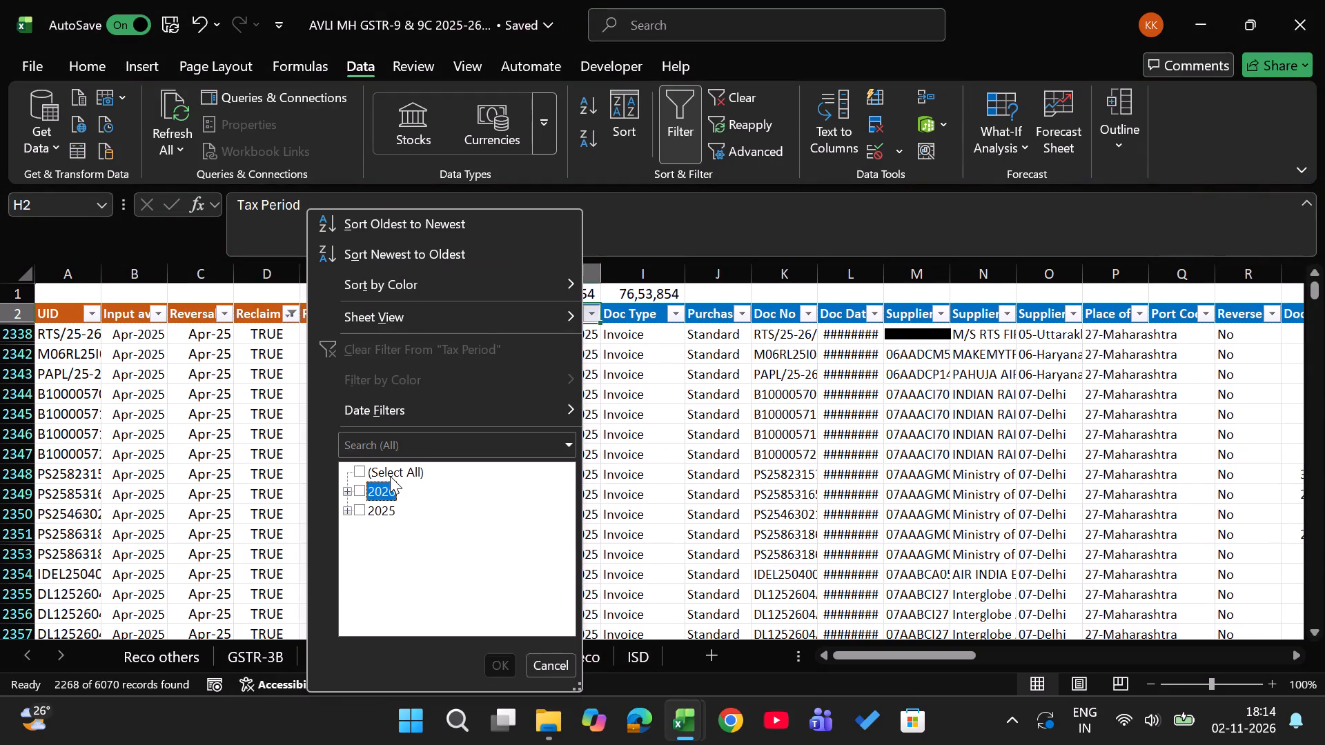
{"action": "key", "text": "Right"}
{"action": "key", "text": "Down"}
{"action": "key", "text": "space"}
{"action": "key", "text": "Return"}
Fill Jan-26 down the Reversal-4B(2)_GSTR-3B column for all visible filtered rows, from row 4525 to row 4717.
{"action": "key", "text": "Left"}
{"action": "key", "text": "Left"}
{"action": "key", "text": "Left"}
{"action": "key", "text": "Left"}
{"action": "key", "text": "Left"}
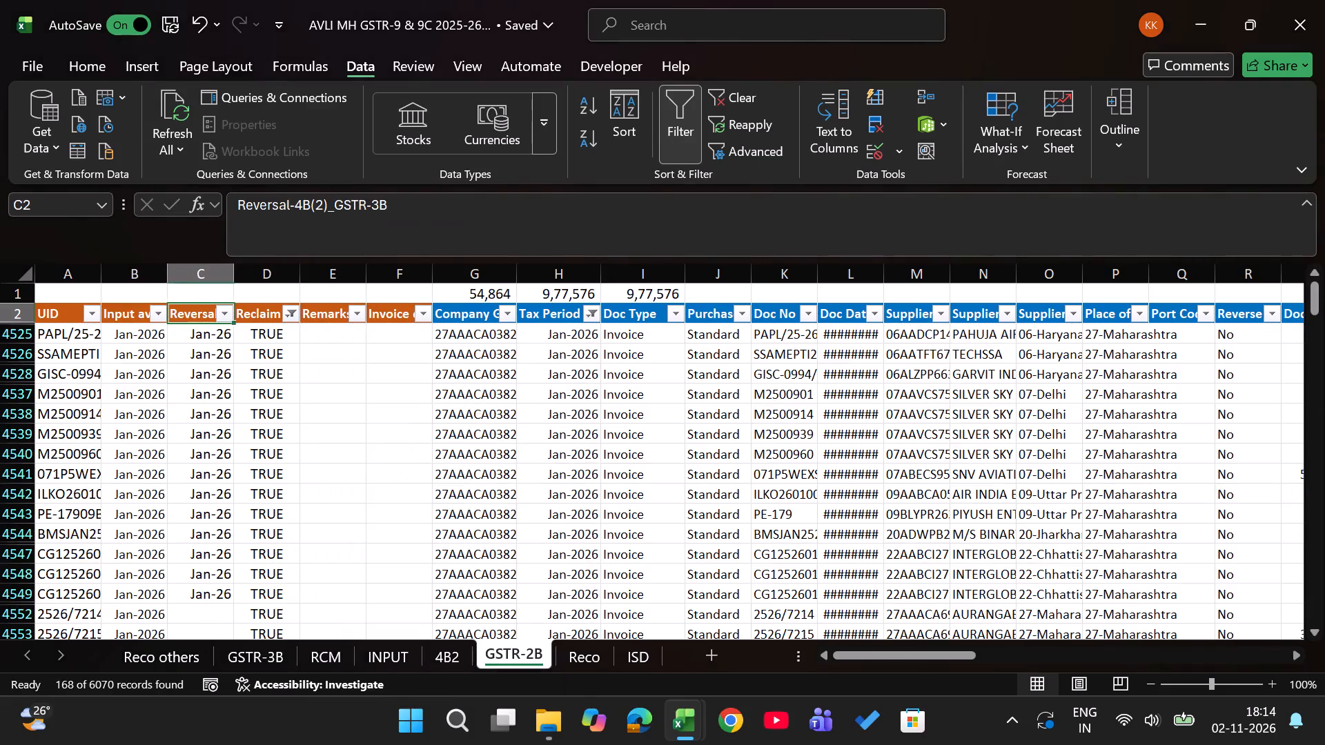
{"action": "key", "text": "Down"}
{"action": "key", "text": "Left"}
{"action": "key", "text": "ctrl+Down"}
{"action": "key", "text": "Down"}
{"action": "key", "text": "Up"}
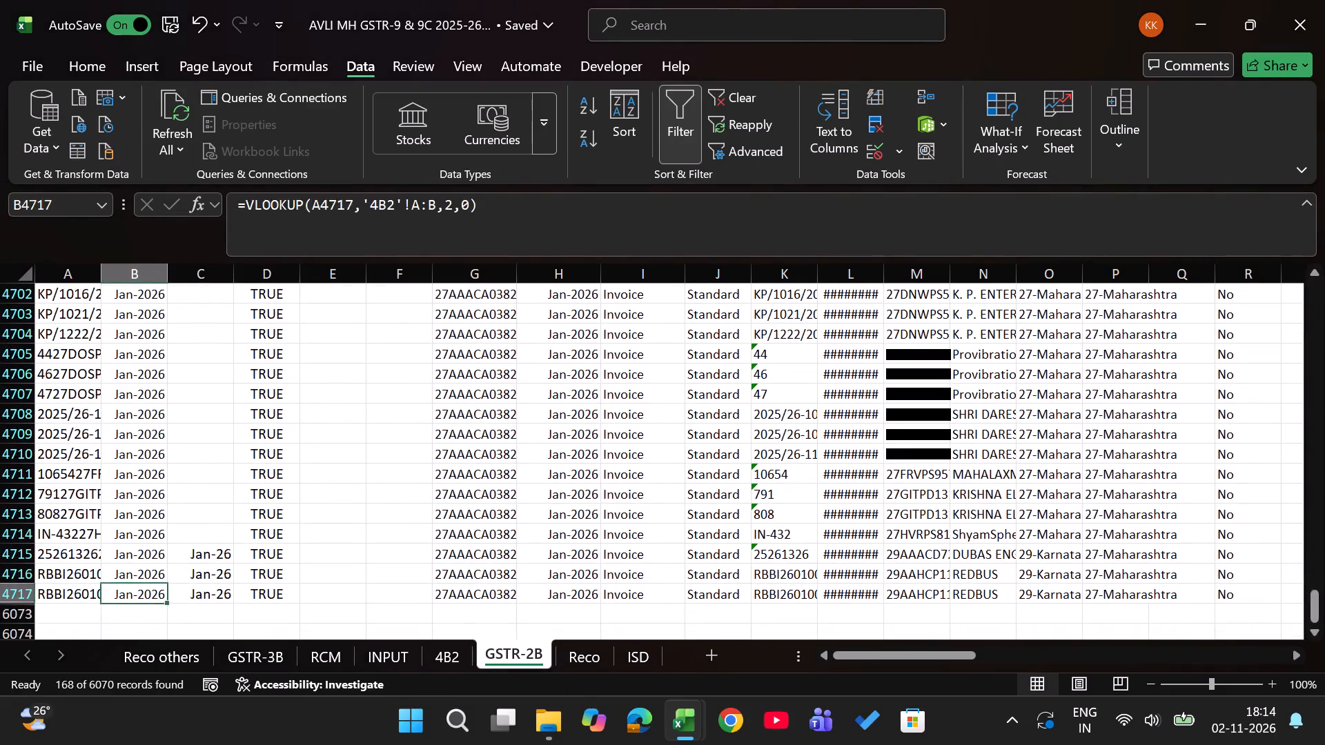
{"action": "key", "text": "Right"}
{"action": "key", "text": "ctrl+shift+Up"}
{"action": "key", "text": "ctrl+shift+Up"}
{"action": "key", "text": "ctrl+shift+Up"}
{"action": "key", "text": "ctrl+shift+Up"}
{"action": "key", "text": "ctrl+shift+Up"}
{"action": "key", "text": "ctrl+shift+Up"}
{"action": "key", "text": "ctrl+shift+Up"}
{"action": "key", "text": "ctrl+shift+Up"}
{"action": "key", "text": "ctrl+shift+Up"}
{"action": "key", "text": "ctrl+shift+Up"}
{"action": "key", "text": "ctrl+shift+Up"}
{"action": "key", "text": "ctrl+shift+Up"}
{"action": "key", "text": "ctrl+shift+Up"}
{"action": "key", "text": "ctrl+shift+Up"}
{"action": "key", "text": "ctrl+shift+Up"}
{"action": "key", "text": "shift+Down"}
{"action": "key", "text": "shift+Down"}
{"action": "key", "text": "shift+Down"}
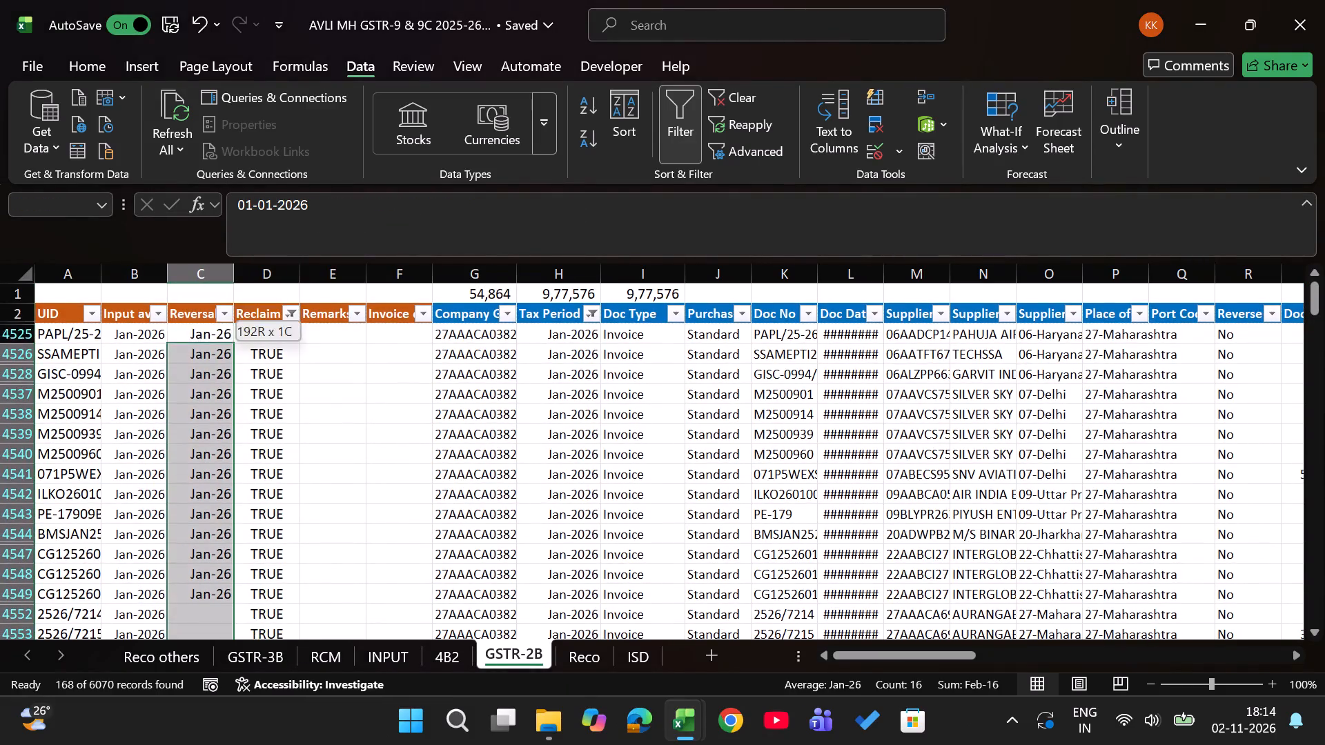
{"action": "key", "text": "shift+Up"}
{"action": "key", "text": "alt+semicolon"}
{"action": "key", "text": "ctrl+d"}
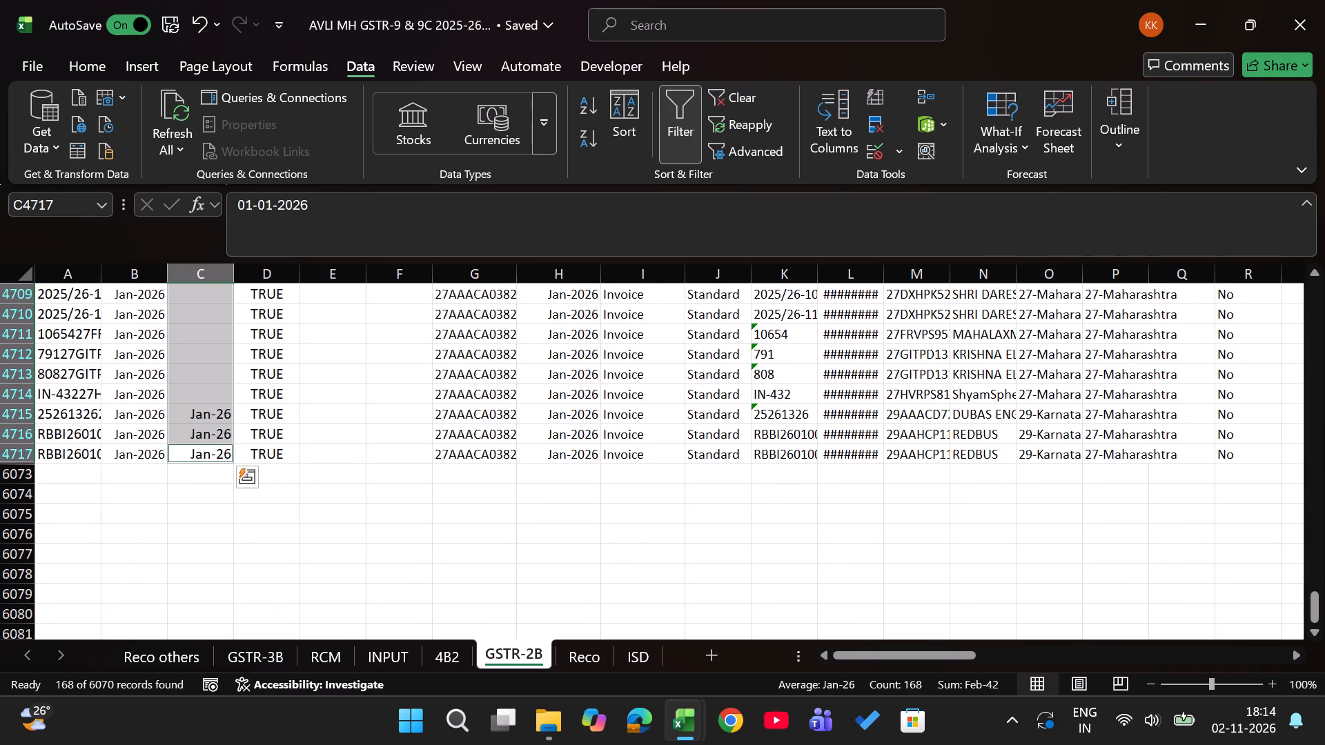
Clear the Reclaim Month and Tax Period filters on the GSTR-2B sheet.
{"action": "key", "text": "ctrl+Up"}
{"action": "key", "text": "Right"}
{"action": "key", "text": "Right"}
{"action": "type", "text": "ac"}
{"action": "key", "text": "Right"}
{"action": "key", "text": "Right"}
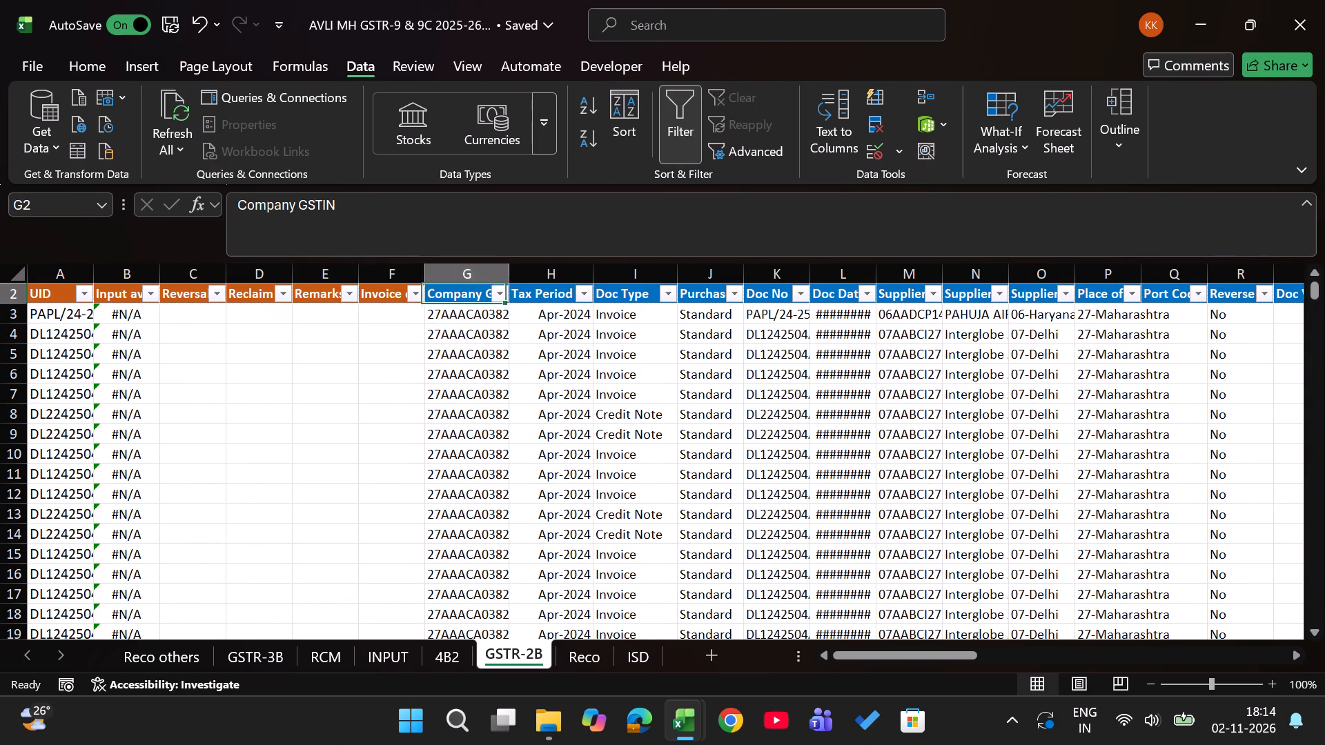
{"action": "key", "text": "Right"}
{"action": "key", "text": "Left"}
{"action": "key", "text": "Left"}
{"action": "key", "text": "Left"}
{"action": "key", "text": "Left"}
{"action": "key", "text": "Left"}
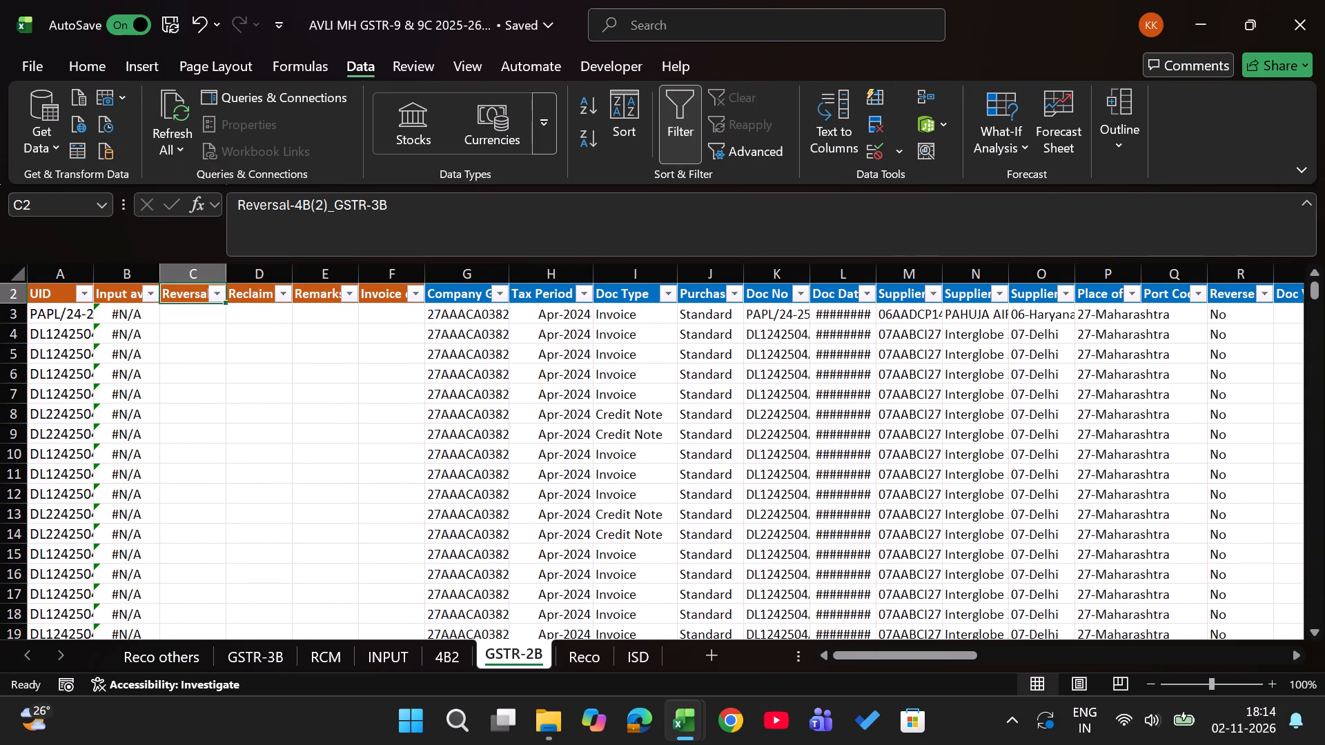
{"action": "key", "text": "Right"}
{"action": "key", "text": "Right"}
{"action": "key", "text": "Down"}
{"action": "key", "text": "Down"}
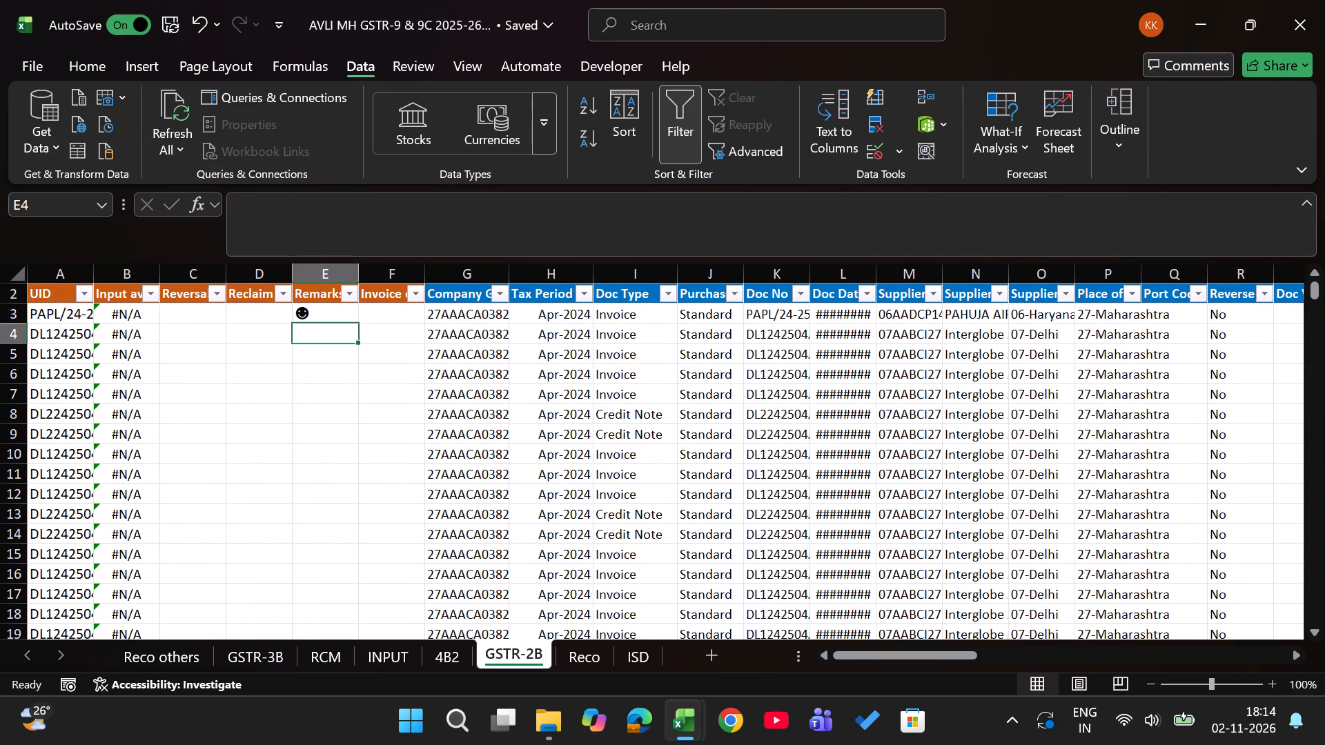
Undo the stray character entered in the Remarks column of the GSTR-2B sheet.
{"action": "key", "text": "ctrl+z"}
Filter the GSTR-2B Reclaim Month column to show only TRUE.
{"action": "key", "text": "Up"}
{"action": "key", "text": "alt+Down"}
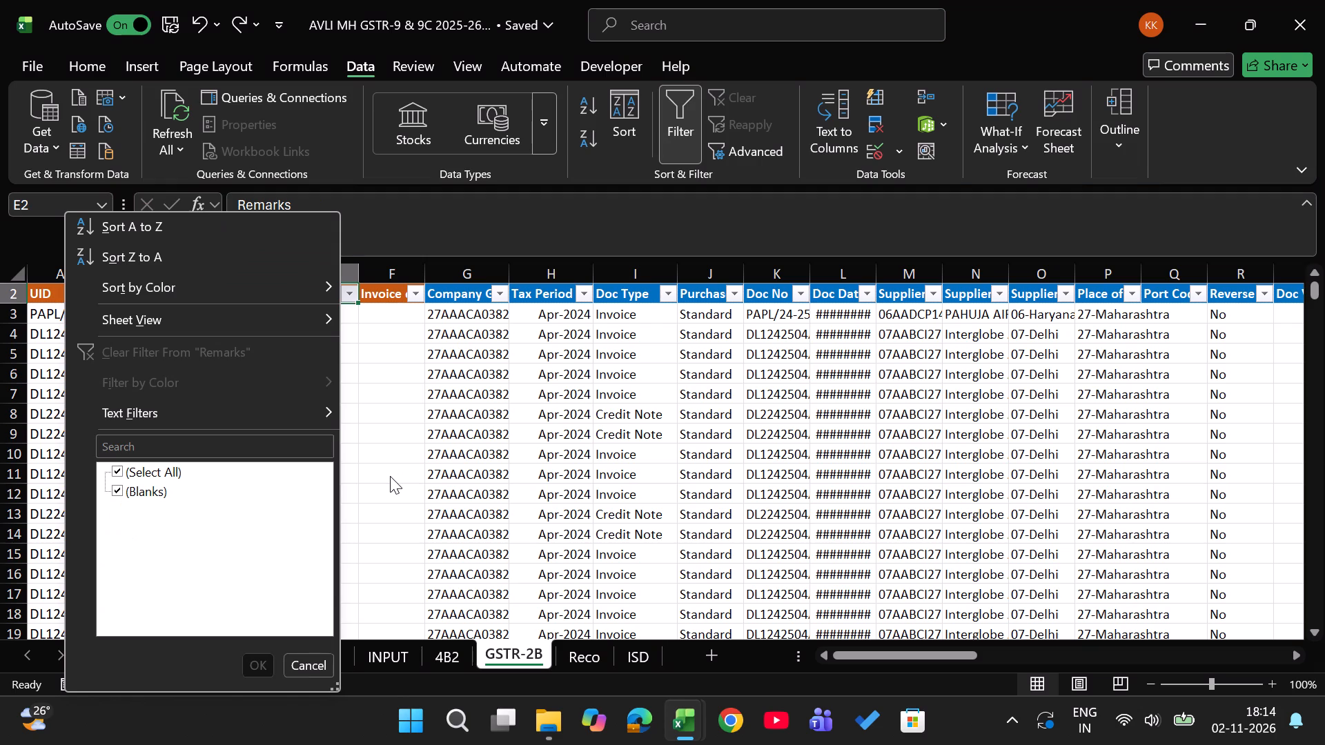
{"action": "left_click", "coordinate": [390, 476]}
{"action": "key", "text": "Left"}
{"action": "key", "text": "alt+Down"}
{"action": "left_click", "coordinate": [367, 479]}
{"action": "key", "text": "Down"}
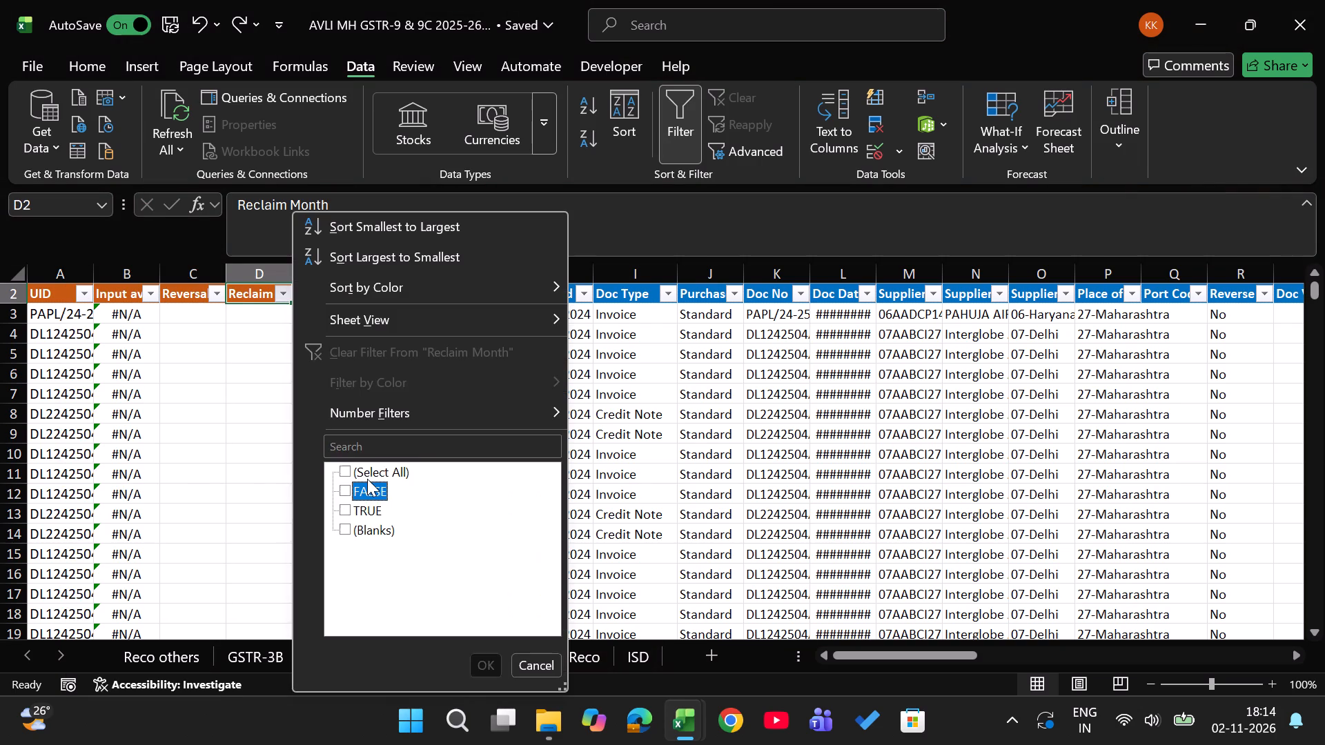
{"action": "key", "text": "Down"}
{"action": "key", "text": "space"}
{"action": "key", "text": "Return"}
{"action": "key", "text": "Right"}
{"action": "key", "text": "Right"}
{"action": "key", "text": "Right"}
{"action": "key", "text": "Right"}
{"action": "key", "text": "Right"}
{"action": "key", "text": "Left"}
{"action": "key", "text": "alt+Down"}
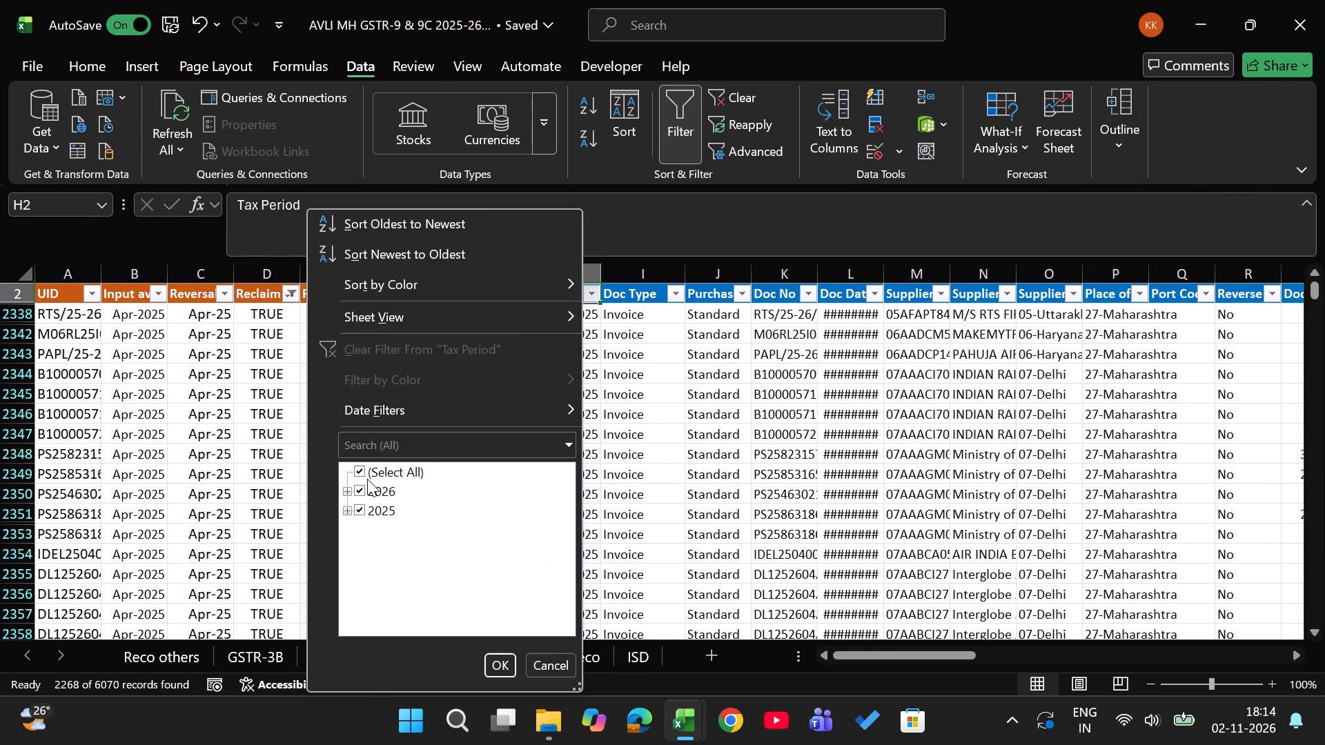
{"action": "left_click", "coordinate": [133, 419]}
Filter the Reversal-4B(2)_GSTR-3B column to show only blanks by excluding 2026 and 2025.
{"action": "key", "text": "Left"}
{"action": "key", "text": "Left"}
{"action": "key", "text": "Left"}
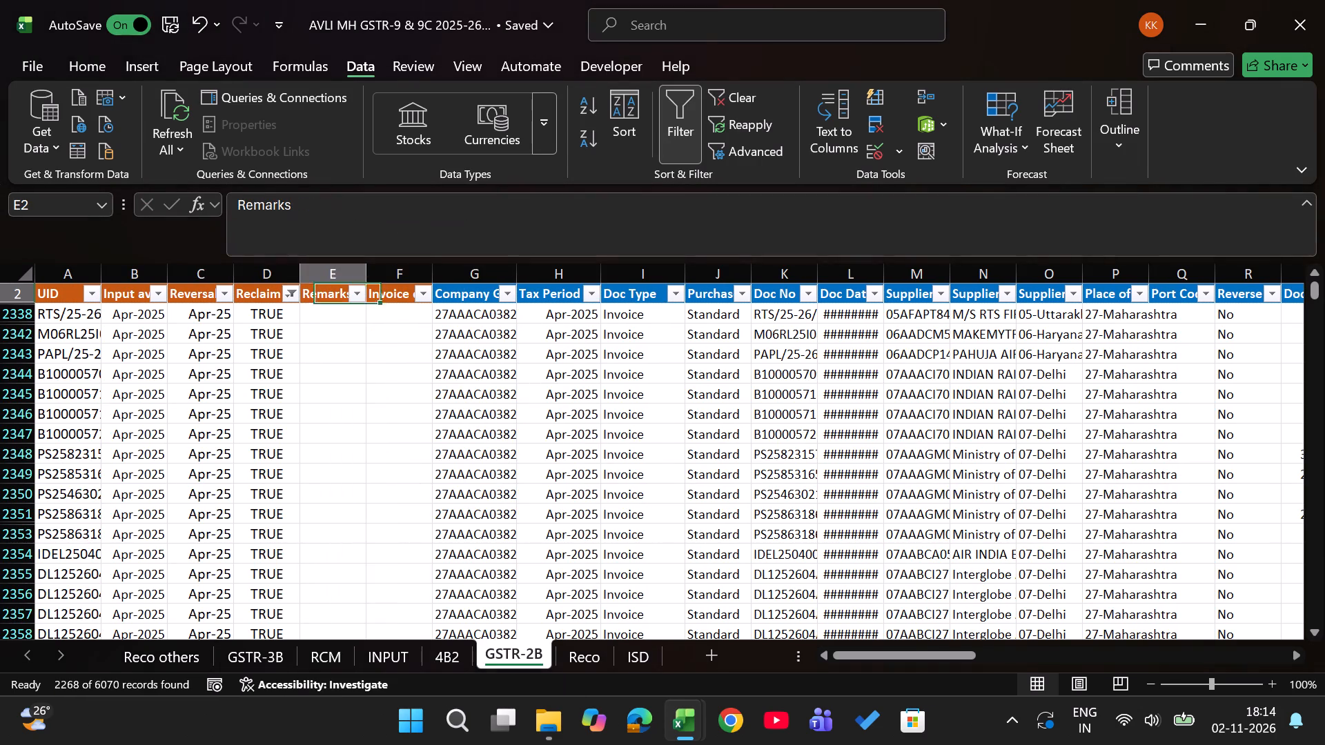
{"action": "key", "text": "Left"}
{"action": "key", "text": "Left"}
{"action": "key", "text": "alt+Down"}
{"action": "left_click", "coordinate": [296, 490]}
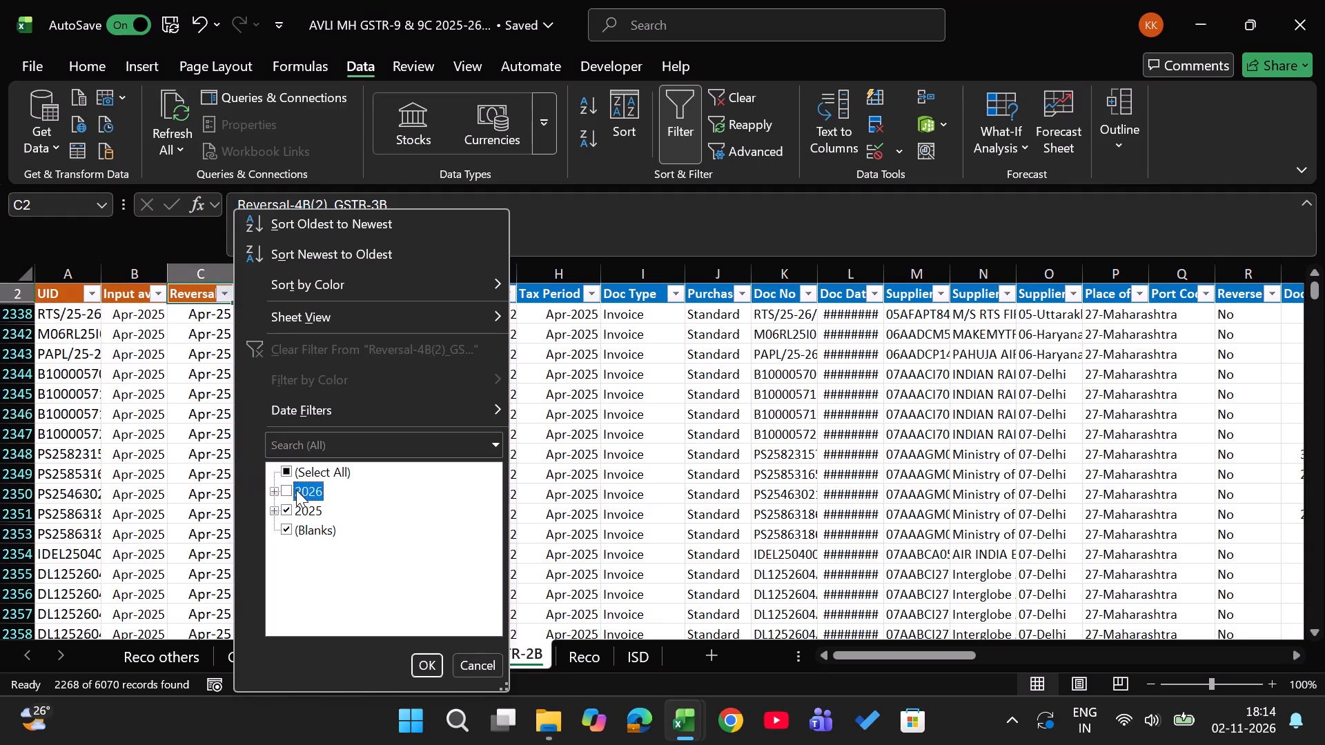
{"action": "key", "text": "Down"}
{"action": "key", "text": "space"}
{"action": "key", "text": "Return"}
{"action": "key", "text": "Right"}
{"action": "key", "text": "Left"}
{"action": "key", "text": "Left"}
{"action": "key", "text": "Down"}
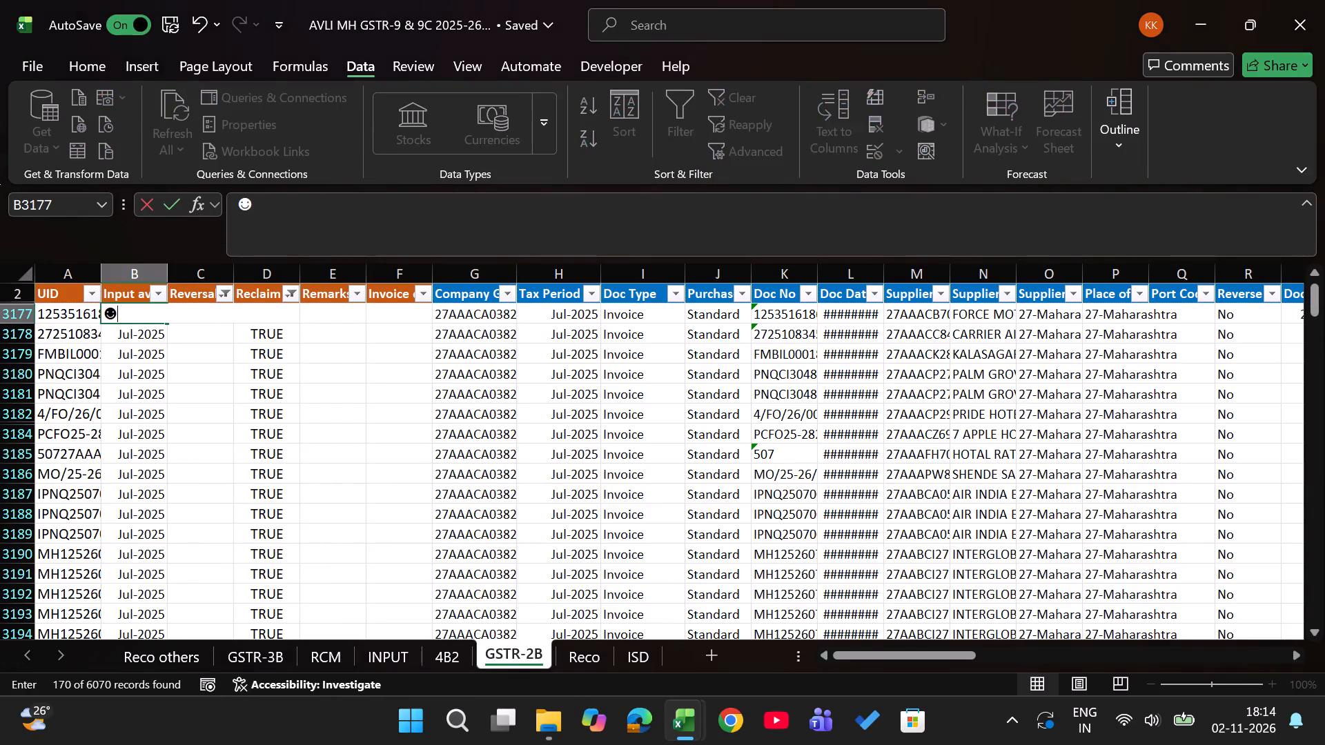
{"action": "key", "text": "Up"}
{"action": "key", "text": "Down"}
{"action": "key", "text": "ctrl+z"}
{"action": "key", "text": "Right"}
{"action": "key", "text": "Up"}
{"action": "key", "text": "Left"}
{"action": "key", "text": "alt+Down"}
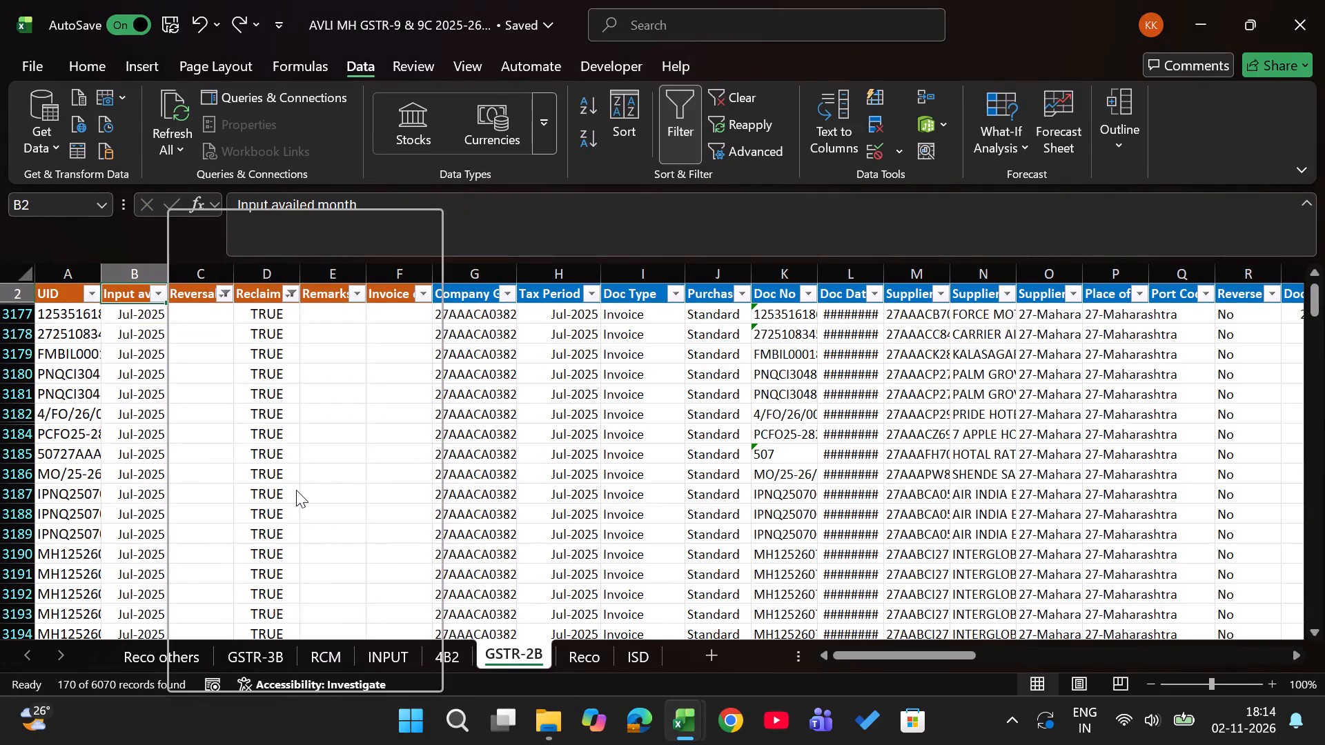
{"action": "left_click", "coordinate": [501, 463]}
Check the GSTR-2B totals above the headers and clear all filters on the 4B2 sheet.
{"action": "key", "text": "Up"}
{"action": "key", "text": "Up"}
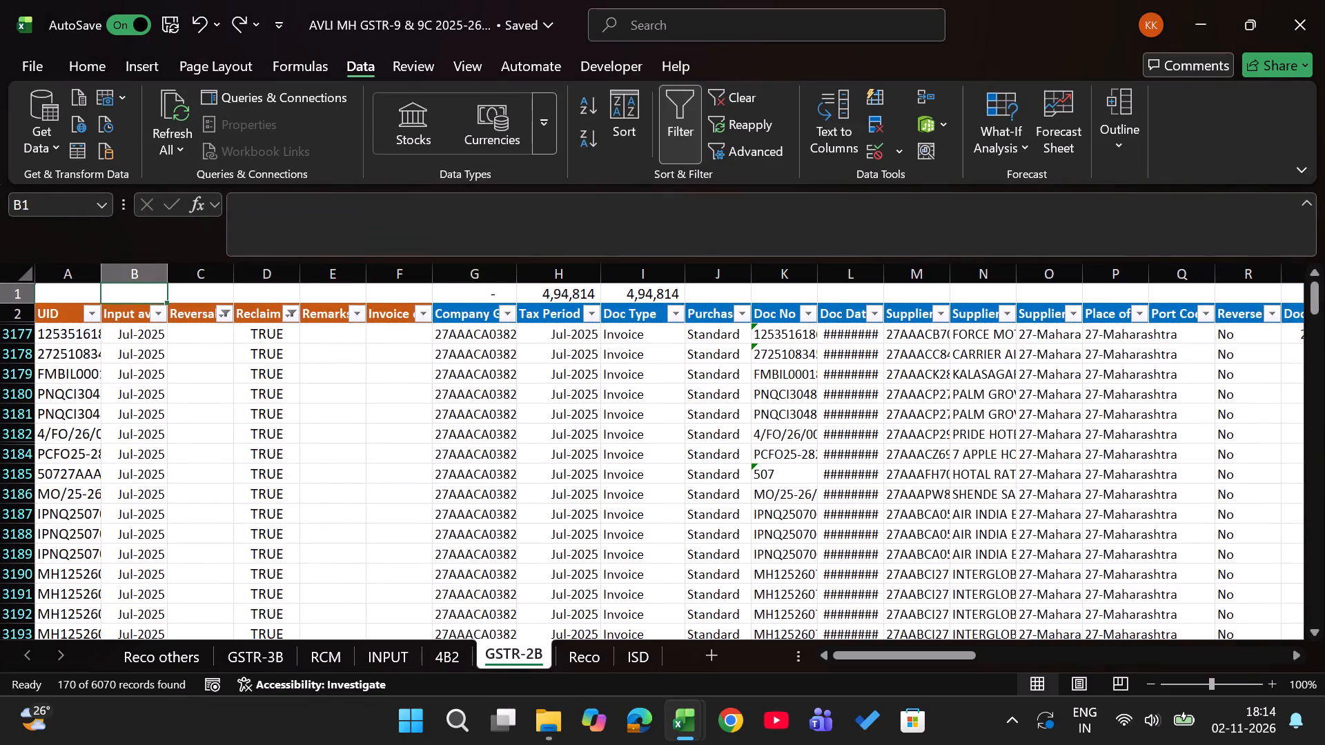
{"action": "key", "text": "ctrl+Page_Up"}
{"action": "key", "text": "Left"}
{"action": "key", "text": "Left"}
{"action": "key", "text": "Up"}
{"action": "type", "text": "ac"}
Filter the Month column on the 4B2 sheet to July 2025.
{"action": "key", "text": "Left"}
{"action": "key", "text": "alt+Down"}
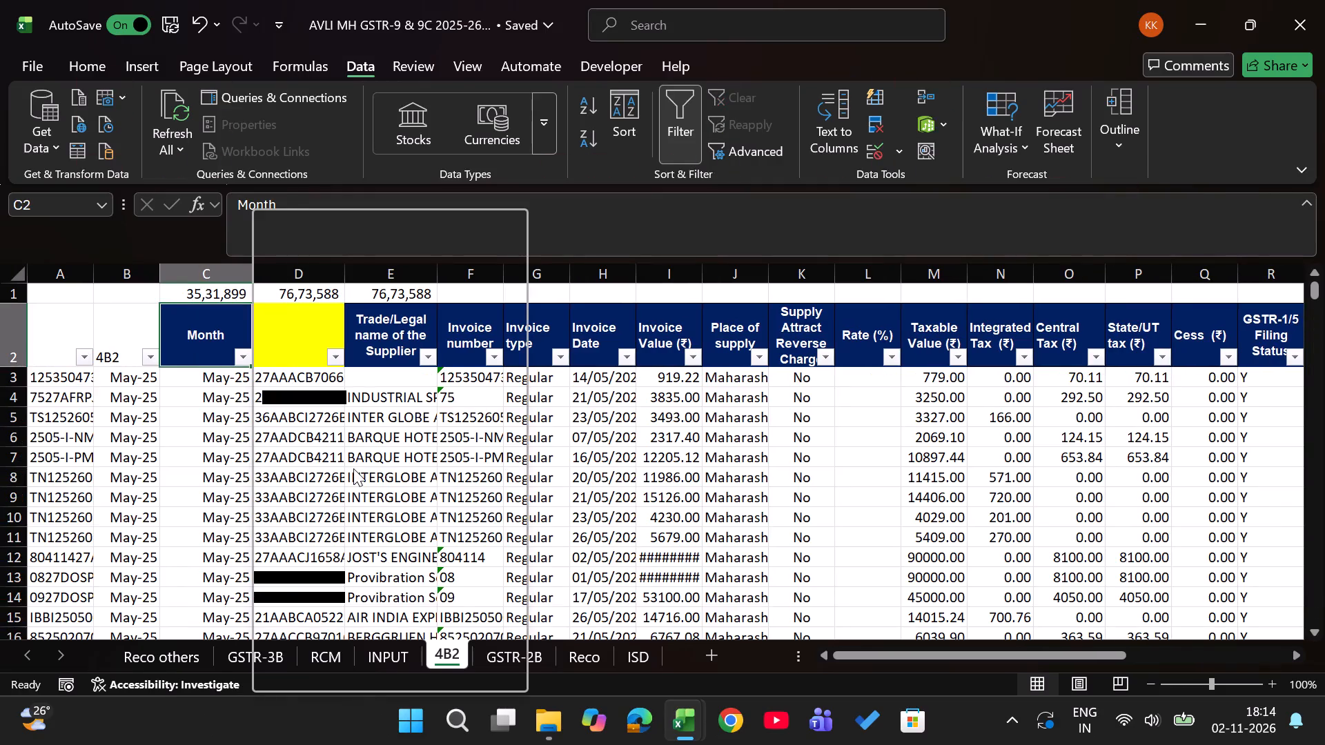
{"action": "left_click", "coordinate": [353, 468]}
{"action": "key", "text": "Down"}
{"action": "key", "text": "Down"}
{"action": "key", "text": "Up"}
{"action": "key", "text": "Right"}
{"action": "key", "text": "Down"}
{"action": "key", "text": "Down"}
{"action": "key", "text": "Down"}
{"action": "key", "text": "Down"}
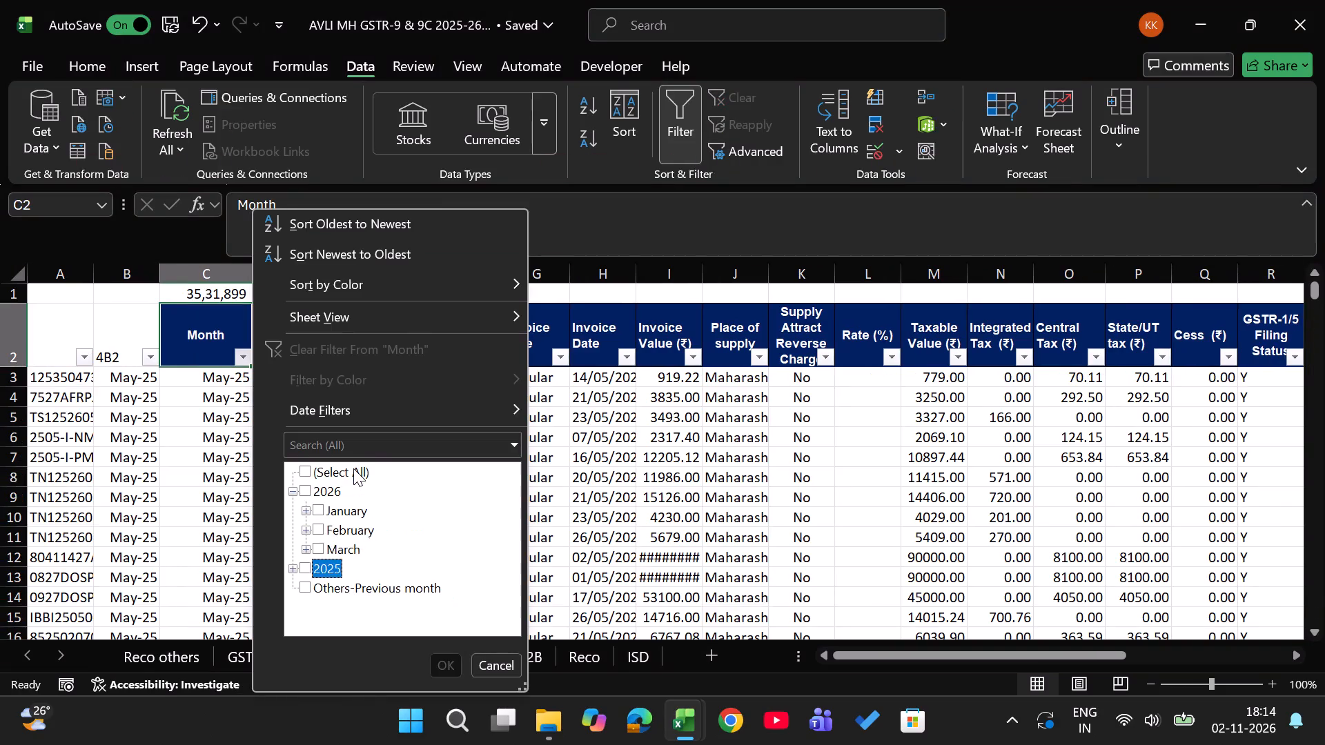
{"action": "key", "text": "Right"}
{"action": "key", "text": "Down"}
{"action": "key", "text": "Down"}
{"action": "key", "text": "Down"}
{"action": "key", "text": "Down"}
{"action": "key", "text": "space"}
{"action": "key", "text": "Return"}
{"action": "key", "text": "Down"}
{"action": "key", "text": "Up"}
{"action": "key", "text": "Up"}
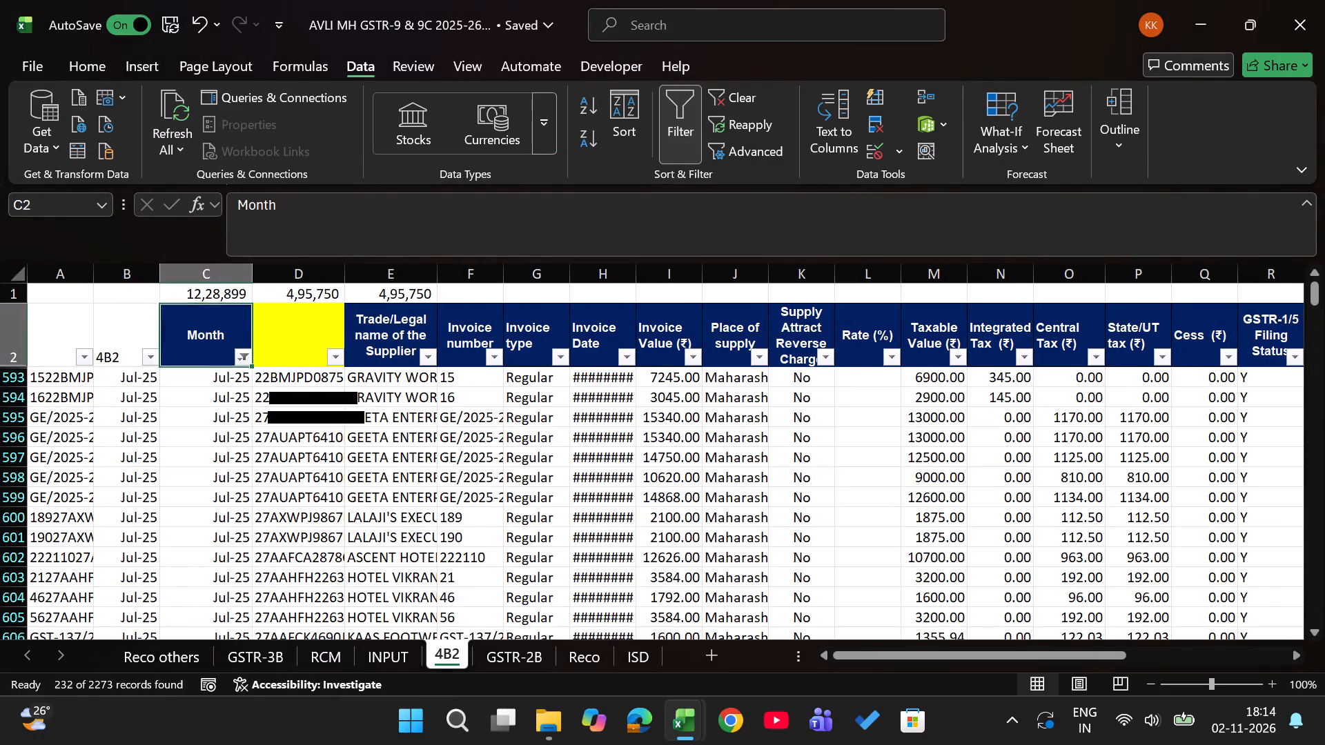
Compare the number of filtered July 2025 rows on the GSTR-2B sheet with those on the 4B2 sheet.
{"action": "key", "text": "Right"}
{"action": "key", "text": "alt+Tab"}
{"action": "key", "text": "alt+Tab"}
{"action": "key", "text": "ctrl+Page_Down"}
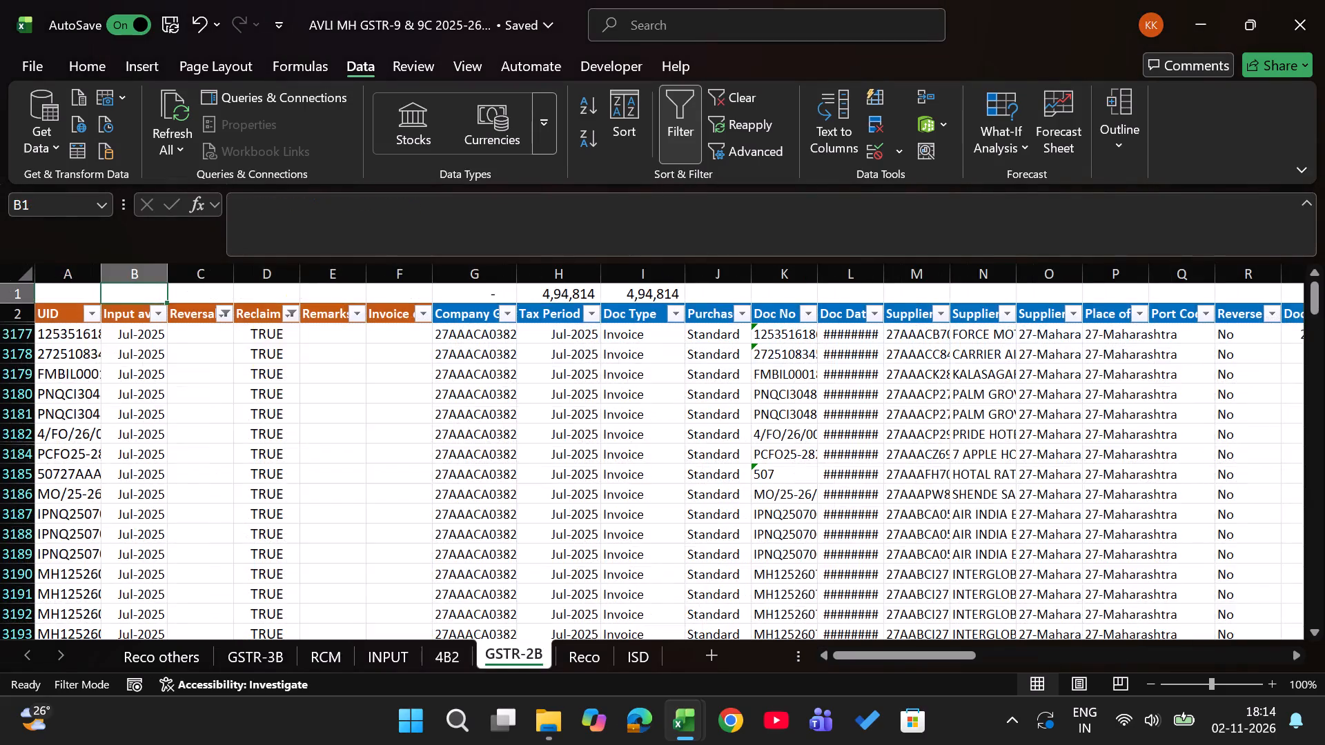
{"action": "key", "text": "Up"}
{"action": "key", "text": "Right"}
{"action": "key", "text": "Right"}
{"action": "key", "text": "Right"}
{"action": "key", "text": "Right"}
{"action": "key", "text": "Right"}
{"action": "key", "text": "Down"}
{"action": "key", "text": "Down"}
{"action": "key", "text": "ctrl+shift+Down"}
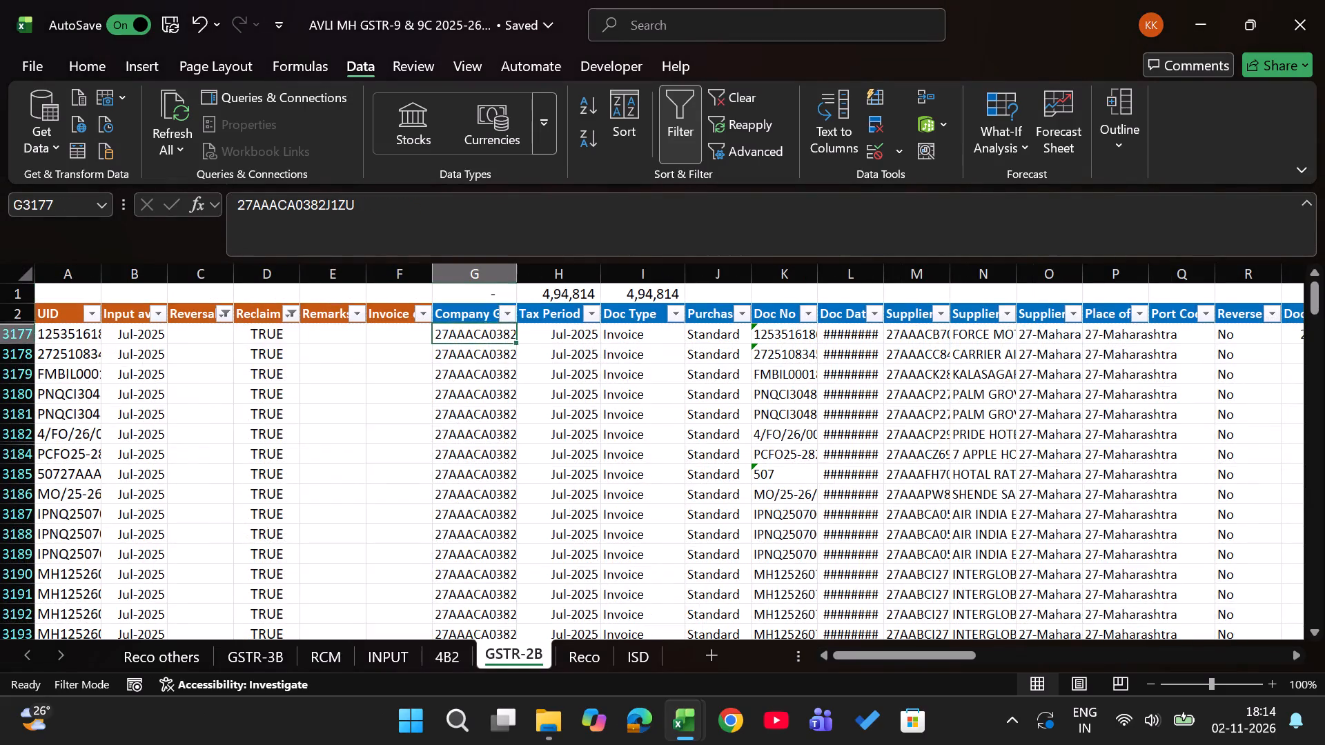
{"action": "key", "text": "ctrl+Page_Up"}
{"action": "key", "text": "ctrl+Up"}
{"action": "key", "text": "Down"}
{"action": "key", "text": "Down"}
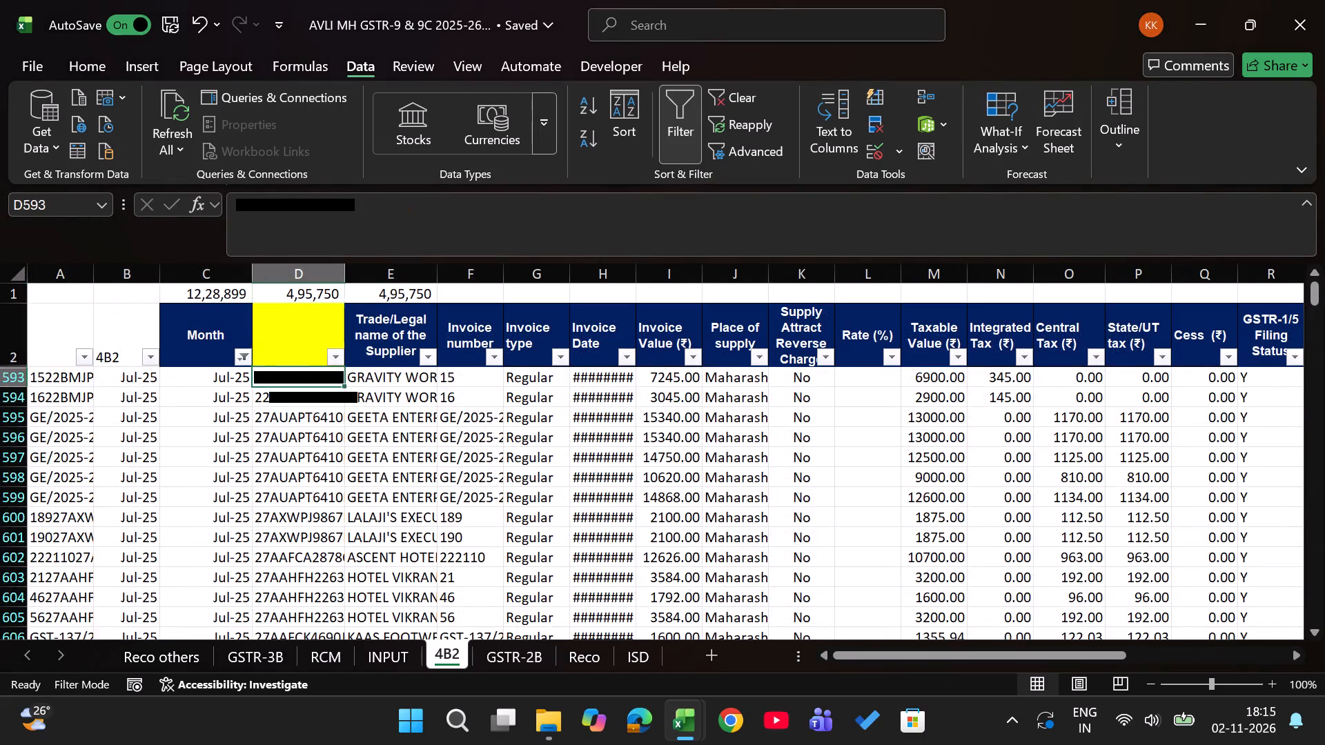
{"action": "key", "text": "ctrl+shift+Down"}
{"action": "key", "text": "Up"}
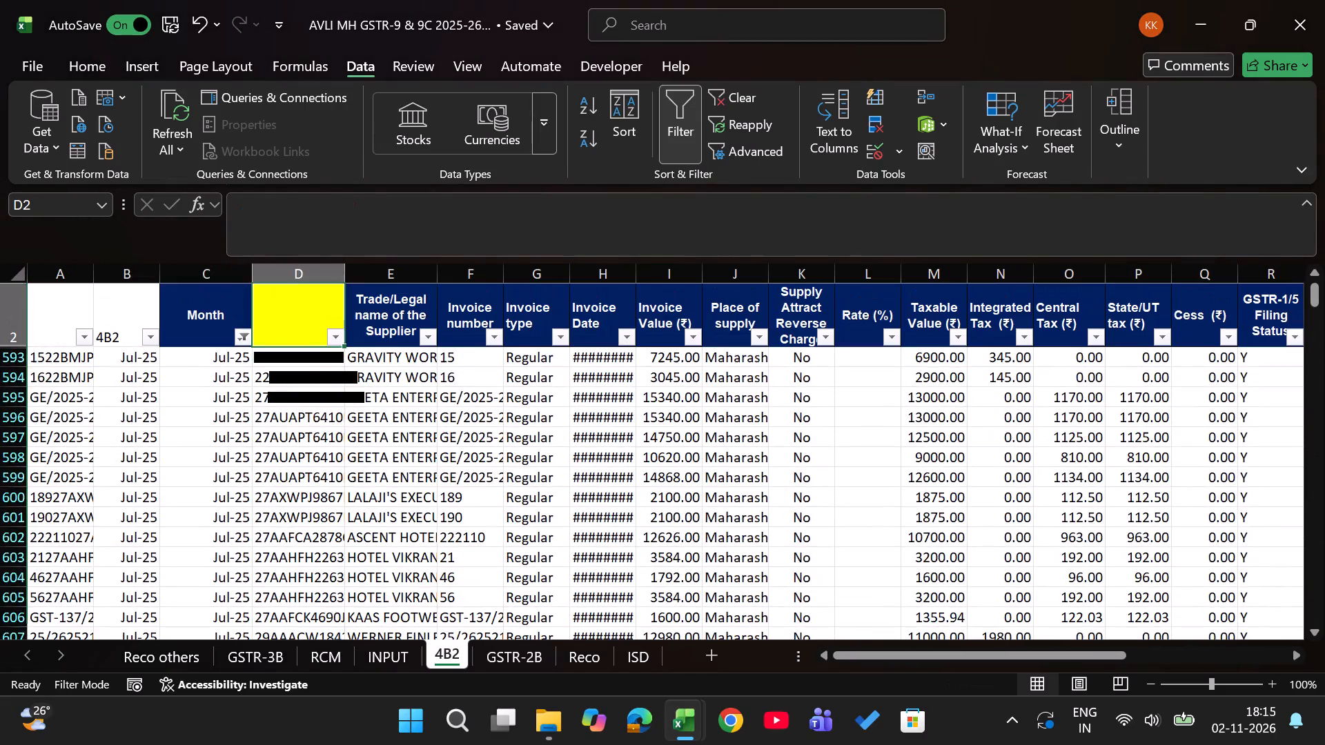
Filter the Integrated Tax column on the 4B2 sheet to show only 0.00.
{"action": "key", "text": "Left"}
{"action": "key", "text": "Up"}
{"action": "key", "text": "Down"}
{"action": "key", "text": "Right"}
{"action": "key", "text": "Right"}
{"action": "key", "text": "Right"}
{"action": "key", "text": "Right"}
{"action": "key", "text": "Right"}
{"action": "key", "text": "Right"}
{"action": "key", "text": "Right"}
{"action": "key", "text": "Right"}
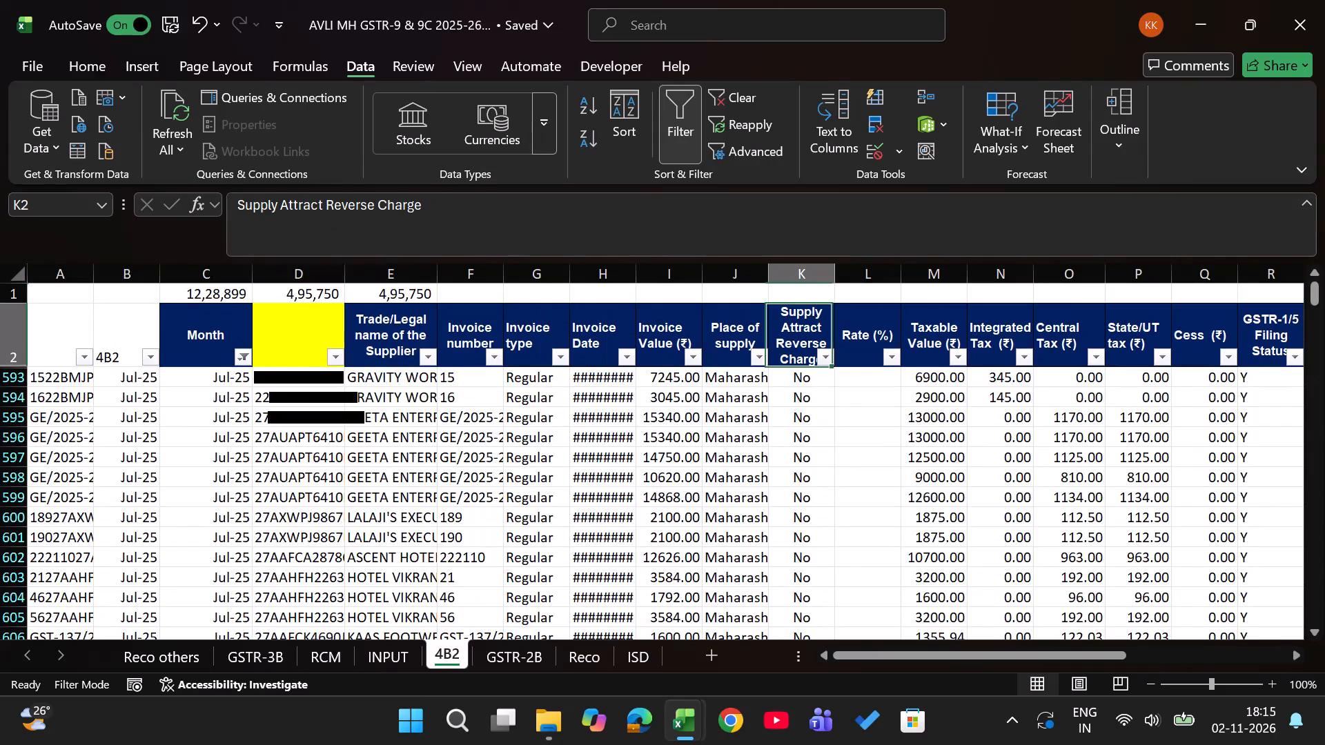
{"action": "key", "text": "Right"}
{"action": "key", "text": "Right"}
{"action": "key", "text": "Right"}
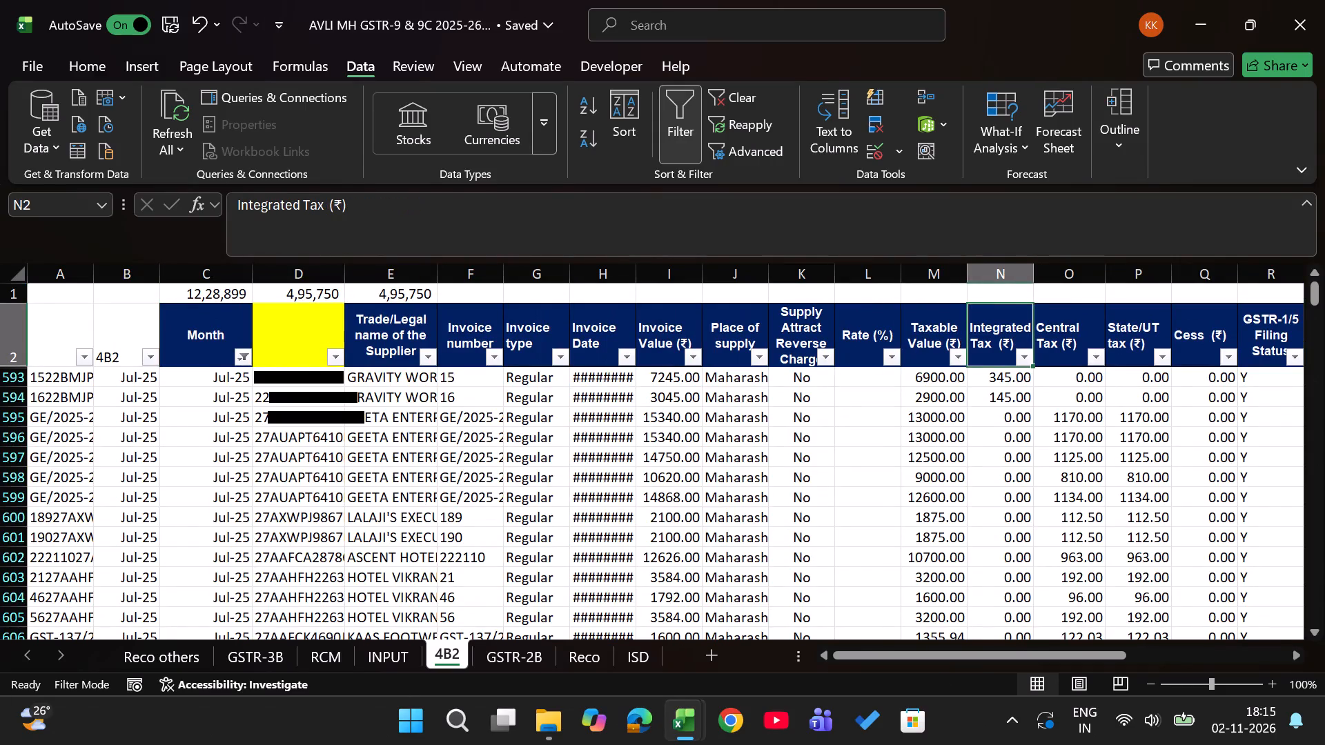
{"action": "key", "text": "alt+Down"}
{"action": "key", "text": "alt+Down"}
{"action": "key", "text": "alt+Down"}
{"action": "key", "text": "alt+Down"}
{"action": "key", "text": "alt+Down"}
{"action": "key", "text": "alt+Down"}
{"action": "key", "text": "alt+Down"}
{"action": "key", "text": "alt+Down"}
{"action": "key", "text": "alt+Down"}
{"action": "key", "text": "alt+Down"}
{"action": "key", "text": "Down"}
{"action": "key", "text": "Up"}
{"action": "key", "text": "space"}
{"action": "key", "text": "Down"}
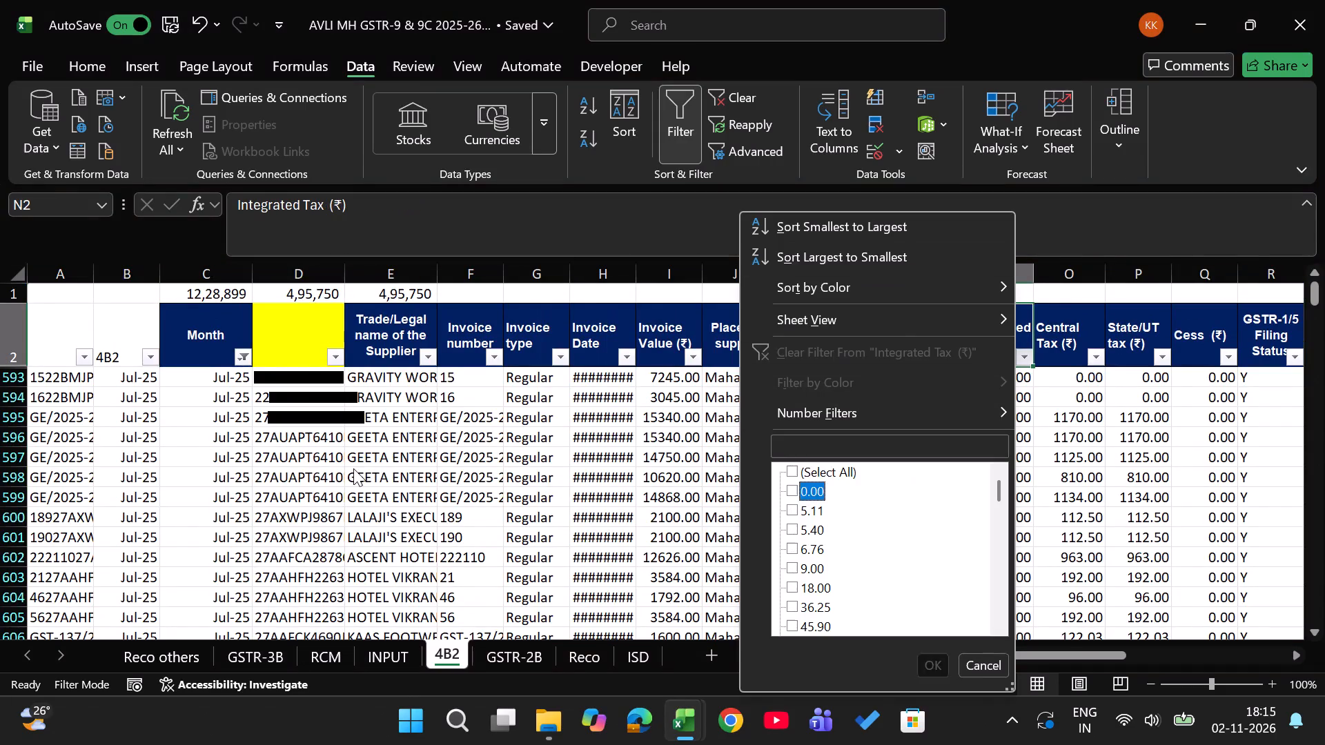
{"action": "key", "text": "space"}
{"action": "key", "text": "Return"}
Select the visible July 2025 UIDs in column A of the 4B2 sheet, from row 595 to row 824.
{"action": "key", "text": "Left"}
{"action": "key", "text": "Left"}
{"action": "key", "text": "Left"}
{"action": "key", "text": "Left"}
{"action": "key", "text": "Left"}
{"action": "key", "text": "Left"}
{"action": "key", "text": "Left"}
{"action": "key", "text": "Left"}
{"action": "key", "text": "Left"}
{"action": "key", "text": "Left"}
{"action": "key", "text": "Left"}
{"action": "key", "text": "Left"}
{"action": "key", "text": "Left"}
{"action": "key", "text": "Left"}
{"action": "key", "text": "Left"}
{"action": "key", "text": "Left"}
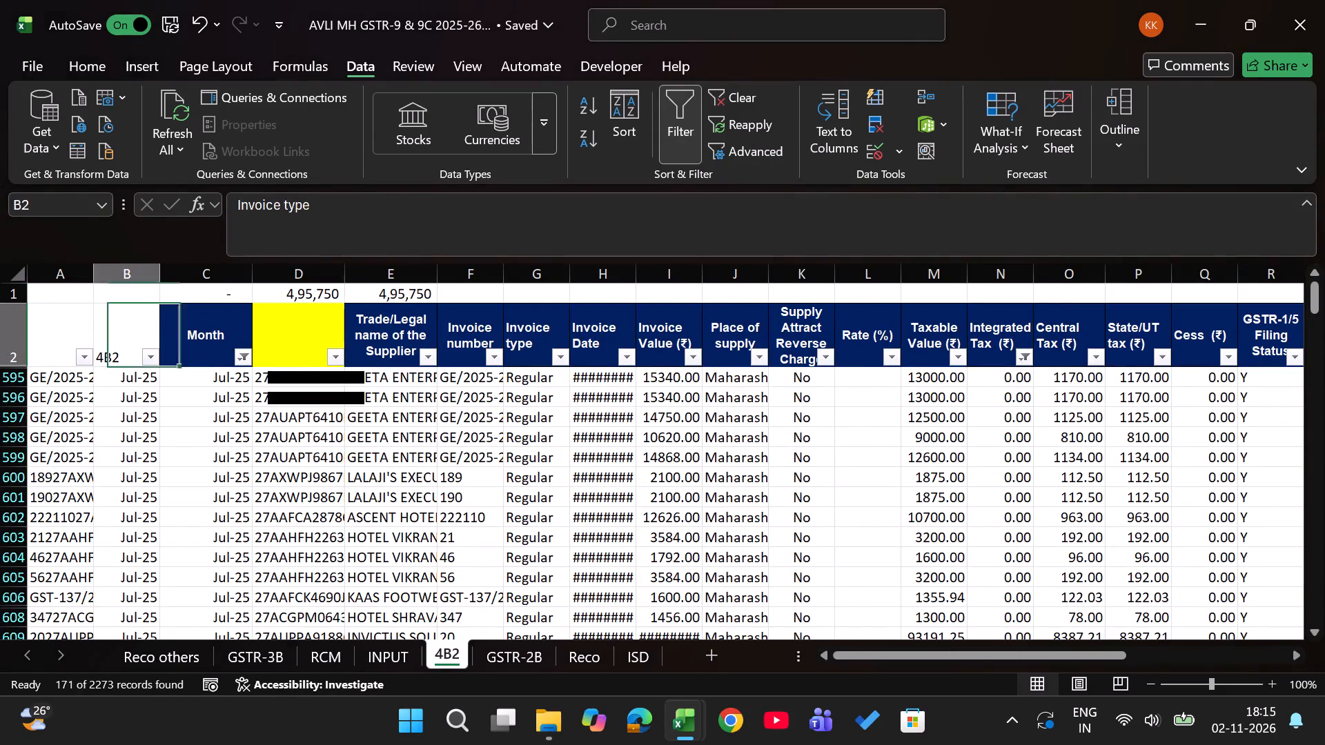
{"action": "key", "text": "Down"}
{"action": "key", "text": "ctrl+shift+Down"}
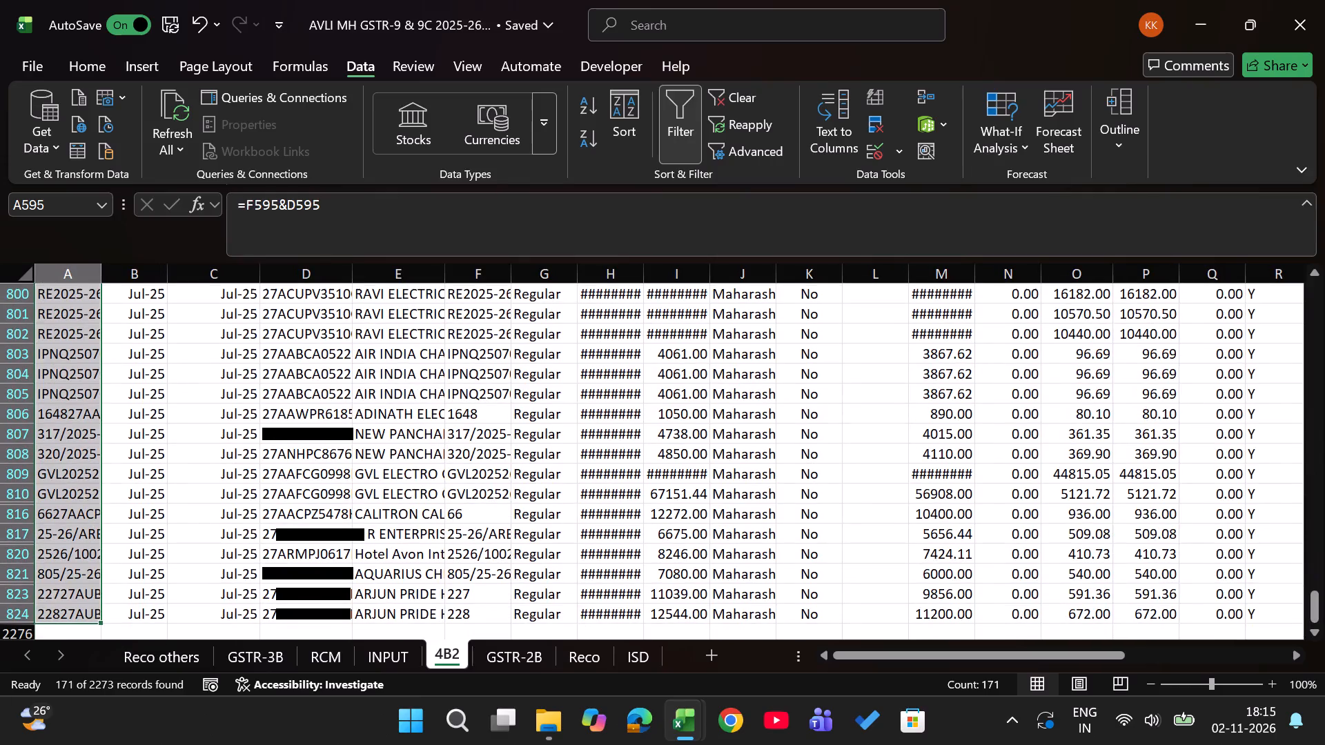
Check the count of filtered July 2025 rows in the company GSTIN column of the GSTR-2B sheet.
{"action": "key", "text": "alt+Tab"}
{"action": "key", "text": "alt+Tab"}
{"action": "key", "text": "ctrl+Page_Down"}
{"action": "key", "text": "ctrl+Down"}
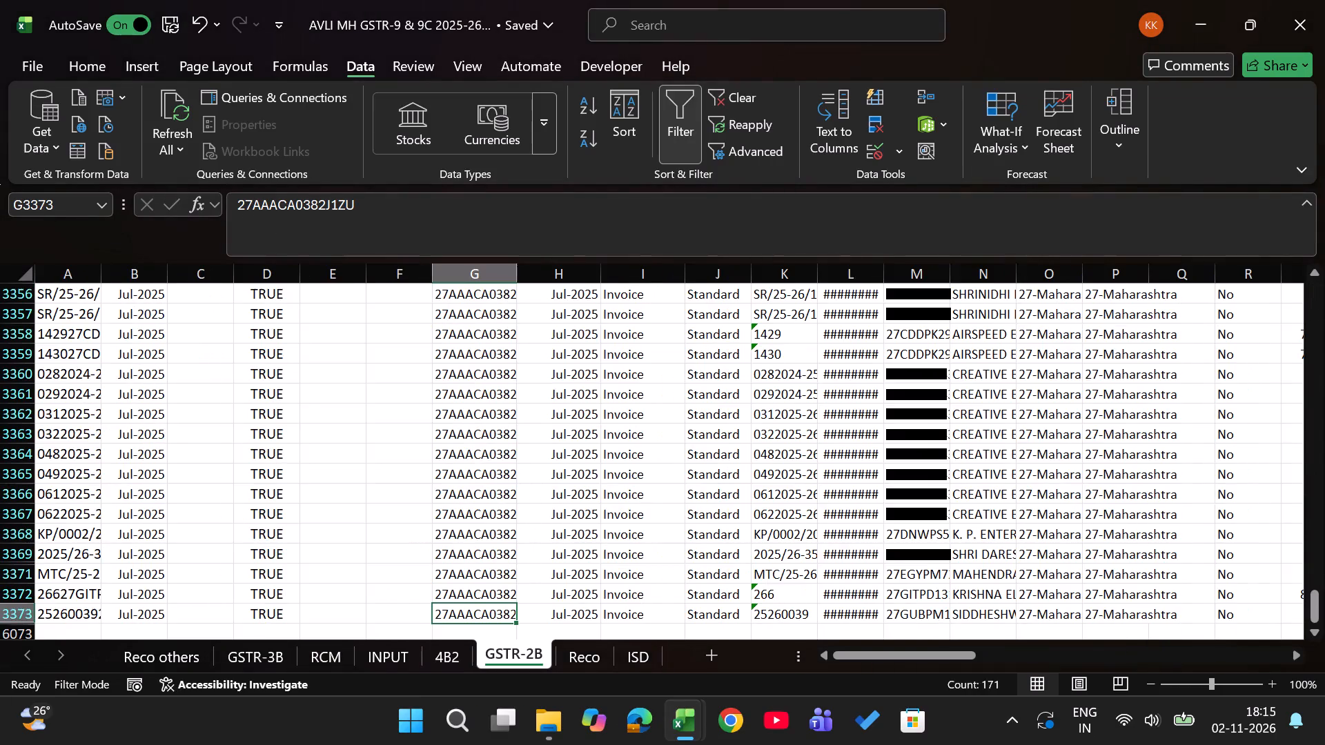
{"action": "key", "text": "ctrl+shift+Up"}
{"action": "key", "text": "shift+Down"}
{"action": "key", "text": "shift+Down"}
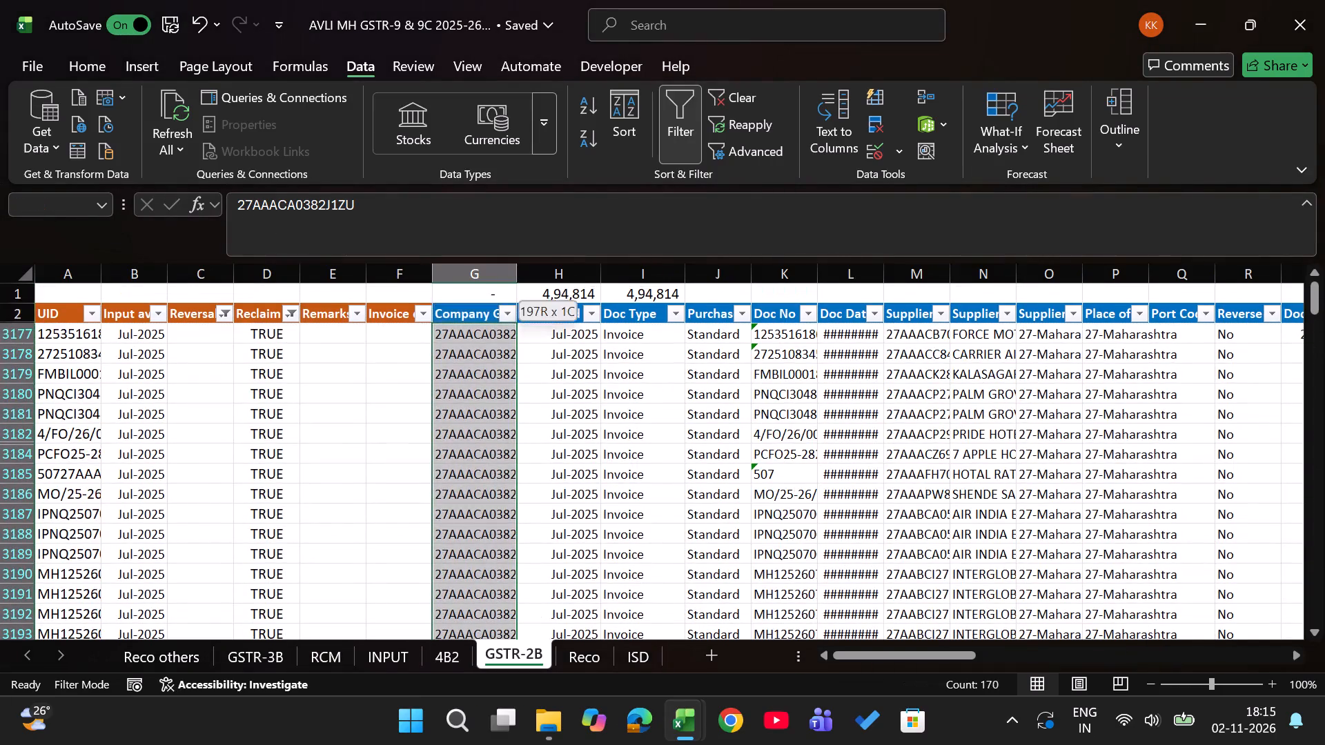
{"action": "key", "text": "Up"}
Select the visible July 2025 UIDs in column A of the GSTR-2B sheet, from row 3177 to row 3373.
{"action": "key", "text": "Left"}
{"action": "key", "text": "Left"}
{"action": "key", "text": "Left"}
{"action": "key", "text": "ctrl+Up"}
{"action": "key", "text": "ctrl+Left"}
{"action": "key", "text": "ctrl+Left"}
{"action": "key", "text": "ctrl+Left"}
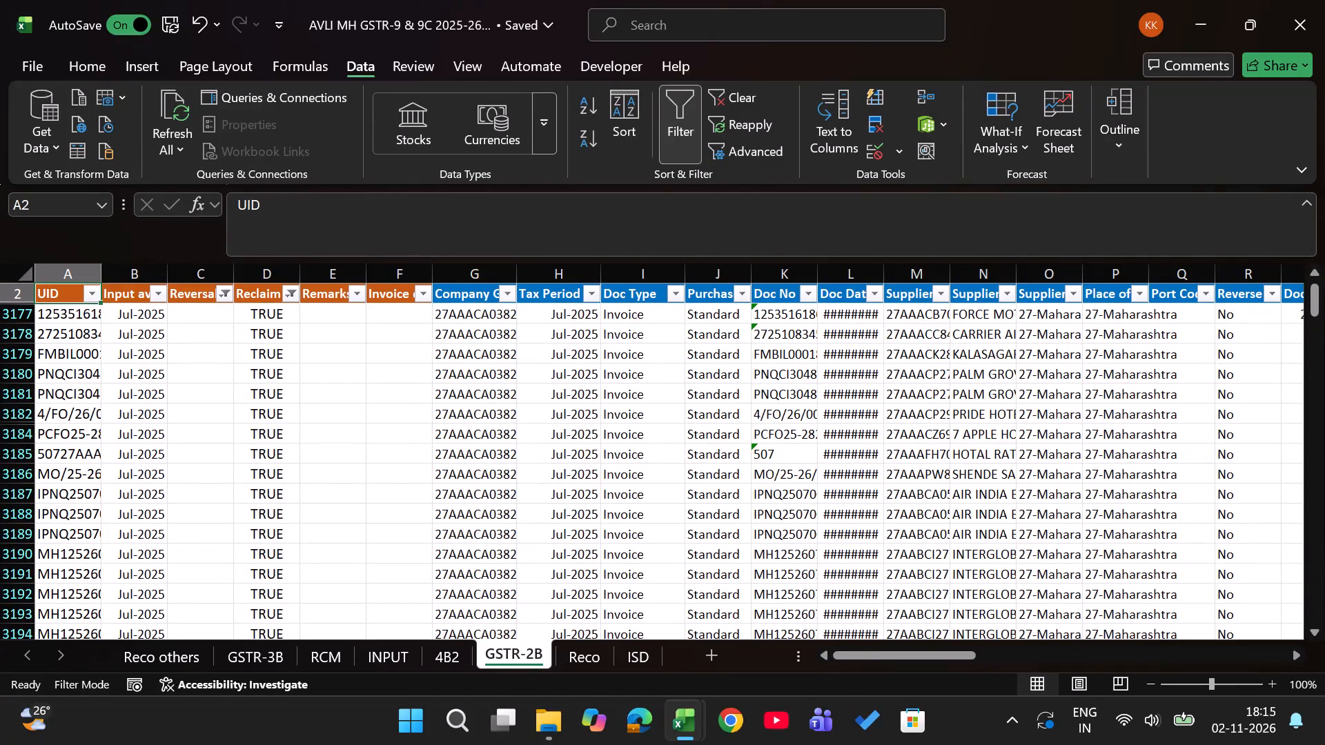
{"action": "key", "text": "Down"}
{"action": "key", "text": "ctrl+shift+Down"}
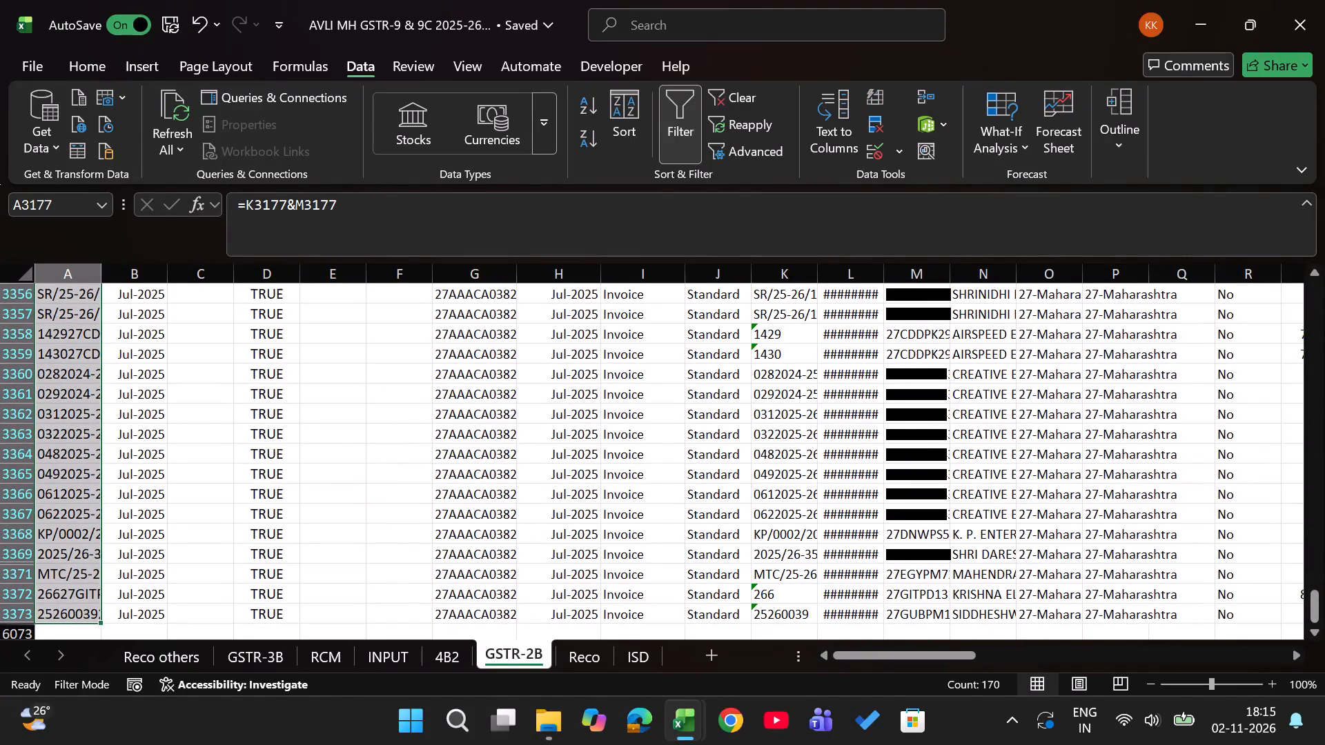
Copy the filtered July 2025 UIDs from column A of the 4B2 sheet into column D of Book1, starting at D2.
{"action": "key", "text": "alt+Tab"}
{"action": "key", "text": "ctrl+Up"}
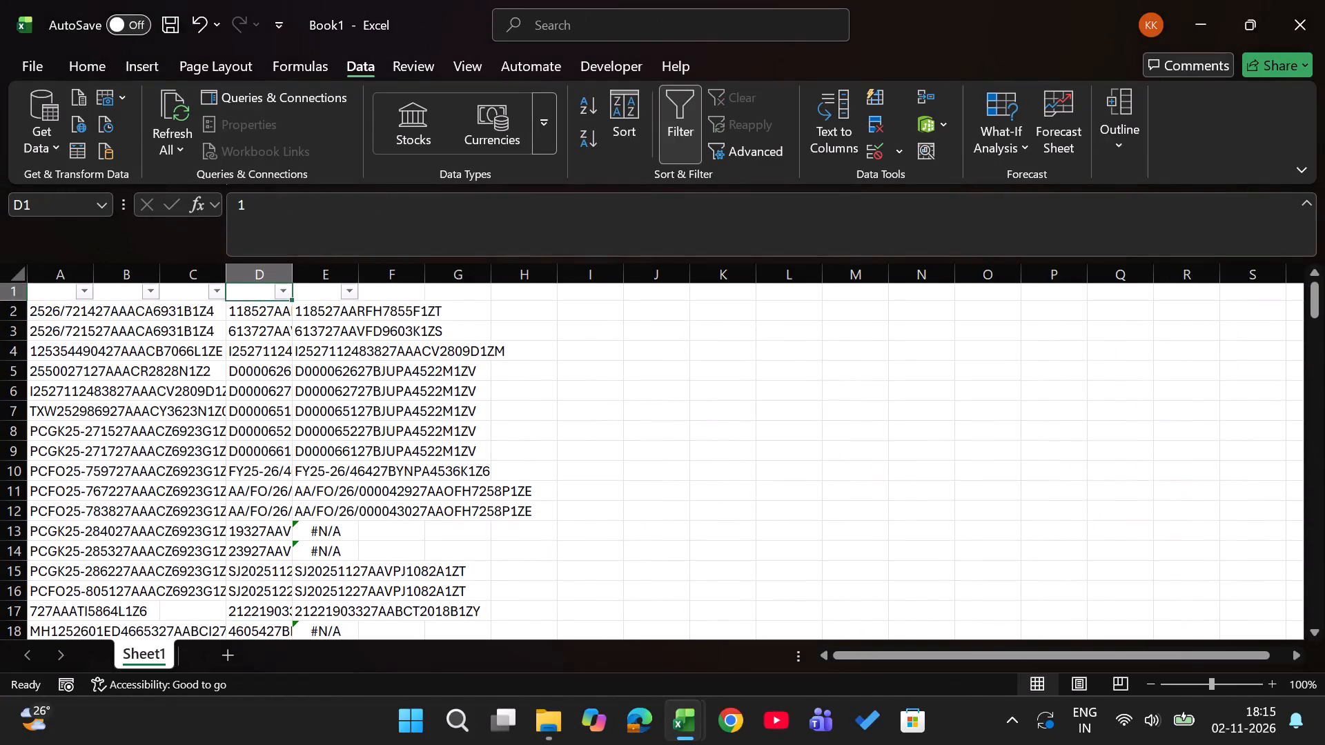
{"action": "key", "text": "Up"}
{"action": "key", "text": "Down"}
{"action": "key", "text": "Down"}
{"action": "key", "text": "Up"}
{"action": "key", "text": "ctrl+shift+Down"}
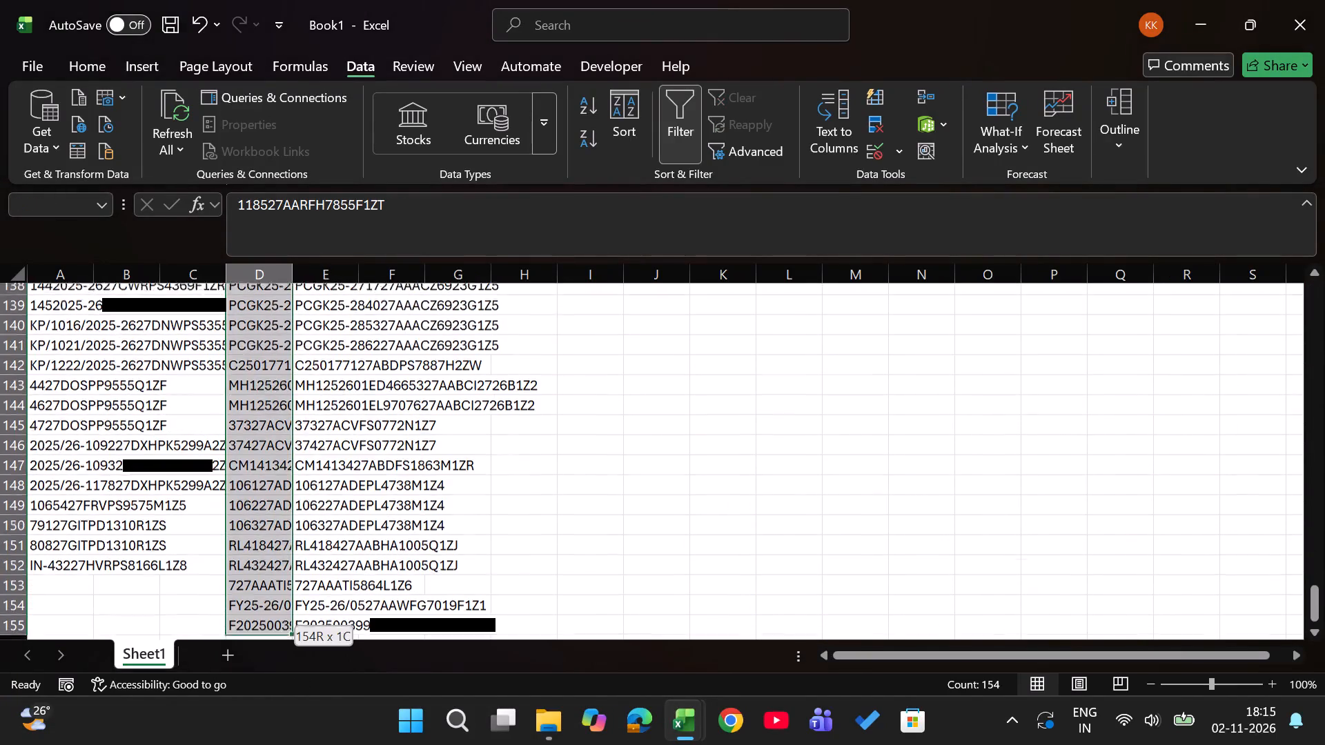
{"action": "key", "text": "Left"}
{"action": "key", "text": "Up"}
{"action": "key", "text": "Right"}
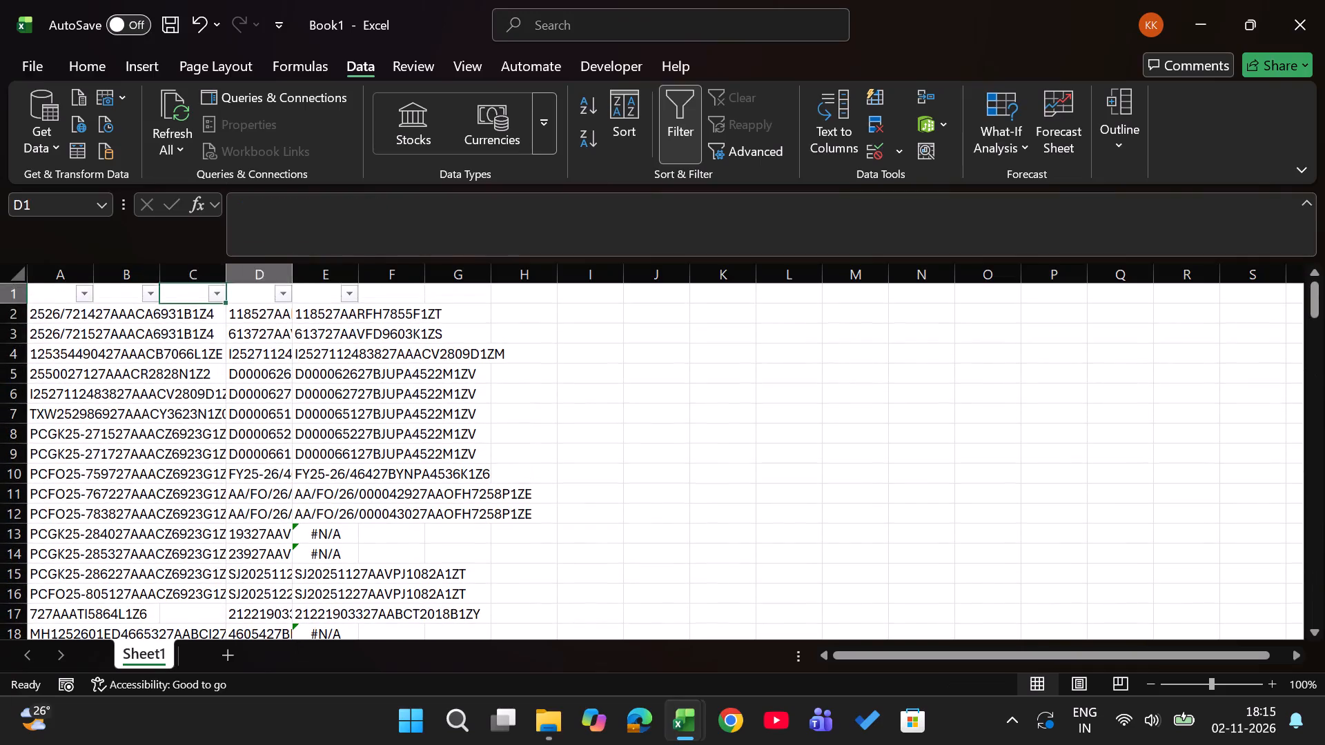
{"action": "key", "text": "Right"}
{"action": "key", "text": "Down"}
{"action": "key", "text": "alt+Tab"}
{"action": "key", "text": "ctrl+Page_Up"}
{"action": "key", "text": "Left"}
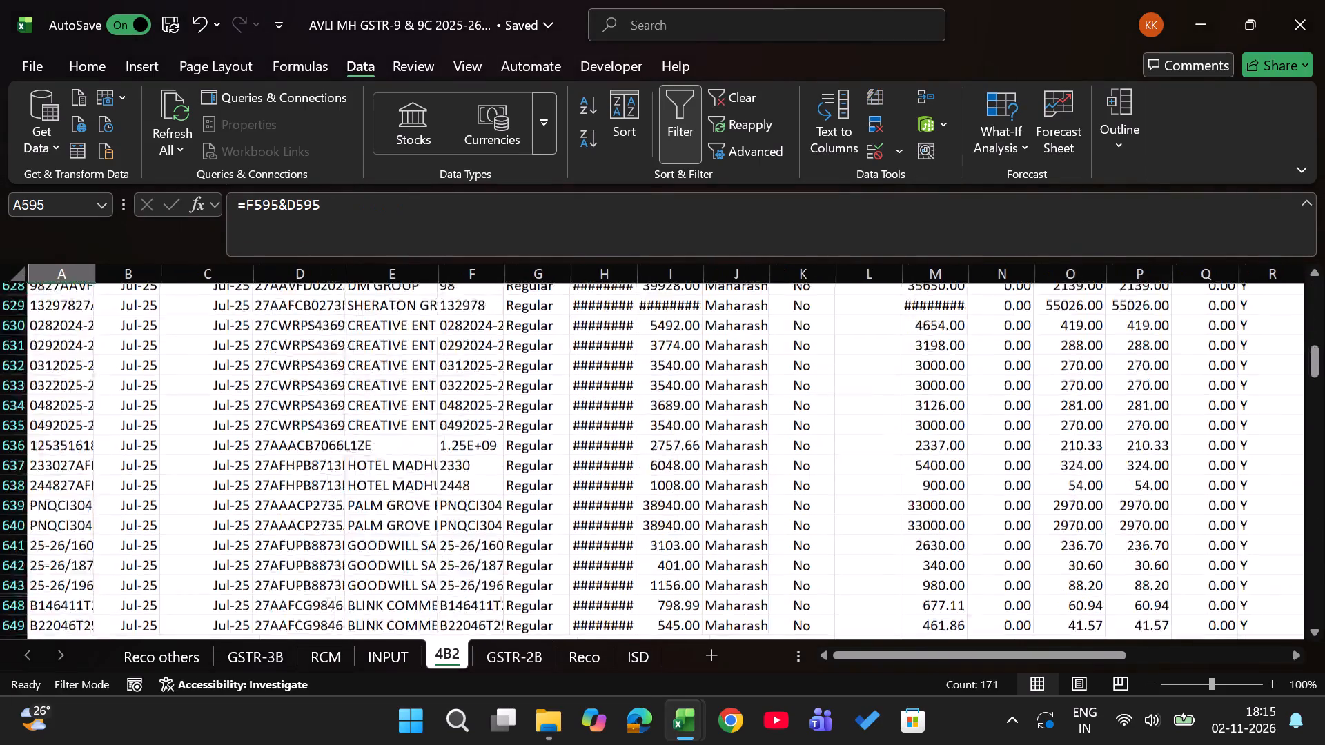
{"action": "key", "text": "ctrl+shift+Down"}
{"action": "key", "text": "ctrl+c"}
{"action": "key", "text": "alt+Tab"}
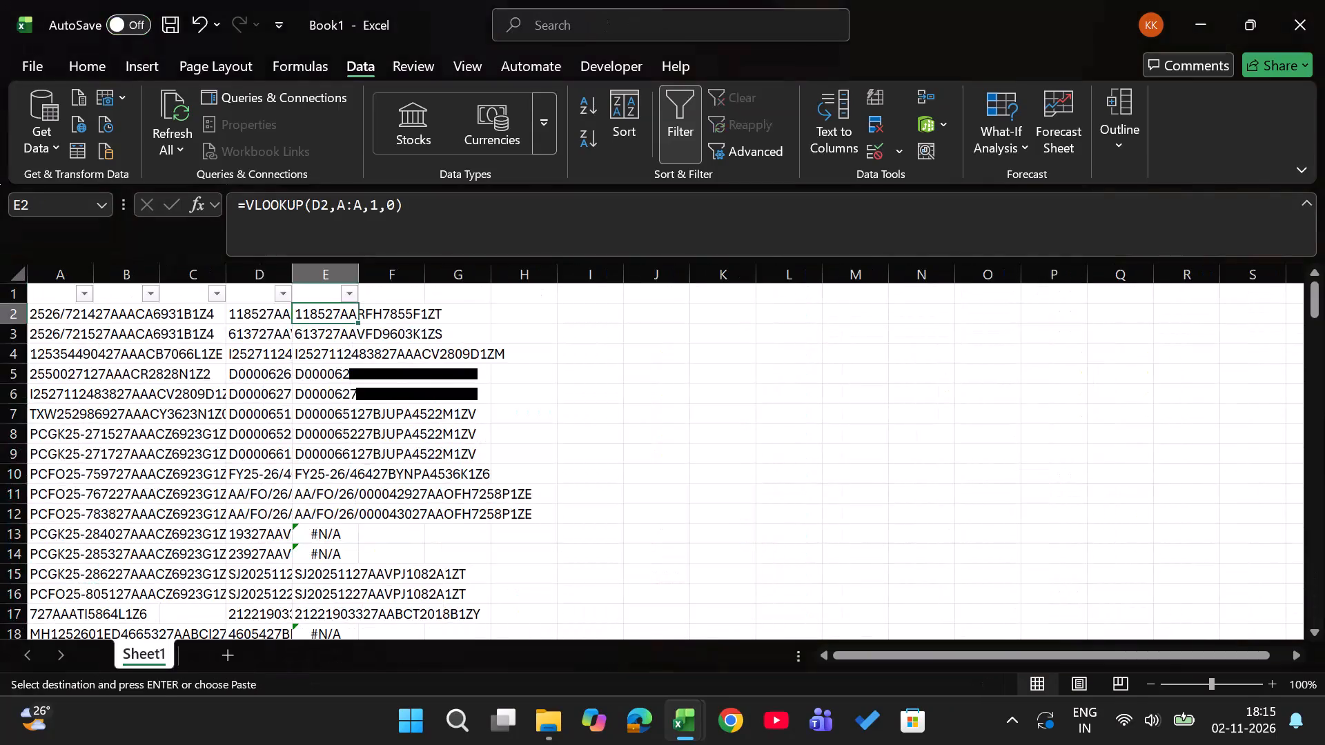
{"action": "key", "text": "Left"}
{"action": "key", "text": "Return"}
Copy the filtered July 2025 UIDs from column A of the GSTR-2B sheet into column A of Book1, starting at A2.
{"action": "key", "text": "Left"}
{"action": "key", "text": "Left"}
{"action": "key", "text": "Left"}
{"action": "key", "text": "Left"}
{"action": "key", "text": "alt+Tab"}
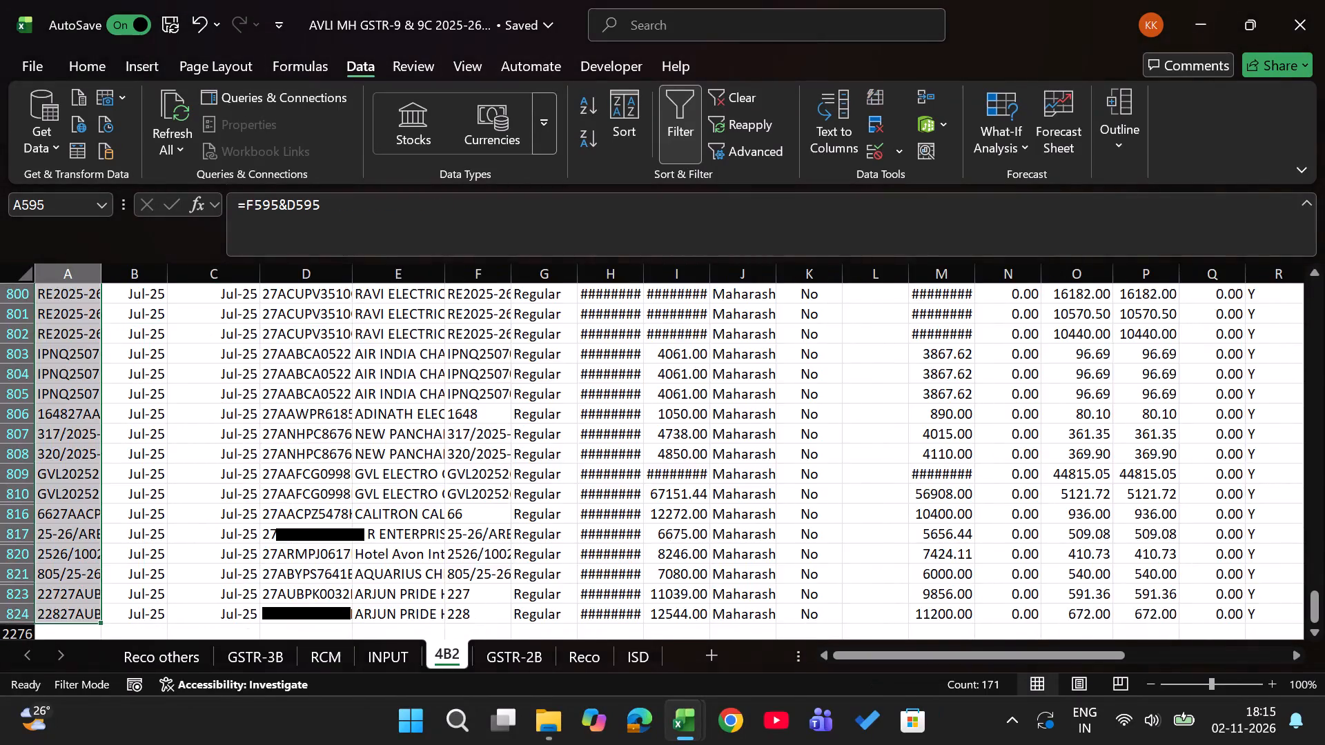
{"action": "key", "text": "ctrl+Page_Down"}
{"action": "key", "text": "Up"}
{"action": "key", "text": "Down"}
{"action": "key", "text": "ctrl+shift+Down"}
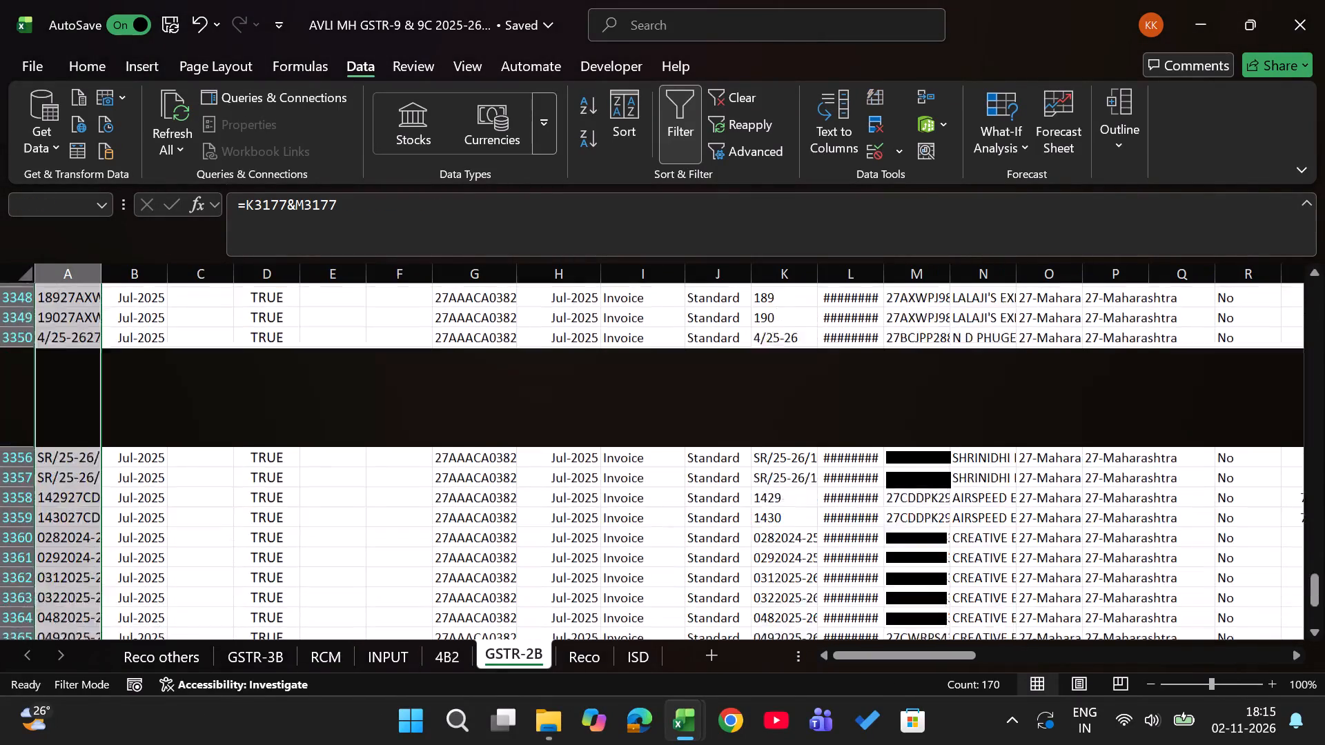
{"action": "key", "text": "ctrl+c"}
{"action": "key", "text": "alt+Tab"}
{"action": "key", "text": "Return"}
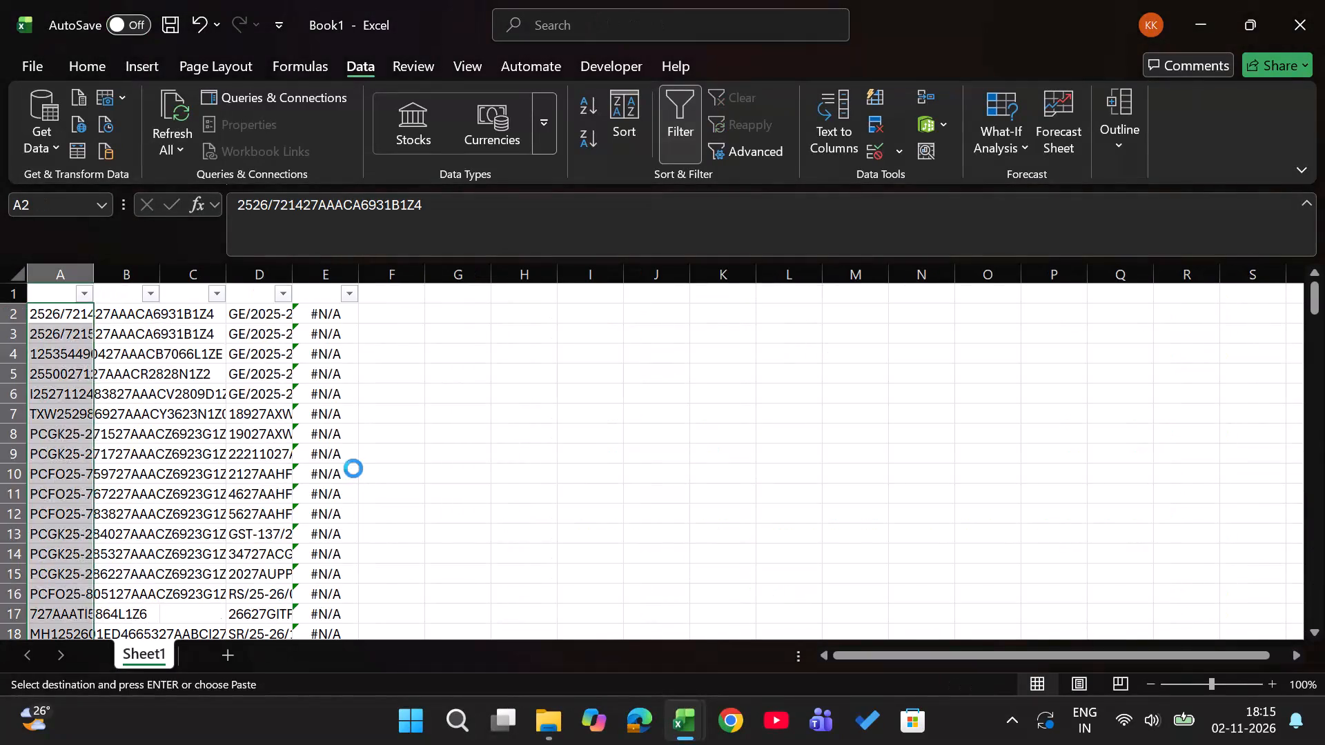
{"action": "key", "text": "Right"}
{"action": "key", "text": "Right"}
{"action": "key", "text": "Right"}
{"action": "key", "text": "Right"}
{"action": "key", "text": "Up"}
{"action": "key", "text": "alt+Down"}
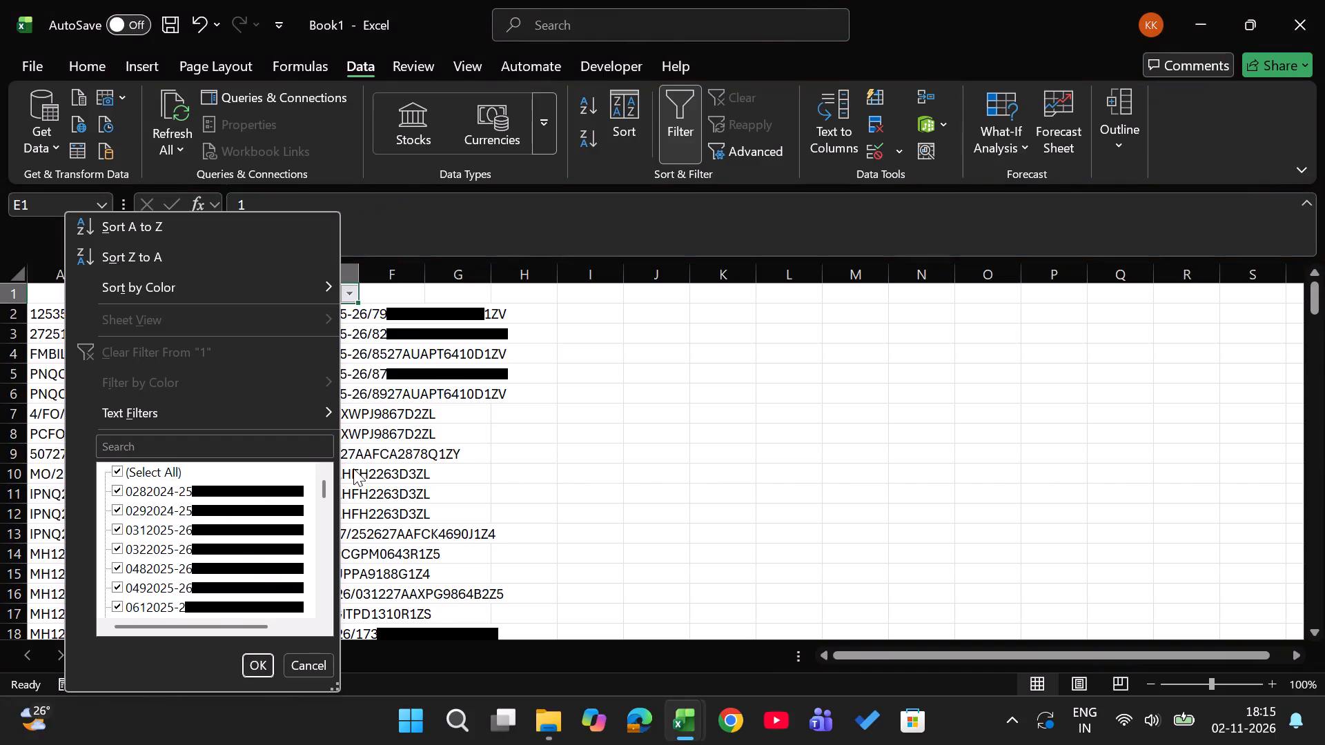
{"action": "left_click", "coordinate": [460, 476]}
Fill the VLOOKUP formula in column E of Book1 down to row 172, the last 4B2 UID.
{"action": "key", "text": "Down"}
{"action": "key", "text": "Left"}
{"action": "key", "text": "ctrl+Down"}
{"action": "key", "text": "Down"}
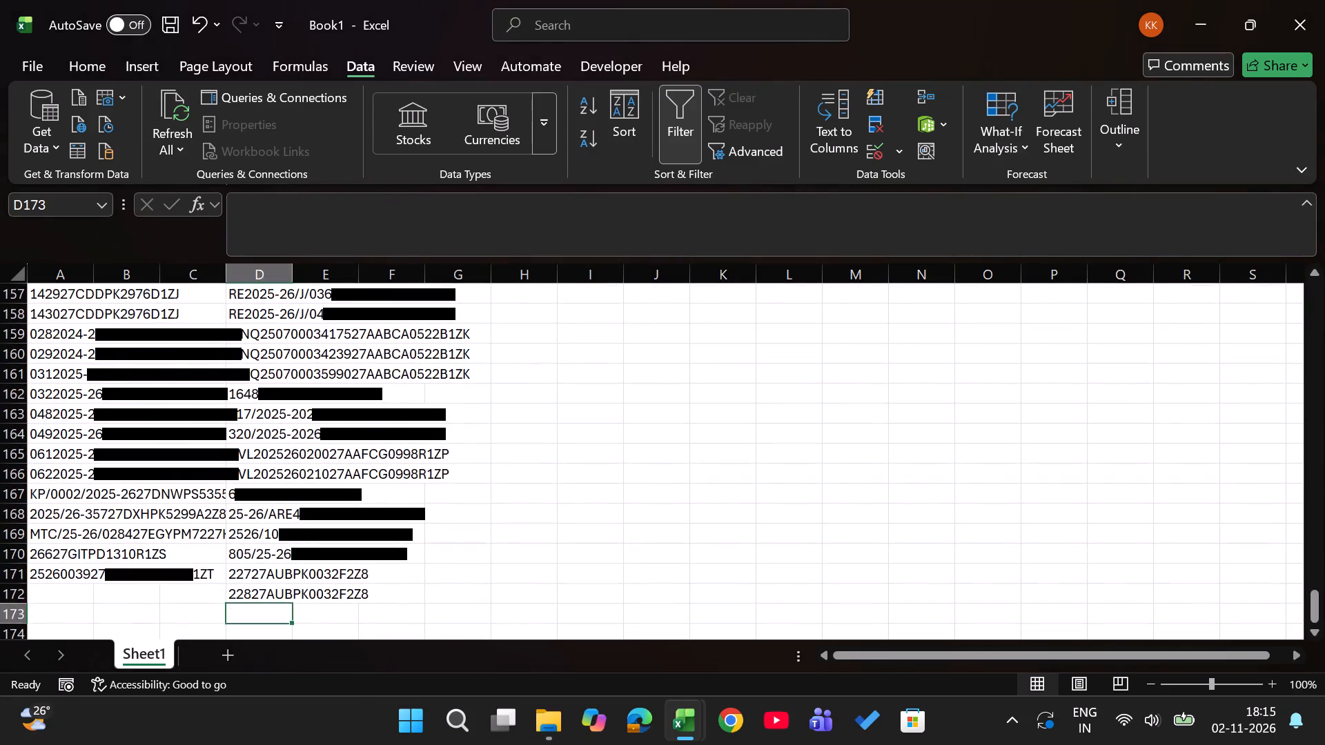
{"action": "key", "text": "Up"}
{"action": "key", "text": "Up"}
{"action": "key", "text": "Right"}
{"action": "key", "text": "Down"}
{"action": "key", "text": "ctrl+shift+Up"}
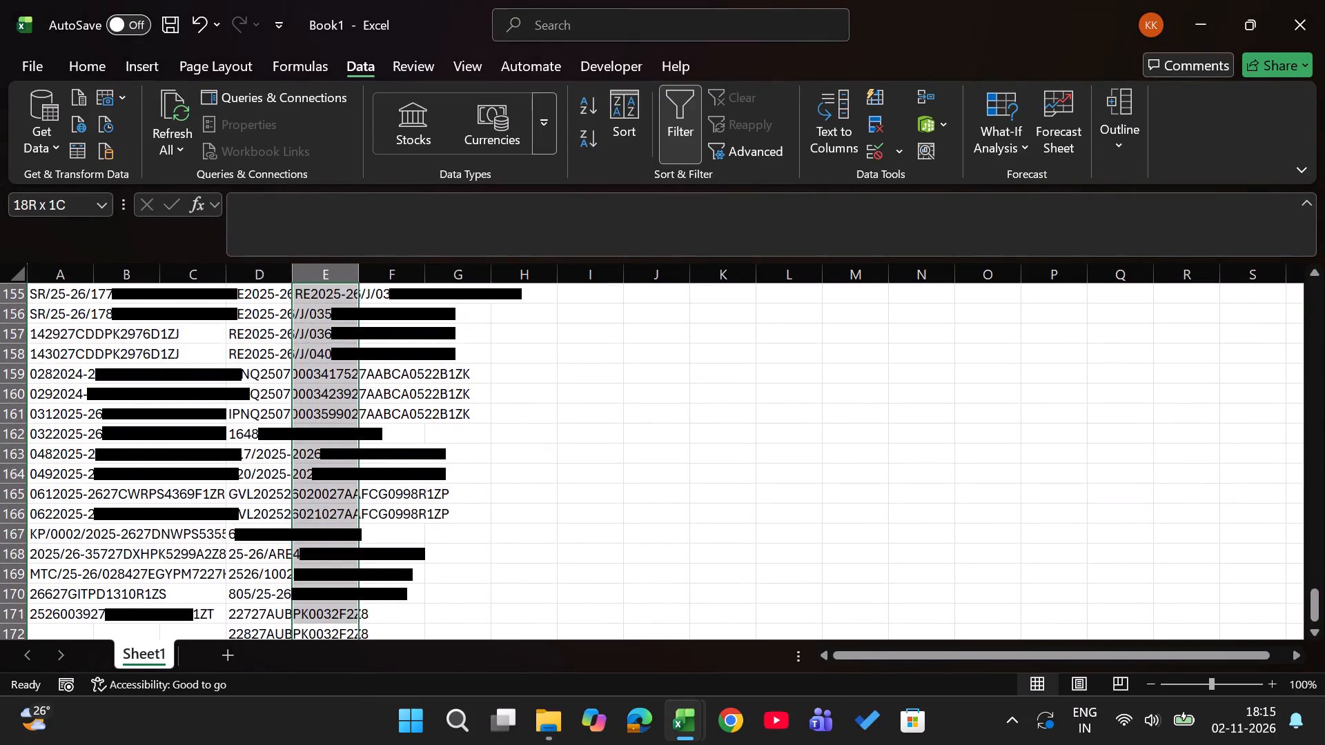
{"action": "key", "text": "ctrl+d"}
{"action": "key", "text": "Down"}
{"action": "key", "text": "Down"}
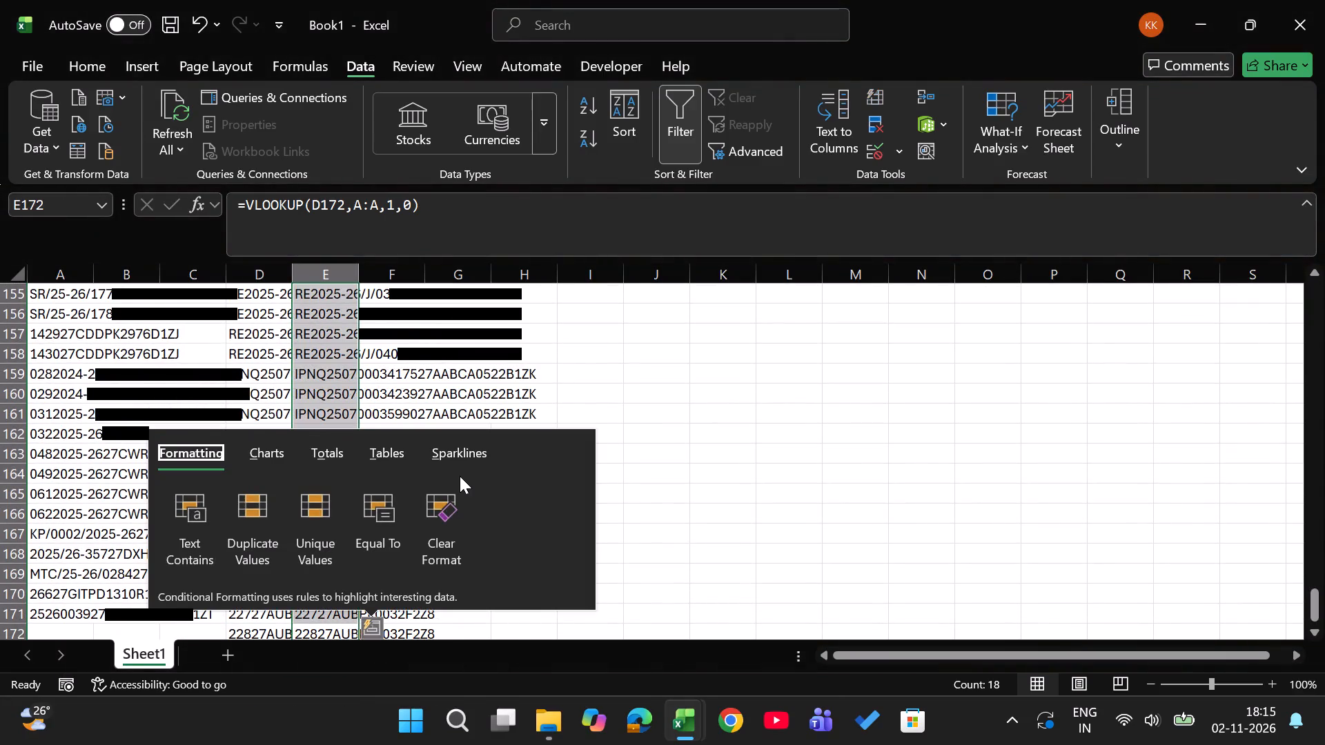
Filter column A of the 4B2 sheet to the unmatched UID copied from D167 of Book1.
{"action": "left_click_drag", "start_coordinate": [593, 393], "coordinate": [262, 536]}
{"action": "left_click", "coordinate": [262, 536]}
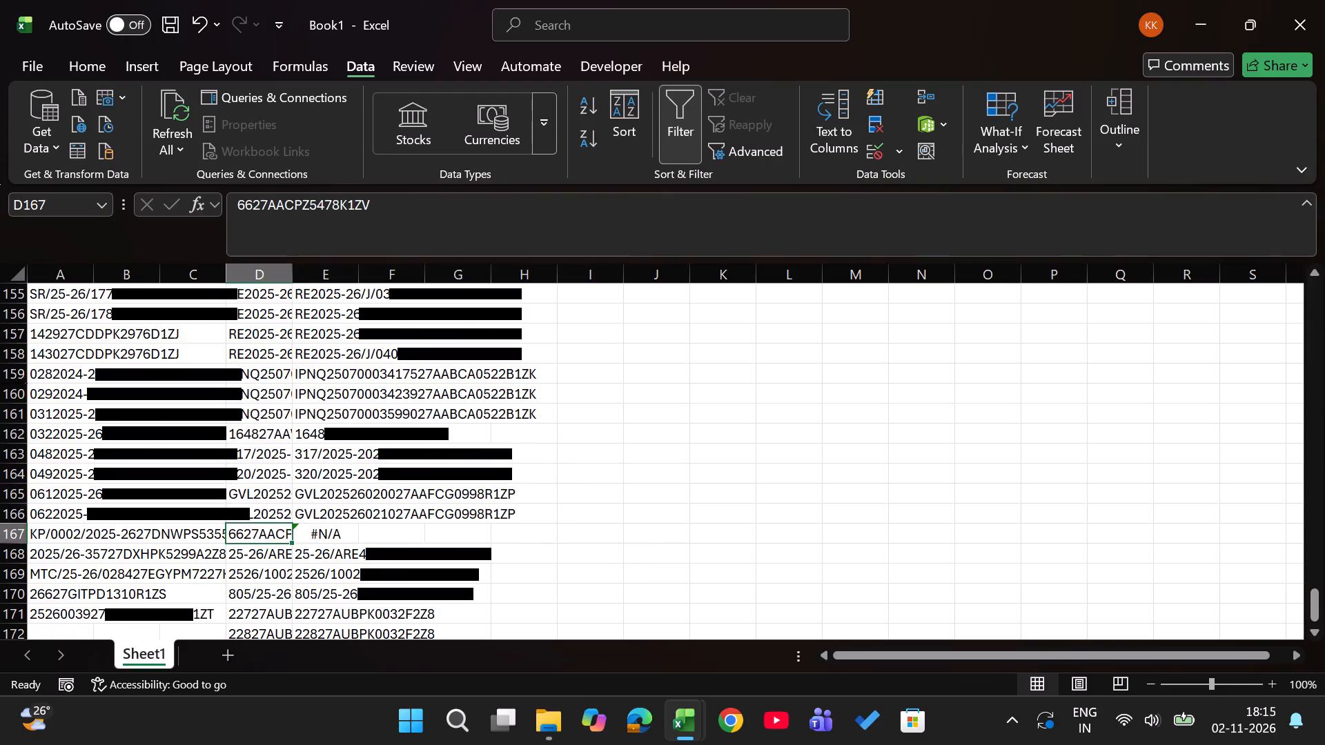
{"action": "key", "text": "ctrl+c"}
{"action": "key", "text": "alt+Tab"}
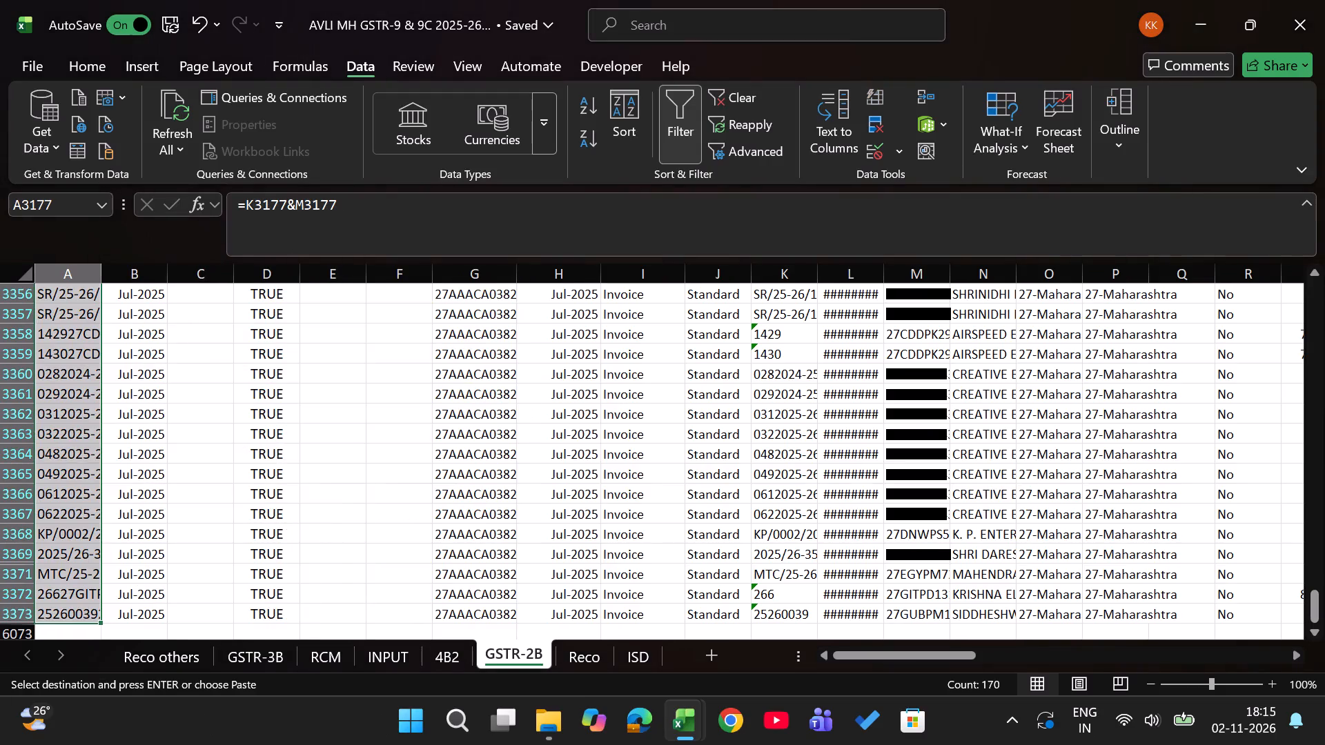
{"action": "key", "text": "ctrl+Page_Up"}
{"action": "key", "text": "ctrl+Up"}
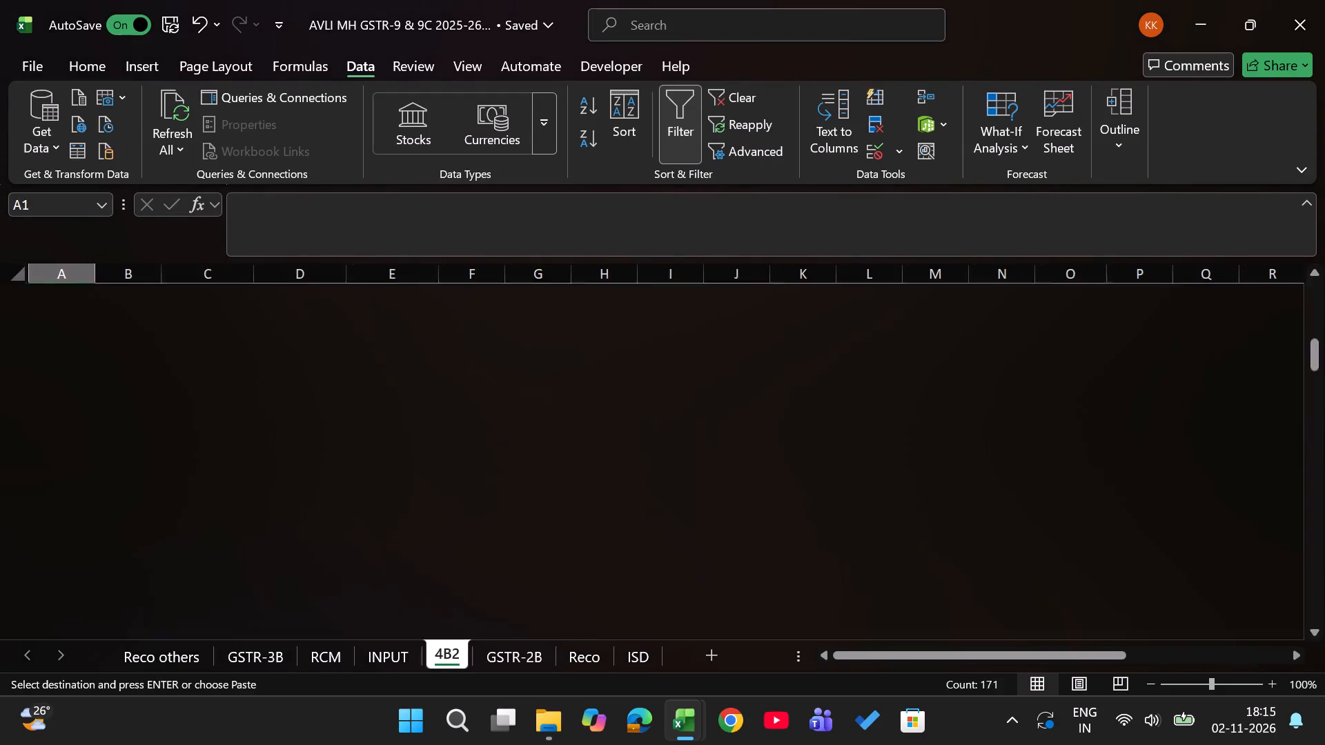
{"action": "key", "text": "Down"}
{"action": "key", "text": "Down"}
{"action": "key", "text": "Up"}
{"action": "key", "text": "Escape"}
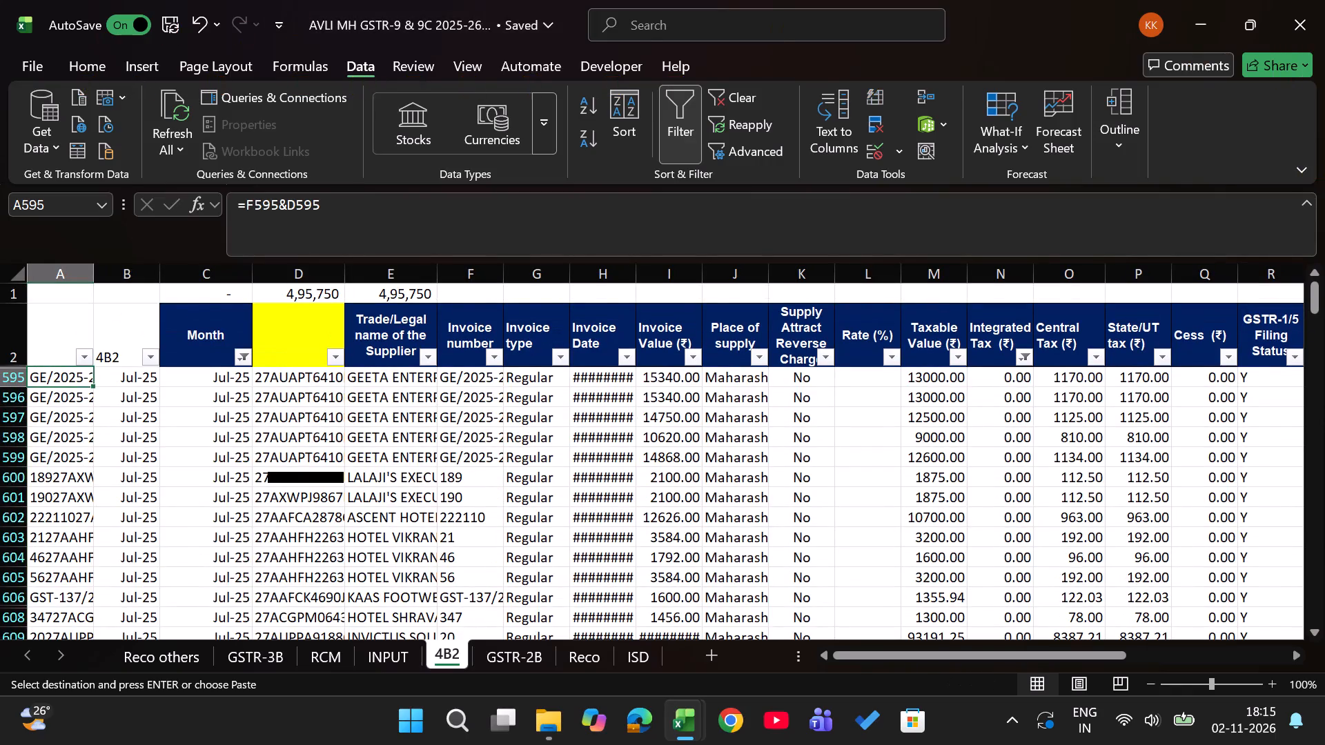
{"action": "key", "text": "Up"}
{"action": "key", "text": "alt+Down"}
{"action": "key", "text": "alt+Down"}
{"action": "key", "text": "alt+Down"}
{"action": "key", "text": "alt+Down"}
{"action": "key", "text": "alt+Down"}
{"action": "key", "text": "alt+Down"}
{"action": "key", "text": "alt+Down"}
{"action": "key", "text": "alt+Down"}
{"action": "key", "text": "alt+Down"}
{"action": "key", "text": "ctrl+v"}
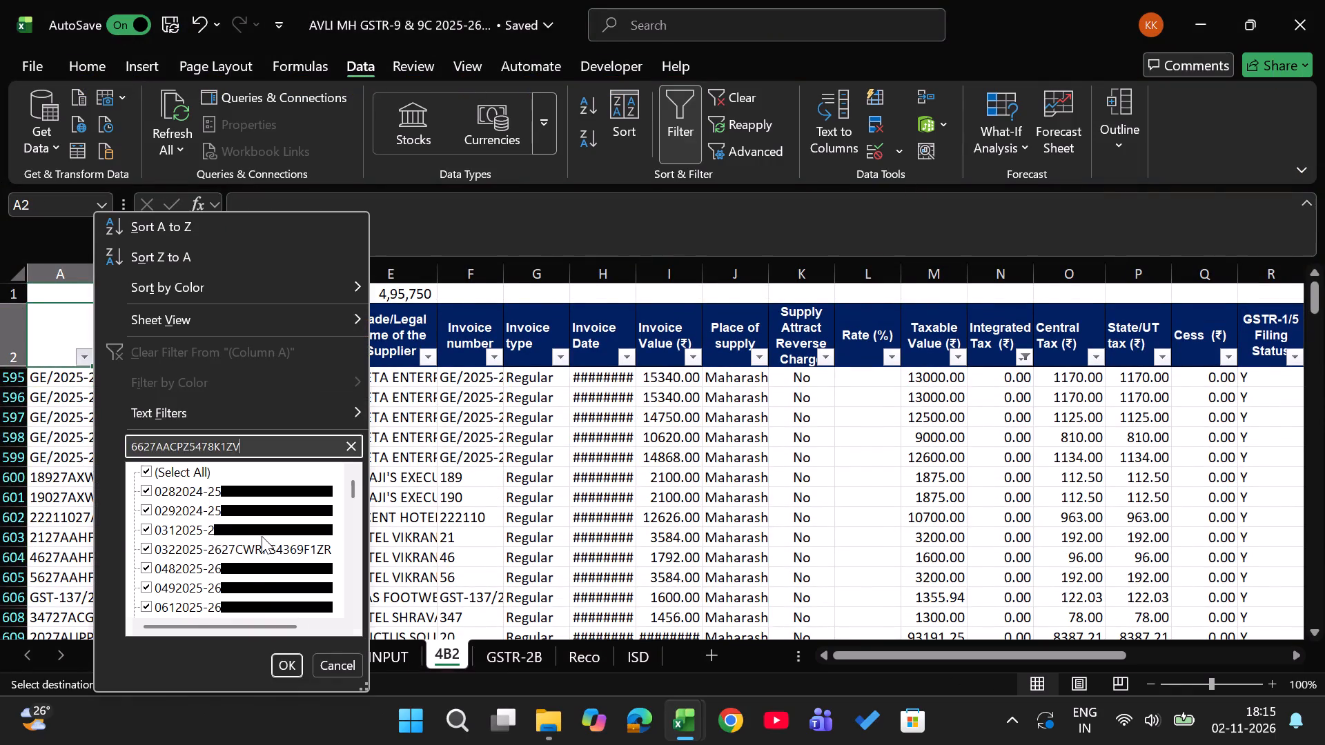
{"action": "key", "text": "Return"}
Format the invoice number cell F816 of Calitron Calibration Laboratory on the 4B2 sheet as Text.
{"action": "key", "text": "Down"}
{"action": "key", "text": "Right"}
{"action": "key", "text": "Right"}
{"action": "key", "text": "Right"}
{"action": "key", "text": "Right"}
{"action": "key", "text": "Right"}
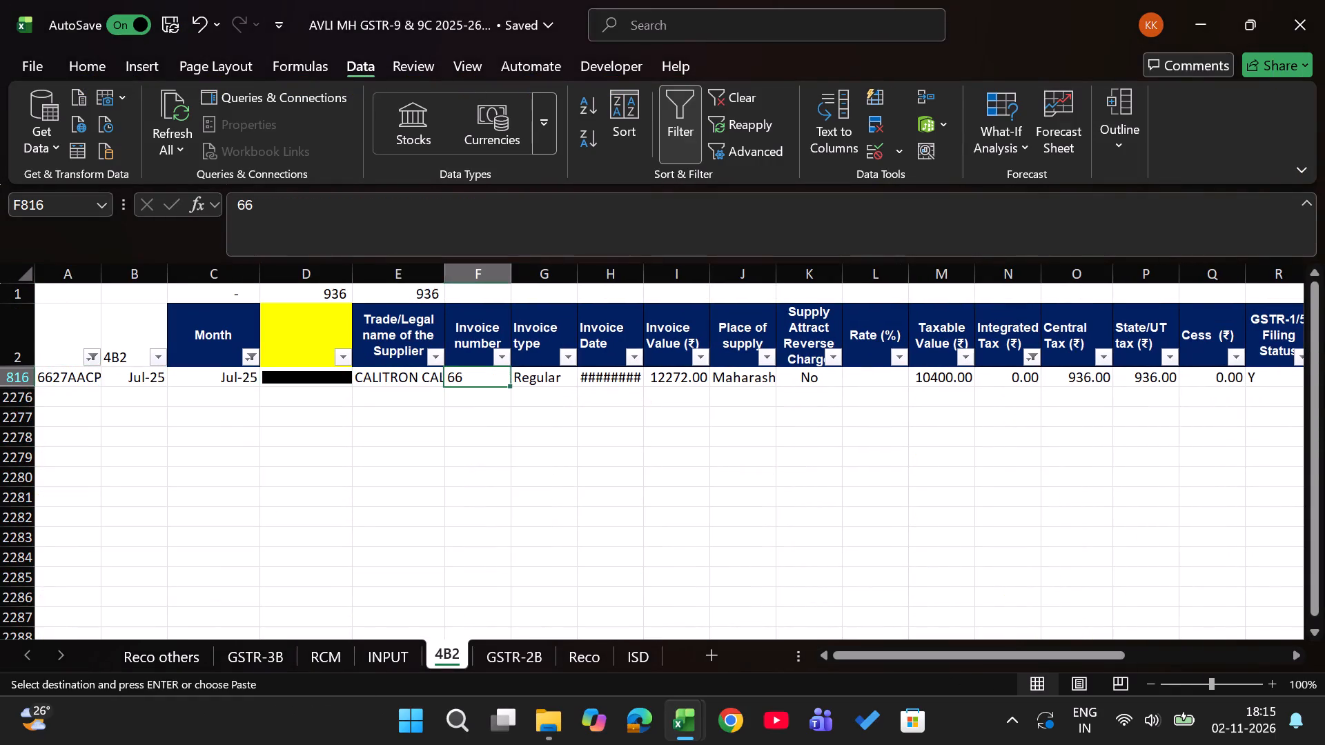
{"action": "left_click", "coordinate": [110, 71]}
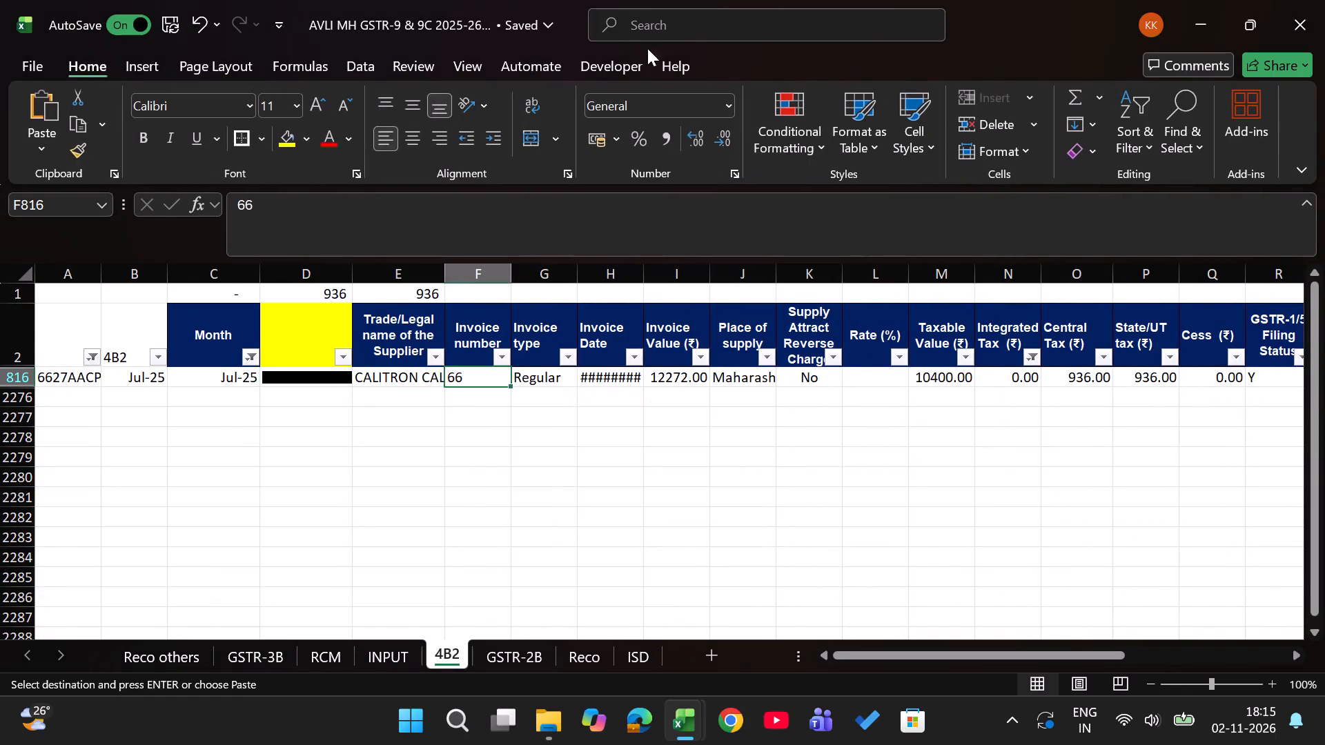
{"action": "left_click", "coordinate": [725, 100]}
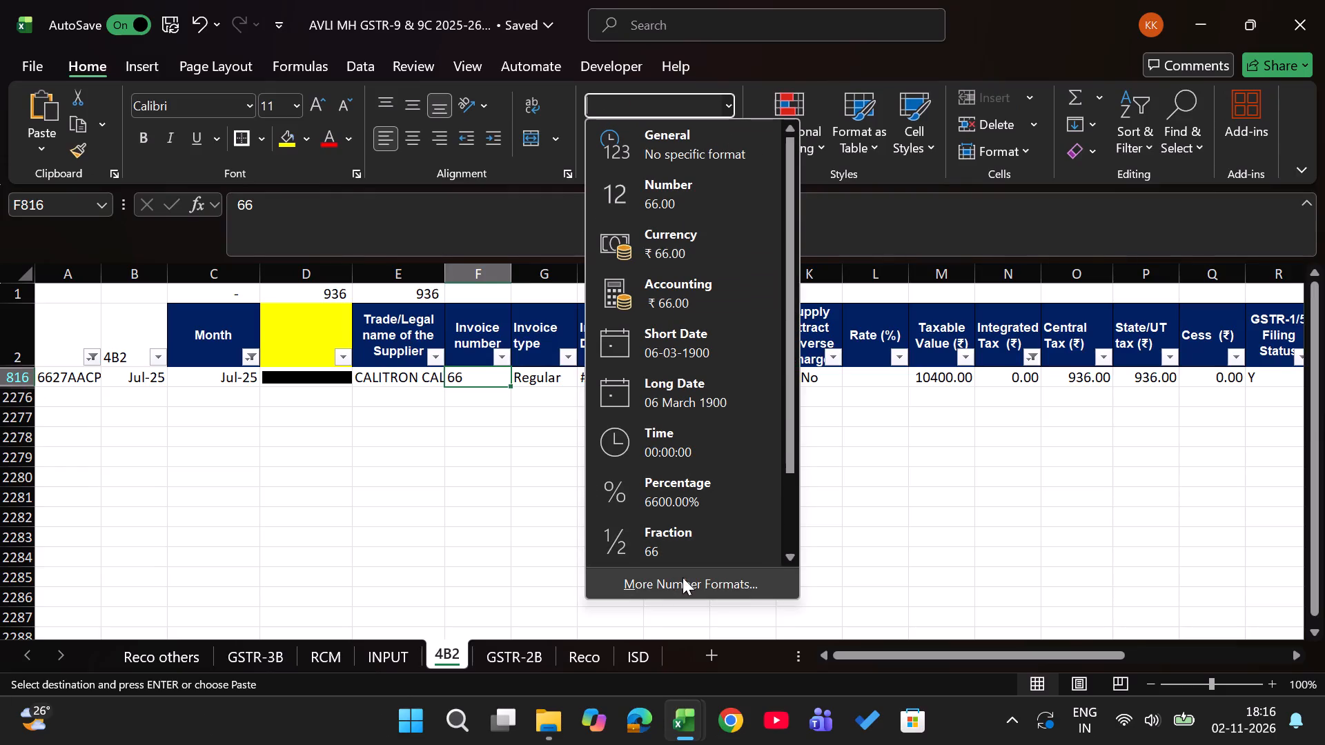
{"action": "left_click", "coordinate": [683, 577]}
{"action": "left_click", "coordinate": [657, 337]}
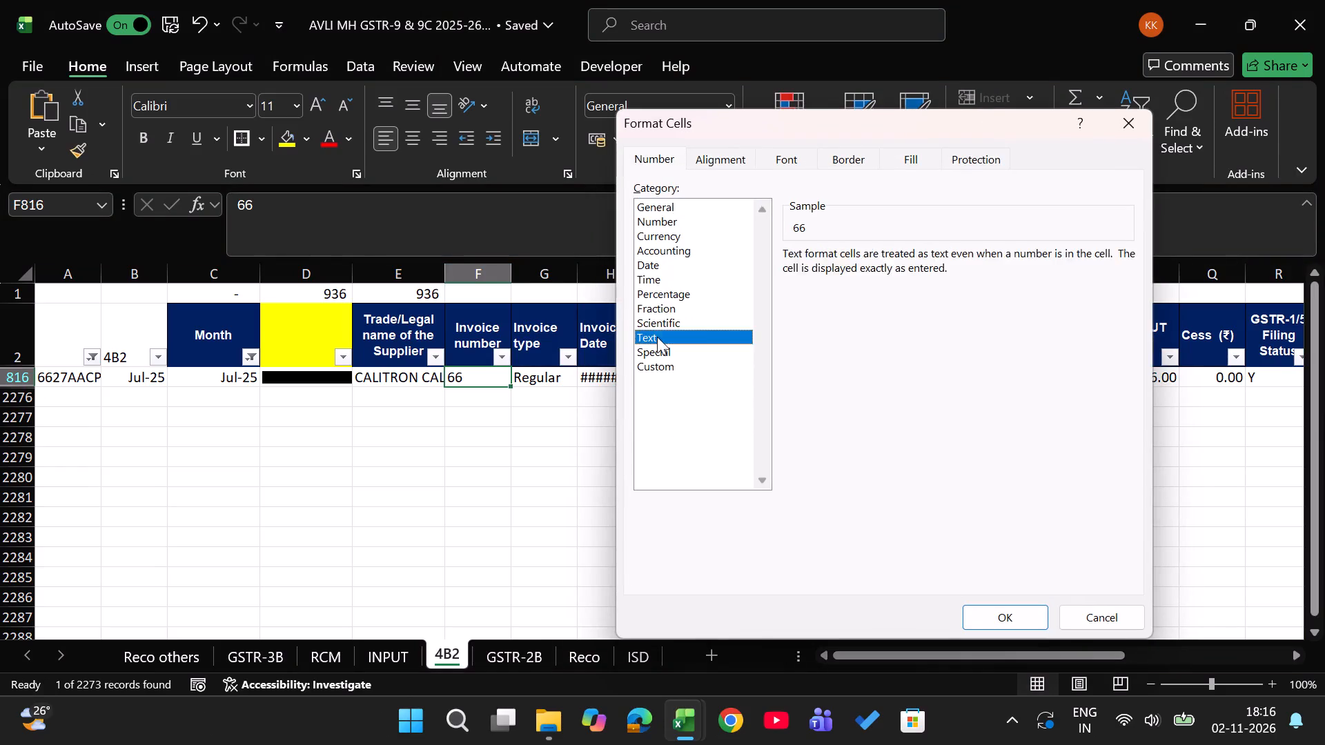
{"action": "key", "text": "Return"}
Change the invoice number in F816 of the 4B2 sheet to 066.
{"action": "left_click", "coordinate": [267, 205]}
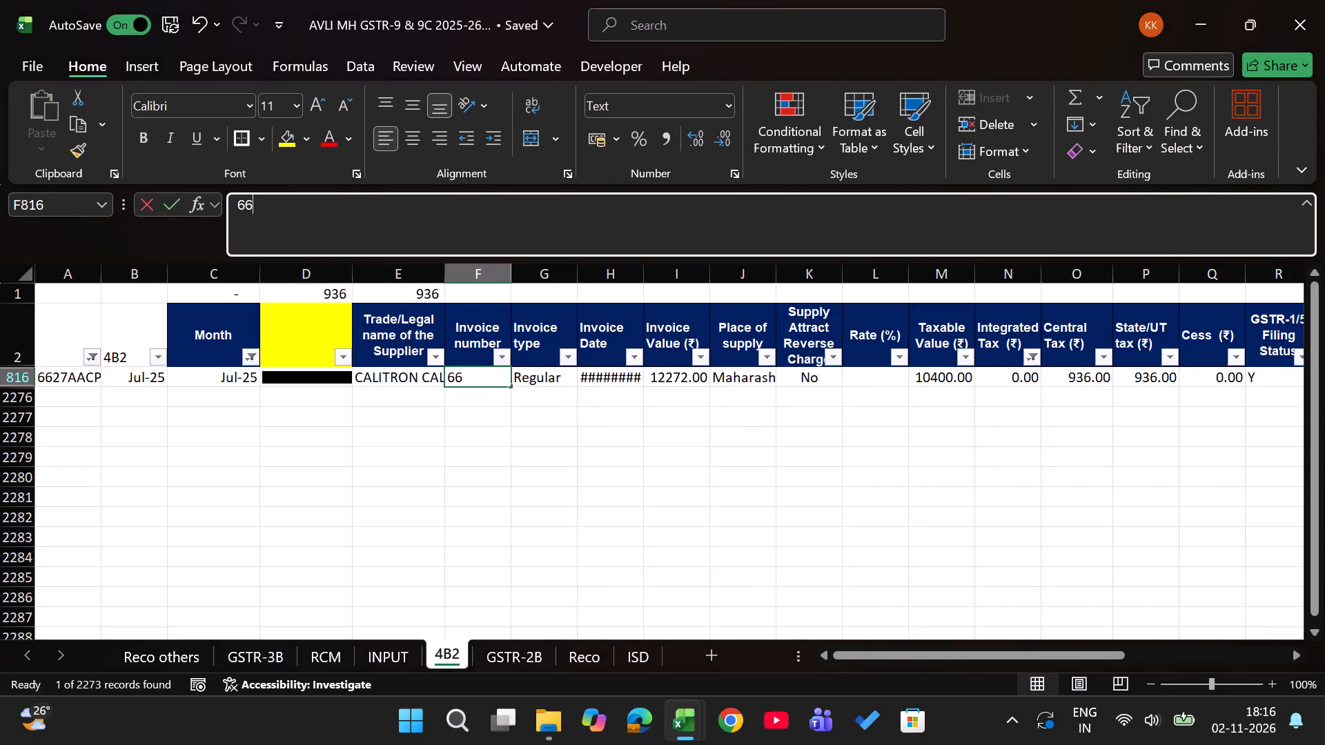
{"action": "key", "text": "Left"}
{"action": "key", "text": "Left"}
{"action": "key", "text": "0"}
{"action": "key", "text": "Return"}
{"action": "key", "text": "Return"}
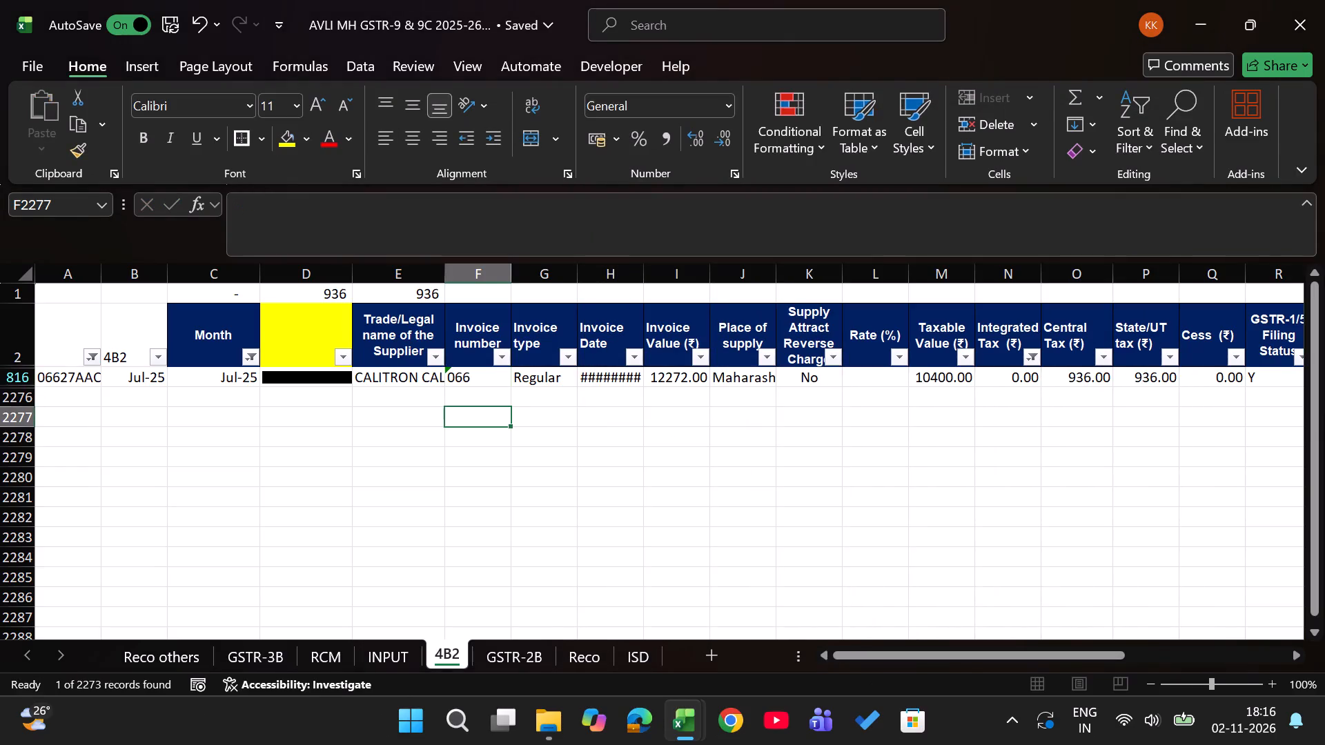
Reapply the Reclaim Month filter on the GSTR-2B sheet and check the tax totals in row 1.
{"action": "key", "text": "ctrl+Page_Down"}
{"action": "key", "text": "Up"}
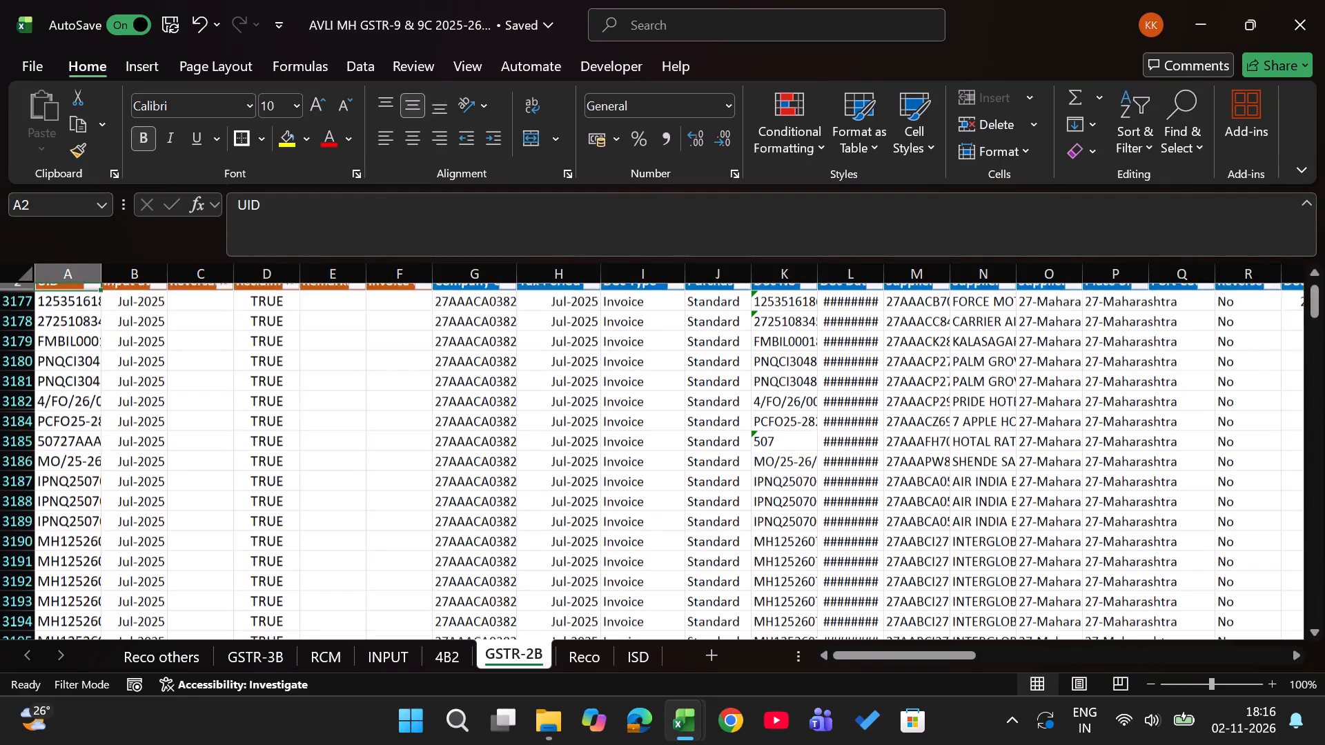
{"action": "key", "text": "Right"}
{"action": "key", "text": "Right"}
{"action": "key", "text": "Right"}
{"action": "key", "text": "Left"}
{"action": "key", "text": "Right"}
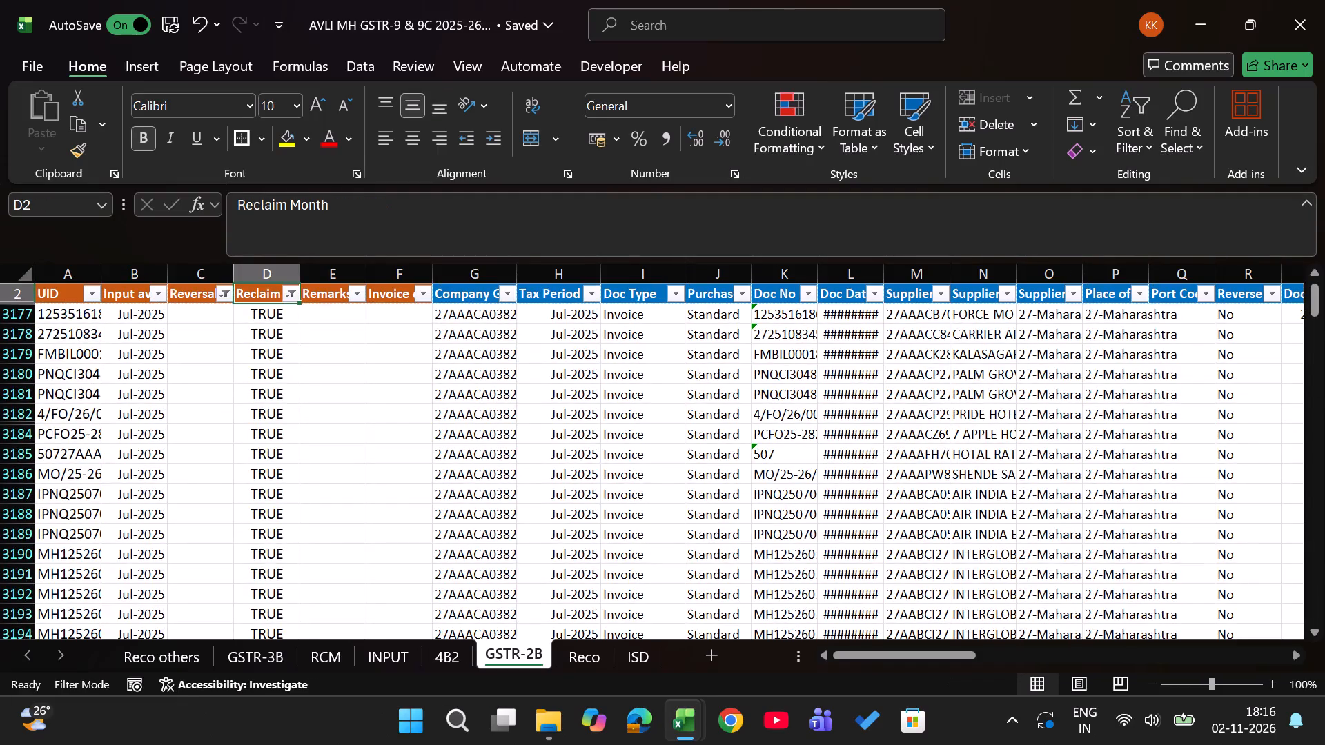
{"action": "key", "text": "alt+Down"}
{"action": "key", "text": "Return"}
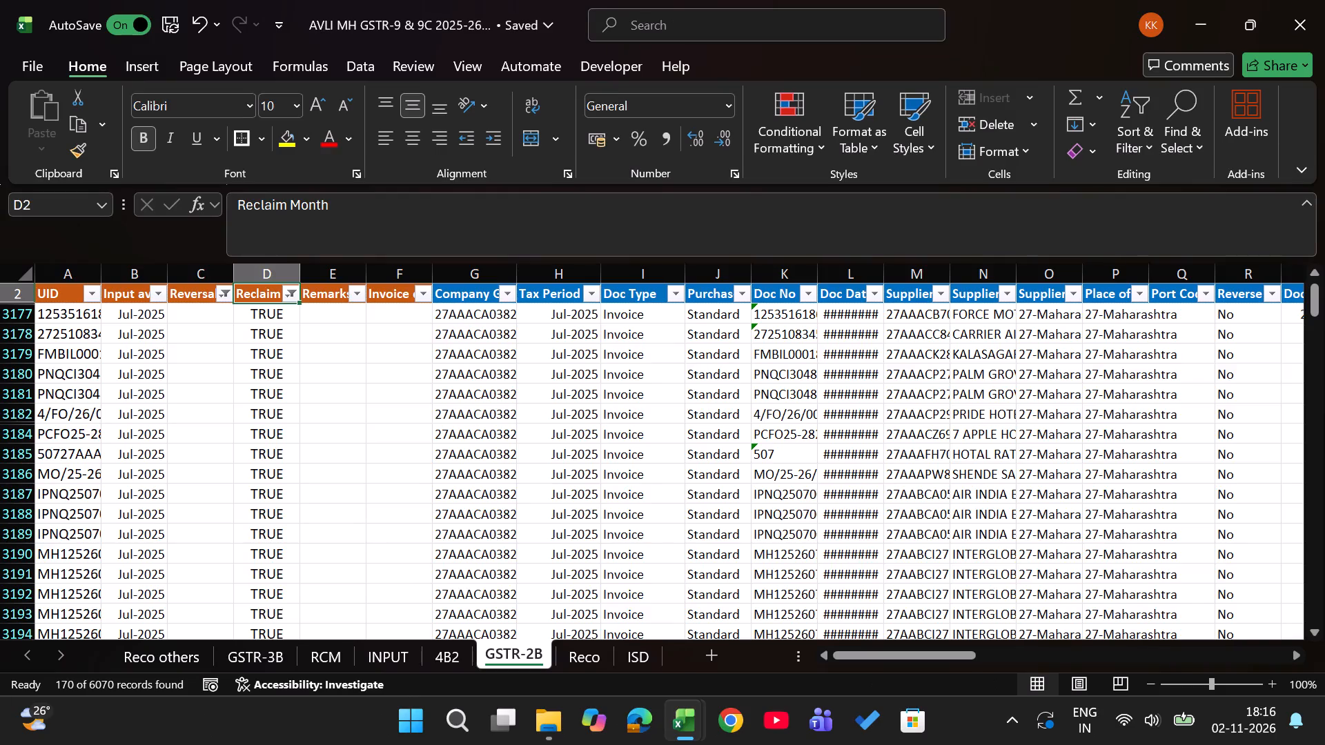
{"action": "key", "text": "Up"}
{"action": "key", "text": "Up"}
{"action": "key", "text": "Right"}
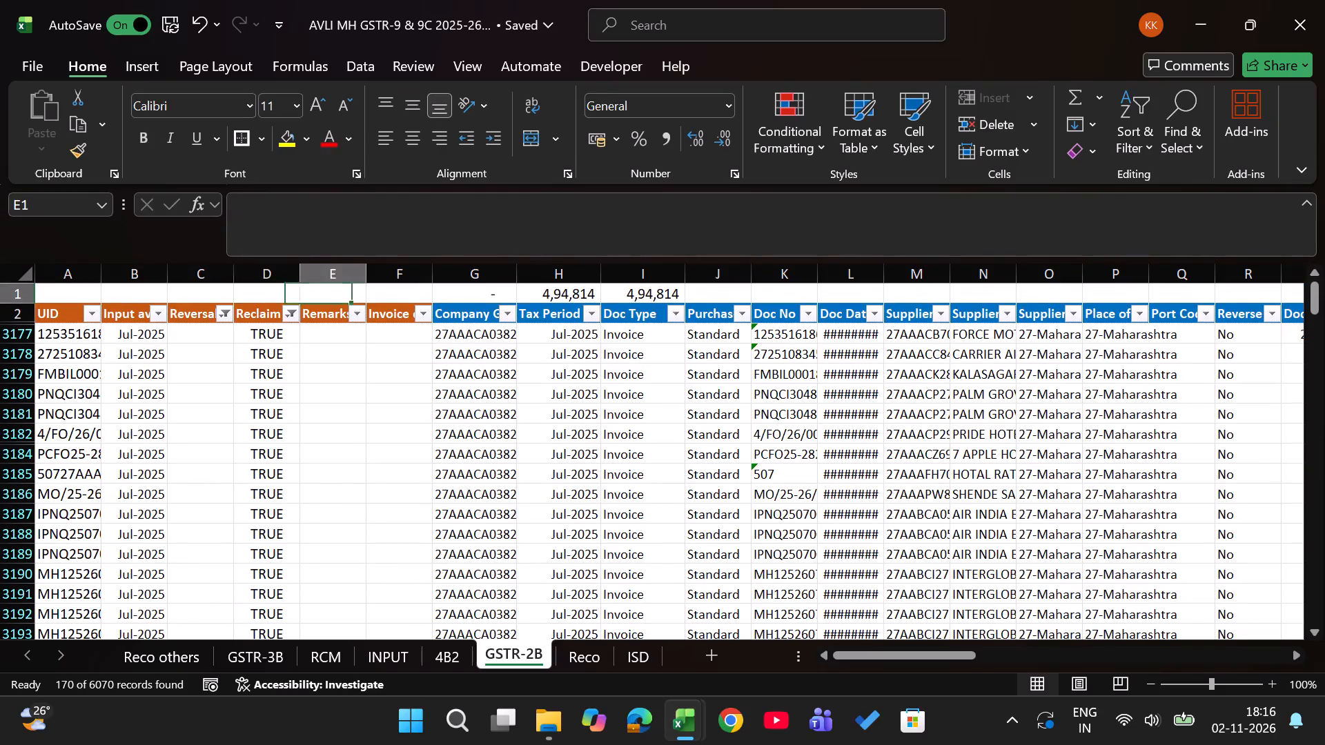
{"action": "key", "text": "Right"}
{"action": "key", "text": "Right"}
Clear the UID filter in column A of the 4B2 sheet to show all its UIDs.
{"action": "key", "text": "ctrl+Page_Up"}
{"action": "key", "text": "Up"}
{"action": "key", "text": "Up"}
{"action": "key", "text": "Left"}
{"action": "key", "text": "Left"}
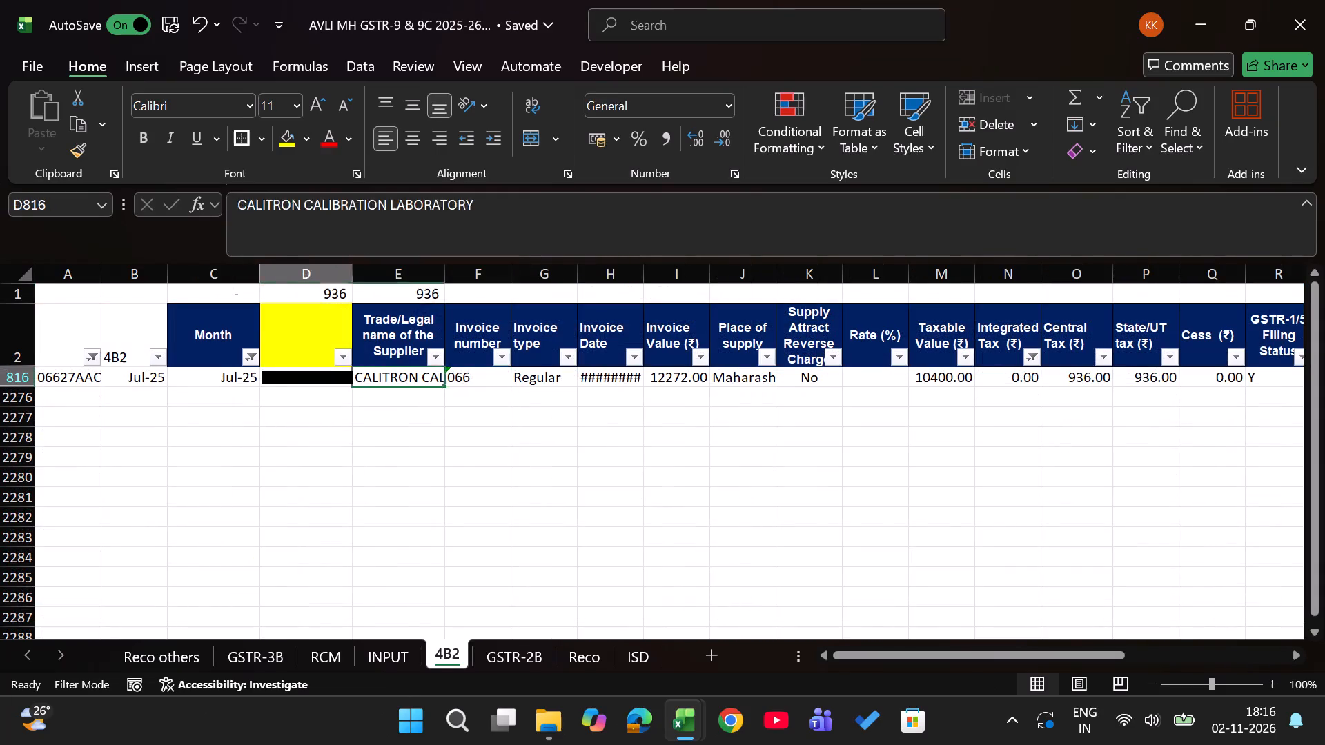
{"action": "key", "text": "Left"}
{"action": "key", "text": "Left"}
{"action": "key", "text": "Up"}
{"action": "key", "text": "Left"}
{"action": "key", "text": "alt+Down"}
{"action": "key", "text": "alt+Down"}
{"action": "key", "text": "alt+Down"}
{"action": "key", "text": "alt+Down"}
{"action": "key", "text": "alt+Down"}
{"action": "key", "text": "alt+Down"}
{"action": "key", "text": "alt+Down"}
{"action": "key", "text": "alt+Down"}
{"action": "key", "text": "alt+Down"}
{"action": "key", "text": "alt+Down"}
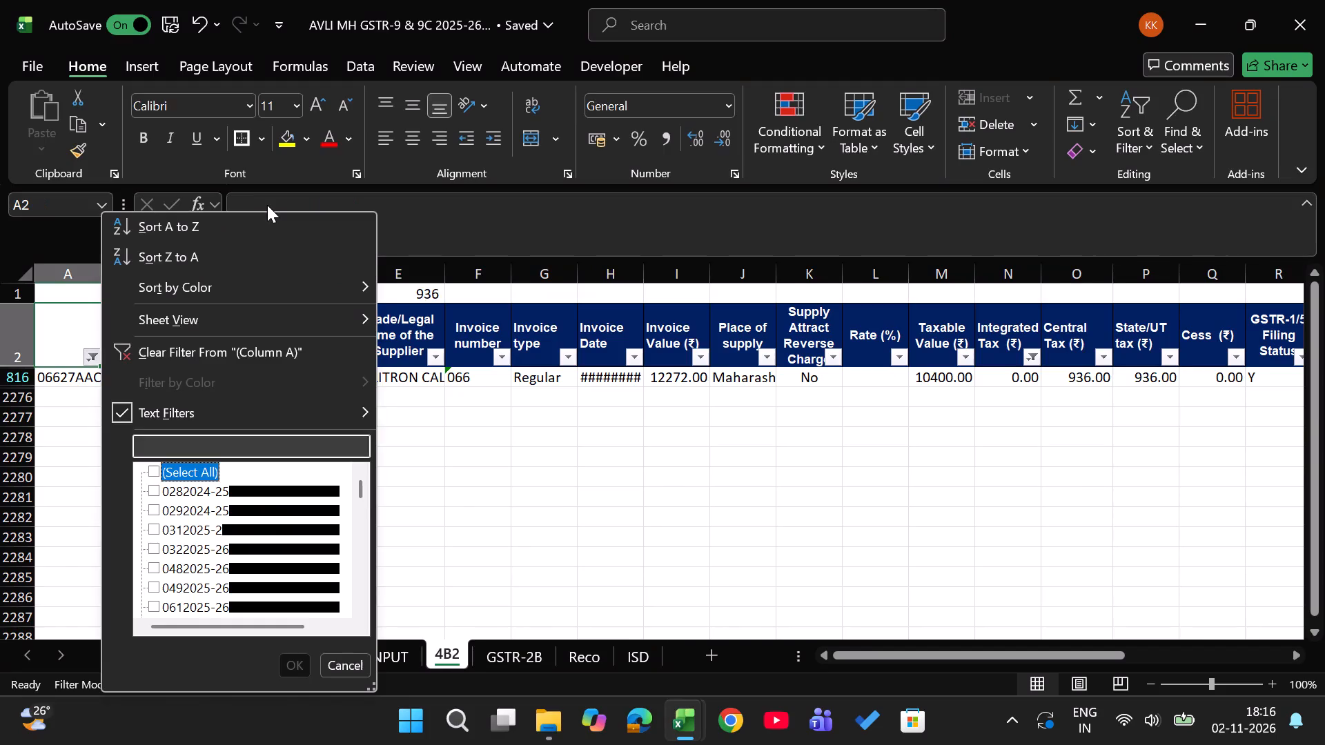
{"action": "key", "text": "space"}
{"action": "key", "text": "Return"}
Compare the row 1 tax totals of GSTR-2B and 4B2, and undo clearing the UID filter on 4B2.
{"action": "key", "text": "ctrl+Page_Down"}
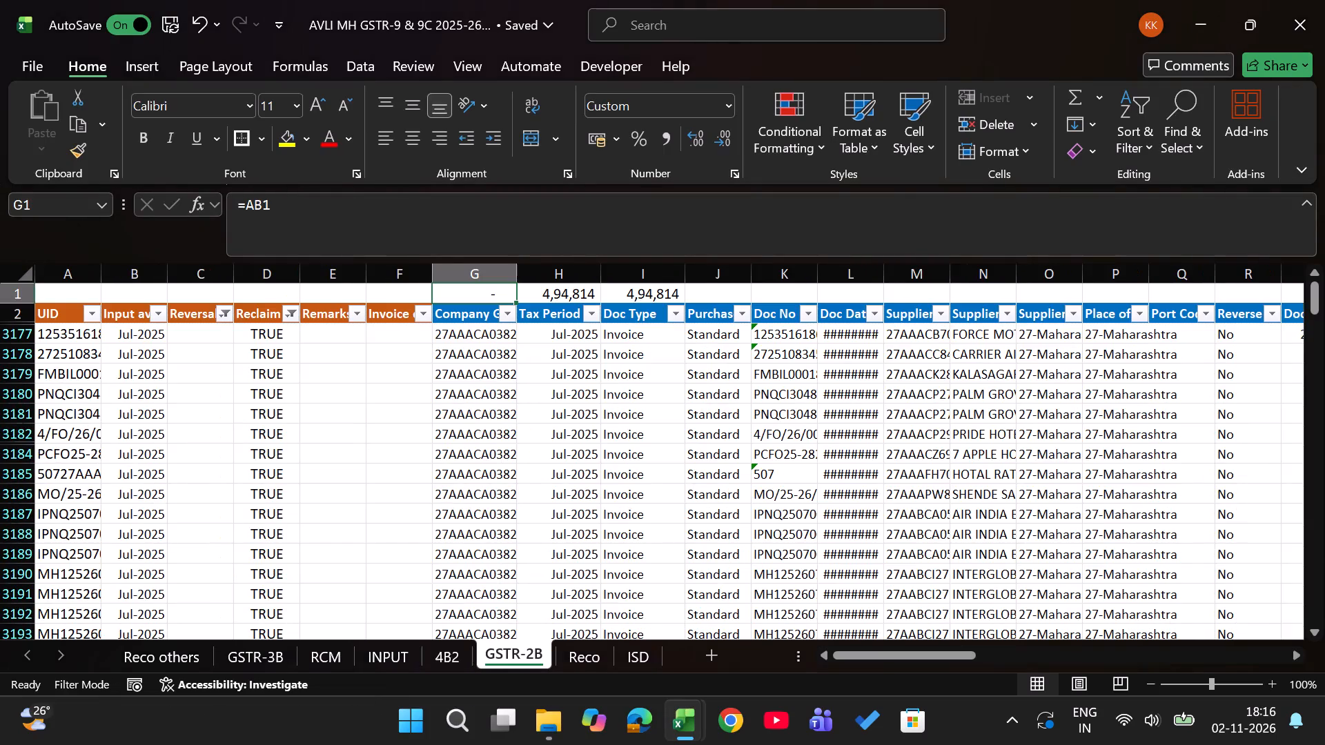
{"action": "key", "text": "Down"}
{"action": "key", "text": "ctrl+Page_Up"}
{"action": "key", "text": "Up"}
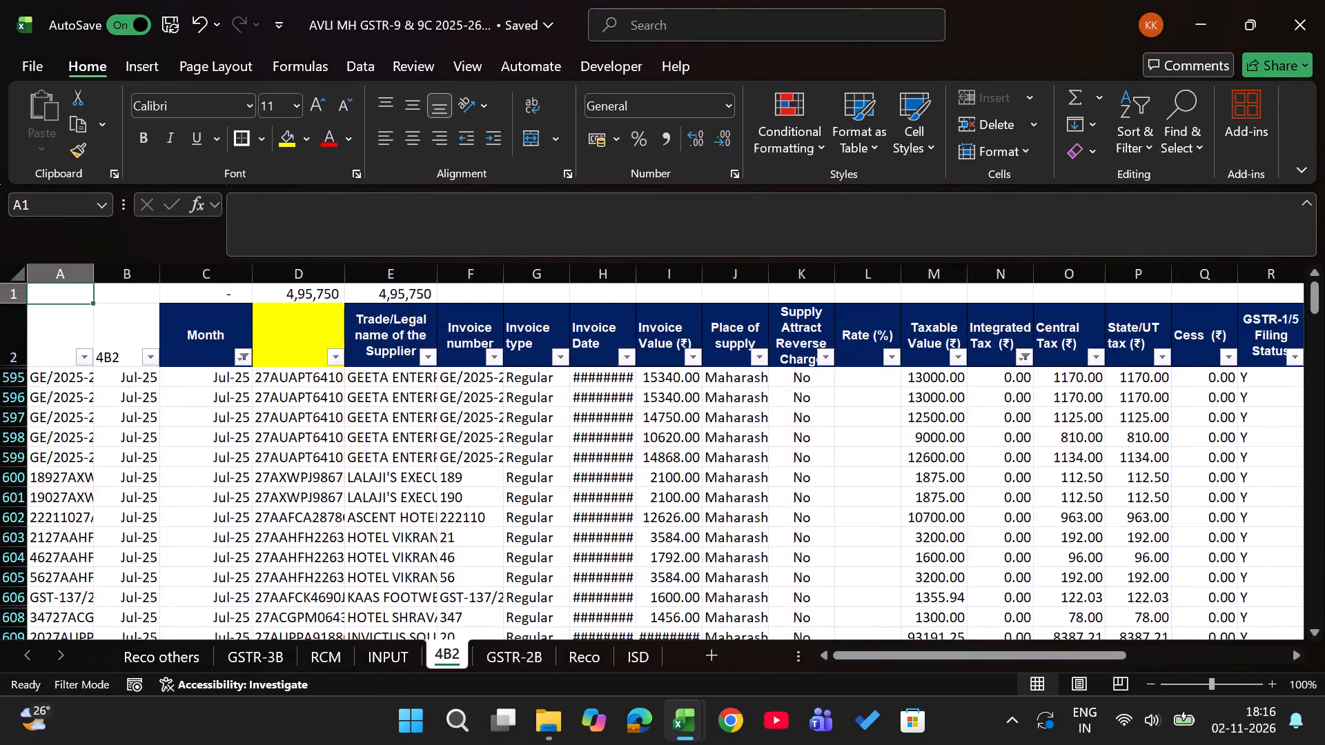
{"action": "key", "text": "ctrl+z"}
Check the Calitron invoice row on the 4B2 sheet against the filtered July 2025 rows on GSTR-2B.
{"action": "key", "text": "Down"}
{"action": "key", "text": "Down"}
{"action": "key", "text": "Right"}
{"action": "key", "text": "Right"}
{"action": "key", "text": "Right"}
{"action": "key", "text": "Right"}
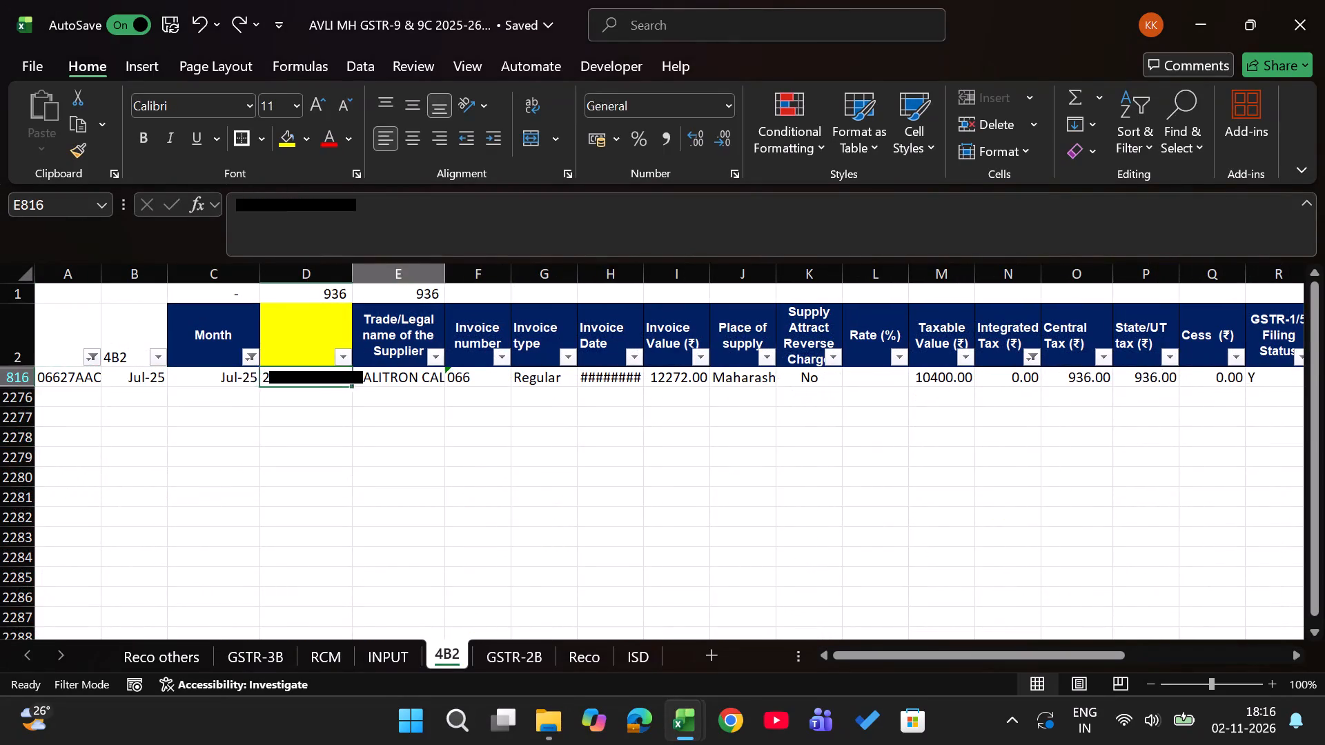
{"action": "key", "text": "Right"}
{"action": "key", "text": "Left"}
{"action": "key", "text": "Left"}
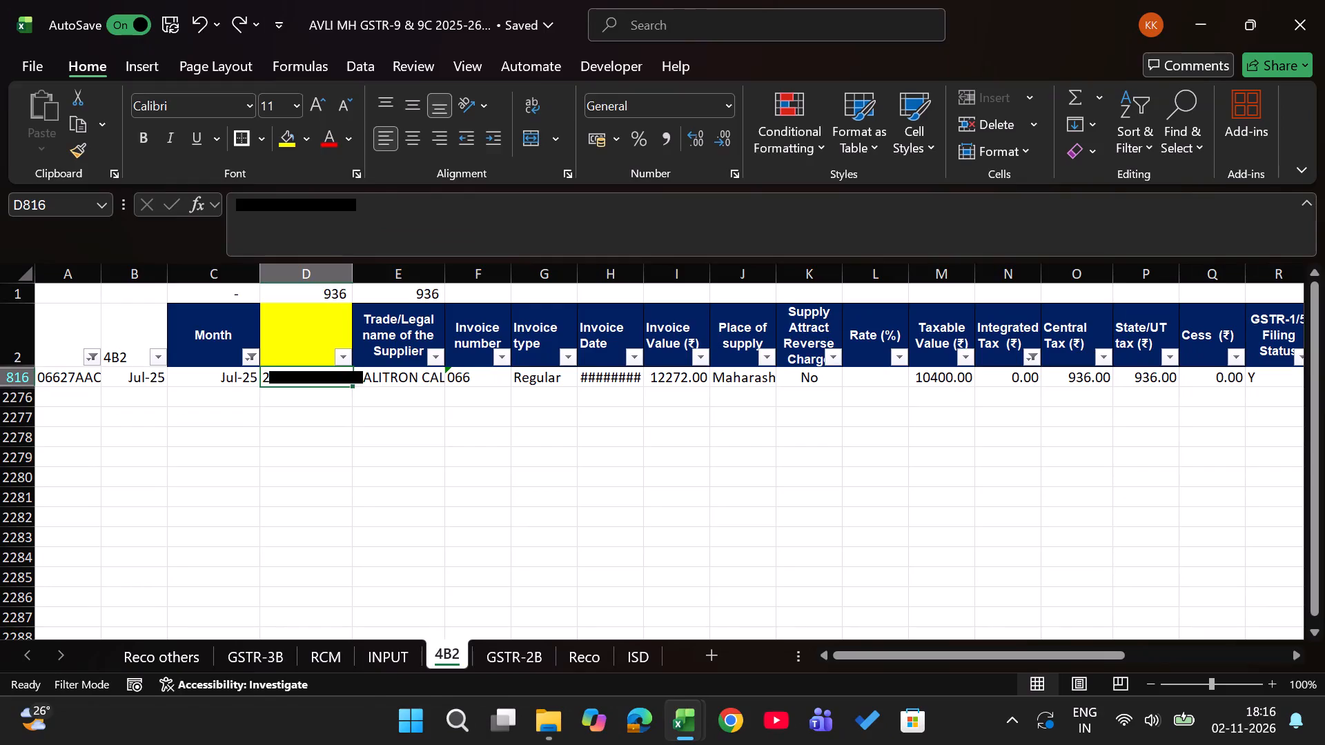
{"action": "key", "text": "ctrl+c"}
{"action": "key", "text": "ctrl+Page_Down"}
{"action": "key", "text": "ctrl+Down"}
{"action": "key", "text": "Left"}
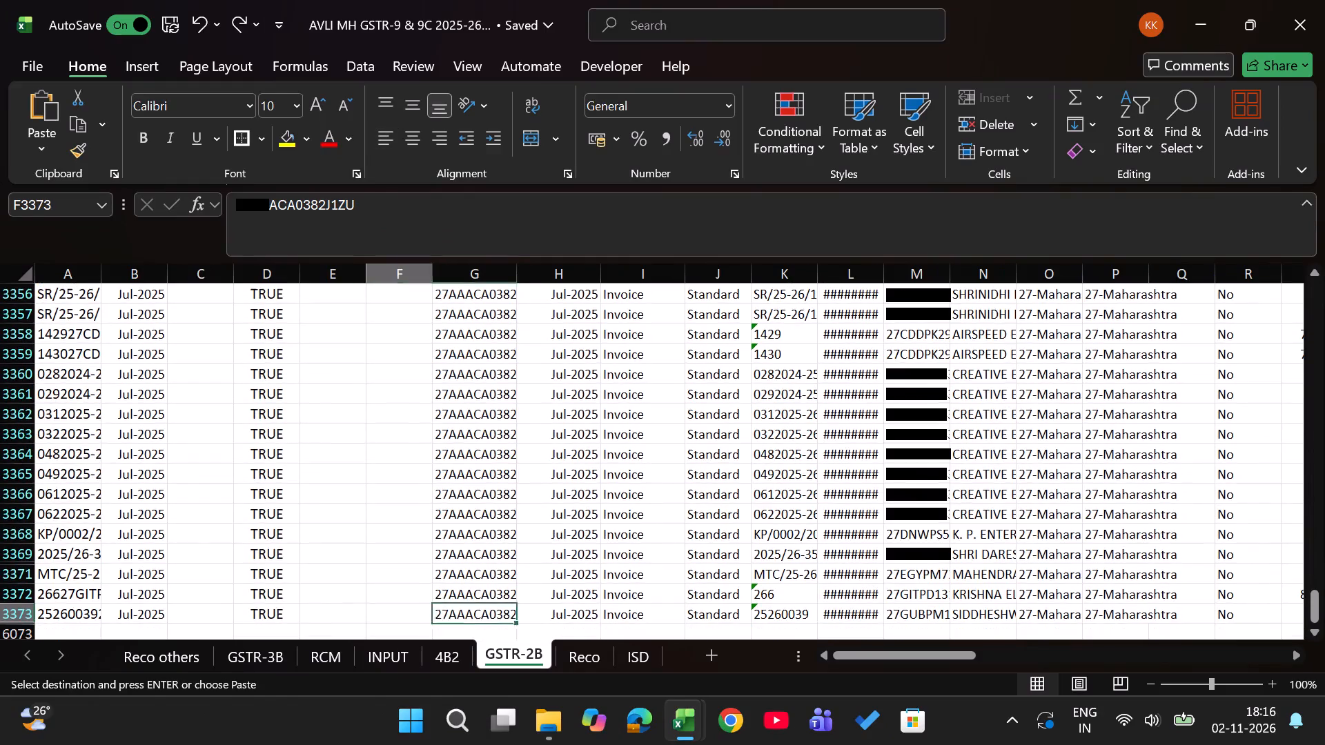
{"action": "key", "text": "Left"}
{"action": "key", "text": "ctrl+Up"}
{"action": "key", "text": "Left"}
{"action": "key", "text": "Left"}
{"action": "key", "text": "Down"}
{"action": "key", "text": "Up"}
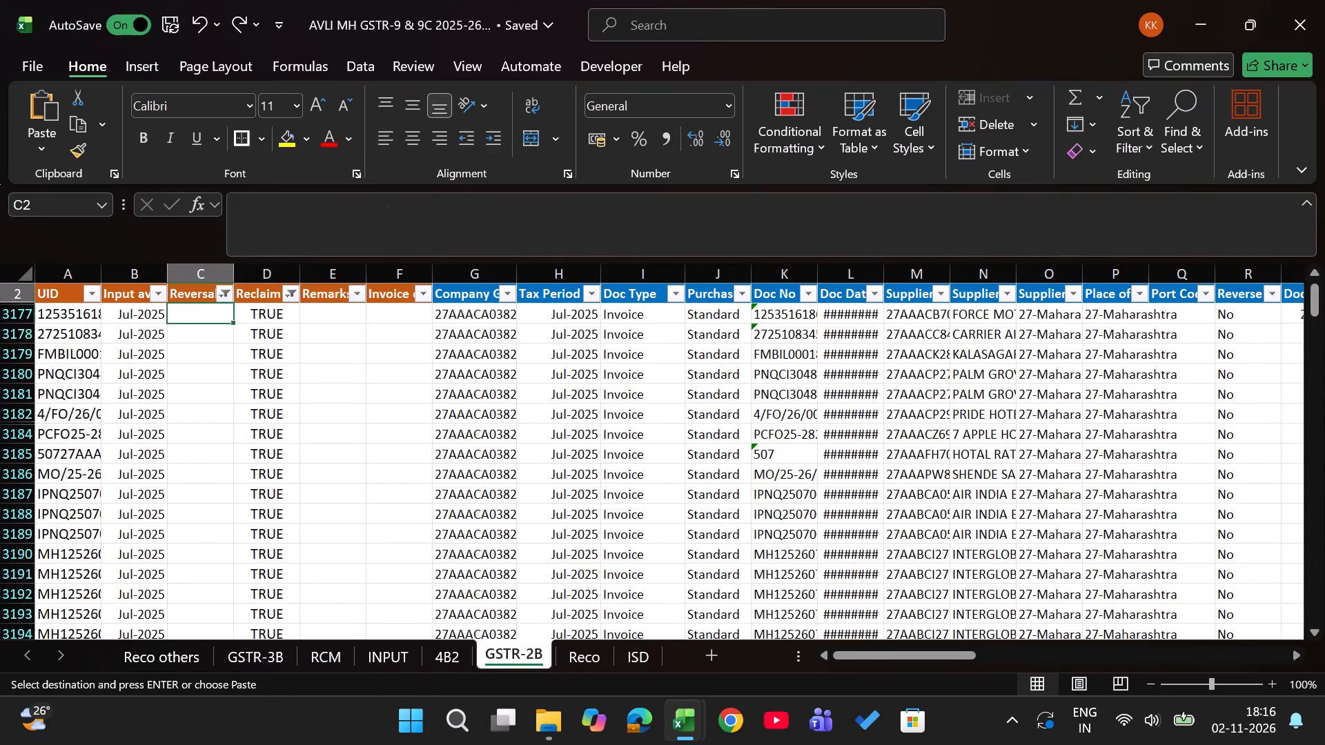
{"action": "key", "text": "ctrl+Page_Up"}
{"action": "key", "text": "Right"}
{"action": "key", "text": "Right"}
Fill Jul-25 down the Reversal-4B(2)_GSTR-3B column of GSTR-2B for the filtered July rows only, and clear the sheet's filters.
{"action": "key", "text": "ctrl+Page_Down"}
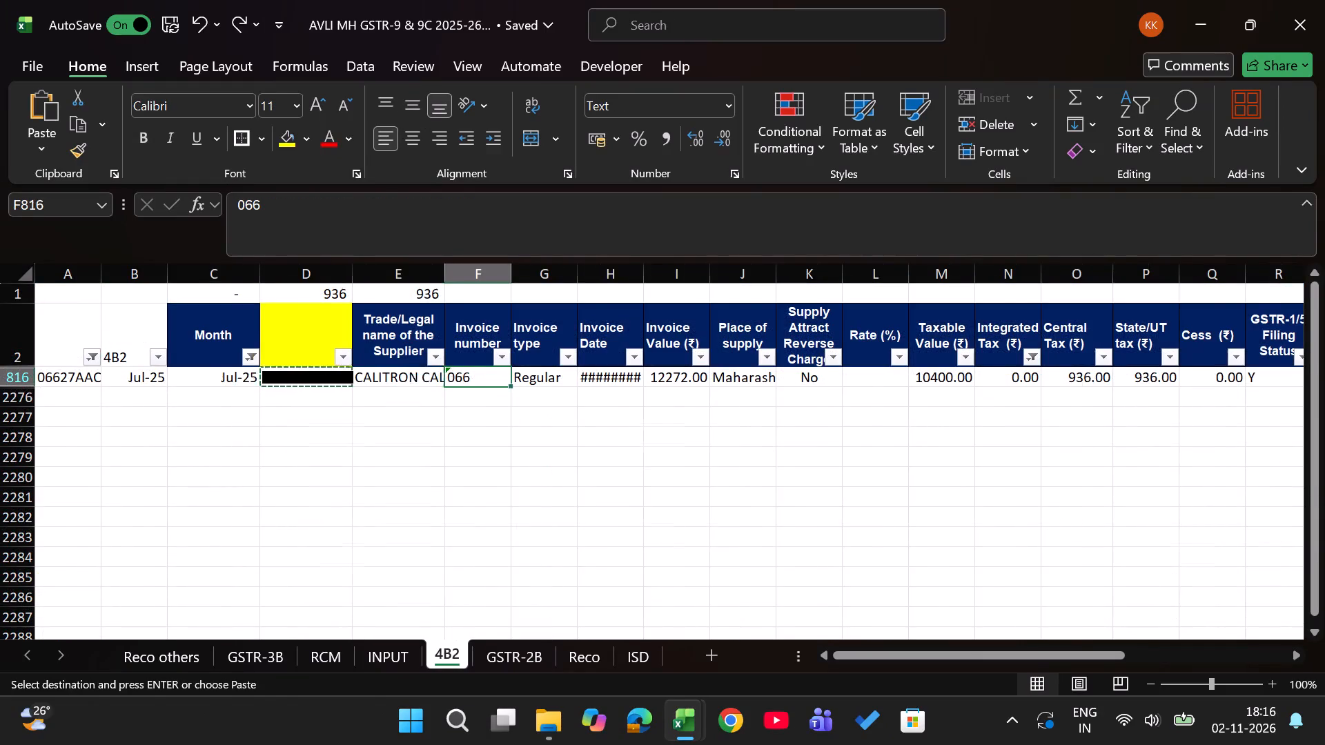
{"action": "key", "text": "Down"}
{"action": "key", "text": "Up"}
{"action": "key", "text": "Up"}
{"action": "key", "text": "Down"}
{"action": "key", "text": "Down"}
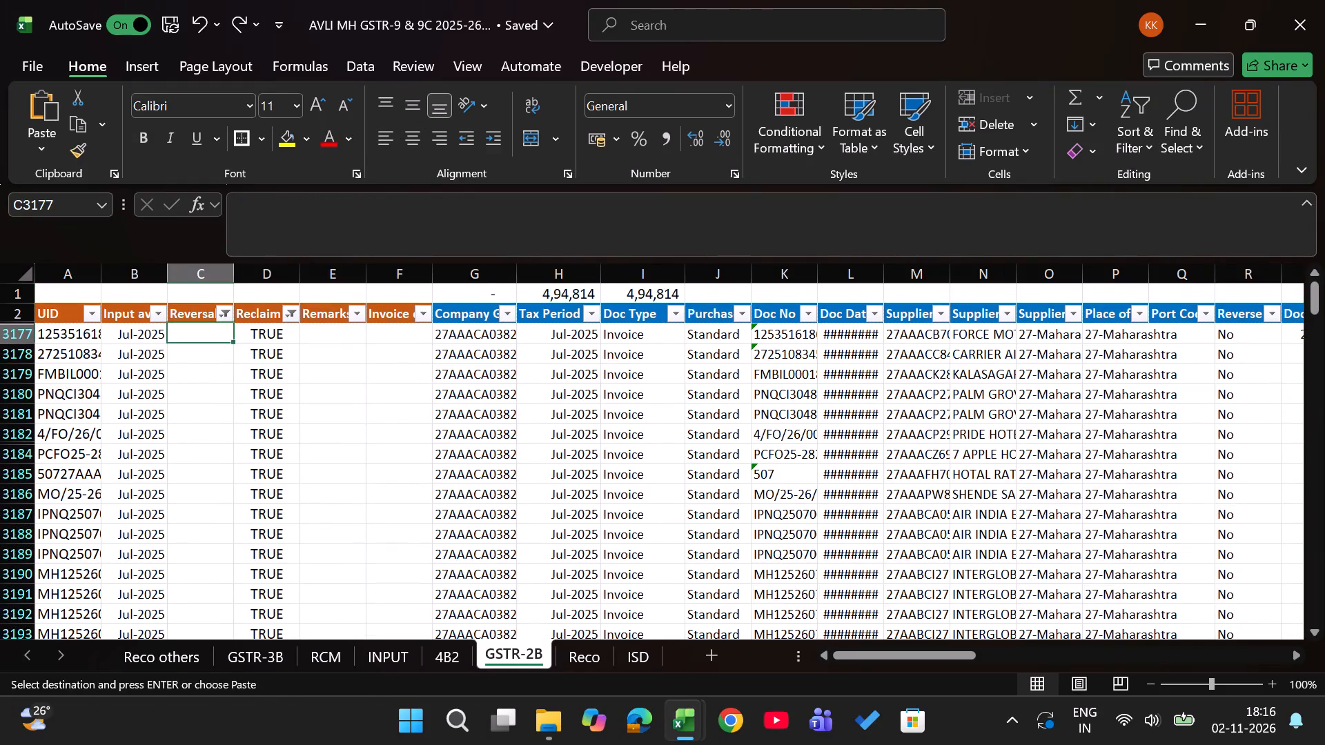
{"action": "type", "text": "jul25"}
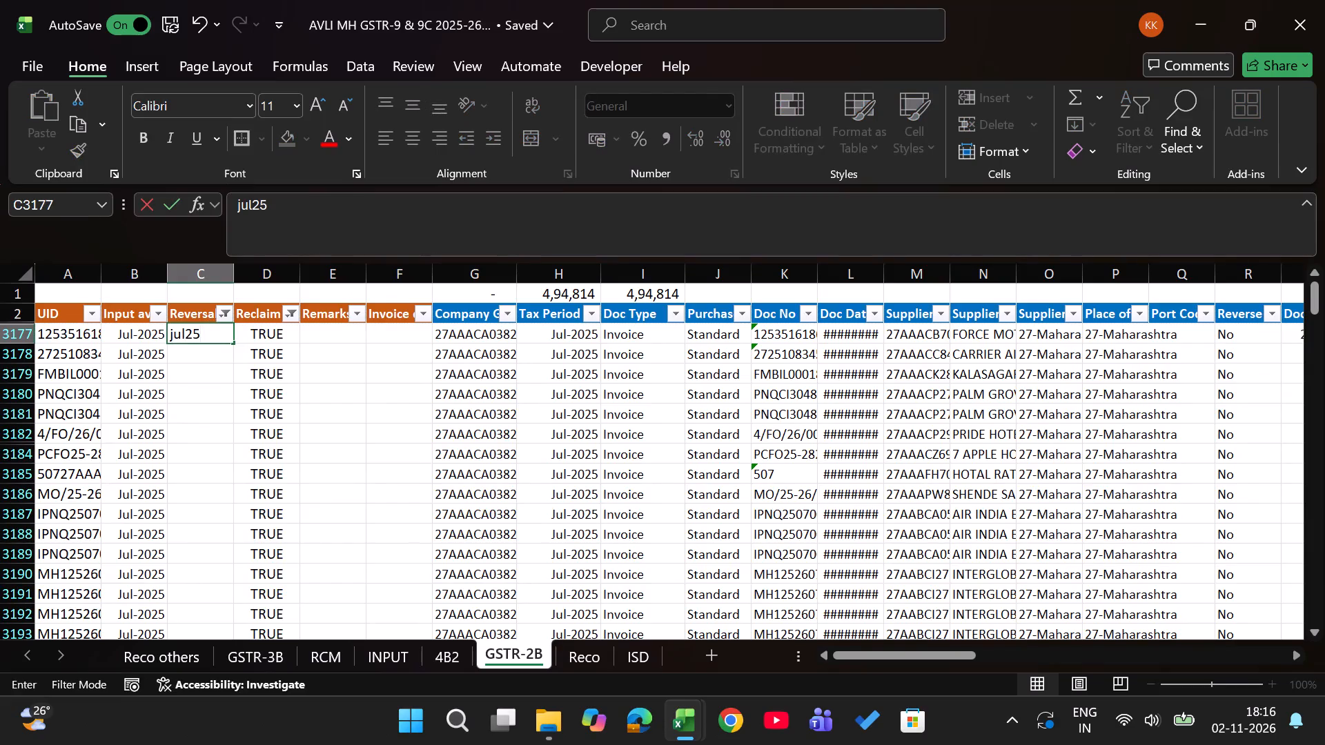
{"action": "key", "text": "Left"}
{"action": "key", "text": "Down"}
{"action": "key", "text": "ctrl+Down"}
{"action": "key", "text": "Right"}
{"action": "key", "text": "ctrl+shift+Up"}
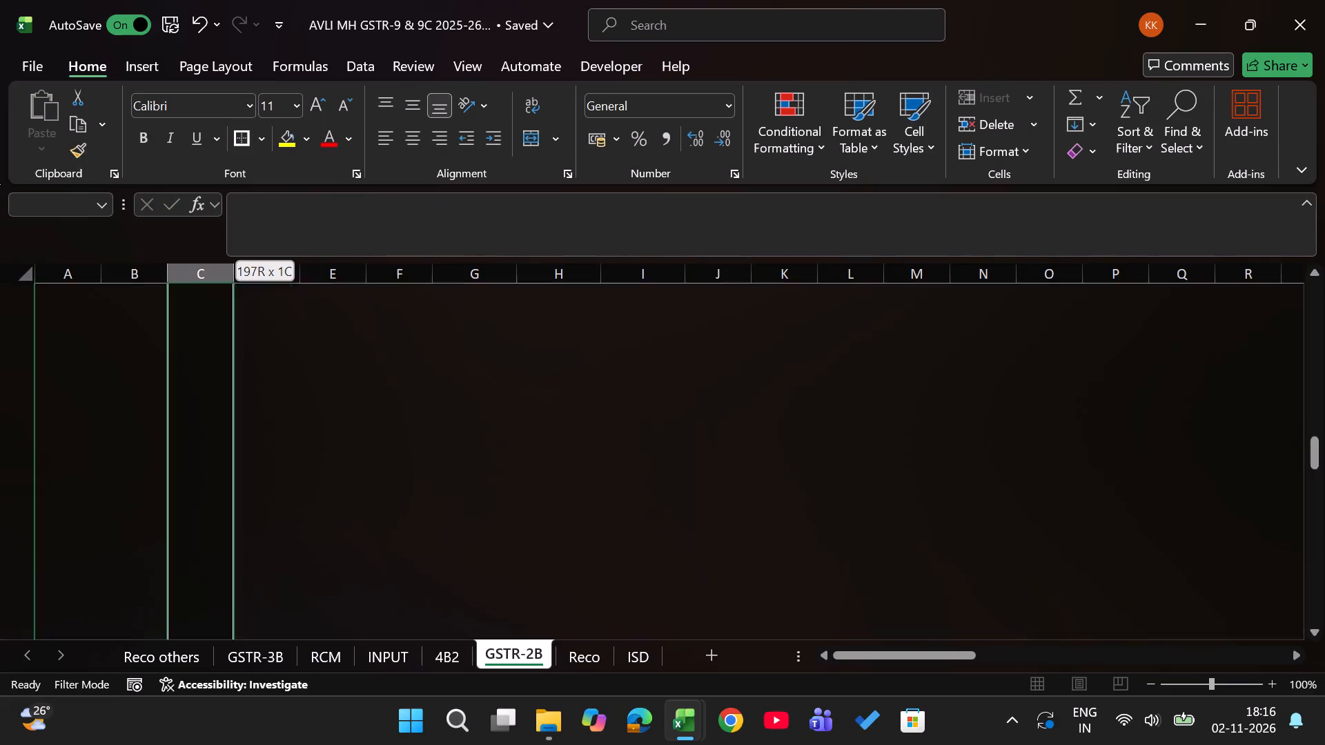
{"action": "key", "text": "alt+semicolon"}
{"action": "key", "text": "ctrl+d"}
{"action": "key", "text": "Up"}
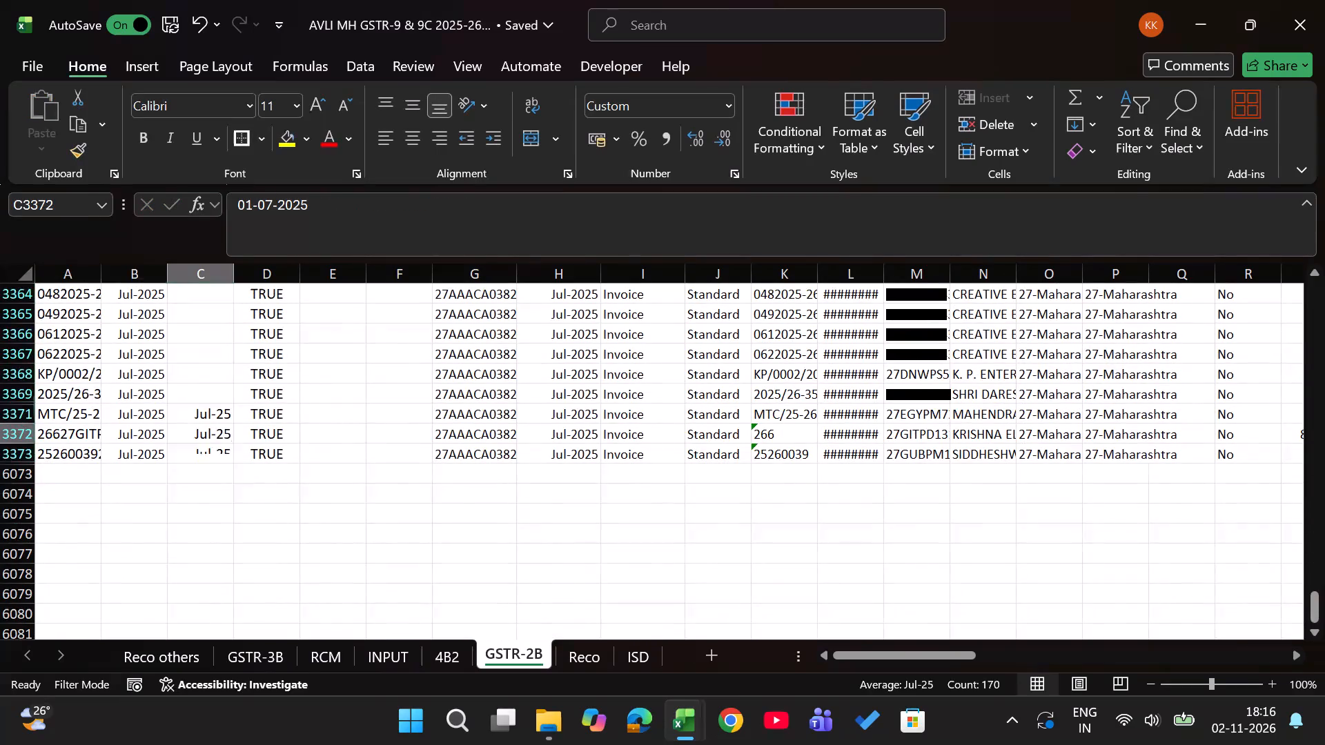
{"action": "key", "text": "Up"}
{"action": "key", "text": "ctrl+Up"}
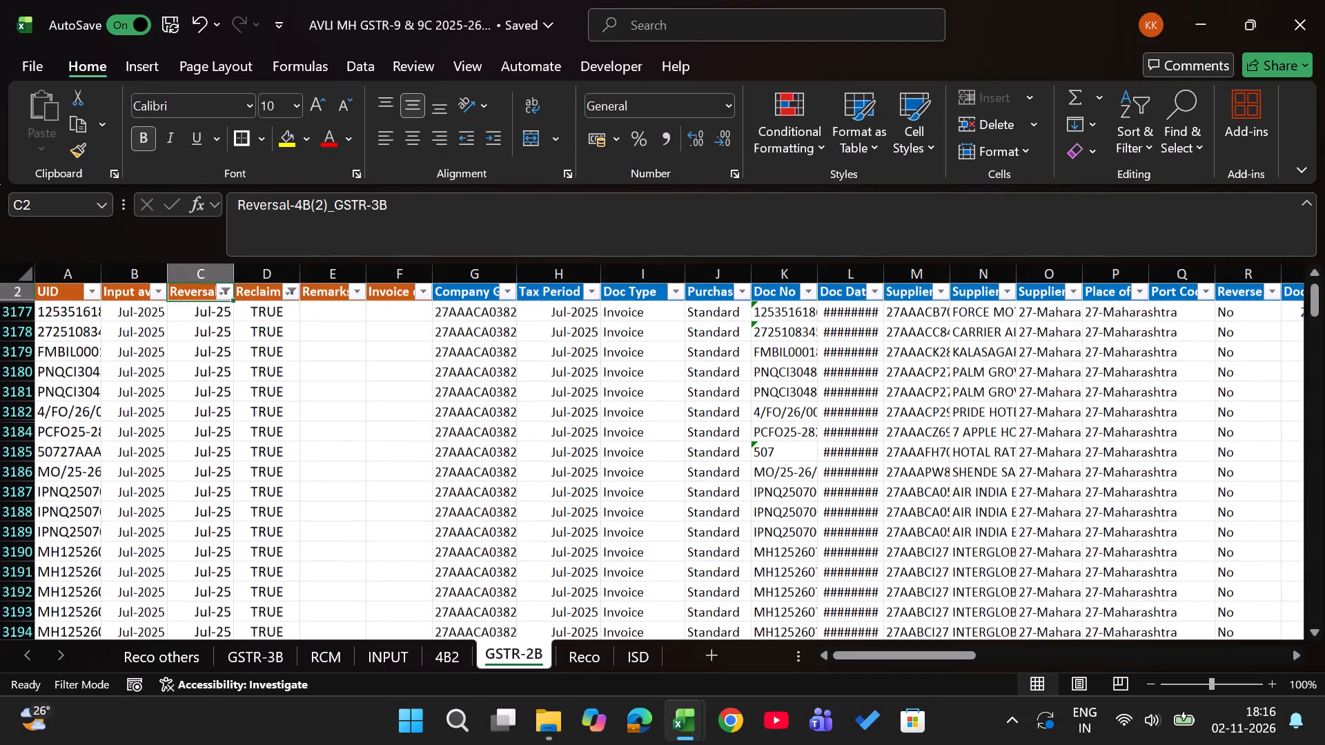
{"action": "type", "text": "ac"}
Filter the Supplier GSTIN column of GSTR-2B by the Calitron Calibration Laboratory GSTIN copied from the 4B2 sheet.
{"action": "key", "text": "ctrl+Page_Up"}
{"action": "key", "text": "Up"}
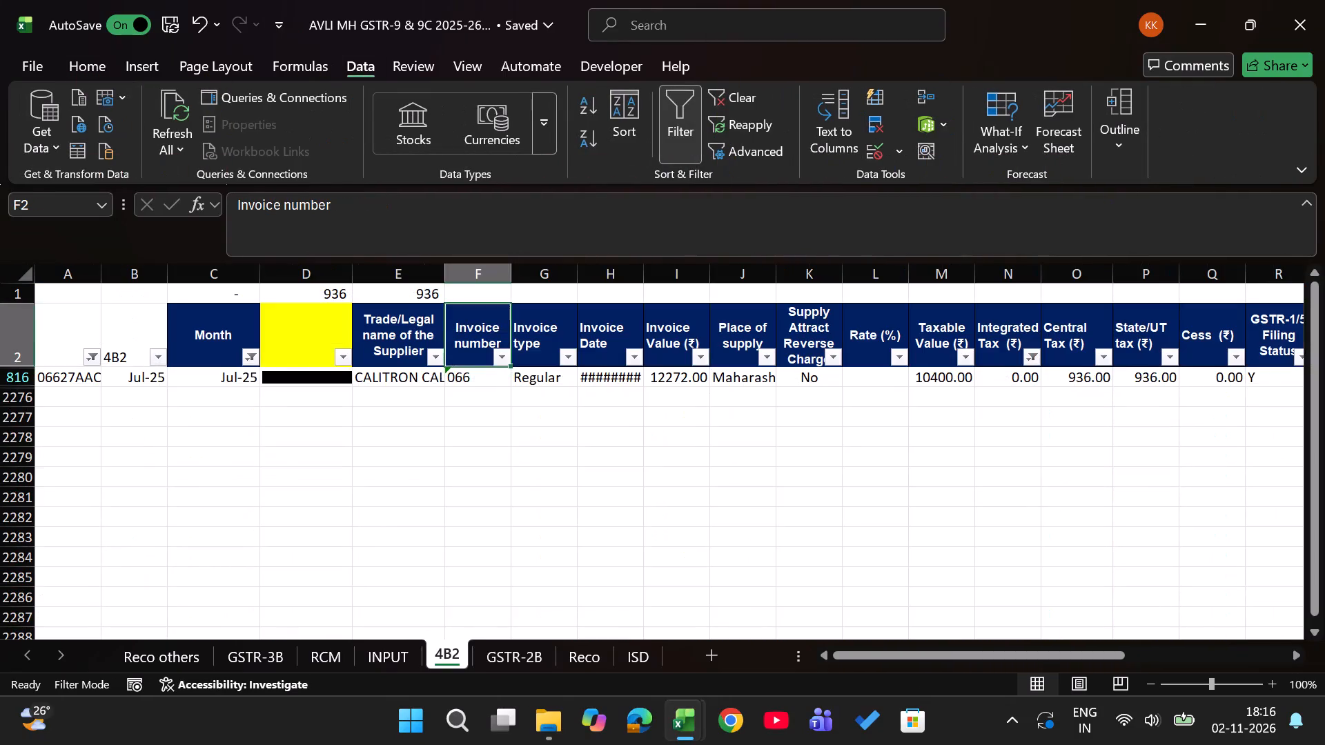
{"action": "key", "text": "Down"}
{"action": "key", "text": "Left"}
{"action": "key", "text": "Left"}
{"action": "key", "text": "Left"}
{"action": "key", "text": "Left"}
{"action": "key", "text": "Left"}
{"action": "key", "text": "Right"}
{"action": "key", "text": "Right"}
{"action": "key", "text": "Right"}
{"action": "key", "text": "Right"}
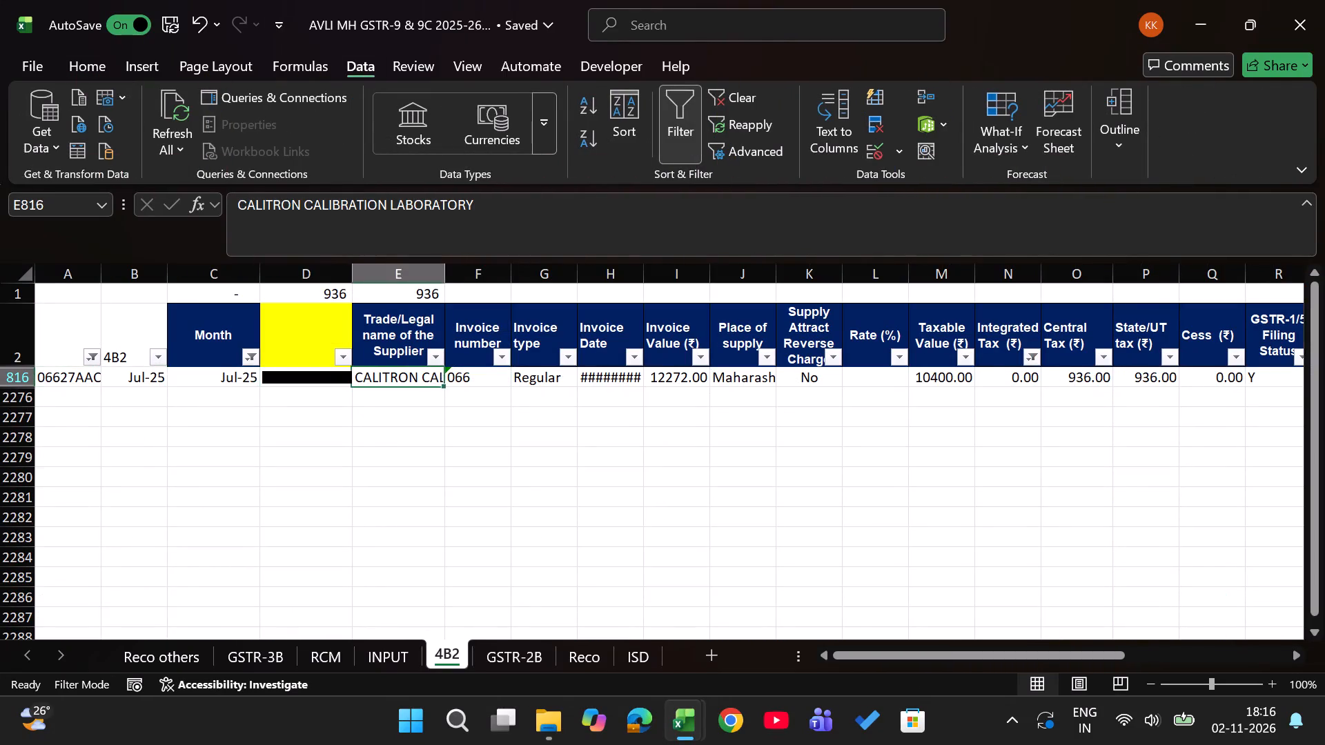
{"action": "key", "text": "Left"}
{"action": "key", "text": "ctrl+c"}
{"action": "key", "text": "ctrl+Page_Down"}
{"action": "key", "text": "ctrl+Down"}
{"action": "key", "text": "ctrl+Up"}
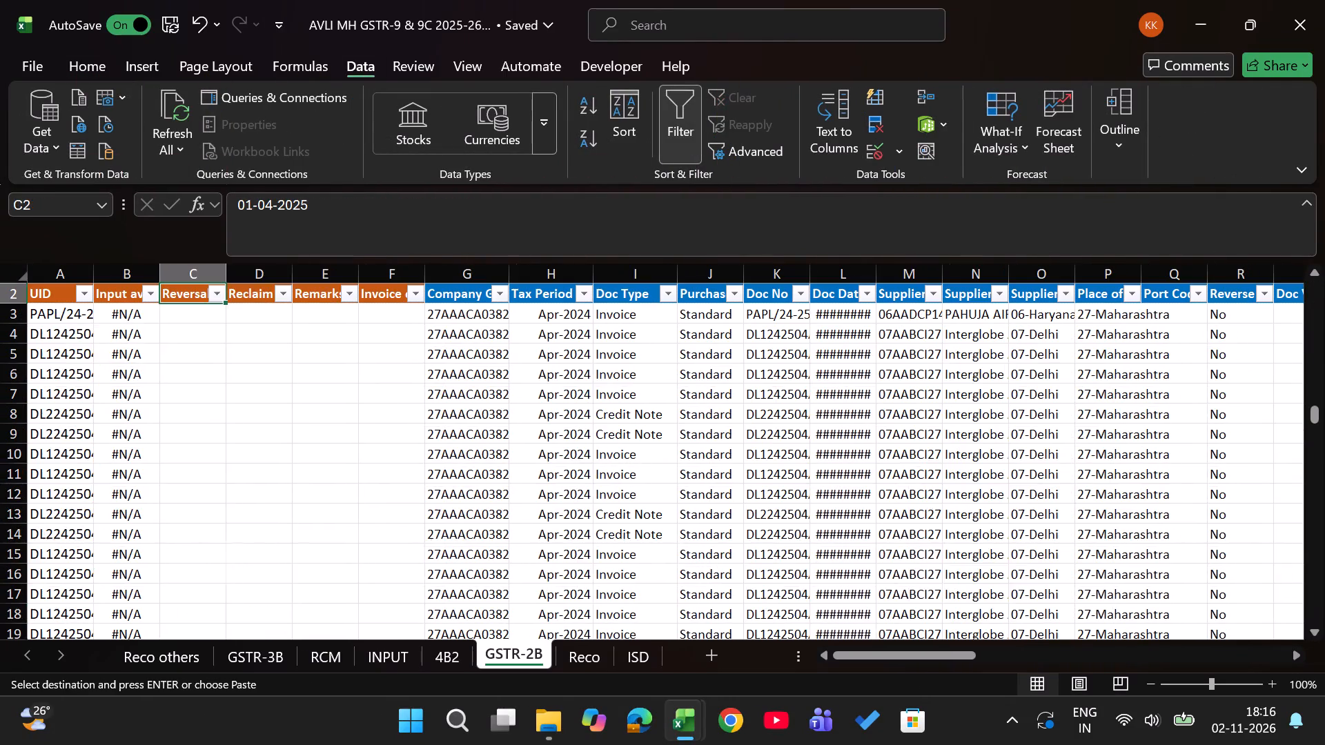
{"action": "key", "text": "Right"}
{"action": "key", "text": "Right"}
{"action": "key", "text": "Right"}
{"action": "key", "text": "Right"}
{"action": "key", "text": "Right"}
{"action": "key", "text": "Right"}
{"action": "key", "text": "Right"}
{"action": "key", "text": "Right"}
{"action": "key", "text": "Right"}
{"action": "key", "text": "Right"}
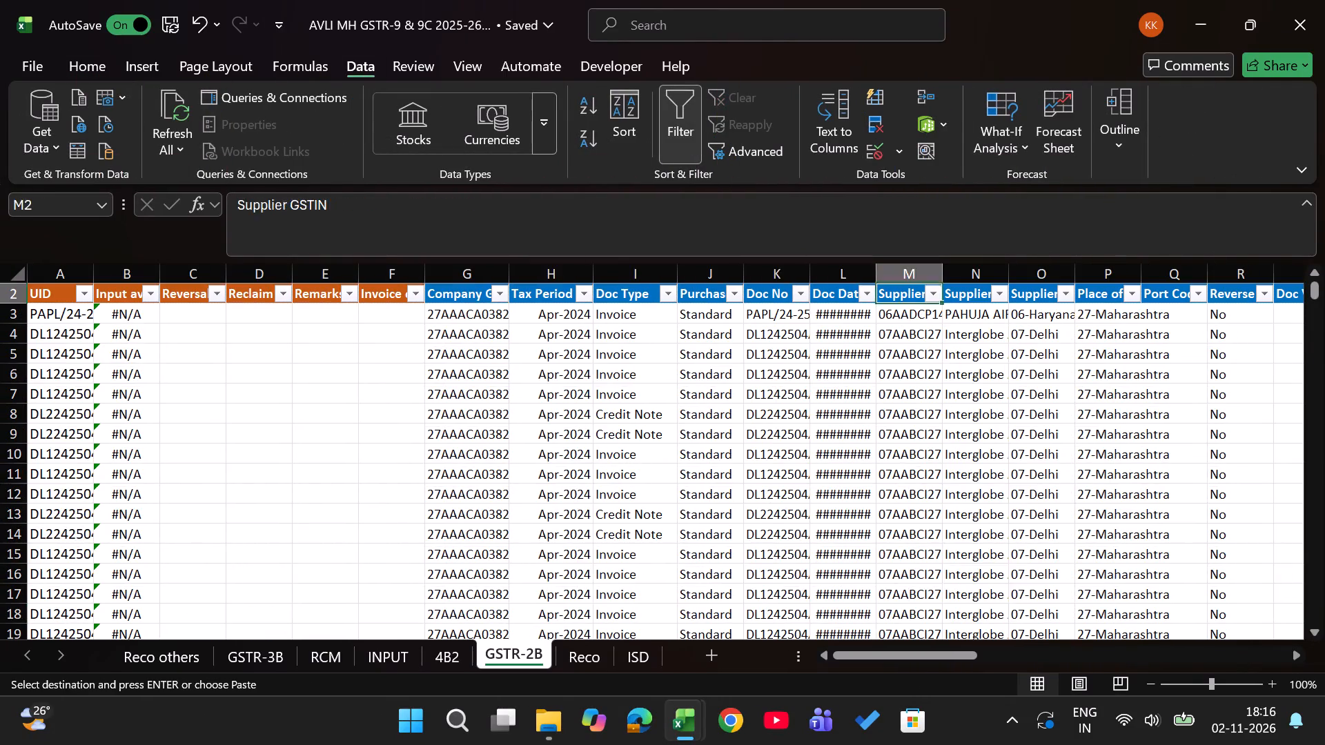
{"action": "key", "text": "Right"}
{"action": "key", "text": "Left"}
{"action": "key", "text": "alt+Down"}
{"action": "key", "text": "alt+Down"}
{"action": "key", "text": "alt+Down"}
{"action": "key", "text": "alt+Down"}
{"action": "key", "text": "alt+Down"}
{"action": "key", "text": "alt+Down"}
{"action": "key", "text": "alt+Down"}
{"action": "key", "text": "alt+Down"}
{"action": "key", "text": "alt+Down"}
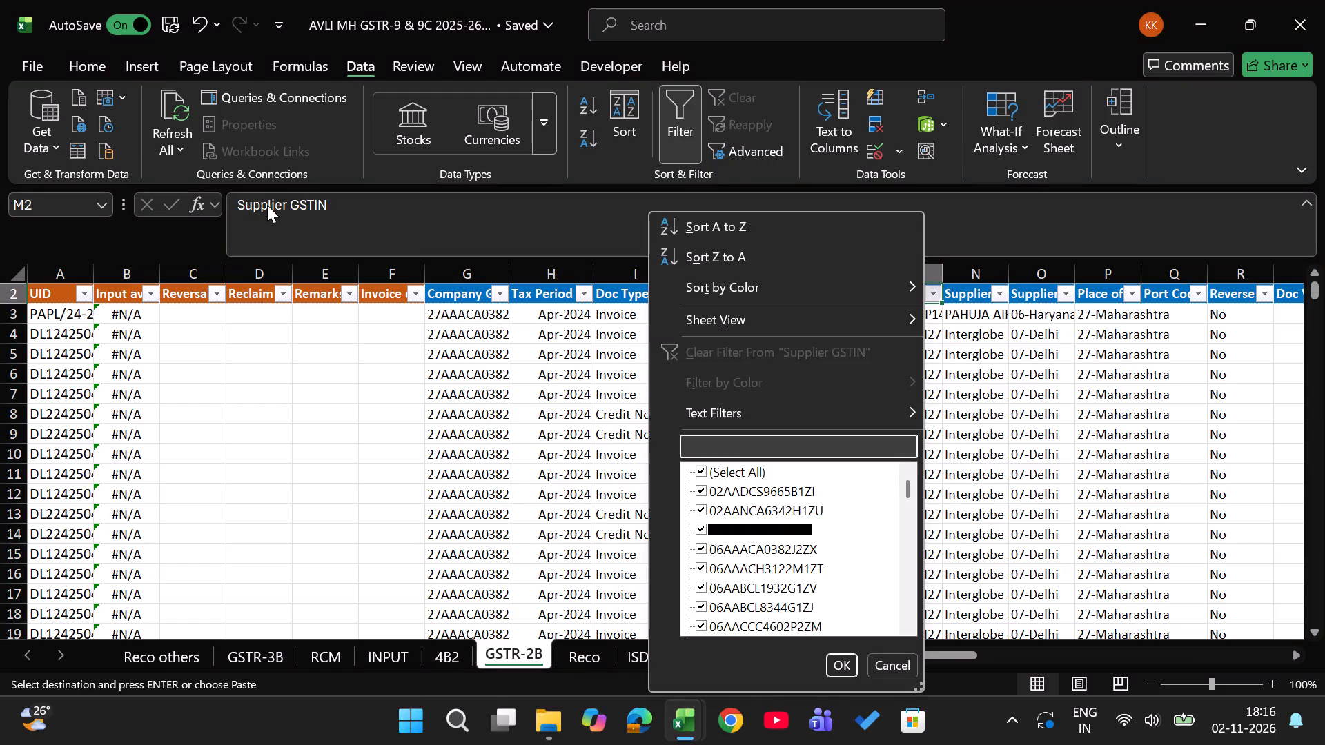
{"action": "key", "text": "ctrl+v"}
{"action": "key", "text": "Return"}
{"action": "key", "text": "Down"}
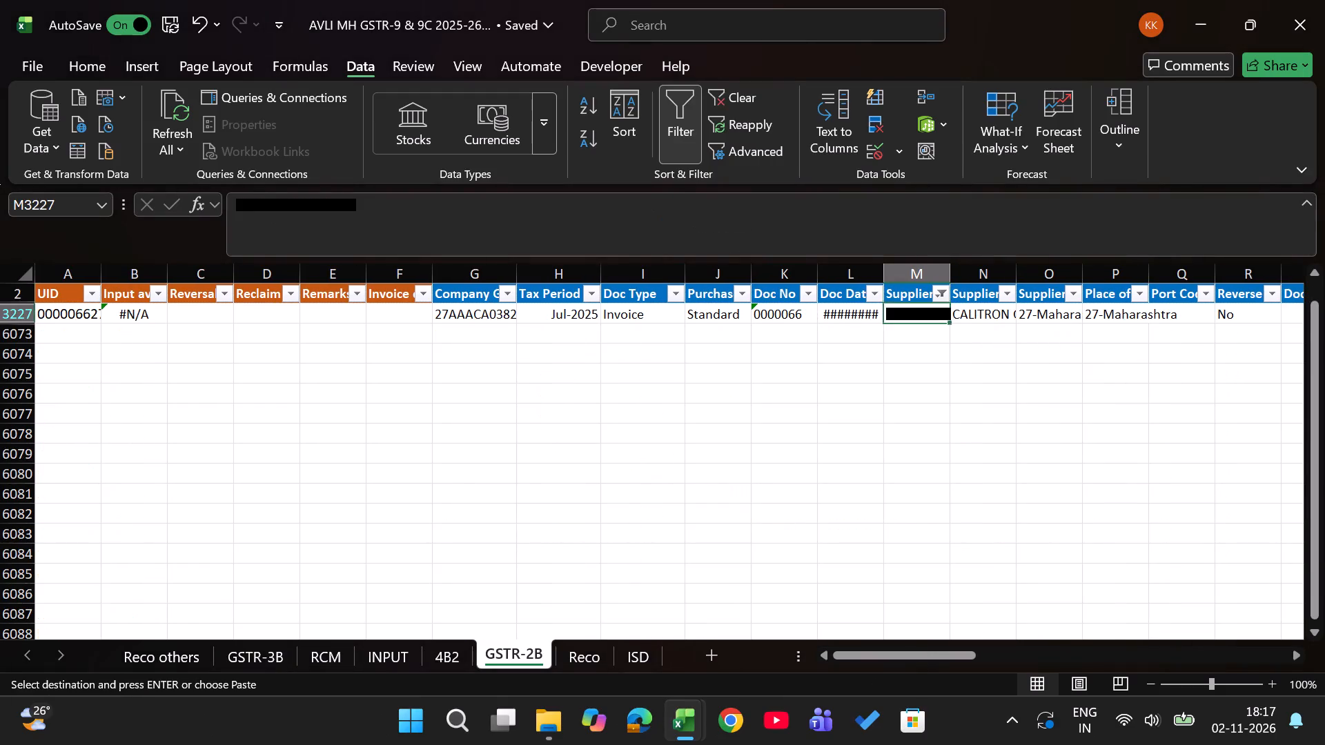
Enter Jul-25 as the Reversal-4B(2)_GSTR-3B month for Calitron's invoice 0000066 and clear the supplier filter.
{"action": "key", "text": "Up"}
{"action": "key", "text": "Left"}
{"action": "key", "text": "Left"}
{"action": "key", "text": "Left"}
{"action": "key", "text": "Down"}
{"action": "key", "text": "Right"}
{"action": "key", "text": "Left"}
{"action": "key", "text": "Left"}
{"action": "key", "text": "Left"}
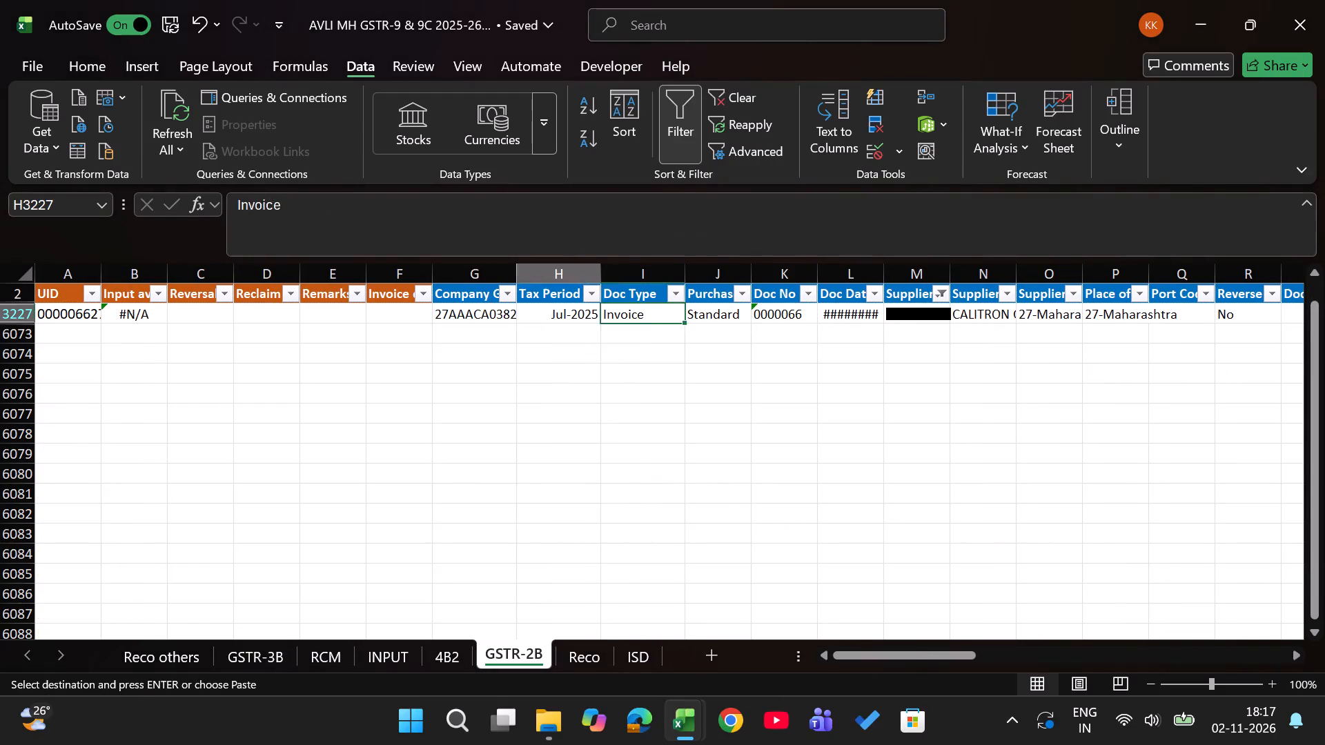
{"action": "key", "text": "Left"}
{"action": "key", "text": "Left"}
{"action": "key", "text": "Left"}
{"action": "key", "text": "Left"}
{"action": "key", "text": "Left"}
{"action": "type", "text": "jul25"}
{"action": "key", "text": "Return"}
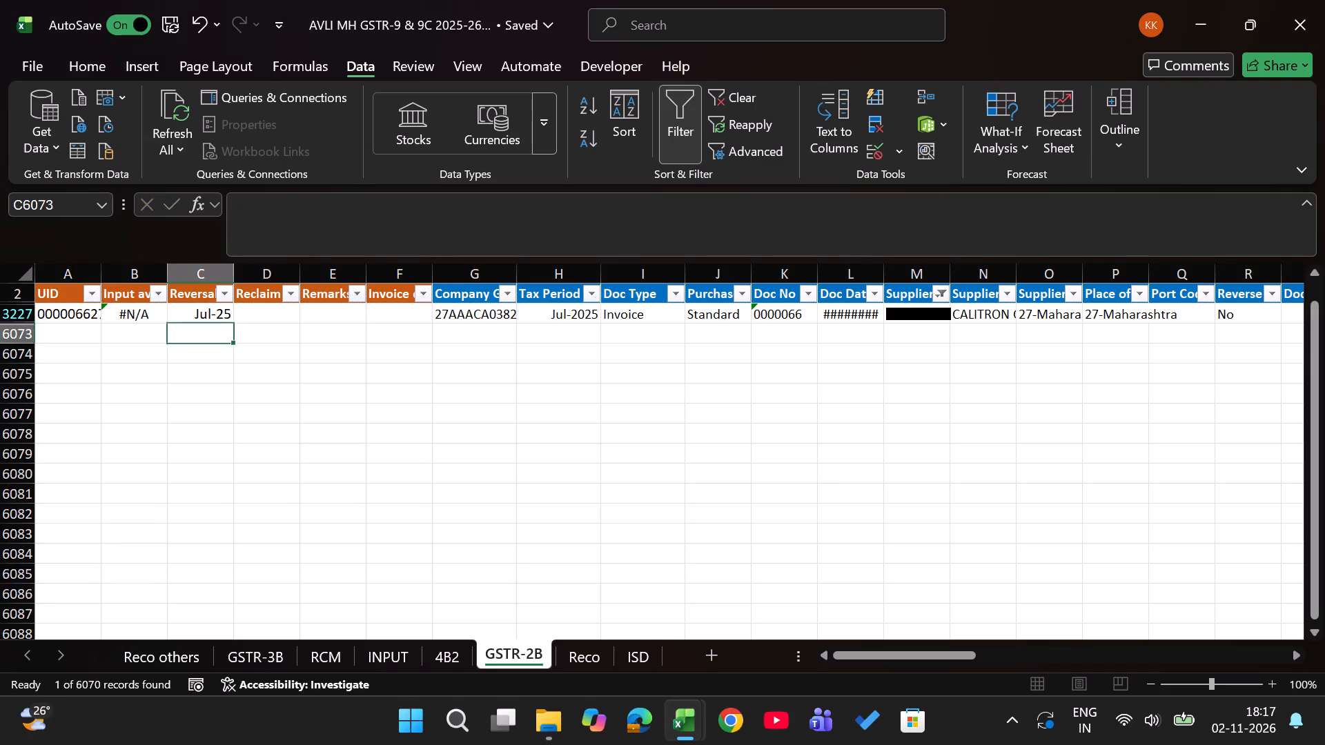
{"action": "key", "text": "Up"}
{"action": "type", "text": "ac"}
Delete all the VLOOKUP formulas in column B of GSTR-2B, from B3 down to row 6072.
{"action": "key", "text": "Up"}
{"action": "key", "text": "Right"}
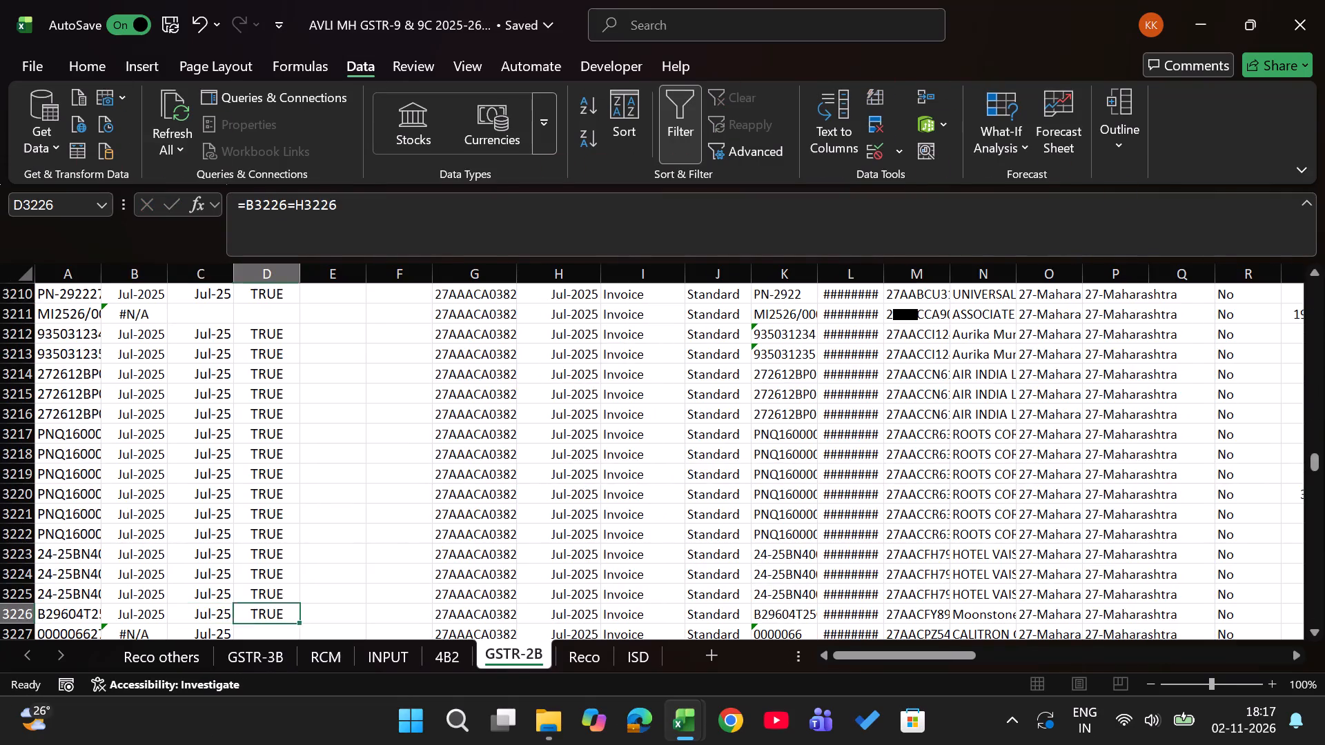
{"action": "key", "text": "ctrl+Up"}
{"action": "key", "text": "ctrl+Up"}
{"action": "key", "text": "ctrl+Up"}
{"action": "key", "text": "ctrl+Up"}
{"action": "key", "text": "ctrl+Up"}
{"action": "key", "text": "ctrl+Up"}
{"action": "key", "text": "ctrl+Up"}
{"action": "key", "text": "ctrl+Up"}
{"action": "key", "text": "ctrl+Up"}
{"action": "key", "text": "ctrl+Up"}
{"action": "key", "text": "ctrl+Up"}
{"action": "key", "text": "ctrl+Up"}
{"action": "key", "text": "ctrl+Up"}
{"action": "key", "text": "ctrl+Up"}
{"action": "key", "text": "ctrl+Up"}
{"action": "key", "text": "ctrl+Up"}
{"action": "key", "text": "ctrl+Up"}
{"action": "key", "text": "ctrl+Up"}
{"action": "key", "text": "ctrl+Up"}
{"action": "key", "text": "ctrl+Up"}
{"action": "key", "text": "Right"}
{"action": "key", "text": "ctrl+Up"}
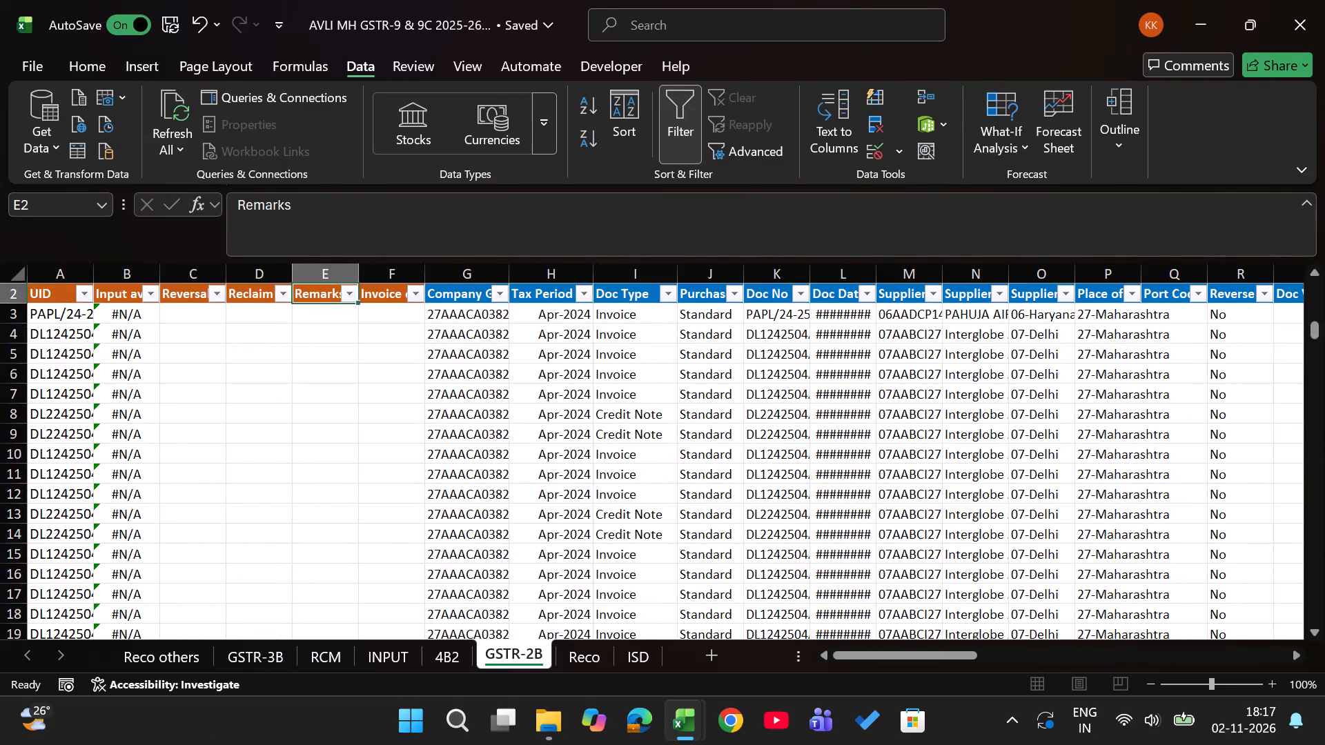
{"action": "key", "text": "Left"}
{"action": "key", "text": "Down"}
{"action": "key", "text": "Up"}
{"action": "key", "text": "Left"}
{"action": "key", "text": "Escape"}
{"action": "key", "text": "Left"}
{"action": "key", "text": "Left"}
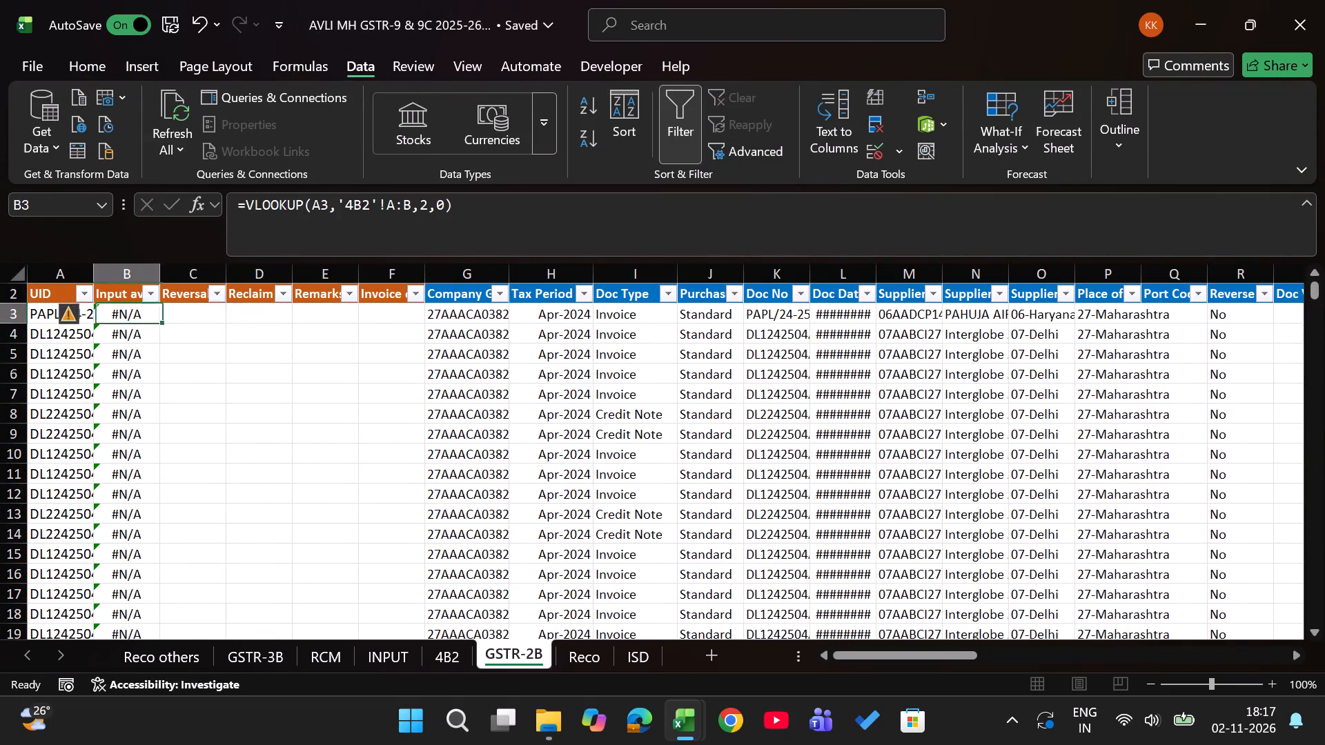
{"action": "key", "text": "ctrl+shift+Down"}
{"action": "key", "text": "F12"}
{"action": "key", "text": "Delete"}
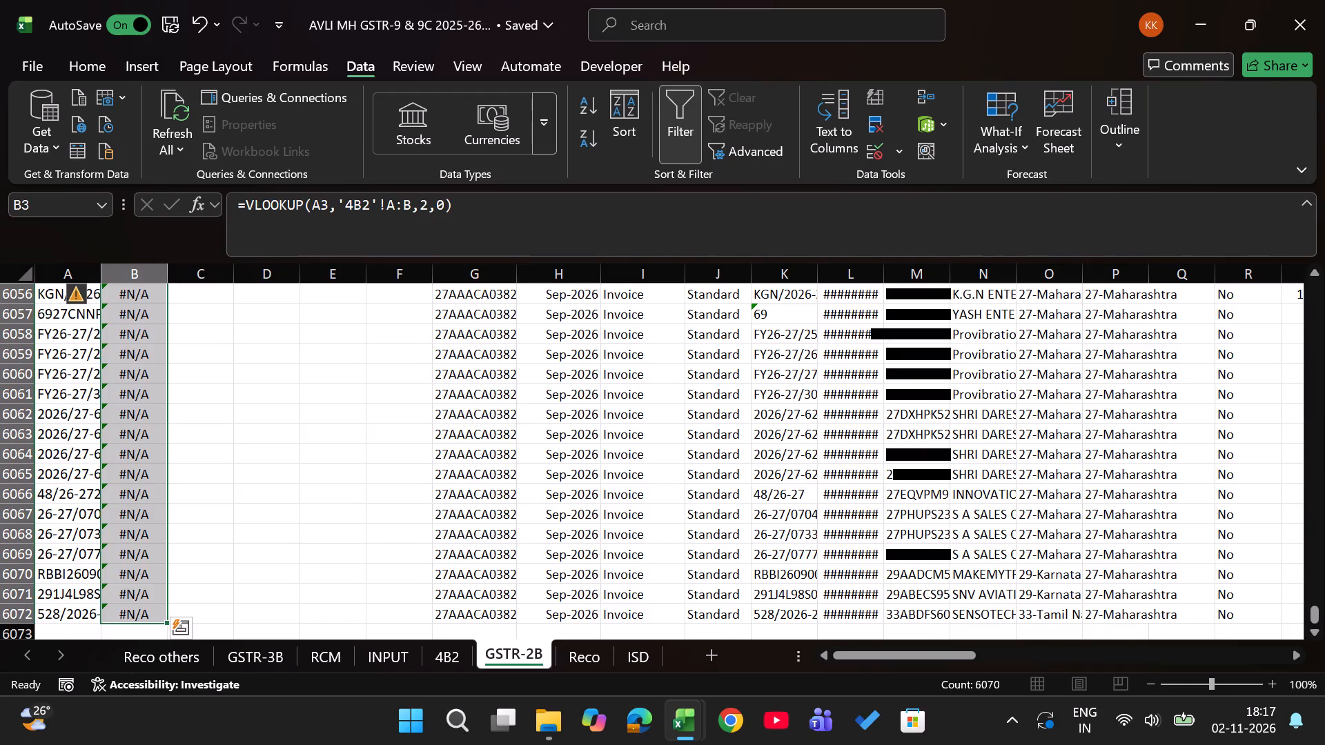
{"action": "key", "text": "Down"}
{"action": "left_click", "coordinate": [369, 421]}
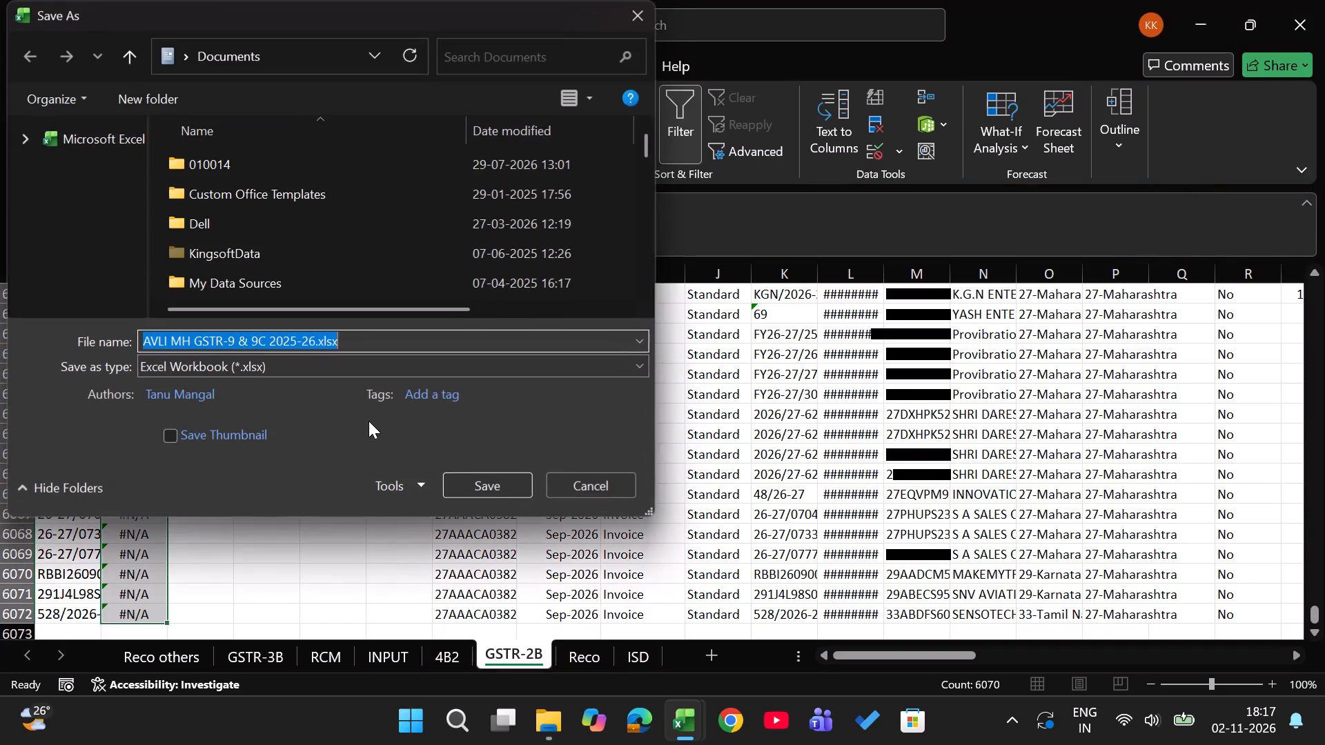
{"action": "left_click", "coordinate": [649, 3]}
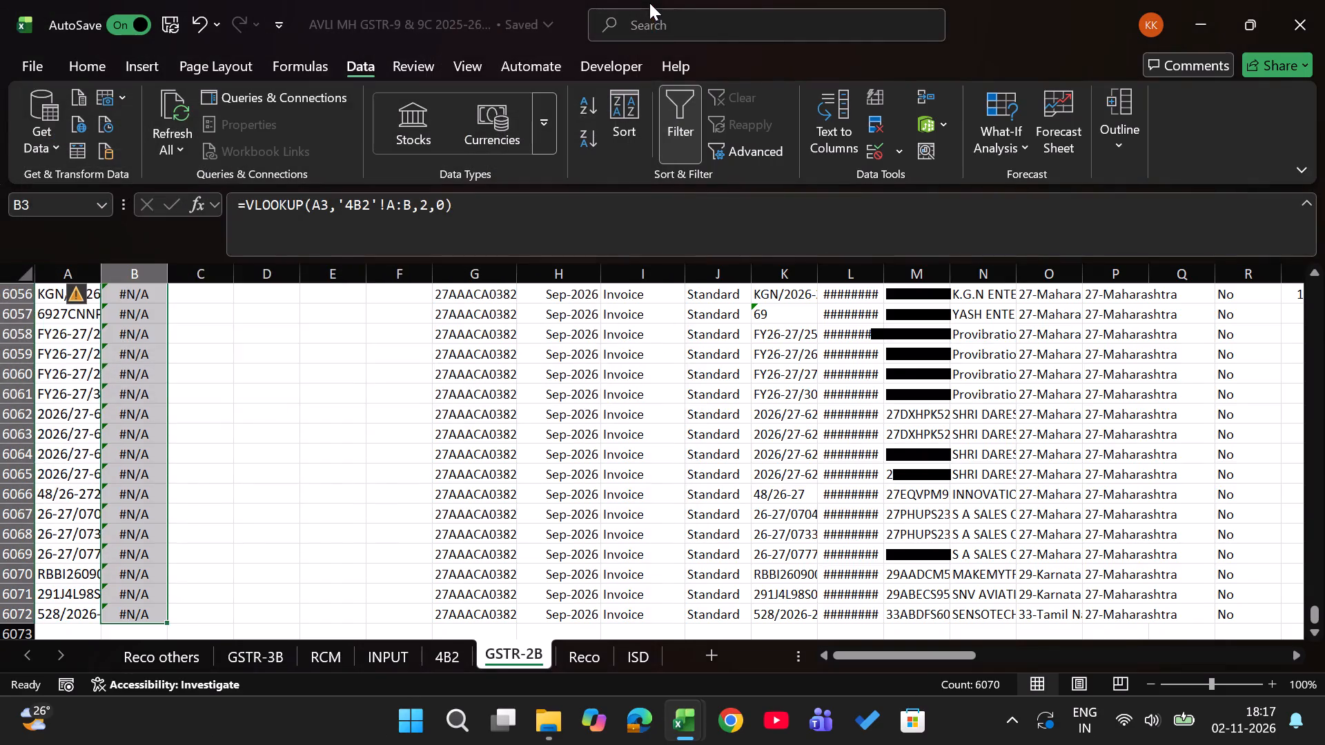
{"action": "key", "text": "Delete"}
Delete all FALSE formulas from the Reclaim Month column of GSTR-2B using a filter that excludes blanks, and clear that filter.
{"action": "key", "text": "Up"}
{"action": "key", "text": "Right"}
{"action": "key", "text": "Right"}
{"action": "key", "text": "alt+Down"}
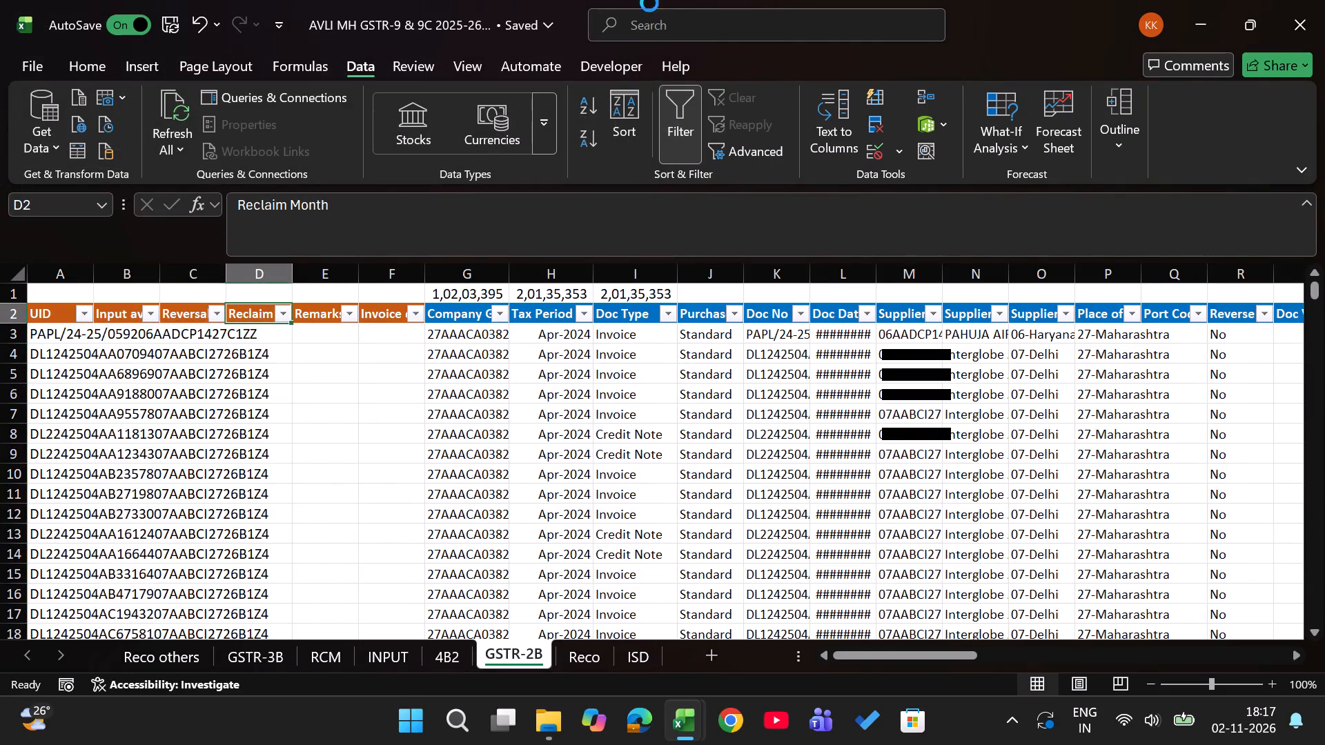
{"action": "left_click", "coordinate": [379, 508]}
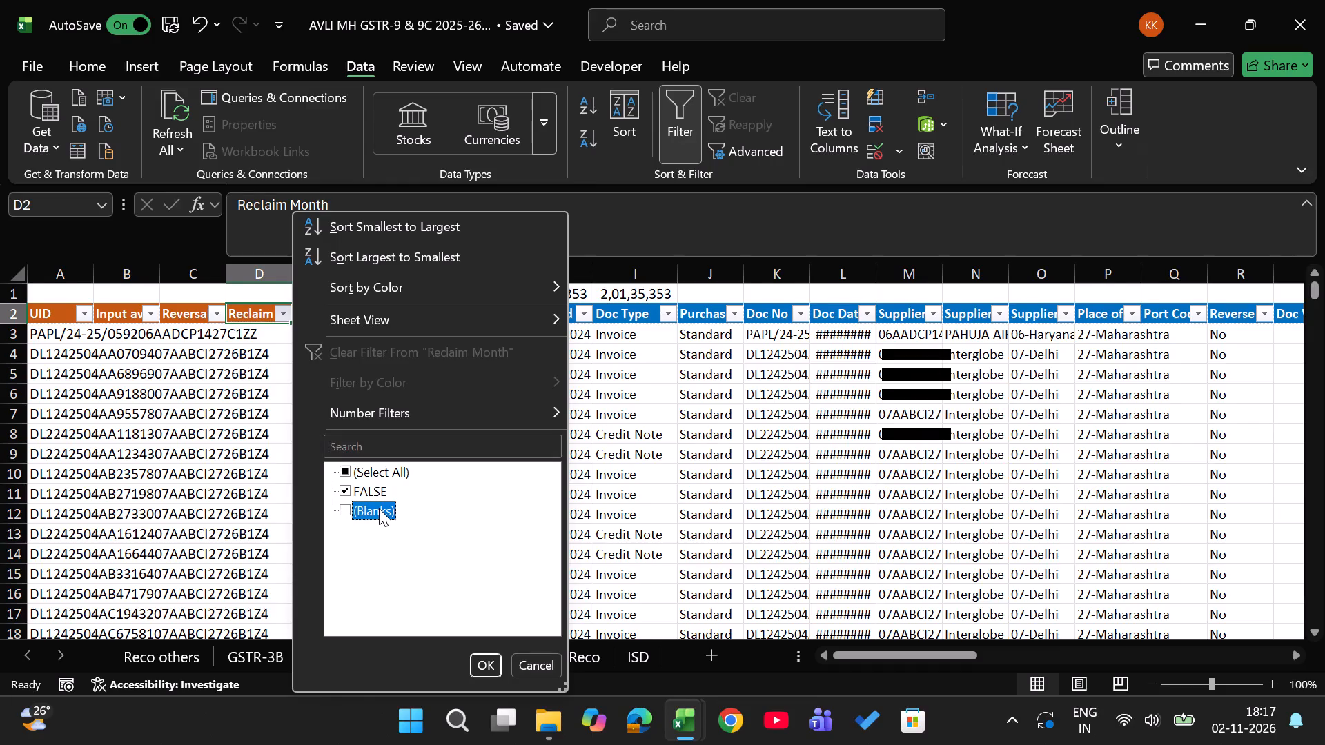
{"action": "key", "text": "Return"}
{"action": "key", "text": "Down"}
{"action": "key", "text": "ctrl+shift+Down"}
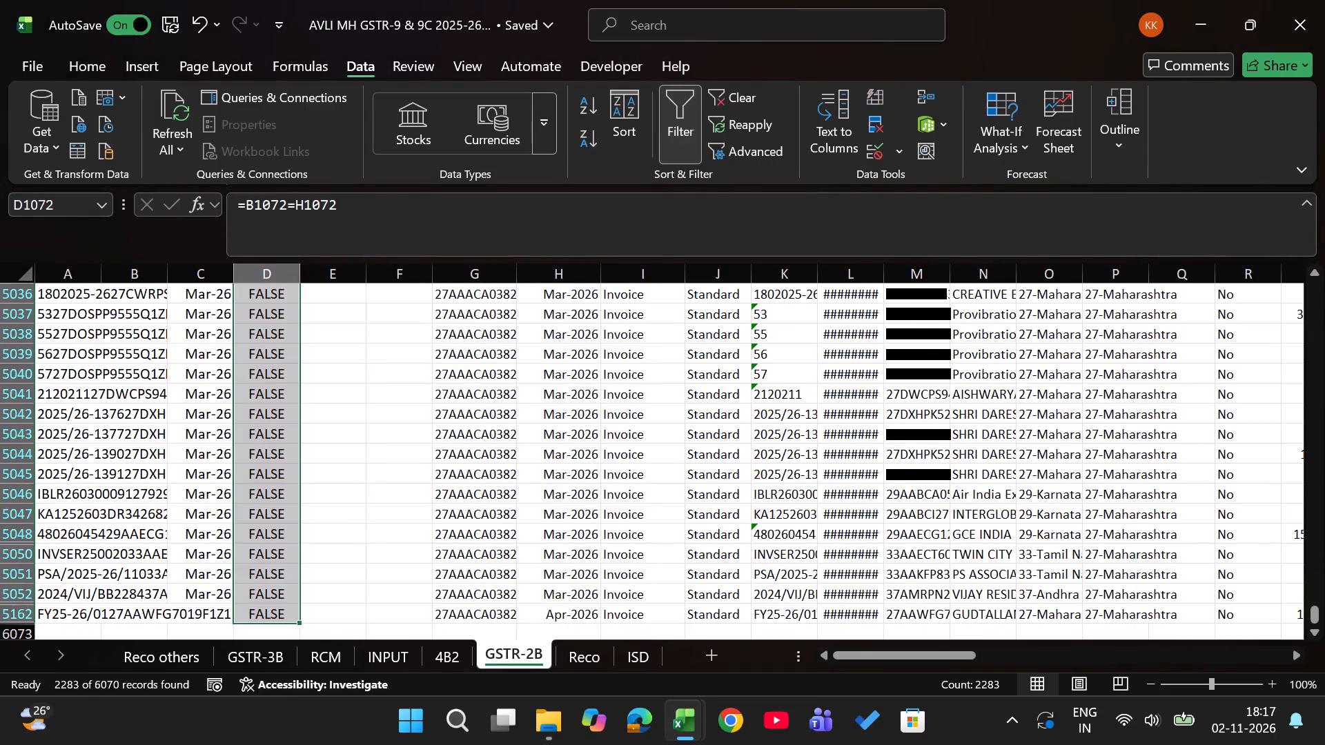
{"action": "key", "text": "alt+semicolon"}
{"action": "key", "text": "Delete"}
{"action": "key", "text": "Up"}
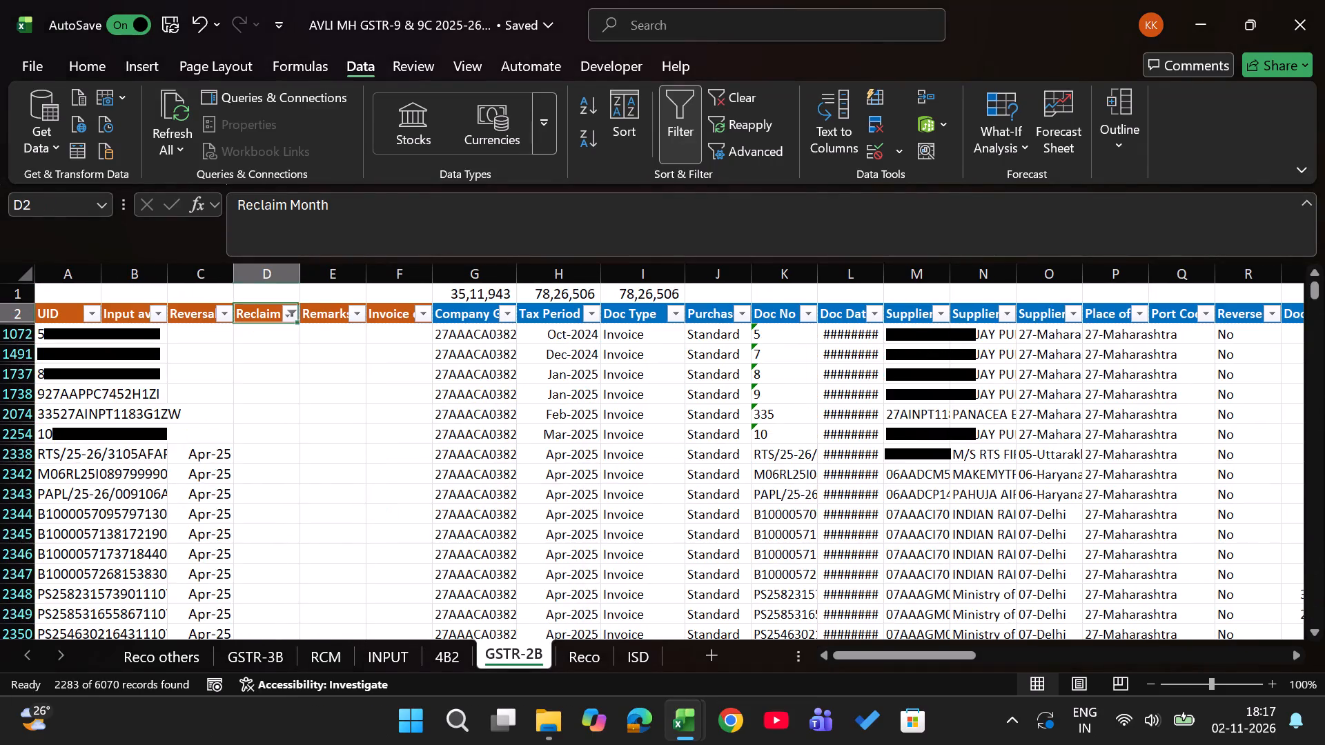
{"action": "type", "text": "ac"}
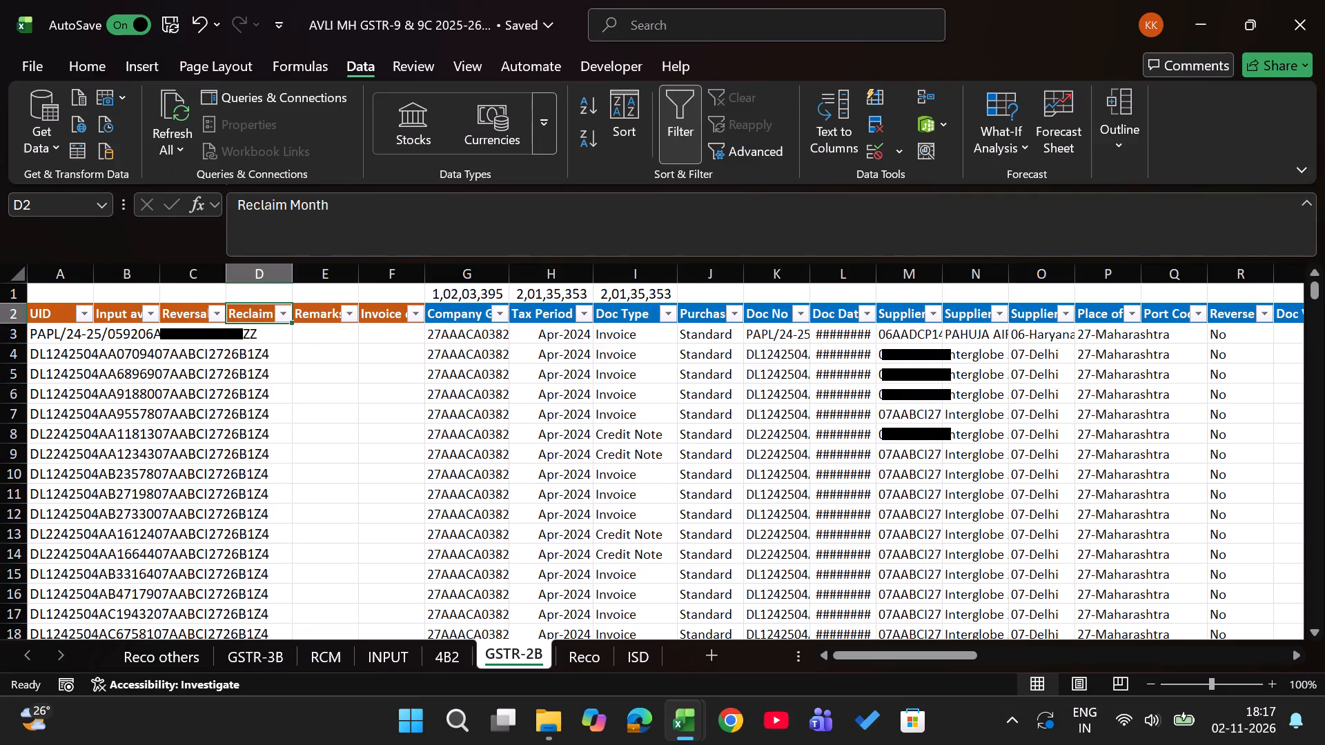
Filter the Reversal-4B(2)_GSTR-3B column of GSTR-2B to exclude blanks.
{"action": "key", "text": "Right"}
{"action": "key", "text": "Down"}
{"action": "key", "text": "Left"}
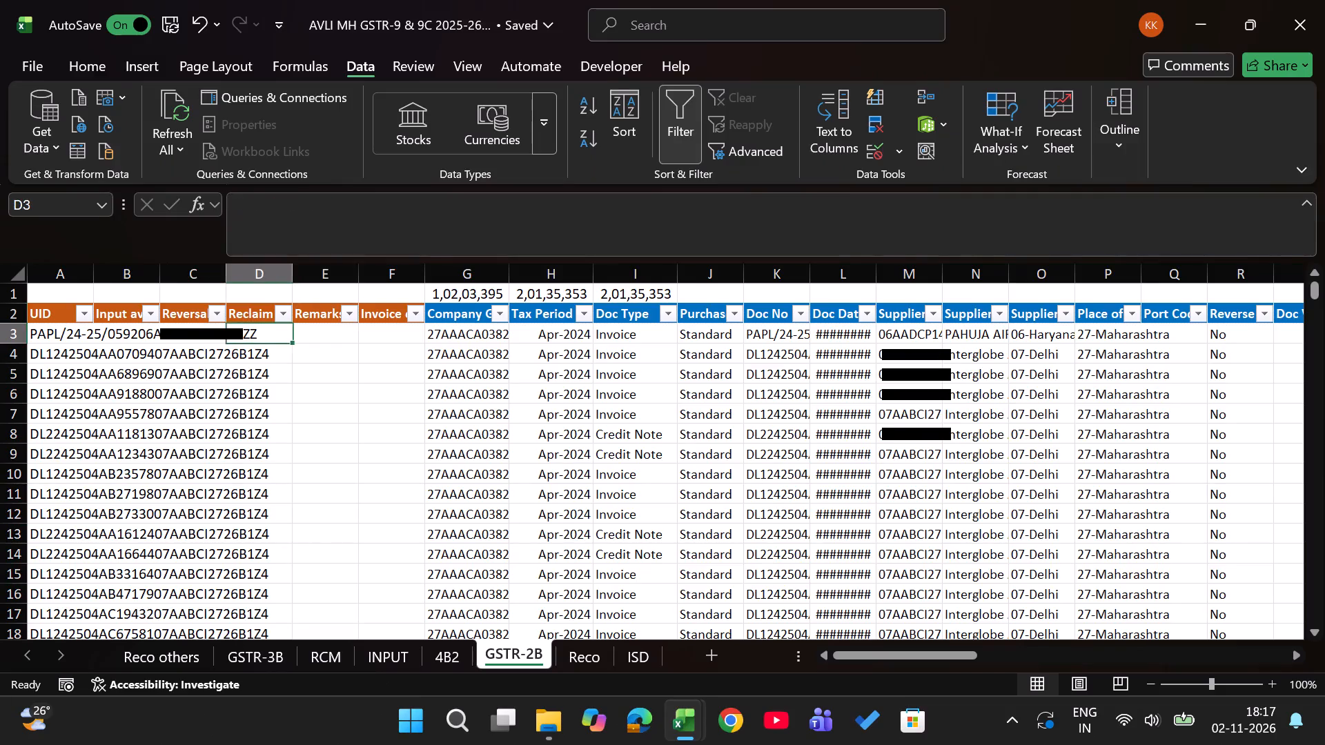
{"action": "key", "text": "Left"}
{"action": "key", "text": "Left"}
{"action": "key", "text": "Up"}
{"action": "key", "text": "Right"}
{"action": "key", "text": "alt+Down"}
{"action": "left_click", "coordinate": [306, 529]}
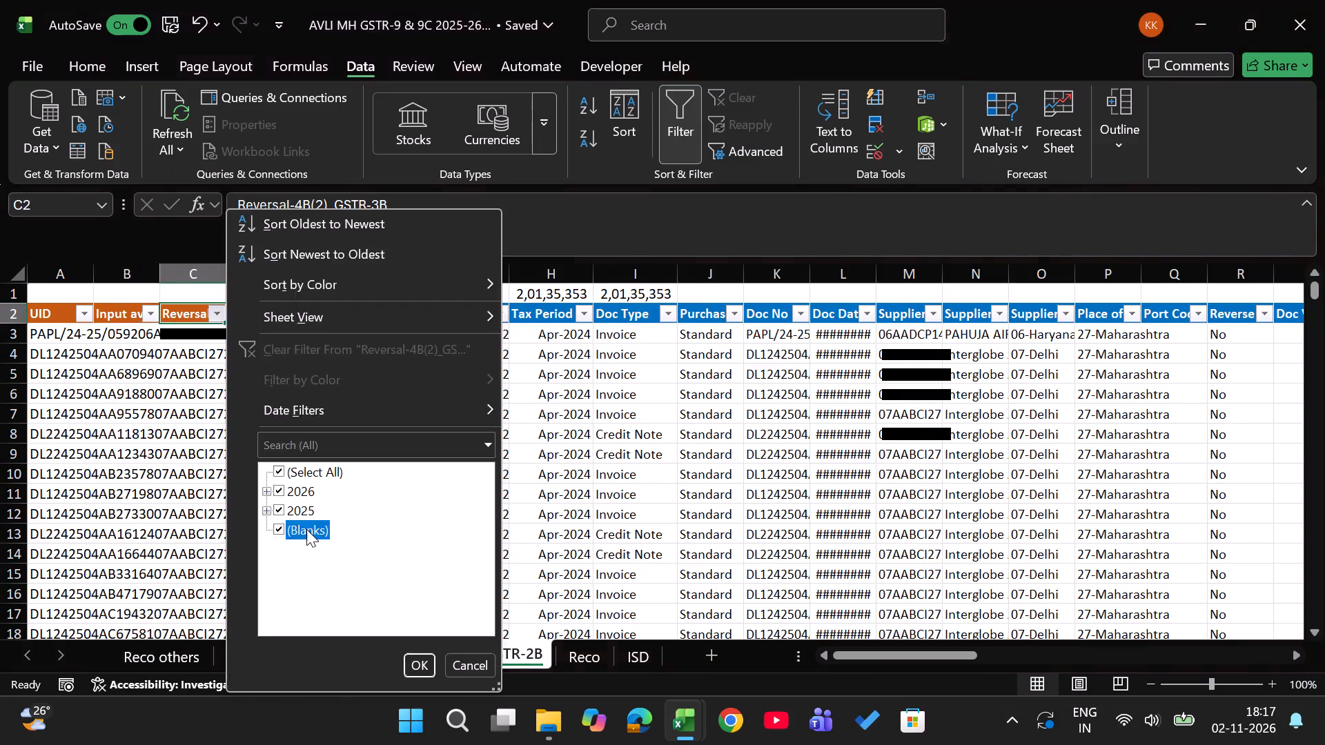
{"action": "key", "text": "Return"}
Clear the existing filters on the 4B2 sheet and filter its Month column to show only Others-Previous month.
{"action": "key", "text": "ctrl+Page_Up"}
{"action": "key", "text": "Up"}
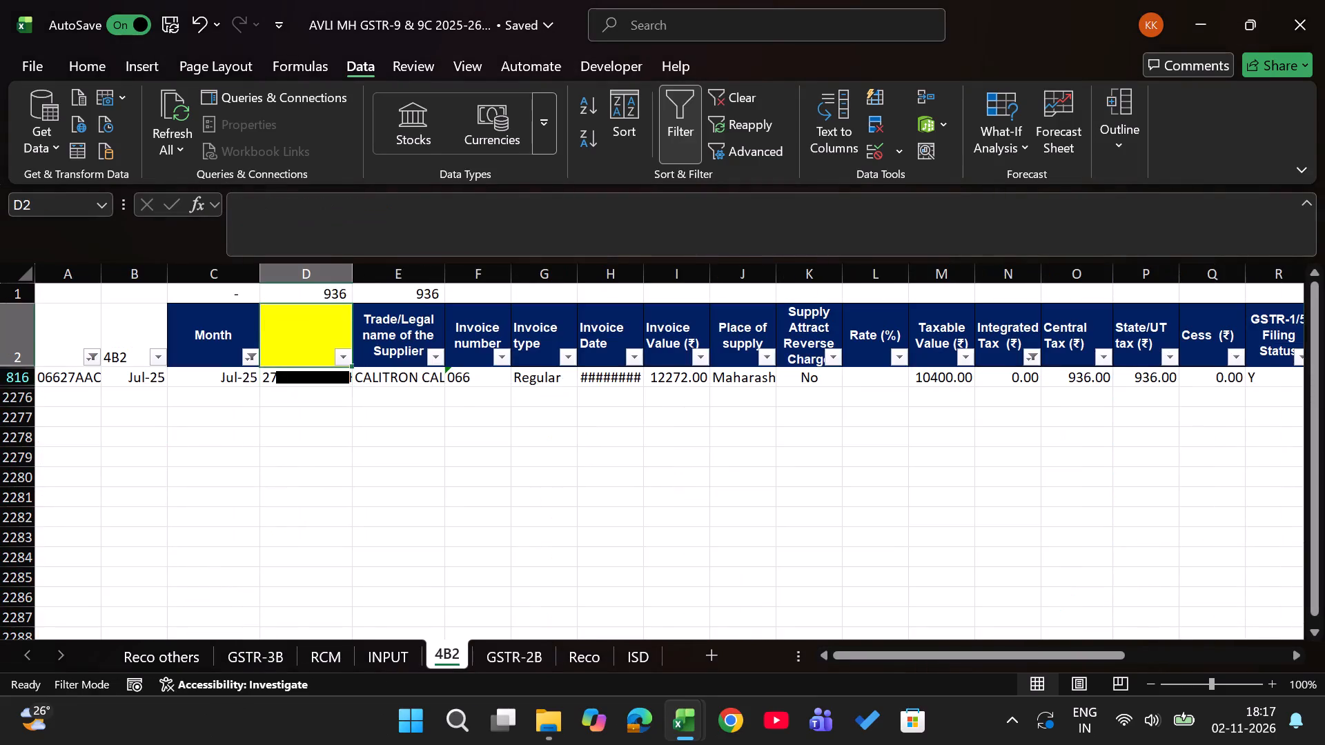
{"action": "type", "text": "ac"}
{"action": "key", "text": "Down"}
{"action": "key", "text": "Left"}
{"action": "key", "text": "Up"}
{"action": "key", "text": "alt+Down"}
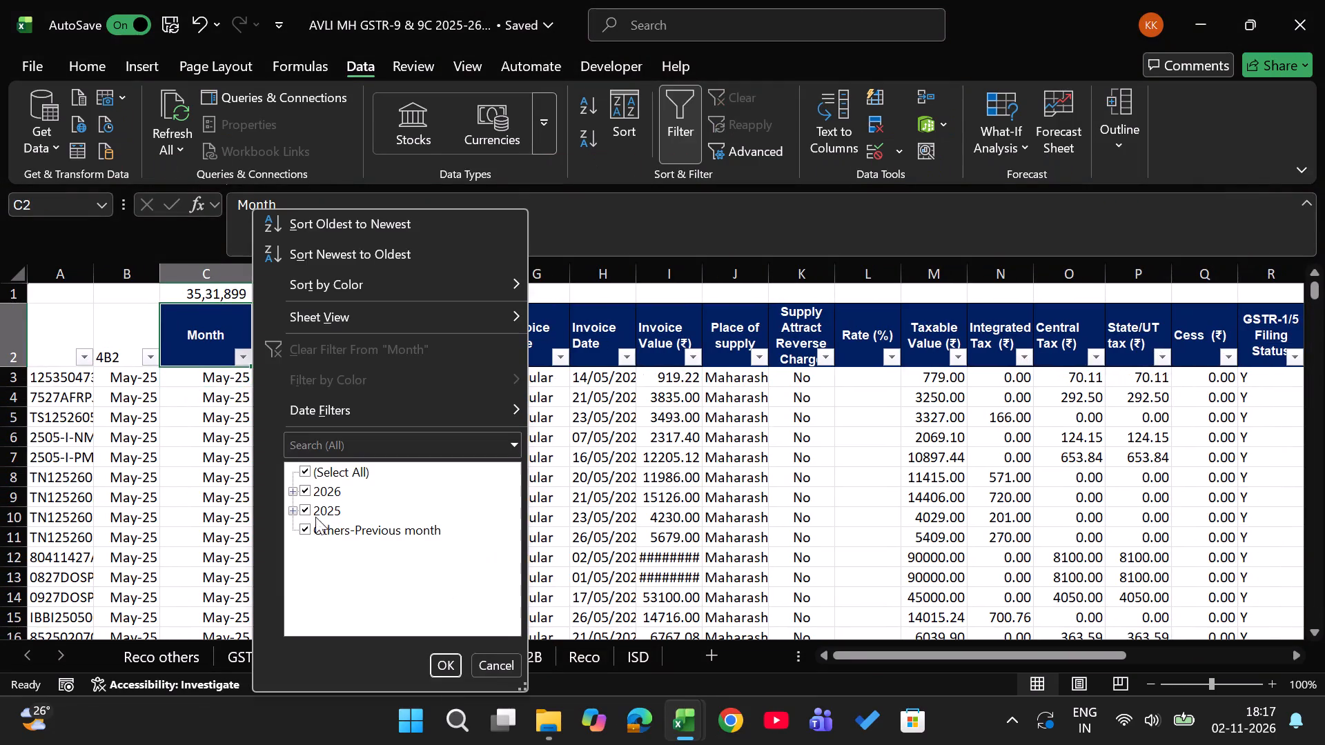
{"action": "left_click", "coordinate": [317, 510]}
{"action": "key", "text": "Up"}
{"action": "key", "text": "space"}
{"action": "key", "text": "Return"}
{"action": "key", "text": "Down"}
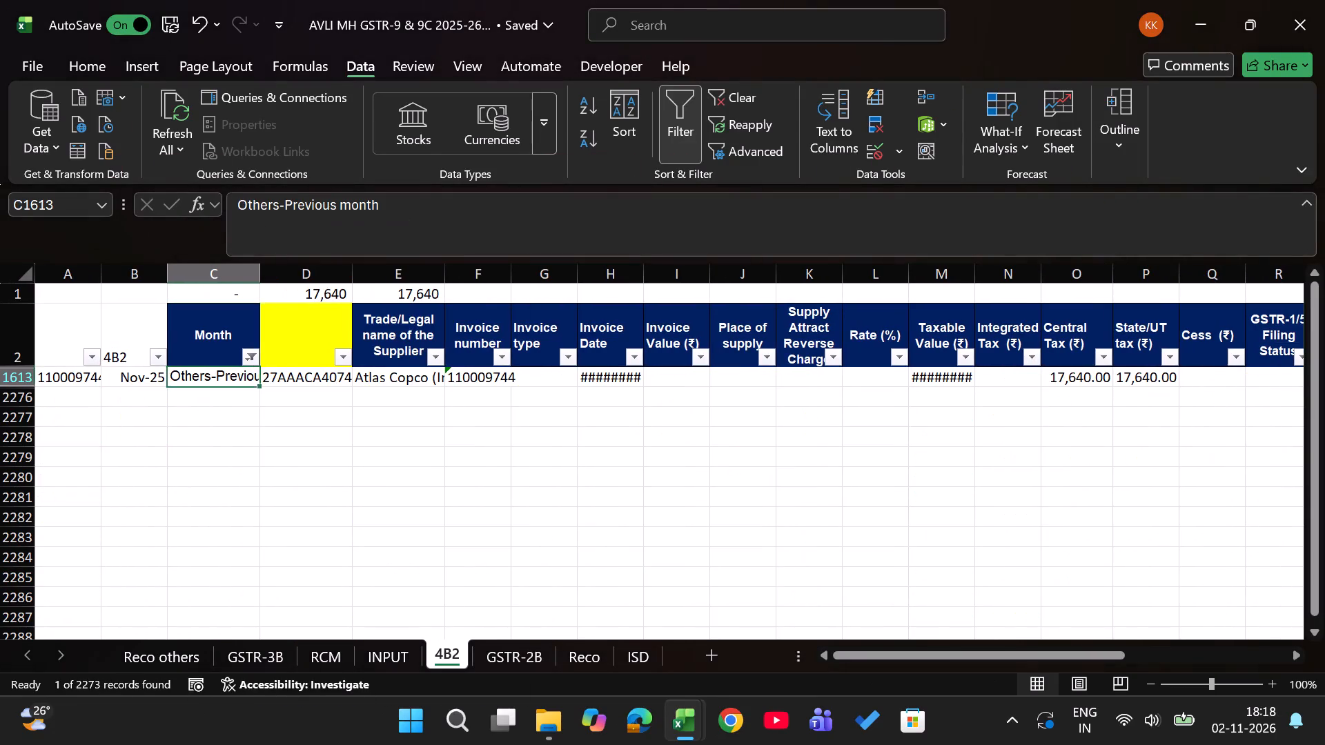
Clear all filters on the GSTR-2B sheet.
{"action": "key", "text": "Left"}
{"action": "key", "text": "Right"}
{"action": "key", "text": "Right"}
{"action": "key", "text": "Right"}
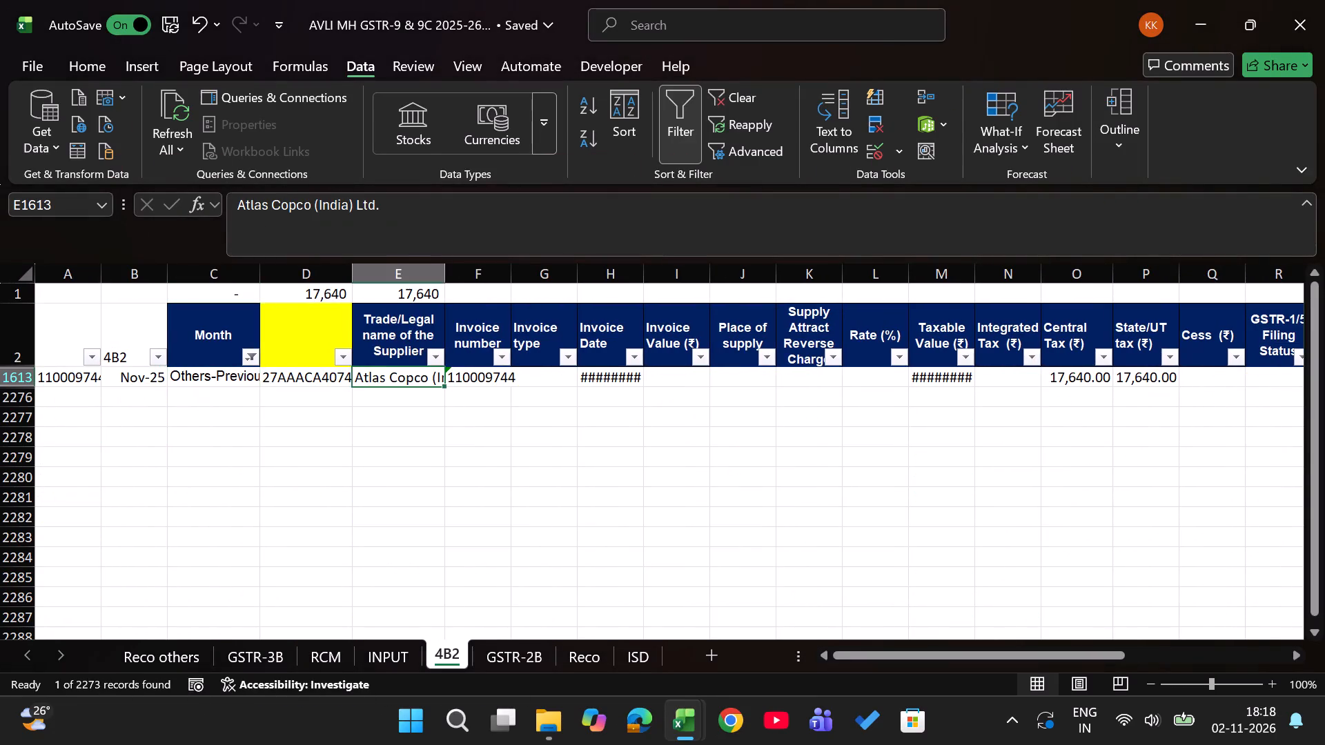
{"action": "key", "text": "ctrl+Page_Down"}
{"action": "type", "text": "ac"}
Filter the Supplier GSTIN column of GSTR-2B by the Atlas Copco (India) Ltd. GSTIN copied from the 4B2 sheet.
{"action": "key", "text": "Right"}
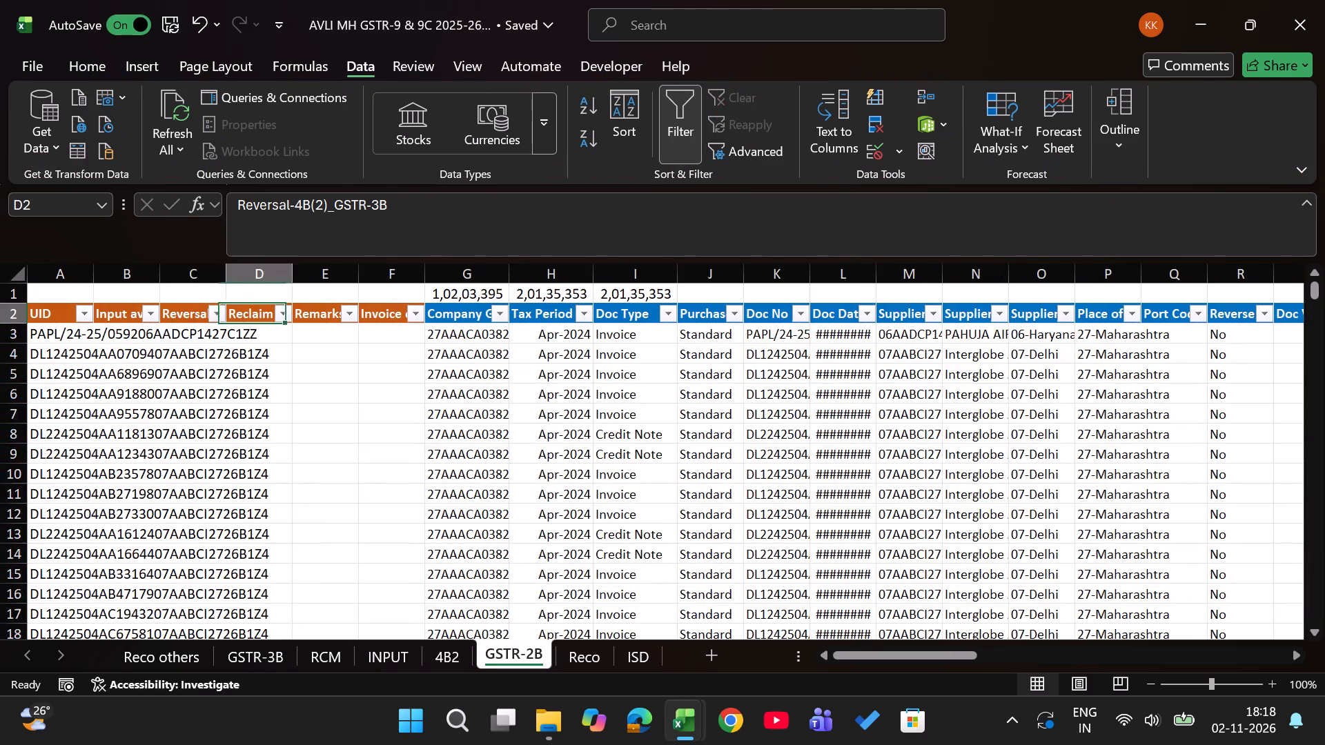
{"action": "key", "text": "Right"}
{"action": "key", "text": "Right"}
{"action": "key", "text": "Right"}
{"action": "key", "text": "Right"}
{"action": "key", "text": "Right"}
{"action": "key", "text": "Right"}
{"action": "key", "text": "Right"}
{"action": "key", "text": "Right"}
{"action": "key", "text": "Right"}
{"action": "key", "text": "ctrl+Page_Up"}
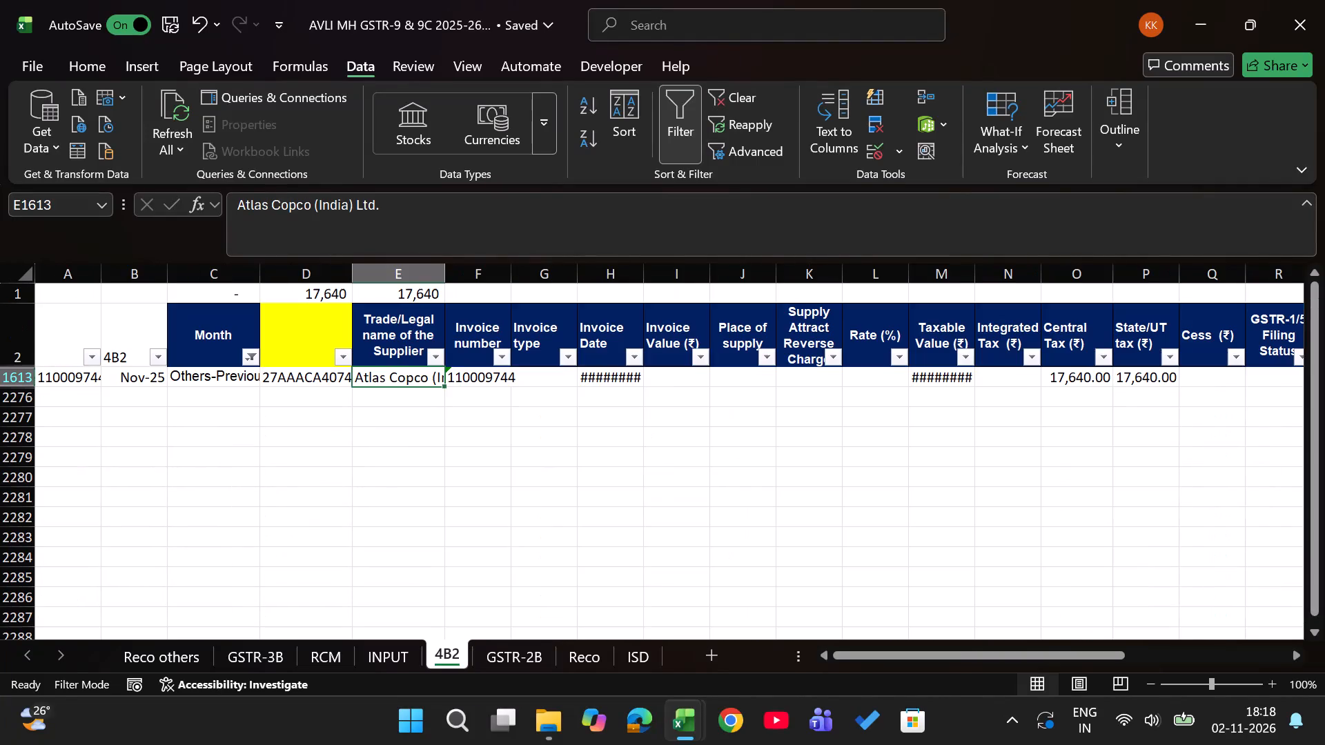
{"action": "key", "text": "Left"}
{"action": "key", "text": "ctrl+c"}
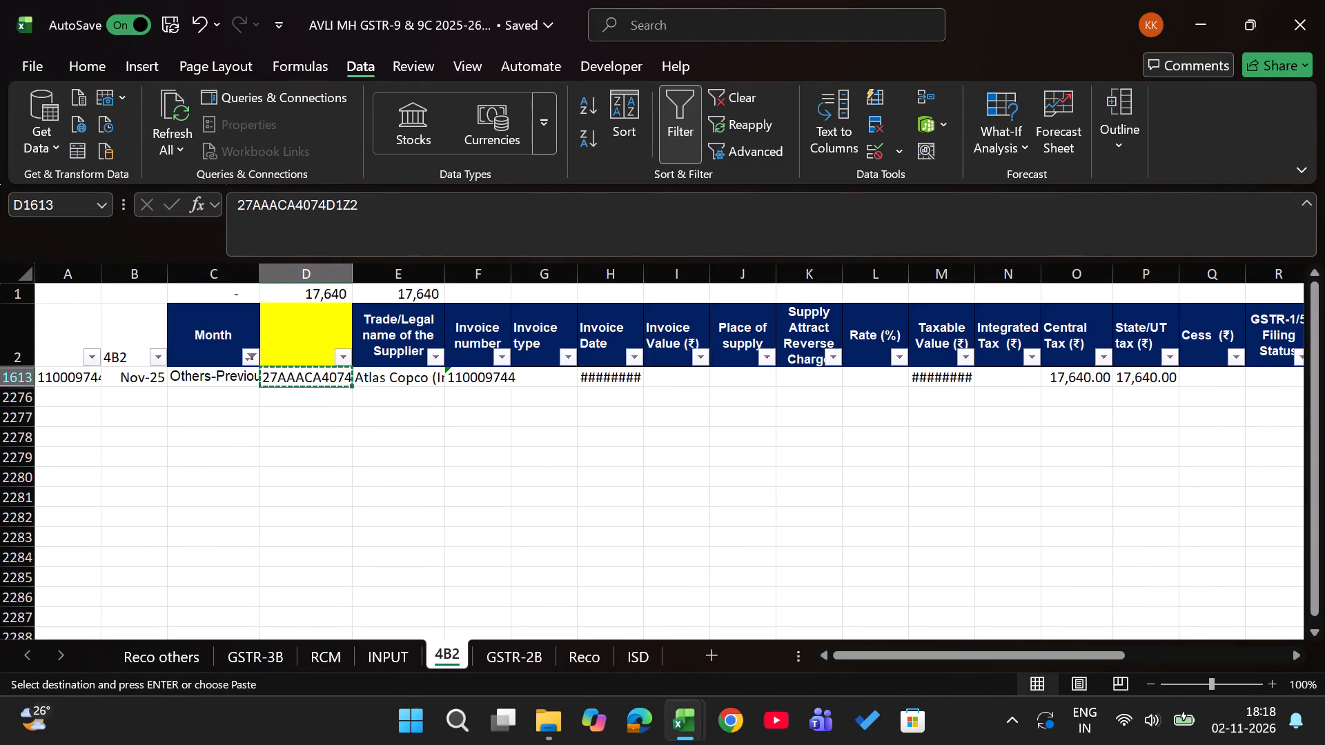
{"action": "key", "text": "ctrl+Page_Down"}
{"action": "key", "text": "alt+Down"}
{"action": "key", "text": "alt+Down"}
{"action": "key", "text": "alt+Down"}
{"action": "key", "text": "alt+Down"}
{"action": "key", "text": "alt+Down"}
{"action": "key", "text": "alt+Down"}
{"action": "key", "text": "alt+Down"}
{"action": "key", "text": "alt+Down"}
{"action": "key", "text": "alt+Down"}
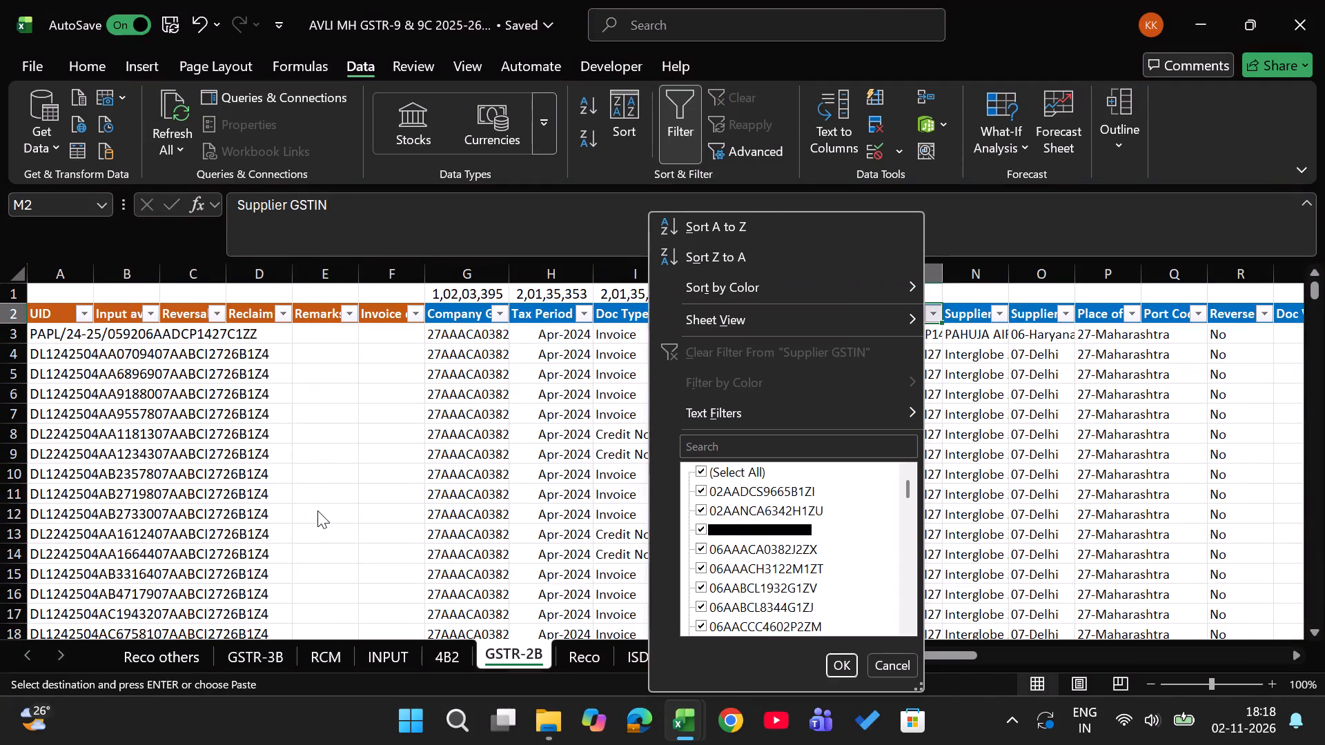
{"action": "key", "text": "ctrl+v"}
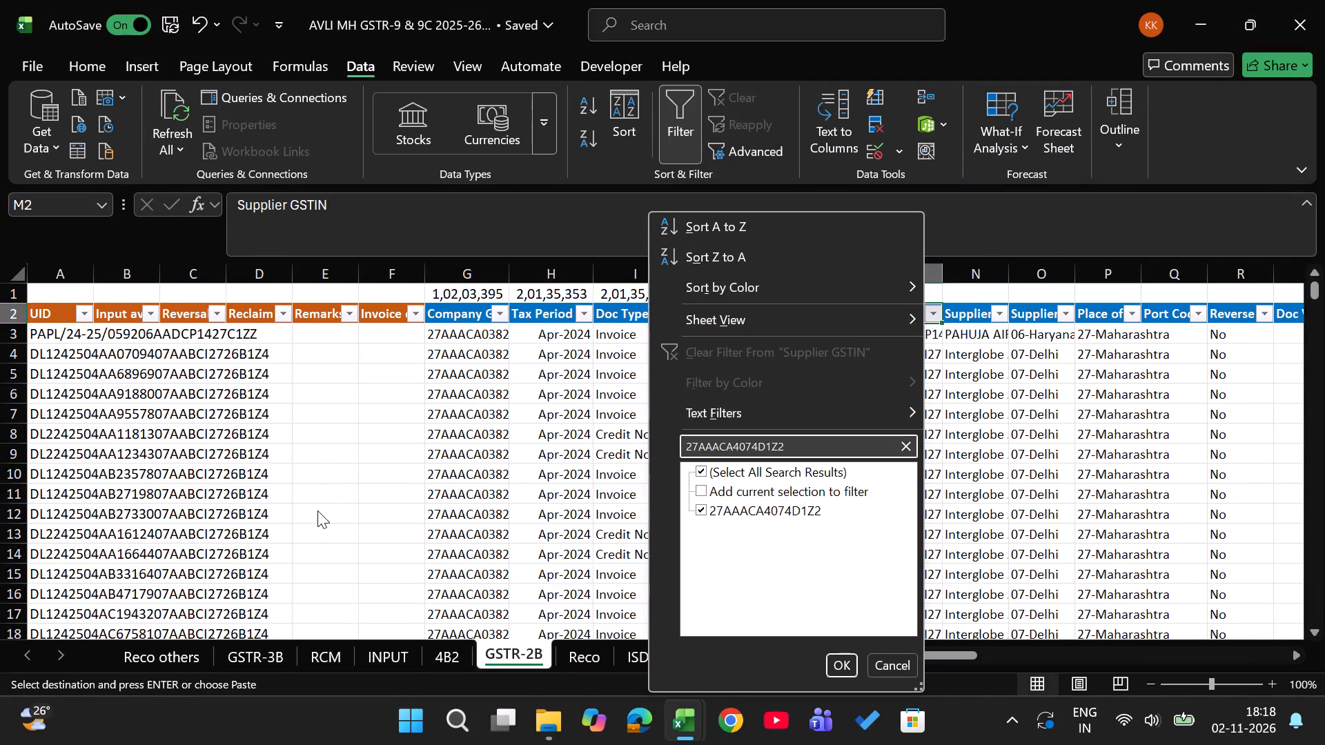
{"action": "key", "text": "Return"}
Compare the invoice number and date of the Atlas Copco entry in 4B2 with the filtered GSTR-2B rows.
{"action": "key", "text": "Left"}
{"action": "key", "text": "Left"}
{"action": "key", "text": "Left"}
{"action": "key", "text": "Left"}
{"action": "key", "text": "Down"}
{"action": "key", "text": "Right"}
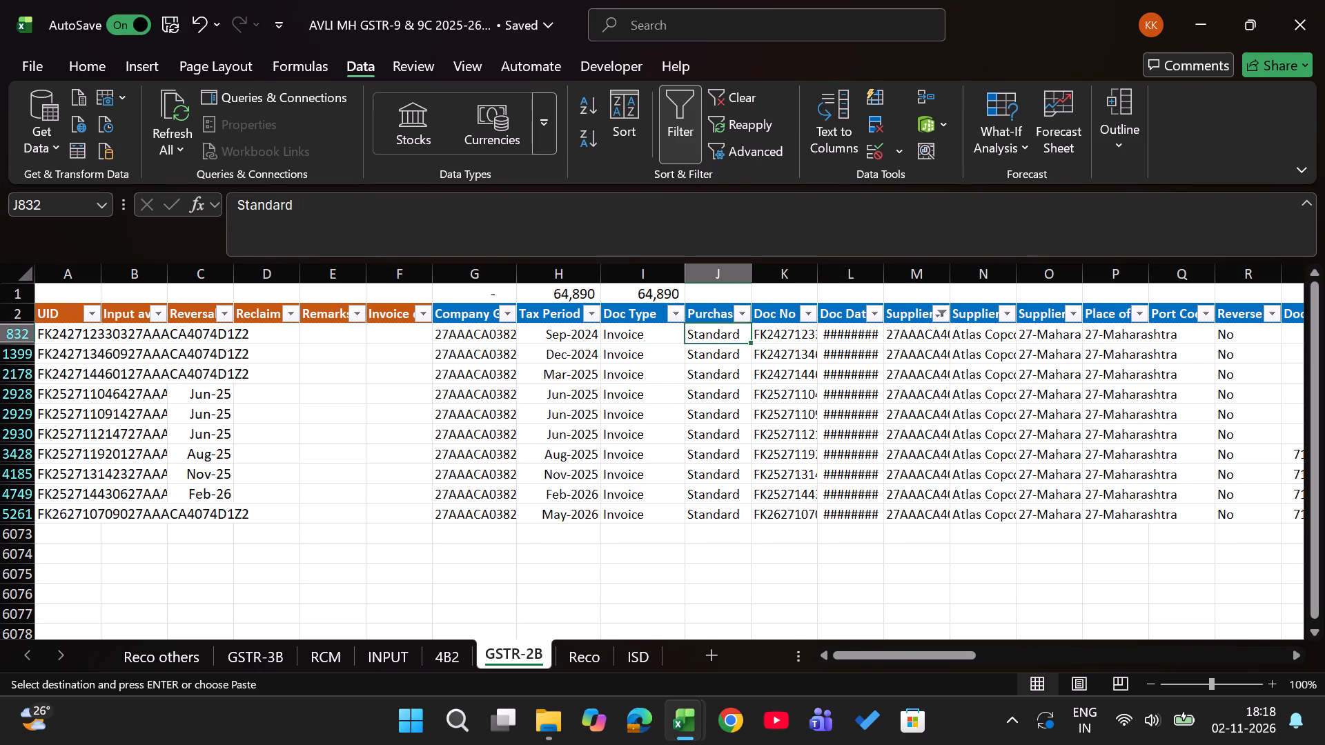
{"action": "key", "text": "ctrl+Page_Up"}
{"action": "key", "text": "Right"}
{"action": "key", "text": "Right"}
{"action": "key", "text": "Right"}
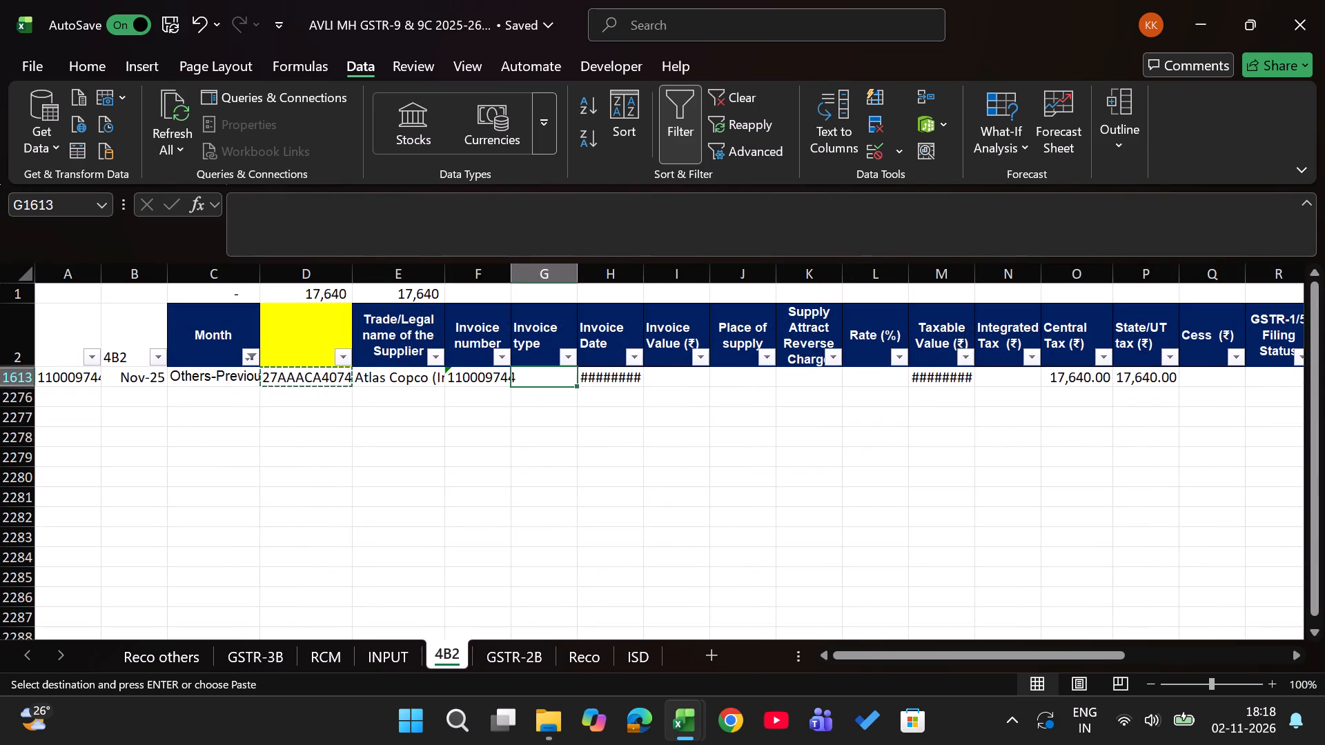
{"action": "key", "text": "Left"}
{"action": "key", "text": "ctrl+Page_Down"}
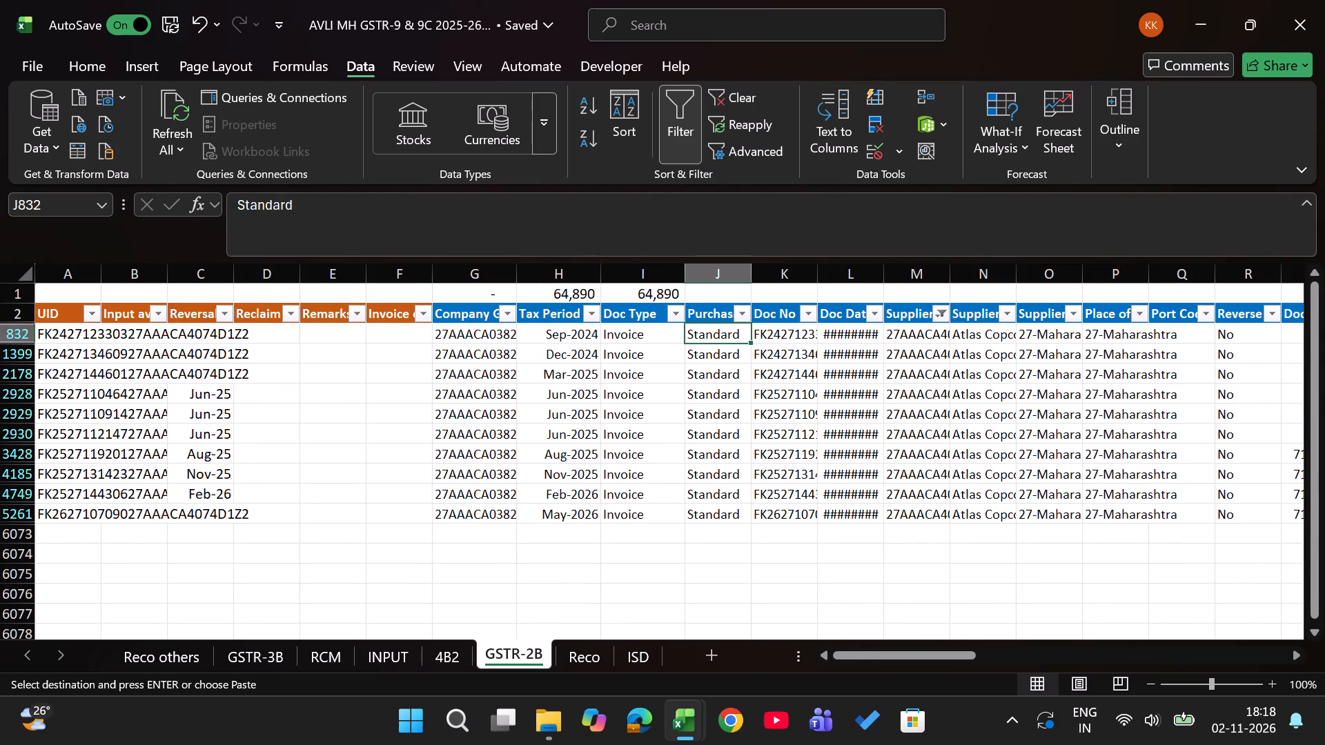
{"action": "key", "text": "Left"}
{"action": "key", "text": "Left"}
{"action": "key", "text": "Right"}
{"action": "key", "text": "Left"}
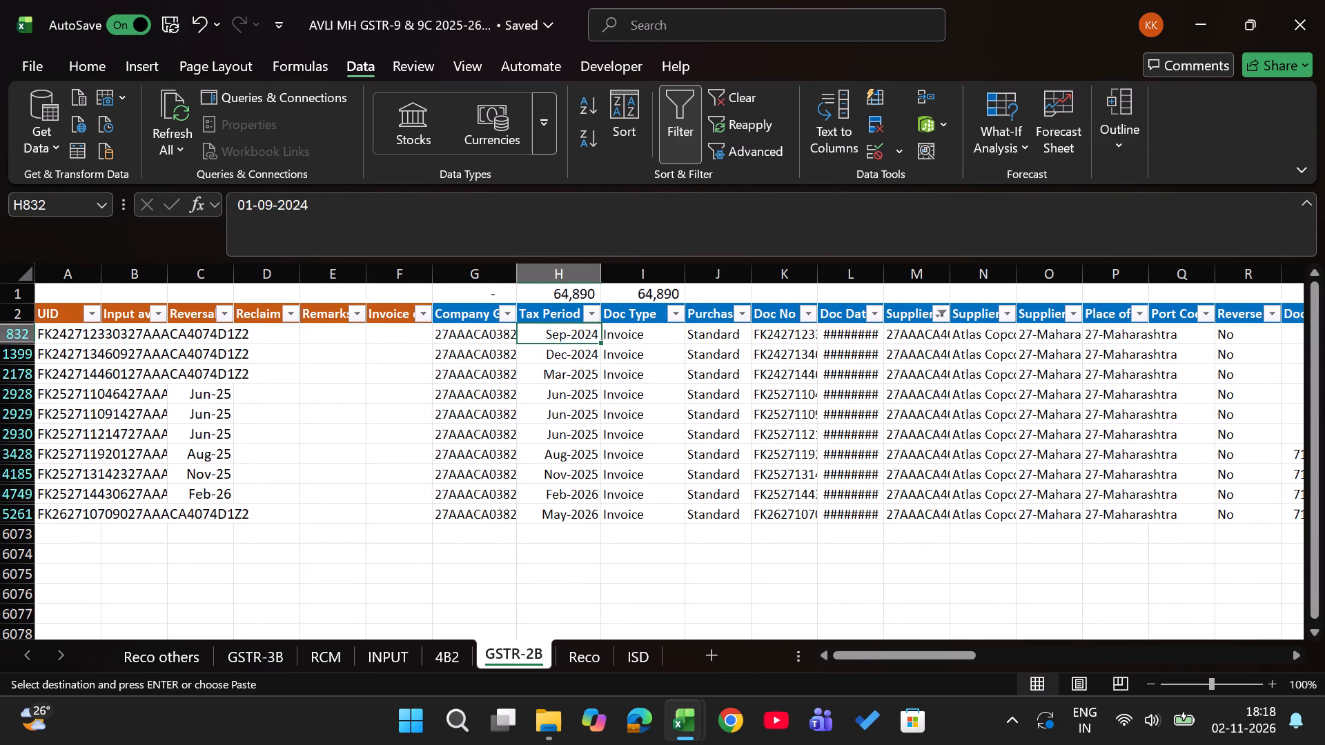
{"action": "key", "text": "ctrl+Page_Up"}
{"action": "key", "text": "Right"}
{"action": "key", "text": "Right"}
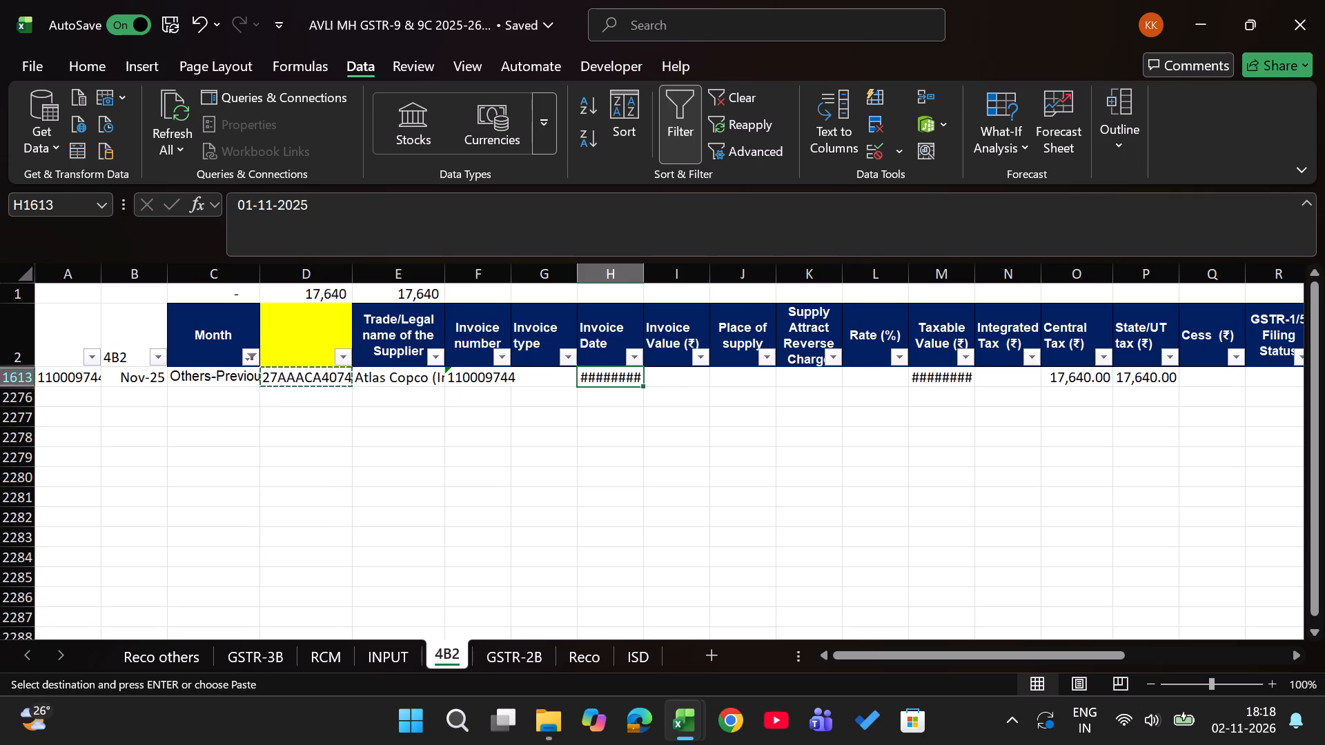
{"action": "key", "text": "ctrl+Page_Down"}
{"action": "key", "text": "Down"}
{"action": "key", "text": "Down"}
{"action": "key", "text": "Right"}
{"action": "key", "text": "Right"}
{"action": "key", "text": "Right"}
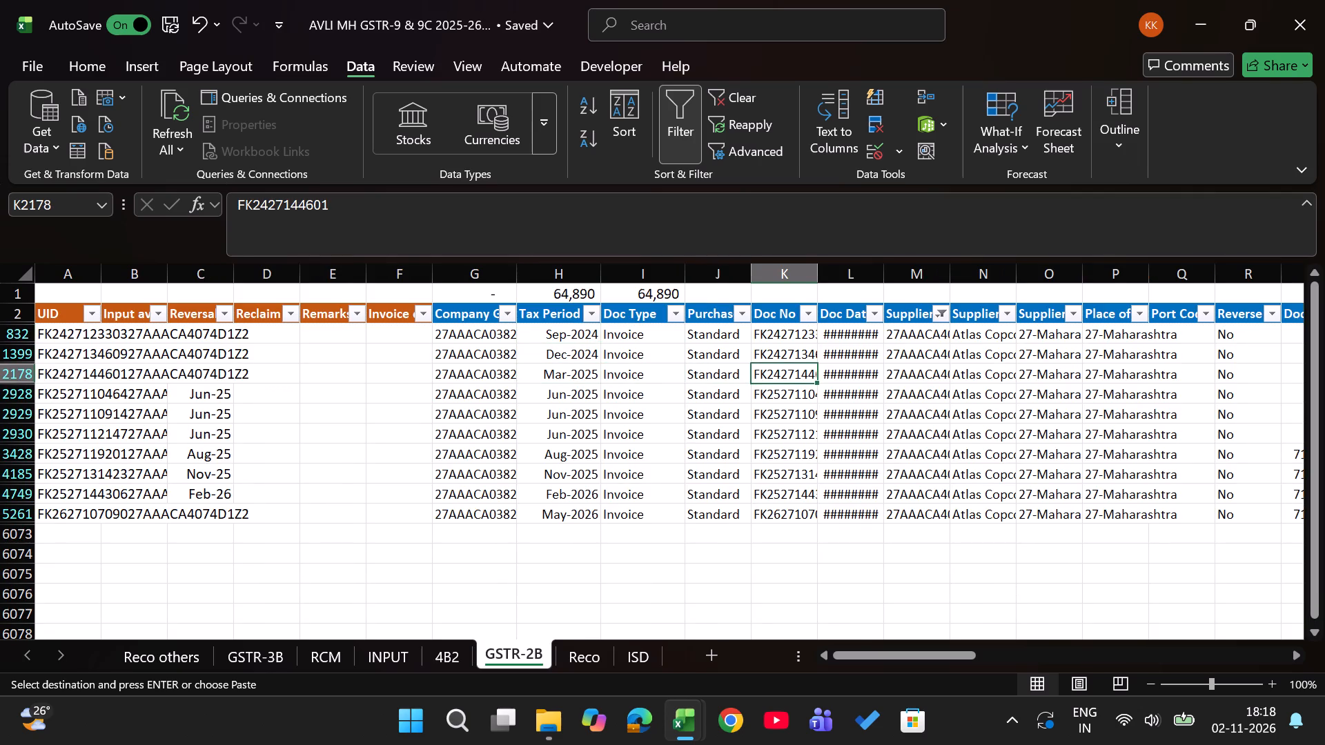
{"action": "key", "text": "Right"}
{"action": "key", "text": "Up"}
{"action": "key", "text": "Up"}
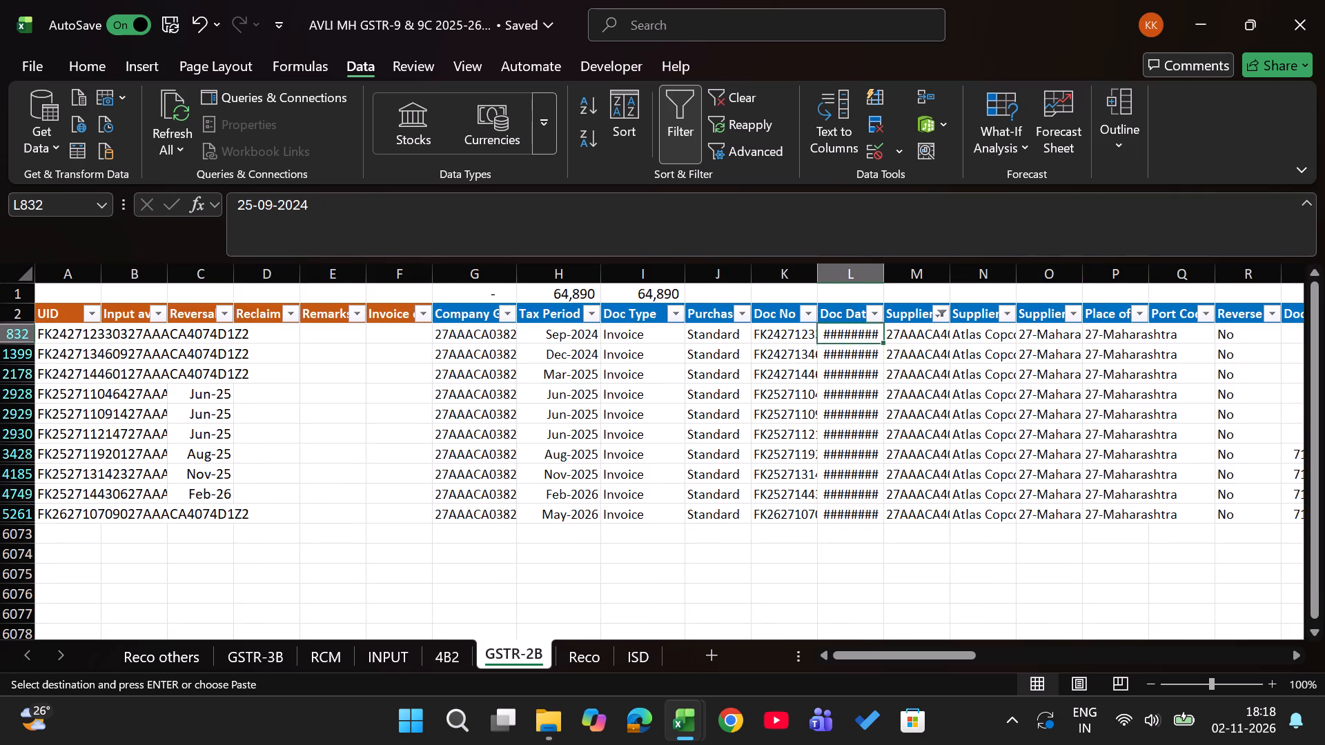
{"action": "key", "text": "Up"}
{"action": "key", "text": "Down"}
{"action": "key", "text": "Down"}
{"action": "key", "text": "Down"}
{"action": "key", "text": "Down"}
{"action": "key", "text": "Down"}
{"action": "key", "text": "Down"}
{"action": "key", "text": "Down"}
{"action": "key", "text": "Down"}
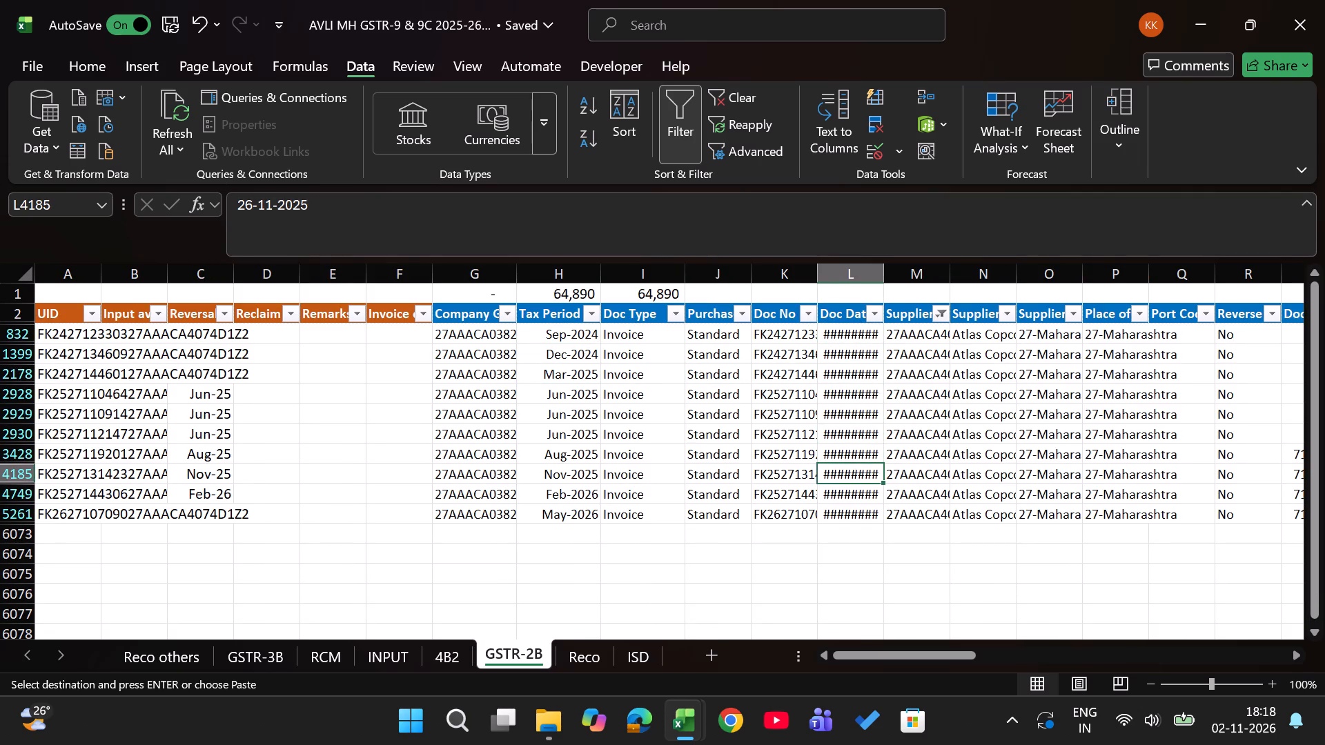
Compare the taxable value and CGST/SGST amounts of the filtered GSTR-2B rows with the Atlas Copco entry in 4B2.
{"action": "key", "text": "Left"}
{"action": "key", "text": "Right"}
{"action": "key", "text": "Right"}
{"action": "key", "text": "Right"}
{"action": "key", "text": "Right"}
{"action": "key", "text": "Right"}
{"action": "key", "text": "Right"}
{"action": "key", "text": "Right"}
{"action": "key", "text": "Right"}
{"action": "key", "text": "Right"}
{"action": "key", "text": "Right"}
{"action": "key", "text": "Right"}
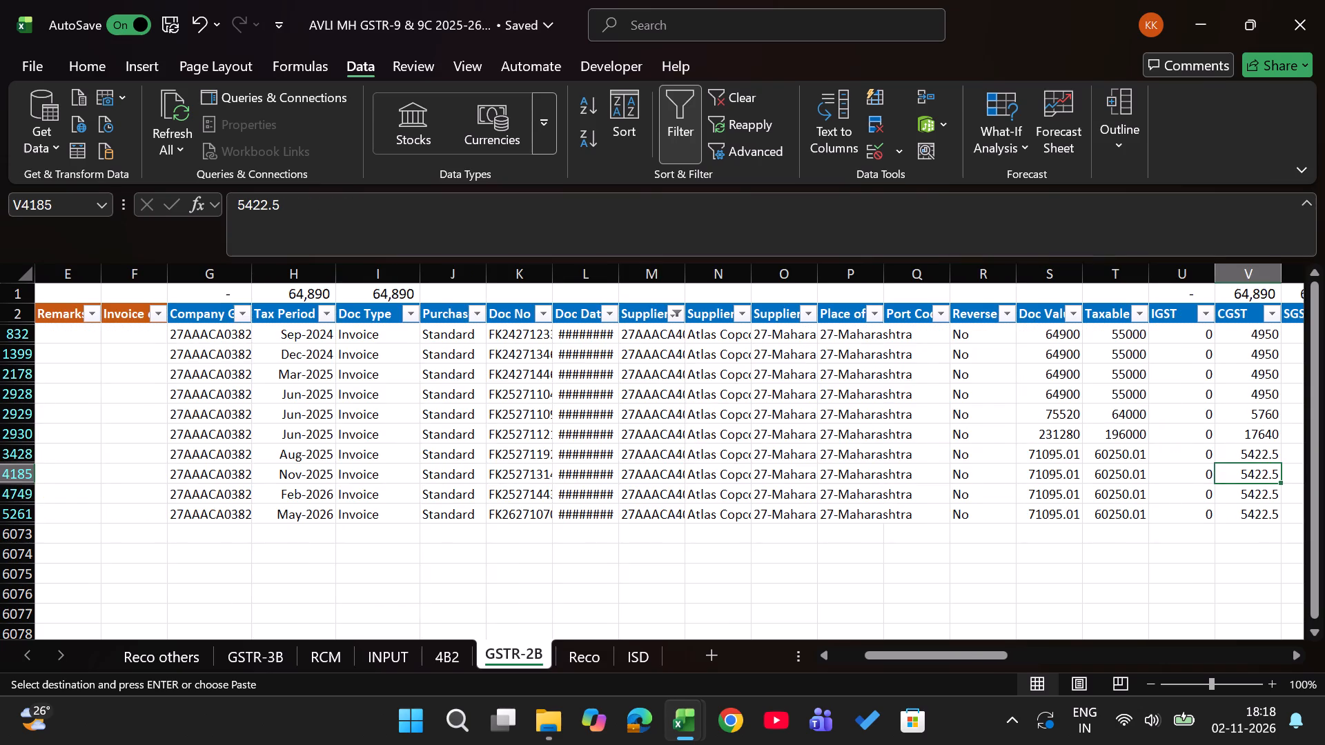
{"action": "key", "text": "Right"}
{"action": "key", "text": "Right"}
{"action": "key", "text": "Right"}
{"action": "key", "text": "Right"}
{"action": "key", "text": "Right"}
{"action": "key", "text": "Right"}
{"action": "key", "text": "Right"}
{"action": "key", "text": "Right"}
{"action": "key", "text": "Right"}
{"action": "key", "text": "Right"}
{"action": "key", "text": "Right"}
{"action": "key", "text": "Left"}
{"action": "key", "text": "Left"}
{"action": "key", "text": "Left"}
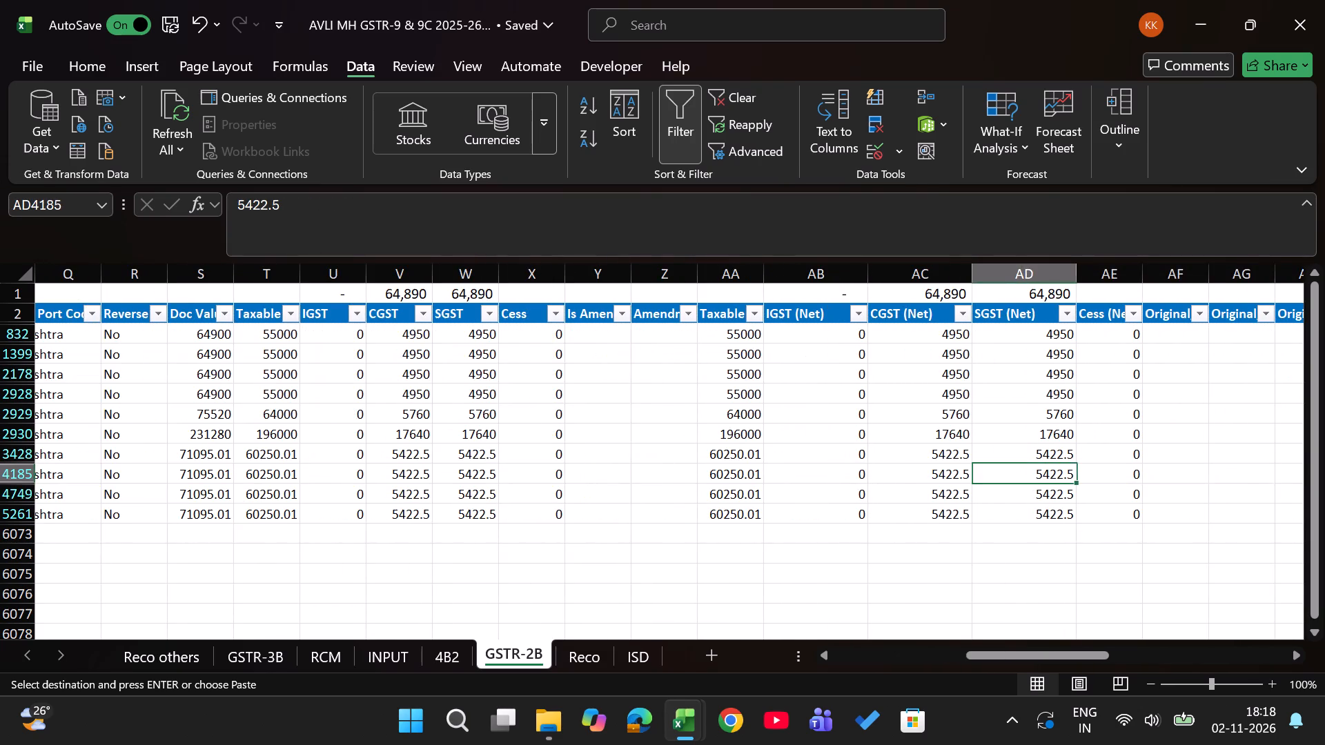
{"action": "key", "text": "ctrl+Page_Up"}
{"action": "key", "text": "Right"}
{"action": "key", "text": "Right"}
{"action": "key", "text": "Right"}
{"action": "key", "text": "Right"}
{"action": "key", "text": "Right"}
{"action": "key", "text": "ctrl+Page_Down"}
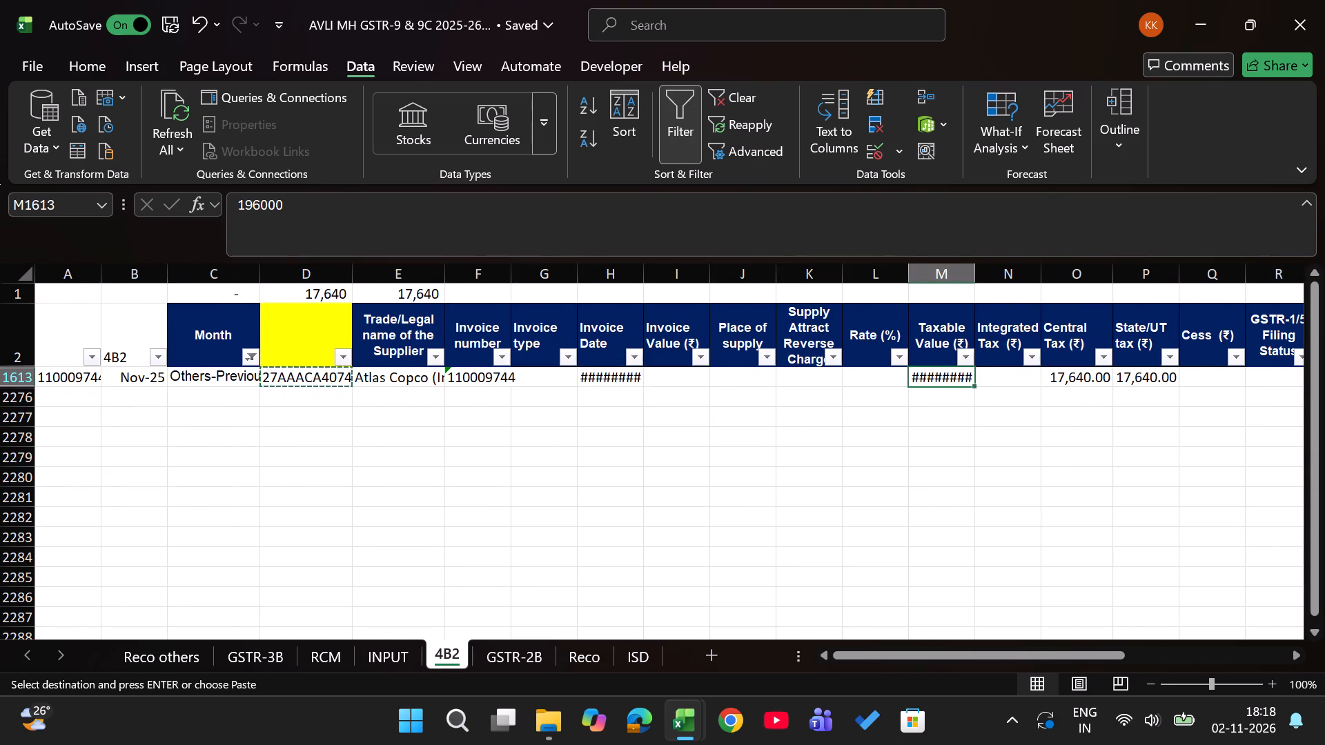
Examine the tax period, document type and document number of the 196000 taxable value Atlas Copco row in GSTR-2B.
{"action": "key", "text": "Right"}
{"action": "key", "text": "Right"}
{"action": "key", "text": "Right"}
{"action": "key", "text": "Up"}
{"action": "key", "text": "Up"}
{"action": "key", "text": "Left"}
{"action": "key", "text": "Left"}
{"action": "key", "text": "Left"}
{"action": "key", "text": "Left"}
{"action": "key", "text": "Left"}
{"action": "key", "text": "Left"}
{"action": "key", "text": "Left"}
{"action": "key", "text": "Left"}
{"action": "key", "text": "Left"}
{"action": "key", "text": "Left"}
{"action": "key", "text": "Left"}
{"action": "key", "text": "Left"}
{"action": "key", "text": "Left"}
{"action": "key", "text": "Left"}
{"action": "key", "text": "Left"}
{"action": "key", "text": "Left"}
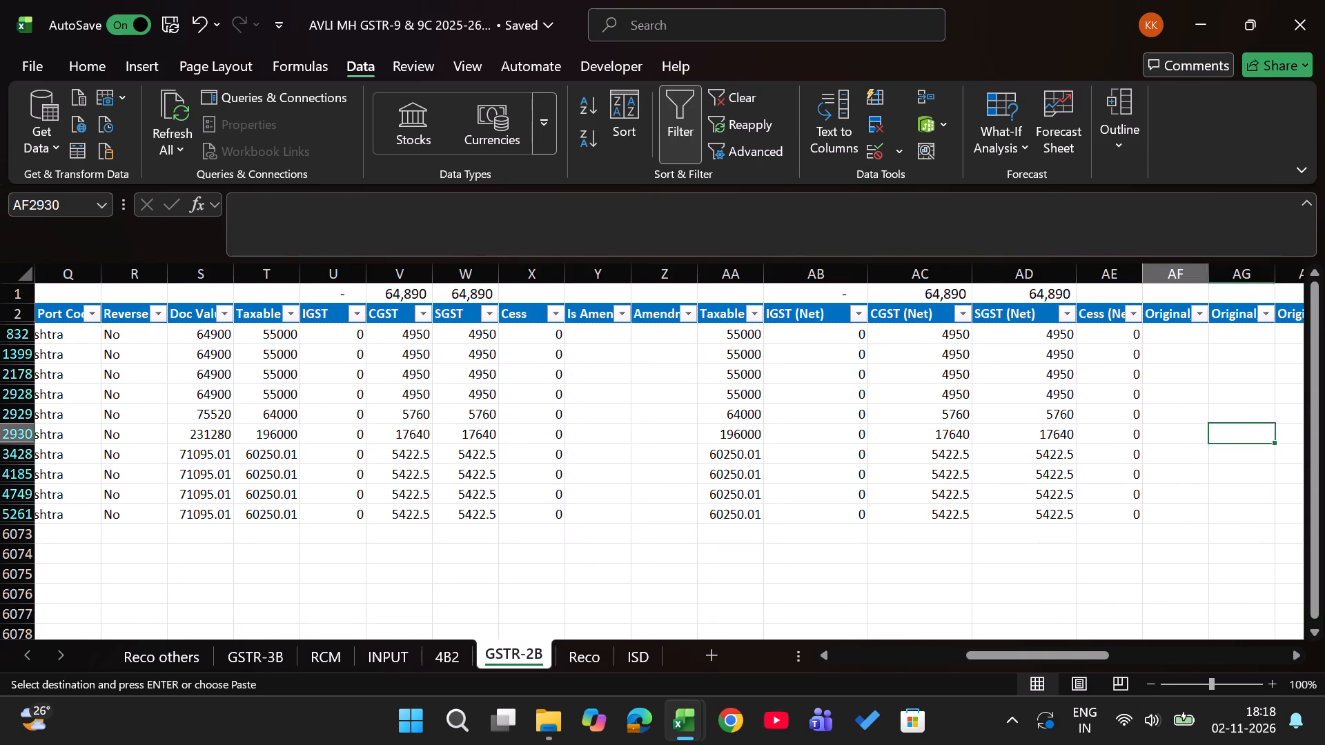
{"action": "key", "text": "Left"}
{"action": "key", "text": "Left"}
{"action": "key", "text": "Left"}
{"action": "key", "text": "Left"}
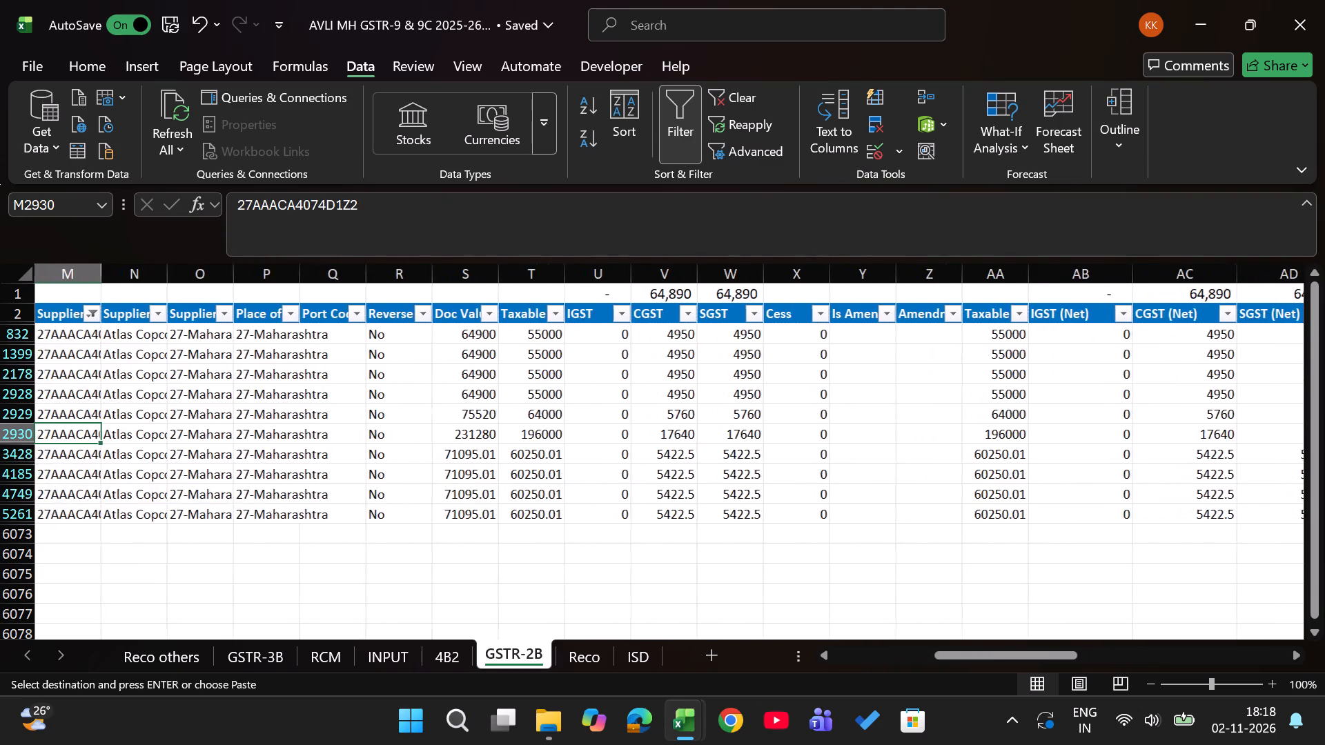
{"action": "key", "text": "Left"}
{"action": "key", "text": "Left"}
{"action": "key", "text": "Left"}
{"action": "key", "text": "Right"}
{"action": "key", "text": "Right"}
{"action": "key", "text": "Left"}
{"action": "key", "text": "Left"}
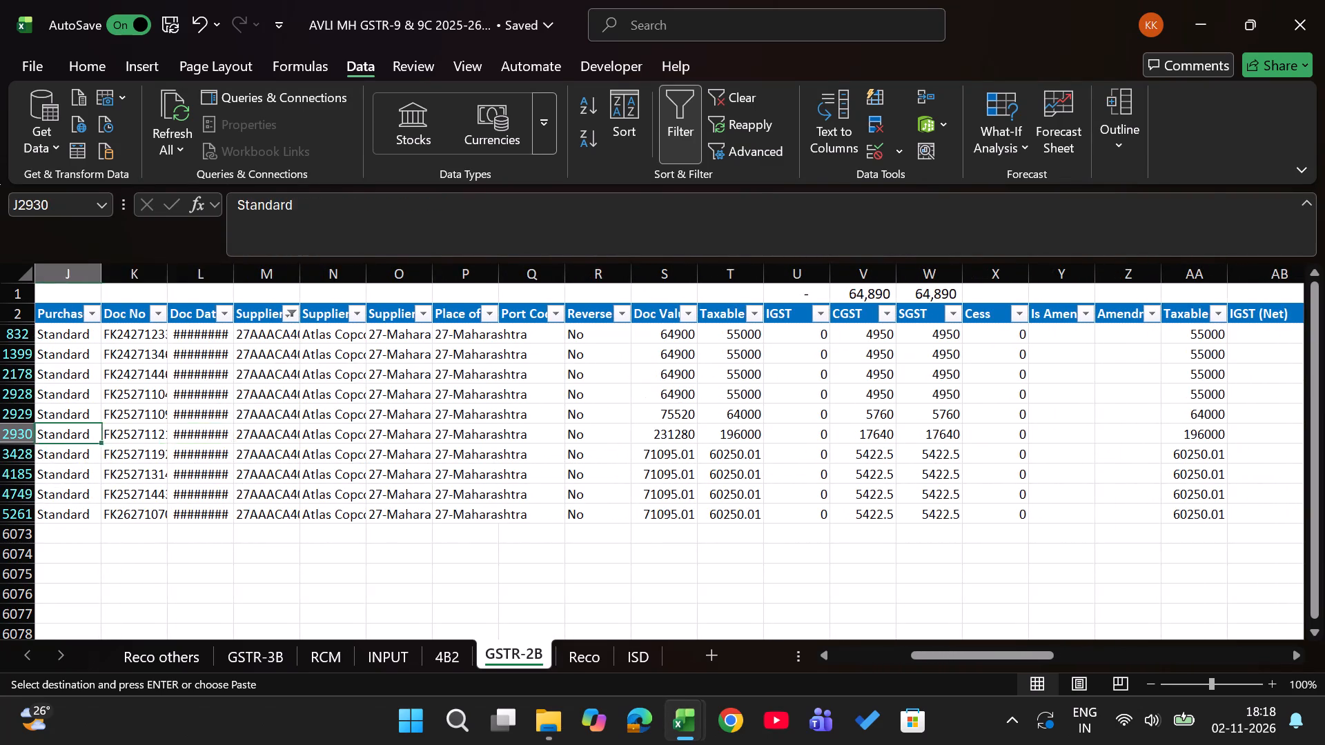
{"action": "key", "text": "Left"}
{"action": "key", "text": "Left"}
{"action": "key", "text": "Right"}
{"action": "key", "text": "Right"}
{"action": "key", "text": "Right"}
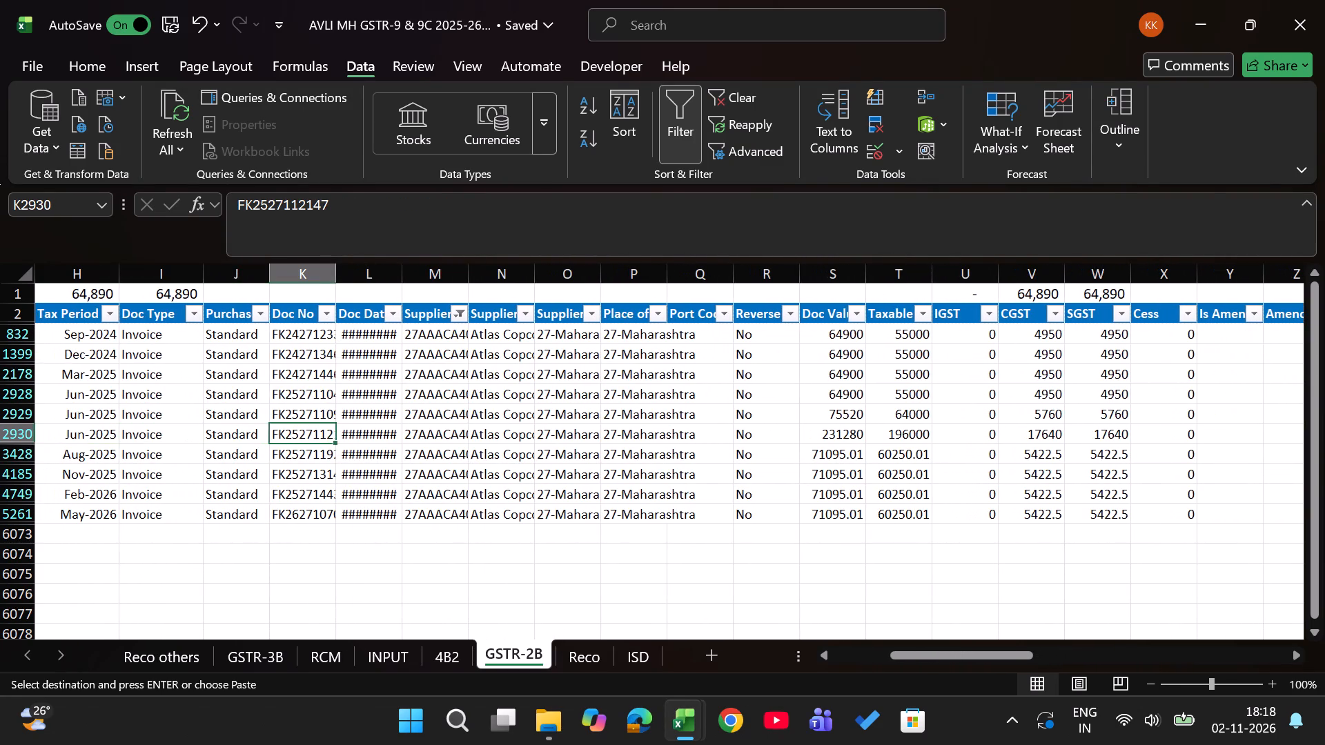
Look through the document numbers of all filtered Atlas Copco rows in GSTR-2B for the 4B2 invoice number.
{"action": "key", "text": "Down"}
{"action": "key", "text": "Down"}
{"action": "key", "text": "Down"}
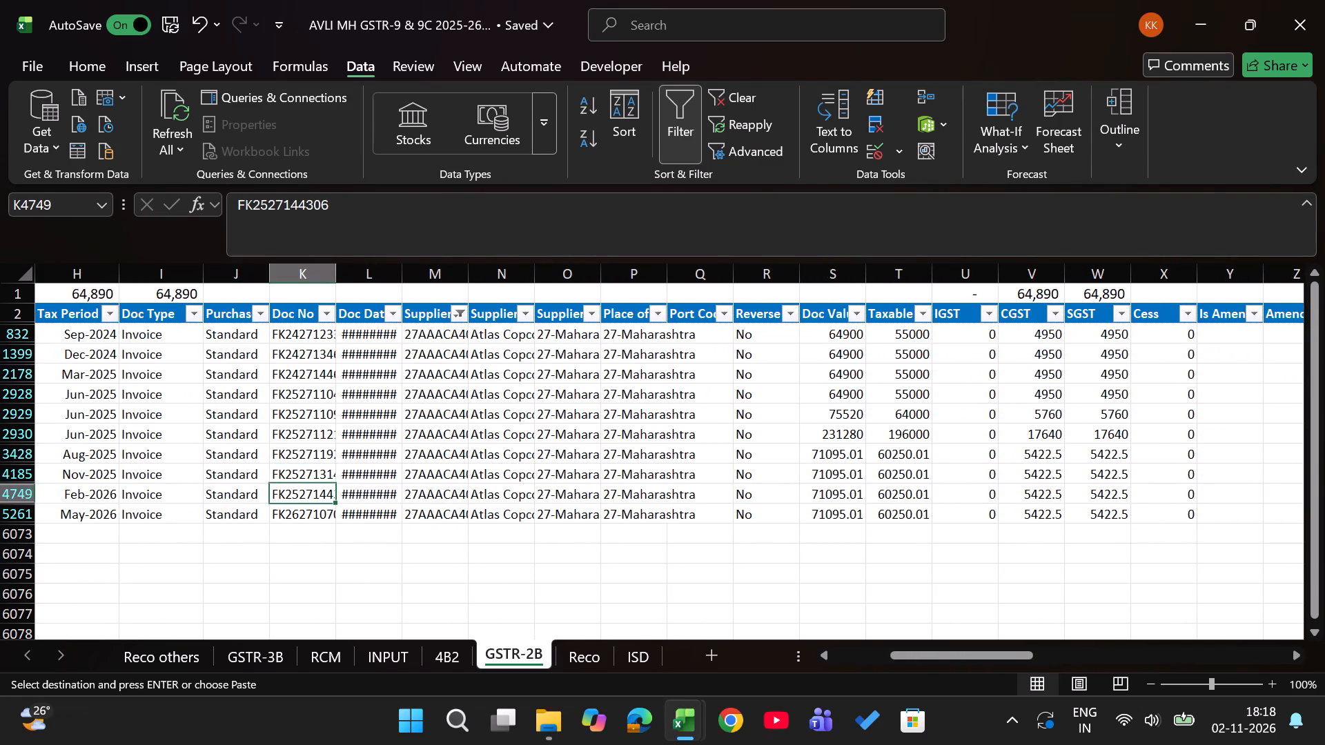
{"action": "key", "text": "Down"}
{"action": "key", "text": "Up"}
{"action": "key", "text": "Up"}
{"action": "key", "text": "Up"}
{"action": "key", "text": "Up"}
{"action": "key", "text": "Up"}
{"action": "key", "text": "Up"}
{"action": "key", "text": "Up"}
{"action": "key", "text": "Up"}
{"action": "key", "text": "Up"}
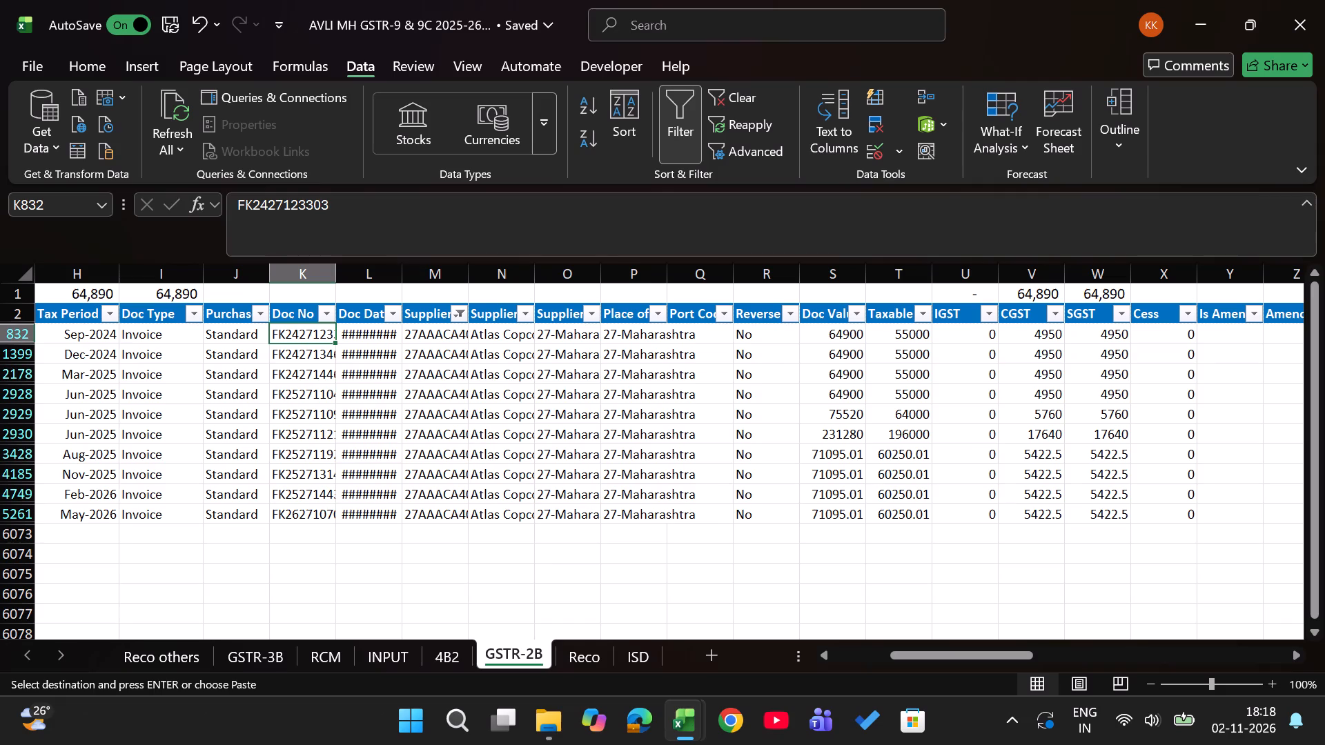
{"action": "key", "text": "Down"}
{"action": "key", "text": "Down"}
{"action": "key", "text": "Down"}
Recheck the tax amounts, invoice date, invoice number and supplier of the Atlas Copco entry in 4B2.
{"action": "key", "text": "ctrl+Page_Up"}
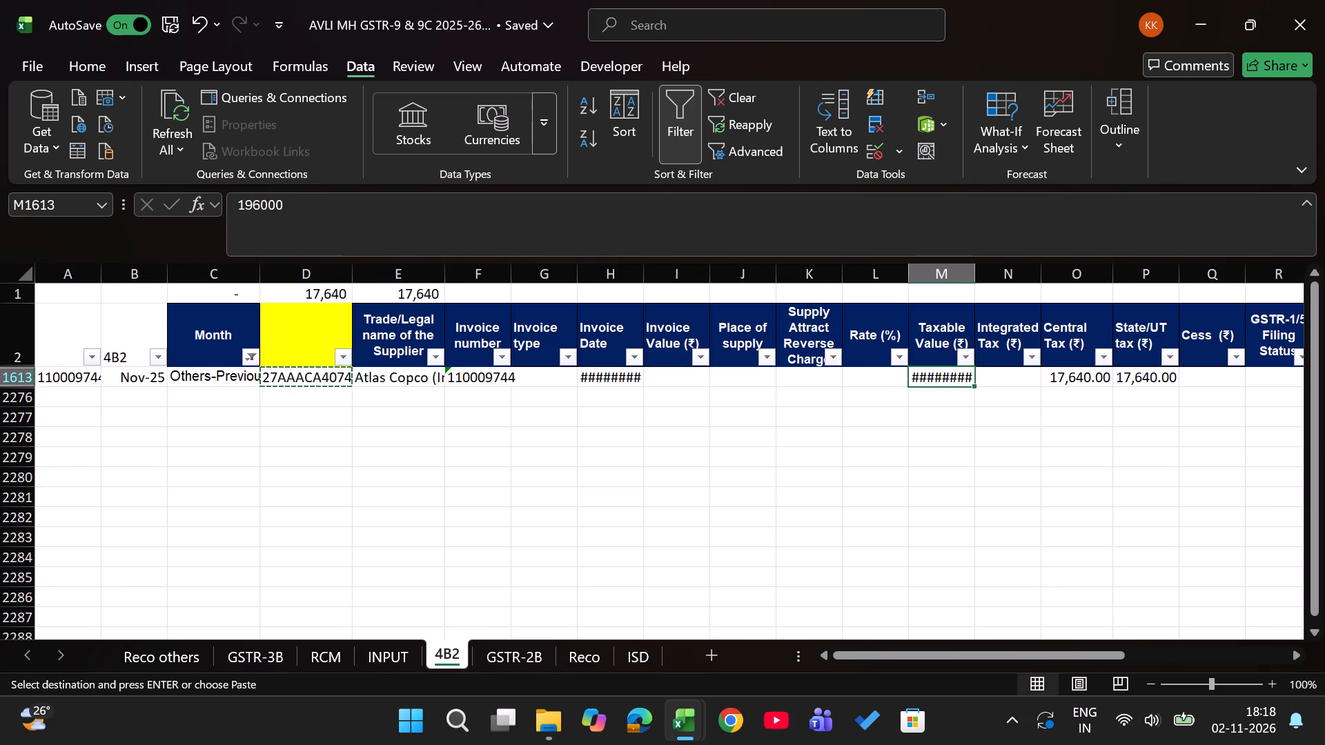
{"action": "key", "text": "Right"}
{"action": "key", "text": "Right"}
{"action": "key", "text": "Right"}
{"action": "key", "text": "Left"}
{"action": "key", "text": "Left"}
{"action": "key", "text": "Left"}
{"action": "key", "text": "Left"}
{"action": "key", "text": "Left"}
{"action": "key", "text": "Left"}
{"action": "key", "text": "Left"}
{"action": "key", "text": "Left"}
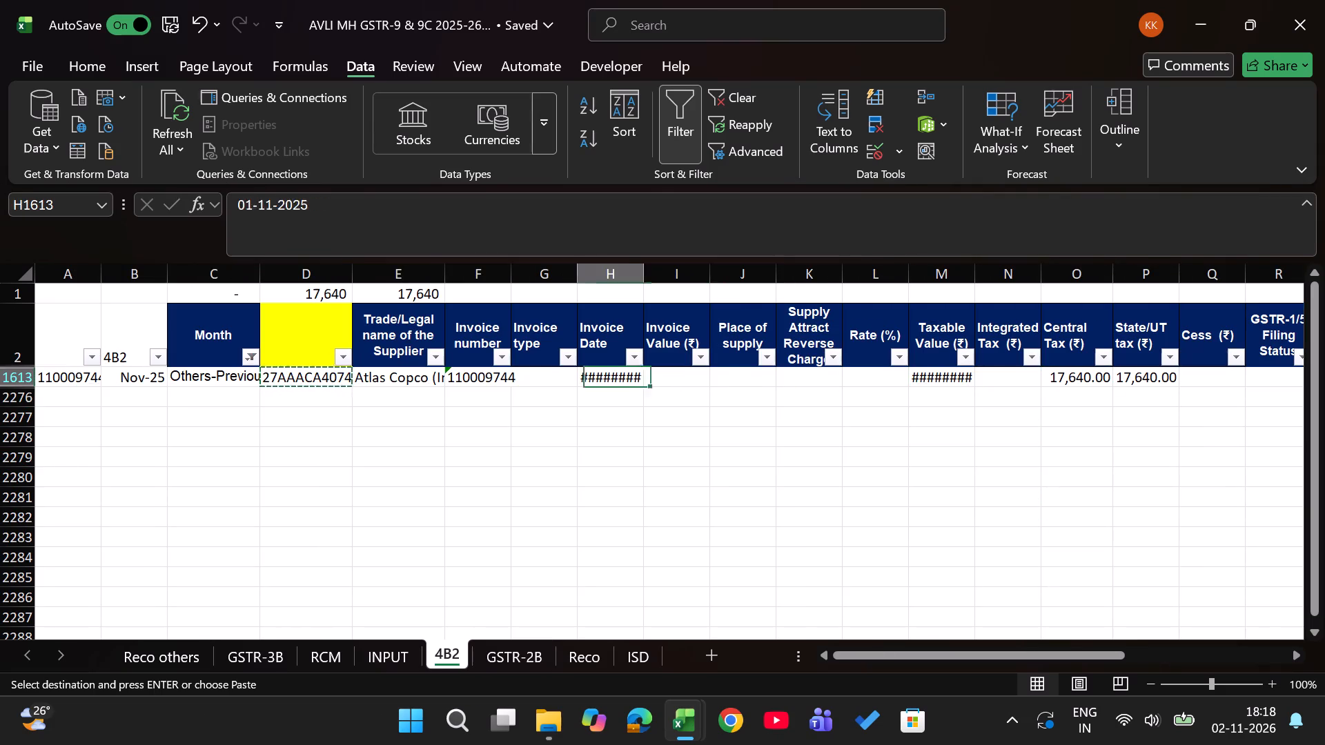
{"action": "key", "text": "Left"}
{"action": "key", "text": "Left"}
{"action": "key", "text": "Left"}
{"action": "key", "text": "Right"}
{"action": "key", "text": "Right"}
{"action": "key", "text": "Left"}
{"action": "key", "text": "Left"}
{"action": "key", "text": "Left"}
{"action": "key", "text": "Left"}
{"action": "key", "text": "Right"}
{"action": "key", "text": "Right"}
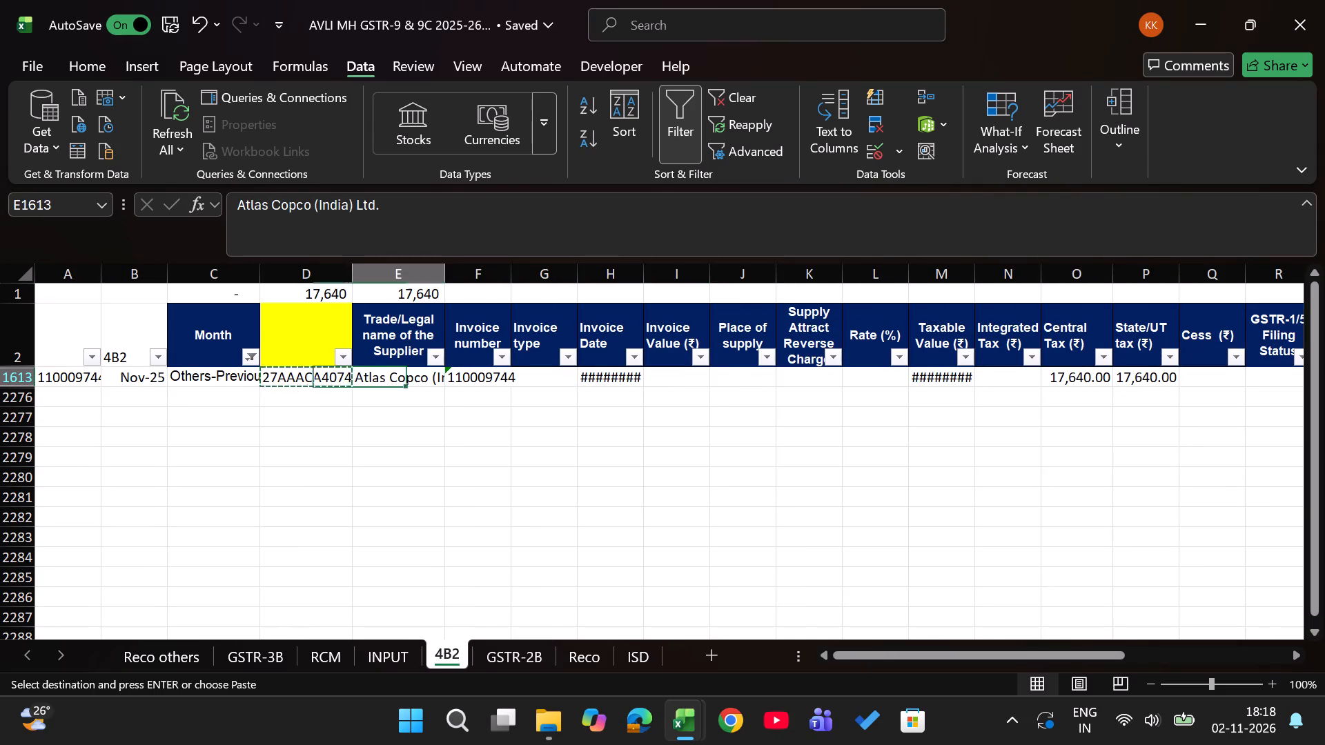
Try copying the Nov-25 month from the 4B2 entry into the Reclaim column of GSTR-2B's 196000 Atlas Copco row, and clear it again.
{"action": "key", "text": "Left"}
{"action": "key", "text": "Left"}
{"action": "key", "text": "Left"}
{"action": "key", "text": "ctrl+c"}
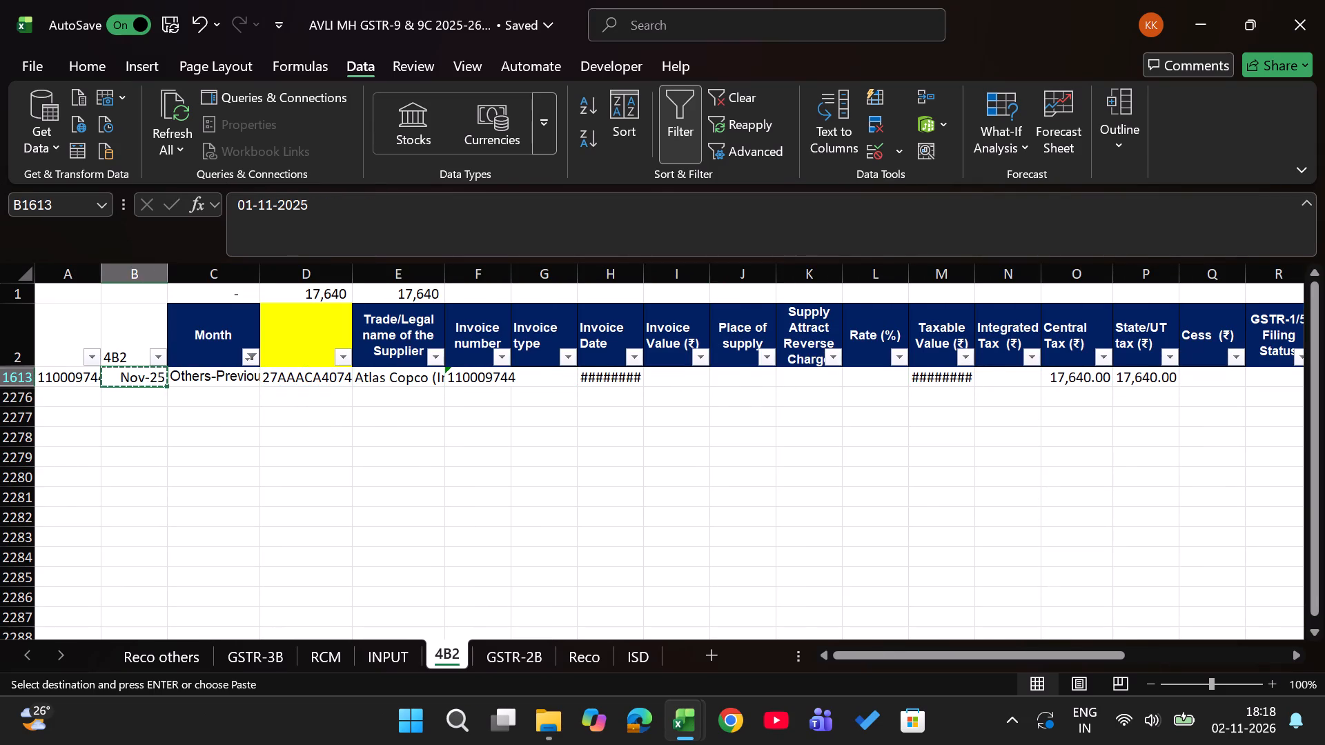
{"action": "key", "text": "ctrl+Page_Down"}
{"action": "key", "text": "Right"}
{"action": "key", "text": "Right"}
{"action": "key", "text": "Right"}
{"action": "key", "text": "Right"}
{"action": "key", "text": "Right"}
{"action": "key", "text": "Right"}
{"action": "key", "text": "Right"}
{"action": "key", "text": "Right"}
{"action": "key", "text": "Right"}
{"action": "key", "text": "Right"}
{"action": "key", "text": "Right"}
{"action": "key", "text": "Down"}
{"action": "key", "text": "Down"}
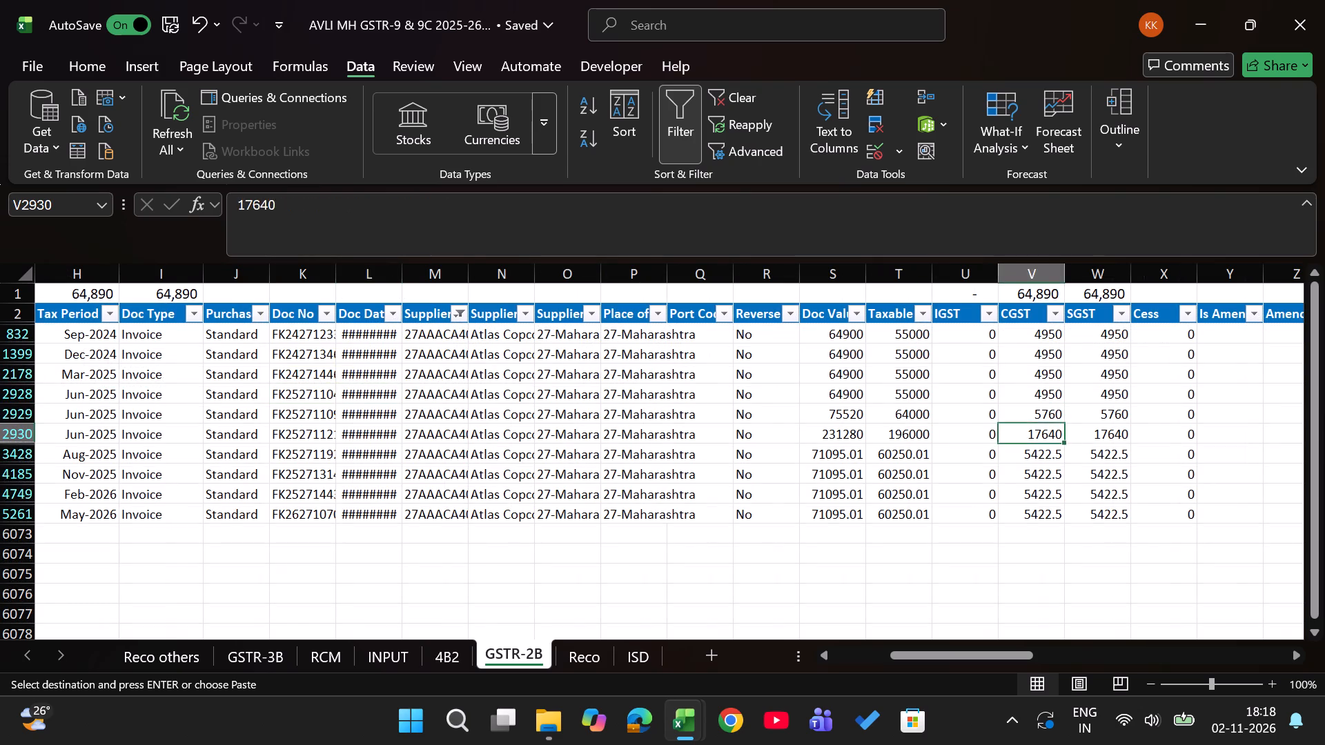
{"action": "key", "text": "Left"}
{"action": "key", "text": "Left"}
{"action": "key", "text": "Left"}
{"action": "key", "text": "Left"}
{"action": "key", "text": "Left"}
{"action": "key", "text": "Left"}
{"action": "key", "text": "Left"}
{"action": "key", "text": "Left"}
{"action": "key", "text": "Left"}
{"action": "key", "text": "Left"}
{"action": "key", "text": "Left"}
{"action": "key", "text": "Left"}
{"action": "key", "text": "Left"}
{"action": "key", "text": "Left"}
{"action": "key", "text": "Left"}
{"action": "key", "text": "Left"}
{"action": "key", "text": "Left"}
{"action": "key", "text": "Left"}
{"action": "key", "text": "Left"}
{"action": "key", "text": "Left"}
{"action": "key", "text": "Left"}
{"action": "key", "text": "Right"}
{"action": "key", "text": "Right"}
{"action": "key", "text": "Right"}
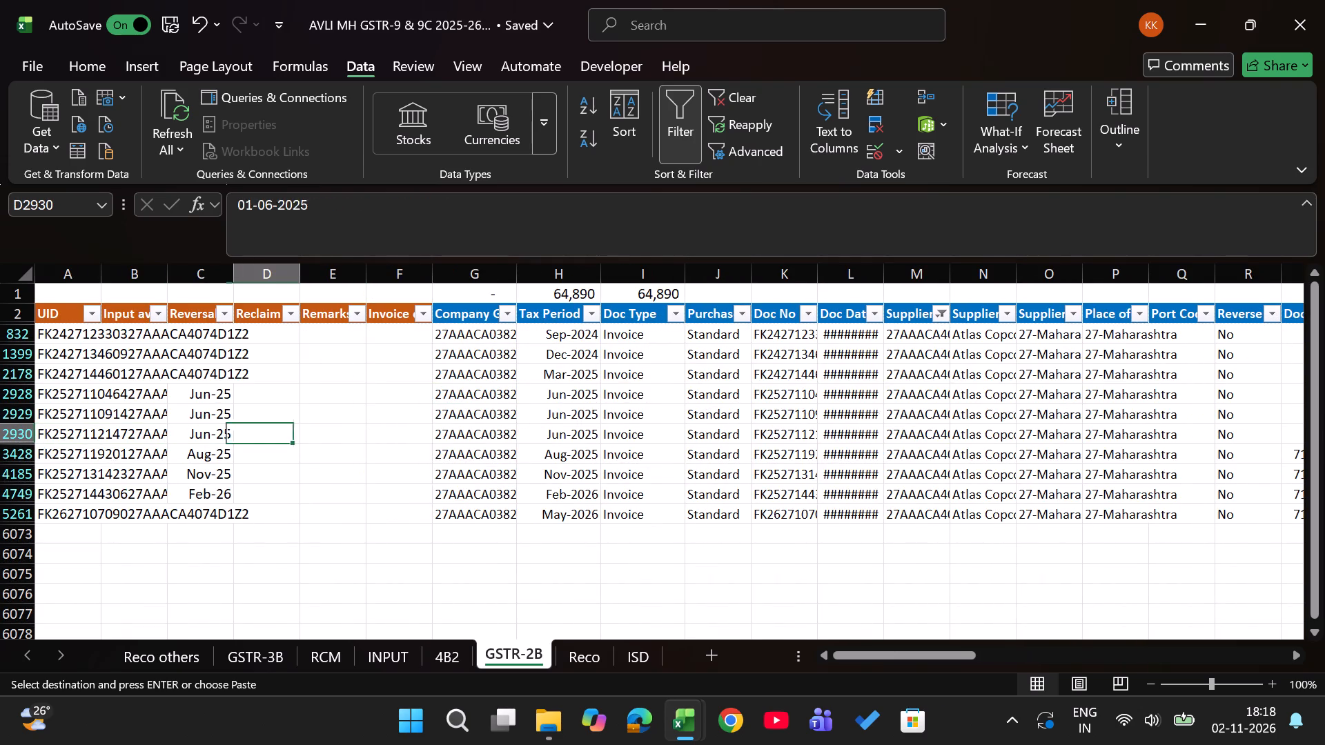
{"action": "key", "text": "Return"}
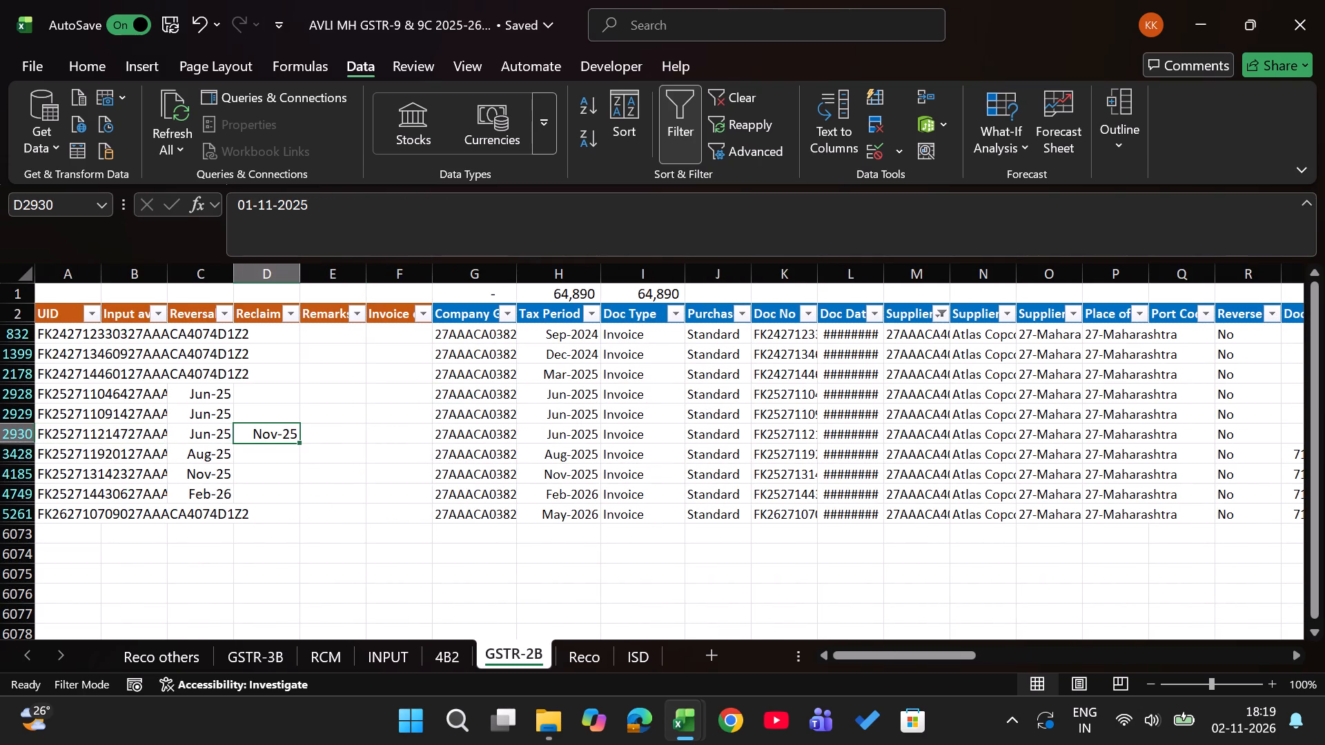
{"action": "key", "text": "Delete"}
Filter the Reversal-4B(2)_GSTR-3B column of GSTR-2B to blanks only, excluding 2026 and 2025.
{"action": "key", "text": "Down"}
{"action": "key", "text": "Left"}
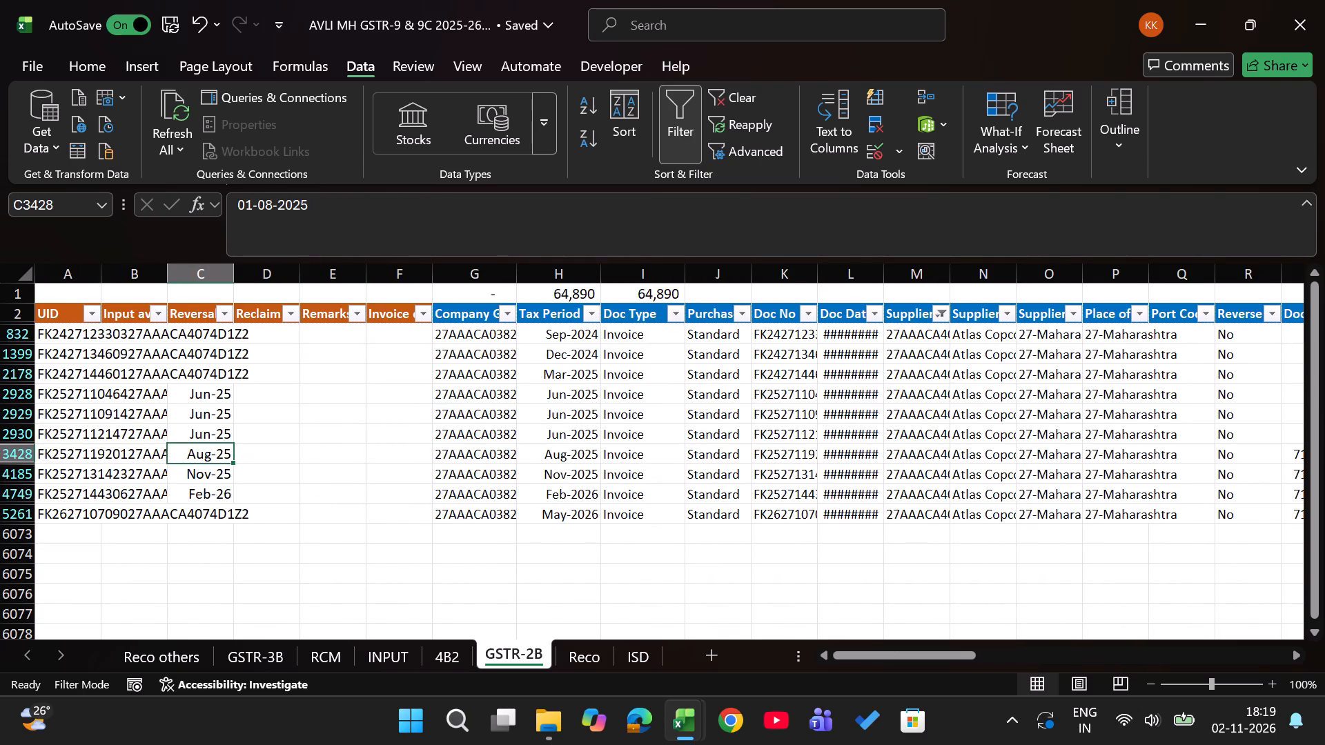
{"action": "key", "text": "ctrl+Up"}
{"action": "key", "text": "Up"}
{"action": "key", "text": "Up"}
{"action": "key", "text": "Up"}
{"action": "key", "text": "Up"}
{"action": "key", "text": "alt+Down"}
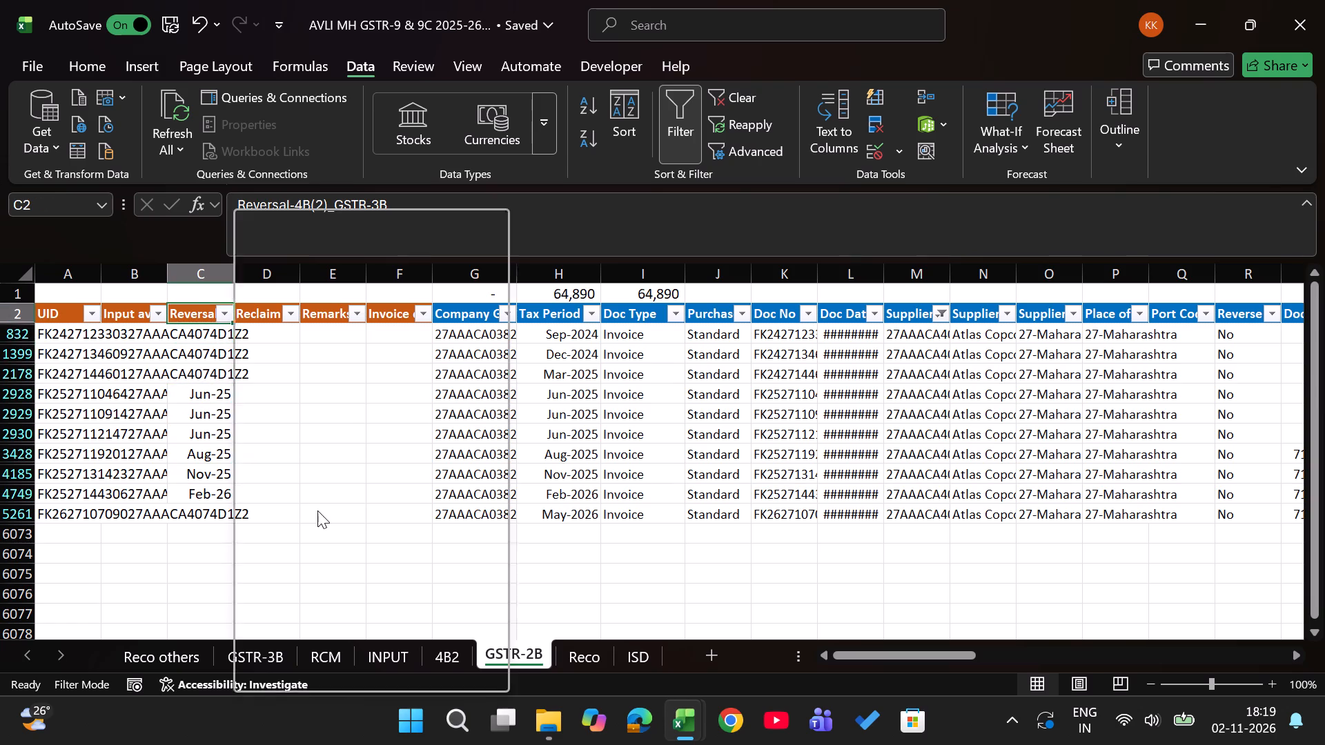
{"action": "left_click", "coordinate": [304, 490]}
{"action": "key", "text": "Down"}
{"action": "key", "text": "space"}
{"action": "key", "text": "Down"}
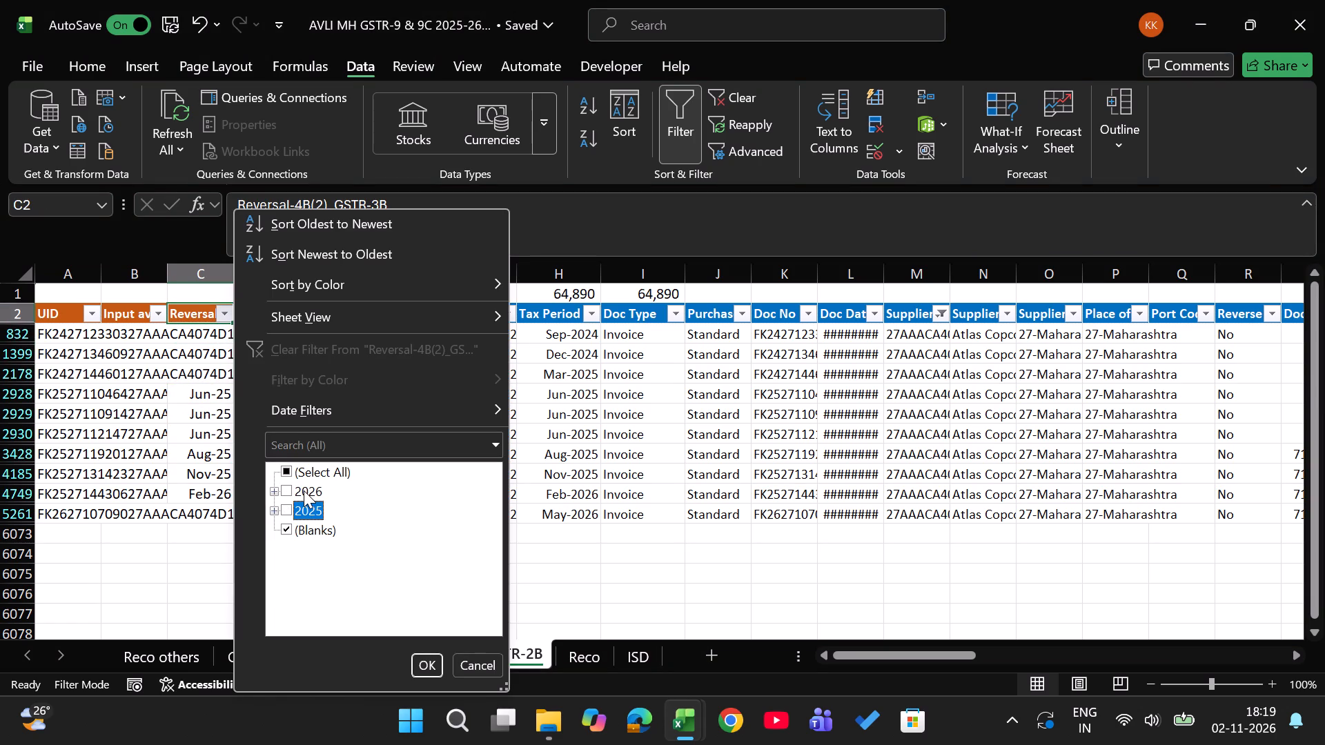
{"action": "key", "text": "Return"}
Examine the tax amounts of the unmarked Atlas Copco rows in GSTR-2B and check sums of their CGST (Net) values.
{"action": "key", "text": "Down"}
{"action": "key", "text": "Right"}
{"action": "key", "text": "Right"}
{"action": "key", "text": "Right"}
{"action": "key", "text": "Right"}
{"action": "key", "text": "Right"}
{"action": "key", "text": "Right"}
{"action": "key", "text": "Right"}
{"action": "key", "text": "Right"}
{"action": "key", "text": "Right"}
{"action": "key", "text": "Right"}
{"action": "key", "text": "Right"}
{"action": "key", "text": "Right"}
{"action": "key", "text": "Right"}
{"action": "key", "text": "Right"}
{"action": "key", "text": "Right"}
{"action": "key", "text": "Right"}
{"action": "key", "text": "Right"}
{"action": "key", "text": "Down"}
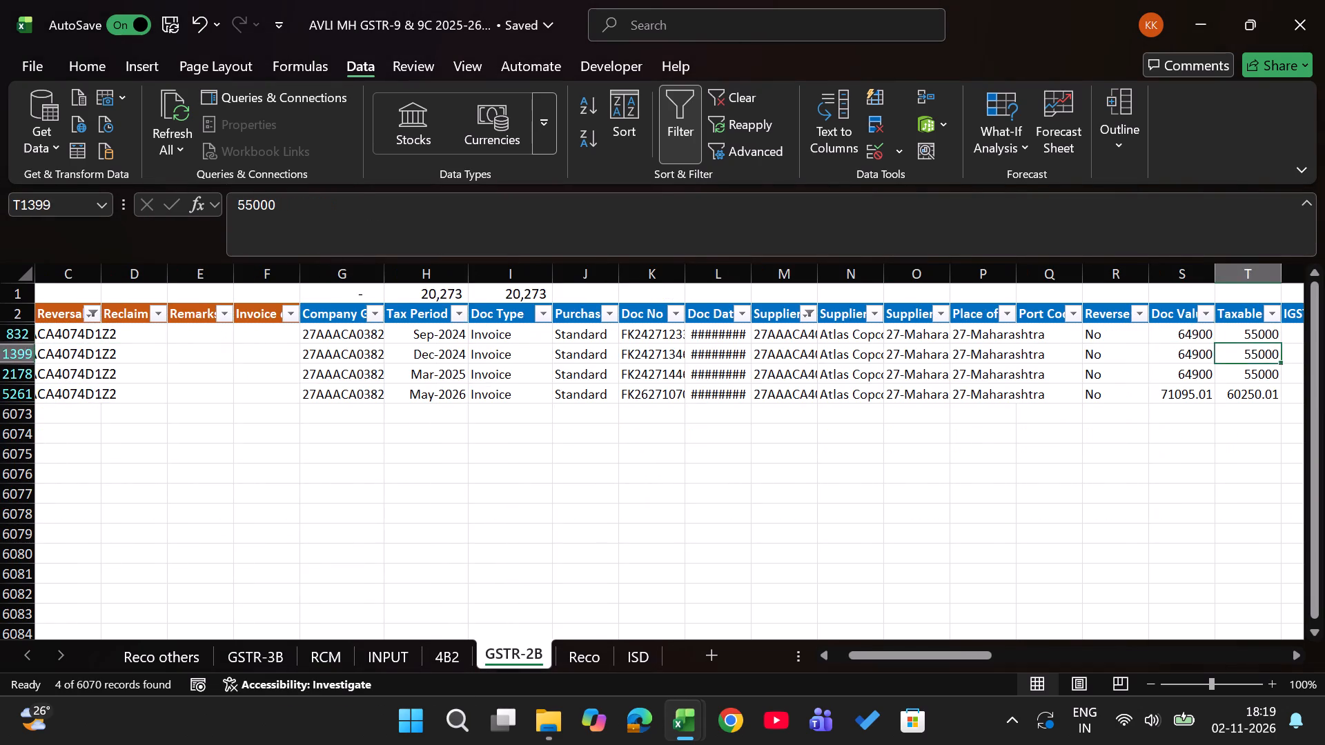
{"action": "key", "text": "Down"}
{"action": "key", "text": "Right"}
{"action": "key", "text": "Right"}
{"action": "key", "text": "Right"}
{"action": "key", "text": "Right"}
{"action": "key", "text": "Right"}
{"action": "key", "text": "Right"}
{"action": "key", "text": "Right"}
{"action": "key", "text": "Right"}
{"action": "key", "text": "Right"}
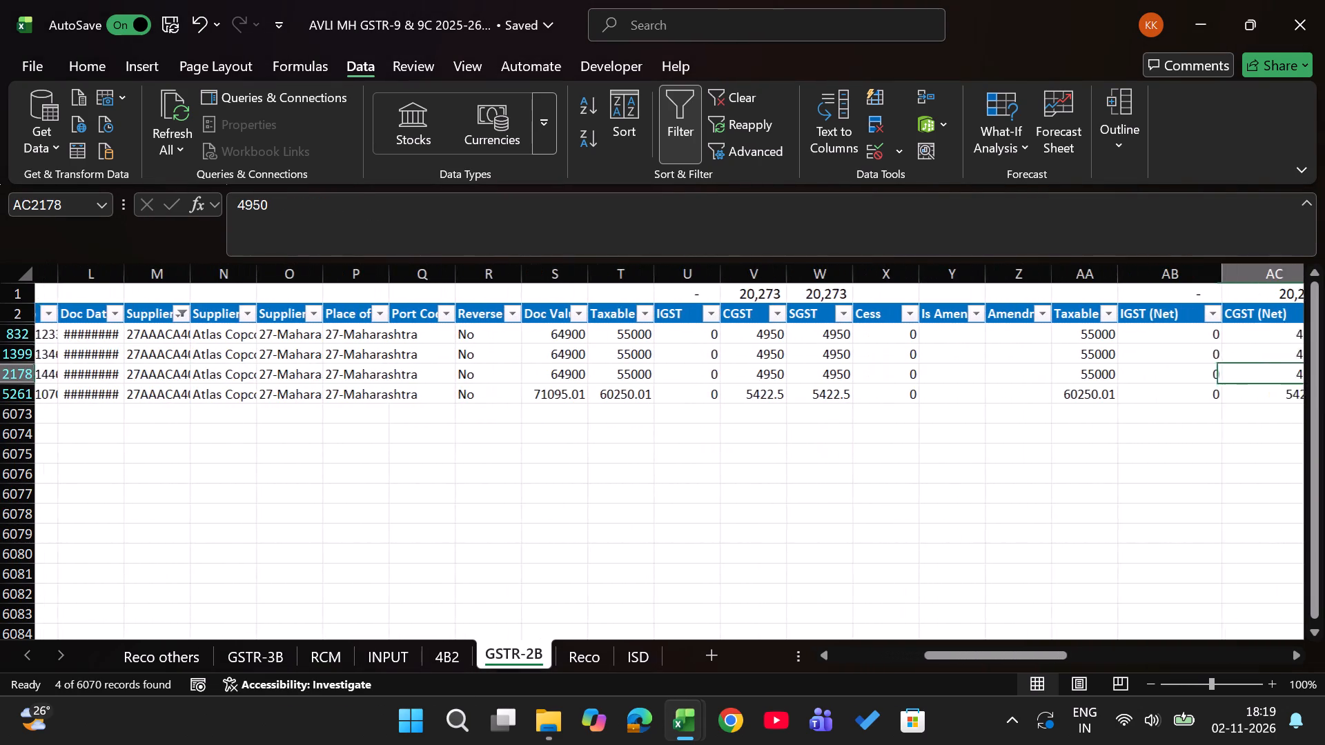
{"action": "key", "text": "shift+Up"}
{"action": "key", "text": "shift+Up"}
{"action": "key", "text": "Down"}
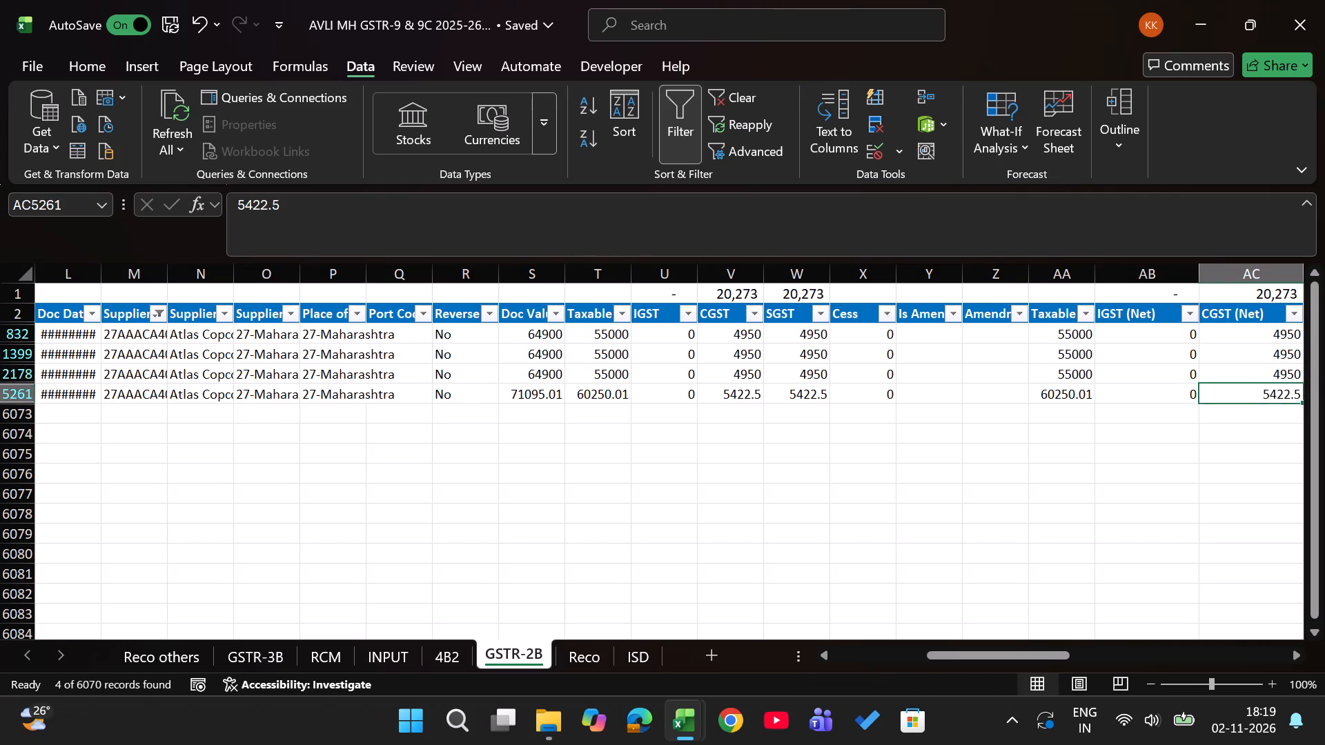
{"action": "key", "text": "Up"}
{"action": "key", "text": "Up"}
{"action": "key", "text": "shift+Down"}
{"action": "key", "text": "shift+Down"}
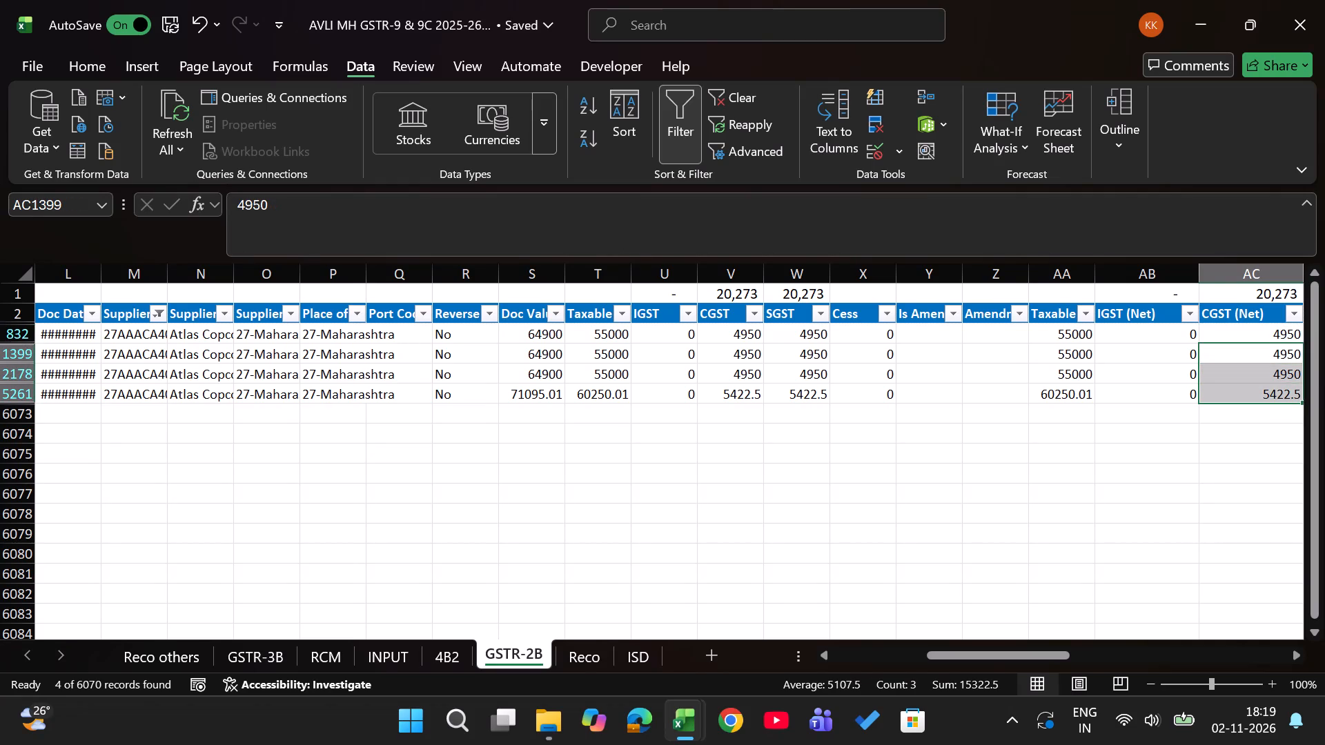
Recheck the supplier GSTIN, month and invoice key of the Others-Previous Atlas Copco entry in 4B2, glancing at the neighbouring sheets.
{"action": "key", "text": "ctrl+Page_Up"}
{"action": "key", "text": "Right"}
{"action": "key", "text": "Right"}
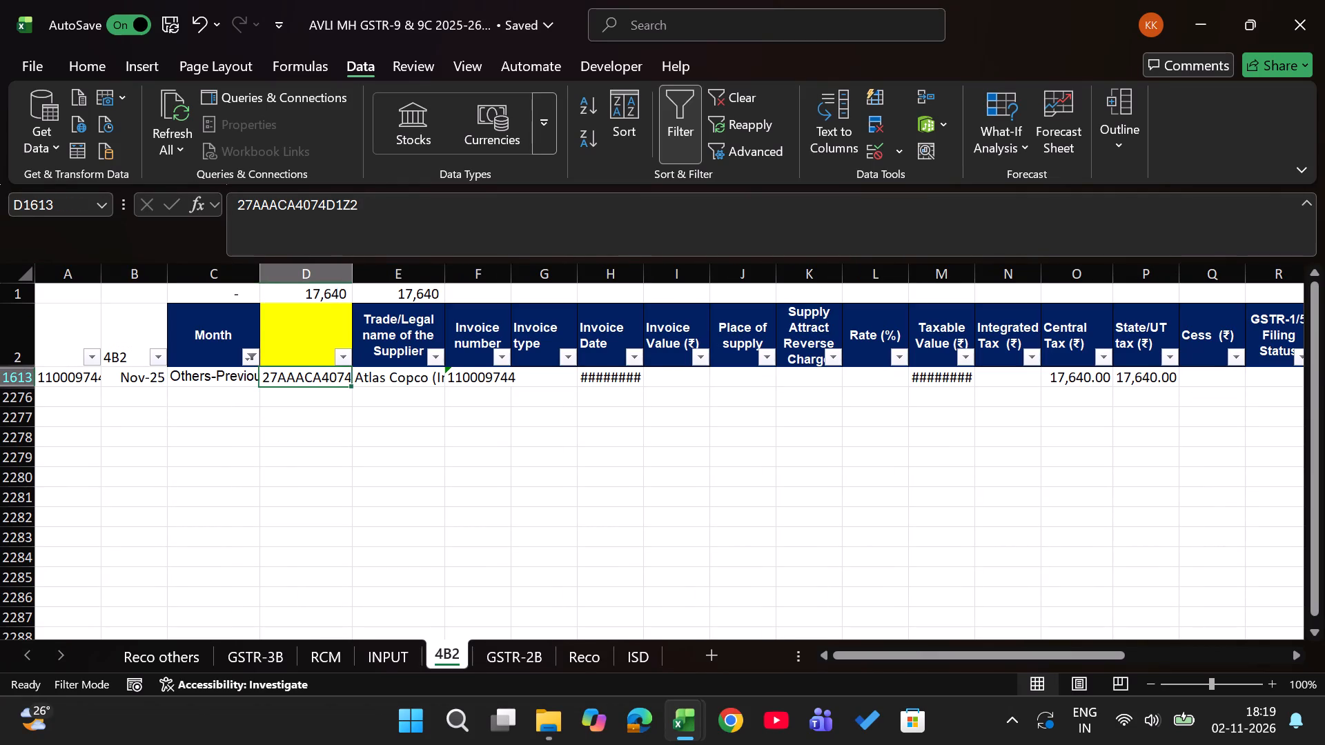
{"action": "key", "text": "Left"}
{"action": "key", "text": "Left"}
{"action": "key", "text": "Left"}
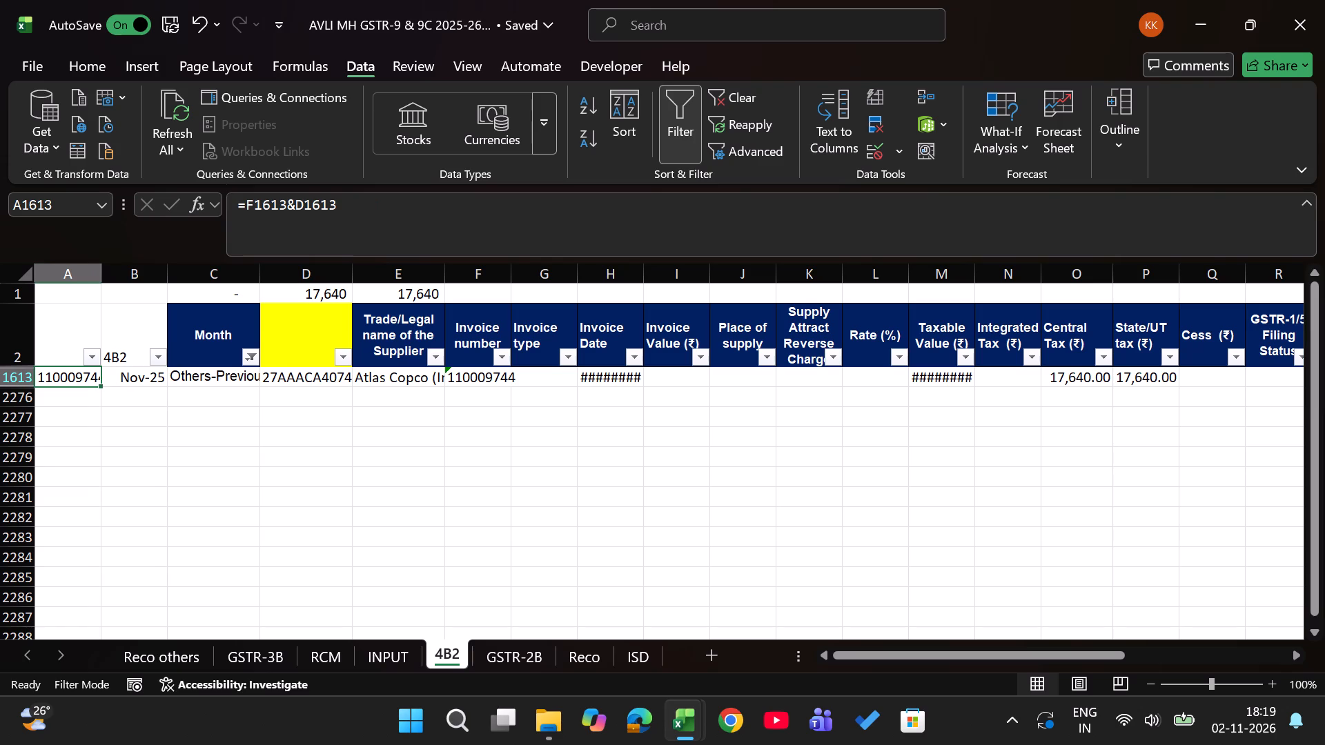
{"action": "key", "text": "ctrl+Page_Up"}
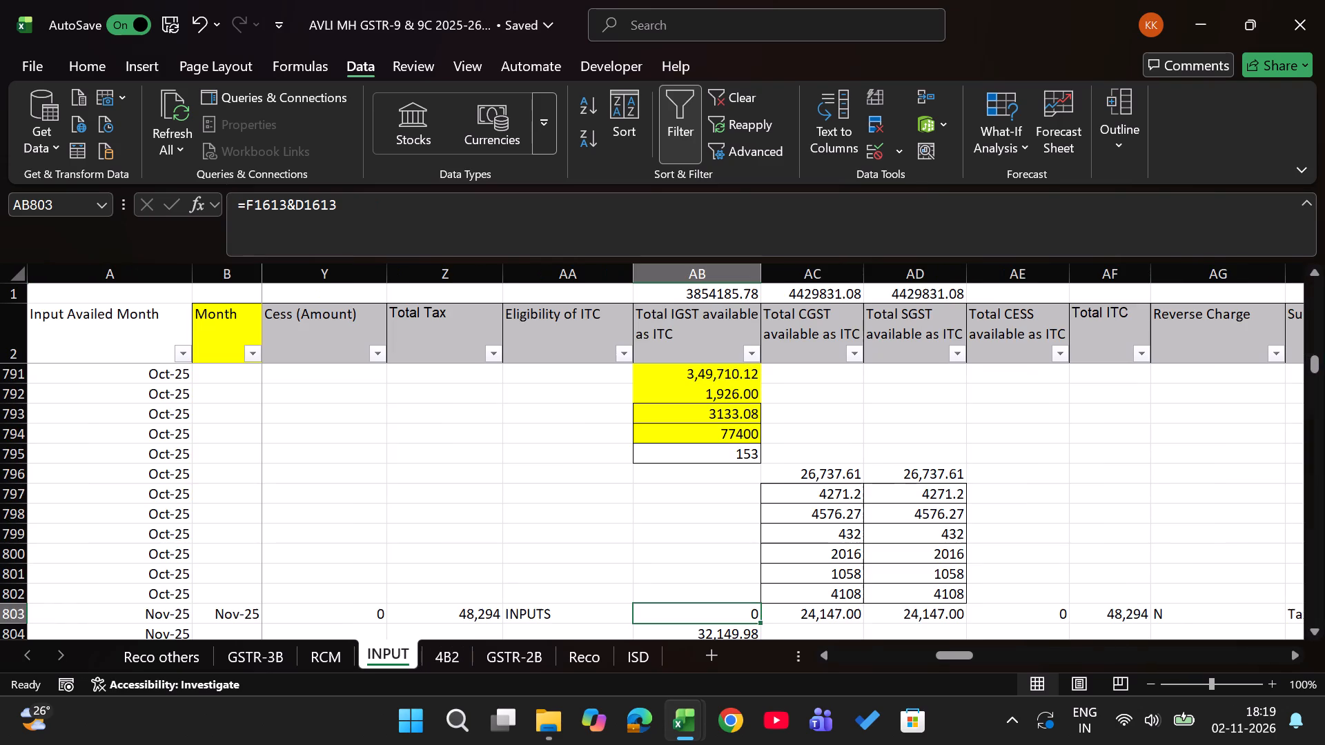
{"action": "key", "text": "ctrl+Page_Up"}
{"action": "key", "text": "ctrl+Page_Up"}
{"action": "key", "text": "ctrl+Page_Down"}
{"action": "key", "text": "ctrl+Page_Down"}
{"action": "key", "text": "ctrl+Page_Down"}
{"action": "key", "text": "ctrl+Page_Down"}
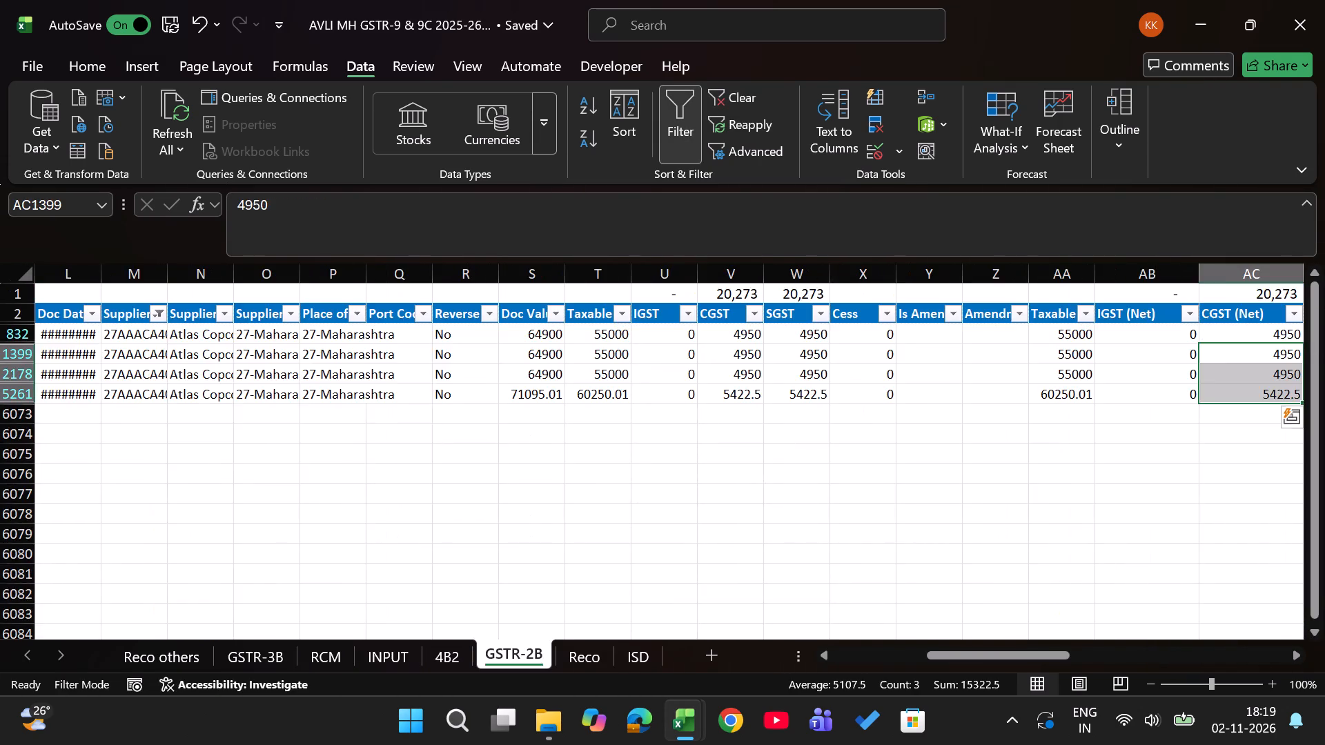
Review the month-wise differences in the Other reversal 4B2 block of the Reco sheet's bottom table, from Apr-25 to the total.
{"action": "key", "text": "ctrl+Page_Down"}
{"action": "key", "text": "Right"}
{"action": "key", "text": "Right"}
{"action": "key", "text": "Right"}
{"action": "key", "text": "Right"}
{"action": "key", "text": "Left"}
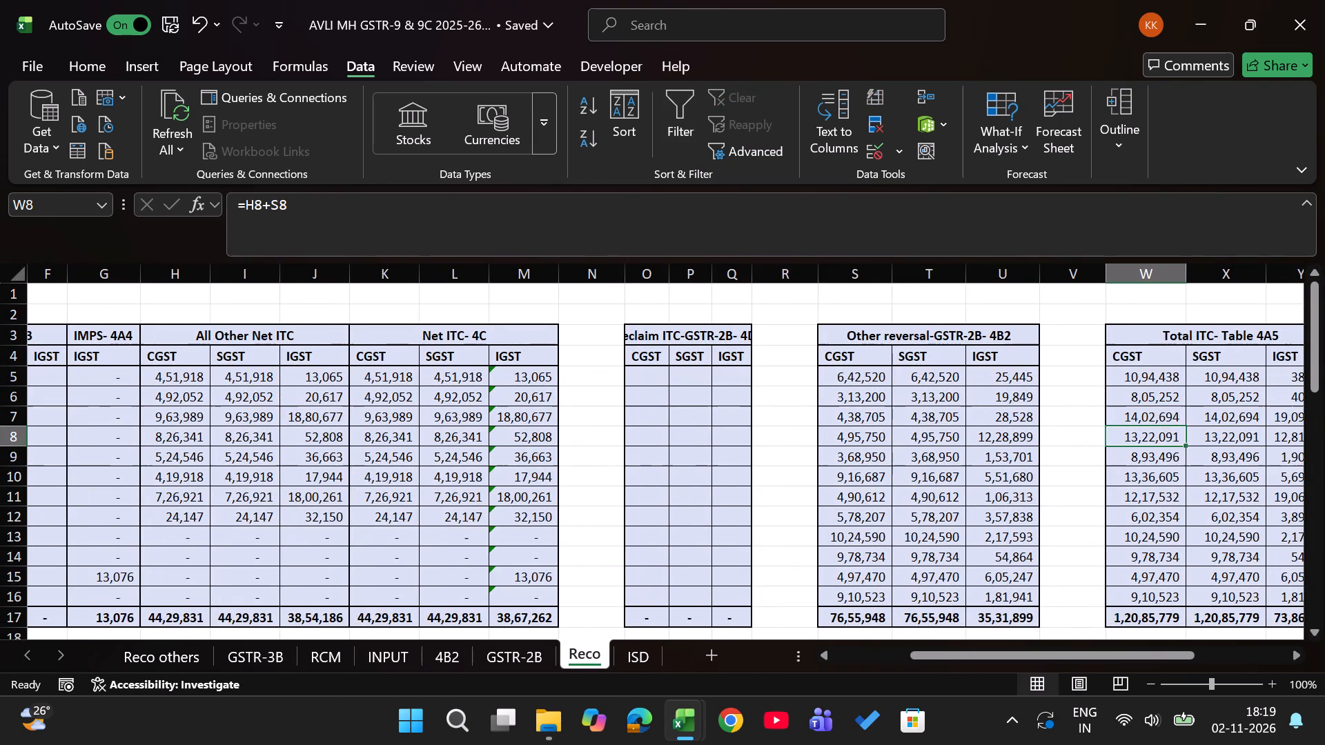
{"action": "key", "text": "Up"}
{"action": "key", "text": "Up"}
{"action": "key", "text": "Up"}
{"action": "key", "text": "Up"}
{"action": "key", "text": "Up"}
{"action": "key", "text": "Up"}
{"action": "key", "text": "Up"}
{"action": "key", "text": "Up"}
{"action": "key", "text": "Up"}
{"action": "key", "text": "Up"}
{"action": "key", "text": "Up"}
{"action": "key", "text": "Down"}
{"action": "key", "text": "Down"}
{"action": "key", "text": "Down"}
{"action": "key", "text": "Down"}
{"action": "key", "text": "Down"}
{"action": "key", "text": "Down"}
{"action": "key", "text": "Down"}
{"action": "key", "text": "Down"}
{"action": "key", "text": "Down"}
{"action": "key", "text": "Down"}
{"action": "key", "text": "Down"}
{"action": "key", "text": "Down"}
{"action": "key", "text": "Down"}
{"action": "key", "text": "Down"}
{"action": "key", "text": "Down"}
{"action": "key", "text": "Down"}
{"action": "key", "text": "Down"}
{"action": "key", "text": "Down"}
{"action": "key", "text": "Down"}
{"action": "key", "text": "Down"}
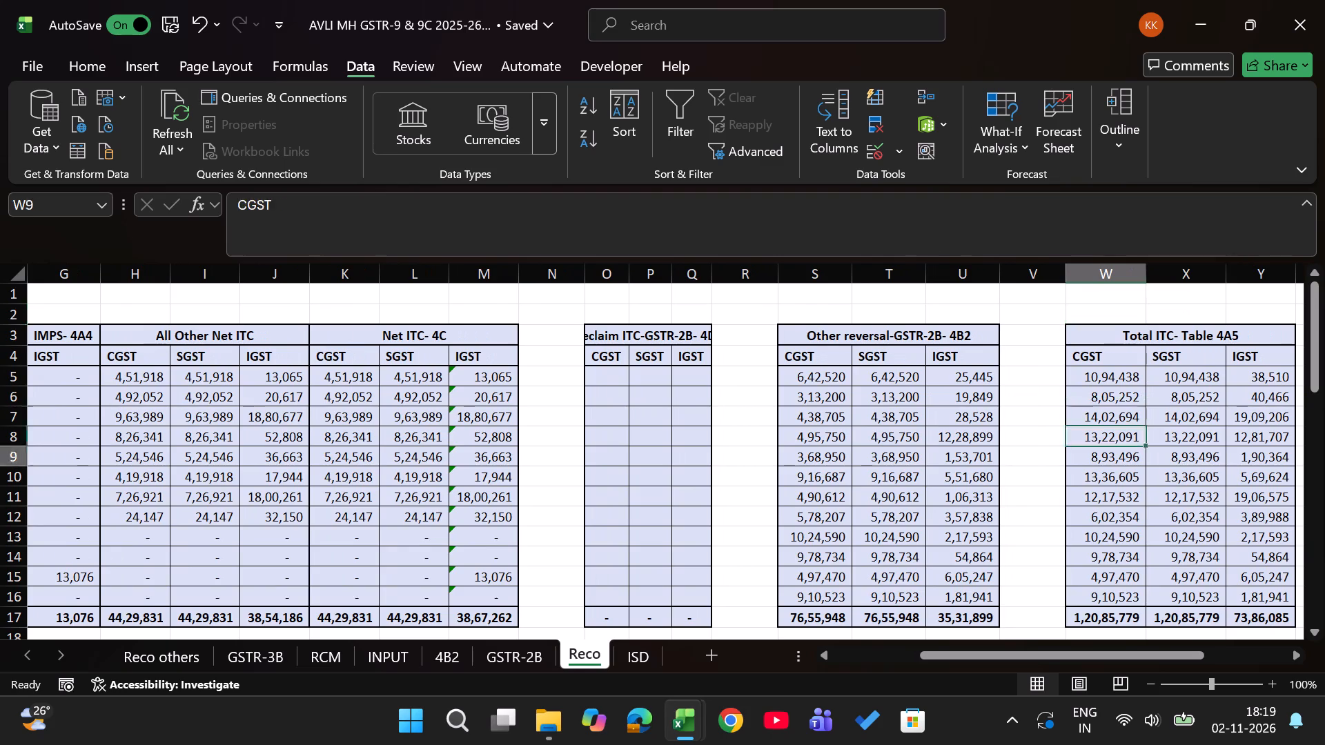
{"action": "key", "text": "Left"}
{"action": "key", "text": "Left"}
{"action": "key", "text": "Left"}
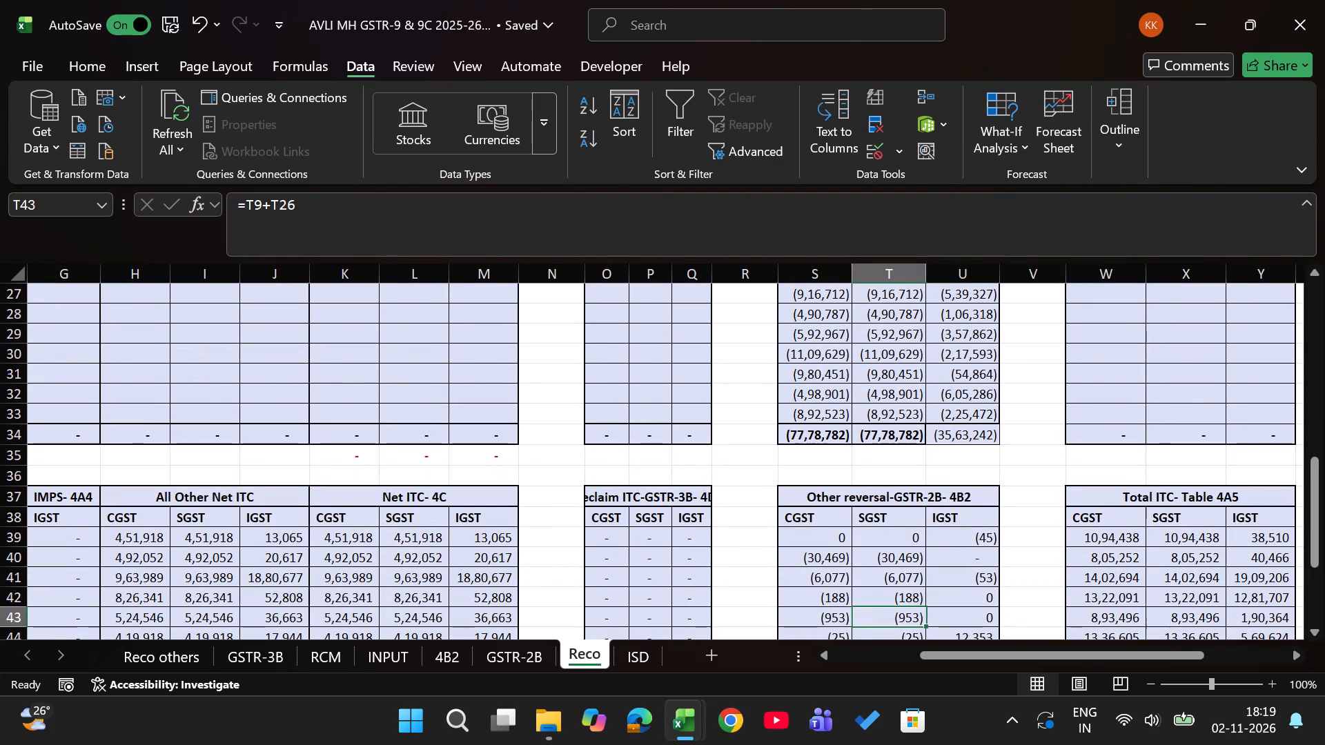
{"action": "key", "text": "Up"}
{"action": "key", "text": "Up"}
{"action": "key", "text": "Up"}
{"action": "key", "text": "Right"}
{"action": "key", "text": "Right"}
{"action": "key", "text": "Down"}
{"action": "key", "text": "Down"}
{"action": "key", "text": "Down"}
{"action": "key", "text": "Down"}
{"action": "key", "text": "Down"}
{"action": "key", "text": "Down"}
{"action": "key", "text": "Down"}
{"action": "key", "text": "Down"}
{"action": "key", "text": "Down"}
{"action": "key", "text": "Down"}
{"action": "key", "text": "Down"}
{"action": "key", "text": "Down"}
{"action": "key", "text": "Down"}
{"action": "key", "text": "Down"}
{"action": "key", "text": "Down"}
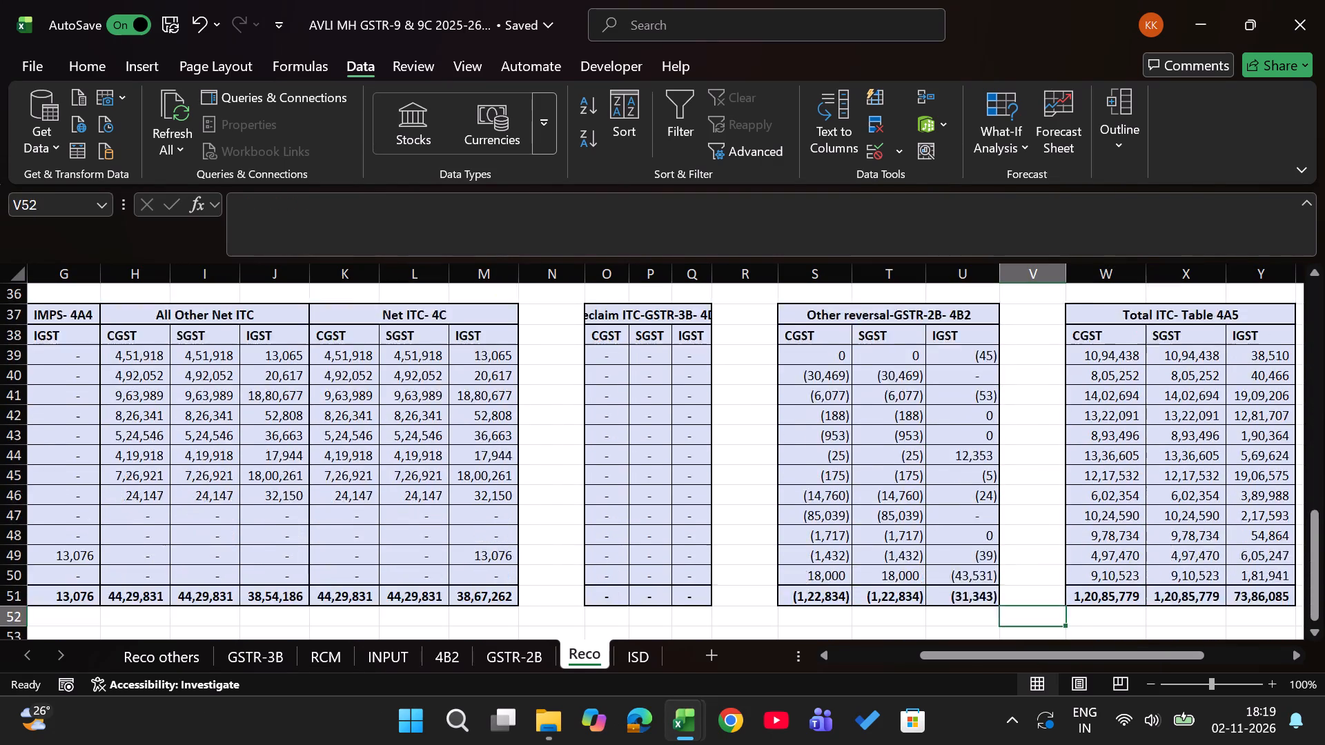
{"action": "key", "text": "Up"}
{"action": "key", "text": "Up"}
{"action": "key", "text": "Up"}
{"action": "key", "text": "Up"}
{"action": "key", "text": "Up"}
{"action": "key", "text": "Up"}
{"action": "key", "text": "Left"}
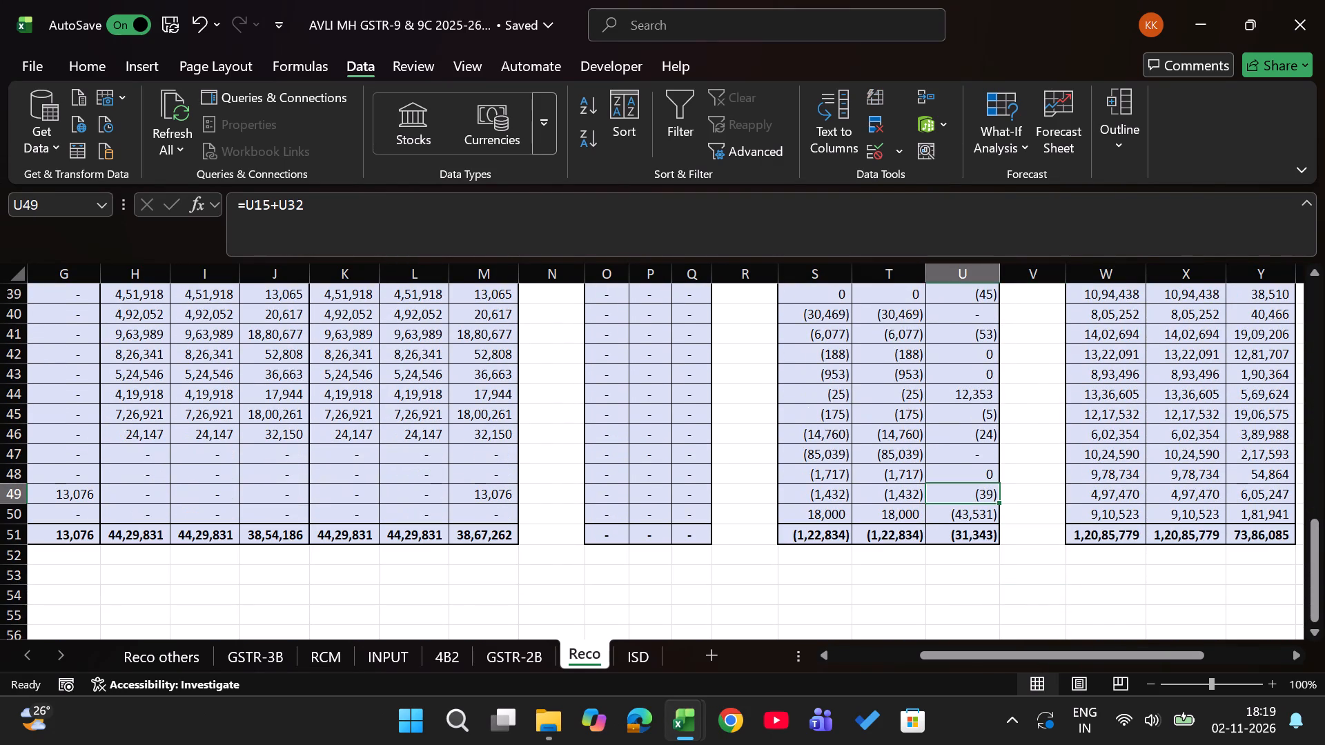
Trace the Nov-25 row of the Reco difference table across to its 4B2 CGST, SGST and IGST reversal differences.
{"action": "scroll", "coordinate": [517, 547], "scroll_direction": "right", "scroll_amount": 5}
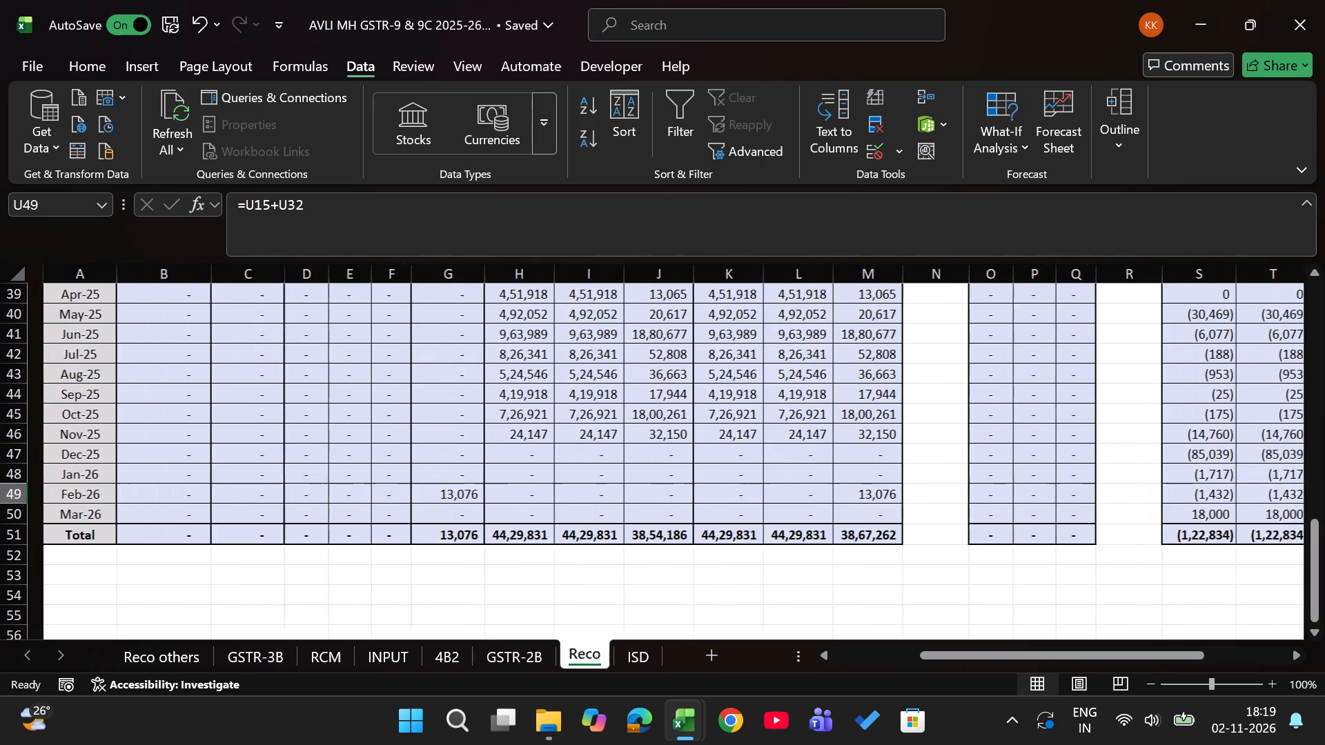
{"action": "left_click", "coordinate": [598, 459]}
{"action": "key", "text": "Up"}
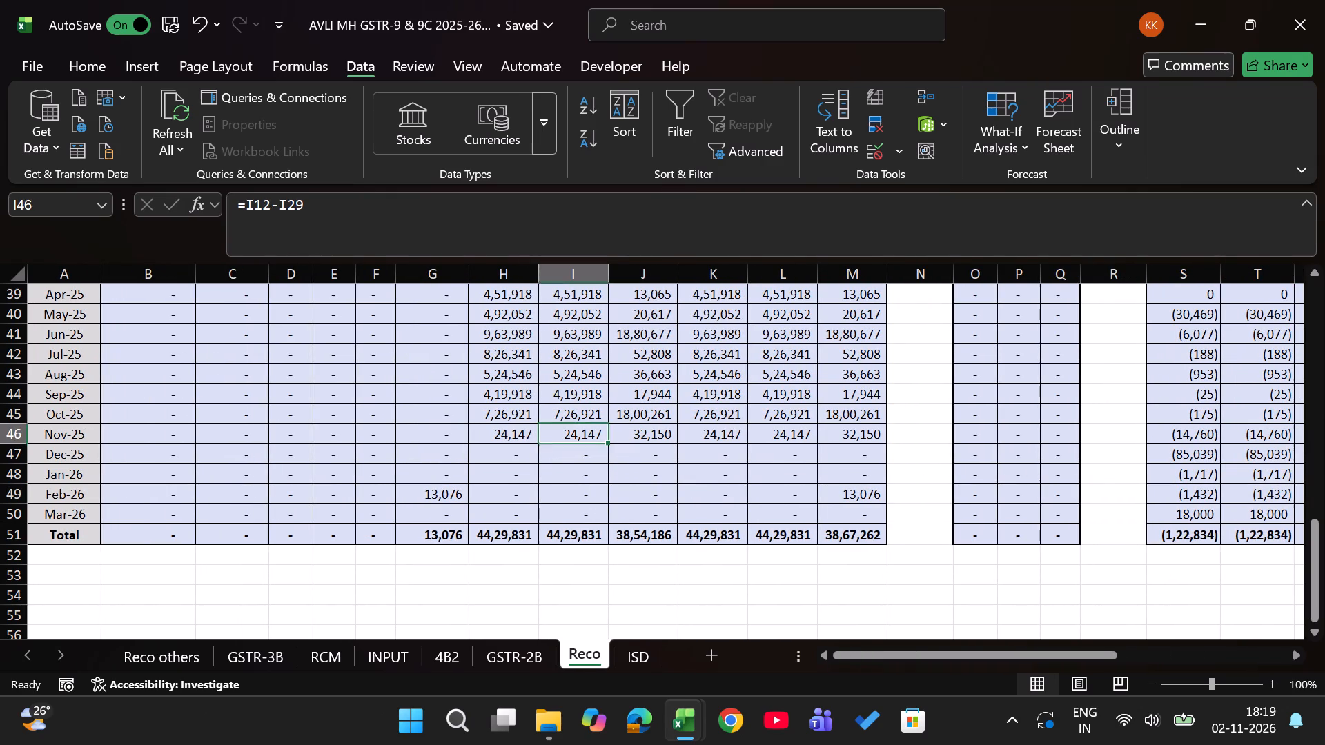
{"action": "key", "text": "Up"}
{"action": "key", "text": "Right"}
{"action": "key", "text": "Down"}
{"action": "key", "text": "Right"}
{"action": "key", "text": "Right"}
{"action": "key", "text": "Right"}
{"action": "key", "text": "Right"}
{"action": "key", "text": "Right"}
{"action": "key", "text": "Right"}
{"action": "key", "text": "Right"}
{"action": "key", "text": "Right"}
{"action": "key", "text": "Right"}
{"action": "key", "text": "Right"}
{"action": "key", "text": "Right"}
{"action": "key", "text": "Right"}
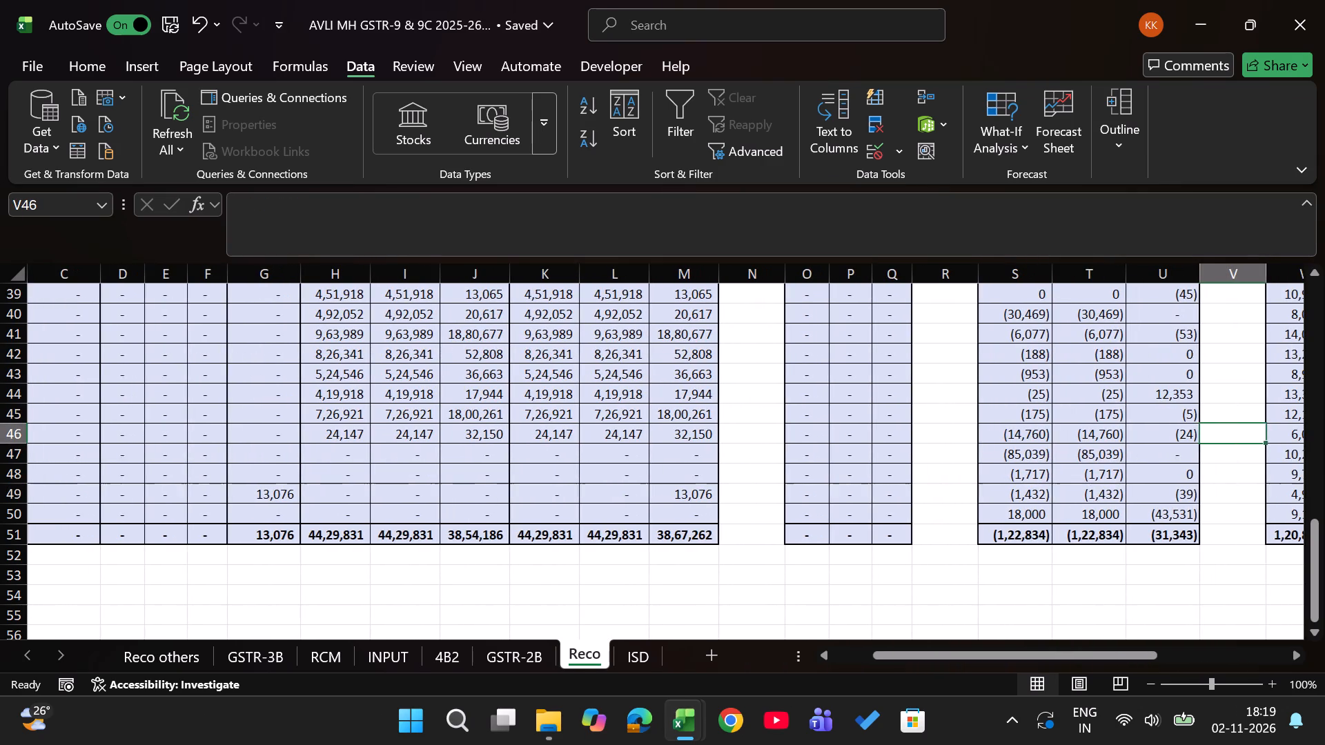
Find the Nov-25 row in the Reco sheet's top table and trace it from the month label across to the 4B2 and 4A5 blocks.
{"action": "key", "text": "ctrl+Up"}
{"action": "key", "text": "Down"}
{"action": "key", "text": "Down"}
{"action": "key", "text": "Down"}
{"action": "key", "text": "Down"}
{"action": "key", "text": "Down"}
{"action": "key", "text": "Down"}
{"action": "key", "text": "Down"}
{"action": "key", "text": "Down"}
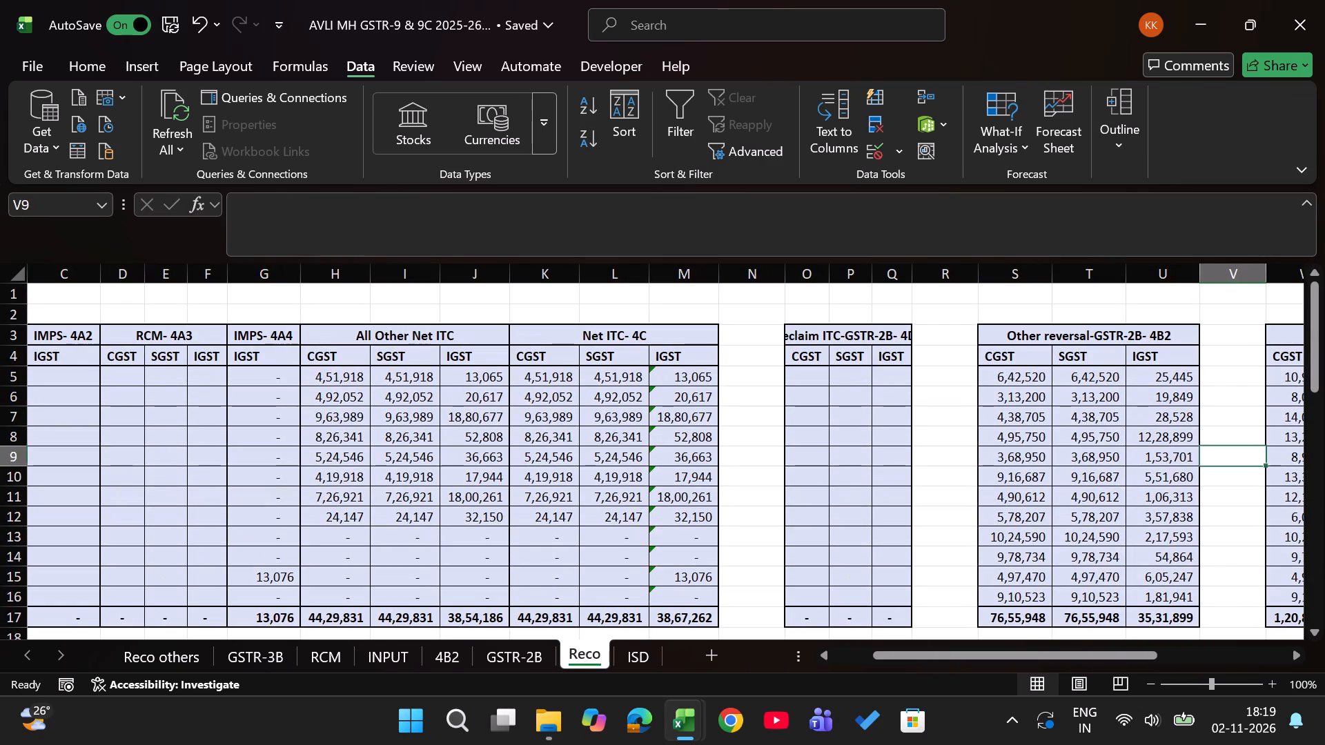
{"action": "key", "text": "Down"}
{"action": "key", "text": "Down"}
{"action": "key", "text": "Left"}
{"action": "key", "text": "Left"}
{"action": "key", "text": "Left"}
{"action": "key", "text": "Left"}
{"action": "key", "text": "Left"}
{"action": "key", "text": "Left"}
{"action": "key", "text": "Left"}
{"action": "key", "text": "Left"}
{"action": "key", "text": "Left"}
{"action": "key", "text": "Left"}
{"action": "key", "text": "Left"}
{"action": "key", "text": "Left"}
{"action": "key", "text": "Left"}
{"action": "key", "text": "Left"}
{"action": "key", "text": "Left"}
{"action": "key", "text": "Left"}
{"action": "key", "text": "Left"}
{"action": "key", "text": "Left"}
{"action": "key", "text": "Left"}
{"action": "key", "text": "Left"}
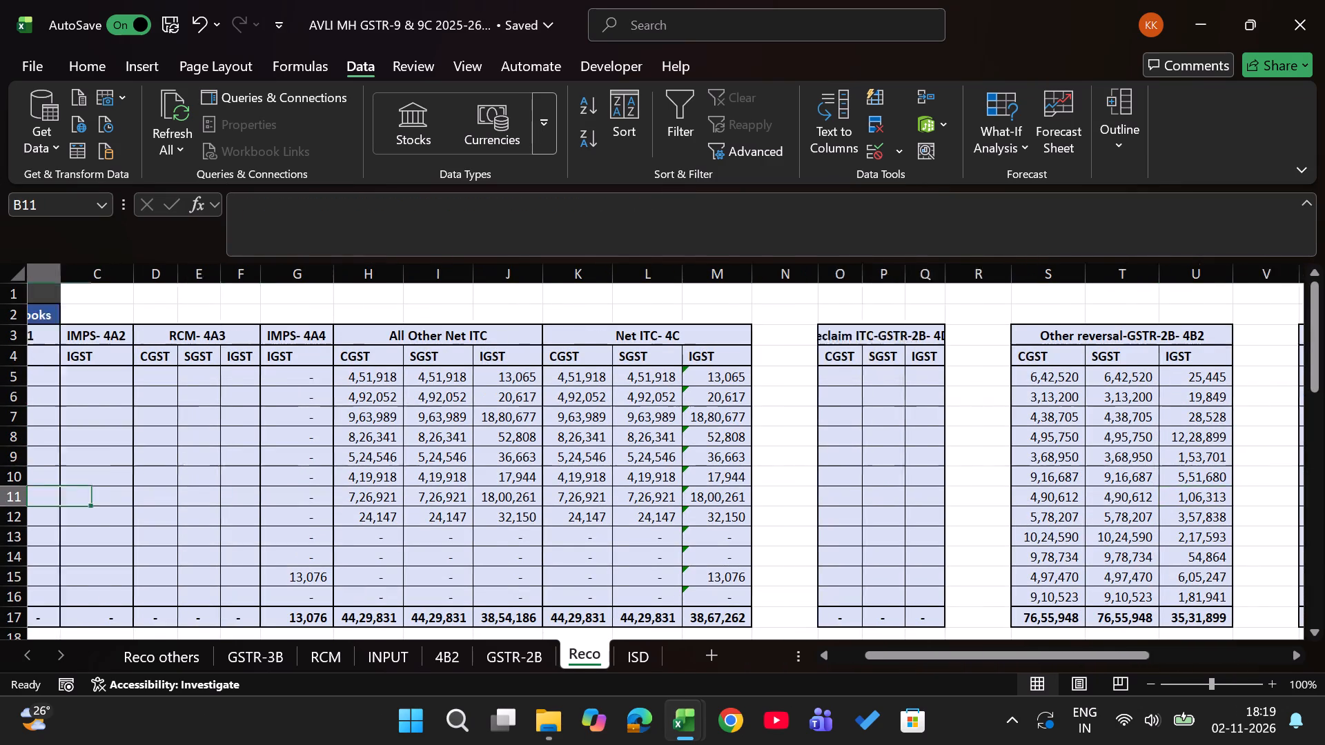
{"action": "key", "text": "Down"}
{"action": "key", "text": "Right"}
{"action": "key", "text": "Right"}
{"action": "key", "text": "Right"}
{"action": "key", "text": "Right"}
{"action": "key", "text": "Right"}
{"action": "key", "text": "Right"}
{"action": "key", "text": "Right"}
{"action": "key", "text": "Right"}
{"action": "key", "text": "Right"}
{"action": "key", "text": "Right"}
{"action": "key", "text": "Right"}
{"action": "key", "text": "Right"}
{"action": "key", "text": "Right"}
{"action": "key", "text": "Right"}
{"action": "key", "text": "Right"}
{"action": "key", "text": "Right"}
{"action": "key", "text": "Right"}
{"action": "key", "text": "Right"}
{"action": "key", "text": "Right"}
{"action": "key", "text": "Right"}
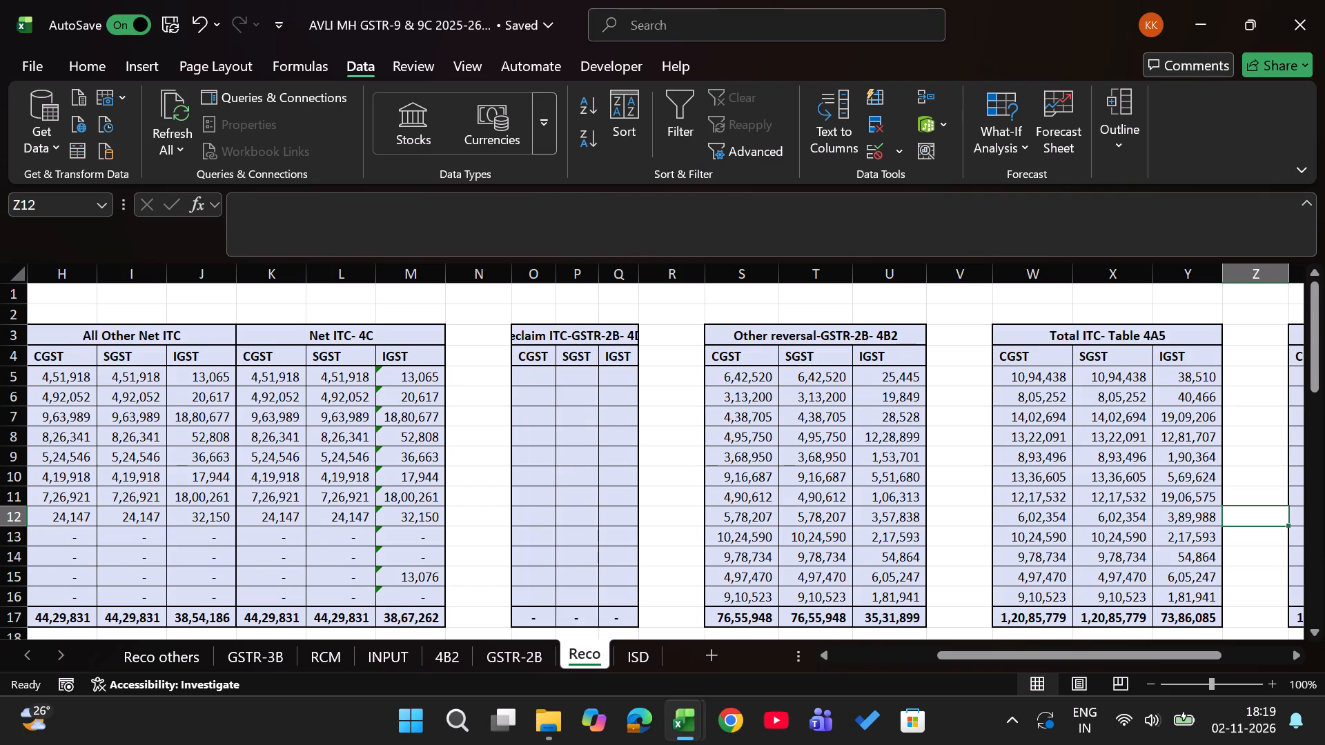
Enter the remark "Wrong invoice reverse" in V12, beside the Nov-25 Other reversal 4B2 figures in the top table.
{"action": "key", "text": "Left"}
{"action": "key", "text": "Left"}
{"action": "key", "text": "Left"}
{"action": "key", "text": "Left"}
{"action": "key", "text": "Left"}
{"action": "key", "text": "Right"}
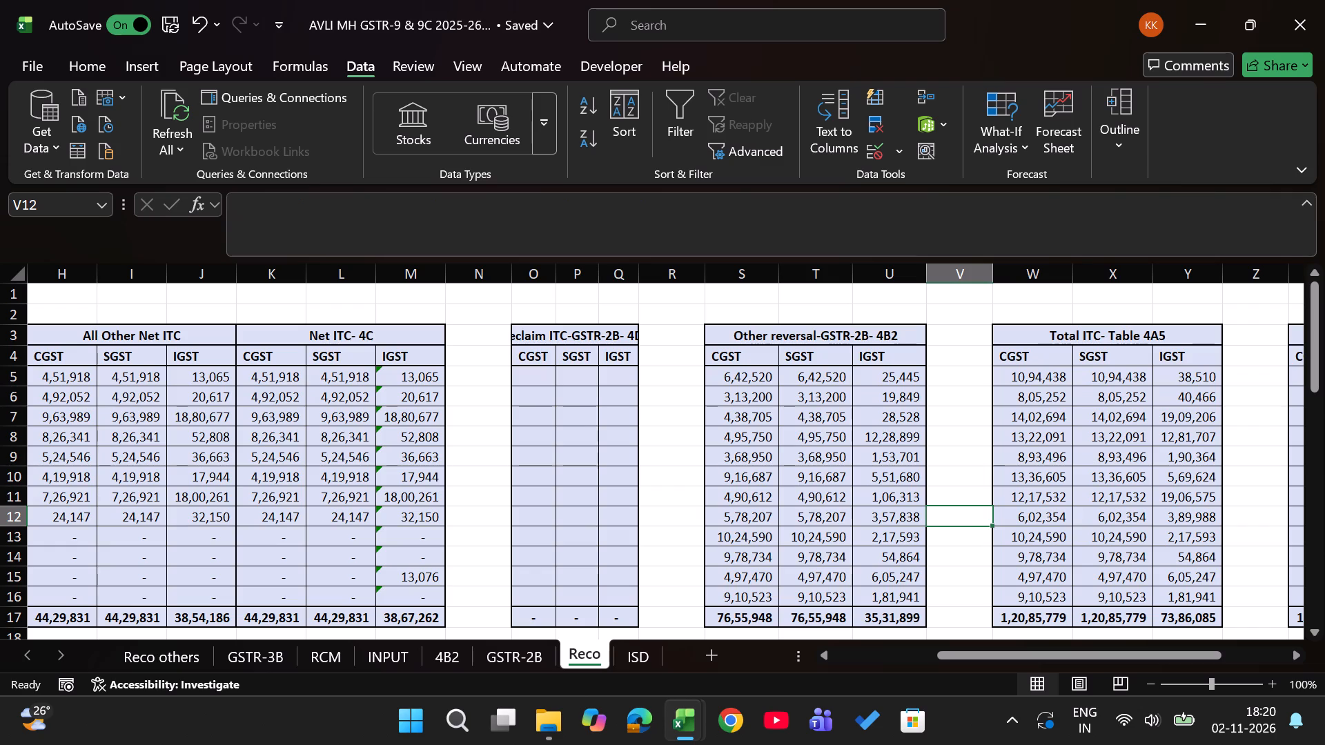
{"action": "key", "text": "shift+w"}
{"action": "type", "text": "rong"}
{"action": "key", "text": "space"}
{"action": "type", "text": "invoice"}
{"action": "key", "text": "space"}
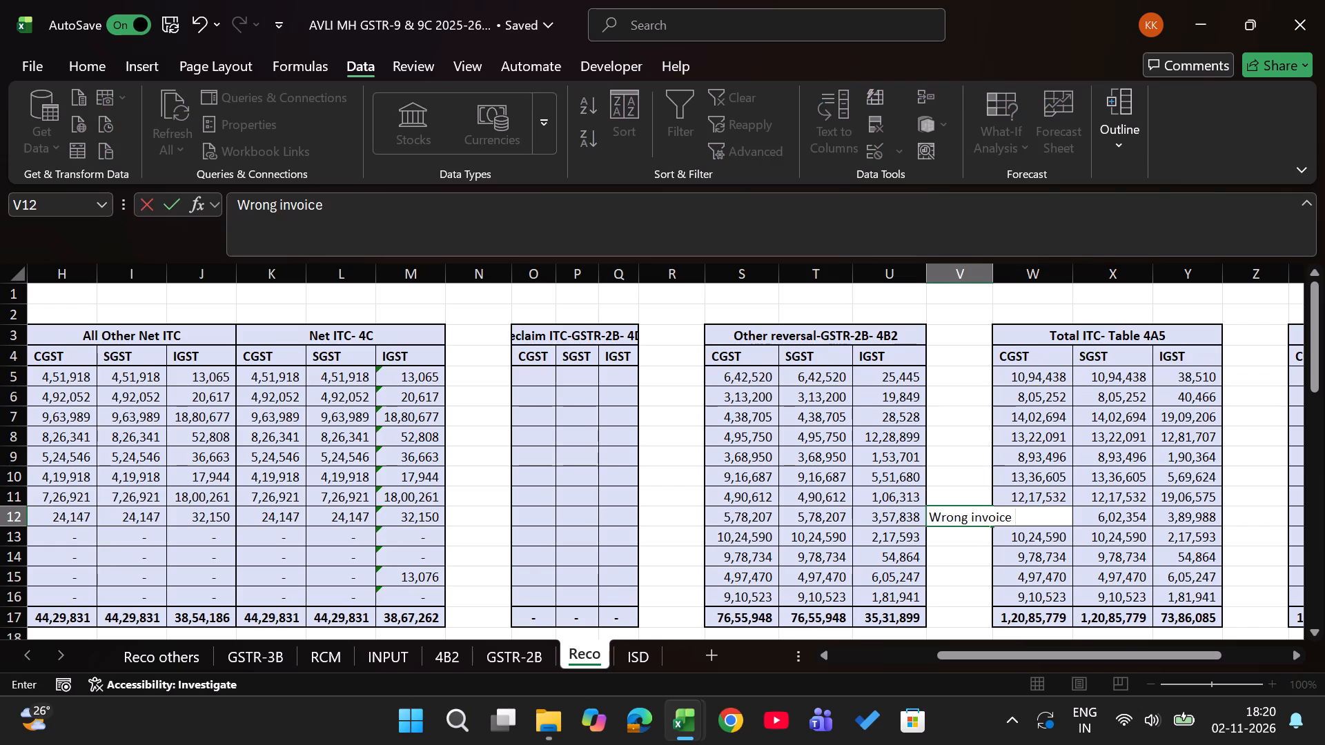
{"action": "type", "text": "reverse"}
{"action": "key", "text": "Return"}
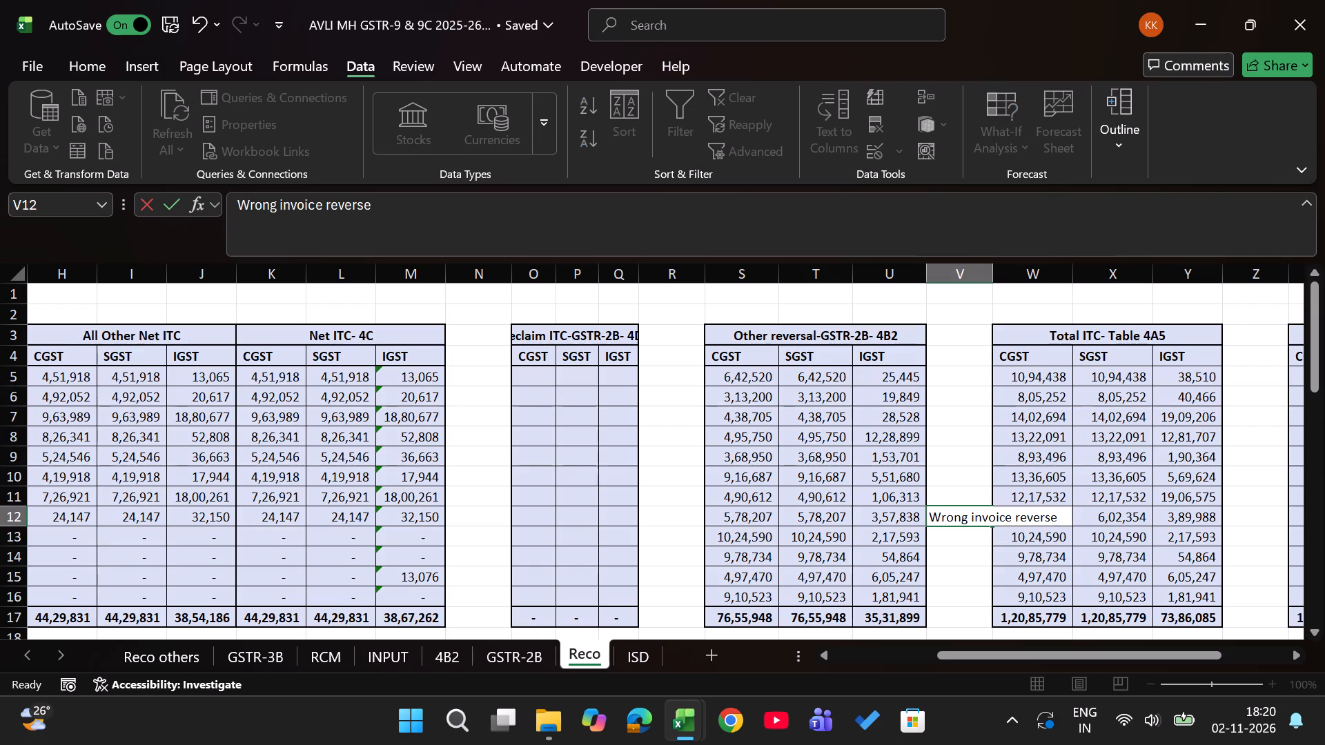
{"action": "key", "text": "Up"}
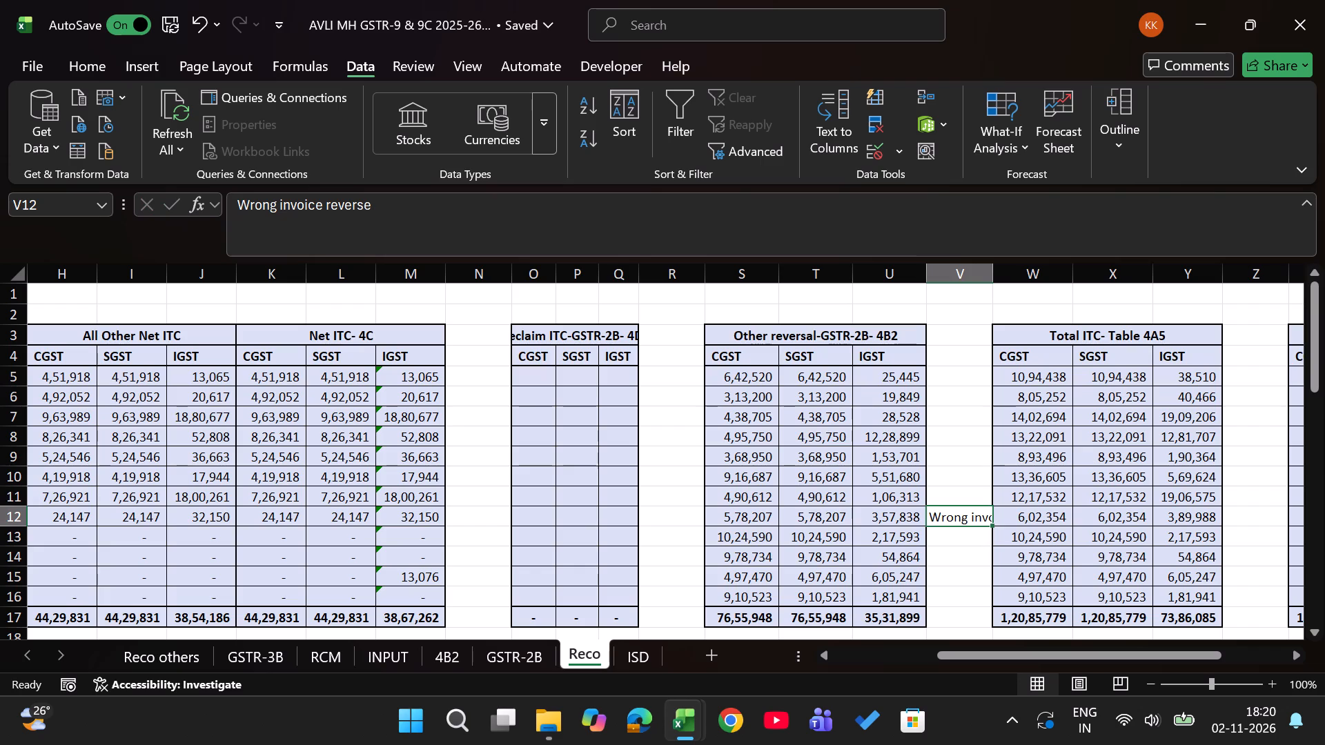
Review the Other reversal 4B2 block from the Nov-25 remark down through the middle table to the start of the difference table.
{"action": "key", "text": "Left"}
{"action": "key", "text": "Right"}
{"action": "key", "text": "Down"}
{"action": "key", "text": "Down"}
{"action": "key", "text": "Down"}
{"action": "key", "text": "Down"}
{"action": "key", "text": "Down"}
{"action": "key", "text": "Down"}
{"action": "key", "text": "Down"}
{"action": "key", "text": "Down"}
{"action": "key", "text": "Down"}
{"action": "key", "text": "Down"}
{"action": "key", "text": "Down"}
{"action": "key", "text": "Down"}
{"action": "key", "text": "Down"}
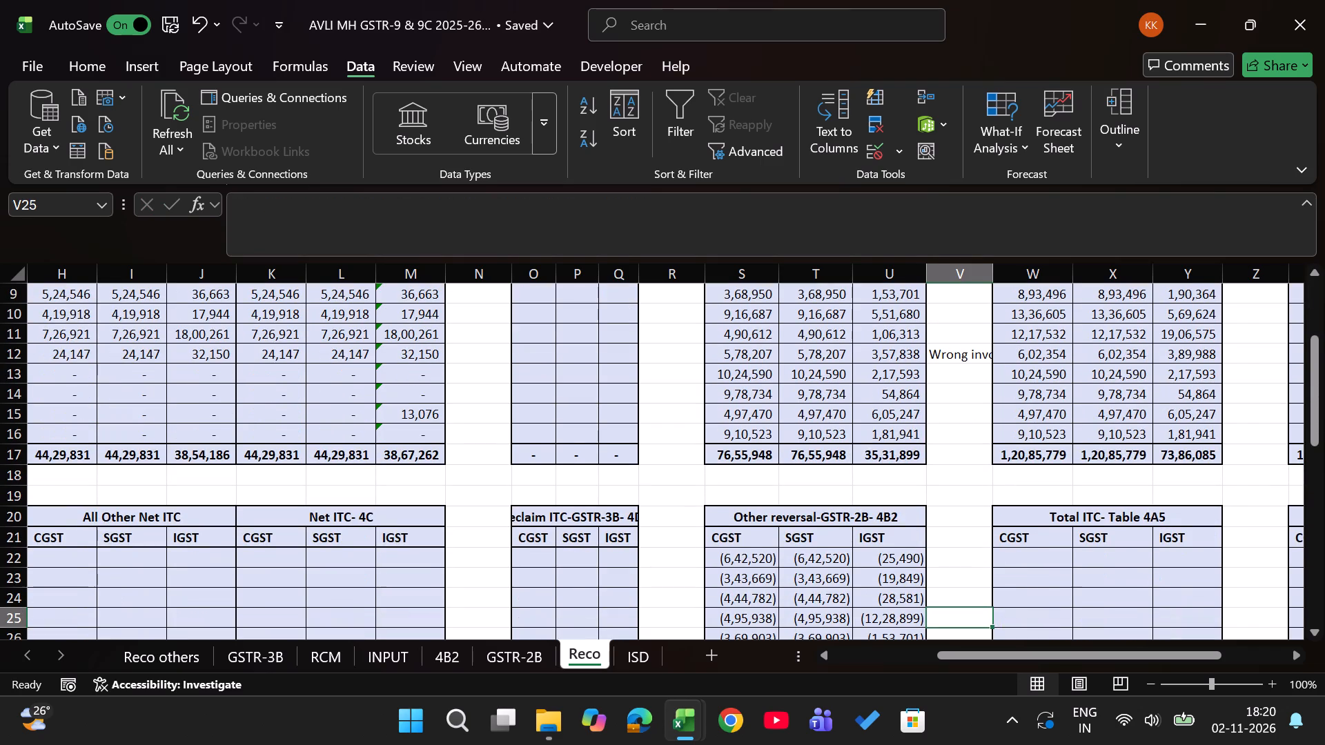
{"action": "key", "text": "Down"}
{"action": "key", "text": "Down"}
{"action": "key", "text": "Down"}
{"action": "key", "text": "Down"}
{"action": "key", "text": "Down"}
{"action": "key", "text": "Down"}
{"action": "key", "text": "Down"}
{"action": "key", "text": "Down"}
{"action": "key", "text": "Down"}
{"action": "key", "text": "Down"}
{"action": "key", "text": "Down"}
{"action": "key", "text": "Down"}
{"action": "key", "text": "Down"}
{"action": "key", "text": "Down"}
{"action": "key", "text": "Down"}
{"action": "key", "text": "Down"}
{"action": "key", "text": "Down"}
{"action": "key", "text": "Down"}
{"action": "key", "text": "Down"}
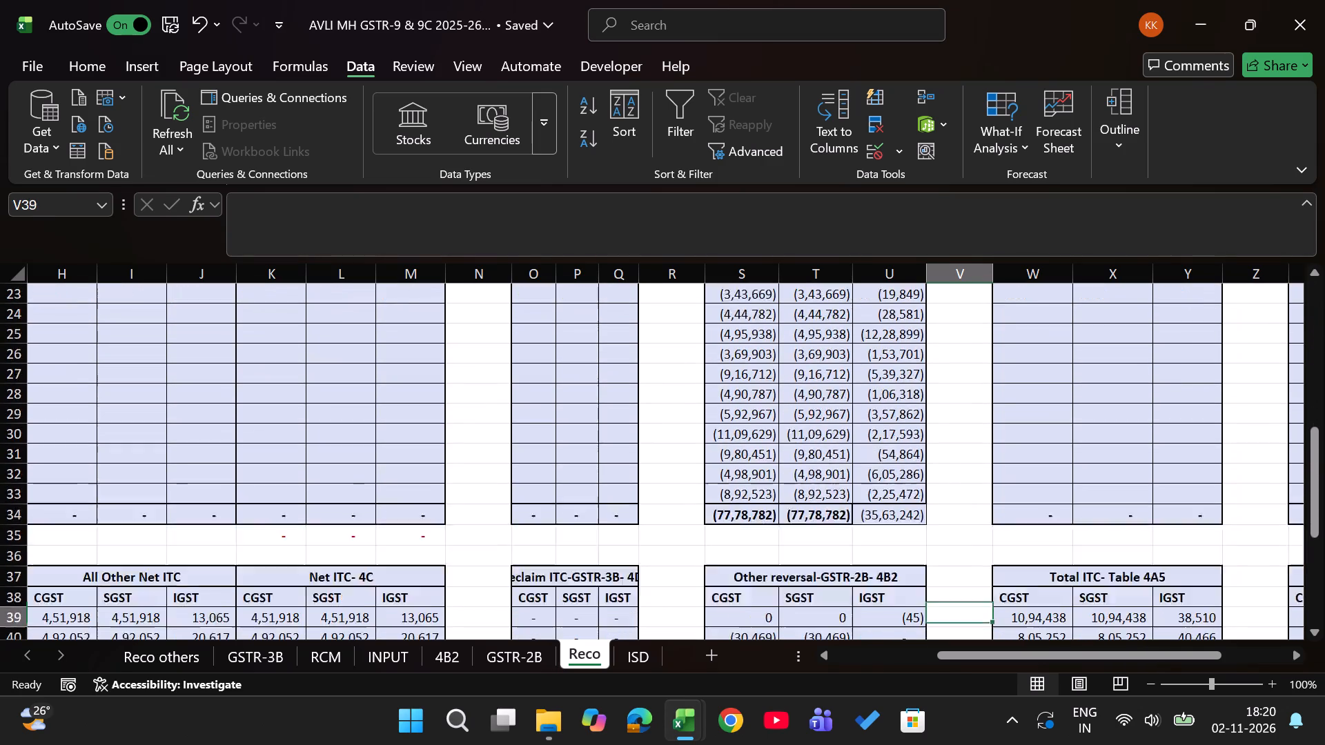
Copy the SGST total in T34 of the middle Other reversal 4B2 table to the IGST total in U34.
{"action": "key", "text": "Up"}
{"action": "key", "text": "Up"}
{"action": "key", "text": "Up"}
{"action": "key", "text": "Up"}
{"action": "key", "text": "Up"}
{"action": "key", "text": "Up"}
{"action": "key", "text": "Up"}
{"action": "key", "text": "Up"}
{"action": "key", "text": "Up"}
{"action": "key", "text": "Up"}
{"action": "key", "text": "Left"}
{"action": "key", "text": "Left"}
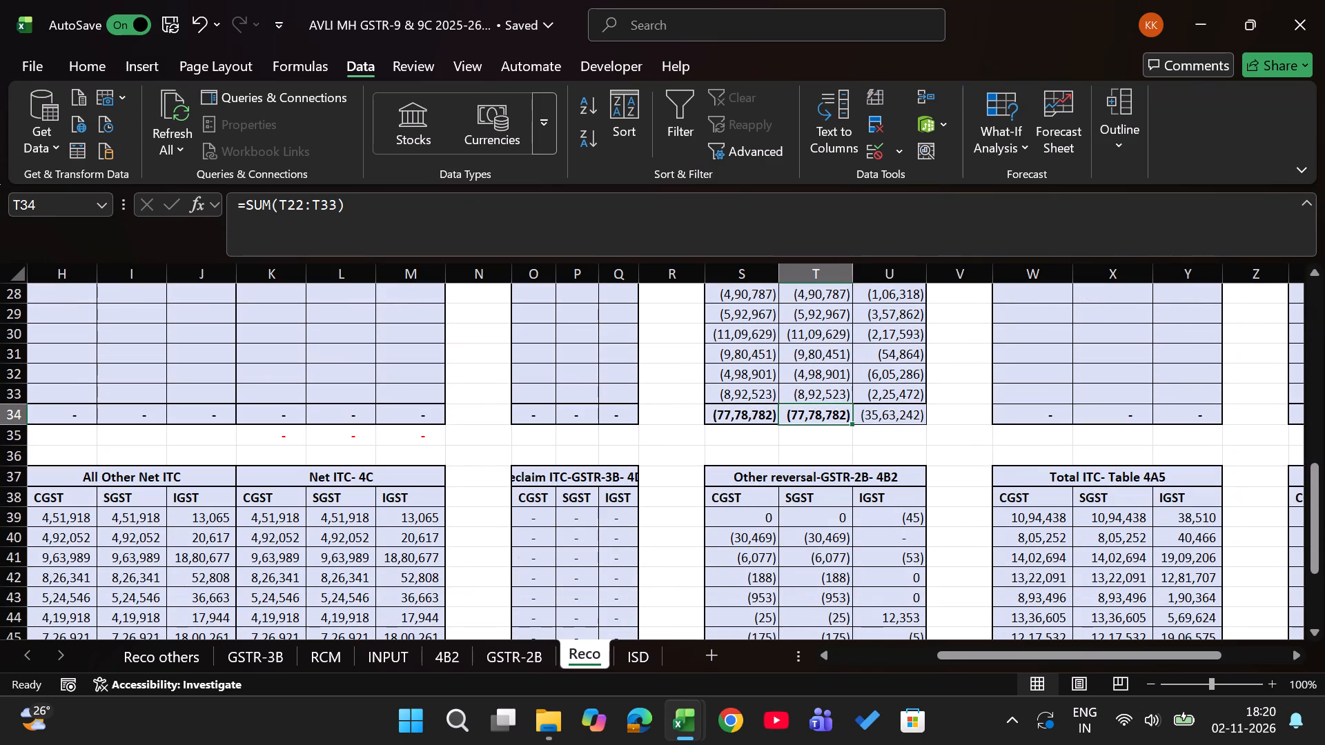
{"action": "key", "text": "ctrl+c"}
{"action": "key", "text": "Right"}
{"action": "key", "text": "Return"}
Review the monthly IGST differences in the bottom Other reversal 4B2 block down to the total row.
{"action": "key", "text": "Down"}
{"action": "key", "text": "Down"}
{"action": "key", "text": "Down"}
{"action": "key", "text": "Down"}
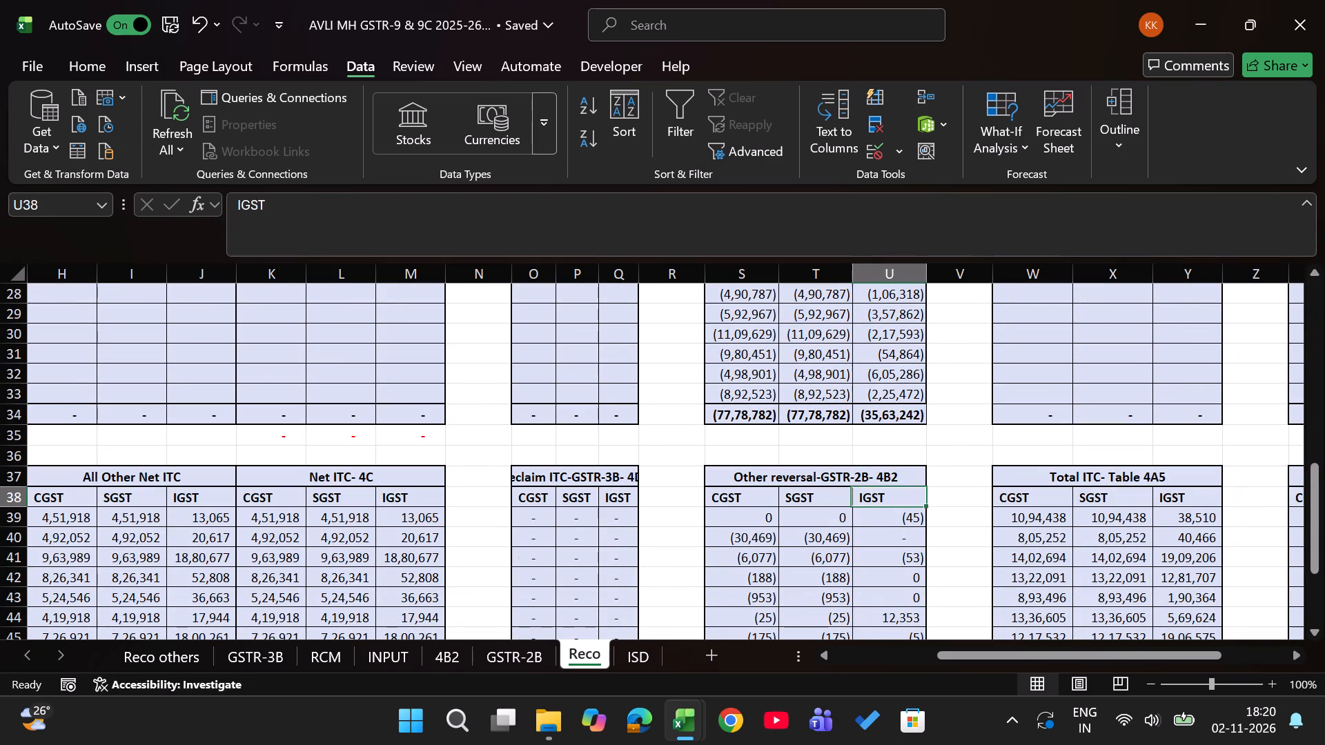
{"action": "key", "text": "Down"}
{"action": "key", "text": "Down"}
{"action": "key", "text": "Down"}
{"action": "key", "text": "Down"}
{"action": "key", "text": "Up"}
{"action": "key", "text": "Up"}
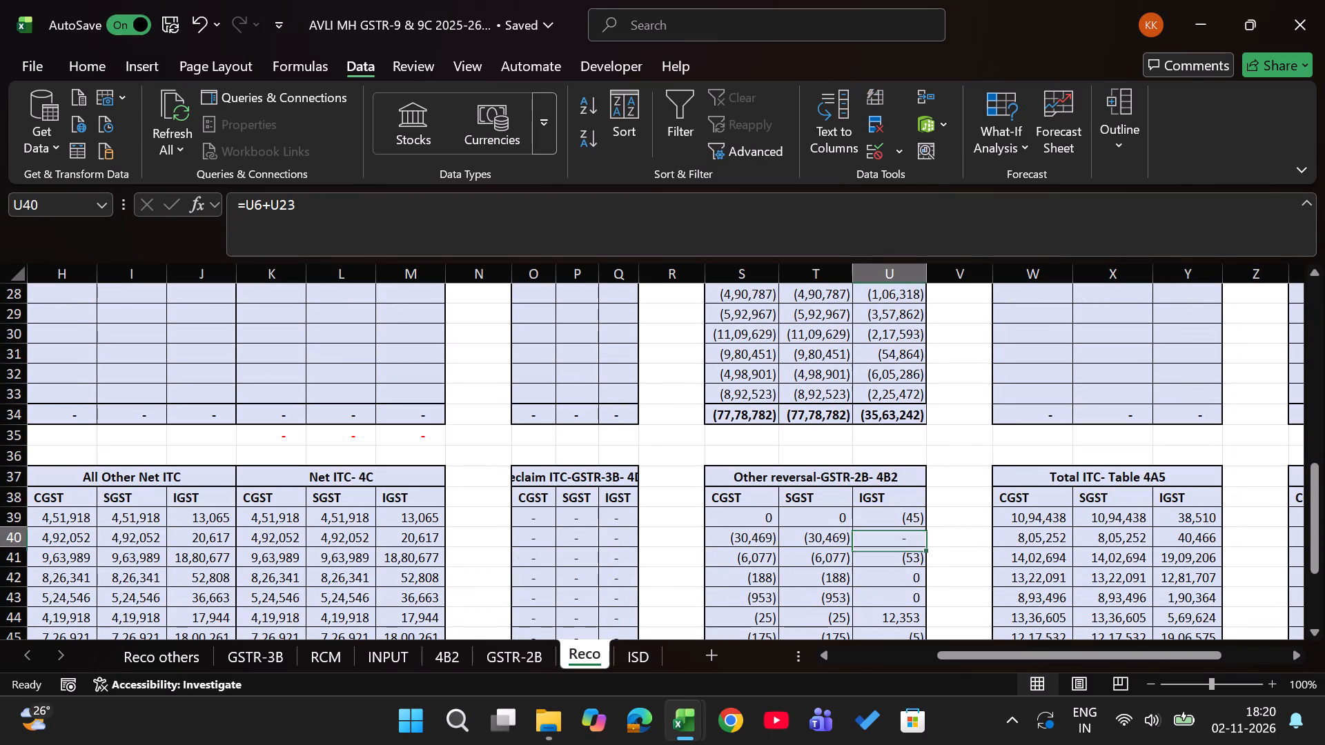
{"action": "key", "text": "Up"}
{"action": "key", "text": "Down"}
{"action": "key", "text": "Down"}
{"action": "key", "text": "Down"}
{"action": "key", "text": "Down"}
{"action": "key", "text": "Down"}
{"action": "key", "text": "Down"}
{"action": "key", "text": "Down"}
{"action": "key", "text": "Down"}
{"action": "key", "text": "Down"}
{"action": "key", "text": "Down"}
{"action": "key", "text": "Down"}
{"action": "key", "text": "Down"}
{"action": "key", "text": "Down"}
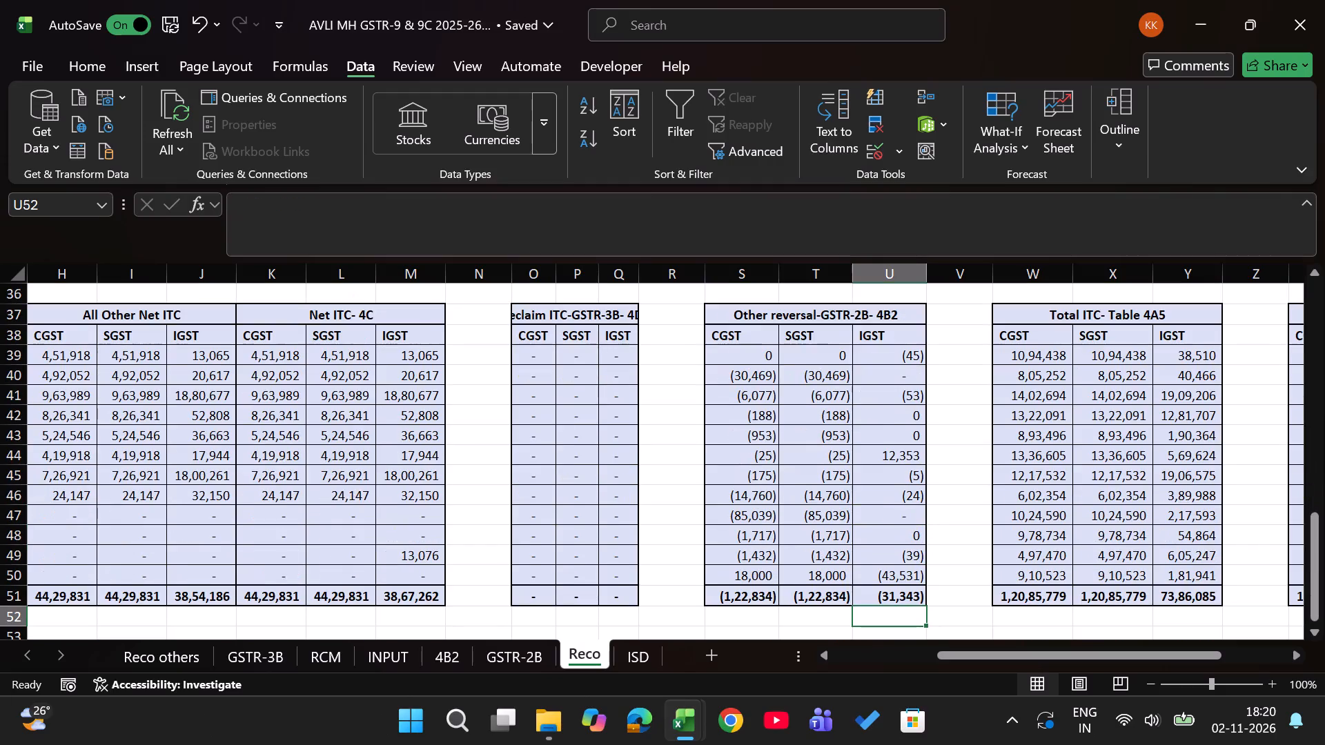
Switch to File Explorer and look through the workbooks in the GSTR-9 & 9C subfolder of GSTR-9 & 9C for FY 2025-26.
{"action": "key", "text": "alt+Tab"}
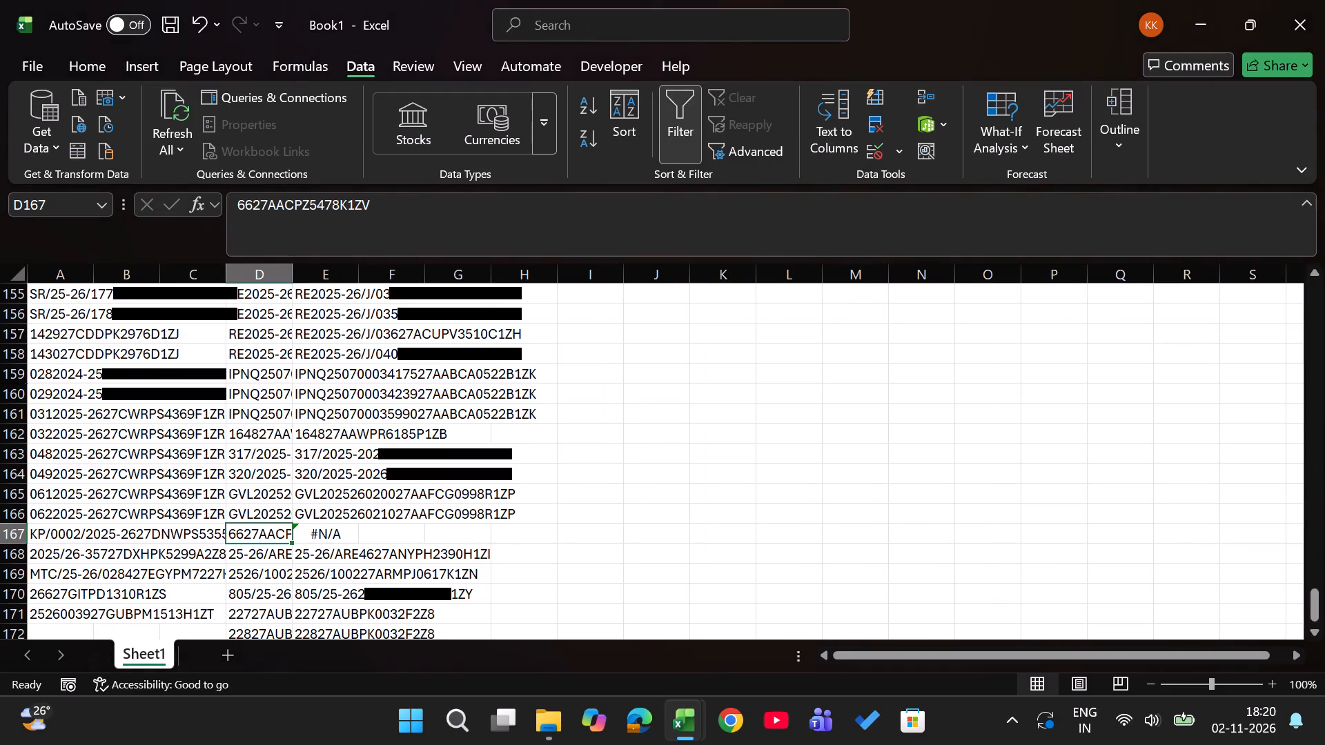
{"action": "key", "text": "alt+Tab"}
{"action": "key", "text": "alt+Tab"}
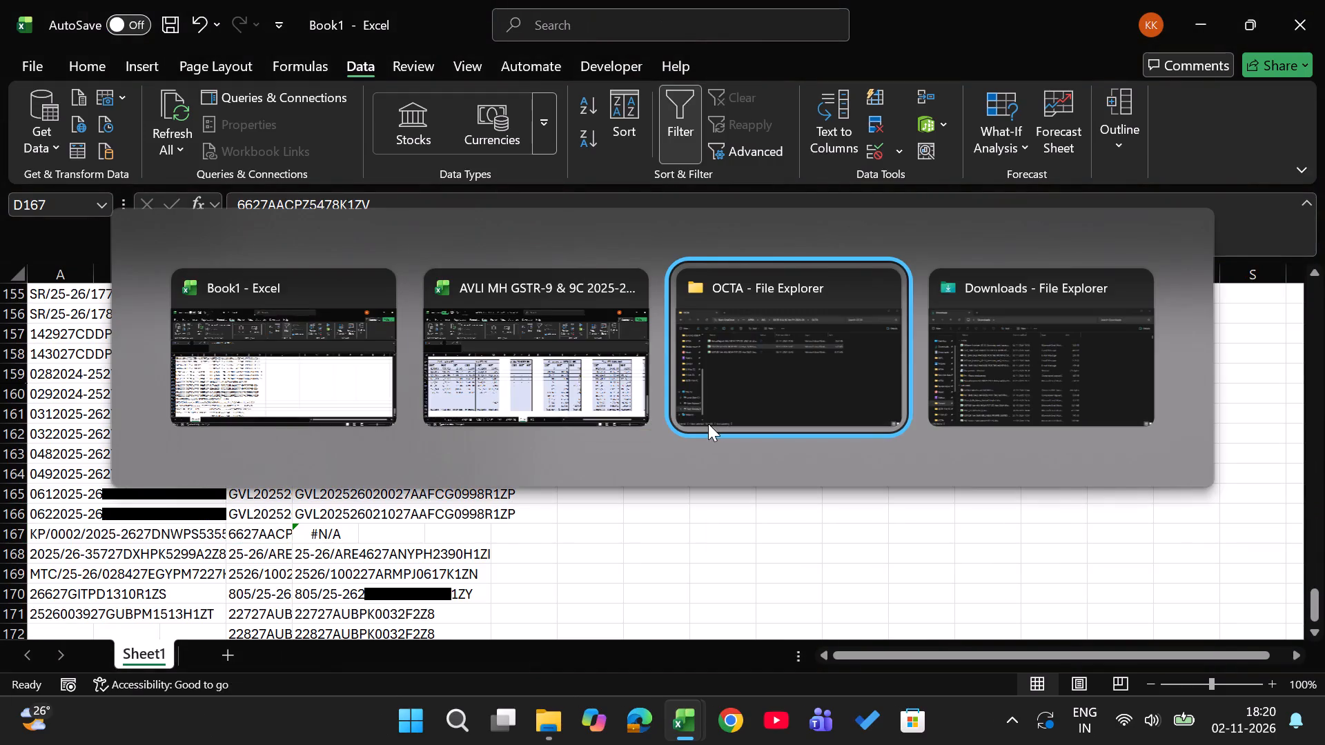
{"action": "key", "text": "BackSpace"}
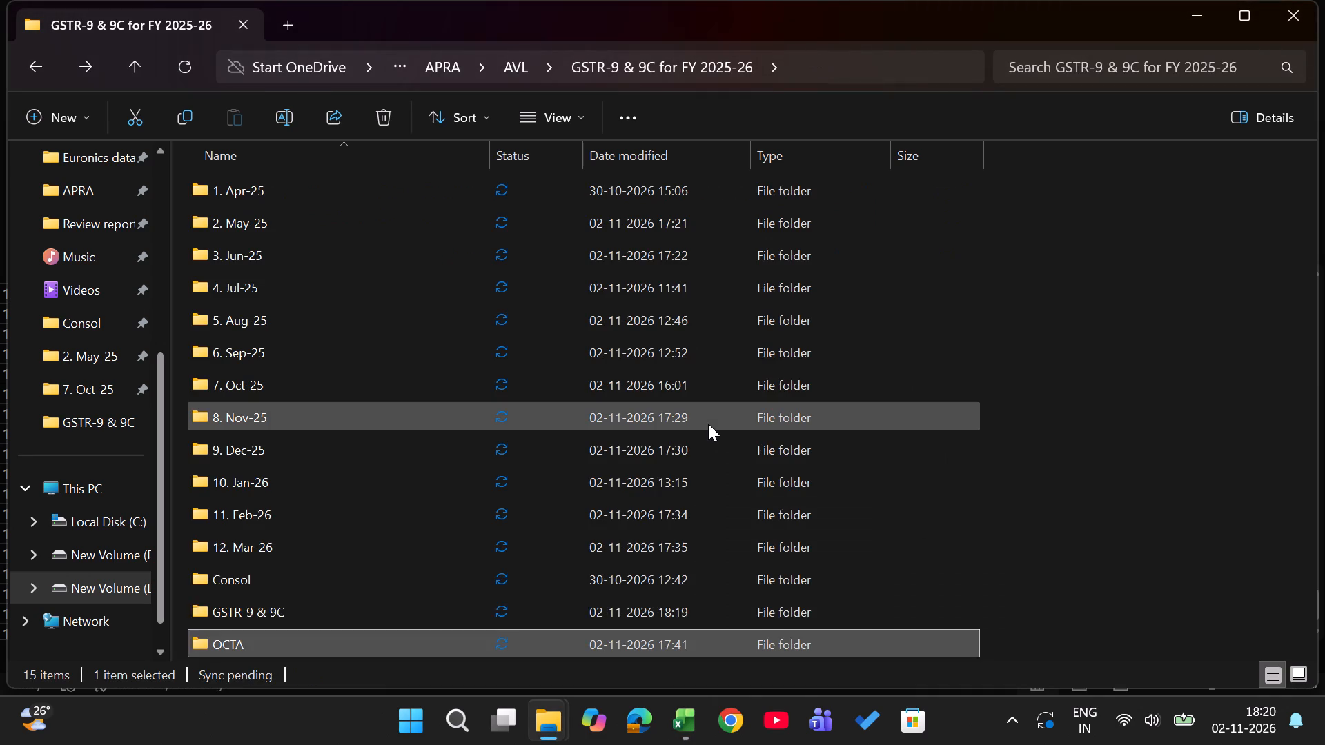
{"action": "key", "text": "Up"}
{"action": "key", "text": "Down"}
{"action": "key", "text": "alt+Tab"}
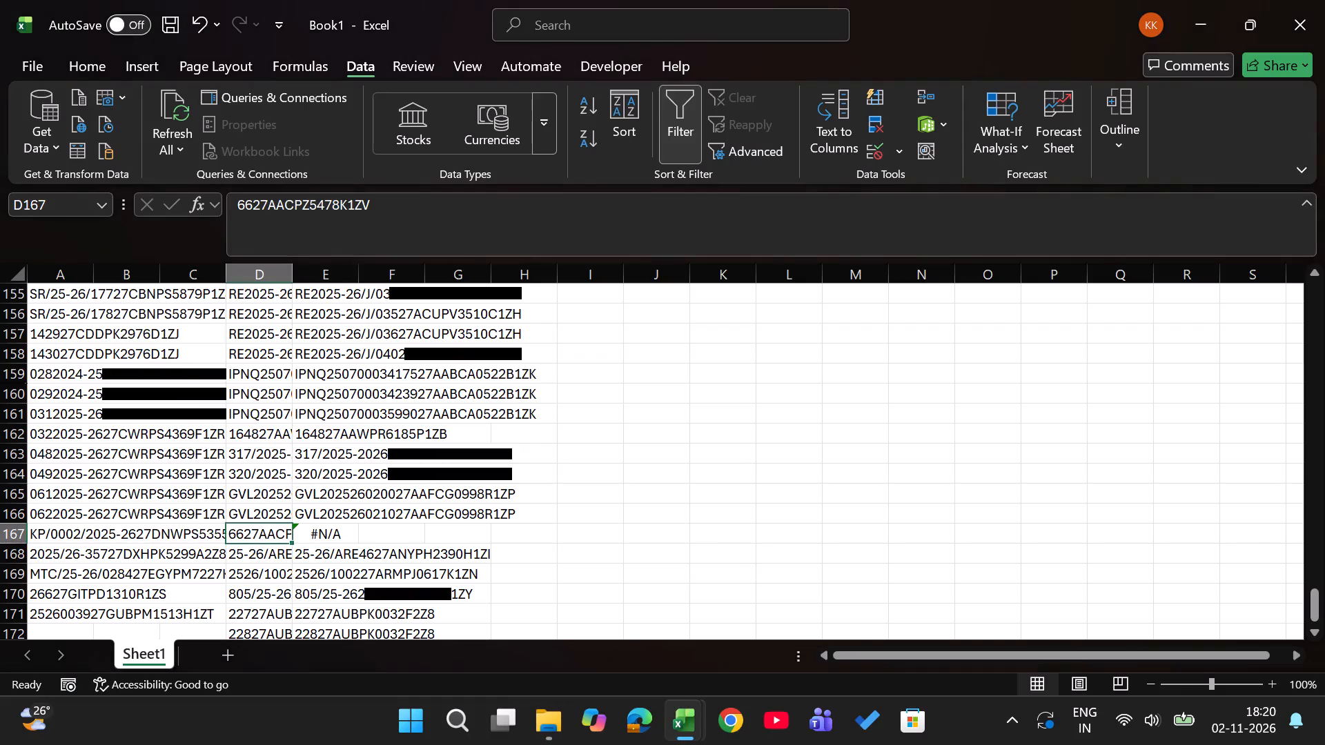
{"action": "key", "text": "alt+Tab"}
{"action": "key", "text": "alt+Tab"}
{"action": "key", "text": "alt+Tab"}
{"action": "key", "text": "alt+Tab"}
{"action": "key", "text": "alt+Tab"}
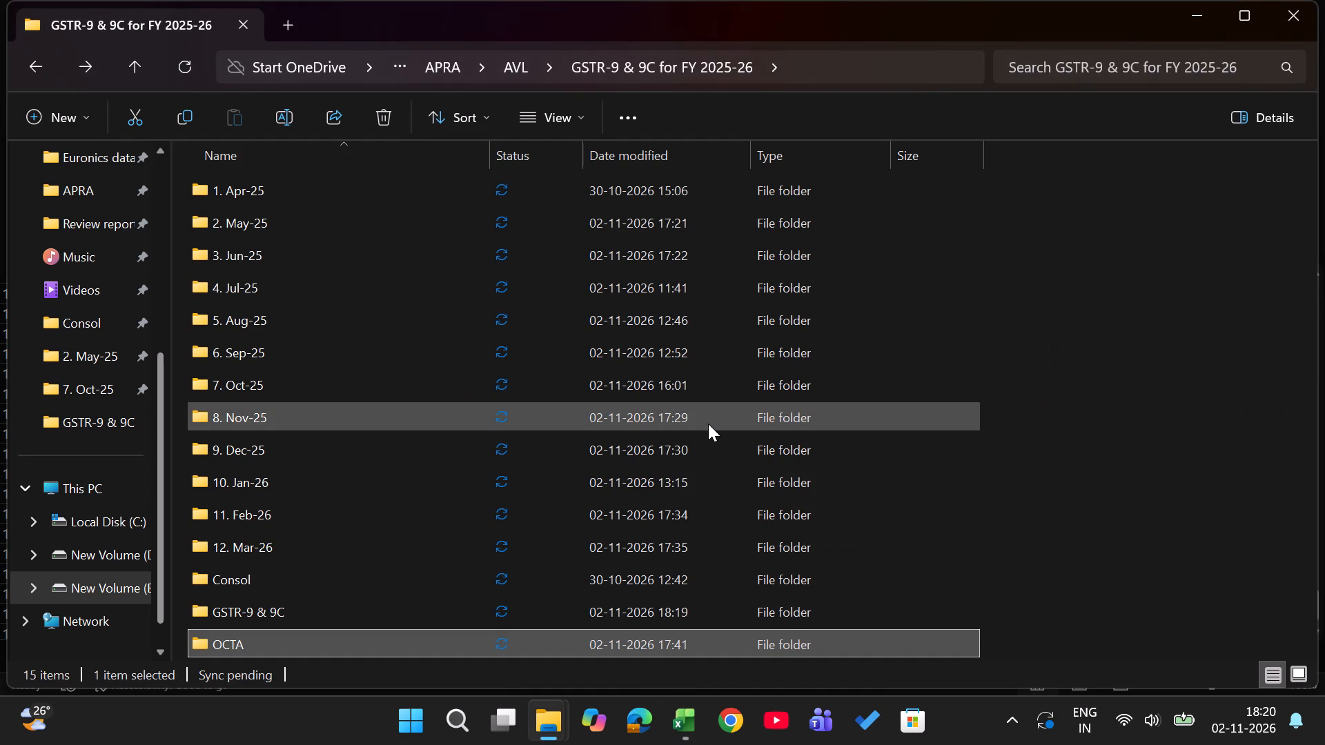
{"action": "key", "text": "Up"}
{"action": "key", "text": "Return"}
{"action": "key", "text": "Down"}
{"action": "key", "text": "Down"}
{"action": "key", "text": "Down"}
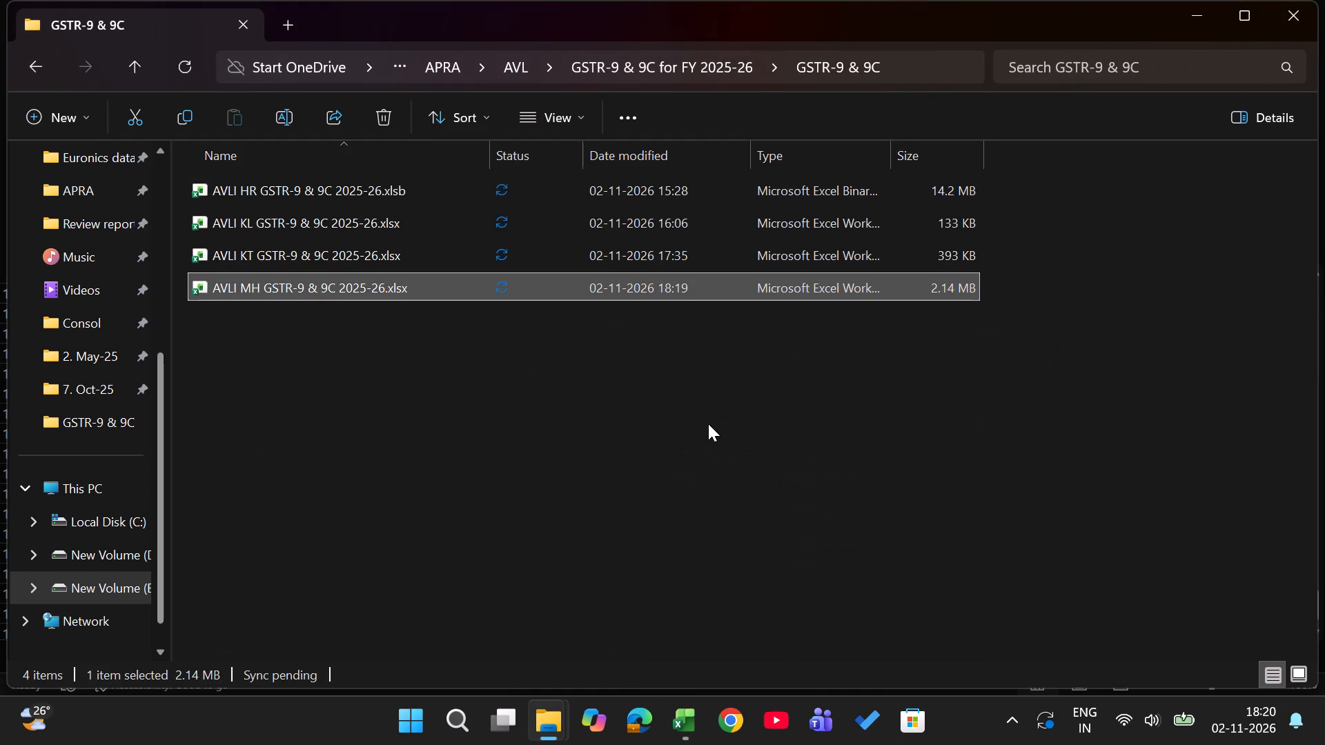
Open AVLI MH Console ITC (25-26).xlsx from the Consol folder.
{"action": "key", "text": "BackSpace"}
{"action": "key", "text": "Up"}
{"action": "key", "text": "Return"}
{"action": "key", "text": "Down"}
{"action": "key", "text": "Down"}
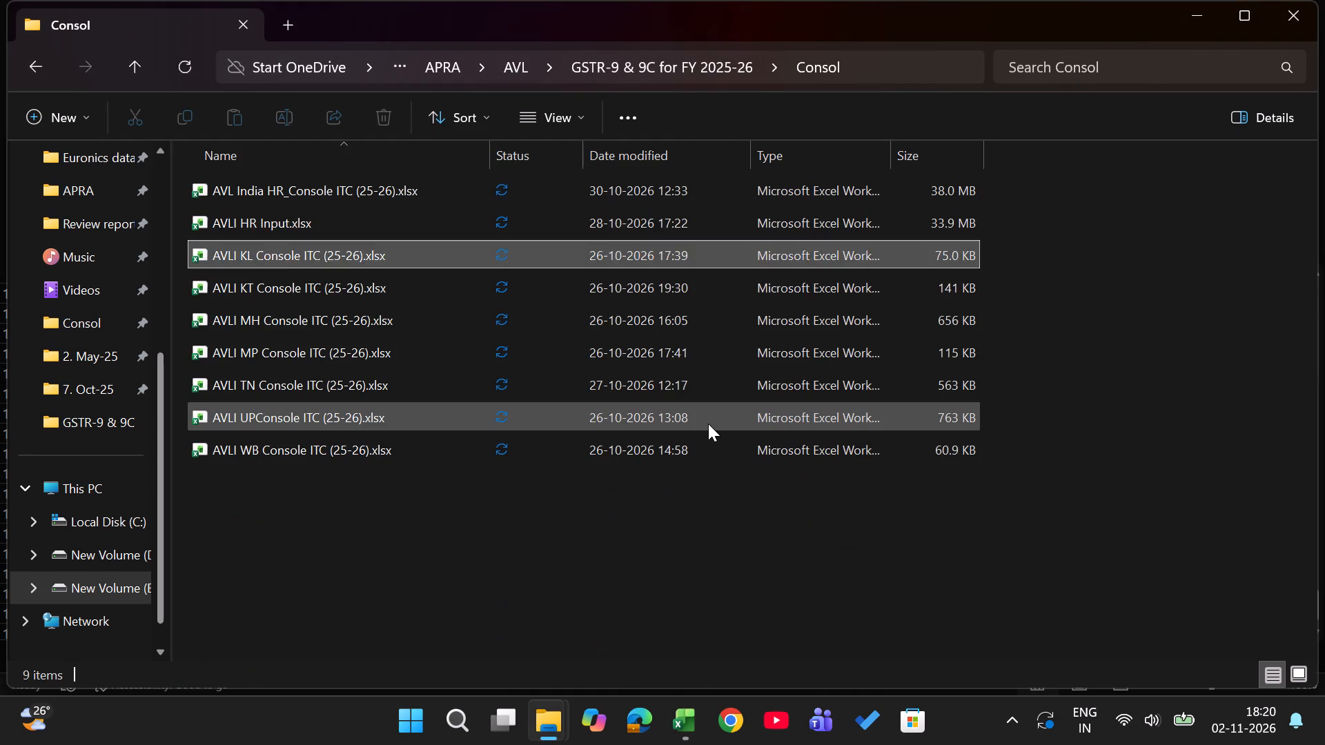
{"action": "key", "text": "Down"}
{"action": "key", "text": "Down"}
{"action": "key", "text": "Return"}
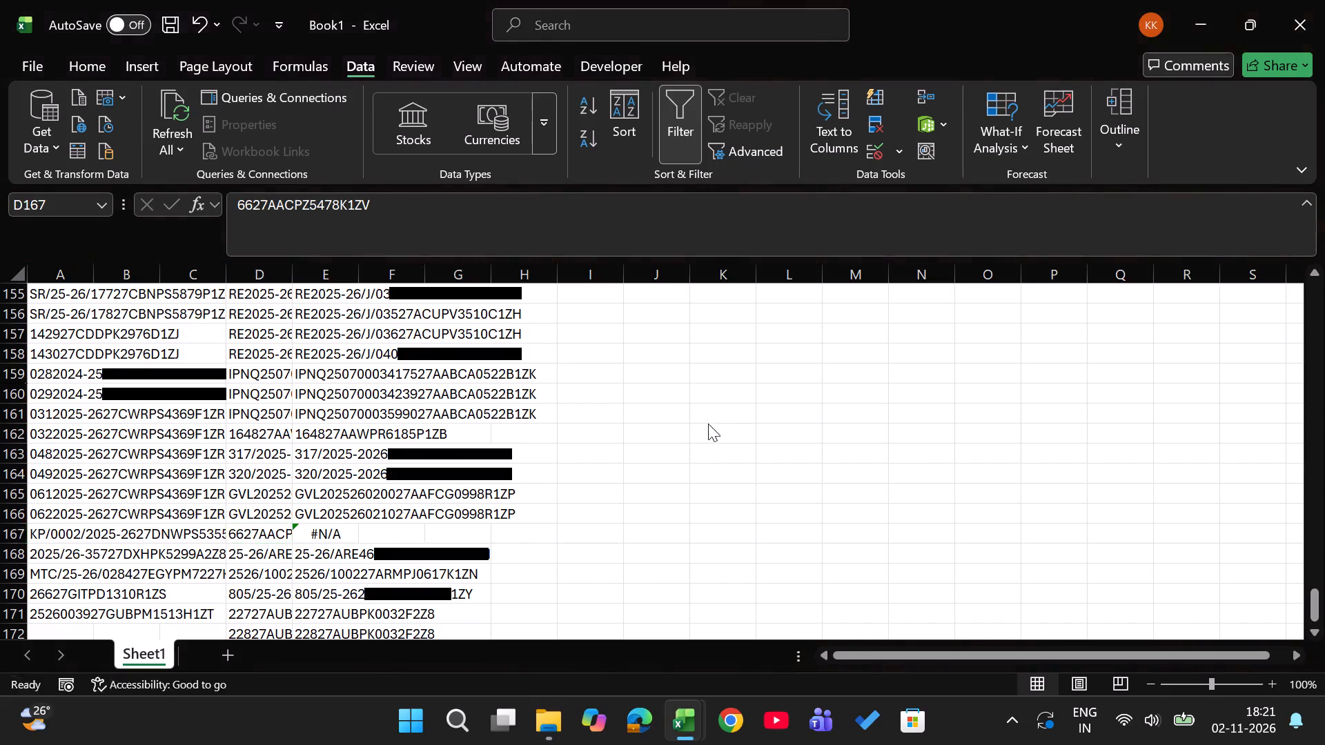
Look through the console workbook's sheets, ending on the Reco others sheet.
{"action": "key", "text": "ctrl+Page_Down"}
{"action": "key", "text": "ctrl+Page_Down"}
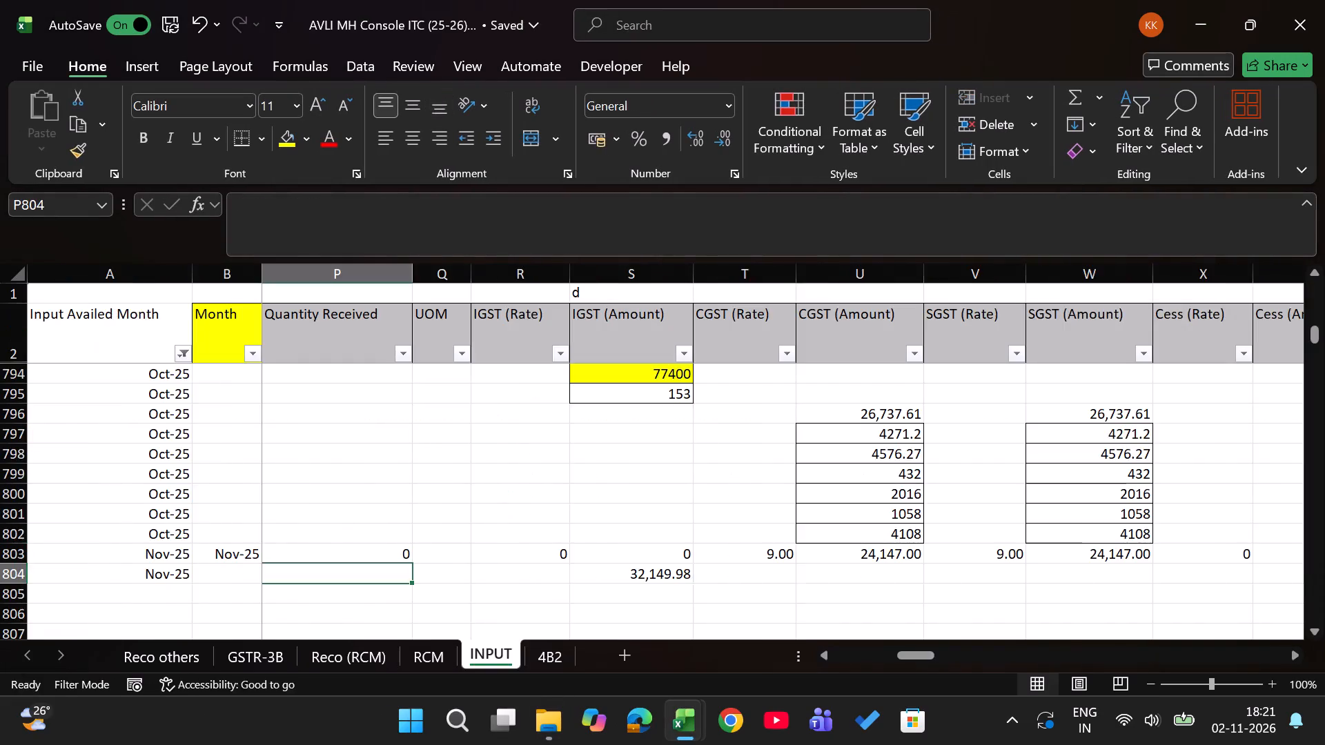
{"action": "key", "text": "ctrl+Page_Down"}
{"action": "key", "text": "Right"}
{"action": "key", "text": "Right"}
{"action": "key", "text": "Right"}
{"action": "key", "text": "ctrl+Page_Up"}
{"action": "key", "text": "ctrl+Page_Up"}
{"action": "key", "text": "ctrl+Page_Up"}
{"action": "key", "text": "ctrl+Page_Up"}
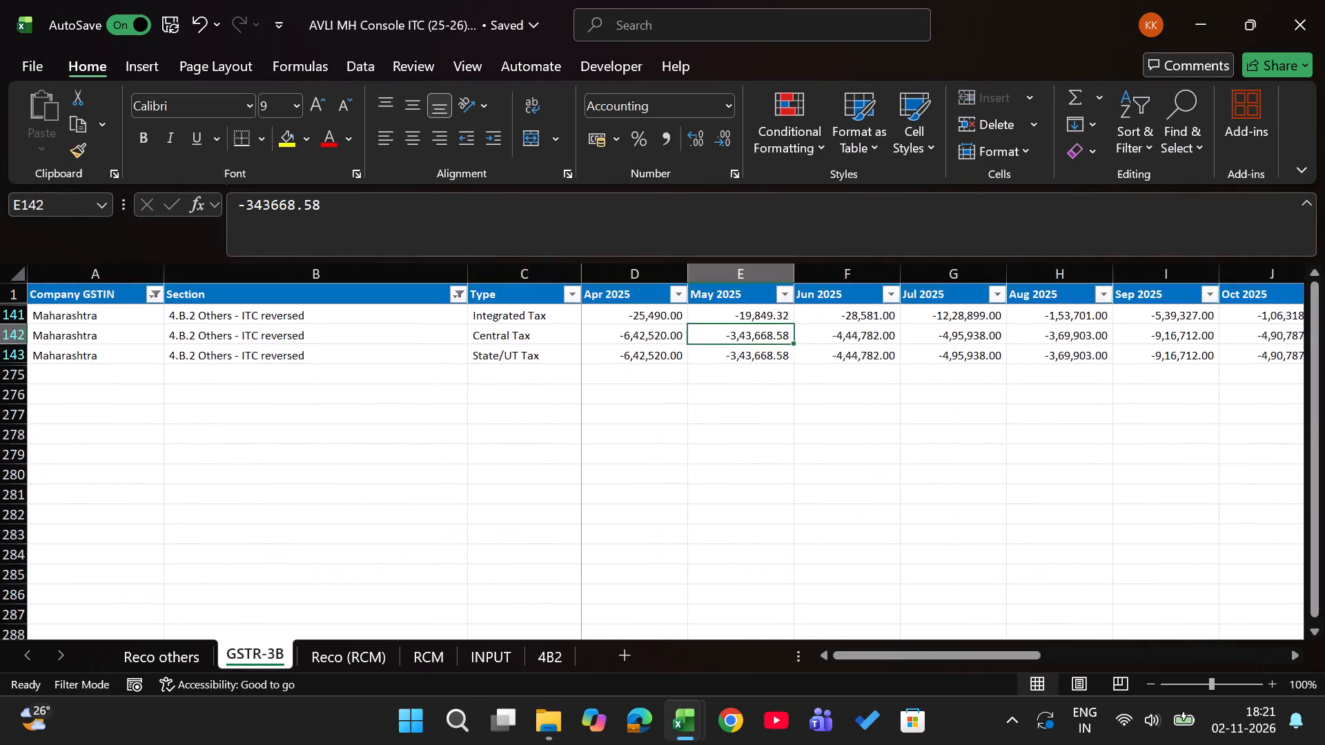
{"action": "key", "text": "ctrl+Page_Up"}
Examine the Reco others sheet down to the 4B2 versus Books table and its Apr-25 difference remark in N21.
{"action": "key", "text": "Right"}
{"action": "key", "text": "Left"}
{"action": "key", "text": "Left"}
{"action": "key", "text": "Left"}
{"action": "key", "text": "Left"}
{"action": "key", "text": "Left"}
{"action": "key", "text": "Left"}
{"action": "key", "text": "Left"}
{"action": "key", "text": "Left"}
{"action": "key", "text": "Left"}
{"action": "key", "text": "Left"}
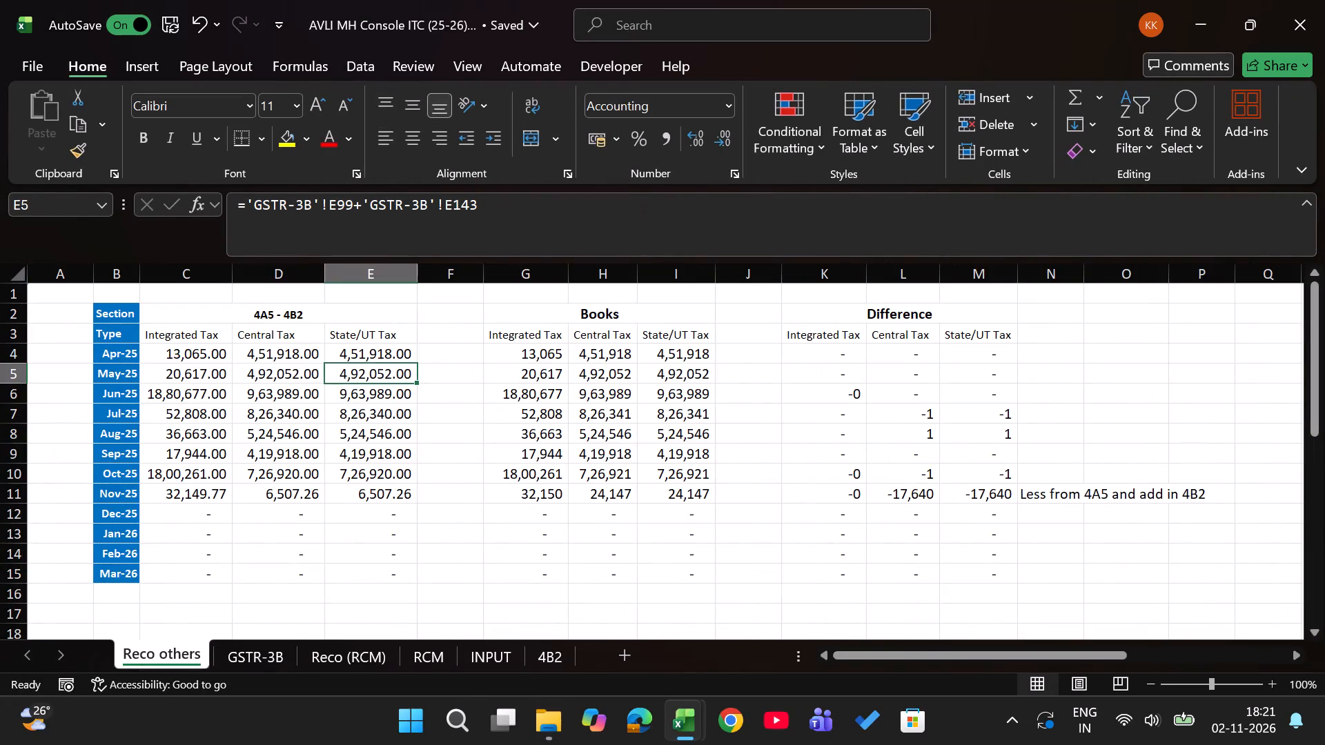
{"action": "key", "text": "Up"}
{"action": "key", "text": "Down"}
{"action": "key", "text": "Down"}
{"action": "key", "text": "Down"}
{"action": "key", "text": "Down"}
{"action": "key", "text": "Down"}
{"action": "key", "text": "Down"}
{"action": "key", "text": "Down"}
{"action": "key", "text": "Down"}
{"action": "key", "text": "Down"}
{"action": "key", "text": "Down"}
{"action": "key", "text": "Down"}
{"action": "key", "text": "Down"}
{"action": "key", "text": "Down"}
{"action": "key", "text": "Down"}
{"action": "key", "text": "Down"}
{"action": "key", "text": "Down"}
{"action": "key", "text": "Down"}
{"action": "key", "text": "Down"}
{"action": "key", "text": "Down"}
{"action": "key", "text": "Down"}
{"action": "key", "text": "Down"}
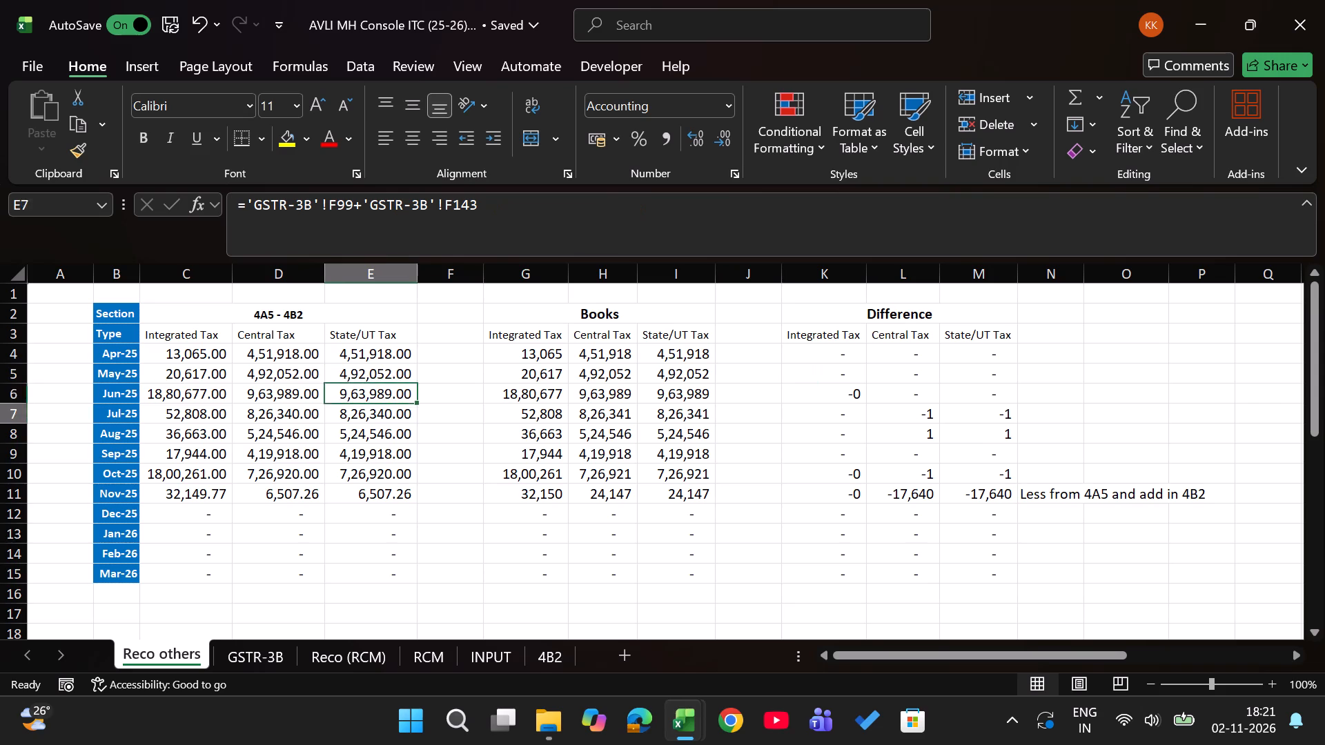
{"action": "key", "text": "Up"}
{"action": "key", "text": "Up"}
{"action": "key", "text": "Up"}
{"action": "key", "text": "Up"}
{"action": "key", "text": "Up"}
{"action": "key", "text": "Up"}
{"action": "key", "text": "Right"}
{"action": "key", "text": "Right"}
{"action": "key", "text": "Right"}
{"action": "key", "text": "Right"}
{"action": "key", "text": "Right"}
{"action": "key", "text": "Right"}
{"action": "key", "text": "Right"}
{"action": "key", "text": "Right"}
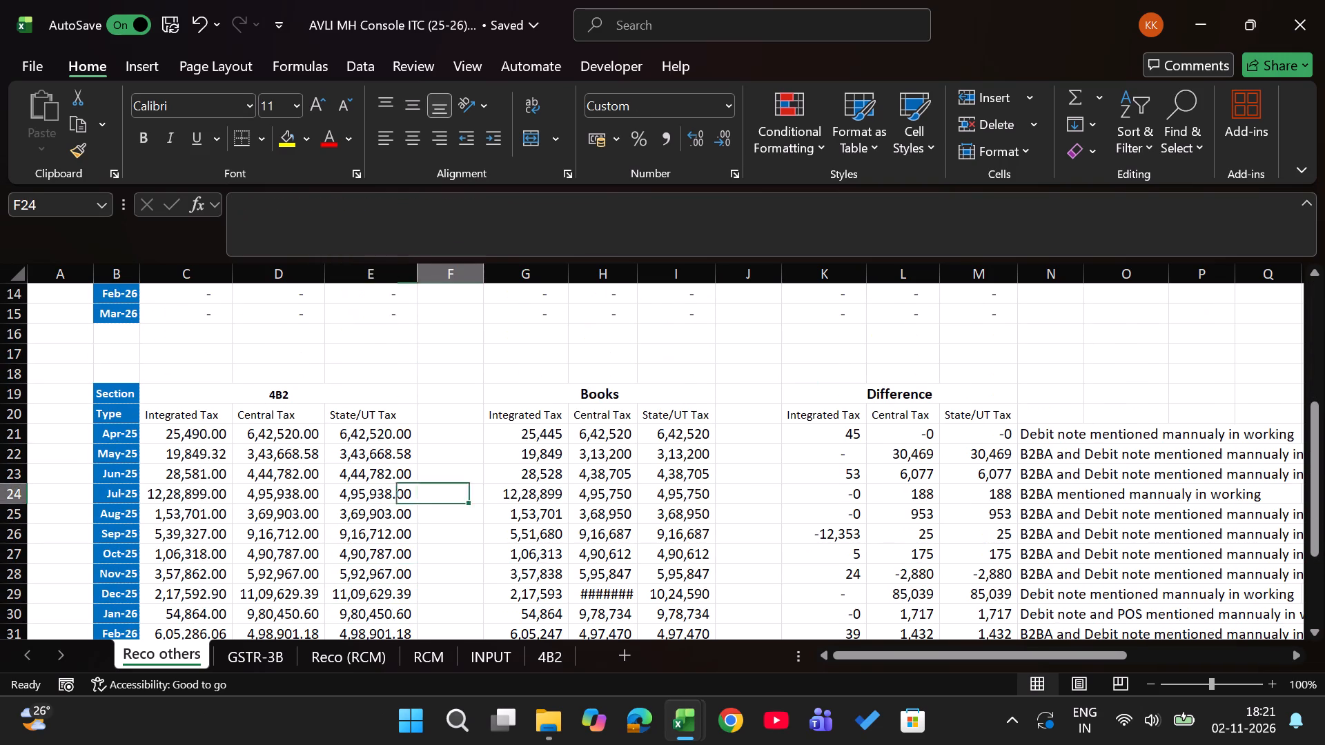
{"action": "key", "text": "Up"}
{"action": "key", "text": "Up"}
{"action": "key", "text": "Up"}
{"action": "key", "text": "Right"}
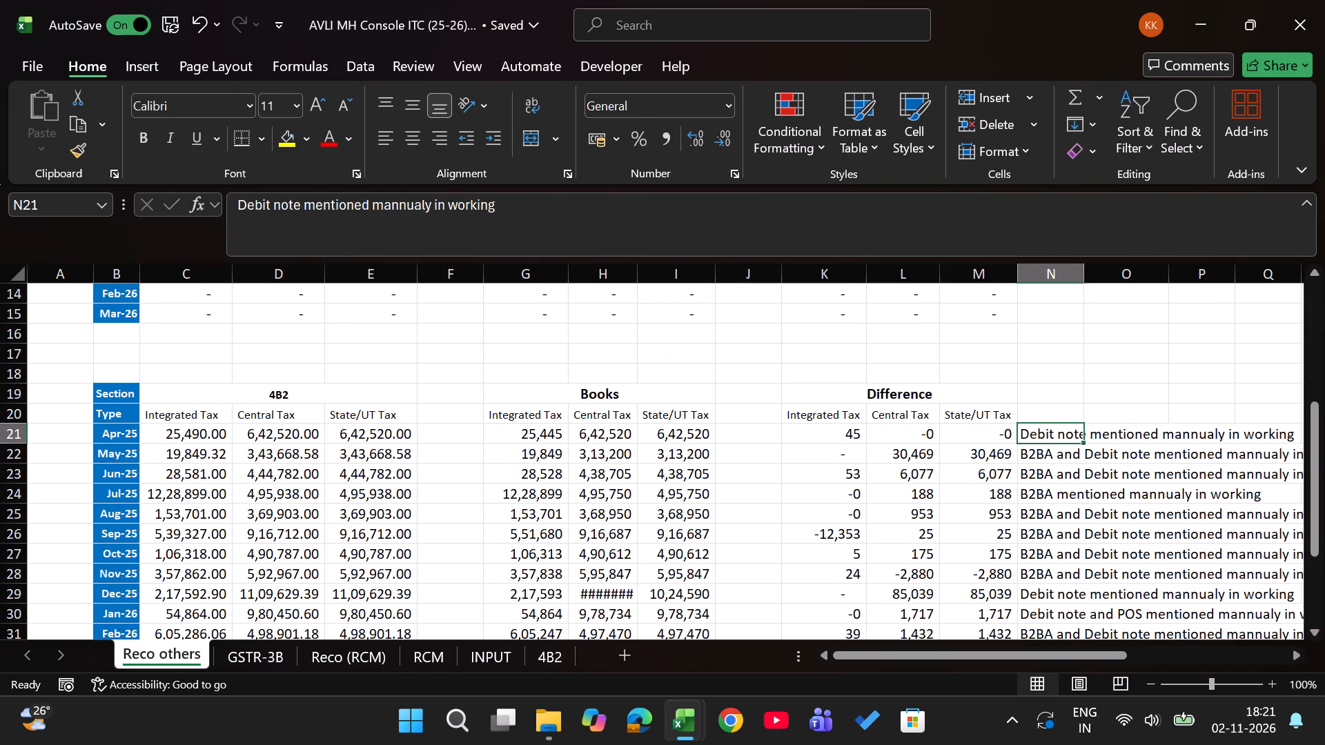
Return to Reco in the AVLI MH GSTR-9 & 9C workbook and review the monthly Other reversal 4B2 differences up to Apr-25.
{"action": "key", "text": "alt+Tab"}
{"action": "key", "text": "alt+Tab"}
{"action": "key", "text": "alt+Tab"}
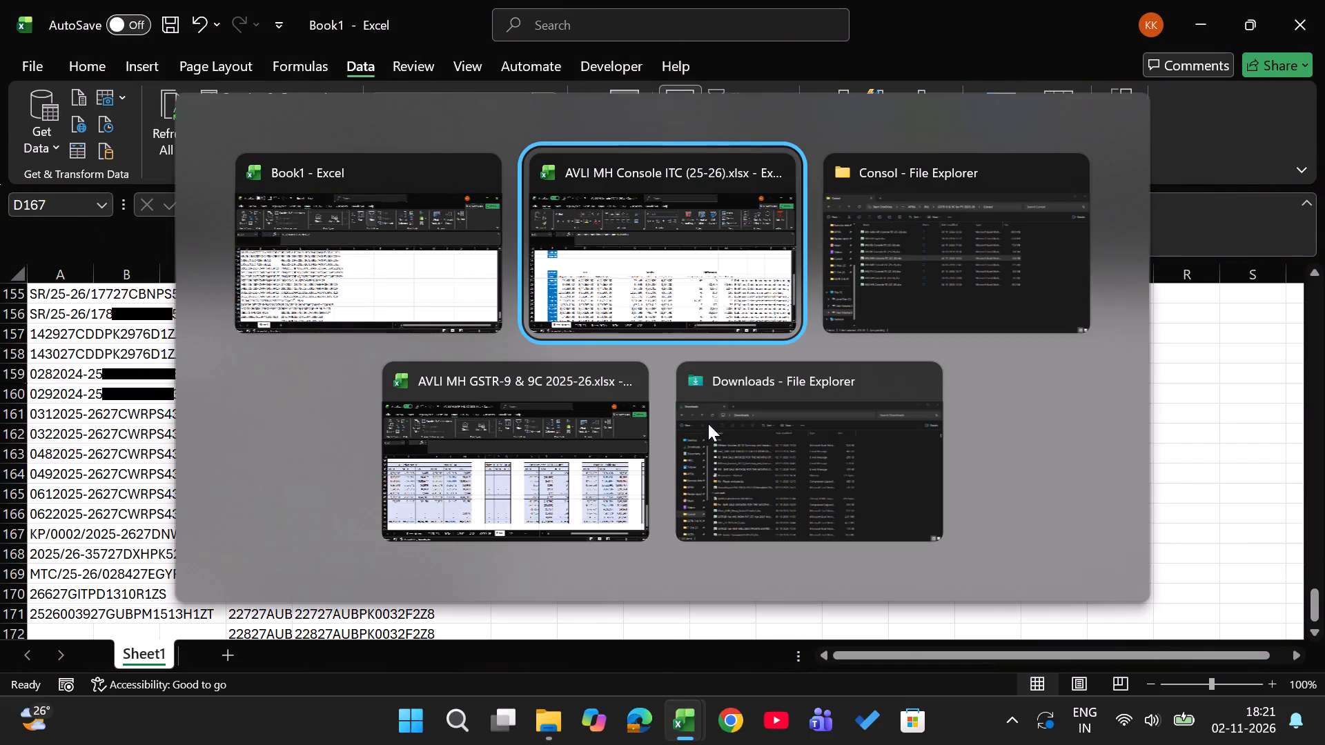
{"action": "key", "text": "alt+Tab"}
{"action": "key", "text": "Right"}
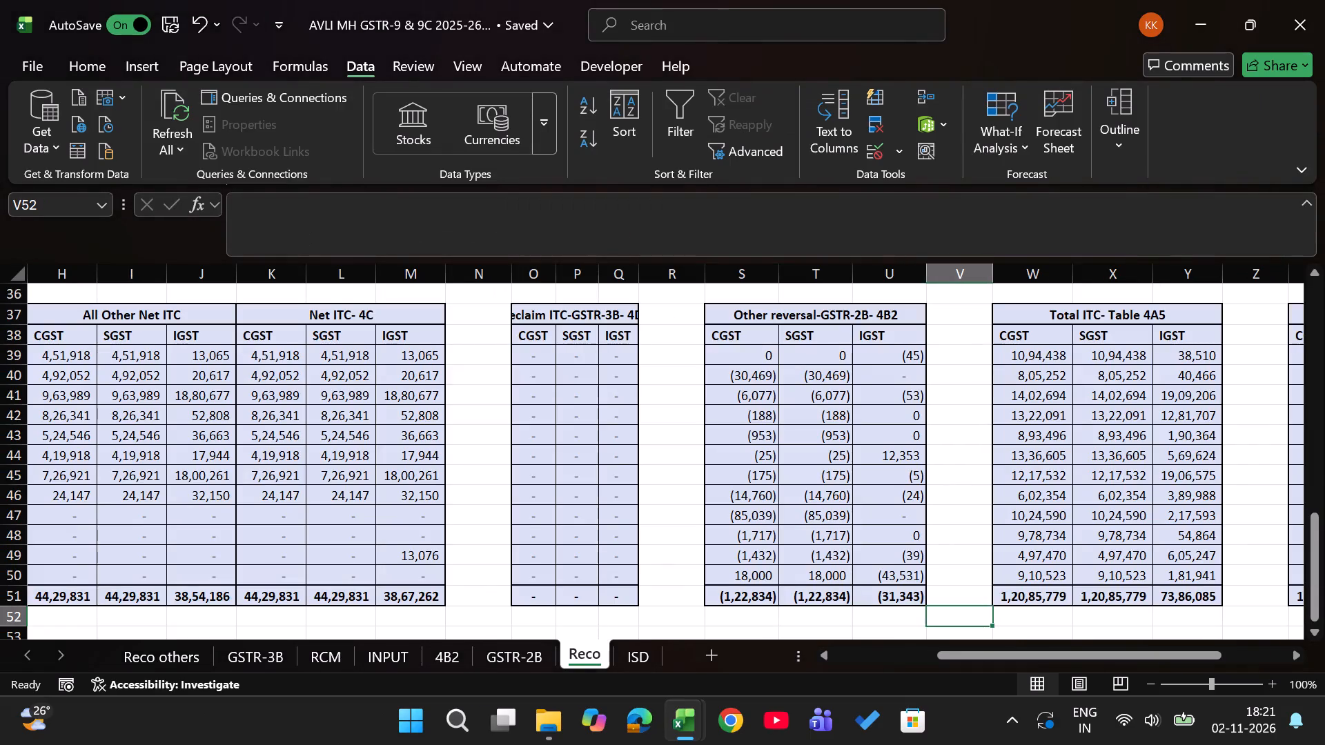
{"action": "key", "text": "Up"}
{"action": "key", "text": "Up"}
{"action": "key", "text": "Up"}
{"action": "key", "text": "Up"}
{"action": "key", "text": "Up"}
{"action": "key", "text": "Up"}
{"action": "key", "text": "Up"}
{"action": "key", "text": "Up"}
{"action": "key", "text": "Up"}
{"action": "key", "text": "Up"}
{"action": "key", "text": "Up"}
{"action": "key", "text": "Up"}
{"action": "key", "text": "Up"}
{"action": "key", "text": "Up"}
{"action": "key", "text": "Down"}
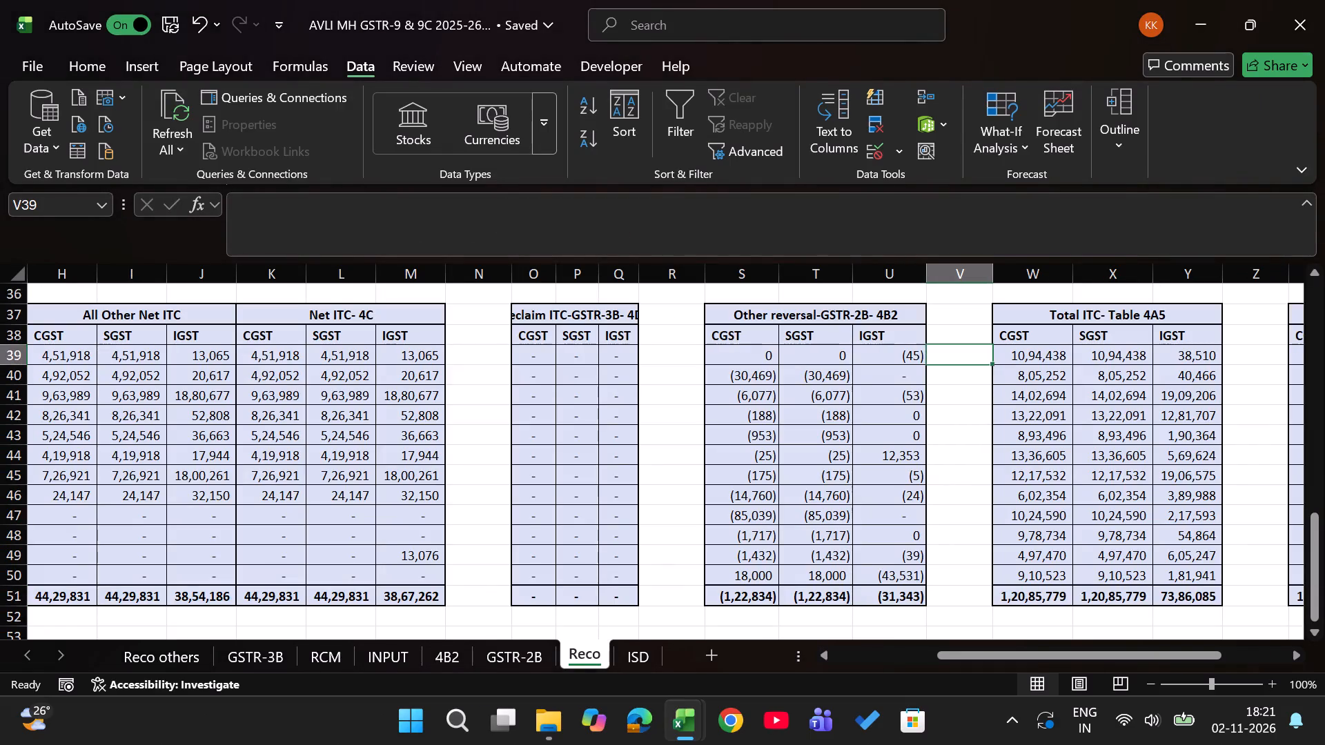
In the AVLI MH Console ITC workbook, total the 4B2 Integrated Tax differences in K33 with =SUM(K21:K32).
{"action": "key", "text": "alt+Tab"}
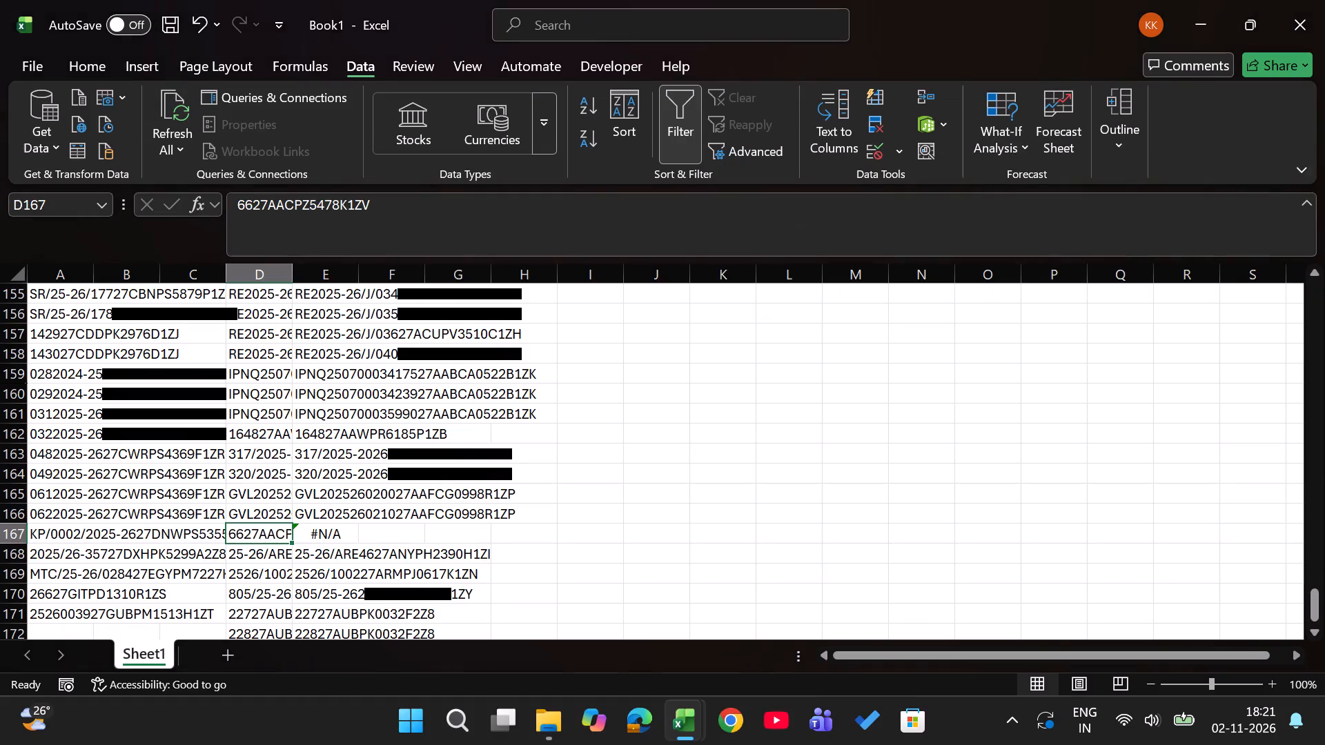
{"action": "key", "text": "alt+Tab"}
{"action": "key", "text": "alt+Tab"}
{"action": "key", "text": "alt+Tab"}
{"action": "key", "text": "alt+Tab"}
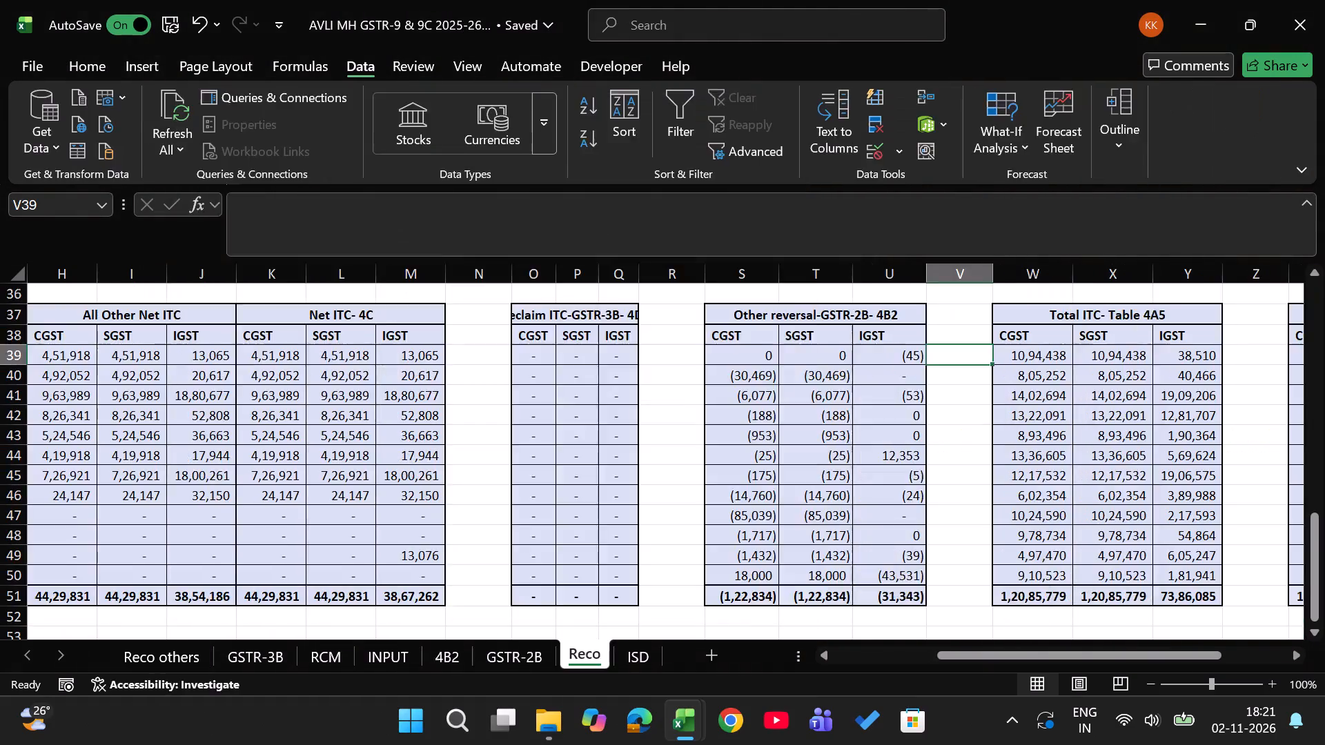
{"action": "key", "text": "alt+Tab"}
{"action": "key", "text": "Down"}
{"action": "key", "text": "Left"}
{"action": "key", "text": "ctrl+Down"}
{"action": "key", "text": "Left"}
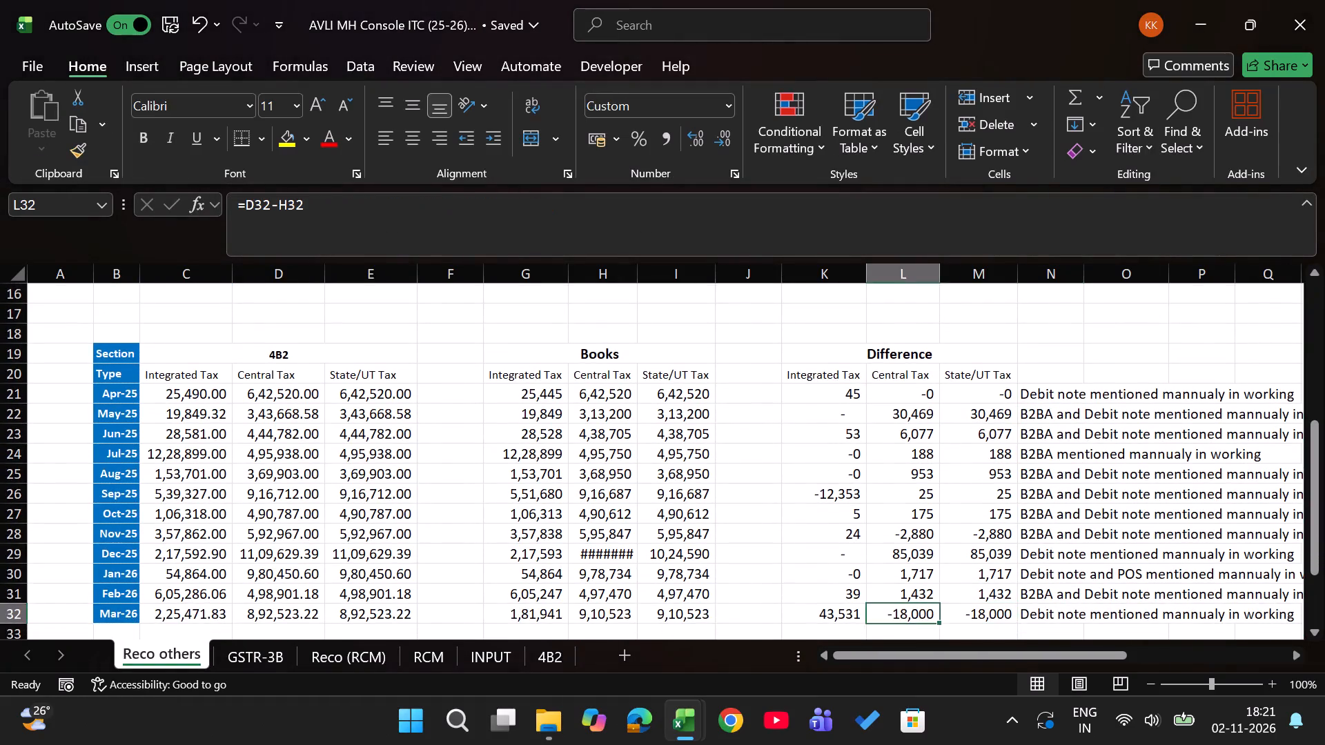
{"action": "key", "text": "Left"}
{"action": "key", "text": "Down"}
{"action": "type", "text": "=sum"}
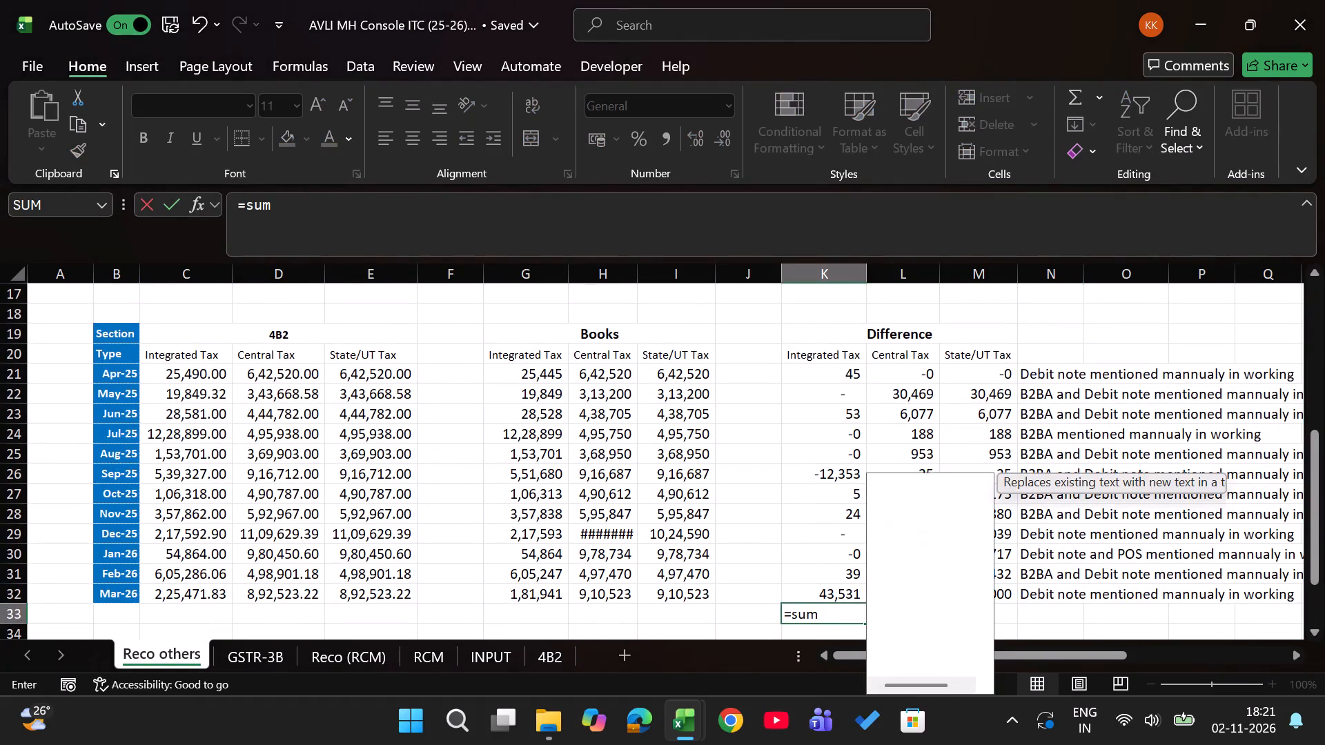
{"action": "key", "text": "Tab"}
{"action": "key", "text": "Up"}
{"action": "key", "text": "ctrl+shift+Up"}
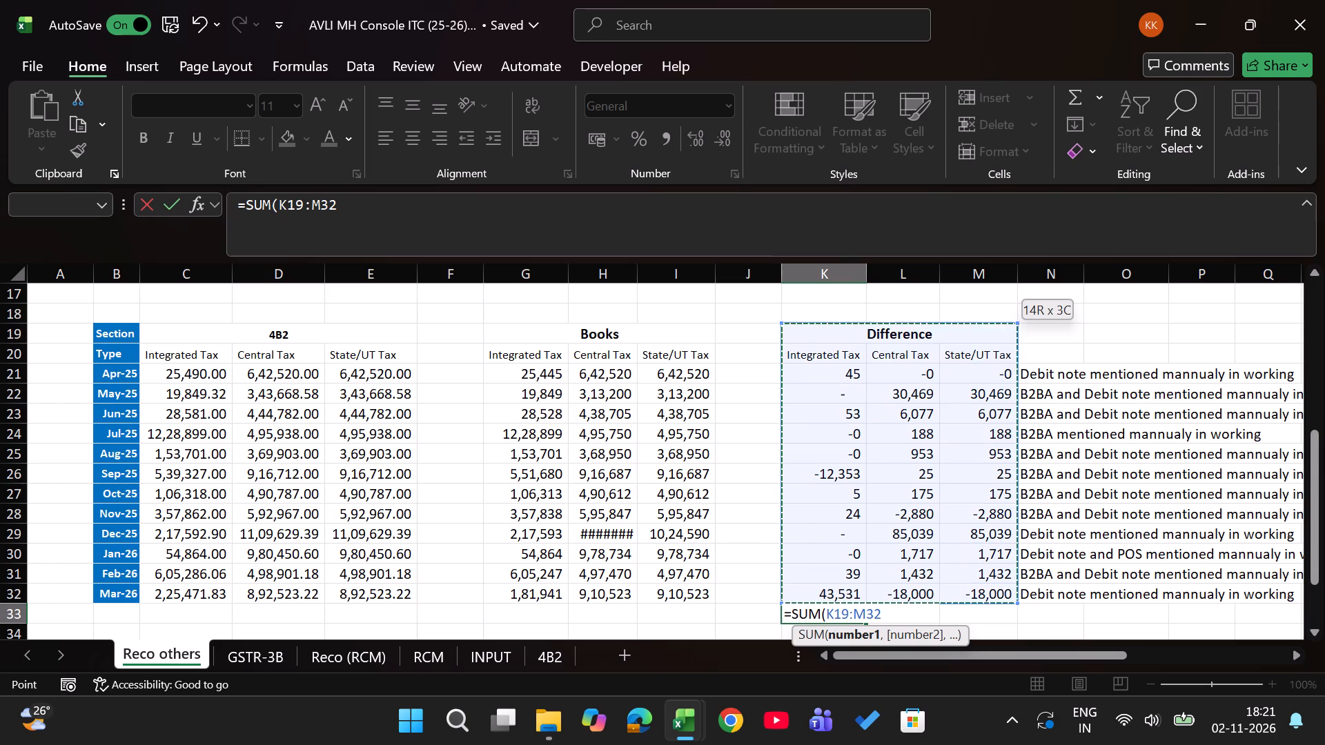
{"action": "key", "text": "shift+Down"}
{"action": "key", "text": "shift+Down"}
{"action": "key", "text": "shift+Left"}
{"action": "key", "text": "shift+Left"}
{"action": "key", "text": "Return"}
Fill the K33 total across to L33 and M33 for the Central Tax and State/UT Tax differences.
{"action": "key", "text": "Up"}
{"action": "key", "text": "shift+Right"}
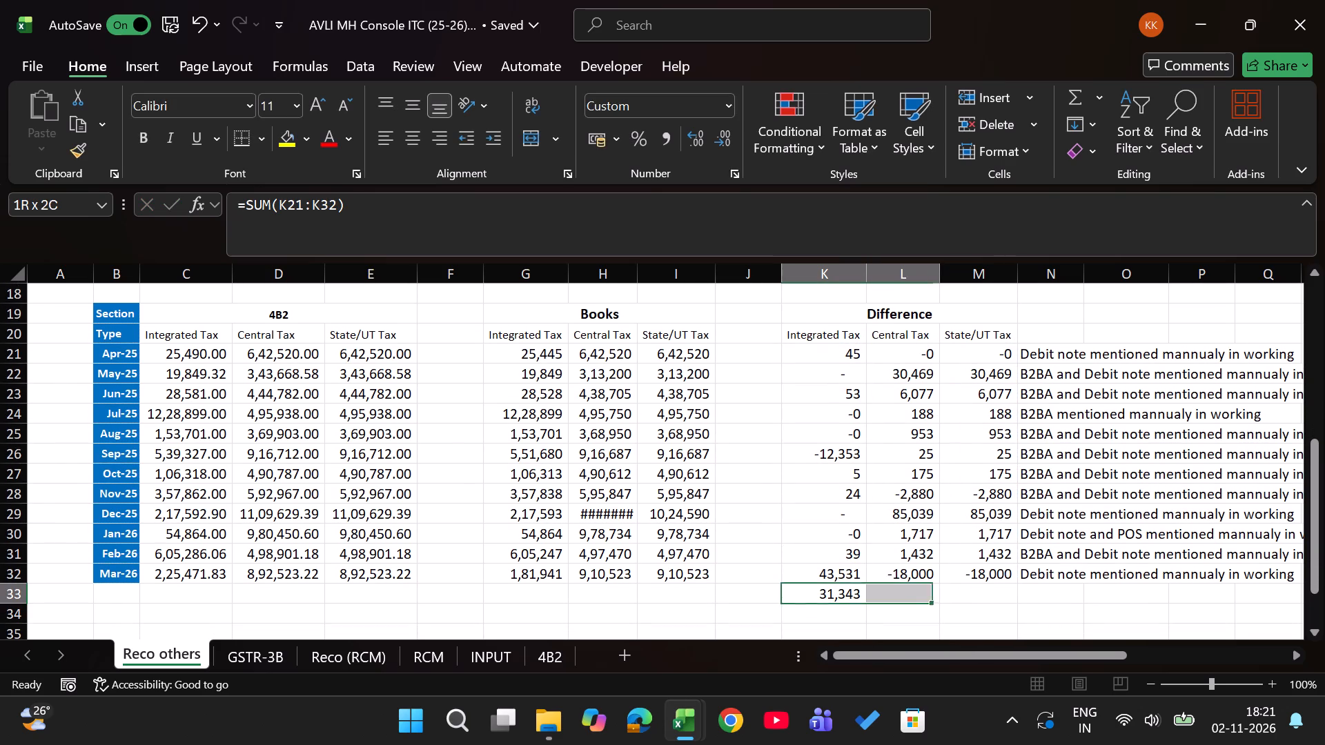
{"action": "key", "text": "shift+Right"}
{"action": "key", "text": "ctrl+r"}
{"action": "key", "text": "Right"}
Compare the Other reversal 4B2 difference totals in Reco row 51 with the console workbook's 4B2 difference totals in row 33.
{"action": "key", "text": "alt+Tab"}
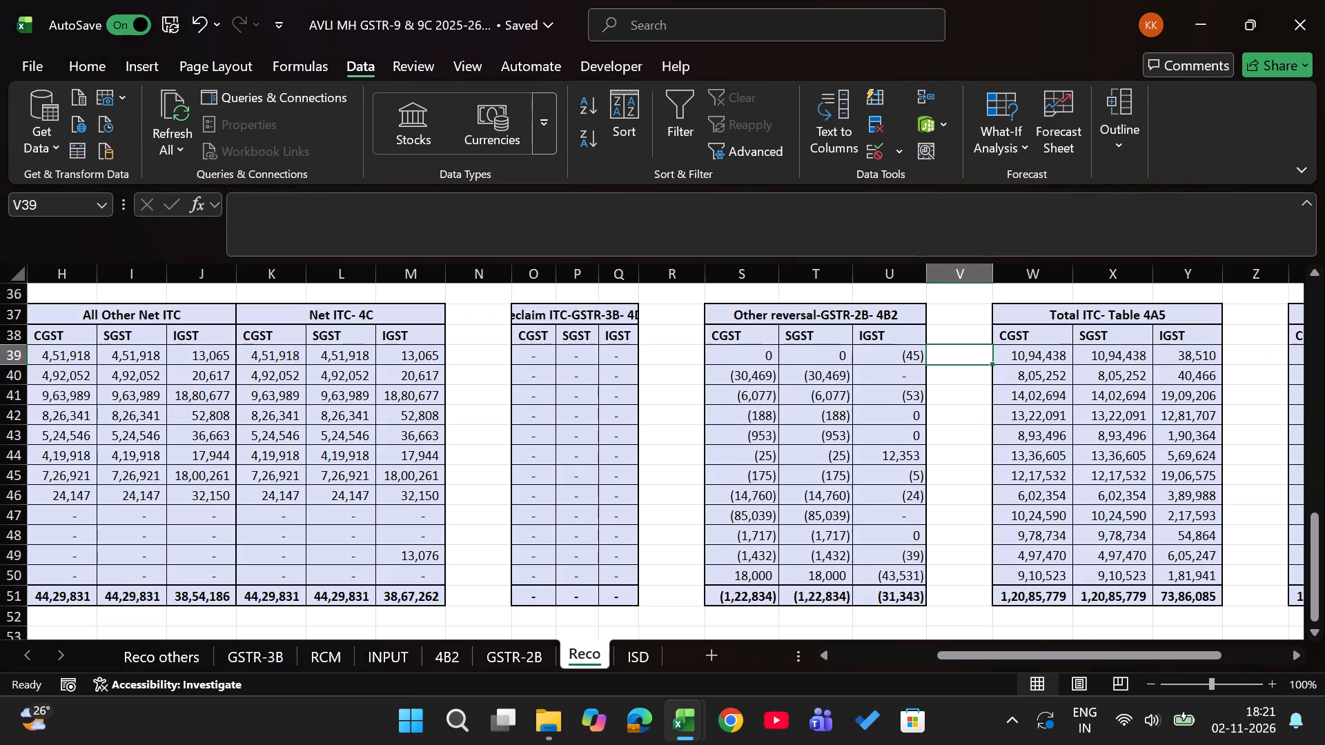
{"action": "key", "text": "Down"}
{"action": "key", "text": "Down"}
{"action": "key", "text": "Down"}
{"action": "key", "text": "Down"}
{"action": "key", "text": "Down"}
{"action": "key", "text": "Down"}
{"action": "key", "text": "Down"}
{"action": "key", "text": "Down"}
{"action": "key", "text": "Down"}
{"action": "key", "text": "Down"}
{"action": "key", "text": "Down"}
{"action": "key", "text": "Down"}
{"action": "key", "text": "Down"}
{"action": "key", "text": "Up"}
{"action": "key", "text": "Left"}
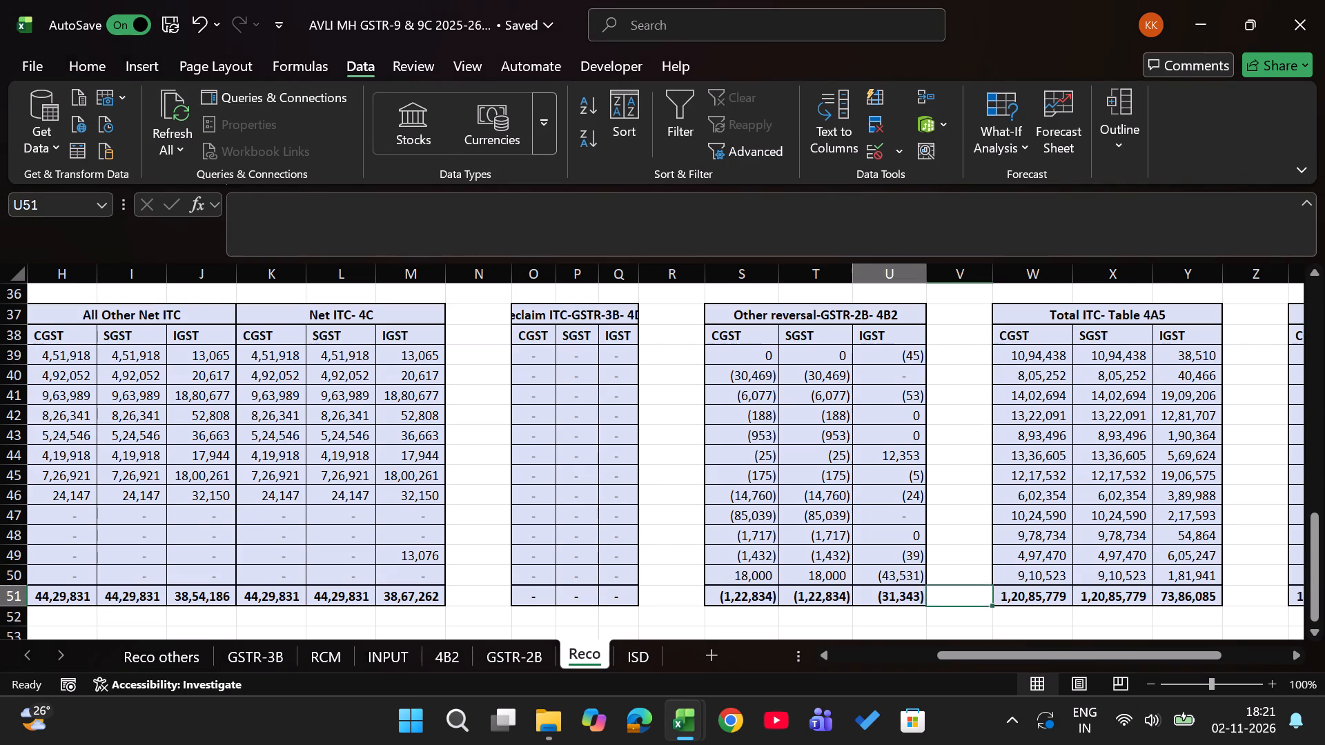
{"action": "key", "text": "alt+Tab"}
{"action": "key", "text": "Right"}
{"action": "key", "text": "alt+Tab"}
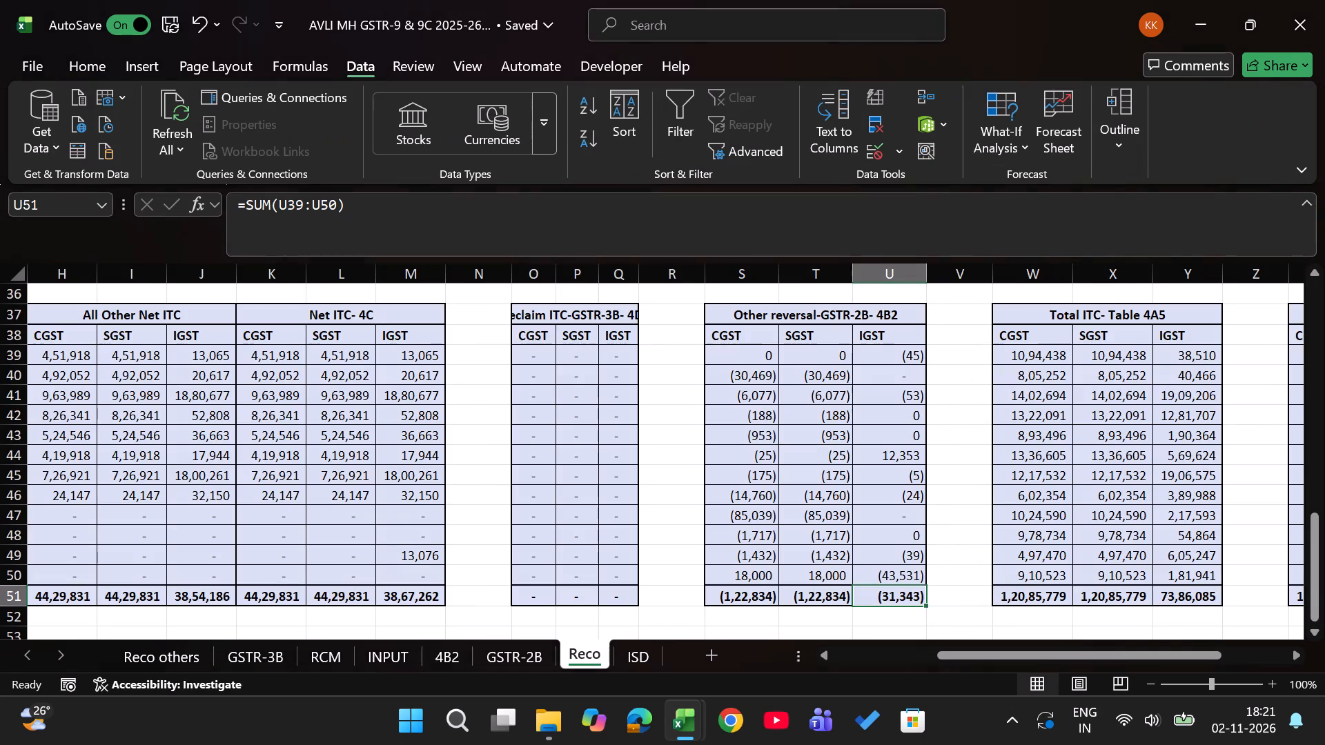
{"action": "key", "text": "alt+Tab"}
{"action": "key", "text": "Return"}
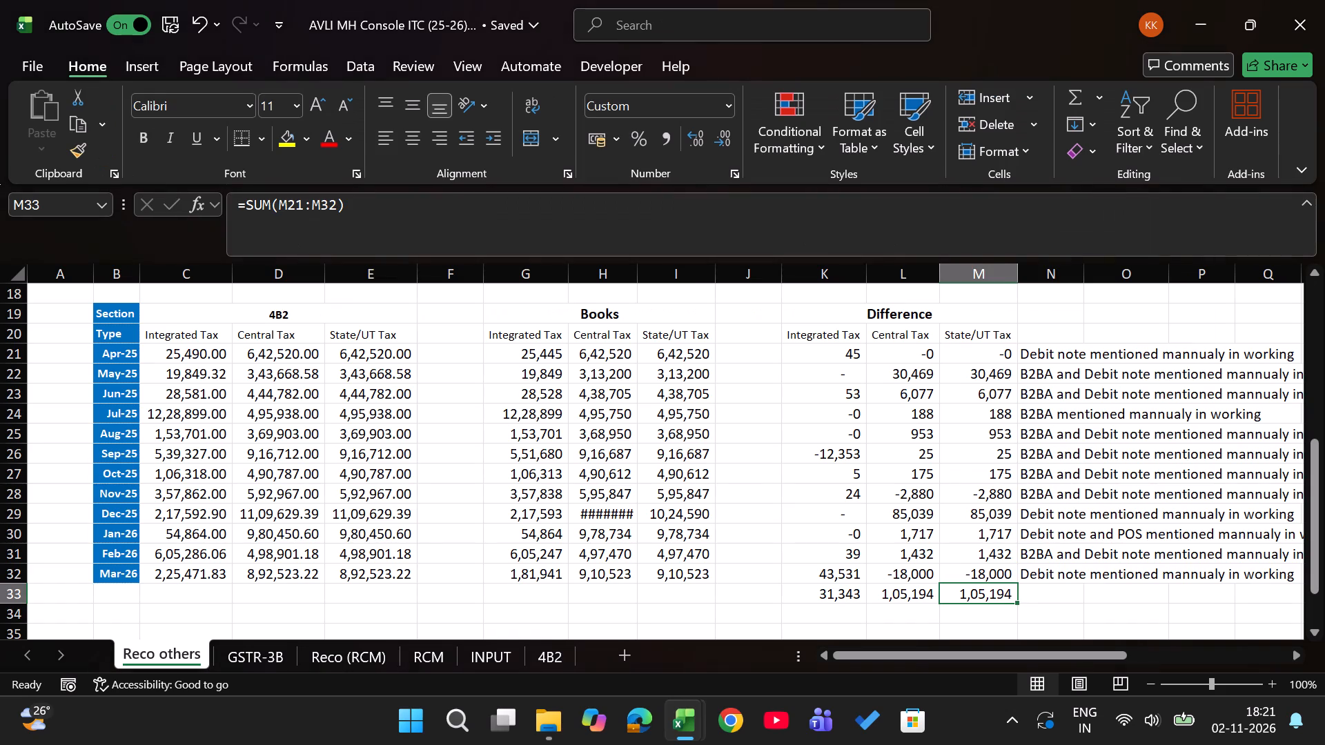
Copy the Apr-25 to Mar-26 4B2 difference remarks in N21:N32 for use in the GSTR-9 & 9C workbook.
{"action": "key", "text": "Right"}
{"action": "key", "text": "Right"}
{"action": "key", "text": "Left"}
{"action": "key", "text": "ctrl+Up"}
{"action": "key", "text": "ctrl+Up"}
{"action": "key", "text": "Down"}
{"action": "key", "text": "Up"}
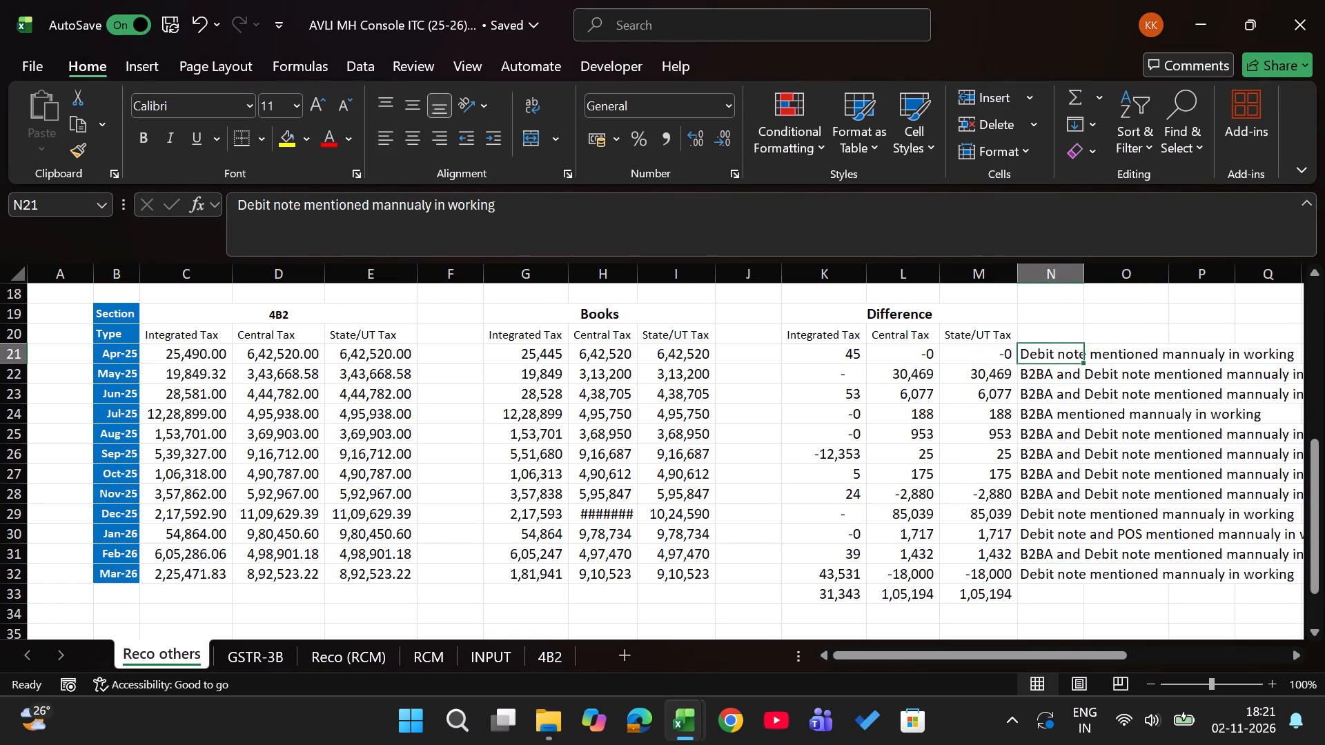
{"action": "key", "text": "ctrl+shift+Down"}
{"action": "key", "text": "ctrl+c"}
{"action": "key", "text": "alt+Tab"}
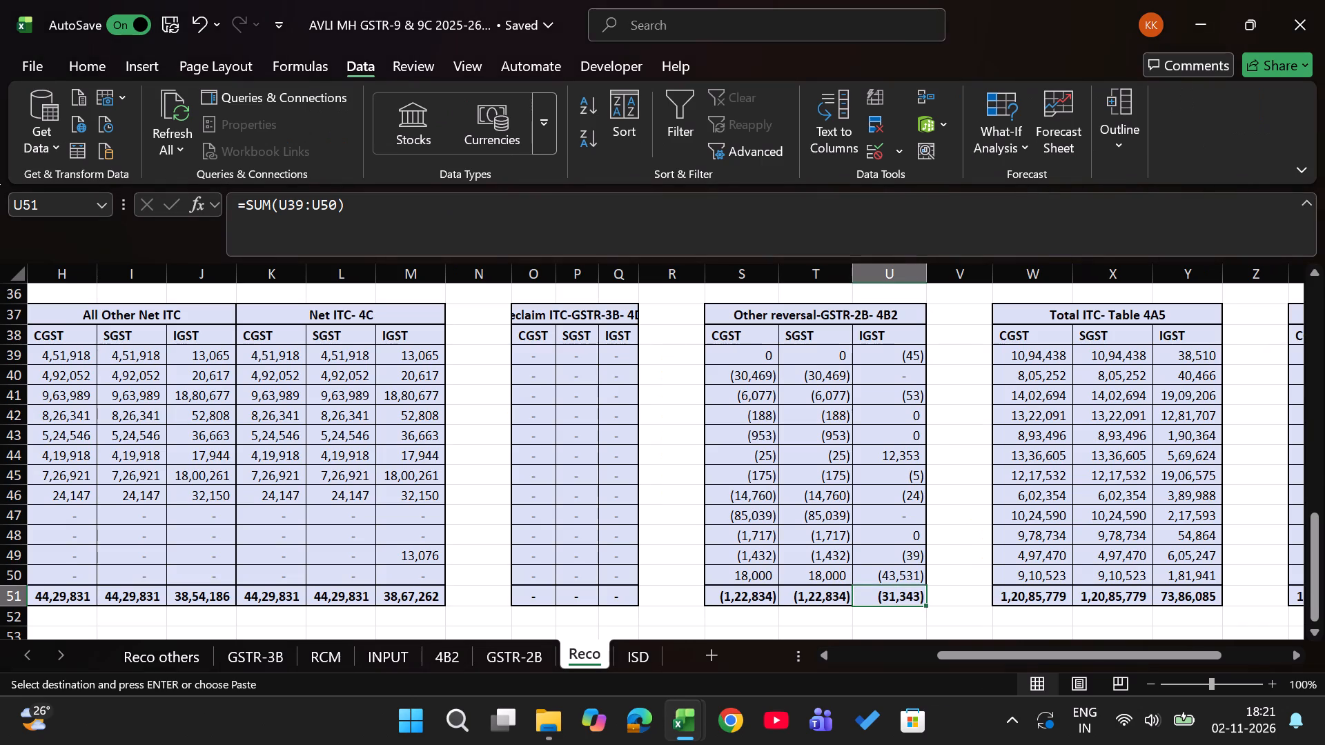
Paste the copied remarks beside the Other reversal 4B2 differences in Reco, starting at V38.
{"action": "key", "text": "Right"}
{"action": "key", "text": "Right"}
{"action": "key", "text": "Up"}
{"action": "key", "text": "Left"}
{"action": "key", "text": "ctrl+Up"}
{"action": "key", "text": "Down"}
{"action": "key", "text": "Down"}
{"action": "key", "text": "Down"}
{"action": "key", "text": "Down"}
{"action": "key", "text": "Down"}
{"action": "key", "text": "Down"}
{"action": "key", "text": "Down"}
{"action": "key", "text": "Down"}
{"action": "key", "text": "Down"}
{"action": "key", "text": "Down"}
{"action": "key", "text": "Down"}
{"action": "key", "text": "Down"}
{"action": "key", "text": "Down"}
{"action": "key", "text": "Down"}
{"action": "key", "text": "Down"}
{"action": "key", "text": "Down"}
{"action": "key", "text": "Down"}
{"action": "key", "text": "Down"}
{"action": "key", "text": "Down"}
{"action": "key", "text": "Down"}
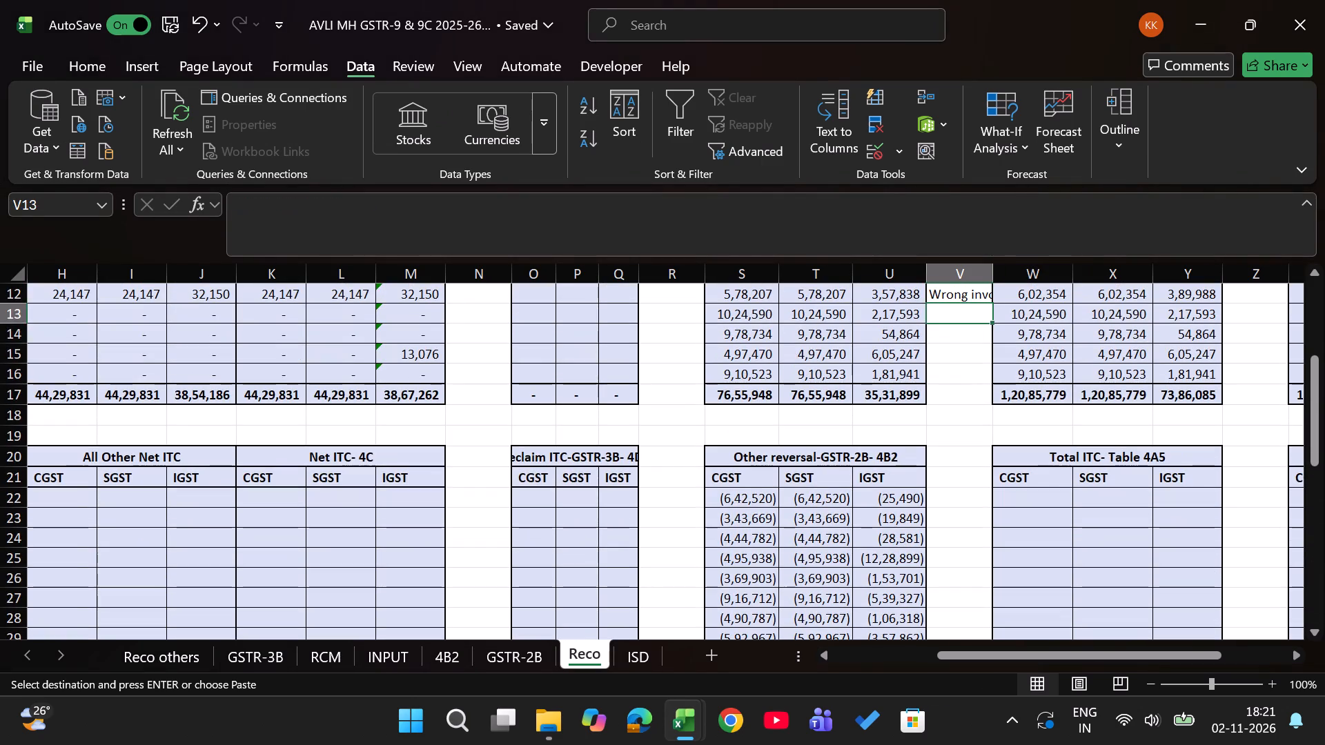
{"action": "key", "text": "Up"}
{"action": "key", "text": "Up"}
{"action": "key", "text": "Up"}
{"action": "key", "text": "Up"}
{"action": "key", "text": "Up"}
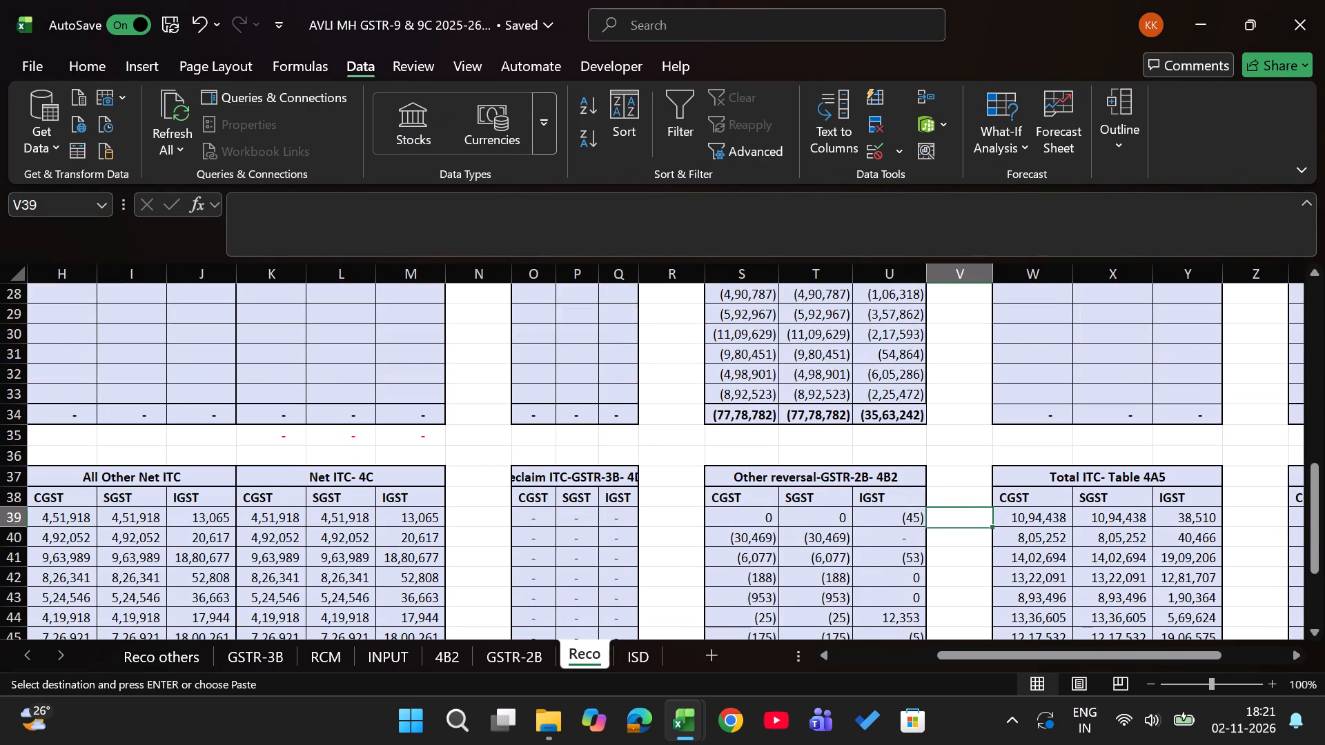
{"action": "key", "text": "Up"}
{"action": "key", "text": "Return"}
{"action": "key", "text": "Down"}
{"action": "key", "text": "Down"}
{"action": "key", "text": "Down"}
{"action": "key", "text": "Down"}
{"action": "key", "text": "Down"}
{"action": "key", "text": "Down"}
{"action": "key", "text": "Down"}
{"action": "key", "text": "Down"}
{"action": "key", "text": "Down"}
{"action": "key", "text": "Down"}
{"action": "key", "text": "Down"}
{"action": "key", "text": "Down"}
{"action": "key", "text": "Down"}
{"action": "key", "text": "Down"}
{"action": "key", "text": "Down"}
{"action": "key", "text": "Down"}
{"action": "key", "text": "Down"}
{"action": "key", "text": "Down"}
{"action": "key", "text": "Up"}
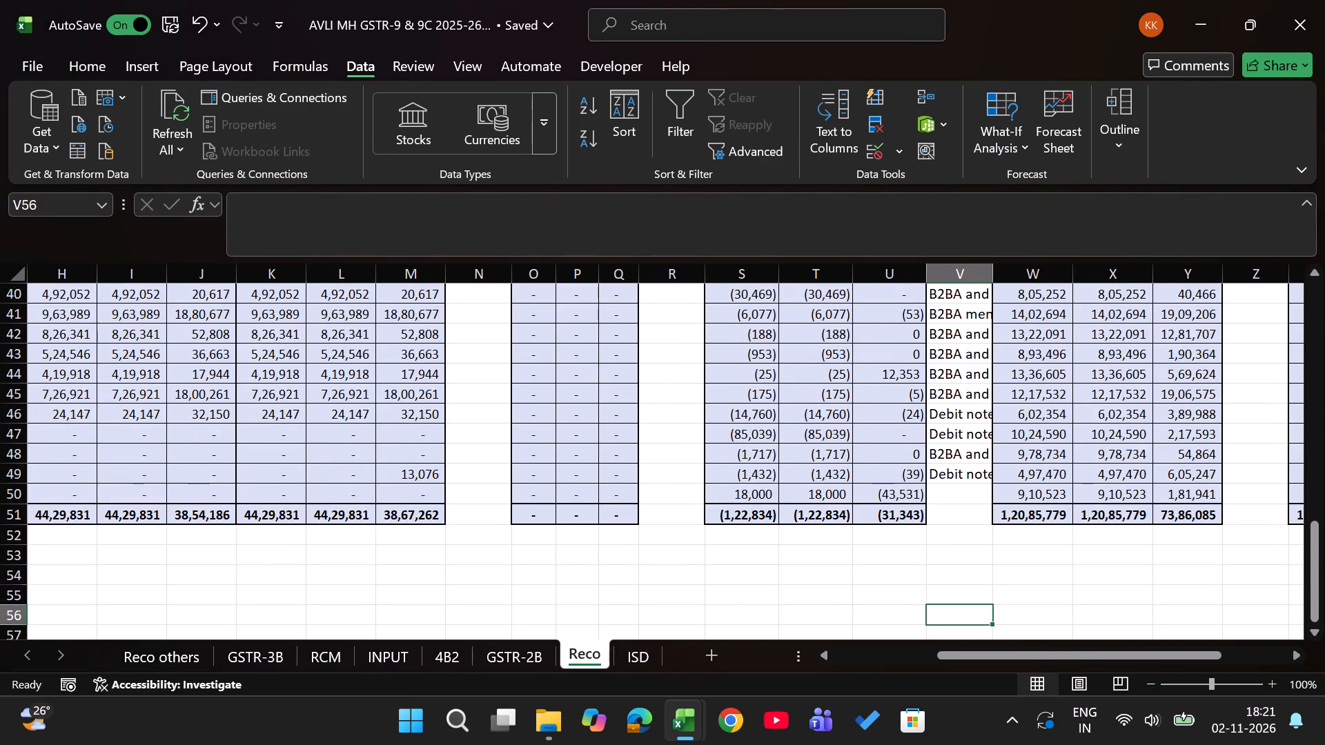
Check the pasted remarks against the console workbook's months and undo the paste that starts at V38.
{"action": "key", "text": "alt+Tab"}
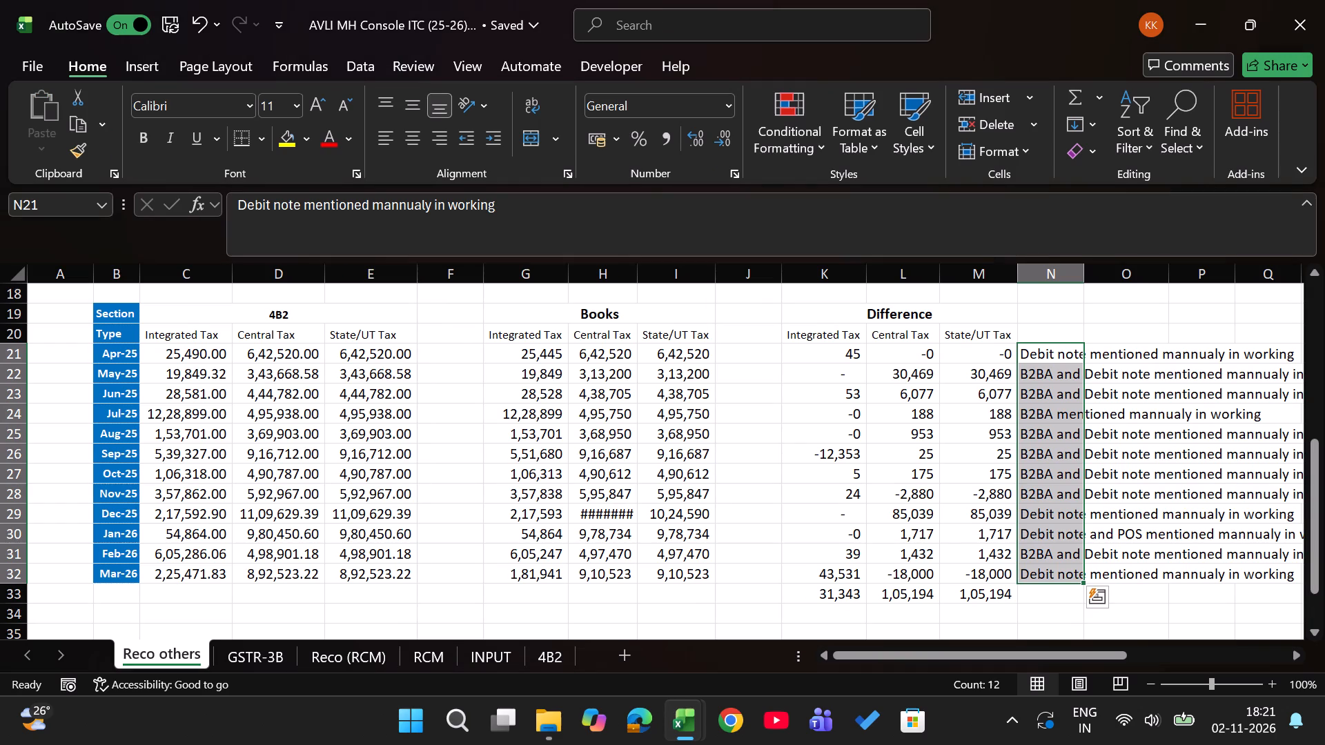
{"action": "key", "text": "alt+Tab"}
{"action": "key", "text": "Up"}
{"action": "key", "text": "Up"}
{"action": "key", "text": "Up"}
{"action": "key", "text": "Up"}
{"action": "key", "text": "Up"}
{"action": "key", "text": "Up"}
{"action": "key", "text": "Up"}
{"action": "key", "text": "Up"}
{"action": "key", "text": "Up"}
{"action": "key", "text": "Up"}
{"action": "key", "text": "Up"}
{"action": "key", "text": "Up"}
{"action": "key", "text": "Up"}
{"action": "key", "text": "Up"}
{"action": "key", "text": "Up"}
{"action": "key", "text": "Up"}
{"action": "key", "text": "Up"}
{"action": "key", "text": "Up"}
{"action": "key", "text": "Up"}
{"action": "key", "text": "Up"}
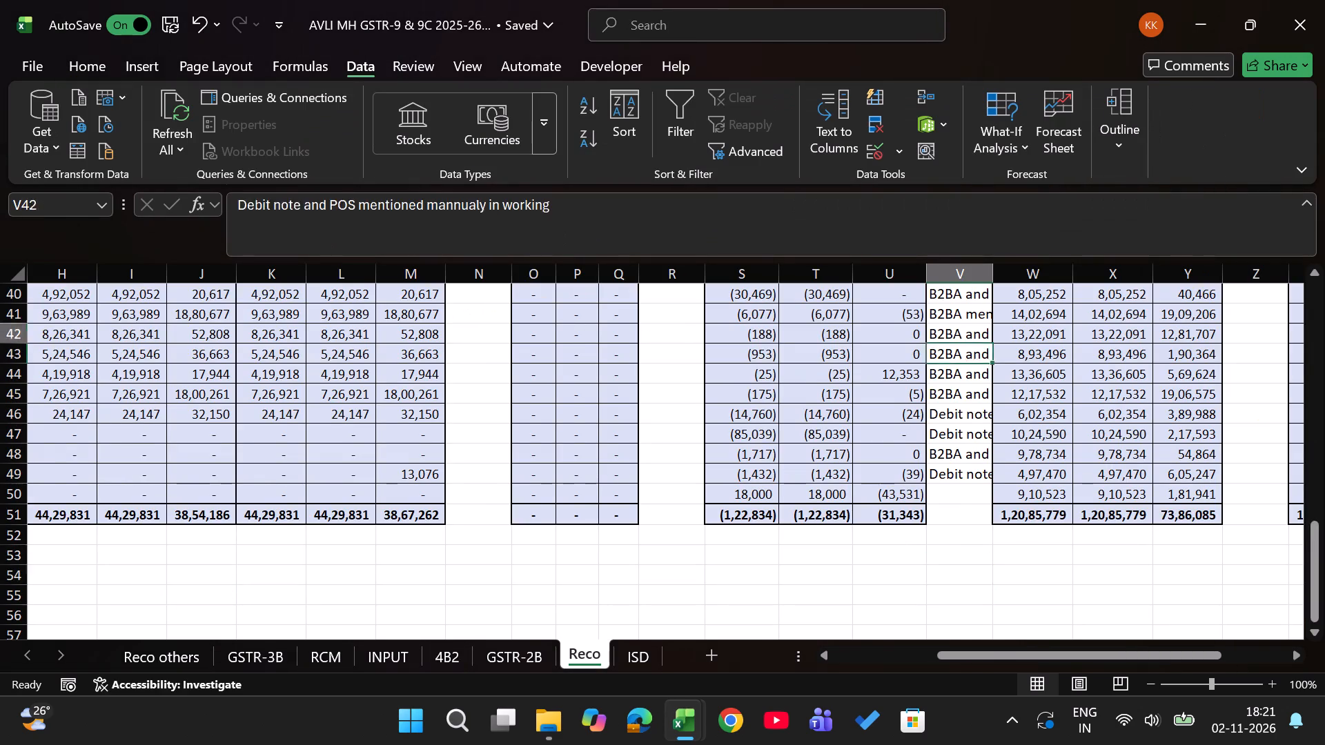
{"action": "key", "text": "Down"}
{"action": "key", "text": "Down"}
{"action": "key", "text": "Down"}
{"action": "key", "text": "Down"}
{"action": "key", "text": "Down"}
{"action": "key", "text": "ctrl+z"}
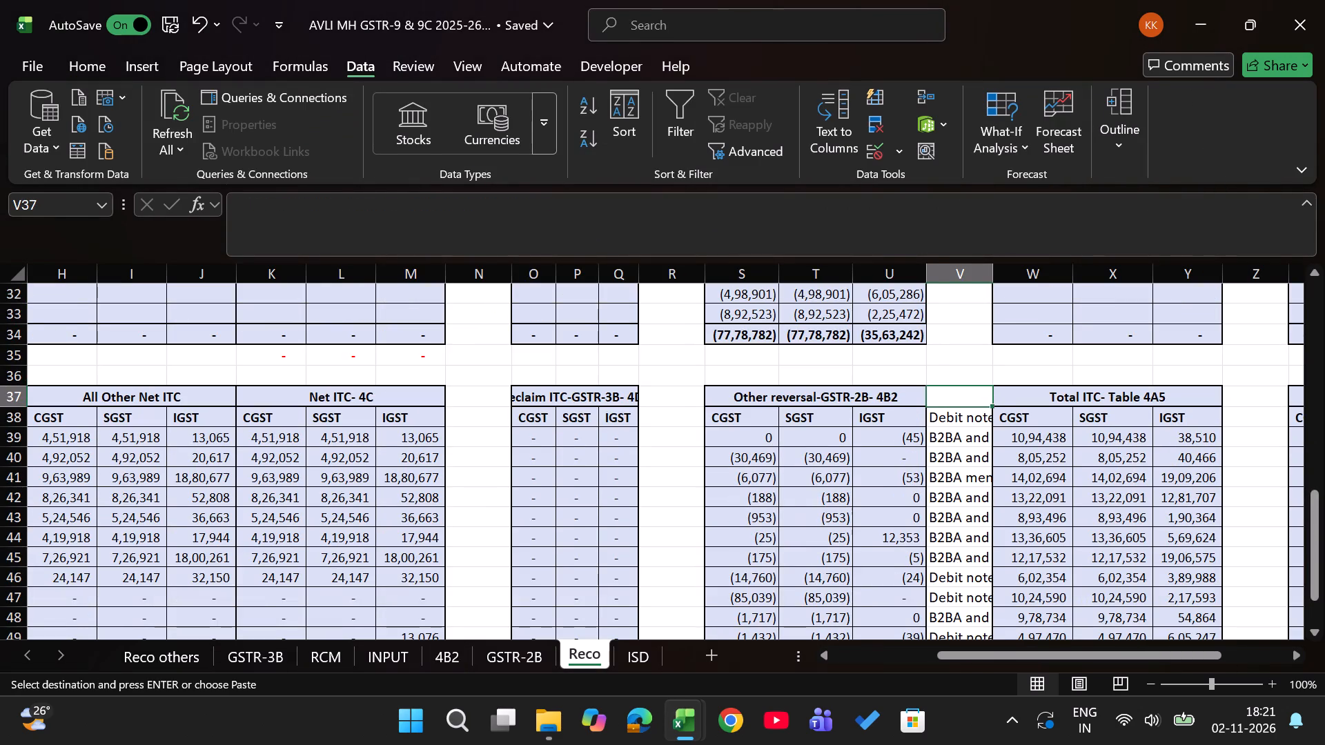
Paste the 4B2 difference remarks into V39:V50 of Reco, beside the matching monthly differences.
{"action": "key", "text": "Down"}
{"action": "key", "text": "Return"}
{"action": "key", "text": "Down"}
{"action": "key", "text": "ctrl+Down"}
{"action": "key", "text": "Down"}
{"action": "key", "text": "Down"}
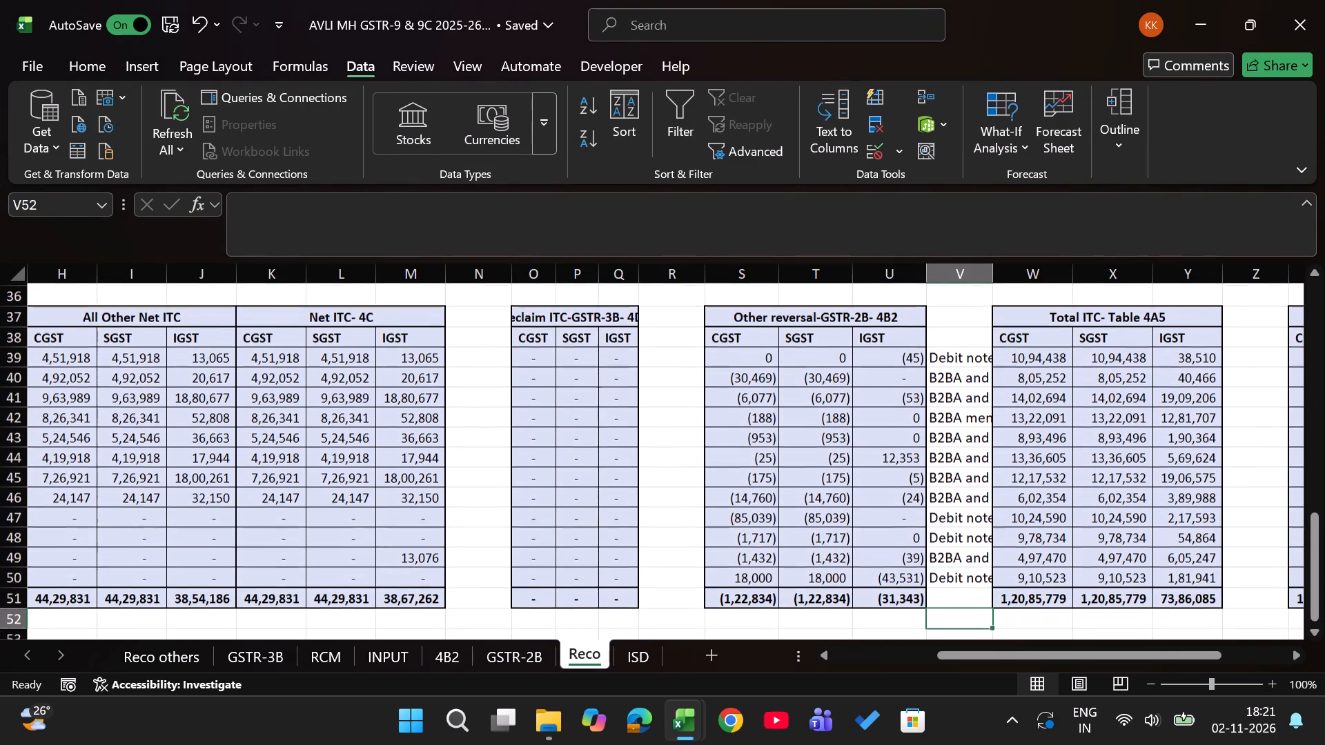
Review Reco's difference, GSTR-3B and GSTR-2B tables, including the Reclaim ITC 4D1, 4B2 and Total ITC columns.
{"action": "key", "text": "Up"}
{"action": "key", "text": "Up"}
{"action": "key", "text": "Left"}
{"action": "key", "text": "Left"}
{"action": "key", "text": "Left"}
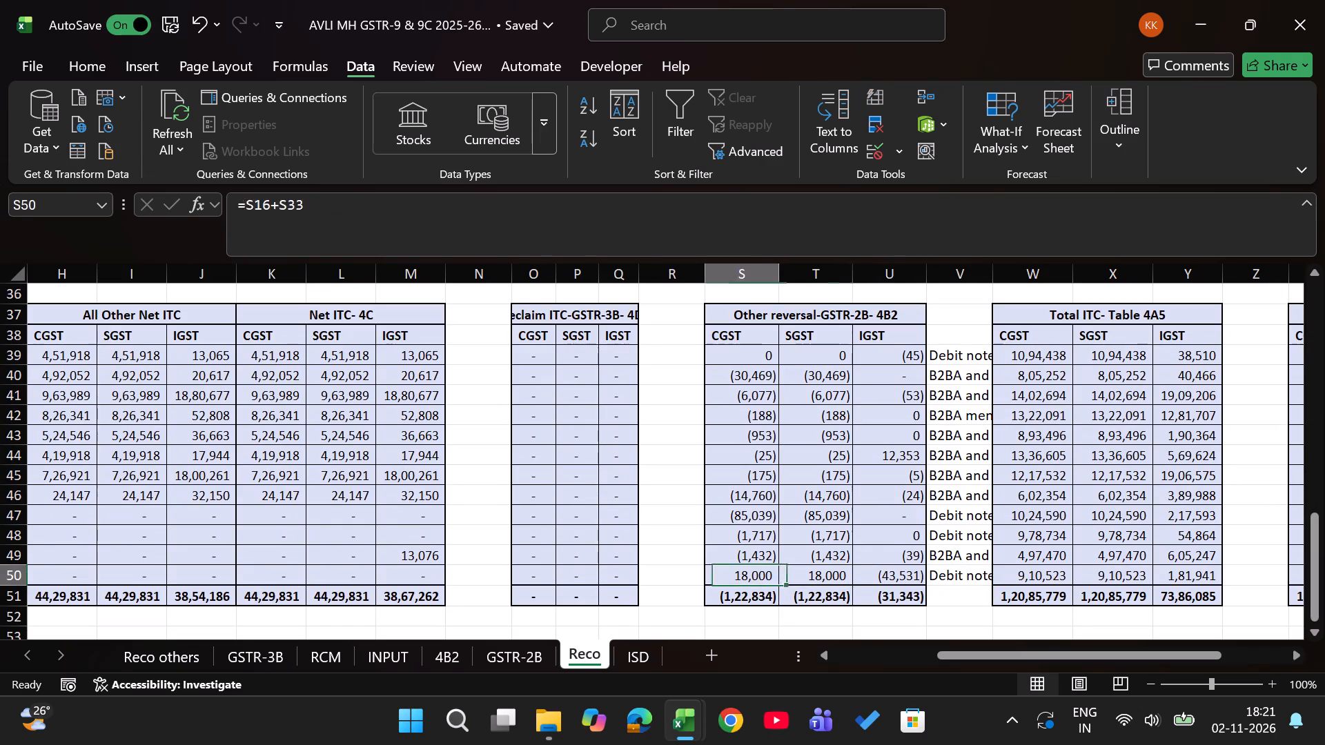
{"action": "key", "text": "Left"}
{"action": "key", "text": "Left"}
{"action": "scroll", "coordinate": [702, 430], "scroll_direction": "right", "scroll_amount": 2}
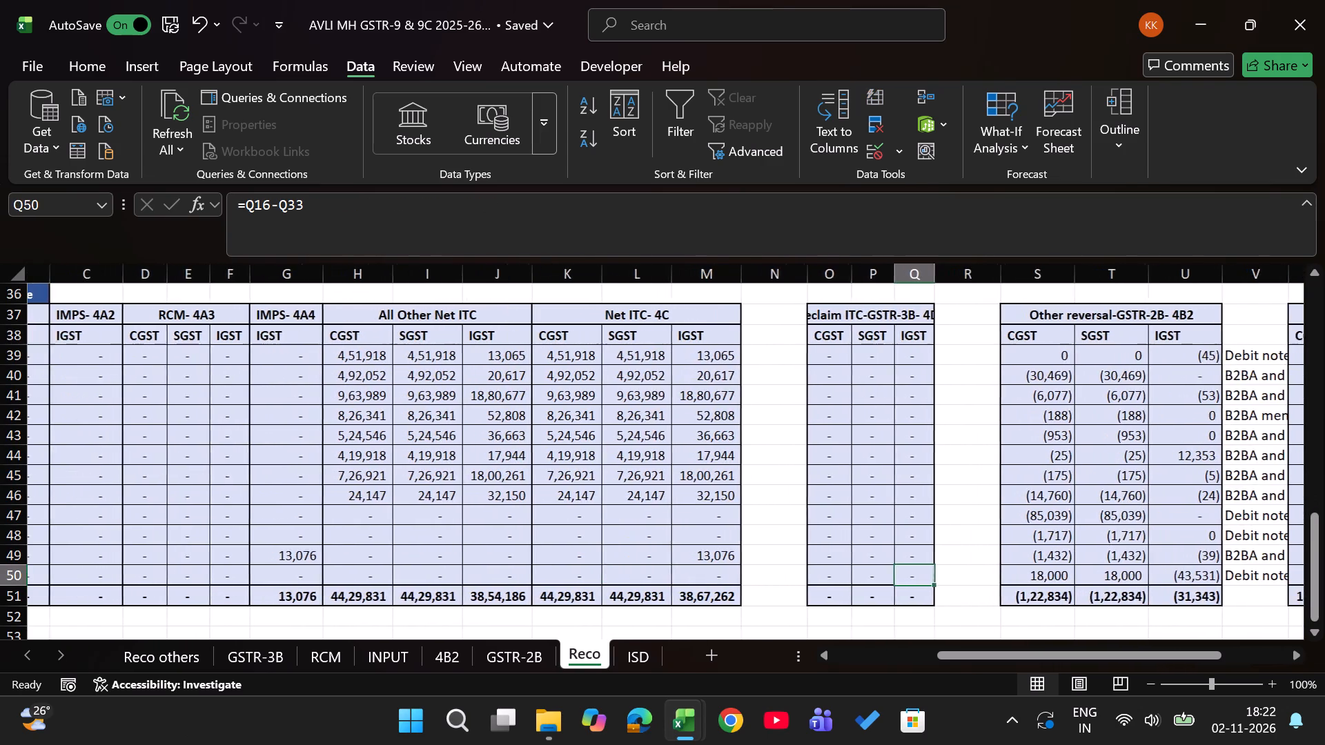
{"action": "scroll", "coordinate": [702, 430], "scroll_direction": "right", "scroll_amount": 2}
{"action": "scroll", "coordinate": [702, 430], "scroll_direction": "up", "scroll_amount": 2}
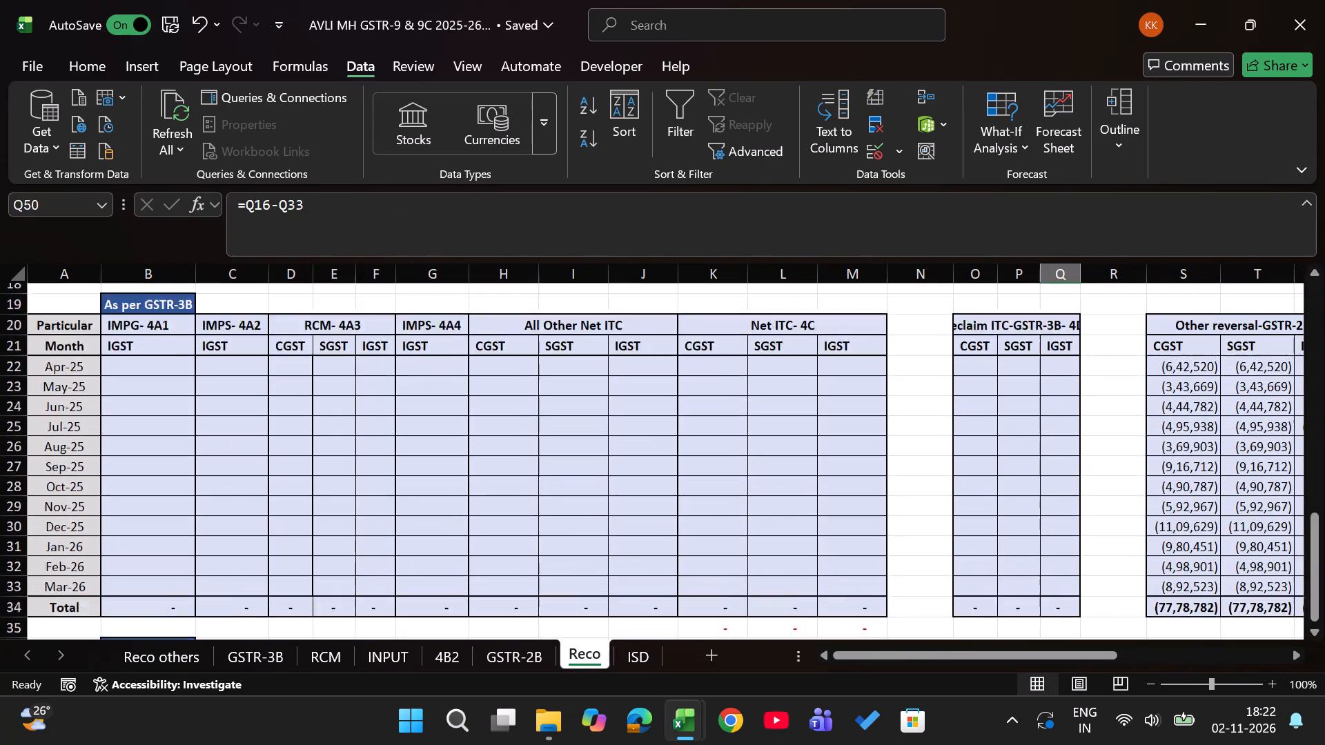
{"action": "scroll", "coordinate": [702, 430], "scroll_direction": "up", "scroll_amount": 5}
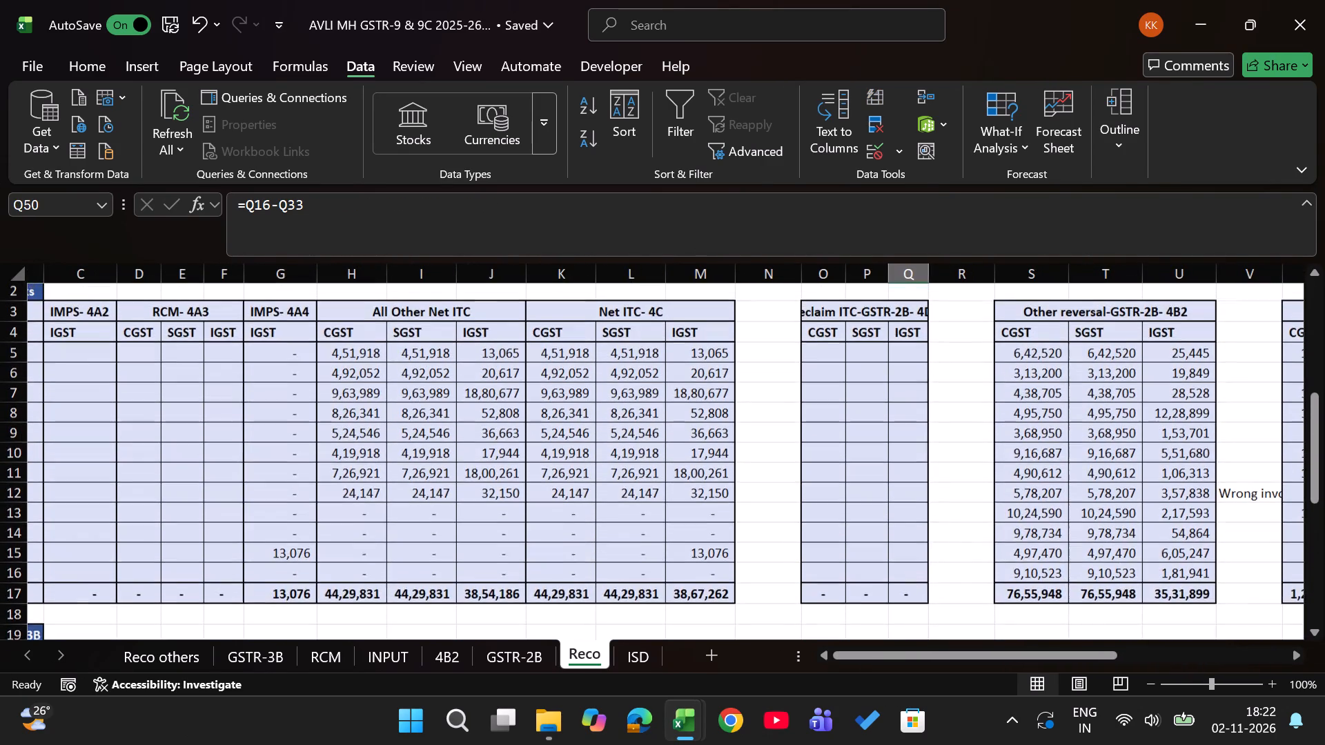
{"action": "scroll", "coordinate": [702, 430], "scroll_direction": "down", "scroll_amount": 3}
{"action": "scroll", "coordinate": [702, 430], "scroll_direction": "left", "scroll_amount": 1}
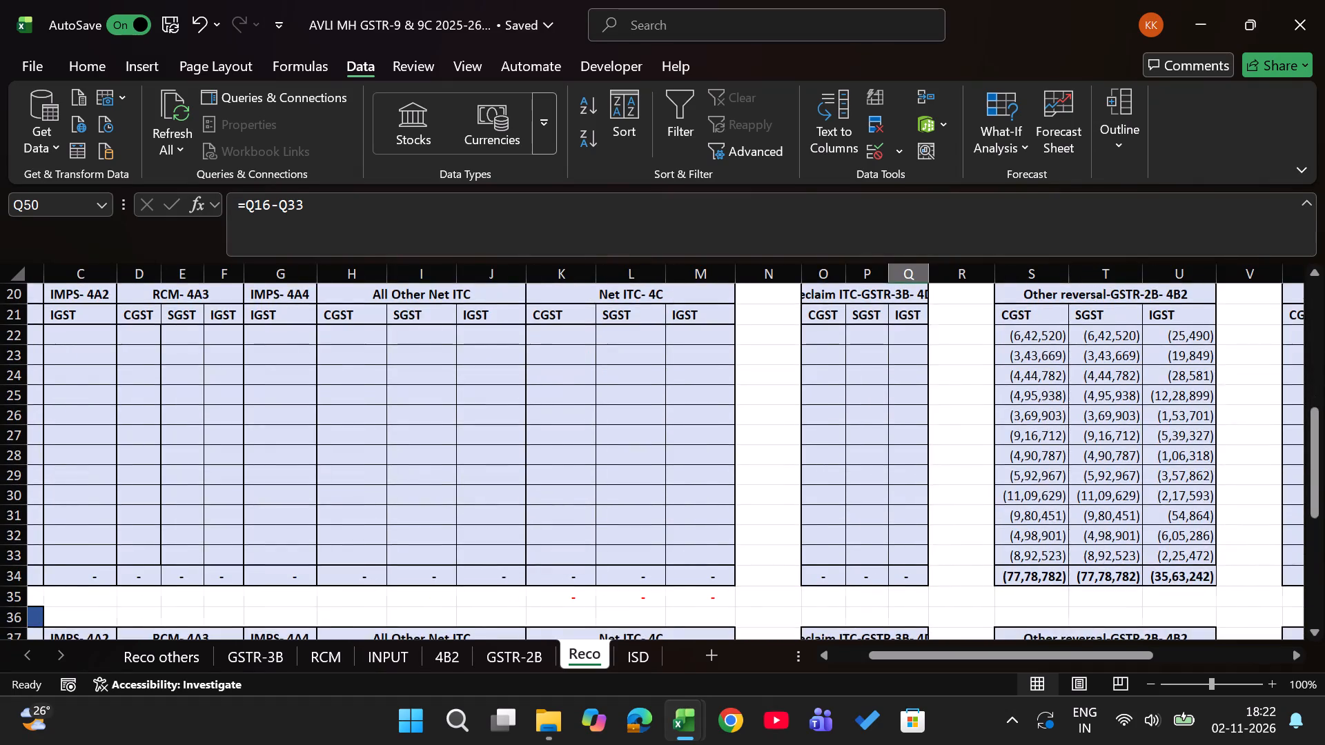
{"action": "scroll", "coordinate": [702, 430], "scroll_direction": "left", "scroll_amount": 2}
{"action": "scroll", "coordinate": [702, 430], "scroll_direction": "up", "scroll_amount": 6}
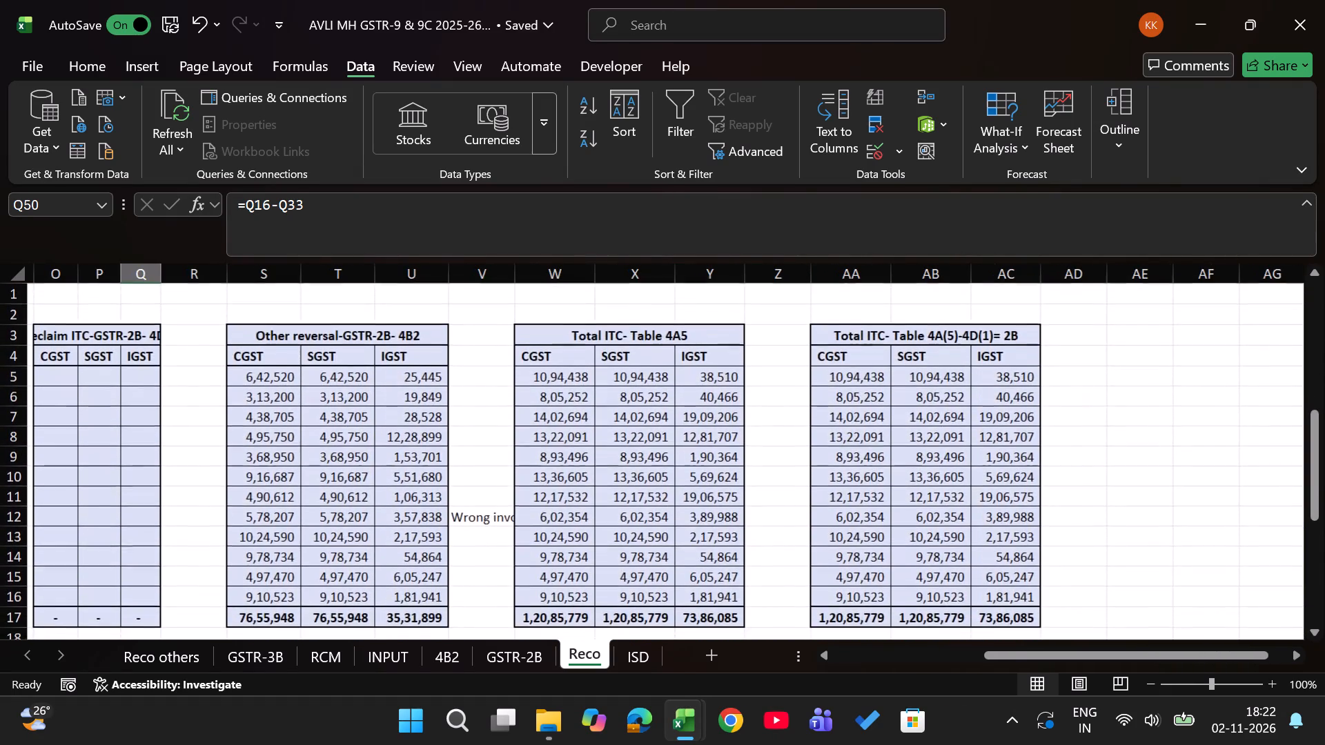
{"action": "scroll", "coordinate": [702, 430], "scroll_direction": "right", "scroll_amount": 4}
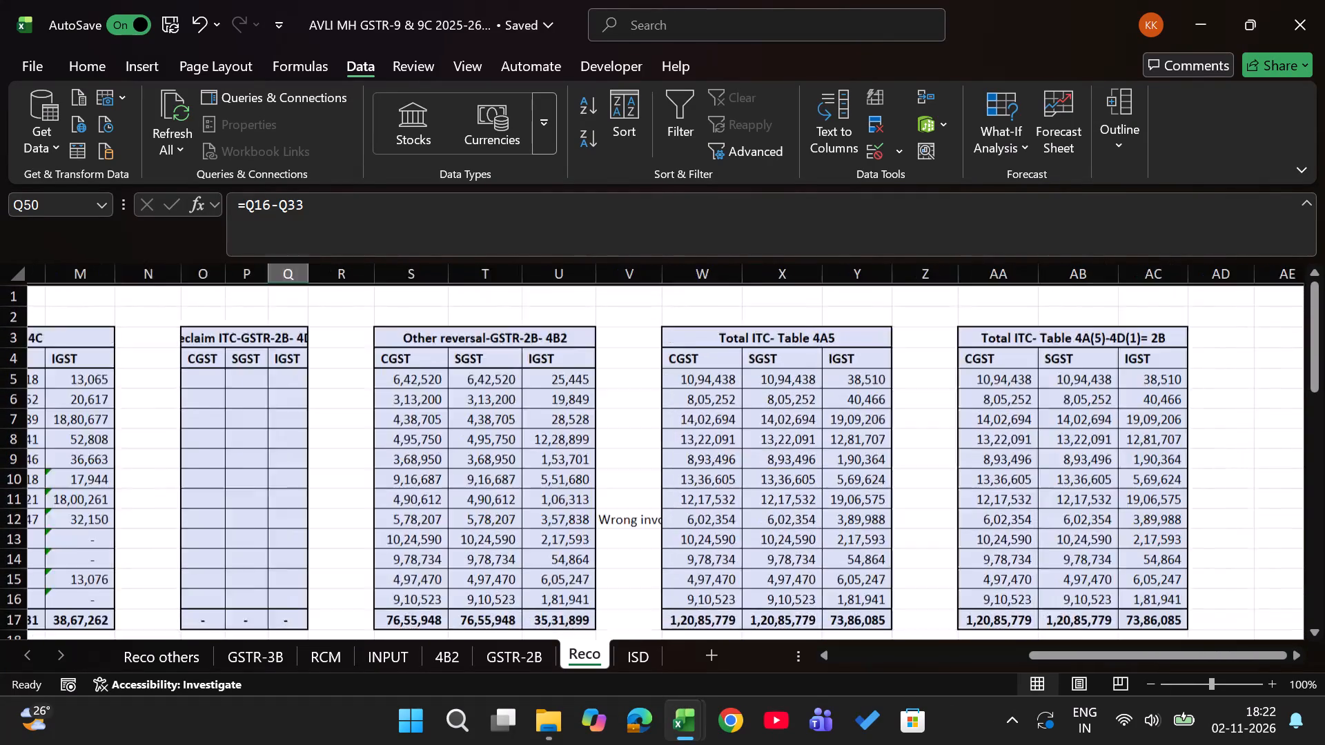
{"action": "scroll", "coordinate": [702, 430], "scroll_direction": "right", "scroll_amount": 7}
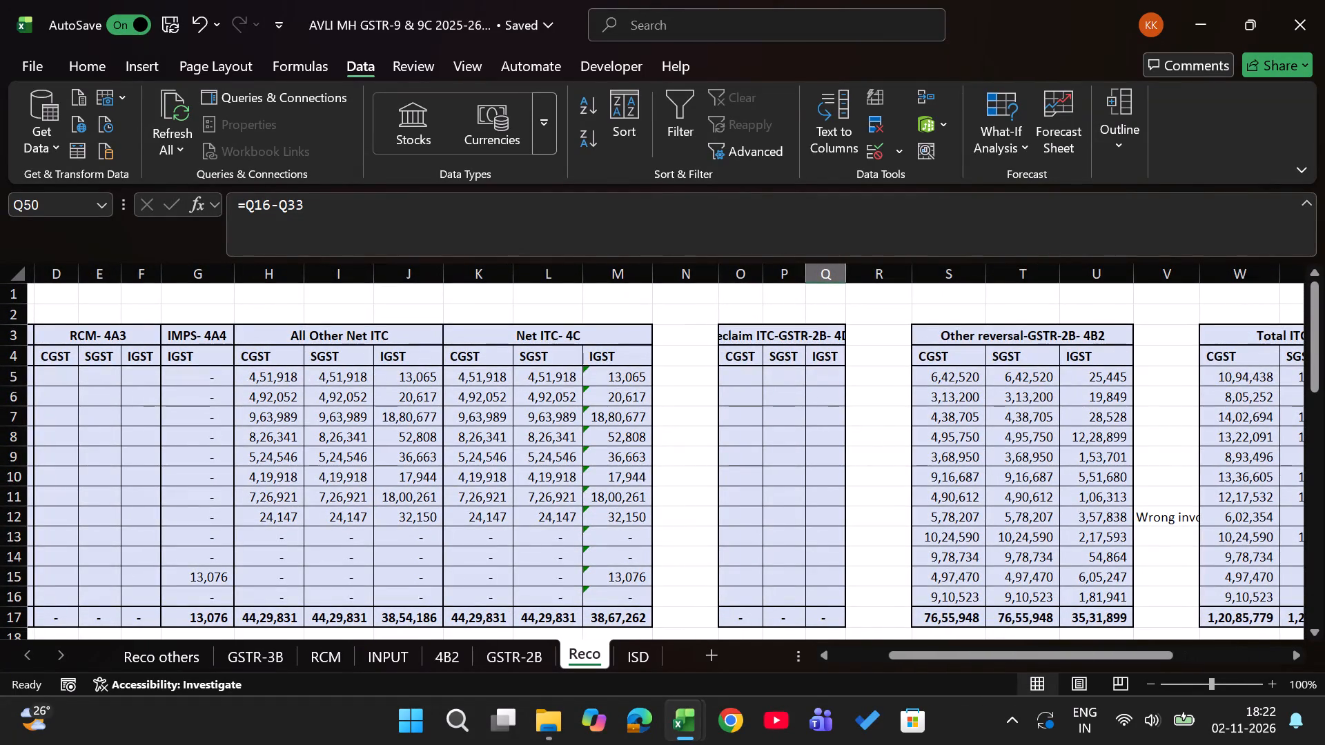
Reuse the S5 formula =SUMIFS('GSTR-2B'!AC:AC,'GSTR-2B'!$C:$C,Reco!$A5) unchanged in O5 for Reclaim ITC 4D1 CGST.
{"action": "left_click", "coordinate": [942, 379]}
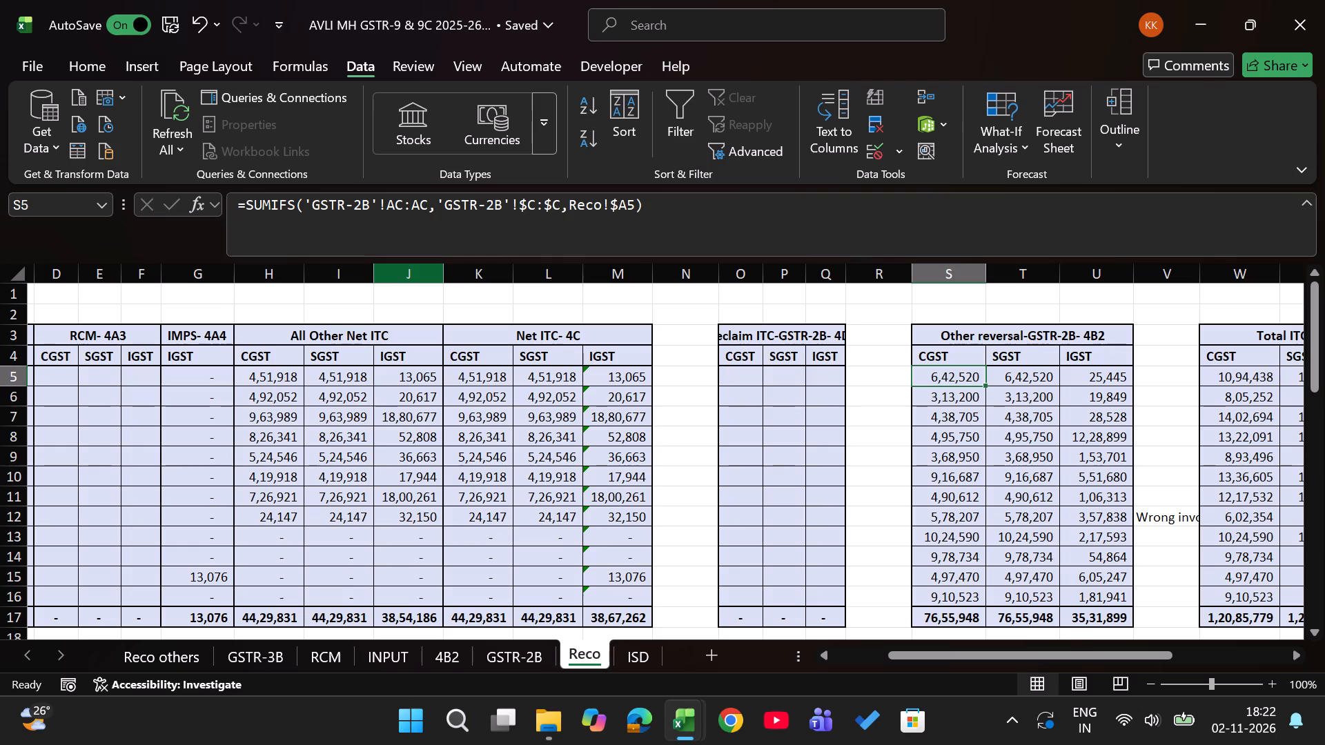
{"action": "left_click_drag", "start_coordinate": [244, 199], "coordinate": [740, 252]}
{"action": "key", "text": "ctrl+c"}
{"action": "key", "text": "Return"}
{"action": "key", "text": "Up"}
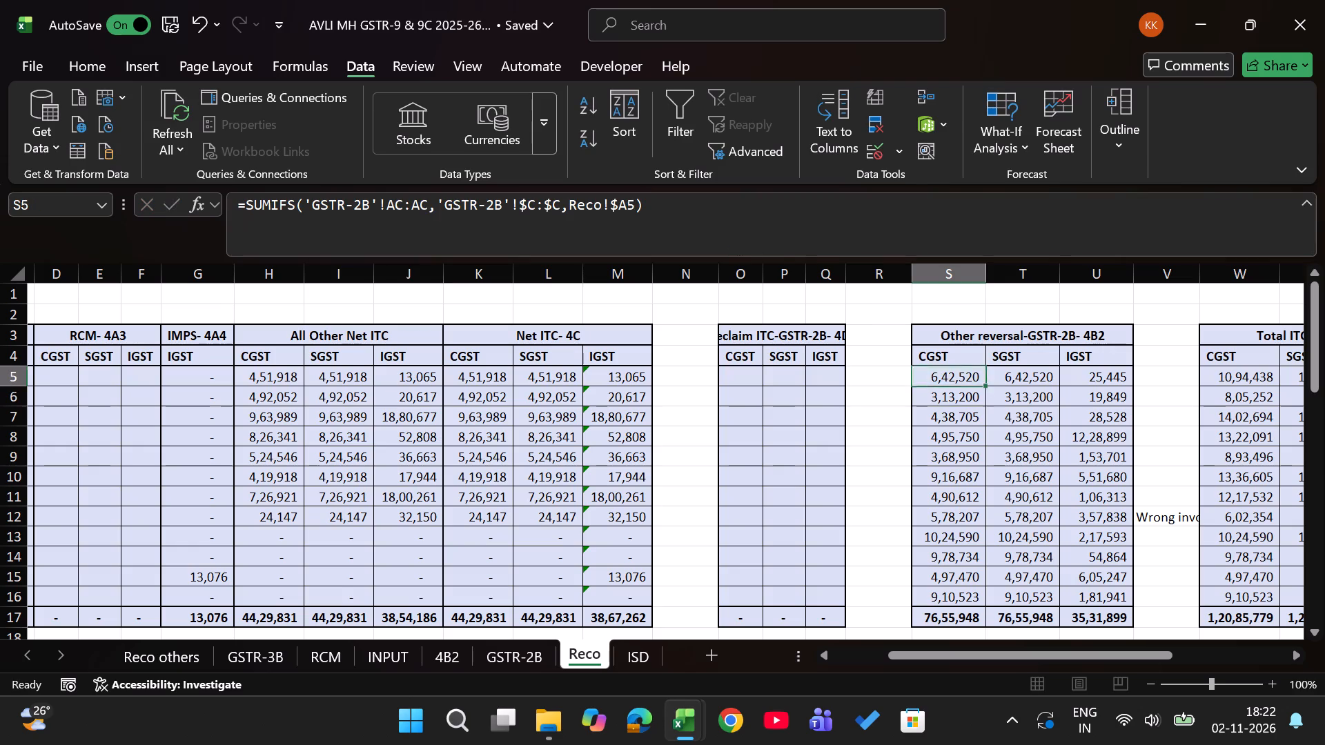
{"action": "key", "text": "Left"}
{"action": "key", "text": "Left"}
{"action": "key", "text": "Left"}
{"action": "key", "text": "Left"}
{"action": "key", "text": "equal"}
{"action": "key", "text": "ctrl+v"}
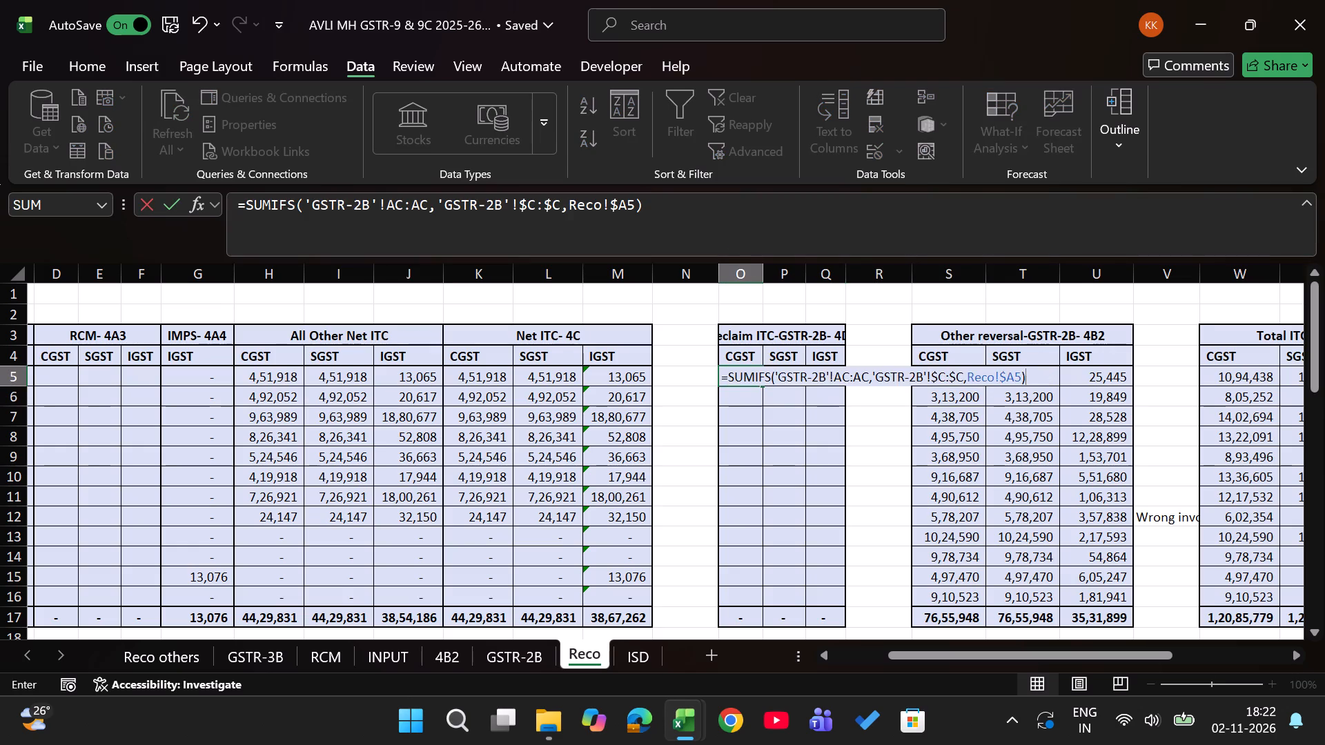
{"action": "key", "text": "Return"}
Copy the O5 formula across to P5 for Reclaim ITC 4D1 SGST, so it sums 'GSTR-2B'!AD:AD.
{"action": "key", "text": "Up"}
{"action": "key", "text": "ctrl+c"}
{"action": "key", "text": "Right"}
{"action": "key", "text": "Return"}
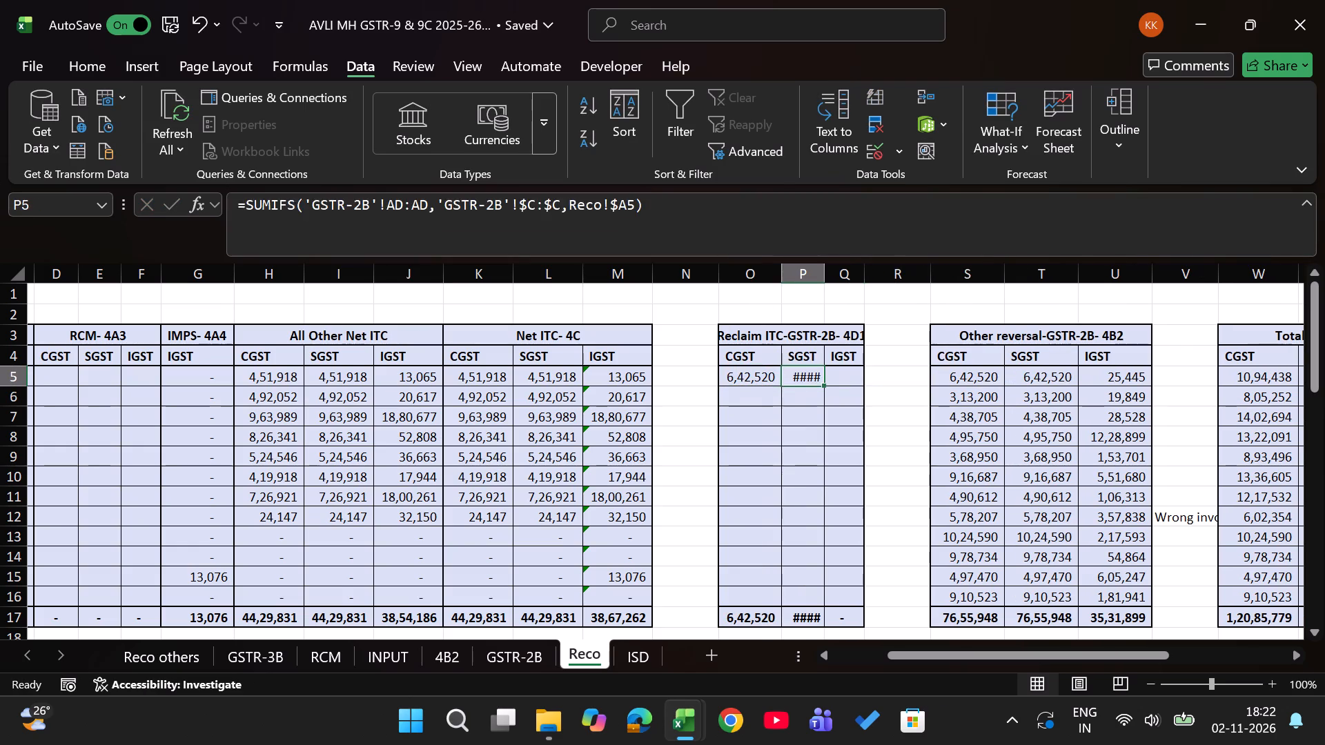
Reuse the U5 formula =SUMIFS('GSTR-2B'!AB:AB,'GSTR-2B'!$C:$C,Reco!$A5) unchanged in Q5 for Reclaim ITC 4D1 IGST.
{"action": "key", "text": "Right"}
{"action": "key", "text": "Right"}
{"action": "key", "text": "Right"}
{"action": "key", "text": "Right"}
{"action": "key", "text": "Right"}
{"action": "key", "text": "Left"}
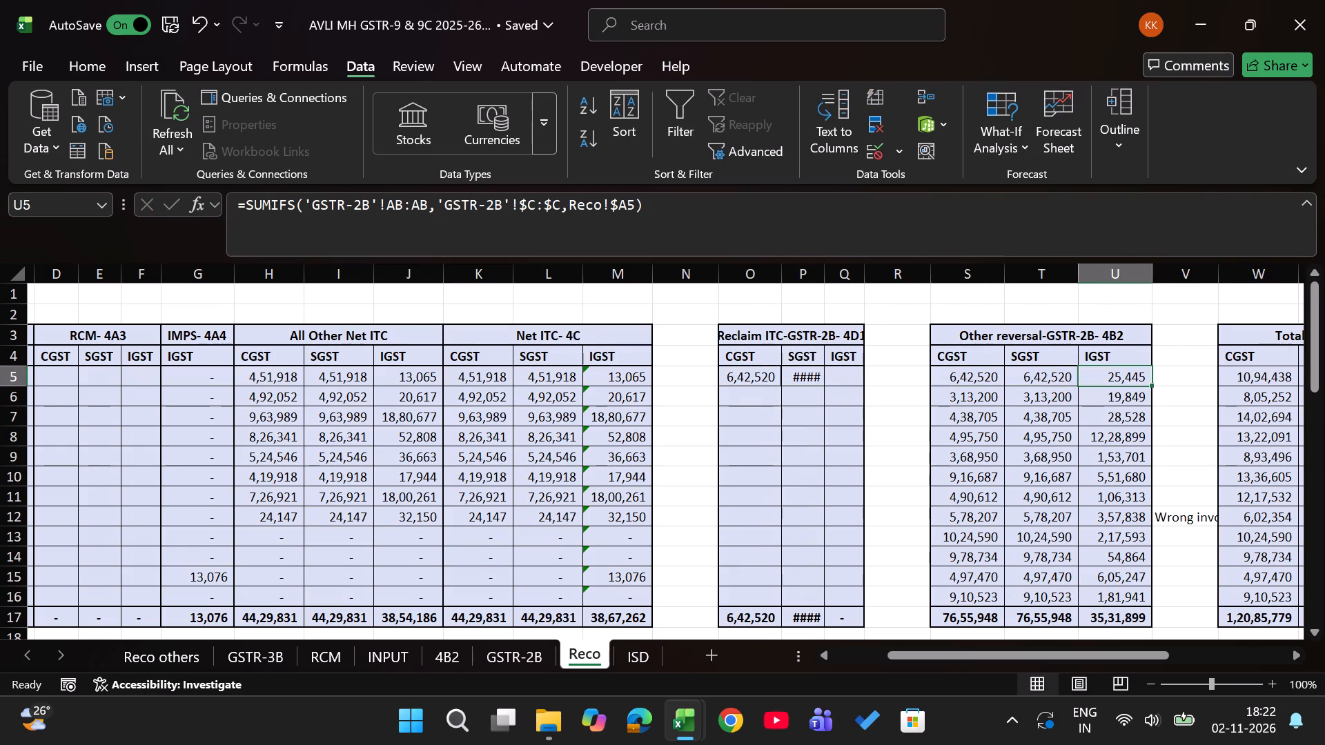
{"action": "key", "text": "Left"}
{"action": "key", "text": "Left"}
{"action": "key", "text": "Left"}
{"action": "key", "text": "Left"}
{"action": "key", "text": "Left"}
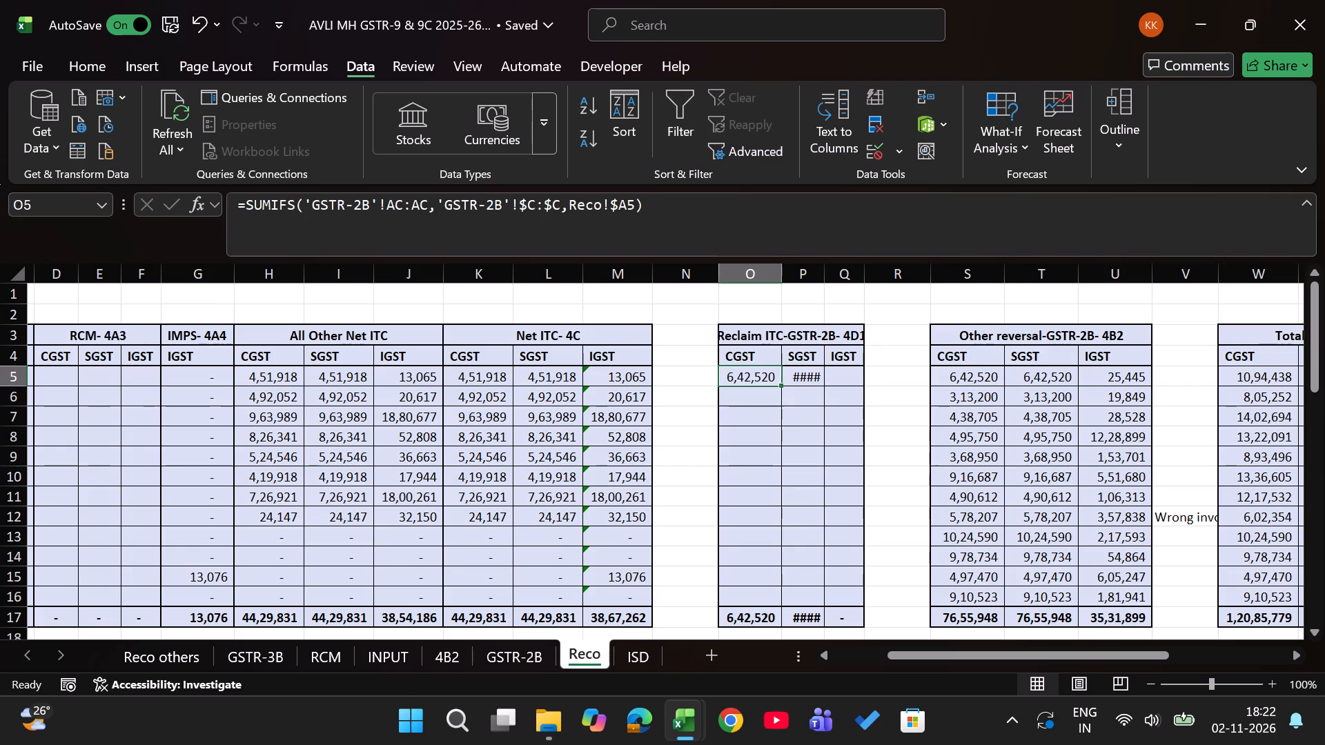
{"action": "key", "text": "Right"}
{"action": "key", "text": "Right"}
{"action": "key", "text": "Right"}
{"action": "key", "text": "Right"}
{"action": "key", "text": "Right"}
{"action": "key", "text": "Right"}
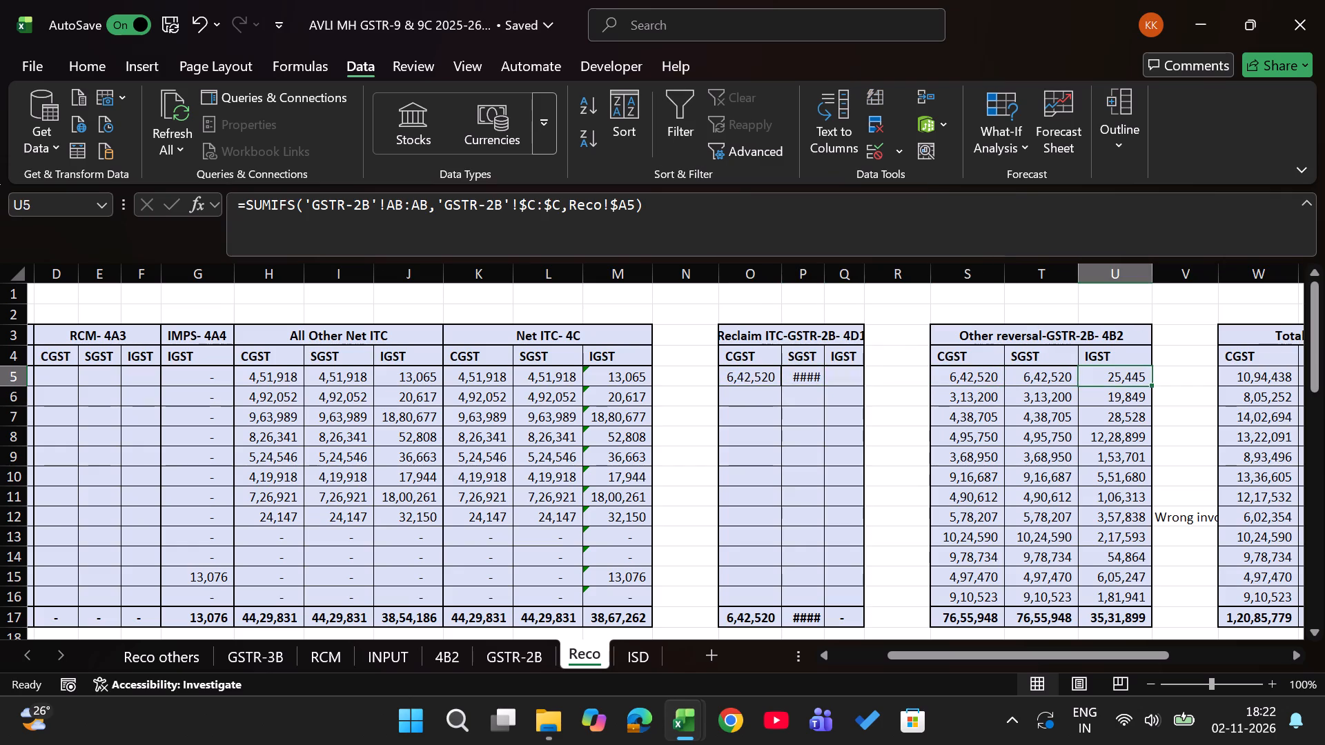
{"action": "left_click_drag", "start_coordinate": [246, 198], "coordinate": [894, 212]}
{"action": "key", "text": "ctrl+c"}
{"action": "key", "text": "Return"}
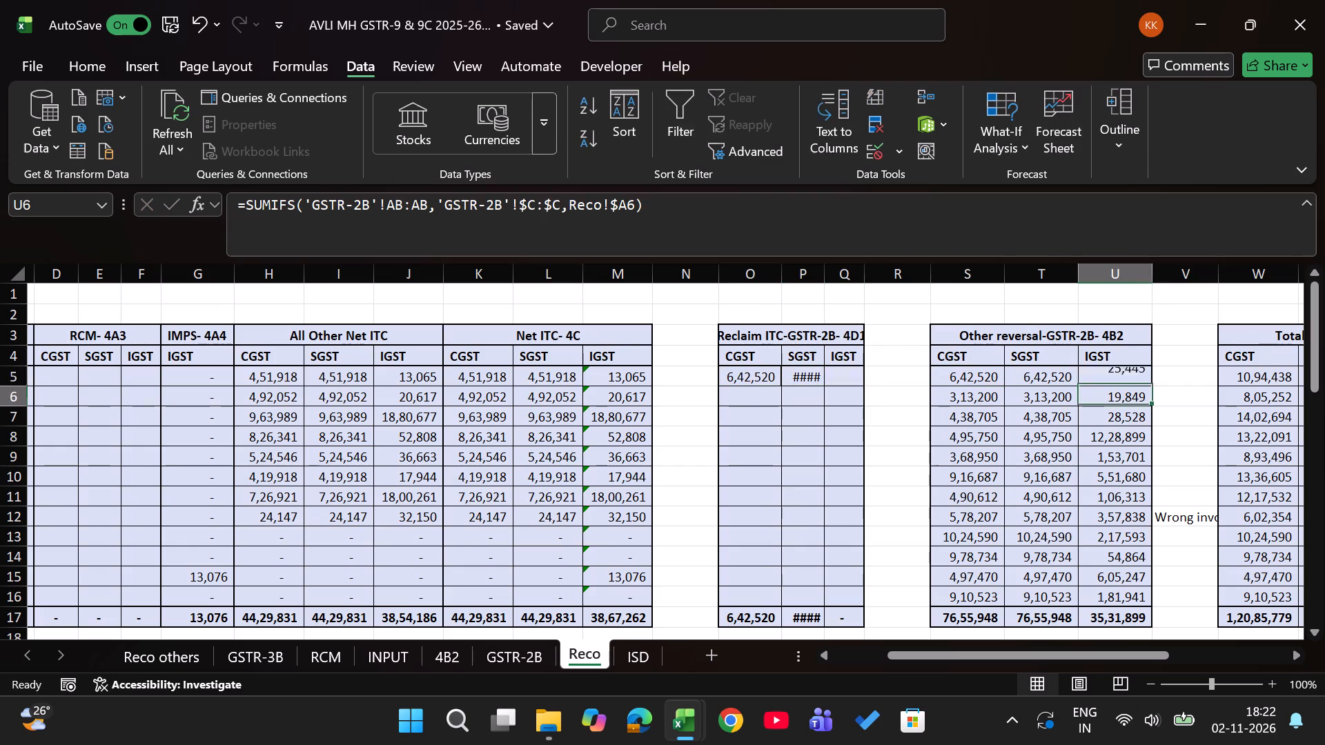
{"action": "key", "text": "Up"}
{"action": "key", "text": "Left"}
{"action": "key", "text": "Left"}
{"action": "key", "text": "Left"}
{"action": "key", "text": "Left"}
{"action": "key", "text": "equal"}
{"action": "key", "text": "ctrl+v"}
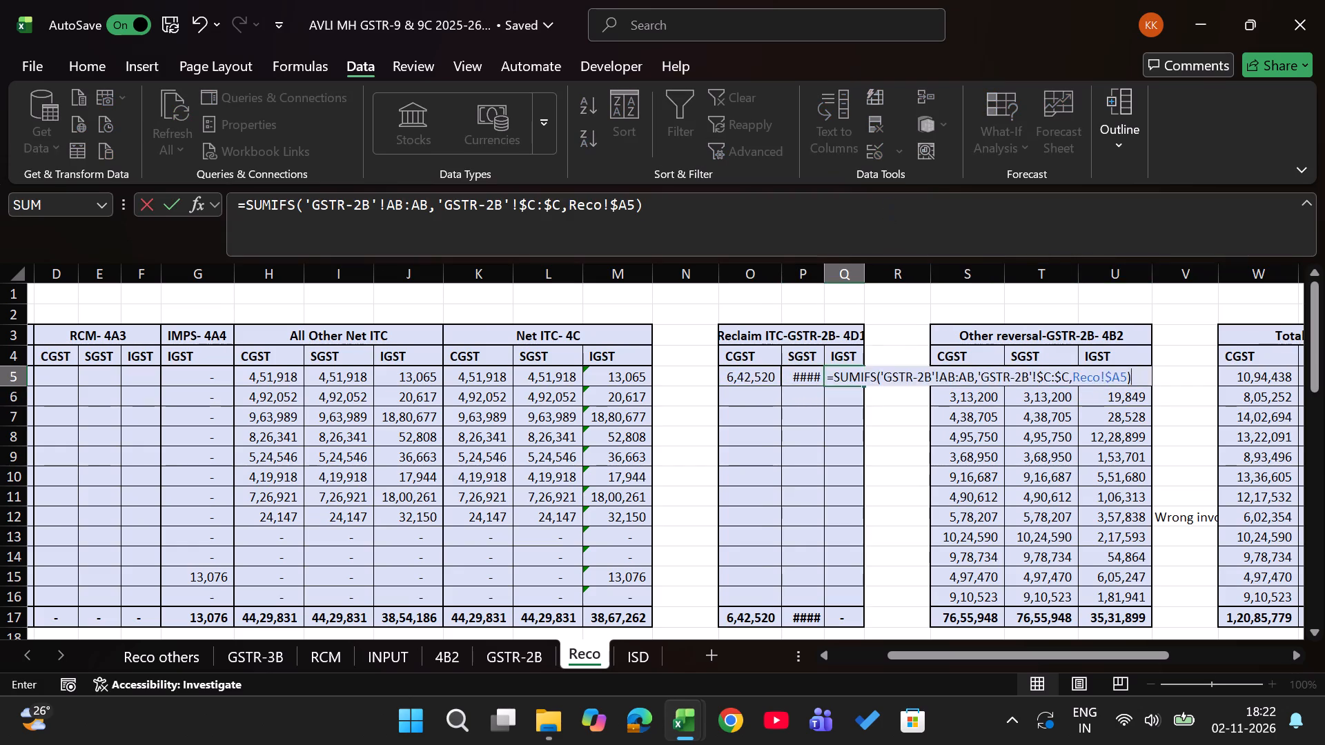
{"action": "key", "text": "Return"}
{"action": "key", "text": "Up"}
{"action": "key", "text": "Left"}
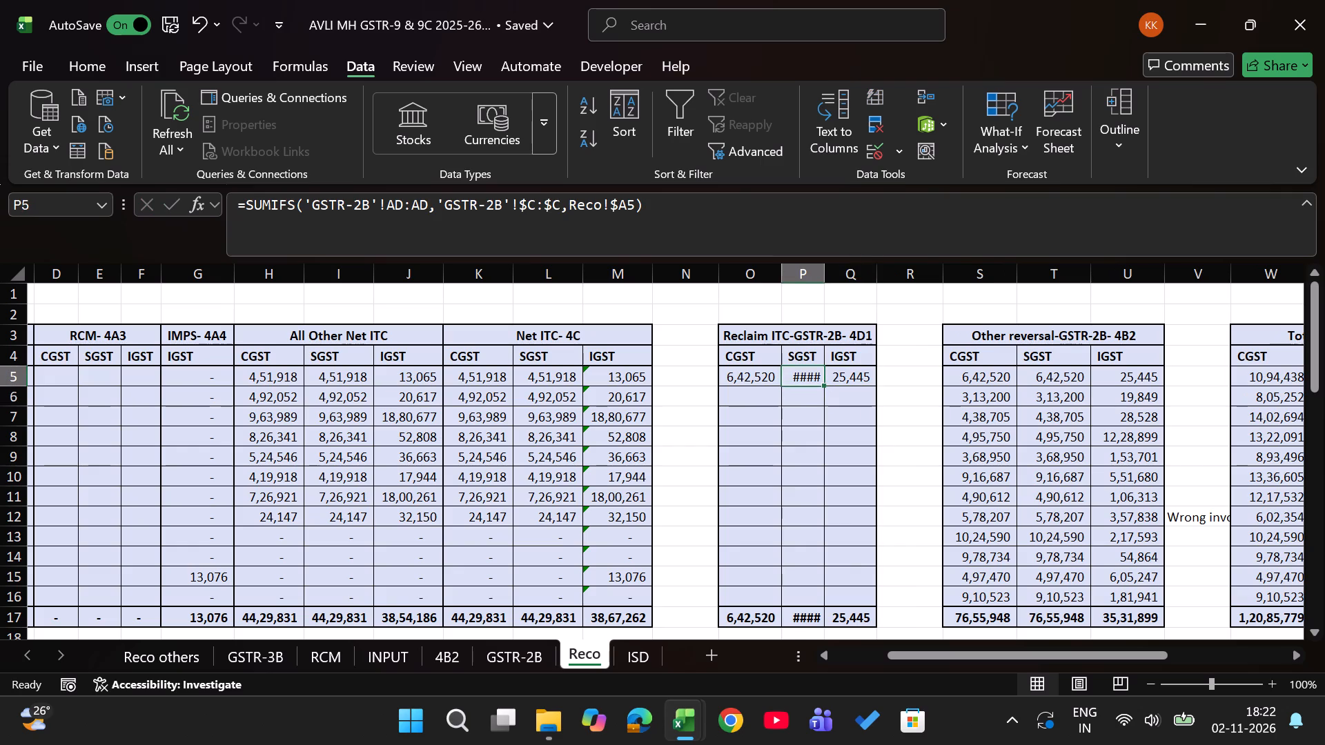
Change the criteria range in O5's Reclaim ITC 4D1 CGST formula to 'GSTR-2B'!$D:$D, keeping the AC:AC sum range.
{"action": "key", "text": "Left"}
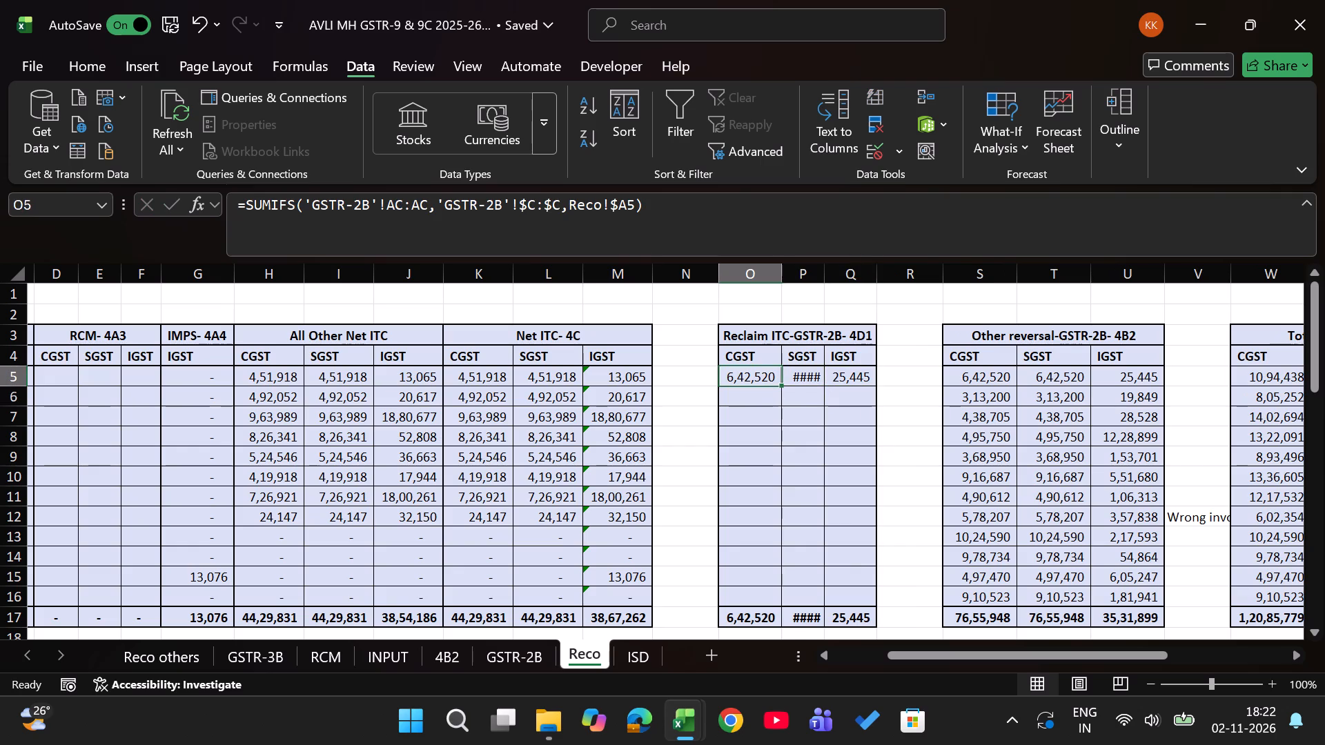
{"action": "left_click", "coordinate": [563, 220]}
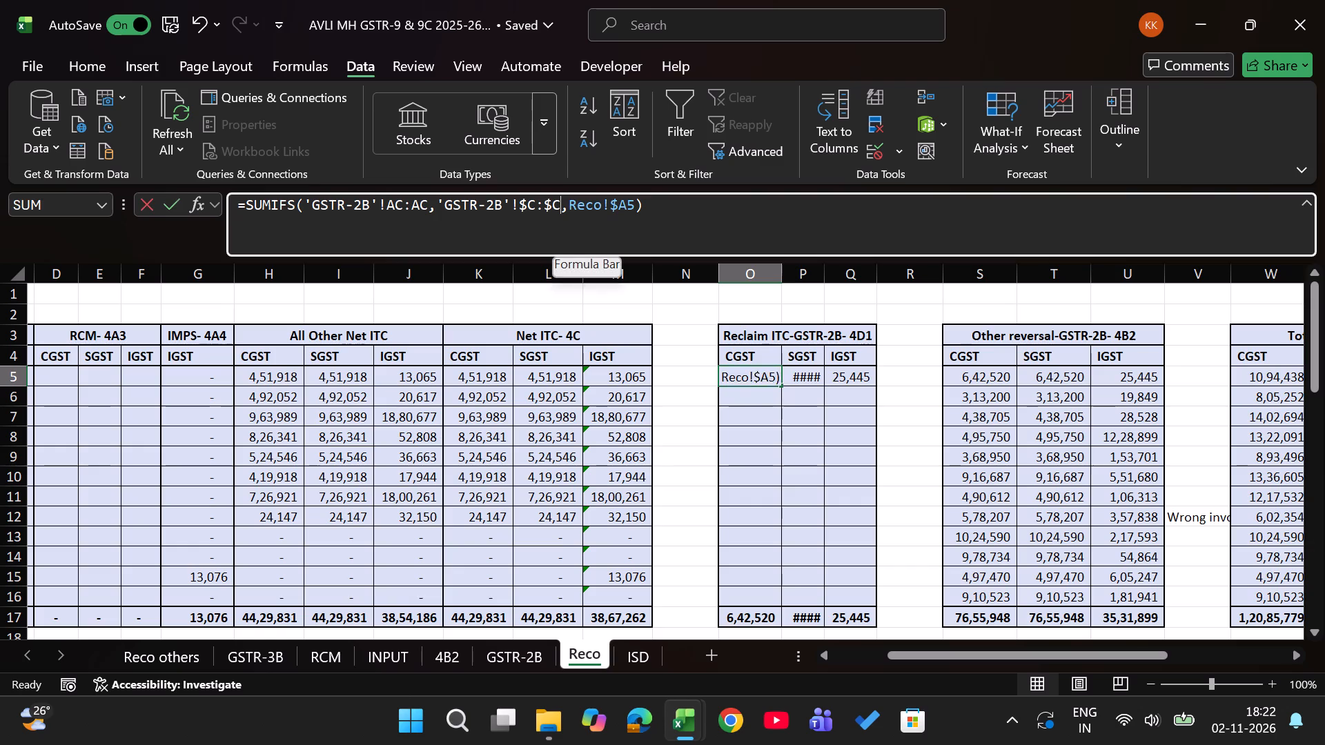
{"action": "key", "text": "BackSpace"}
{"action": "key", "text": "d"}
{"action": "key", "text": "Left"}
{"action": "key", "text": "Left"}
{"action": "key", "text": "Left"}
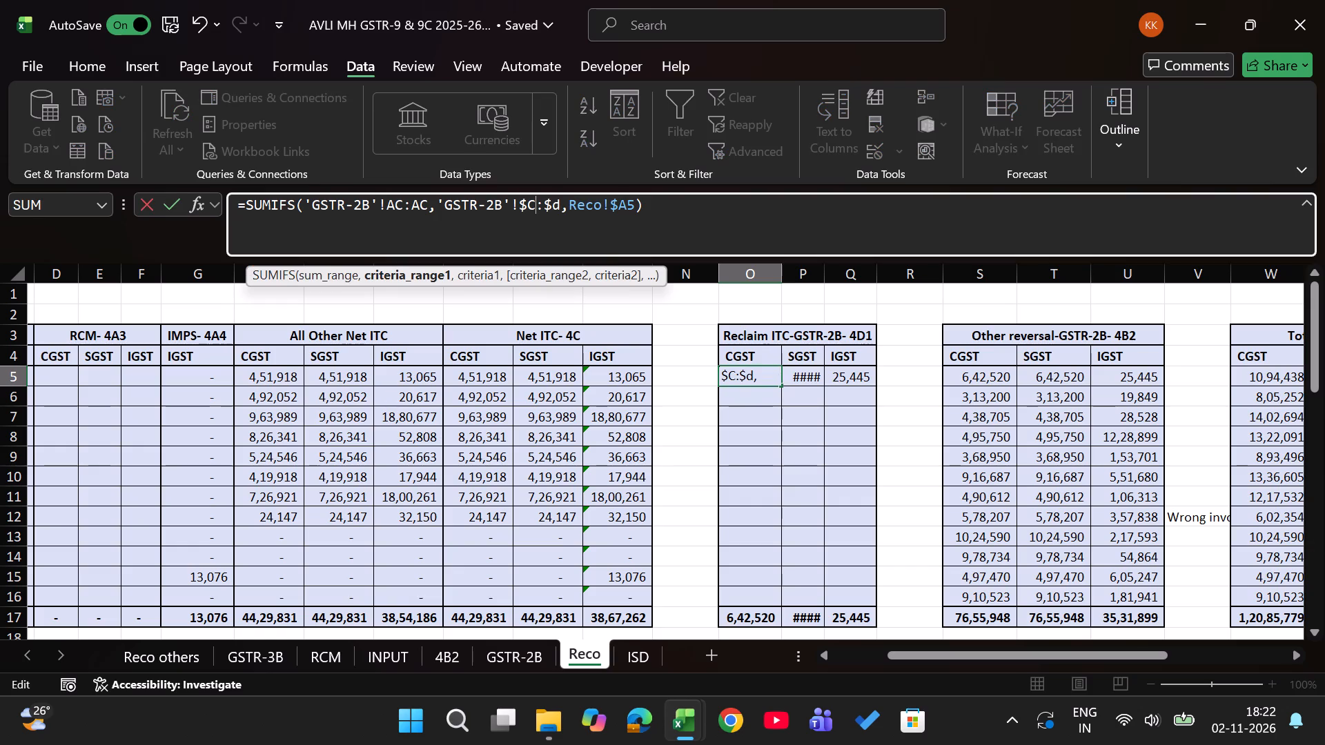
{"action": "key", "text": "BackSpace"}
{"action": "key", "text": "d"}
{"action": "key", "text": "Return"}
Change the criteria range in P5's Reclaim ITC 4D1 SGST formula to 'GSTR-2B'!$D:$D, keeping the AD:AD sum range.
{"action": "key", "text": "Up"}
{"action": "key", "text": "Right"}
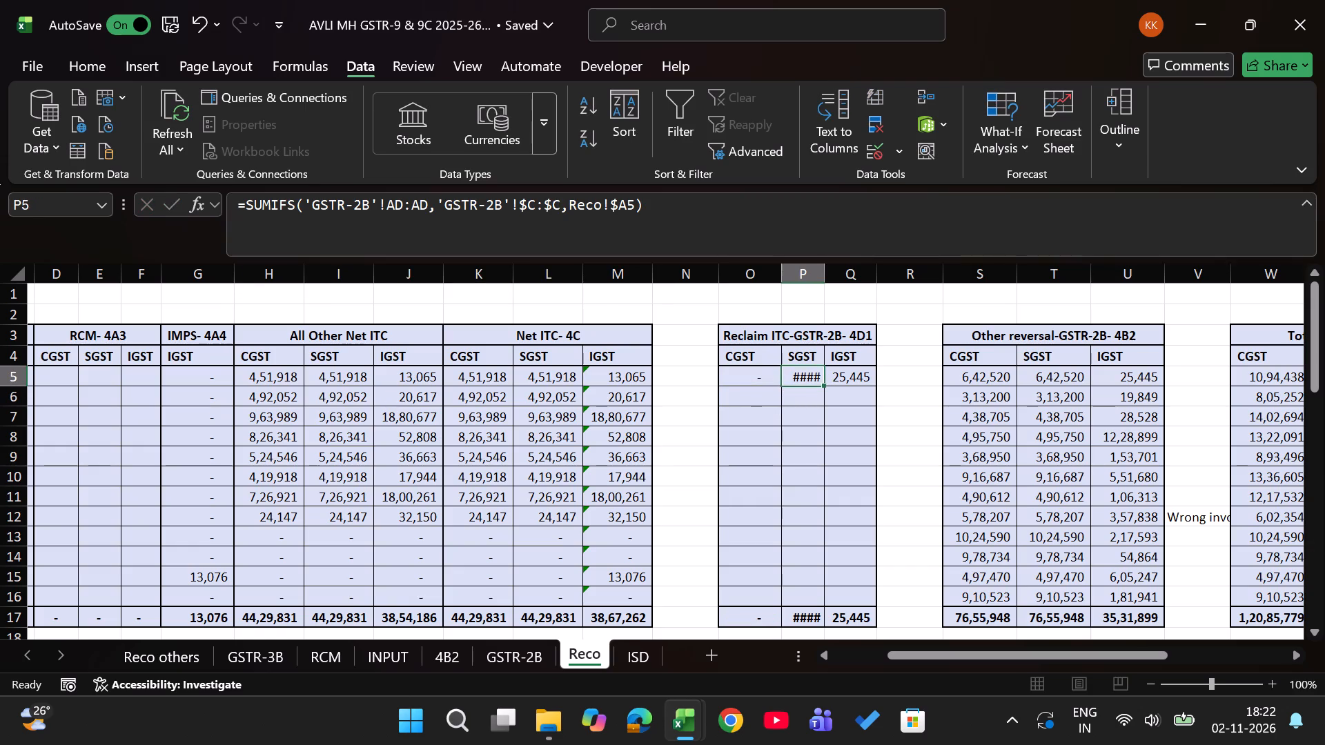
{"action": "left_click", "coordinate": [563, 220]}
{"action": "key", "text": "BackSpace"}
{"action": "key", "text": "d"}
{"action": "key", "text": "Left"}
{"action": "key", "text": "Left"}
{"action": "key", "text": "Left"}
{"action": "key", "text": "BackSpace"}
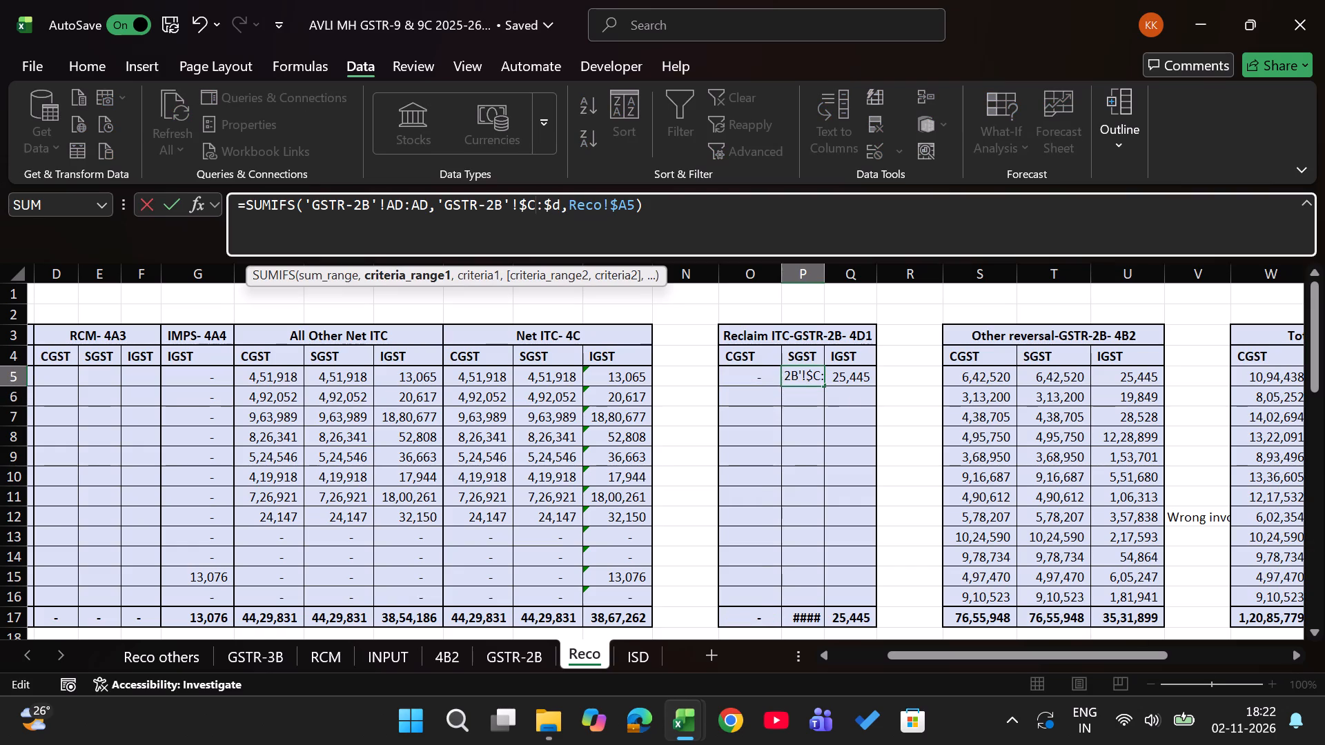
{"action": "key", "text": "d"}
{"action": "key", "text": "Return"}
Change the criteria range in Q5's Reclaim ITC 4D1 IGST formula to 'GSTR-2B'!$D:$D, keeping the AB:AB sum range.
{"action": "key", "text": "Up"}
{"action": "key", "text": "Right"}
{"action": "left_click", "coordinate": [563, 220]}
{"action": "key", "text": "BackSpace"}
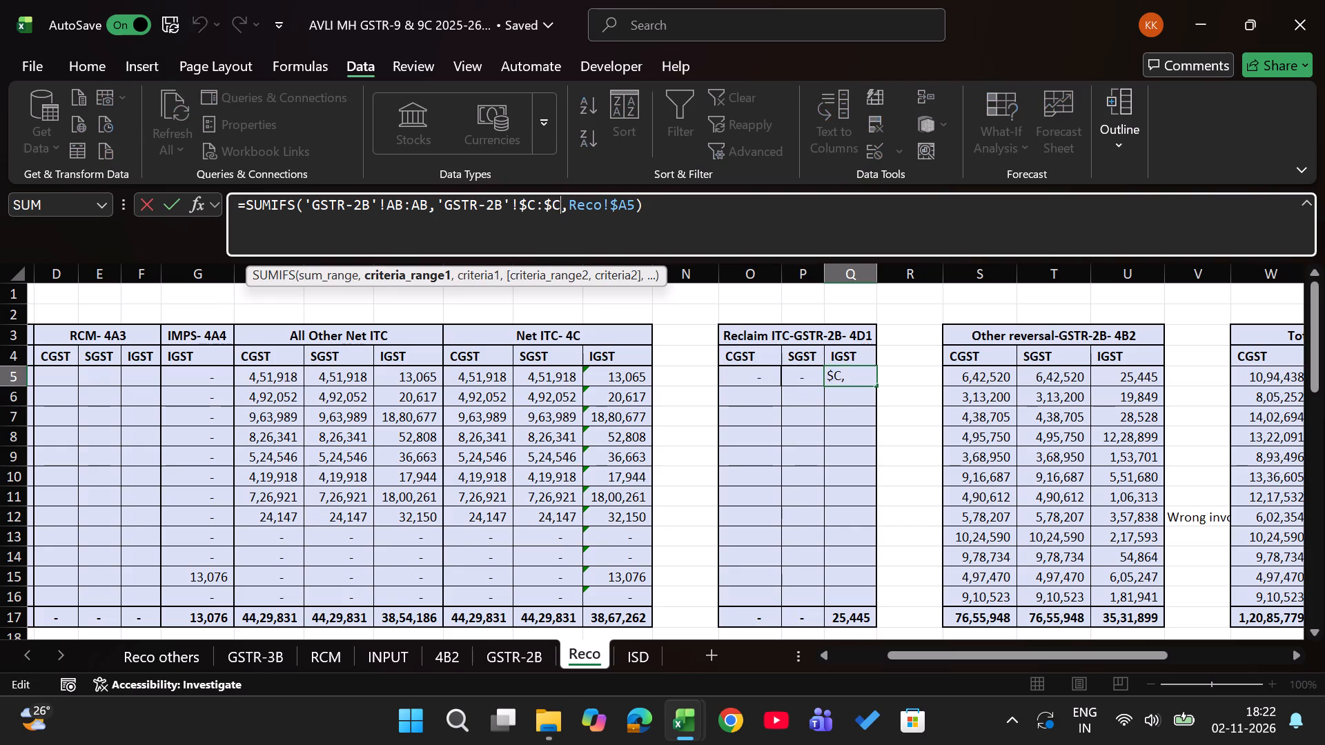
{"action": "key", "text": "d"}
{"action": "key", "text": "Left"}
{"action": "key", "text": "Left"}
{"action": "key", "text": "Left"}
{"action": "key", "text": "BackSpace"}
{"action": "key", "text": "d"}
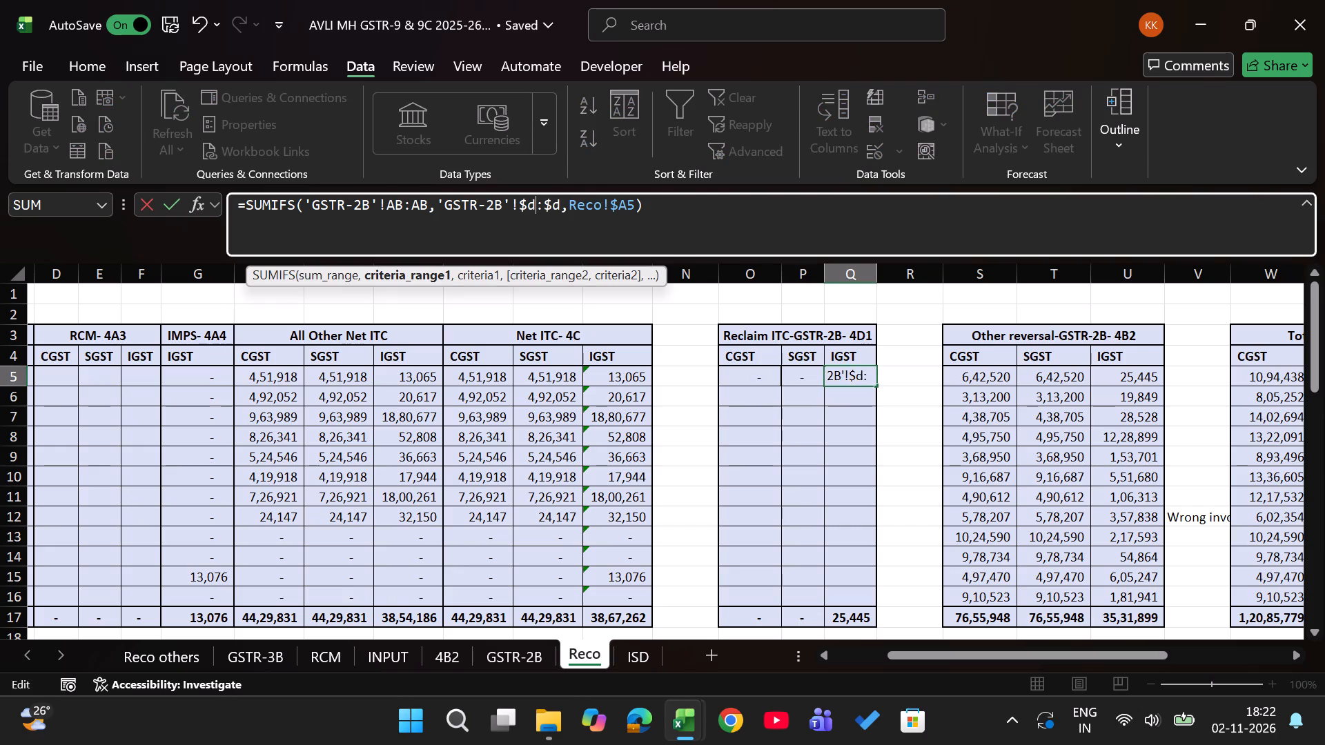
{"action": "key", "text": "Return"}
Fill the O5:Q5 Reclaim ITC 4D1 formulas down through row 16, stopping above the total row.
{"action": "key", "text": "Up"}
{"action": "key", "text": "Left"}
{"action": "key", "text": "Left"}
{"action": "key", "text": "shift+Right"}
{"action": "key", "text": "shift+Right"}
{"action": "key", "text": "ctrl+shift+Down"}
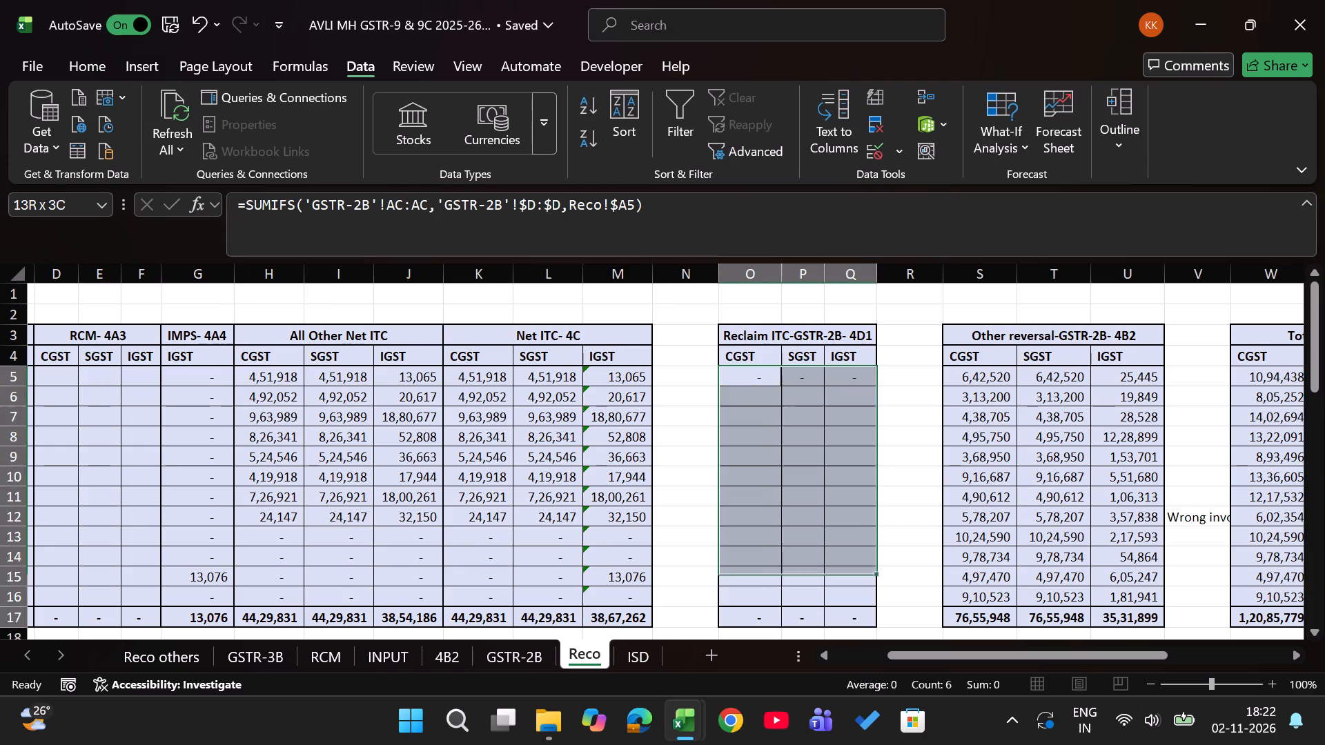
{"action": "key", "text": "shift+Up"}
{"action": "key", "text": "ctrl+d"}
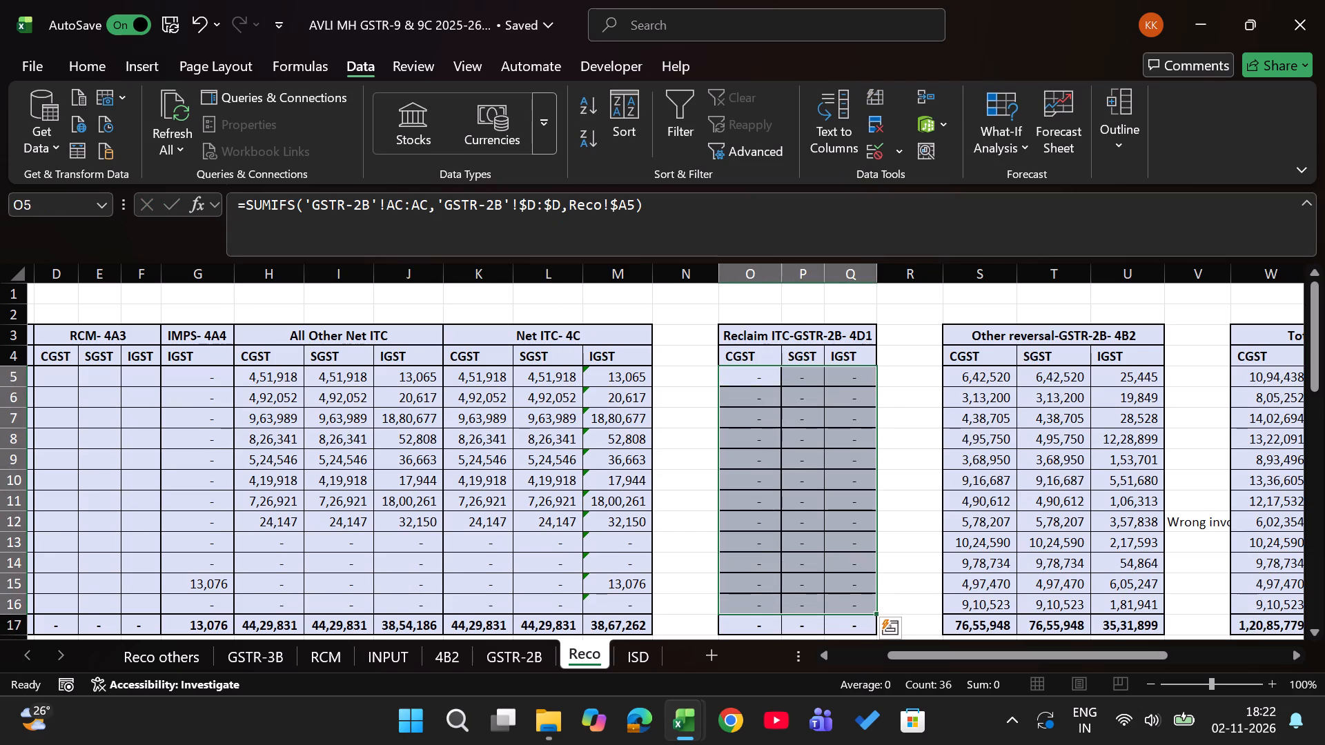
Apply all borders and a thick outside border to the Reclaim ITC 4D1 range O5:Q16.
{"action": "type", "text": "hba"}
{"action": "type", "text": "hbt"}
{"action": "key", "text": "Down"}
{"action": "key", "text": "Down"}
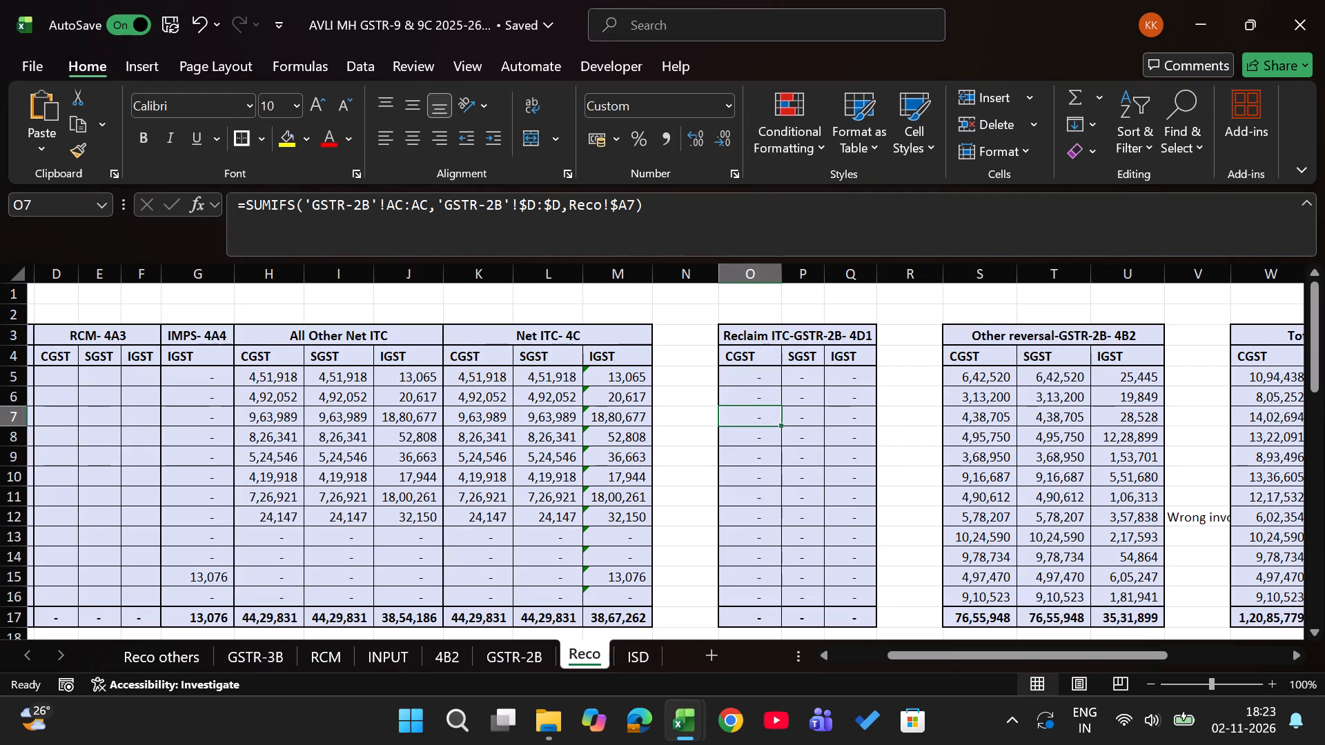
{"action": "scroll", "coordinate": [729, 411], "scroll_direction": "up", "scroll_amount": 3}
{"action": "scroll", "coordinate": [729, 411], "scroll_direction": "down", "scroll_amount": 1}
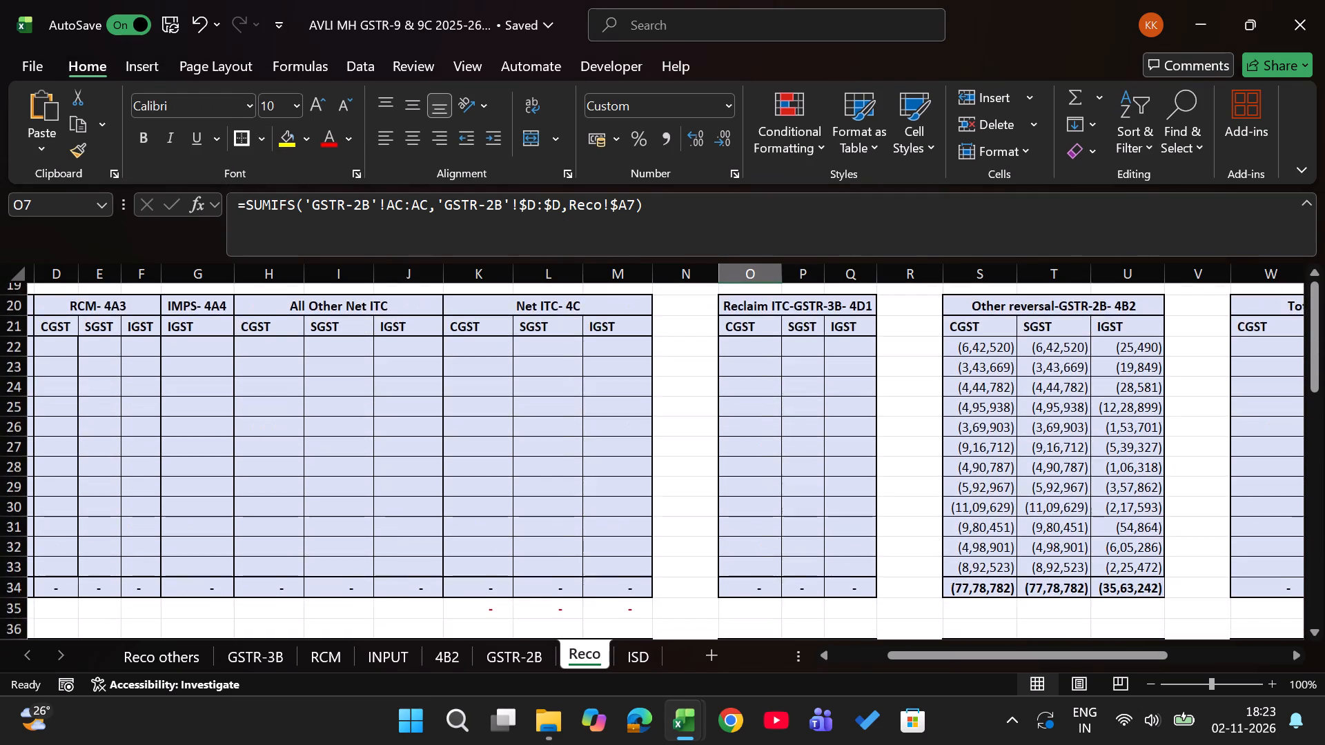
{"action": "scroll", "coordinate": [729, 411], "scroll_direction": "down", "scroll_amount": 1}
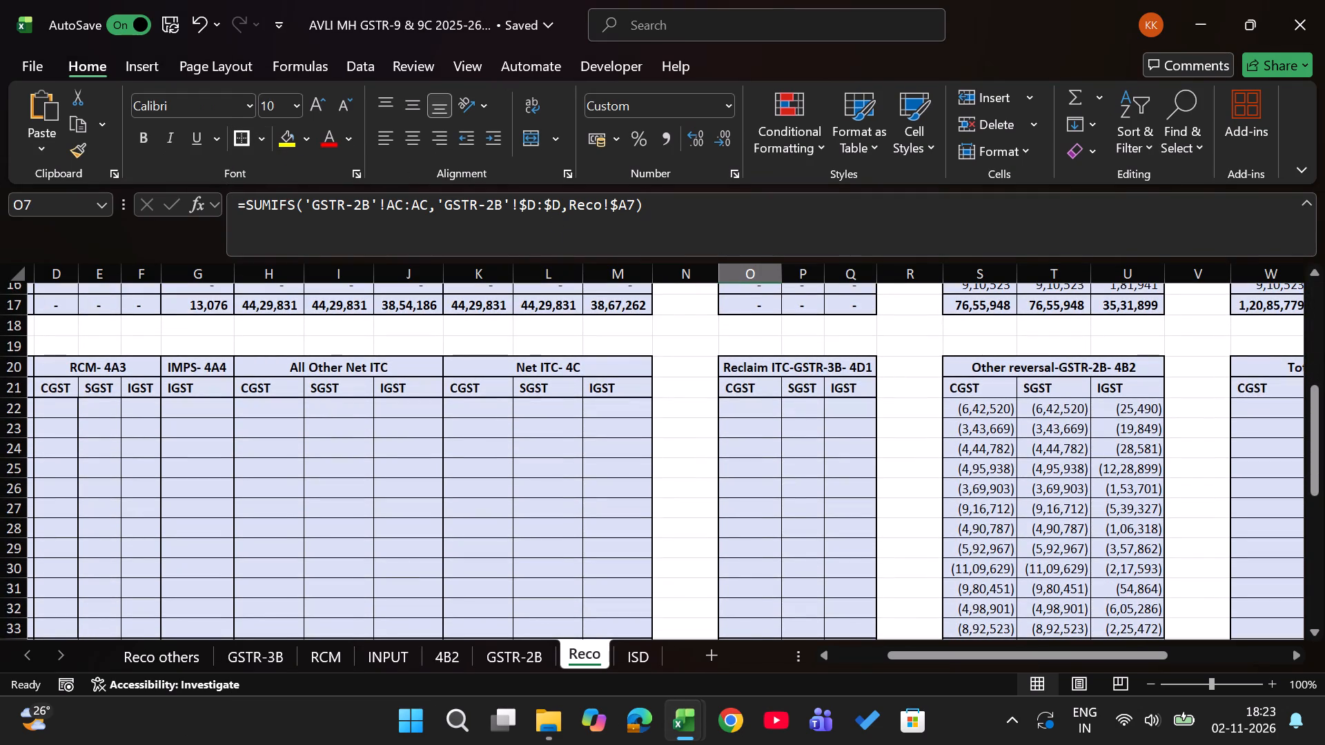
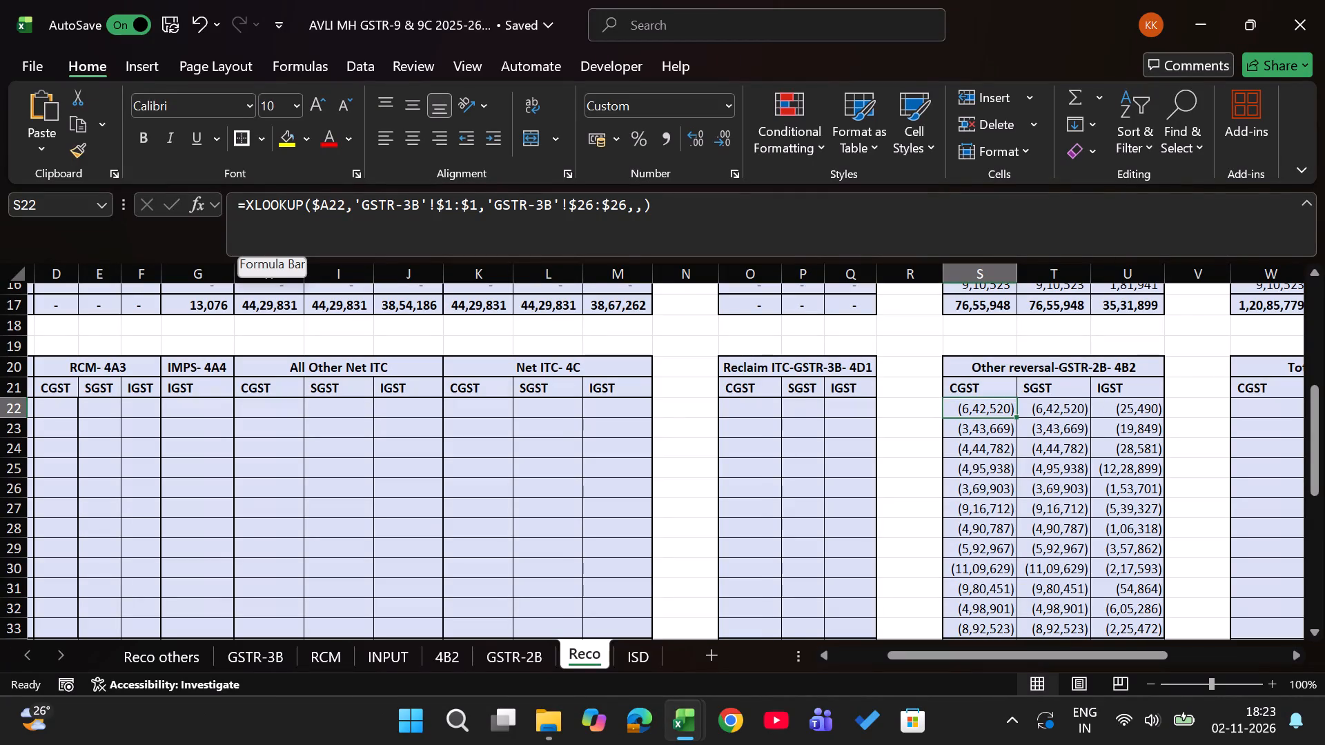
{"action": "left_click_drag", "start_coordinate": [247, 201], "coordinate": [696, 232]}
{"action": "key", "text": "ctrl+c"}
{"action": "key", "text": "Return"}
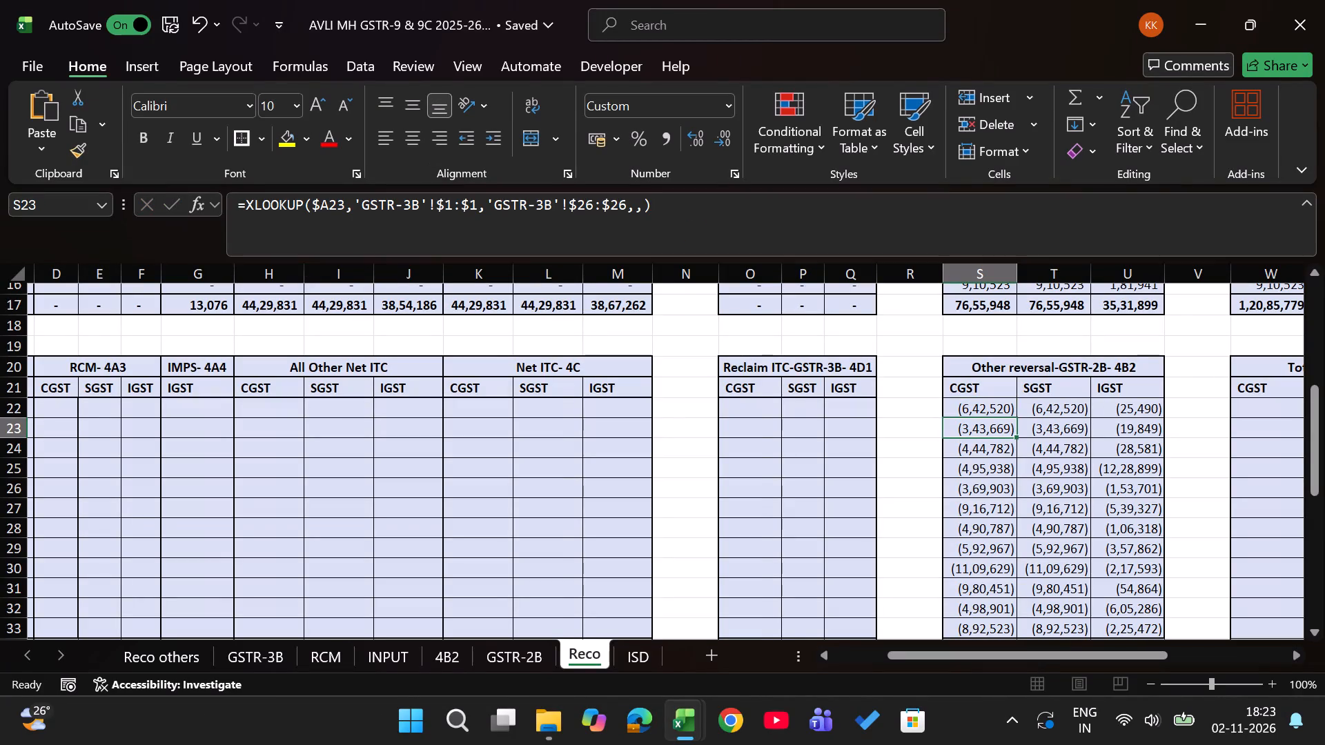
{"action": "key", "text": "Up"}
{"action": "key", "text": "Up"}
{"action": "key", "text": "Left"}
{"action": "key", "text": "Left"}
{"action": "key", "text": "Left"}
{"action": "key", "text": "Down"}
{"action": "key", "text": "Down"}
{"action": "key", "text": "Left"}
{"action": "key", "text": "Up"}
Copy the Other reversal 4B2 lookup formulas from S22:U22 into the Reclaim ITC-GSTR-3B 4D1 cells O22:Q22.
{"action": "key", "text": "Right"}
{"action": "key", "text": "Right"}
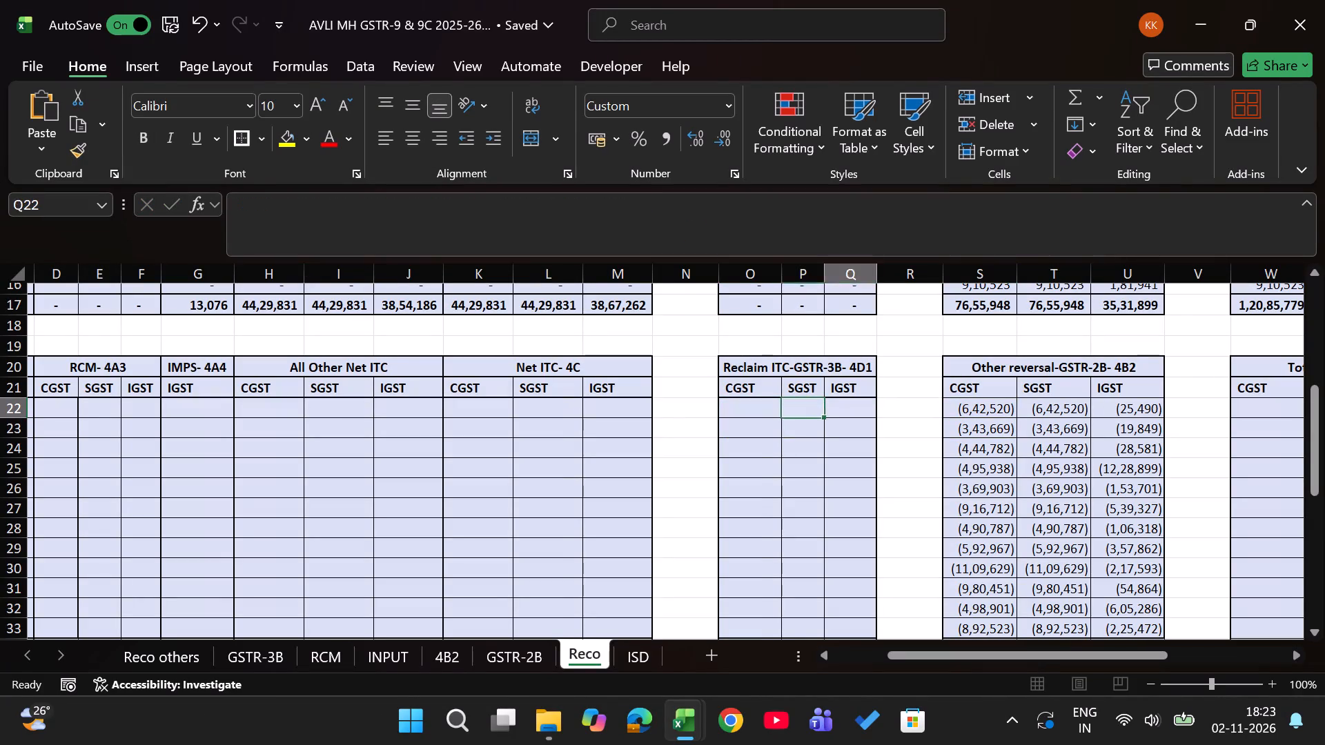
{"action": "key", "text": "Right"}
{"action": "key", "text": "Right"}
{"action": "key", "text": "shift+Right"}
{"action": "key", "text": "shift+Right"}
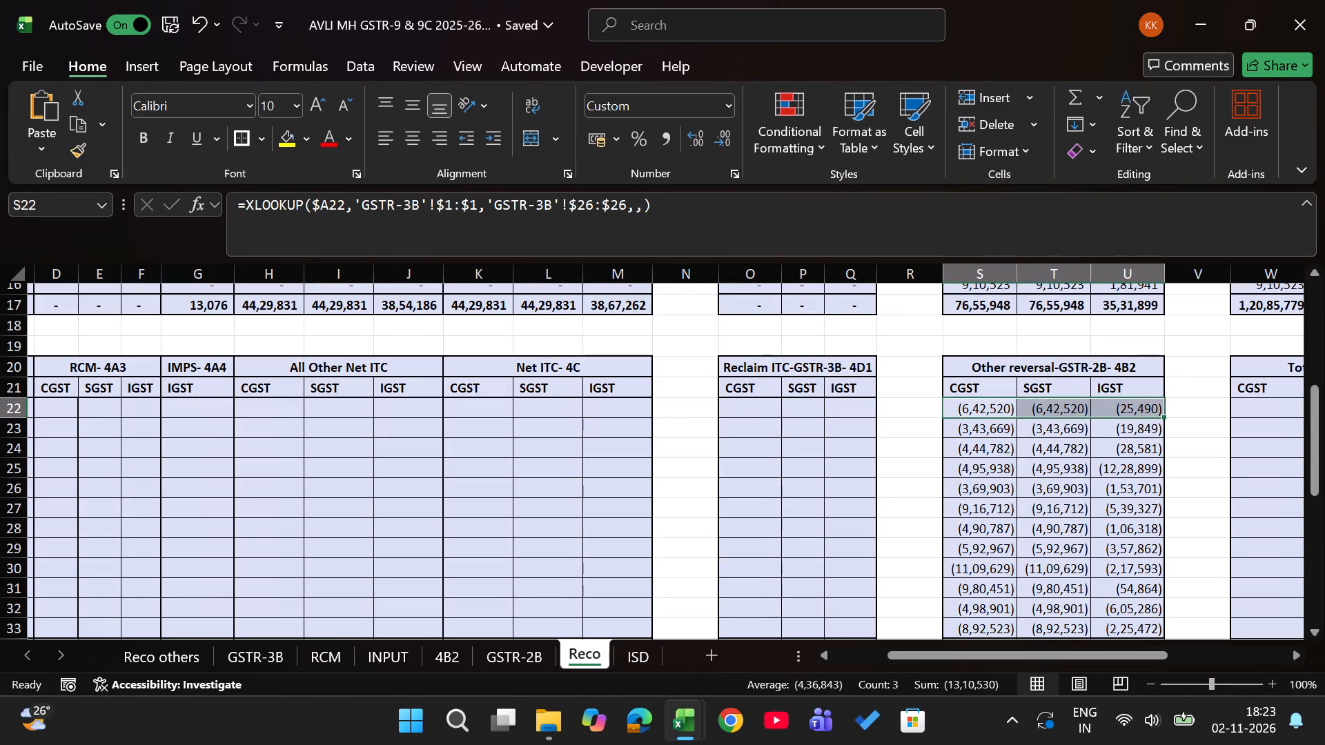
{"action": "key", "text": "ctrl+c"}
{"action": "key", "text": "Left"}
{"action": "key", "text": "Left"}
{"action": "key", "text": "Left"}
{"action": "key", "text": "Left"}
{"action": "key", "text": "Return"}
{"action": "key", "text": "Right"}
{"action": "key", "text": "Down"}
{"action": "key", "text": "Left"}
{"action": "key", "text": "Up"}
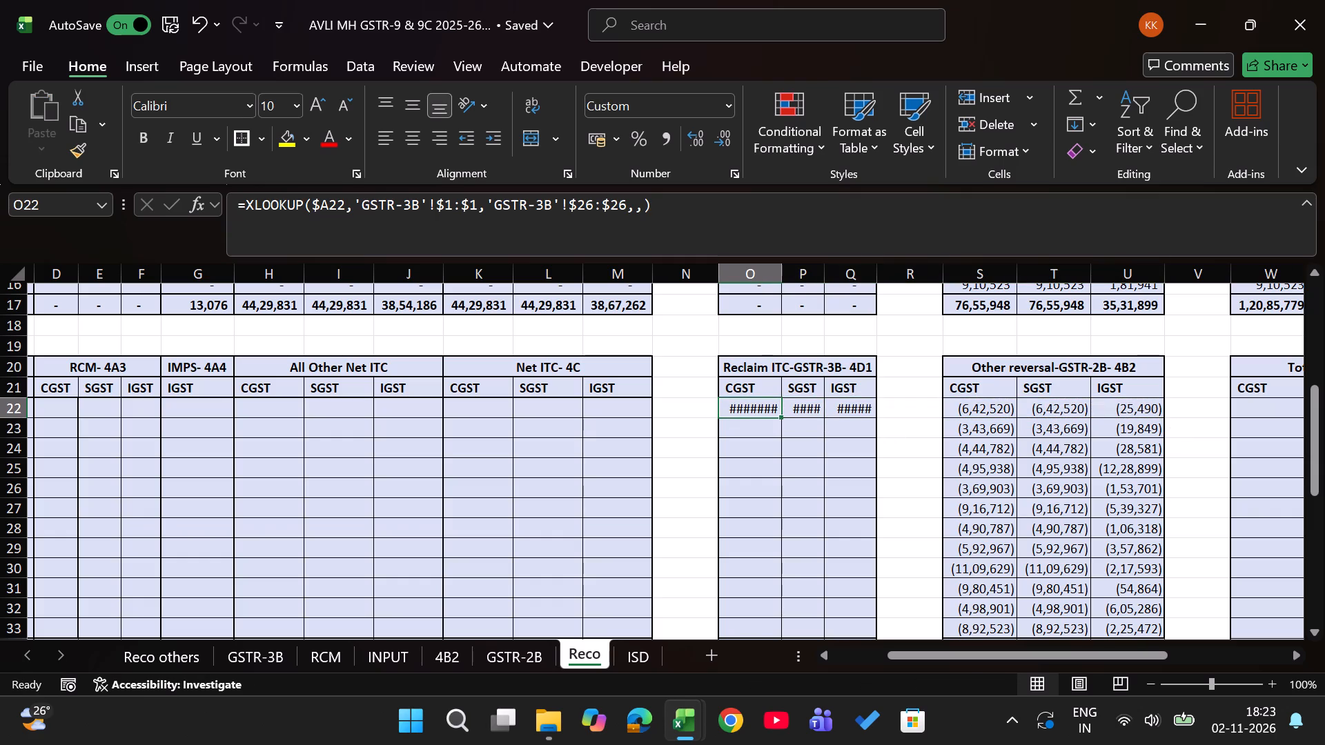
Autofit the widths of columns O, P and Q to their contents.
{"action": "double_click", "coordinate": [779, 266]}
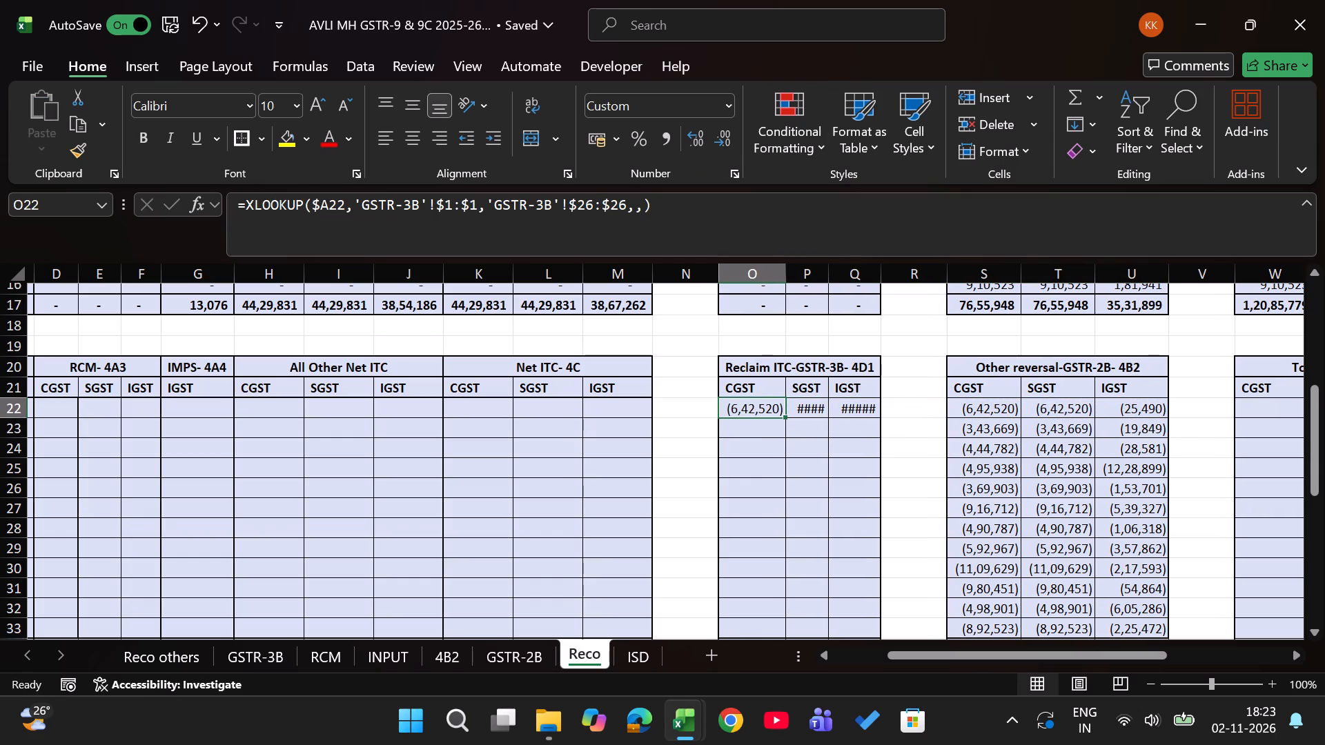
{"action": "double_click", "coordinate": [830, 272]}
{"action": "double_click", "coordinate": [904, 275]}
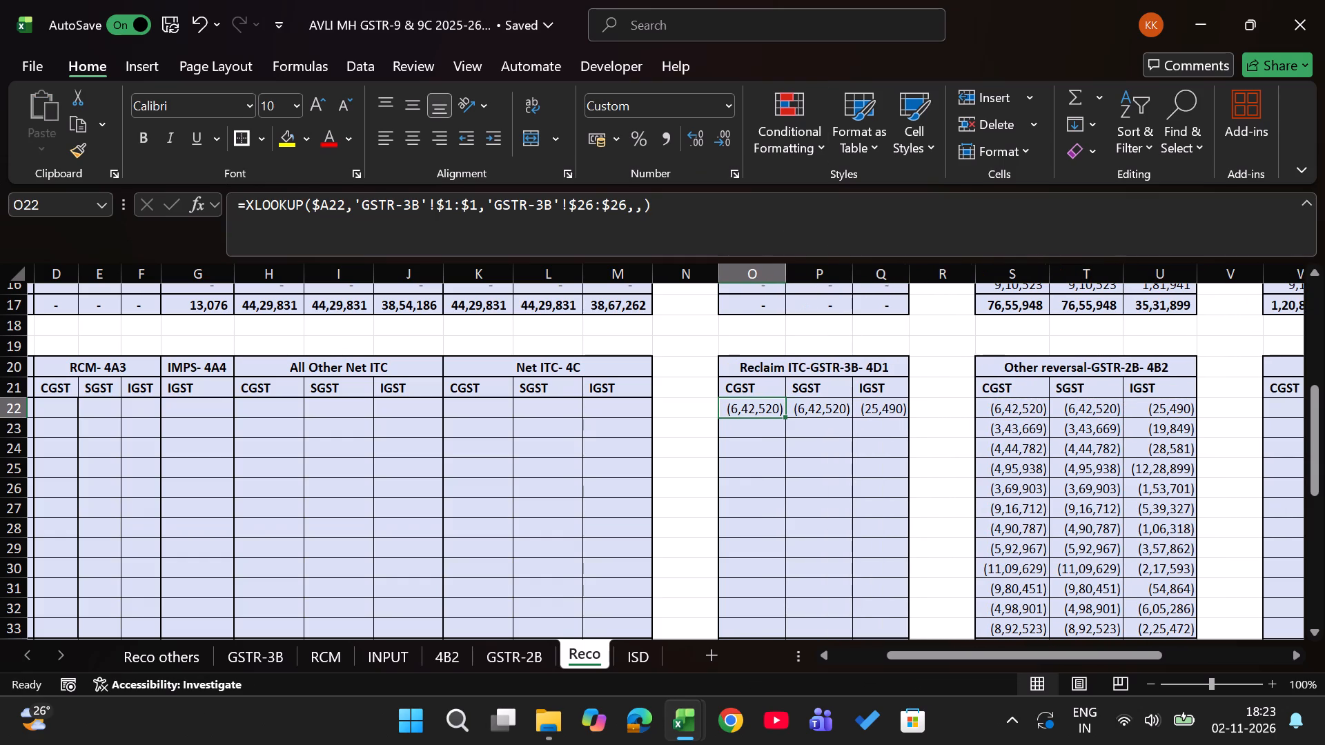
{"action": "key", "text": "Down"}
{"action": "key", "text": "Up"}
Examine the GSTR-3B sheet for the row numbers of the 4.D.1 ITC reclaimed lines, and return to Reco.
{"action": "key", "text": "ctrl+Page_Up"}
{"action": "key", "text": "ctrl+Page_Up"}
{"action": "key", "text": "ctrl+Page_Up"}
{"action": "key", "text": "ctrl+Page_Up"}
{"action": "key", "text": "ctrl+Page_Up"}
{"action": "key", "text": "Down"}
{"action": "key", "text": "Down"}
{"action": "key", "text": "Down"}
{"action": "key", "text": "Down"}
{"action": "key", "text": "Down"}
{"action": "key", "text": "Down"}
{"action": "key", "text": "Down"}
{"action": "key", "text": "Down"}
{"action": "key", "text": "Down"}
{"action": "key", "text": "Down"}
{"action": "key", "text": "Down"}
{"action": "key", "text": "Down"}
{"action": "key", "text": "Down"}
{"action": "key", "text": "Down"}
{"action": "key", "text": "Down"}
{"action": "key", "text": "Down"}
{"action": "key", "text": "Down"}
{"action": "key", "text": "Down"}
{"action": "key", "text": "Down"}
{"action": "key", "text": "Down"}
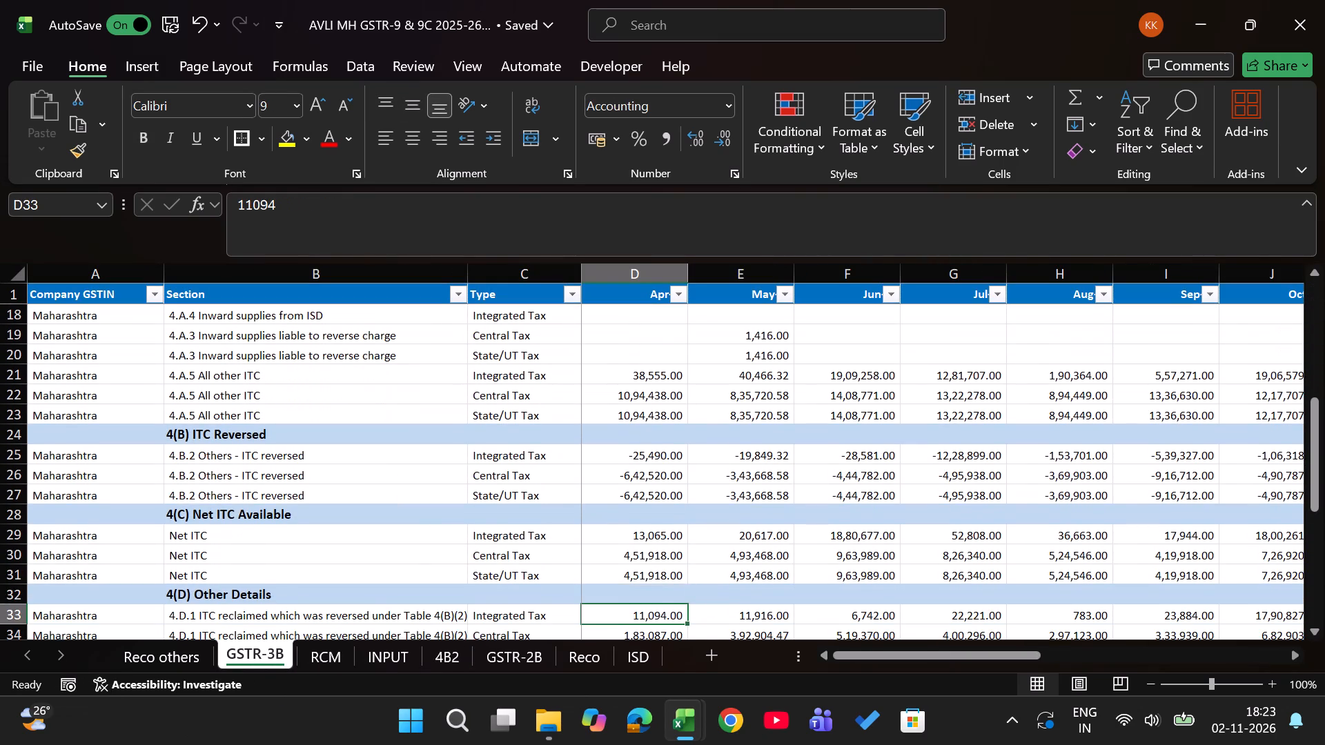
{"action": "key", "text": "Down"}
{"action": "key", "text": "Down"}
{"action": "key", "text": "Down"}
{"action": "key", "text": "Up"}
{"action": "key", "text": "Up"}
{"action": "key", "text": "ctrl+Page_Down"}
{"action": "key", "text": "ctrl+Page_Down"}
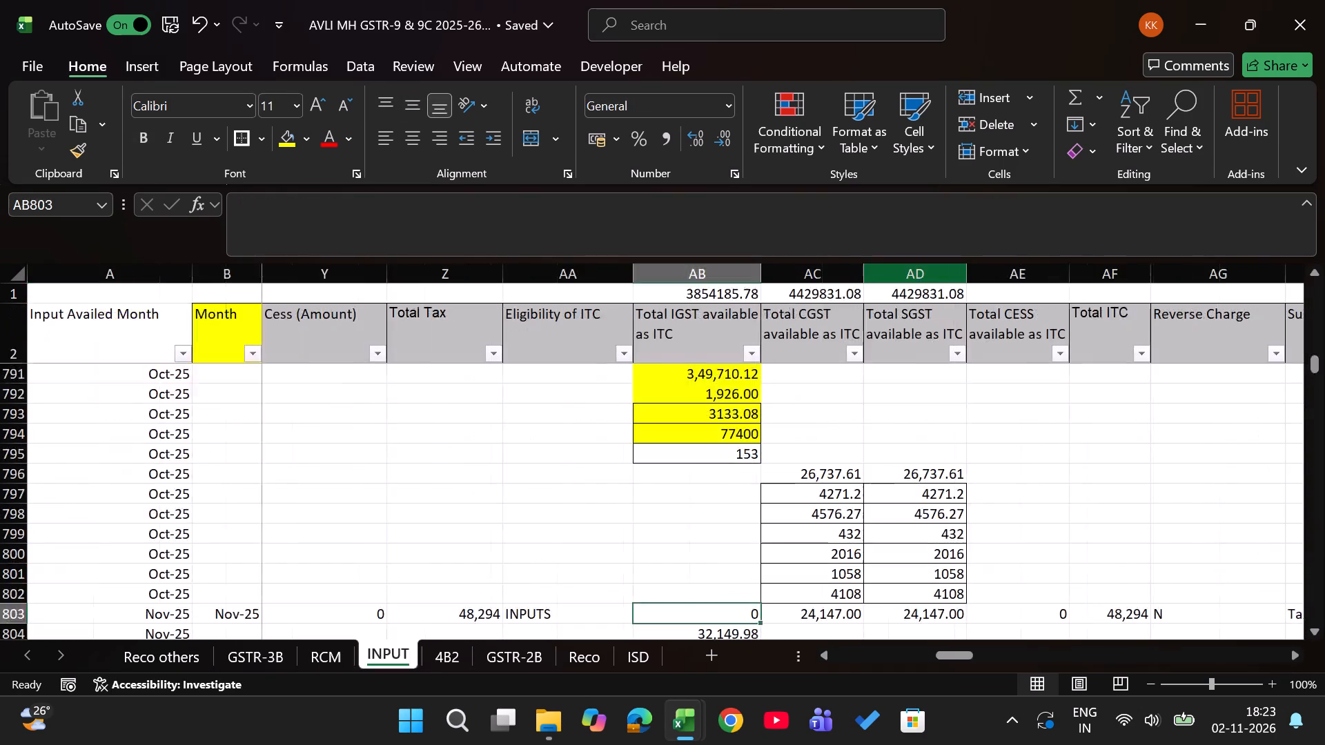
{"action": "key", "text": "ctrl+Page_Down"}
{"action": "key", "text": "ctrl+Page_Down"}
{"action": "key", "text": "ctrl+Page_Down"}
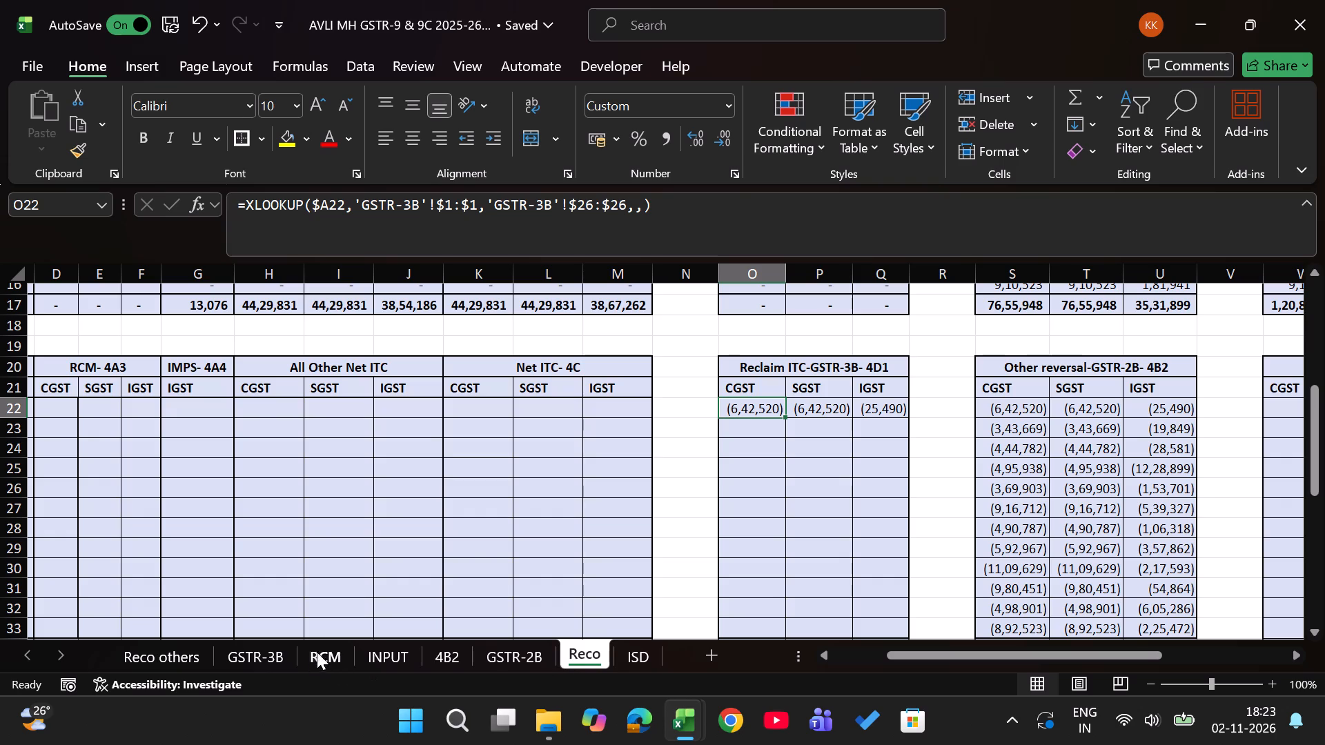
Move the Reco sheet to sit directly after the GSTR-3B sheet.
{"action": "left_click_drag", "start_coordinate": [566, 650], "coordinate": [314, 653]}
{"action": "key", "text": "ctrl+Page_Up"}
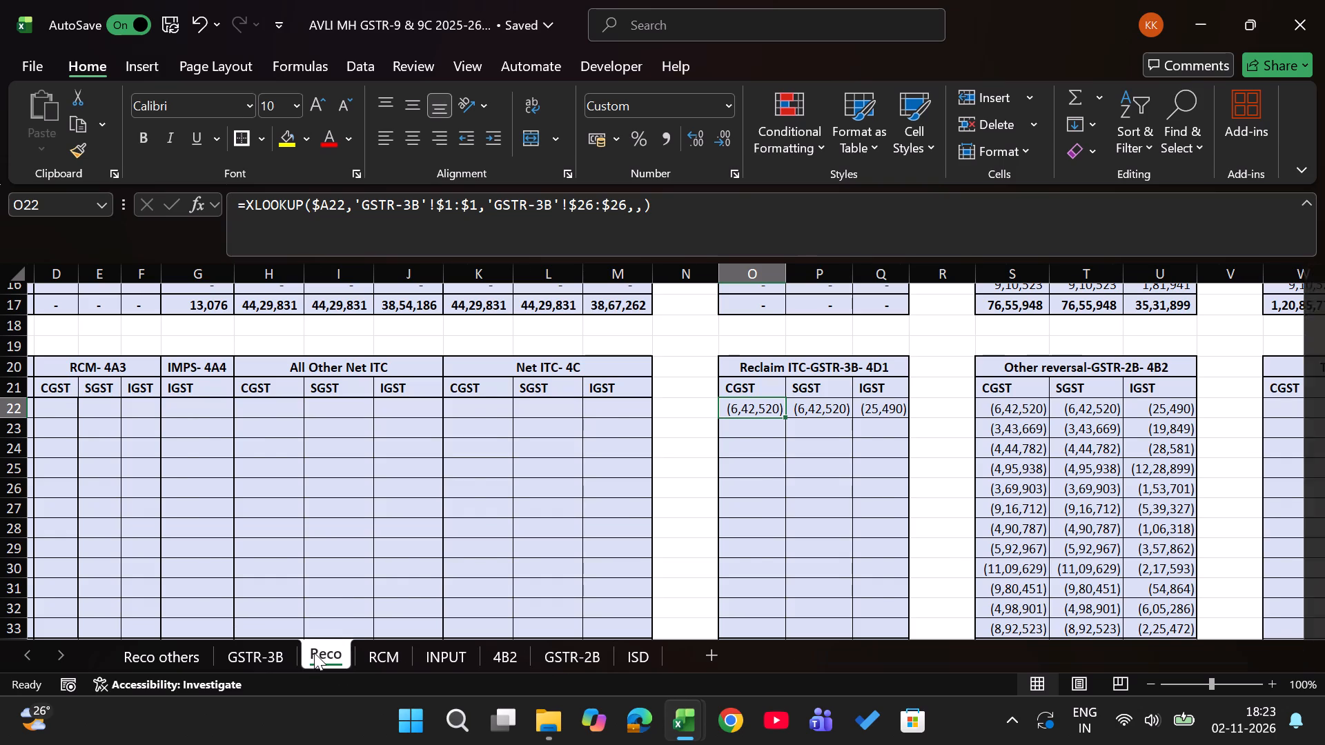
{"action": "key", "text": "ctrl+Page_Down"}
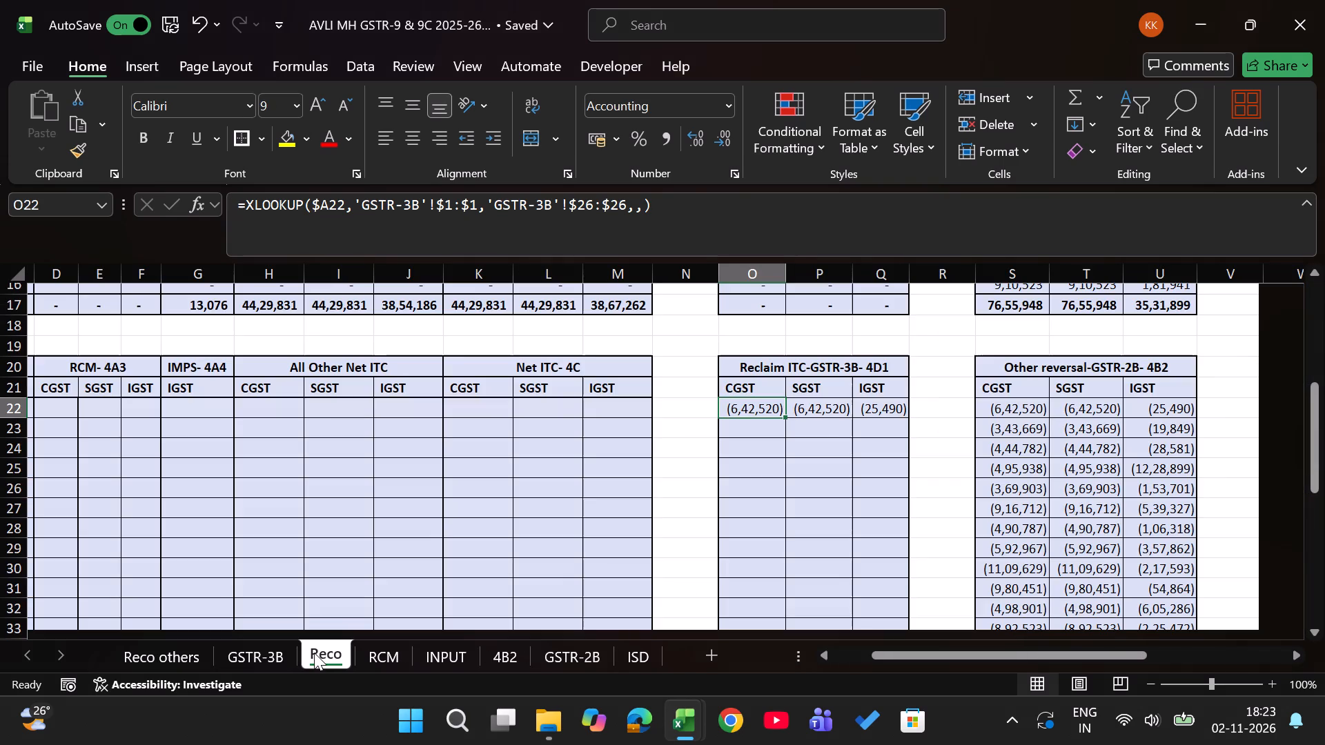
Change the return range in O22's Reclaim ITC 4D1 CGST lookup to 'GSTR-3B'!$34:$34.
{"action": "left_click", "coordinate": [627, 202]}
{"action": "key", "text": "BackSpace"}
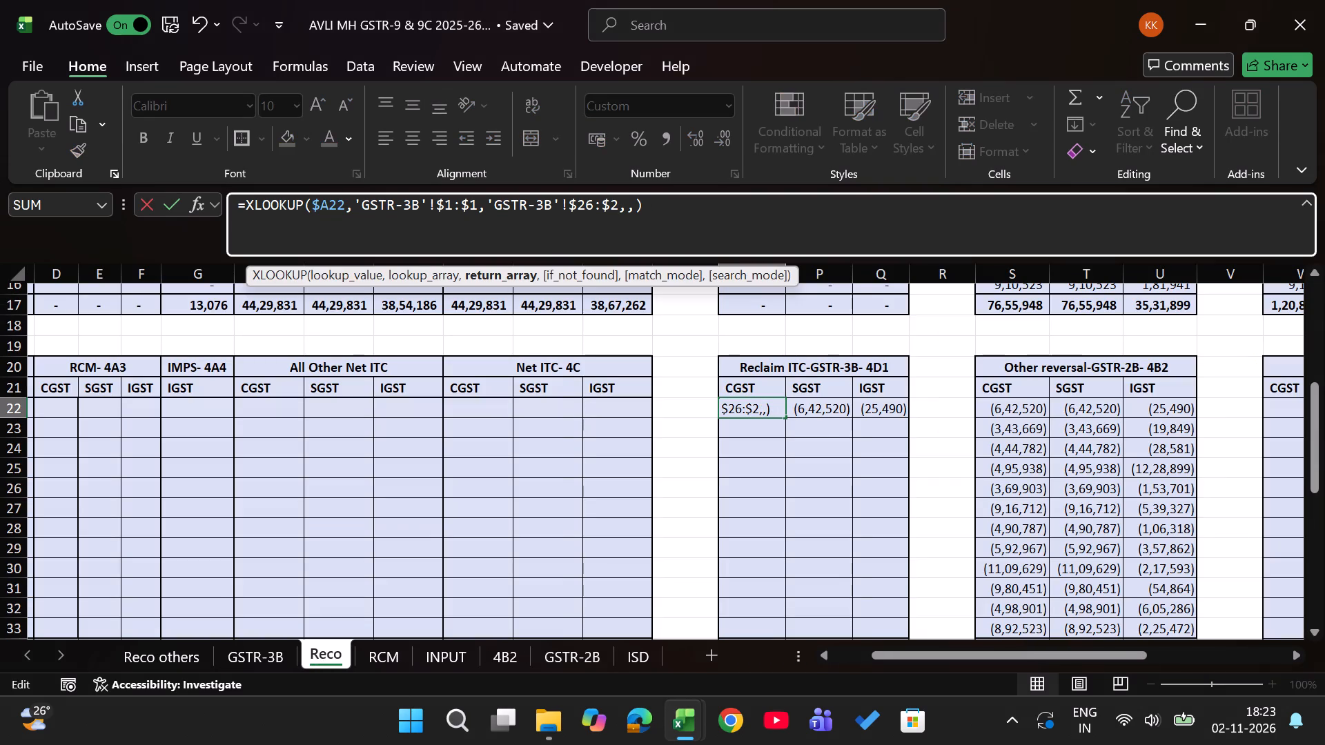
{"action": "key", "text": "BackSpace"}
{"action": "type", "text": "34"}
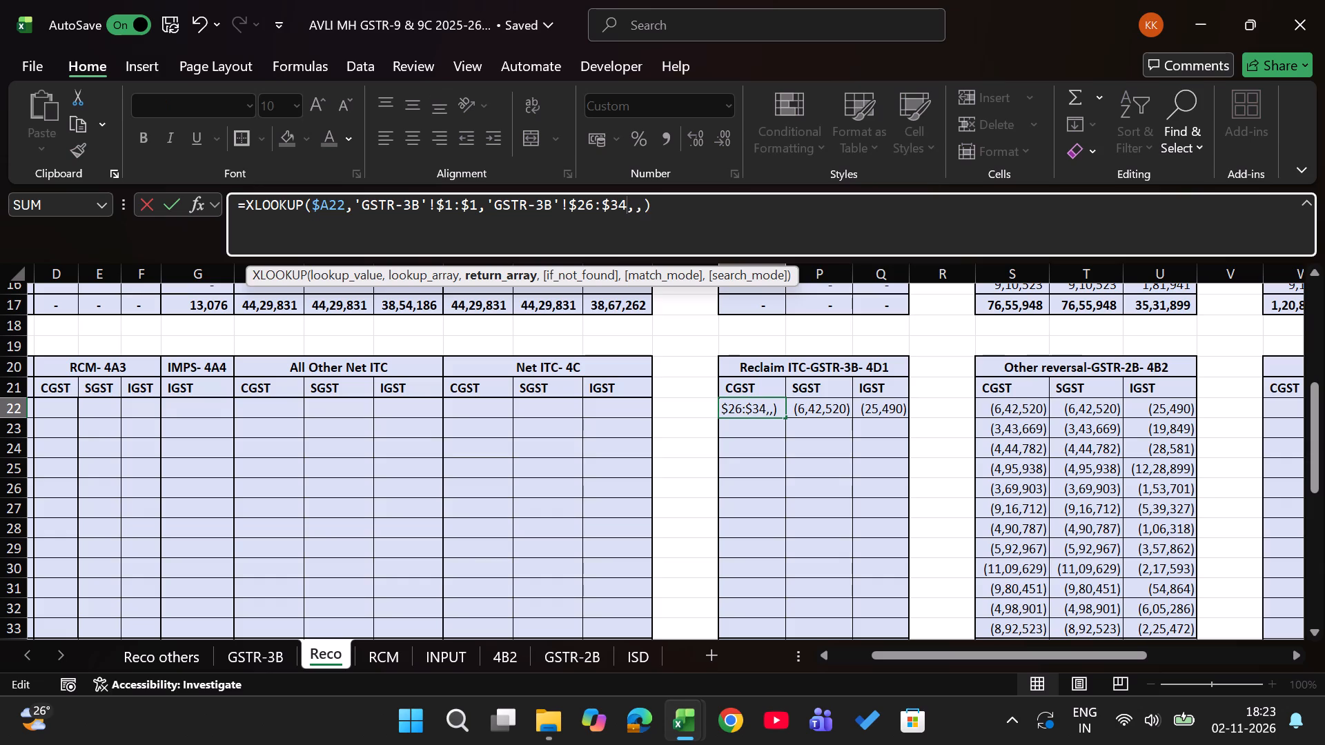
{"action": "left_click", "coordinate": [595, 202]}
{"action": "key", "text": "BackSpace"}
{"action": "key", "text": "BackSpace"}
{"action": "key", "text": "3"}
{"action": "key", "text": "4"}
{"action": "key", "text": "Return"}
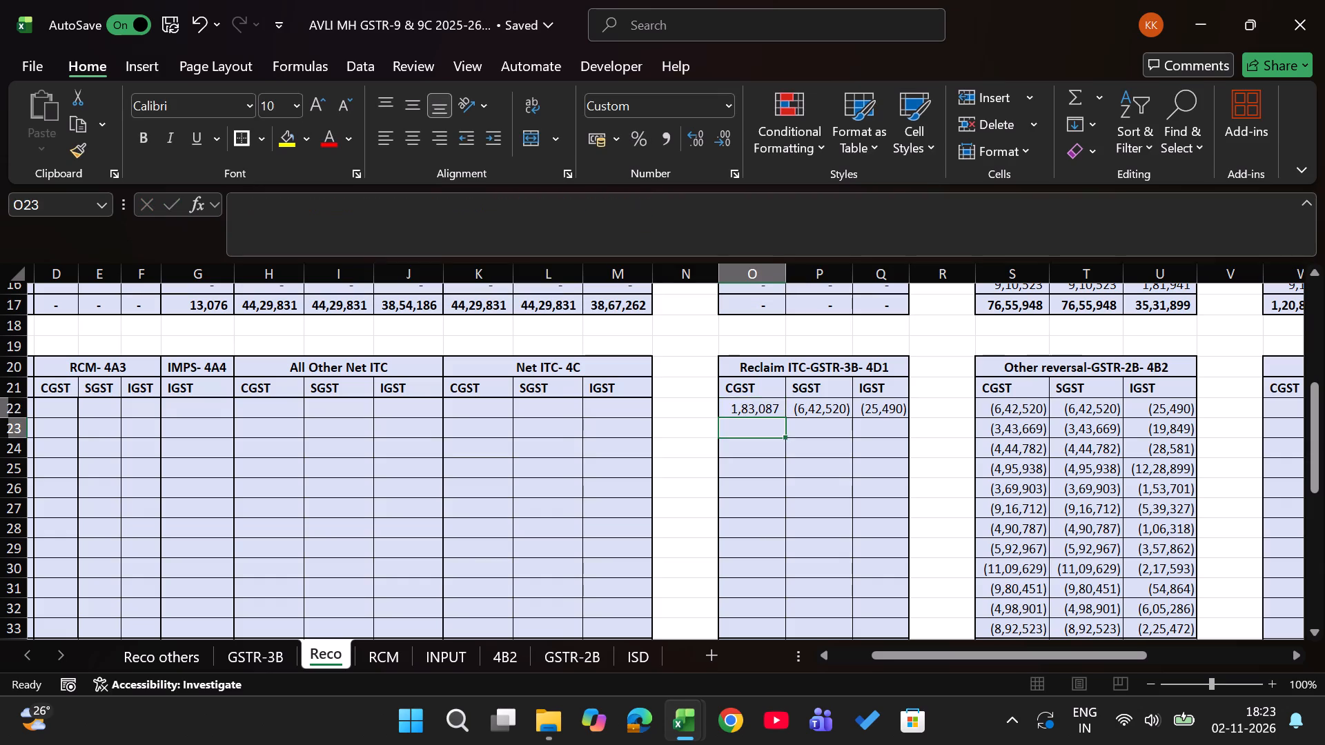
Change the return range in P22's Reclaim ITC 4D1 SGST lookup to 'GSTR-3B'!$35:$35.
{"action": "key", "text": "Up"}
{"action": "key", "text": "Right"}
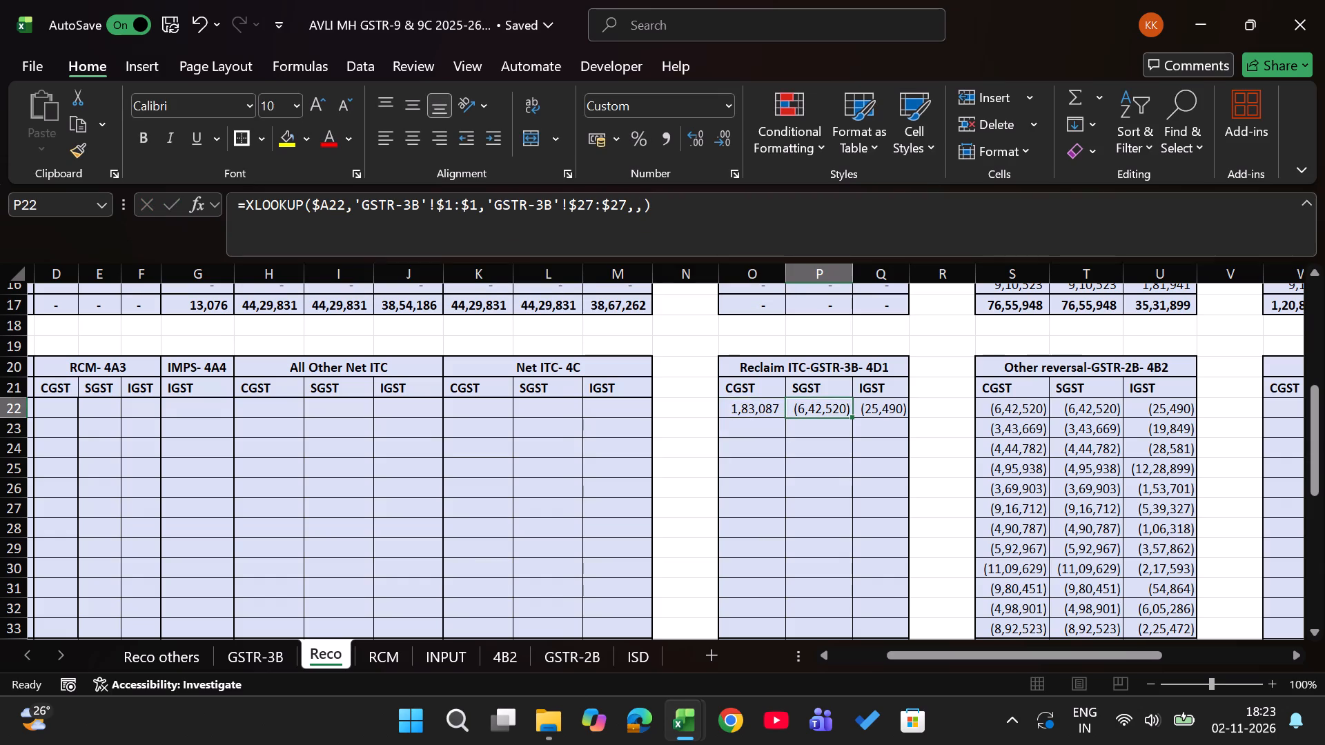
{"action": "left_click", "coordinate": [595, 202]}
{"action": "type", "text": "=="}
{"action": "key", "text": "BackSpace"}
{"action": "key", "text": "BackSpace"}
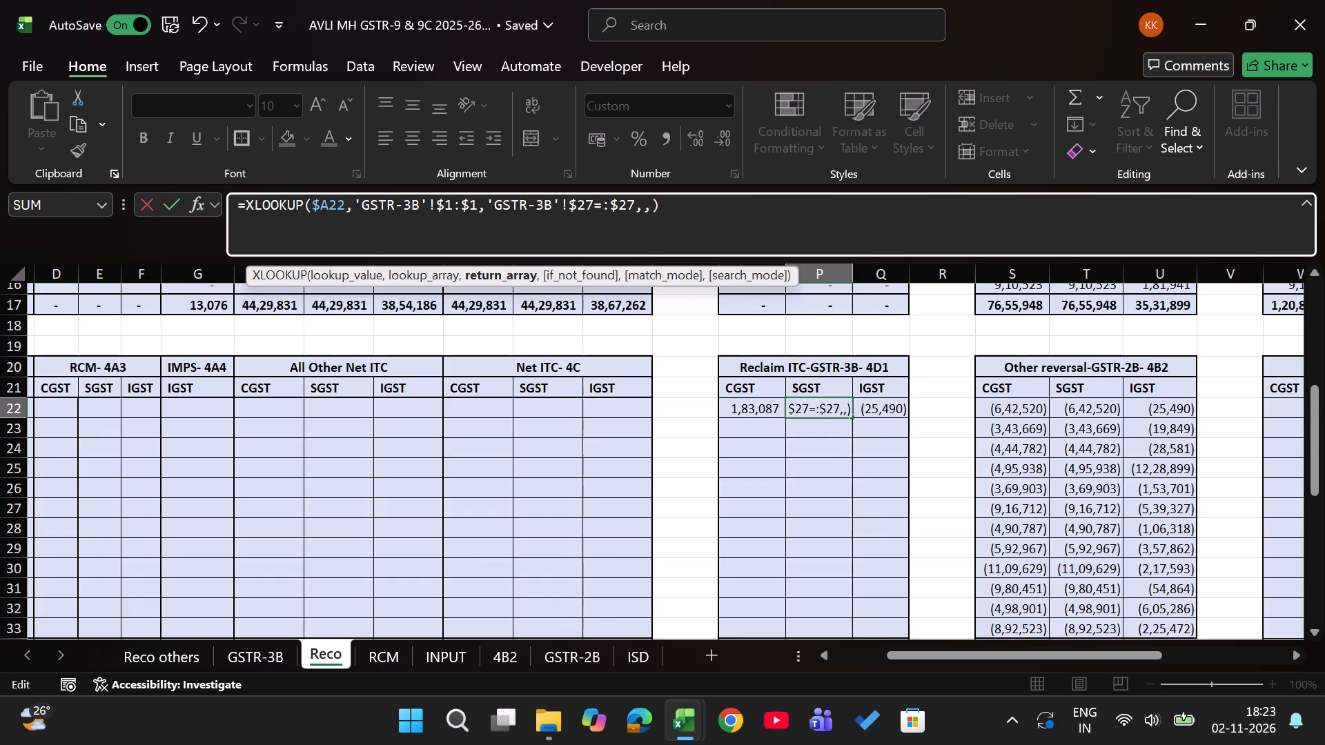
{"action": "key", "text": "BackSpace"}
{"action": "key", "text": "BackSpace"}
{"action": "type", "text": "35"}
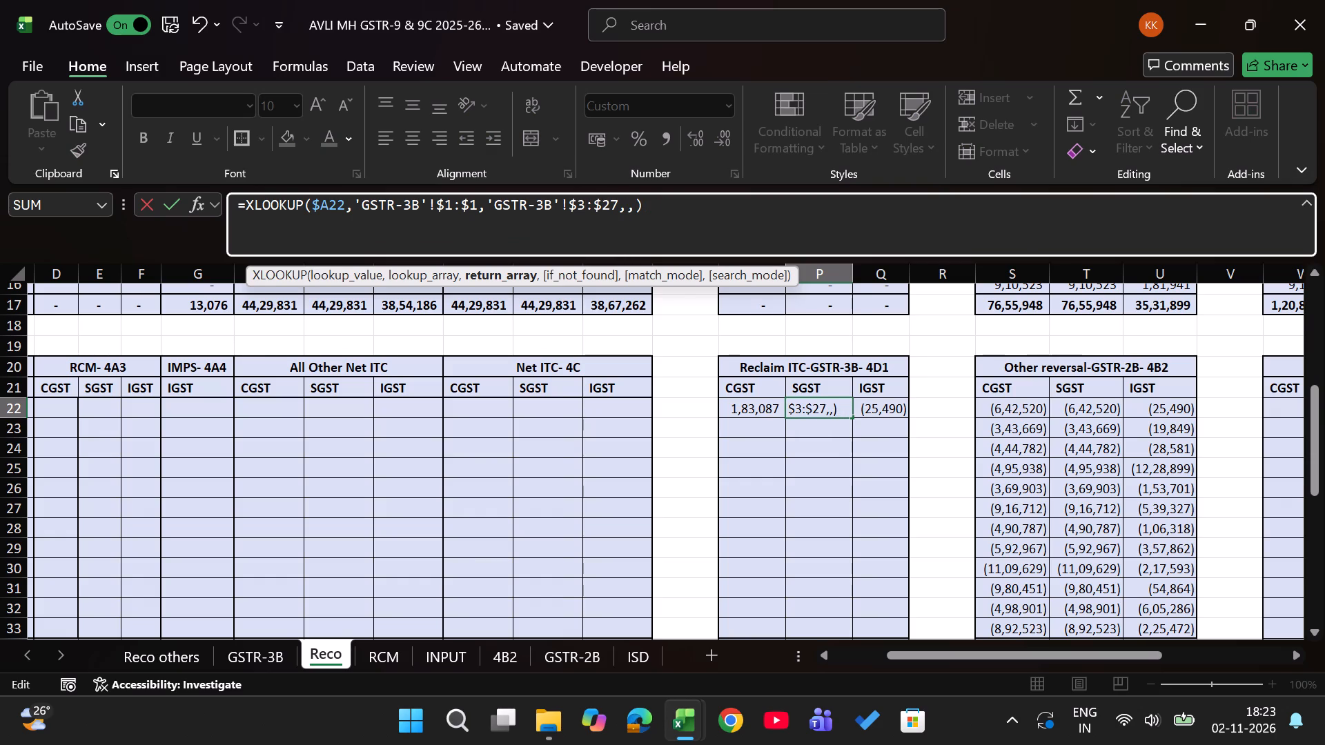
{"action": "key", "text": "Right"}
{"action": "key", "text": "Right"}
{"action": "key", "text": "Right"}
{"action": "key", "text": "Right"}
{"action": "key", "text": "BackSpace"}
{"action": "key", "text": "BackSpace"}
{"action": "type", "text": "35"}
{"action": "key", "text": "Return"}
Change the return range in Q22's Reclaim ITC 4D1 IGST lookup to 'GSTR-3B'!$33:$333.
{"action": "key", "text": "Up"}
{"action": "key", "text": "Left"}
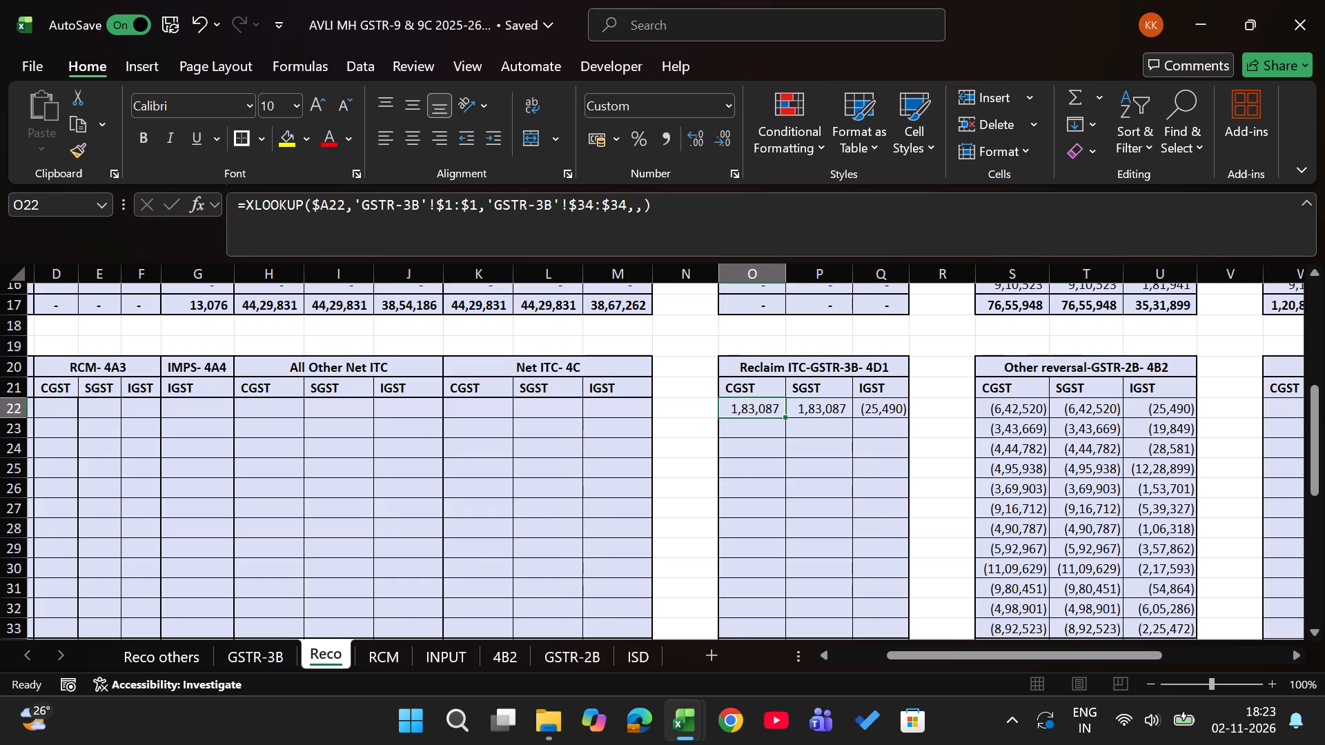
{"action": "key", "text": "Right"}
{"action": "key", "text": "Right"}
{"action": "left_click", "coordinate": [595, 202]}
{"action": "key", "text": "BackSpace"}
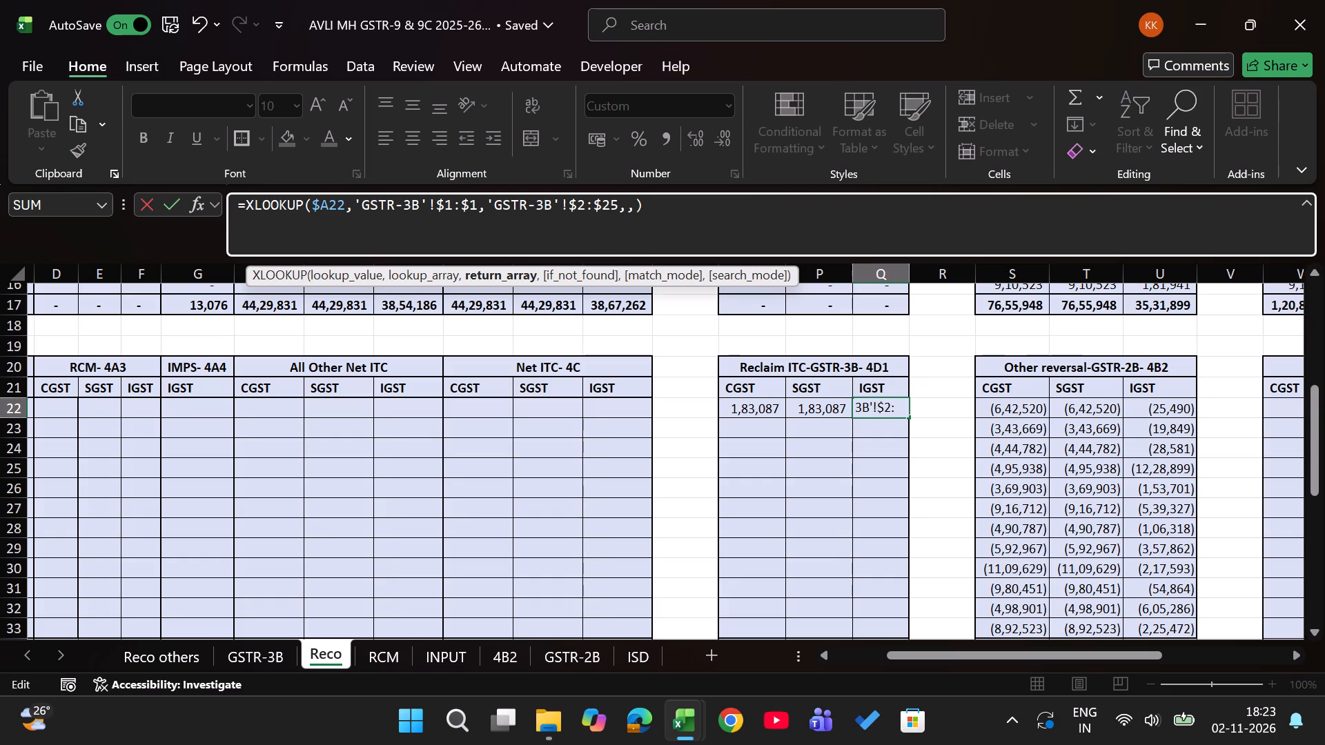
{"action": "key", "text": "BackSpace"}
{"action": "type", "text": "33"}
{"action": "key", "text": "Right"}
{"action": "key", "text": "Right"}
{"action": "key", "text": "Right"}
{"action": "key", "text": "Right"}
{"action": "key", "text": "BackSpace"}
{"action": "key", "text": "BackSpace"}
{"action": "type", "text": "333"}
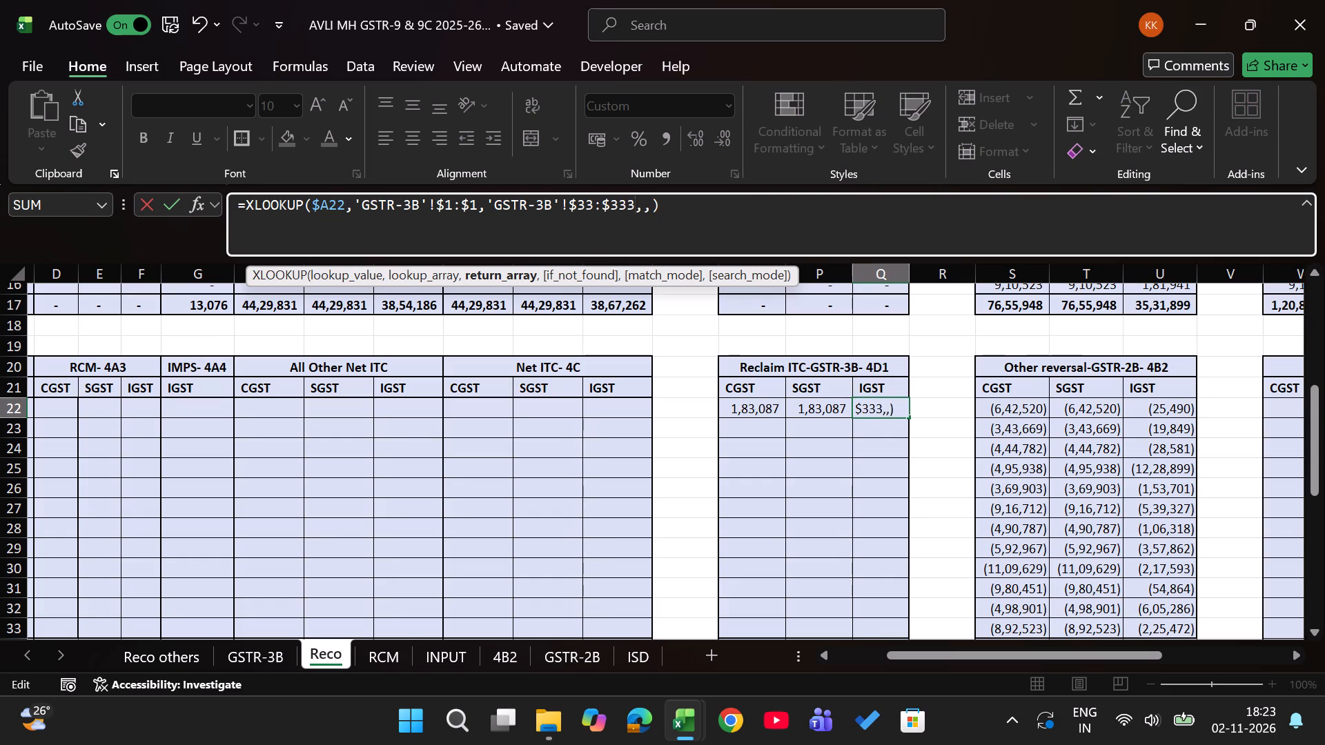
{"action": "key", "text": "Return"}
{"action": "key", "text": "Up"}
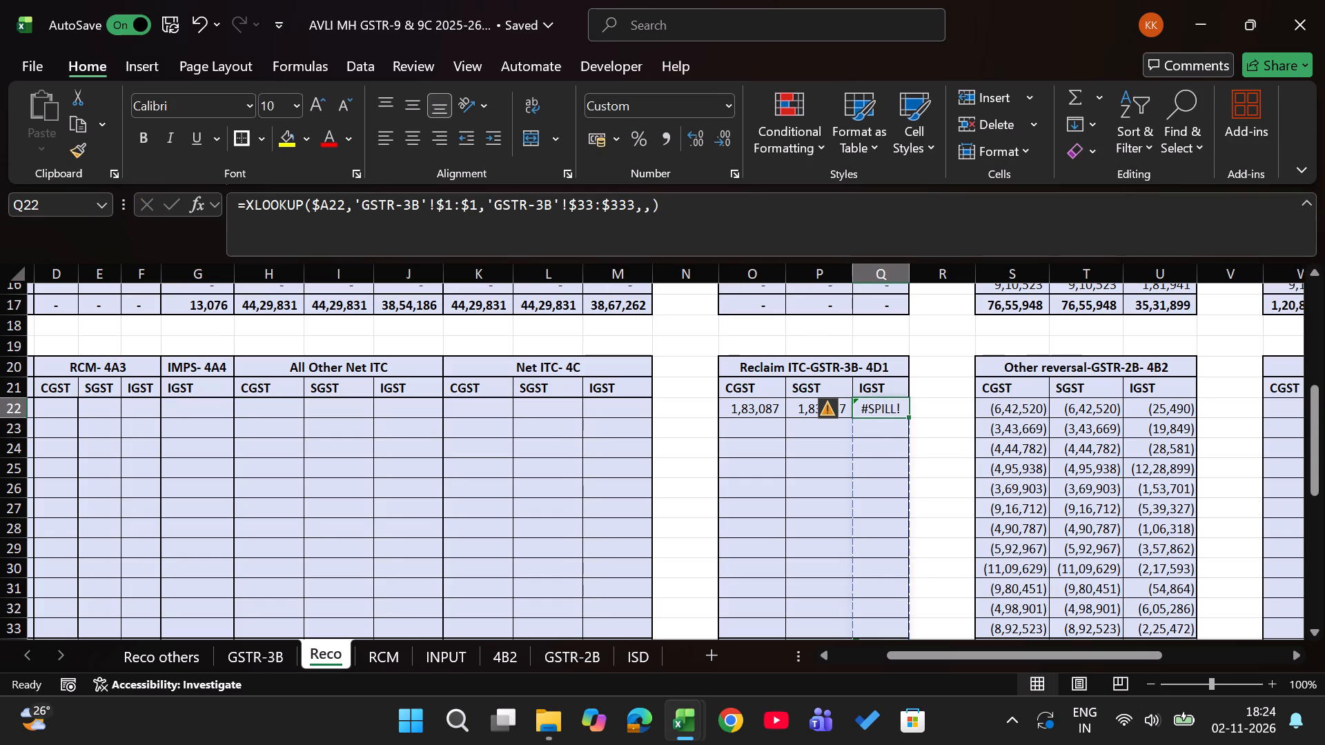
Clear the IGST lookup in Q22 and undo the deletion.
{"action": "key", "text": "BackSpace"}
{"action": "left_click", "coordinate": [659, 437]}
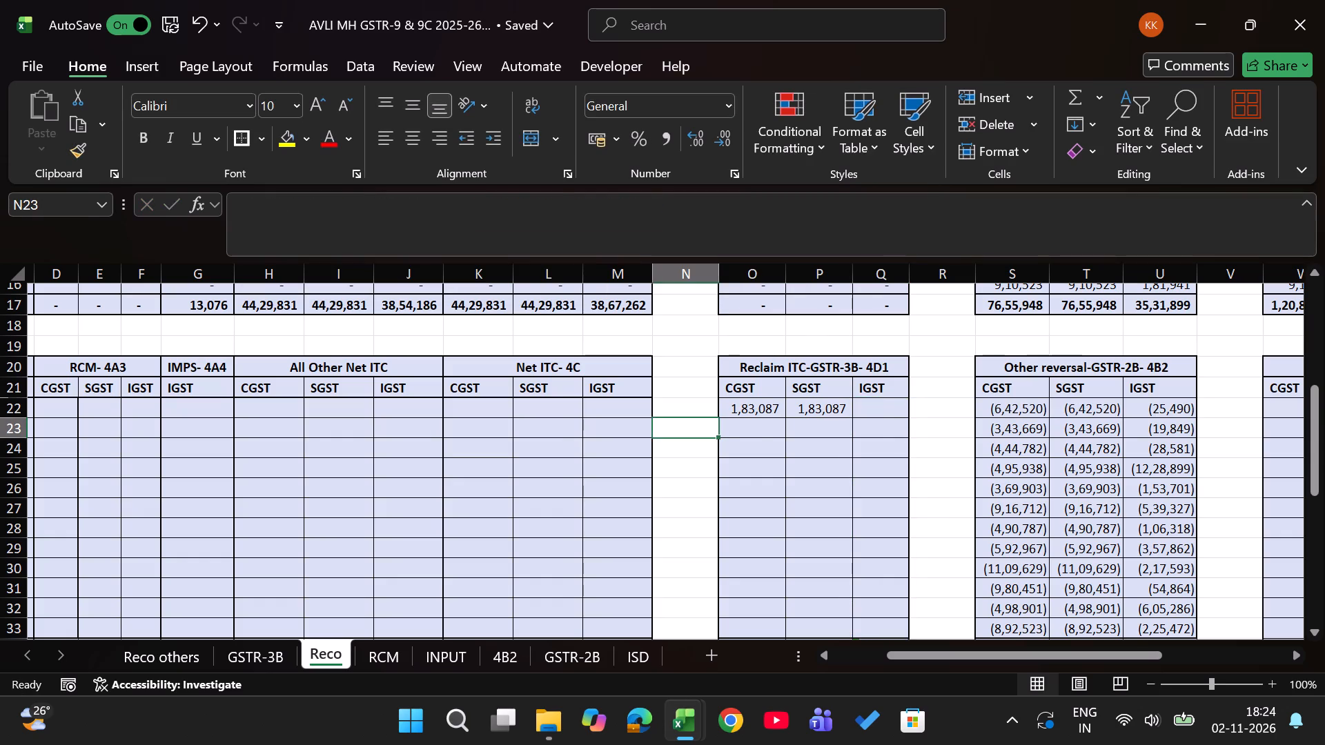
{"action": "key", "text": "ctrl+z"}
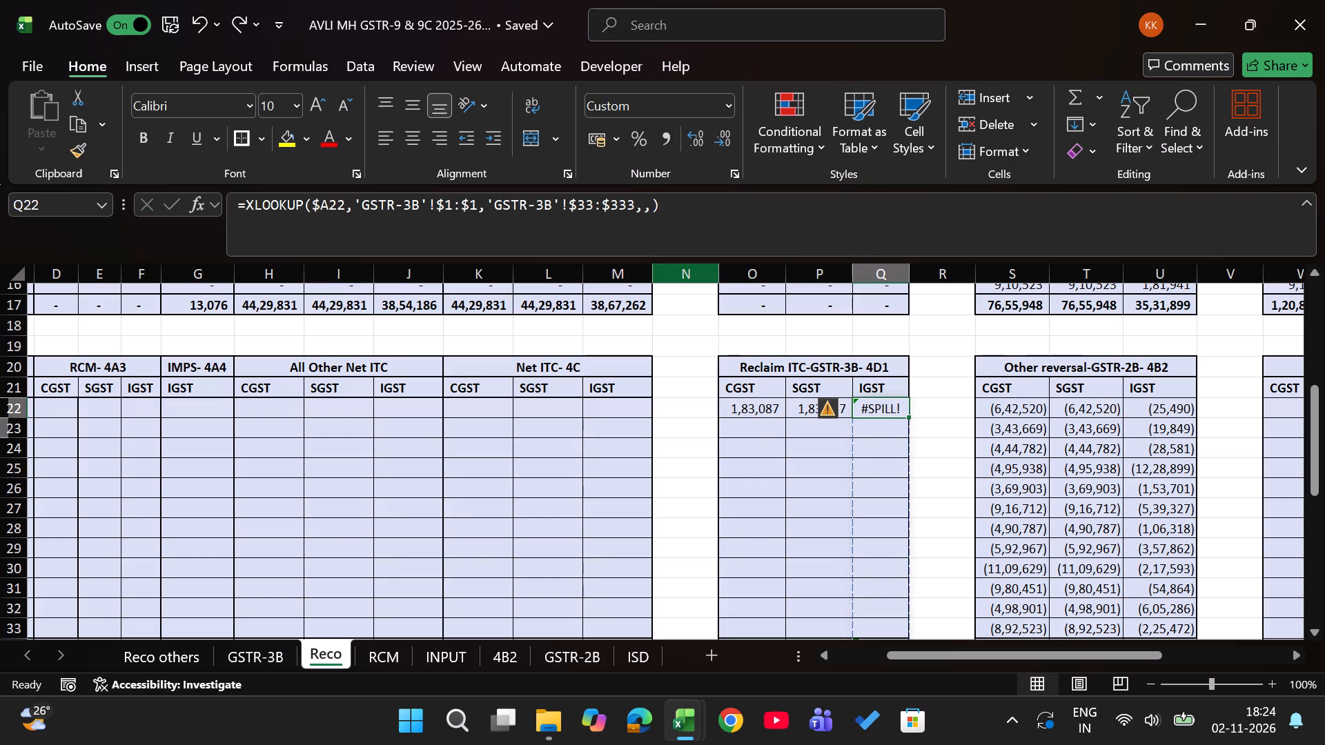
Correct the return range in Q22's IGST lookup to 'GSTR-3B'!$33:$33.
{"action": "left_click", "coordinate": [626, 200]}
{"action": "key", "text": "BackSpace"}
{"action": "key", "text": "Return"}
Fill the O22:Q22 Reclaim ITC-GSTR-3B 4D1 lookups down through row 33, stopping above the total row.
{"action": "key", "text": "Up"}
{"action": "key", "text": "Left"}
{"action": "key", "text": "Left"}
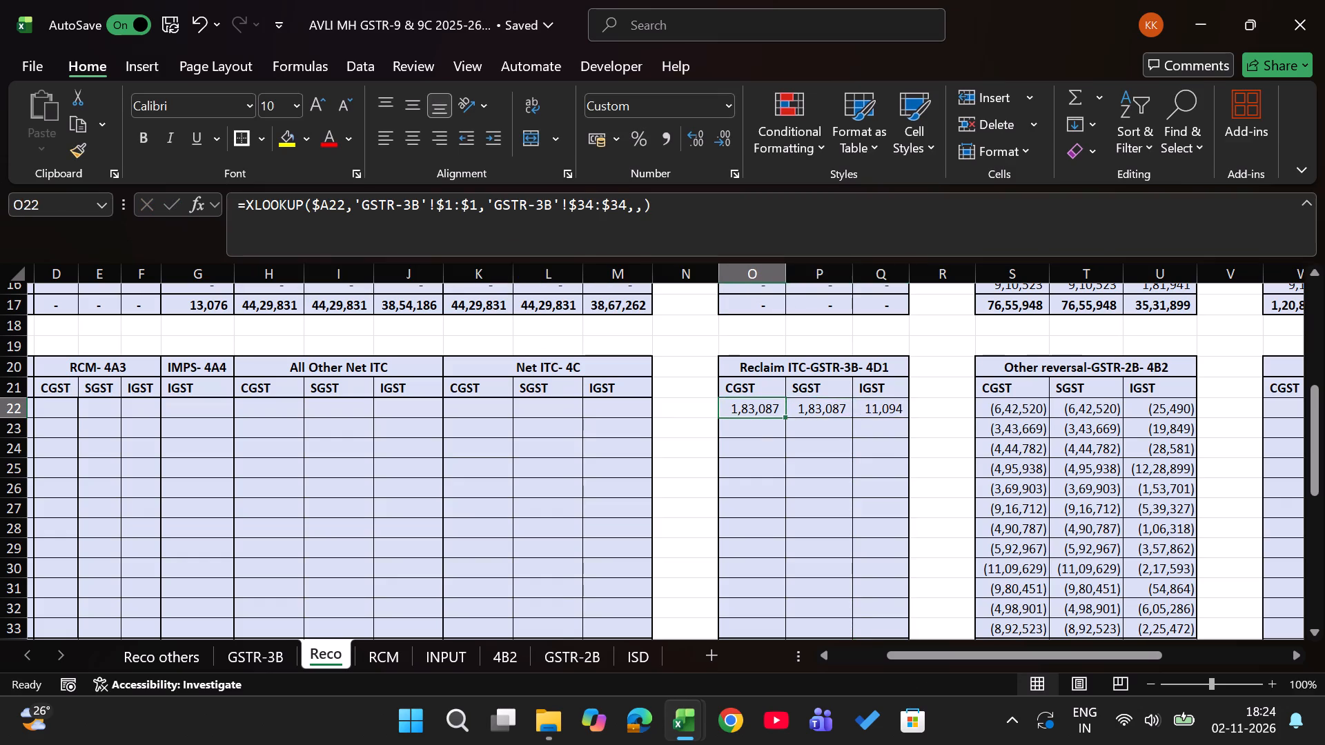
{"action": "key", "text": "shift+Right"}
{"action": "key", "text": "shift+Right"}
{"action": "key", "text": "ctrl+shift+Down"}
{"action": "key", "text": "shift+Up"}
{"action": "key", "text": "ctrl+d"}
Autofit column Q to the filled Reclaim ITC 4D1 IGST values.
{"action": "key", "text": "Down"}
{"action": "key", "text": "Down"}
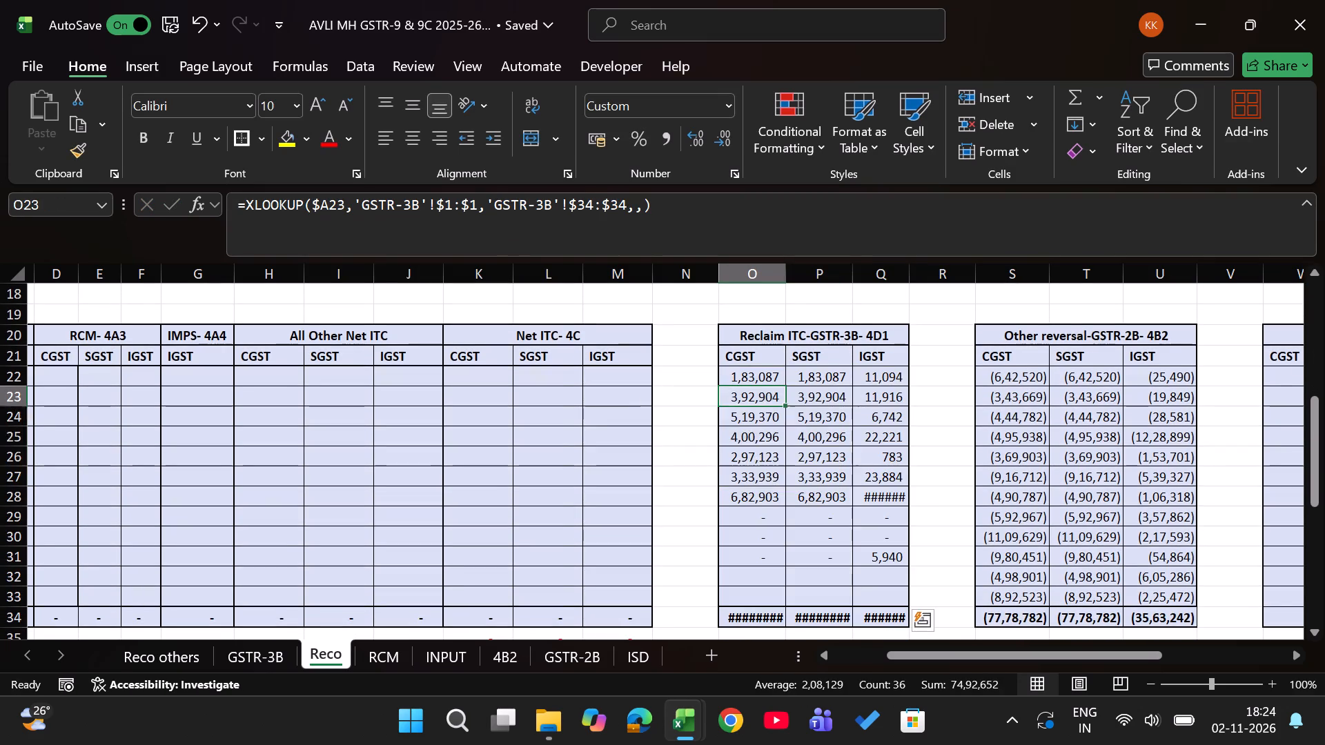
{"action": "key", "text": "Down"}
{"action": "key", "text": "Down"}
{"action": "key", "text": "Down"}
{"action": "key", "text": "Down"}
{"action": "key", "text": "Down"}
{"action": "key", "text": "Down"}
{"action": "key", "text": "Right"}
{"action": "key", "text": "Up"}
{"action": "key", "text": "Up"}
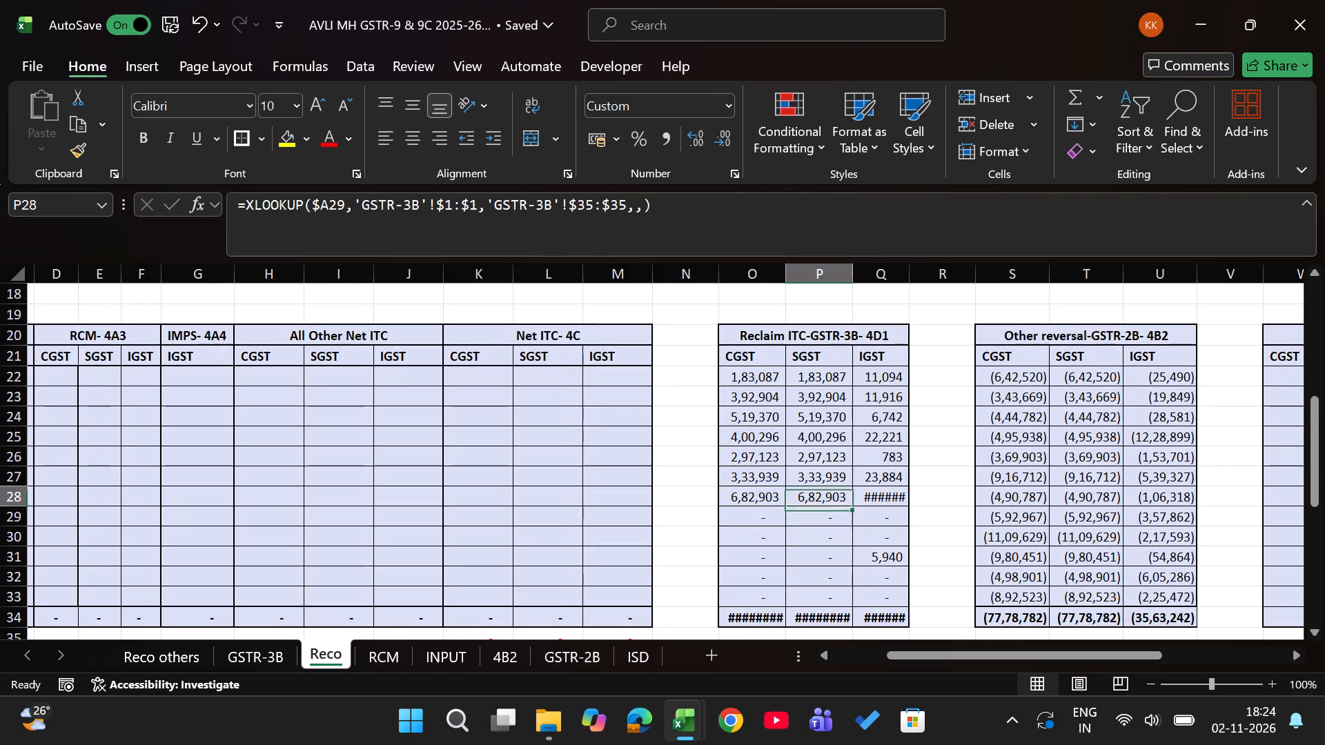
{"action": "key", "text": "Right"}
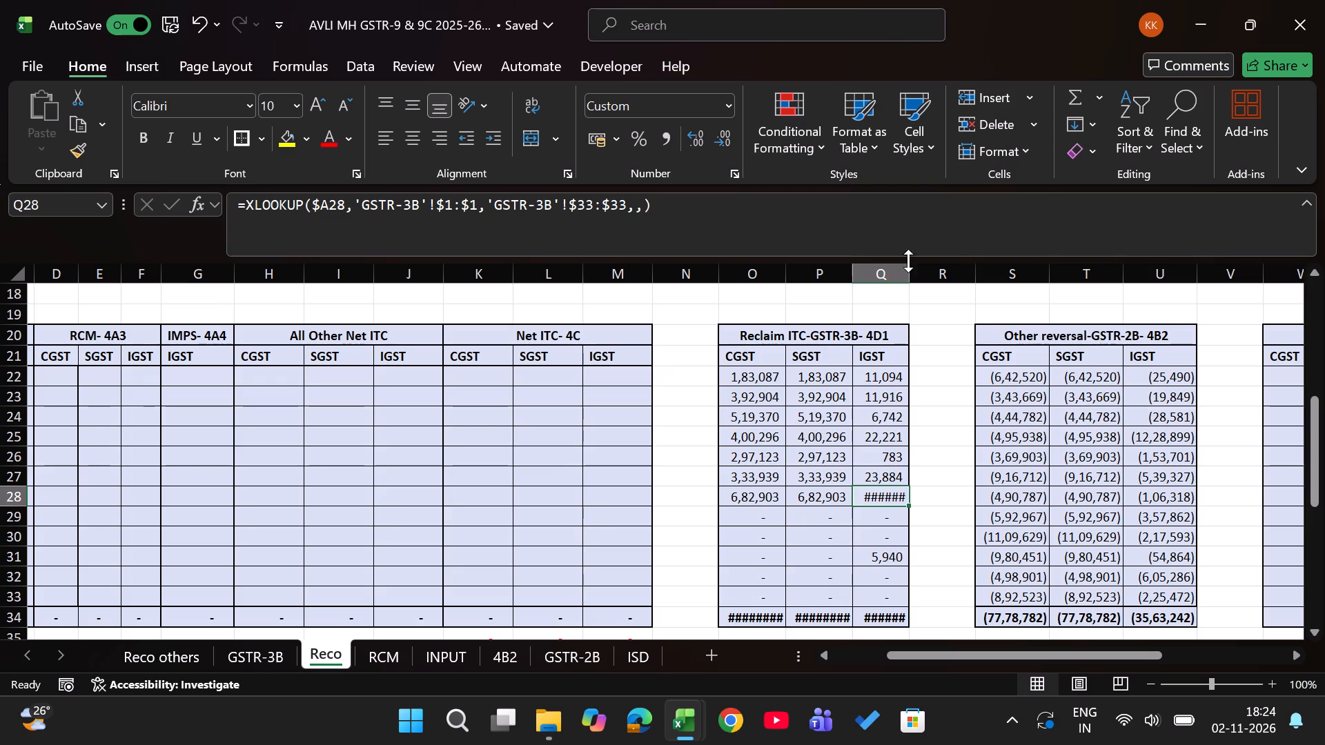
{"action": "double_click", "coordinate": [914, 270]}
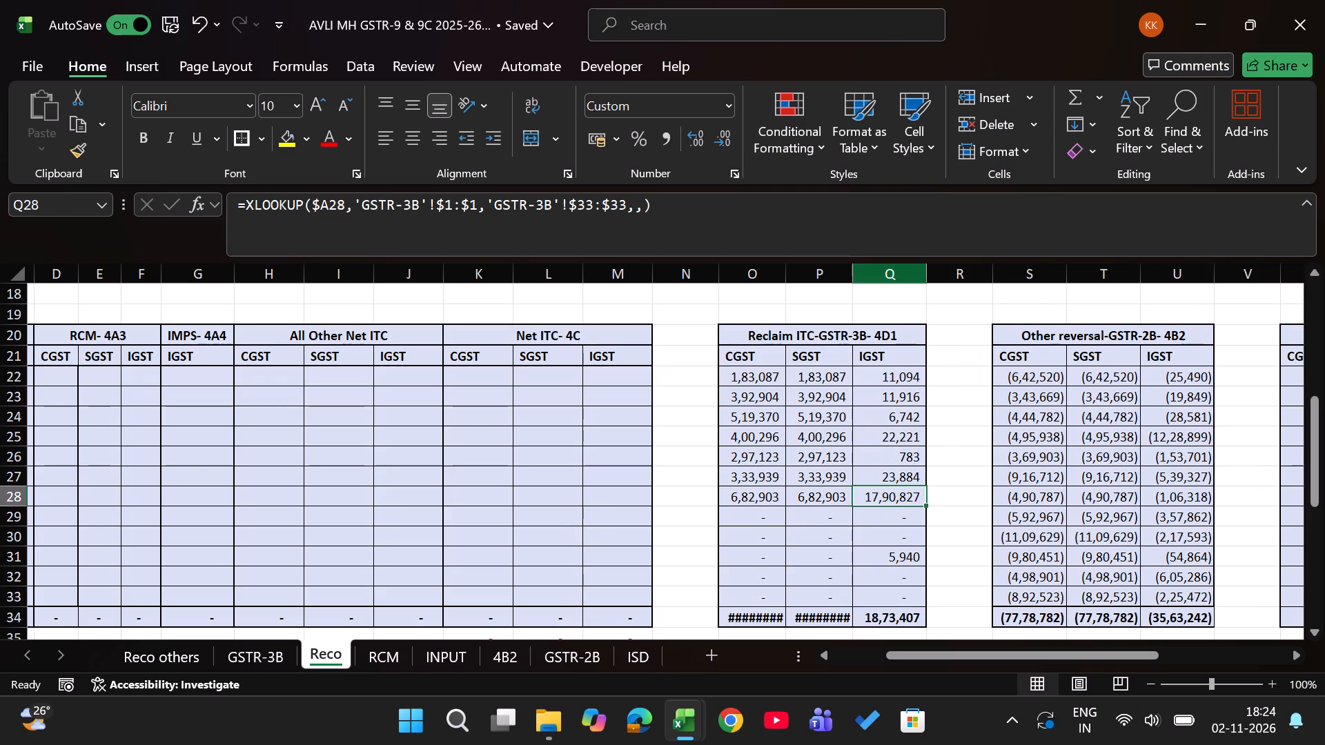
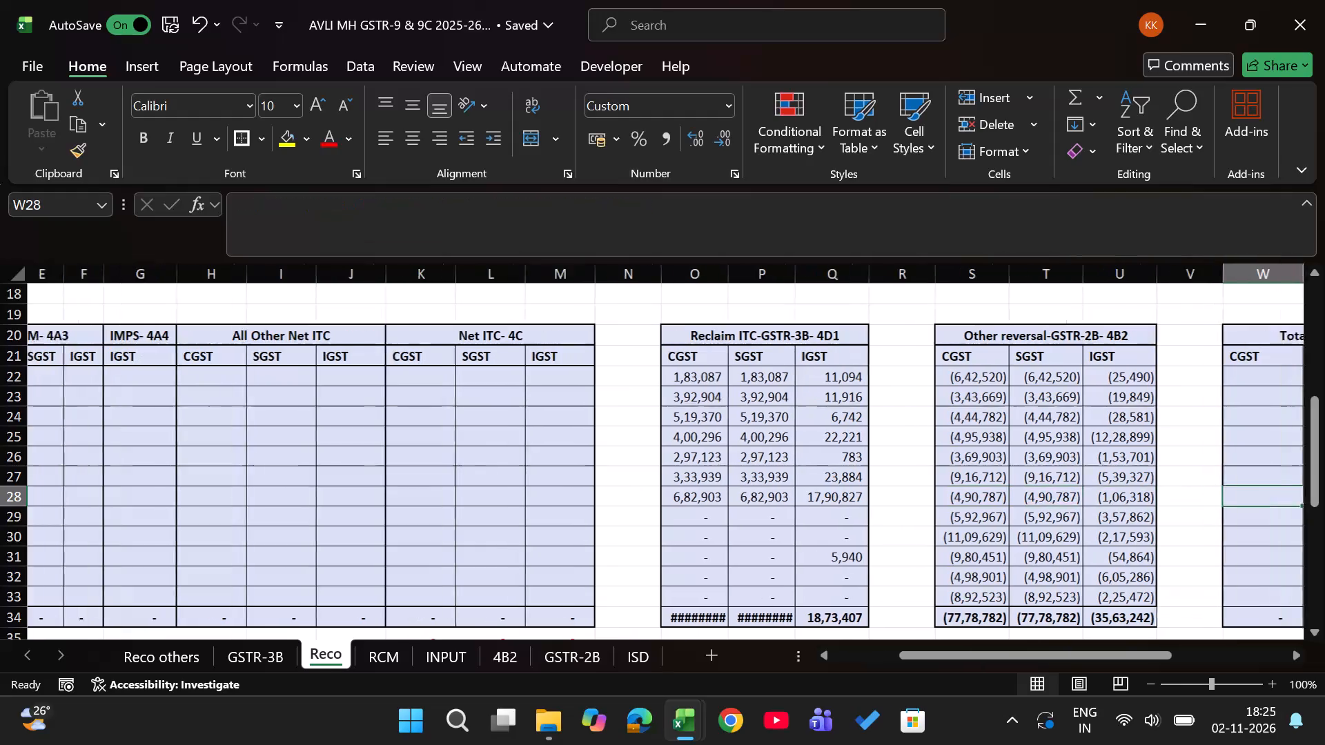
Copy the April 4B2 lookups in S22:U22 into W22:Y22 of the Total ITC- Table 4A5 block.
{"action": "key", "text": "Right"}
{"action": "key", "text": "Right"}
{"action": "key", "text": "Right"}
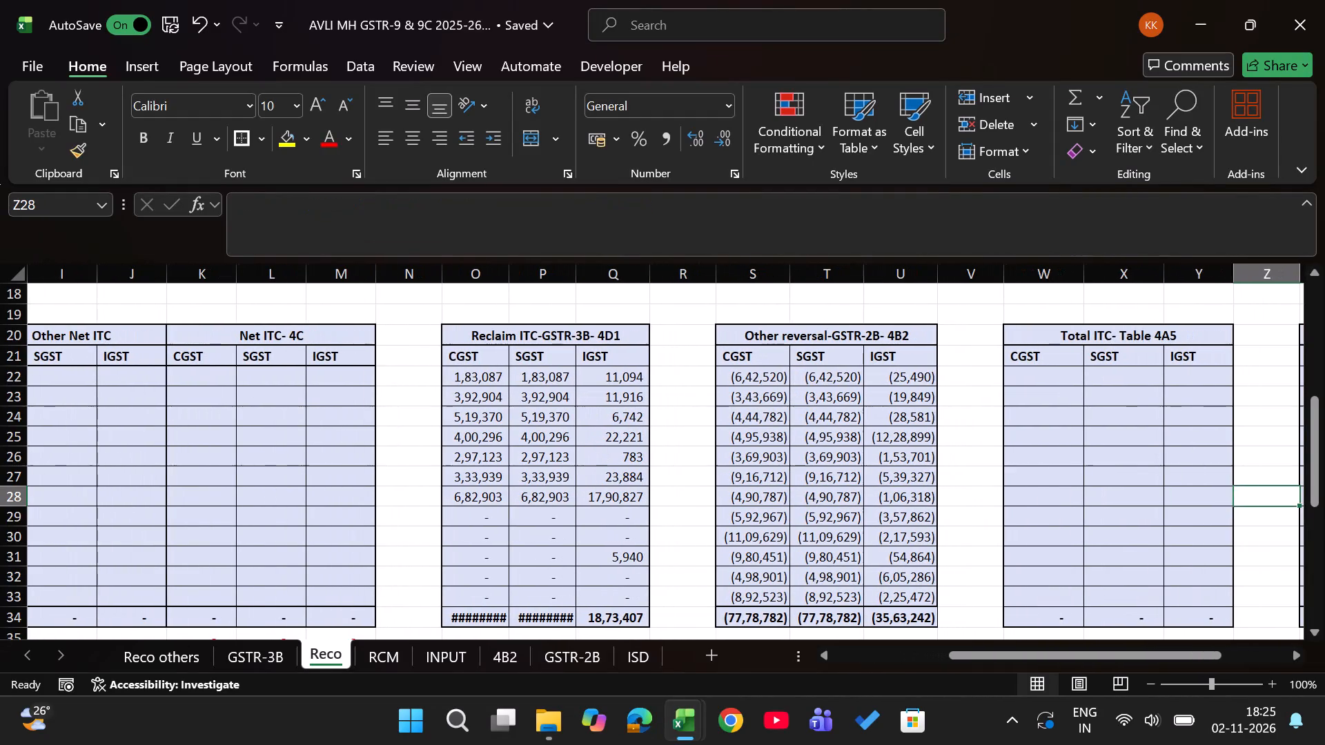
{"action": "key", "text": "Left"}
{"action": "key", "text": "Left"}
{"action": "key", "text": "Left"}
{"action": "key", "text": "Left"}
{"action": "key", "text": "Up"}
{"action": "key", "text": "Up"}
{"action": "key", "text": "Up"}
{"action": "key", "text": "Up"}
{"action": "key", "text": "Up"}
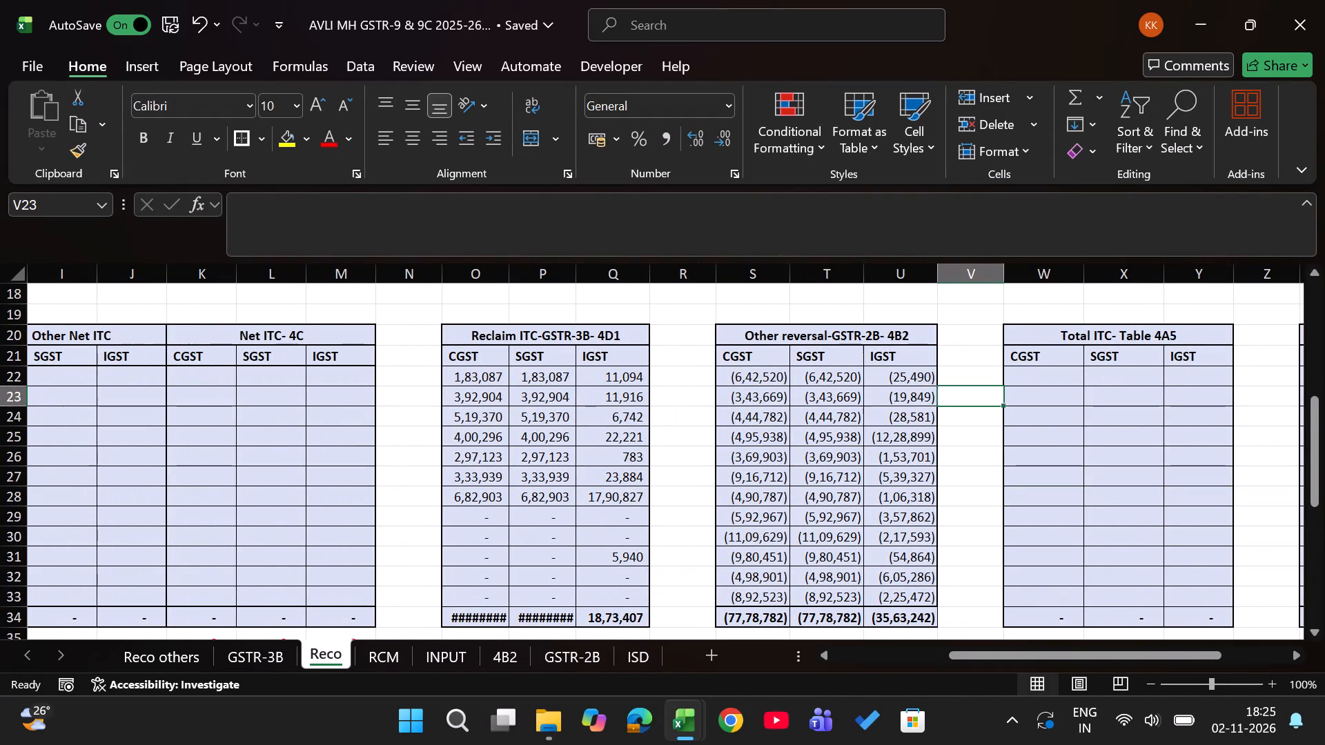
{"action": "key", "text": "Left"}
{"action": "key", "text": "Left"}
{"action": "key", "text": "Left"}
{"action": "key", "text": "Up"}
{"action": "key", "text": "shift+Right"}
{"action": "key", "text": "shift+Right"}
{"action": "key", "text": "ctrl+c"}
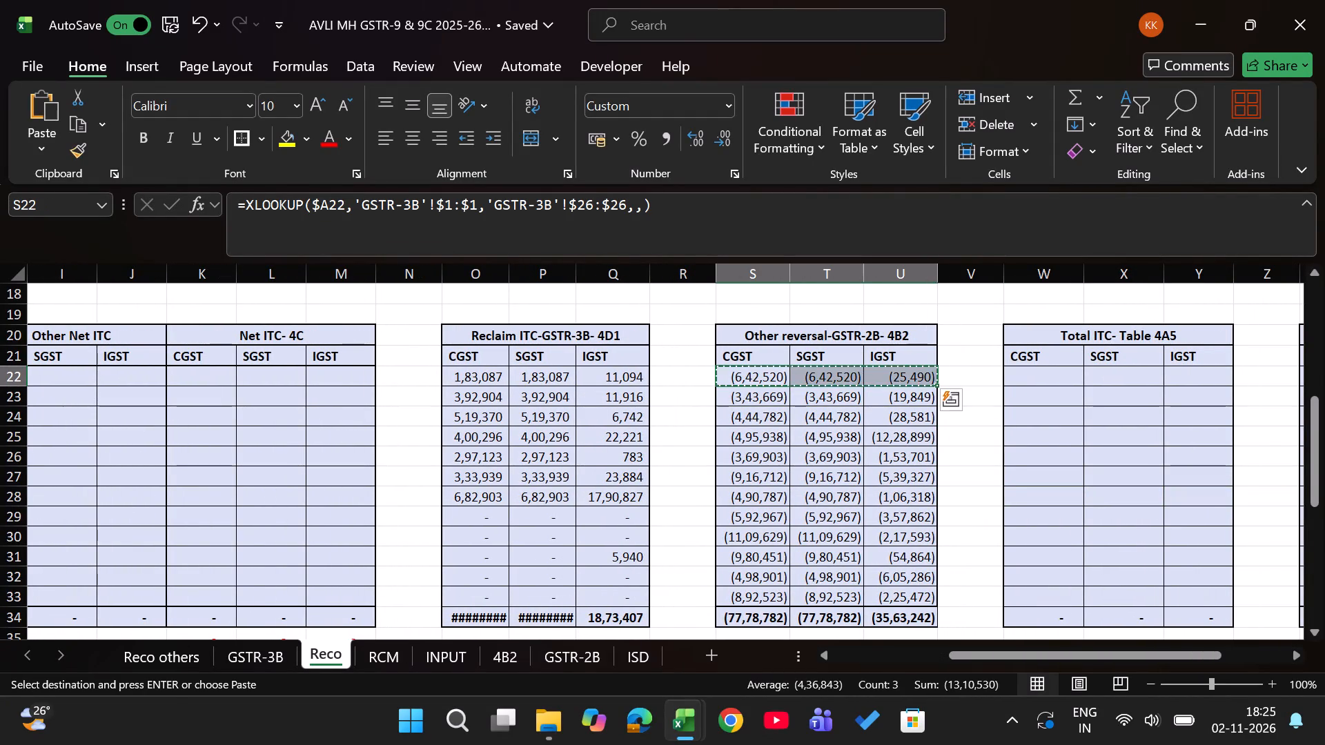
{"action": "key", "text": "Right"}
{"action": "key", "text": "Right"}
{"action": "key", "text": "Right"}
{"action": "key", "text": "Right"}
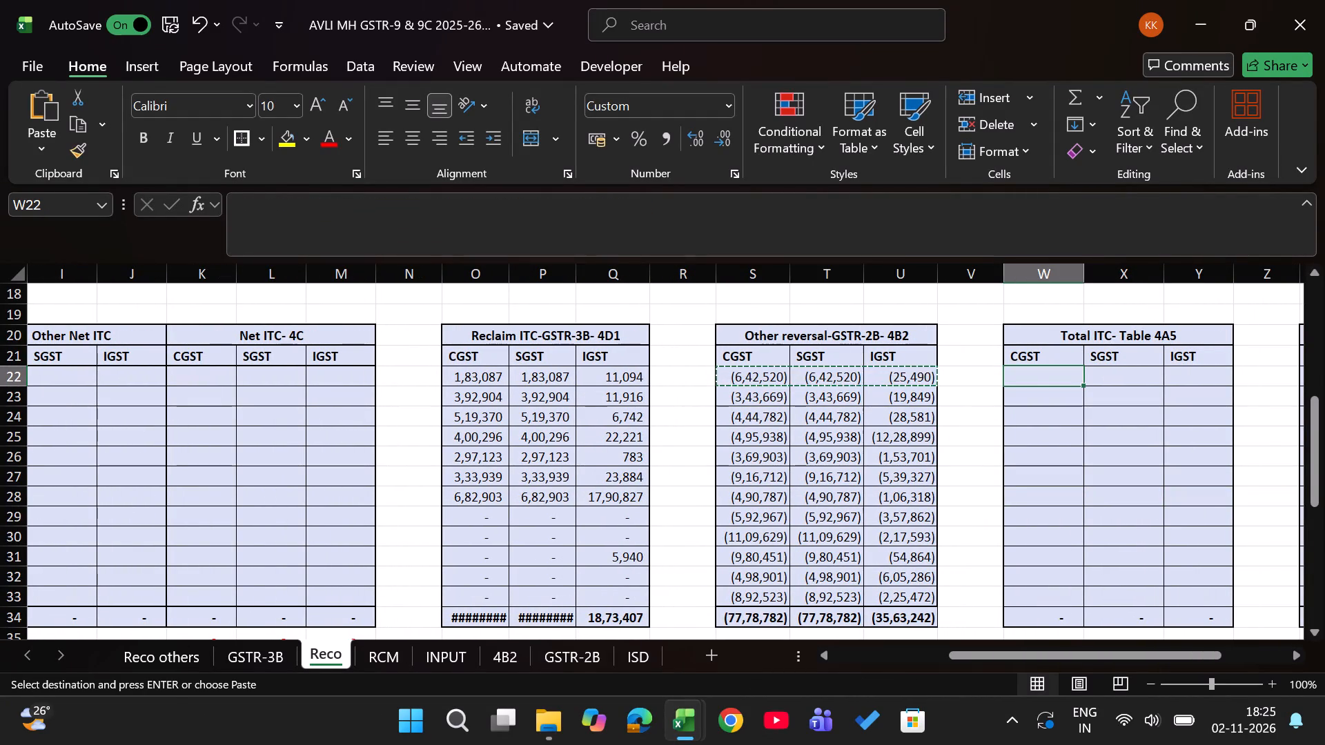
{"action": "key", "text": "Return"}
{"action": "key", "text": "Right"}
{"action": "key", "text": "Left"}
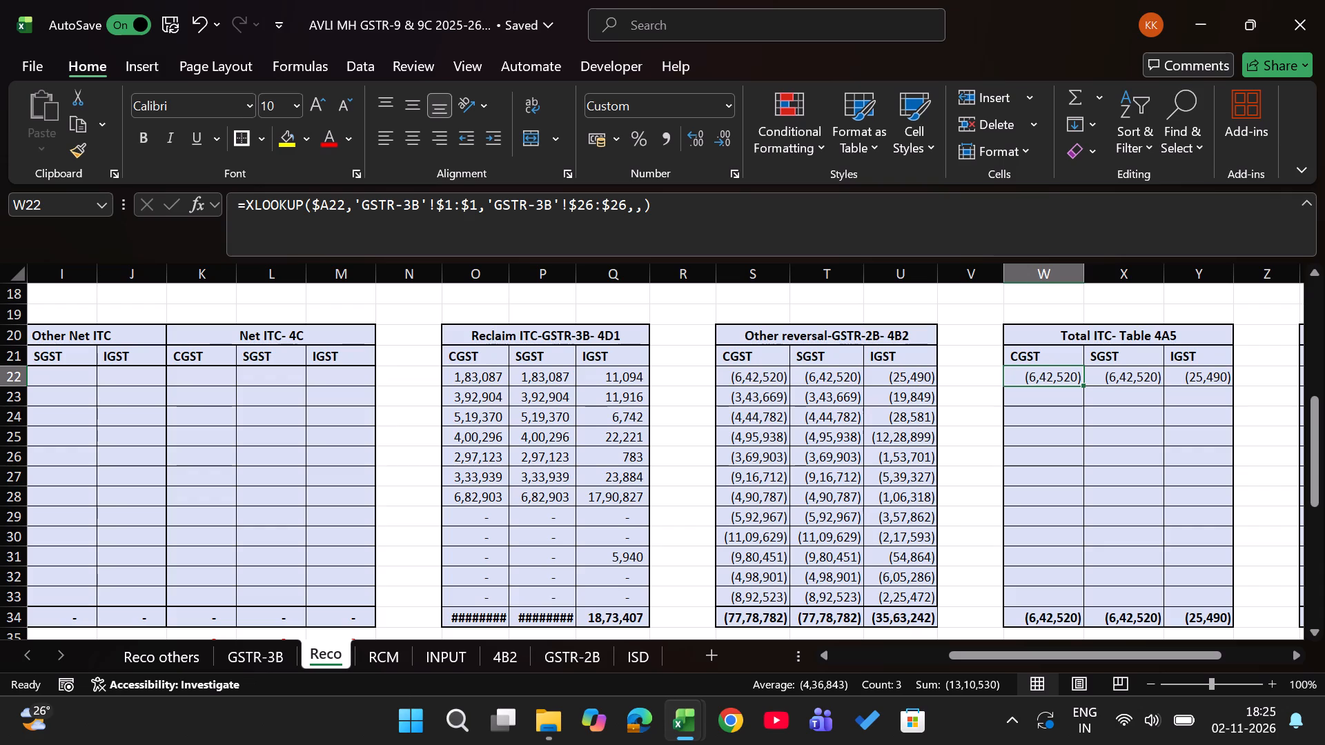
Look up which GSTR-3B rows hold the 4.A.5 All other ITC central, state and integrated tax.
{"action": "key", "text": "ctrl+Page_Up"}
{"action": "key", "text": "Left"}
{"action": "key", "text": "Left"}
{"action": "key", "text": "Up"}
{"action": "key", "text": "Up"}
{"action": "key", "text": "Up"}
{"action": "key", "text": "Up"}
{"action": "key", "text": "Up"}
{"action": "key", "text": "Up"}
{"action": "key", "text": "Up"}
{"action": "key", "text": "Up"}
{"action": "key", "text": "Up"}
{"action": "key", "text": "Up"}
{"action": "key", "text": "Up"}
{"action": "key", "text": "Up"}
{"action": "key", "text": "Up"}
{"action": "key", "text": "Up"}
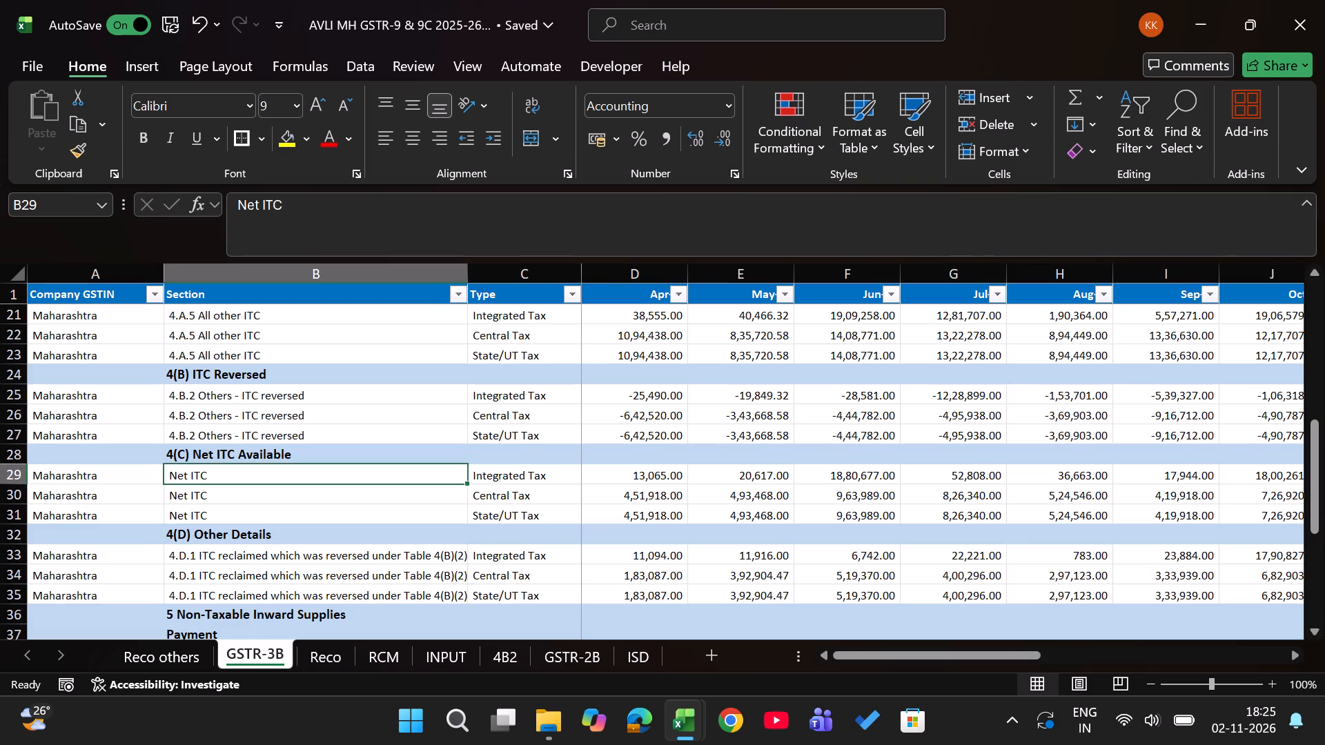
{"action": "key", "text": "Down"}
{"action": "key", "text": "Down"}
{"action": "key", "text": "Down"}
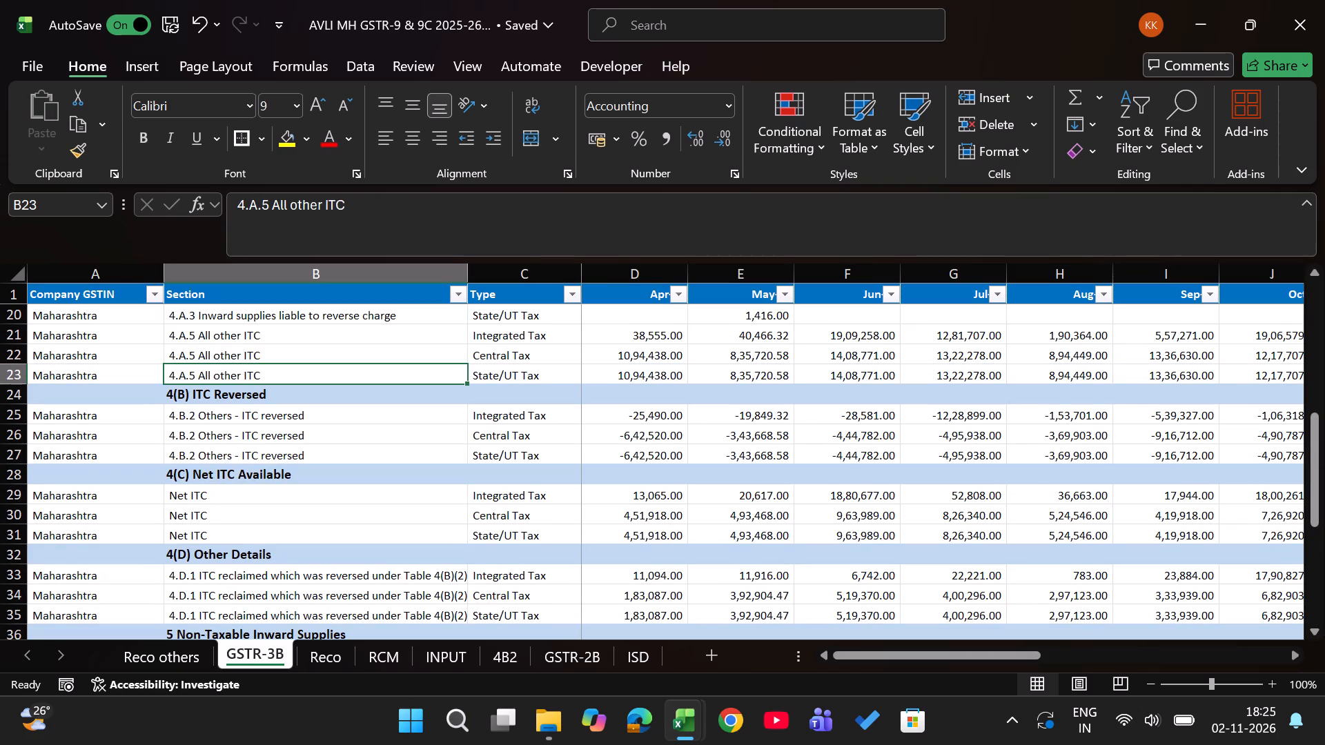
{"action": "key", "text": "ctrl+Page_Down"}
{"action": "key", "text": "Down"}
{"action": "key", "text": "Up"}
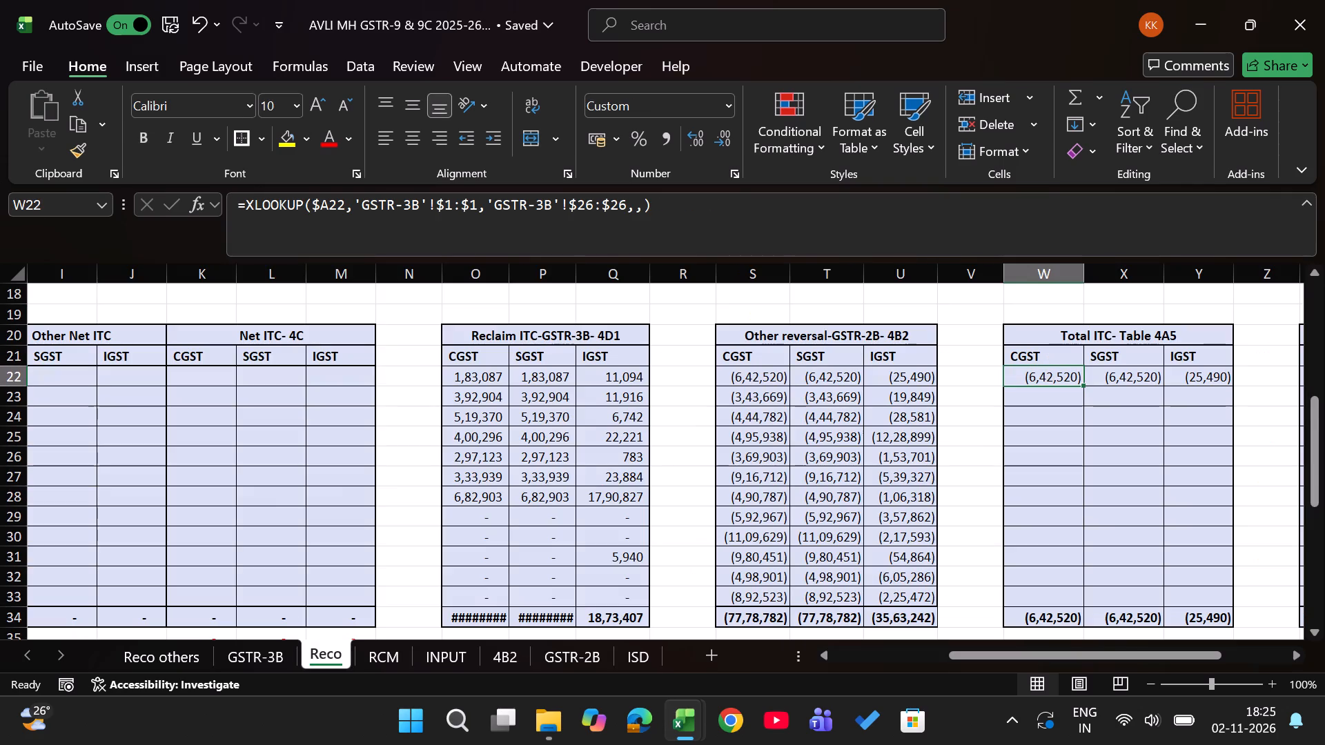
{"action": "key", "text": "ctrl+Page_Up"}
{"action": "key", "text": "Up"}
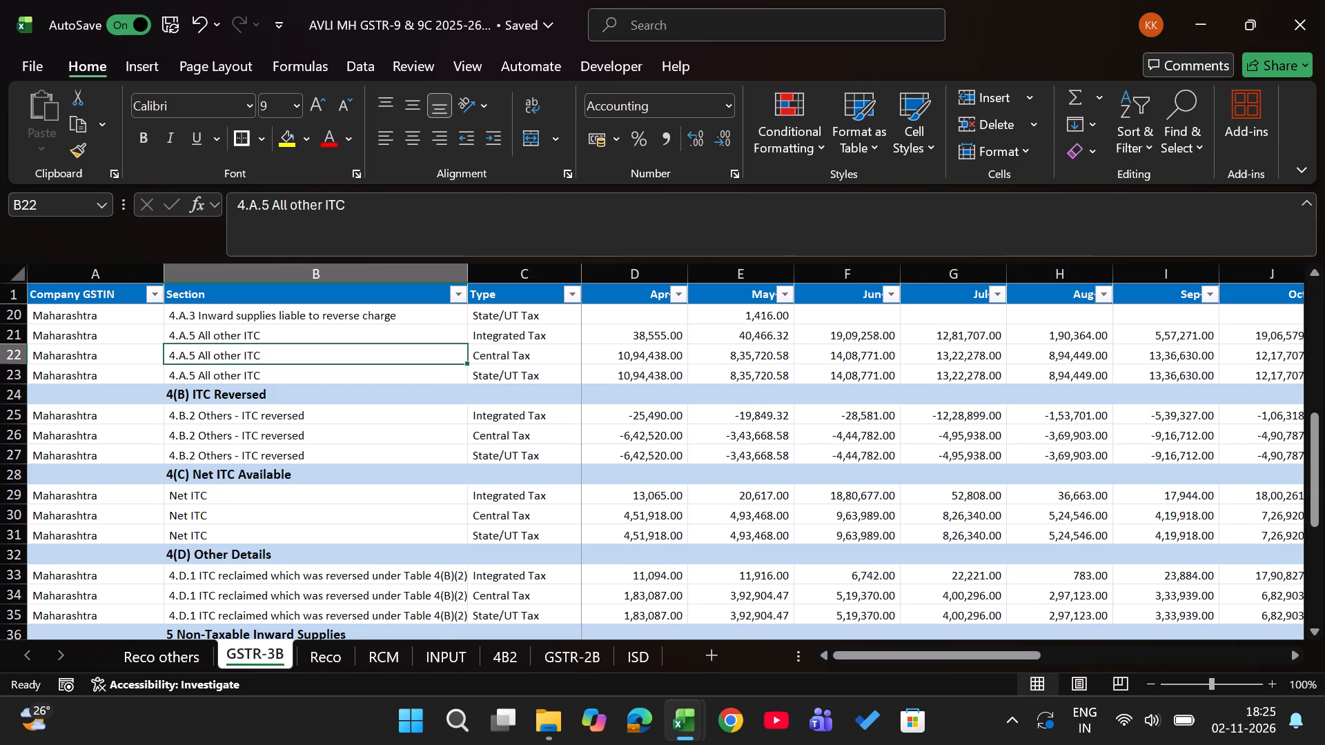
{"action": "key", "text": "ctrl+Page_Down"}
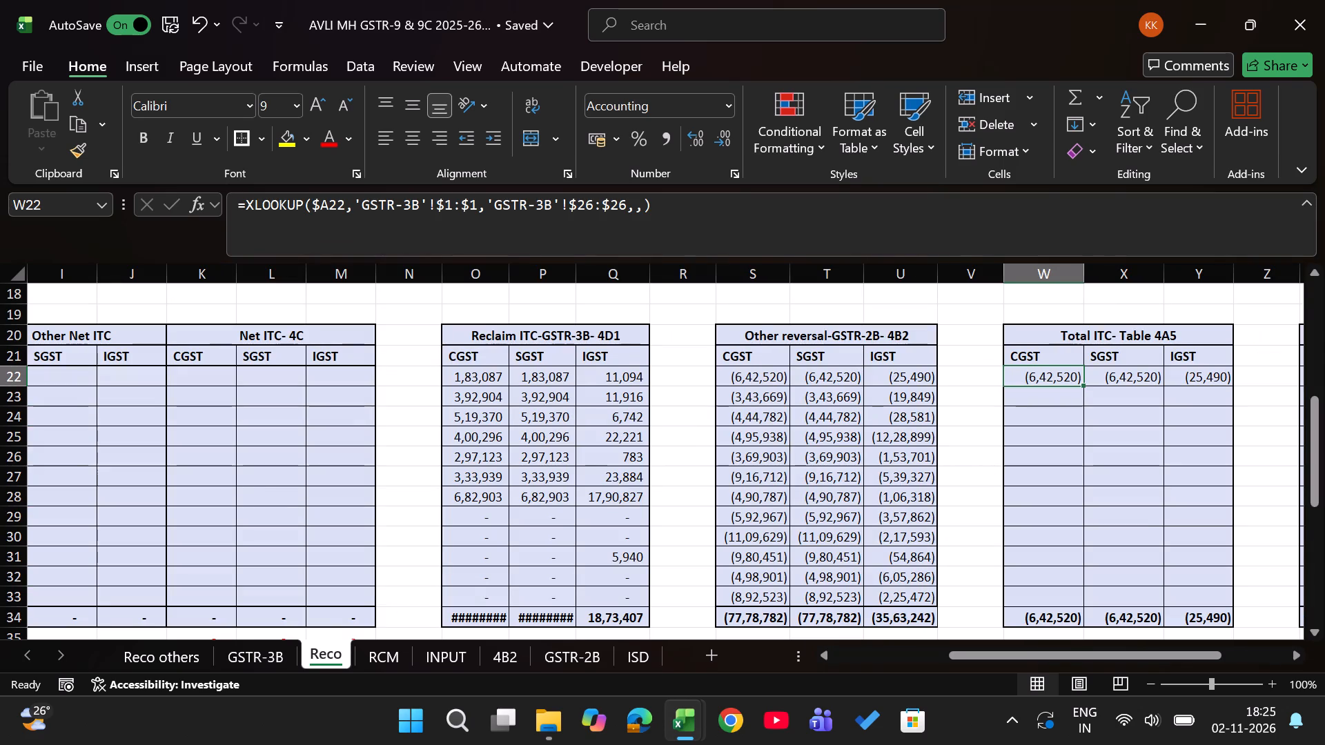
Change the return range in W22's CGST lookup to 'GSTR-3B'!$22:$22.
{"action": "left_click", "coordinate": [624, 211]}
{"action": "key", "text": "BackSpace"}
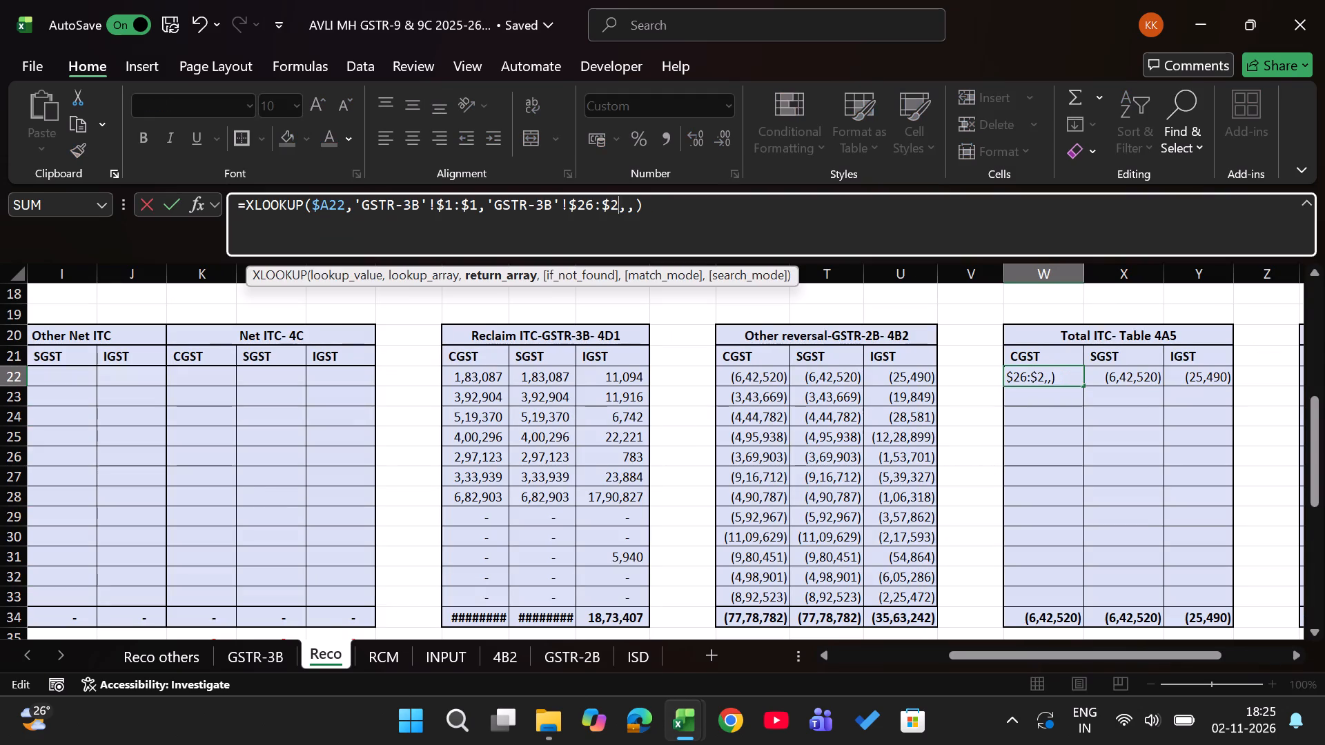
{"action": "key", "text": "2"}
{"action": "key", "text": "Left"}
{"action": "key", "text": "Left"}
{"action": "key", "text": "Left"}
{"action": "key", "text": "Left"}
{"action": "key", "text": "BackSpace"}
{"action": "key", "text": "2"}
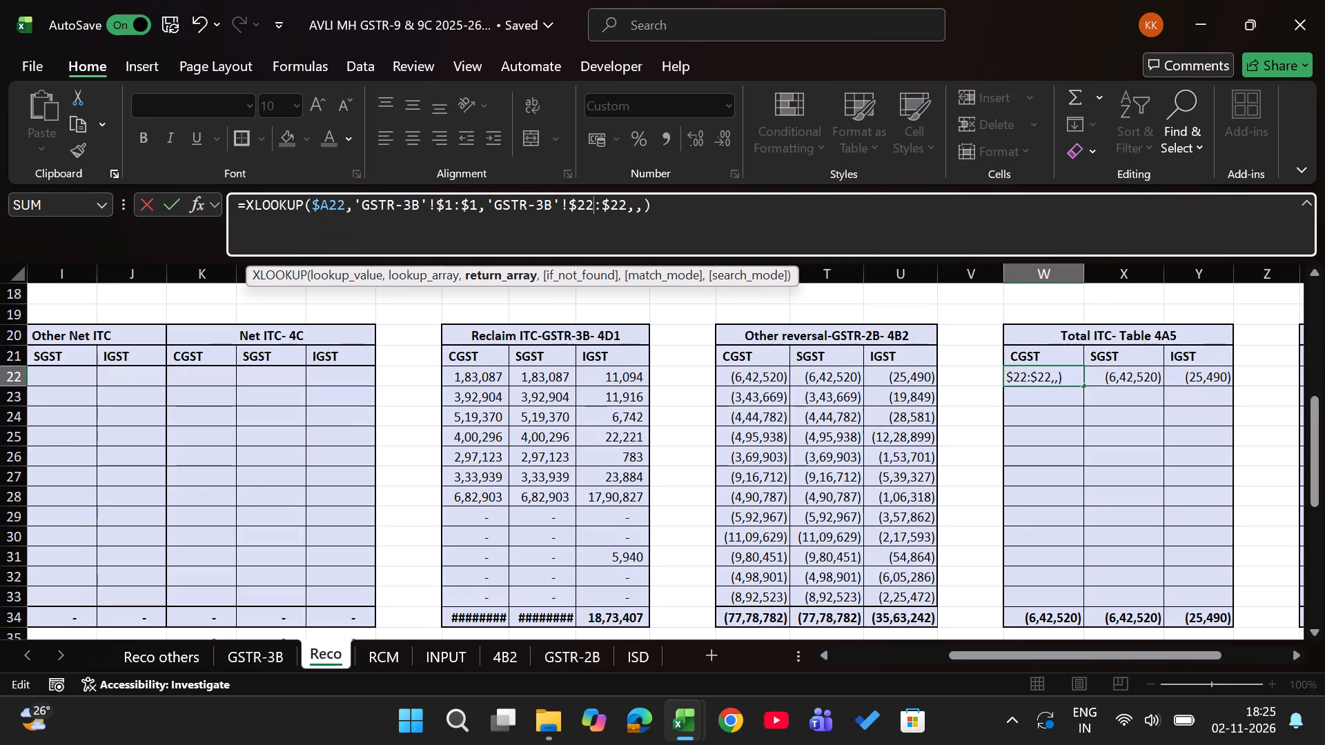
{"action": "key", "text": "Return"}
Change the return range in X22's SGST lookup to 'GSTR-3B'!$23:$23.
{"action": "key", "text": "Up"}
{"action": "key", "text": "Right"}
{"action": "left_click", "coordinate": [624, 211]}
{"action": "key", "text": "BackSpace"}
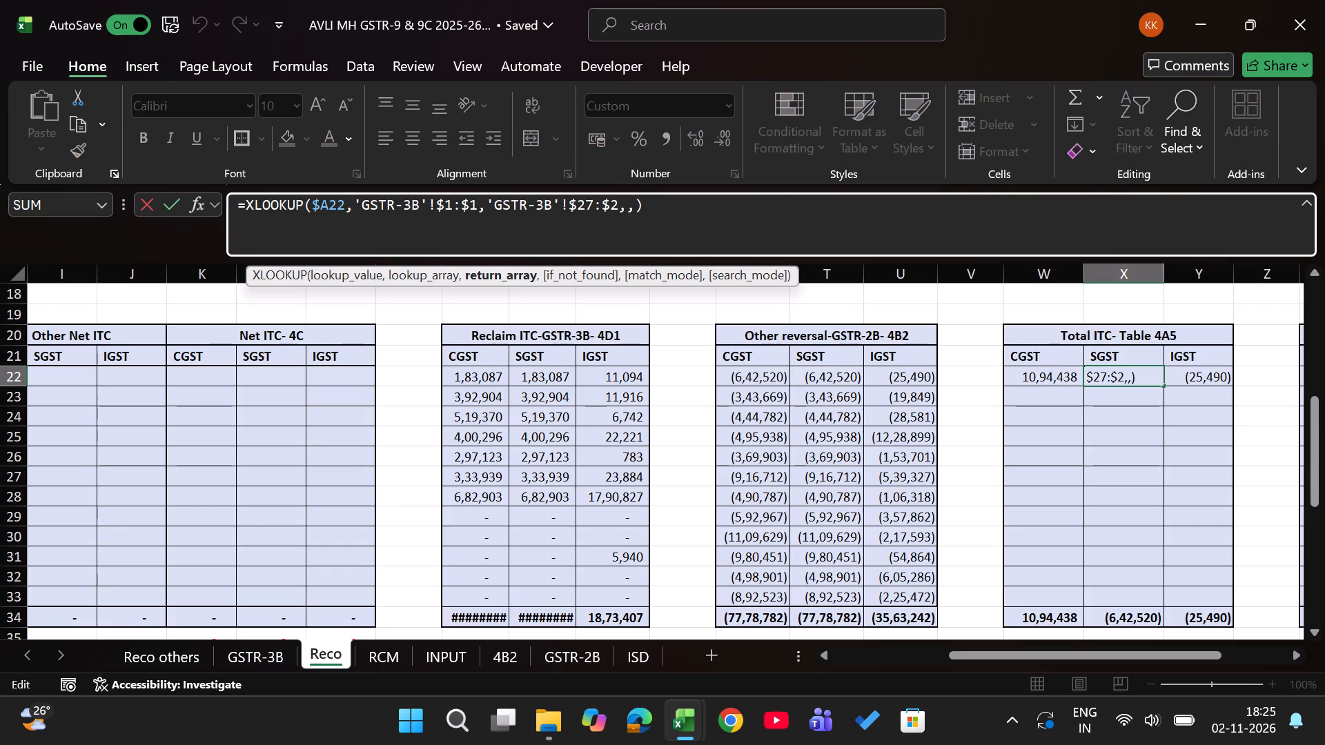
{"action": "key", "text": "3"}
{"action": "key", "text": "Left"}
{"action": "key", "text": "Left"}
{"action": "key", "text": "Left"}
{"action": "key", "text": "Left"}
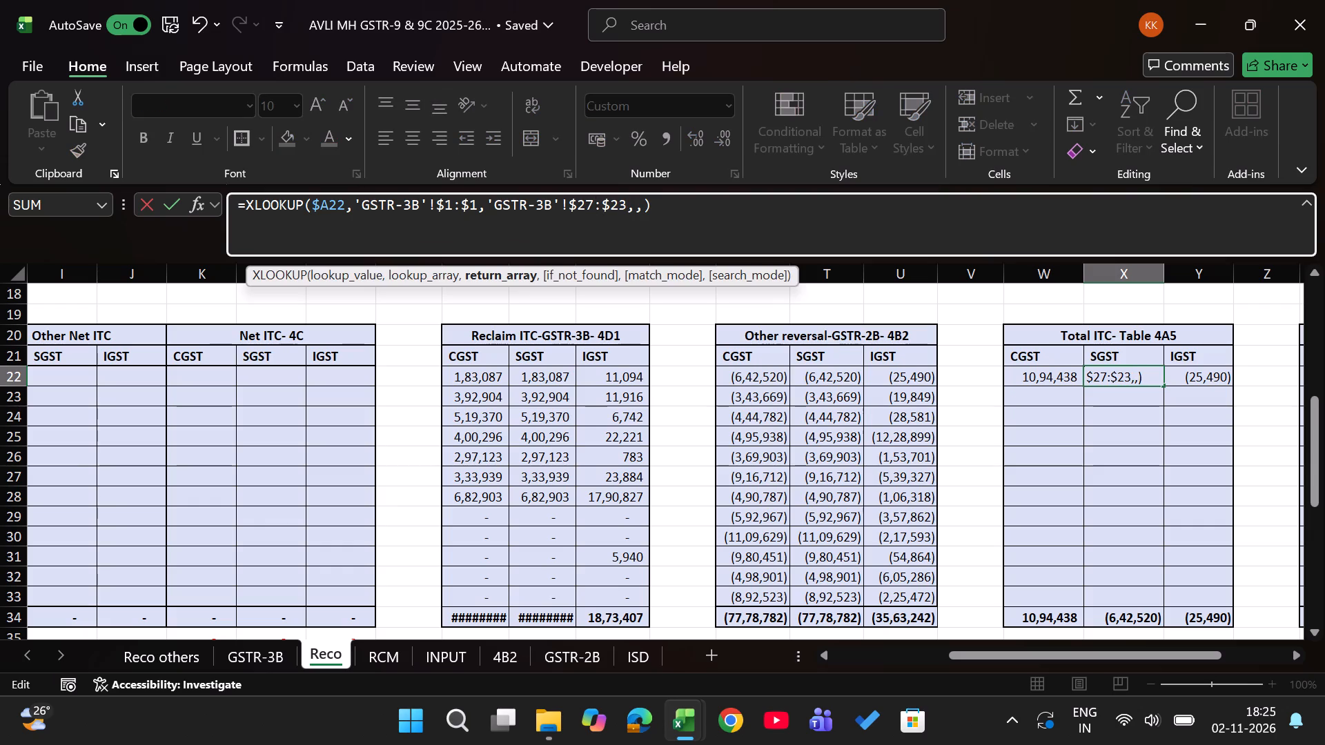
{"action": "key", "text": "BackSpace"}
{"action": "key", "text": "3"}
{"action": "key", "text": "Return"}
Change the return range in Y22's IGST lookup to 'GSTR-3B'!$21:$21.
{"action": "key", "text": "Up"}
{"action": "key", "text": "Right"}
{"action": "left_click", "coordinate": [624, 211]}
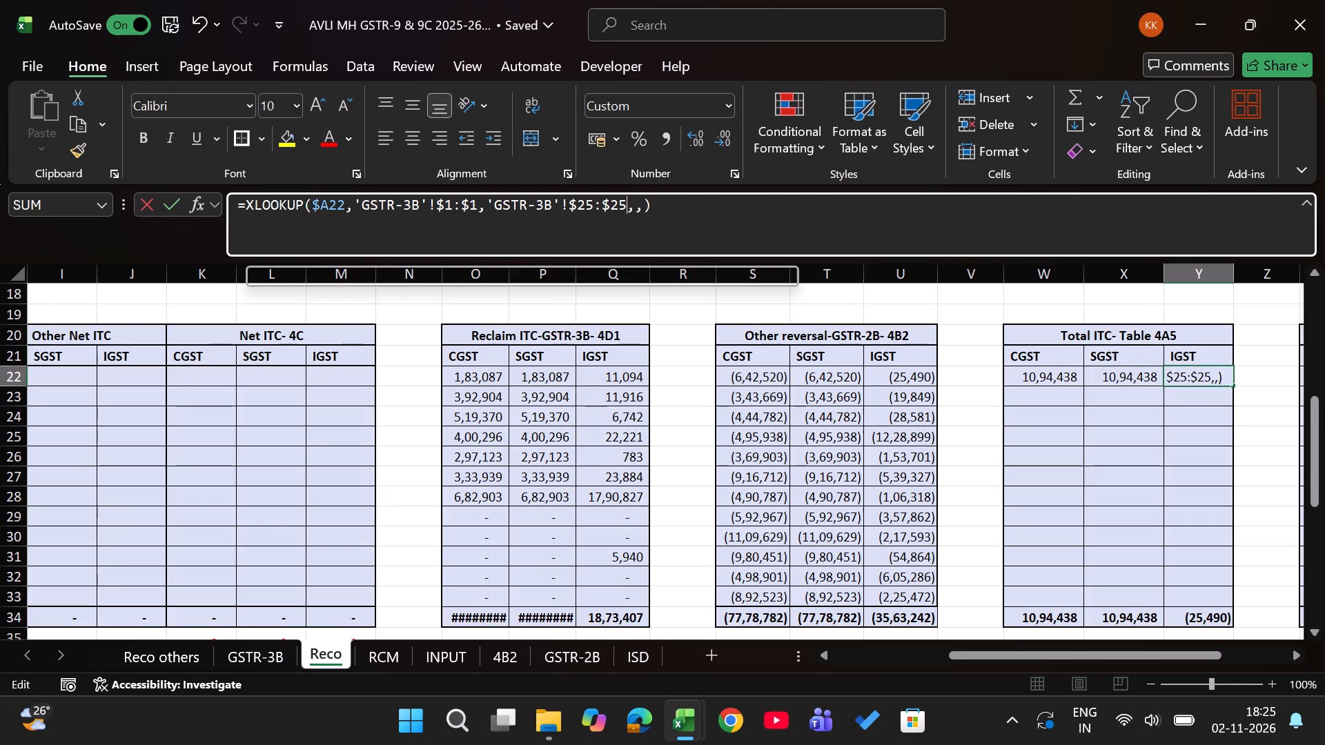
{"action": "key", "text": "BackSpace"}
{"action": "key", "text": "1"}
{"action": "key", "text": "Left"}
{"action": "key", "text": "Left"}
{"action": "key", "text": "Left"}
{"action": "key", "text": "Left"}
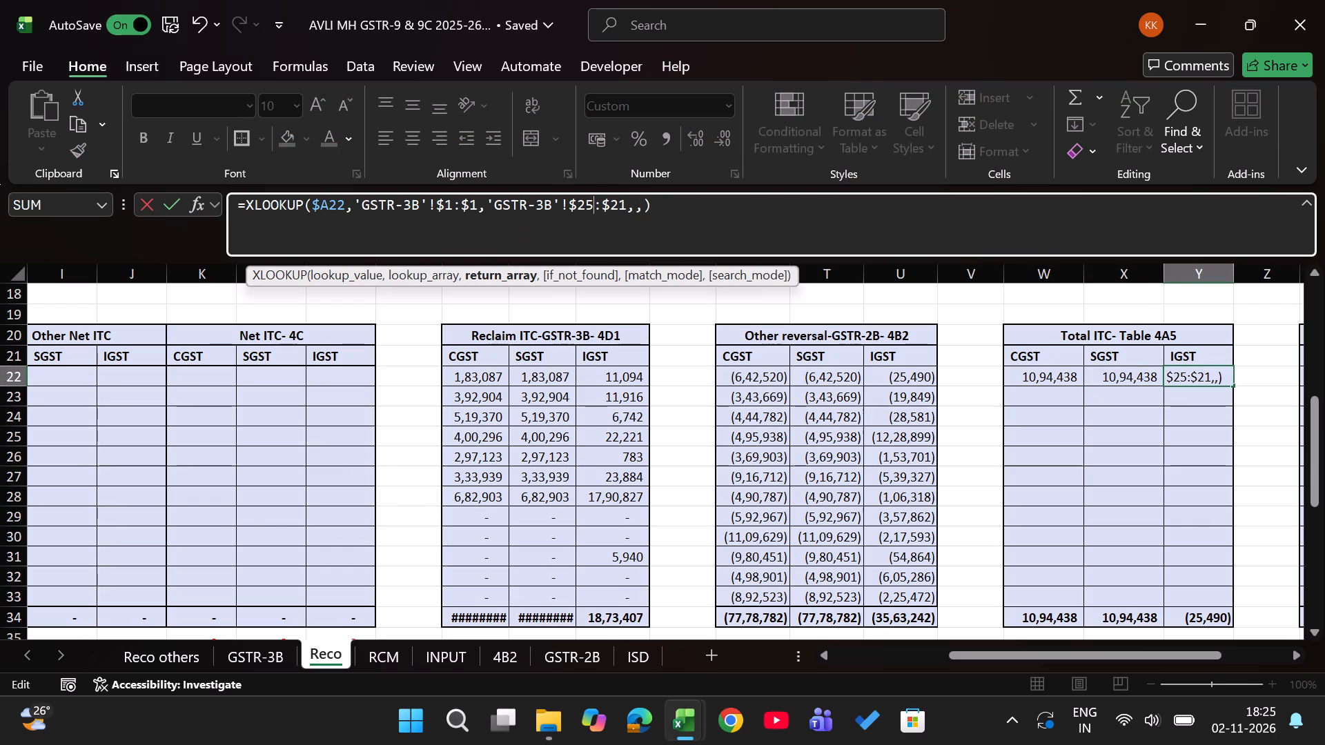
{"action": "key", "text": "BackSpace"}
{"action": "key", "text": "1"}
{"action": "key", "text": "Return"}
Check the April Table 4A5 lookups in row 22 against the 4.A.5 All other ITC figures on GSTR-3B.
{"action": "key", "text": "Up"}
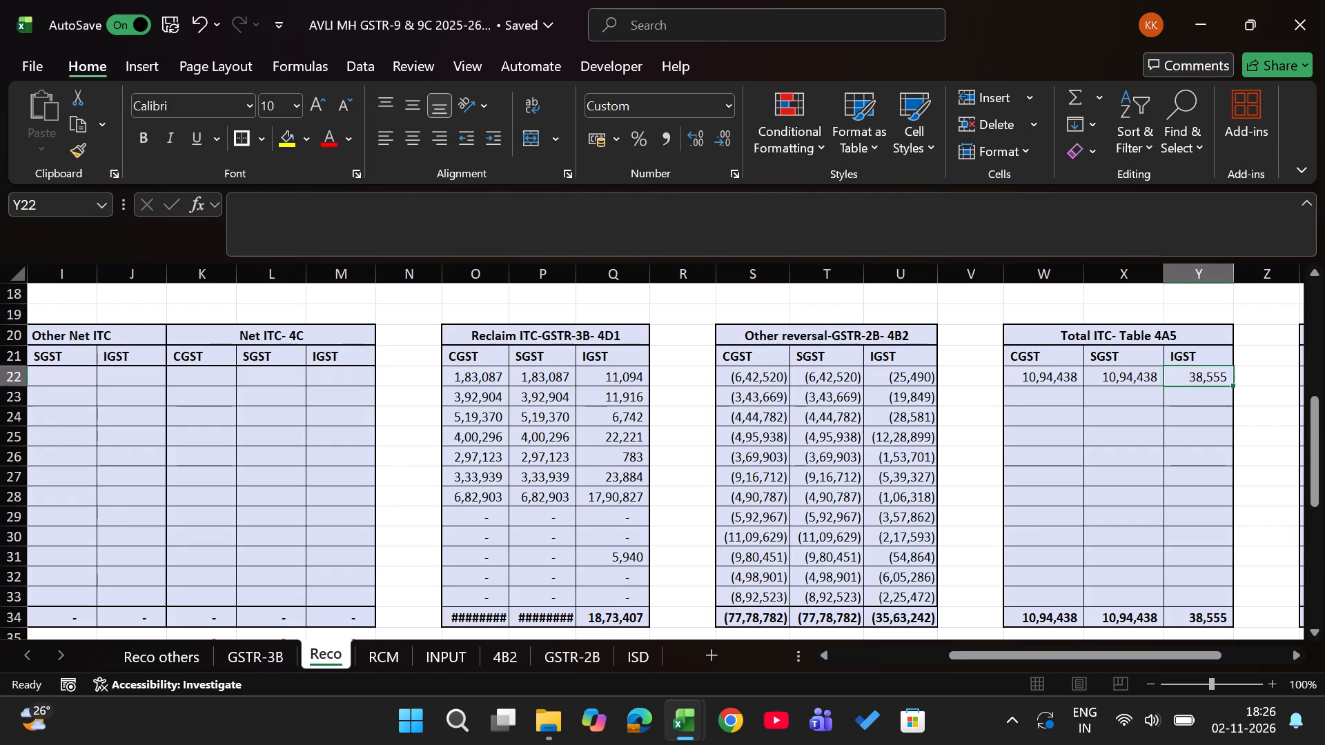
{"action": "key", "text": "Left"}
{"action": "key", "text": "Left"}
{"action": "key", "text": "ctrl+Page_Up"}
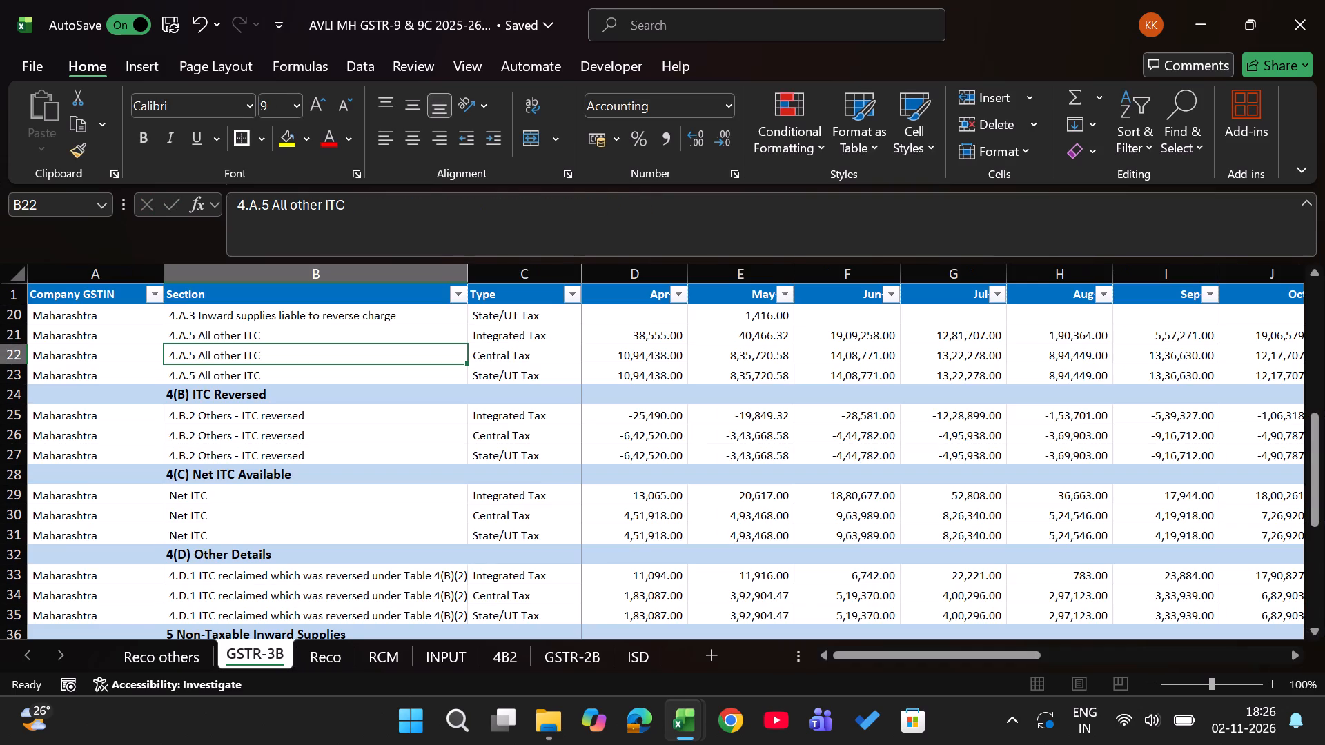
{"action": "key", "text": "Right"}
{"action": "key", "text": "Right"}
{"action": "key", "text": "Right"}
{"action": "key", "text": "Down"}
{"action": "key", "text": "Down"}
{"action": "key", "text": "Down"}
{"action": "key", "text": "Up"}
{"action": "key", "text": "Up"}
{"action": "key", "text": "Up"}
{"action": "key", "text": "Left"}
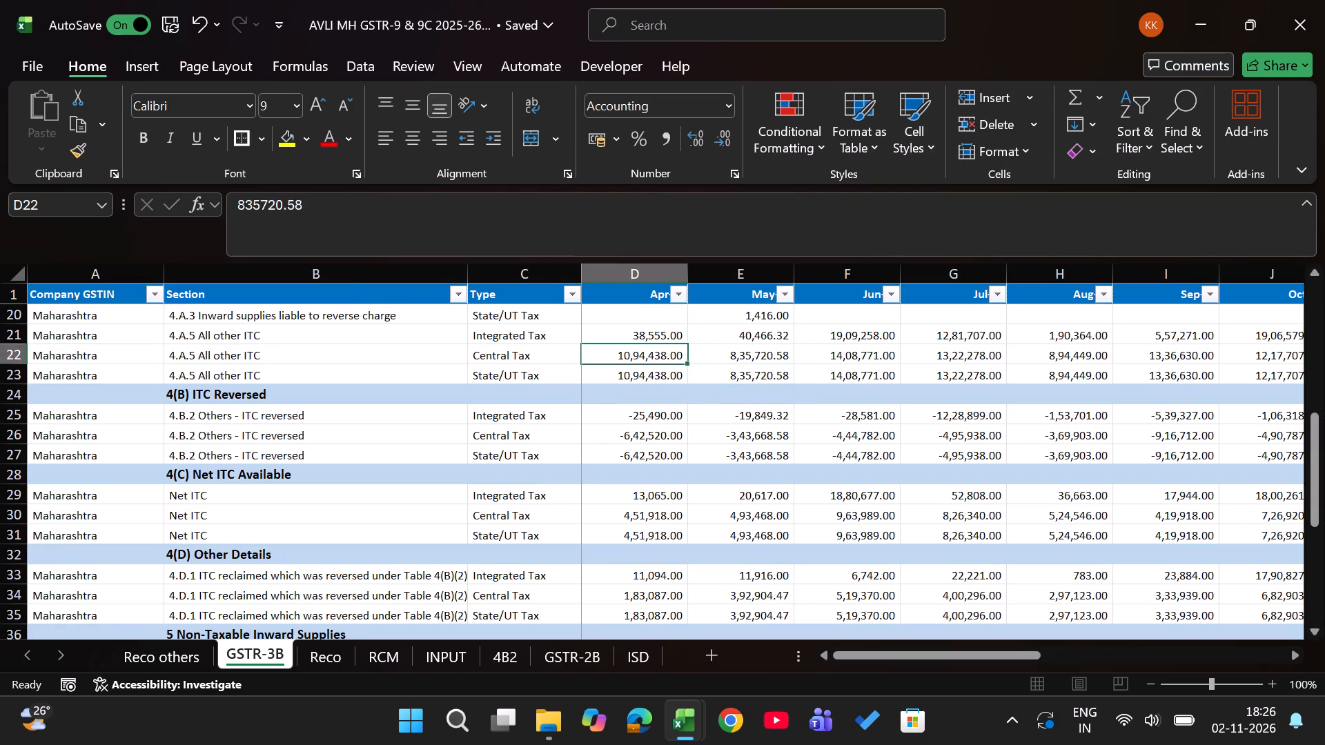
{"action": "key", "text": "ctrl+Page_Down"}
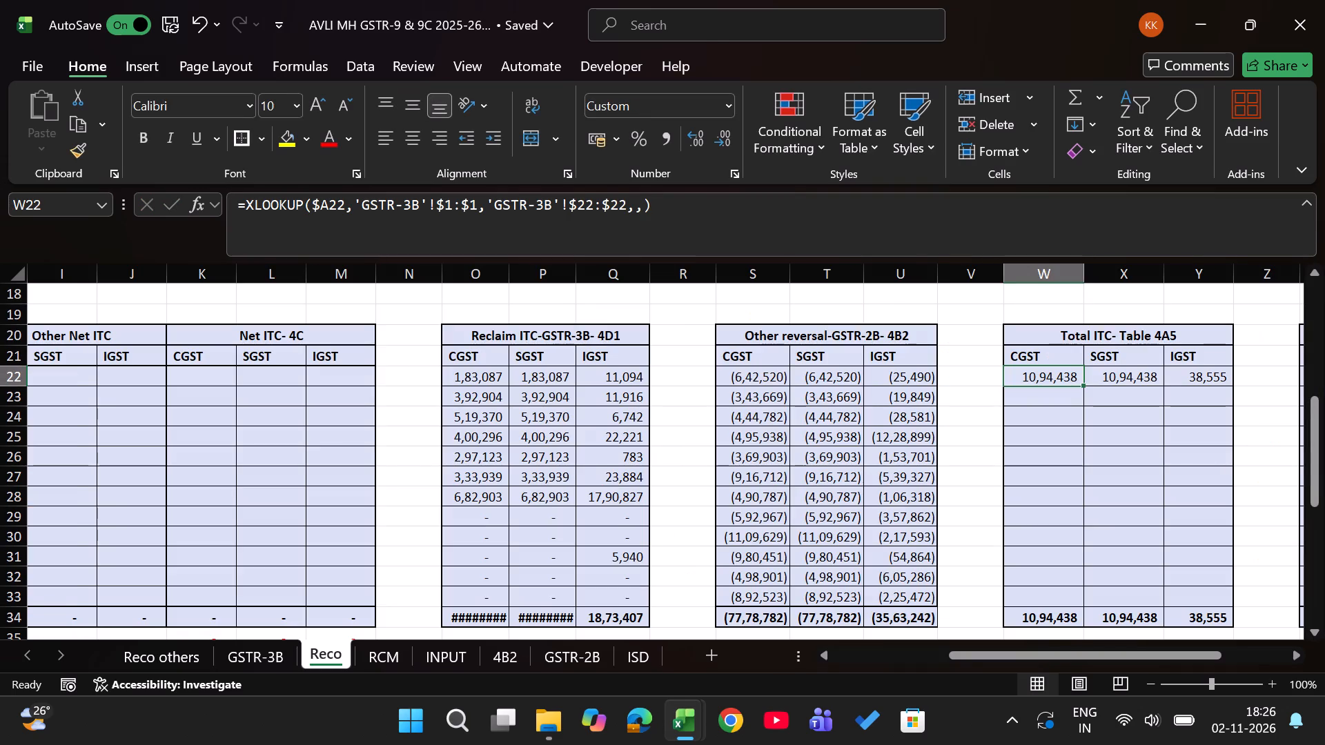
Fill the W22:Y22 Total ITC- Table 4A5 lookups down through row 33, stopping above the total row.
{"action": "key", "text": "shift+Right"}
{"action": "key", "text": "shift+Right"}
{"action": "key", "text": "shift+Right"}
{"action": "key", "text": "shift+Left"}
{"action": "key", "text": "ctrl+shift+Down"}
{"action": "key", "text": "shift+Up"}
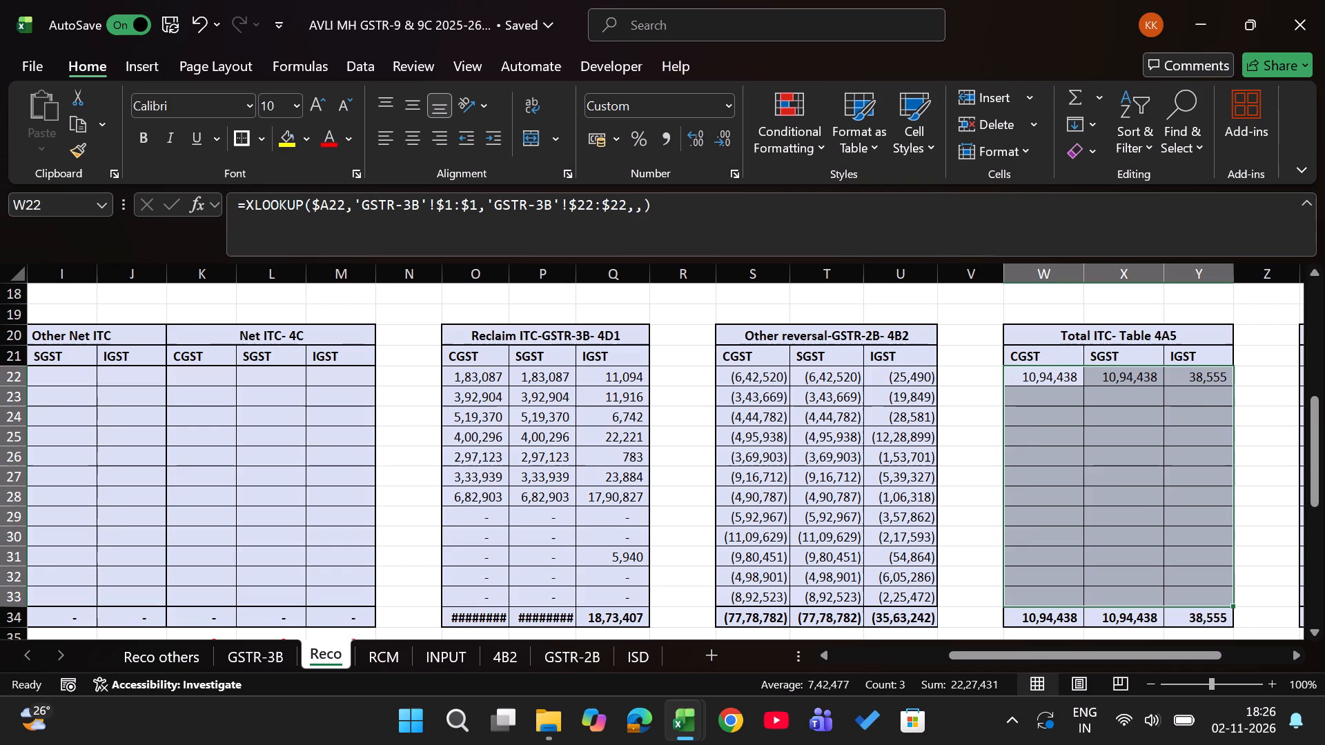
{"action": "key", "text": "ctrl+d"}
{"action": "key", "text": "Down"}
{"action": "key", "text": "Down"}
{"action": "key", "text": "Down"}
{"action": "key", "text": "Down"}
{"action": "key", "text": "Down"}
{"action": "key", "text": "Left"}
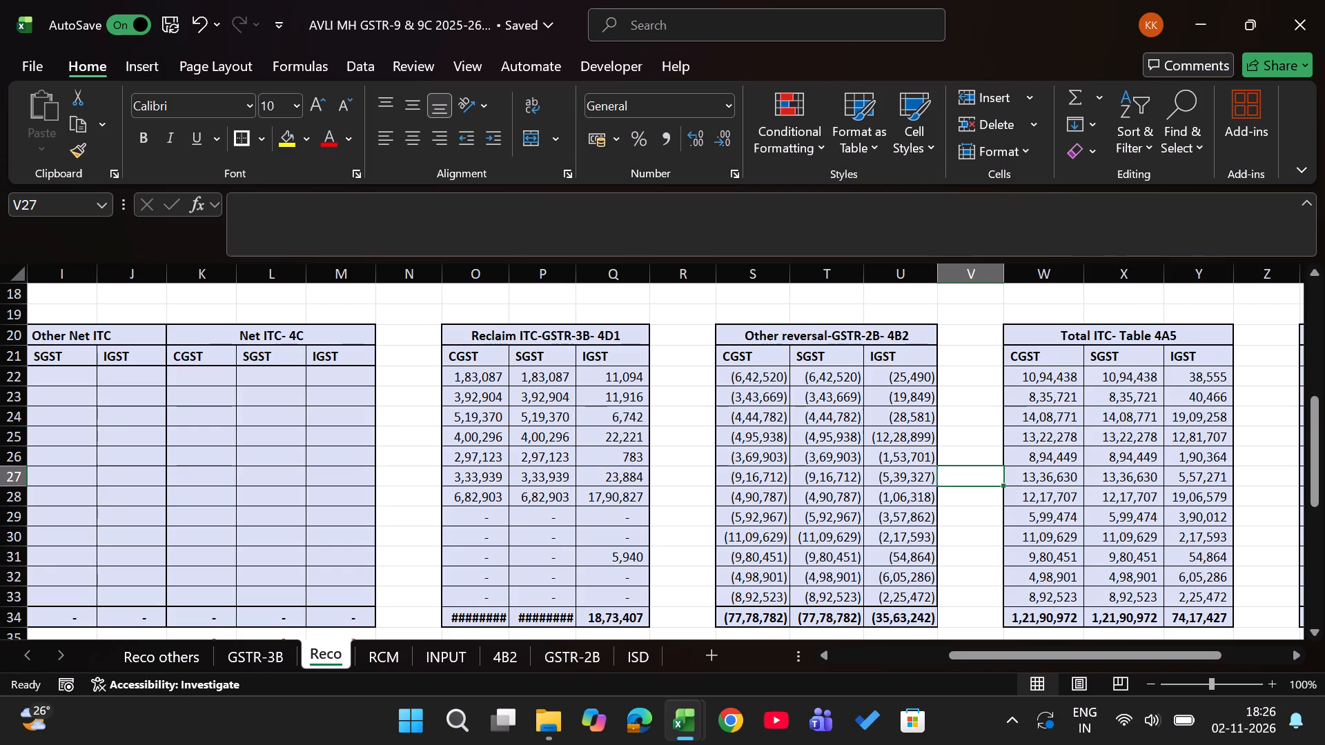
Review the 4D1, 4B2 and 4A5 columns across Reco's GSTR-2B, GSTR-3B and difference blocks, including the 4D1 formulas in P39 and Q31.
{"action": "scroll", "coordinate": [624, 211], "scroll_direction": "up", "scroll_amount": 2}
{"action": "scroll", "coordinate": [801, 396], "scroll_direction": "up", "scroll_amount": 2}
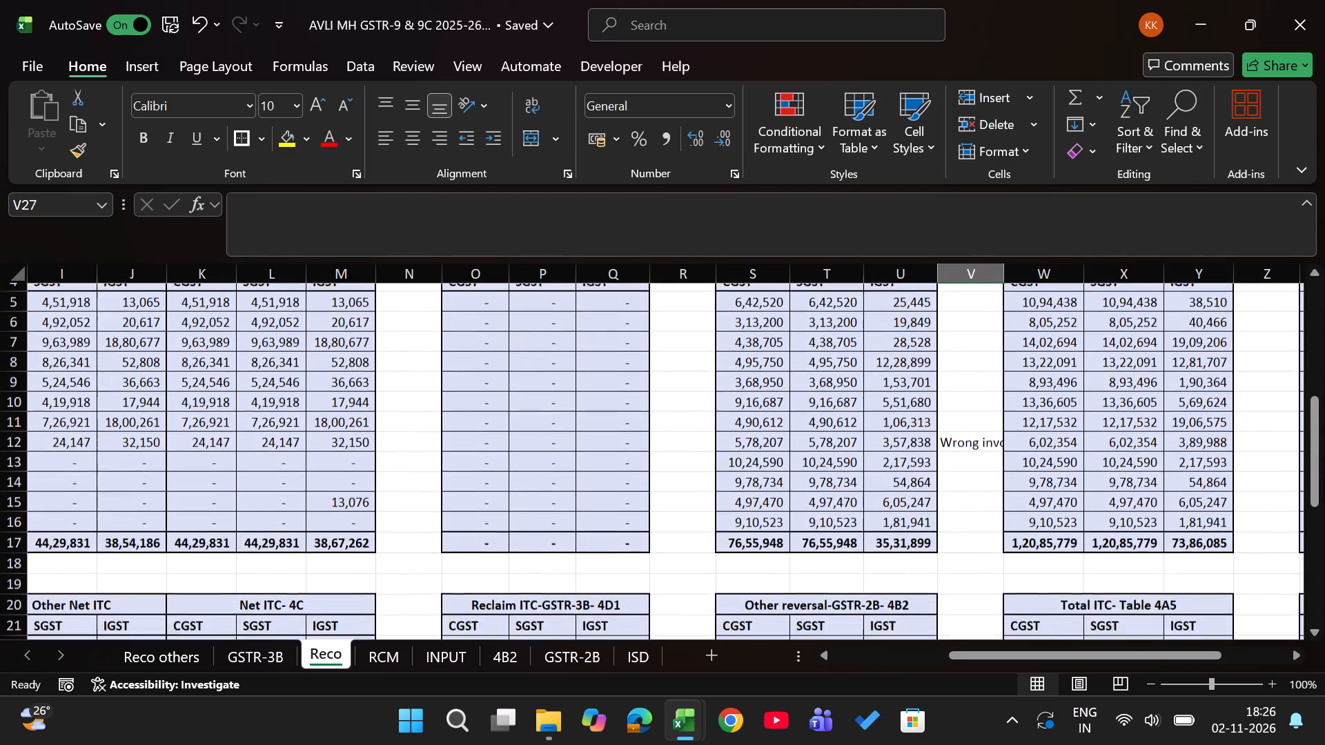
{"action": "scroll", "coordinate": [801, 396], "scroll_direction": "up", "scroll_amount": 2}
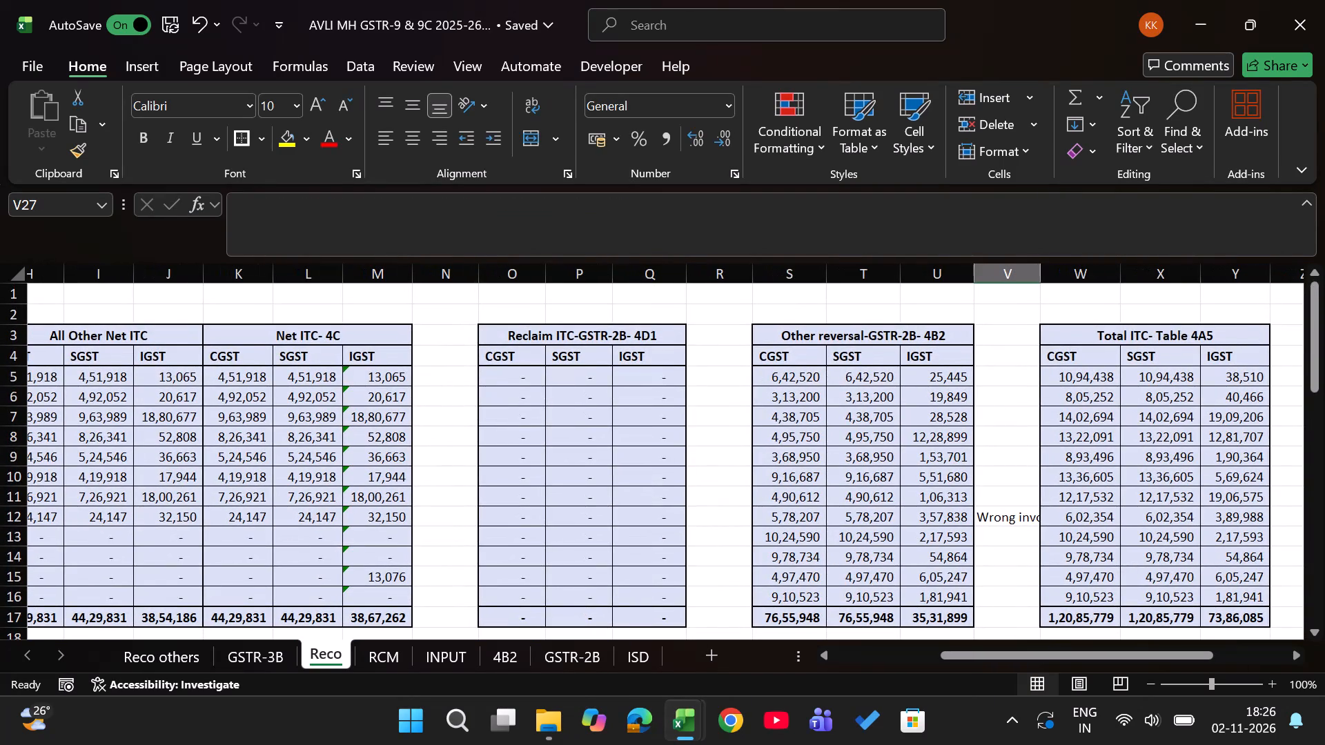
{"action": "scroll", "coordinate": [541, 368], "scroll_direction": "down", "scroll_amount": 2}
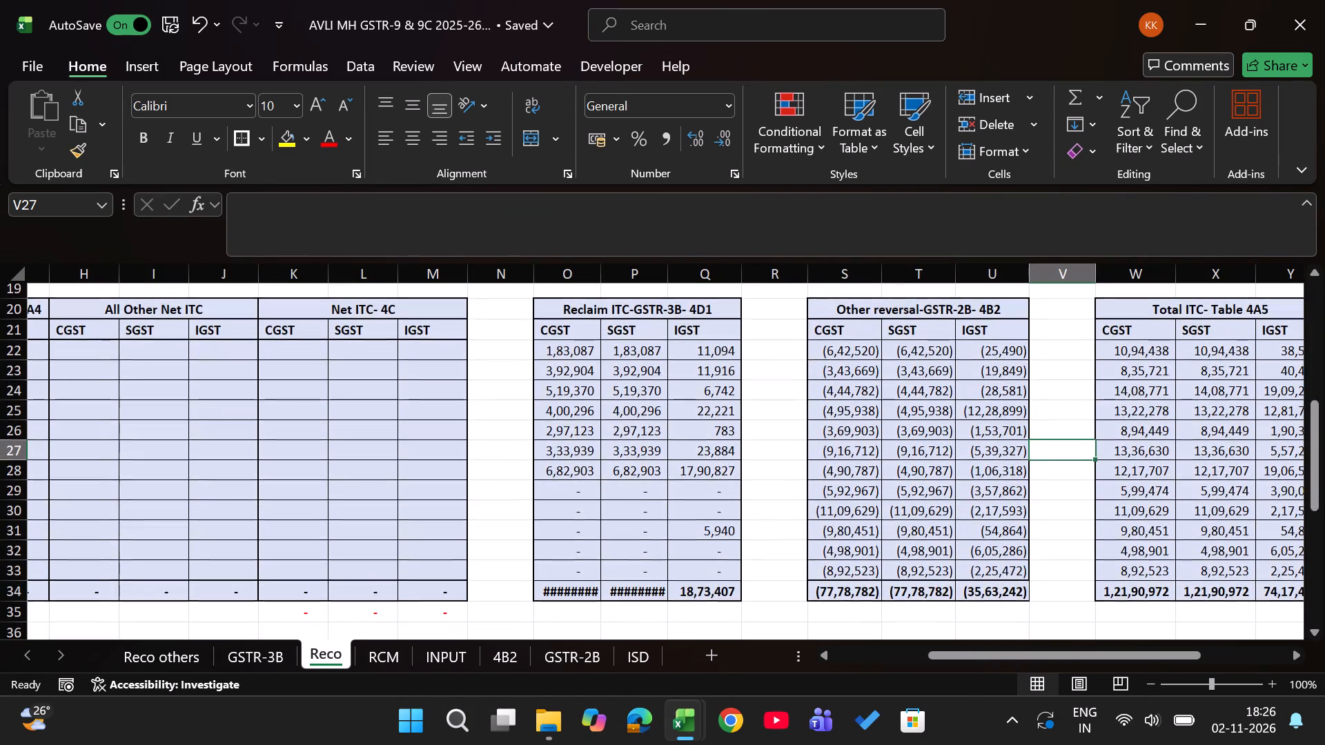
{"action": "scroll", "coordinate": [541, 368], "scroll_direction": "down", "scroll_amount": 1}
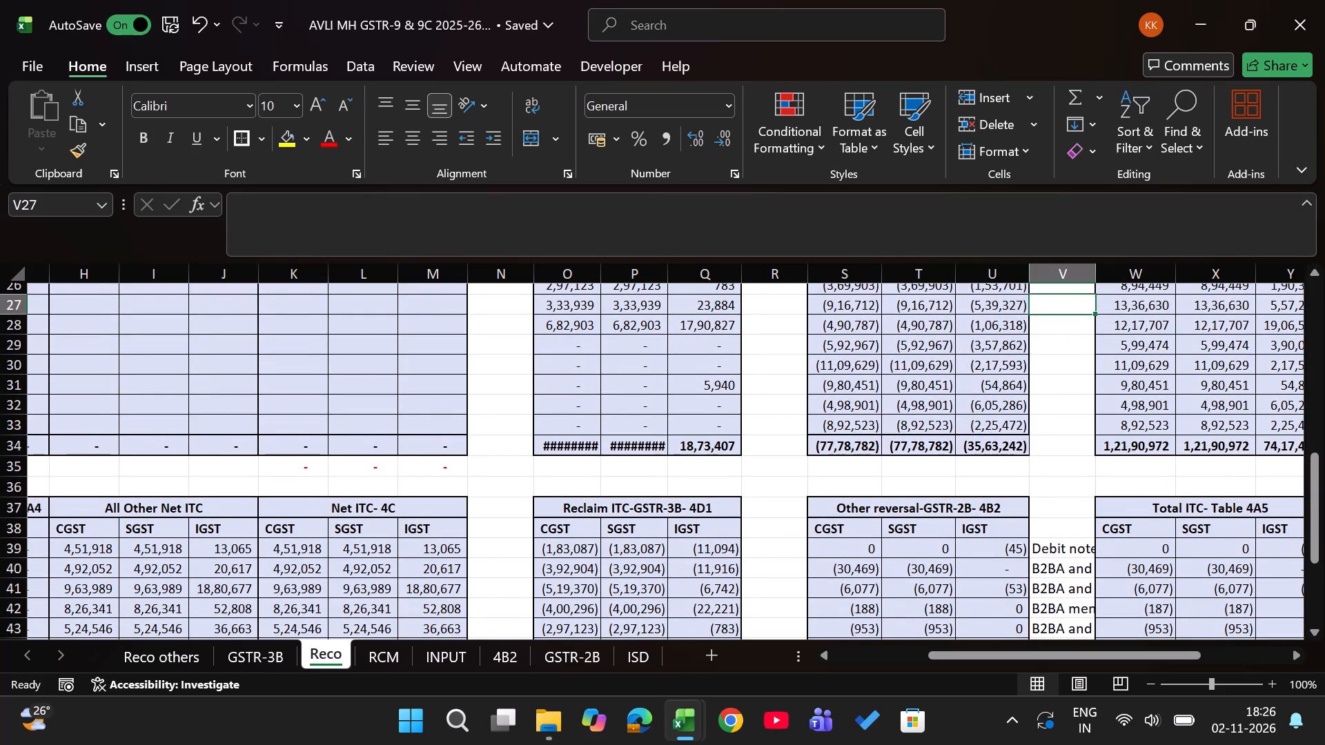
{"action": "scroll", "coordinate": [700, 439], "scroll_direction": "down", "scroll_amount": 1}
{"action": "scroll", "coordinate": [700, 439], "scroll_direction": "right", "scroll_amount": 1}
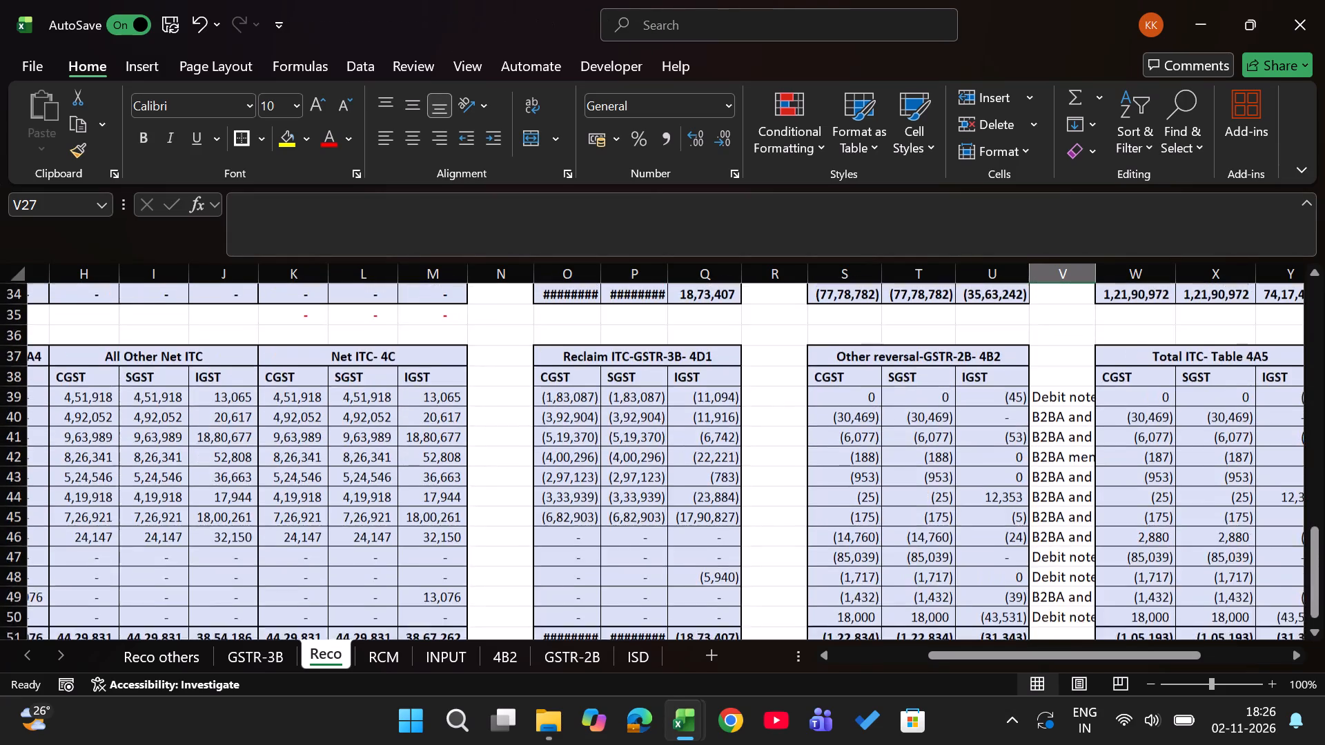
{"action": "scroll", "coordinate": [700, 439], "scroll_direction": "right", "scroll_amount": 1}
{"action": "scroll", "coordinate": [700, 439], "scroll_direction": "up", "scroll_amount": 3}
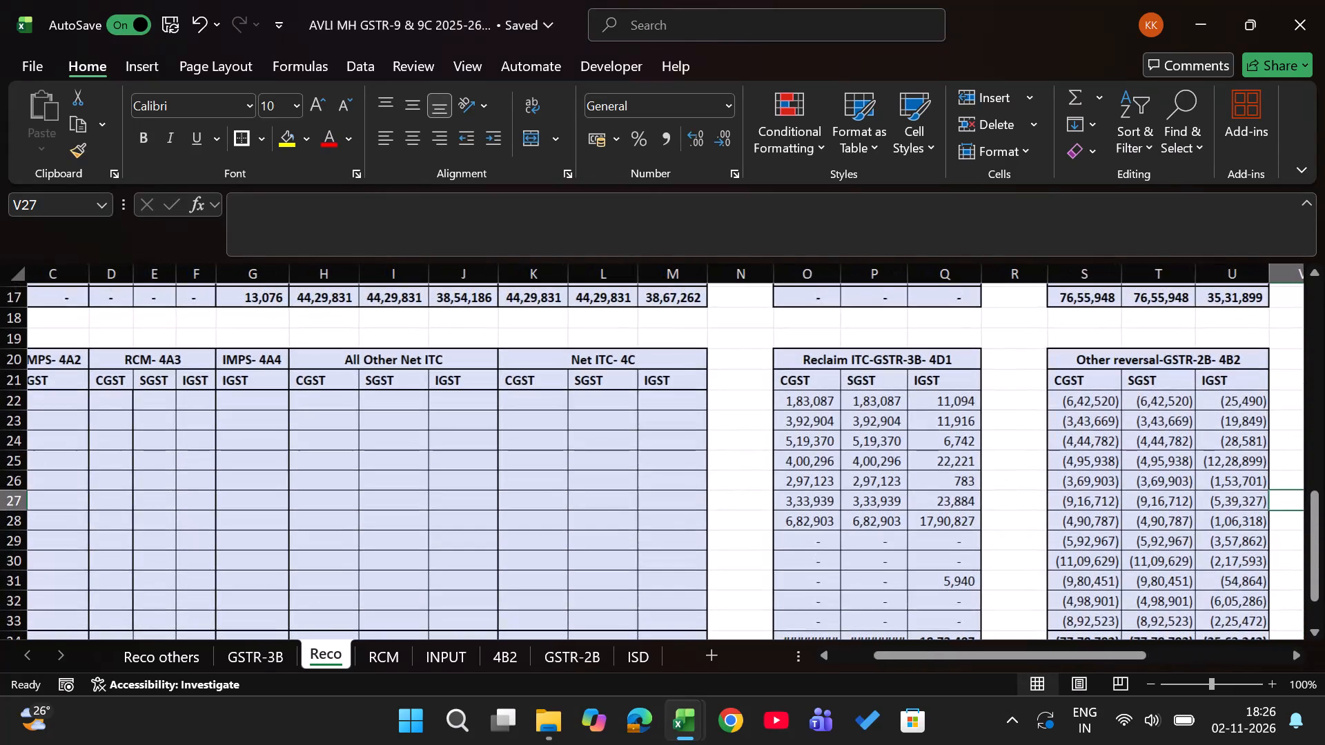
{"action": "left_click", "coordinate": [812, 397]}
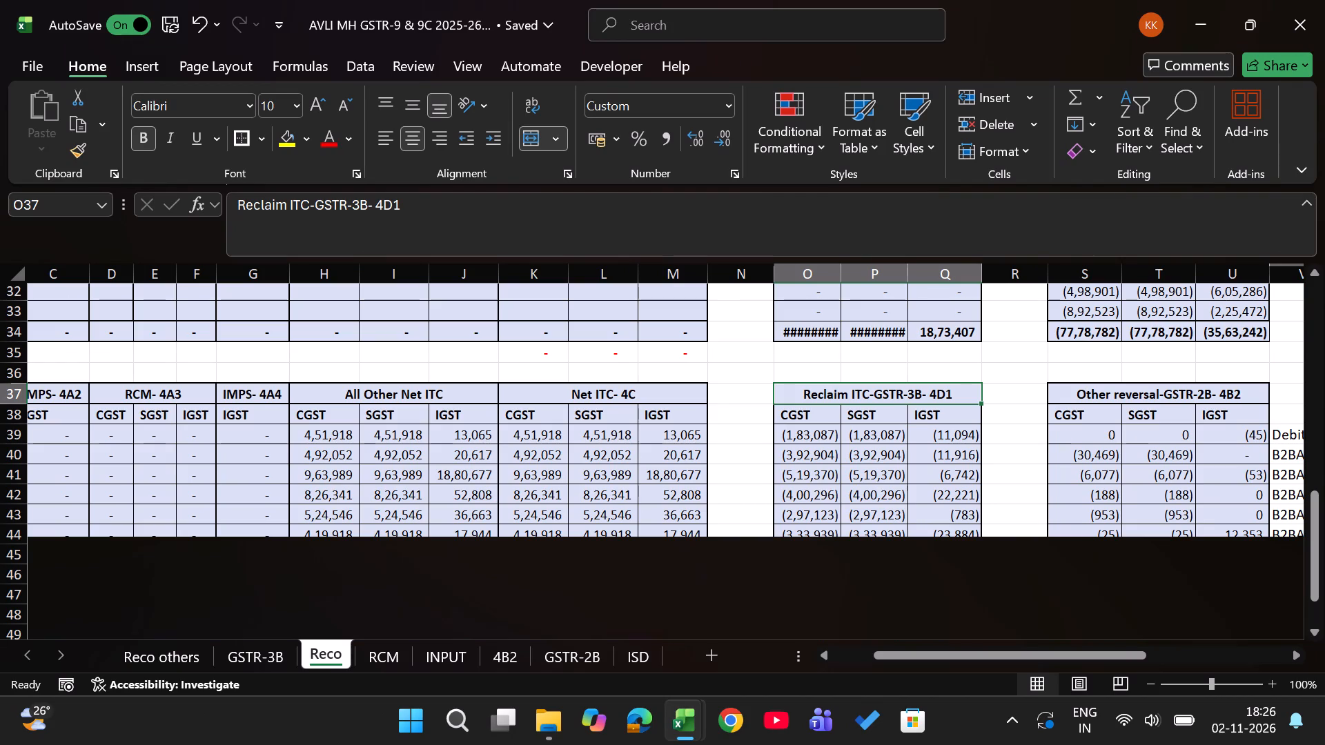
{"action": "left_click", "coordinate": [866, 435]}
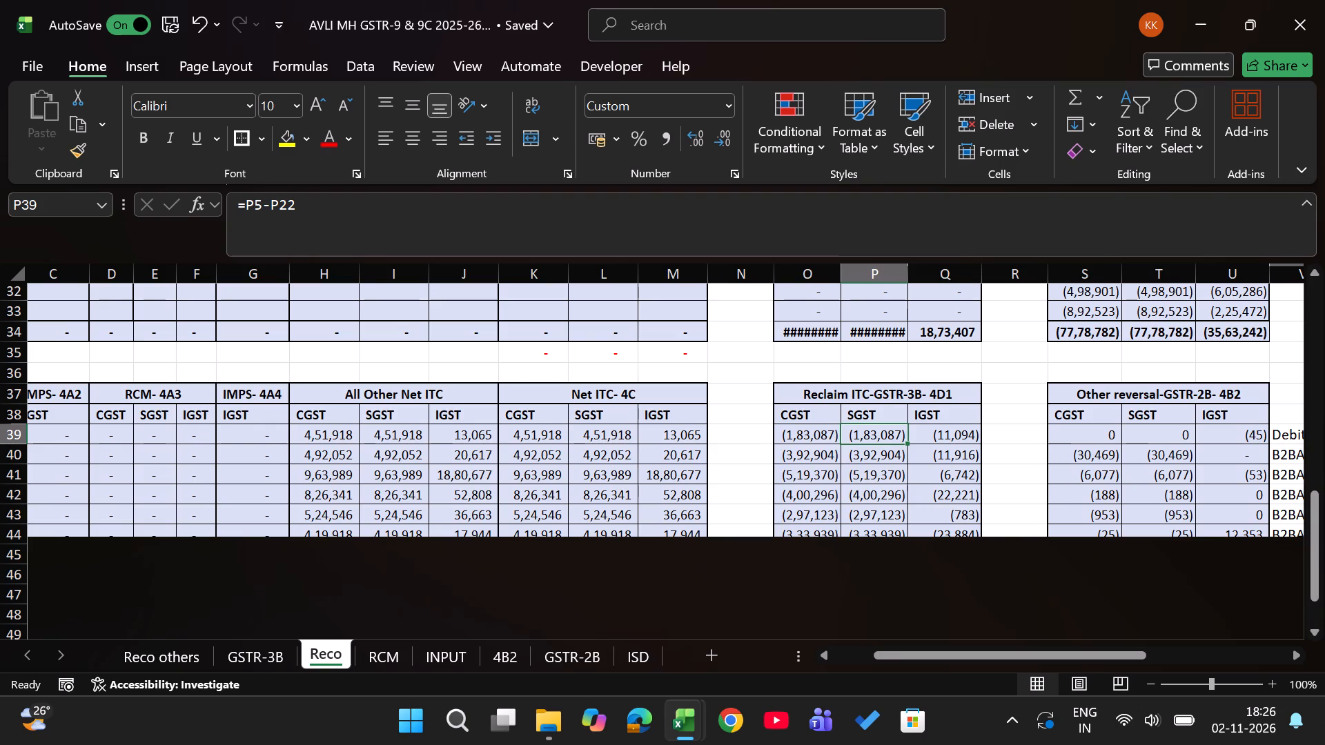
{"action": "scroll", "coordinate": [866, 435], "scroll_direction": "up", "scroll_amount": 1}
{"action": "left_click", "coordinate": [936, 352]}
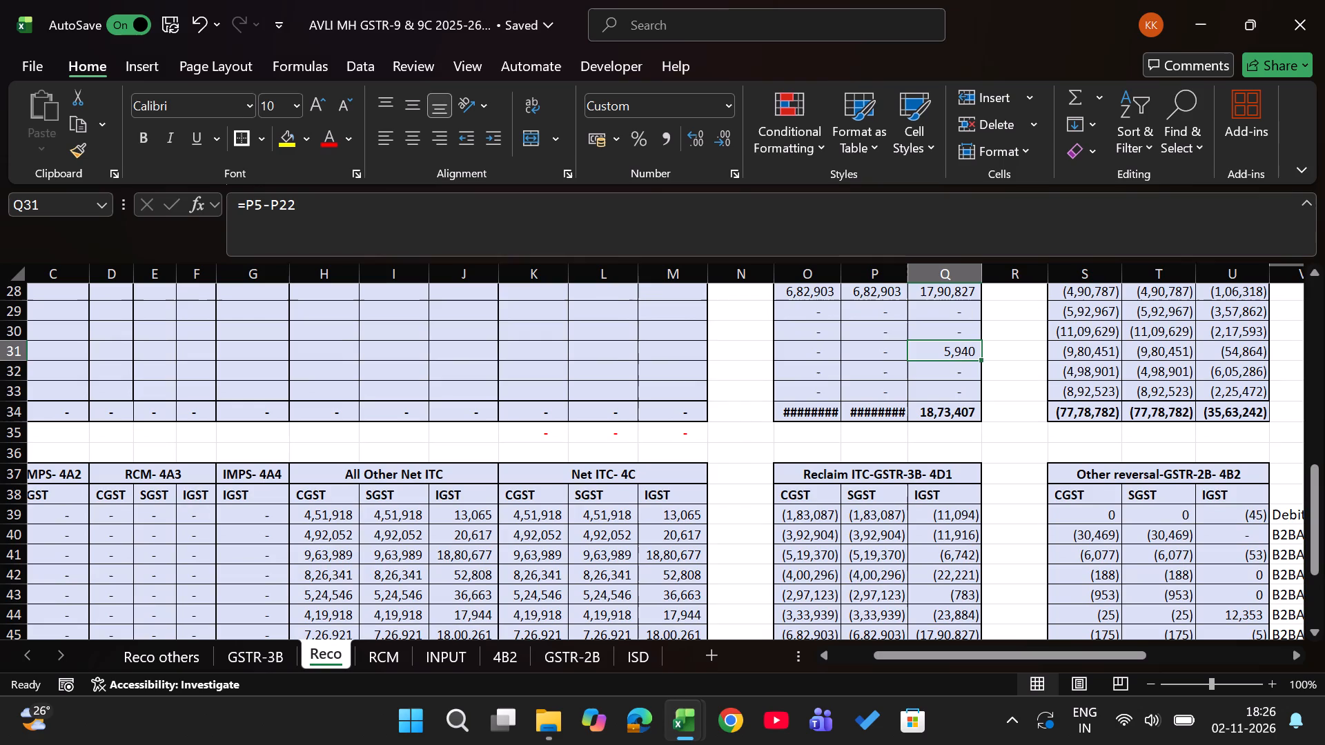
Save the workbook.
{"action": "key", "text": "ctrl+s"}
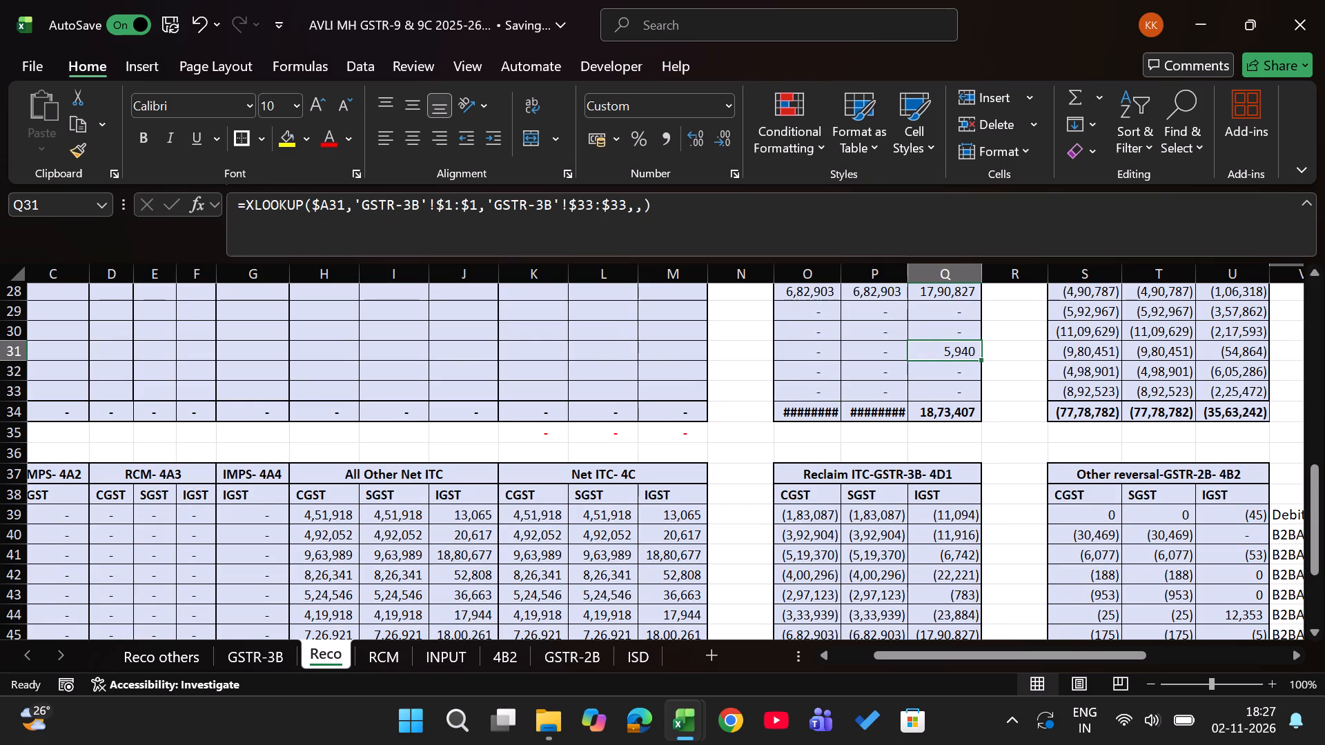
Apply thick outside borders to the Reclaim ITC-GSTR-3B 4D1 totals in O34:Q34.
{"action": "key", "text": "Down"}
{"action": "key", "text": "Down"}
{"action": "key", "text": "Down"}
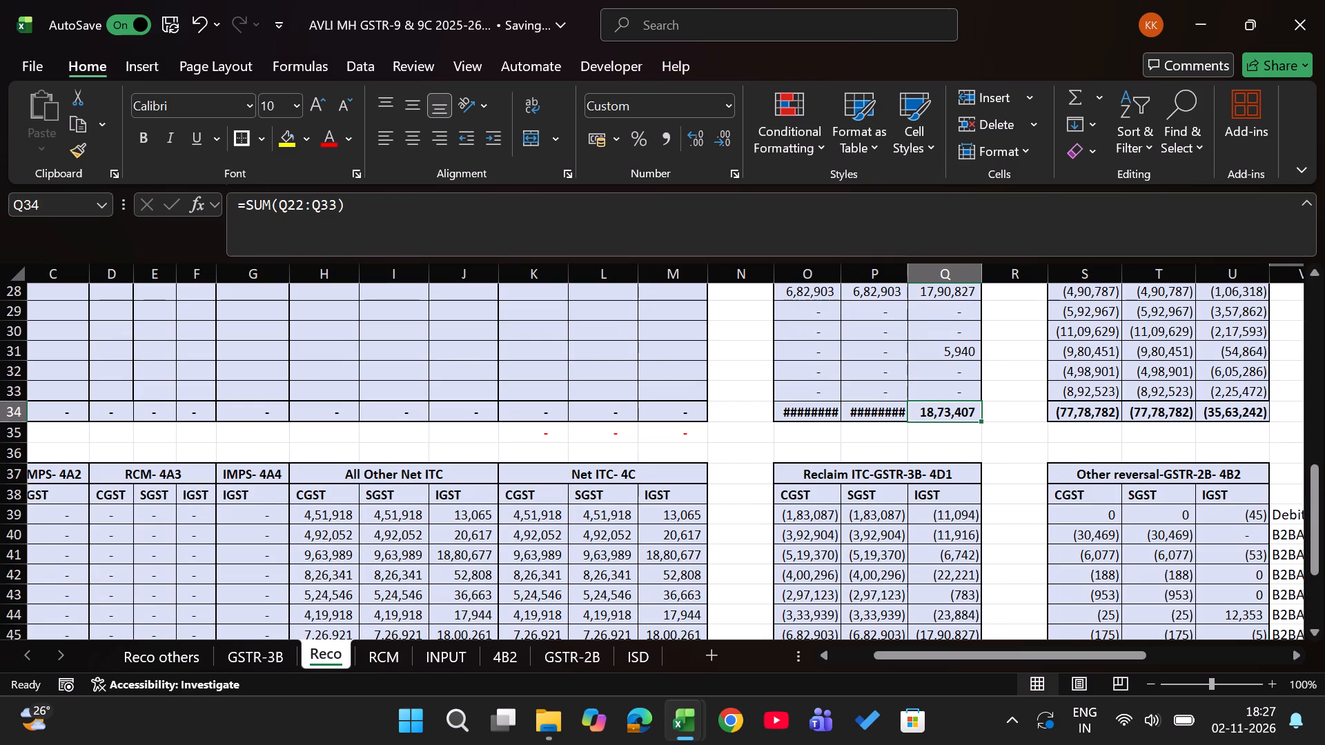
{"action": "key", "text": "shift+Left"}
{"action": "key", "text": "shift+Left"}
{"action": "type", "text": "hbt"}
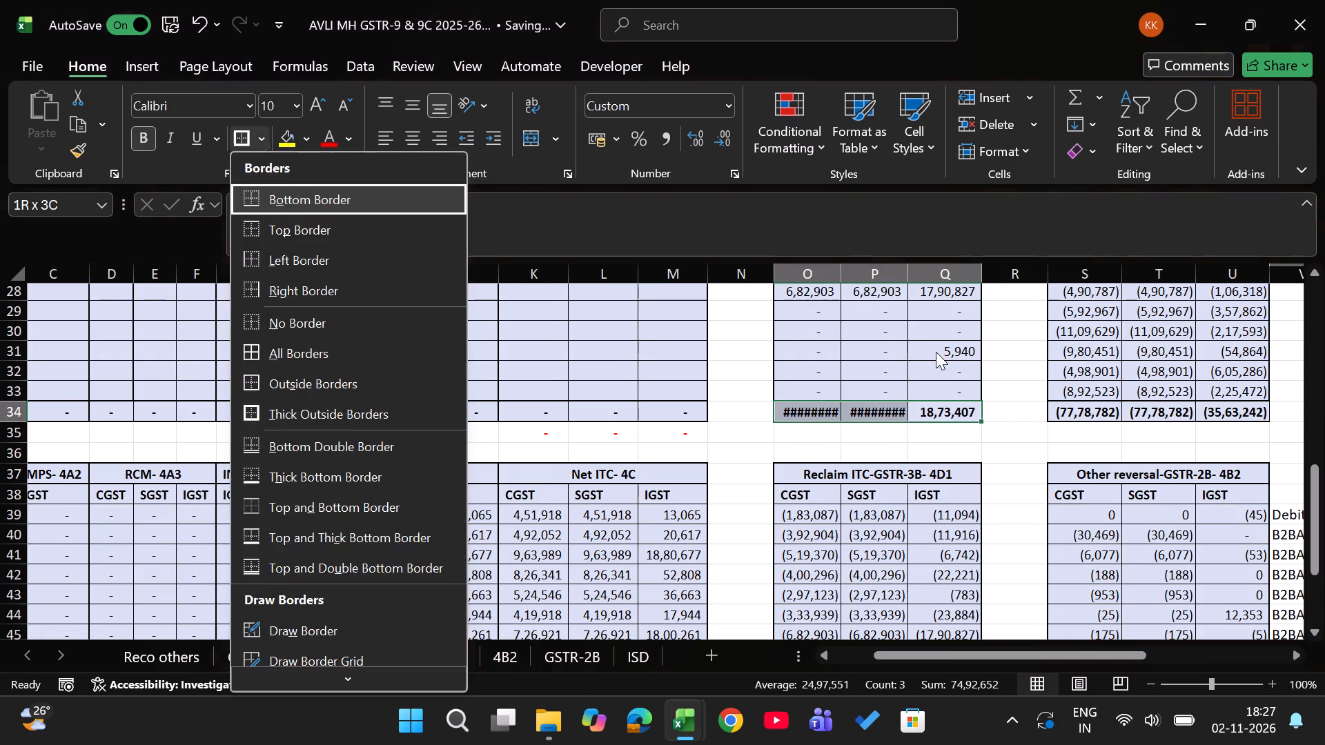
Examine the row 34 totals across Reco's 4B2, Table 4A5 and GSTR-2B blocks.
{"action": "key", "text": "Right"}
{"action": "key", "text": "Right"}
{"action": "key", "text": "Right"}
{"action": "key", "text": "Right"}
{"action": "key", "text": "Right"}
{"action": "key", "text": "Right"}
{"action": "key", "text": "Right"}
{"action": "key", "text": "Right"}
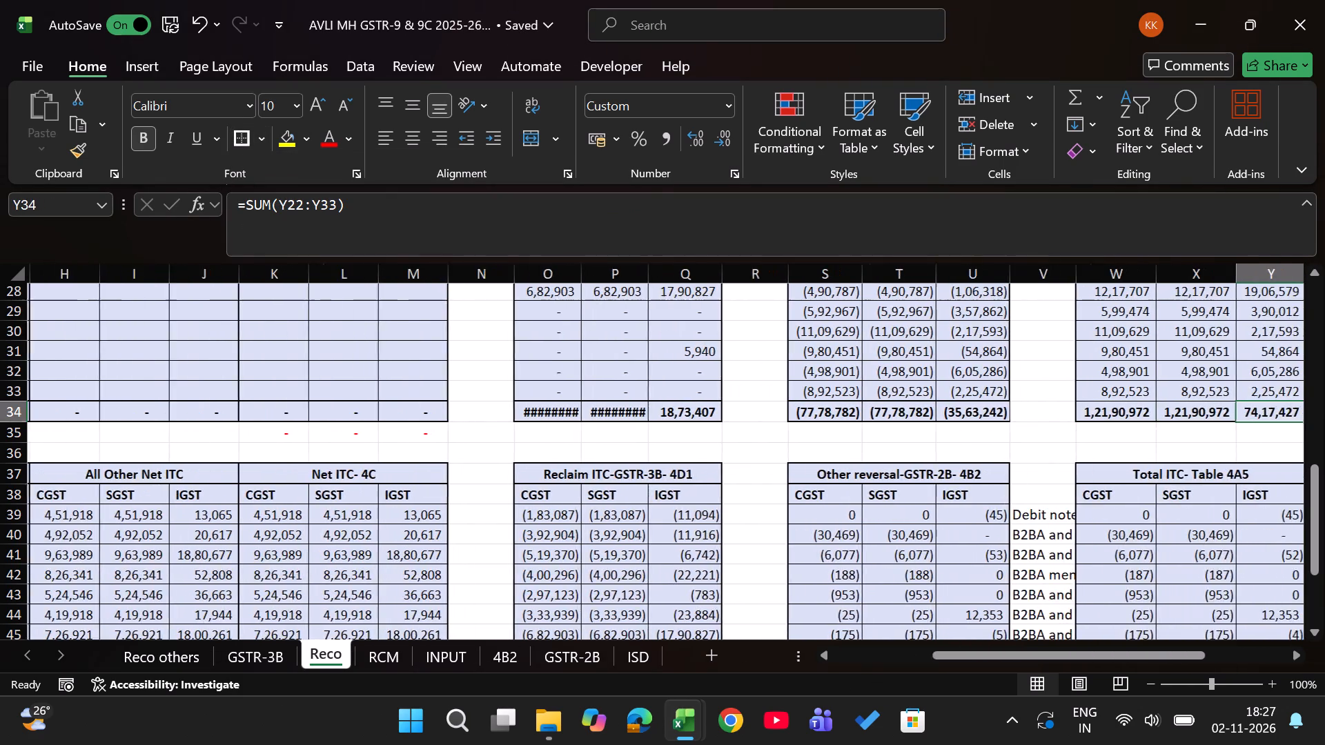
{"action": "key", "text": "Right"}
{"action": "key", "text": "Right"}
{"action": "key", "text": "Right"}
{"action": "key", "text": "Left"}
{"action": "key", "text": "Left"}
{"action": "key", "text": "Left"}
{"action": "key", "text": "Right"}
{"action": "key", "text": "Right"}
{"action": "key", "text": "Right"}
{"action": "key", "text": "Right"}
{"action": "key", "text": "Right"}
{"action": "key", "text": "Right"}
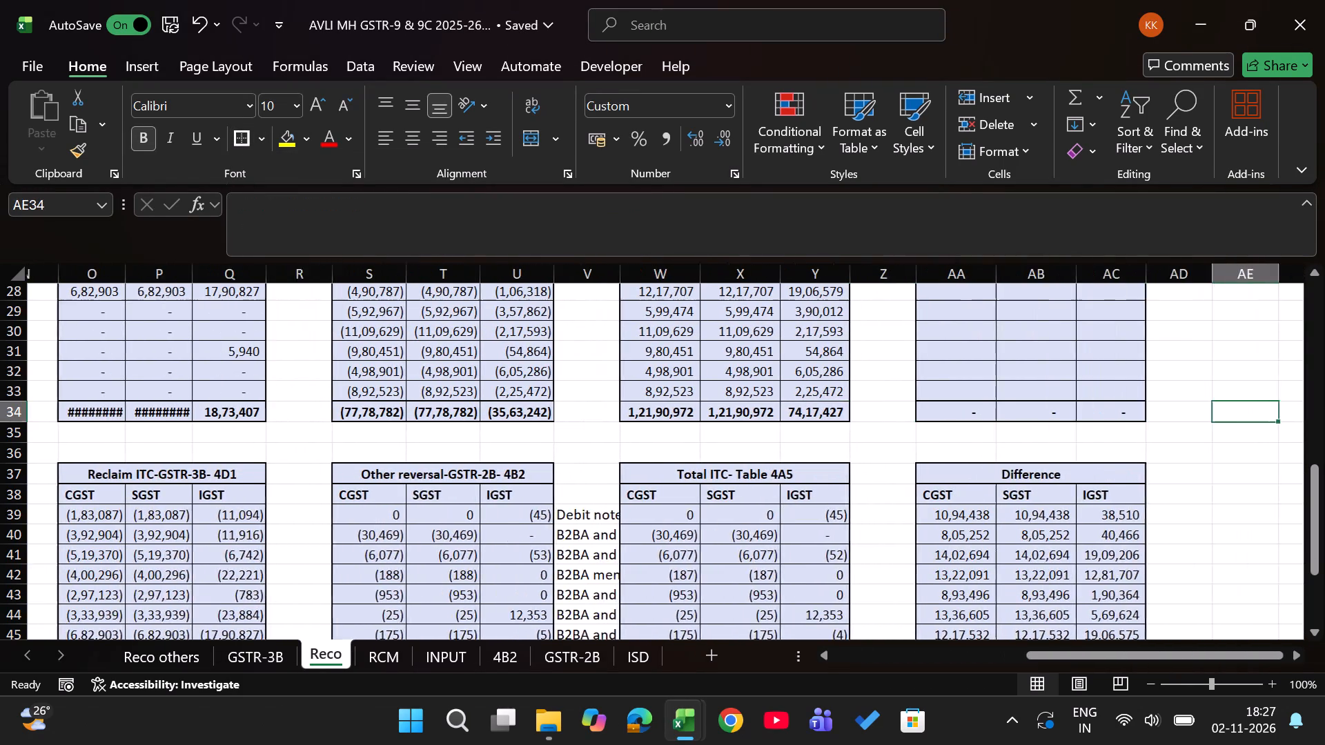
{"action": "key", "text": "Right"}
{"action": "key", "text": "Left"}
{"action": "key", "text": "Left"}
{"action": "key", "text": "Left"}
Start a SUMIFS formula in AA22 of Reco's GSTR-2B block, summing the CGST (Net) column AC:AC of the GSTR-2B sheet.
{"action": "key", "text": "ctrl+Left"}
{"action": "key", "text": "ctrl+Left"}
{"action": "key", "text": "ctrl+Left"}
{"action": "key", "text": "ctrl+Left"}
{"action": "key", "text": "Up"}
{"action": "key", "text": "Up"}
{"action": "key", "text": "Up"}
{"action": "key", "text": "Up"}
{"action": "key", "text": "Up"}
{"action": "key", "text": "Up"}
{"action": "key", "text": "Up"}
{"action": "key", "text": "Up"}
{"action": "key", "text": "Up"}
{"action": "key", "text": "Up"}
{"action": "key", "text": "Up"}
{"action": "key", "text": "Up"}
{"action": "key", "text": "Up"}
{"action": "key", "text": "Up"}
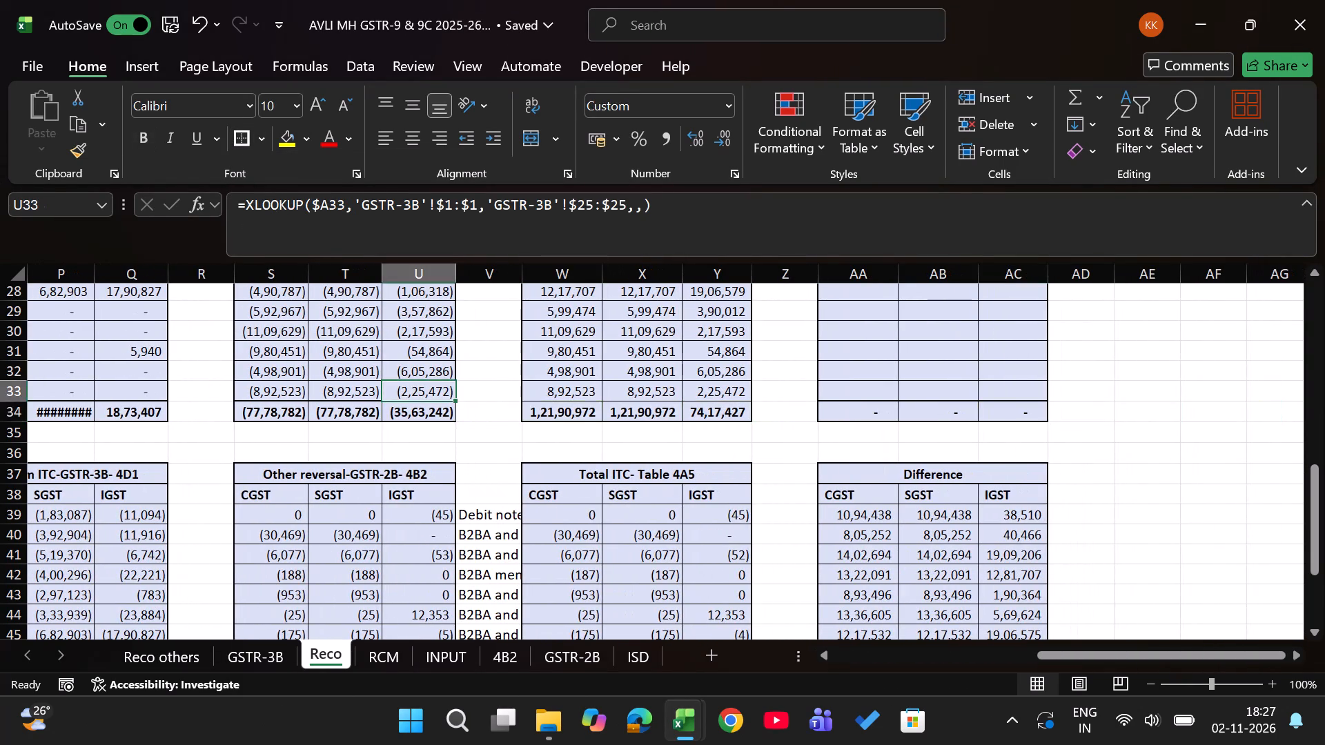
{"action": "key", "text": "Right"}
{"action": "key", "text": "Right"}
{"action": "key", "text": "Right"}
{"action": "key", "text": "Right"}
{"action": "key", "text": "Right"}
{"action": "key", "text": "Right"}
{"action": "key", "text": "Up"}
{"action": "key", "text": "Up"}
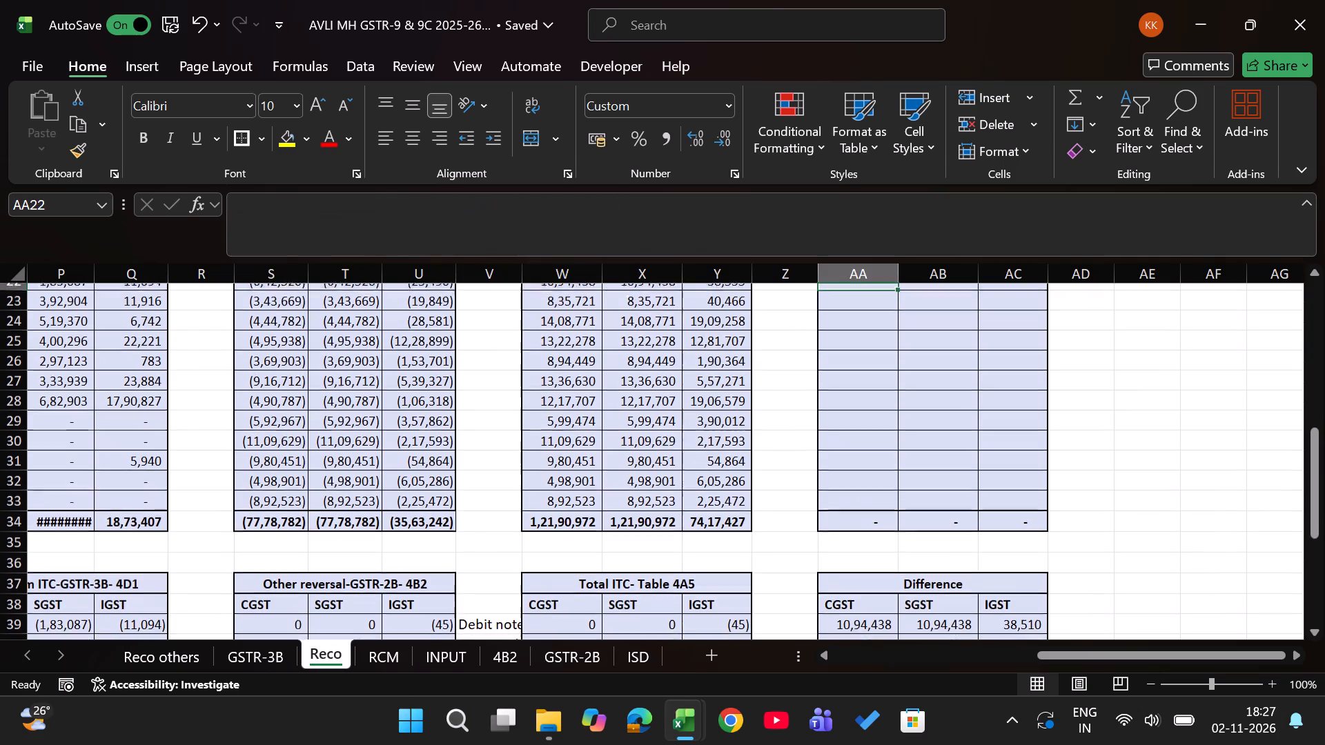
{"action": "key", "text": "Up"}
{"action": "key", "text": "Up"}
{"action": "key", "text": "Down"}
{"action": "key", "text": "Down"}
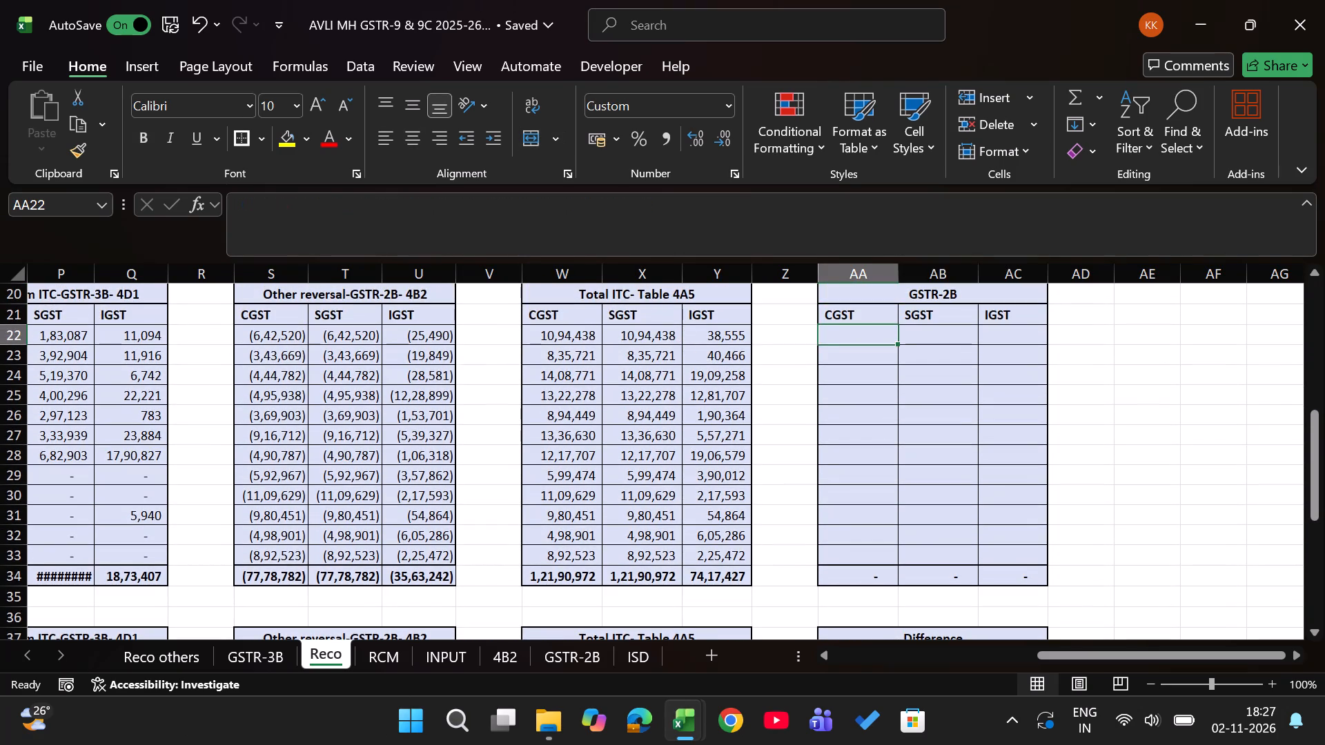
{"action": "type", "text": "=sumifs"}
{"action": "key", "text": "Tab"}
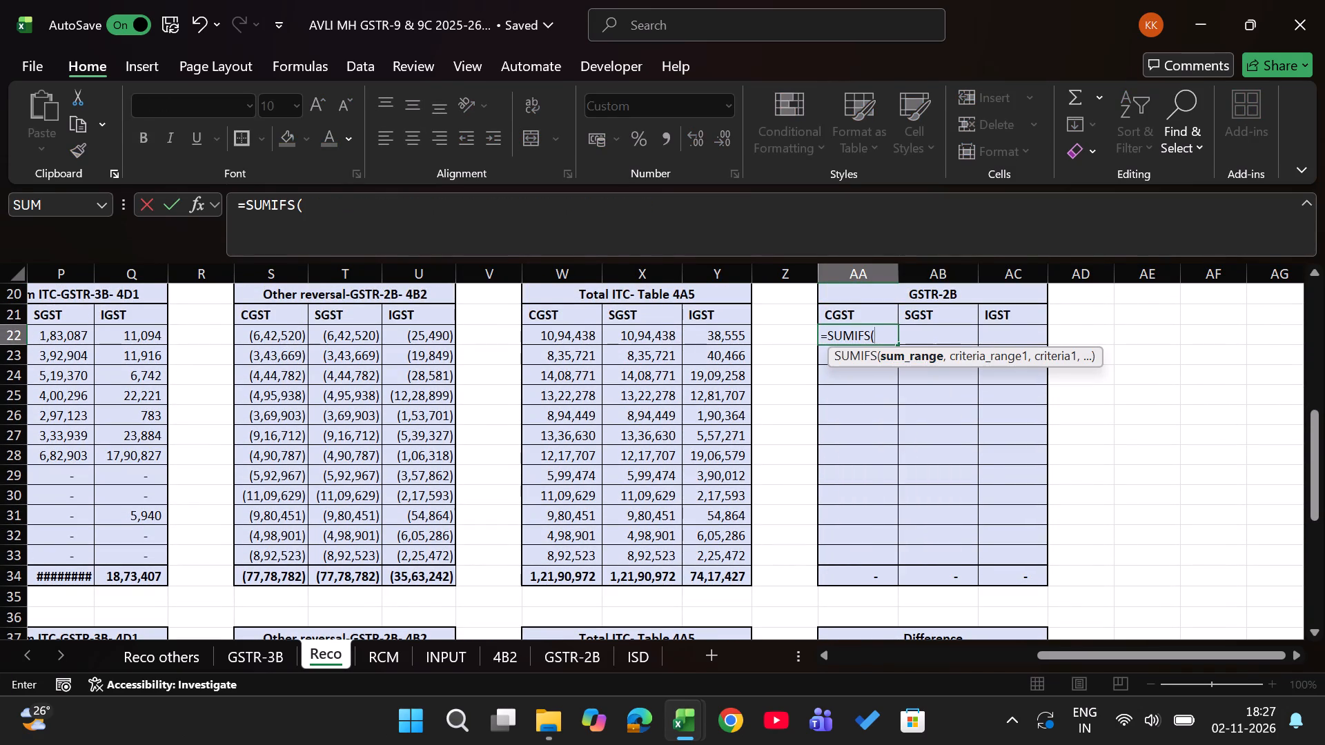
{"action": "left_click_drag", "start_coordinate": [578, 653], "coordinate": [583, 642]}
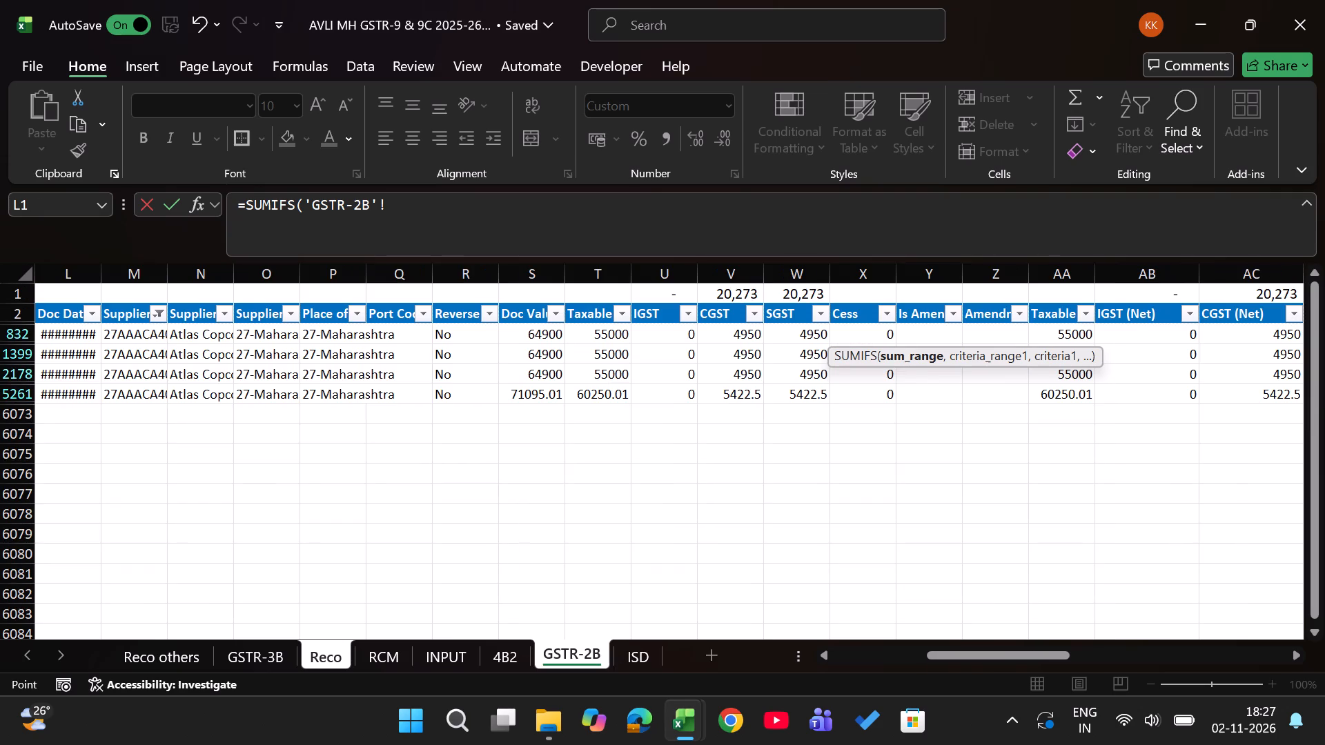
{"action": "left_click_drag", "start_coordinate": [583, 642], "coordinate": [941, 349]}
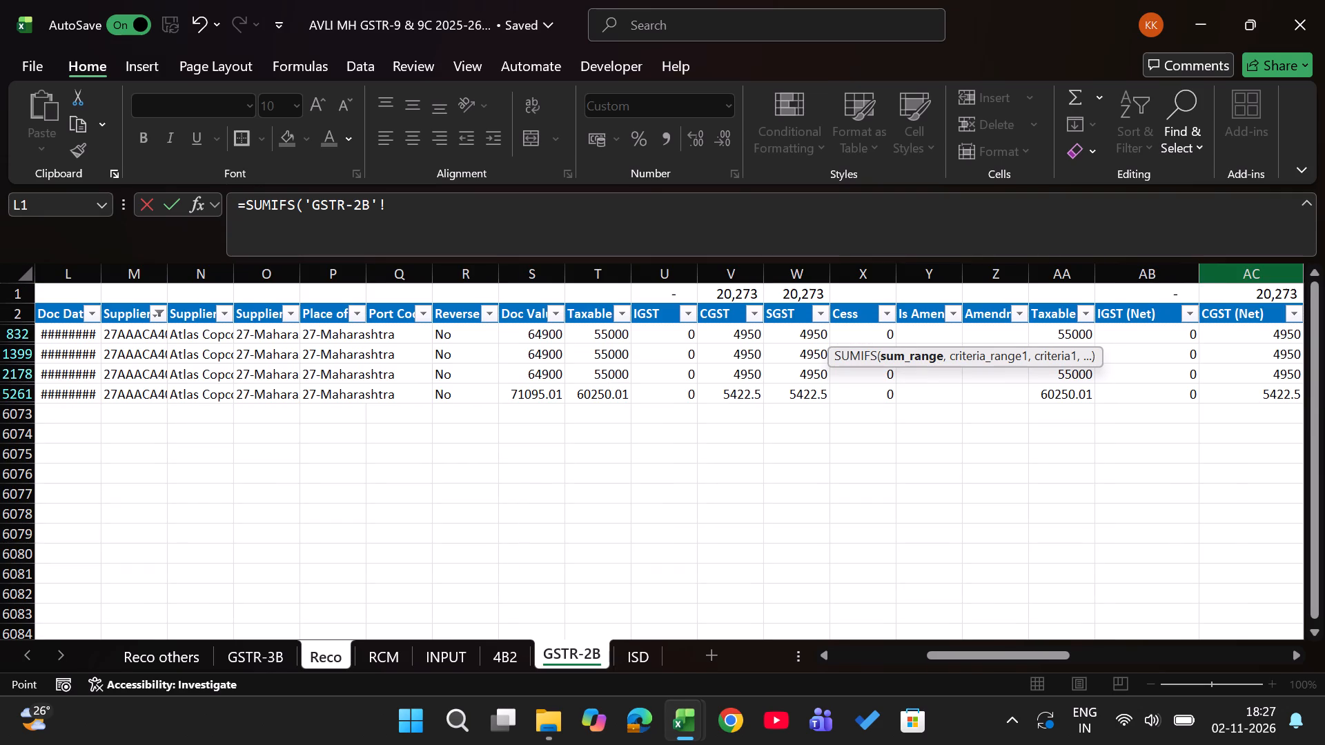
{"action": "left_click", "coordinate": [1242, 279]}
{"action": "key", "text": "comma"}
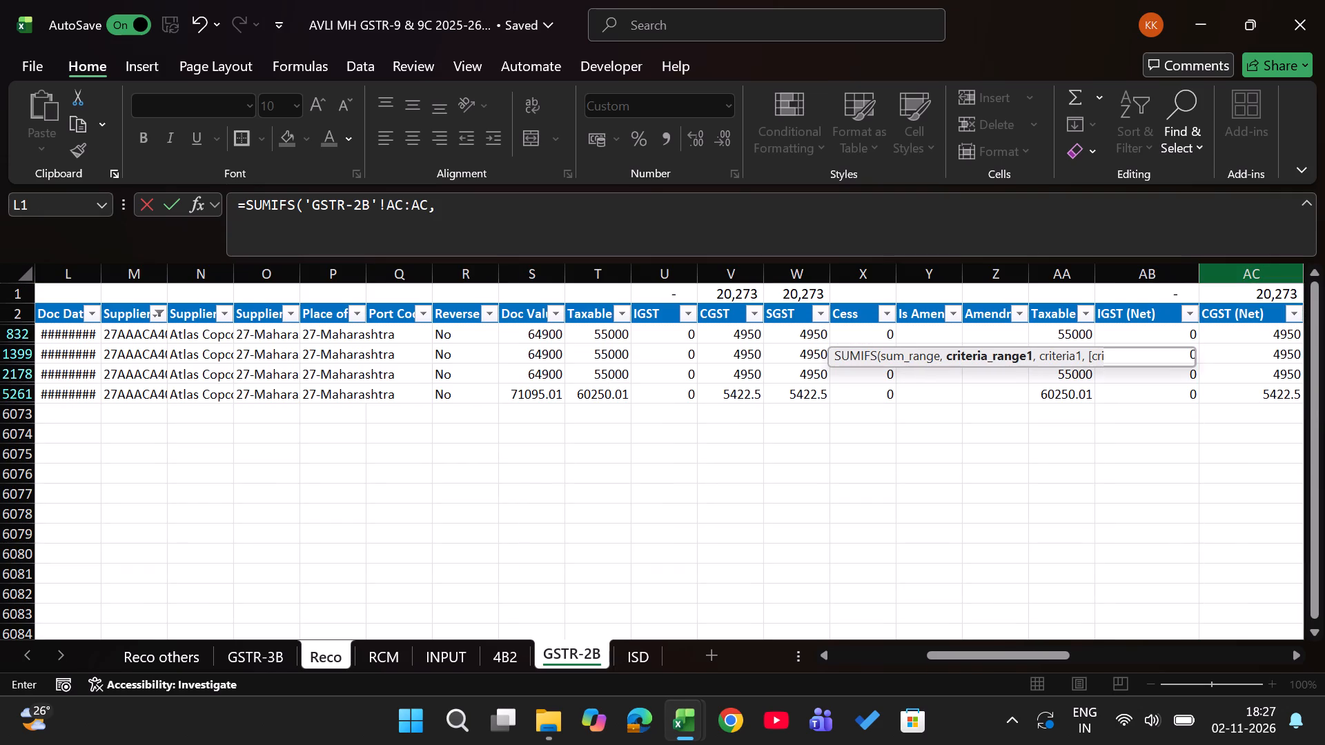
Add the first SUMIFS criterion, matching GSTR-2B's Tax Period column $H:$H to the month in Reco!$A22.
{"action": "scroll", "coordinate": [670, 436], "scroll_direction": "right", "scroll_amount": 5}
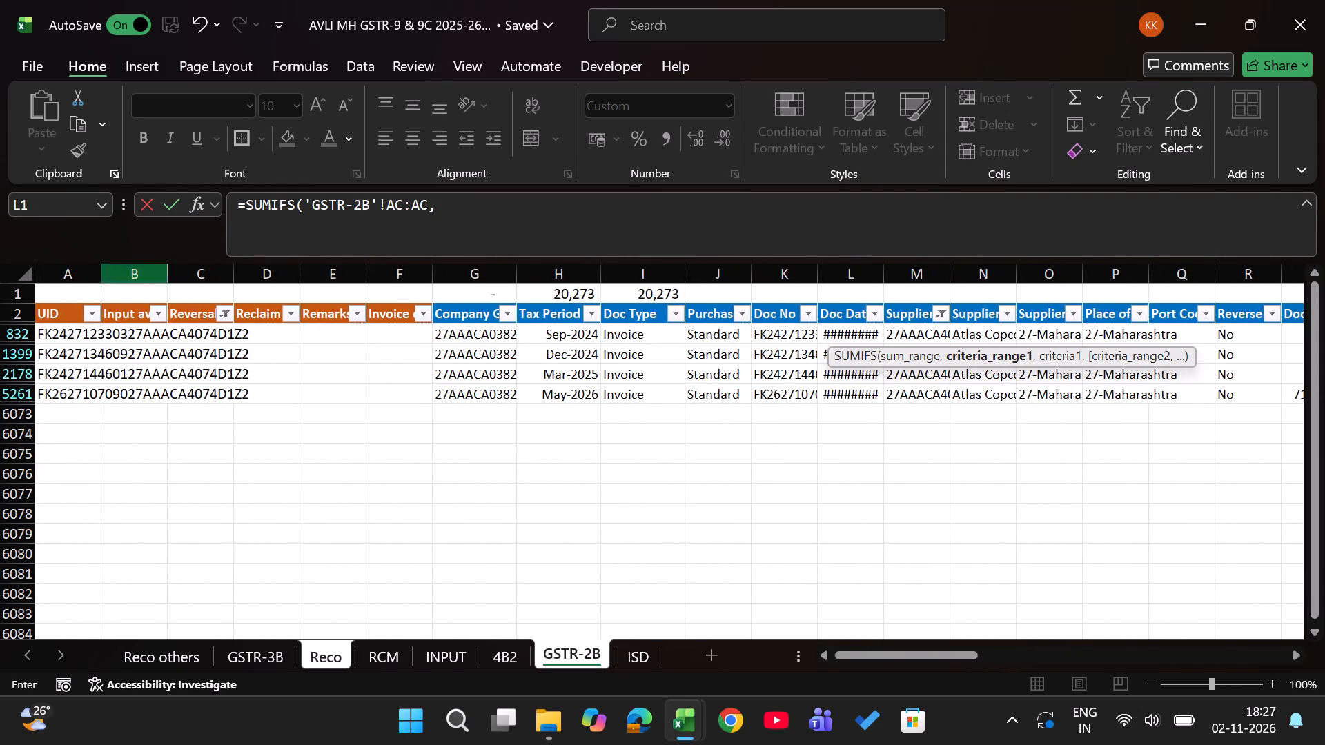
{"action": "left_click", "coordinate": [540, 280]}
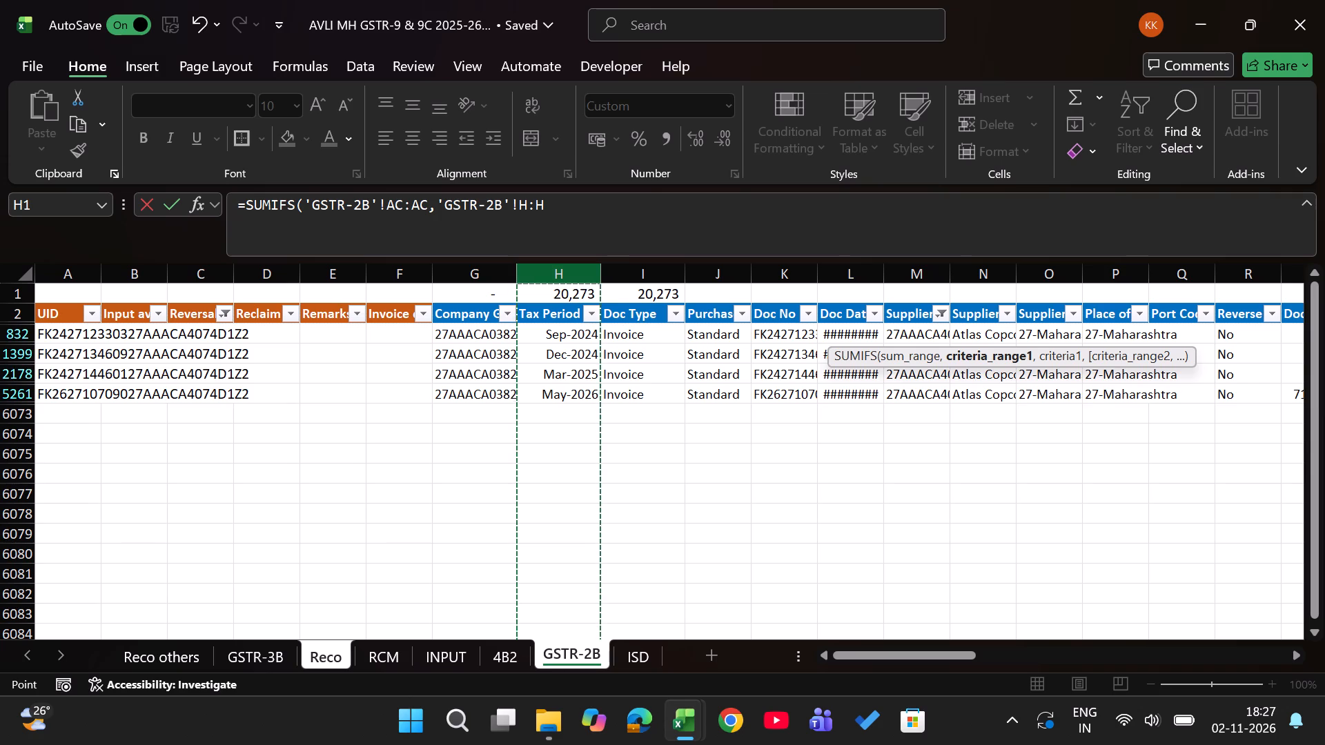
{"action": "key", "text": "F4"}
{"action": "key", "text": "comma"}
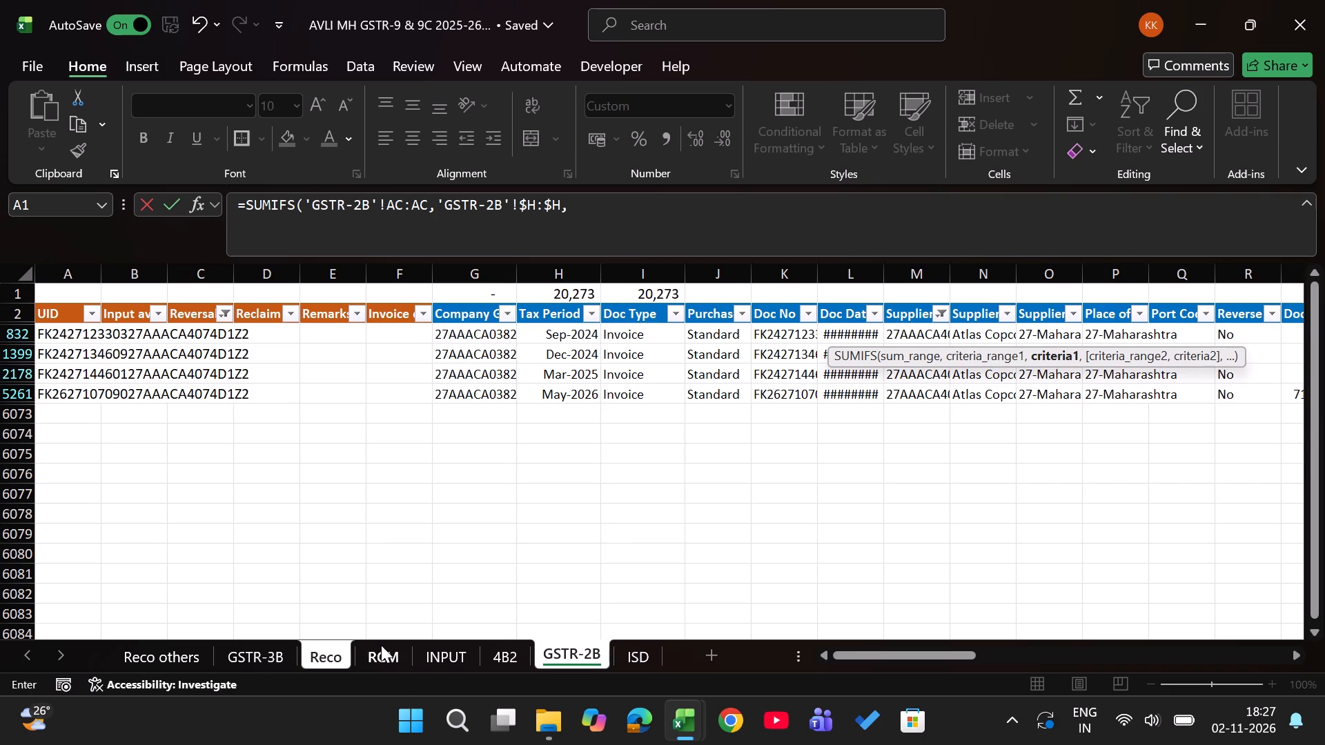
{"action": "left_click", "coordinate": [319, 662]}
{"action": "scroll", "coordinate": [255, 439], "scroll_direction": "right", "scroll_amount": 5}
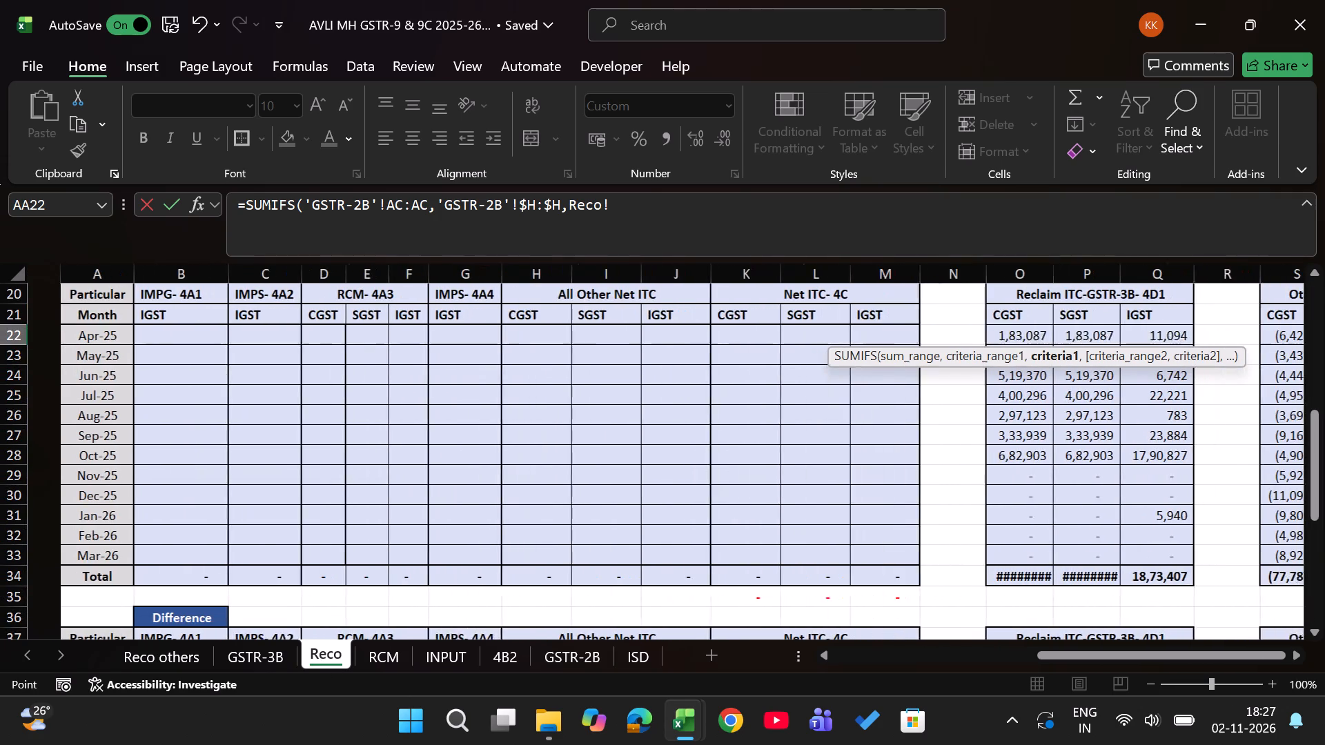
{"action": "left_click", "coordinate": [72, 337]}
{"action": "key", "text": "F4"}
{"action": "key", "text": "F4"}
{"action": "key", "text": "F4"}
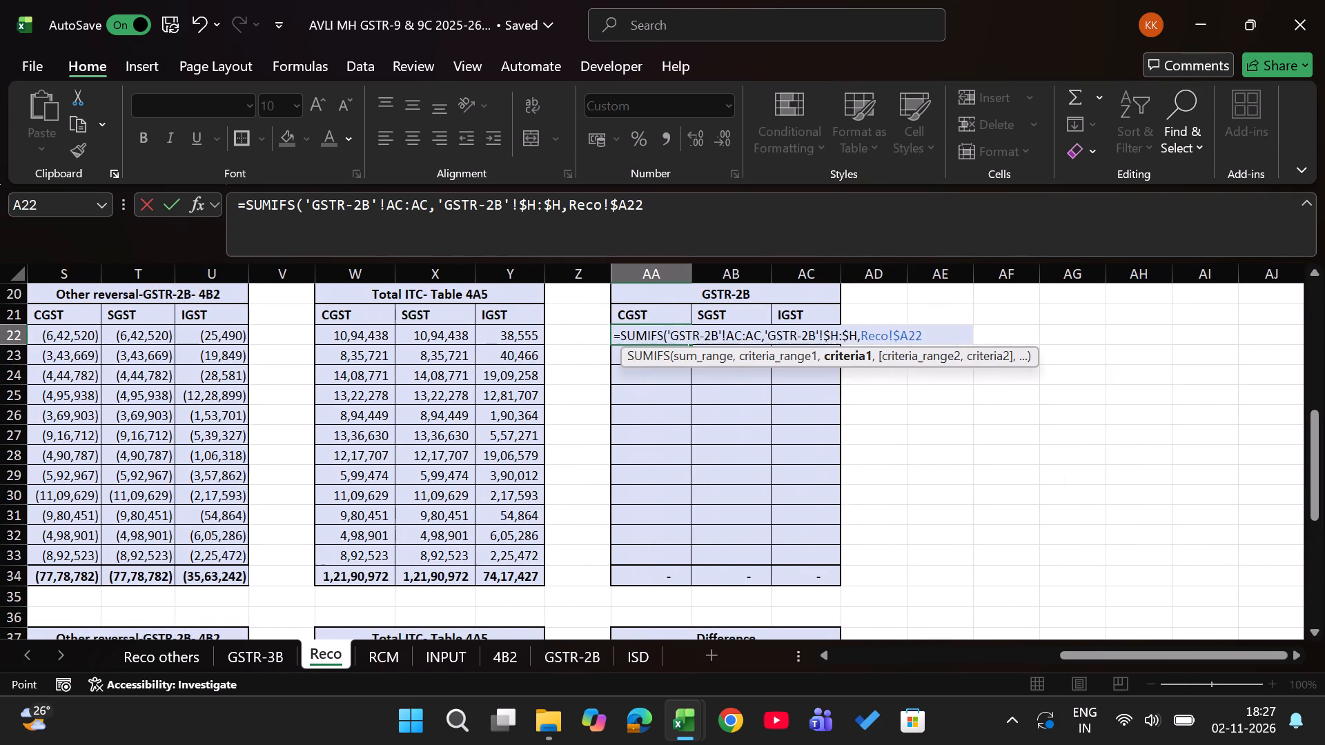
{"action": "key", "text": "comma"}
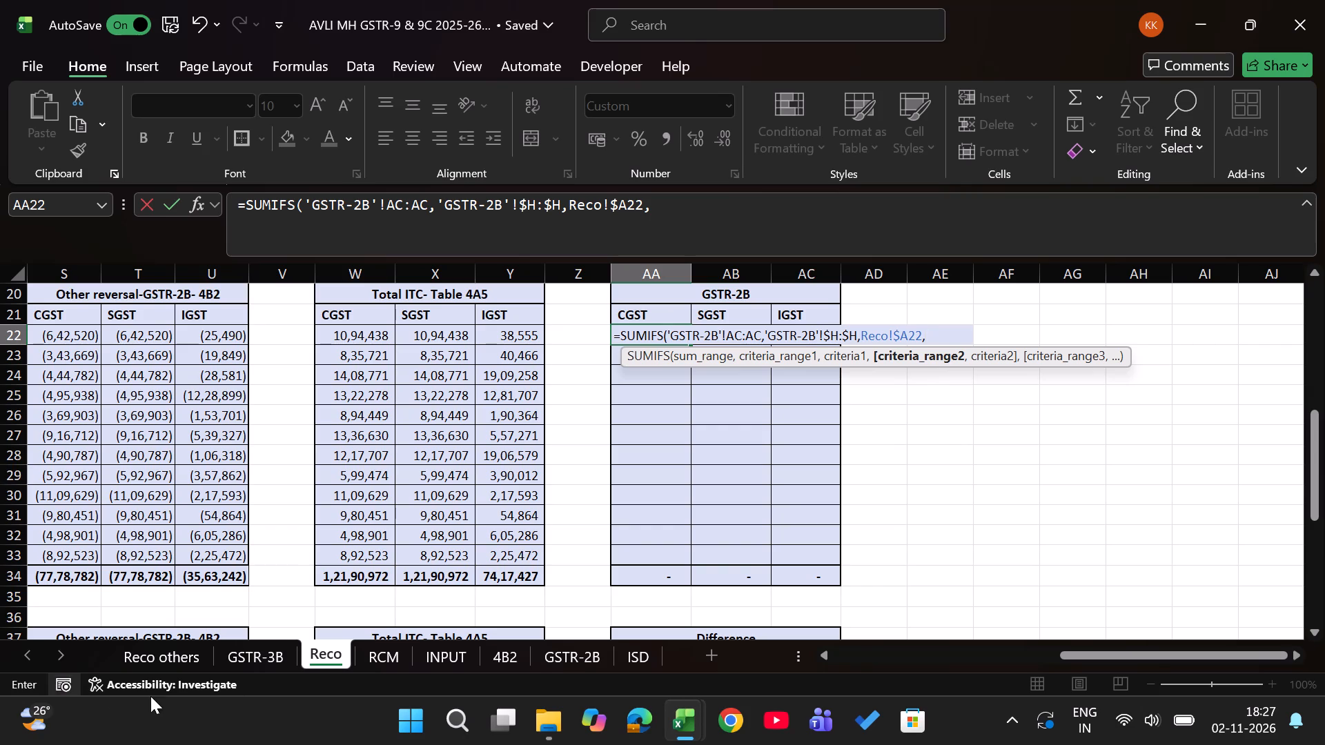
Add a second SUMIFS criterion requiring GSTR-2B's Reverse column $R:$R to equal "No".
{"action": "left_click", "coordinate": [556, 664]}
{"action": "scroll", "coordinate": [925, 479], "scroll_direction": "left", "scroll_amount": 2}
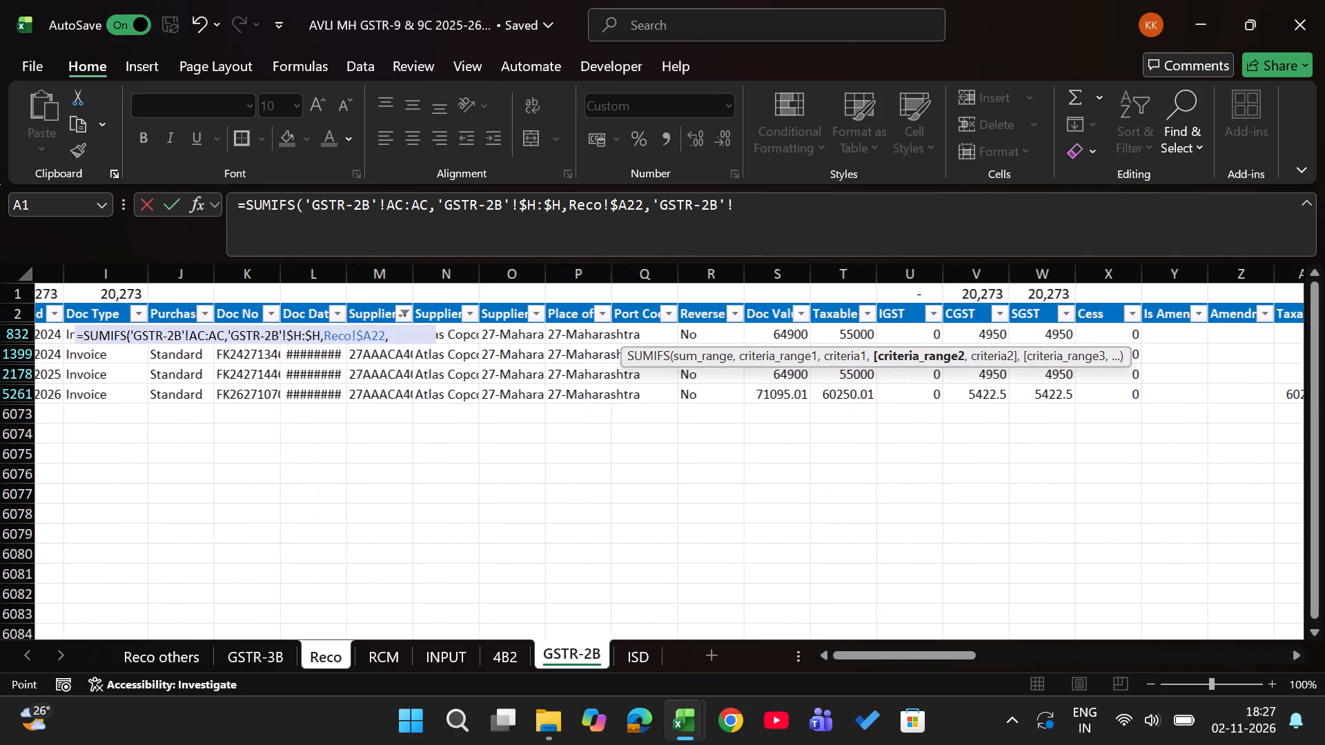
{"action": "scroll", "coordinate": [925, 479], "scroll_direction": "left", "scroll_amount": 1}
{"action": "left_click", "coordinate": [703, 283]}
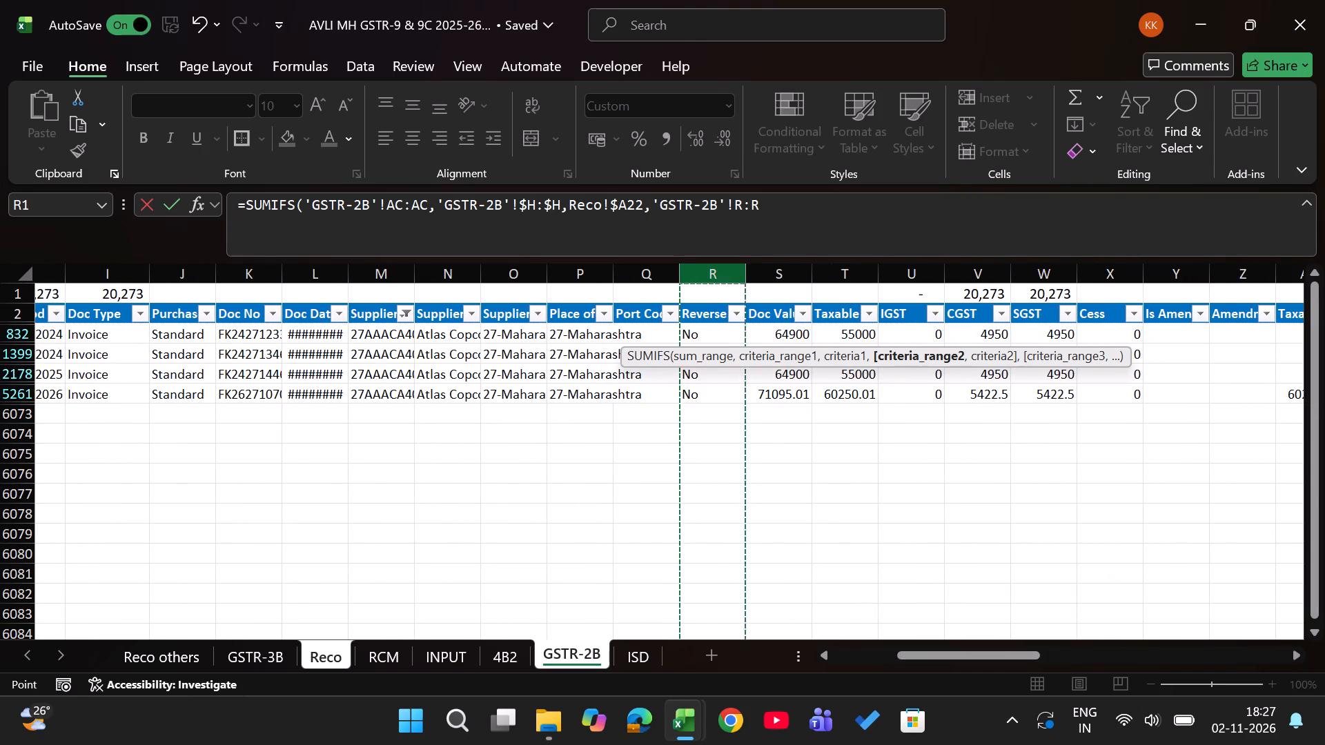
{"action": "key", "text": "F4"}
{"action": "key", "text": "comma"}
{"action": "key", "text": "shift+quotedbl"}
{"action": "type", "text": "no"}
{"action": "key", "text": "BackSpace"}
{"action": "key", "text": "BackSpace"}
{"action": "key", "text": "shift+n"}
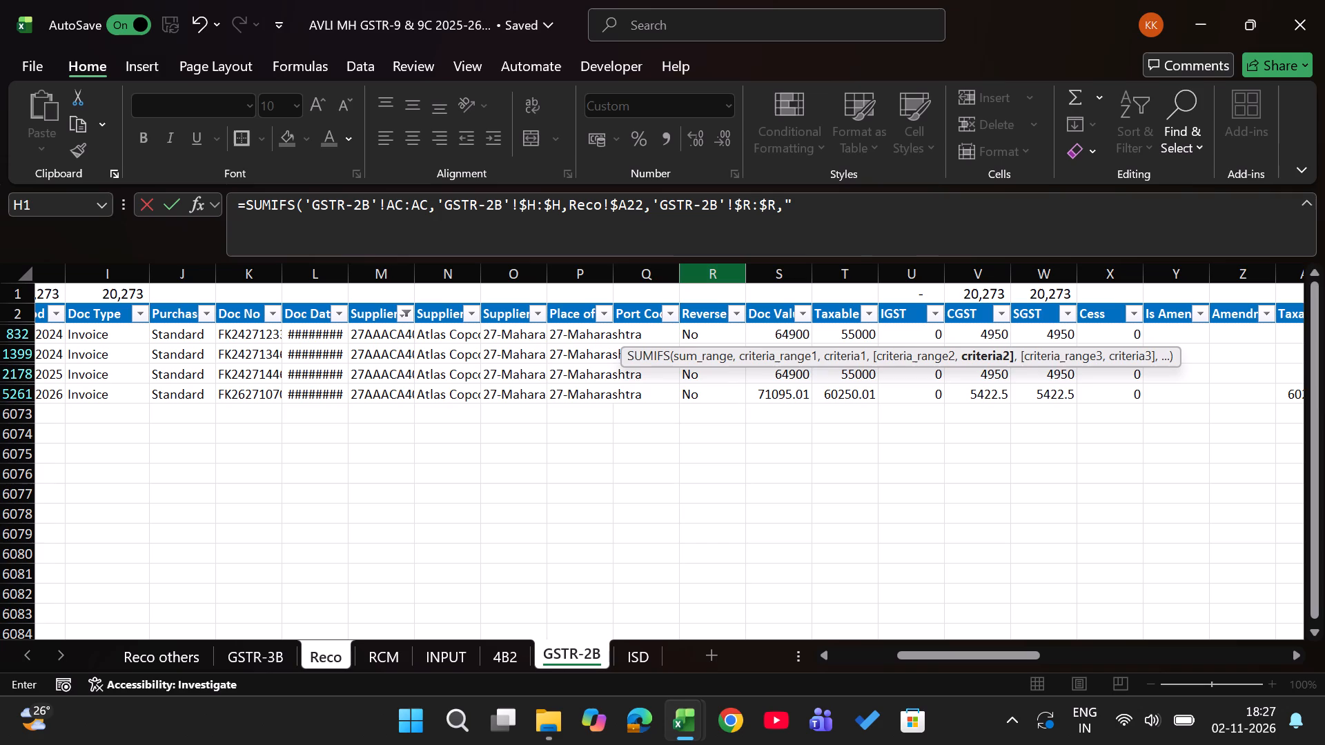
{"action": "key", "text": "o"}
{"action": "key", "text": "shift+quotedbl"}
{"action": "key", "text": "comma"}
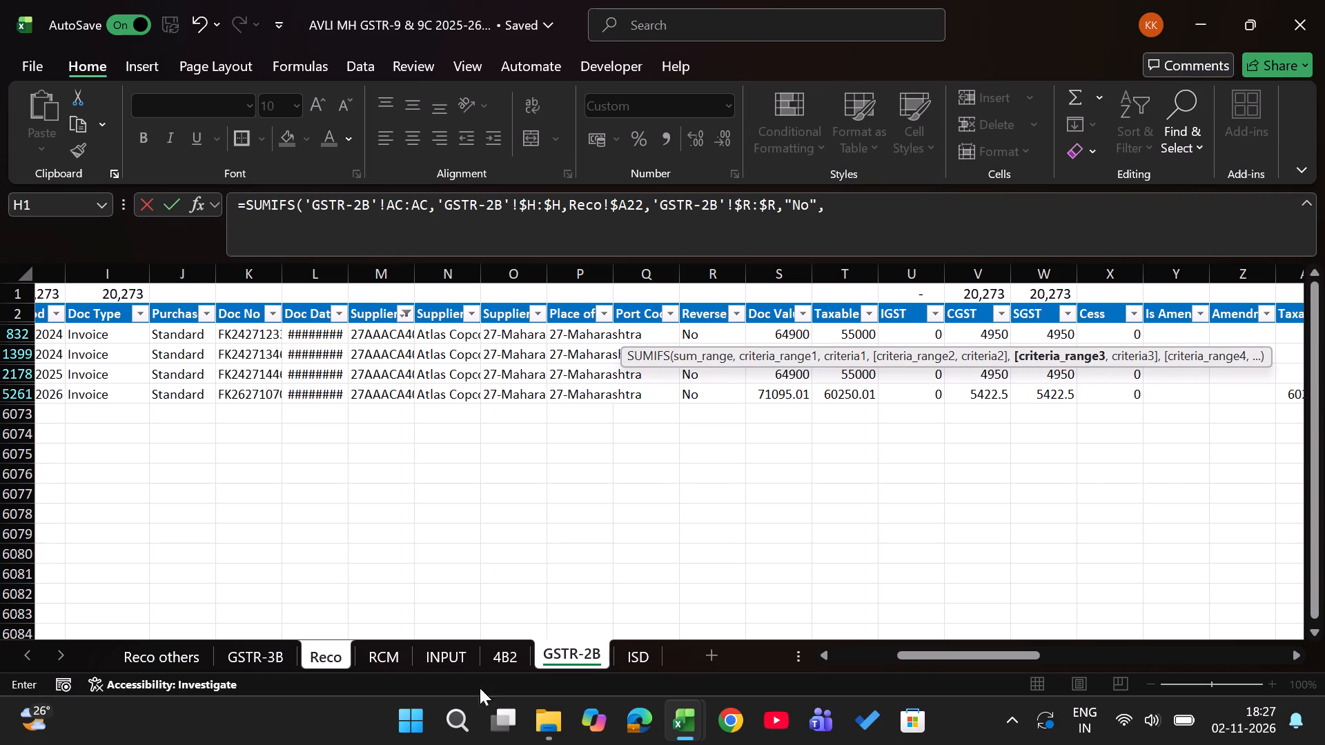
Add a third criterion requiring GSTR-2B's ITC eligibility column $AL:$AL to equal "Yes" and complete the AA22 formula.
{"action": "left_click", "coordinate": [553, 656]}
{"action": "scroll", "coordinate": [944, 475], "scroll_direction": "left", "scroll_amount": 3}
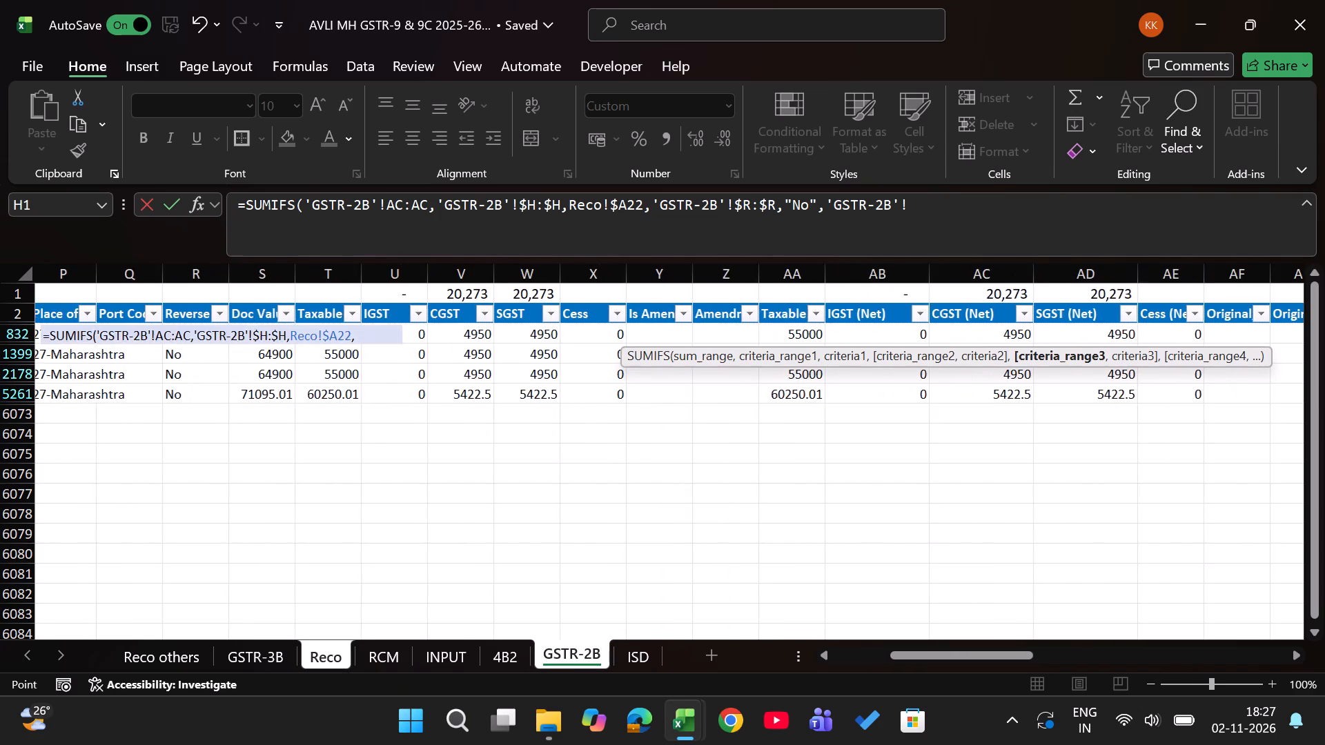
{"action": "scroll", "coordinate": [944, 475], "scroll_direction": "left", "scroll_amount": 5}
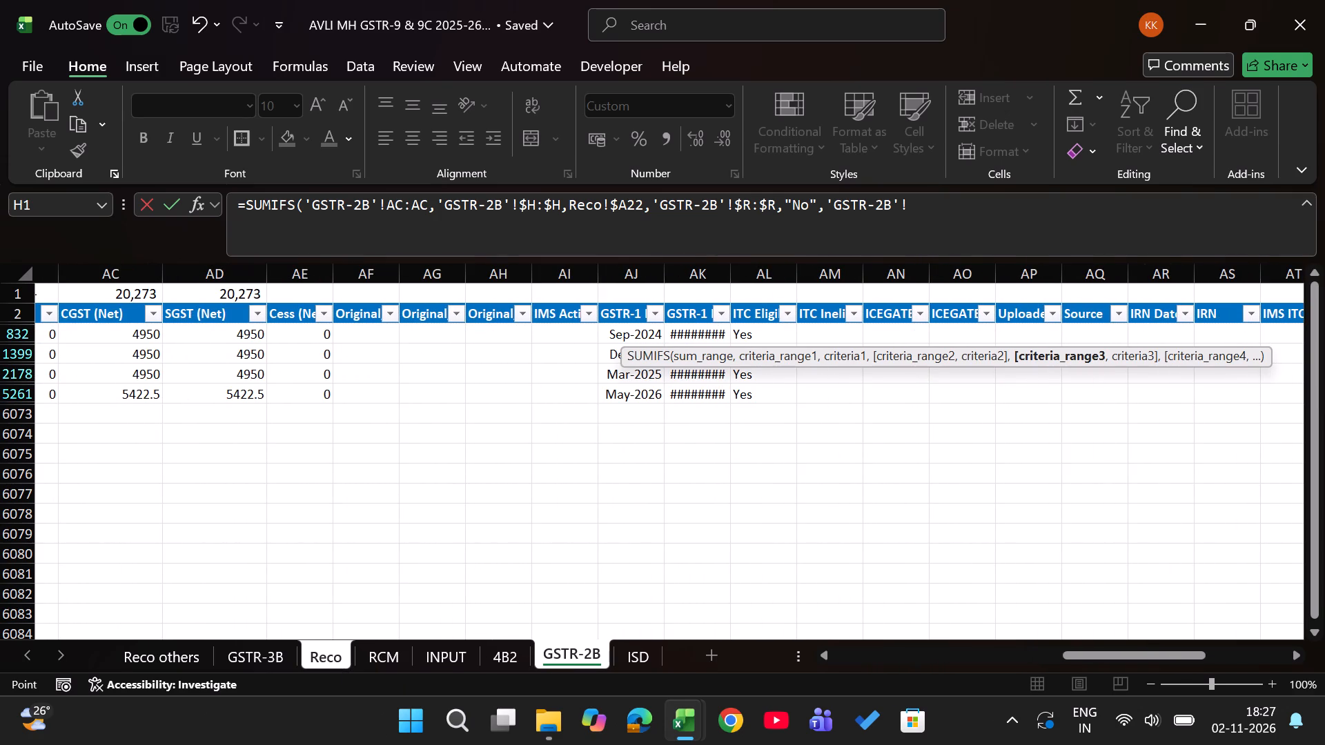
{"action": "left_click", "coordinate": [766, 271]}
{"action": "key", "text": "F4"}
{"action": "key", "text": "comma"}
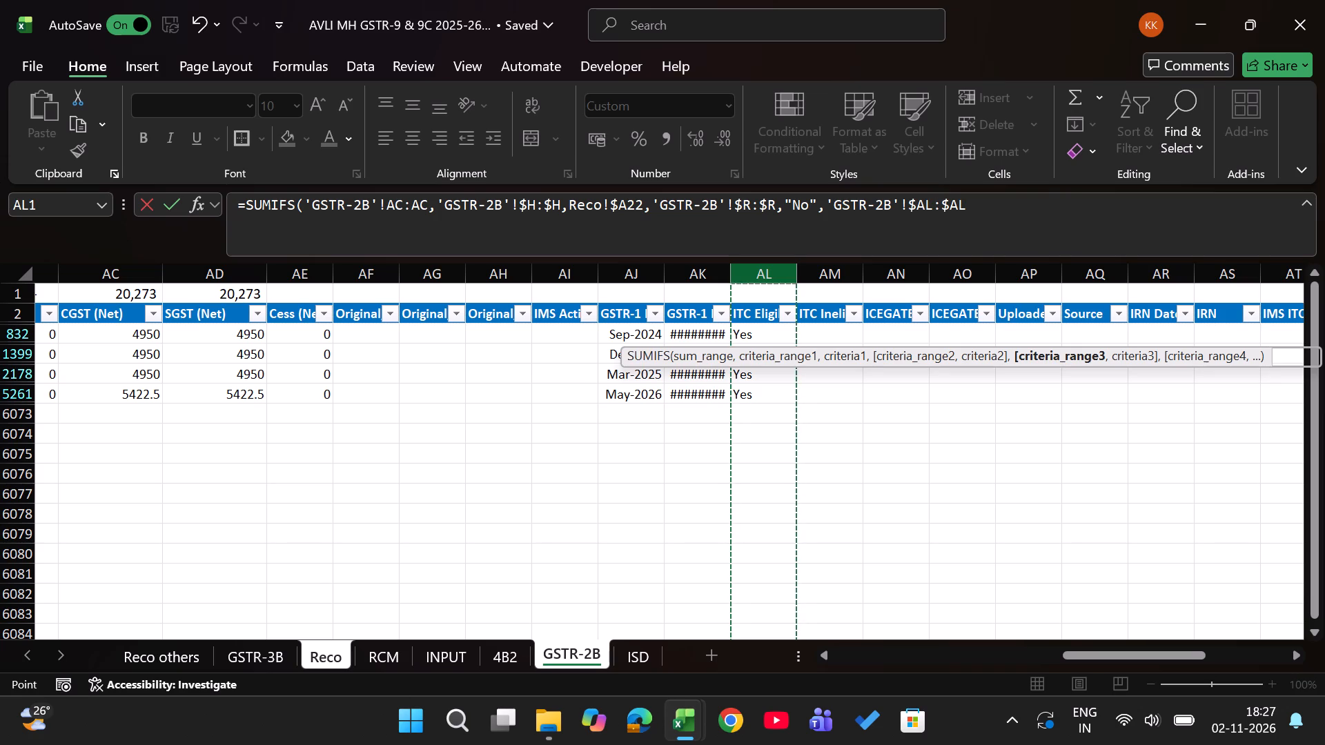
{"action": "key", "text": "shift+quotedbl"}
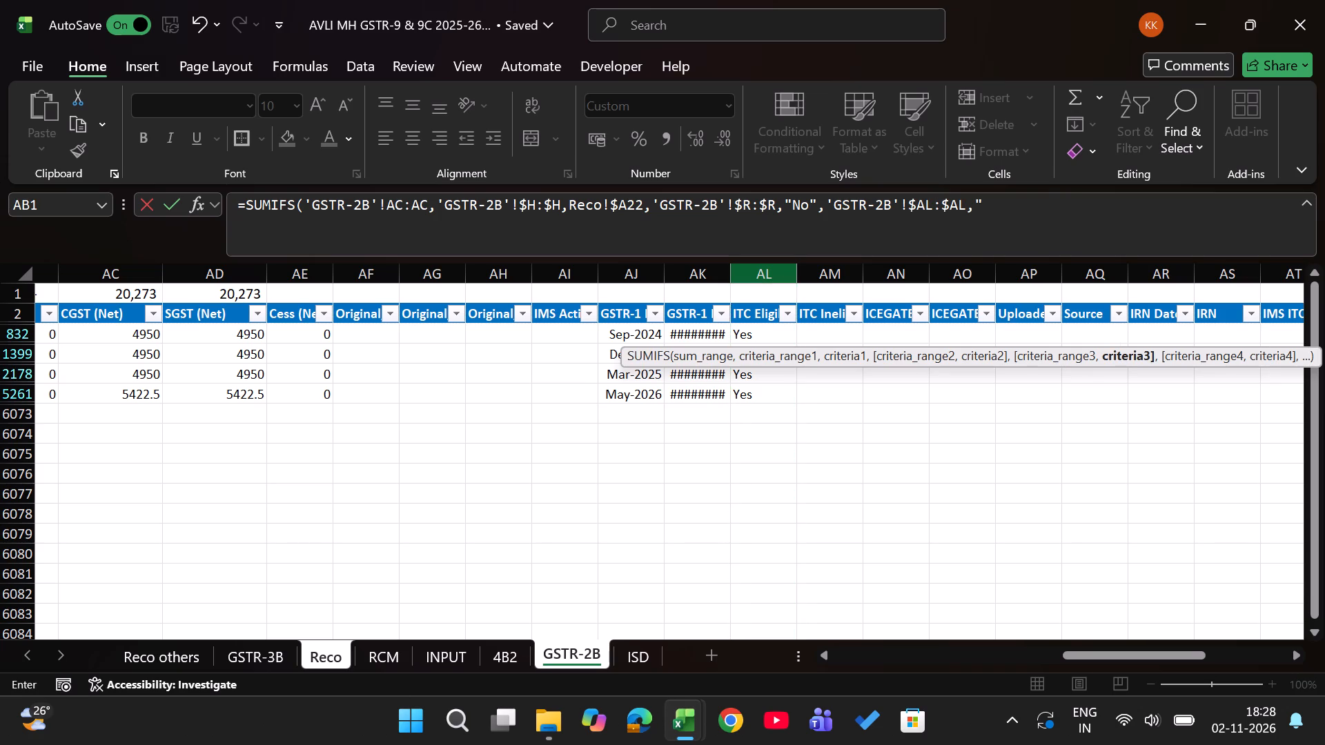
{"action": "type", "text": "Yes\""}
{"action": "key", "text": "Return"}
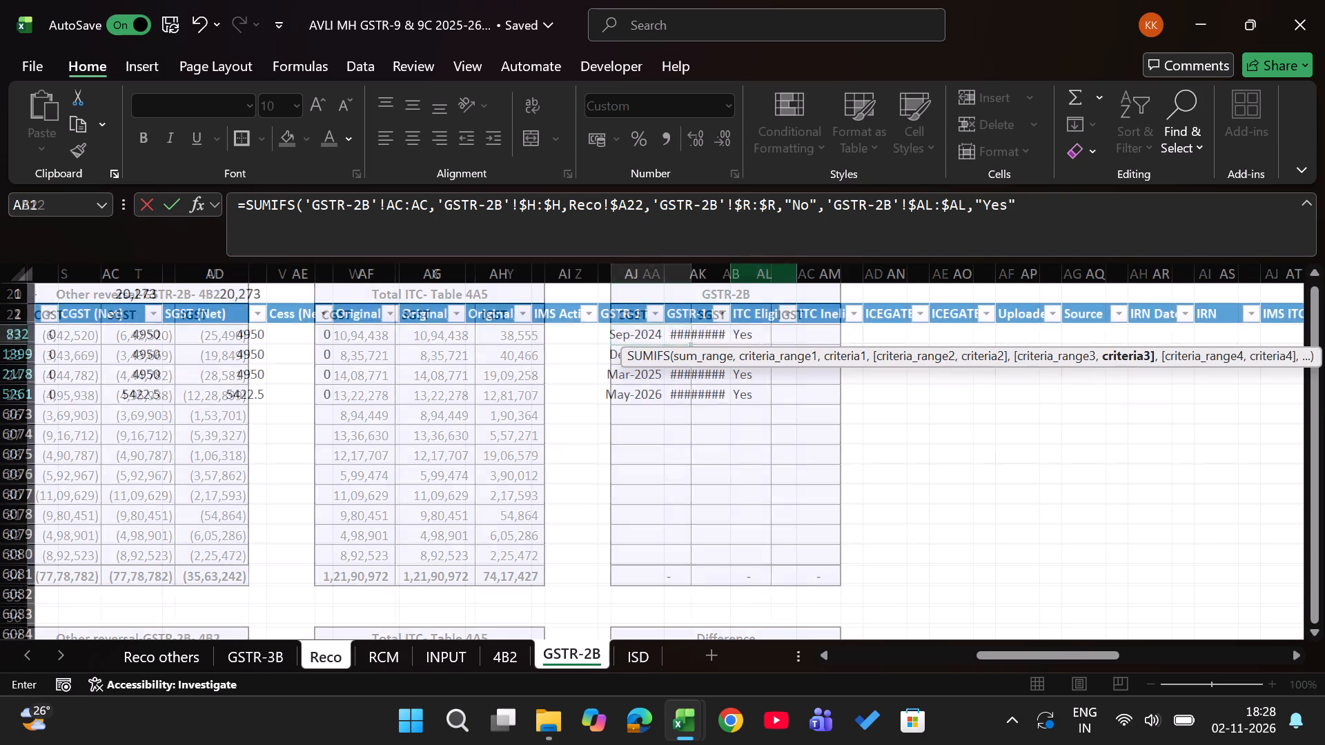
Copy the AA22 CGST formula into the SGST and IGST cells AB22 and AC22.
{"action": "key", "text": "Up"}
{"action": "key", "text": "ctrl+c"}
{"action": "key", "text": "Right"}
{"action": "key", "text": "Return"}
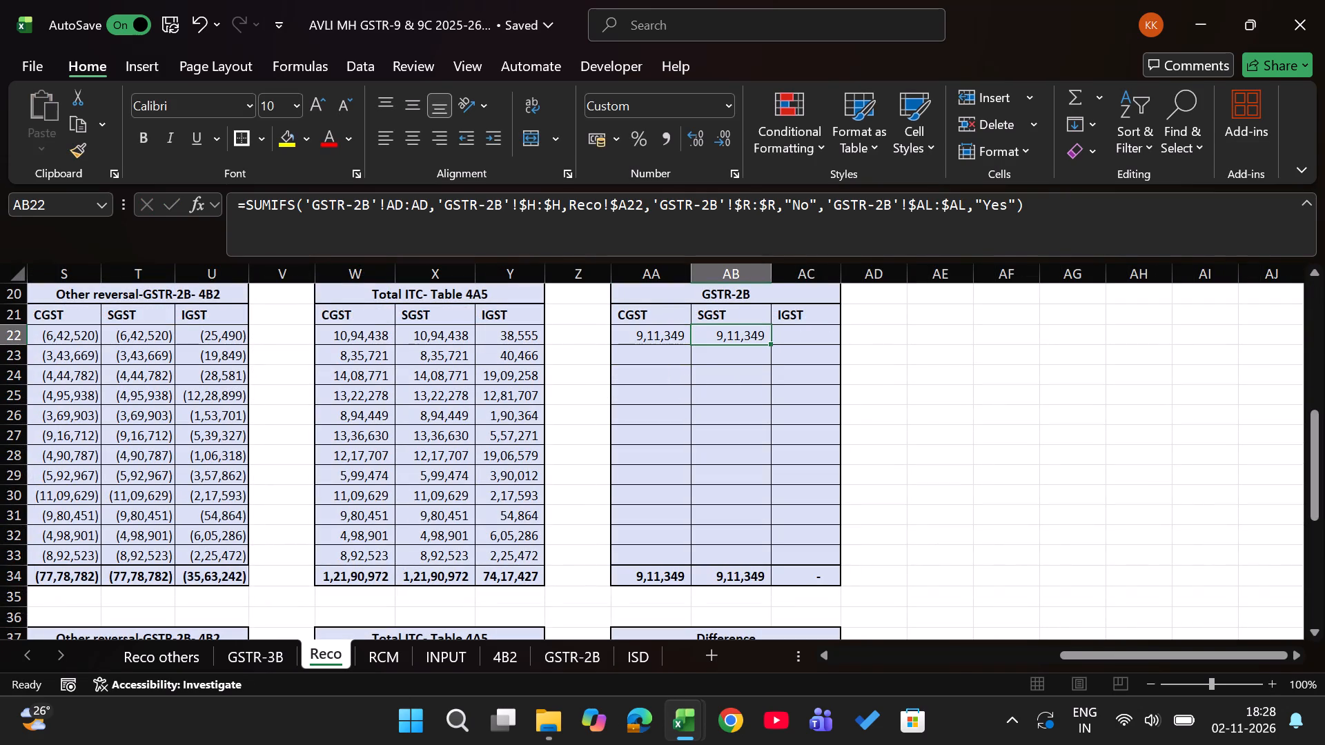
{"action": "key", "text": "Down"}
{"action": "key", "text": "Up"}
{"action": "key", "text": "Left"}
{"action": "key", "text": "ctrl+c"}
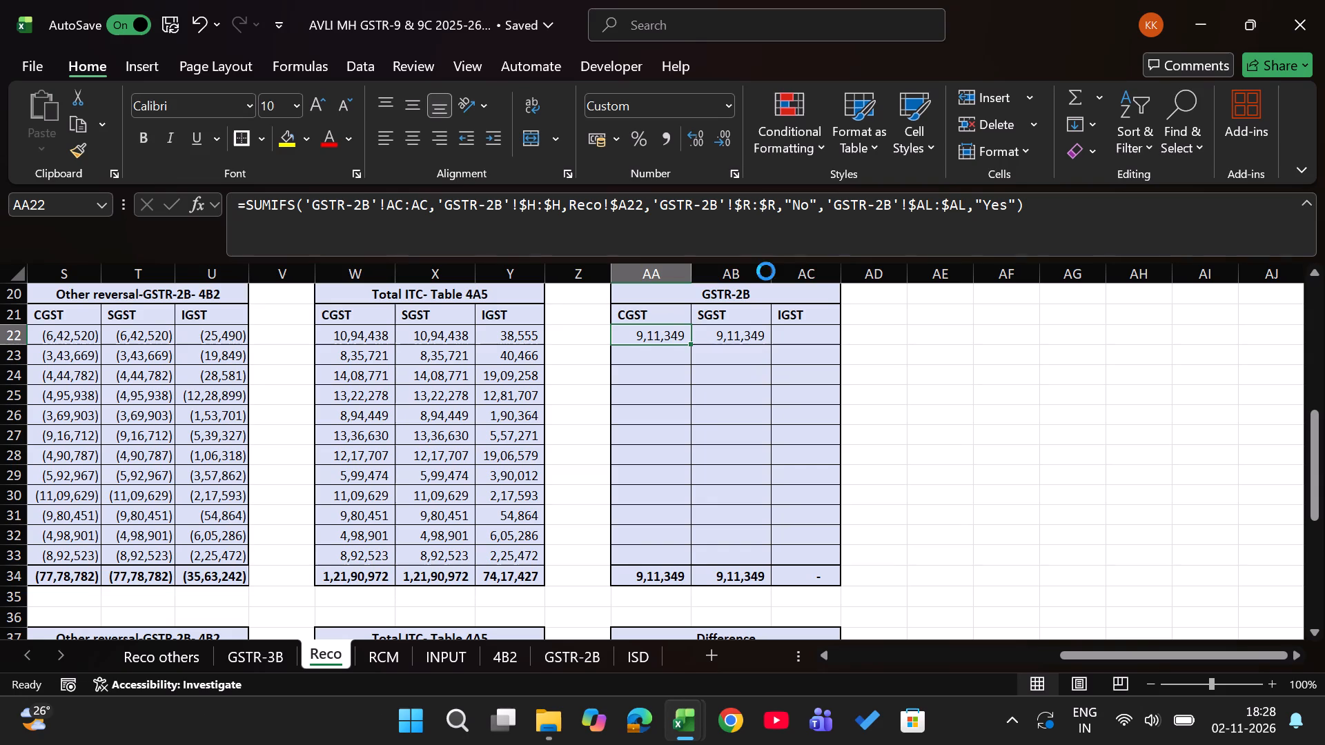
{"action": "key", "text": "Right"}
{"action": "key", "text": "Right"}
{"action": "key", "text": "Return"}
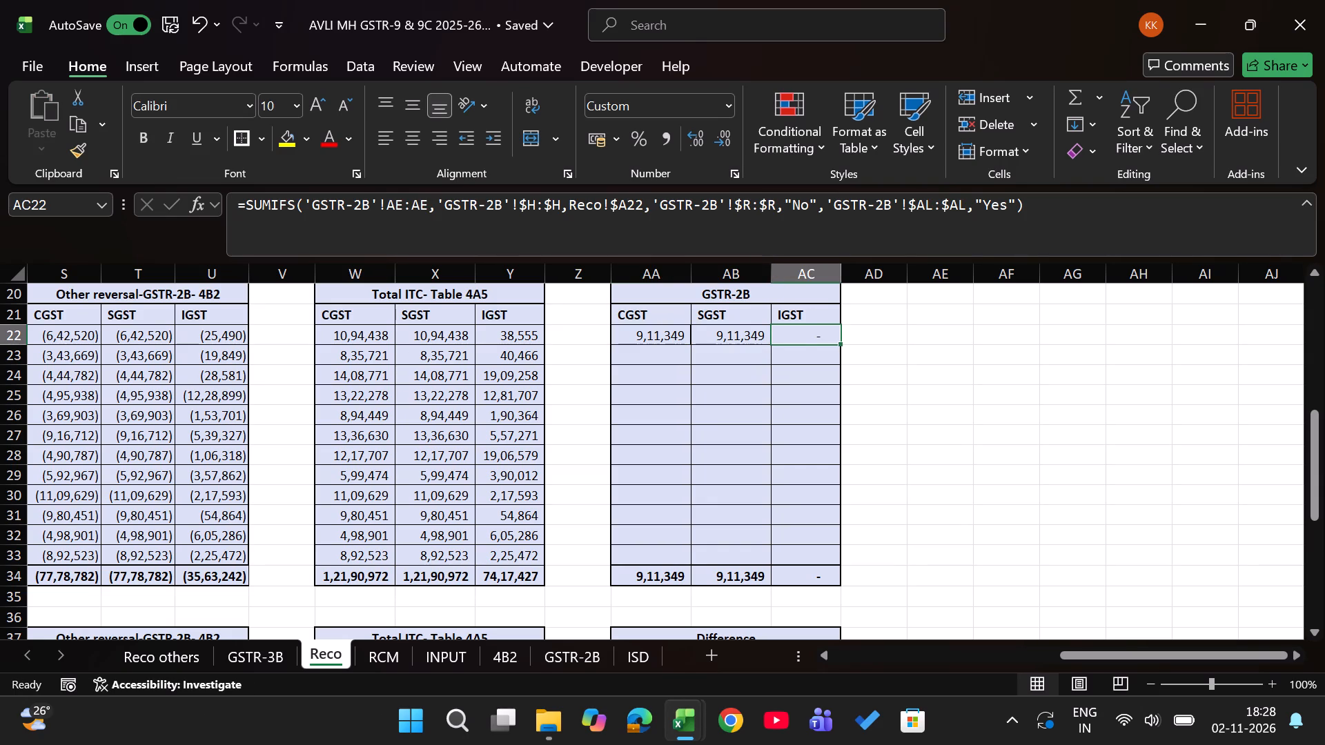
Change the sum range in the AC22 IGST formula to the GSTR-2B sheet's column AB:AB.
{"action": "left_click", "coordinate": [434, 205]}
{"action": "key", "text": "Left"}
{"action": "key", "text": "BackSpace"}
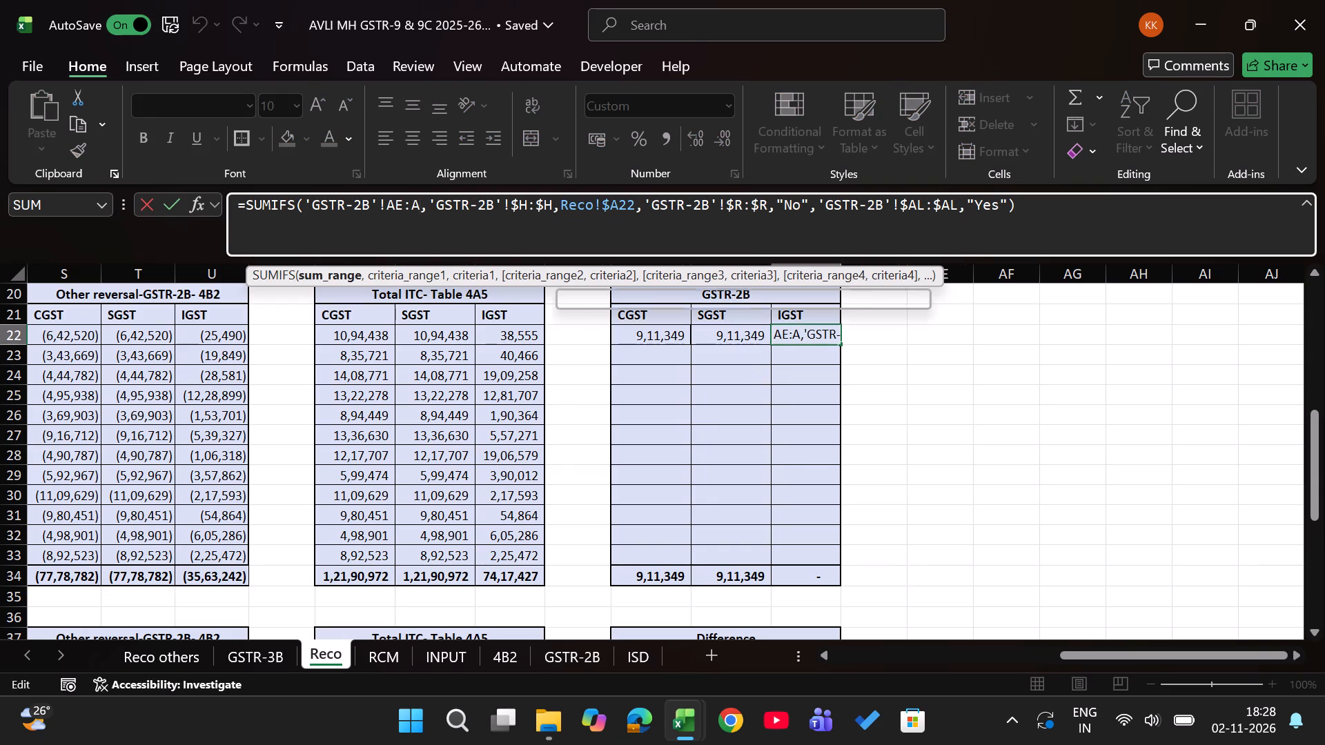
{"action": "key", "text": "b"}
{"action": "key", "text": "Left"}
{"action": "key", "text": "Left"}
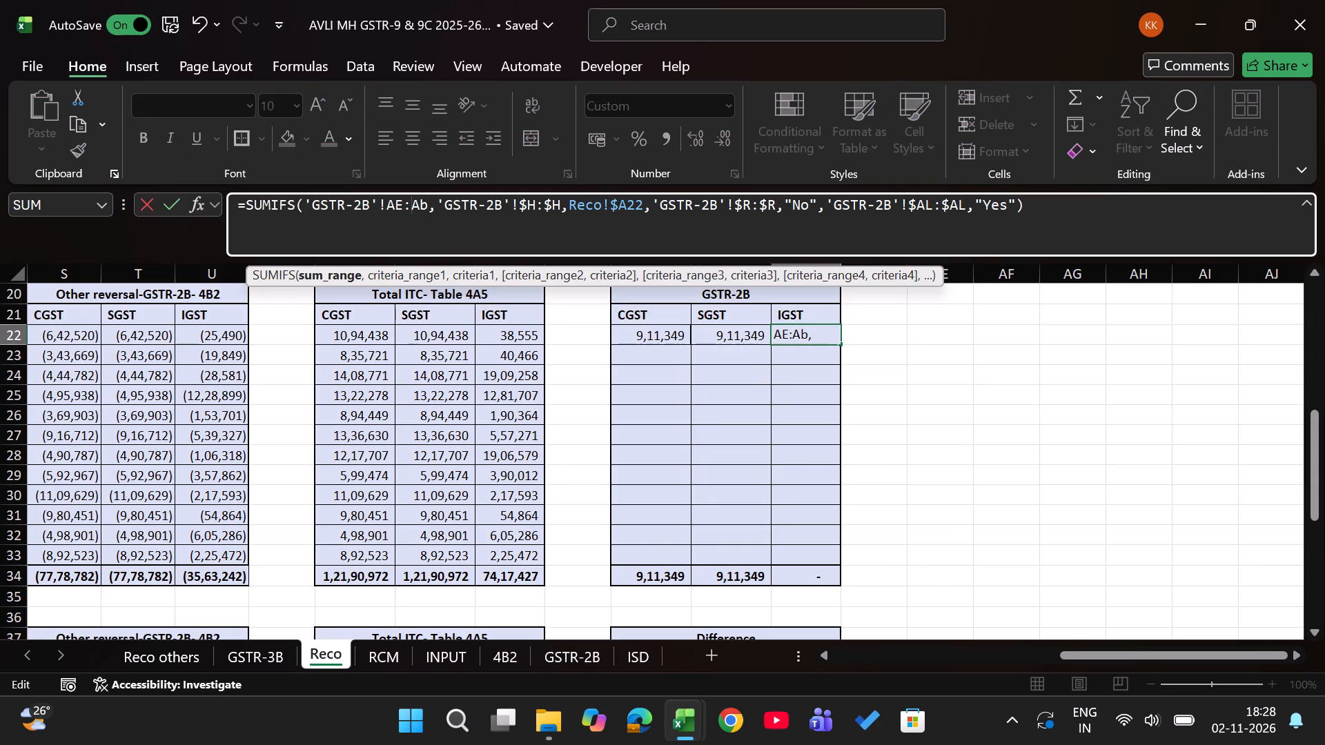
{"action": "key", "text": "Left"}
{"action": "key", "text": "BackSpace"}
{"action": "key", "text": "b"}
{"action": "key", "text": "Return"}
Fill the AA22:AC22 GSTR-2B formulas down through row 33, stopping above the total row.
{"action": "key", "text": "Up"}
{"action": "key", "text": "Left"}
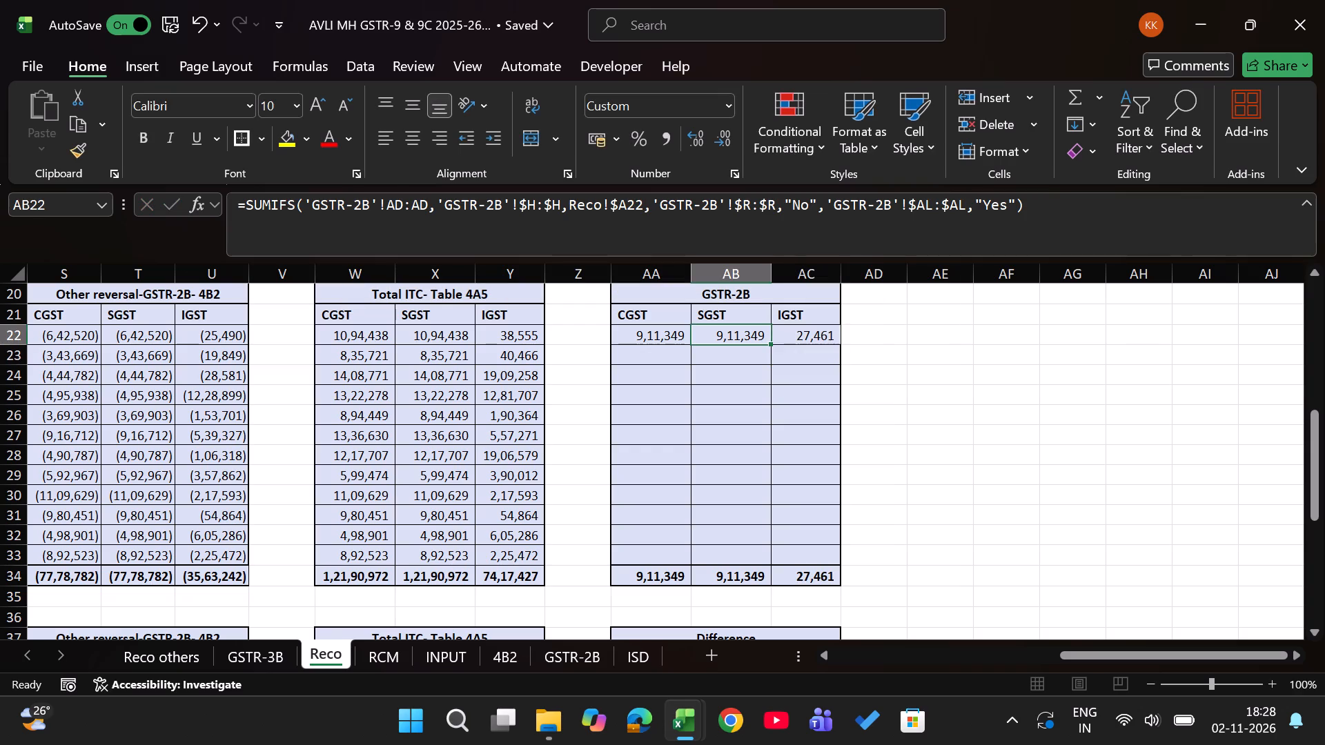
{"action": "key", "text": "Left"}
{"action": "key", "text": "shift+Right"}
{"action": "key", "text": "shift+Right"}
{"action": "key", "text": "ctrl+shift+Down"}
{"action": "key", "text": "shift+Up"}
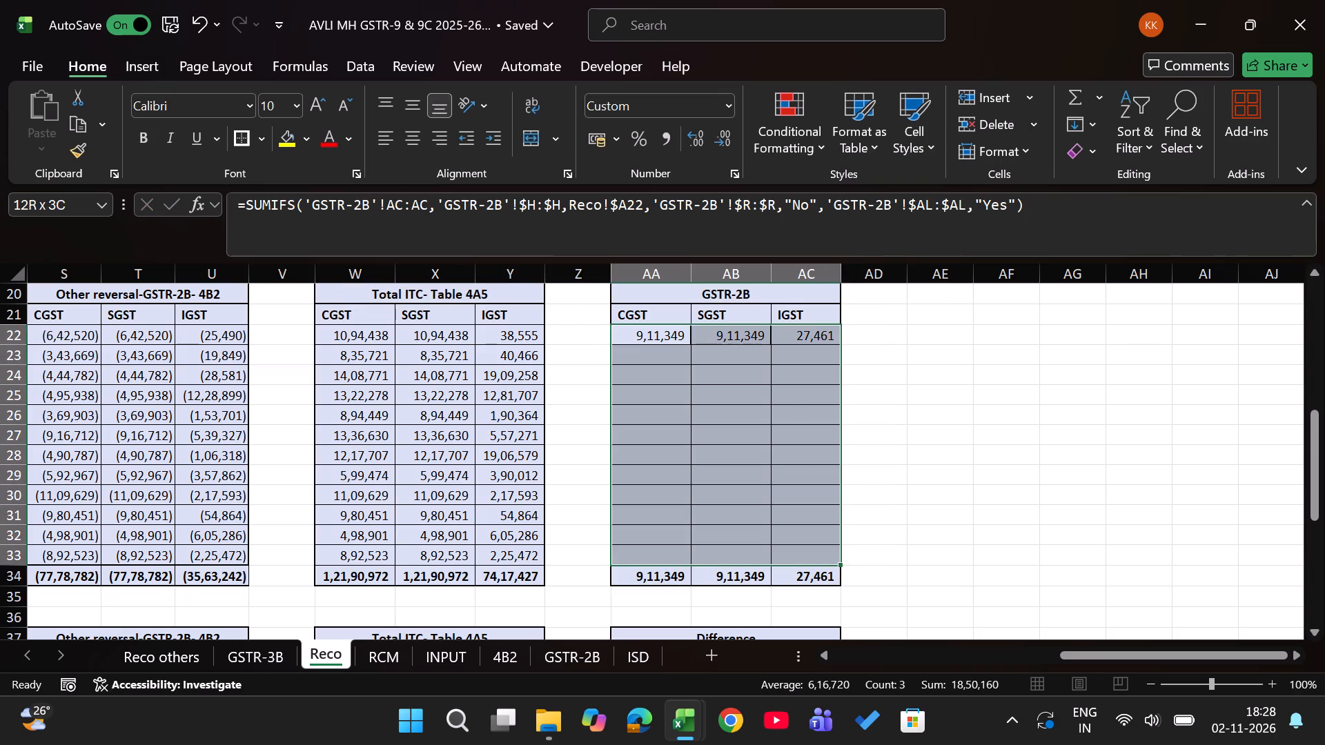
{"action": "key", "text": "ctrl+d"}
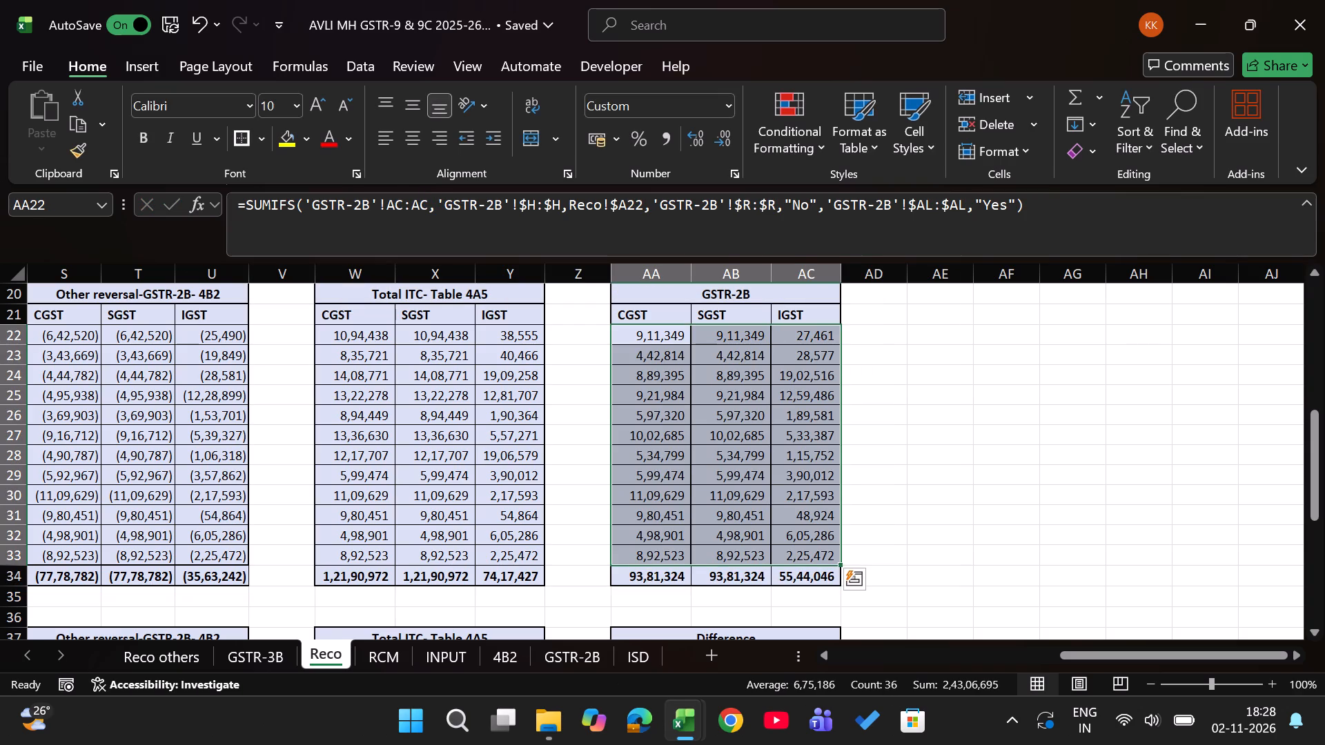
Apply all borders and thick outside borders to the GSTR-2B block's headings and monthly values in AA21:AC33.
{"action": "key", "text": "Up"}
{"action": "key", "text": "shift+Right"}
{"action": "key", "text": "shift+Right"}
{"action": "key", "text": "ctrl+shift+Down"}
{"action": "key", "text": "shift+Up"}
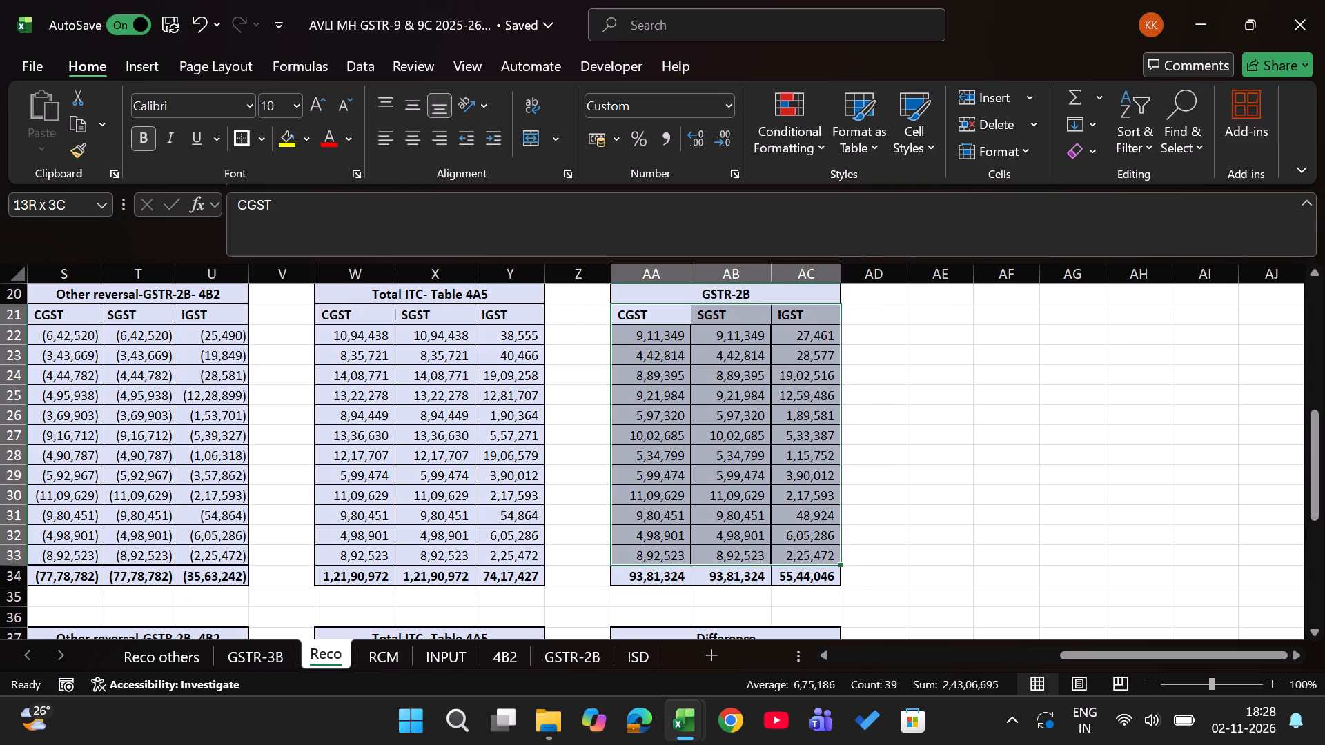
{"action": "type", "text": "hba"}
{"action": "type", "text": "hbt"}
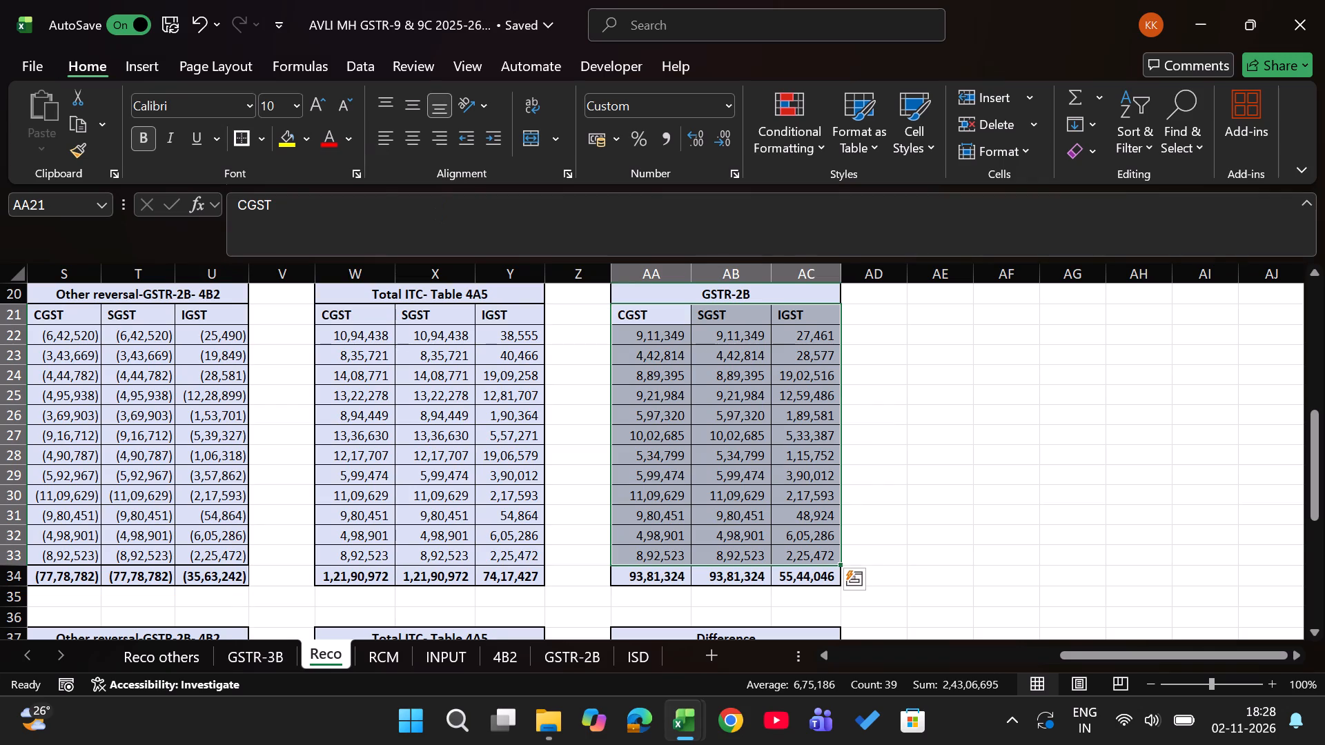
Review the Reco sheet's Difference, Total ITC and as-per-books ITC blocks across the monthly rows.
{"action": "key", "text": "Down"}
{"action": "scroll", "coordinate": [671, 457], "scroll_direction": "down", "scroll_amount": 2}
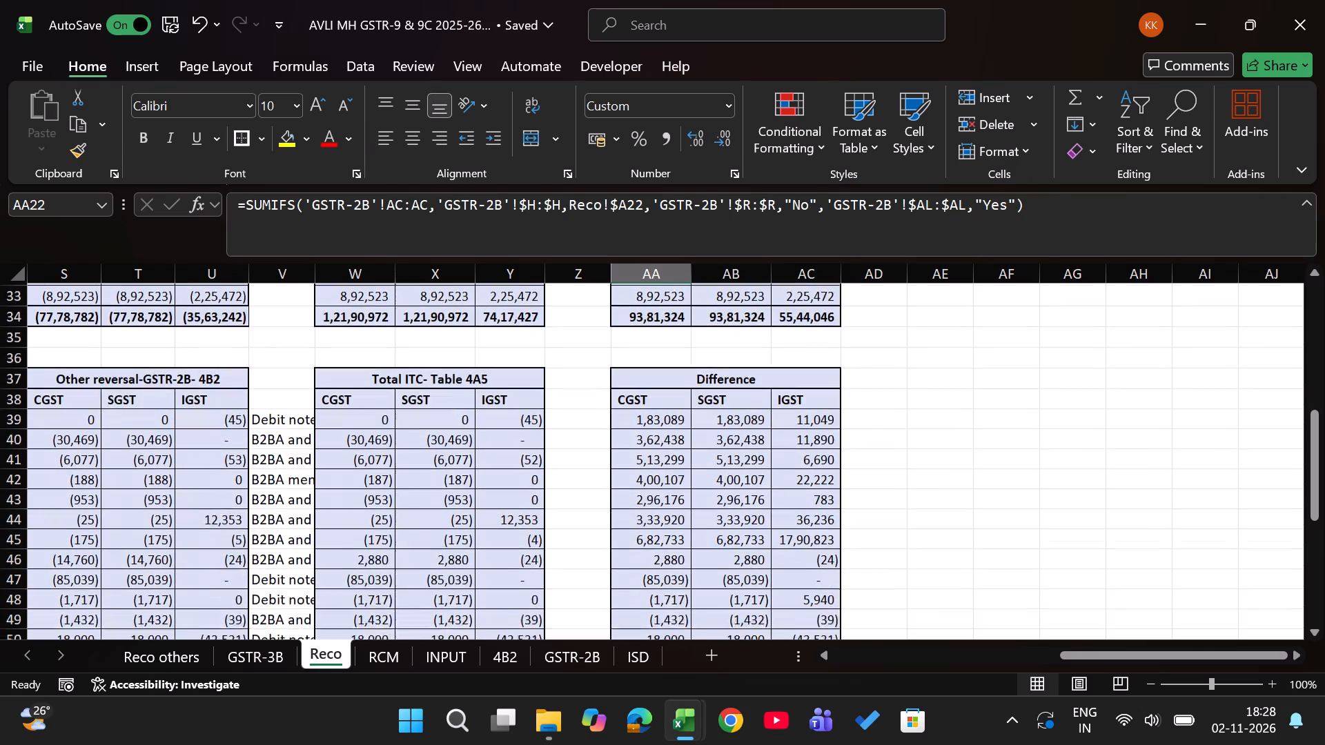
{"action": "scroll", "coordinate": [671, 457], "scroll_direction": "down", "scroll_amount": 1}
{"action": "scroll", "coordinate": [671, 457], "scroll_direction": "up", "scroll_amount": 3}
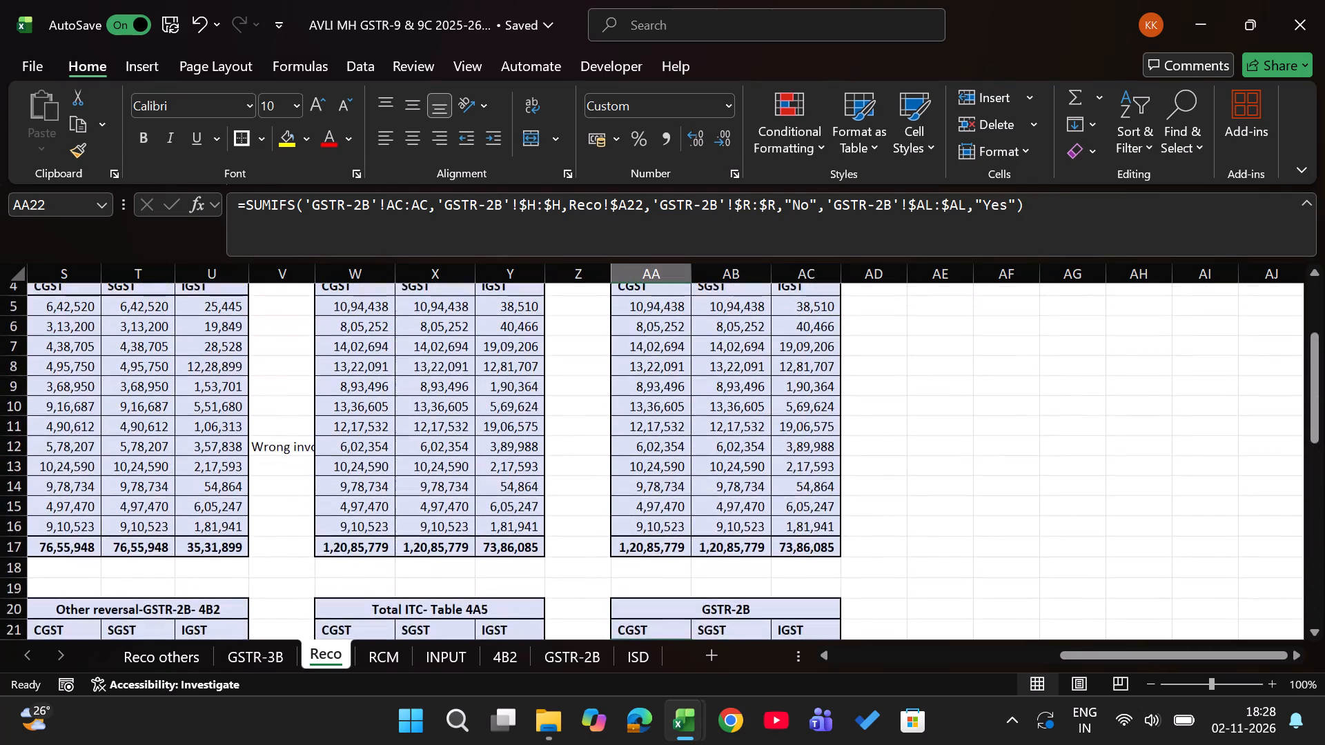
{"action": "scroll", "coordinate": [671, 457], "scroll_direction": "up", "scroll_amount": 1}
{"action": "scroll", "coordinate": [671, 457], "scroll_direction": "right", "scroll_amount": 3}
{"action": "scroll", "coordinate": [671, 457], "scroll_direction": "down", "scroll_amount": 1}
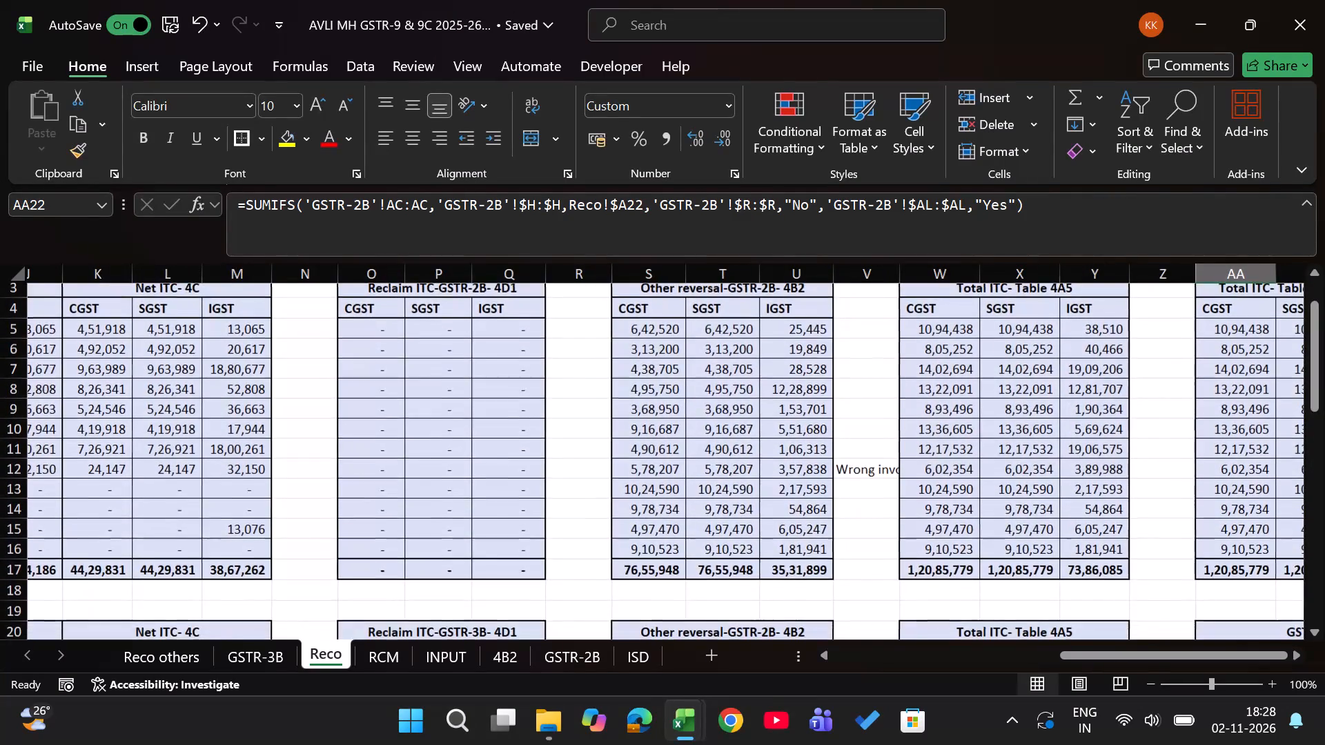
{"action": "scroll", "coordinate": [671, 457], "scroll_direction": "down", "scroll_amount": 1}
{"action": "scroll", "coordinate": [671, 457], "scroll_direction": "up", "scroll_amount": 2}
{"action": "scroll", "coordinate": [671, 457], "scroll_direction": "down", "scroll_amount": 1}
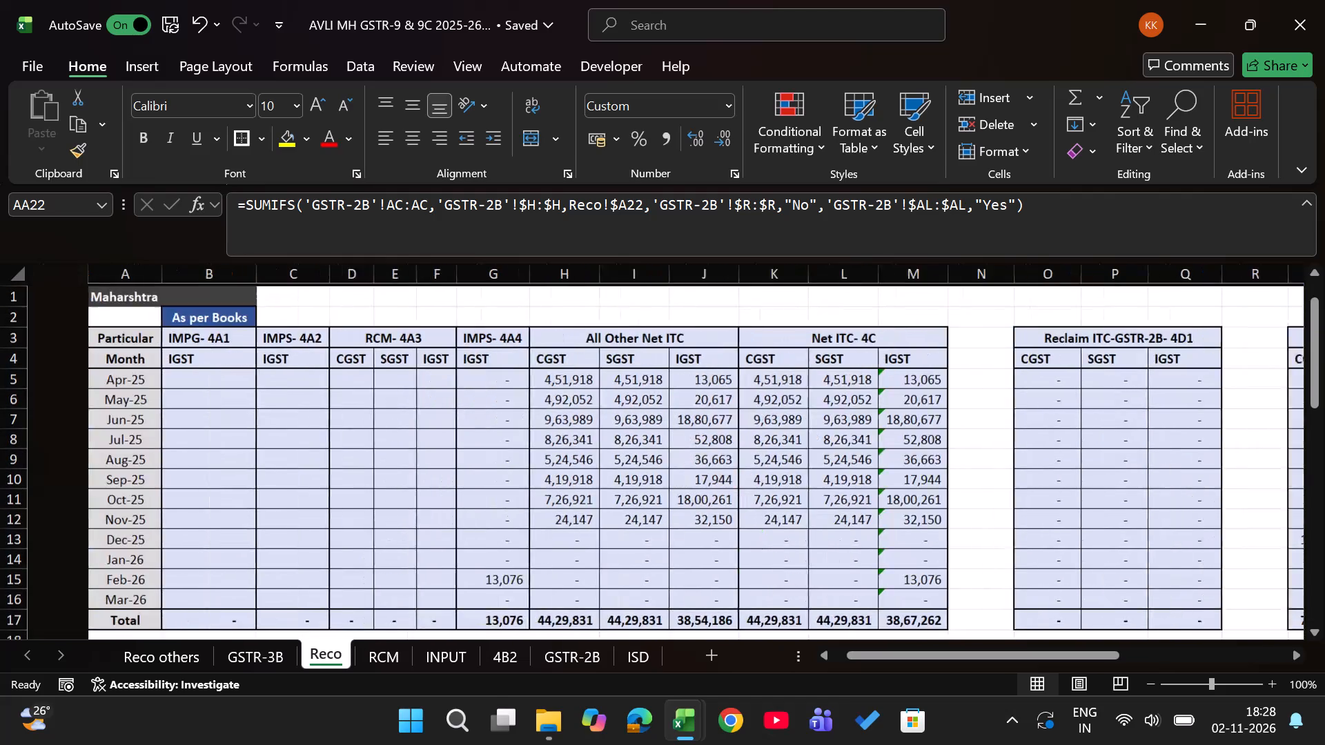
Copy the April Reclaim ITC-GSTR-3B lookups in O22:Q22 into the Net ITC- 4C cells K22:M22.
{"action": "scroll", "coordinate": [671, 457], "scroll_direction": "down", "scroll_amount": 4}
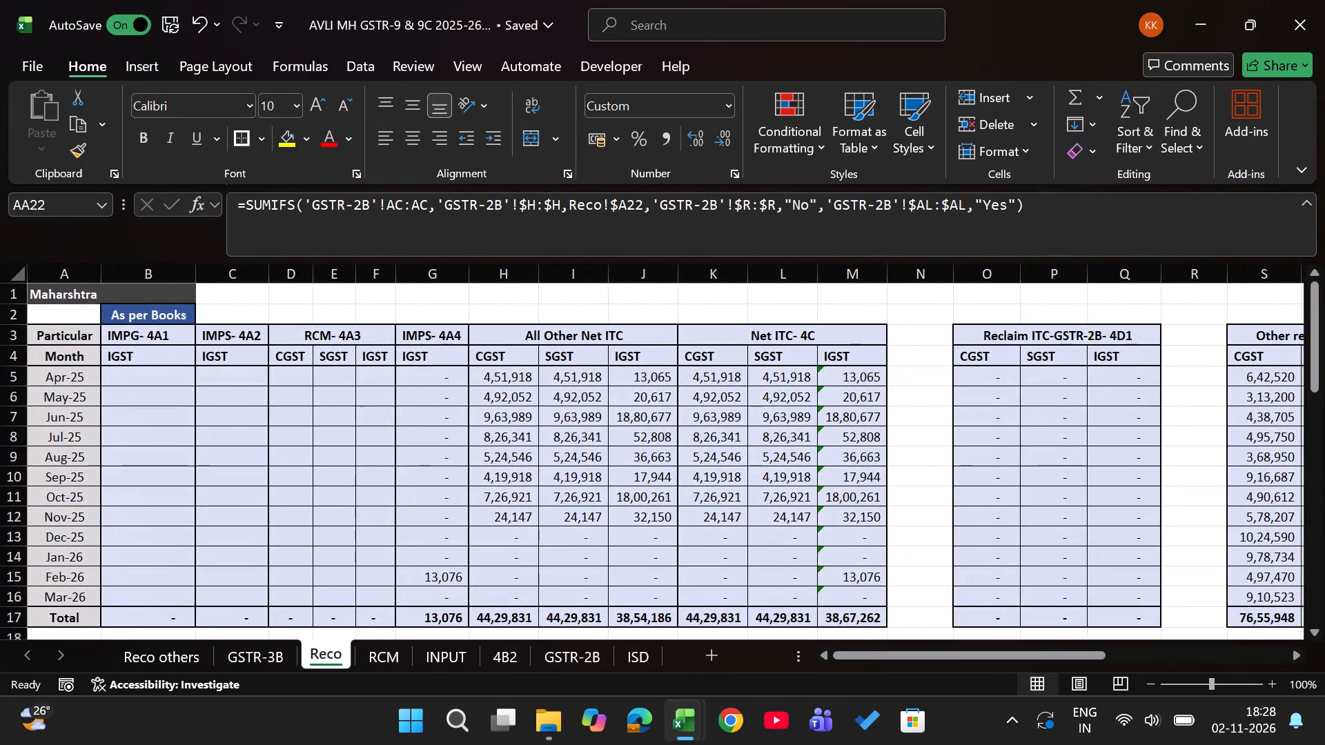
{"action": "scroll", "coordinate": [671, 457], "scroll_direction": "down", "scroll_amount": 3}
{"action": "scroll", "coordinate": [671, 457], "scroll_direction": "left", "scroll_amount": 2}
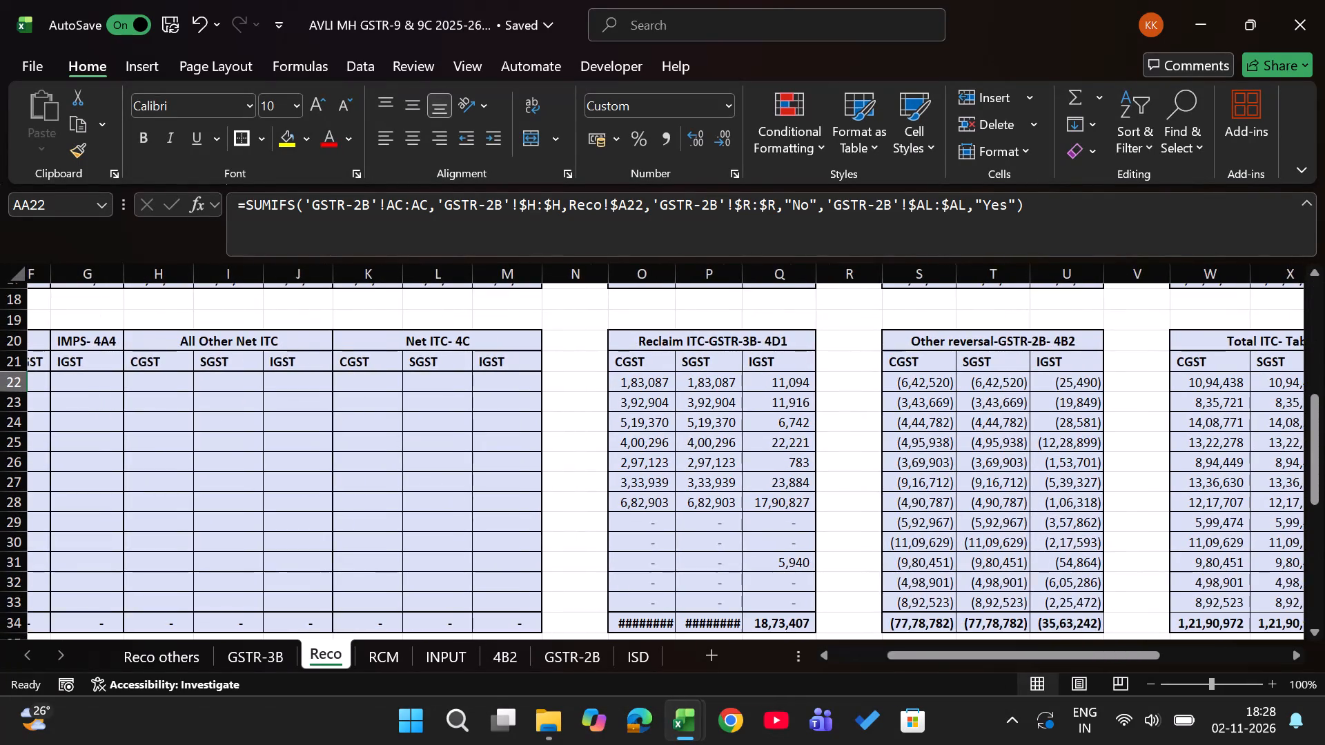
{"action": "scroll", "coordinate": [671, 457], "scroll_direction": "left", "scroll_amount": 1}
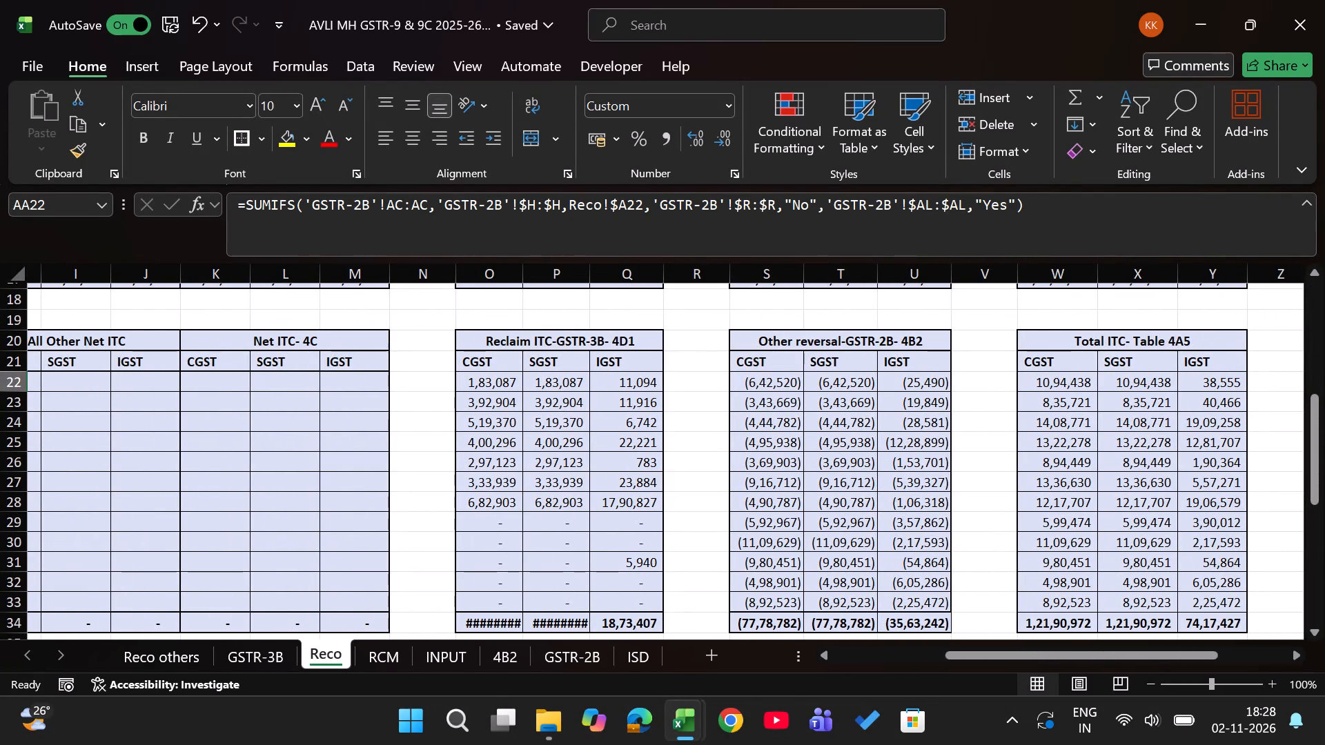
{"action": "left_click", "coordinate": [507, 384]}
{"action": "key", "text": "shift+Right"}
{"action": "key", "text": "shift+Right"}
{"action": "key", "text": "ctrl+c"}
{"action": "key", "text": "Left"}
{"action": "key", "text": "Left"}
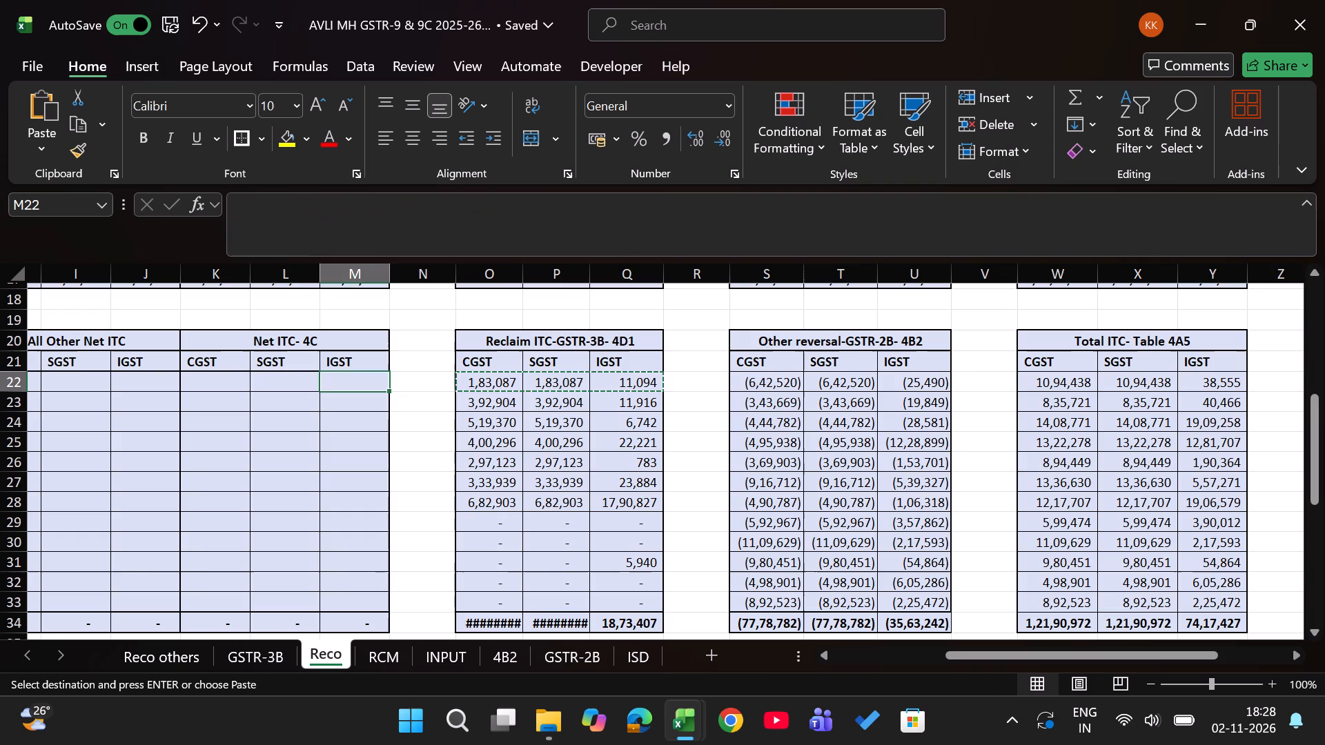
{"action": "key", "text": "Left"}
{"action": "key", "text": "Left"}
{"action": "key", "text": "Return"}
{"action": "key", "text": "Right"}
{"action": "key", "text": "Left"}
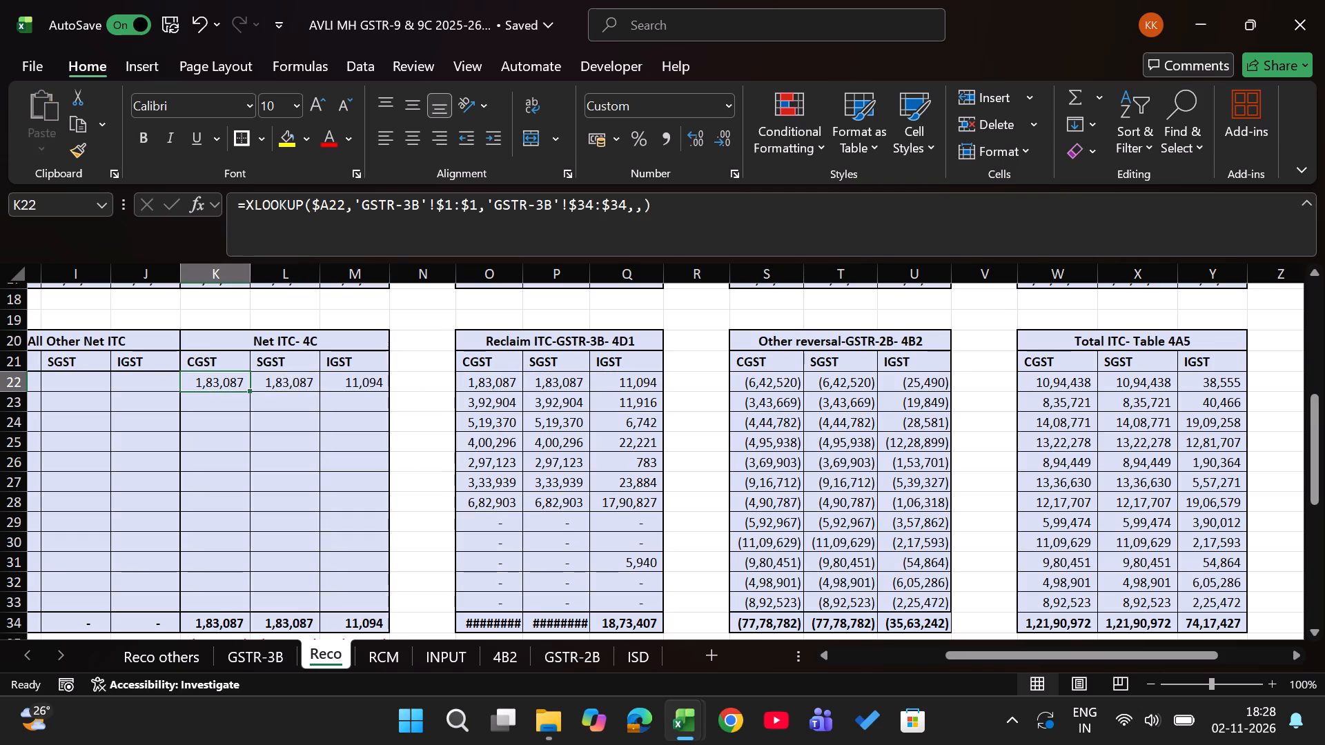
Change the return range of the K22 Net ITC CGST lookup to row $30:$30 of the GSTR-3B sheet.
{"action": "key", "text": "ctrl+Page_Up"}
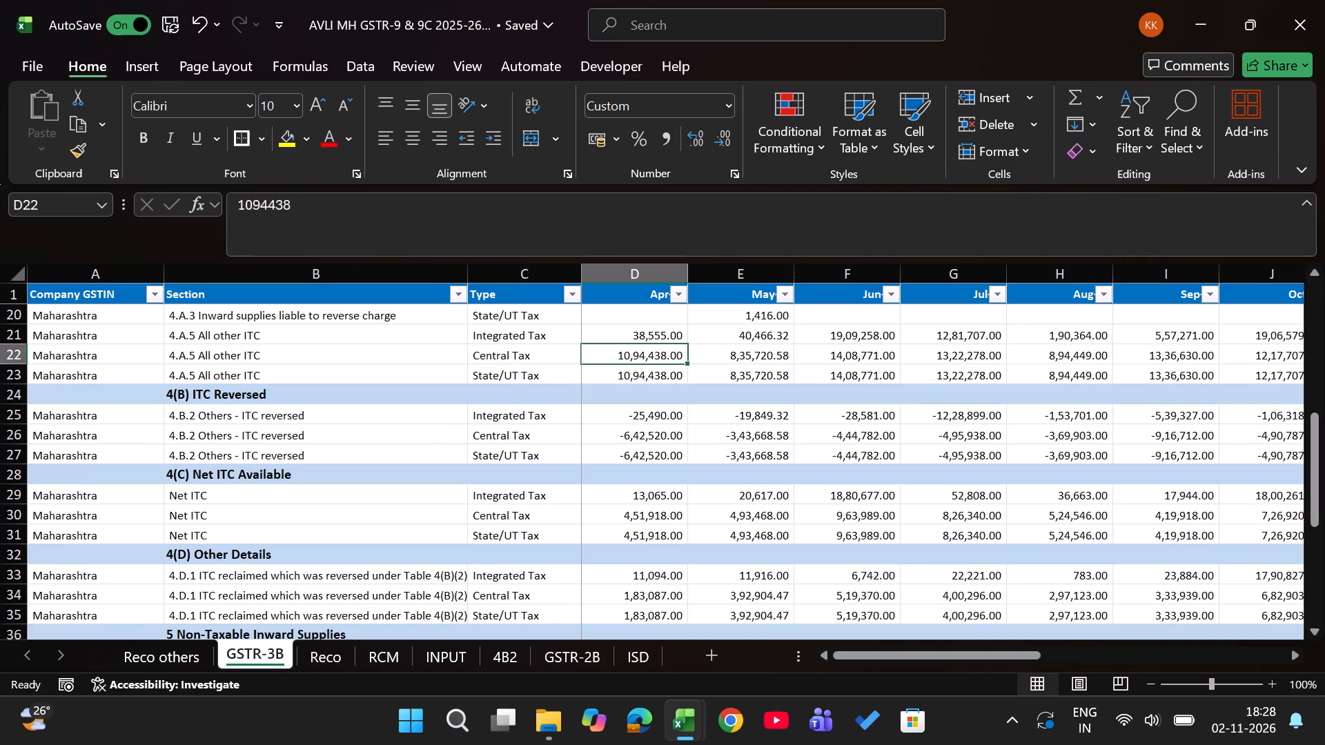
{"action": "key", "text": "ctrl+Page_Down"}
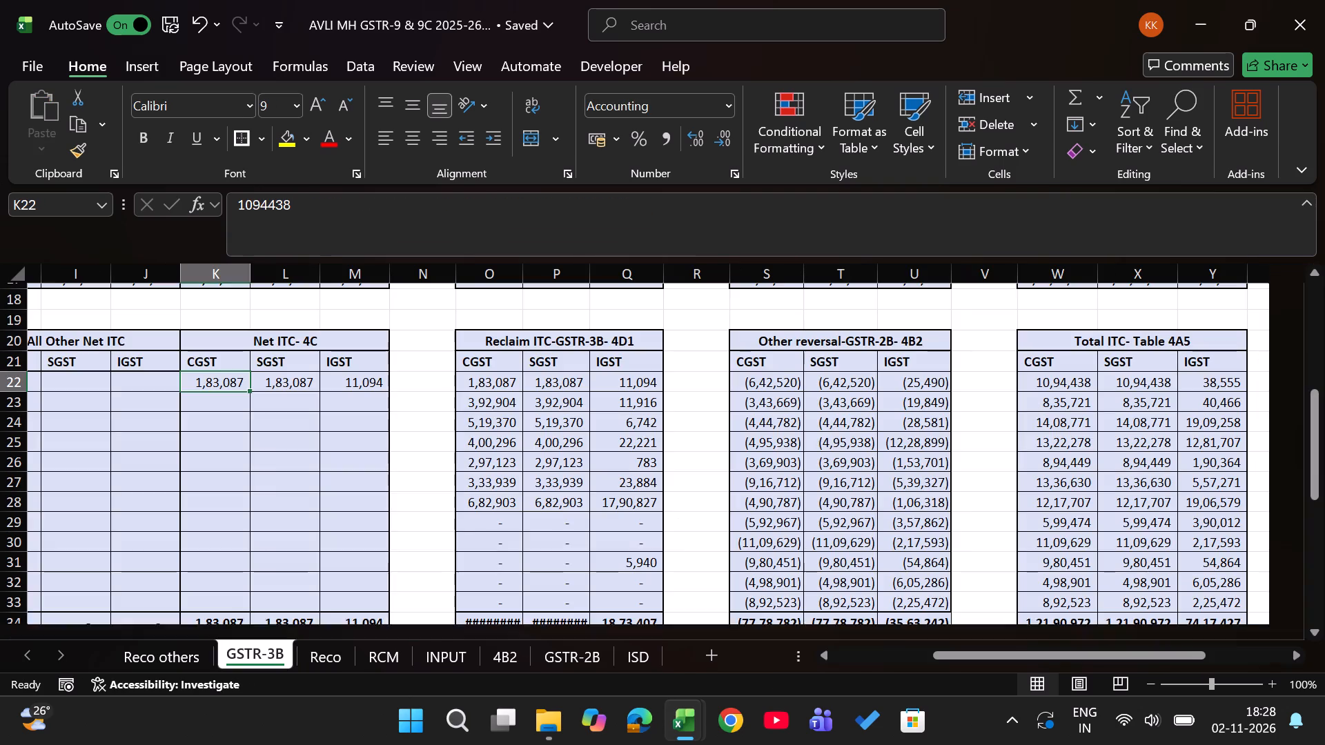
{"action": "left_click", "coordinate": [600, 210]}
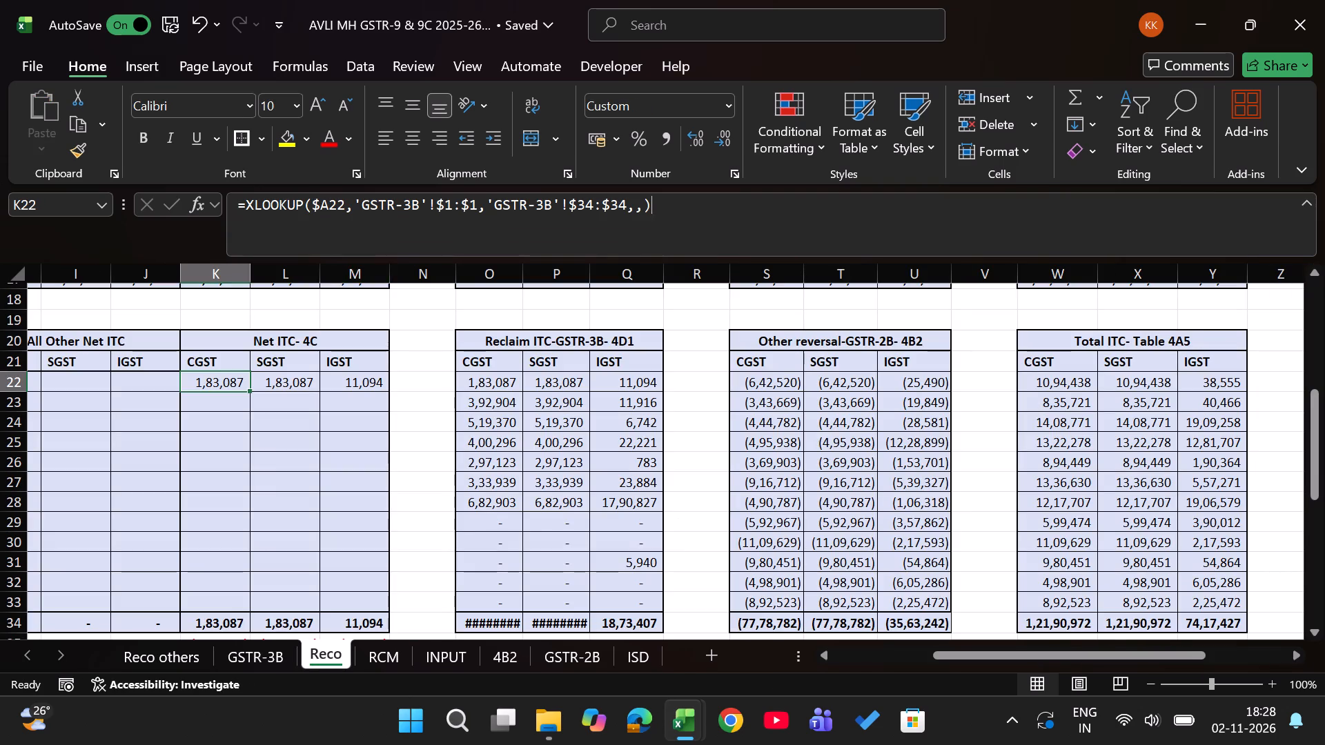
{"action": "key", "text": "Left"}
{"action": "key", "text": "BackSpace"}
{"action": "key", "text": "Right"}
{"action": "key", "text": "Right"}
{"action": "key", "text": "Right"}
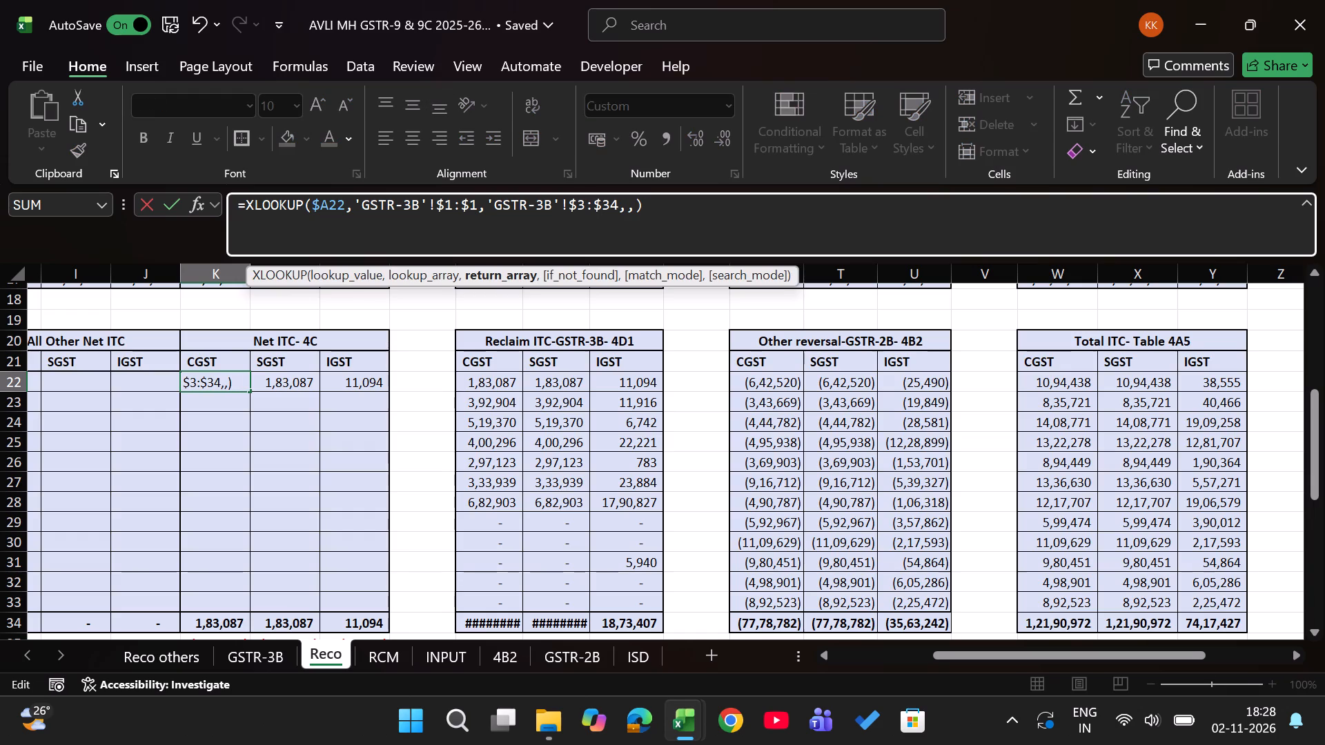
{"action": "key", "text": "BackSpace"}
{"action": "key", "text": "ctrl+z"}
{"action": "key", "text": "Right"}
{"action": "key", "text": "BackSpace"}
{"action": "key", "text": "0"}
{"action": "key", "text": "Left"}
{"action": "key", "text": "Left"}
{"action": "key", "text": "Left"}
{"action": "key", "text": "Left"}
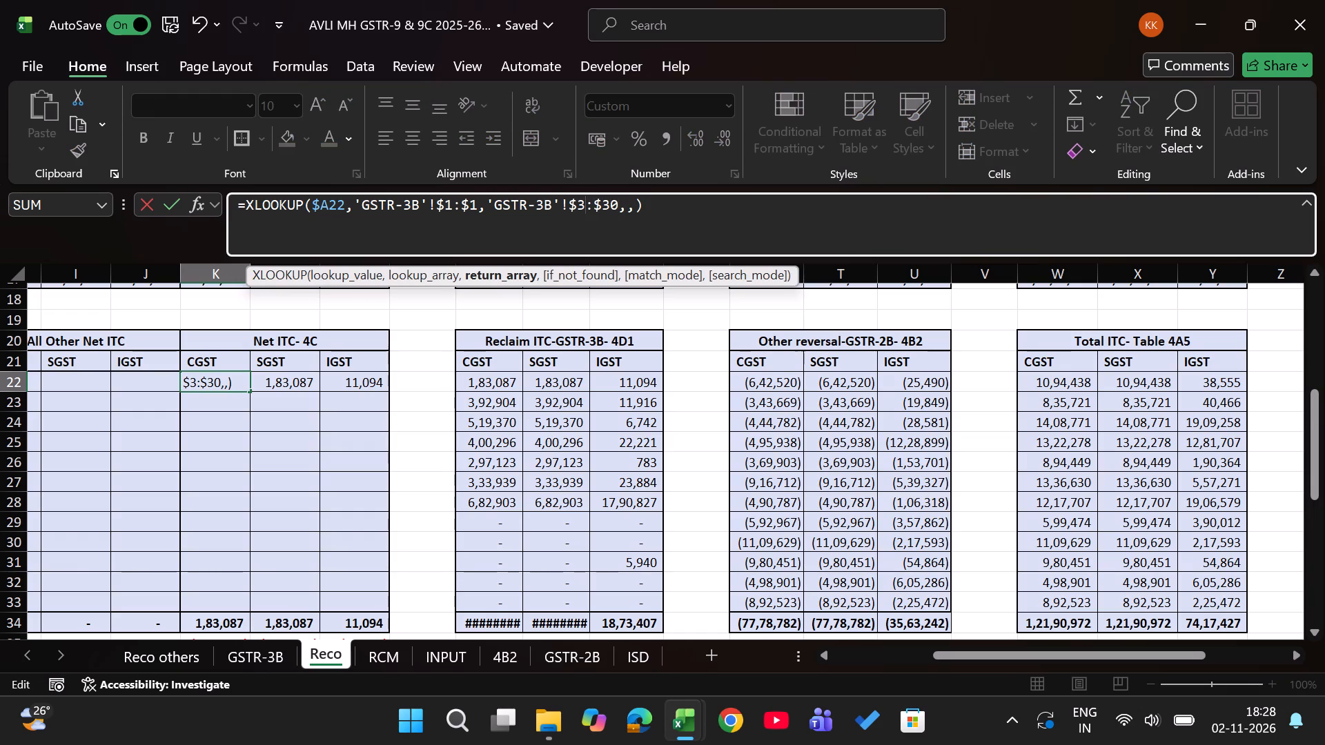
{"action": "key", "text": "0"}
{"action": "key", "text": "Return"}
{"action": "key", "text": "Up"}
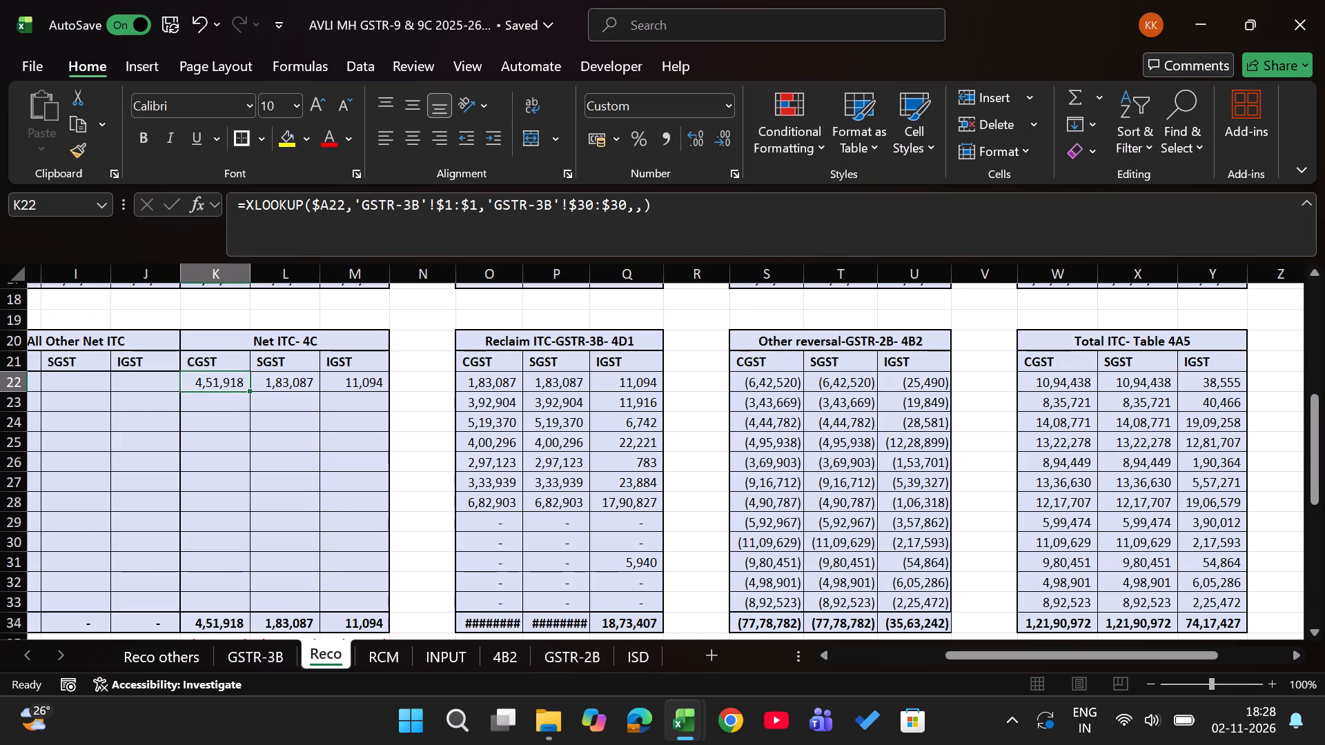
Copy the K22 Net ITC CGST lookup into the SGST cell L22.
{"action": "key", "text": "ctrl+c"}
{"action": "key", "text": "Right"}
{"action": "key", "text": "Return"}
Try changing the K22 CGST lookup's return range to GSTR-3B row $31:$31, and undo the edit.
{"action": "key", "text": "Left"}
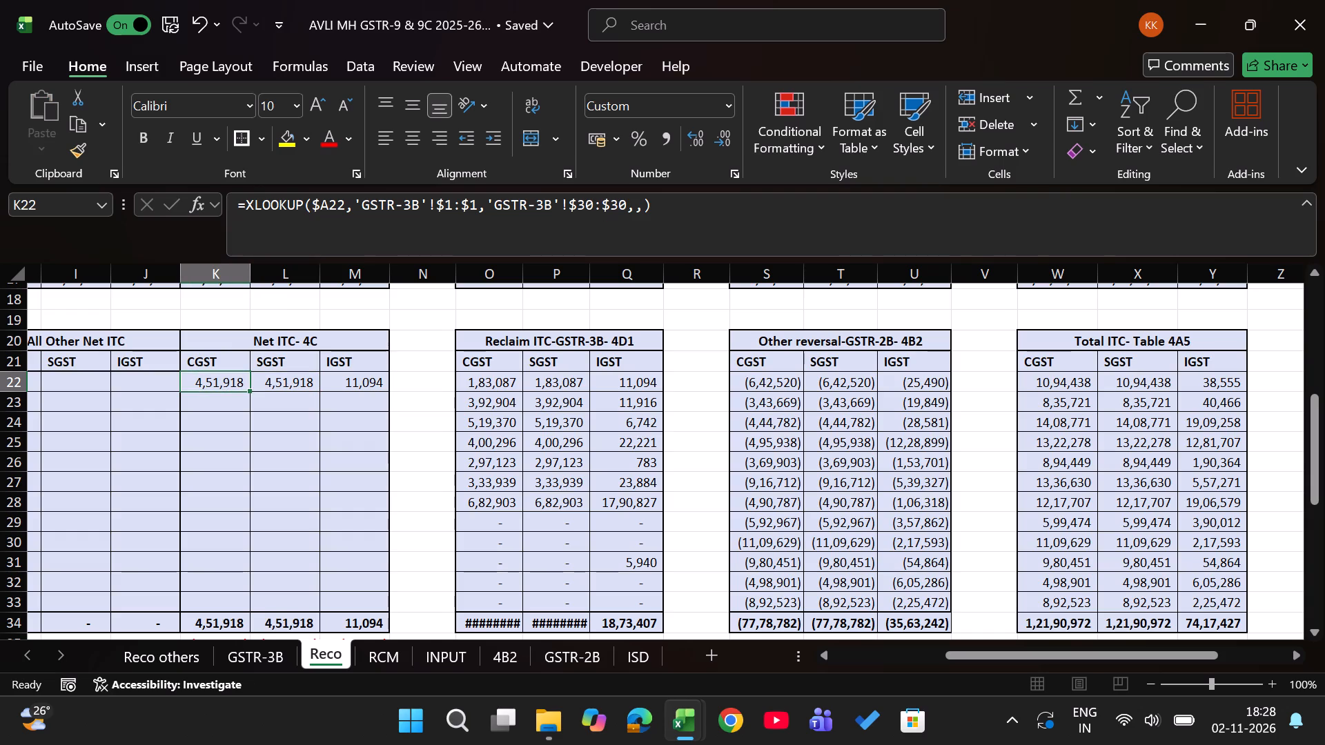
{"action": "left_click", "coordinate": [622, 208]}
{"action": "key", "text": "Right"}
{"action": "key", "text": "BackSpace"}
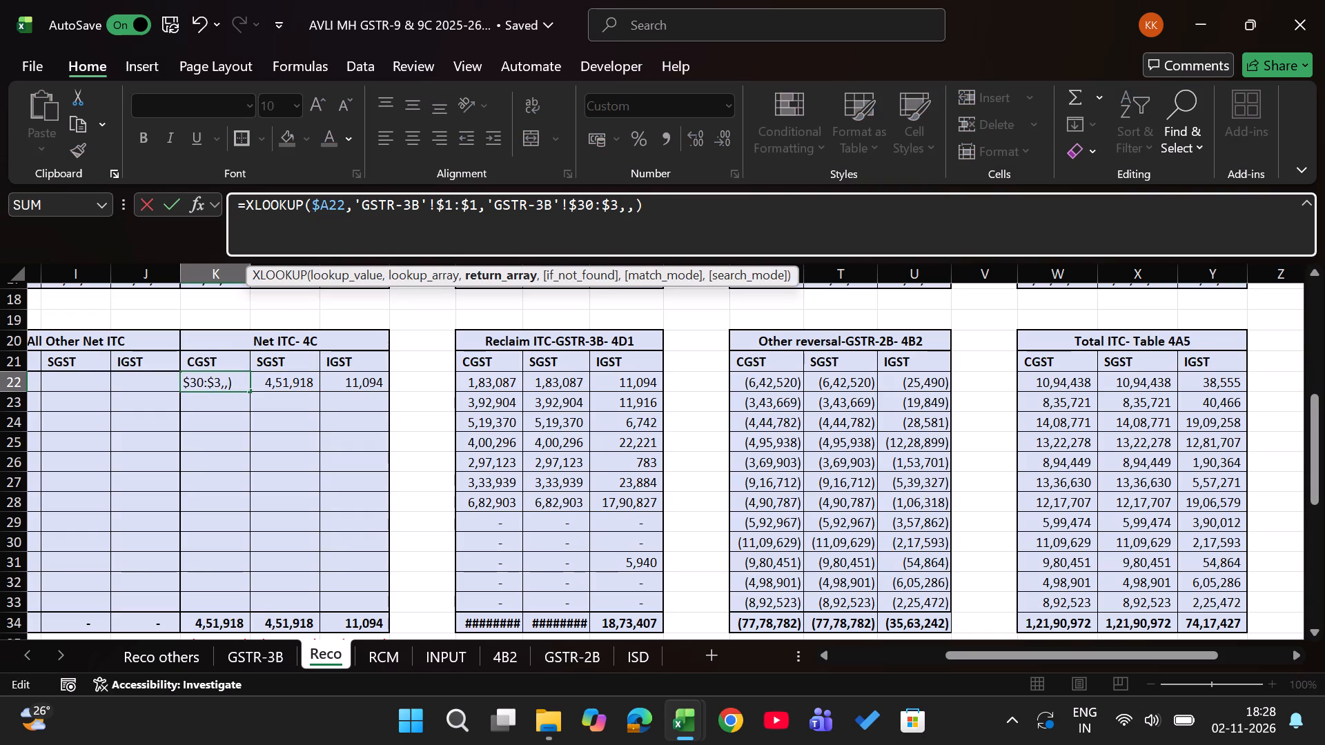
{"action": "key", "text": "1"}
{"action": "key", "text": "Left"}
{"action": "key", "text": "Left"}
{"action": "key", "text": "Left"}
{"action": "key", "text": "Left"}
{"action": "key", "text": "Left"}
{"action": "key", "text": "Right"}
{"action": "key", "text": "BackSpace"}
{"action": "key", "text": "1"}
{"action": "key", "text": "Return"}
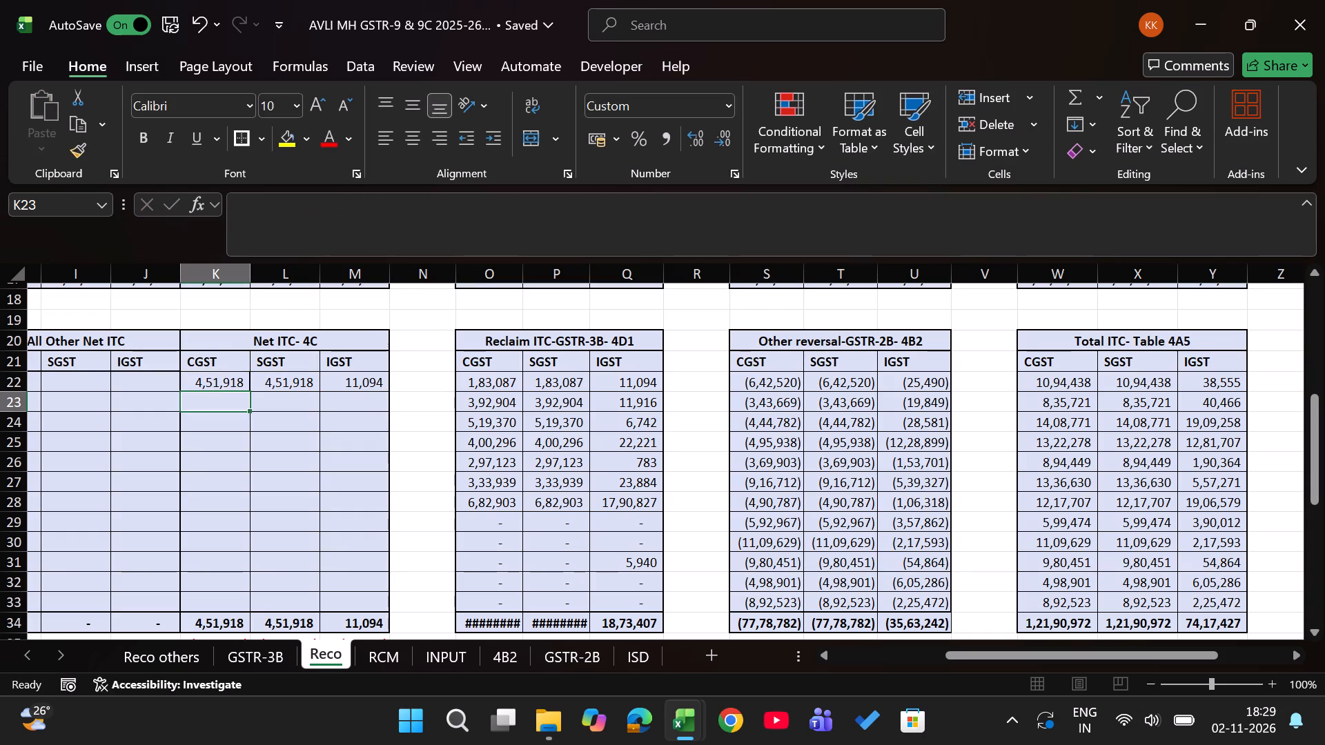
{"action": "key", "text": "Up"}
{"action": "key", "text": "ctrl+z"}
Change the return range of the L22 Net ITC SGST lookup to row $31:$31 of the GSTR-3B sheet.
{"action": "key", "text": "Right"}
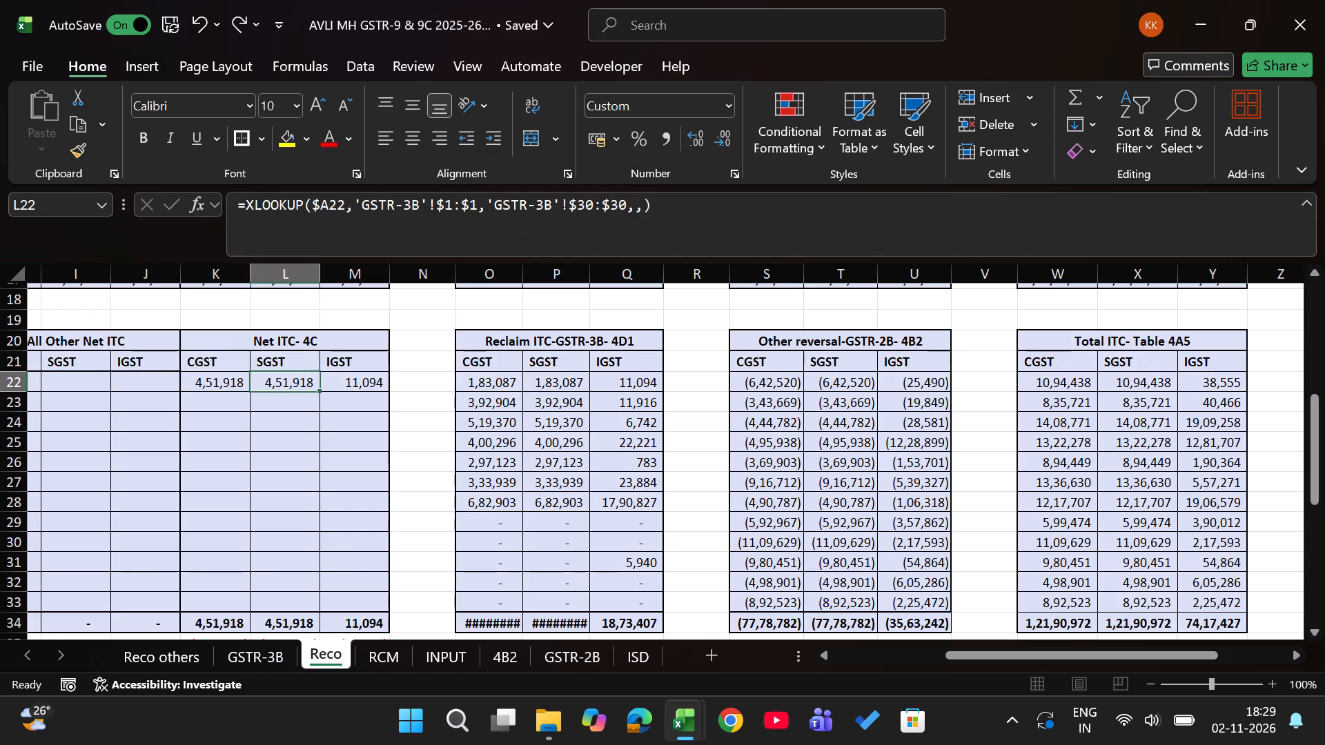
{"action": "left_click", "coordinate": [622, 208]}
{"action": "key", "text": "Right"}
{"action": "key", "text": "BackSpace"}
{"action": "key", "text": "1"}
{"action": "key", "text": "Left"}
{"action": "key", "text": "Left"}
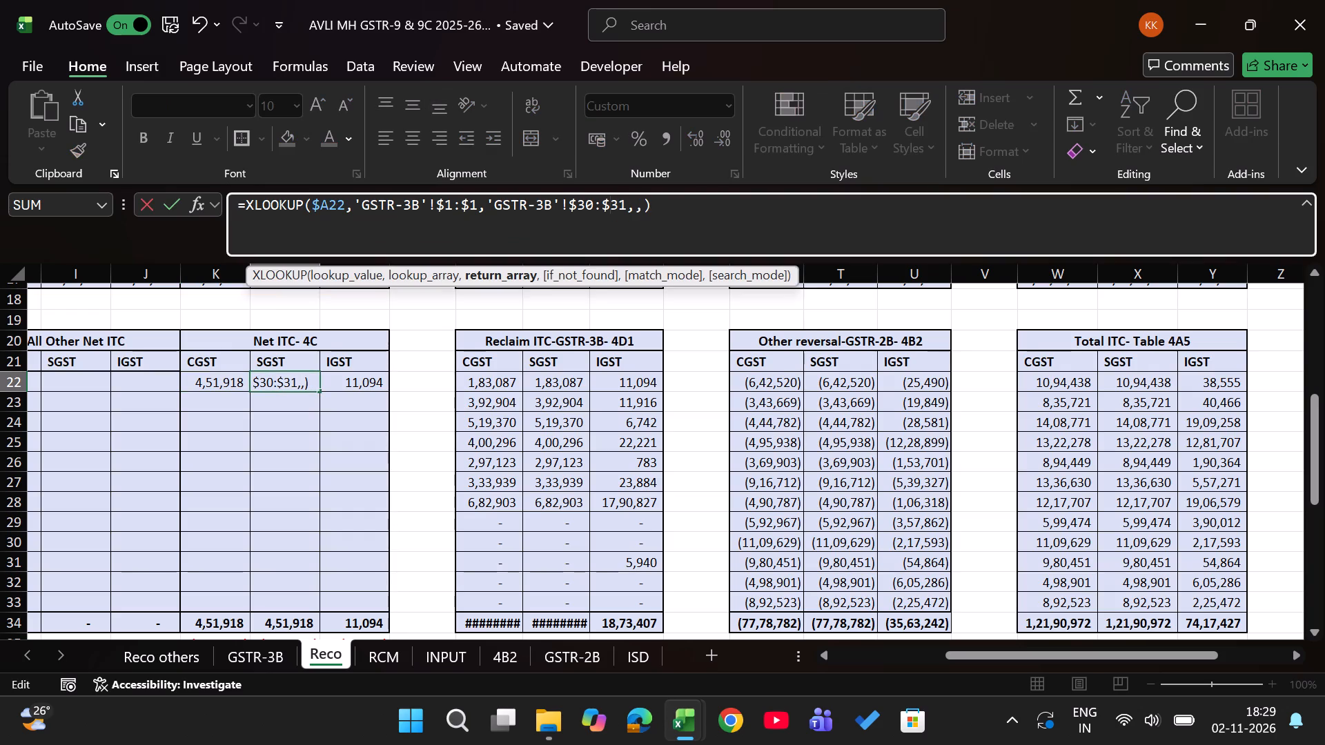
{"action": "key", "text": "Left"}
{"action": "key", "text": "Left"}
{"action": "key", "text": "BackSpace"}
{"action": "key", "text": "1"}
{"action": "key", "text": "shift+Return"}
{"action": "key", "text": "Up"}
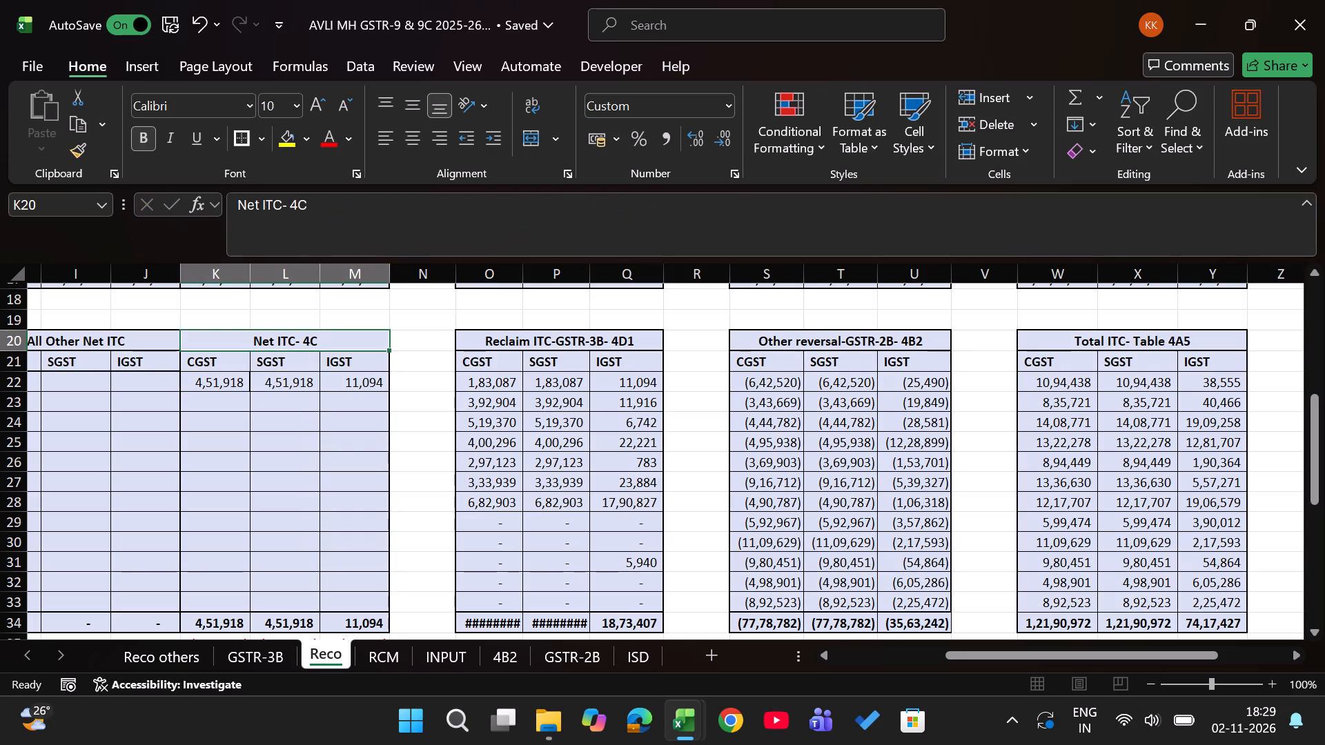
Change the return range of the M22 Net ITC IGST lookup to row $29:$29 of the GSTR-3B sheet.
{"action": "key", "text": "Down"}
{"action": "key", "text": "Down"}
{"action": "key", "text": "Right"}
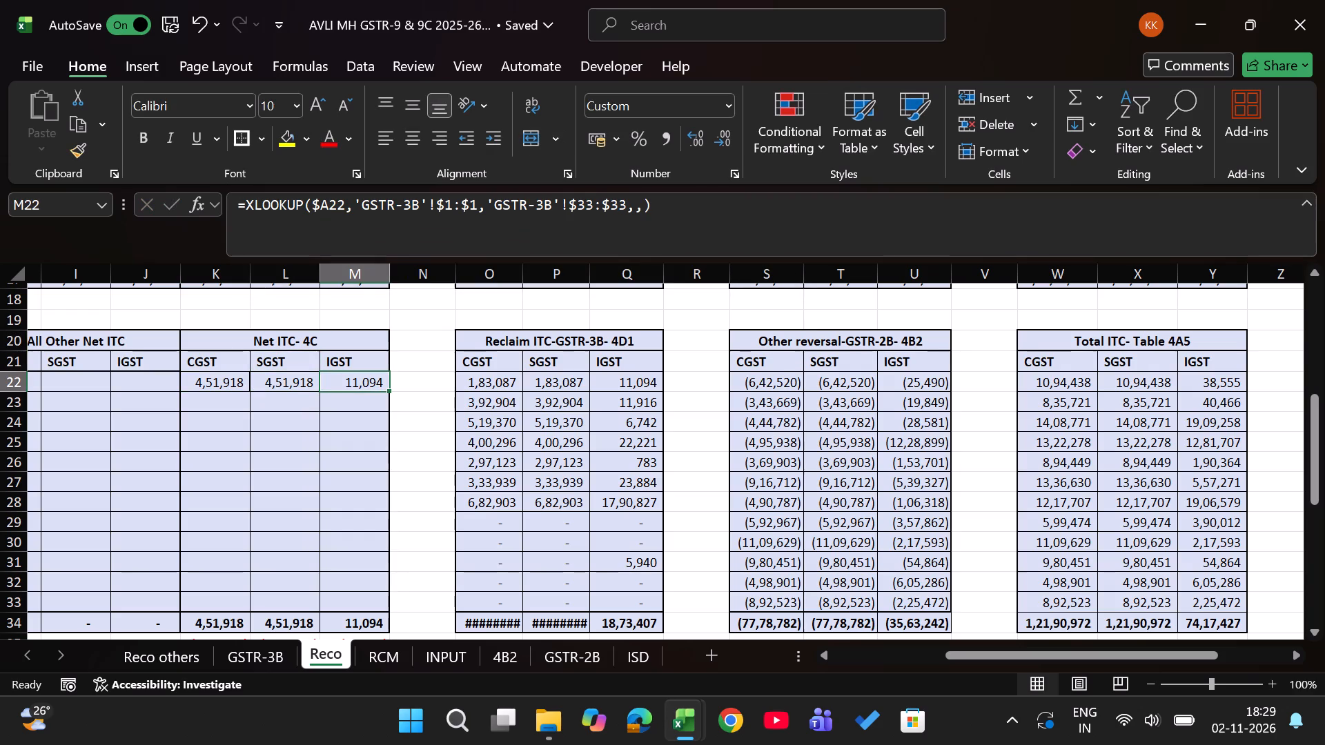
{"action": "left_click", "coordinate": [622, 208]}
{"action": "key", "text": "Right"}
{"action": "key", "text": "BackSpace"}
{"action": "key", "text": "BackSpace"}
{"action": "type", "text": "29"}
{"action": "key", "text": "Left"}
{"action": "key", "text": "Left"}
{"action": "key", "text": "Left"}
{"action": "key", "text": "Left"}
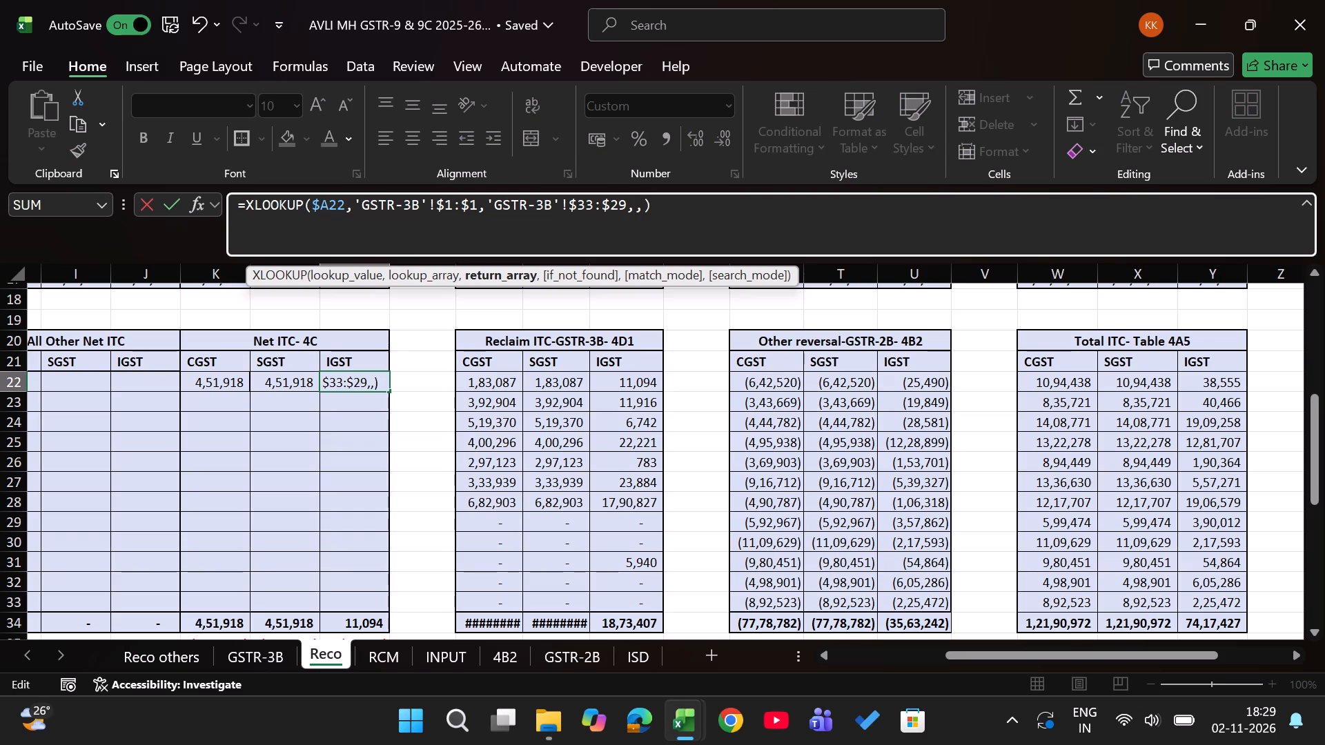
{"action": "key", "text": "BackSpace"}
{"action": "key", "text": "BackSpace"}
{"action": "type", "text": "29"}
{"action": "key", "text": "Return"}
Fill the K22:M22 Net ITC lookups down through row 33, stopping above the total row.
{"action": "key", "text": "Up"}
{"action": "key", "text": "Left"}
{"action": "key", "text": "Left"}
{"action": "key", "text": "shift+Right"}
{"action": "key", "text": "shift+Right"}
{"action": "key", "text": "ctrl+shift+Down"}
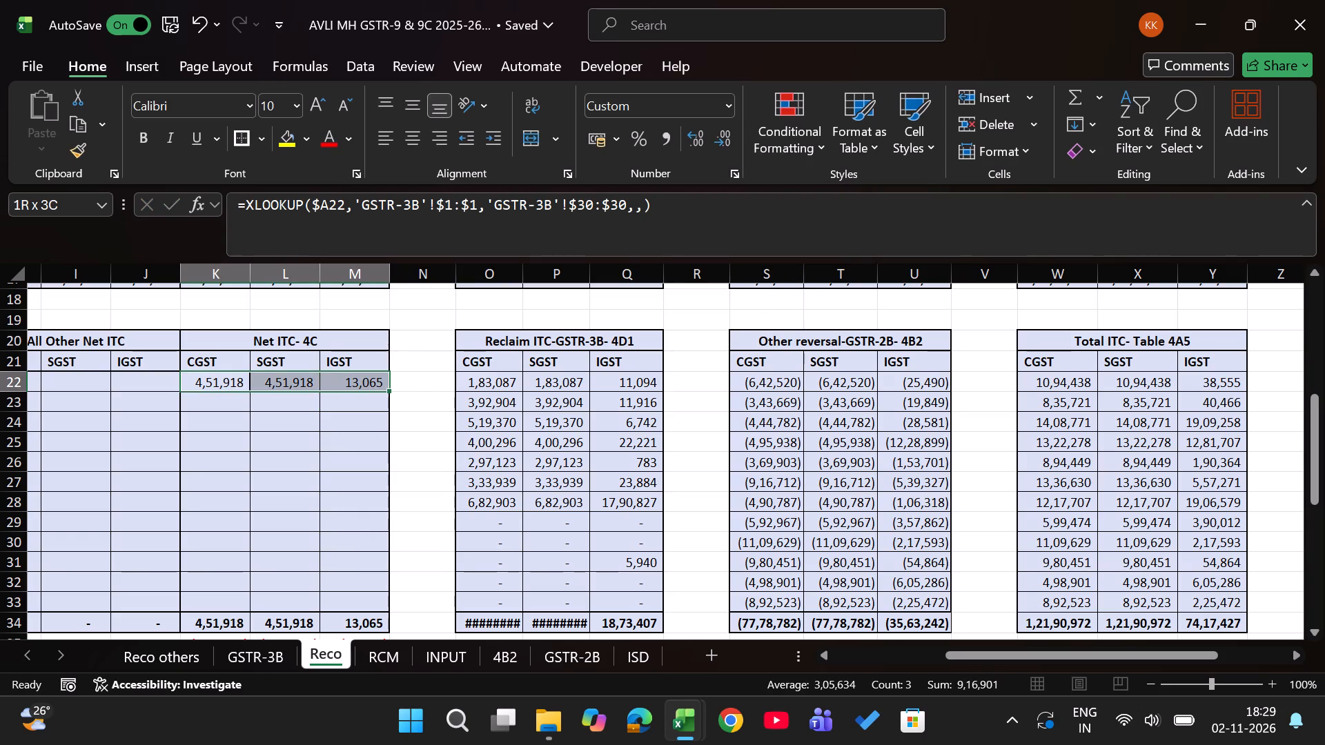
{"action": "key", "text": "shift+Up"}
{"action": "key", "text": "ctrl+d"}
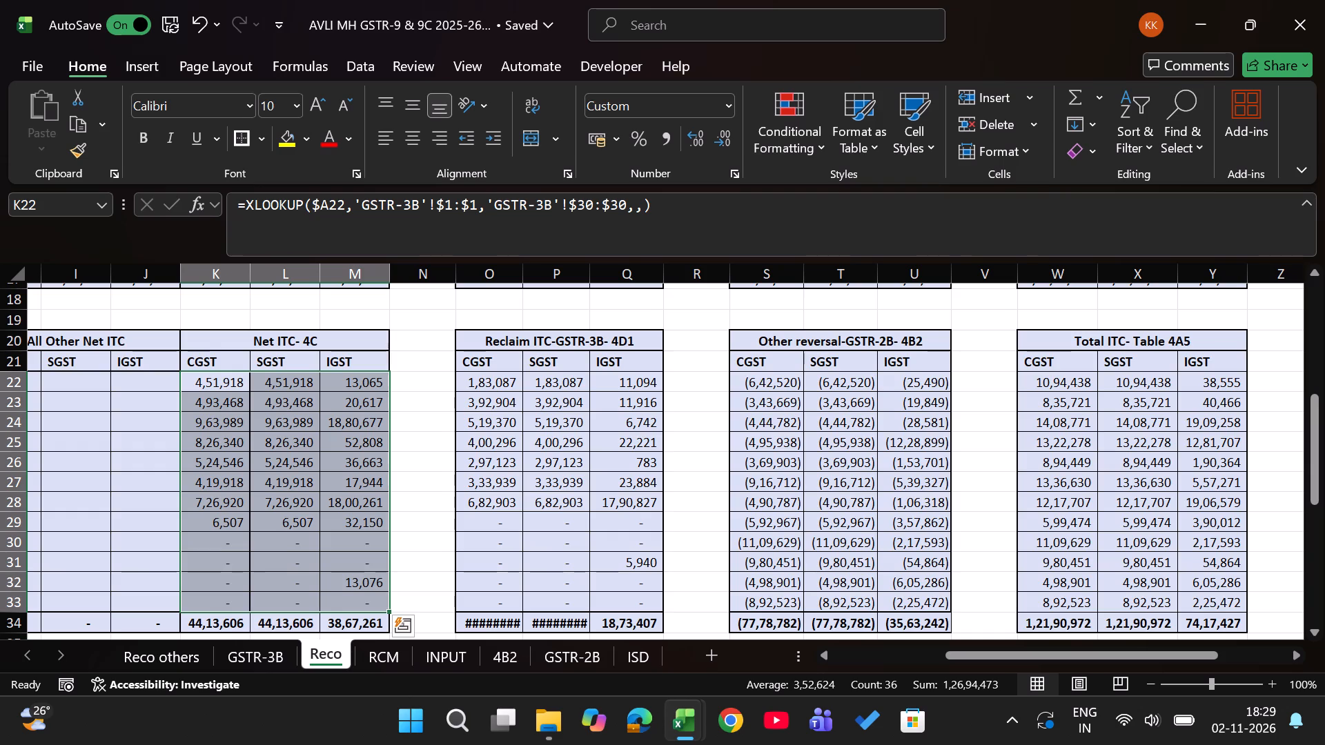
Apply all borders and thick outside borders to the Net ITC- 4C monthly values in K22:M33.
{"action": "type", "text": "hba"}
{"action": "key", "text": "alt+h"}
{"action": "type", "text": "bt"}
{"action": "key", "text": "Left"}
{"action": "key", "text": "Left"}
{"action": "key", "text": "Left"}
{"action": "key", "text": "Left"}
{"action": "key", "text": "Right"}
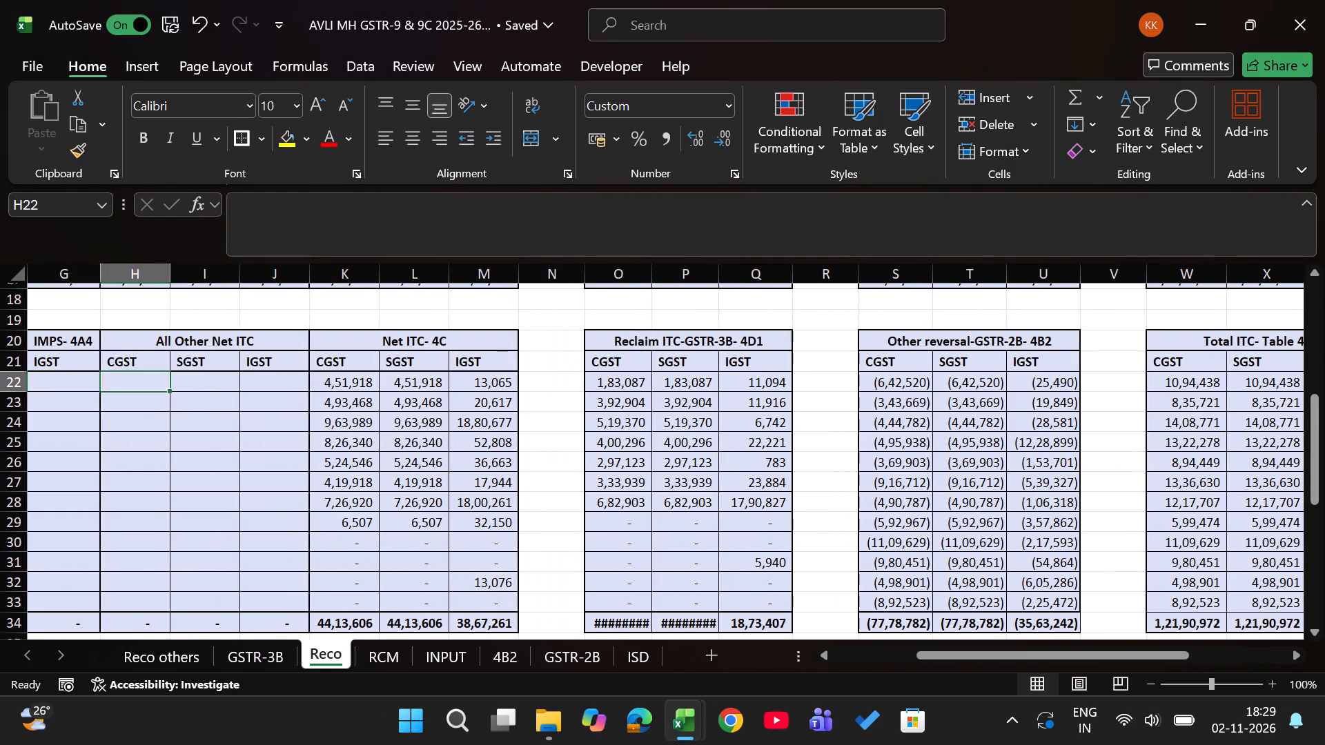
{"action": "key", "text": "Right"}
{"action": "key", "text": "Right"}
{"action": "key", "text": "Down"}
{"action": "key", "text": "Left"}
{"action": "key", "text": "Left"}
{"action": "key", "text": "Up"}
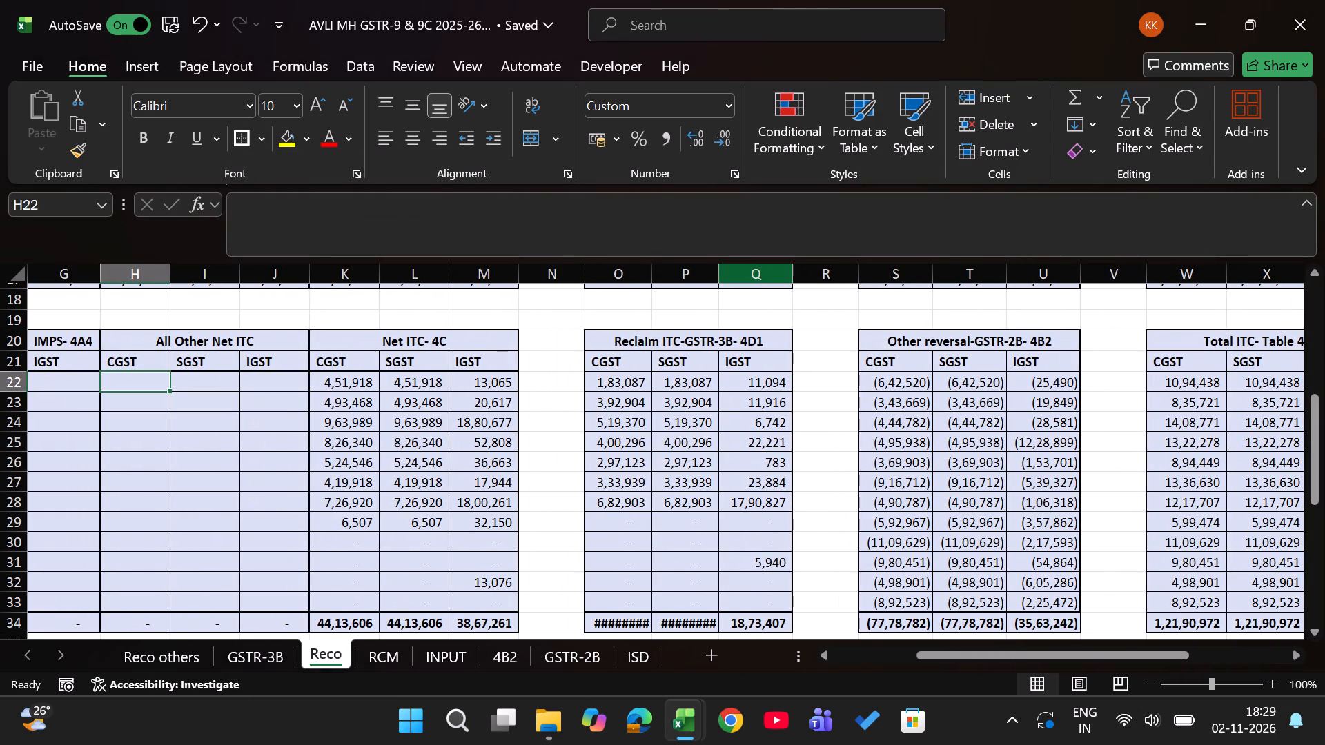
Enter the W22 Total ITC CGST lookup, copied as text with its $A22 and row $22:$22 references, in the All Other Net ITC CGST cell H22.
{"action": "scroll", "coordinate": [905, 408], "scroll_direction": "left", "scroll_amount": 1}
{"action": "left_click", "coordinate": [985, 381]}
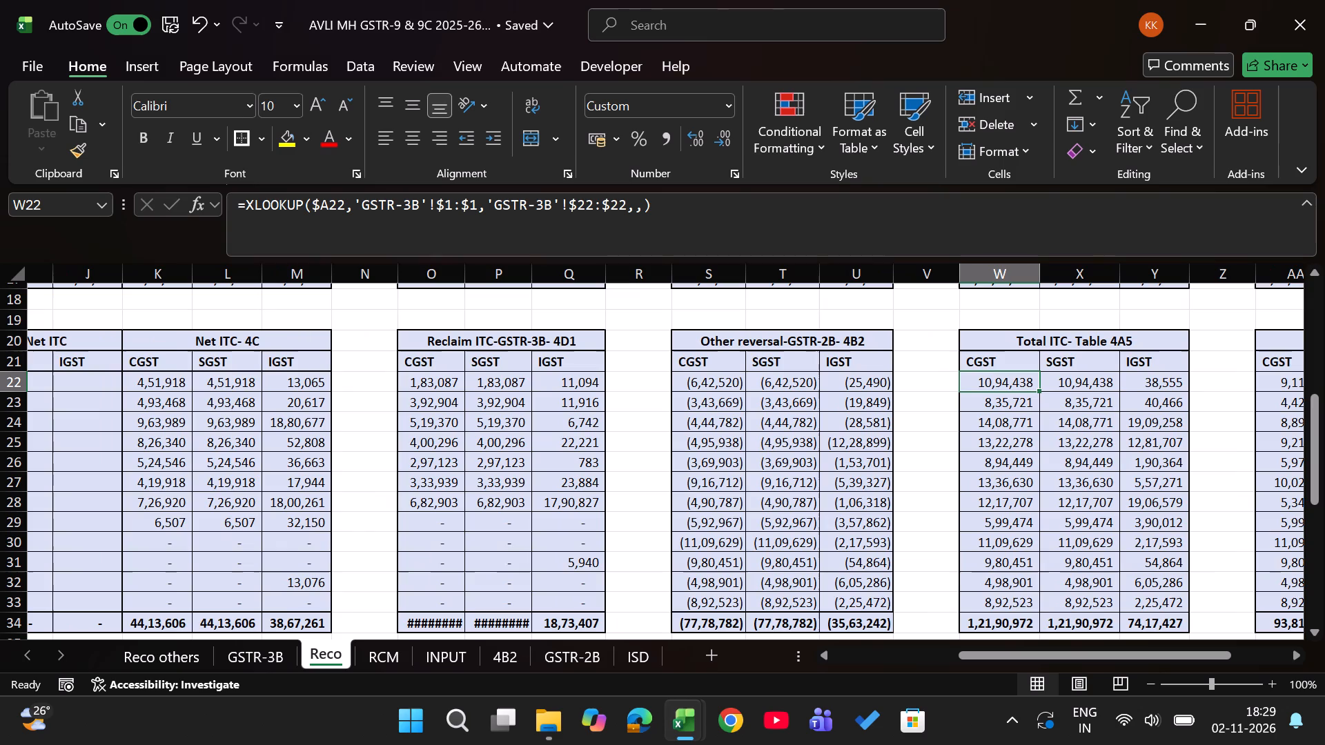
{"action": "left_click_drag", "start_coordinate": [249, 203], "coordinate": [733, 237]}
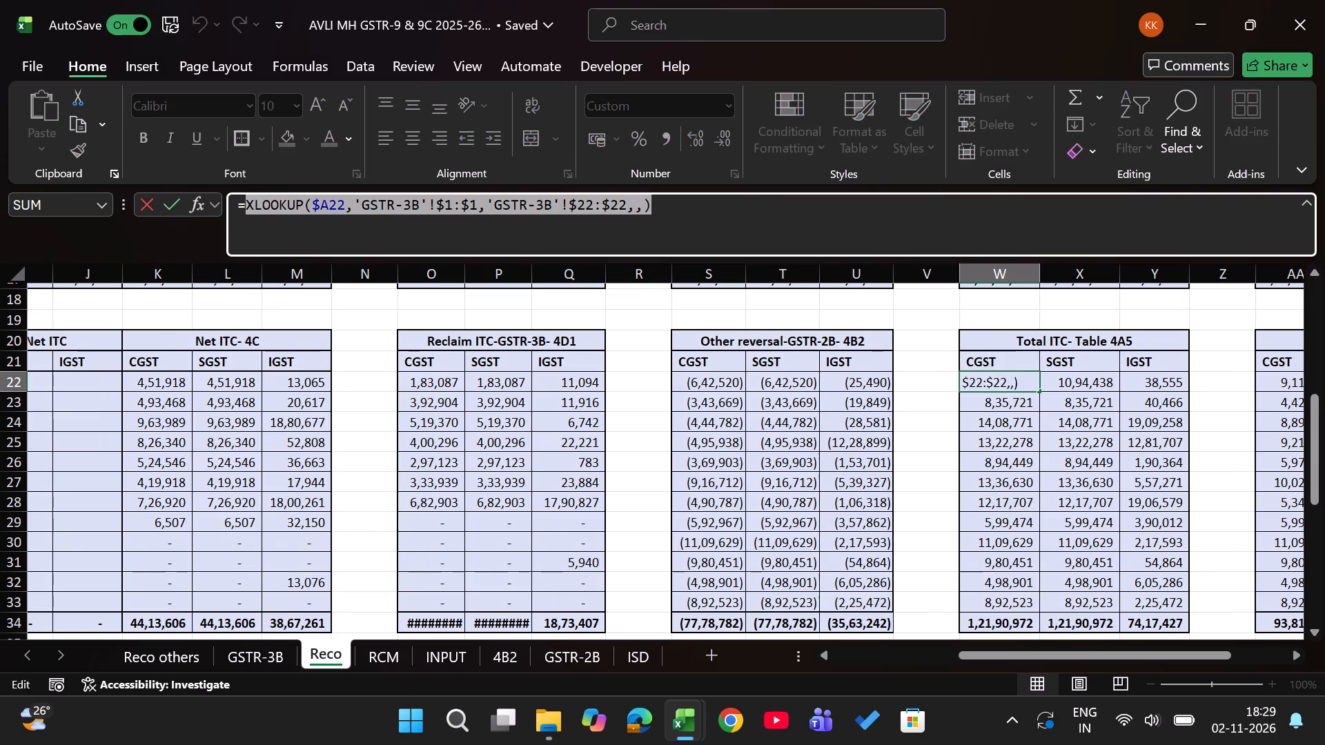
{"action": "key", "text": "ctrl+c"}
{"action": "key", "text": "Return"}
{"action": "key", "text": "Up"}
{"action": "key", "text": "Left"}
{"action": "key", "text": "Left"}
{"action": "key", "text": "Left"}
{"action": "key", "text": "Left"}
{"action": "key", "text": "Left"}
{"action": "key", "text": "Left"}
{"action": "key", "text": "Left"}
{"action": "key", "text": "Left"}
{"action": "key", "text": "Left"}
{"action": "key", "text": "Left"}
{"action": "key", "text": "Left"}
{"action": "key", "text": "Left"}
{"action": "key", "text": "Left"}
{"action": "key", "text": "Left"}
{"action": "key", "text": "Left"}
{"action": "key", "text": "Left"}
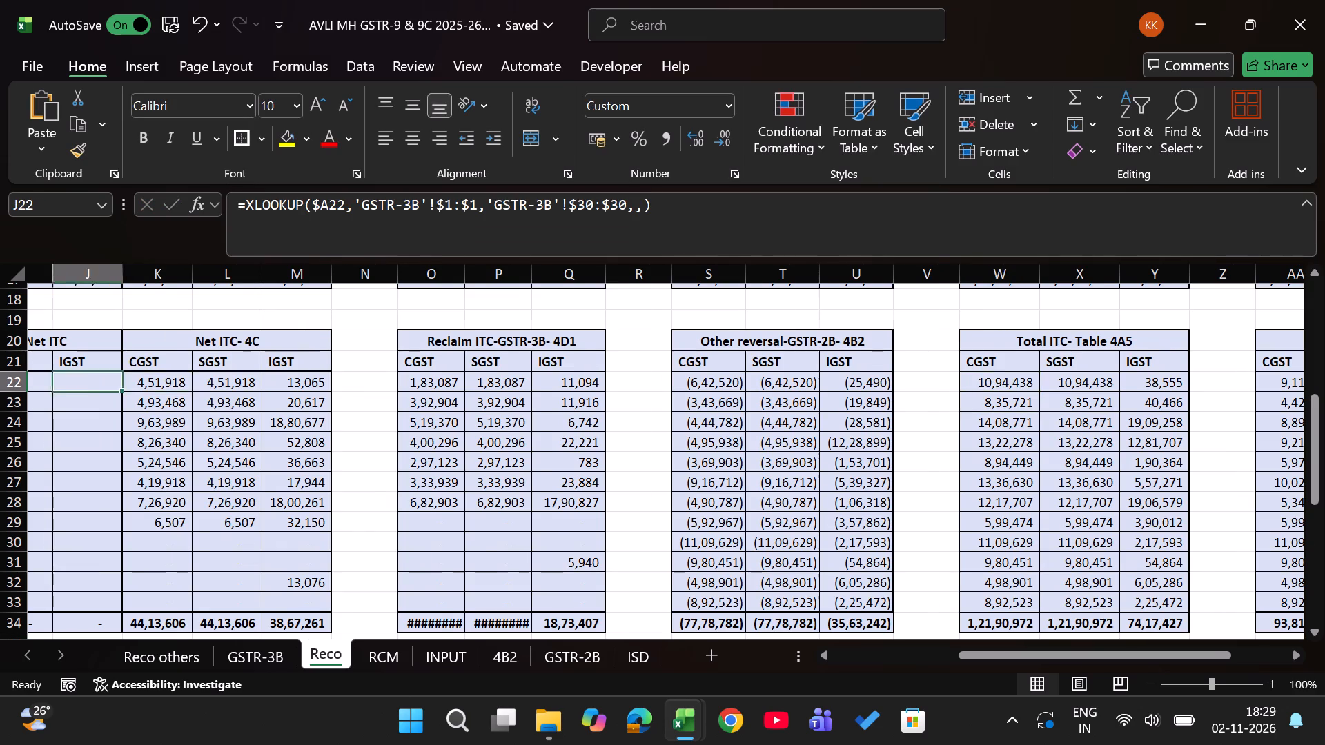
{"action": "key", "text": "Left"}
{"action": "key", "text": "Left"}
{"action": "key", "text": "equal"}
{"action": "key", "text": "ctrl+v"}
{"action": "key", "text": "Return"}
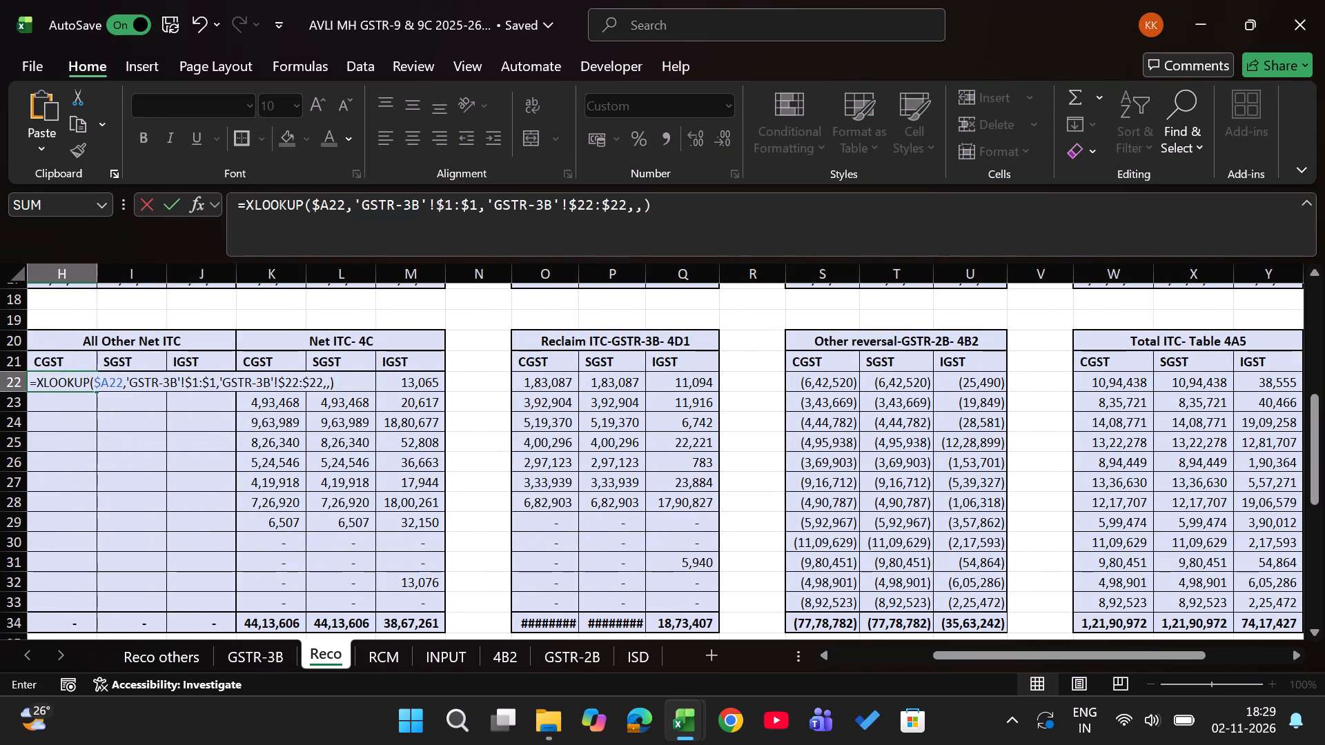
Append the S22 Other reversal 4B2 CGST lookup, return row $26:$26, with a plus sign to the All Other Net ITC CGST formula in H22.
{"action": "key", "text": "Up"}
{"action": "key", "text": "Right"}
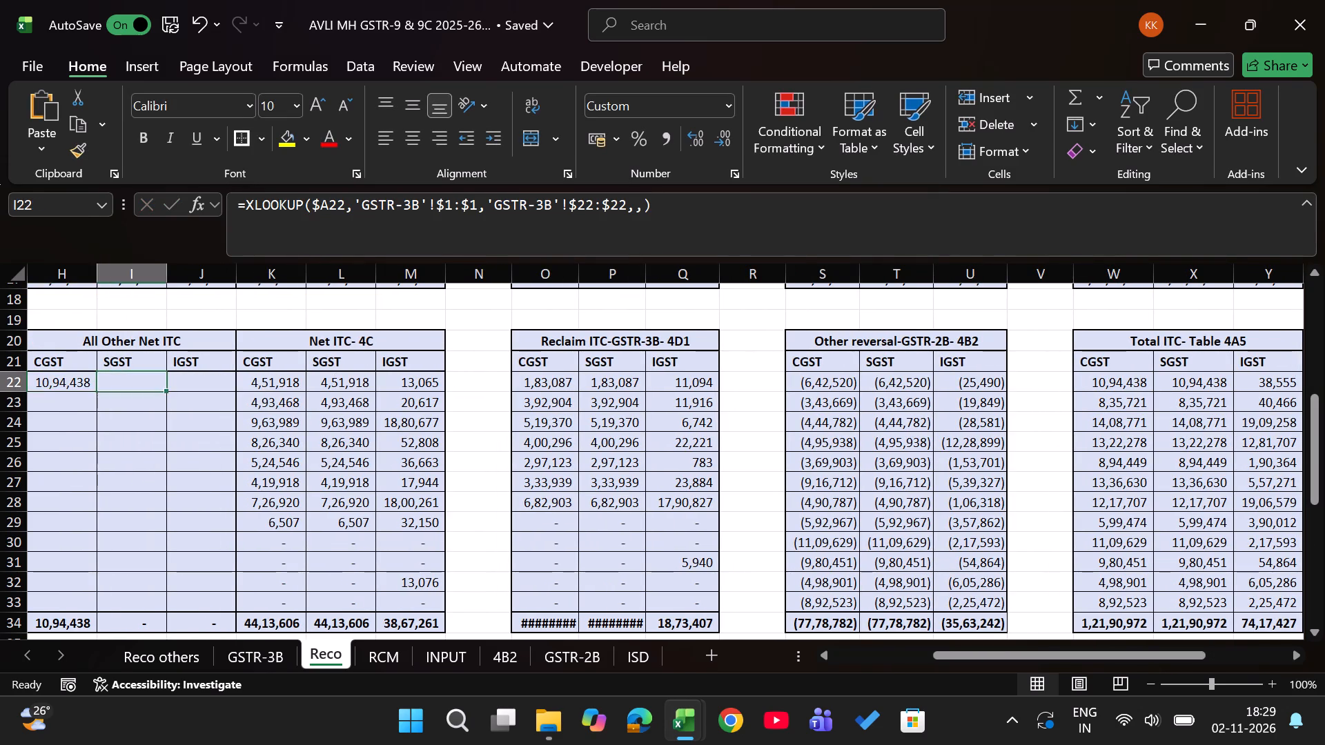
{"action": "key", "text": "Right"}
{"action": "key", "text": "Right"}
{"action": "key", "text": "Right"}
{"action": "key", "text": "Right"}
{"action": "key", "text": "Right"}
{"action": "key", "text": "Right"}
{"action": "key", "text": "Right"}
{"action": "key", "text": "Right"}
{"action": "key", "text": "Right"}
{"action": "key", "text": "Right"}
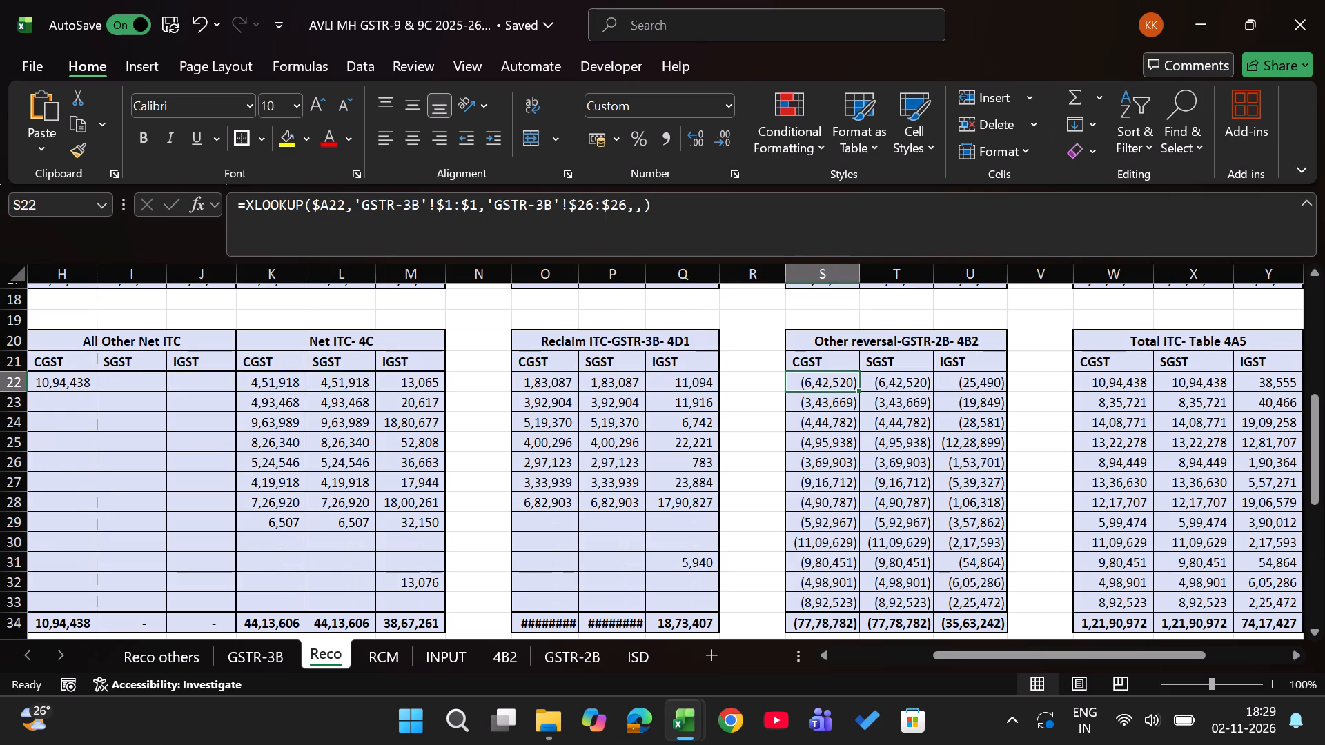
{"action": "left_click_drag", "start_coordinate": [244, 207], "coordinate": [862, 197]}
{"action": "key", "text": "ctrl+c"}
{"action": "key", "text": "Return"}
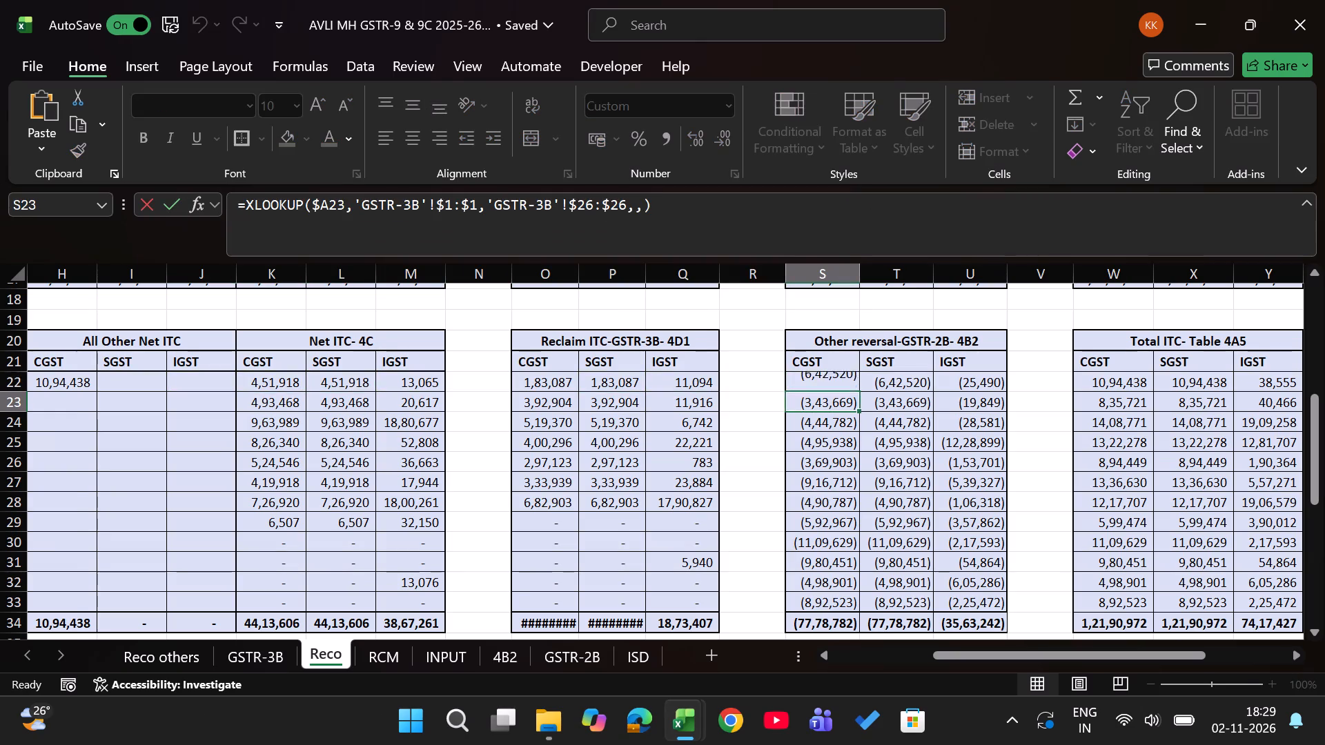
{"action": "key", "text": "Up"}
{"action": "key", "text": "Left"}
{"action": "key", "text": "Left"}
{"action": "key", "text": "Left"}
{"action": "key", "text": "Left"}
{"action": "key", "text": "Left"}
{"action": "key", "text": "Left"}
{"action": "key", "text": "Left"}
{"action": "key", "text": "Left"}
{"action": "key", "text": "Left"}
{"action": "key", "text": "Left"}
{"action": "key", "text": "Left"}
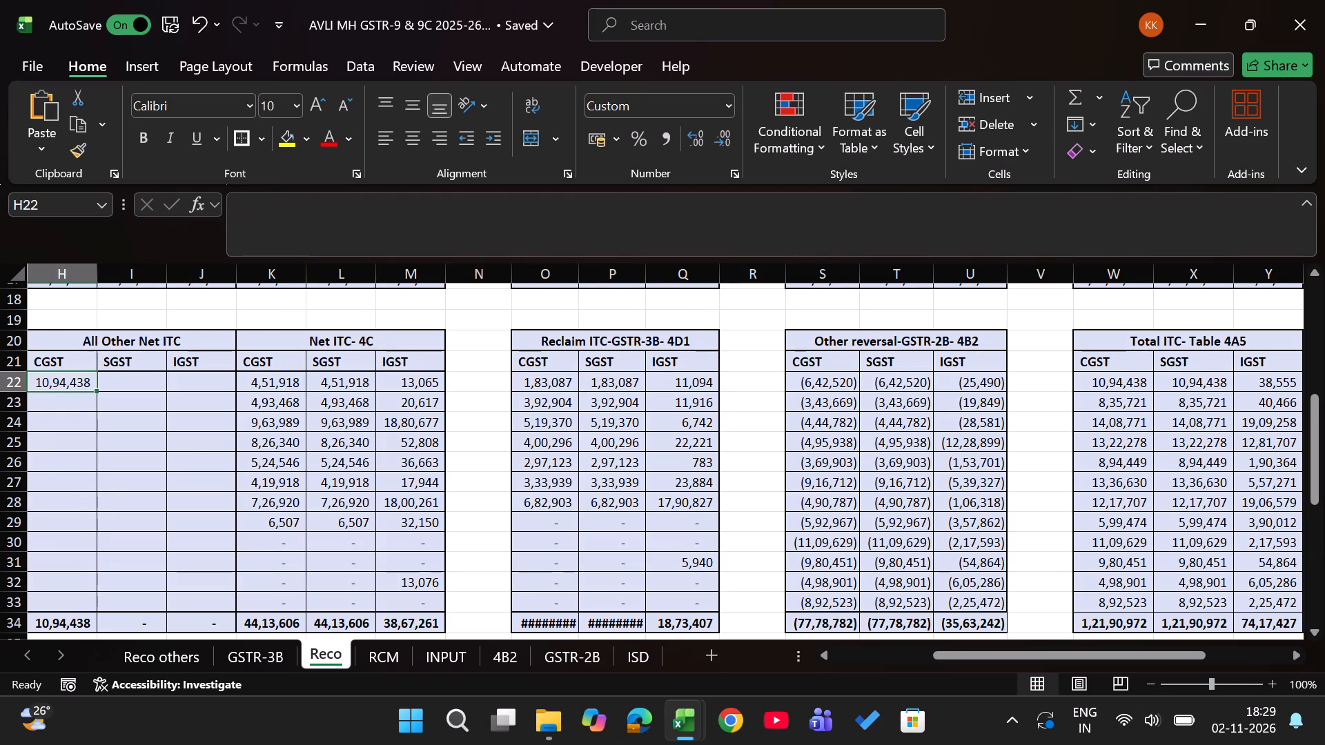
{"action": "left_click", "coordinate": [800, 212]}
{"action": "key", "text": "shift+plus"}
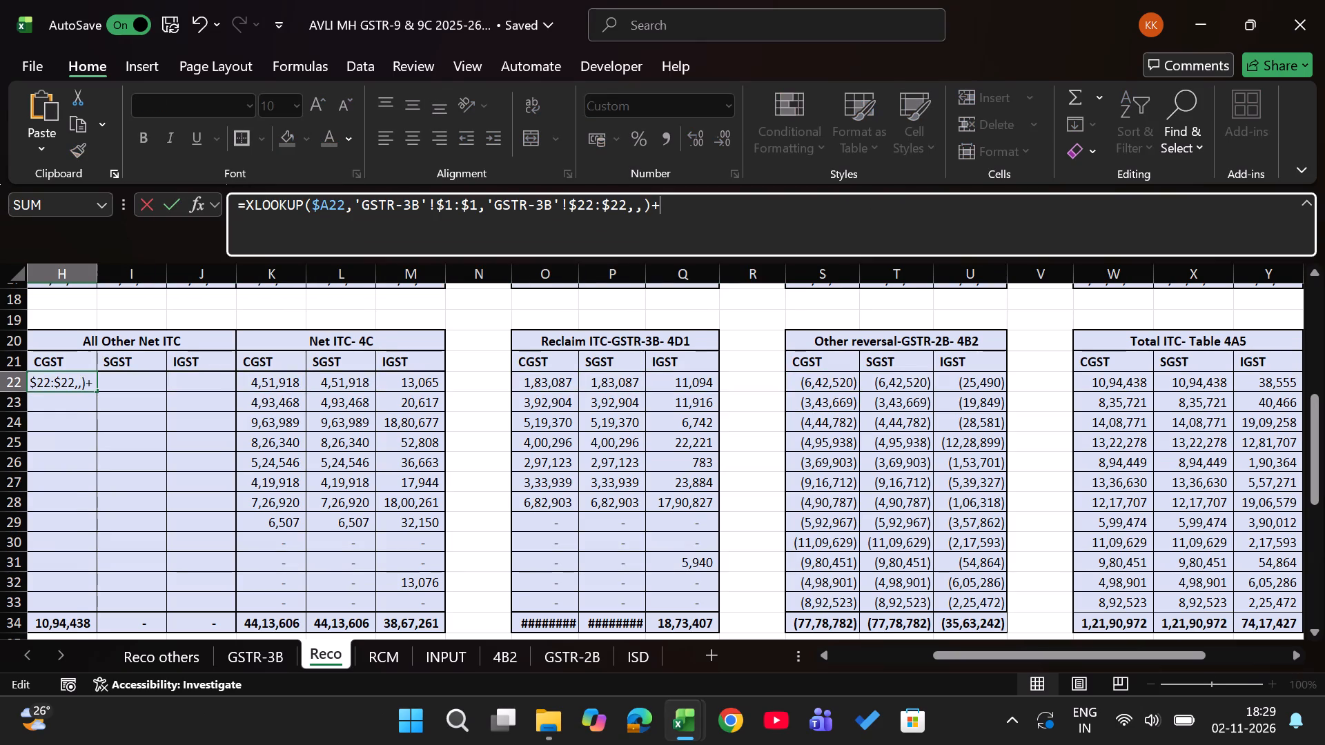
{"action": "key", "text": "ctrl+v"}
{"action": "key", "text": "Return"}
{"action": "key", "text": "Up"}
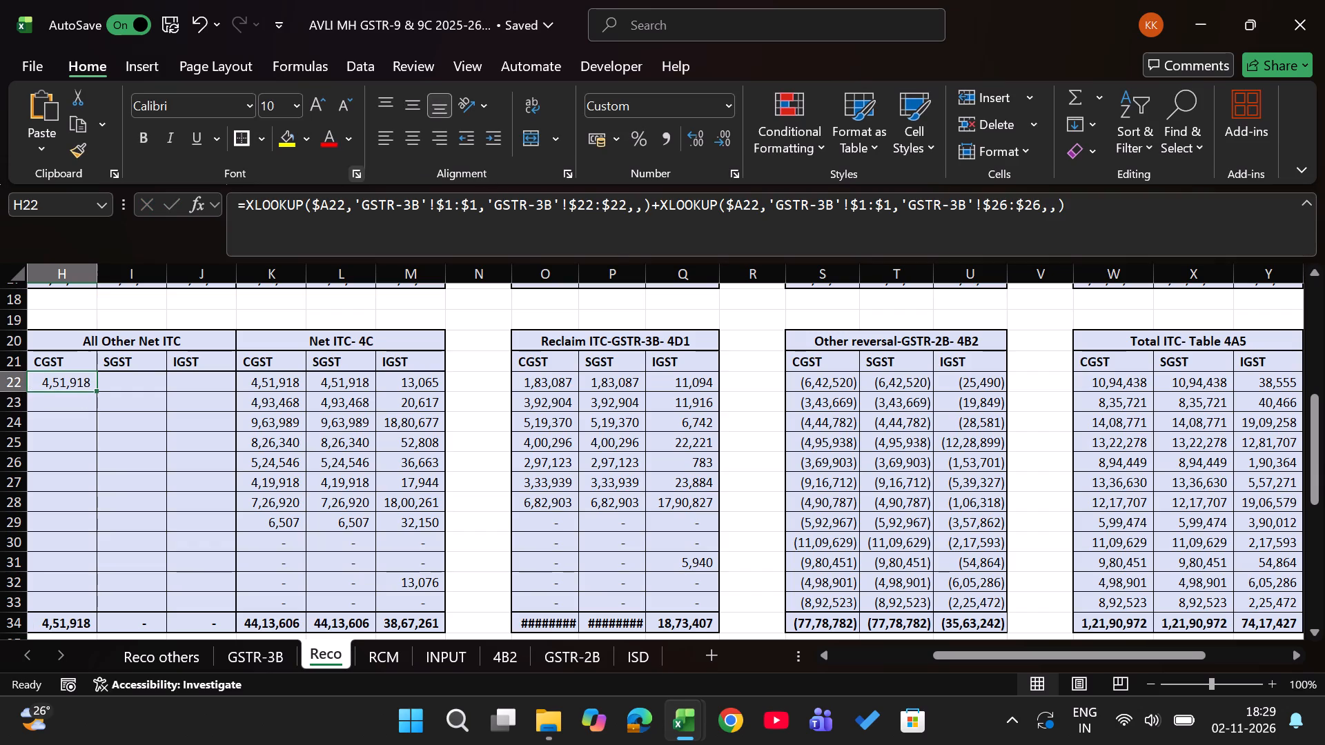
Enter the combined H22 formula, copied as text with its references intact, in the All Other Net ITC SGST cell I22.
{"action": "left_click_drag", "start_coordinate": [248, 203], "coordinate": [1255, 257]}
{"action": "key", "text": "ctrl+c"}
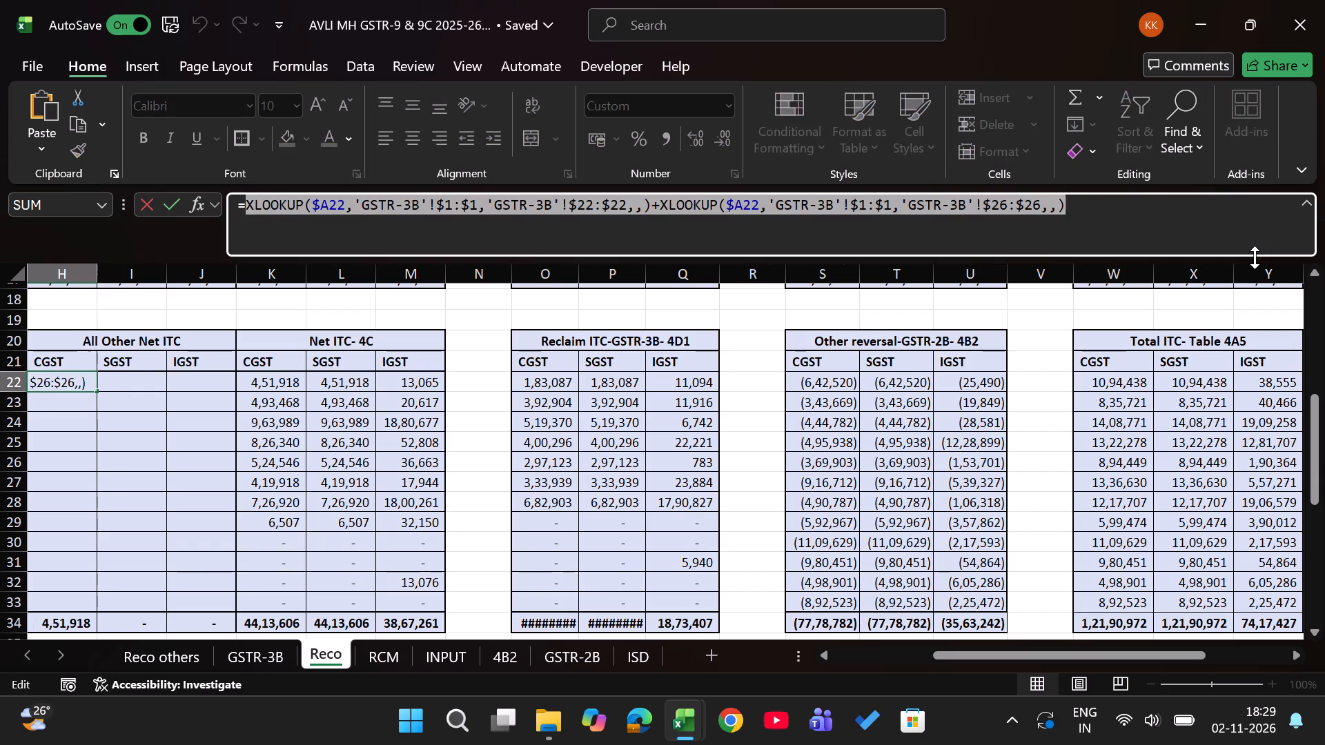
{"action": "key", "text": "Return"}
{"action": "key", "text": "Up"}
{"action": "key", "text": "Right"}
{"action": "key", "text": "equal"}
{"action": "key", "text": "ctrl+v"}
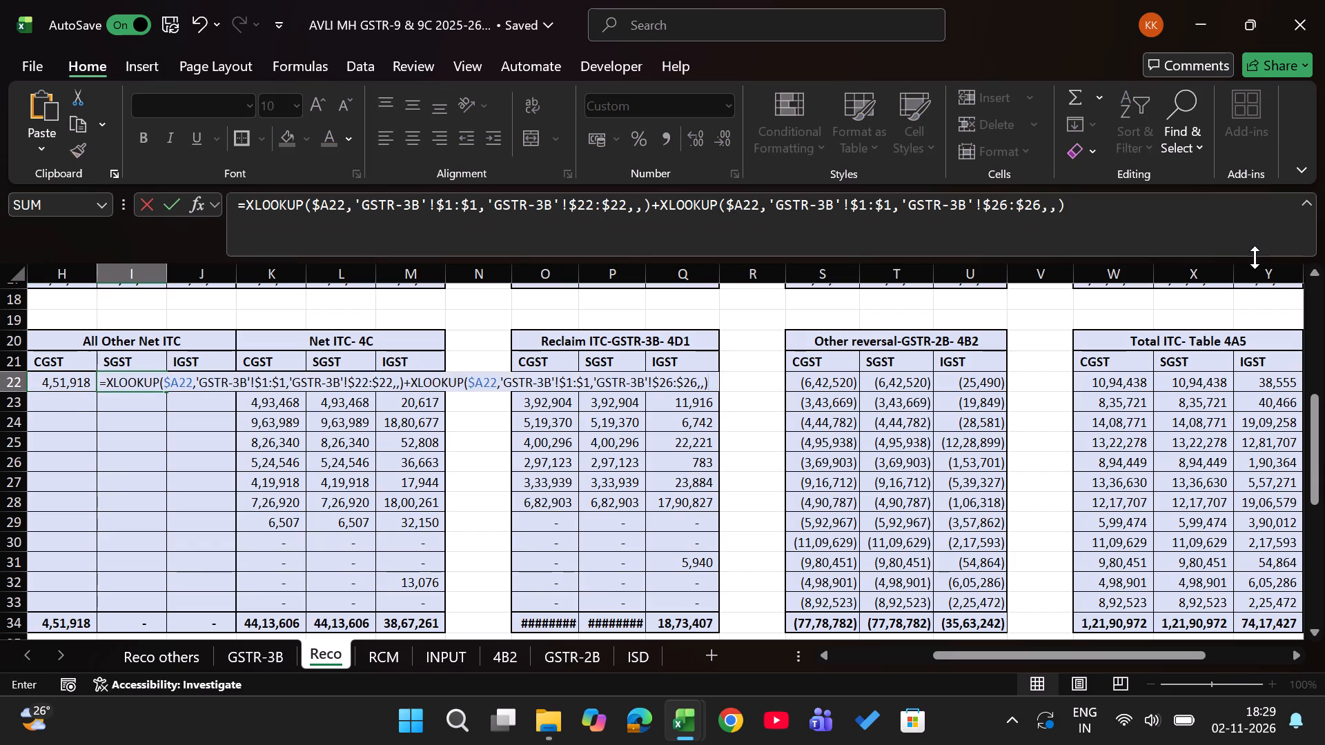
{"action": "key", "text": "Return"}
{"action": "key", "text": "Up"}
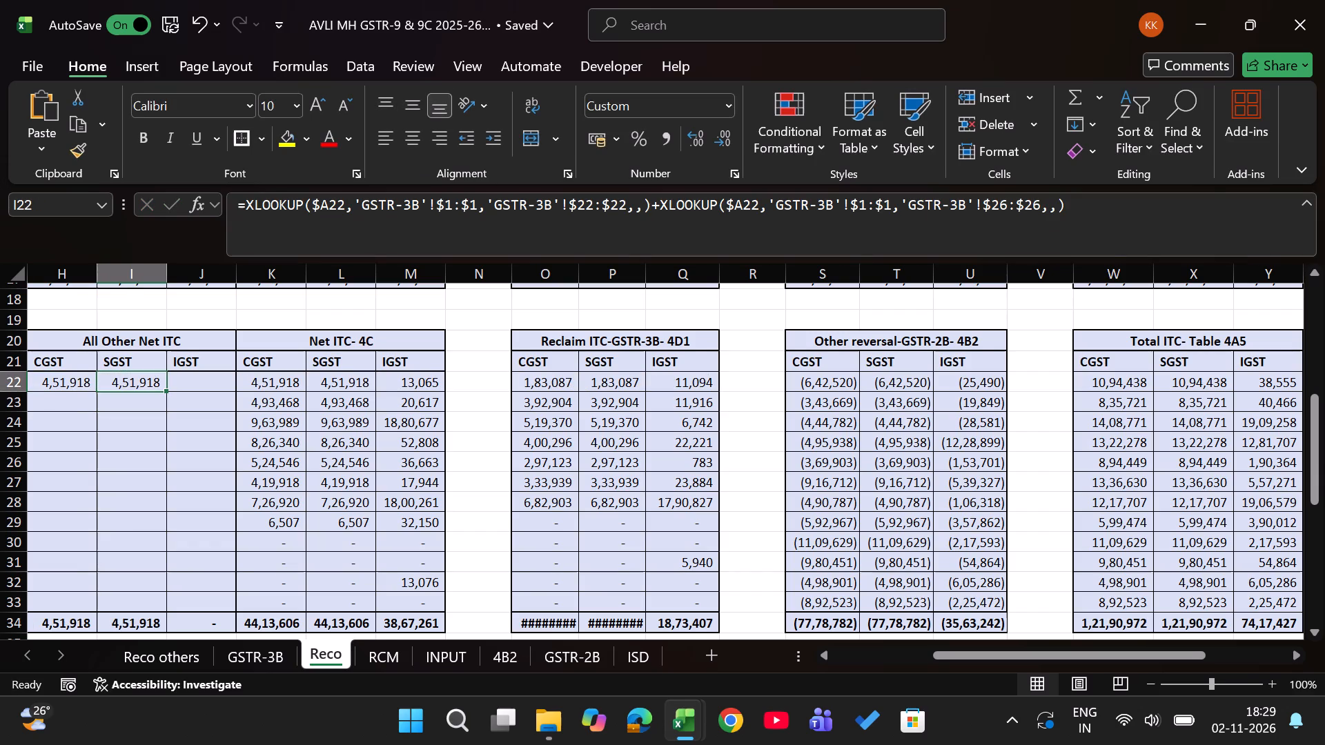
Change the return range of the first lookup in the I22 SGST formula to row $23:$23 of GSTR-3B.
{"action": "left_click", "coordinate": [627, 210]}
{"action": "key", "text": "BackSpace"}
{"action": "key", "text": "BackSpace"}
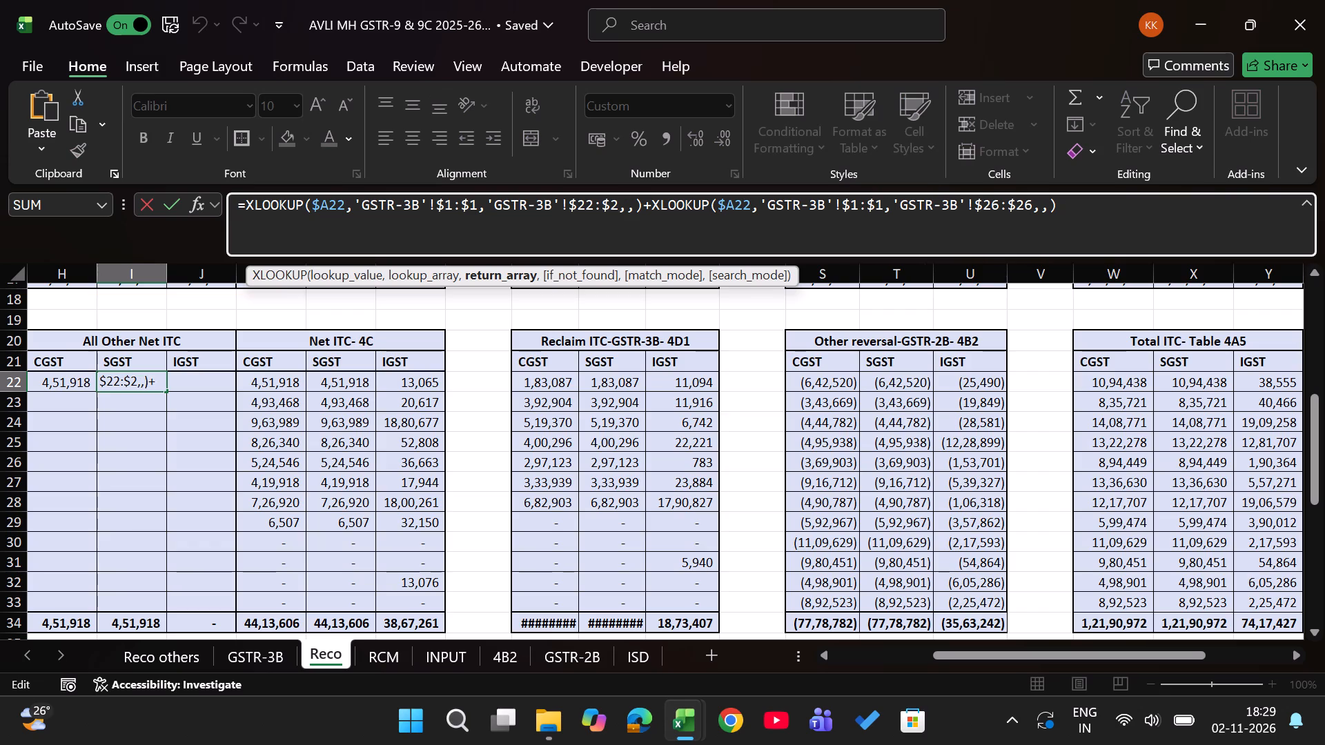
{"action": "key", "text": "3"}
{"action": "key", "text": "Left"}
{"action": "key", "text": "Left"}
{"action": "key", "text": "Left"}
{"action": "key", "text": "Left"}
{"action": "key", "text": "BackSpace"}
{"action": "key", "text": "3"}
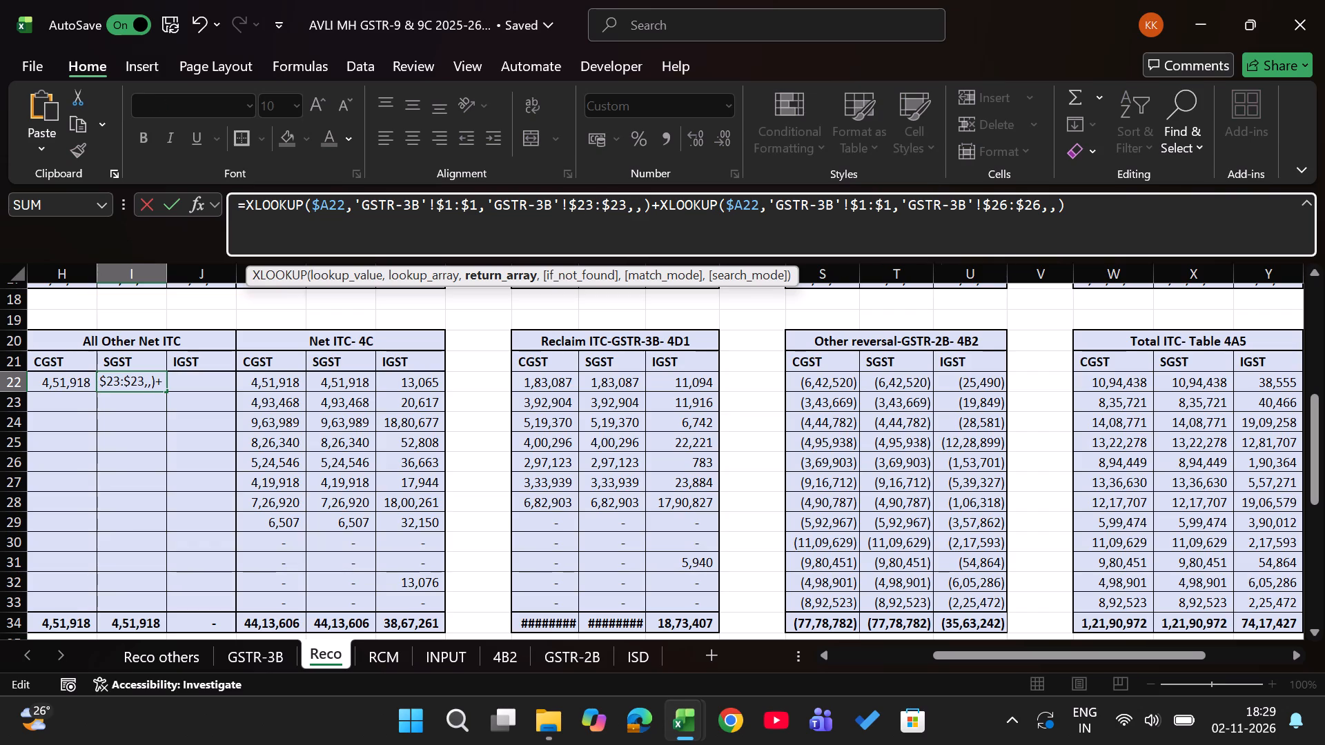
Change the return range of the second lookup in the I22 SGST formula to row $27:$27 of GSTR-3B.
{"action": "left_click", "coordinate": [1001, 206]}
{"action": "key", "text": "Right"}
{"action": "key", "text": "BackSpace"}
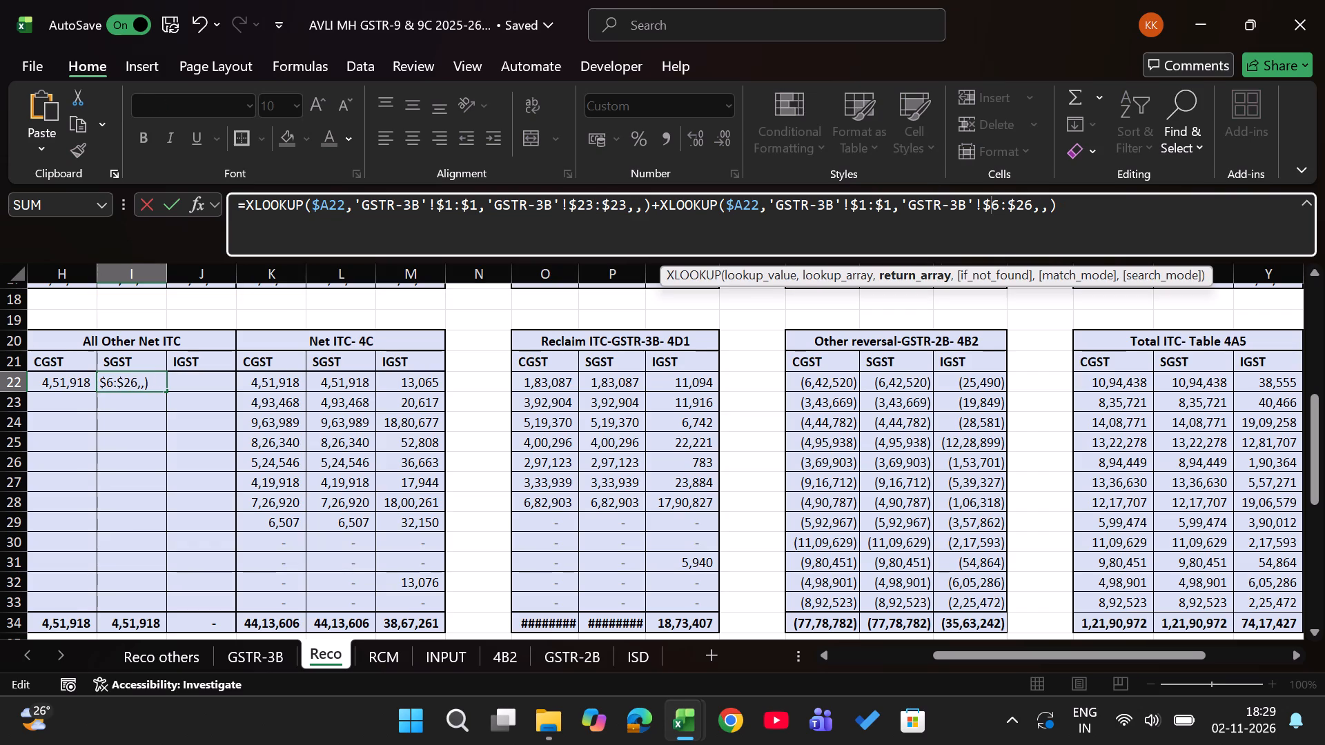
{"action": "key", "text": "ctrl+z"}
{"action": "key", "text": "Right"}
{"action": "key", "text": "BackSpace"}
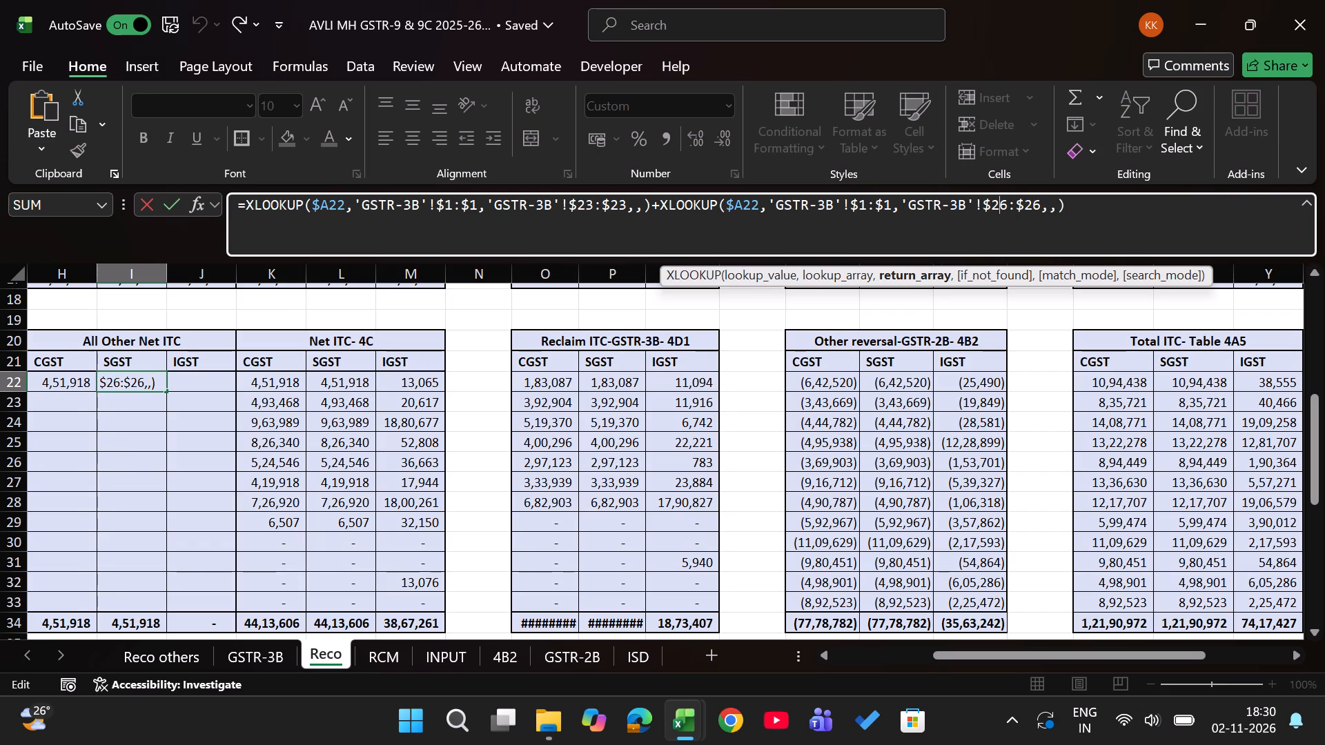
{"action": "key", "text": "7"}
{"action": "key", "text": "Right"}
{"action": "key", "text": "Right"}
{"action": "key", "text": "Right"}
{"action": "key", "text": "Right"}
{"action": "key", "text": "BackSpace"}
{"action": "key", "text": "7"}
{"action": "key", "text": "Return"}
{"action": "key", "text": "Return"}
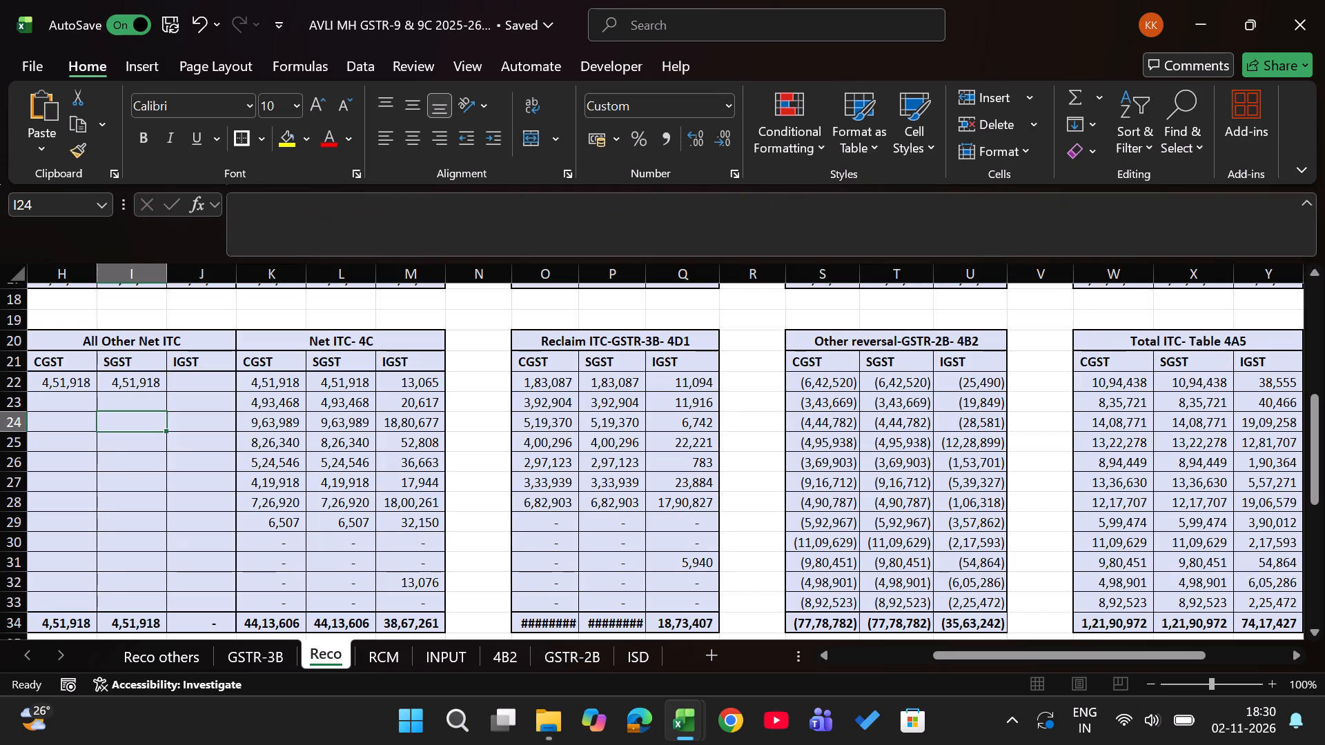
{"action": "key", "text": "Up"}
{"action": "key", "text": "Up"}
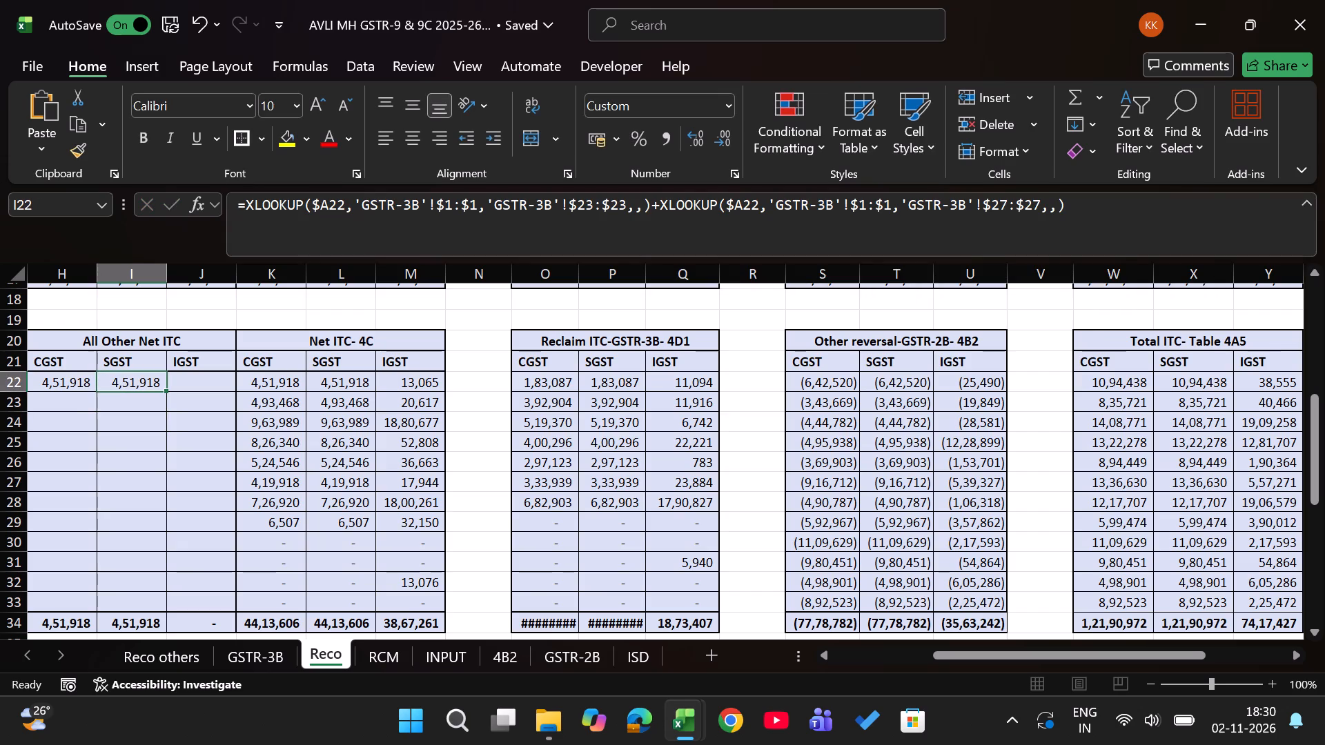
Enter the combined I22 formula, copied as text with its references intact, in the All Other Net ITC IGST cell J22.
{"action": "left_click_drag", "start_coordinate": [246, 206], "coordinate": [1265, 181]}
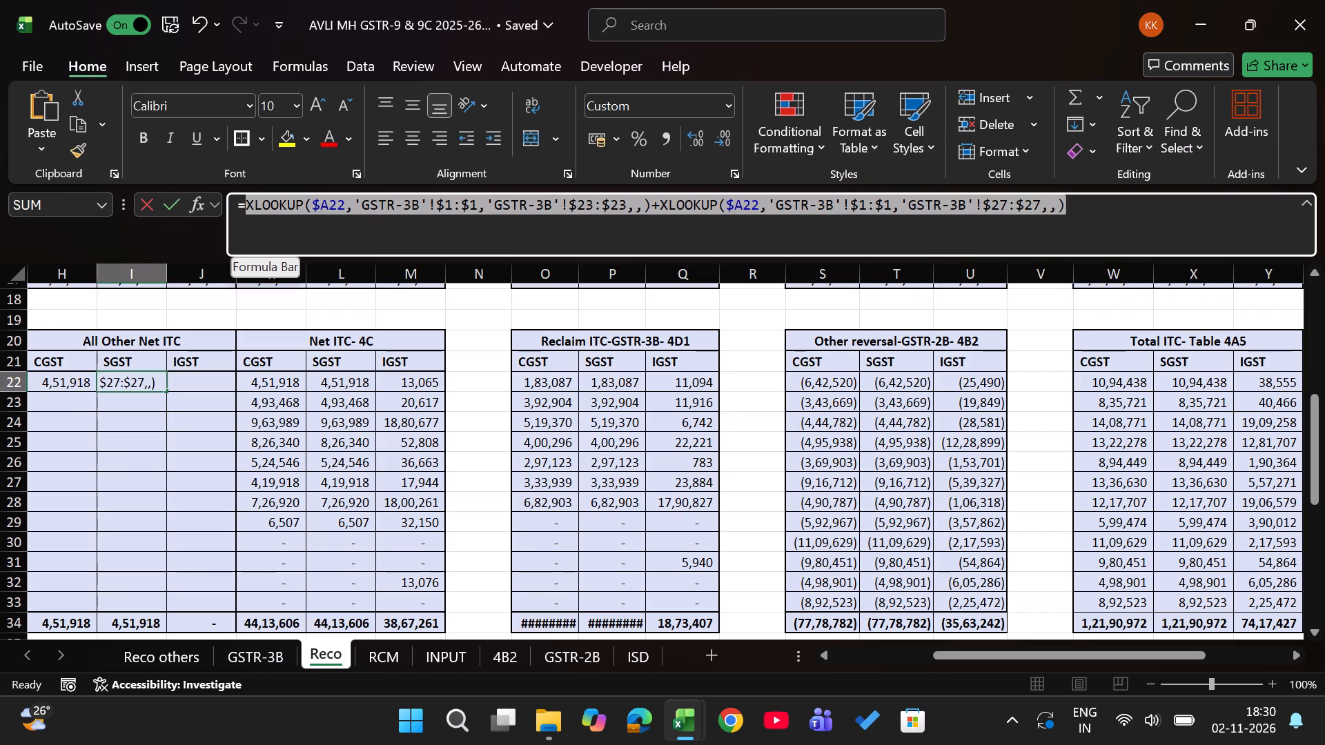
{"action": "left_click_drag", "start_coordinate": [1265, 181], "coordinate": [1266, 185]}
{"action": "key", "text": "ctrl+c"}
{"action": "key", "text": "Return"}
{"action": "key", "text": "Up"}
{"action": "key", "text": "Right"}
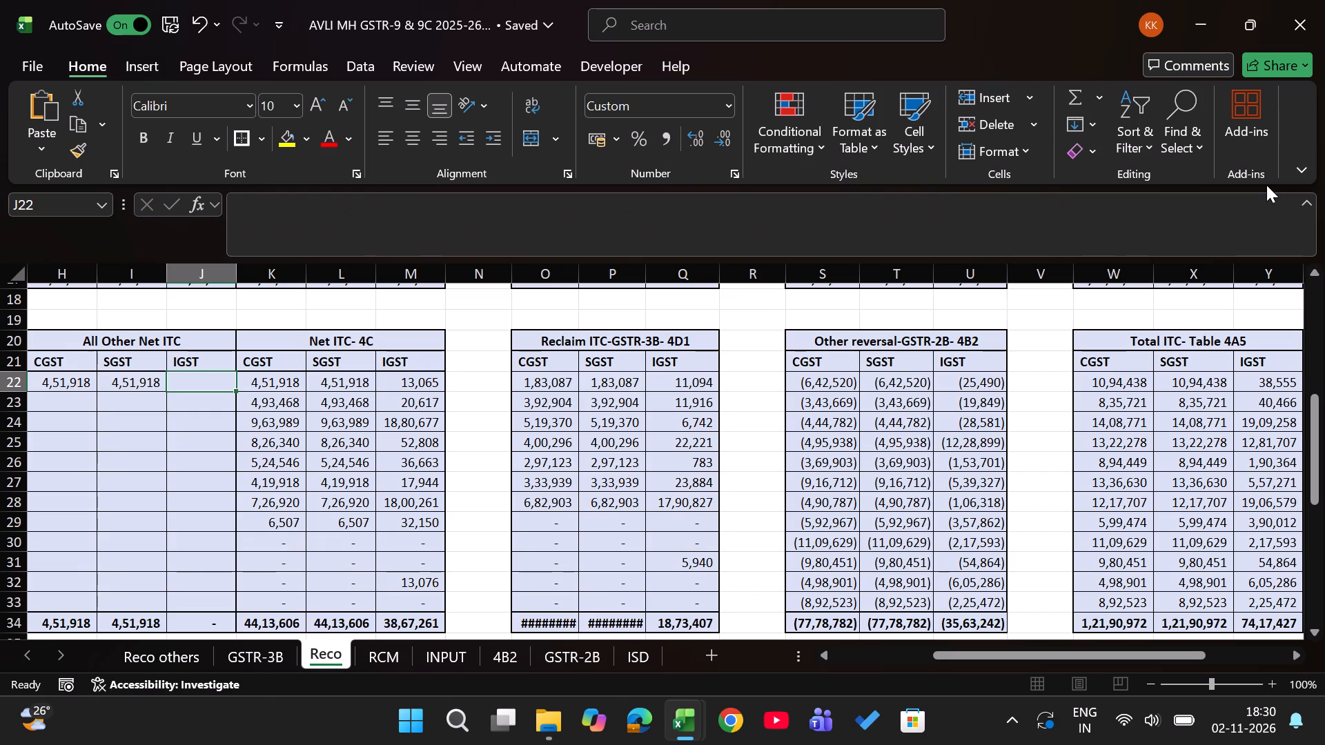
{"action": "key", "text": "equal"}
{"action": "key", "text": "ctrl+v"}
{"action": "key", "text": "Return"}
{"action": "key", "text": "Up"}
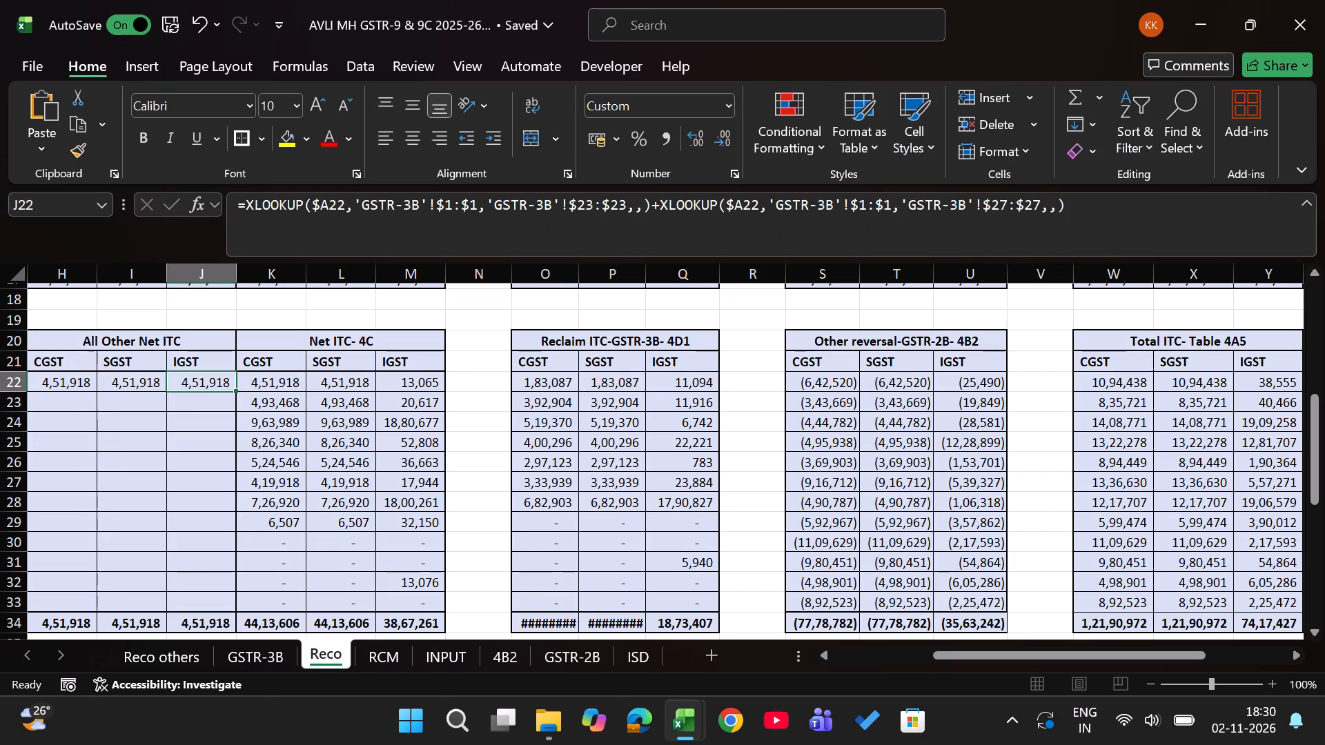
Change the return range of the first lookup in the J22 IGST formula to row $21:$21 of GSTR-3B.
{"action": "left_click", "coordinate": [623, 208]}
{"action": "key", "text": "BackSpace"}
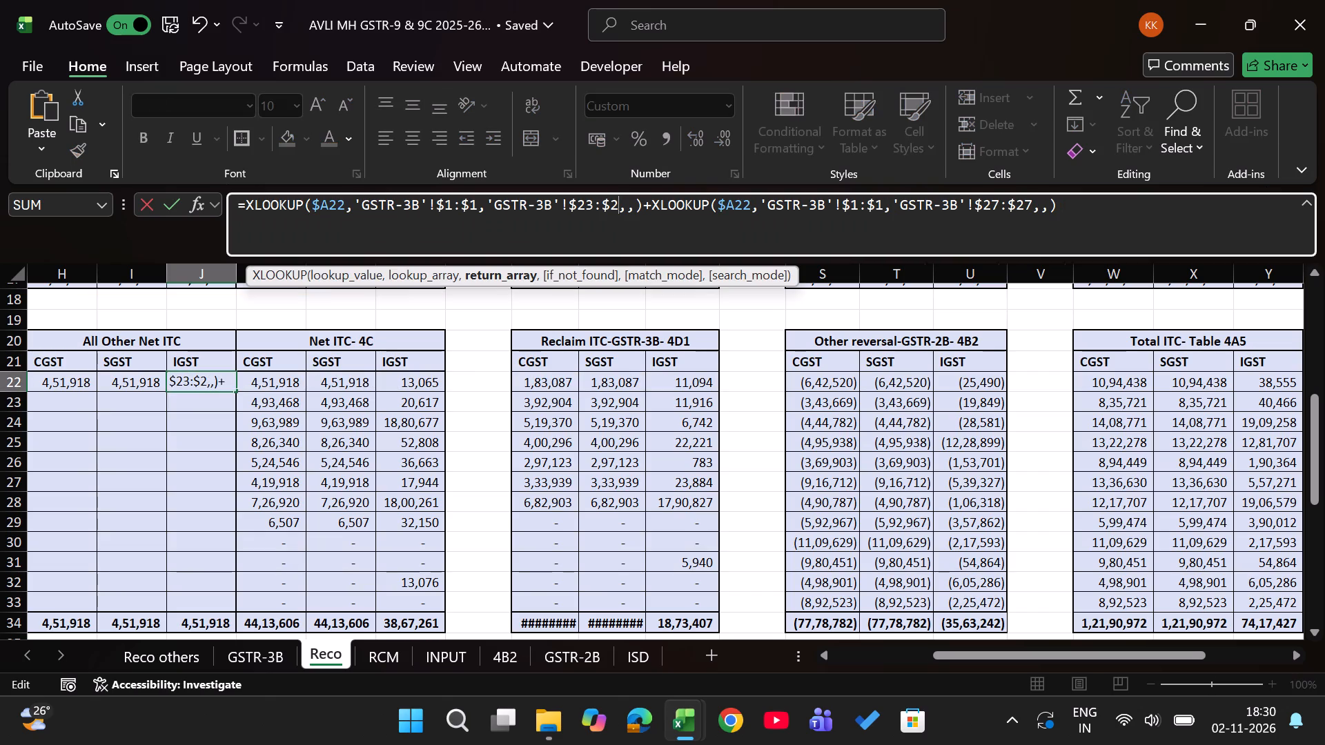
{"action": "key", "text": "1"}
{"action": "key", "text": "Left"}
{"action": "key", "text": "Left"}
{"action": "key", "text": "Left"}
{"action": "key", "text": "Left"}
{"action": "key", "text": "BackSpace"}
{"action": "key", "text": "1"}
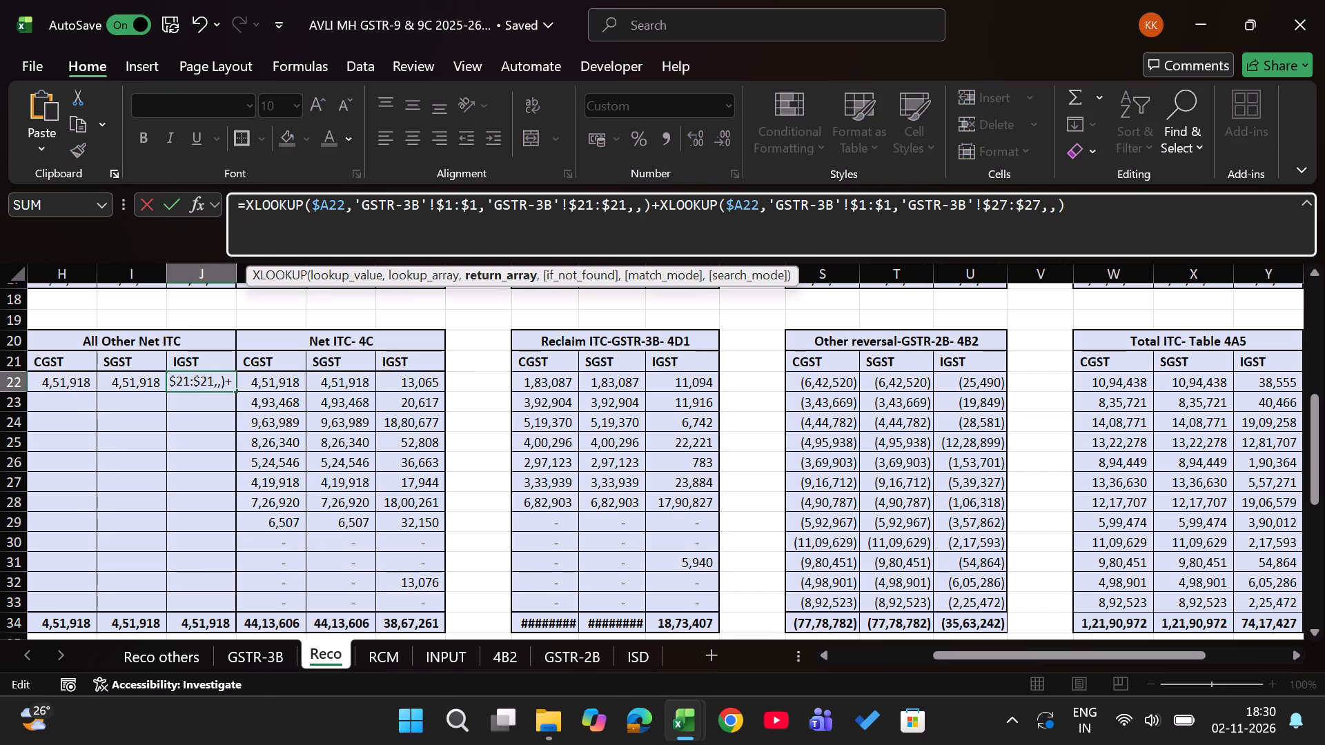
Change the return range of the second lookup in the J22 IGST formula to row $25:$25 of GSTR-3B.
{"action": "left_click", "coordinate": [1010, 208]}
{"action": "key", "text": "BackSpace"}
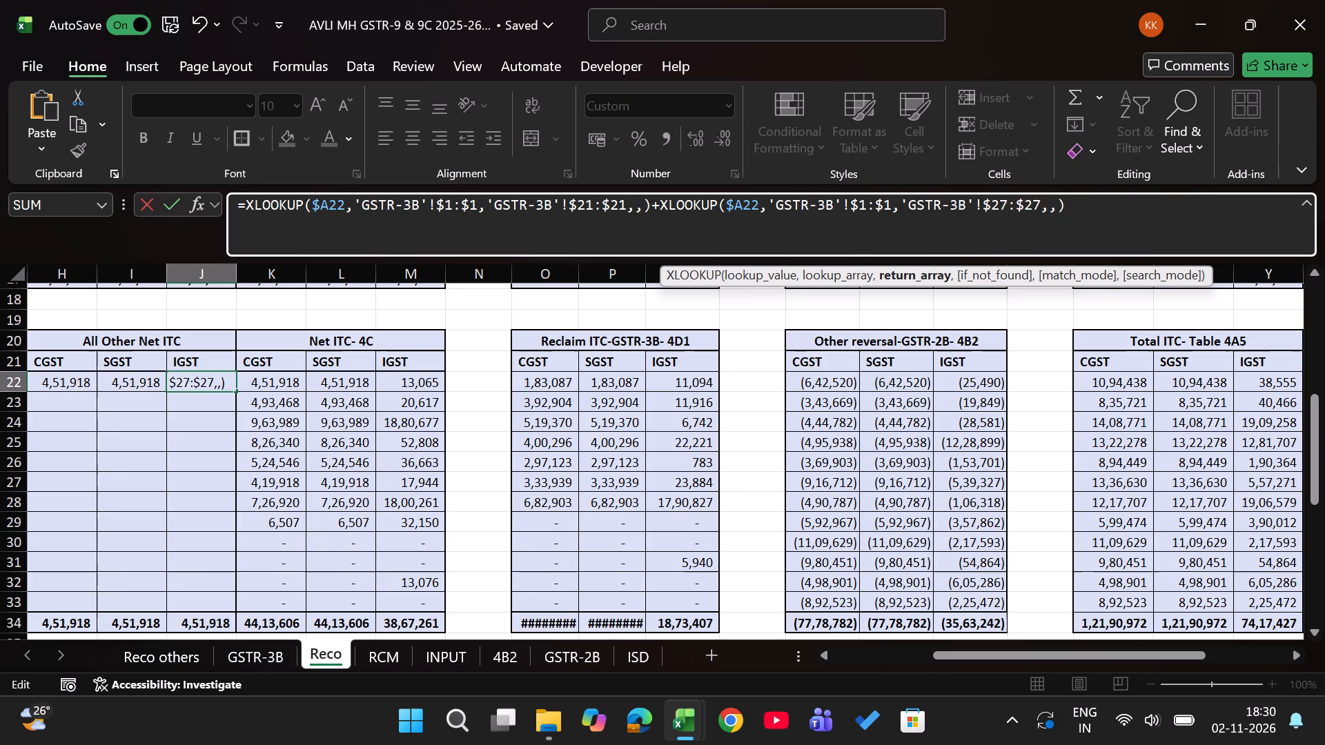
{"action": "key", "text": "5"}
{"action": "key", "text": "Right"}
{"action": "key", "text": "Right"}
{"action": "key", "text": "Right"}
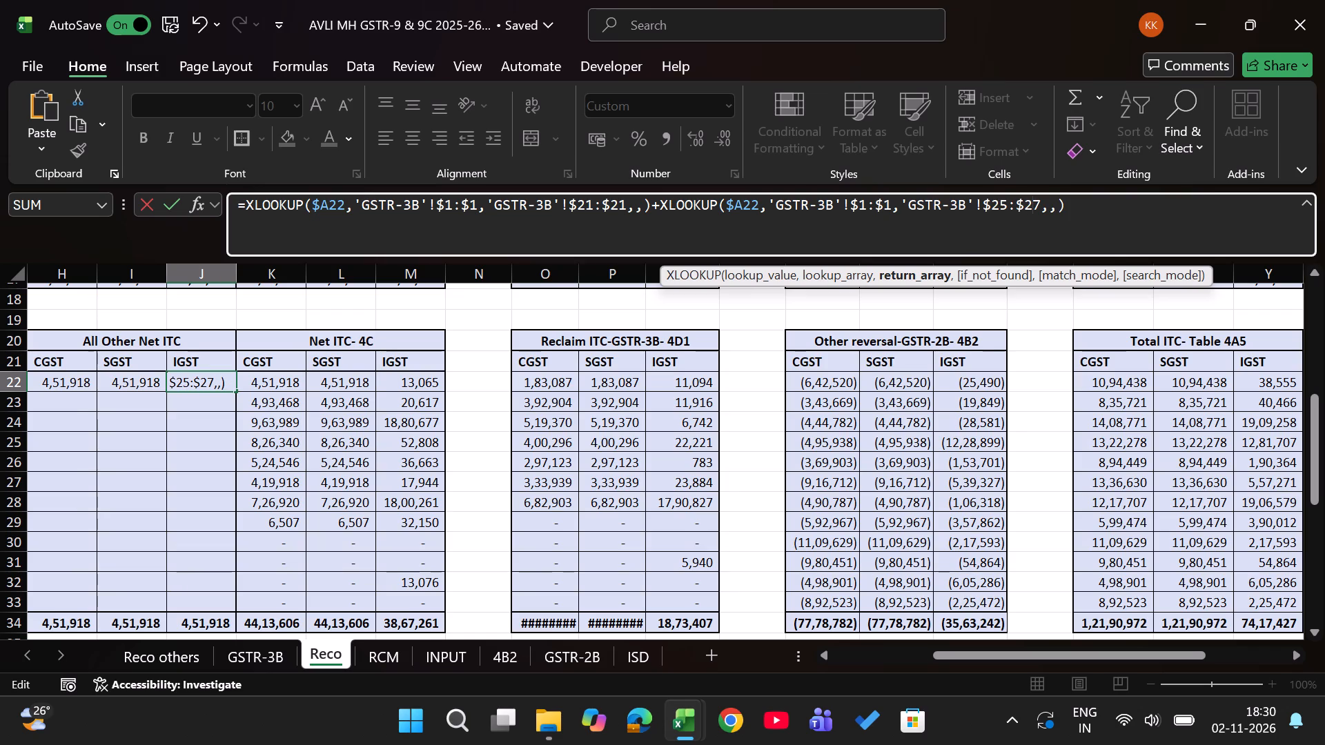
{"action": "key", "text": "Right"}
{"action": "key", "text": "BackSpace"}
{"action": "key", "text": "5"}
{"action": "key", "text": "Return"}
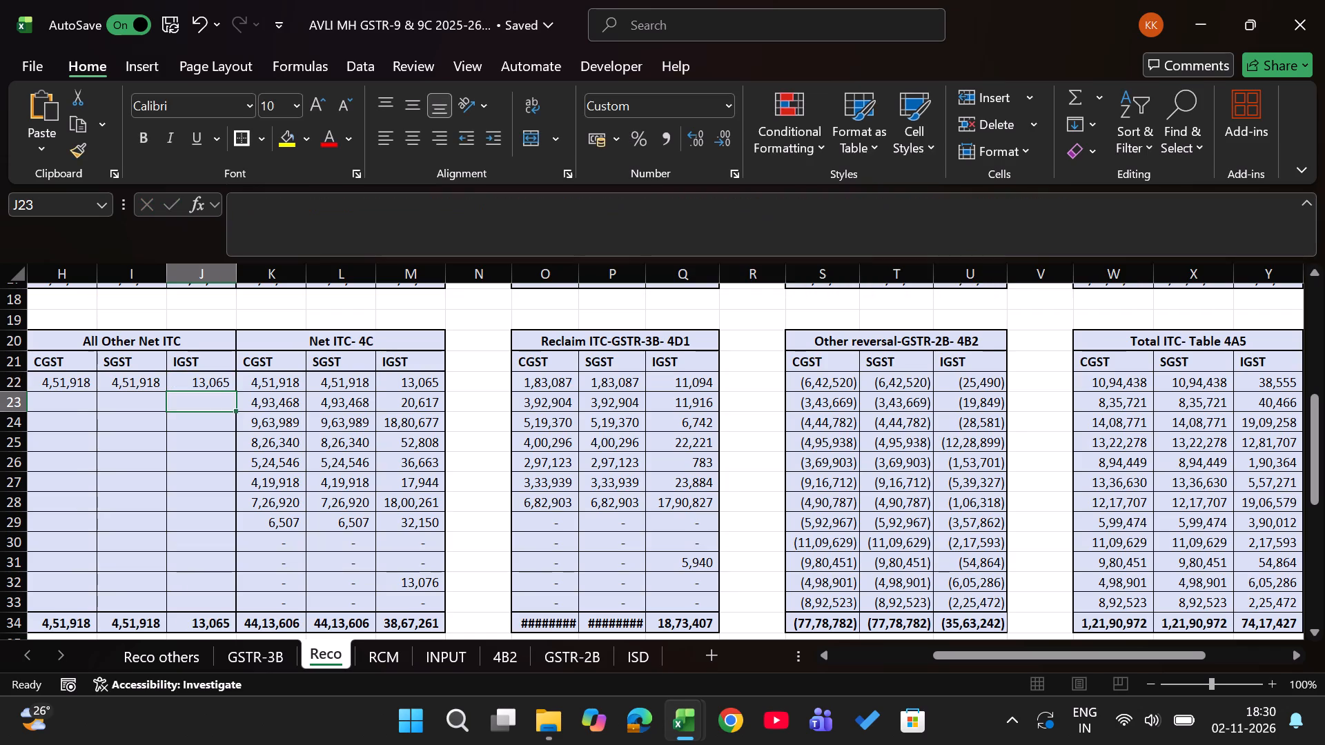
Fill the H22:J22 All Other Net ITC formulas down through row 33, stopping above the total row.
{"action": "key", "text": "Up"}
{"action": "key", "text": "Left"}
{"action": "key", "text": "Left"}
{"action": "key", "text": "Right"}
{"action": "key", "text": "Left"}
{"action": "key", "text": "shift+Right"}
{"action": "key", "text": "shift+Right"}
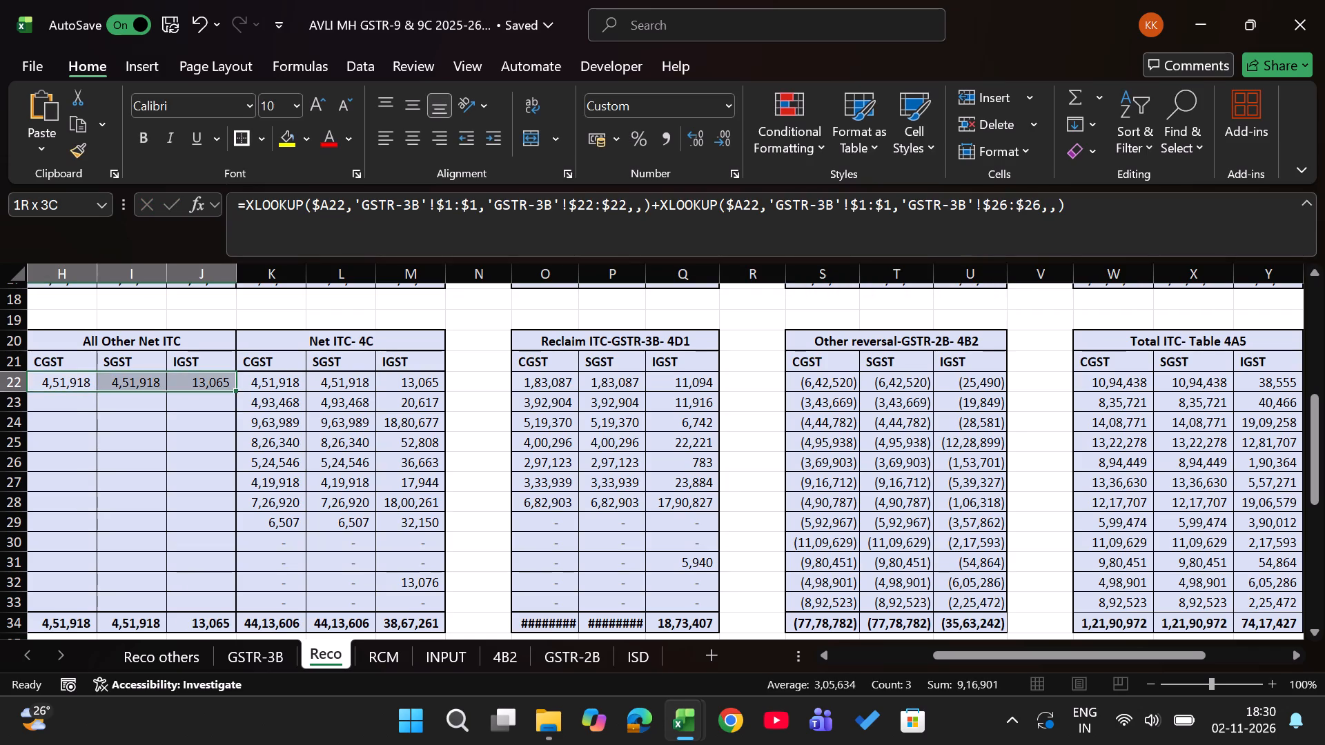
{"action": "key", "text": "ctrl+shift+Down"}
{"action": "key", "text": "shift+Up"}
{"action": "key", "text": "ctrl+d"}
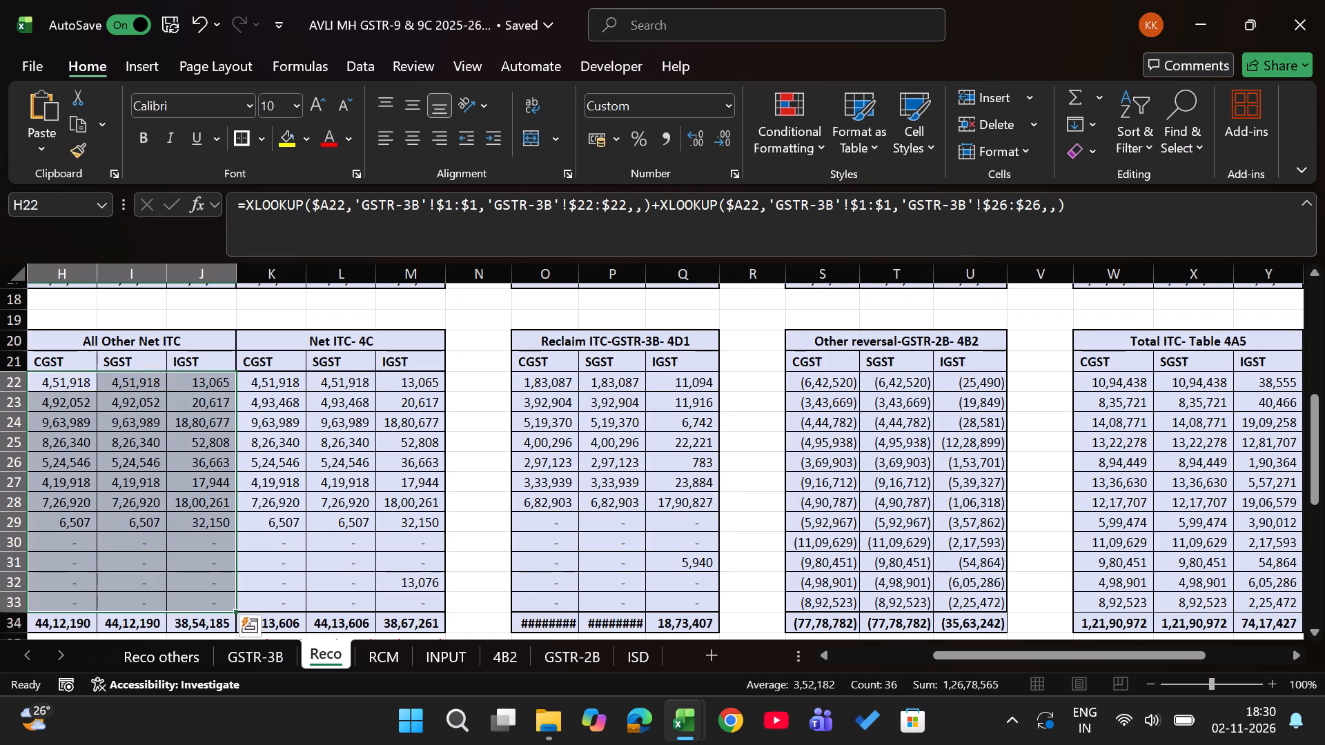
Examine the All Other Net ITC and Net ITC- 4C totals and their monthly values in the difference table below.
{"action": "scroll", "coordinate": [751, 490], "scroll_direction": "down", "scroll_amount": 3}
{"action": "scroll", "coordinate": [751, 490], "scroll_direction": "up", "scroll_amount": 1}
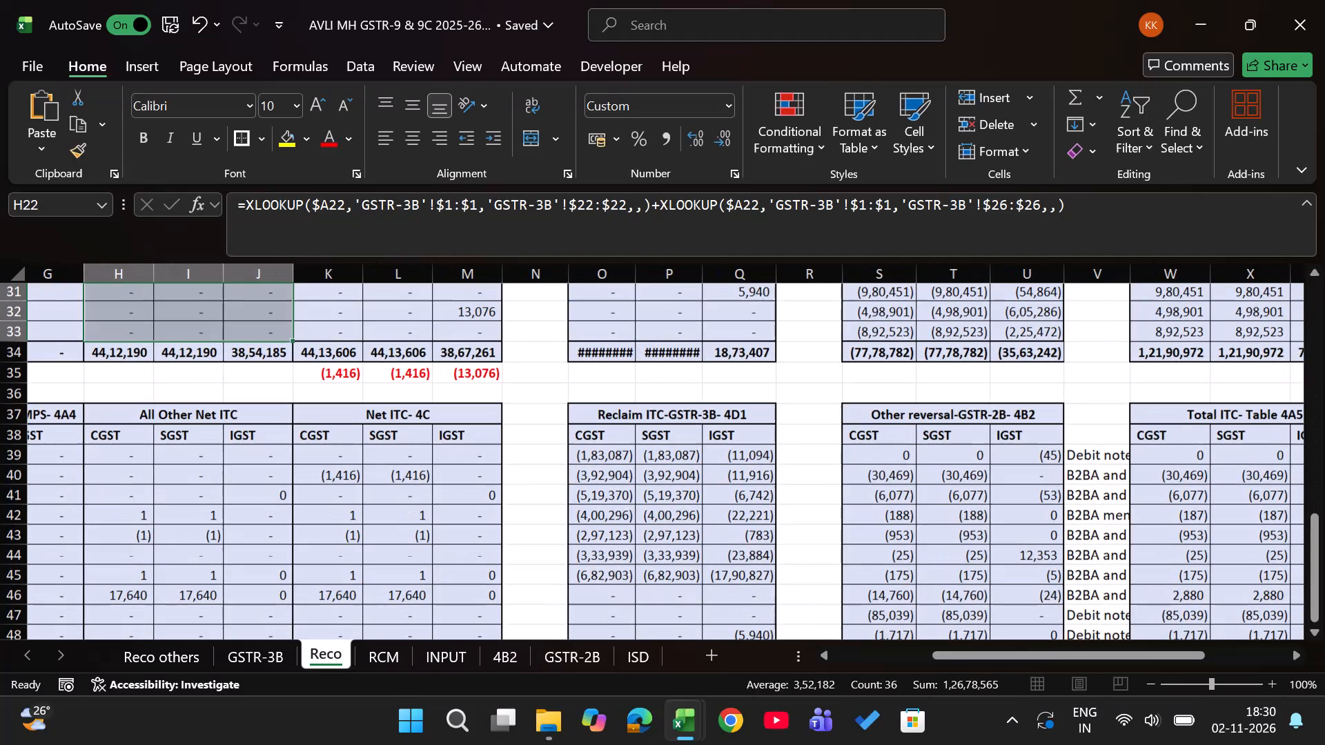
{"action": "scroll", "coordinate": [751, 490], "scroll_direction": "up", "scroll_amount": 1}
{"action": "scroll", "coordinate": [751, 490], "scroll_direction": "down", "scroll_amount": 1}
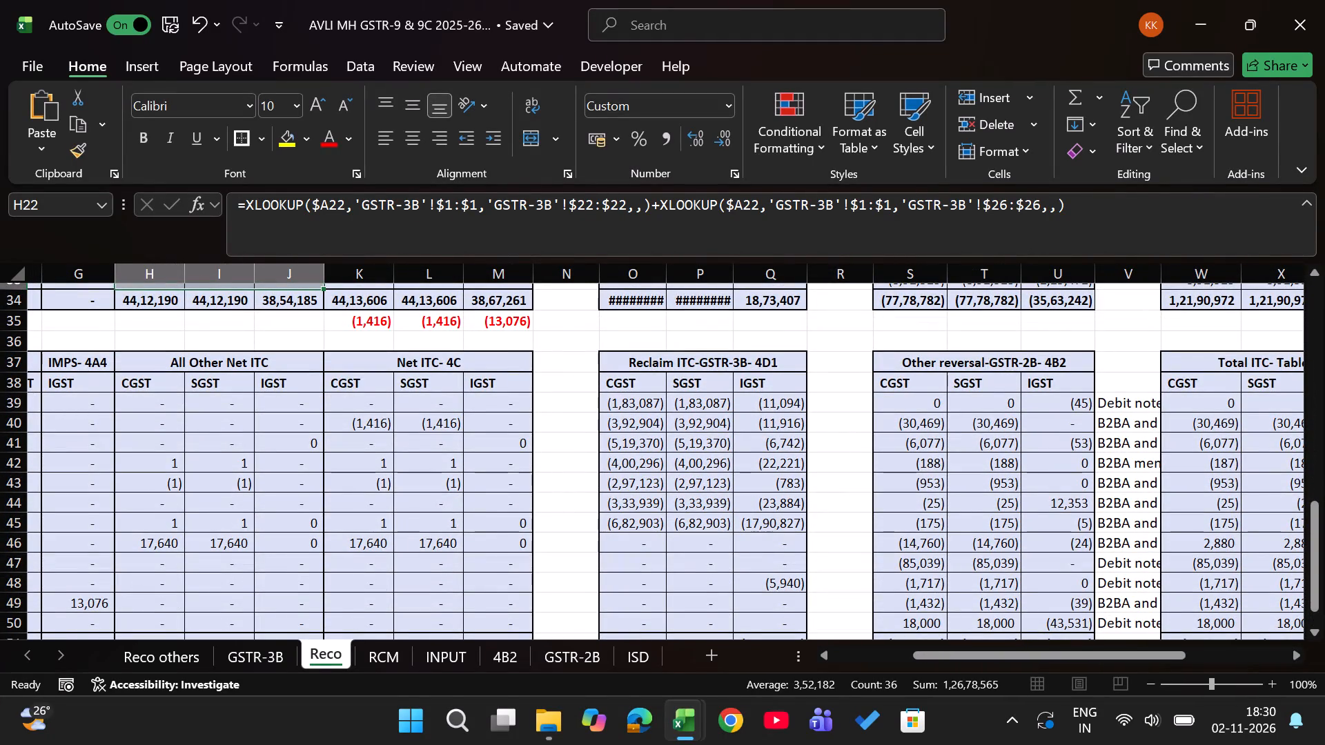
{"action": "scroll", "coordinate": [279, 551], "scroll_direction": "right", "scroll_amount": 1}
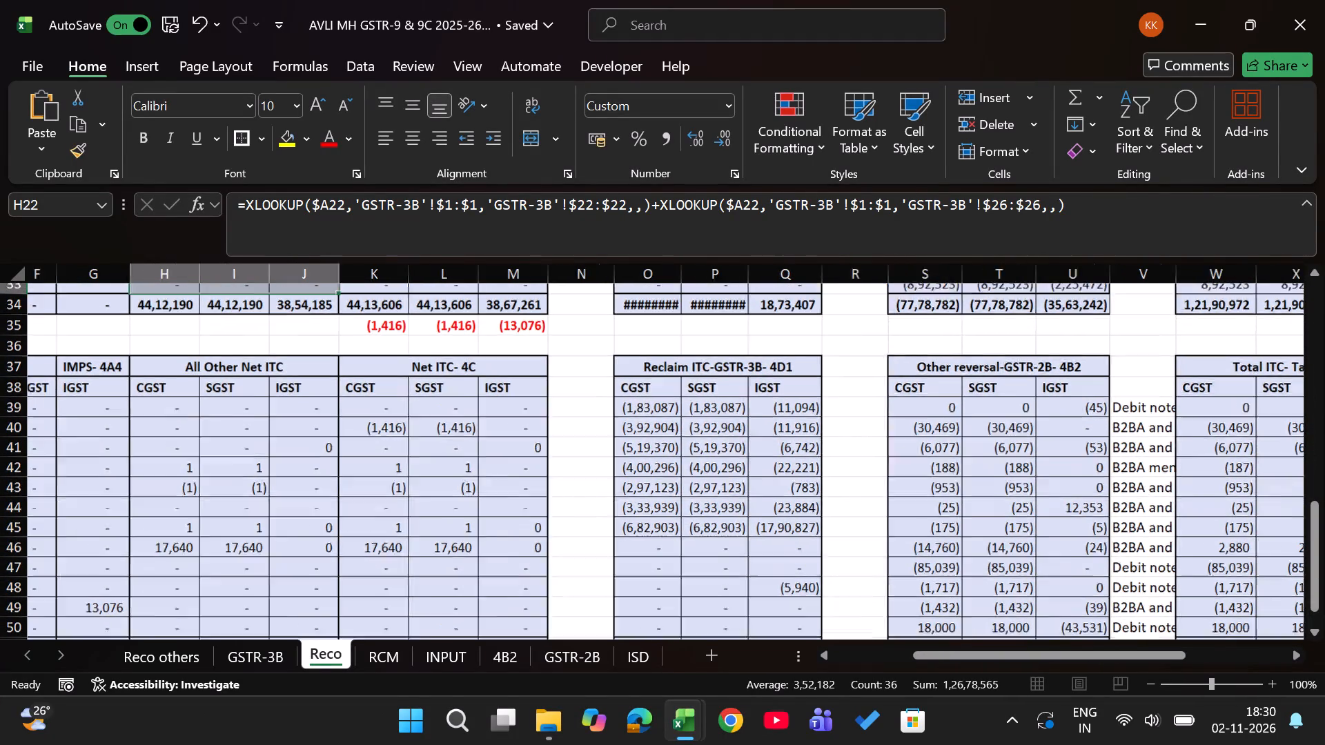
{"action": "scroll", "coordinate": [279, 551], "scroll_direction": "right", "scroll_amount": 1}
{"action": "scroll", "coordinate": [279, 551], "scroll_direction": "up", "scroll_amount": 4}
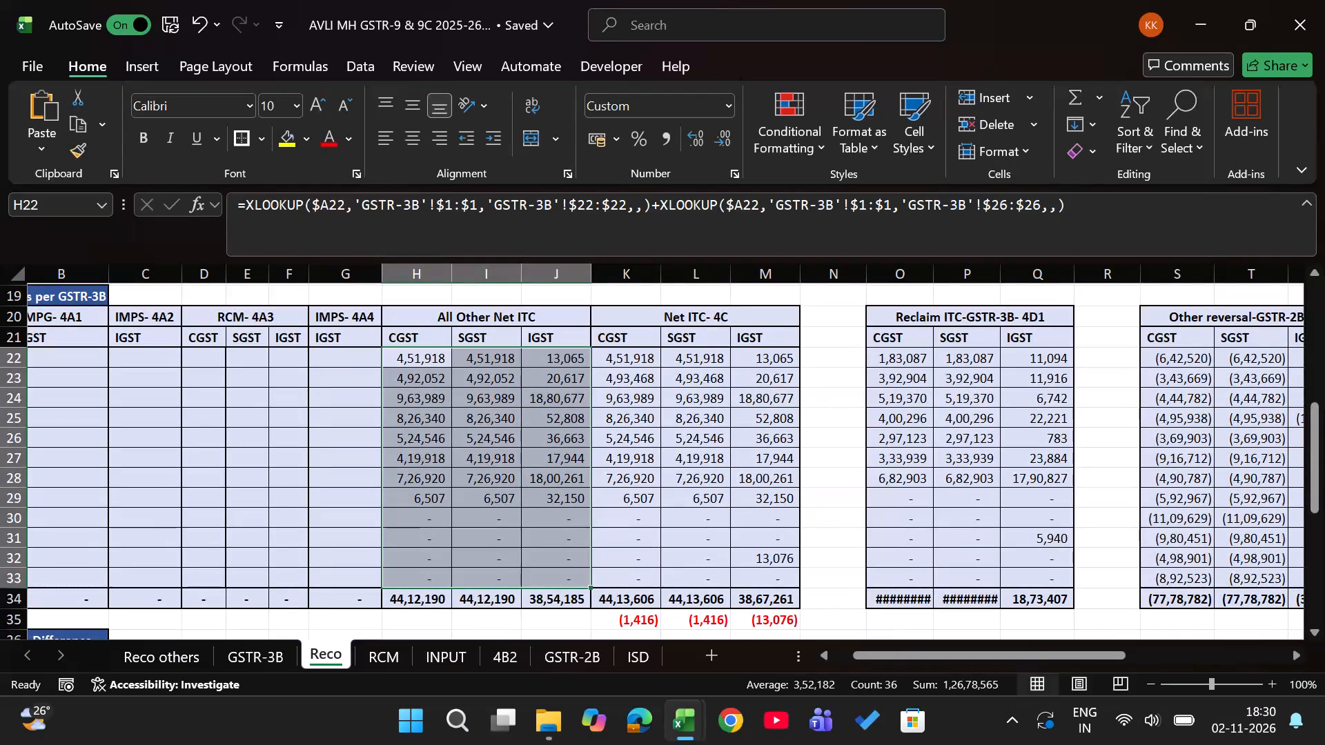
Look through the neighbouring sheets, read the remark in N11 of Reco others, and return to the Reco sheet.
{"action": "key", "text": "Up"}
{"action": "key", "text": "ctrl+Page_Up"}
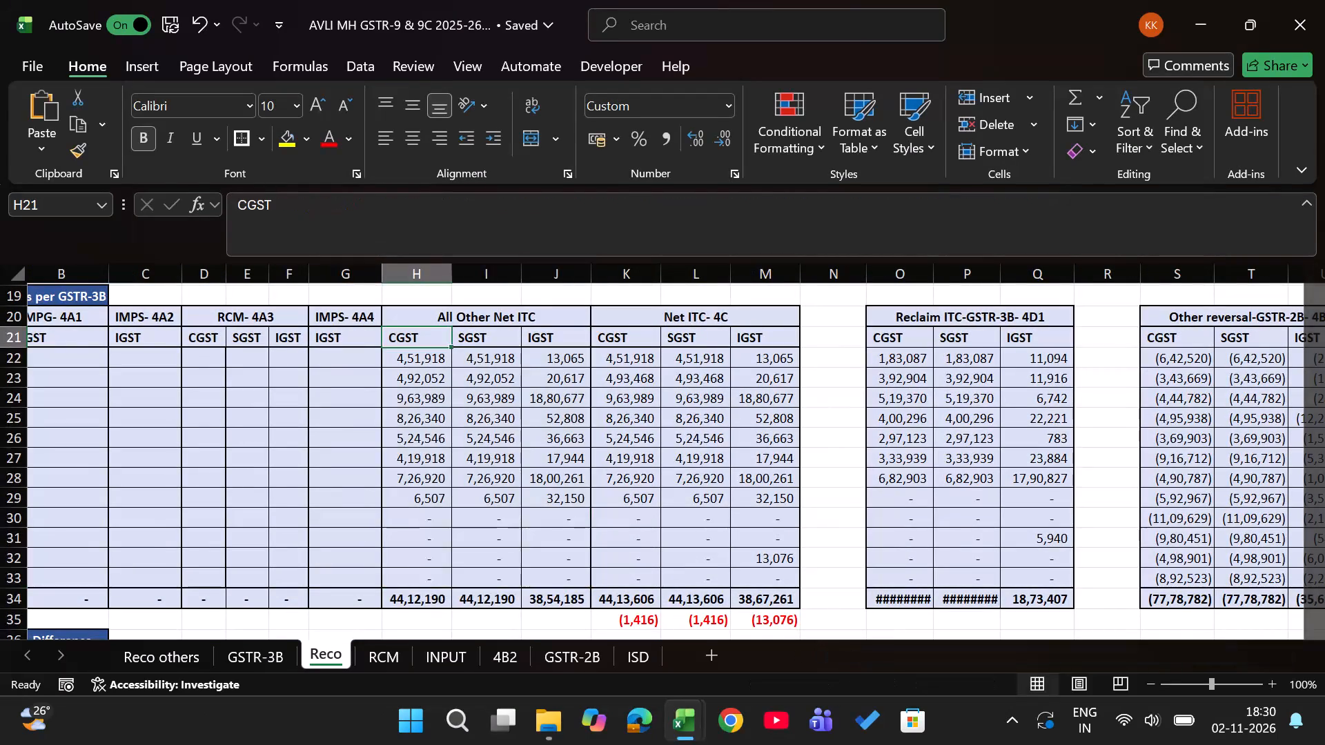
{"action": "key", "text": "ctrl+Page_Up"}
{"action": "key", "text": "ctrl+Page_Down"}
{"action": "key", "text": "ctrl+Page_Down"}
{"action": "key", "text": "ctrl+Page_Down"}
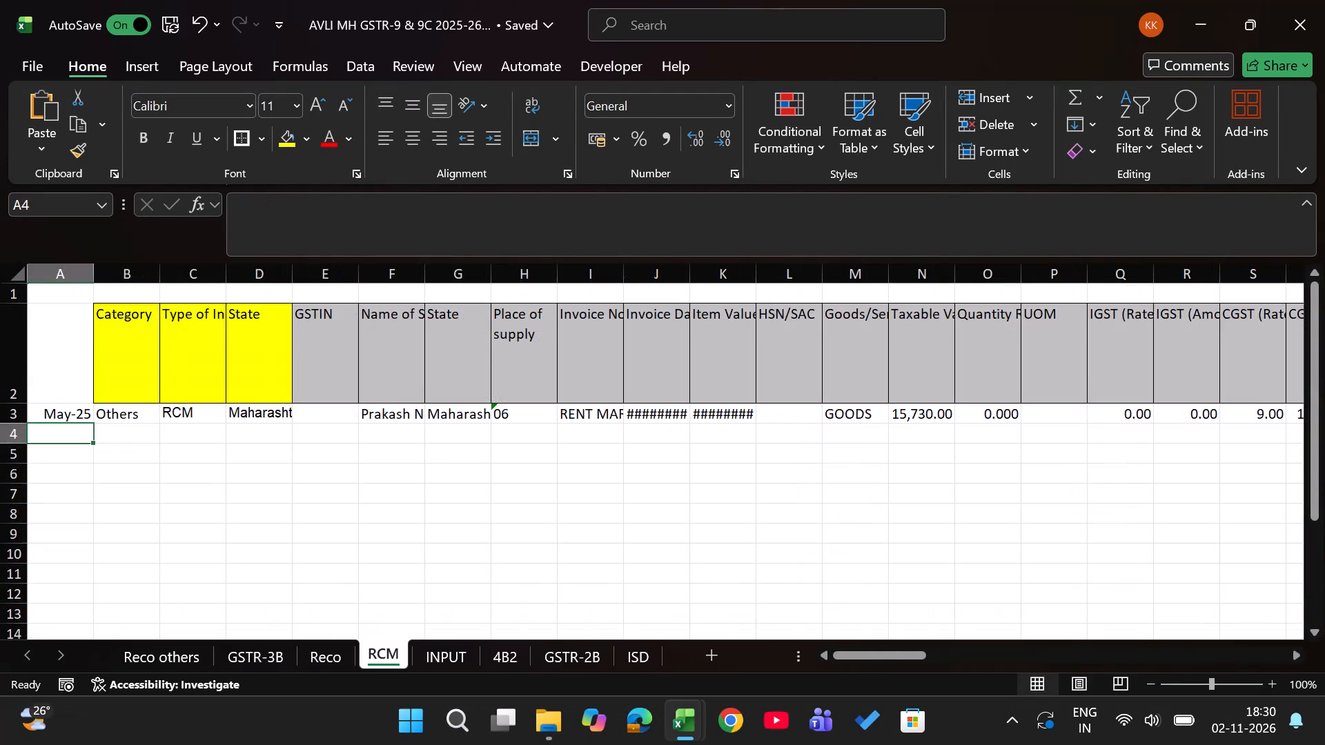
{"action": "key", "text": "ctrl+Page_Up"}
{"action": "key", "text": "ctrl+Page_Up"}
{"action": "key", "text": "ctrl+Page_Up"}
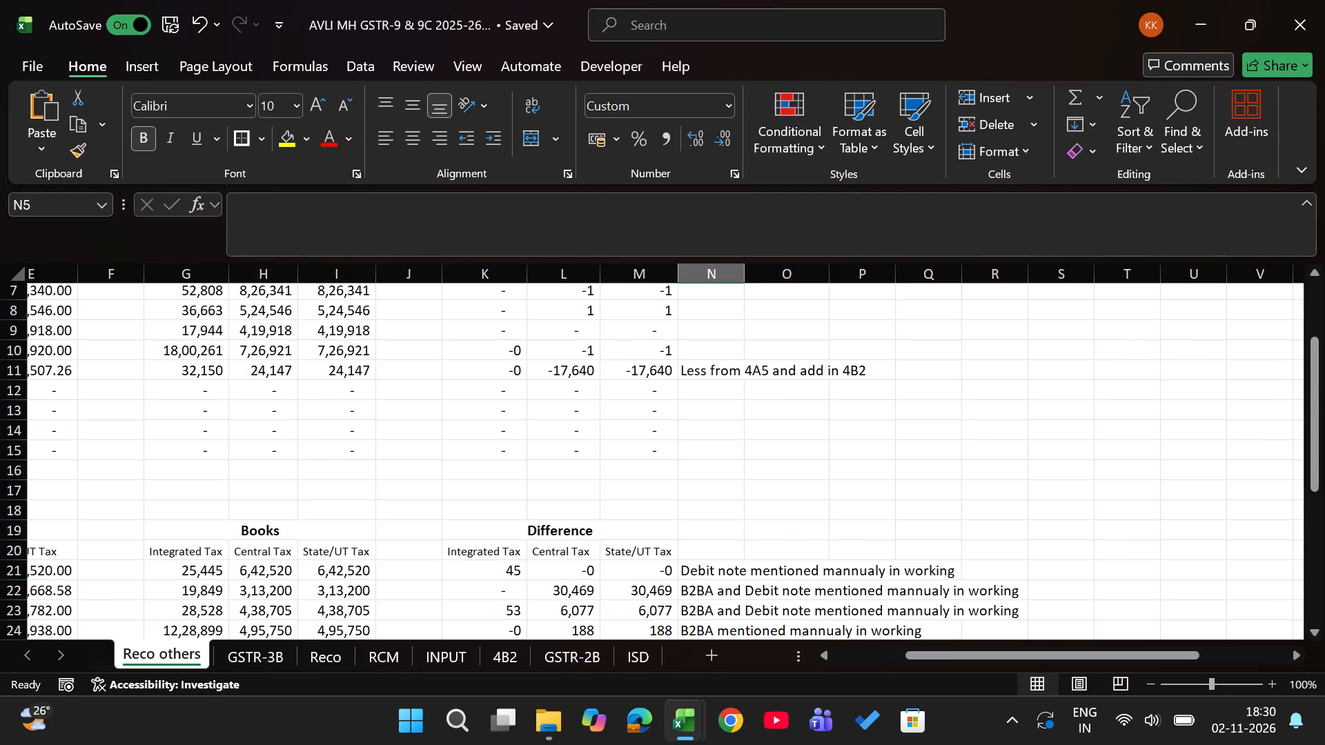
{"action": "left_click", "coordinate": [725, 369]}
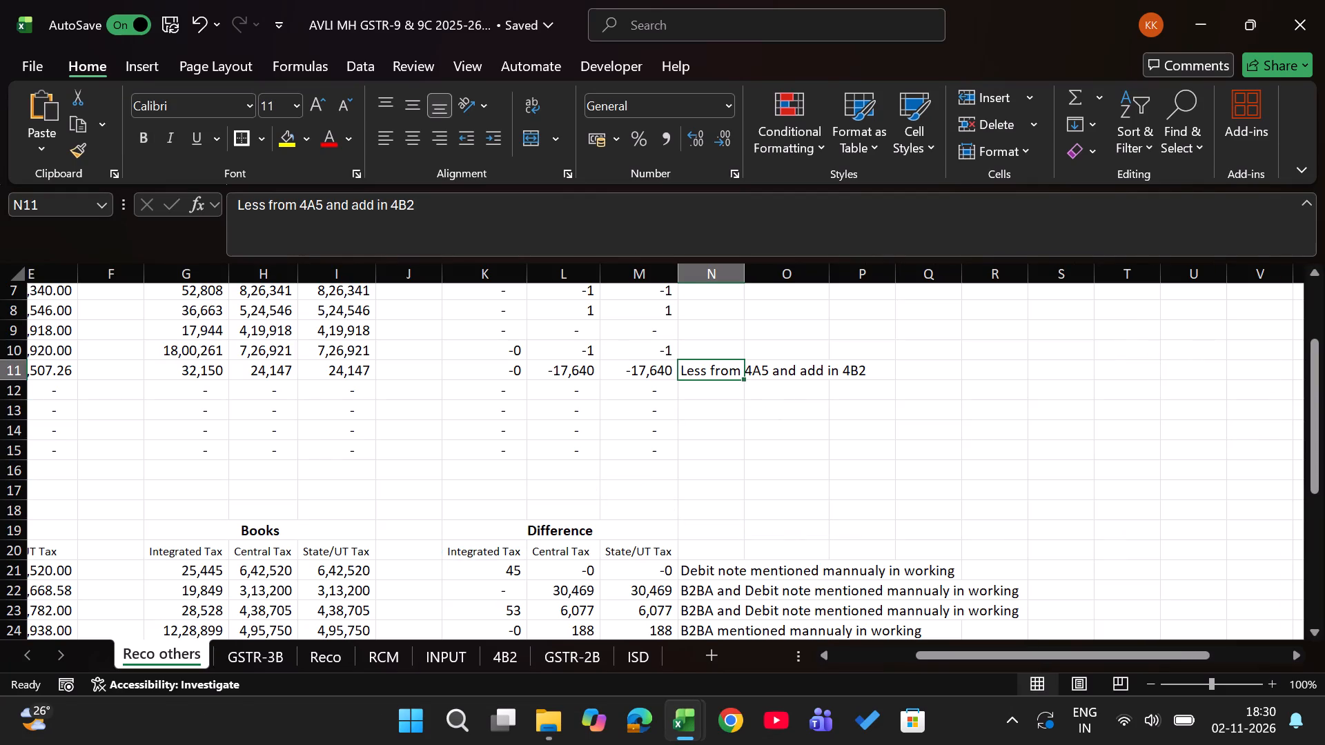
{"action": "key", "text": "ctrl+Page_Down"}
{"action": "key", "text": "ctrl+Page_Down"}
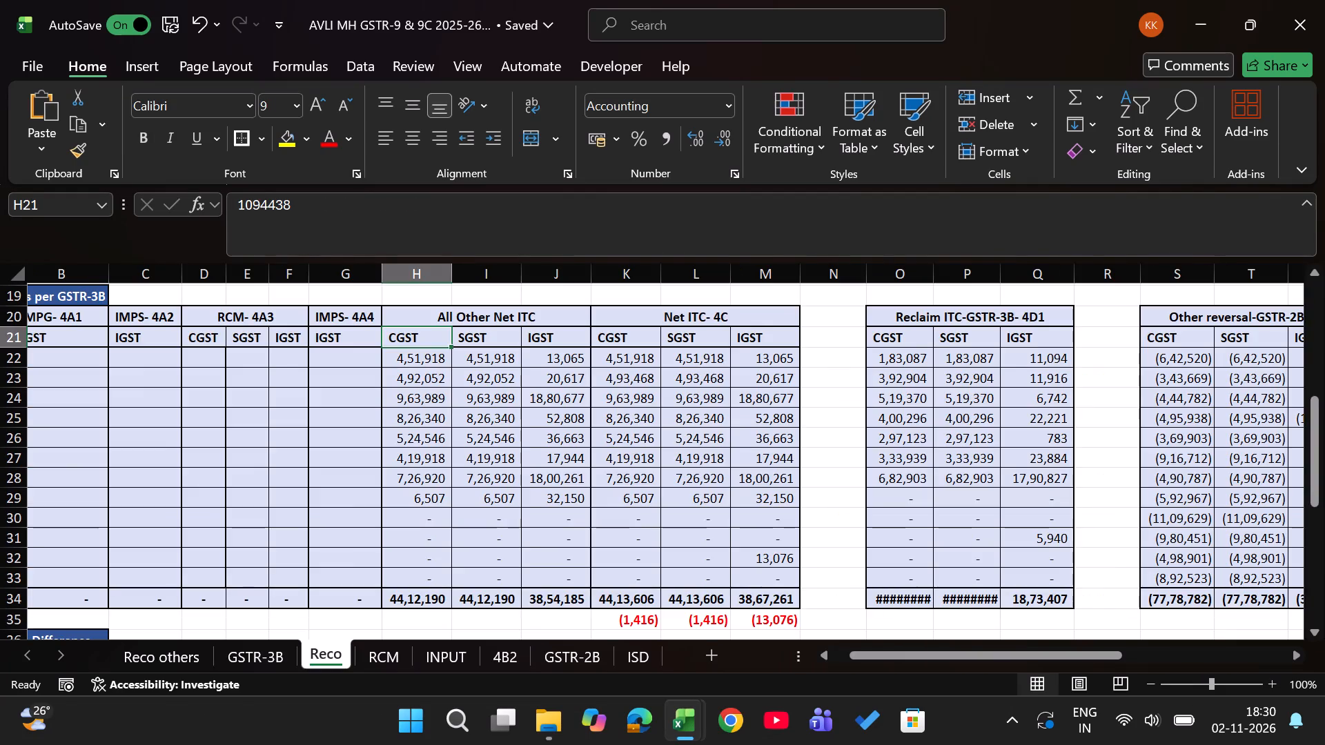
Copy the remark "Less from 4A5 and add in 4B2" from N11 of Reco others into N46 of Reco.
{"action": "key", "text": "ctrl+Page_Up"}
{"action": "key", "text": "ctrl+Page_Up"}
{"action": "key", "text": "ctrl+c"}
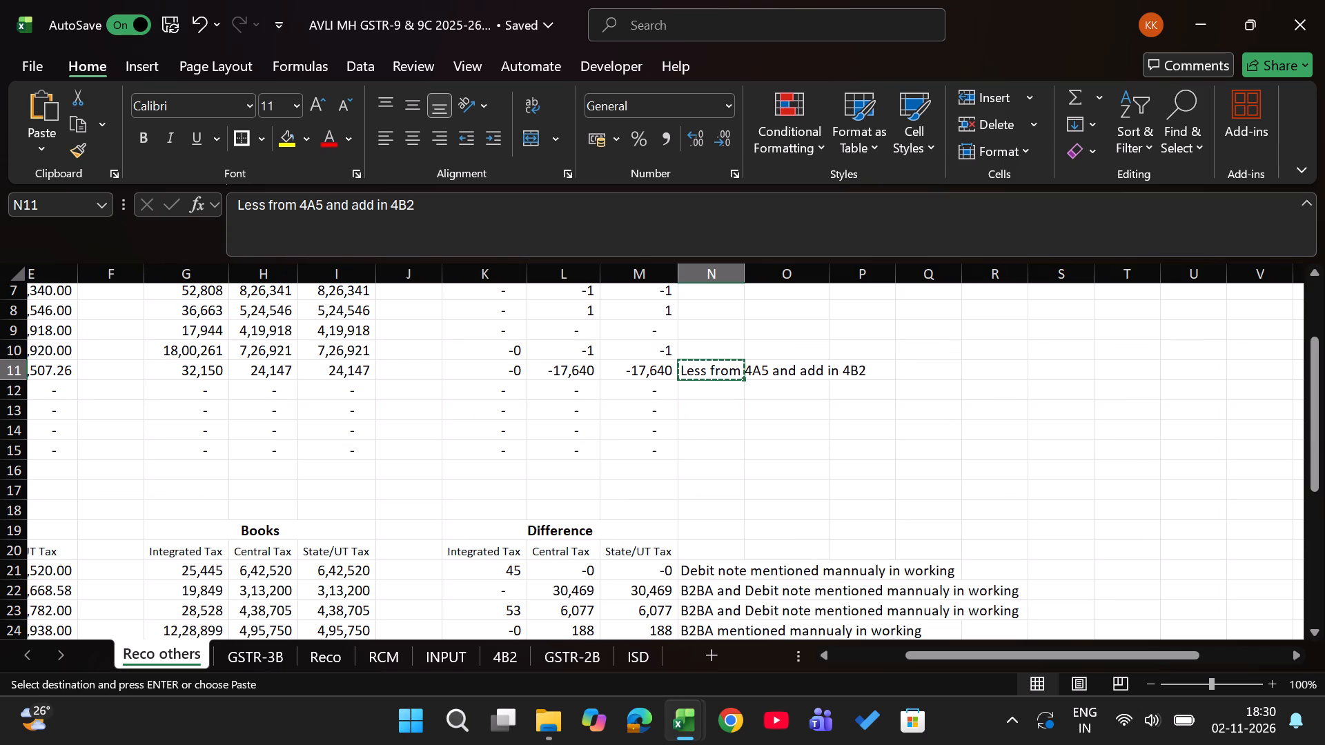
{"action": "key", "text": "ctrl+Page_Down"}
{"action": "key", "text": "ctrl+Page_Down"}
{"action": "key", "text": "ctrl+Page_Down"}
{"action": "key", "text": "ctrl+Page_Up"}
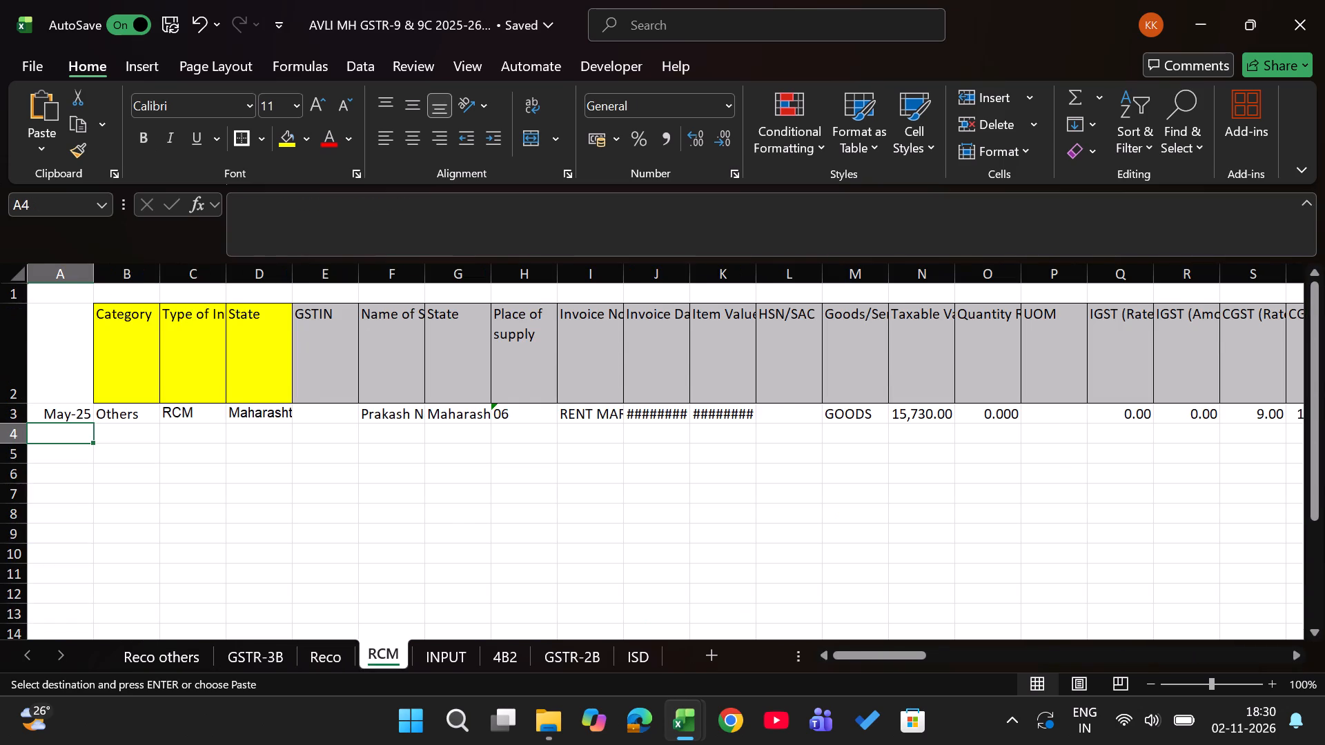
{"action": "key", "text": "ctrl+Page_Up"}
{"action": "key", "text": "ctrl+Page_Up"}
{"action": "key", "text": "ctrl+Page_Up"}
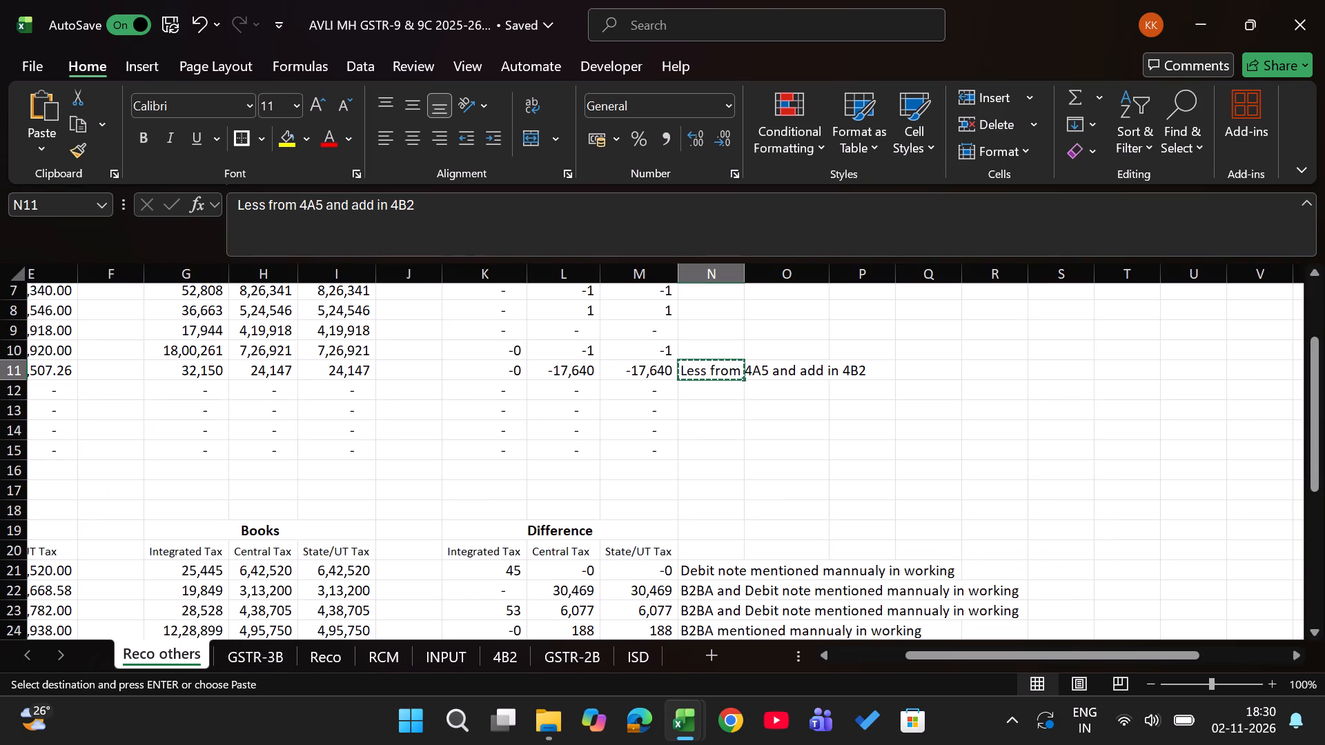
{"action": "key", "text": "ctrl+Page_Down"}
{"action": "key", "text": "ctrl+Page_Down"}
{"action": "key", "text": "ctrl+Page_Down"}
{"action": "key", "text": "ctrl+Page_Down"}
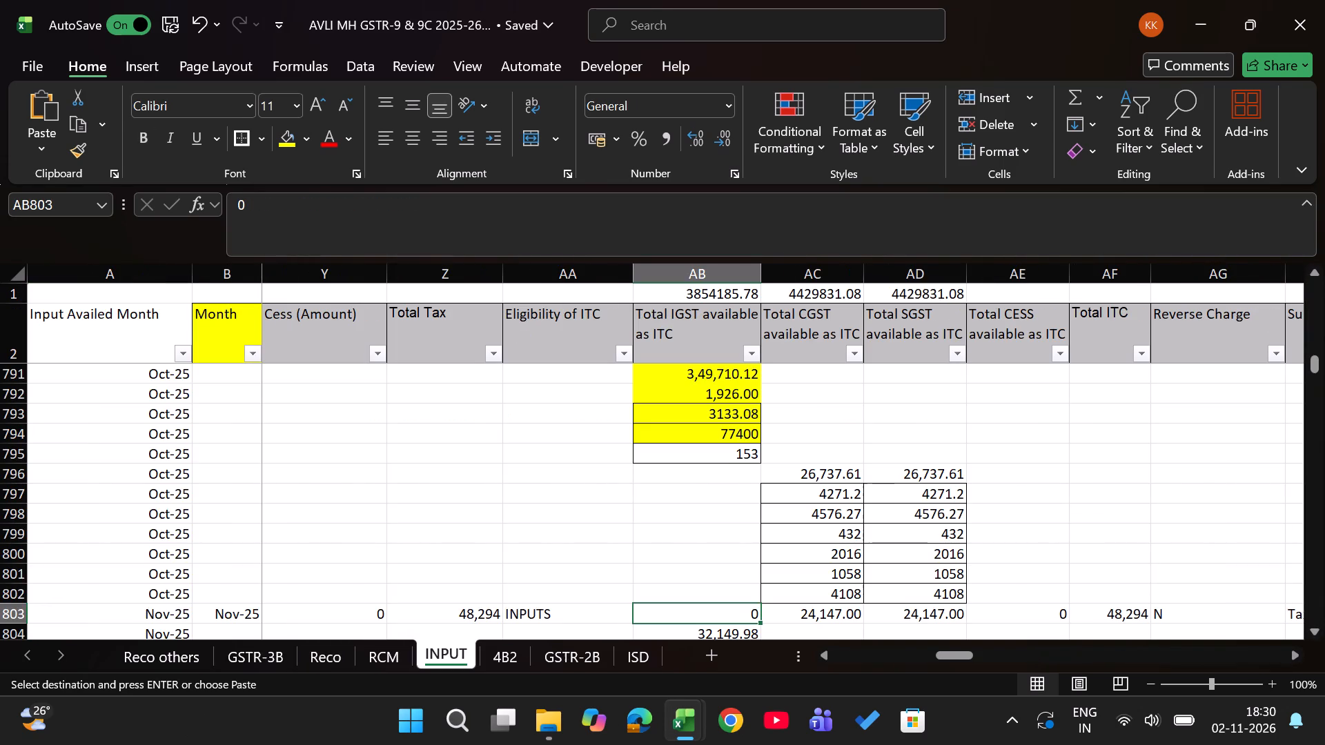
{"action": "key", "text": "ctrl+Page_Up"}
{"action": "key", "text": "ctrl+Page_Up"}
{"action": "key", "text": "Right"}
{"action": "key", "text": "Down"}
{"action": "key", "text": "Down"}
{"action": "key", "text": "Down"}
{"action": "key", "text": "Down"}
{"action": "key", "text": "Down"}
{"action": "key", "text": "Down"}
{"action": "key", "text": "Down"}
{"action": "key", "text": "Down"}
{"action": "key", "text": "Down"}
{"action": "key", "text": "Down"}
{"action": "key", "text": "Down"}
{"action": "key", "text": "Down"}
{"action": "key", "text": "Down"}
{"action": "key", "text": "Down"}
{"action": "key", "text": "Down"}
{"action": "key", "text": "Down"}
{"action": "key", "text": "Down"}
{"action": "key", "text": "Down"}
{"action": "key", "text": "Down"}
{"action": "key", "text": "Down"}
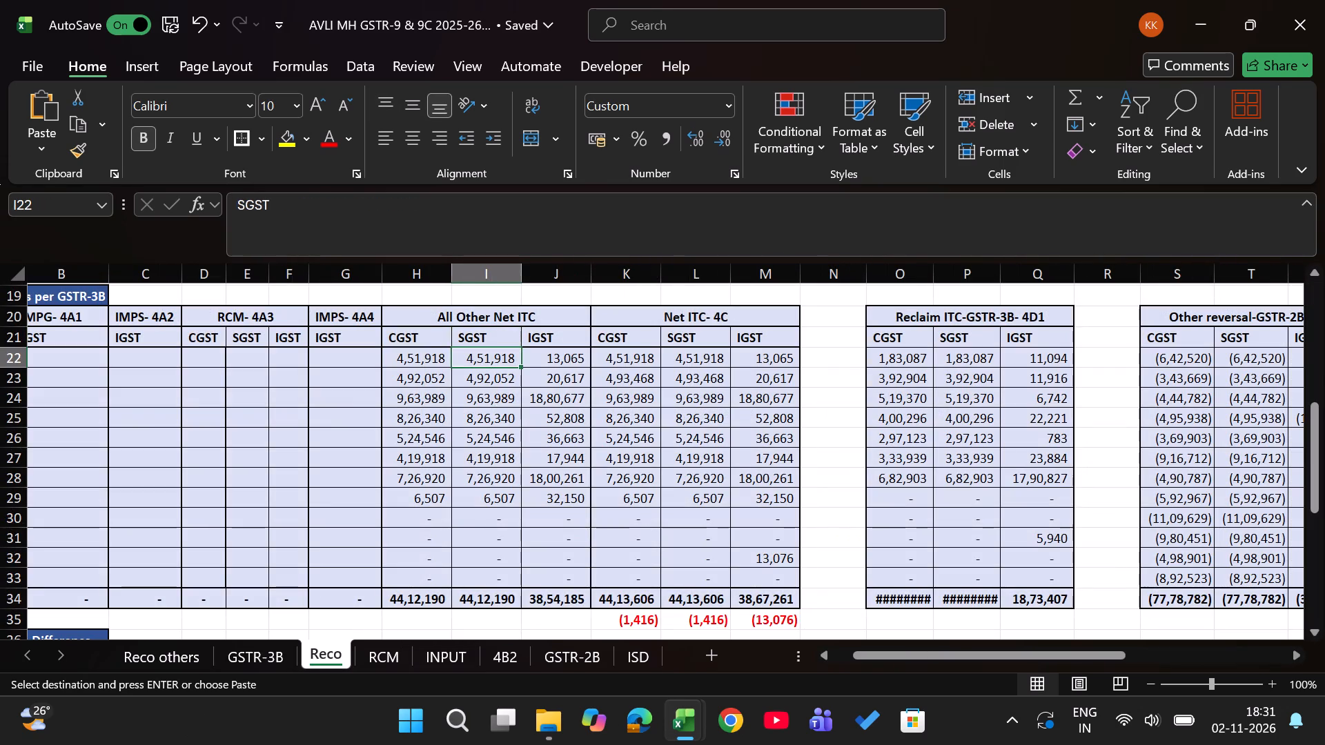
{"action": "key", "text": "Up"}
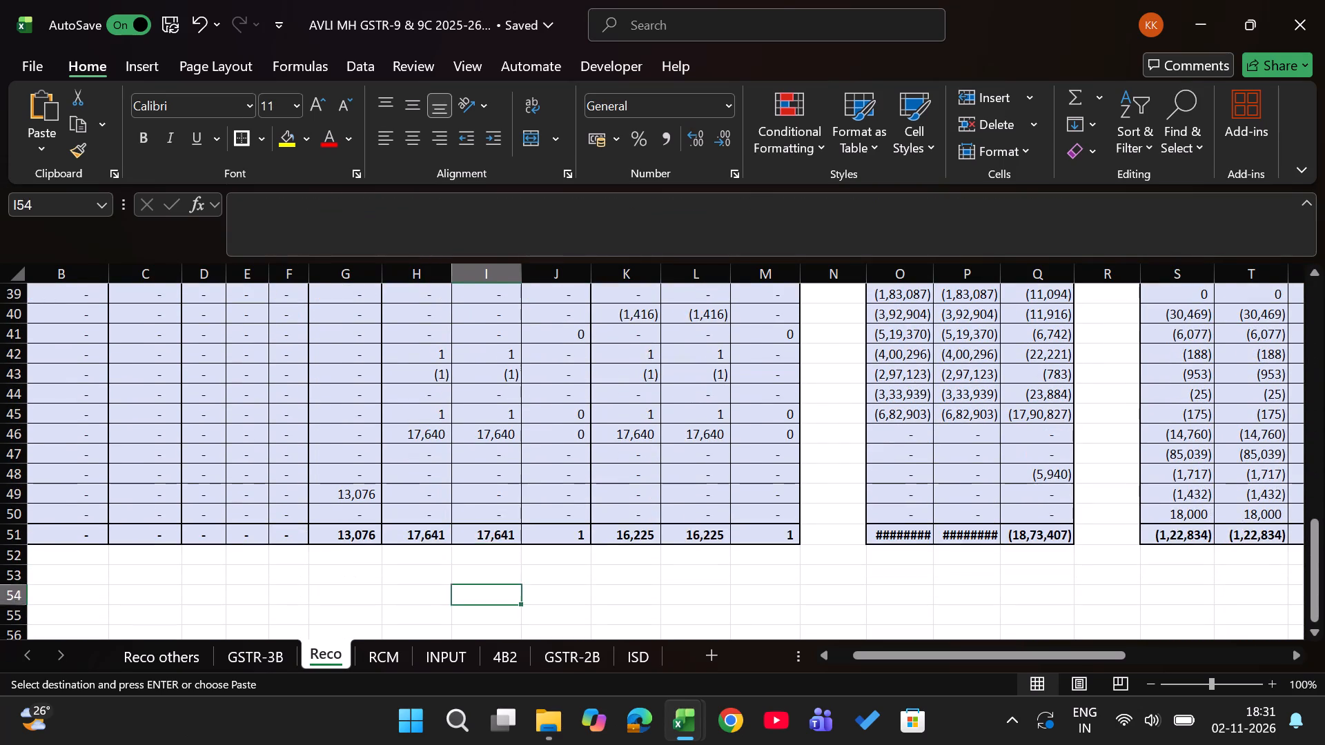
{"action": "key", "text": "Up"}
{"action": "key", "text": "Up"}
{"action": "key", "text": "Up"}
{"action": "key", "text": "Up"}
{"action": "key", "text": "Up"}
{"action": "key", "text": "Up"}
{"action": "key", "text": "Up"}
{"action": "key", "text": "Up"}
{"action": "key", "text": "Right"}
{"action": "key", "text": "Right"}
{"action": "key", "text": "Right"}
{"action": "key", "text": "Right"}
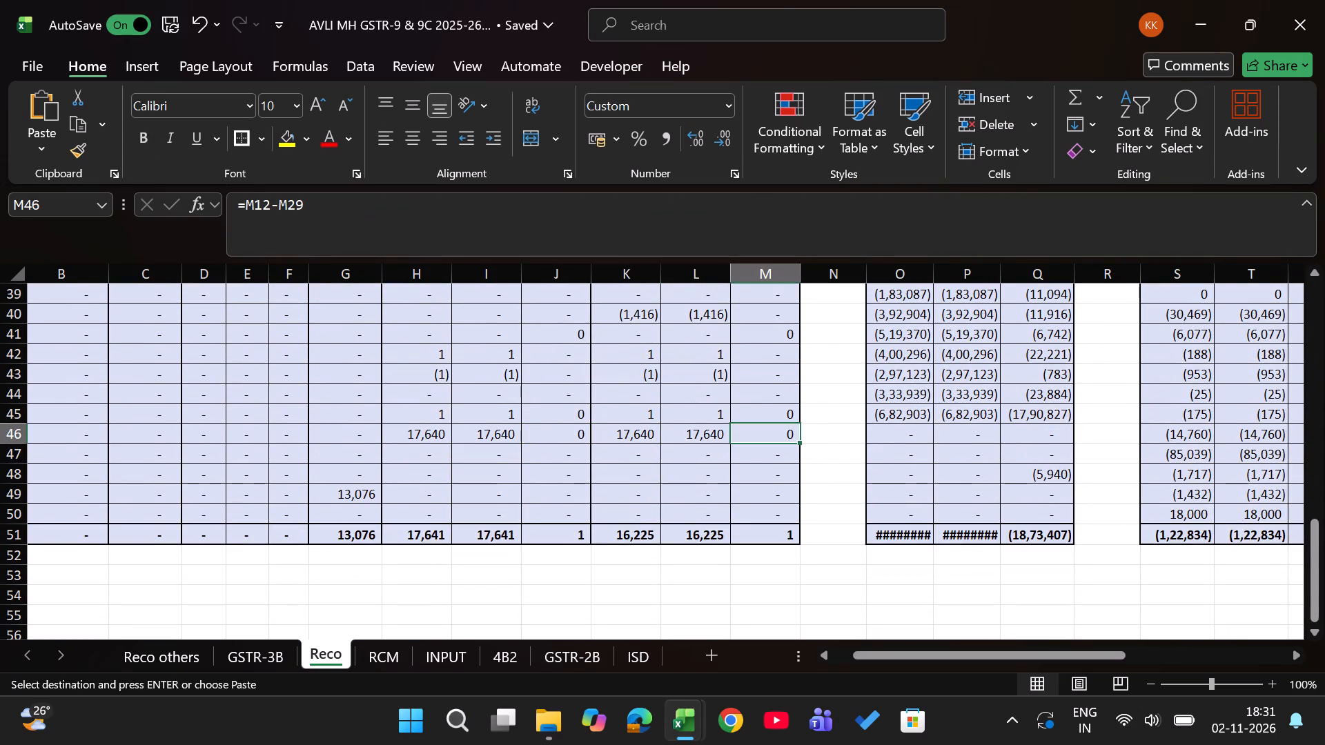
{"action": "key", "text": "Right"}
{"action": "key", "text": "Return"}
Copy the first XLOOKUP of the H22 formula into G22, the first IGST cell of IMPS- 4A4 in the GSTR-3B table.
{"action": "key", "text": "Left"}
{"action": "key", "text": "Left"}
{"action": "key", "text": "Left"}
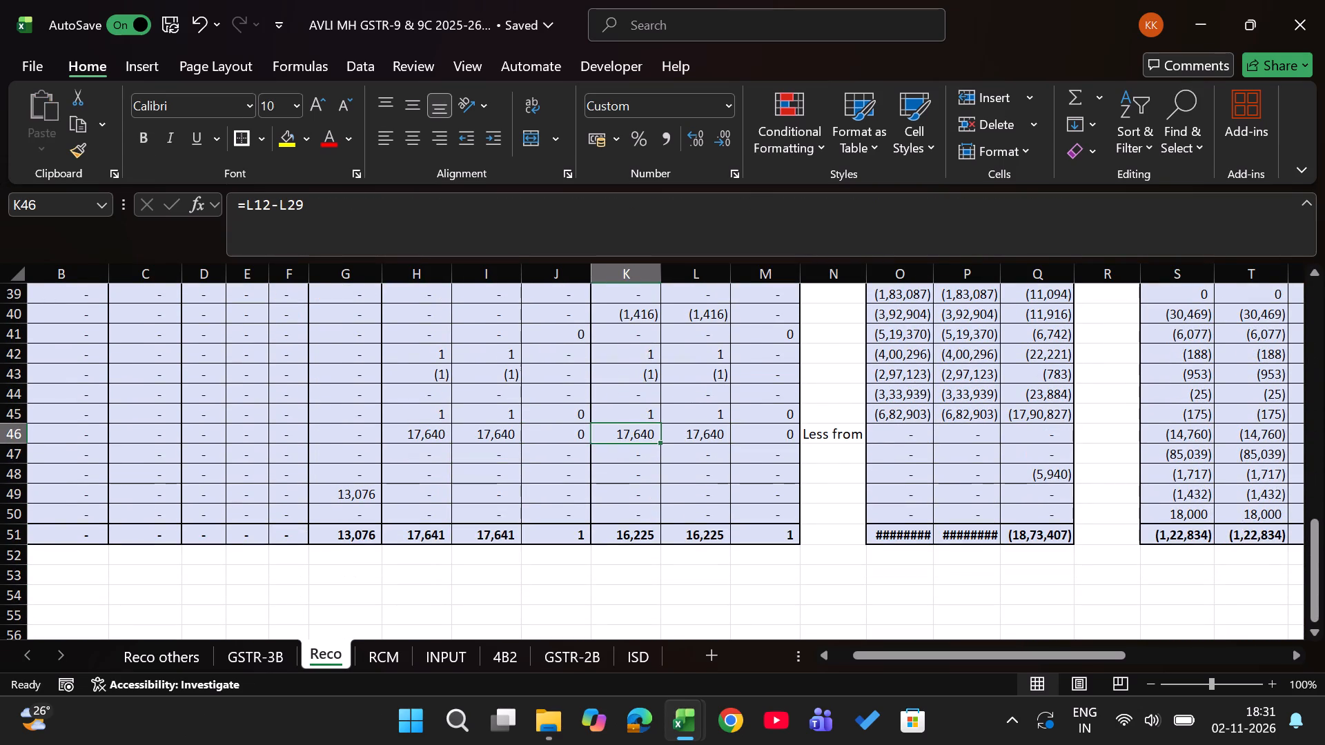
{"action": "scroll", "coordinate": [600, 469], "scroll_direction": "up", "scroll_amount": 7}
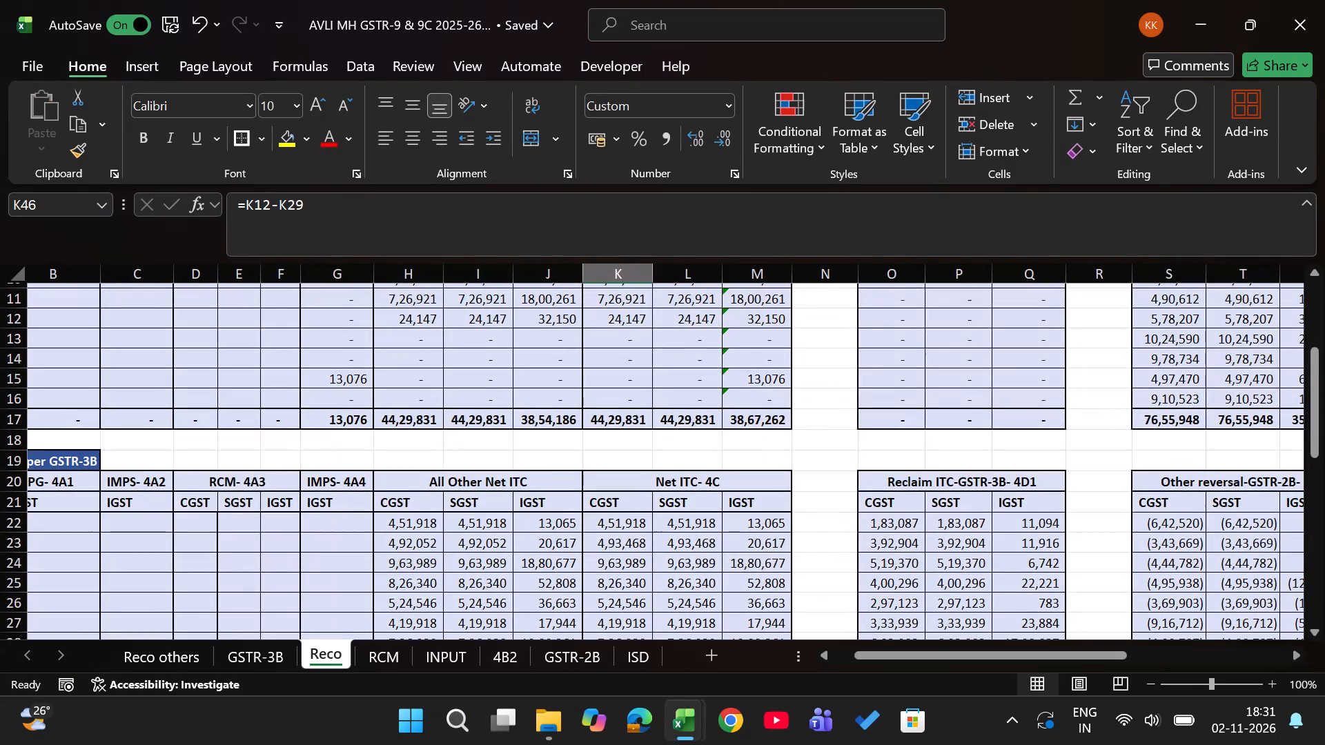
{"action": "key", "text": "ctrl+Page_Up"}
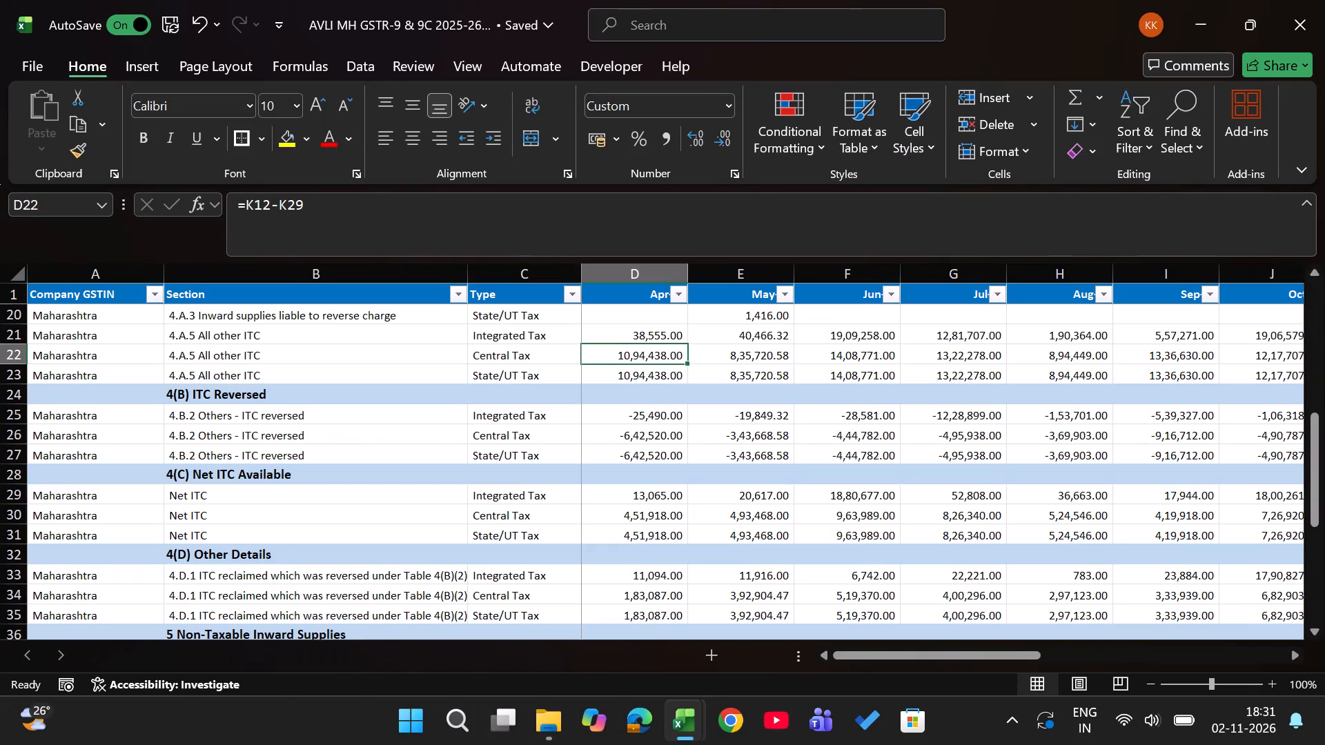
{"action": "scroll", "coordinate": [548, 444], "scroll_direction": "up", "scroll_amount": 1}
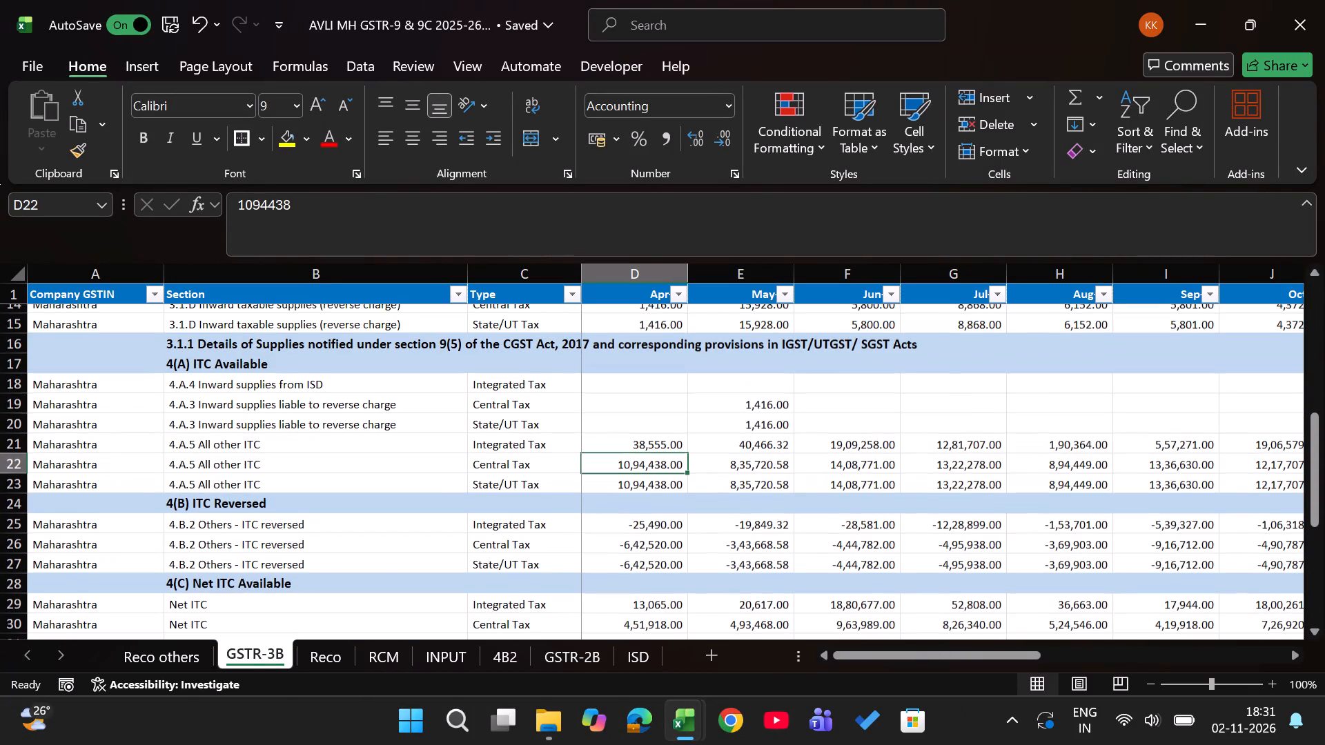
{"action": "scroll", "coordinate": [548, 444], "scroll_direction": "up", "scroll_amount": 1}
{"action": "key", "text": "ctrl+Page_Down"}
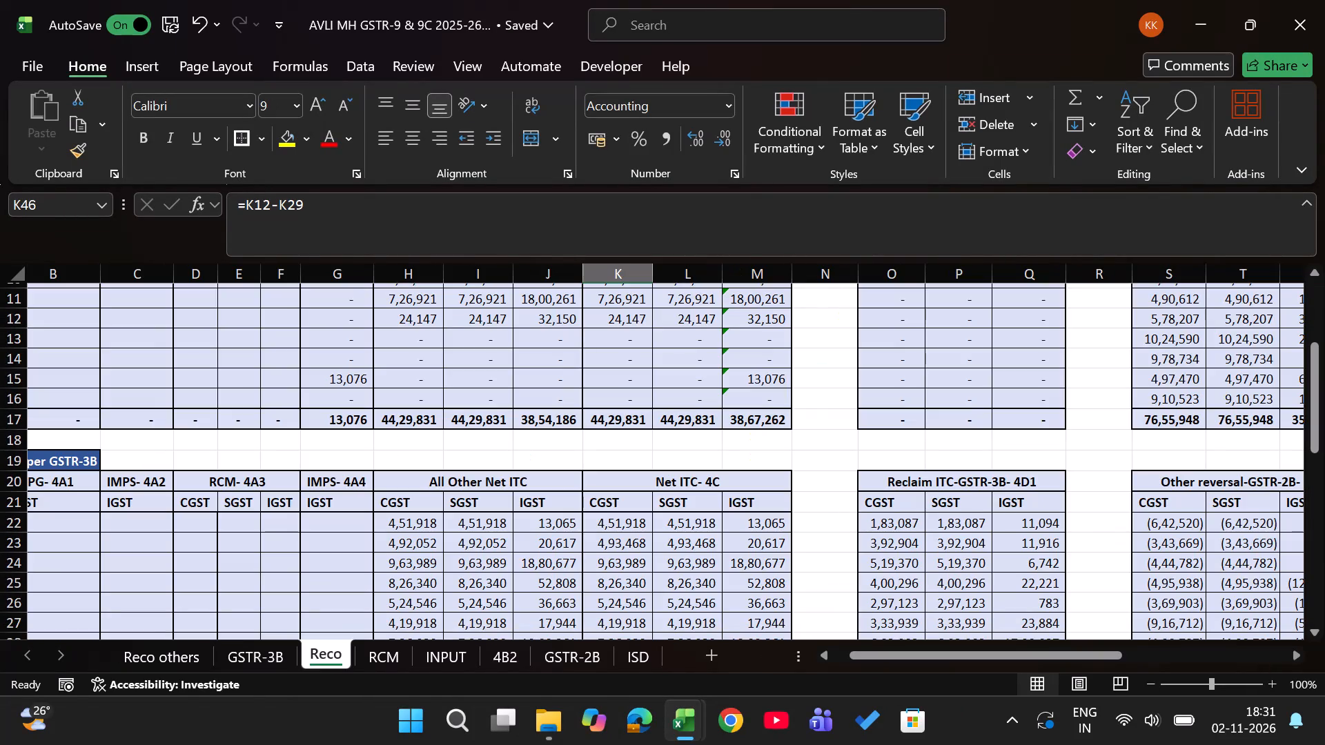
{"action": "left_click", "coordinate": [432, 524]}
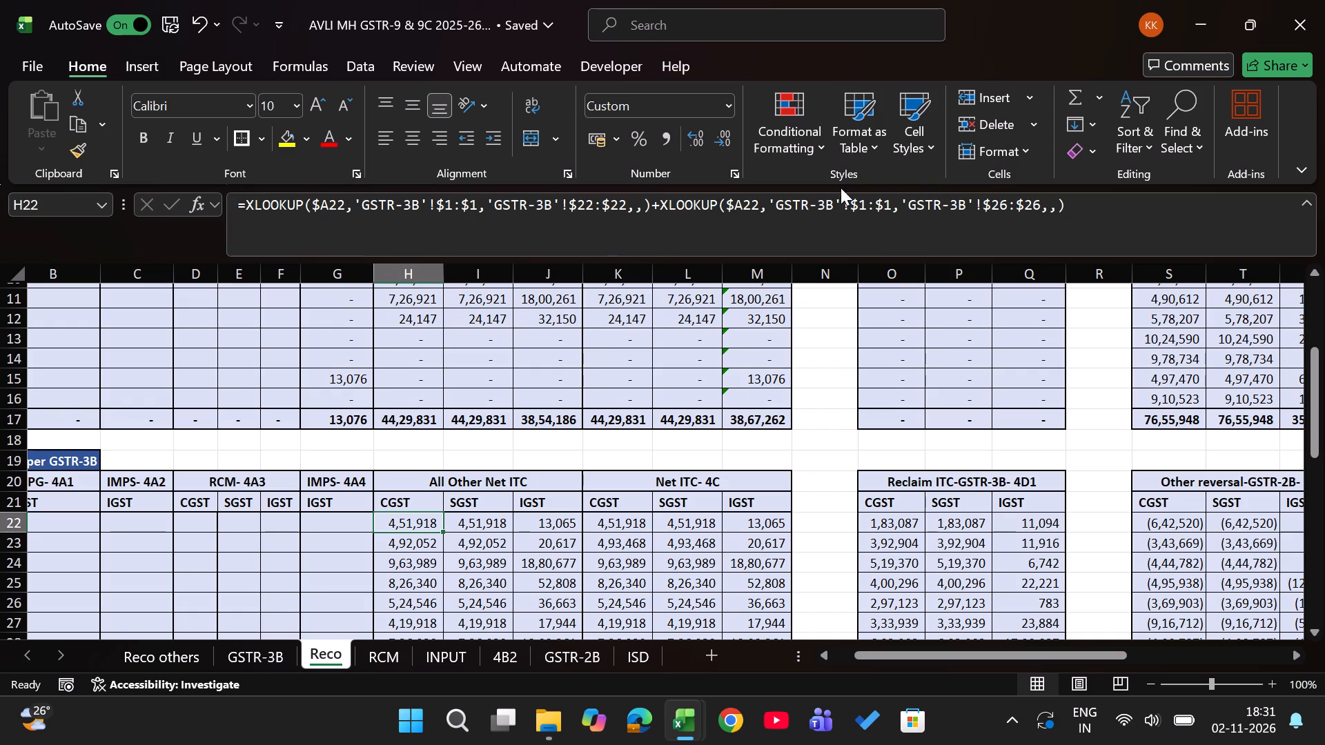
{"action": "left_click_drag", "start_coordinate": [653, 206], "coordinate": [249, 210]}
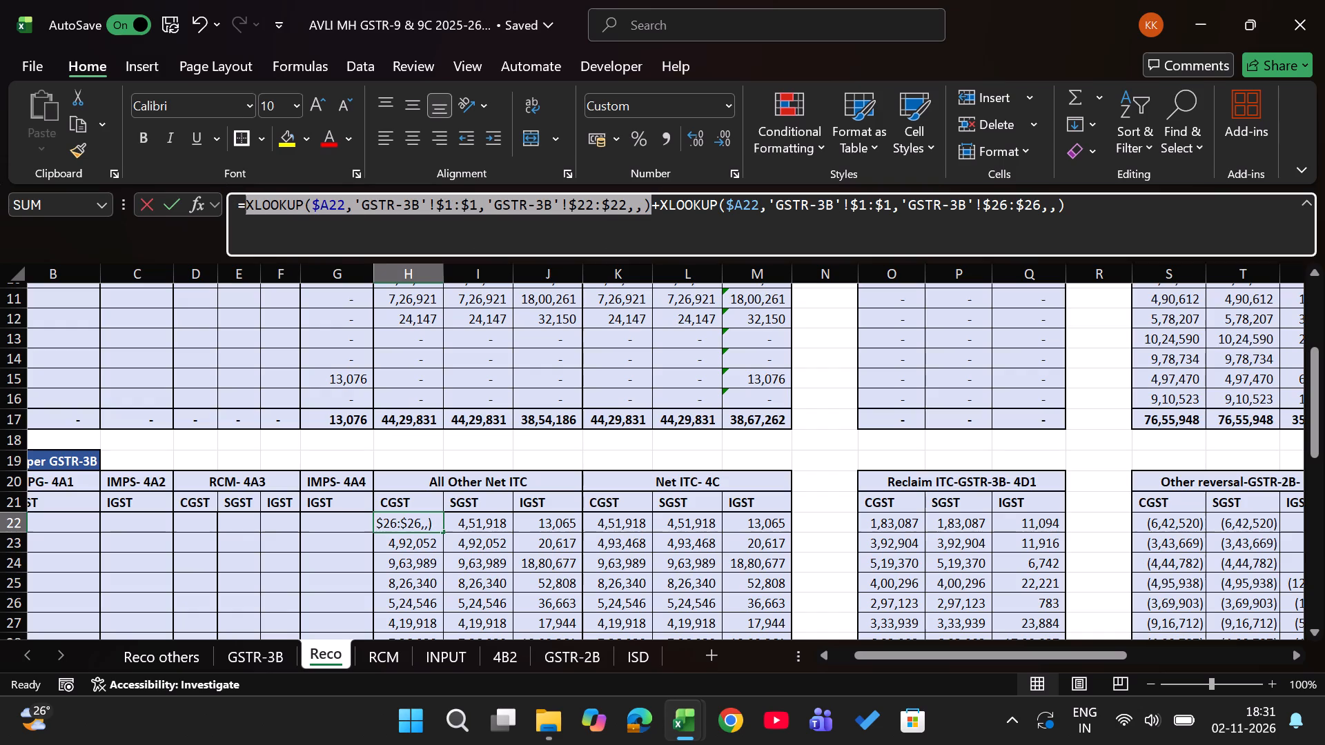
{"action": "left_click_drag", "start_coordinate": [249, 210], "coordinate": [248, 208]}
{"action": "key", "text": "ctrl+c"}
{"action": "key", "text": "Return"}
{"action": "key", "text": "Up"}
{"action": "key", "text": "Left"}
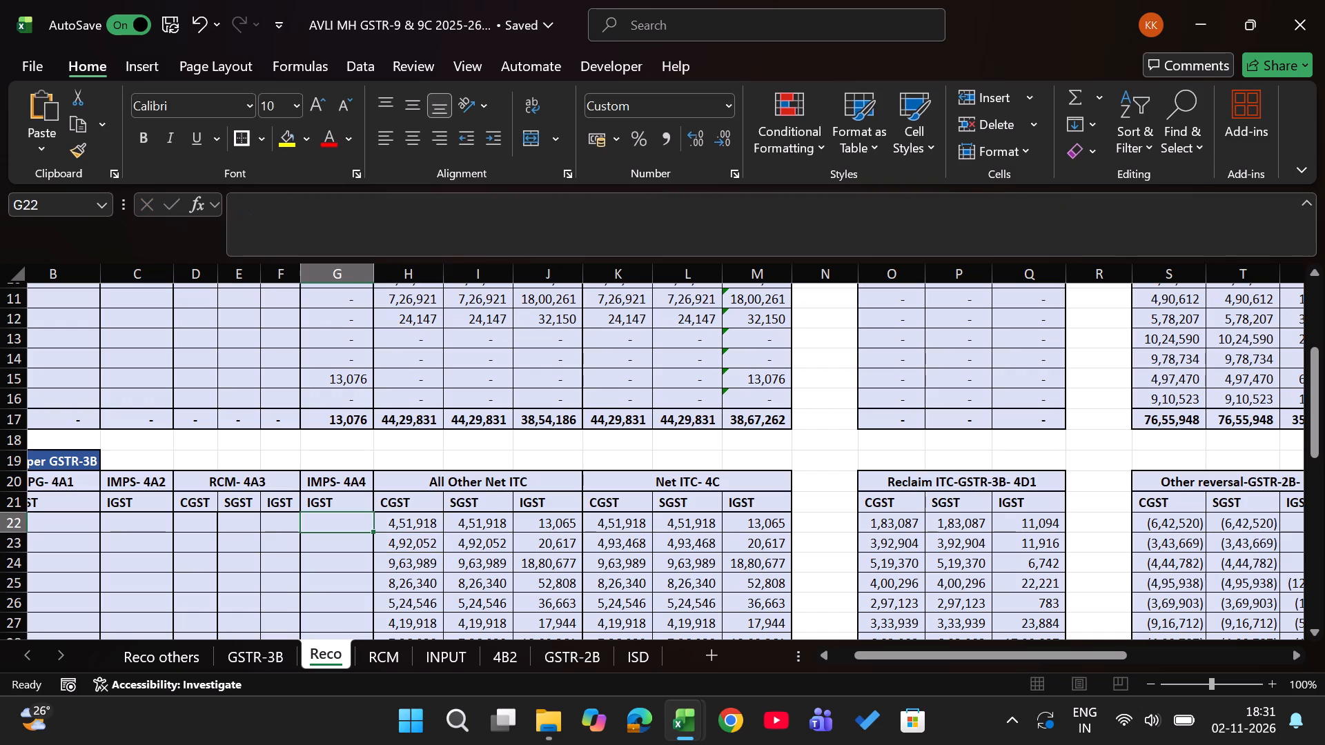
{"action": "key", "text": "equal"}
{"action": "key", "text": "ctrl+v"}
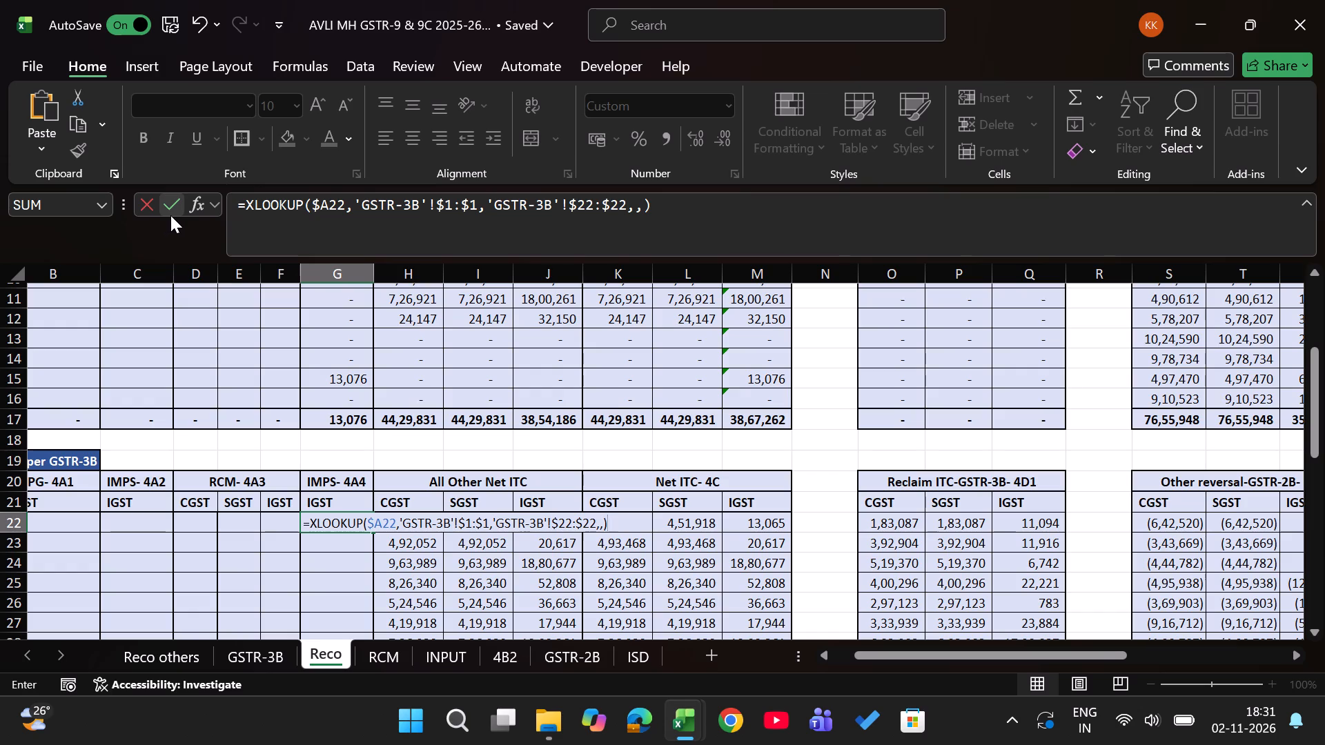
Change the return range of the G22 lookup to row $18:$18 of GSTR-3B.
{"action": "left_click", "coordinate": [593, 206]}
{"action": "key", "text": "BackSpace"}
{"action": "key", "text": "BackSpace"}
{"action": "type", "text": "18"}
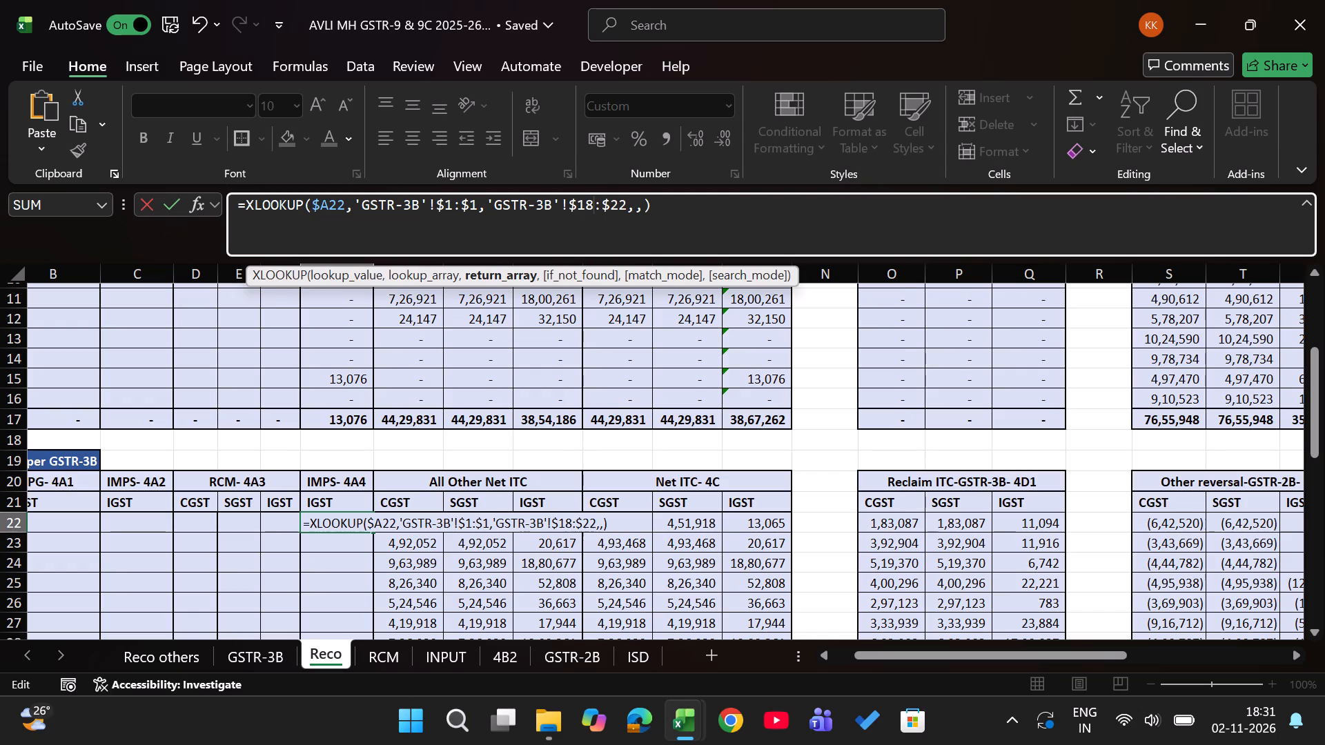
{"action": "left_click", "coordinate": [627, 206]}
{"action": "key", "text": "BackSpace"}
{"action": "key", "text": "BackSpace"}
{"action": "type", "text": "18"}
{"action": "key", "text": "Return"}
Fill the G22 IMPS- 4A4 formula down through row 33, stopping above the total row.
{"action": "key", "text": "Up"}
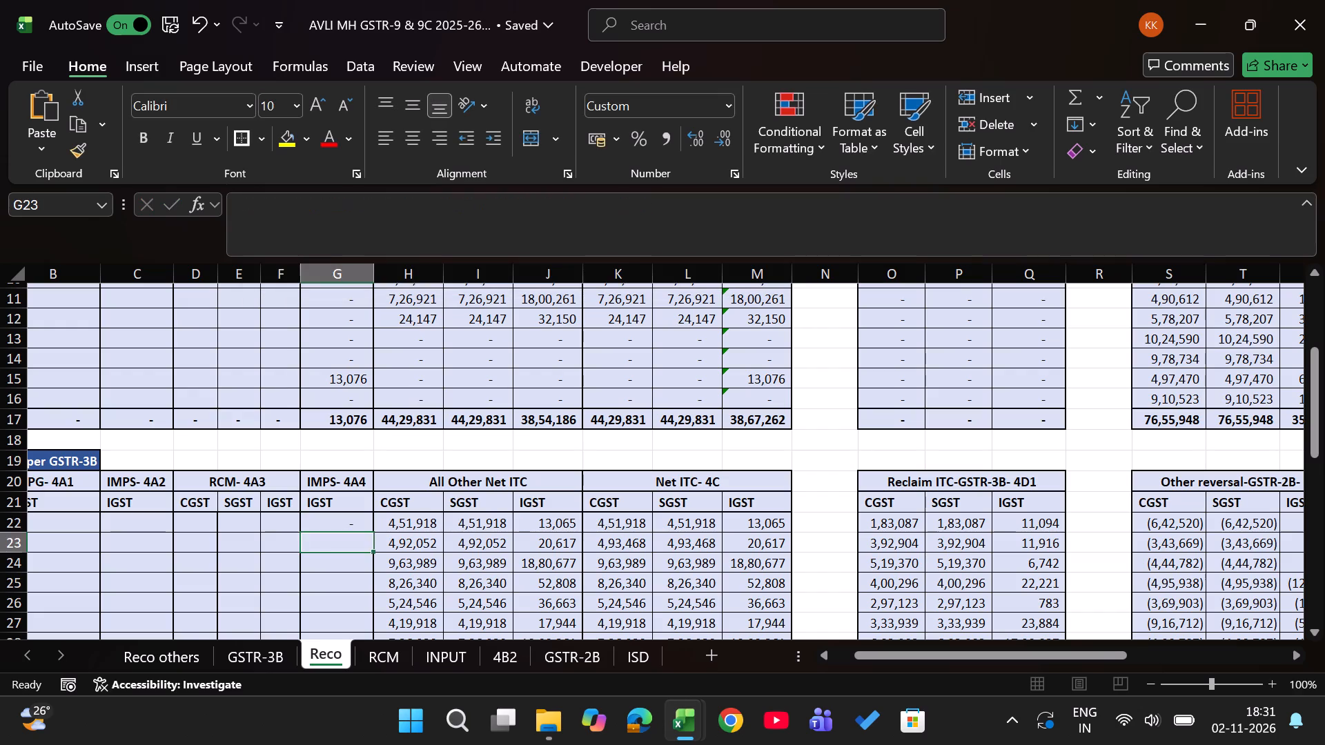
{"action": "key", "text": "Right"}
{"action": "key", "text": "ctrl+Down"}
{"action": "key", "text": "Left"}
{"action": "key", "text": "Up"}
{"action": "key", "text": "ctrl+shift+Up"}
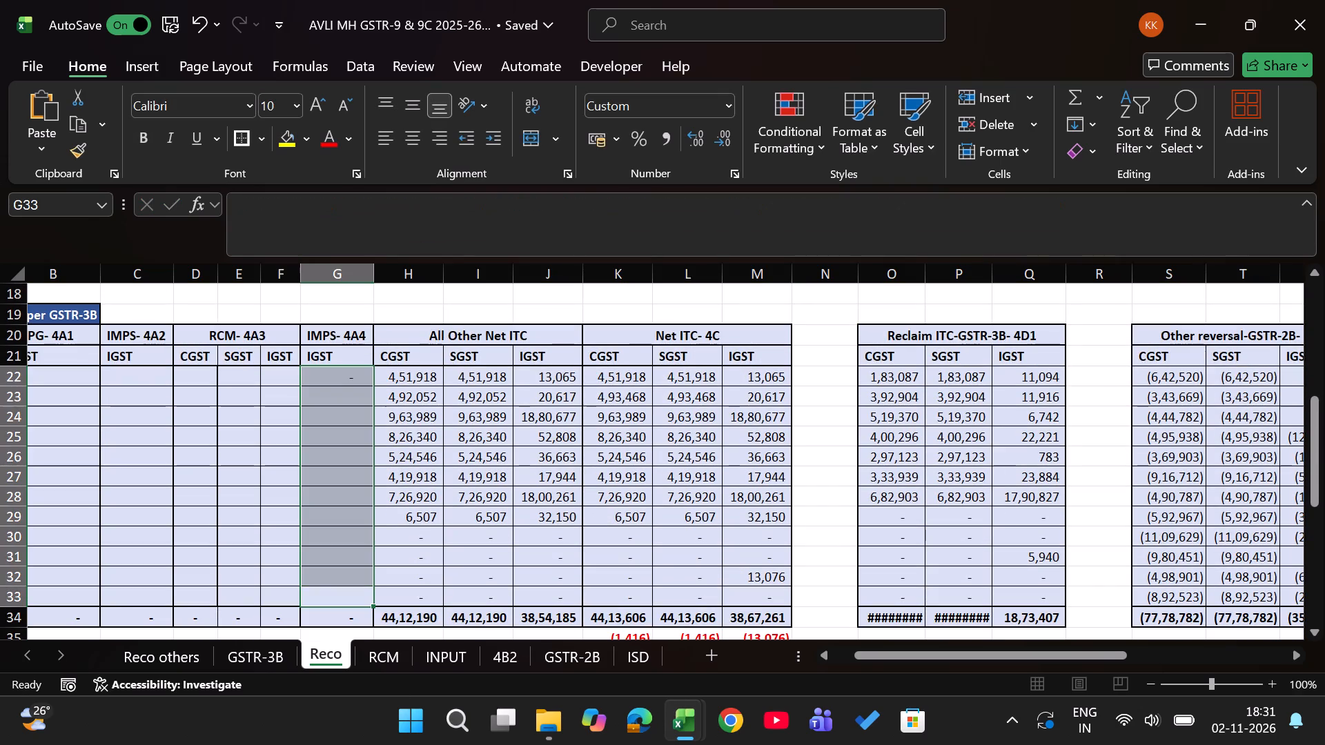
{"action": "key", "text": "alt+semicolon"}
{"action": "key", "text": "ctrl+d"}
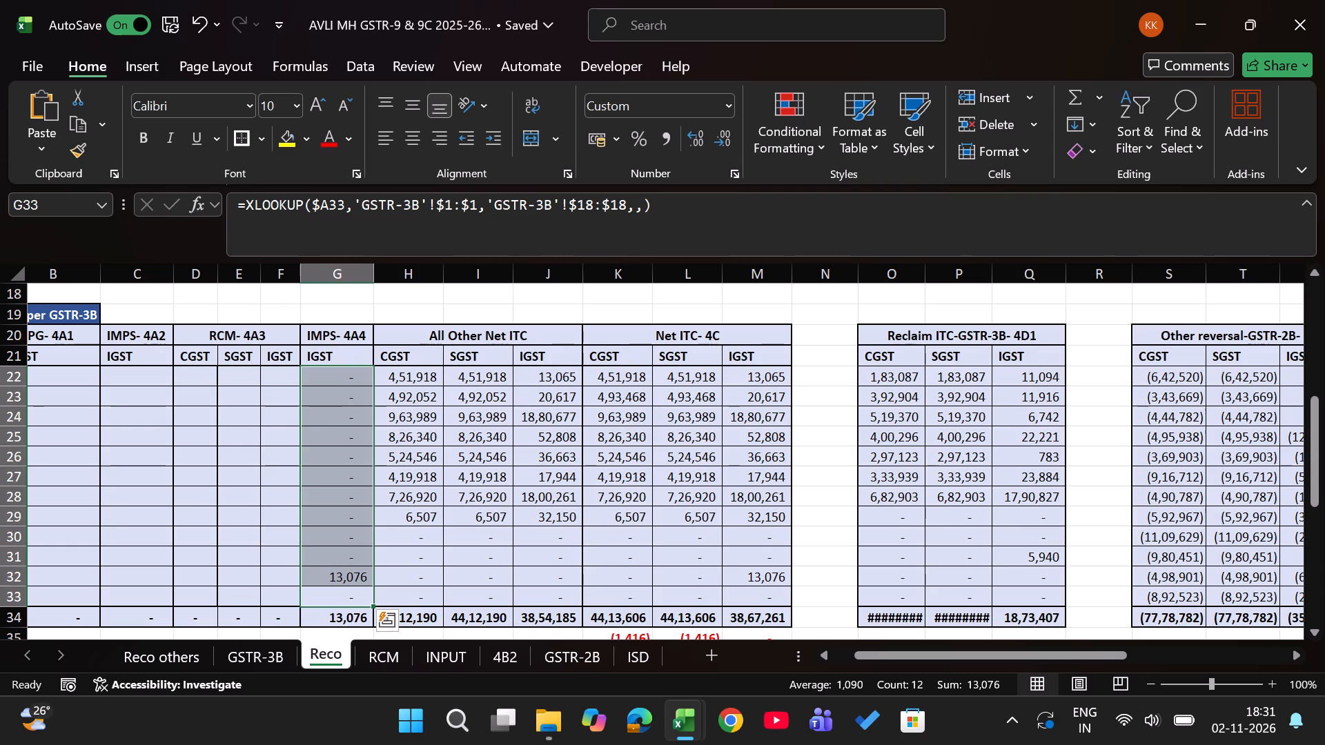
Examine the 4.A.3 Inward supplies liable to reverse charge rows in the GSTR-3B sheet.
{"action": "key", "text": "Left"}
{"action": "key", "text": "Left"}
{"action": "key", "text": "Left"}
{"action": "key", "text": "Right"}
{"action": "key", "text": "Right"}
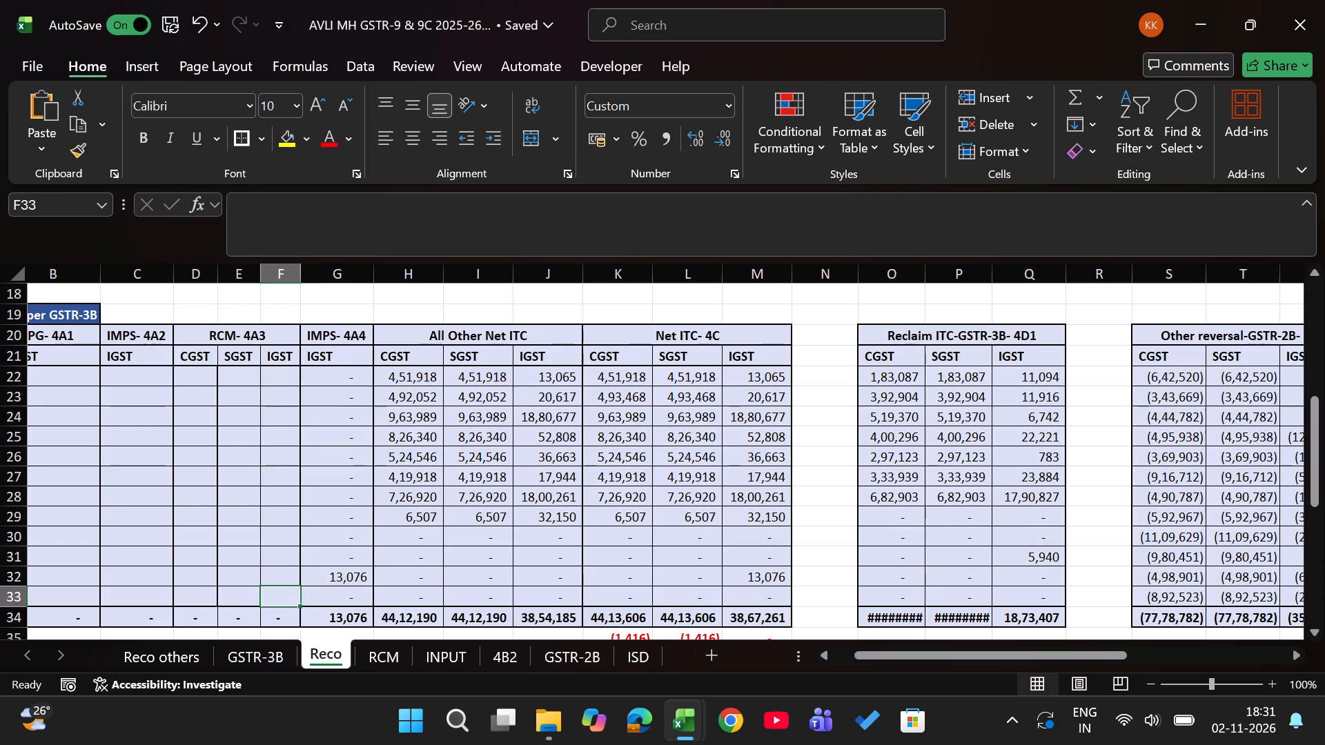
{"action": "key", "text": "ctrl+Page_Up"}
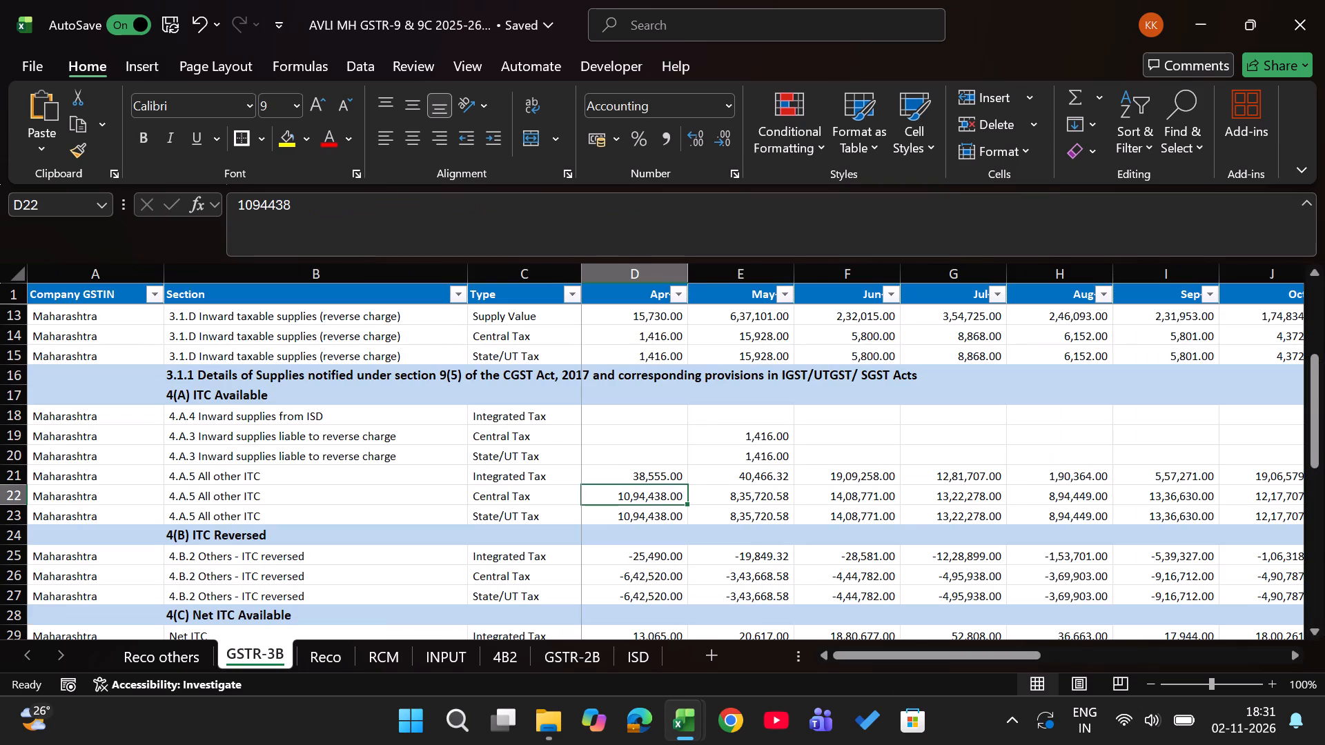
{"action": "key", "text": "Left"}
{"action": "key", "text": "Left"}
{"action": "key", "text": "Left"}
{"action": "key", "text": "Up"}
{"action": "key", "text": "Up"}
{"action": "key", "text": "Right"}
{"action": "key", "text": "Right"}
{"action": "key", "text": "Right"}
{"action": "key", "text": "Right"}
{"action": "key", "text": "Up"}
{"action": "key", "text": "Left"}
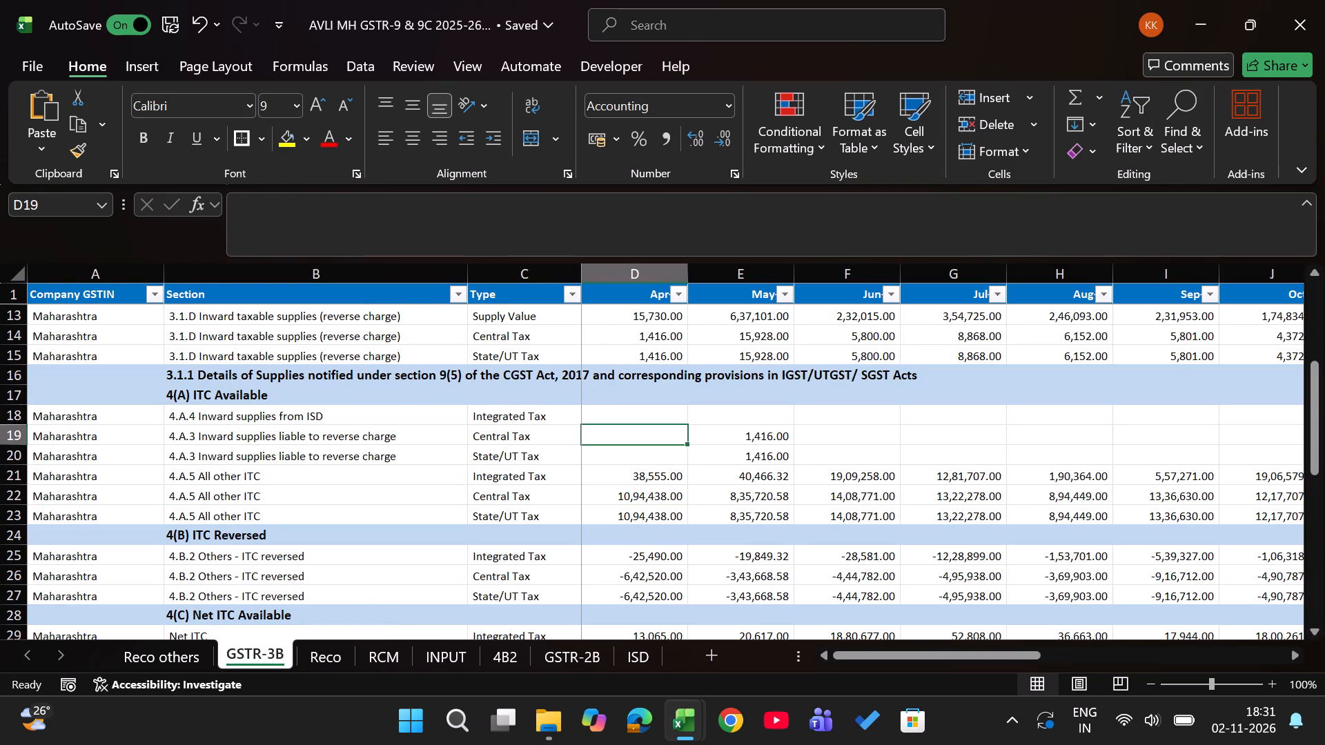
Copy the XLOOKUP from G22 of Reco into D22, the first CGST cell of RCM- 4A3.
{"action": "key", "text": "ctrl+Page_Down"}
{"action": "key", "text": "Right"}
{"action": "key", "text": "ctrl+Up"}
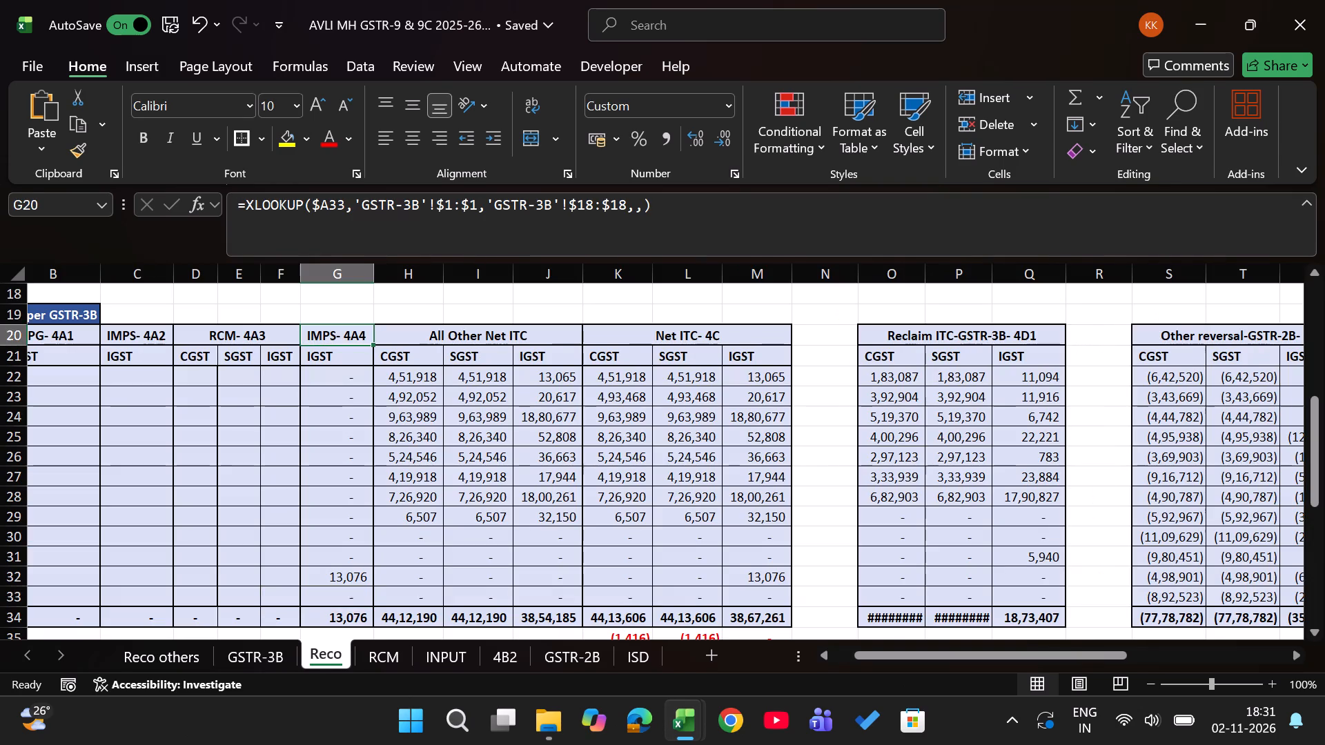
{"action": "key", "text": "Down"}
{"action": "key", "text": "Down"}
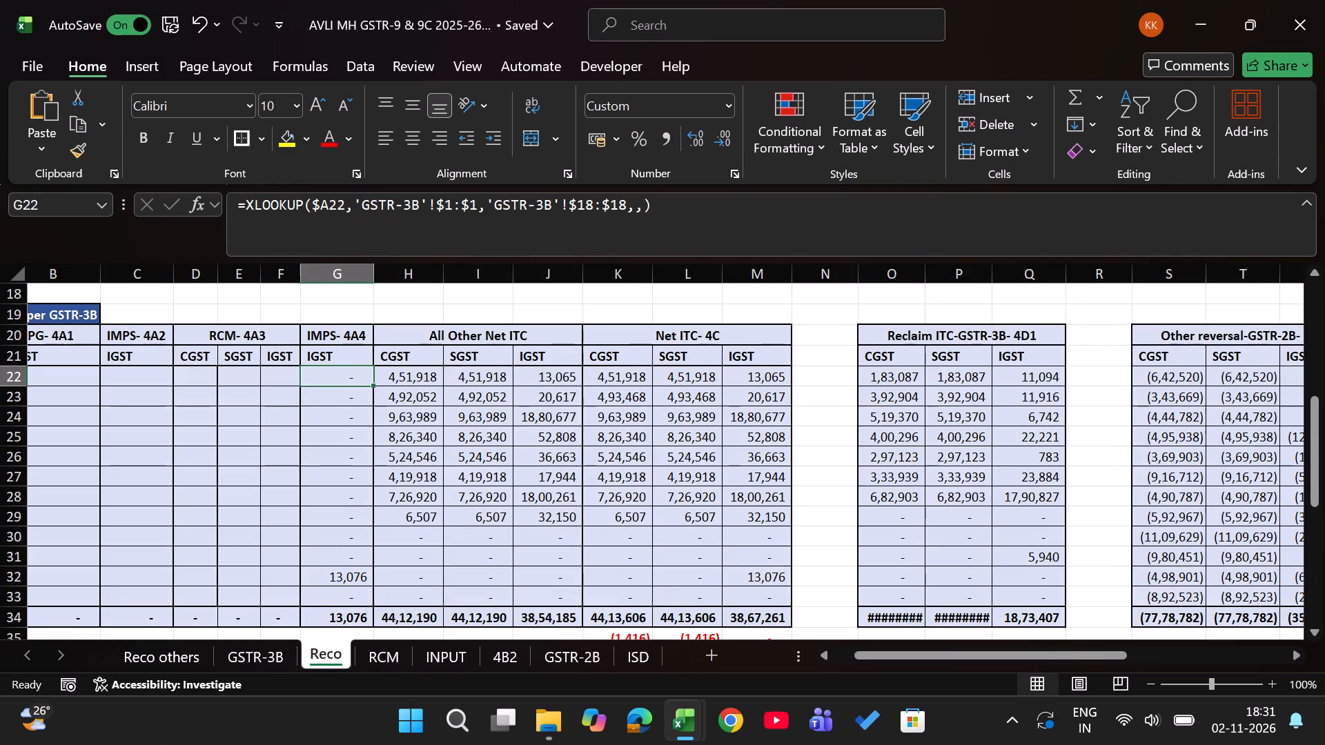
{"action": "left_click_drag", "start_coordinate": [246, 208], "coordinate": [706, 230]}
{"action": "key", "text": "ctrl+c"}
{"action": "key", "text": "Return"}
{"action": "key", "text": "Left"}
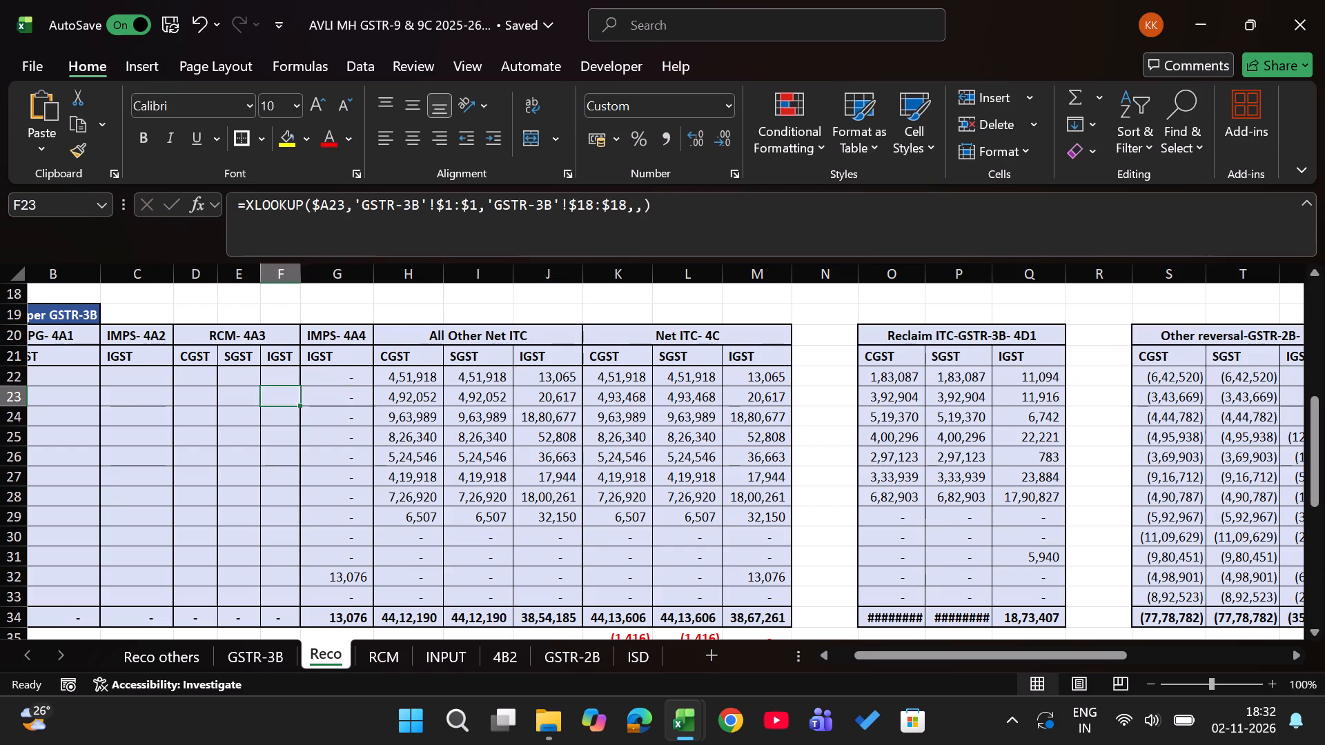
{"action": "key", "text": "Left"}
{"action": "key", "text": "Left"}
{"action": "key", "text": "Up"}
{"action": "key", "text": "Right"}
{"action": "key", "text": "Left"}
{"action": "key", "text": "equal"}
{"action": "key", "text": "ctrl+v"}
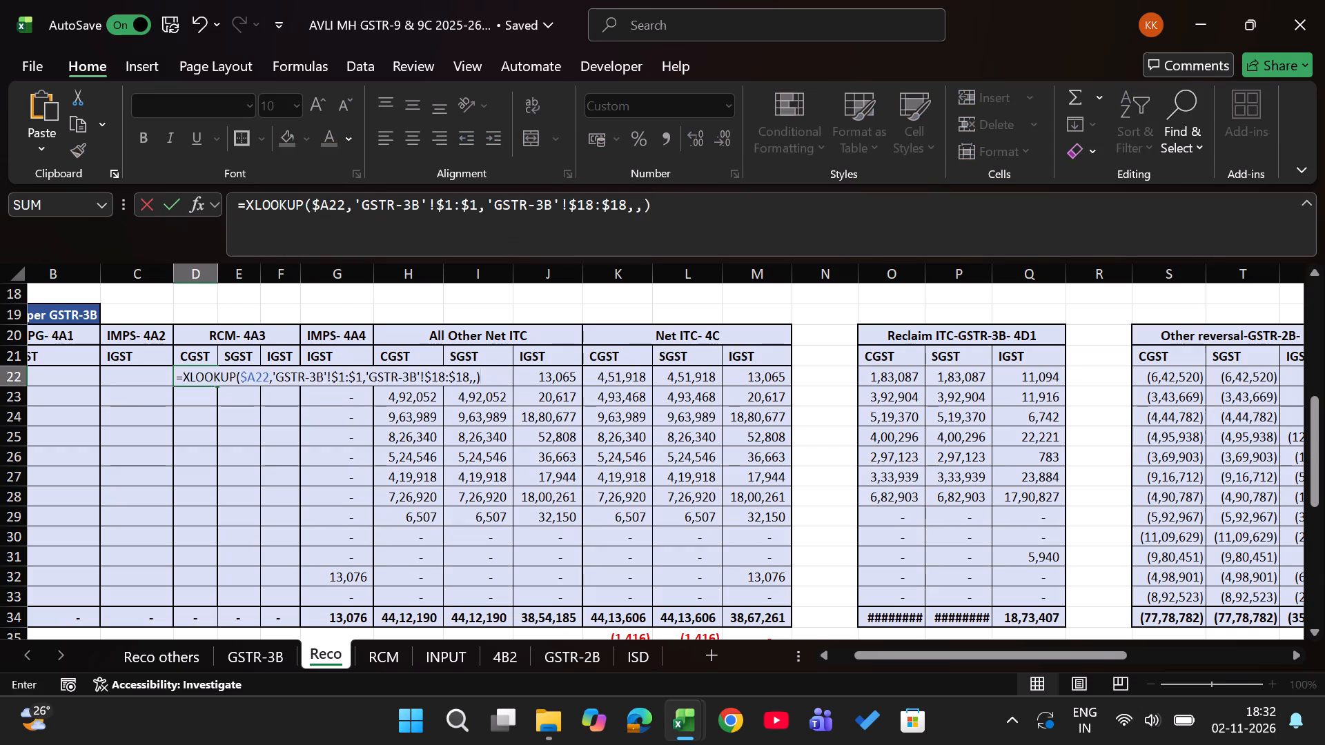
Change the return range of the D22 lookup to row $19:$19 of GSTR-3B.
{"action": "left_click", "coordinate": [593, 210]}
{"action": "key", "text": "BackSpace"}
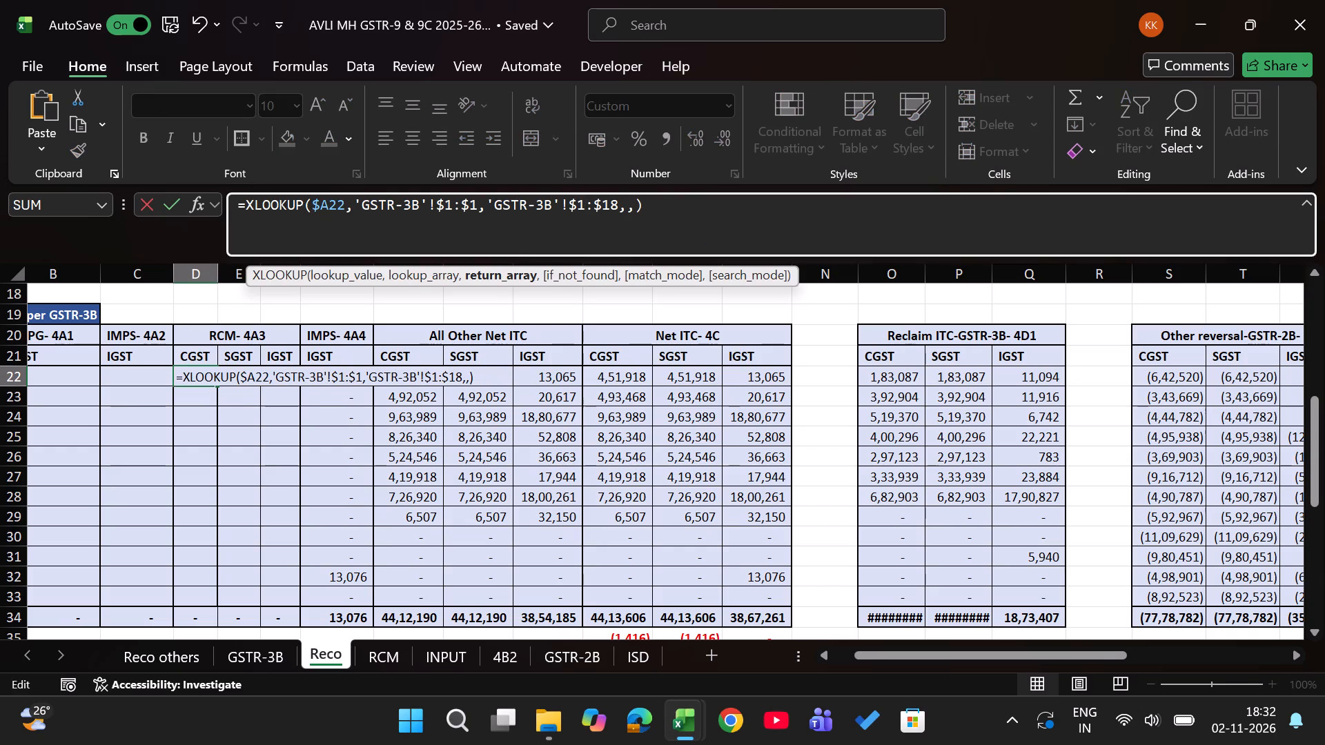
{"action": "key", "text": "9"}
{"action": "key", "text": "Right"}
{"action": "key", "text": "Right"}
{"action": "key", "text": "Right"}
{"action": "key", "text": "Right"}
{"action": "key", "text": "BackSpace"}
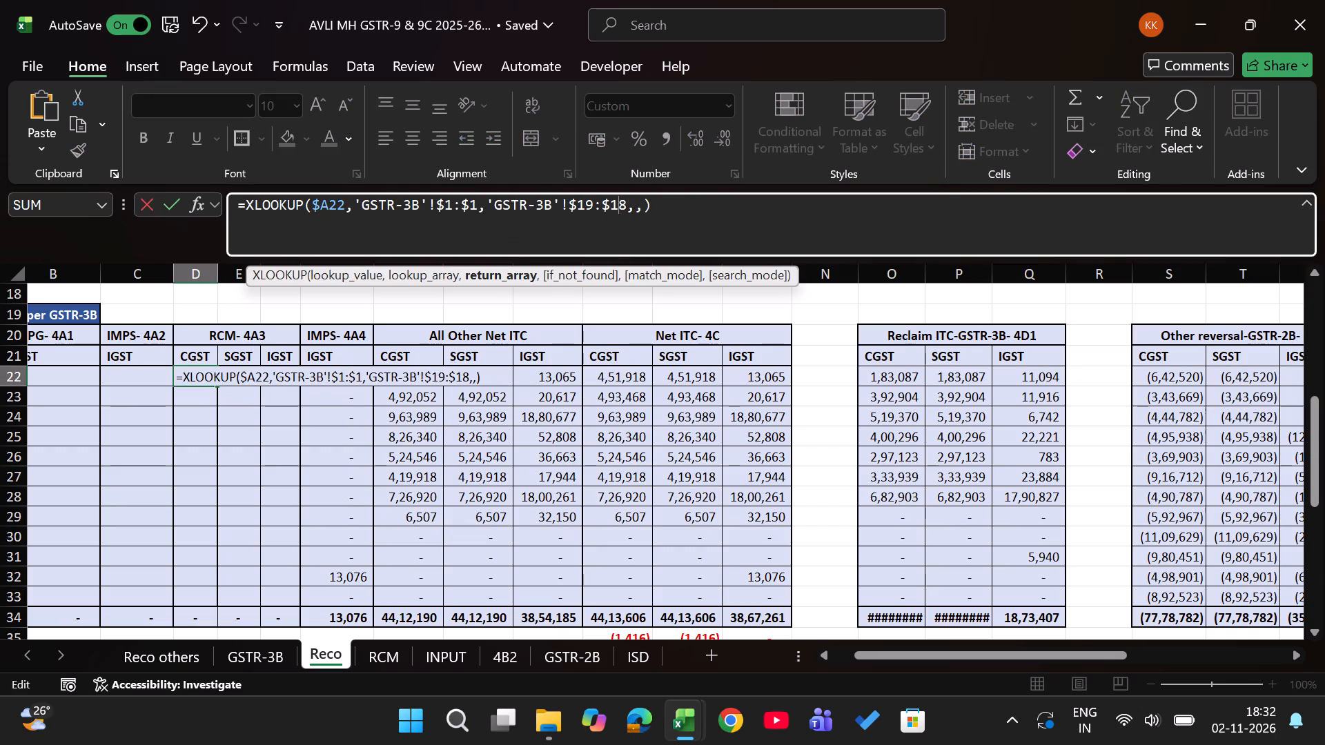
{"action": "key", "text": "9"}
{"action": "key", "text": "Return"}
Copy the D22 formula into the RCM- 4A3 SGST cell E22 and set its return range to row $20:$20 of GSTR-3B.
{"action": "key", "text": "Up"}
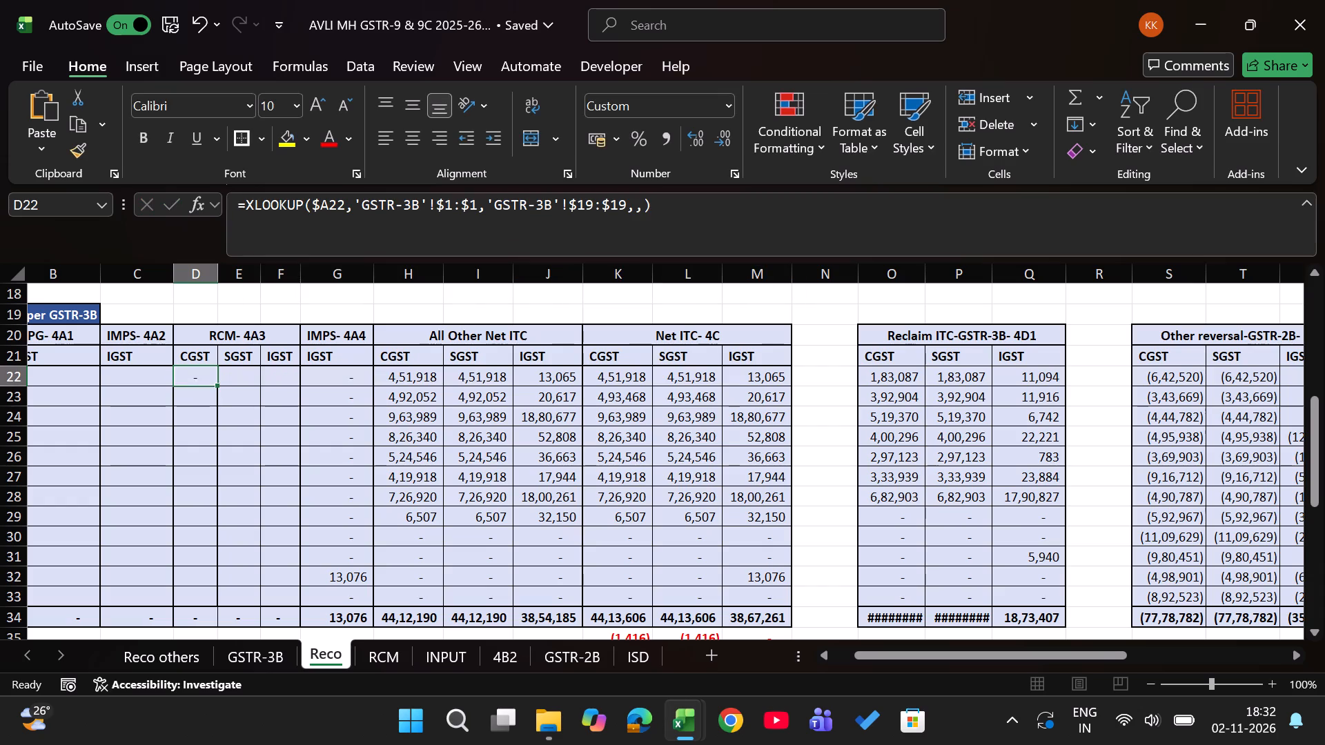
{"action": "key", "text": "ctrl+c"}
{"action": "key", "text": "Right"}
{"action": "key", "text": "Return"}
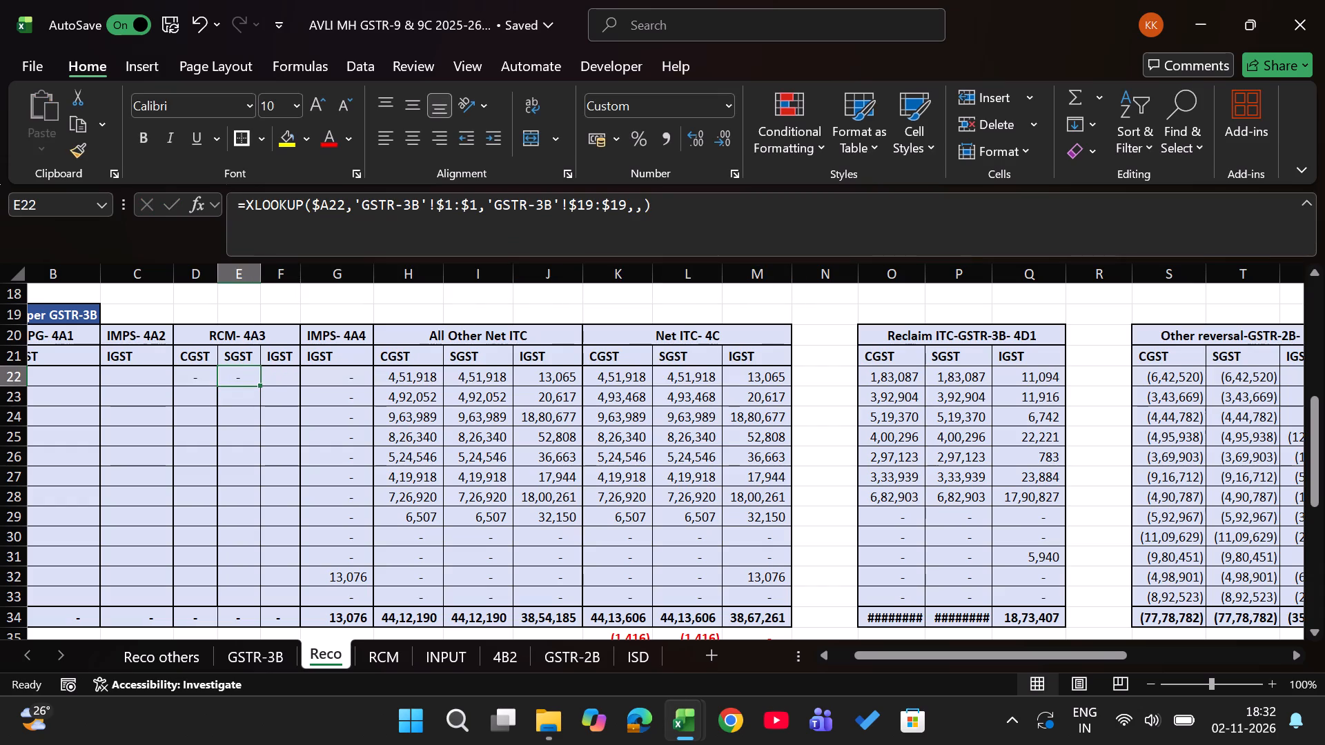
{"action": "left_click", "coordinate": [593, 206]}
{"action": "key", "text": "BackSpace"}
{"action": "key", "text": "BackSpace"}
{"action": "type", "text": "20"}
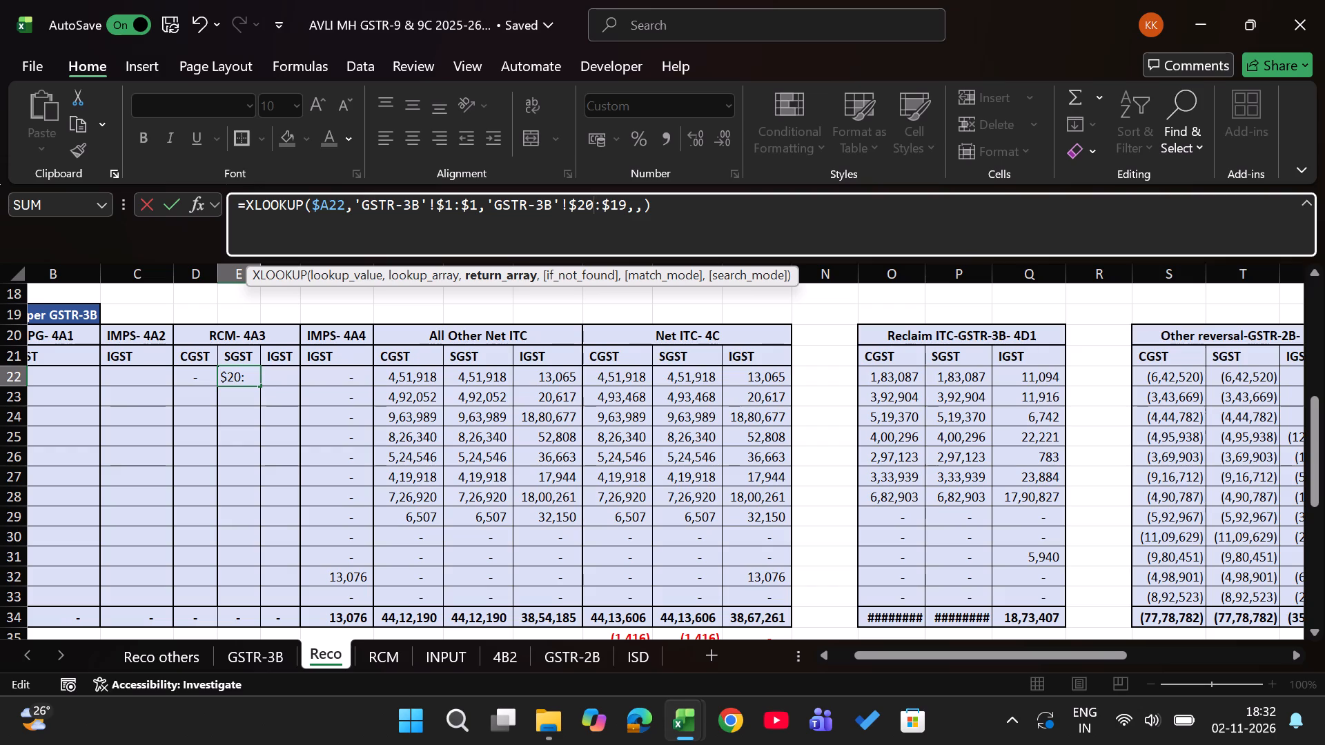
{"action": "left_click", "coordinate": [625, 207]}
{"action": "key", "text": "BackSpace"}
{"action": "key", "text": "BackSpace"}
{"action": "type", "text": "20"}
{"action": "key", "text": "Return"}
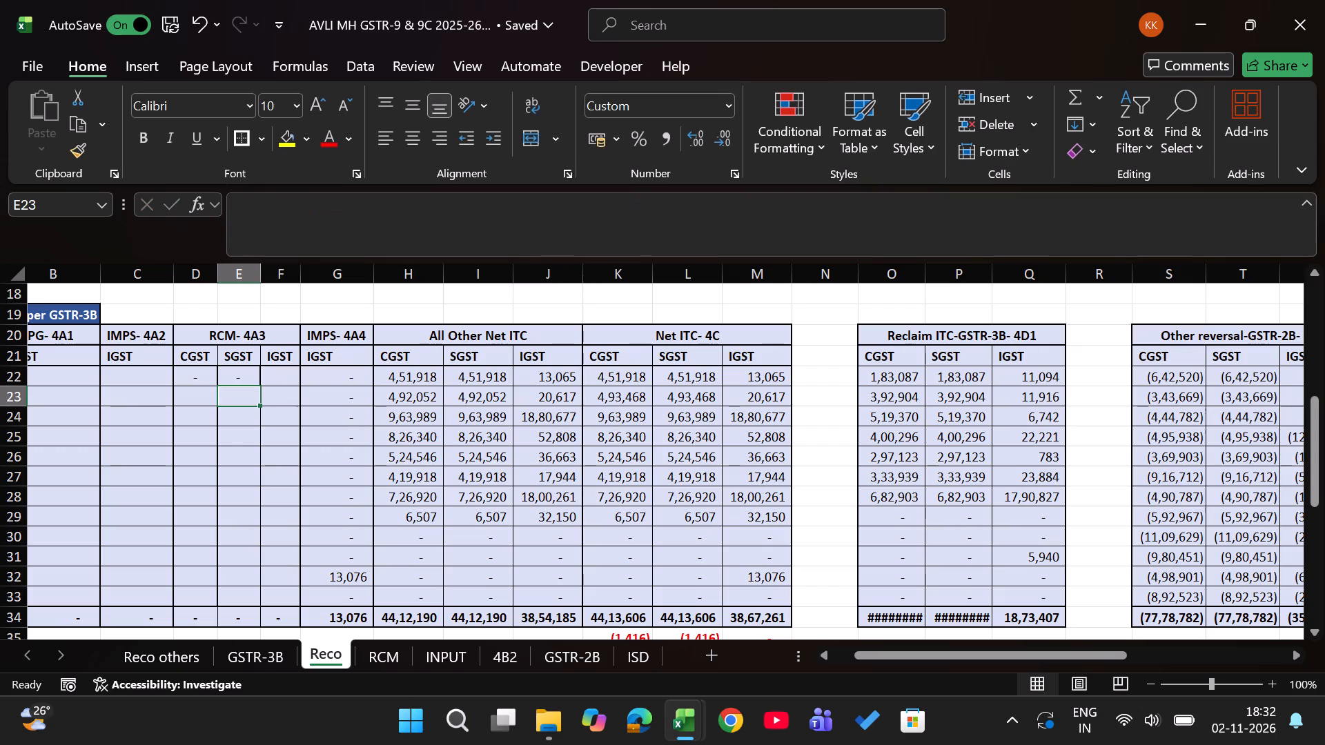
Fill the CGST and SGST lookups of RCM- 4A3 in the As per GSTR-3B table from row 22 down to row 33.
{"action": "key", "text": "Right"}
{"action": "key", "text": "Right"}
{"action": "key", "text": "ctrl+Down"}
{"action": "key", "text": "Left"}
{"action": "key", "text": "Left"}
{"action": "key", "text": "Left"}
{"action": "key", "text": "Up"}
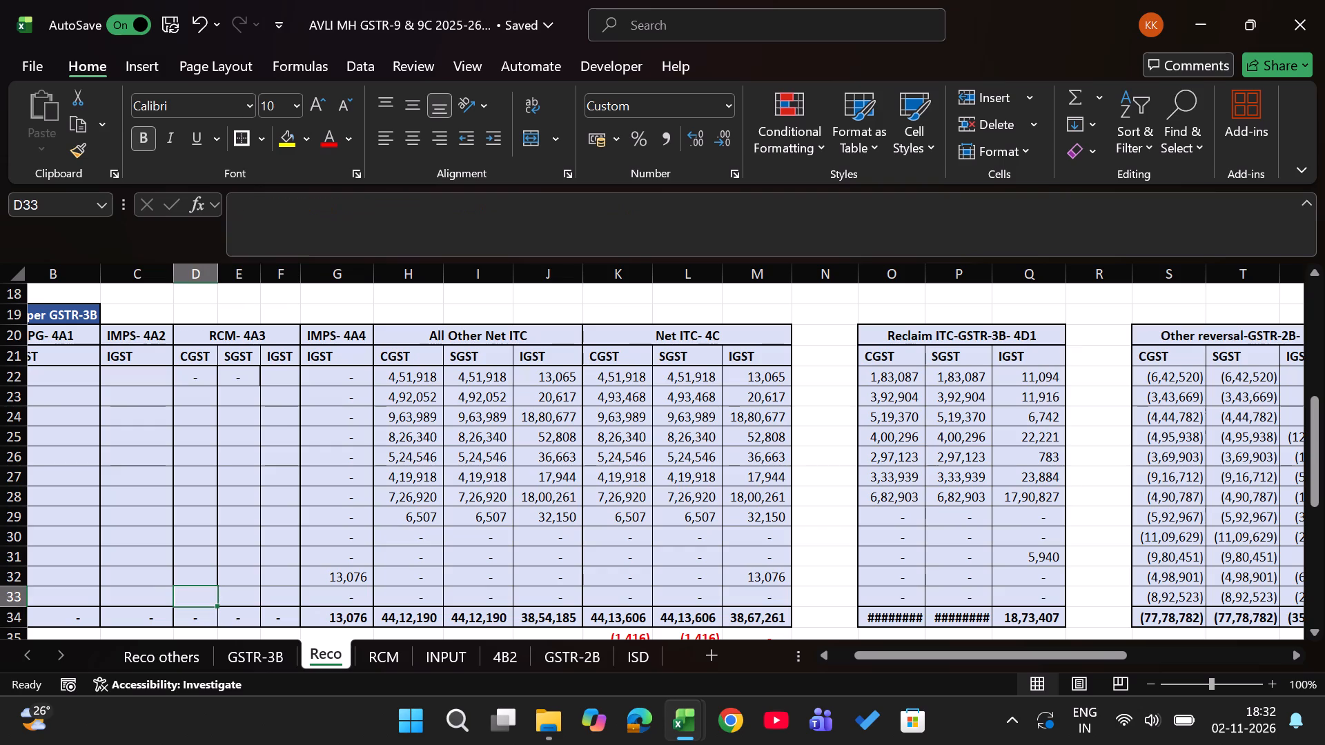
{"action": "key", "text": "ctrl+shift+Up"}
{"action": "key", "text": "shift+Right"}
{"action": "key", "text": "ctrl+d"}
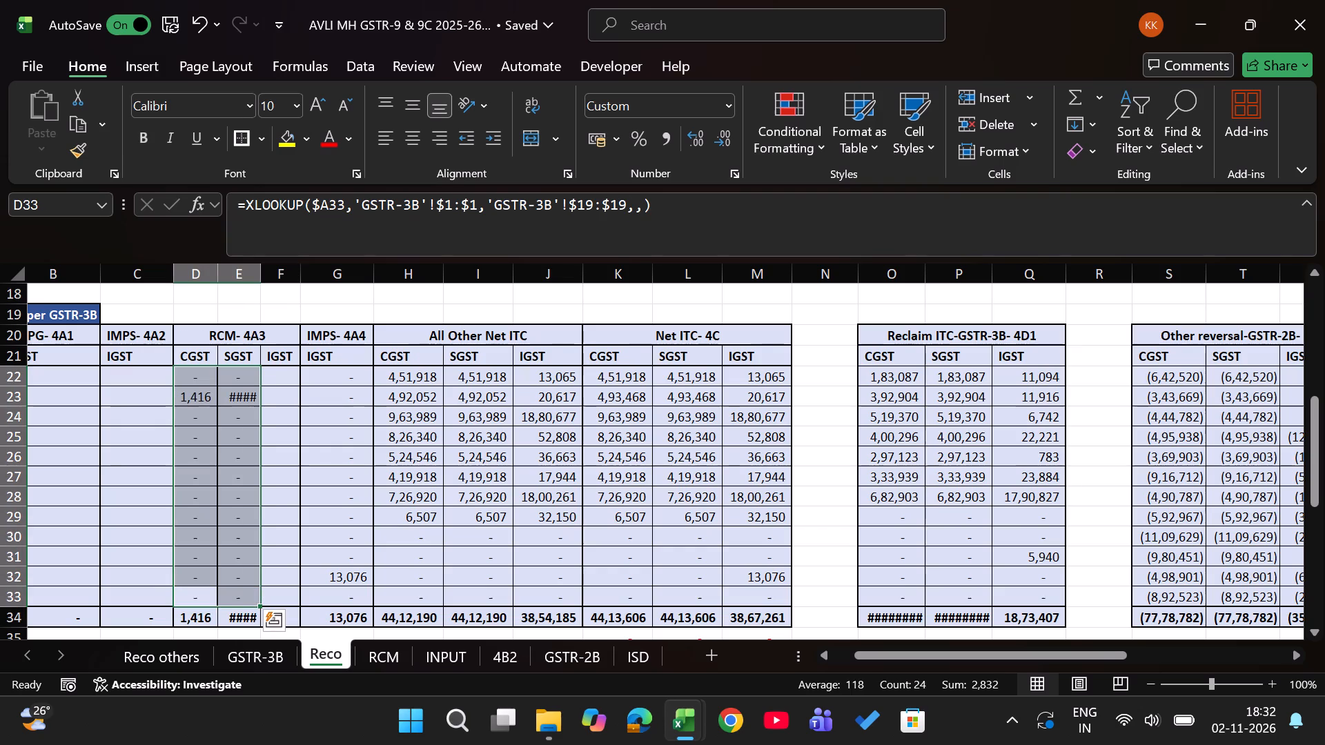
Apply all borders and a thick outside border to the RCM- 4A3 range D22:F33.
{"action": "key", "text": "shift+Right"}
{"action": "type", "text": "hbahbt"}
Auto-fit the width of column E in Reco.
{"action": "key", "text": "Right"}
{"action": "key", "text": "Right"}
{"action": "key", "text": "Left"}
{"action": "key", "text": "Left"}
{"action": "key", "text": "Left"}
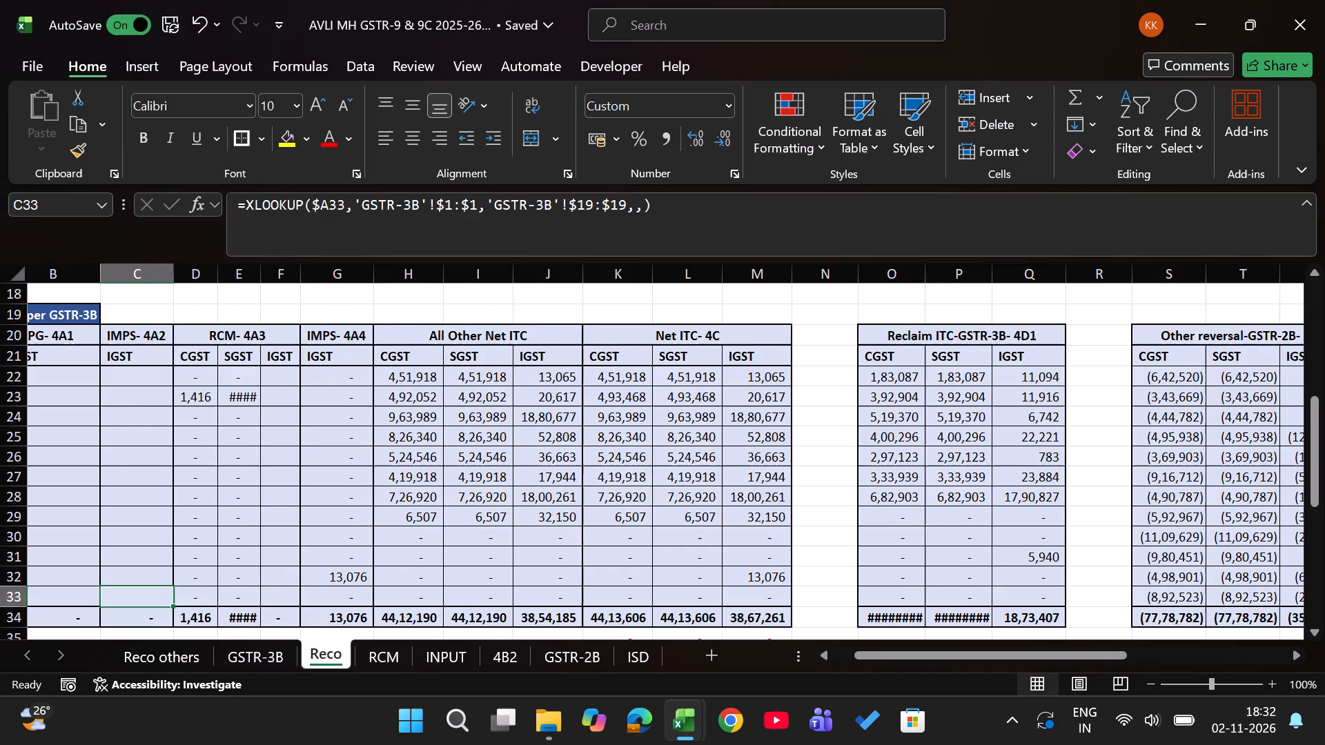
{"action": "double_click", "coordinate": [263, 268]}
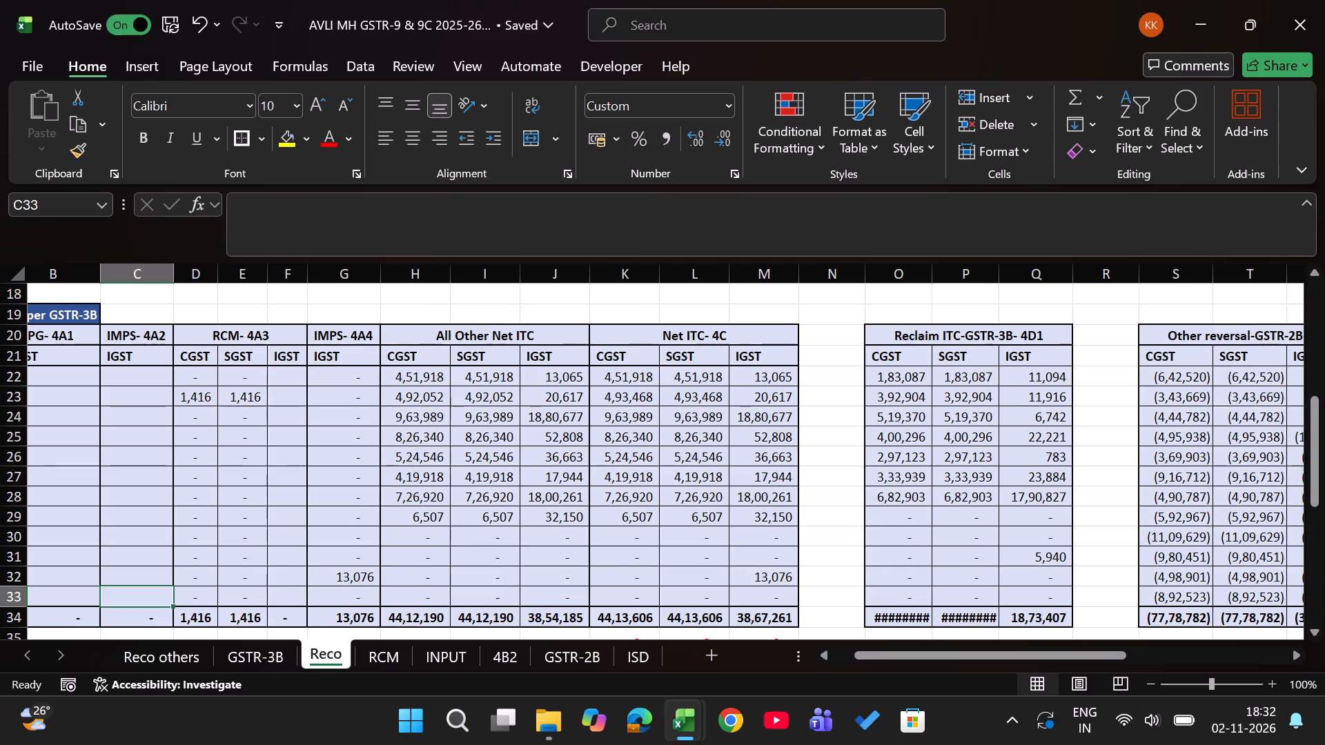
Examine the total and check rows beneath the As per GSTR-3B table, down to the Difference headings.
{"action": "key", "text": "Down"}
{"action": "key", "text": "Down"}
{"action": "key", "text": "Down"}
{"action": "key", "text": "Right"}
{"action": "key", "text": "Right"}
{"action": "key", "text": "Down"}
{"action": "key", "text": "Down"}
{"action": "key", "text": "Down"}
{"action": "key", "text": "Down"}
{"action": "key", "text": "Down"}
{"action": "key", "text": "Down"}
{"action": "key", "text": "Down"}
{"action": "key", "text": "Down"}
{"action": "key", "text": "Down"}
{"action": "key", "text": "Down"}
{"action": "key", "text": "Down"}
{"action": "key", "text": "Down"}
{"action": "key", "text": "Down"}
{"action": "key", "text": "Down"}
{"action": "key", "text": "Down"}
{"action": "key", "text": "Down"}
{"action": "key", "text": "Down"}
{"action": "key", "text": "Down"}
{"action": "key", "text": "Down"}
{"action": "key", "text": "Down"}
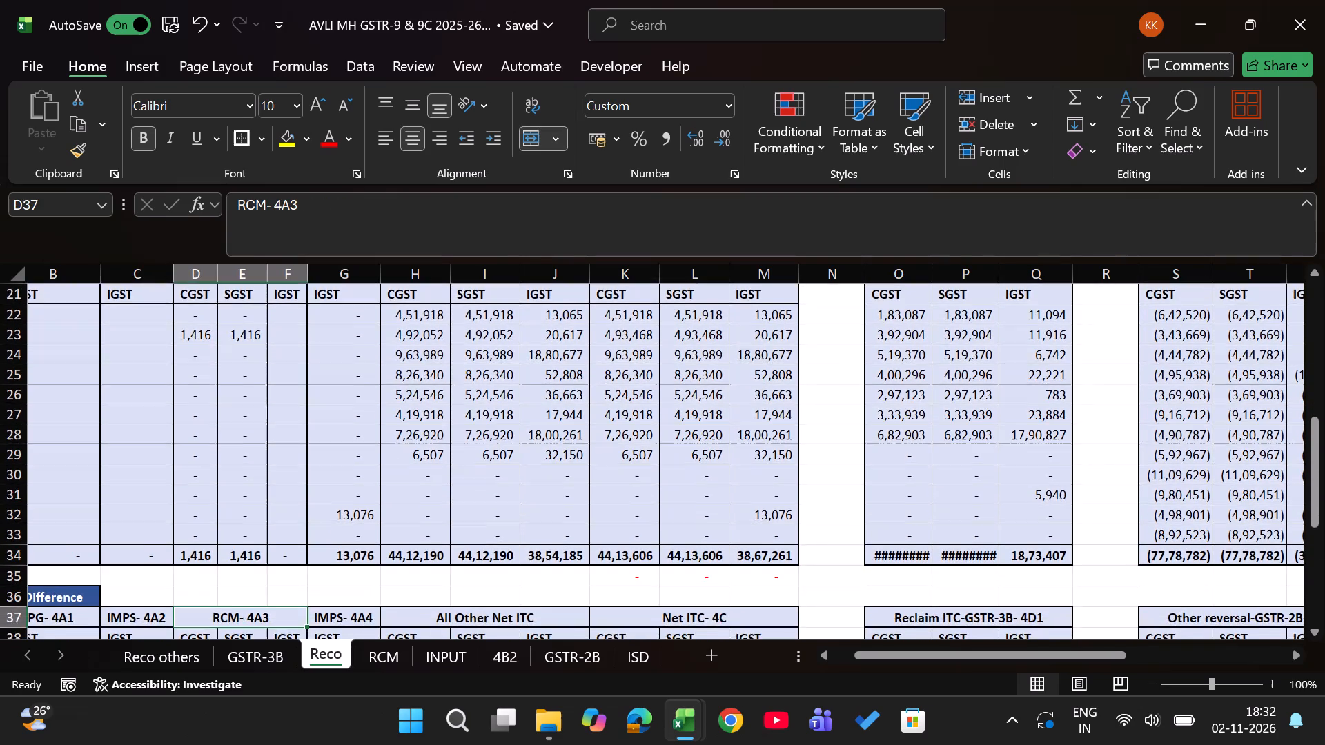
Enter =SUMIFS(RCM!AB:AB,RCM!$A:$A,Reco!$A5) in D5, the first RCM- 4A3 CGST cell of the As per Books table.
{"action": "key", "text": "Up"}
{"action": "key", "text": "ctrl+Up"}
{"action": "key", "text": "ctrl+Up"}
{"action": "key", "text": "ctrl+Up"}
{"action": "key", "text": "ctrl+Up"}
{"action": "key", "text": "ctrl+Up"}
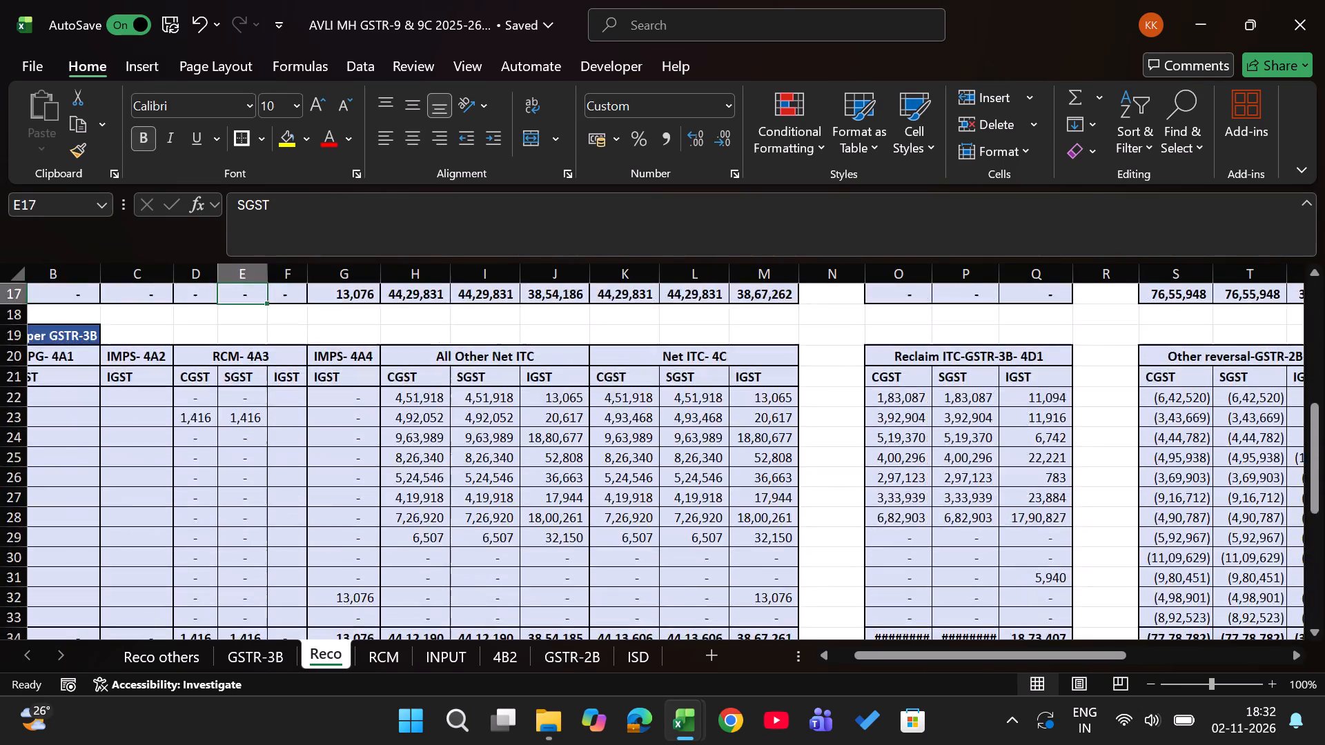
{"action": "key", "text": "ctrl+Up"}
{"action": "key", "text": "ctrl+Up"}
{"action": "key", "text": "Down"}
{"action": "key", "text": "Down"}
{"action": "key", "text": "Down"}
{"action": "key", "text": "Down"}
{"action": "key", "text": "Down"}
{"action": "key", "text": "Left"}
{"action": "key", "text": "Up"}
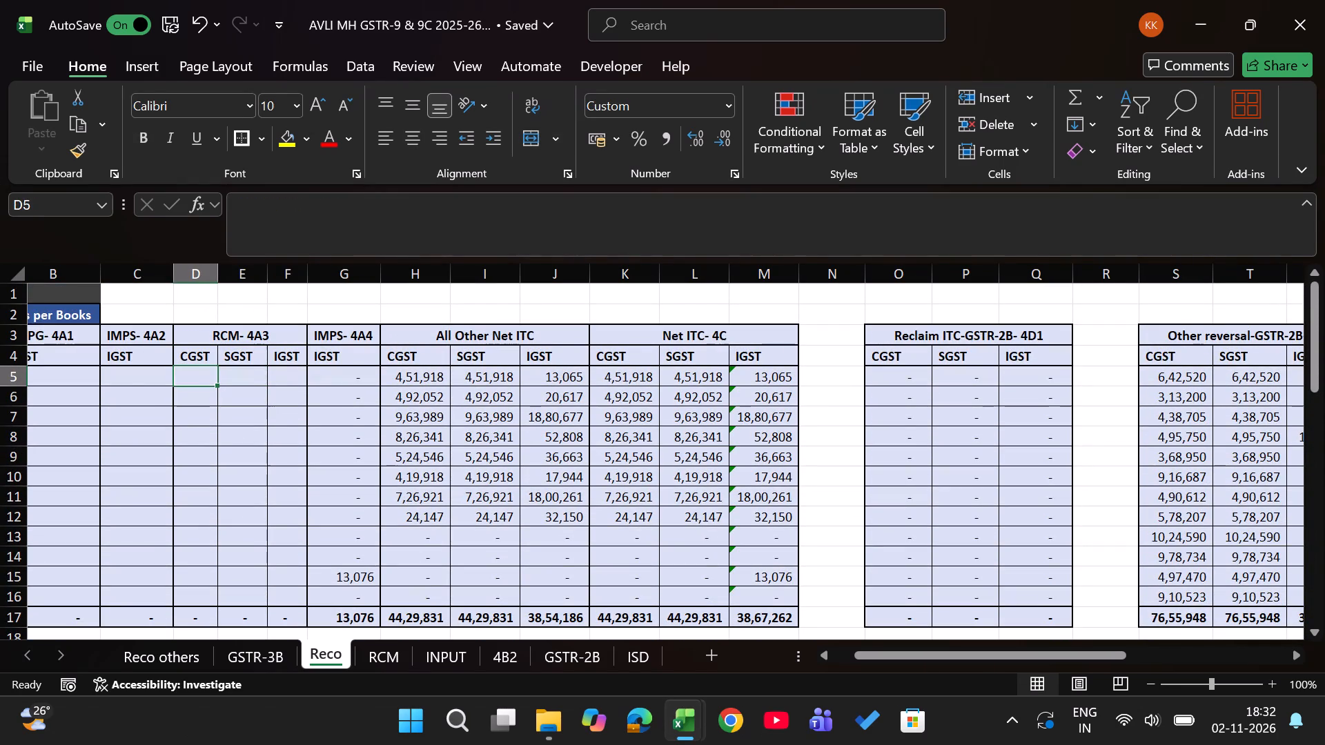
{"action": "type", "text": "=sumifs"}
{"action": "key", "text": "Tab"}
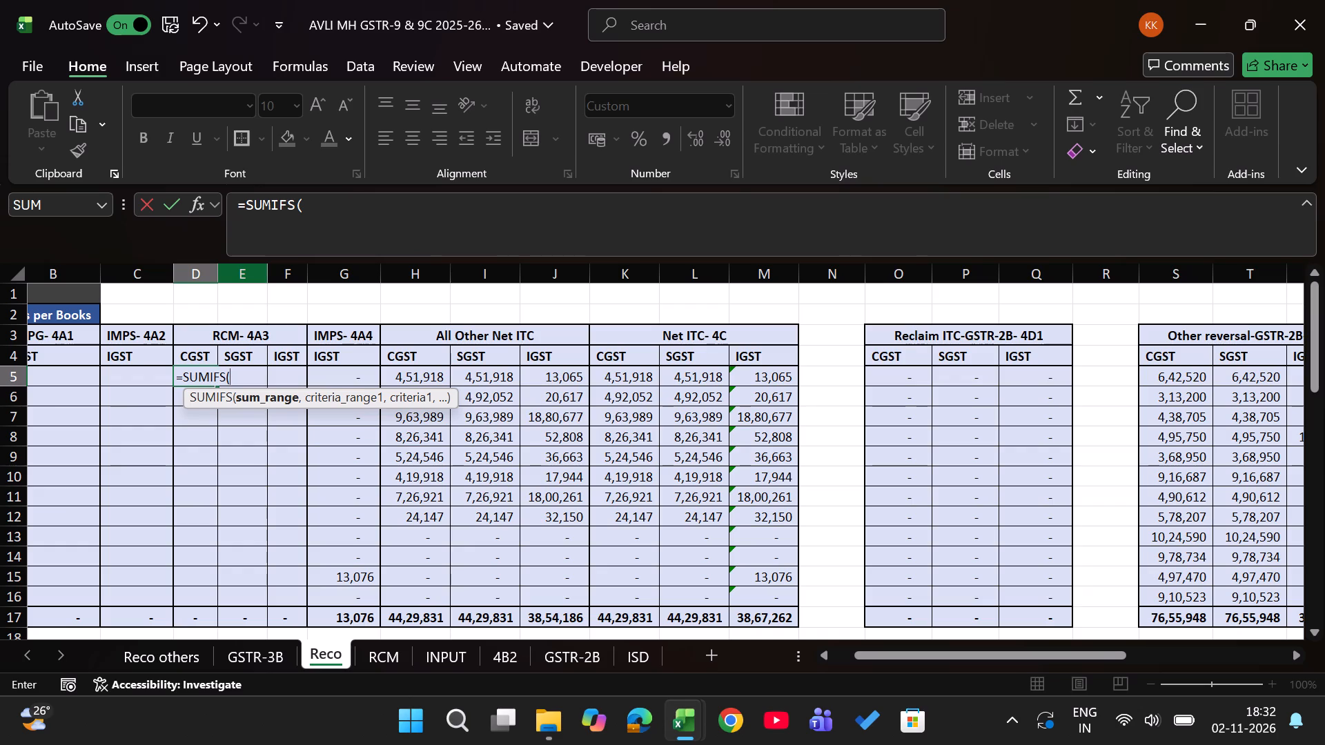
{"action": "key", "text": "ctrl+Page_Down"}
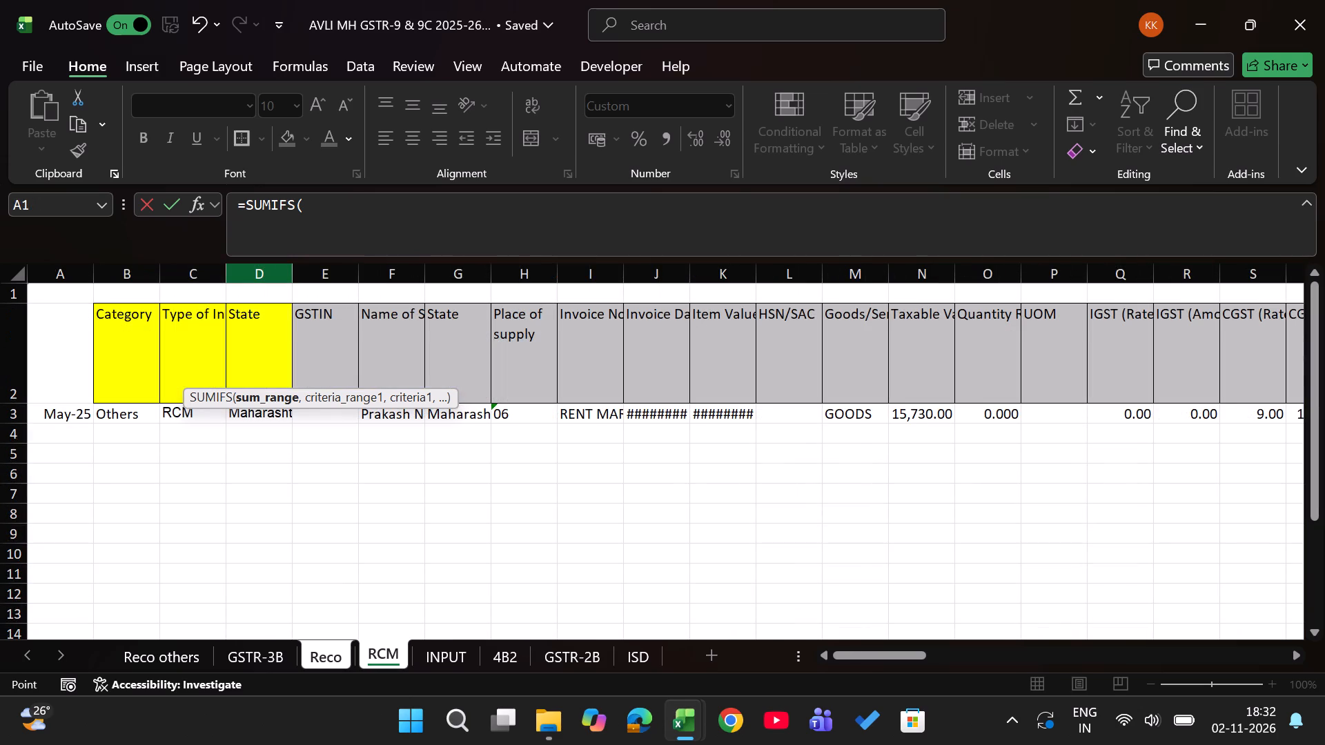
{"action": "scroll", "coordinate": [995, 310], "scroll_direction": "left", "scroll_amount": 6}
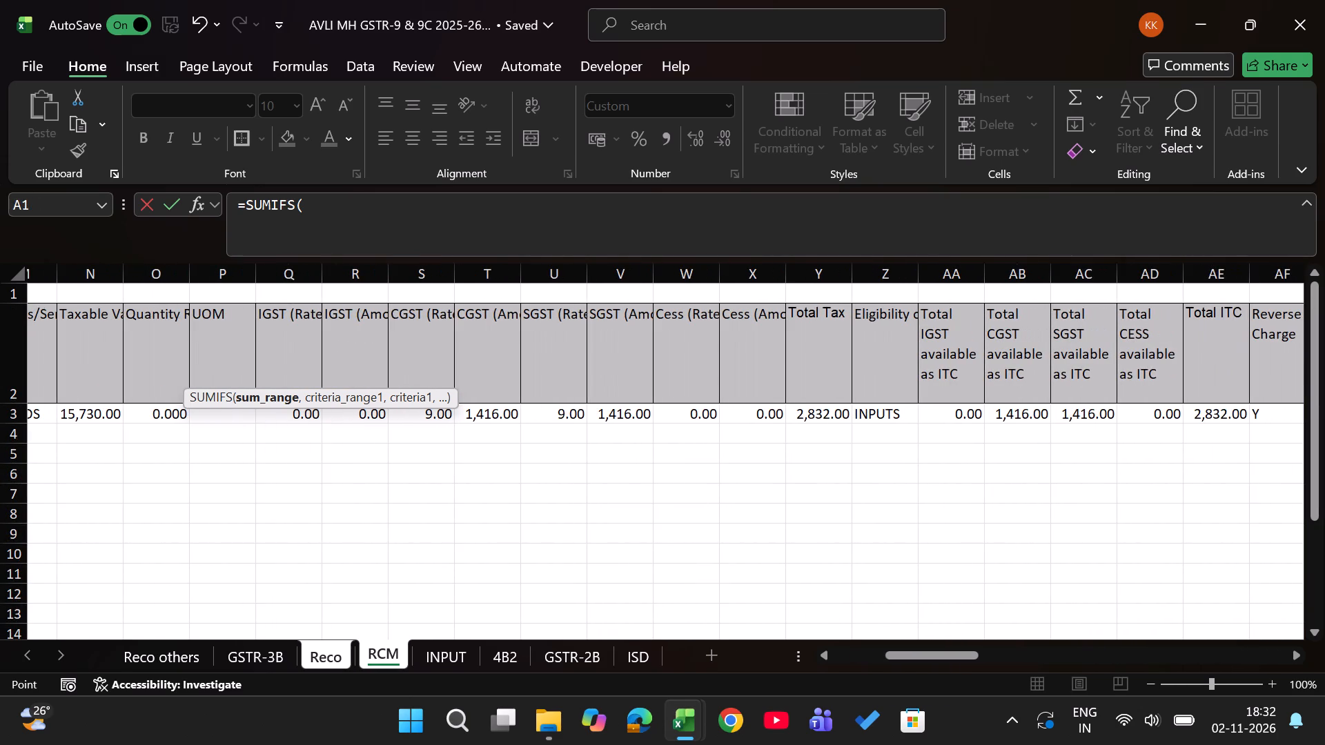
{"action": "left_click", "coordinate": [1026, 272]}
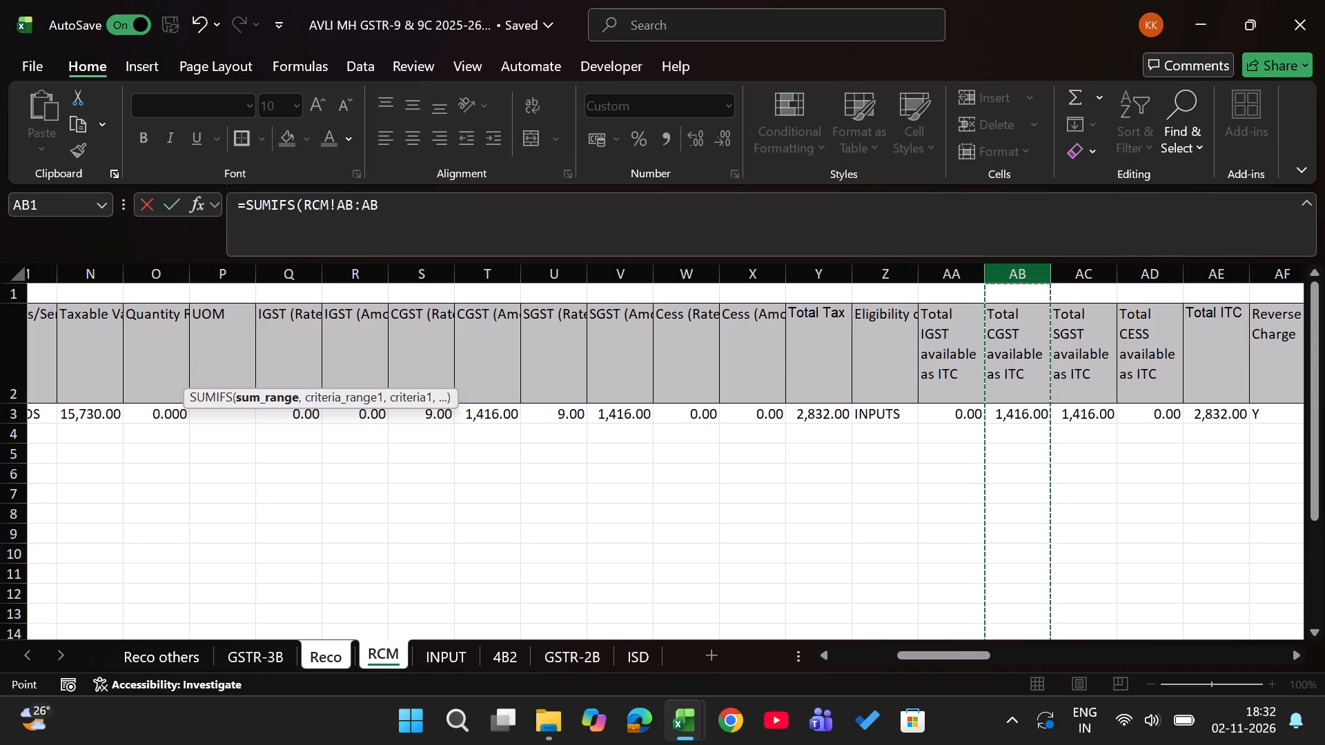
{"action": "key", "text": "comma"}
{"action": "scroll", "coordinate": [915, 446], "scroll_direction": "right", "scroll_amount": 6}
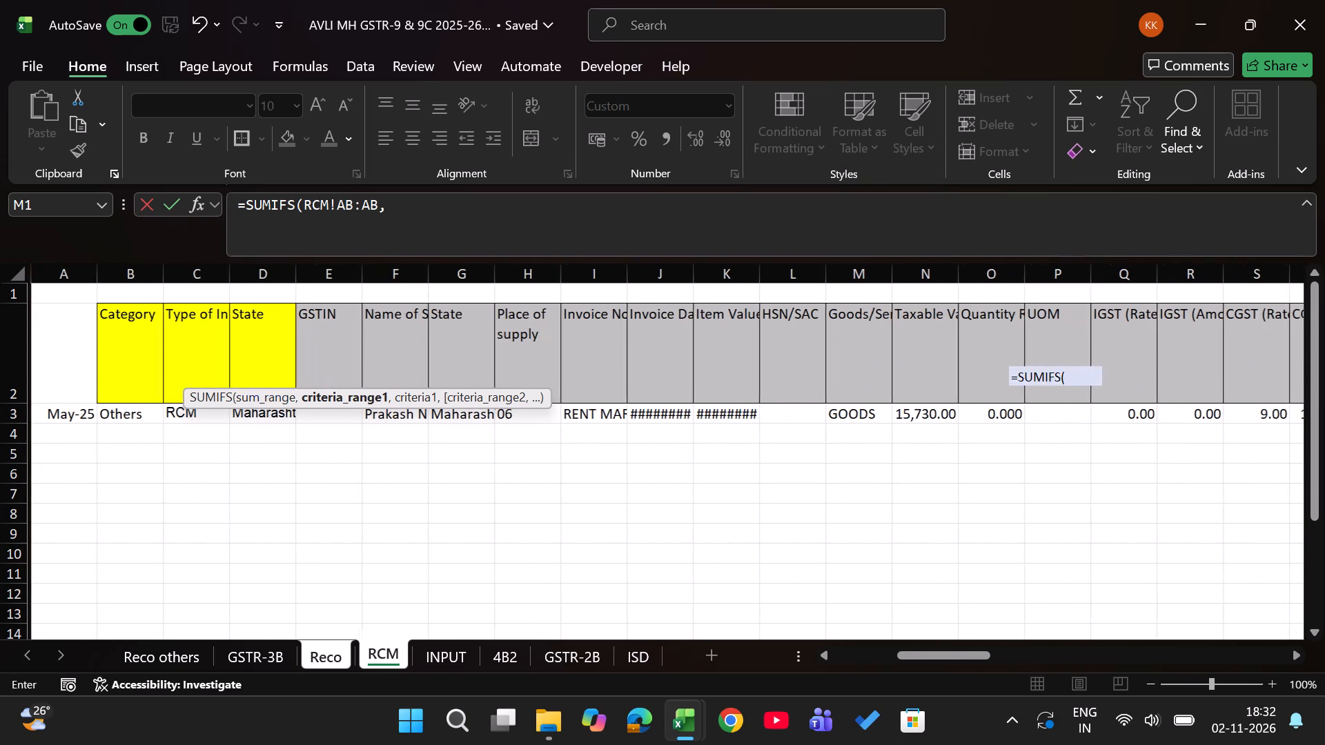
{"action": "left_click", "coordinate": [70, 275]}
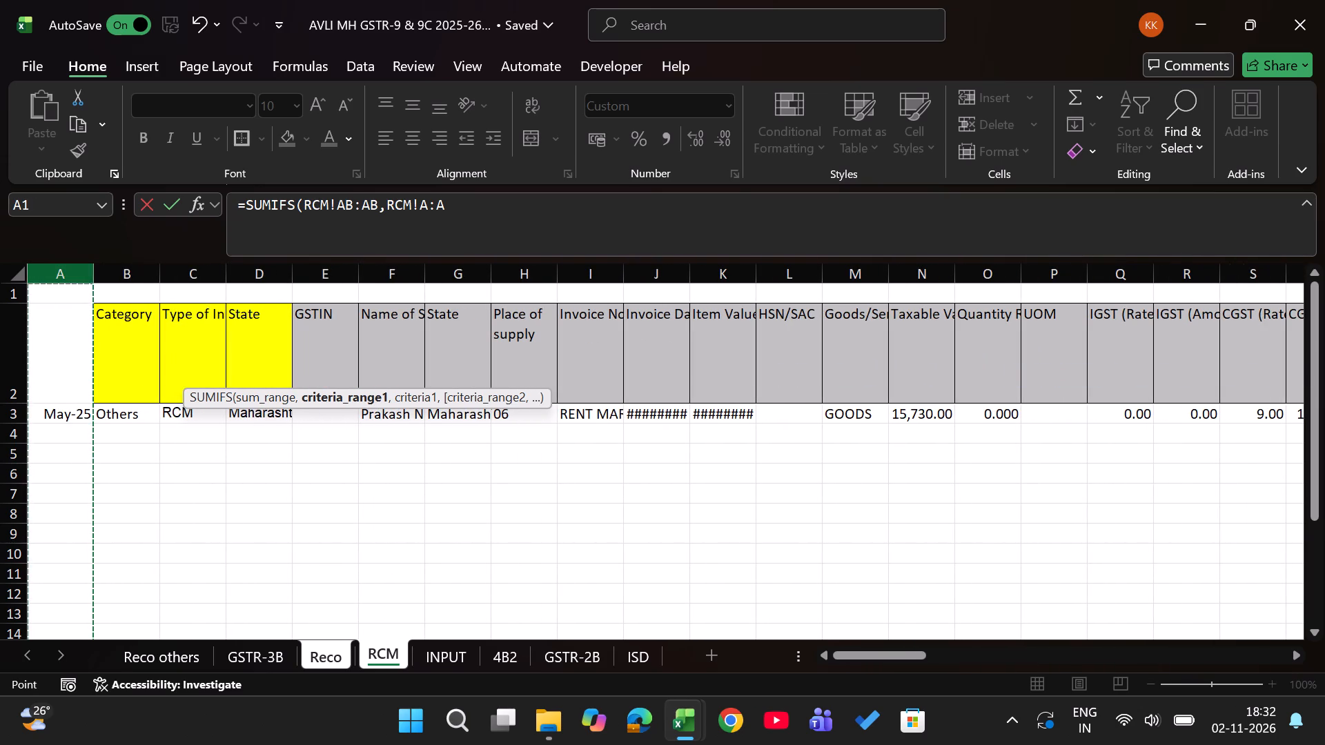
{"action": "key", "text": "F4"}
{"action": "key", "text": "comma"}
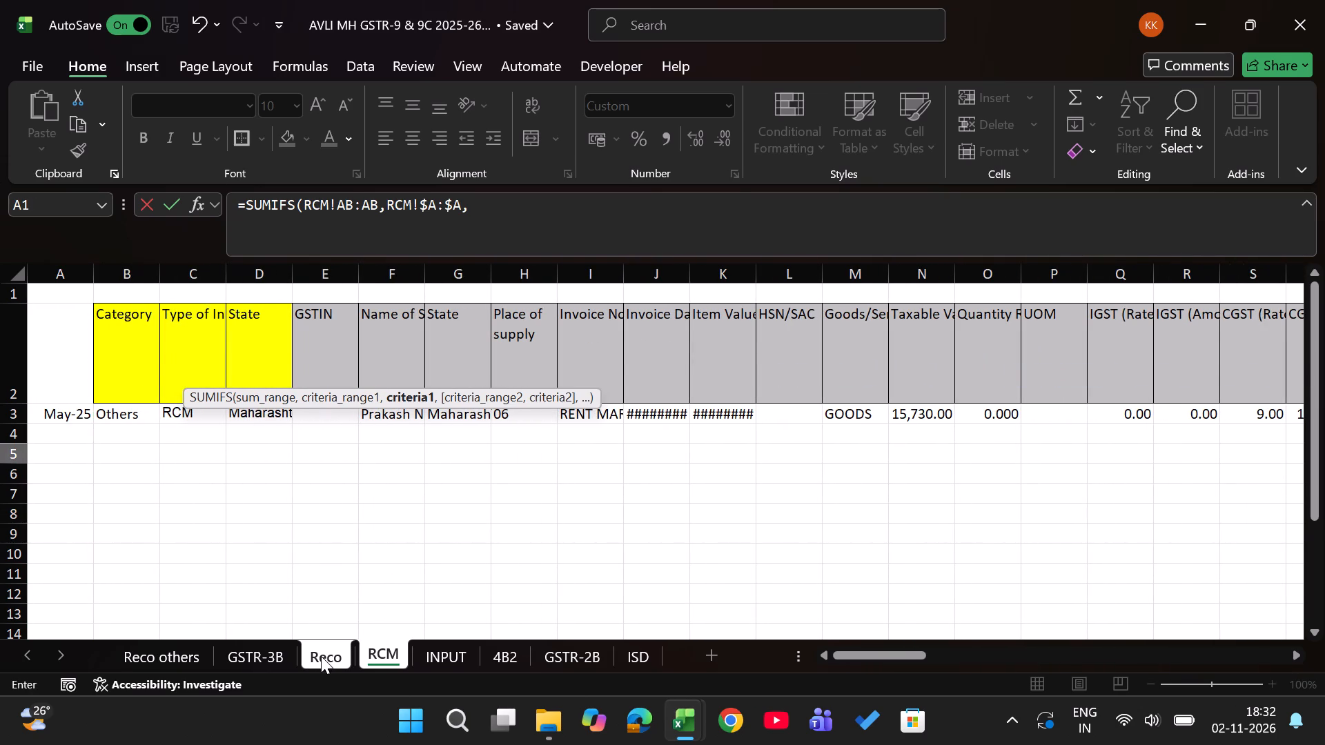
{"action": "left_click", "coordinate": [321, 656]}
{"action": "scroll", "coordinate": [80, 386], "scroll_direction": "right", "scroll_amount": 5}
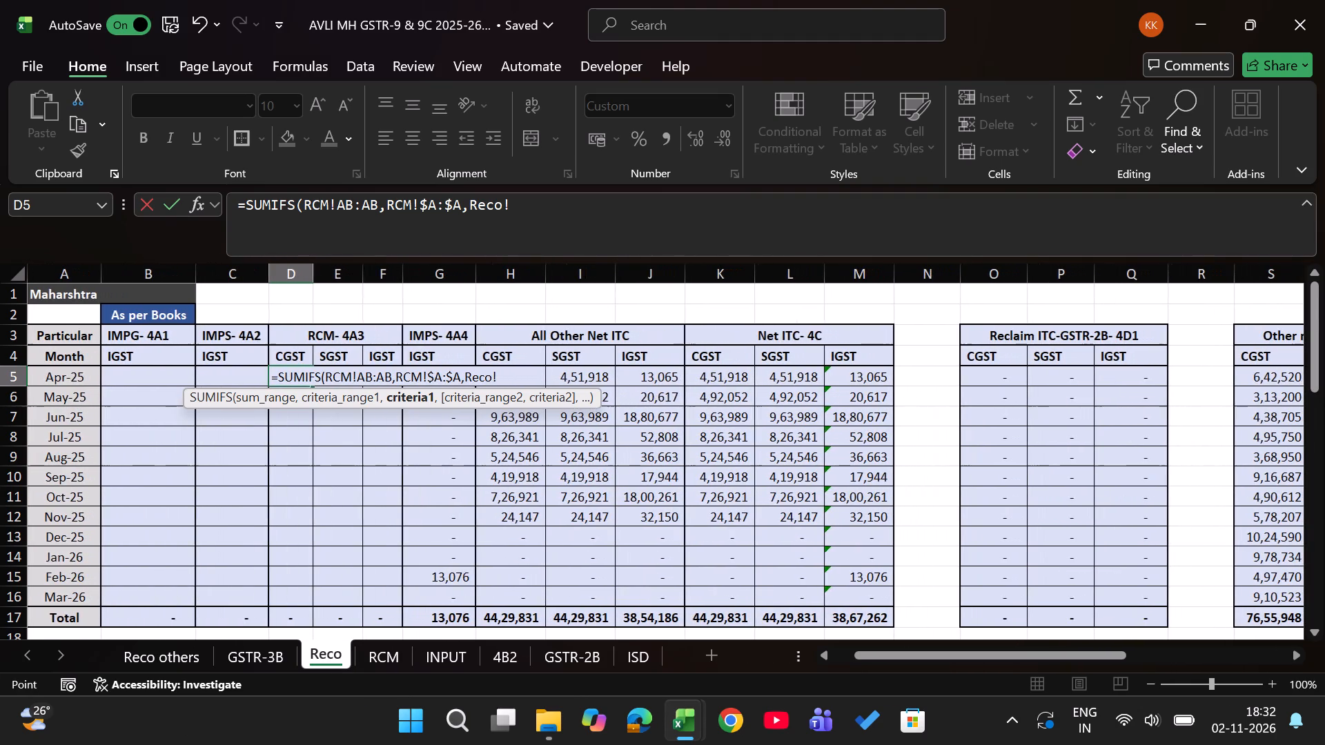
{"action": "left_click", "coordinate": [51, 377]}
{"action": "key", "text": "F4"}
{"action": "key", "text": "F4"}
{"action": "key", "text": "F4"}
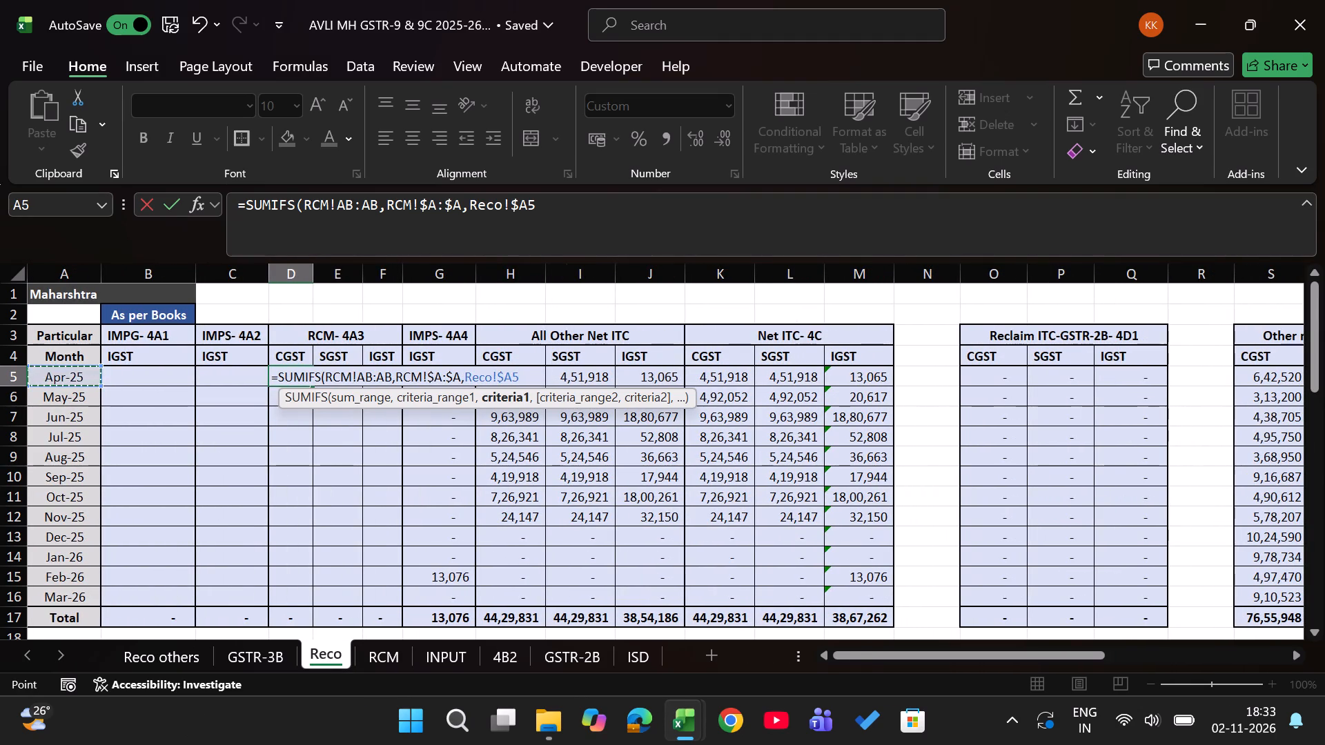
{"action": "key", "text": "Return"}
Fill the D5 SUMIFS formula across to SGST and down through Mar-26, covering D5:E16.
{"action": "key", "text": "Up"}
{"action": "key", "text": "shift+Right"}
{"action": "key", "text": "shift+Down"}
{"action": "key", "text": "shift+Down"}
{"action": "key", "text": "shift+Down"}
{"action": "key", "text": "shift+Down"}
{"action": "key", "text": "shift+Down"}
{"action": "key", "text": "shift+Down"}
{"action": "key", "text": "shift+Down"}
{"action": "key", "text": "shift+Down"}
{"action": "key", "text": "shift+Down"}
{"action": "key", "text": "shift+Down"}
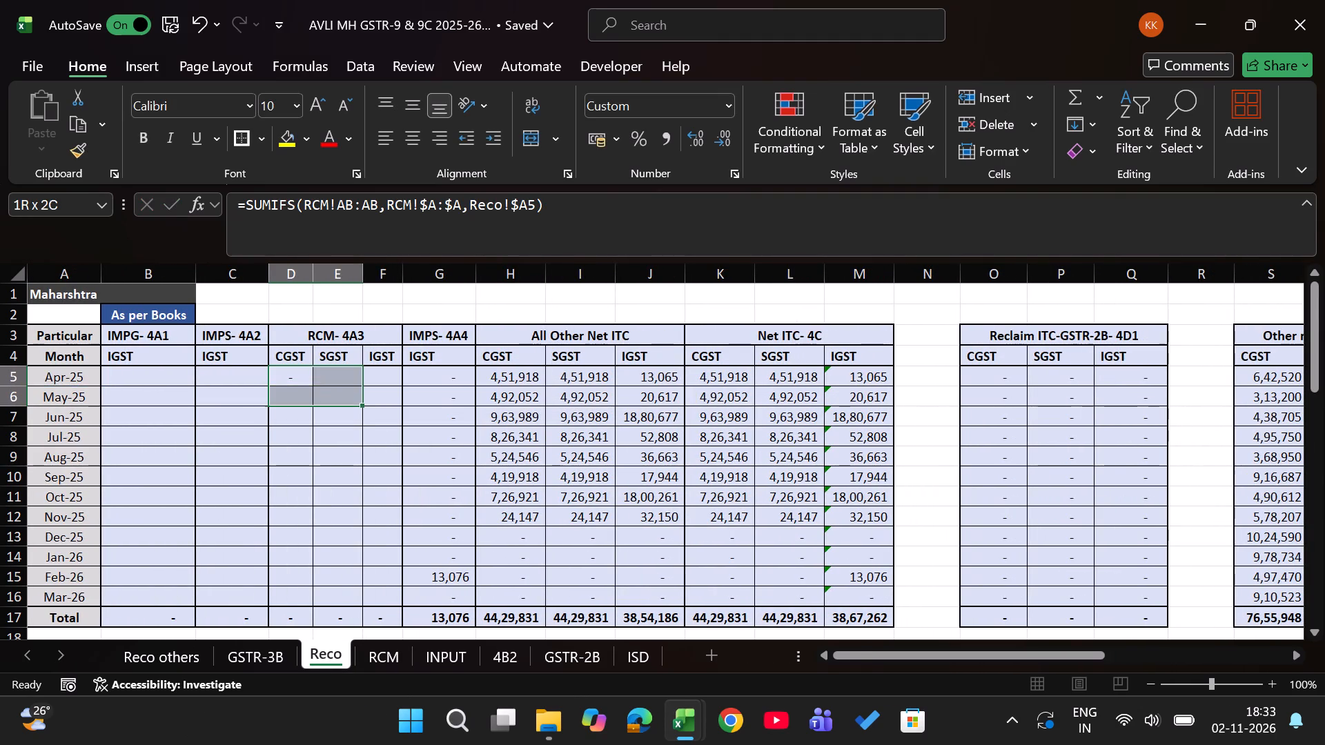
{"action": "key", "text": "shift+Down"}
{"action": "key", "text": "shift+Down"}
{"action": "key", "text": "ctrl+r"}
{"action": "key", "text": "ctrl+d"}
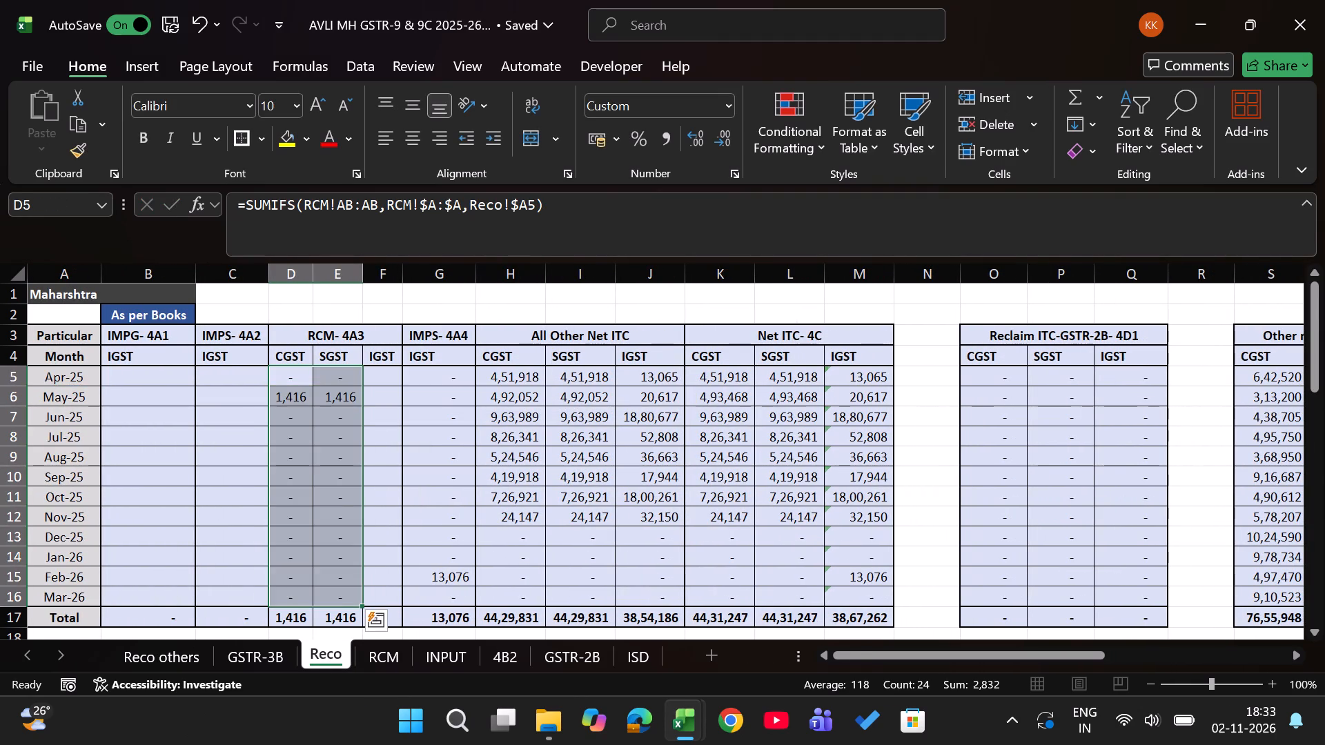
Examine the filled RCM- 4A3 formulas and the Difference table across the Net ITC, 4D1, 4B2 and 4A5 blocks.
{"action": "key", "text": "Right"}
{"action": "key", "text": "Down"}
{"action": "key", "text": "Down"}
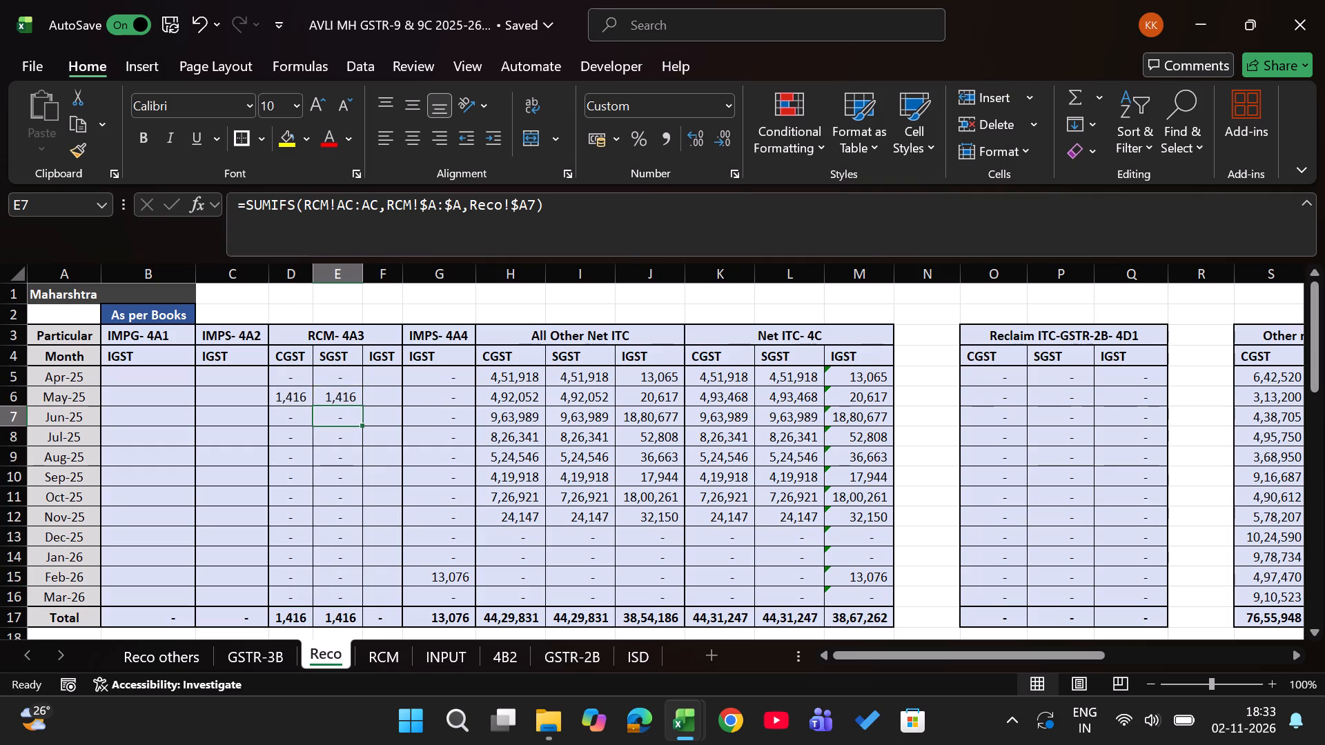
{"action": "key", "text": "Down"}
{"action": "scroll", "coordinate": [304, 544], "scroll_direction": "down", "scroll_amount": 3}
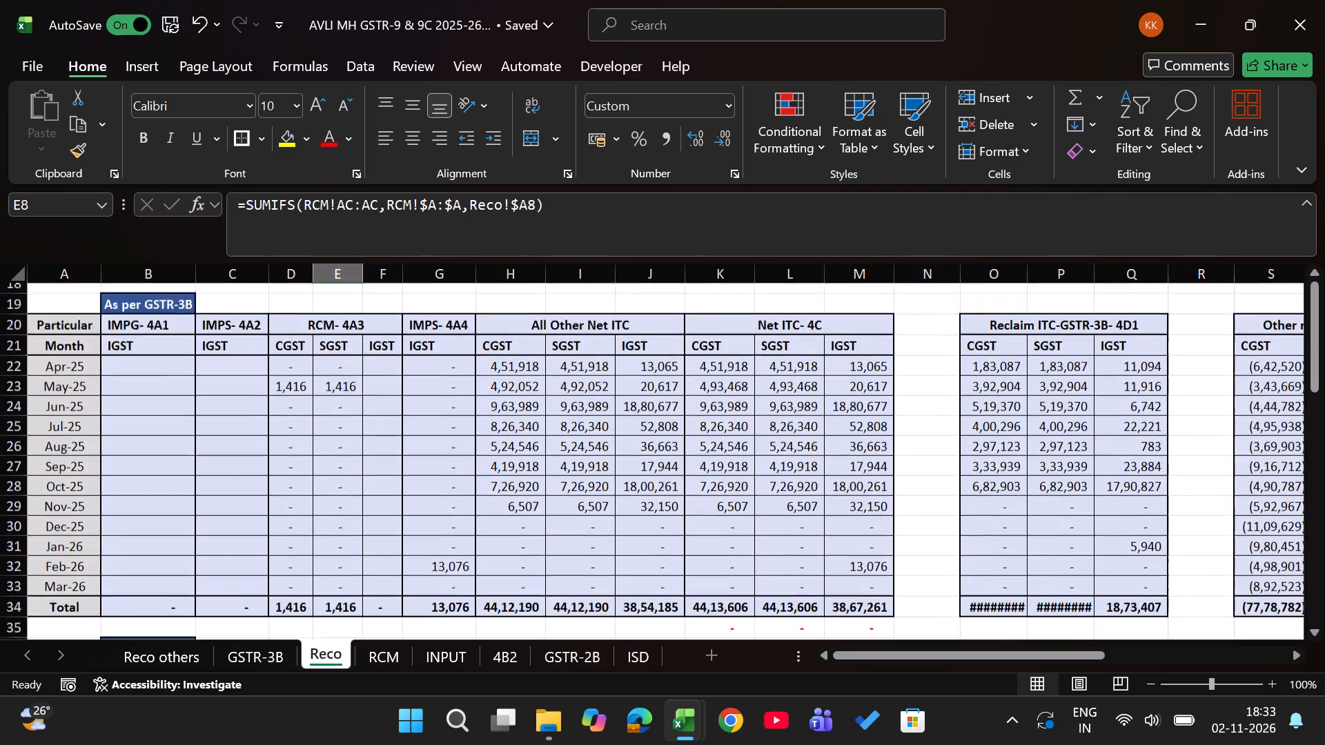
{"action": "scroll", "coordinate": [304, 544], "scroll_direction": "down", "scroll_amount": 5}
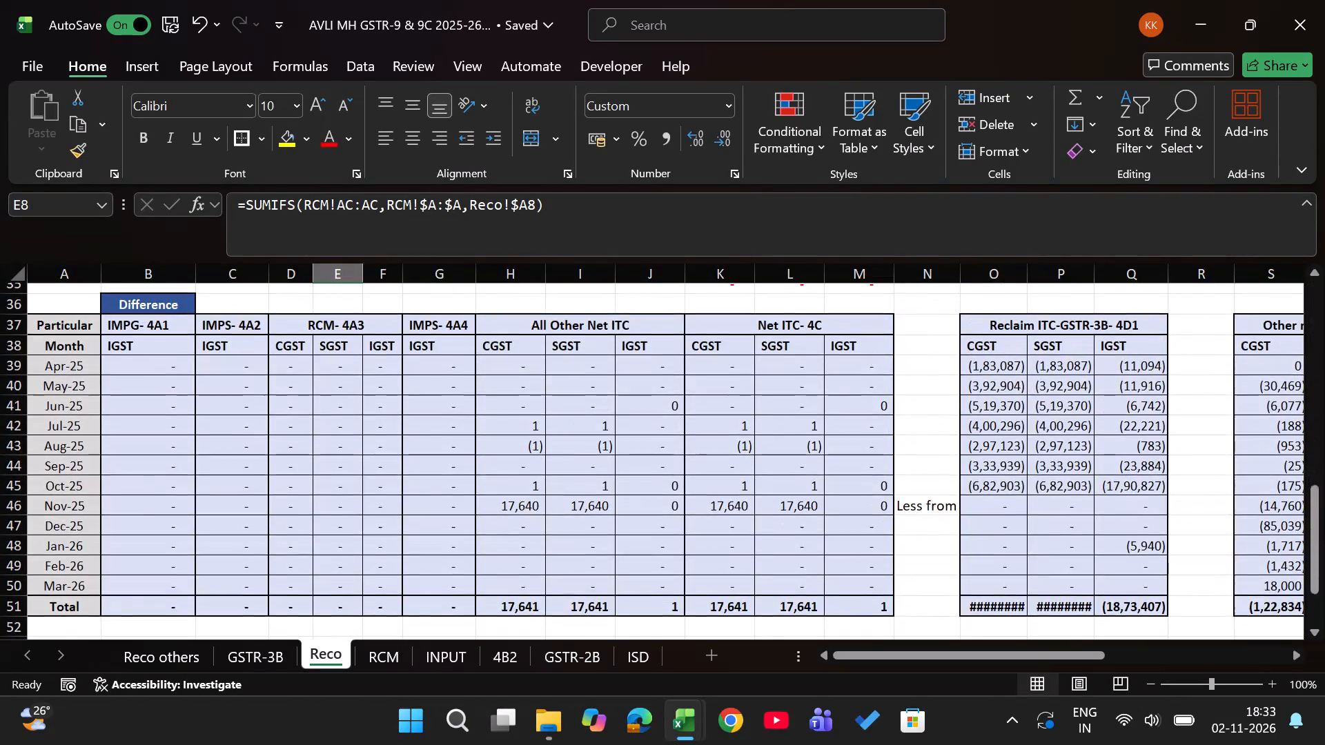
{"action": "scroll", "coordinate": [304, 544], "scroll_direction": "left", "scroll_amount": 6}
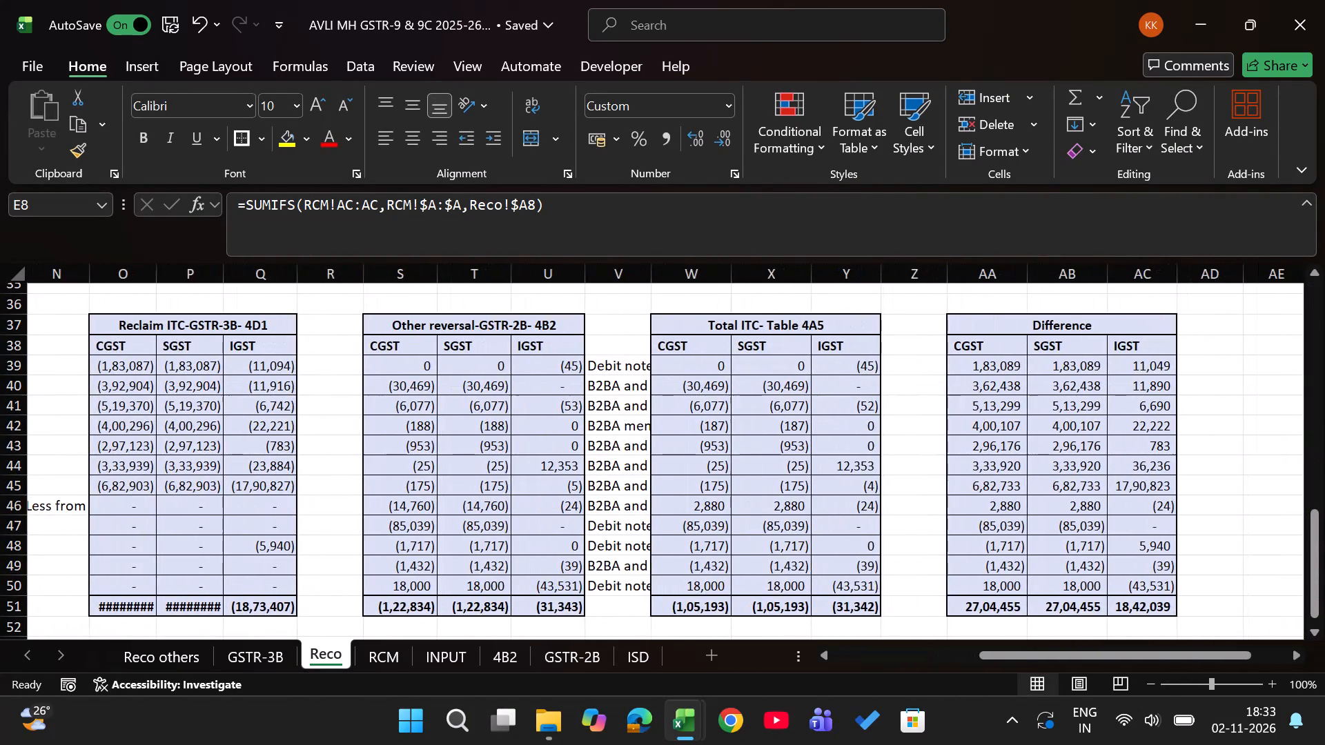
{"action": "scroll", "coordinate": [304, 544], "scroll_direction": "left", "scroll_amount": 1}
{"action": "scroll", "coordinate": [684, 500], "scroll_direction": "left", "scroll_amount": 1}
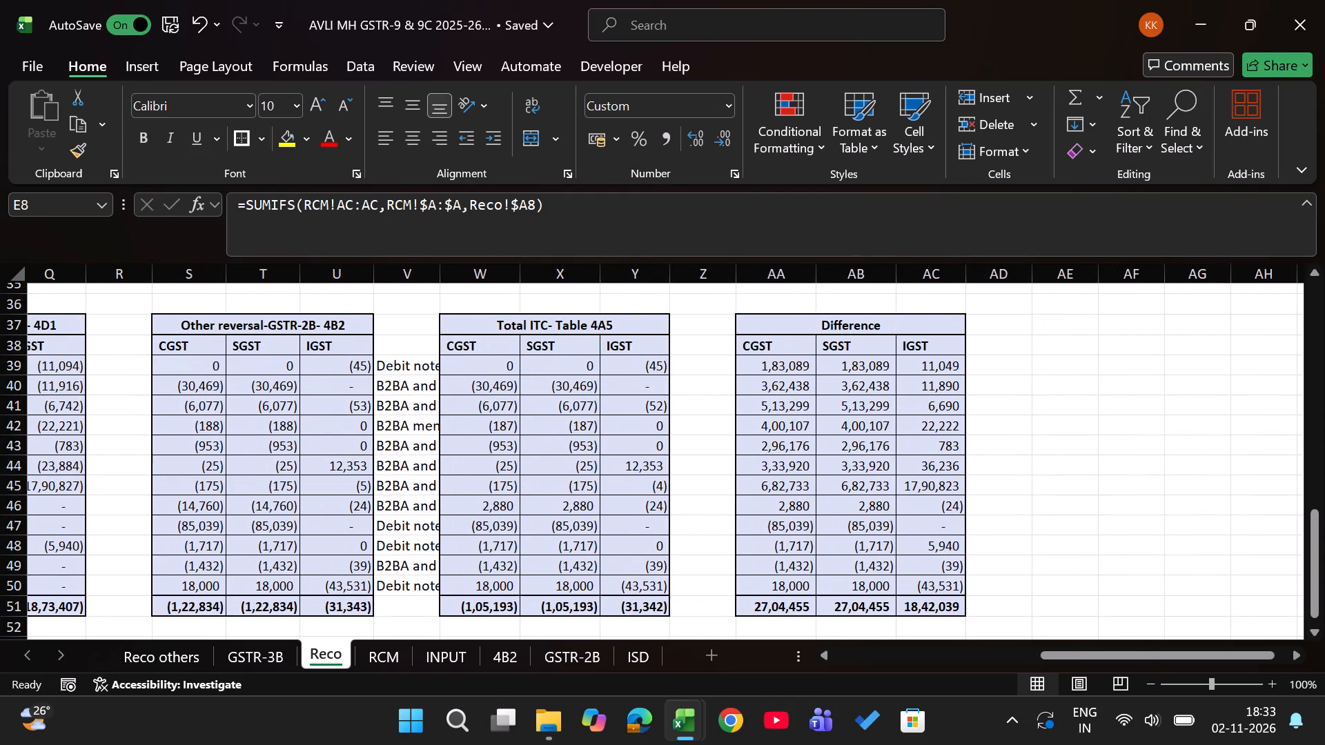
{"action": "scroll", "coordinate": [684, 500], "scroll_direction": "right", "scroll_amount": 3}
Save the AVLI MH GSTR-9 & 9C 2025-26 workbook and close it.
{"action": "key", "text": "ctrl+s"}
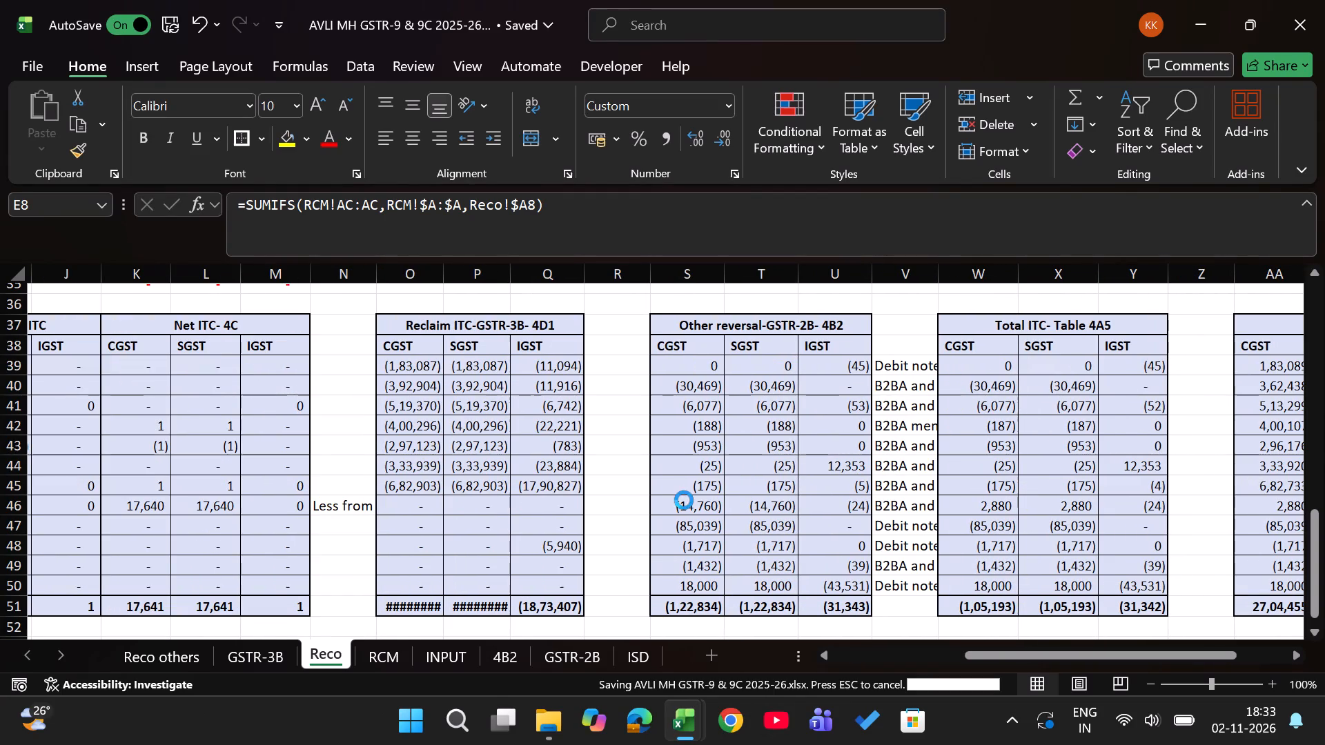
{"action": "left_click", "coordinate": [1324, 0]}
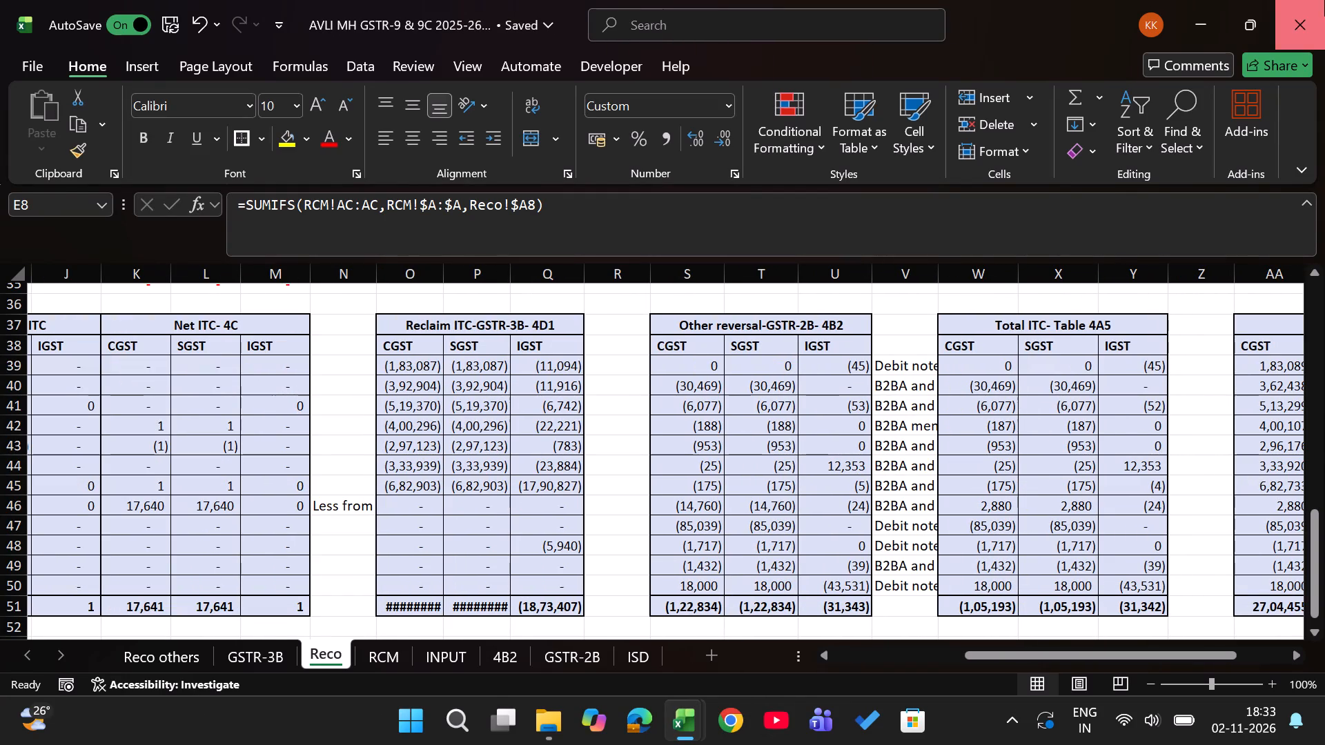
{"action": "left_click", "coordinate": [1324, 0]}
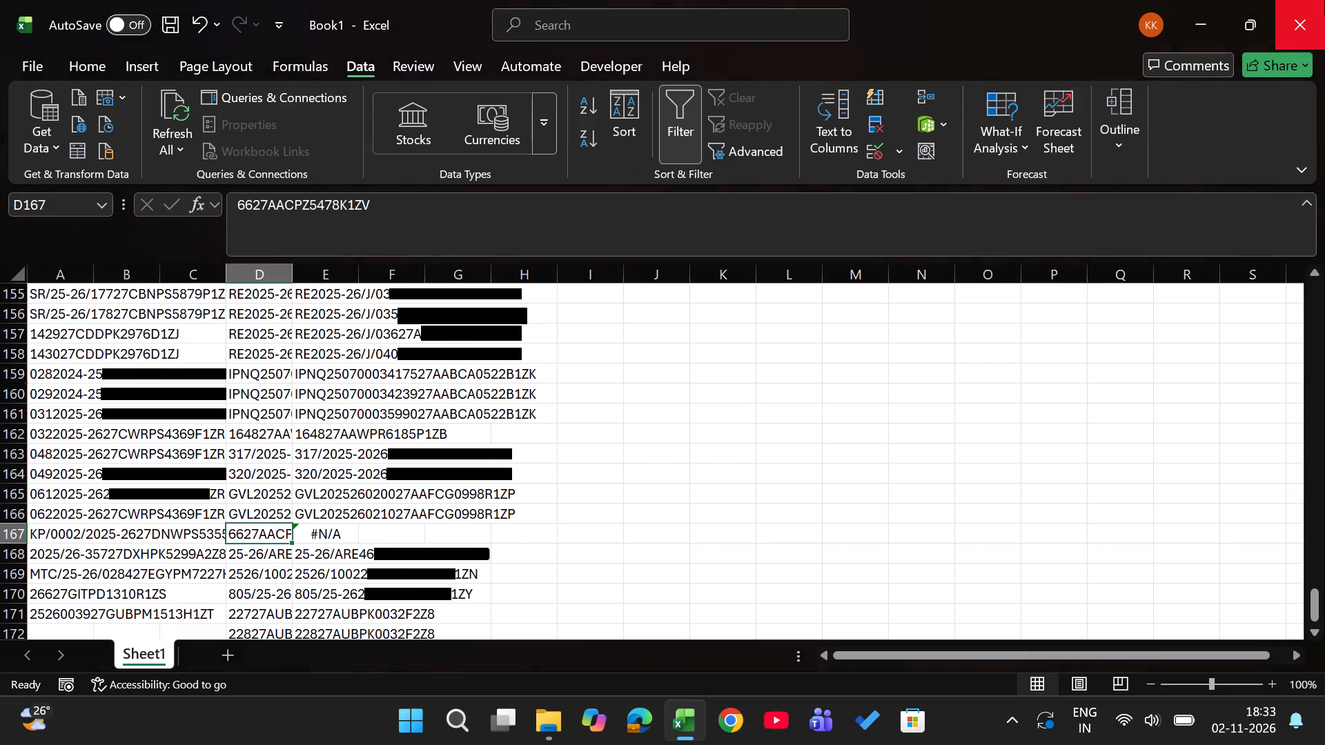
Close the Book1 workbook without saving its changes.
{"action": "left_click", "coordinate": [1324, 0]}
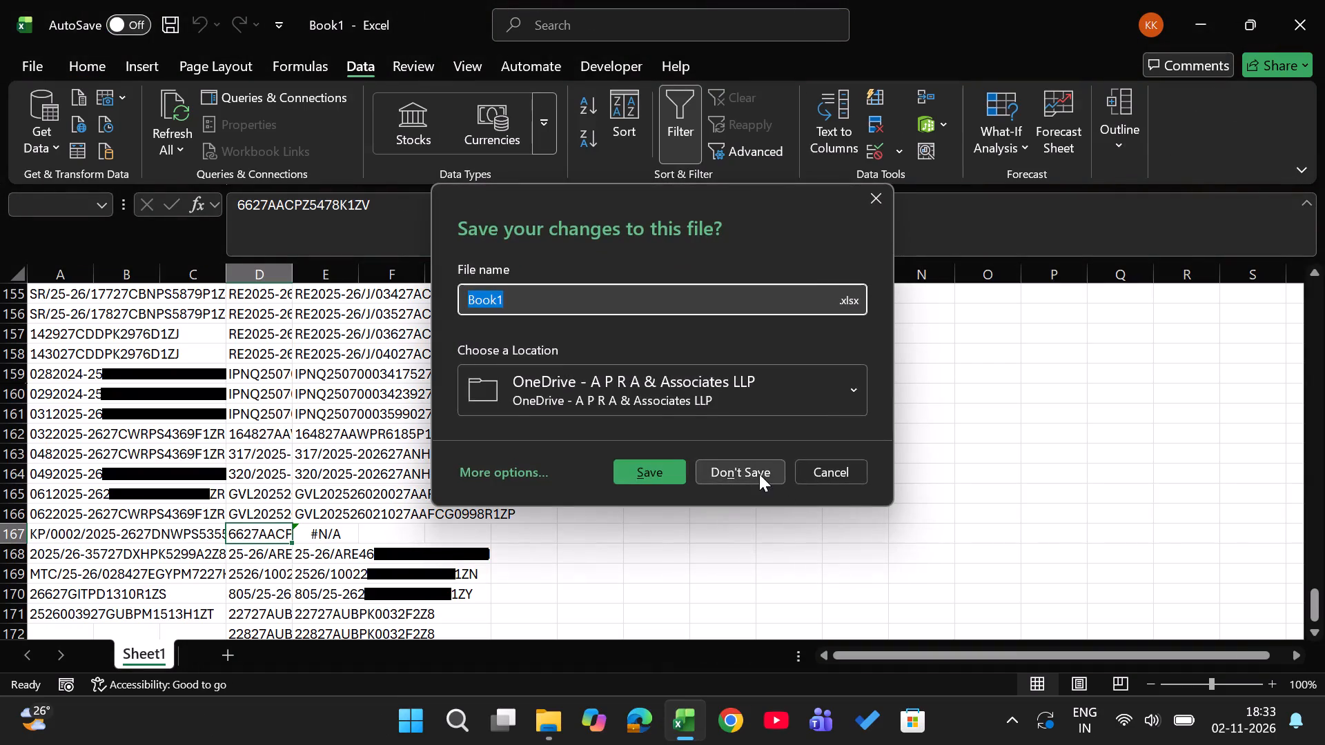
{"action": "left_click", "coordinate": [759, 474]}
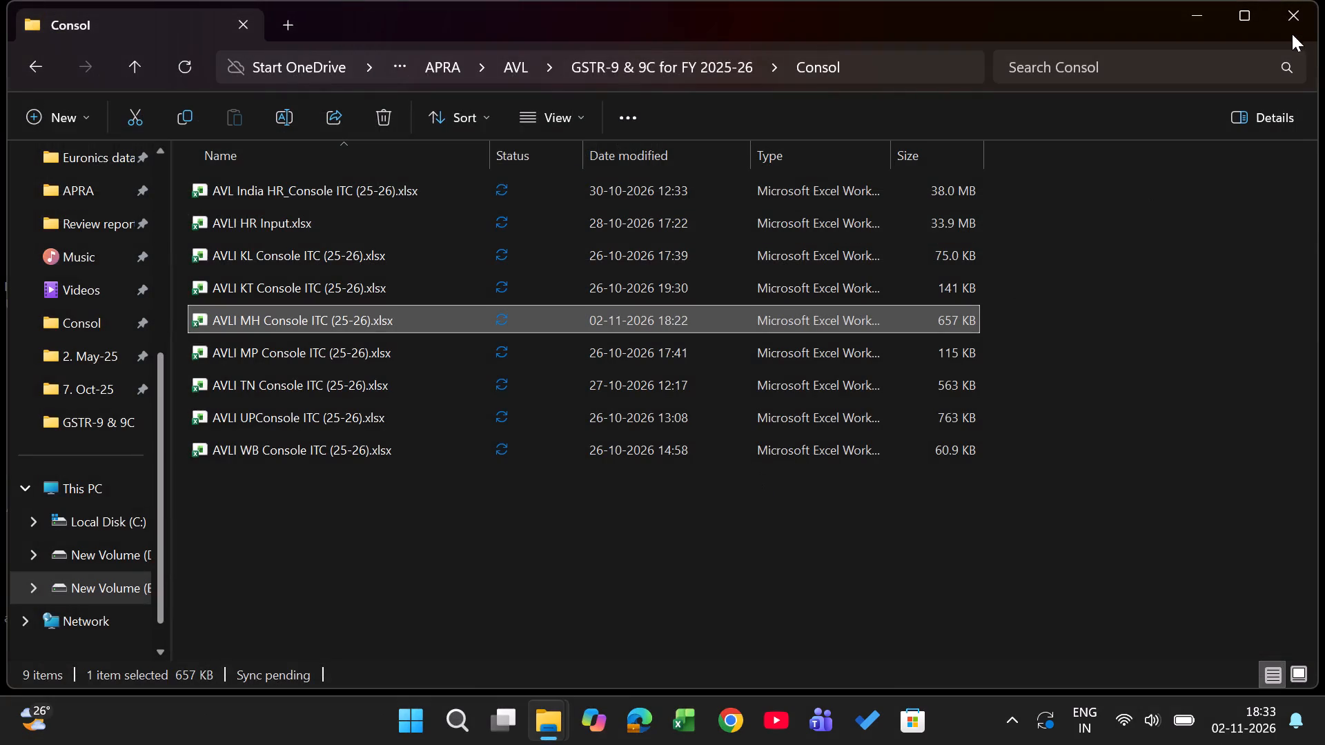
Close the Consol and Downloads folder windows in File Explorer.
{"action": "left_click", "coordinate": [1292, 34]}
{"action": "left_click", "coordinate": [1289, 26]}
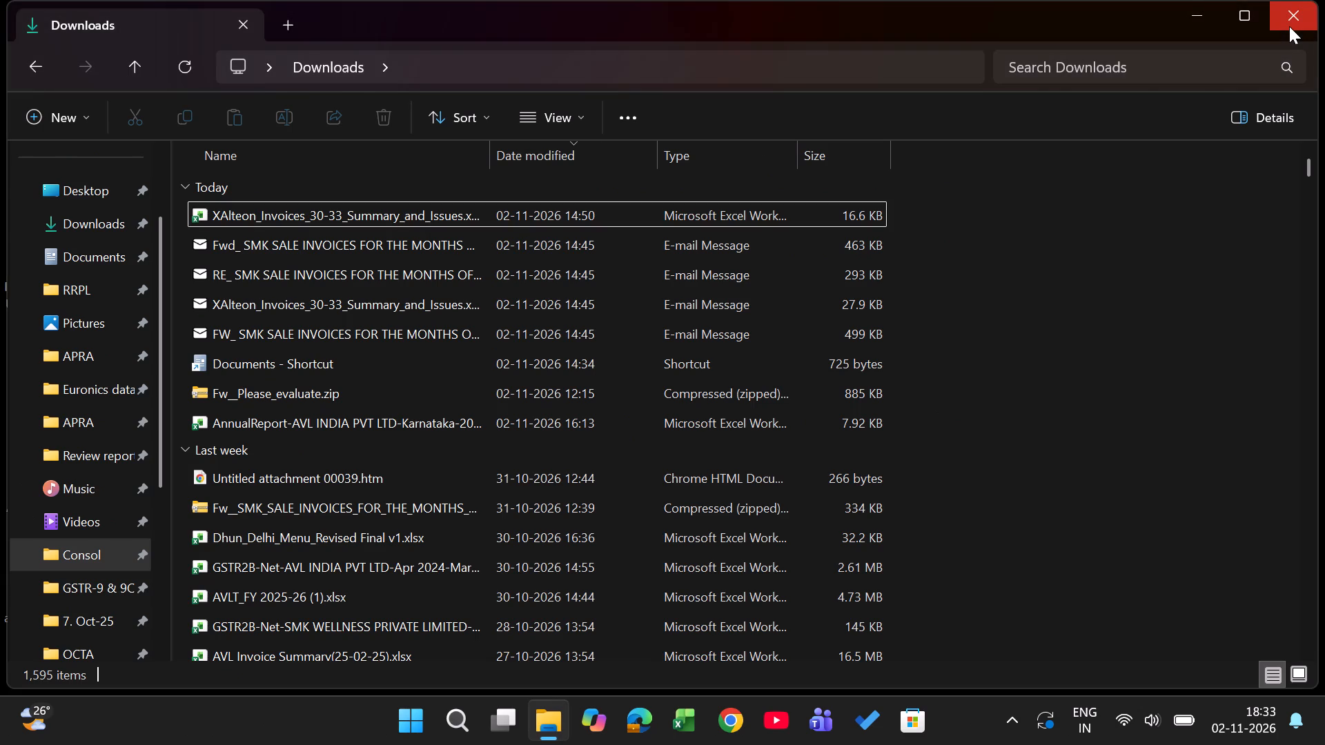
{"action": "key", "text": "alt+F4"}
Open the Windows shut-down dialog from the desktop.
{"action": "key", "text": "alt+F4"}
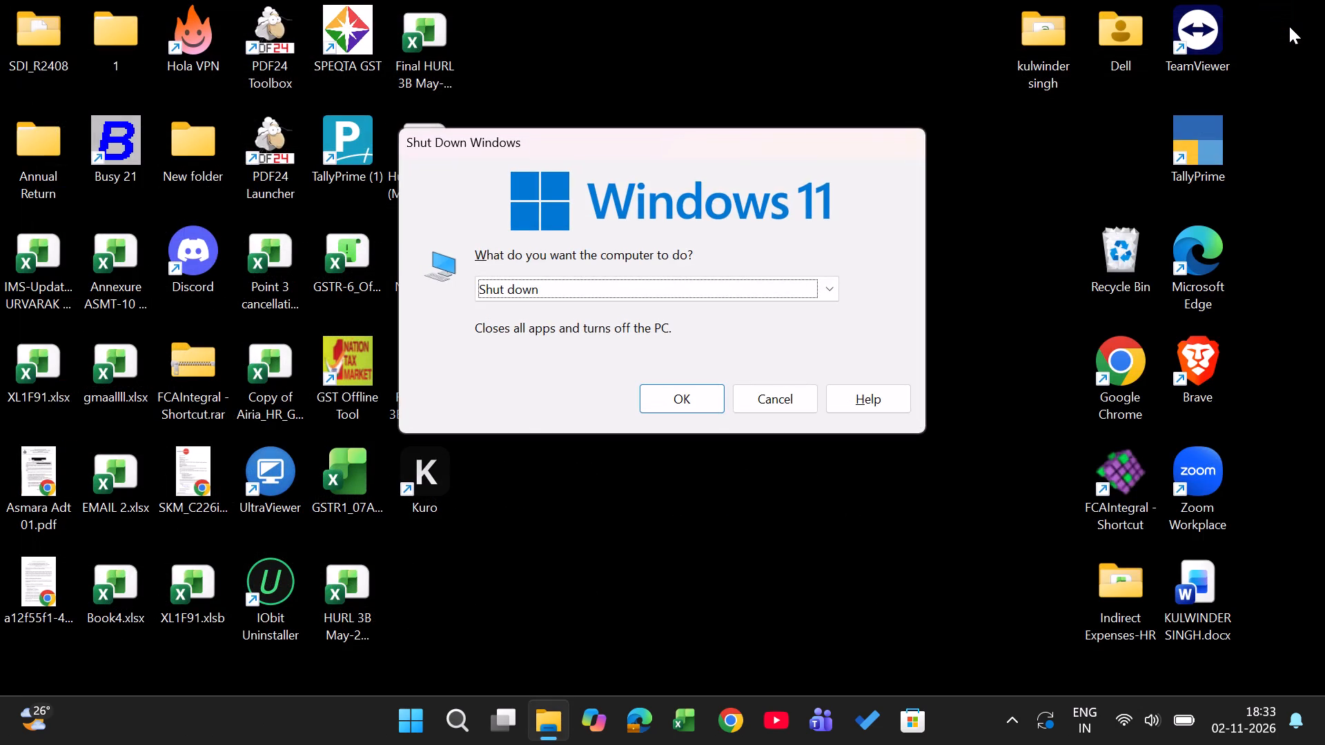